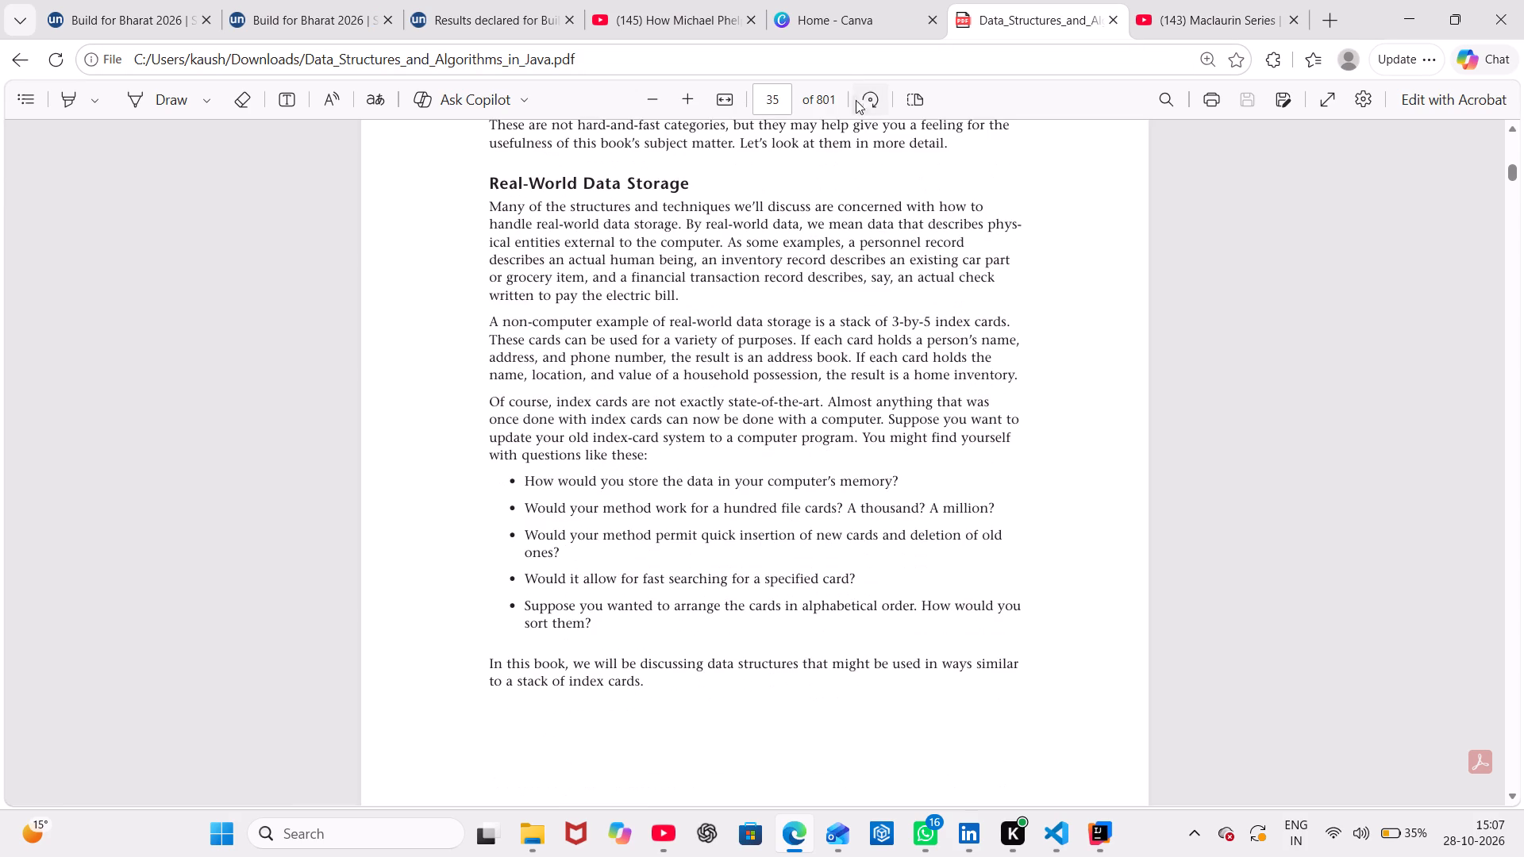
# Close the two duplicate Build for Bharat 2026 pages, keeping the one with the declared results open.
pyautogui.click(852, 37)
pyautogui.click(674, 24)
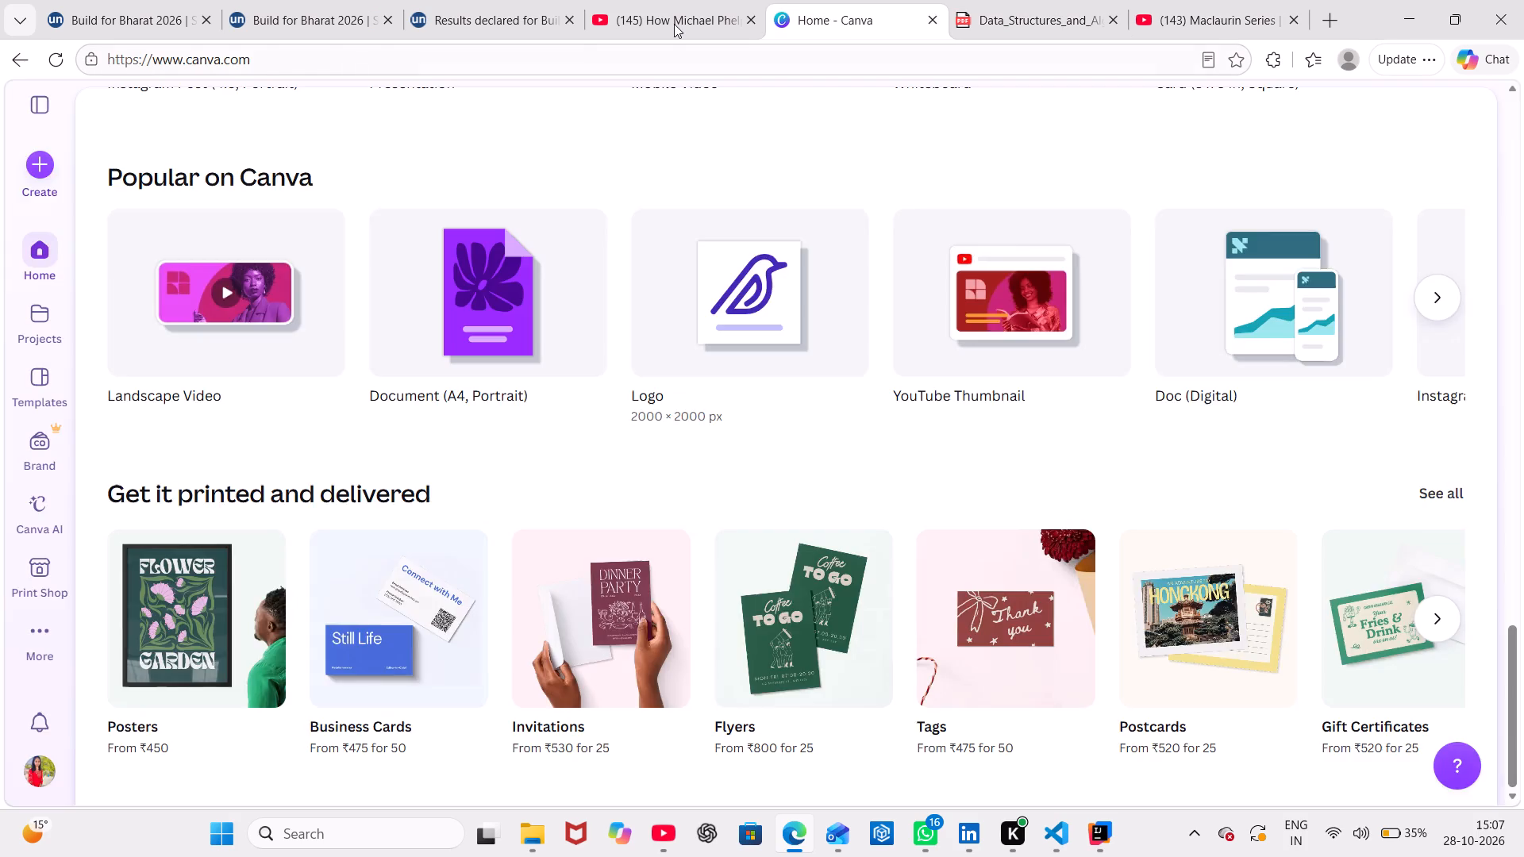
pyautogui.click(500, 2)
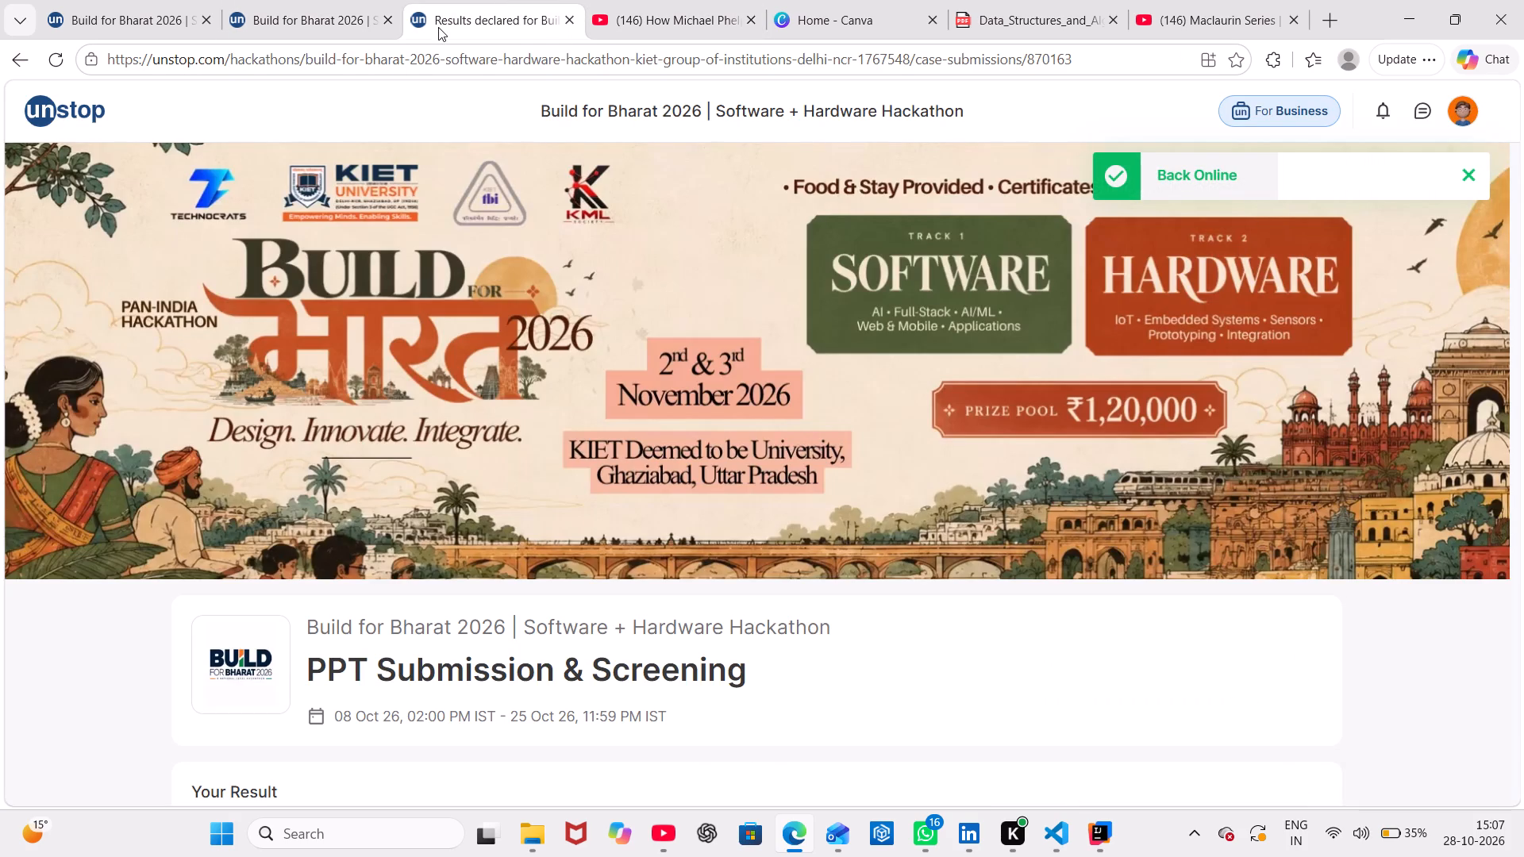
pyautogui.click(386, 13)
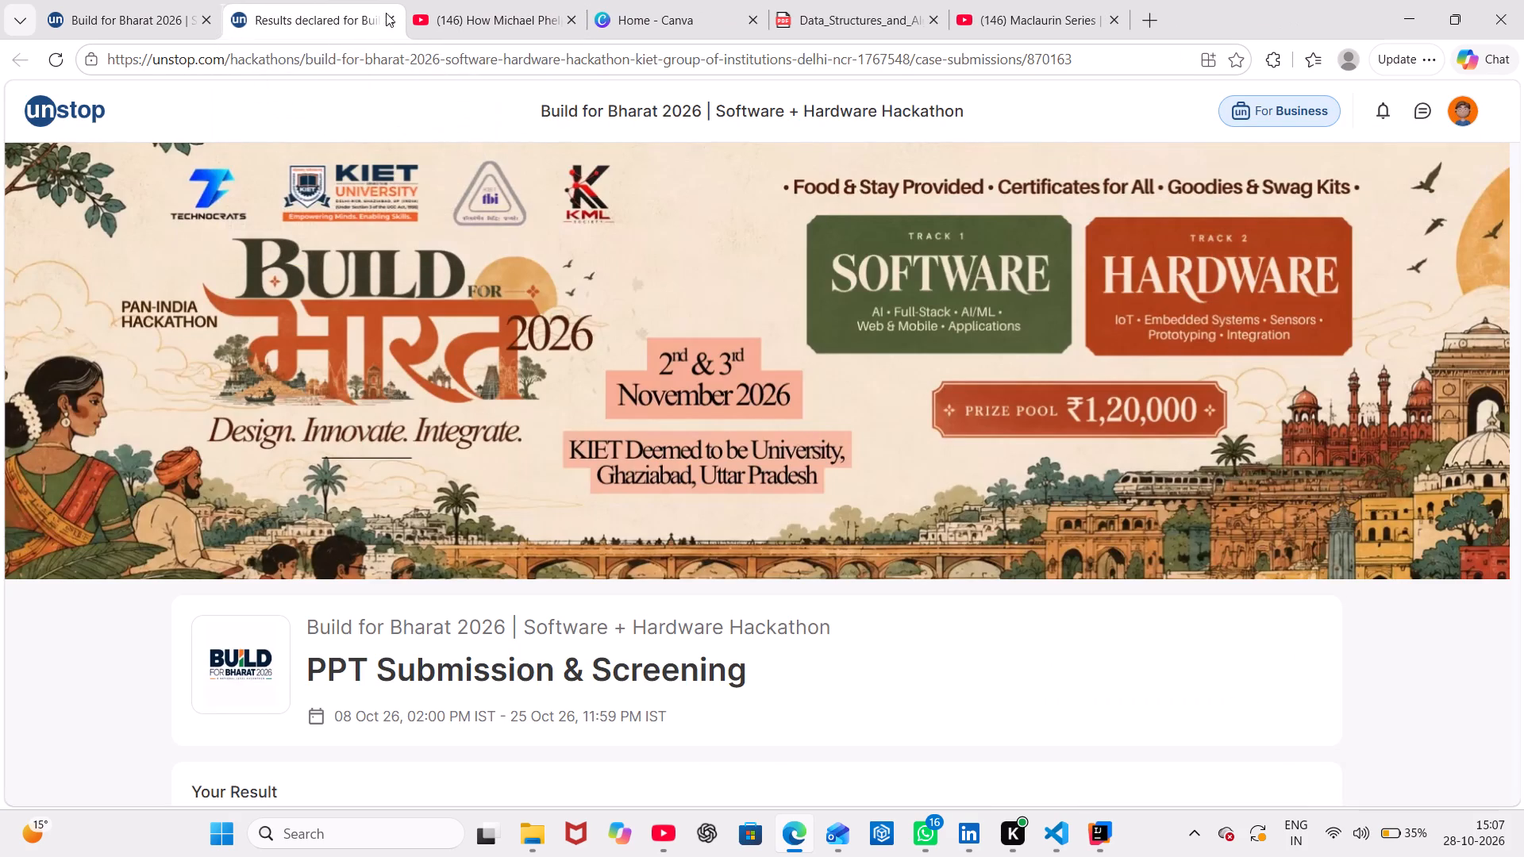
pyautogui.click(206, 20)
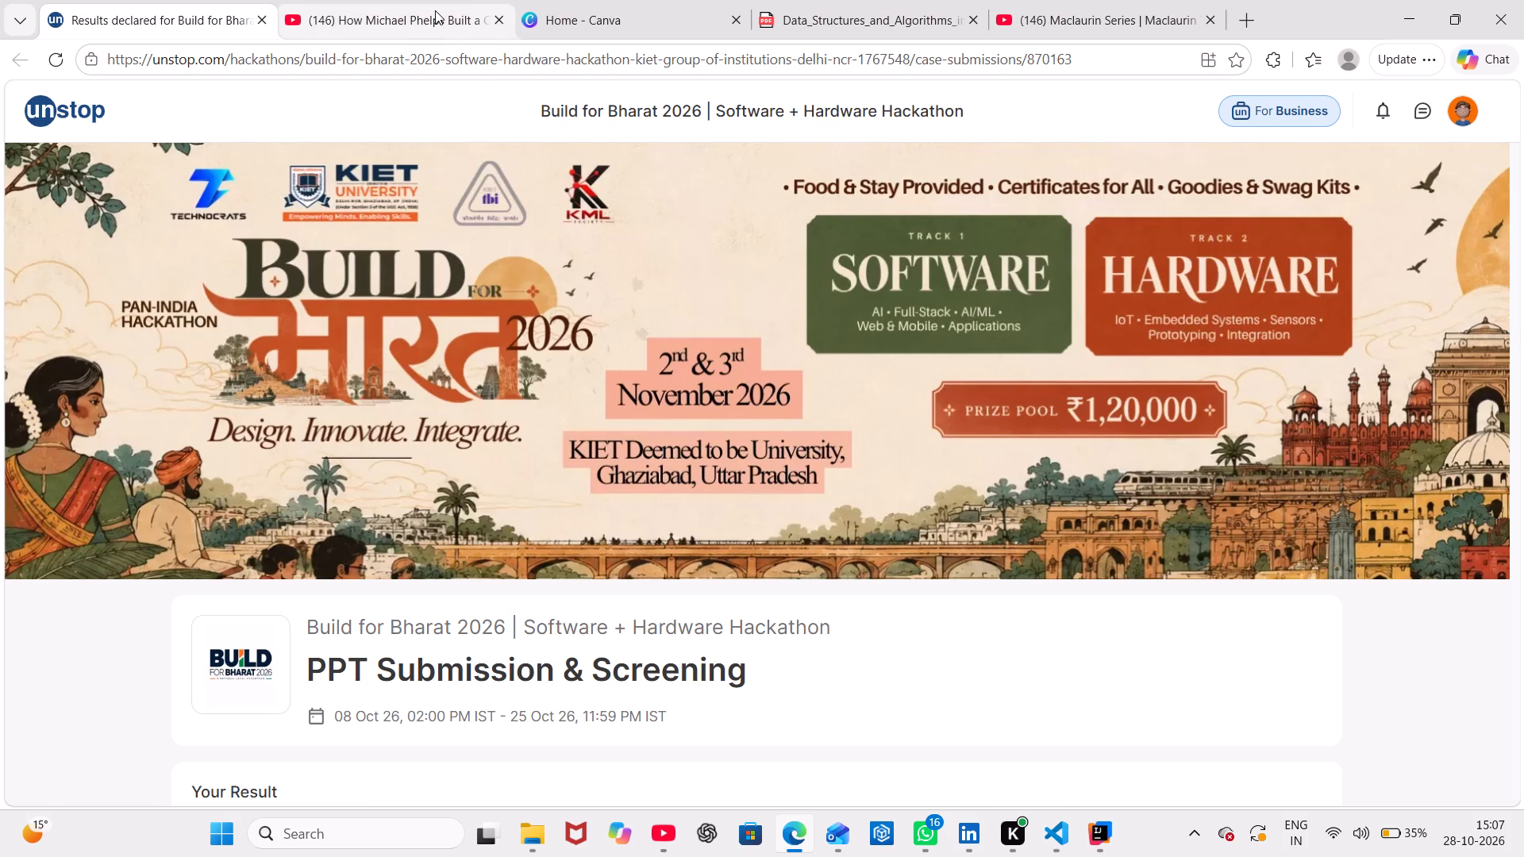
# Open the recent Canva presentation "The Journey Can Break Afte..." from the Continue designing section.
pyautogui.click(435, 10)
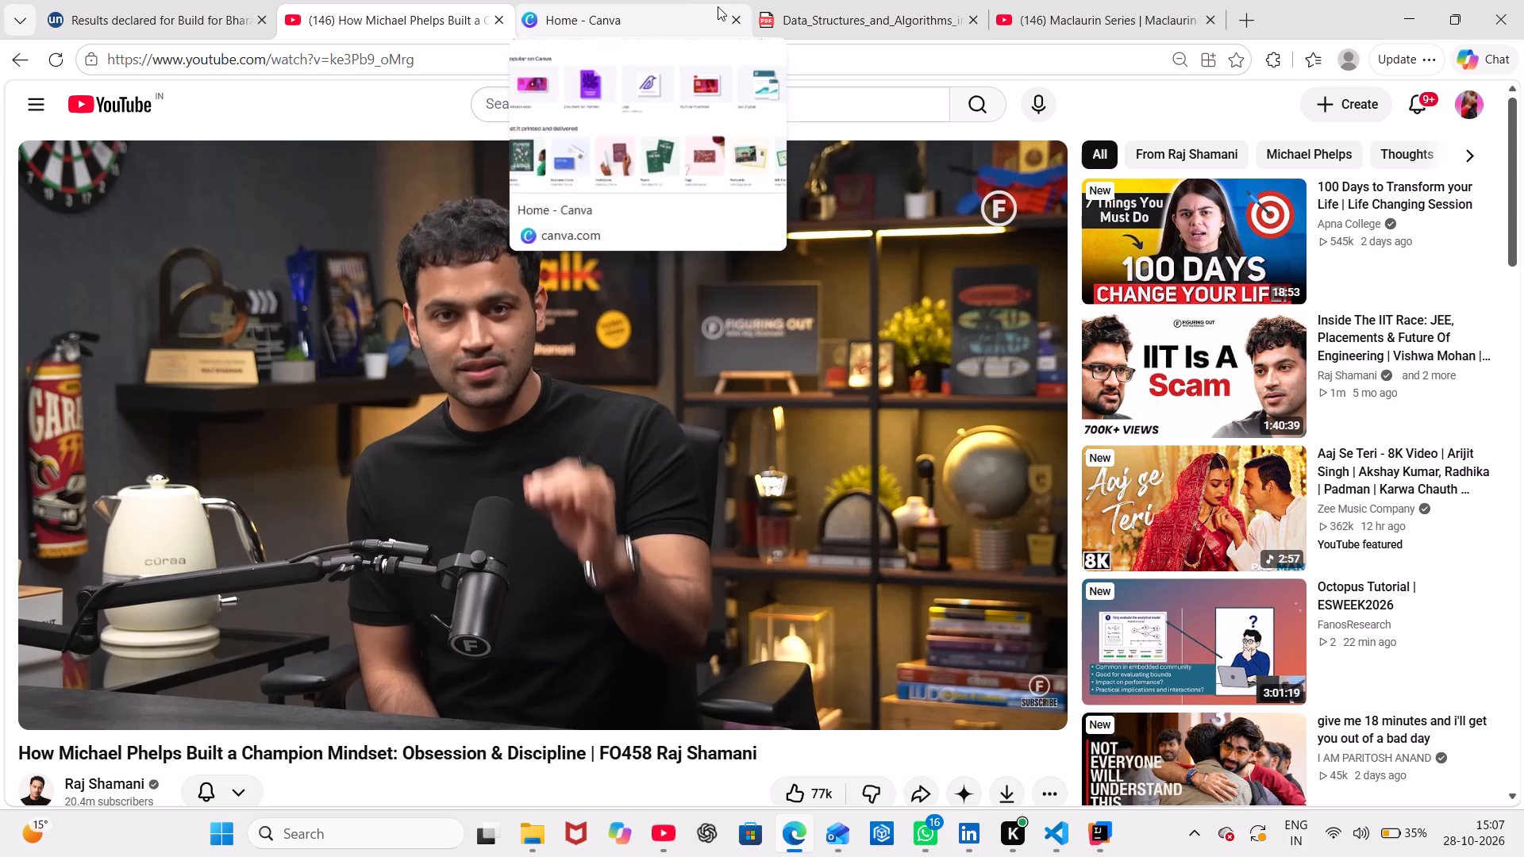
pyautogui.click(641, 6)
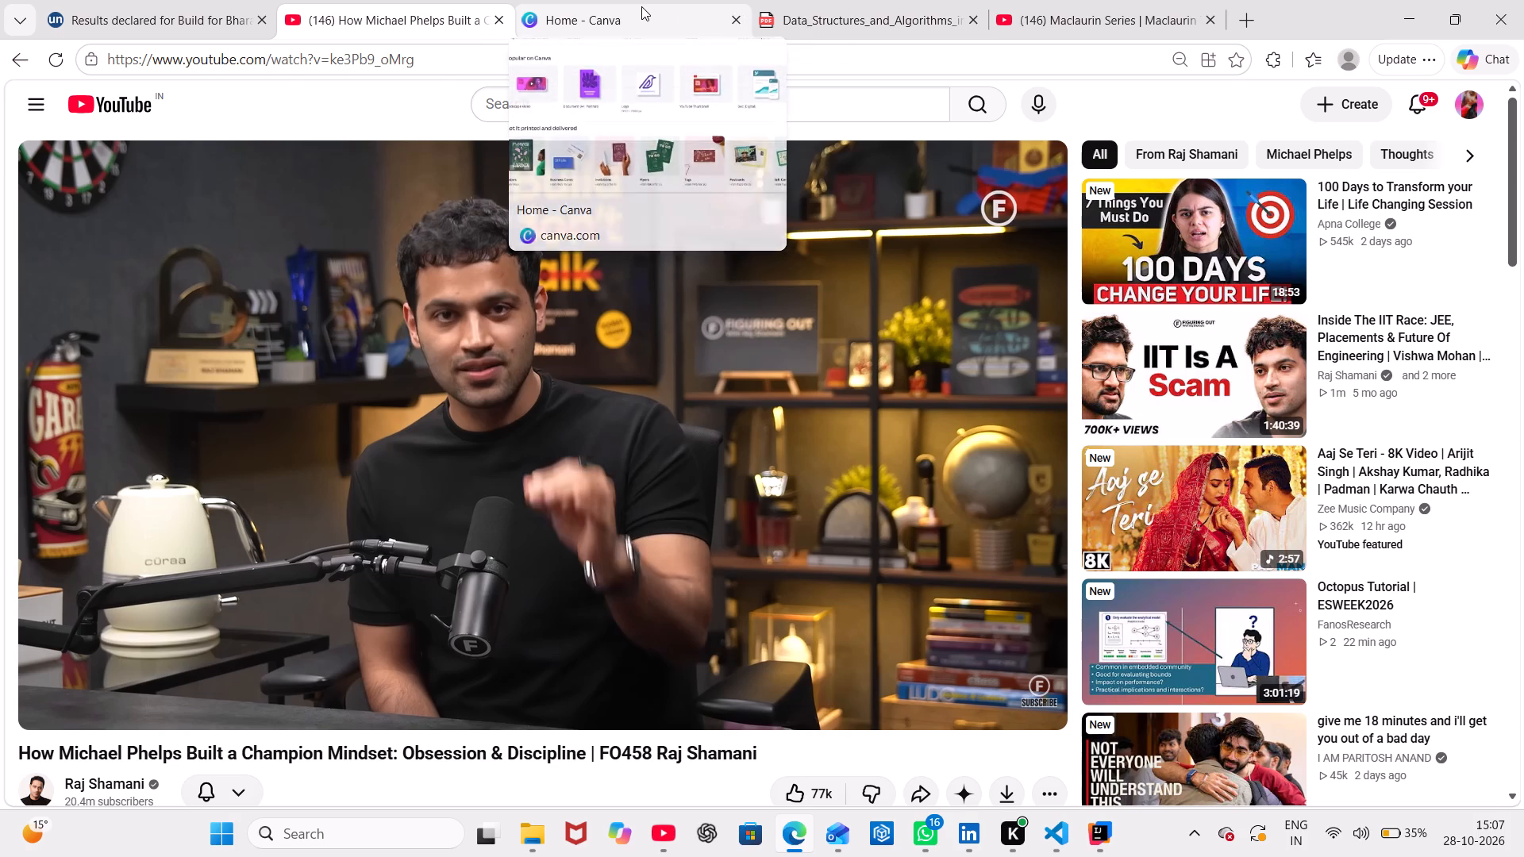
pyautogui.scroll(15, 669, 300)
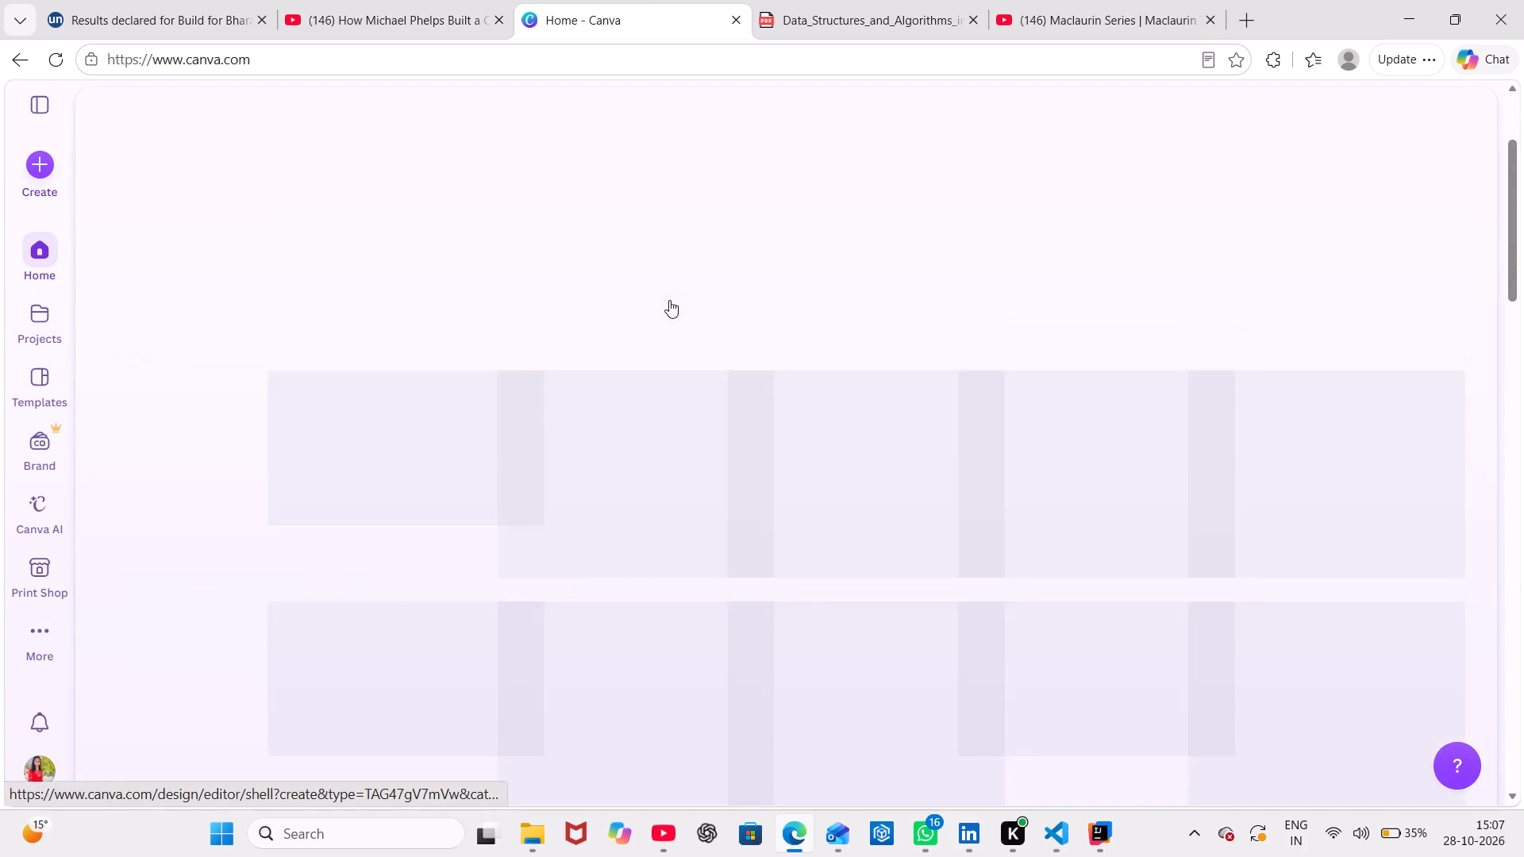
pyautogui.scroll(5, 669, 300)
pyautogui.scroll(-3, 669, 300)
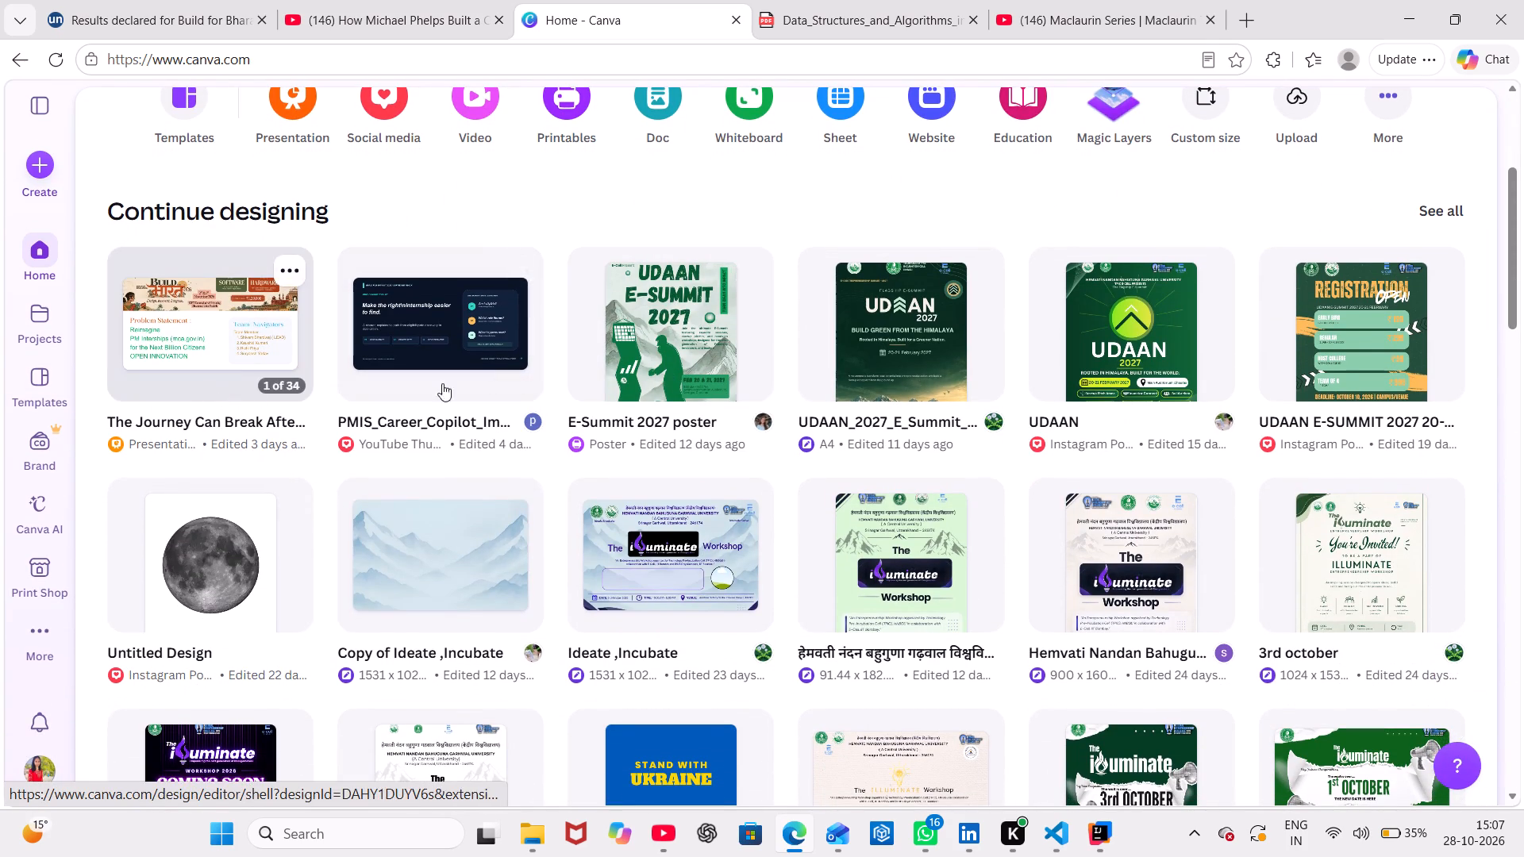
pyautogui.click(180, 352)
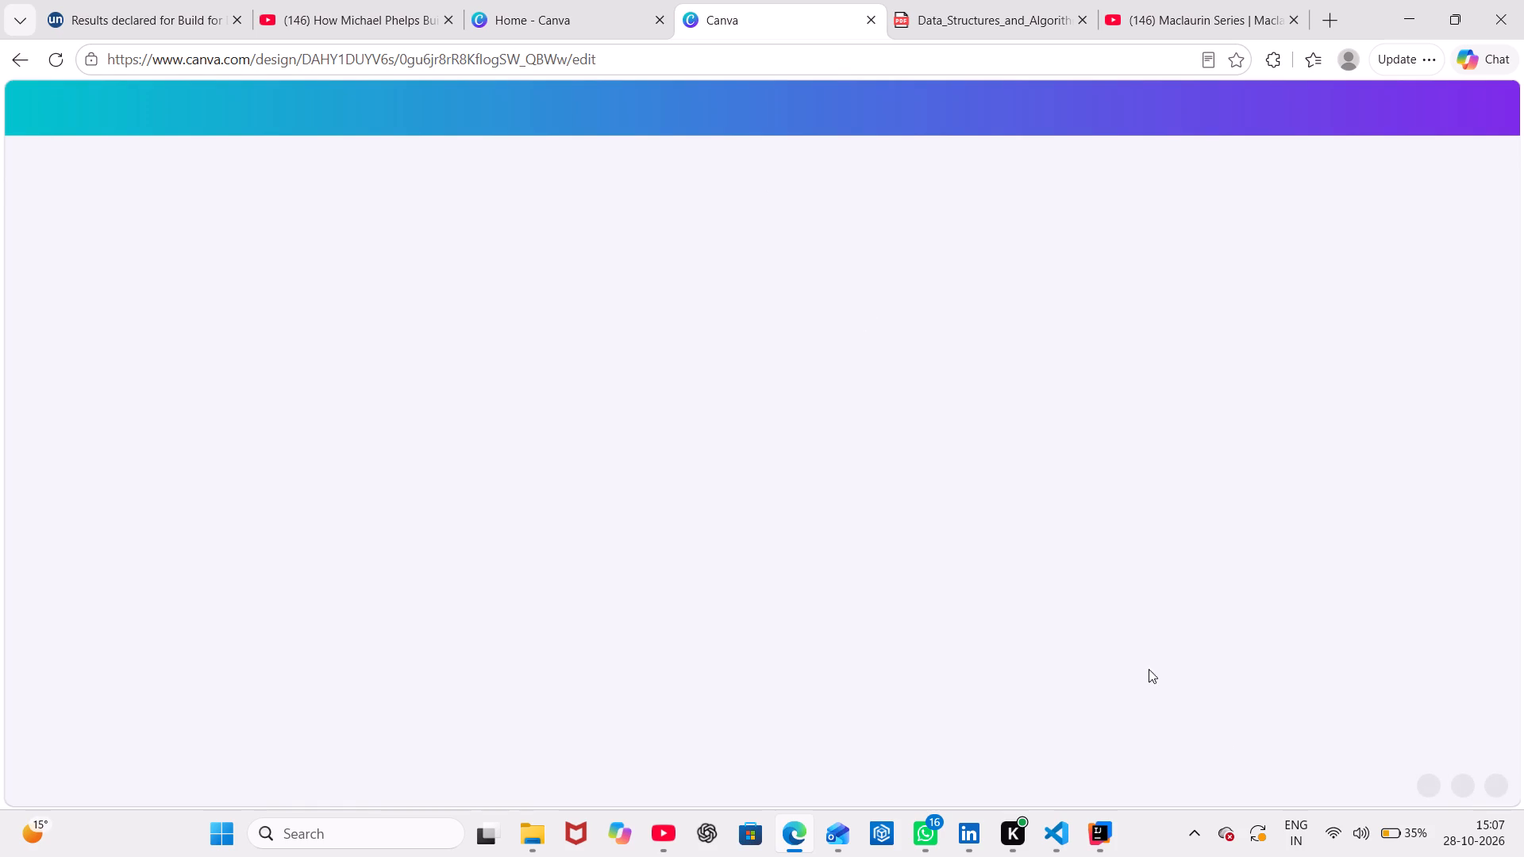
# Switch to the Kuro app.
pyautogui.click(1019, 828)
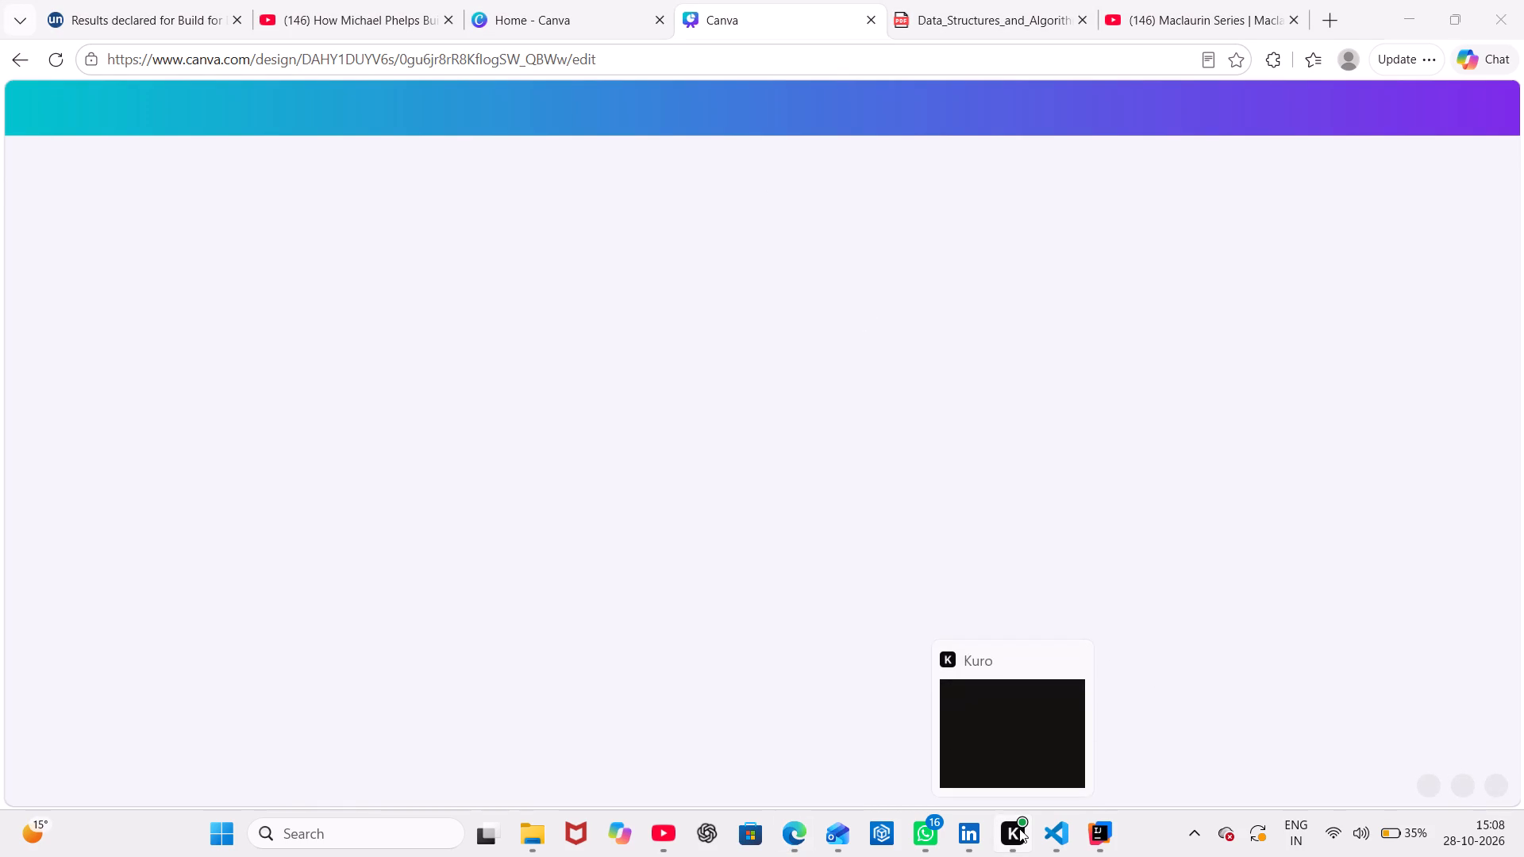
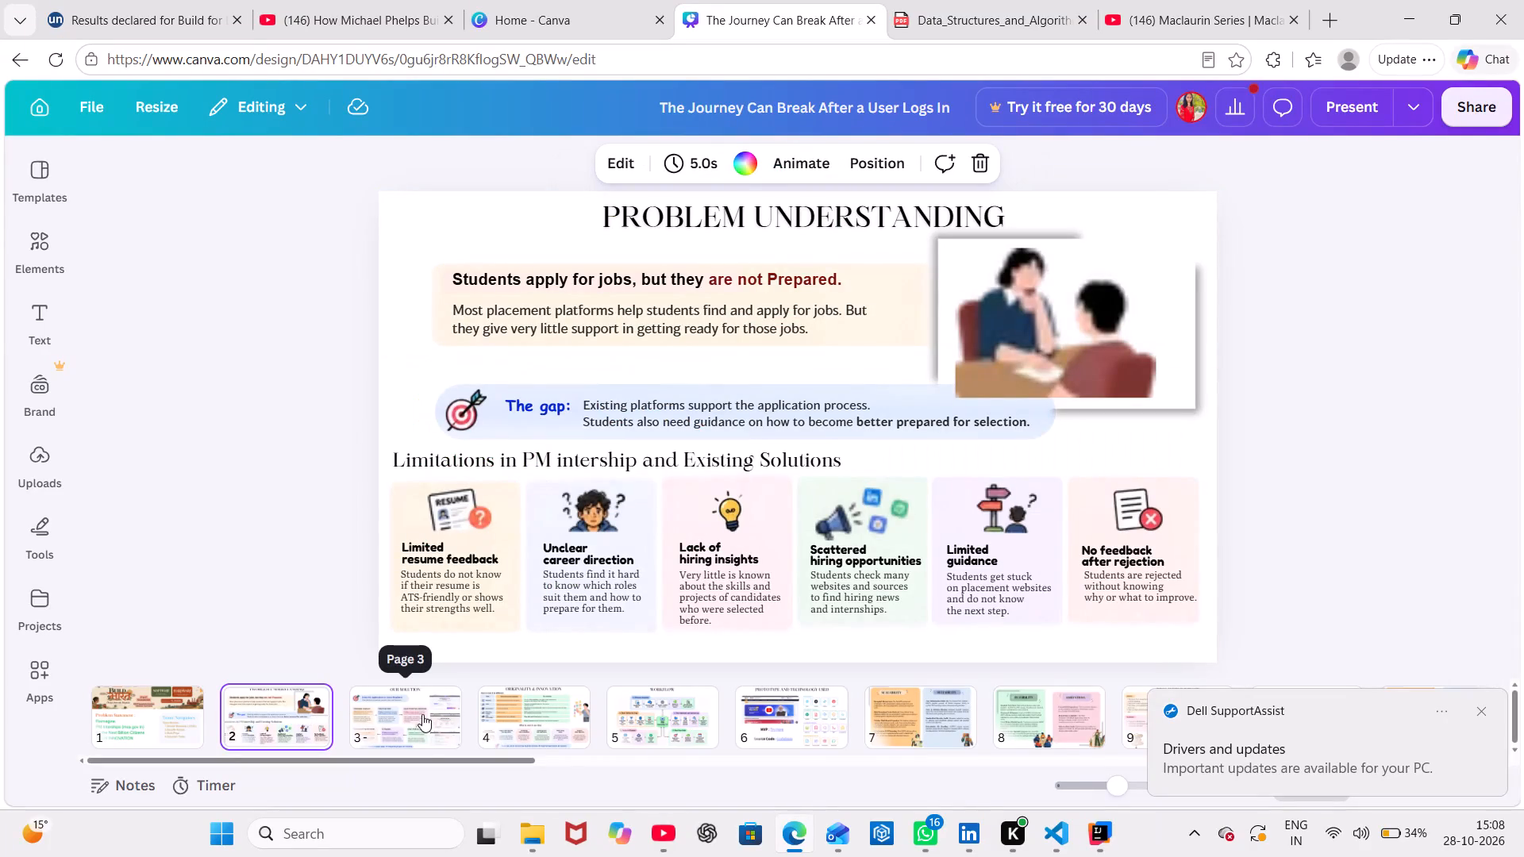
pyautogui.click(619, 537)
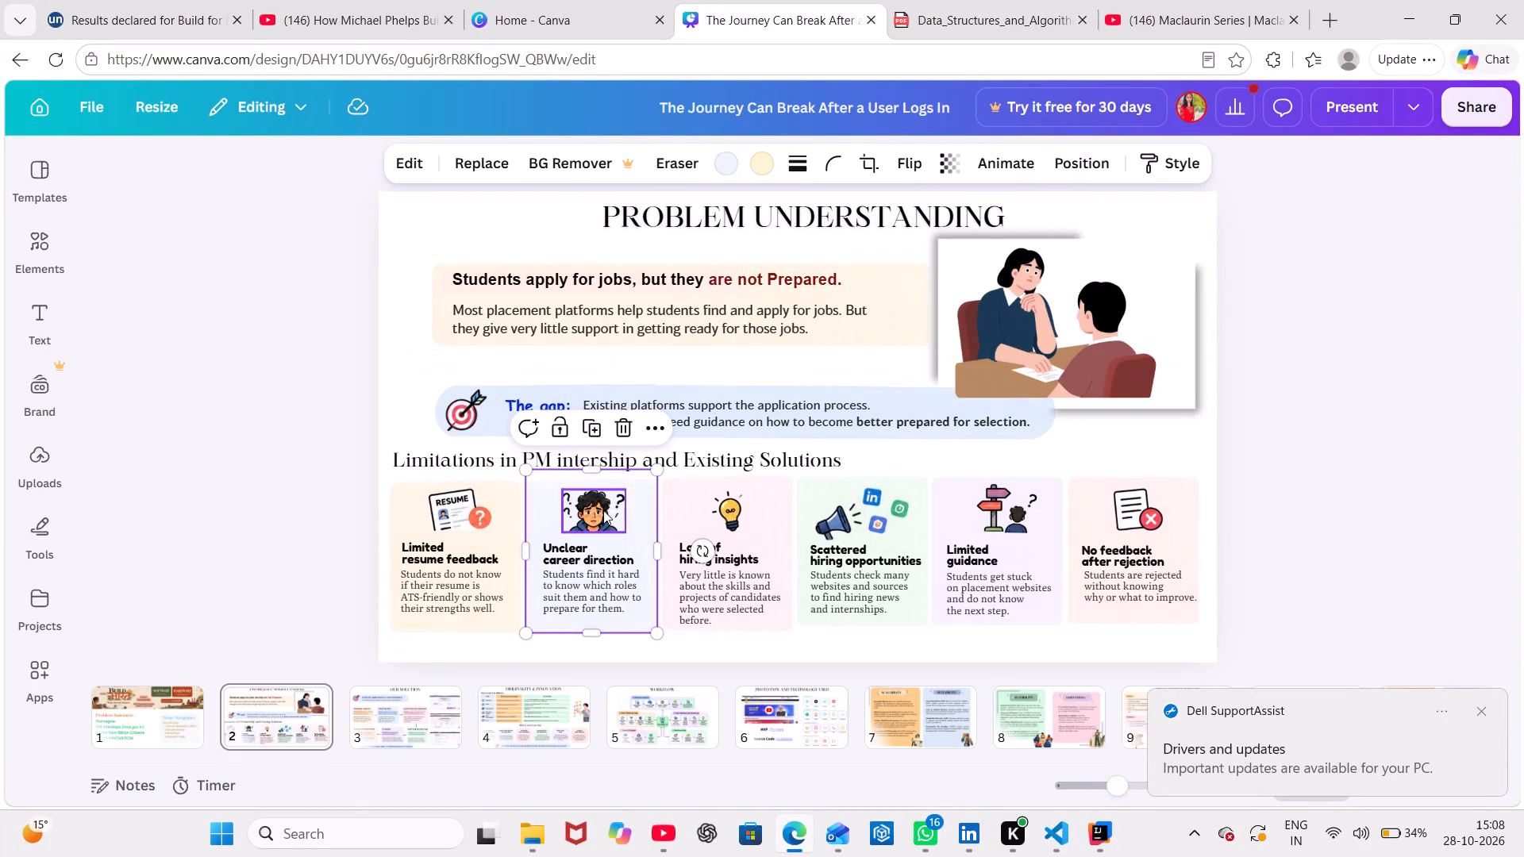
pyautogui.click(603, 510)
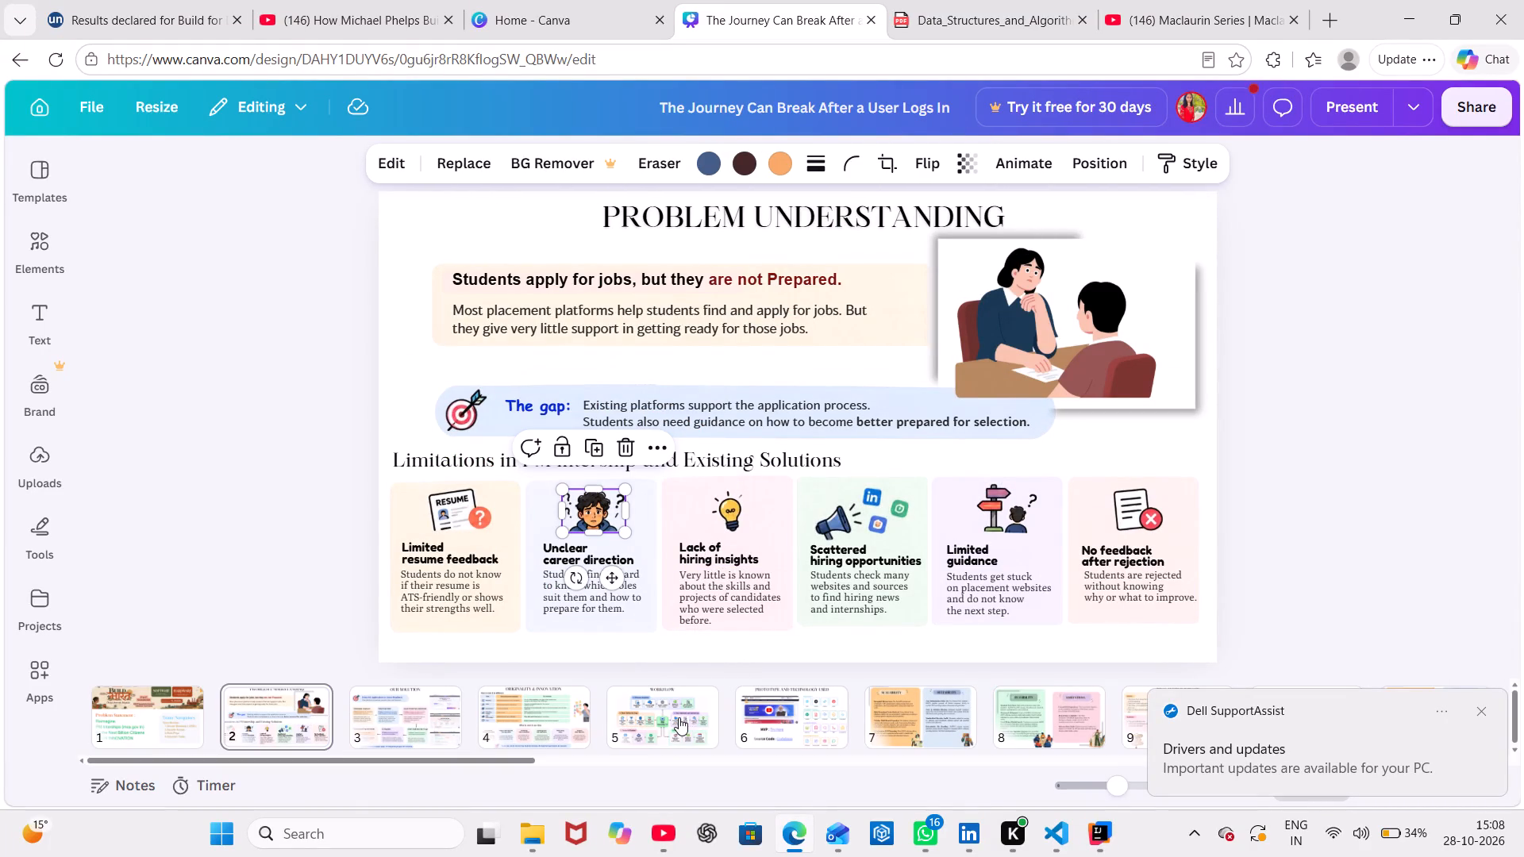
# Duplicate the workflow diagram on page 5, the Workflow slide.
pyautogui.click(679, 717)
pyautogui.hscroll(-3, 907, 670)
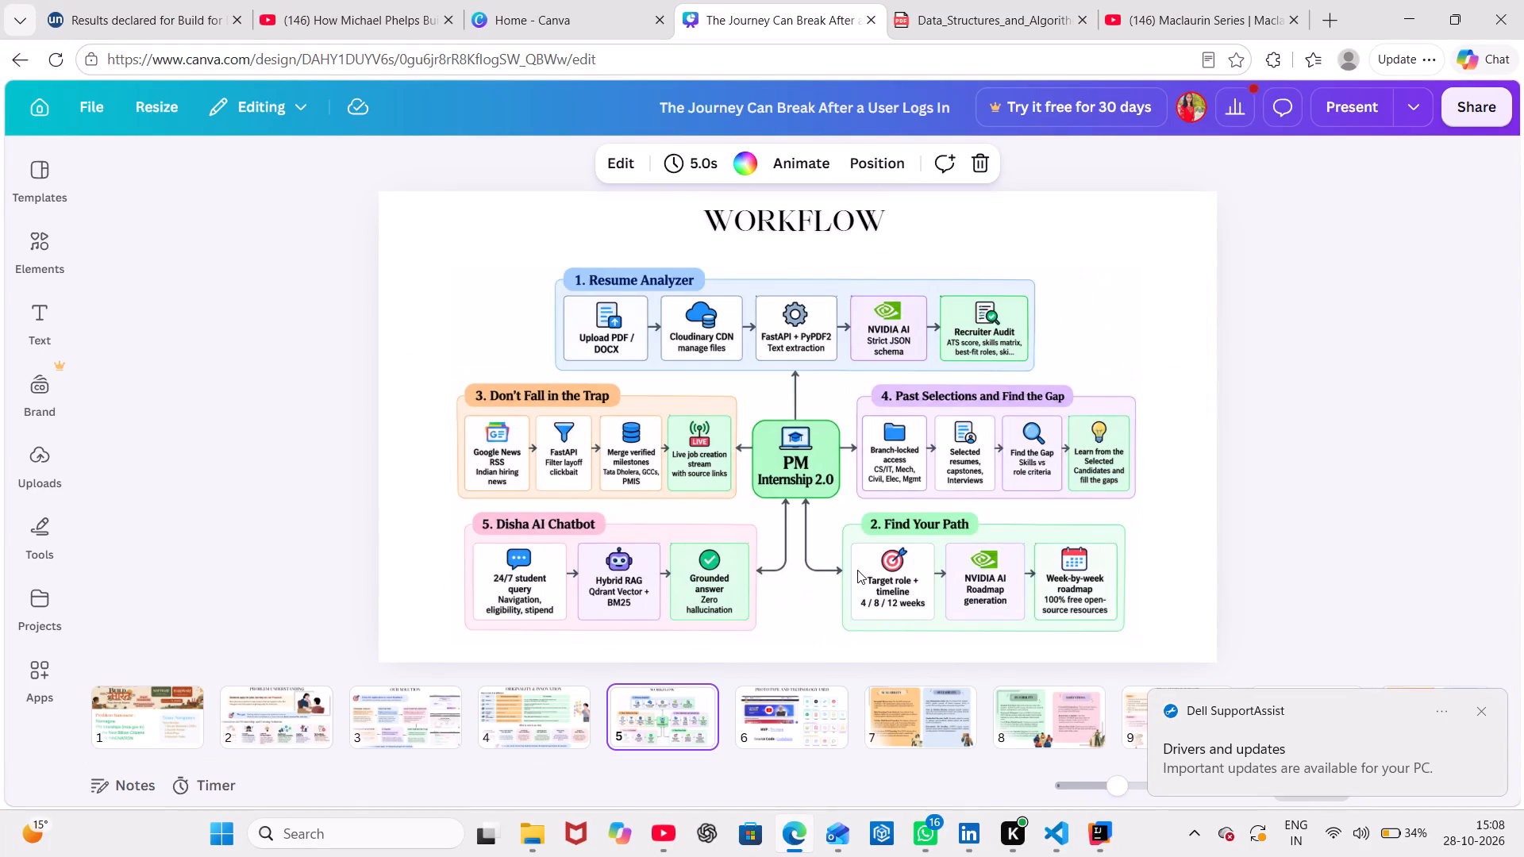
pyautogui.click(789, 453)
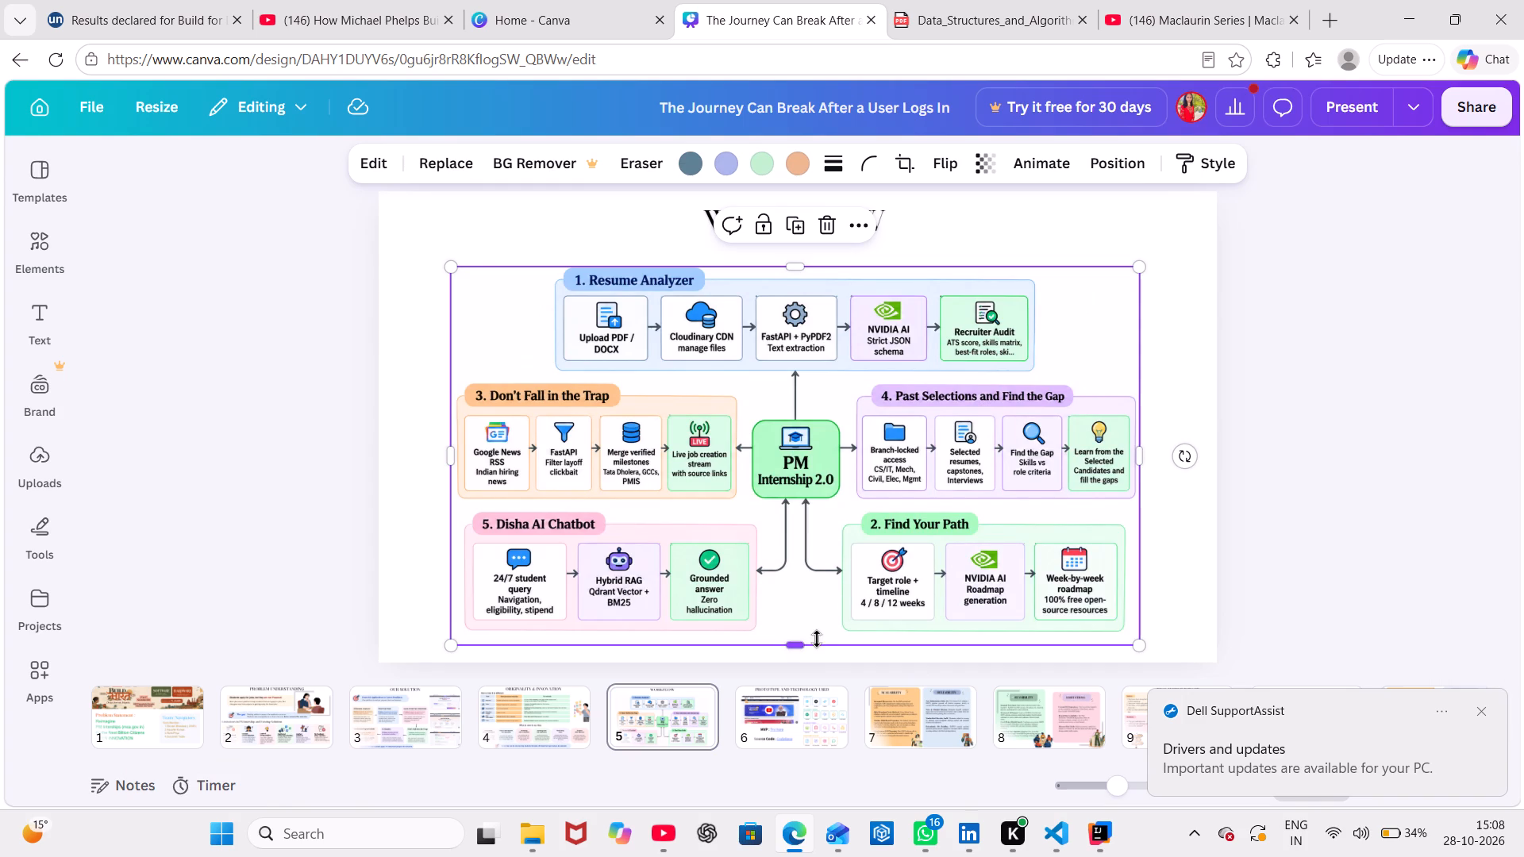
pyautogui.click(799, 221)
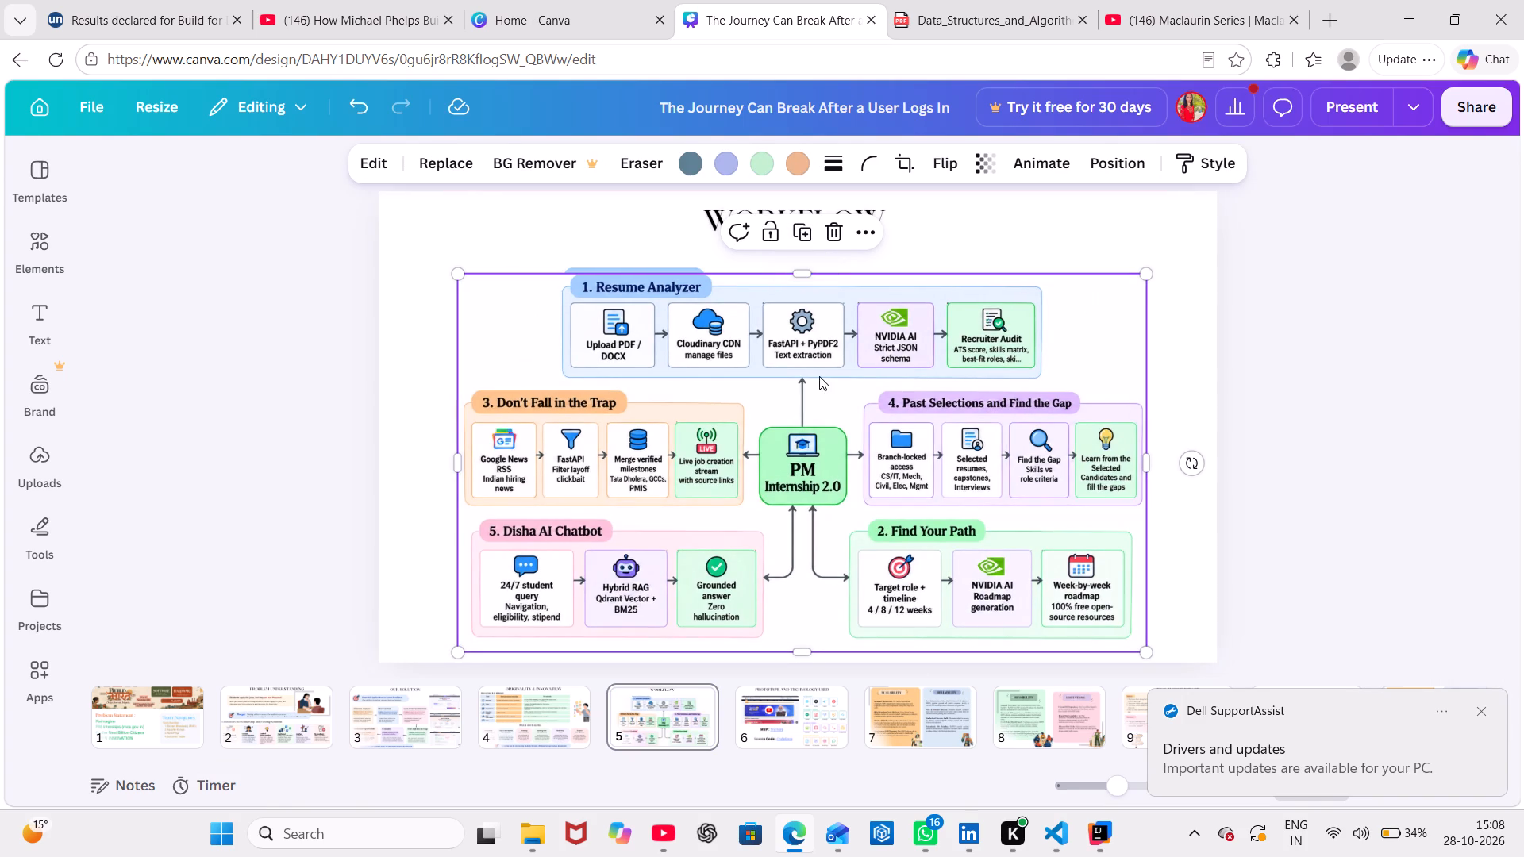
# Dismiss the Dell SupportAssist notification about drivers and updates.
pyautogui.click(1472, 710)
# Look through the presentation's page thumbnails up to the last page and return to the title slide on page 1.
pyautogui.hscroll(-2, 1341, 721)
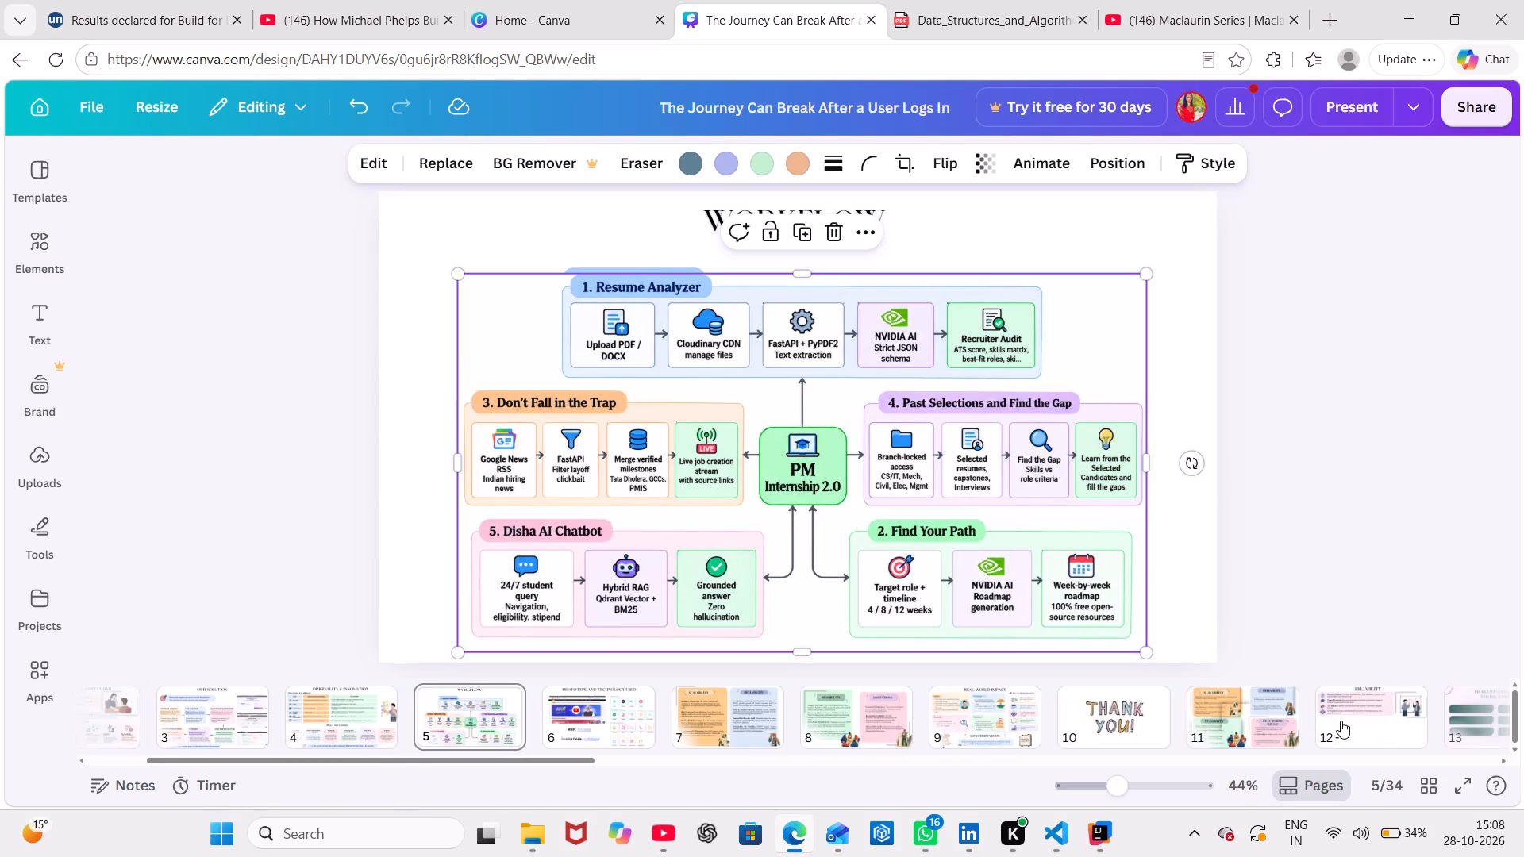
pyautogui.hscroll(-11, 1341, 721)
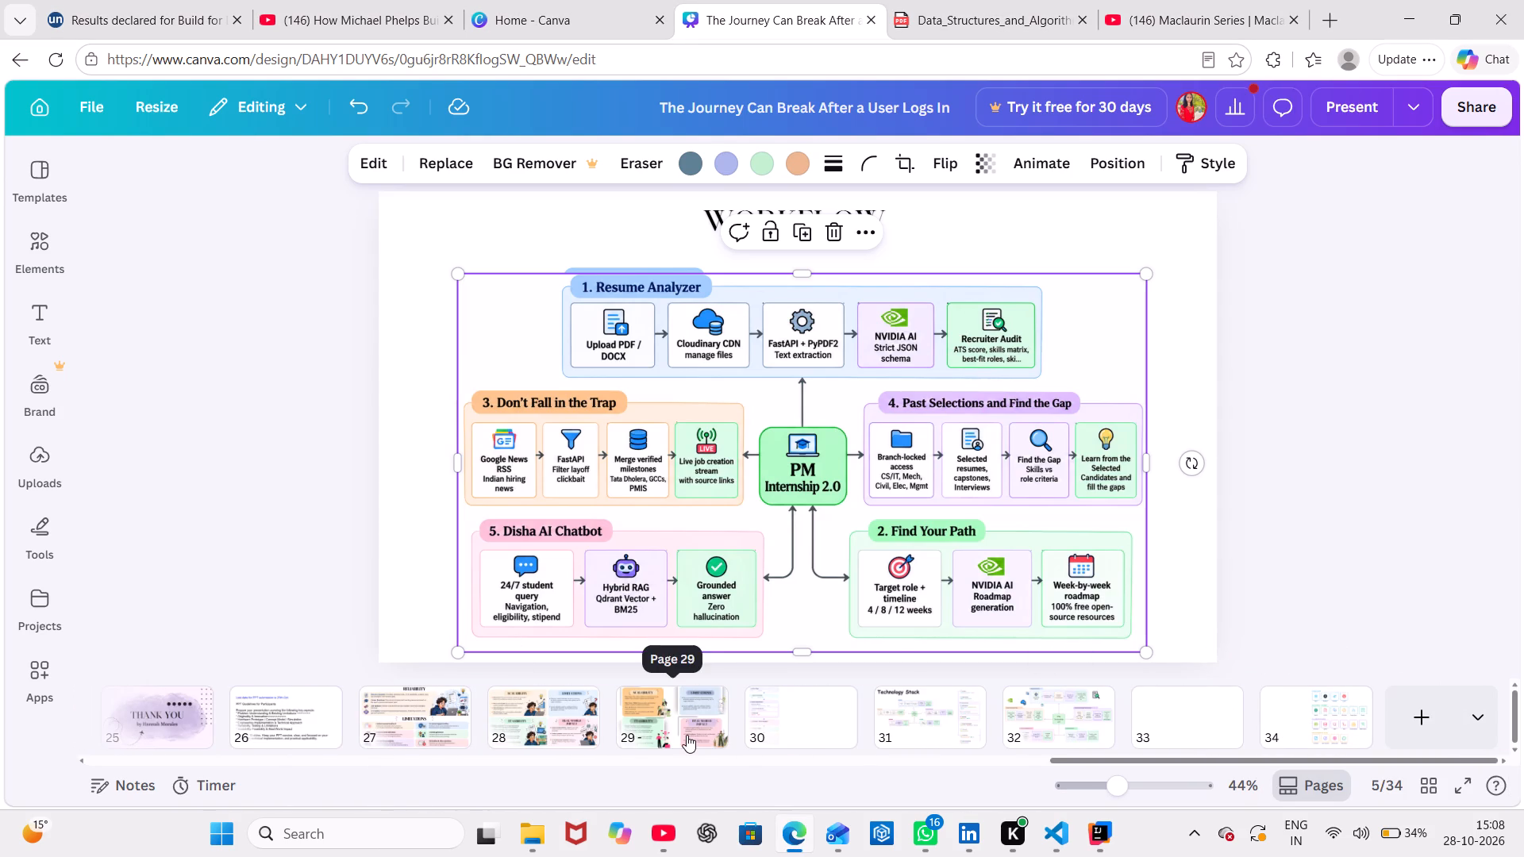
pyautogui.hscroll(13, 687, 735)
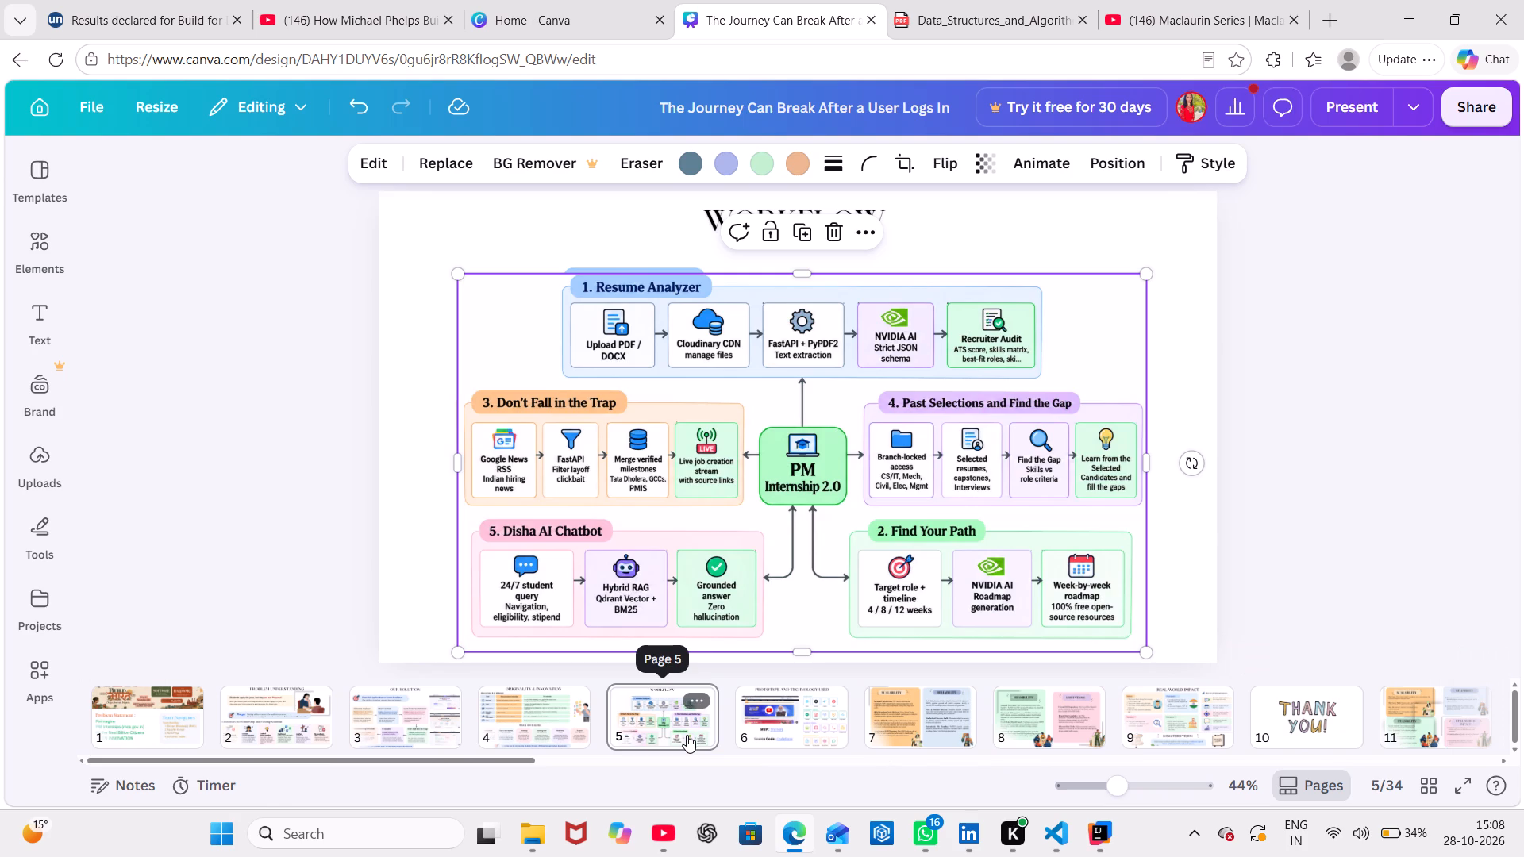
pyautogui.hscroll(1, 687, 735)
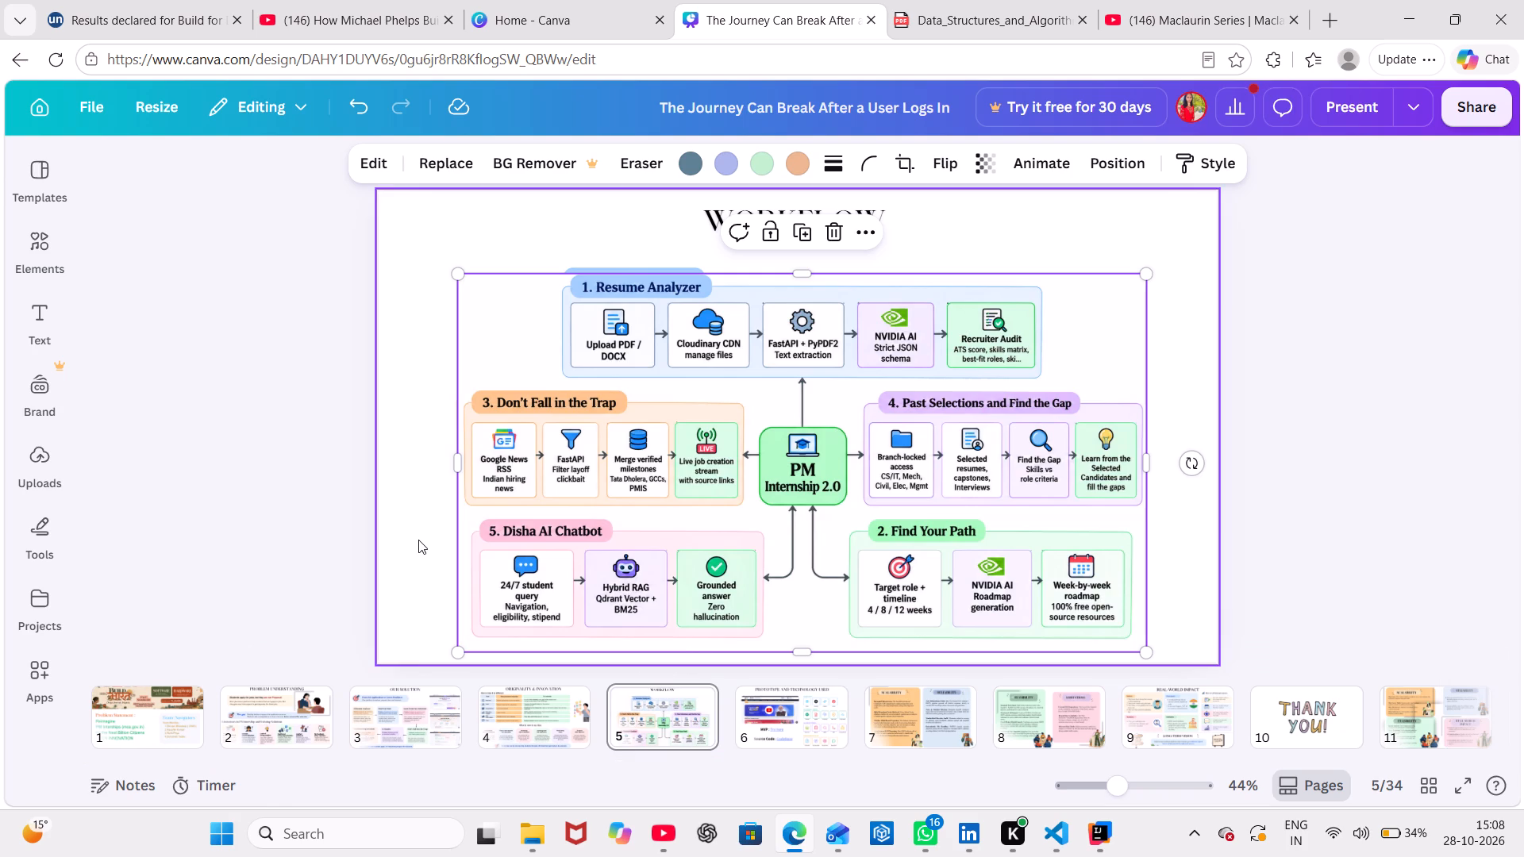
pyautogui.click(160, 740)
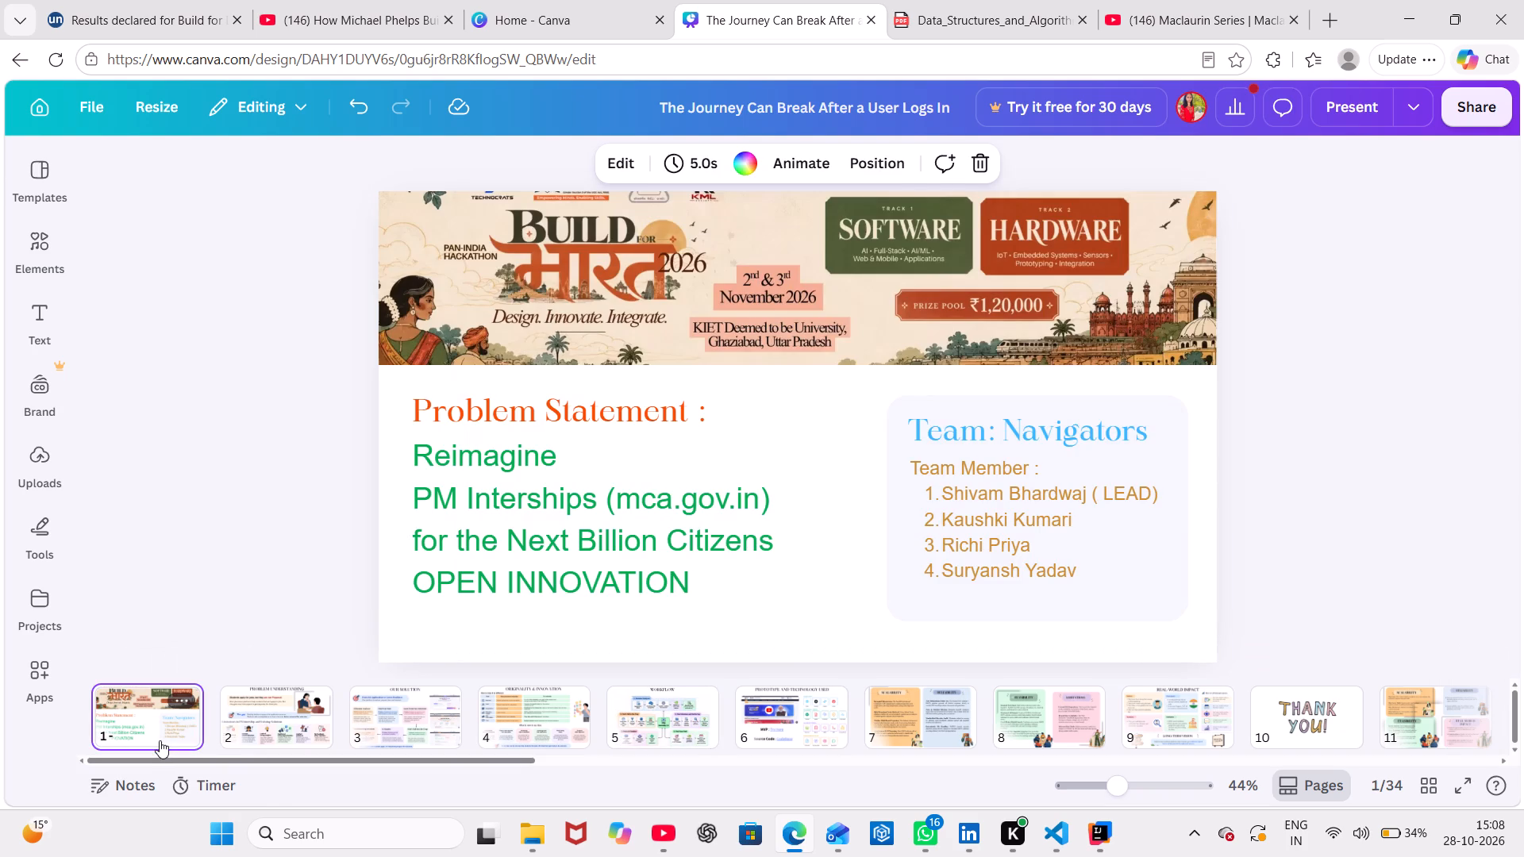
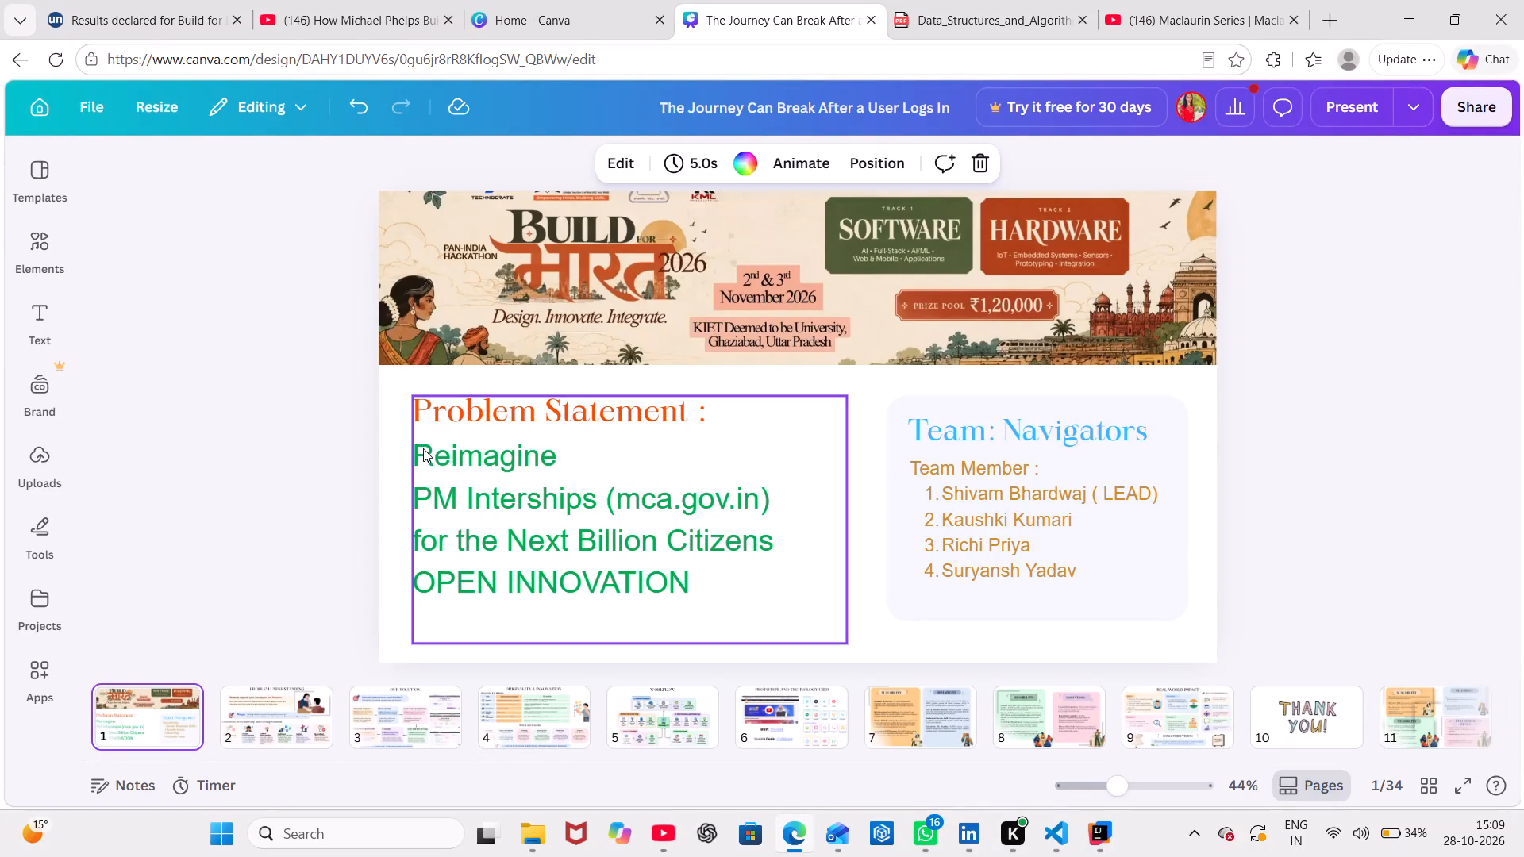
# Pull apart the two stacked workflow diagrams on page 5, the Workflow slide, and delete the extra copy.
pyautogui.click(305, 690)
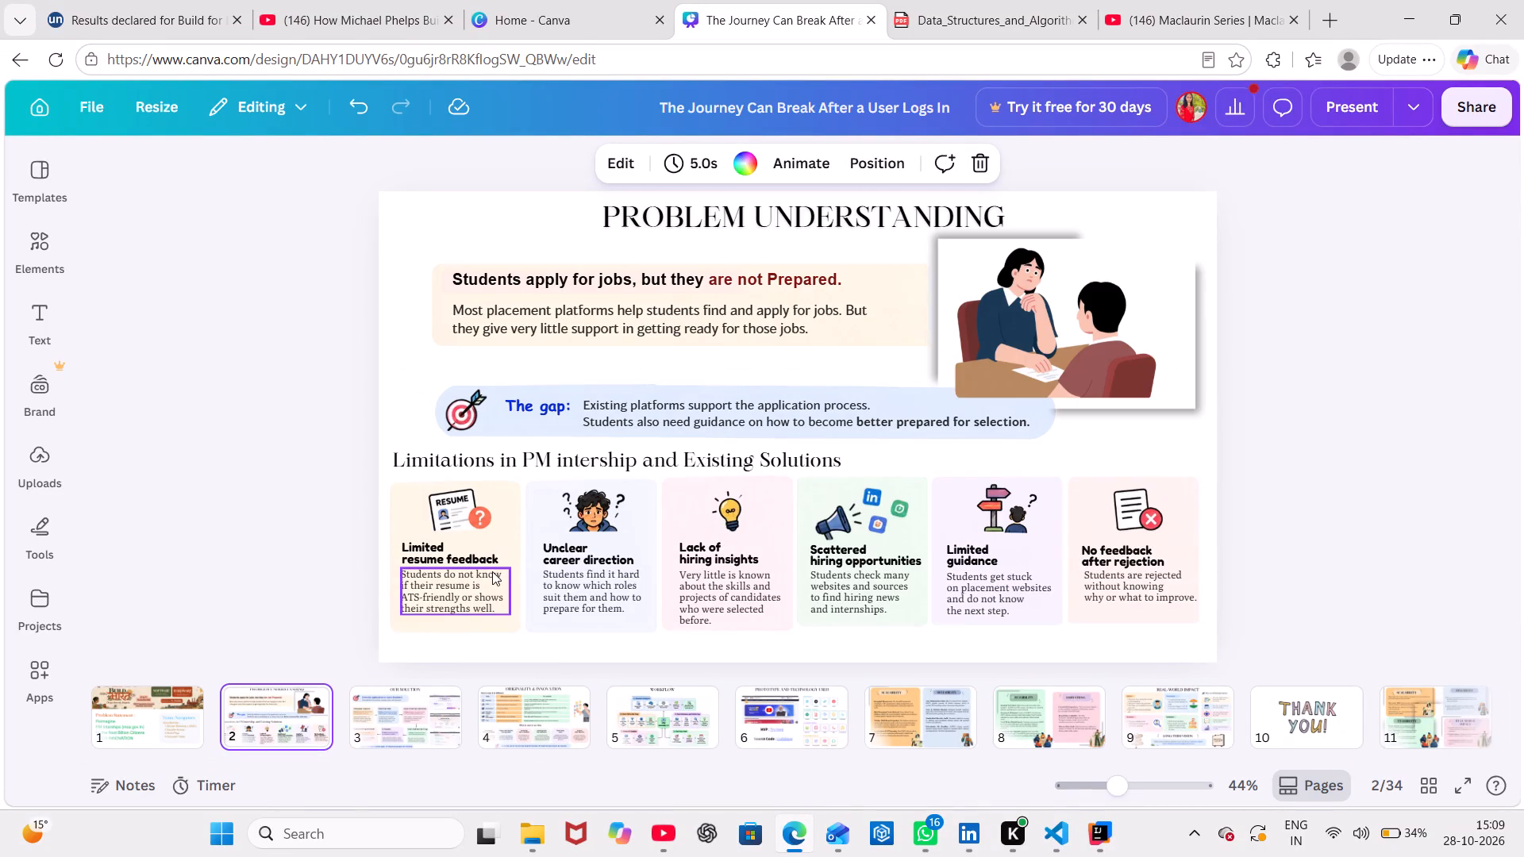
pyautogui.click(419, 706)
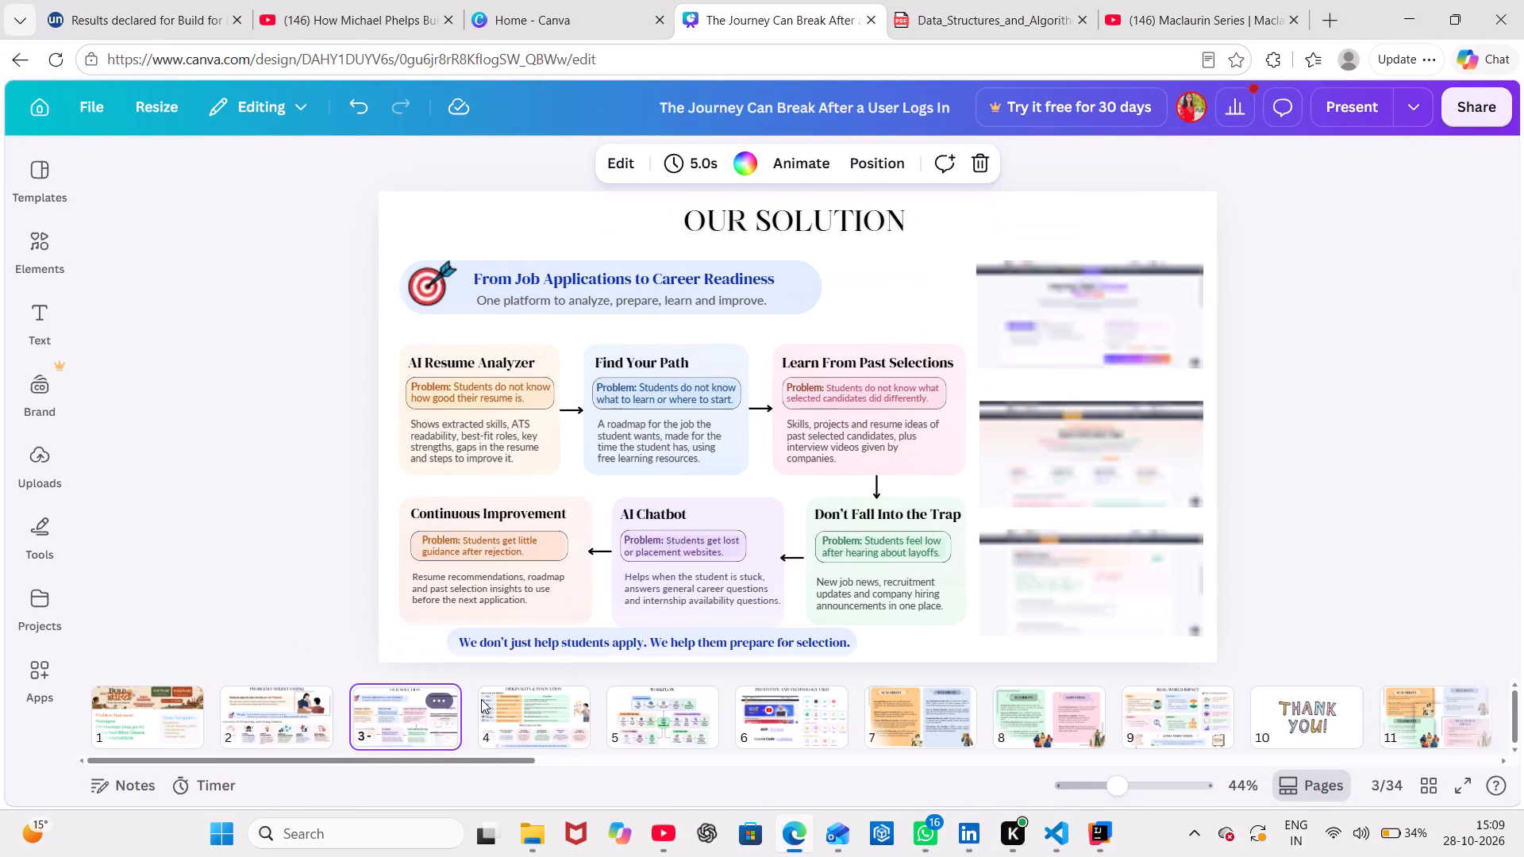
pyautogui.click(491, 699)
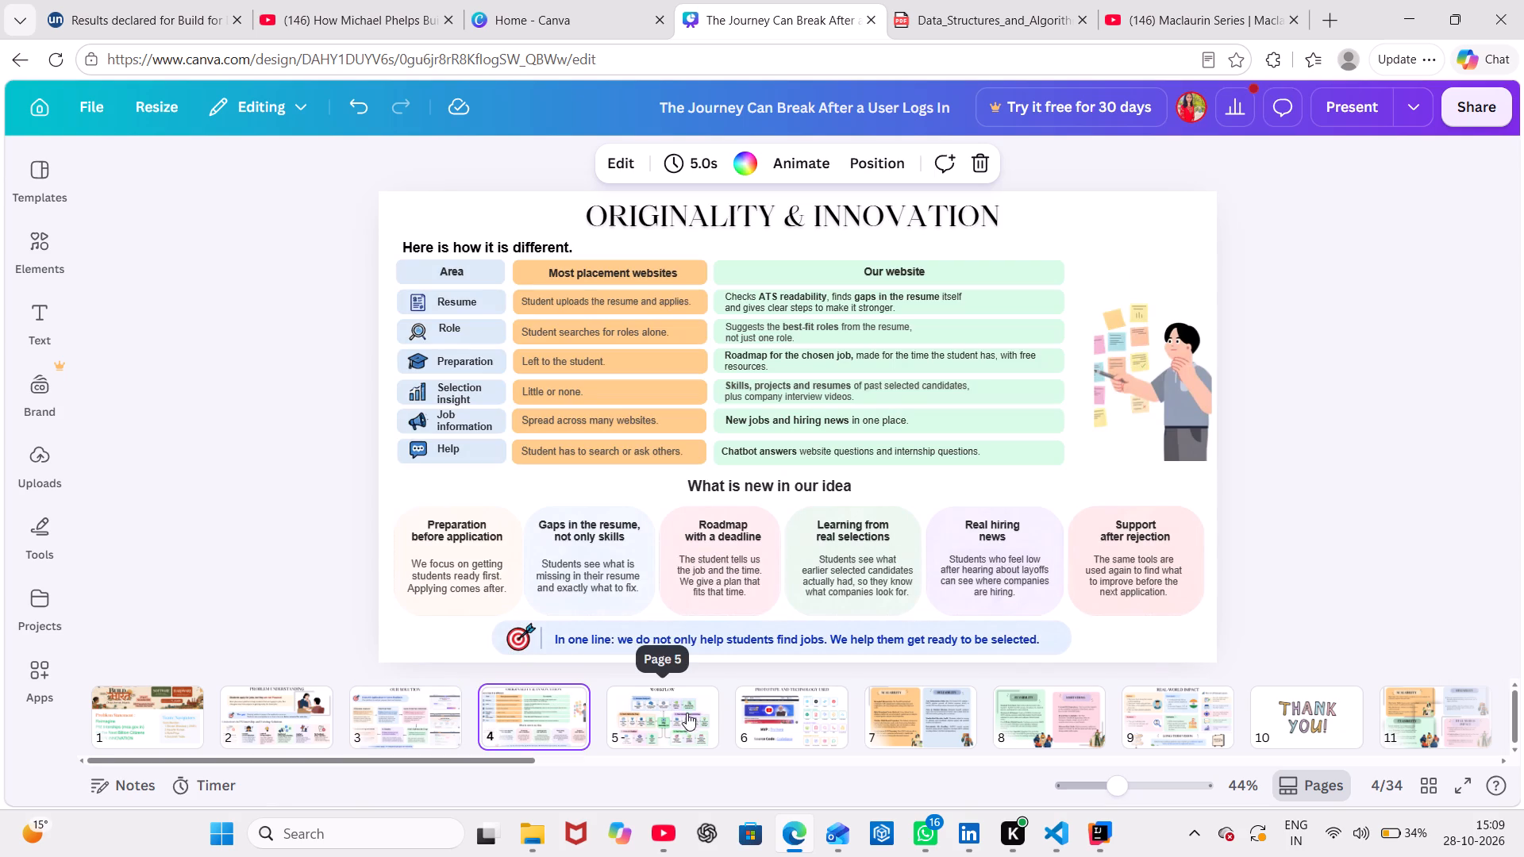
pyautogui.click(671, 721)
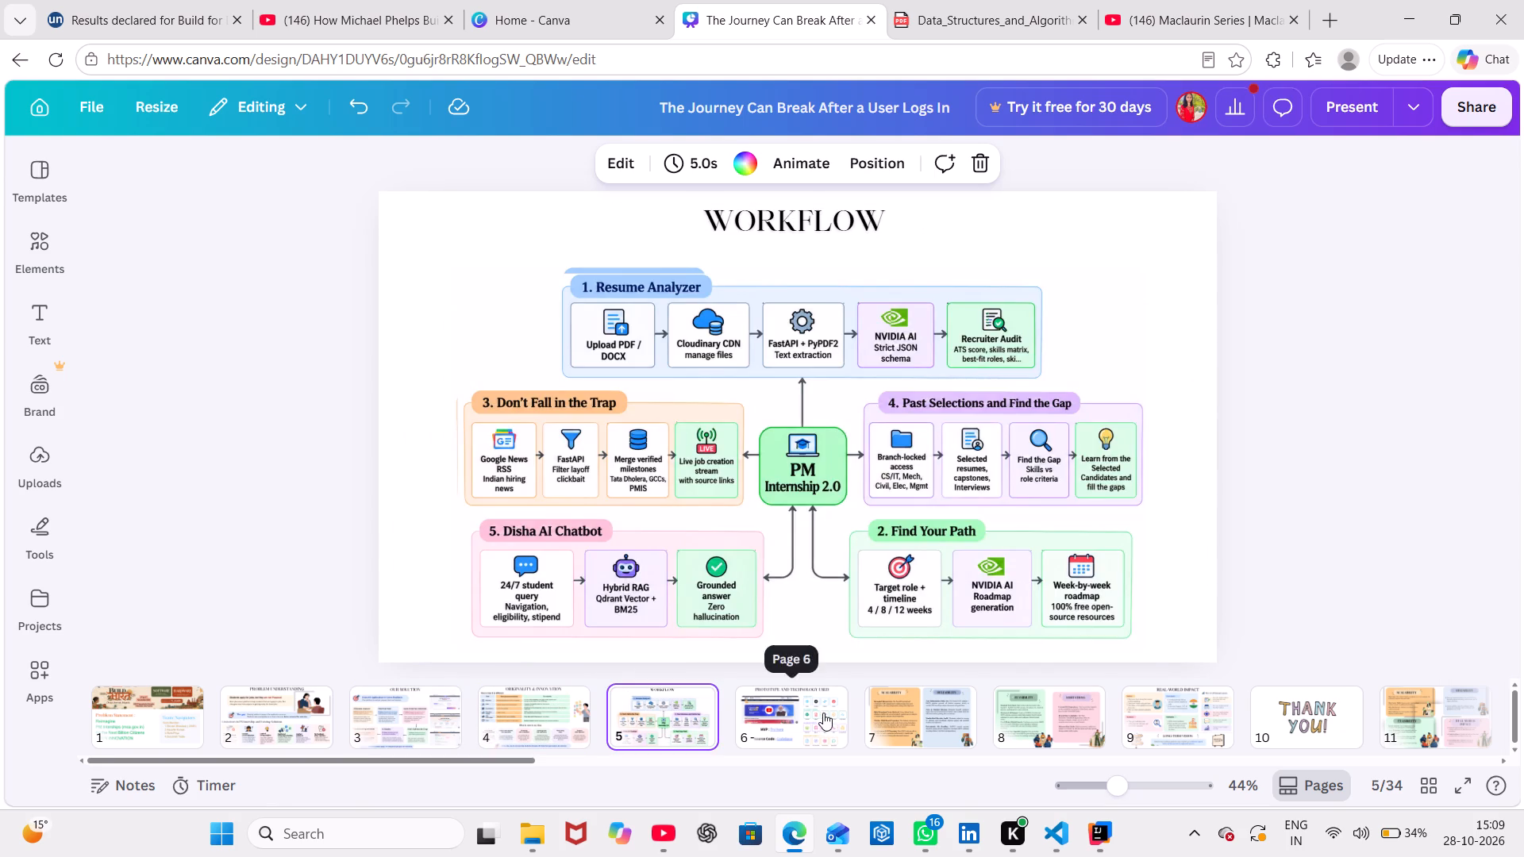
pyautogui.moveTo(813, 440); pyautogui.dragTo(810, 437)
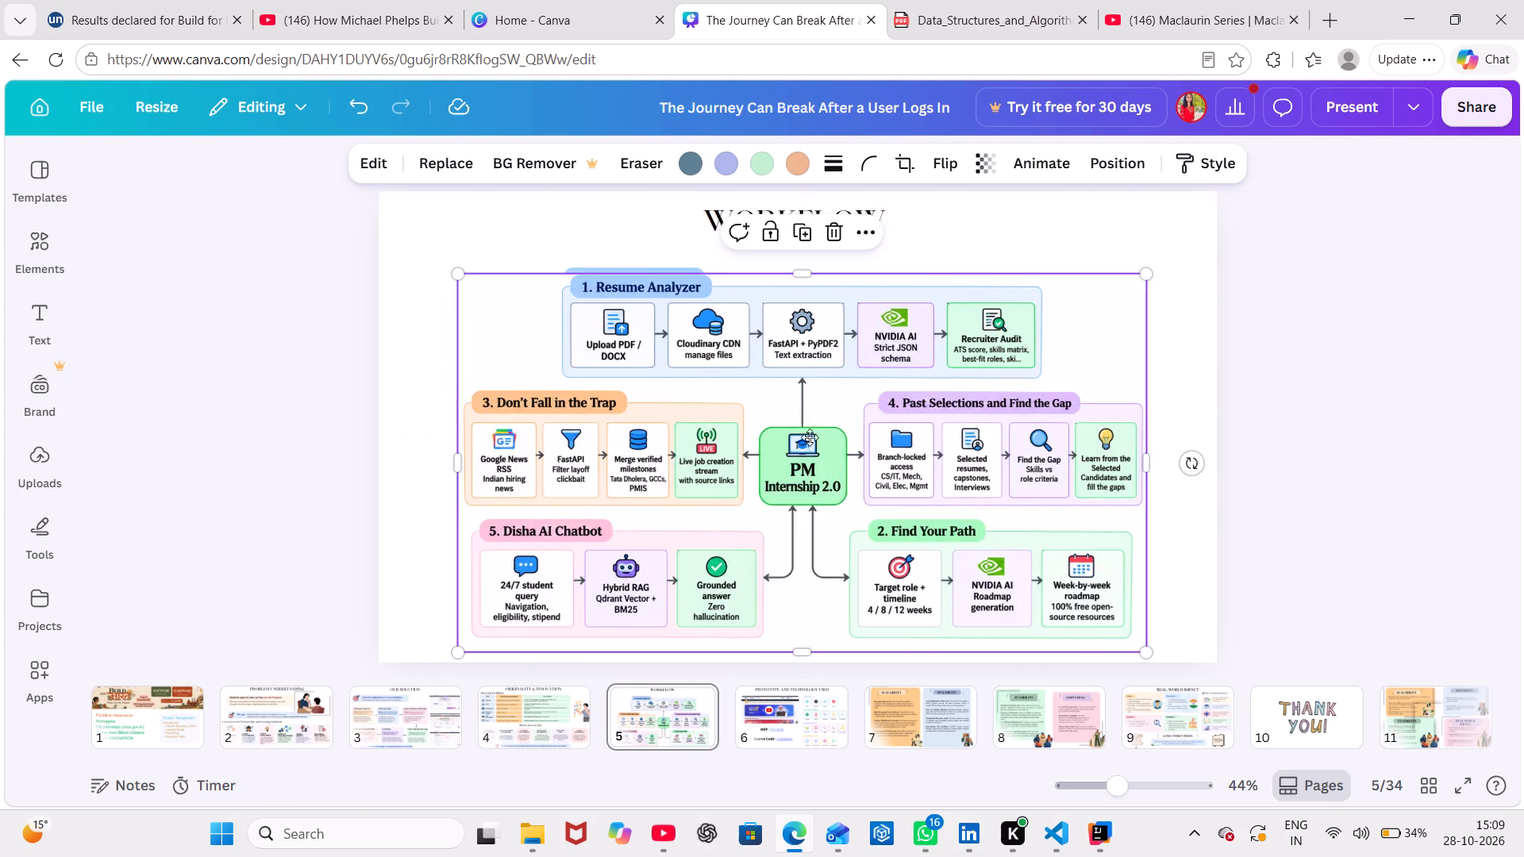
pyautogui.moveTo(810, 437); pyautogui.dragTo(803, 434)
pyautogui.moveTo(937, 437); pyautogui.dragTo(942, 525)
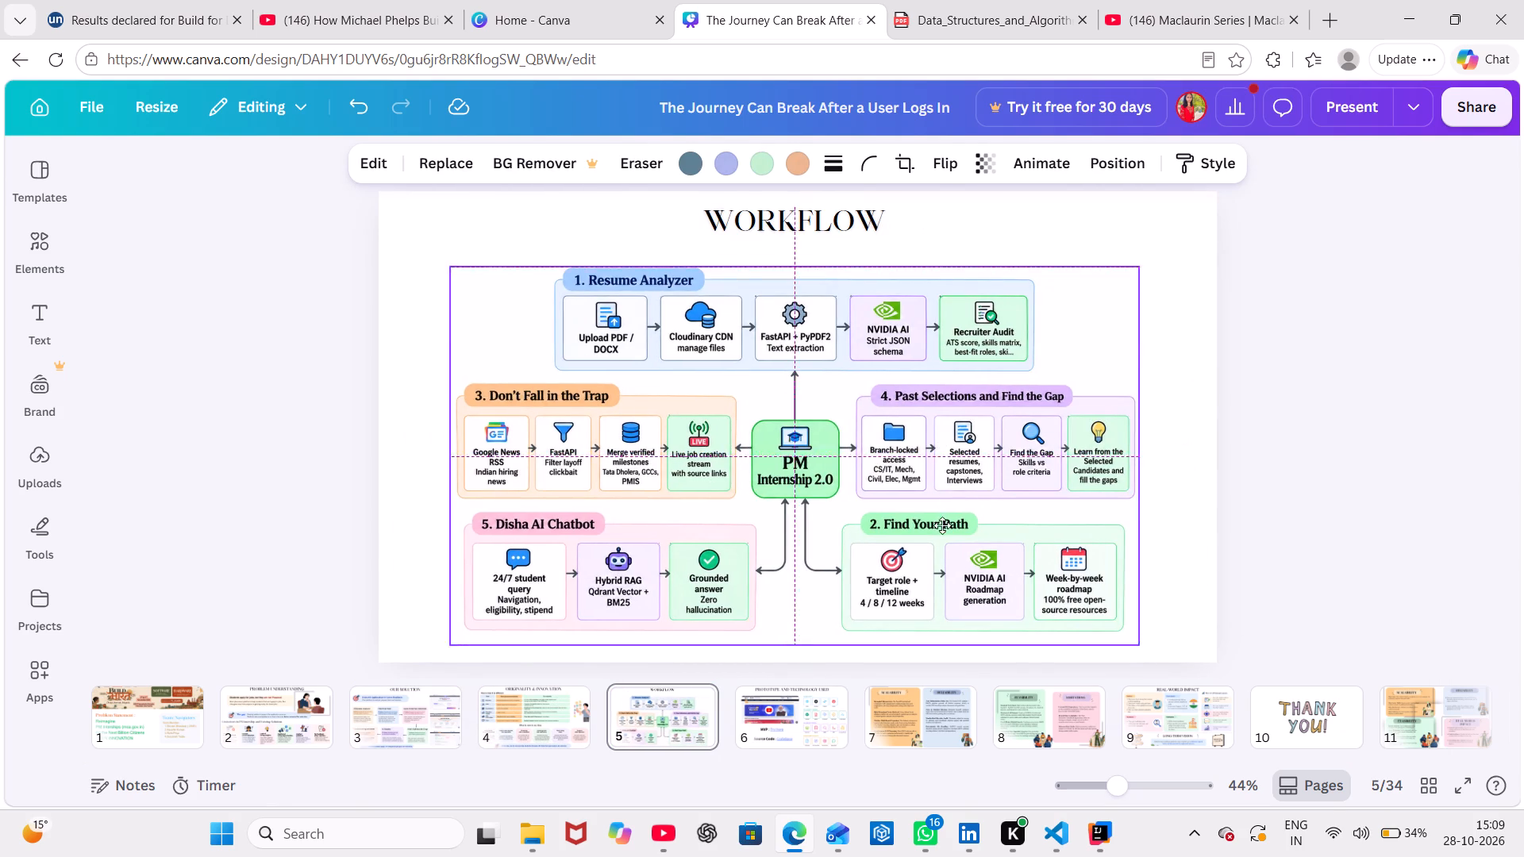
pyautogui.moveTo(942, 525); pyautogui.dragTo(926, 613)
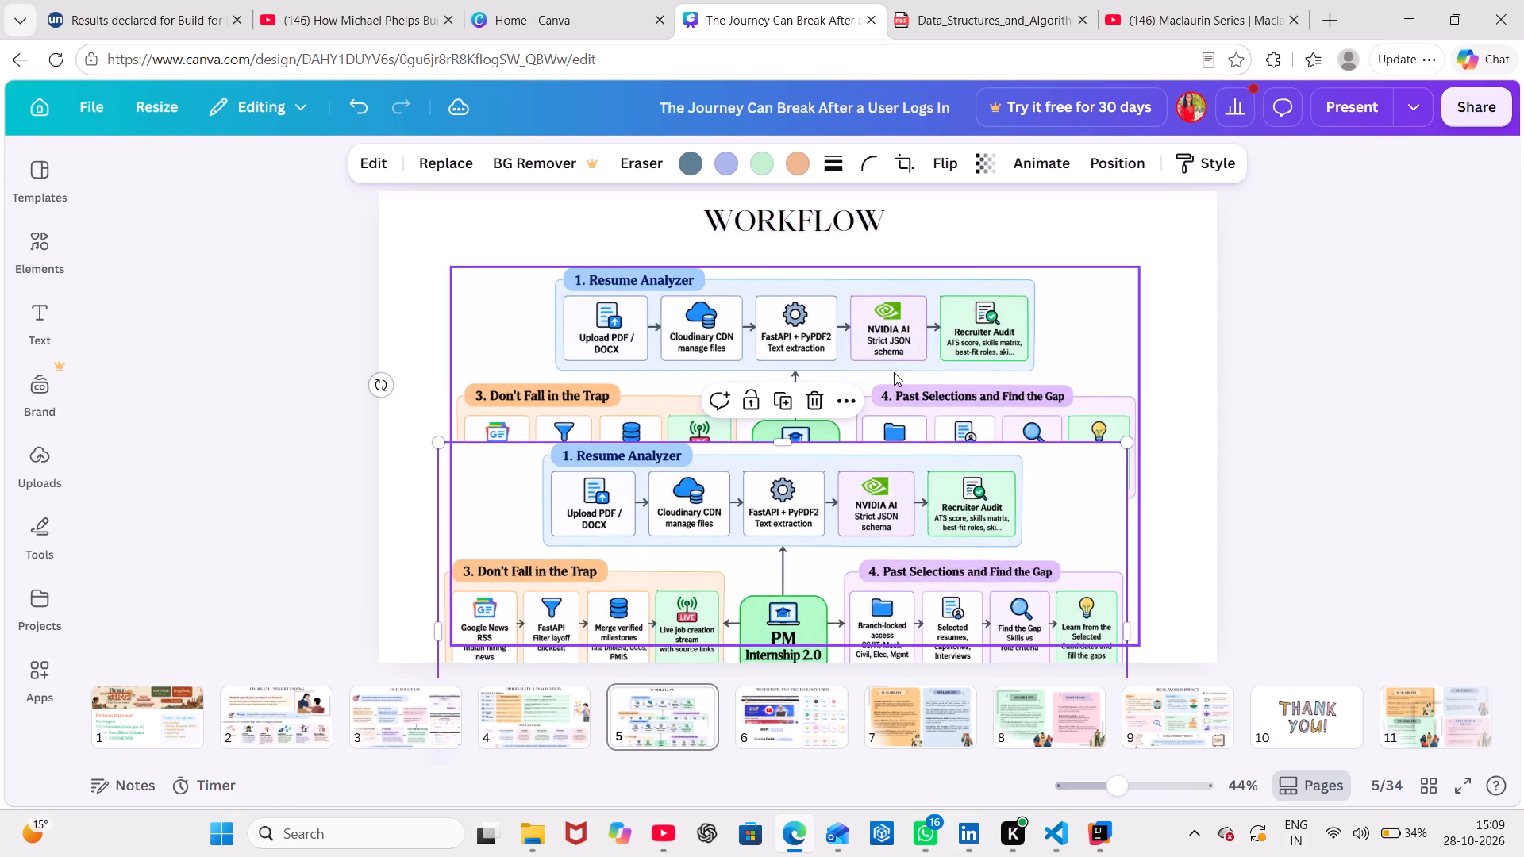
pyautogui.click(902, 348)
pyautogui.moveTo(919, 545); pyautogui.dragTo(922, 421)
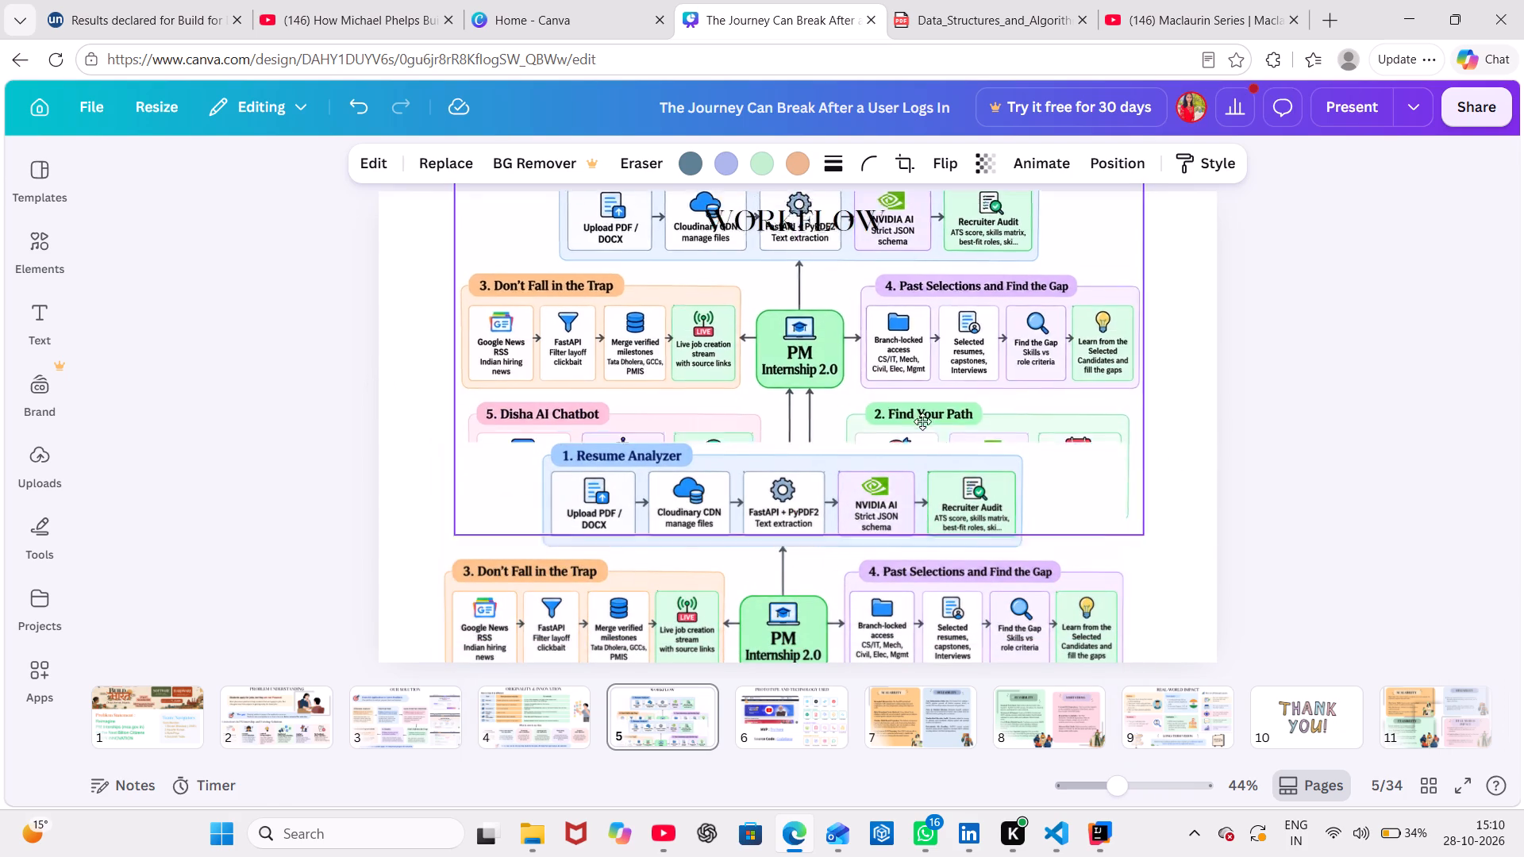
pyautogui.moveTo(922, 421); pyautogui.dragTo(915, 610)
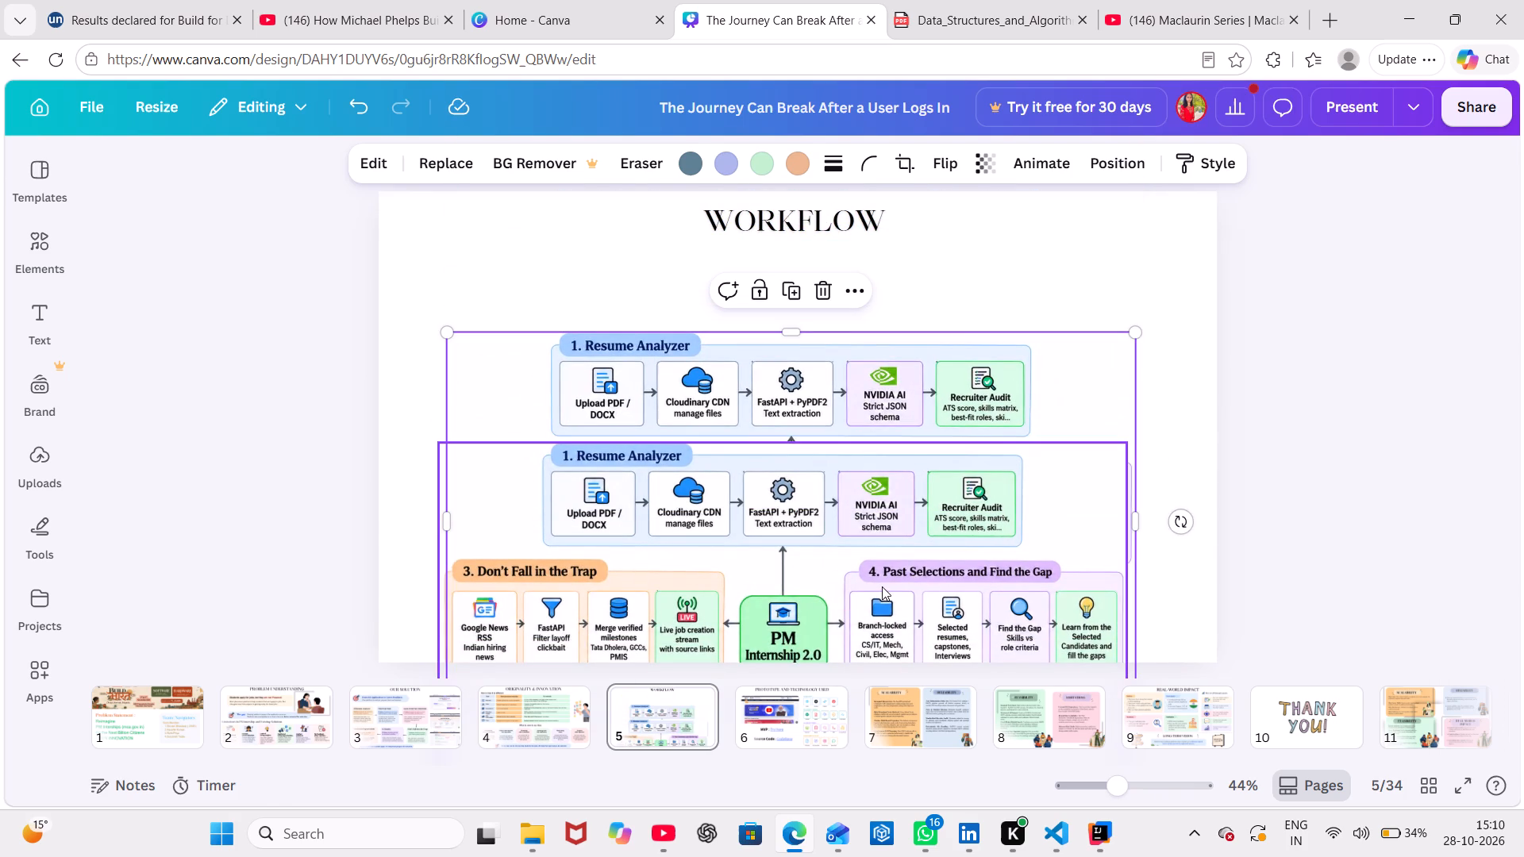
pyautogui.press('BackSpace')
# Move the remaining workflow diagram on page 5 back up so it sits just below the Workflow title.
pyautogui.moveTo(872, 544); pyautogui.dragTo(856, 471)
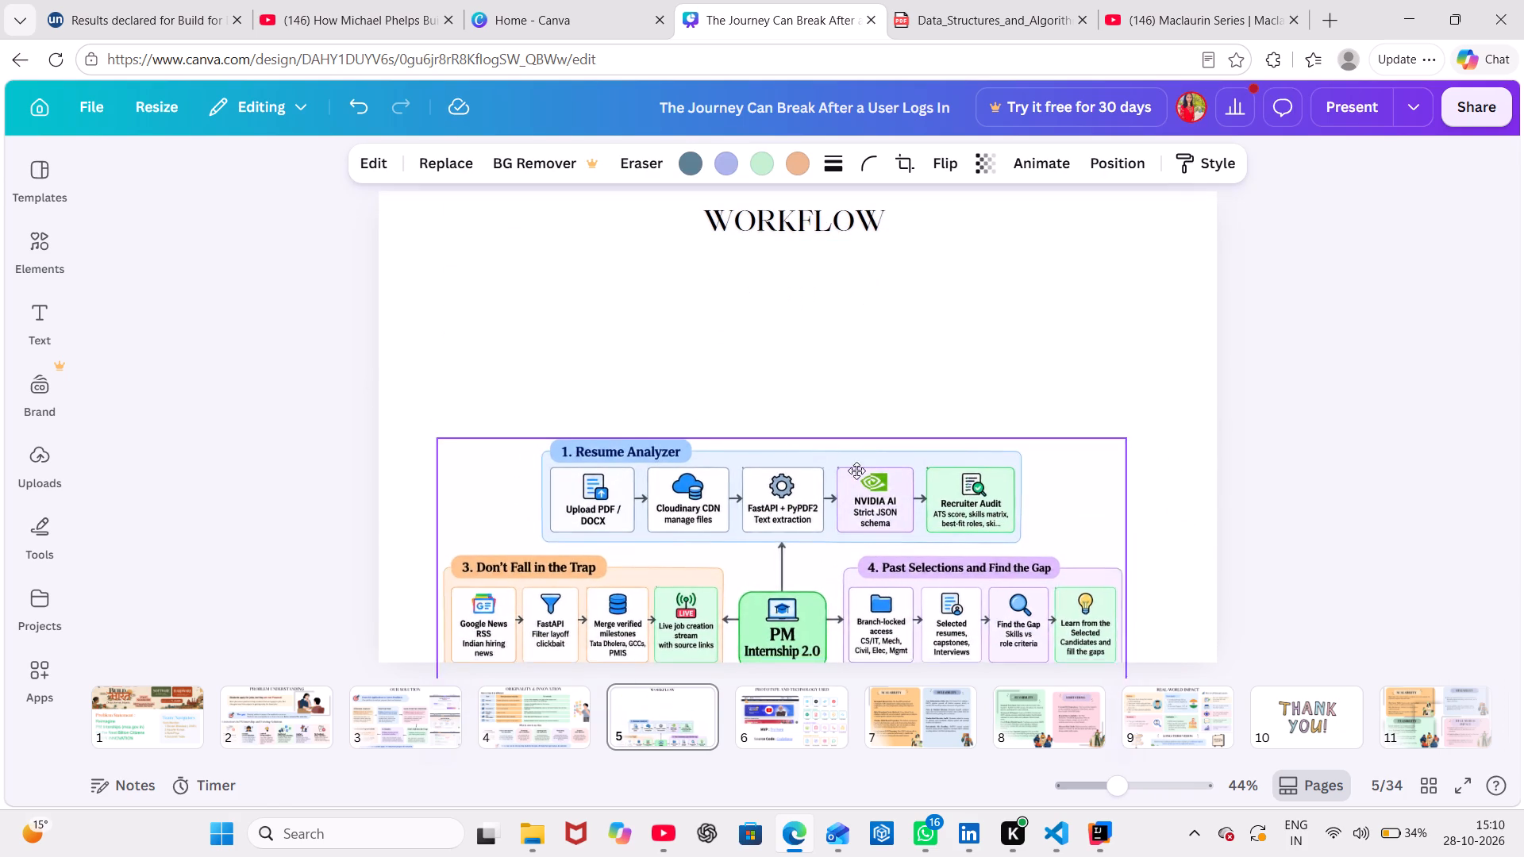
pyautogui.moveTo(856, 471); pyautogui.dragTo(898, 362)
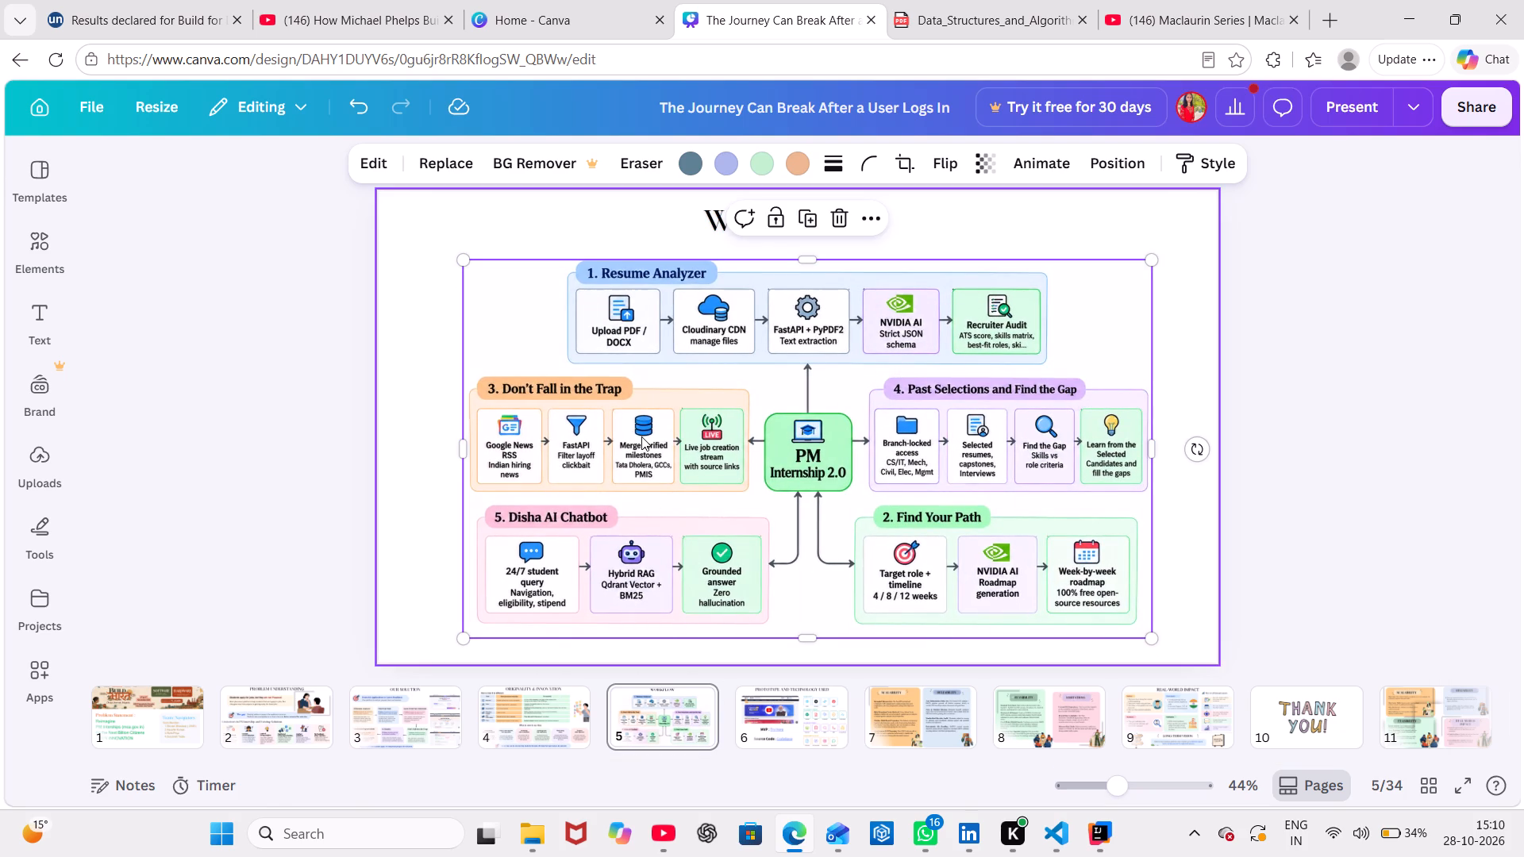
# Inspect the link targets of the MVP and Source Code lines on the Prototype and Technology Used slide.
pyautogui.click(824, 701)
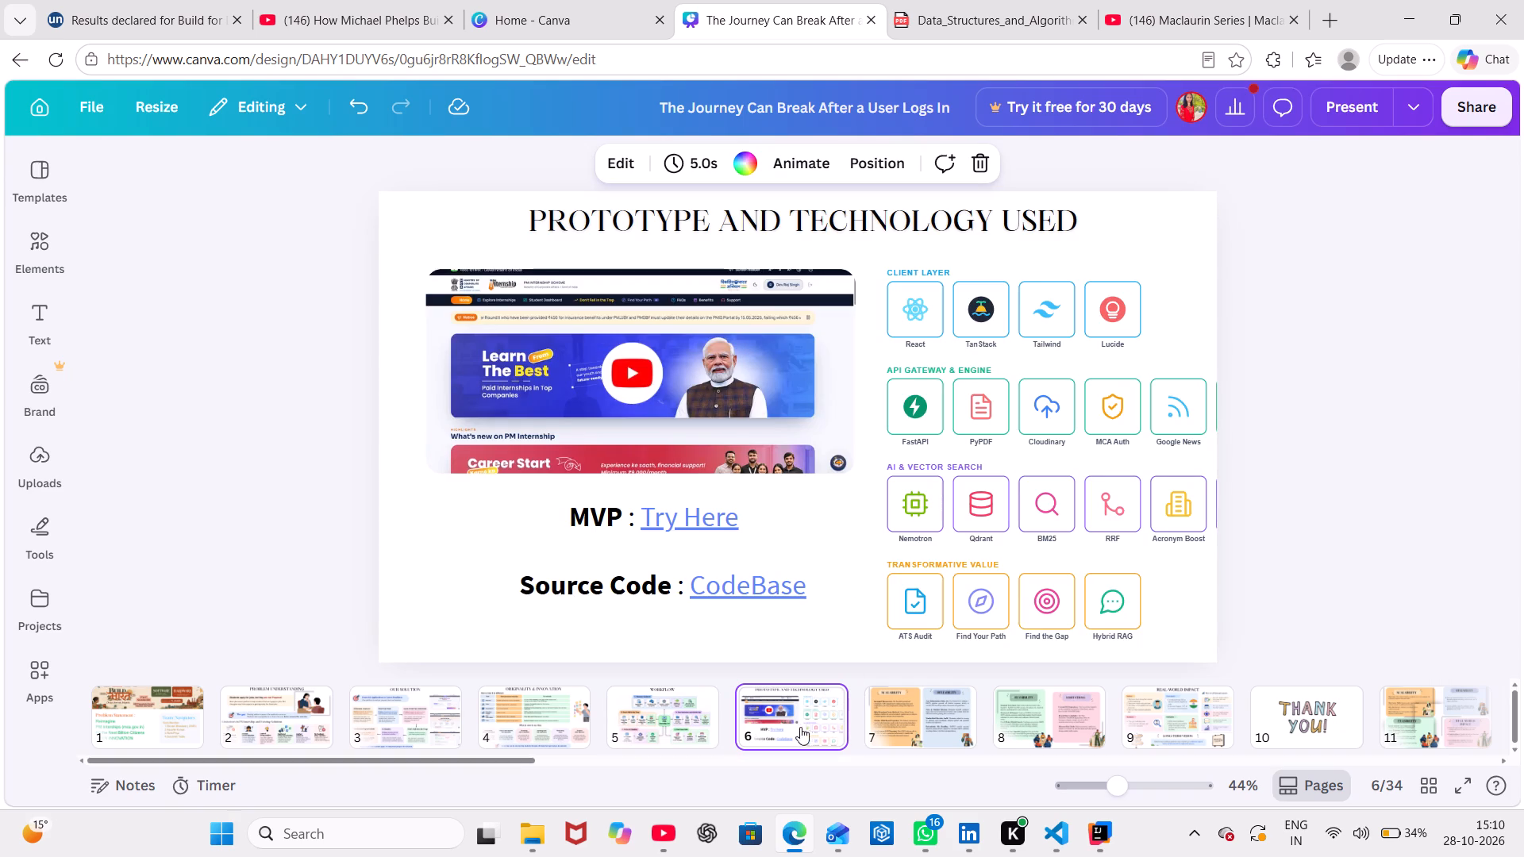
pyautogui.click(688, 515)
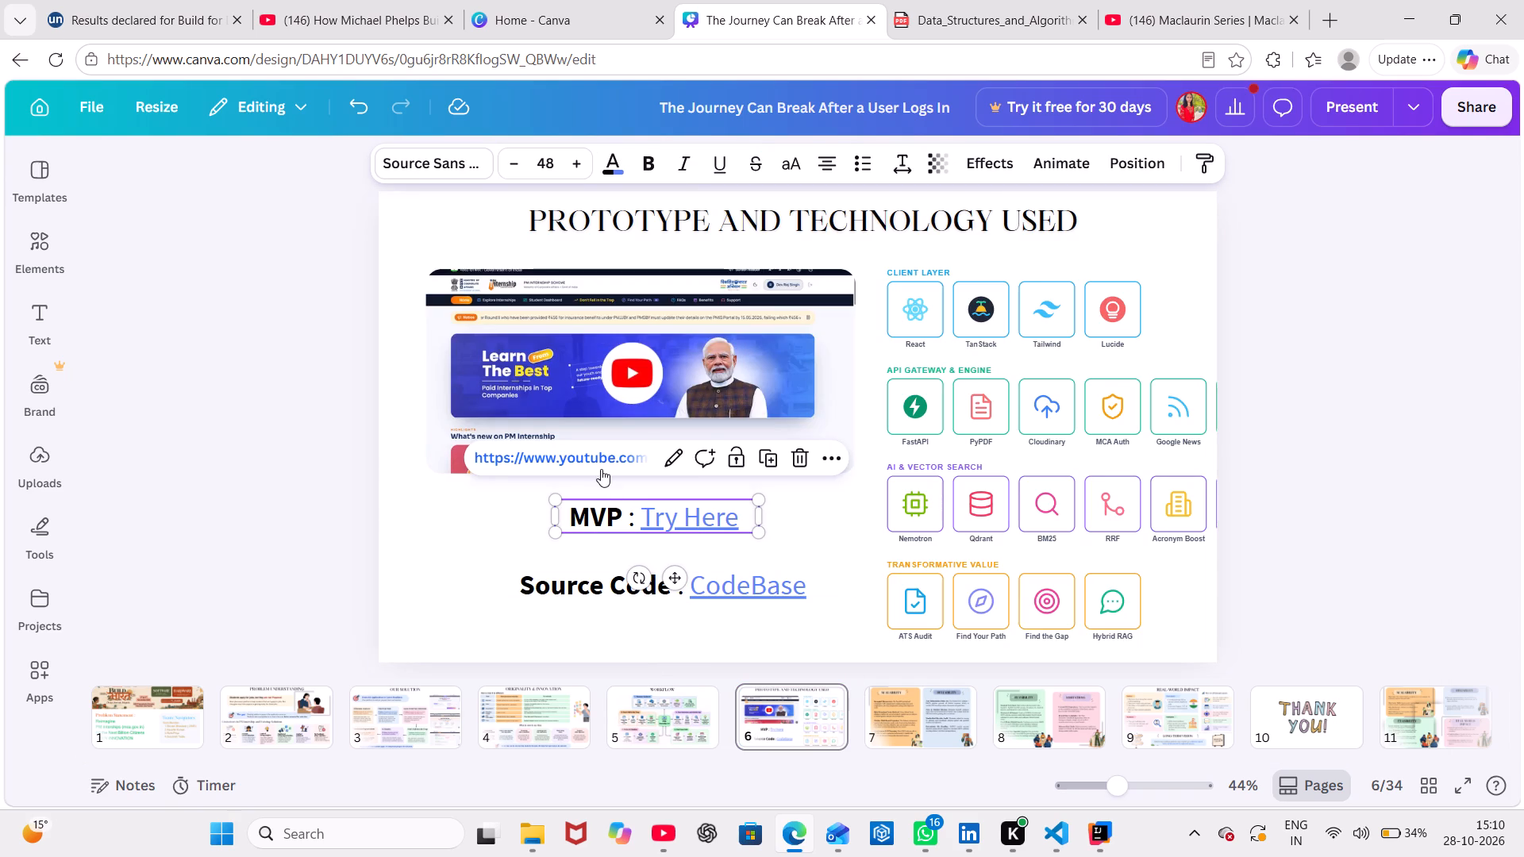
pyautogui.click(714, 595)
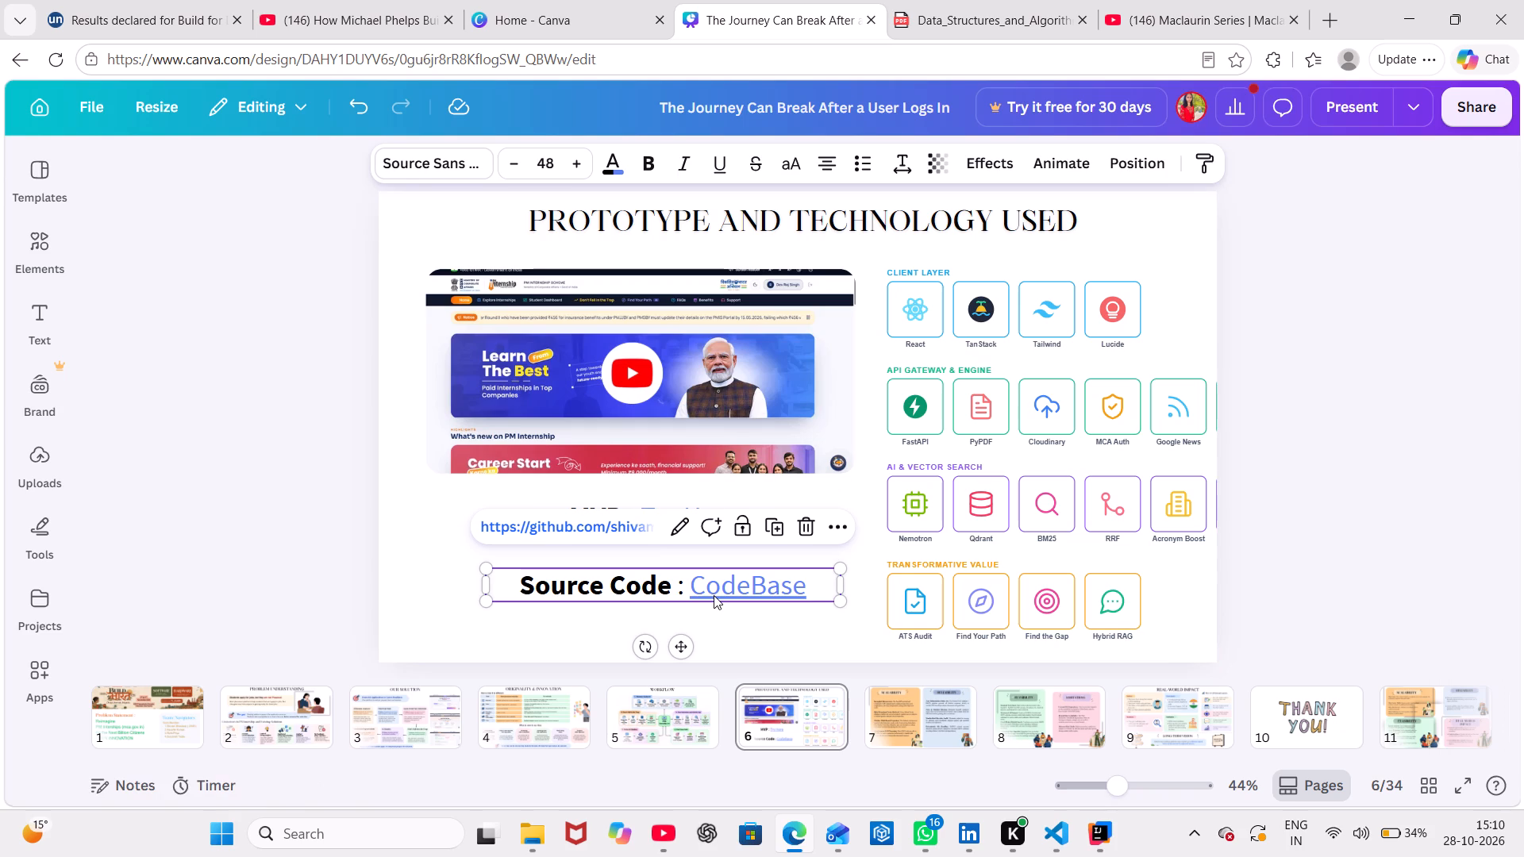
# Duplicate the Workflow page and delete the diagram from the copy, leaving only the title.
pyautogui.click(671, 717)
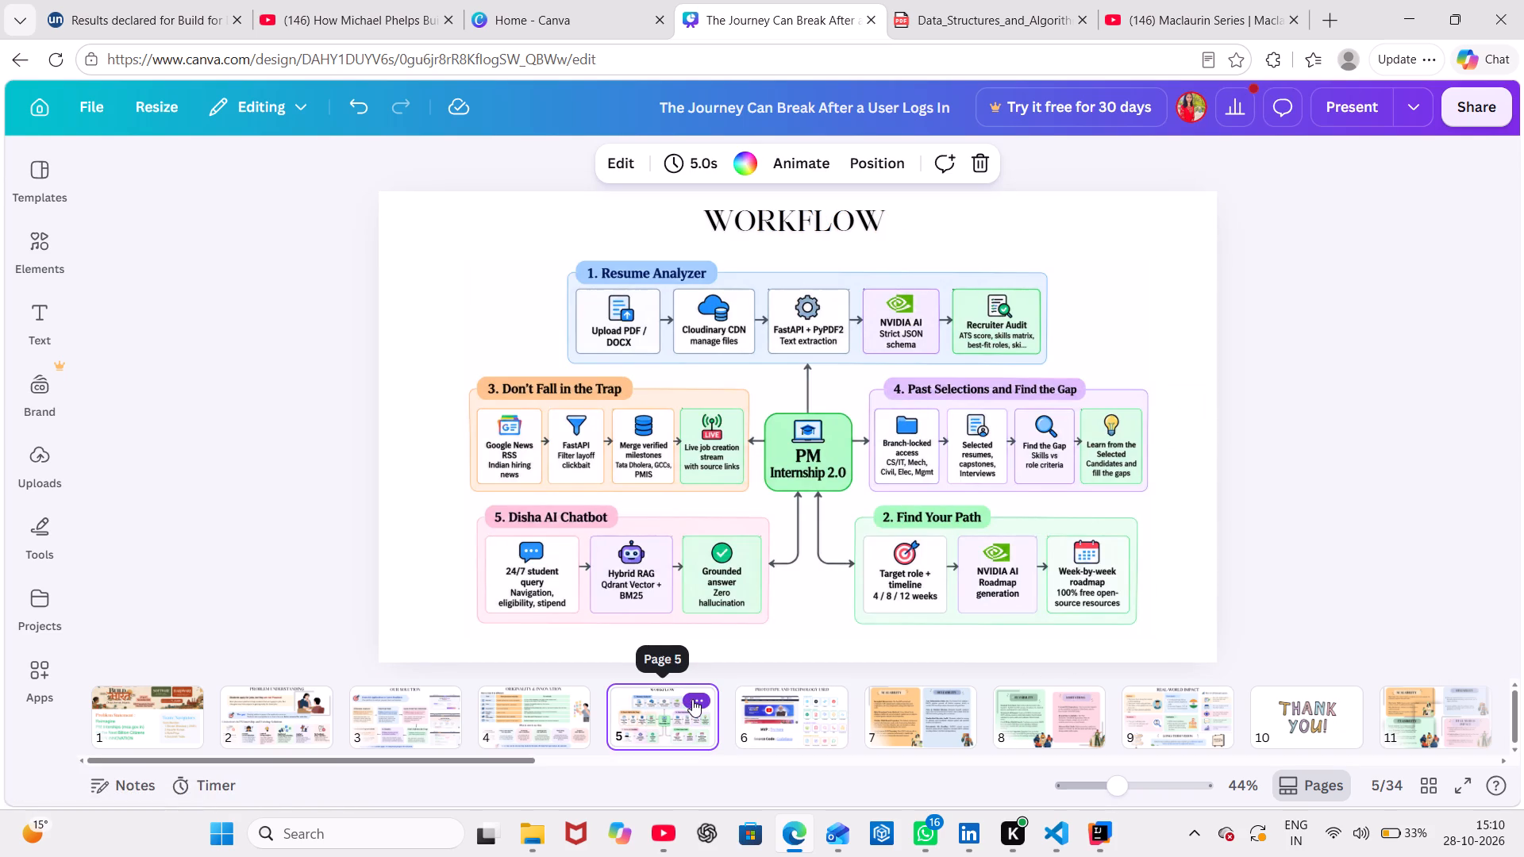
pyautogui.doubleClick(692, 699)
pyautogui.click(692, 699)
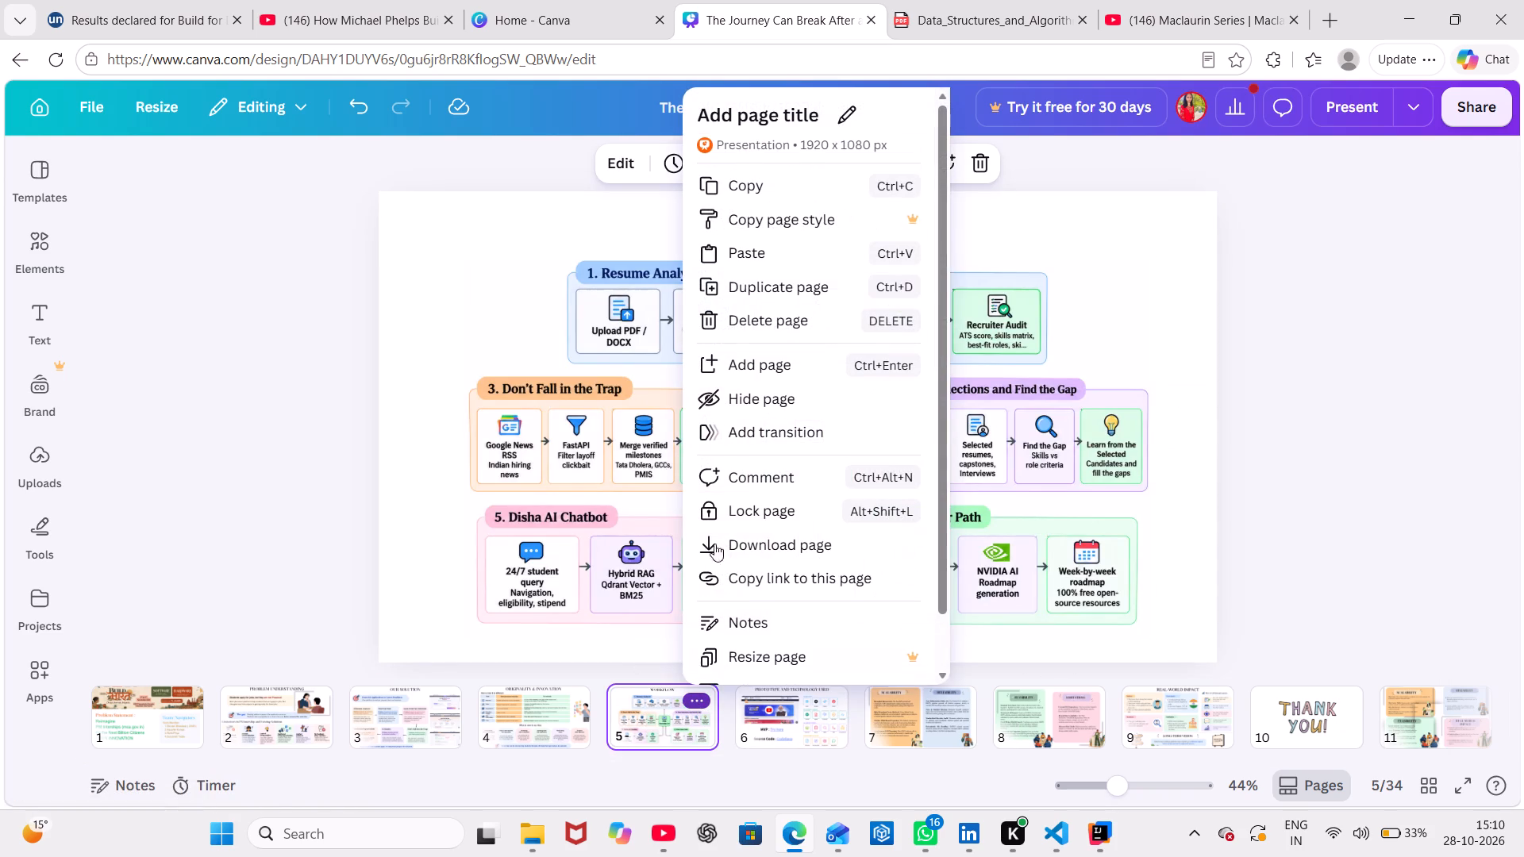
pyautogui.click(778, 287)
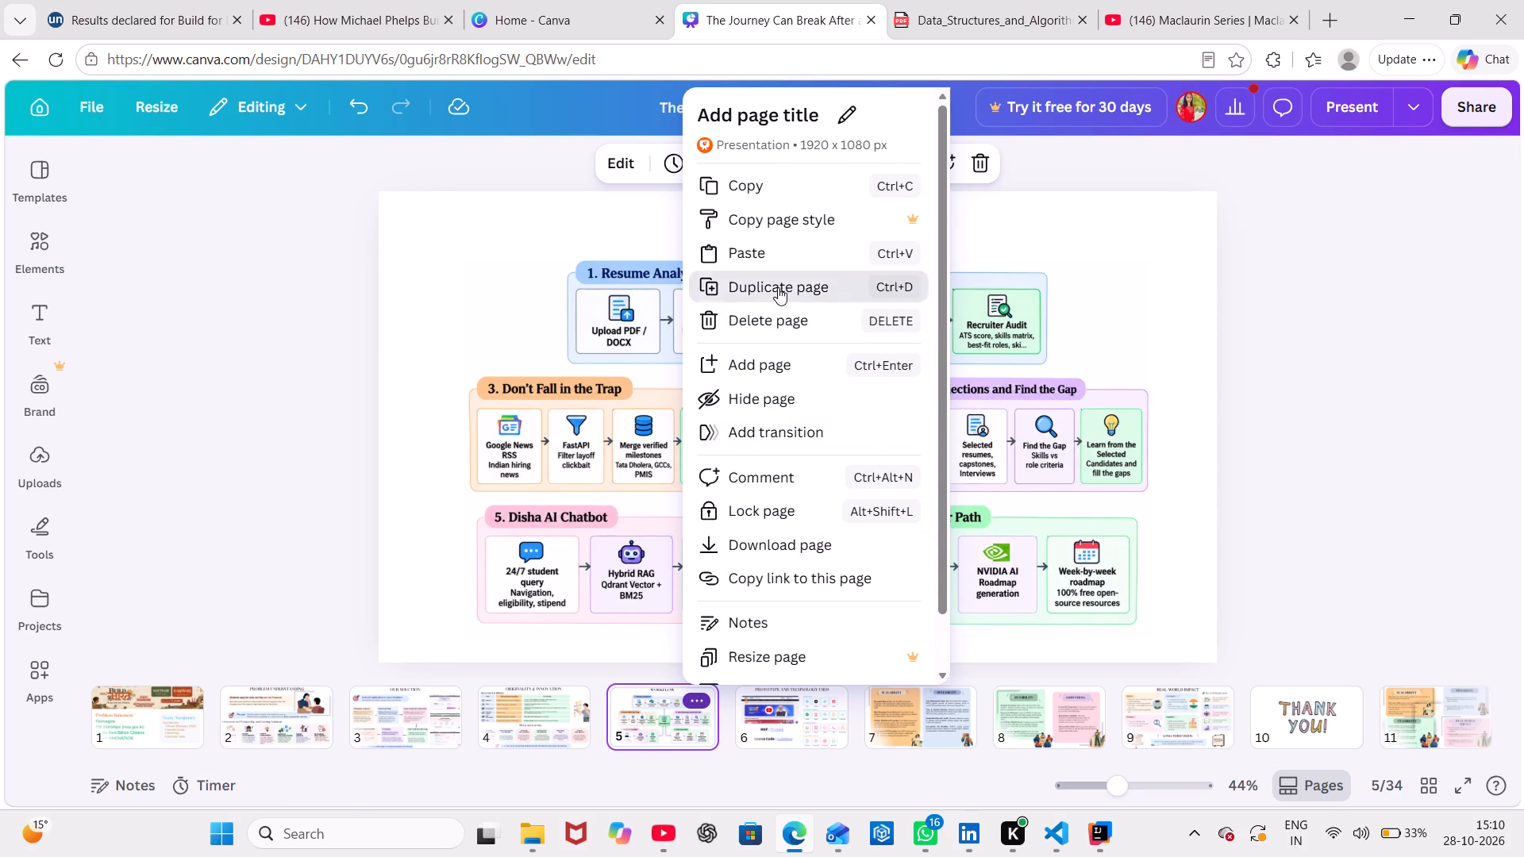
pyautogui.click(821, 452)
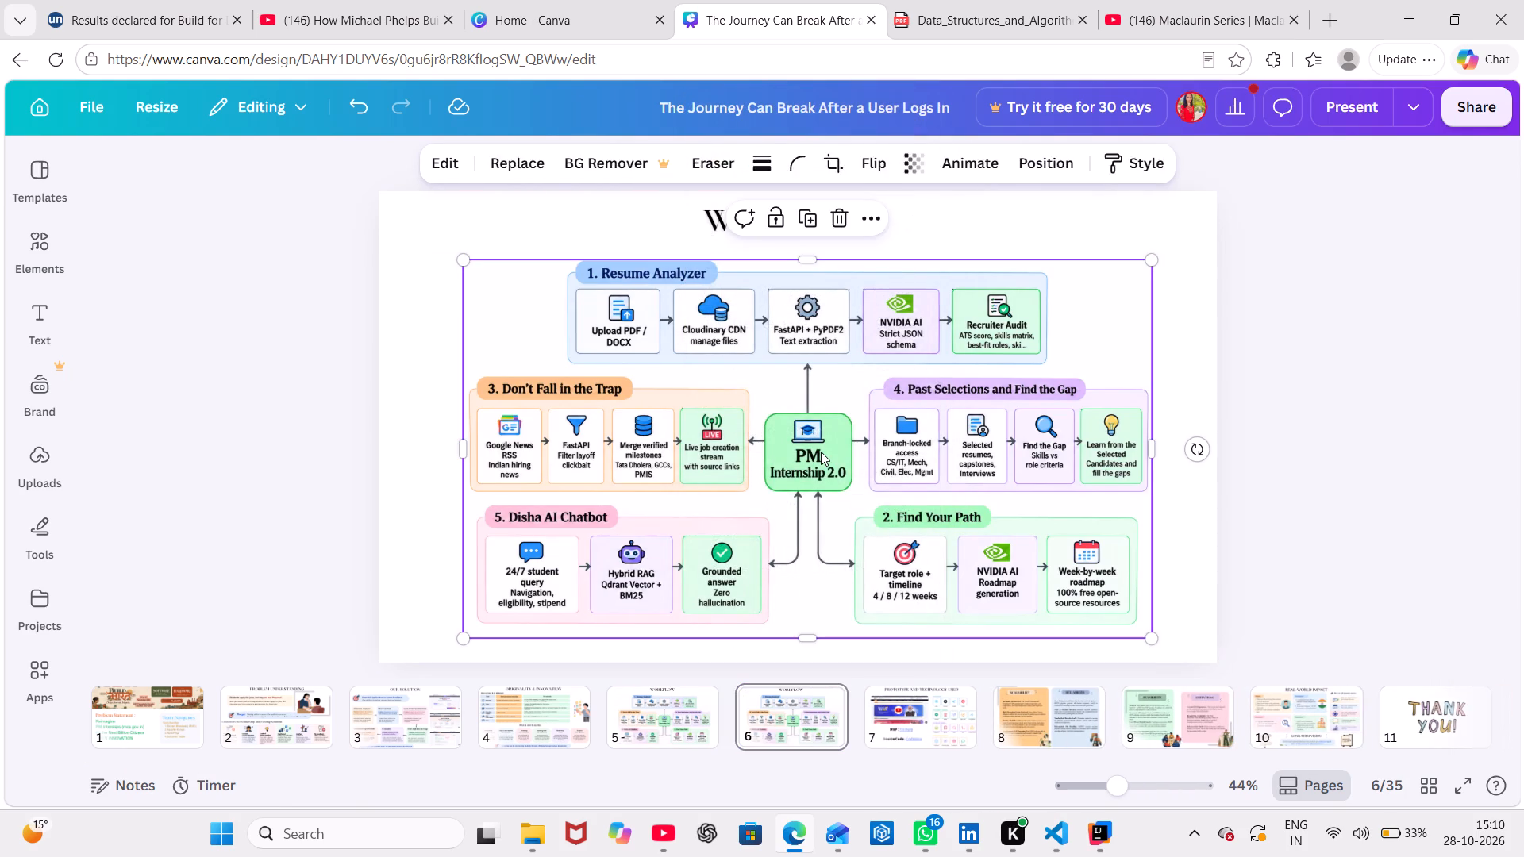
pyautogui.press('BackSpace')
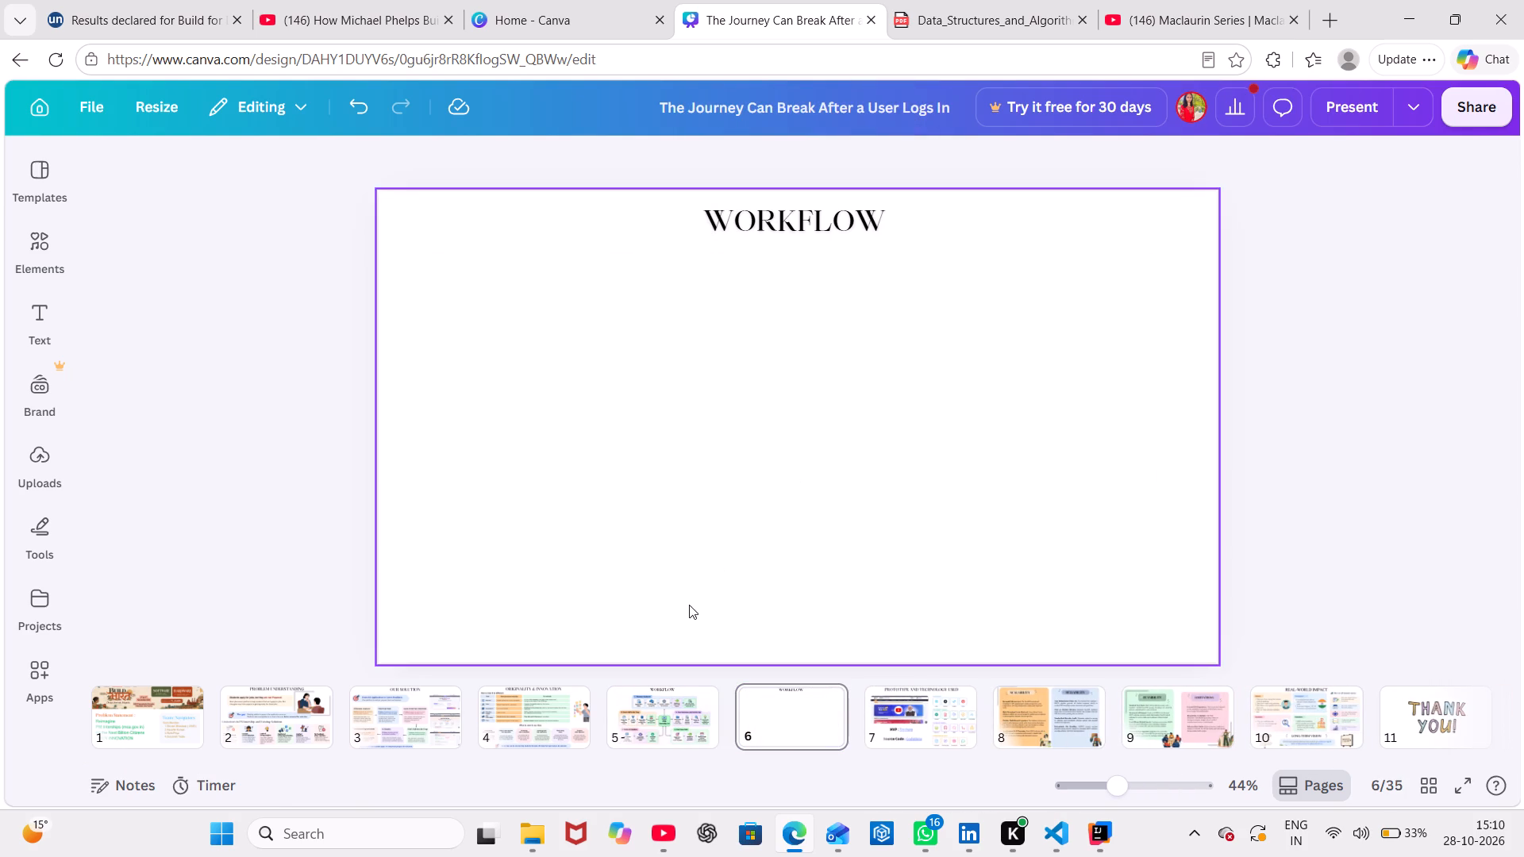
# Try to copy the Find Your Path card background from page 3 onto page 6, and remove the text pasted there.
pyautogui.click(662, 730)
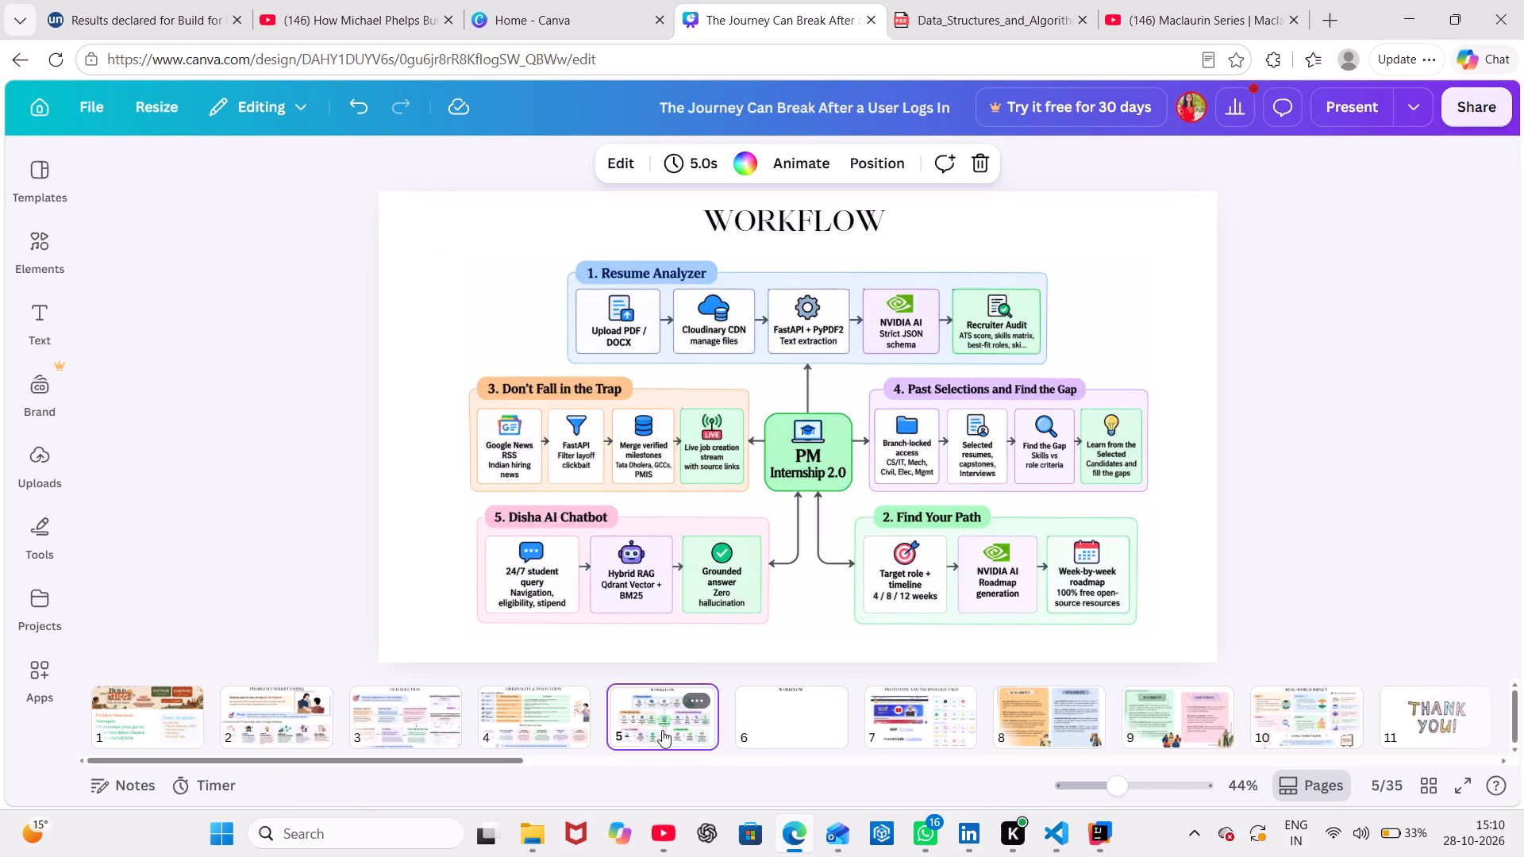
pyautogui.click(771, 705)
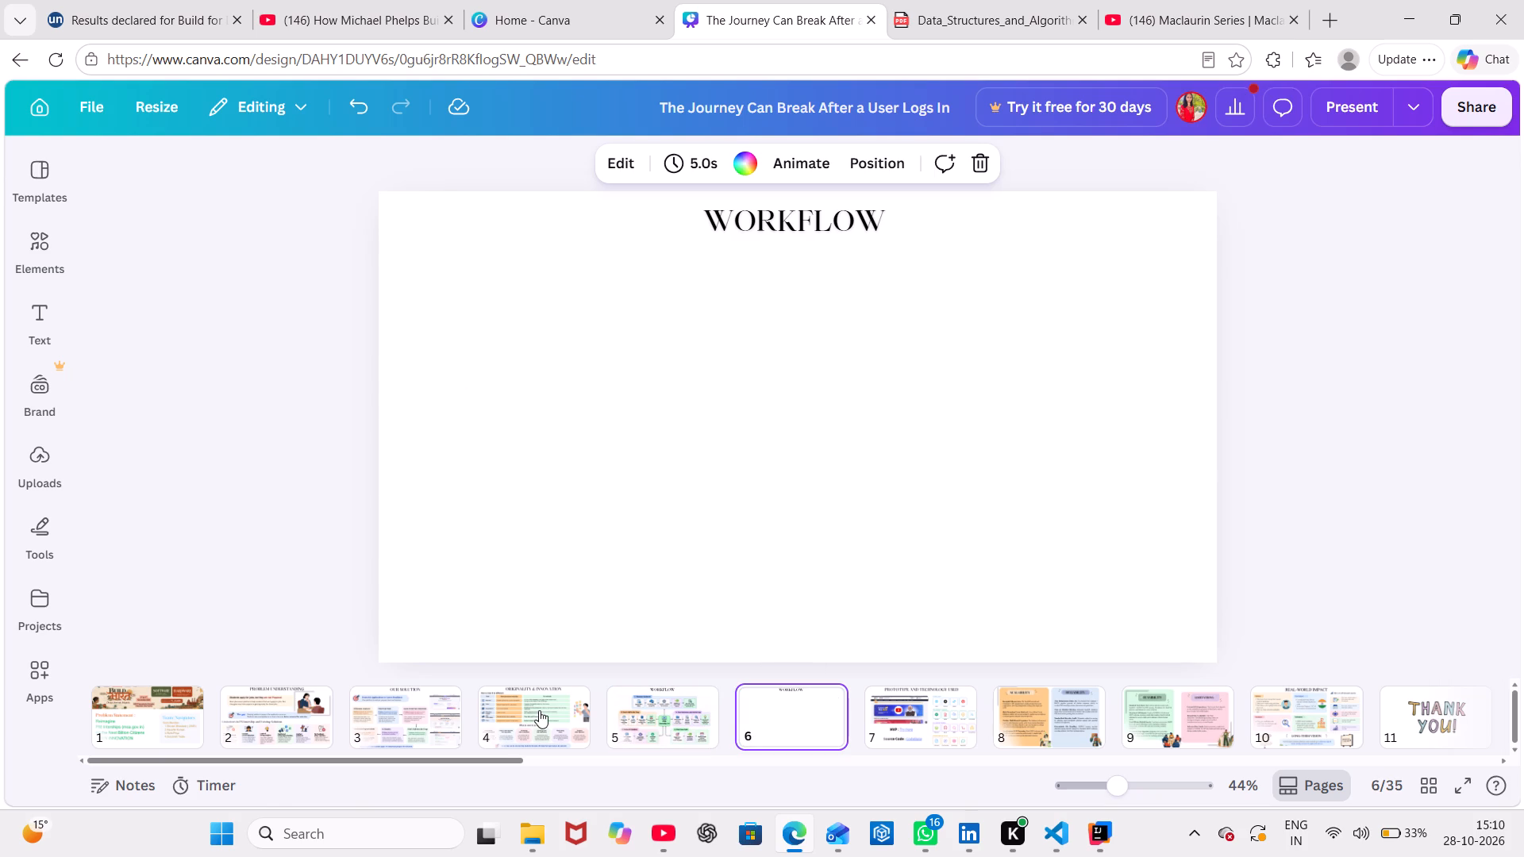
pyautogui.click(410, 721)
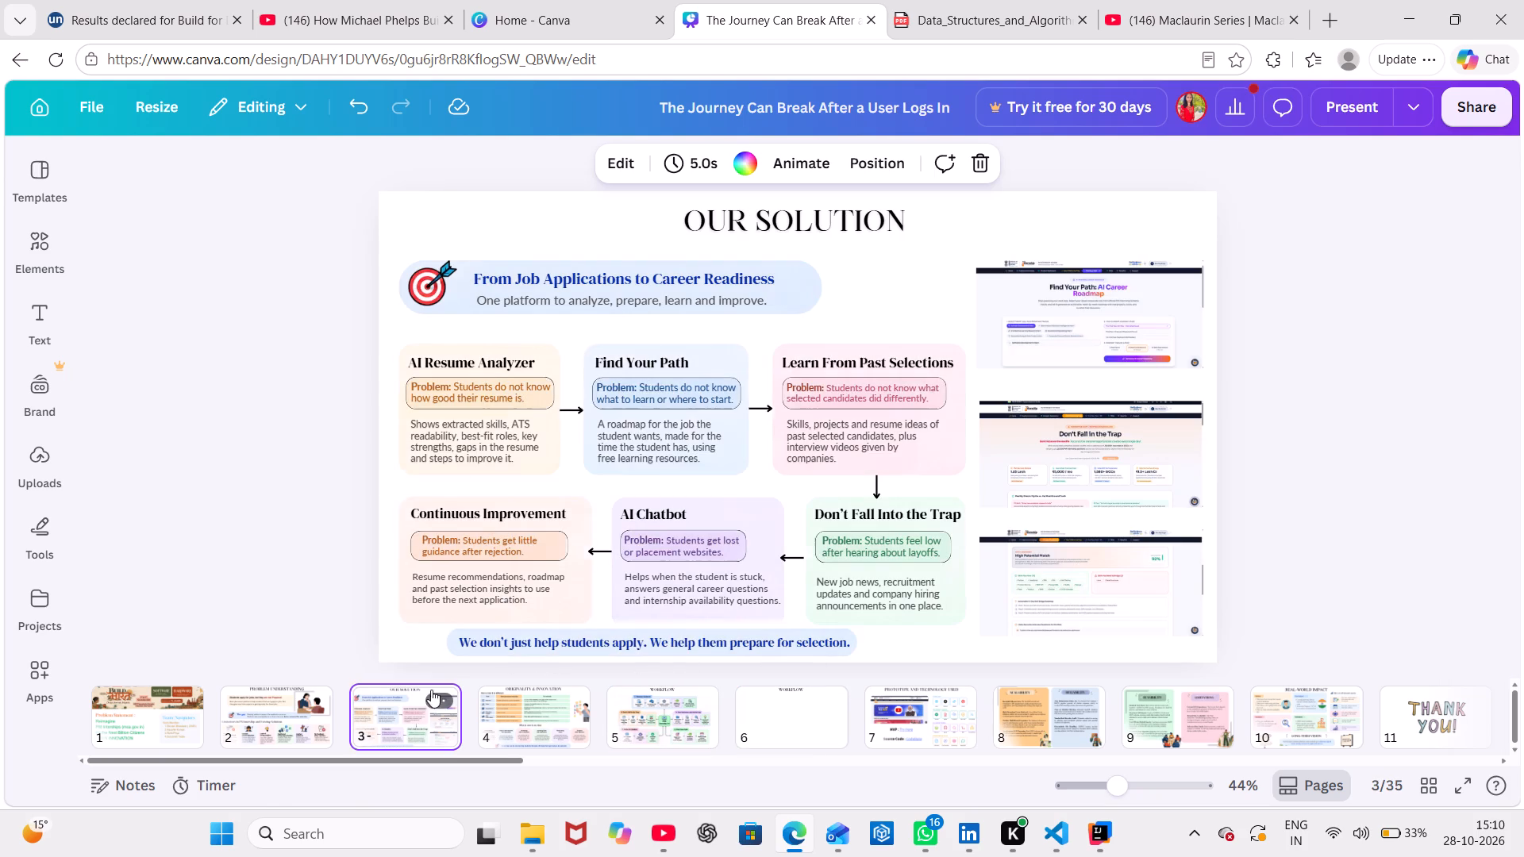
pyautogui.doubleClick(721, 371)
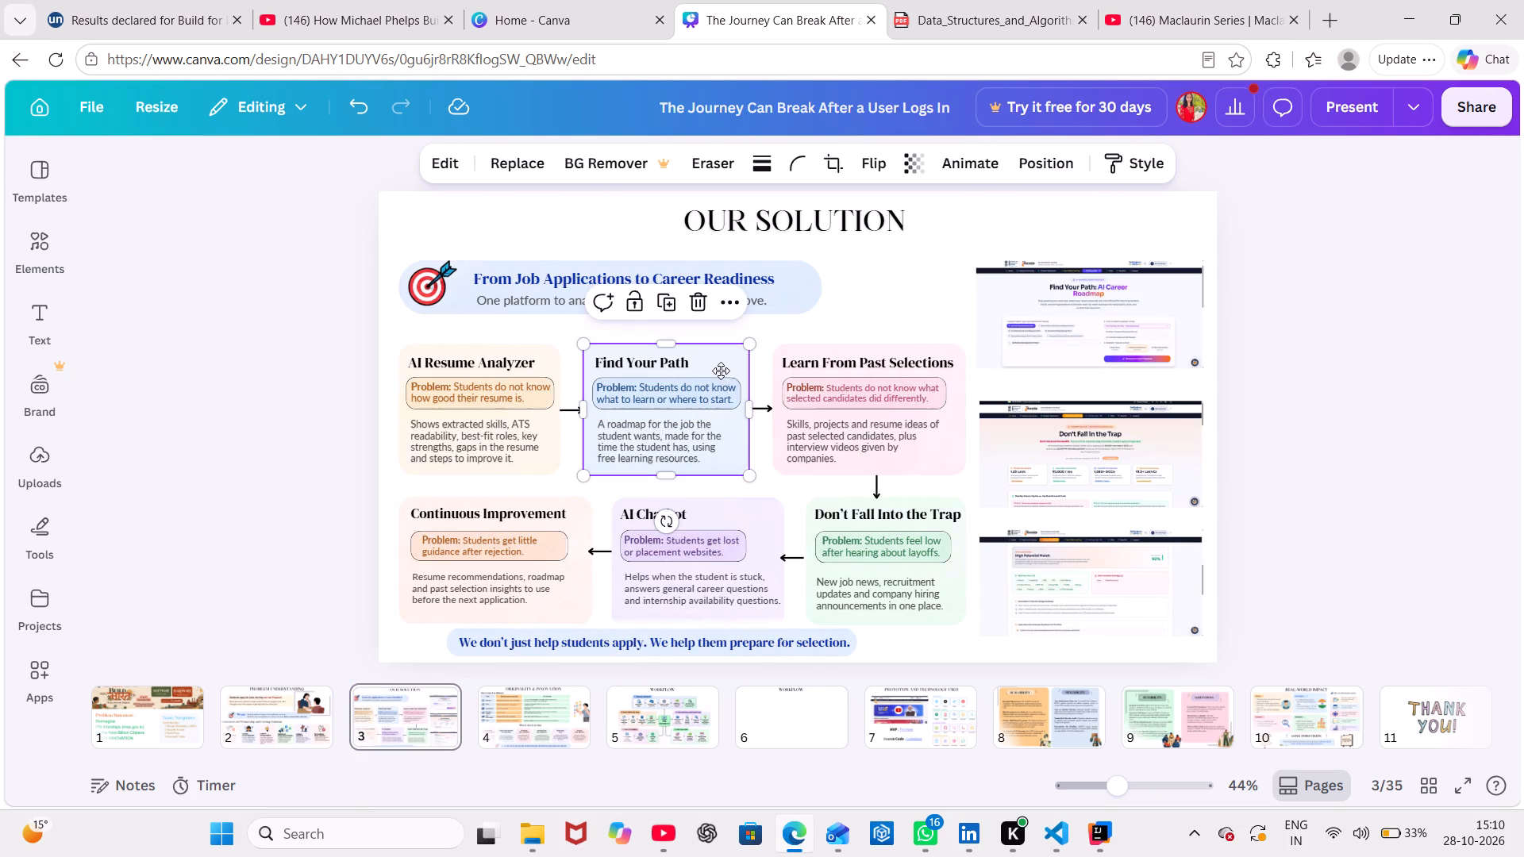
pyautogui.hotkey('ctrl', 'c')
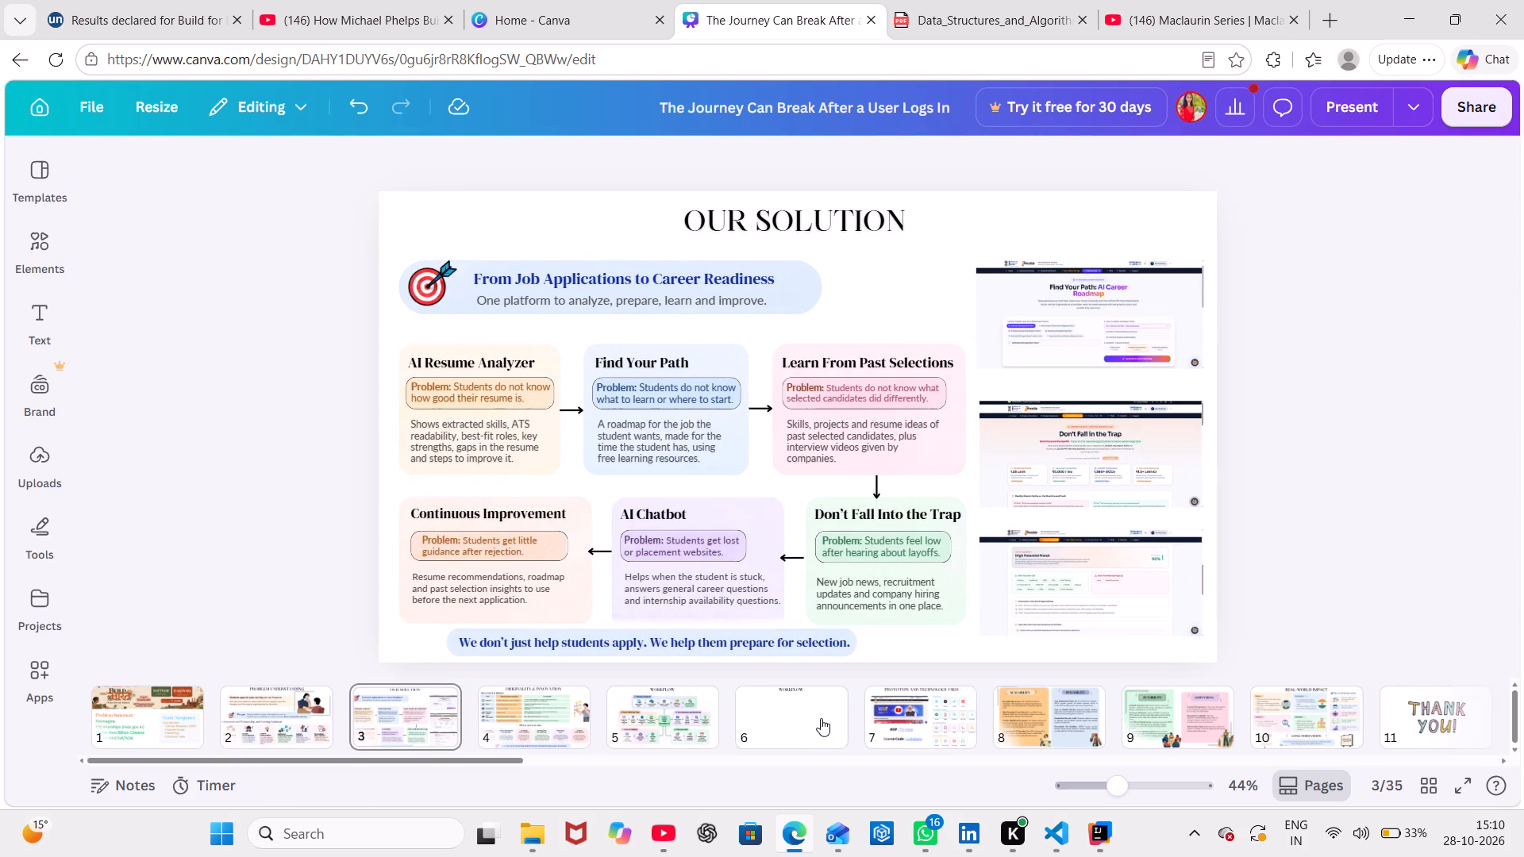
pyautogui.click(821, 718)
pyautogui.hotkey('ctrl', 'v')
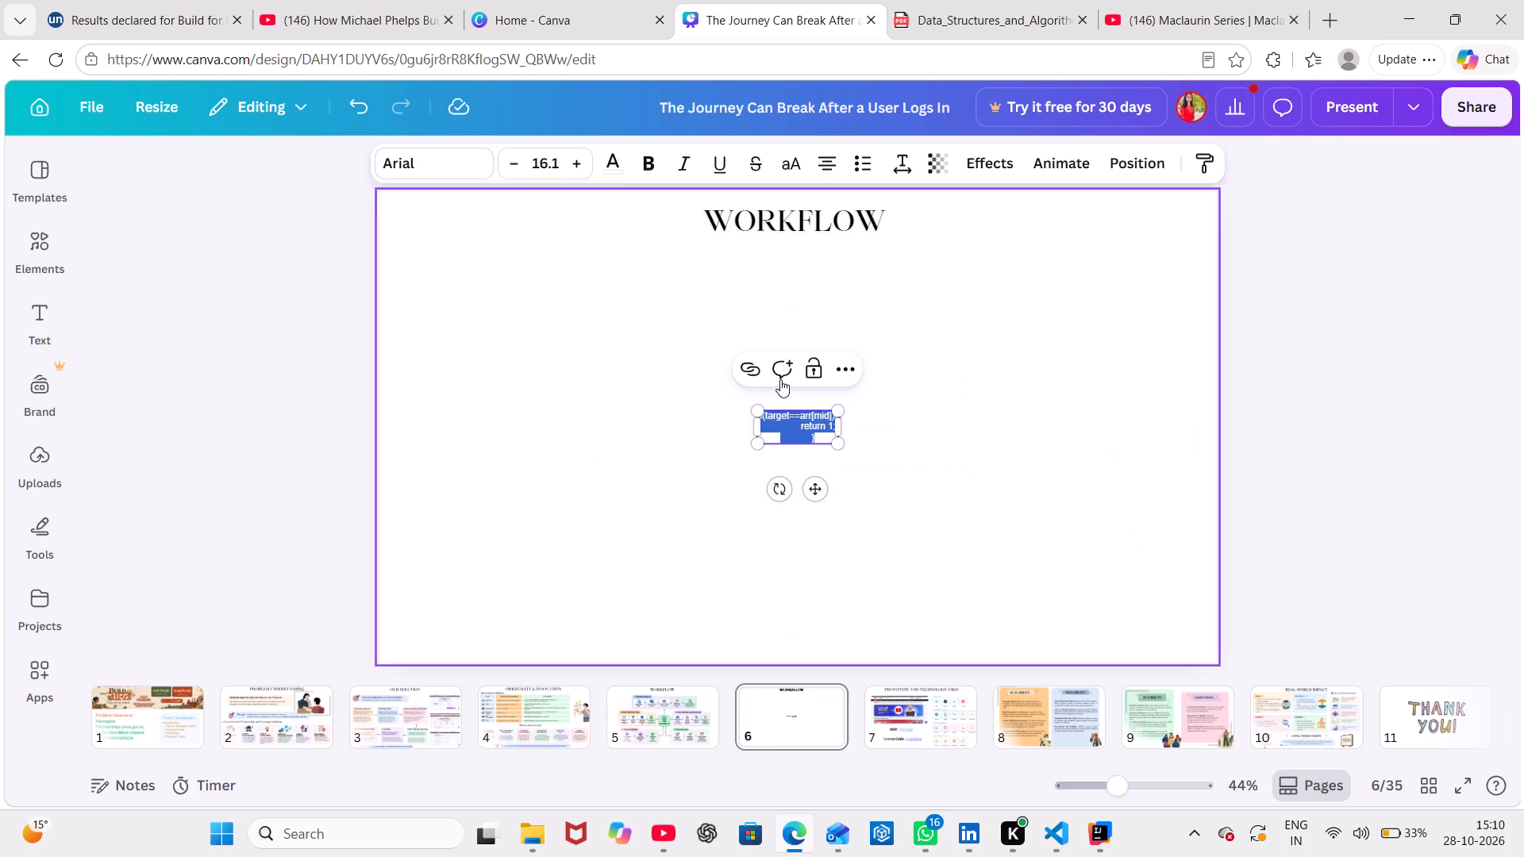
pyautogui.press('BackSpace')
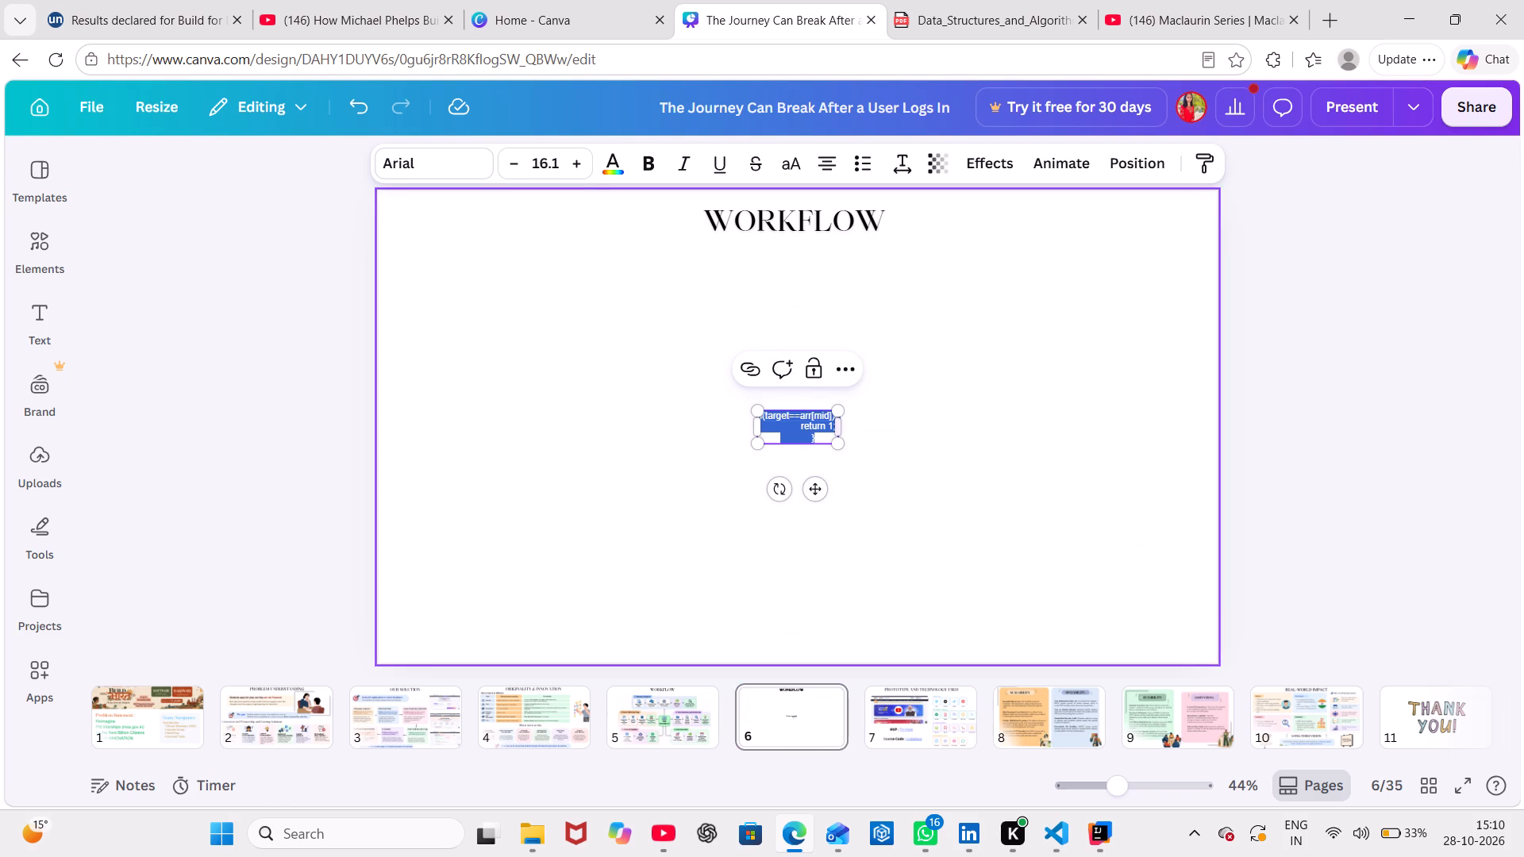
# Copy the pale blue Find Your Path card background from the Our Solution slide onto page 6, the emptied Workflow slide.
pyautogui.click(634, 724)
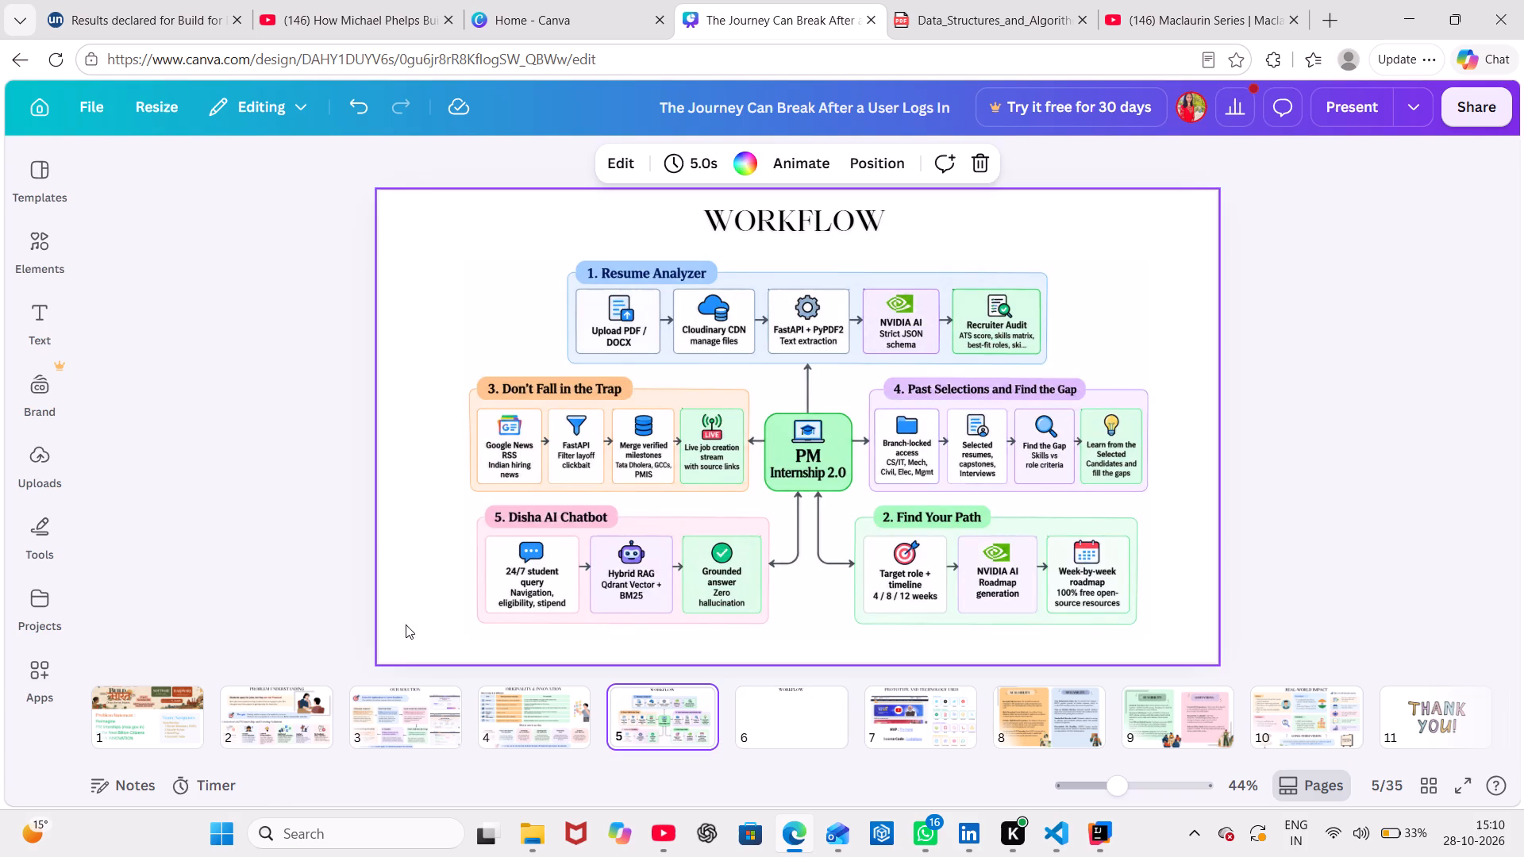
pyautogui.click(387, 706)
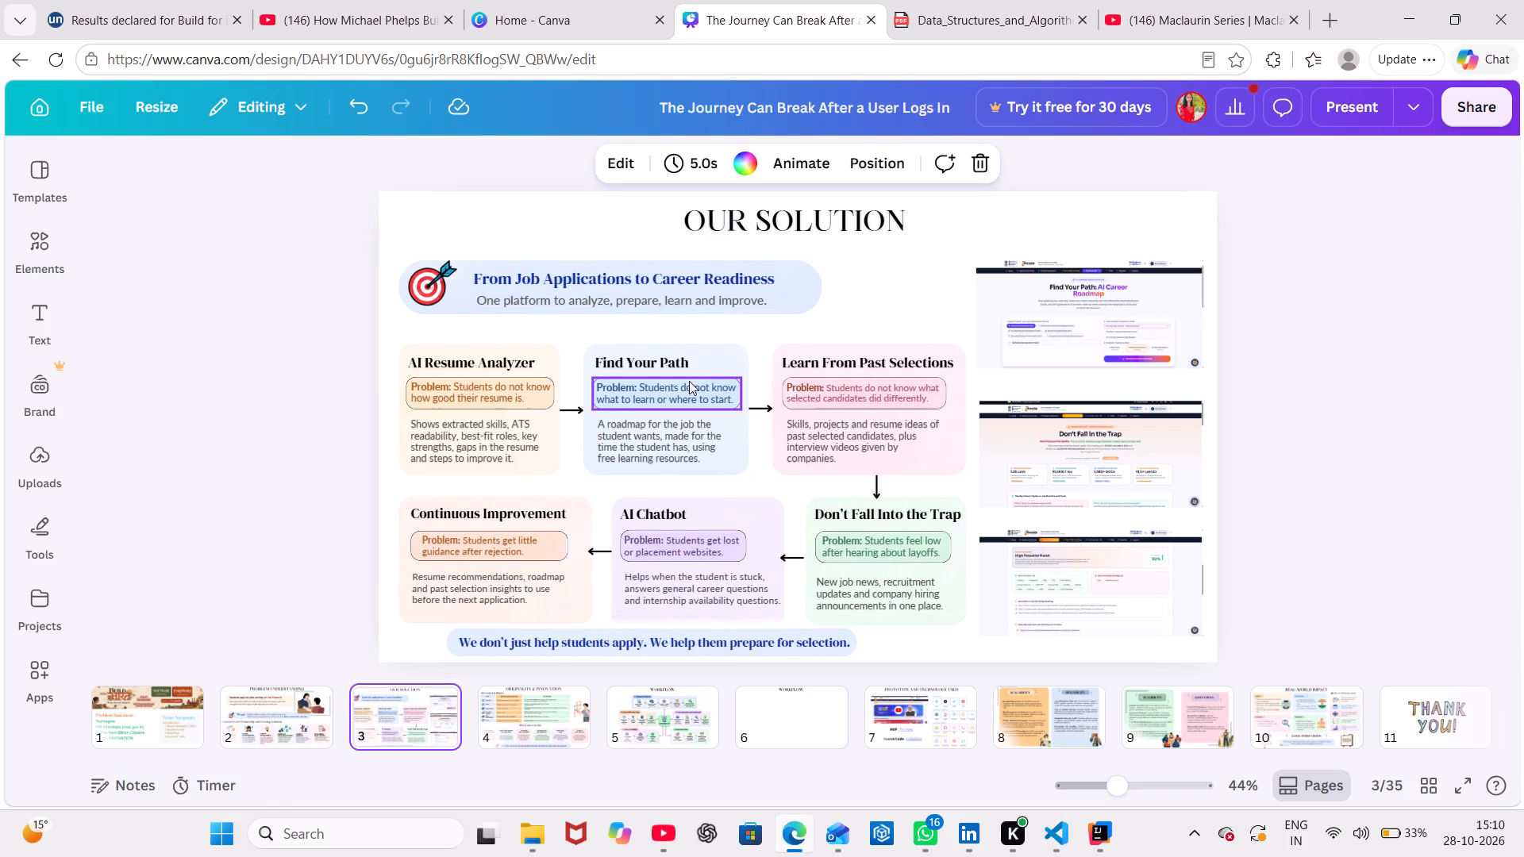
pyautogui.click(702, 363)
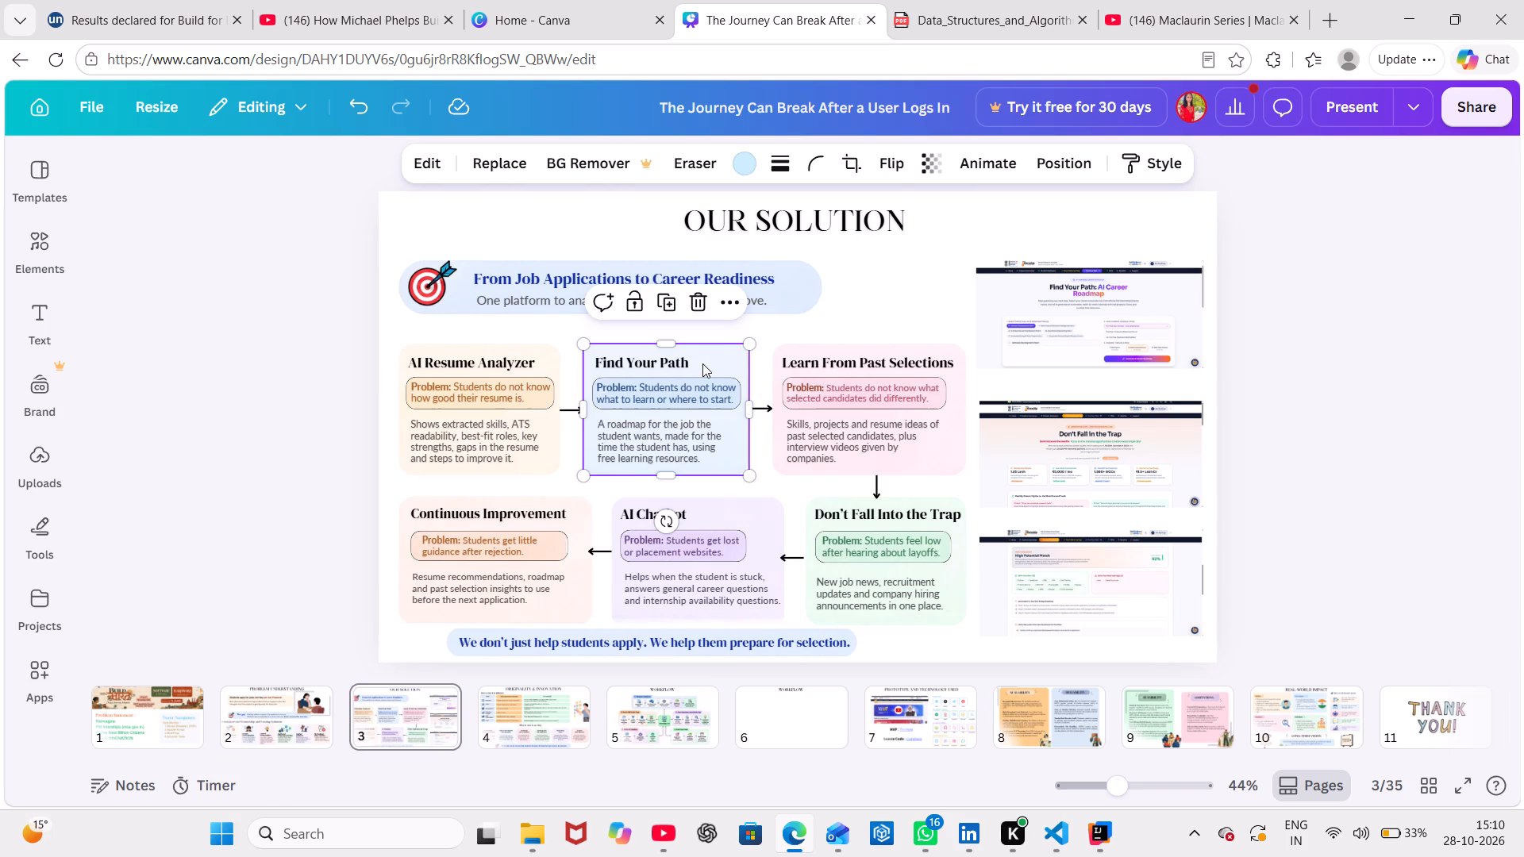
pyautogui.hotkey('ctrl', 'c')
pyautogui.click(702, 363)
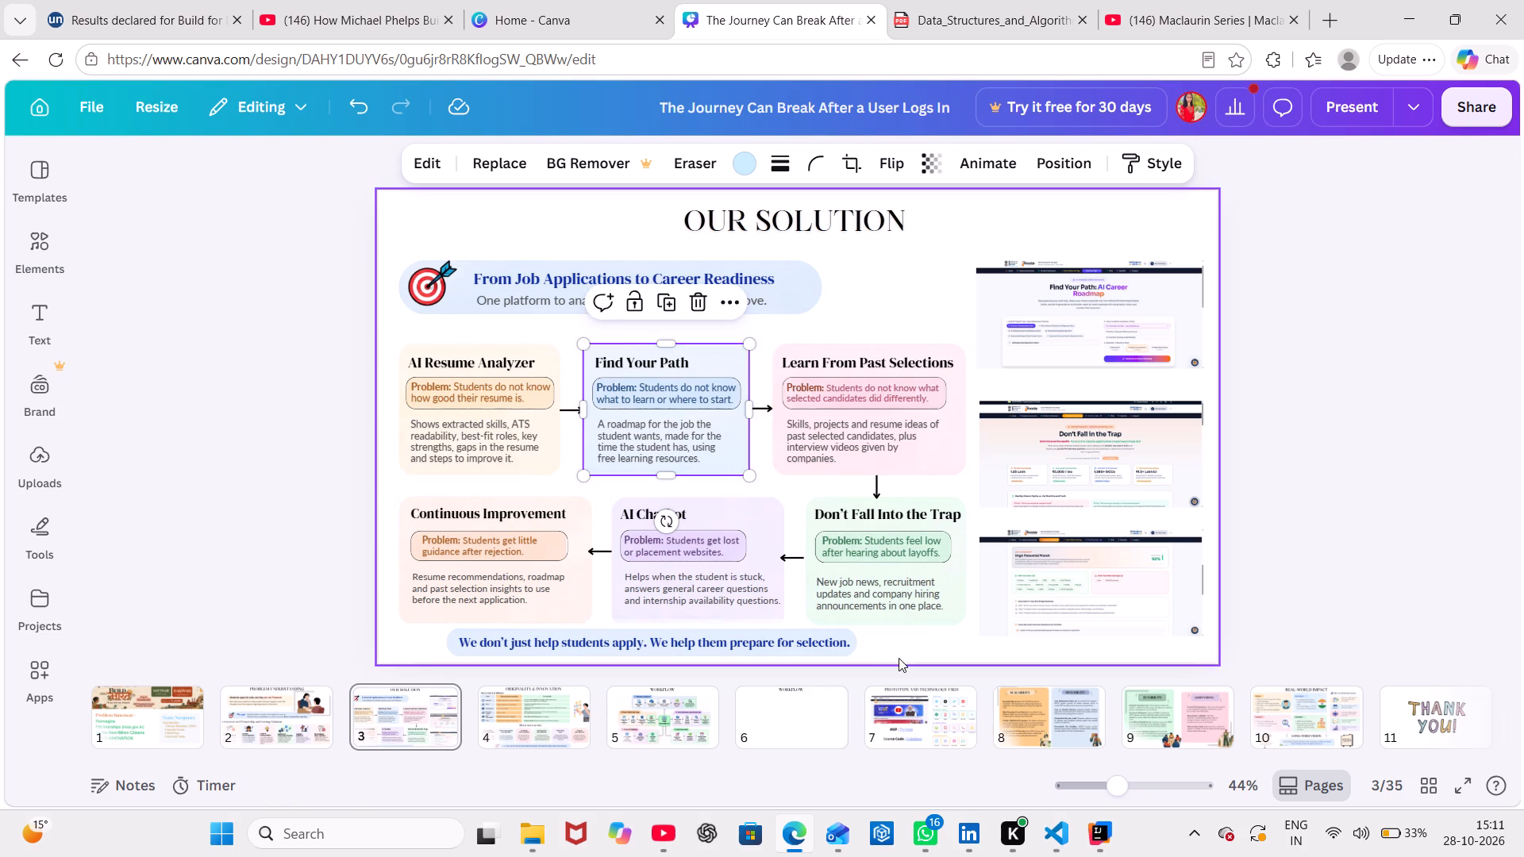
pyautogui.click(787, 709)
pyautogui.click(747, 426)
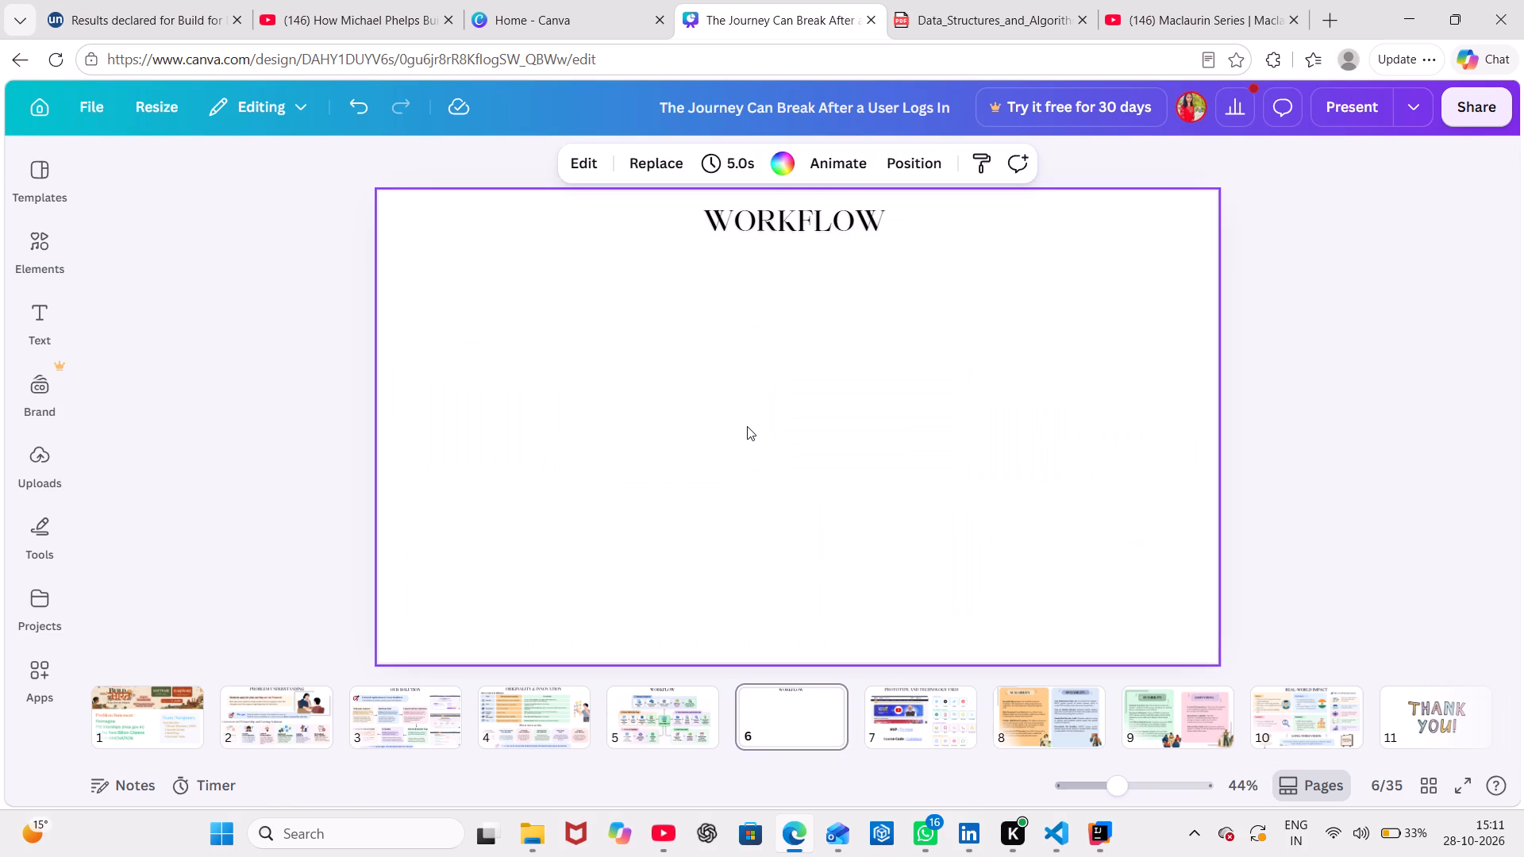
pyautogui.hotkey('ctrl', 'v')
# Stretch the pale blue card on page 6 into a banner about 1,200 by 260 and place it beneath the WORKFLOW title.
pyautogui.moveTo(751, 413); pyautogui.dragTo(812, 393)
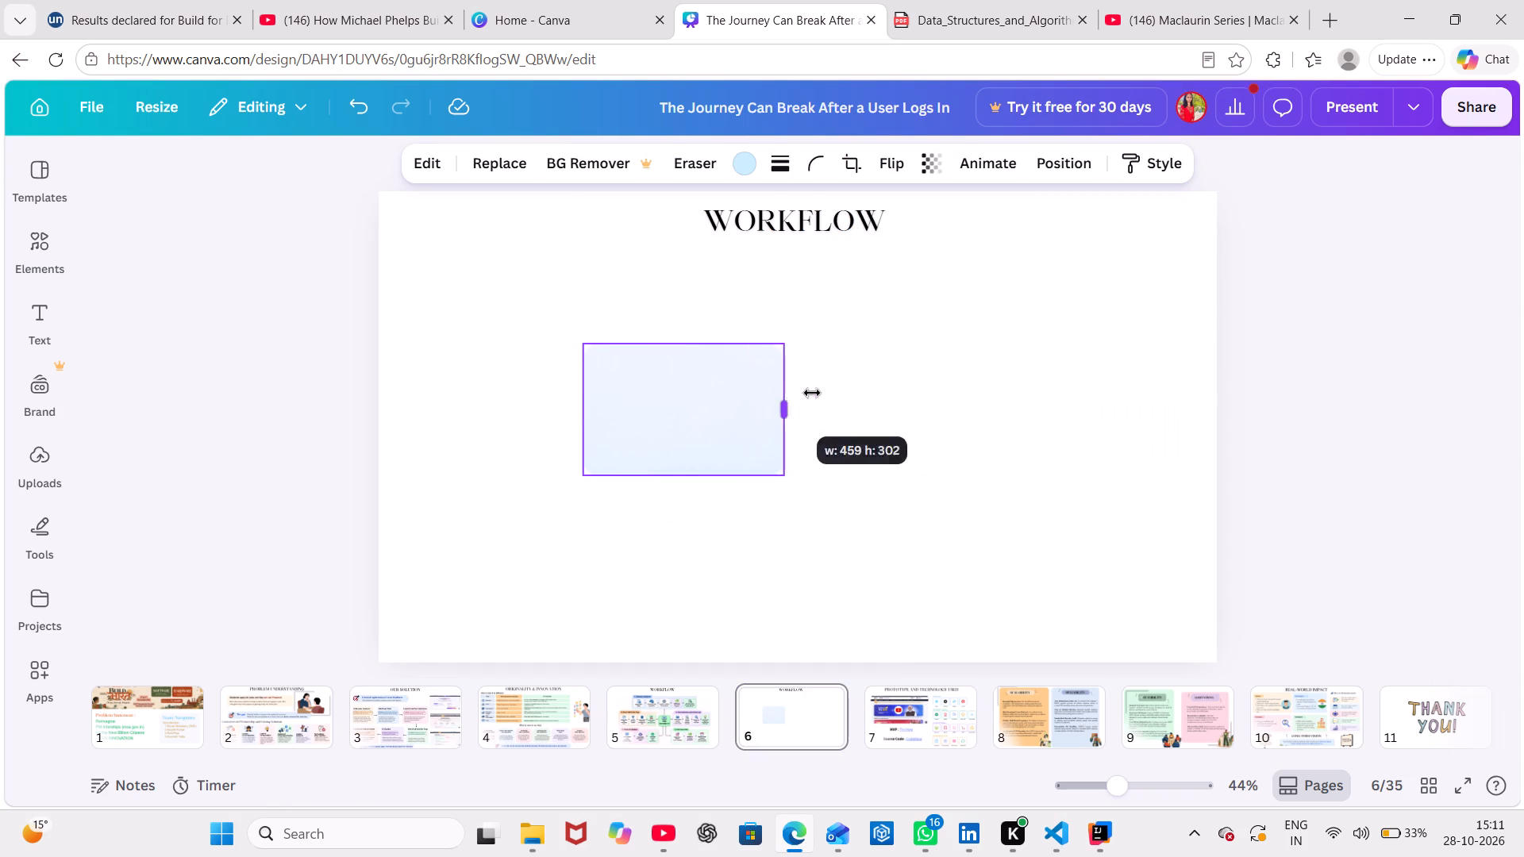
pyautogui.moveTo(812, 393); pyautogui.dragTo(1079, 392)
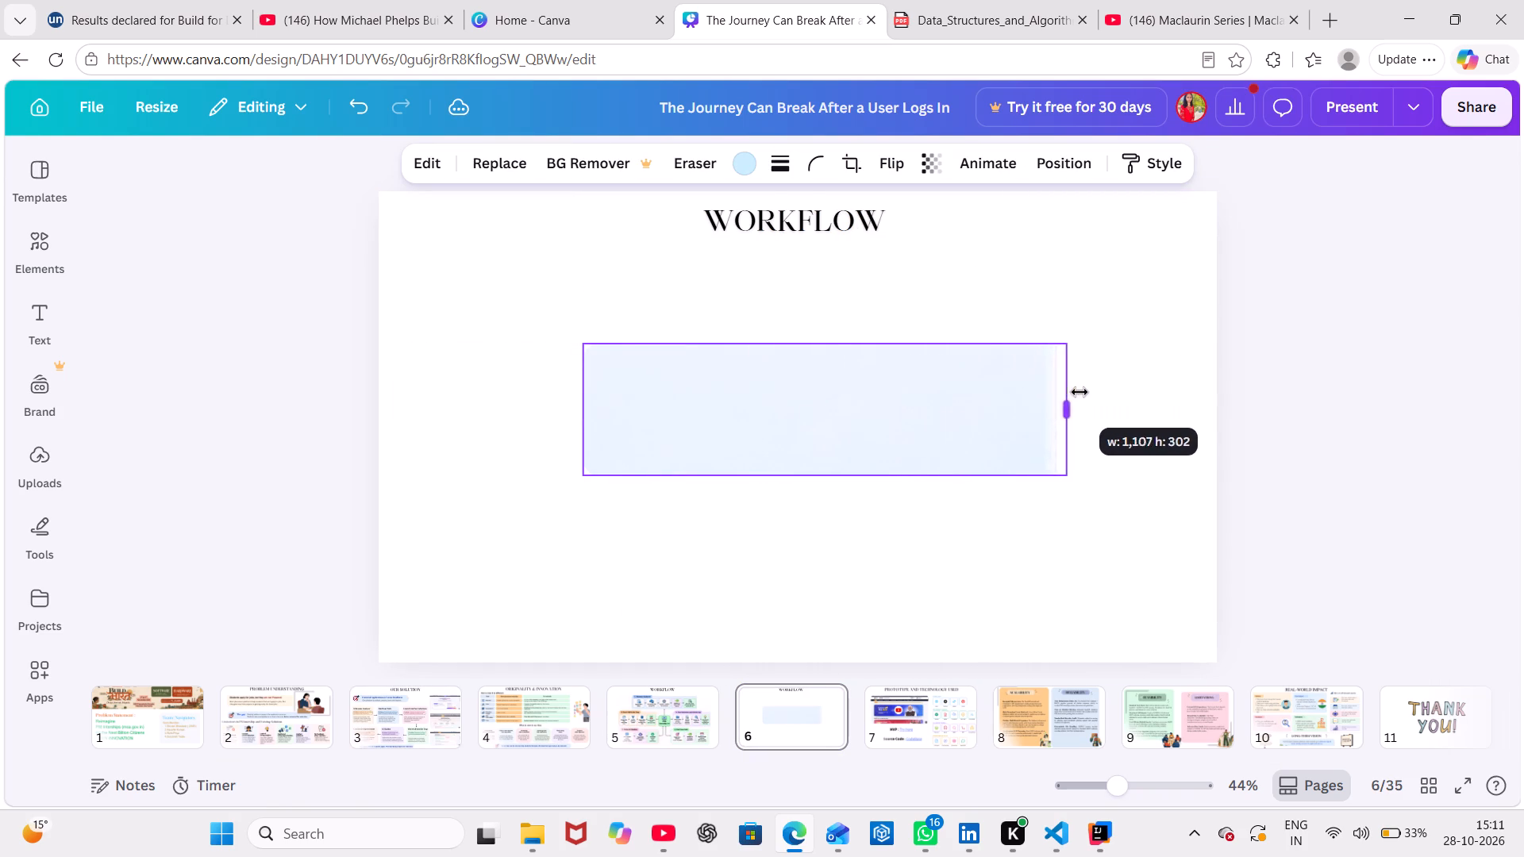
pyautogui.moveTo(1079, 392); pyautogui.dragTo(1085, 393)
pyautogui.moveTo(971, 417); pyautogui.dragTo(972, 377)
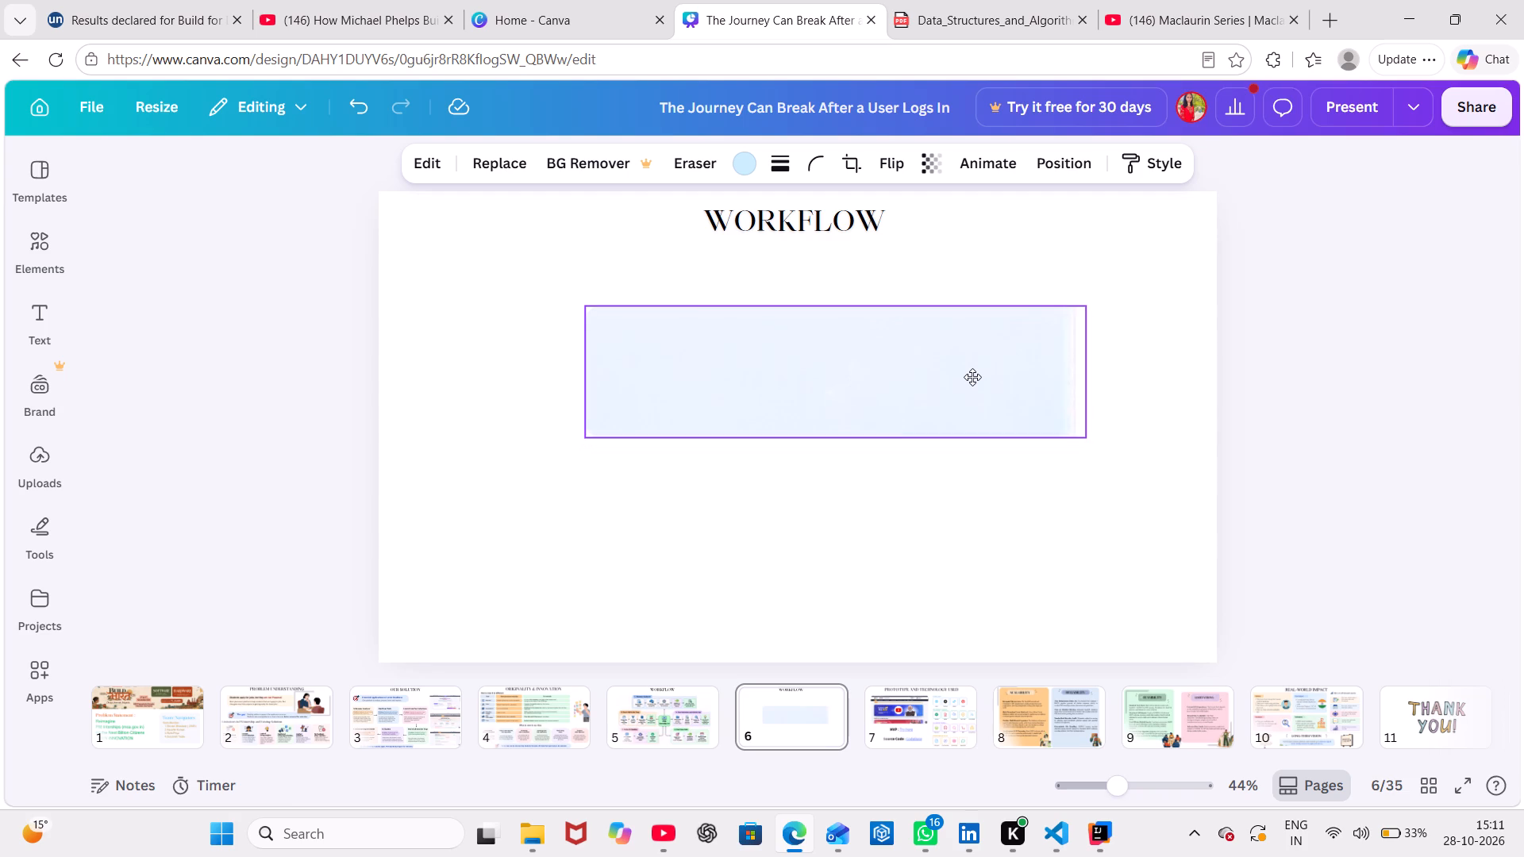
pyautogui.moveTo(972, 377); pyautogui.dragTo(960, 344)
pyautogui.moveTo(825, 400); pyautogui.dragTo(822, 381)
pyautogui.moveTo(845, 328); pyautogui.dragTo(807, 328)
pyautogui.moveTo(1037, 318); pyautogui.dragTo(1054, 318)
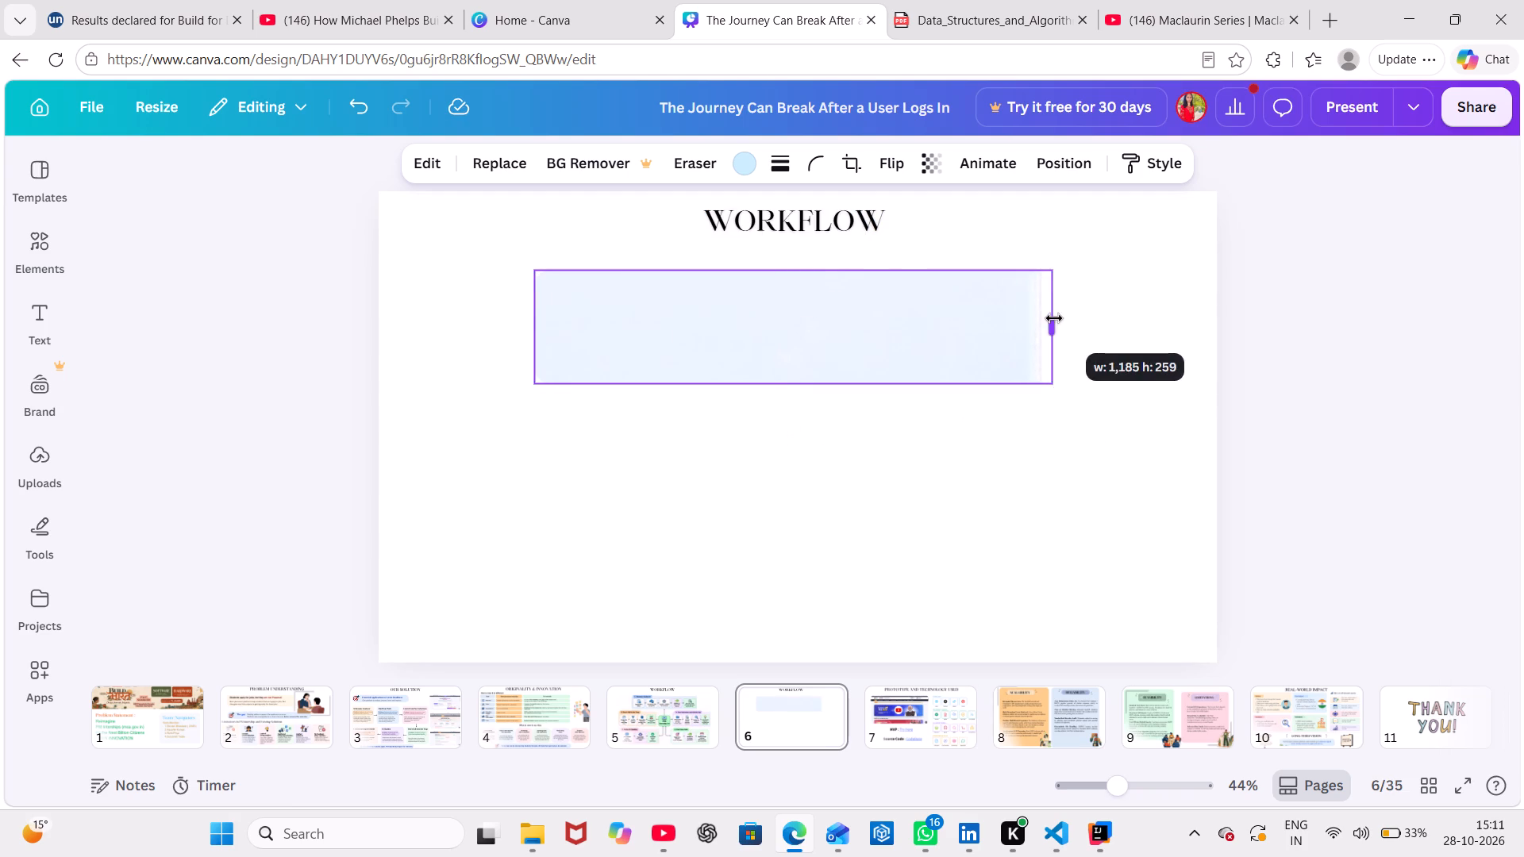
pyautogui.moveTo(1054, 318); pyautogui.dragTo(1060, 317)
pyautogui.moveTo(818, 330); pyautogui.dragTo(806, 325)
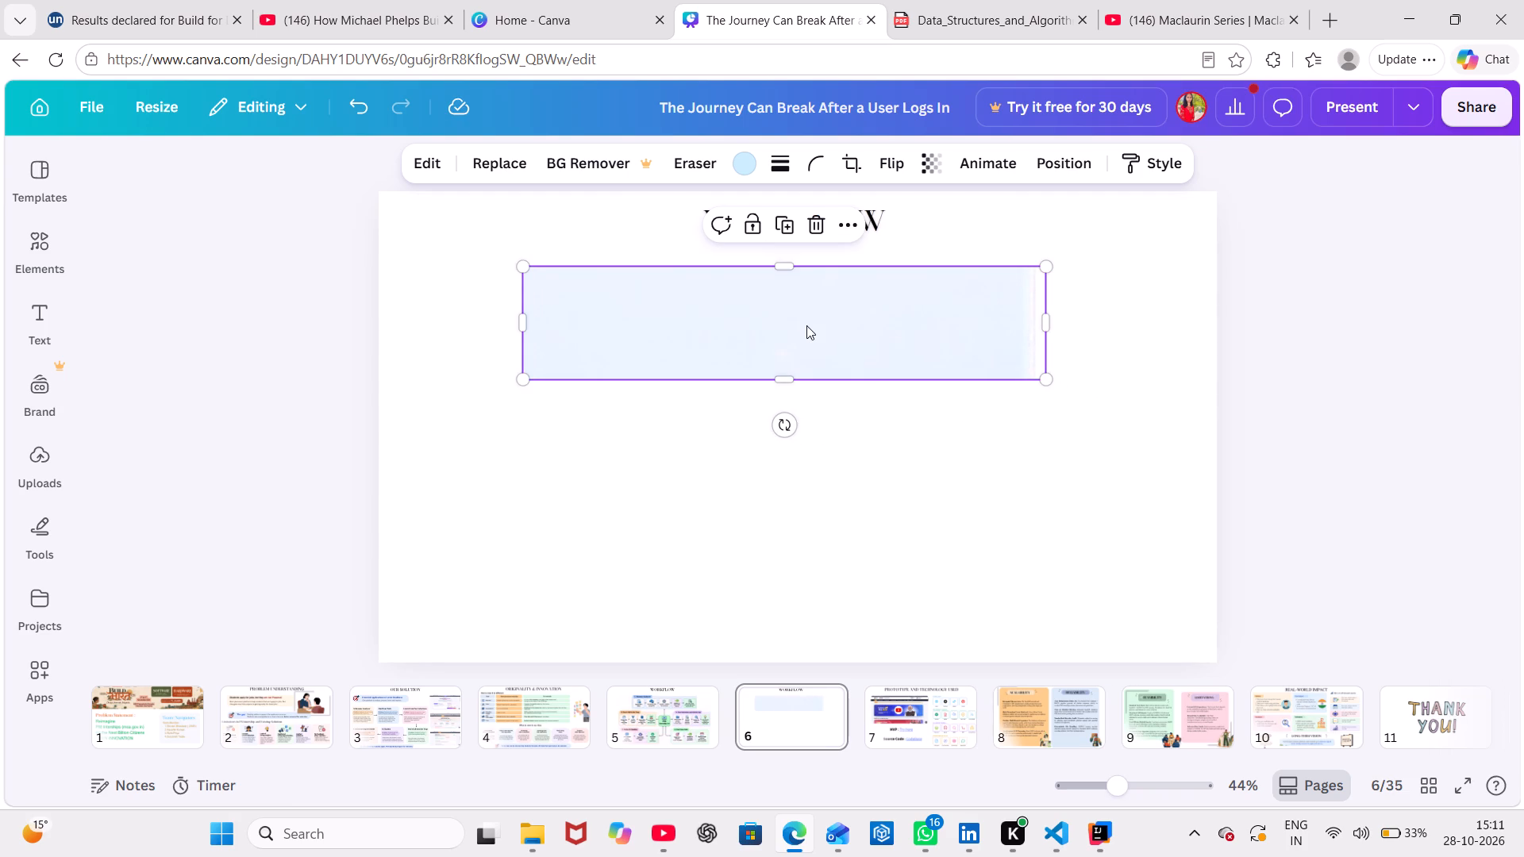
# Copy the peach Continuous Improvement card background from page 3 to page 6 and place it below the blue banner's left end.
pyautogui.click(660, 725)
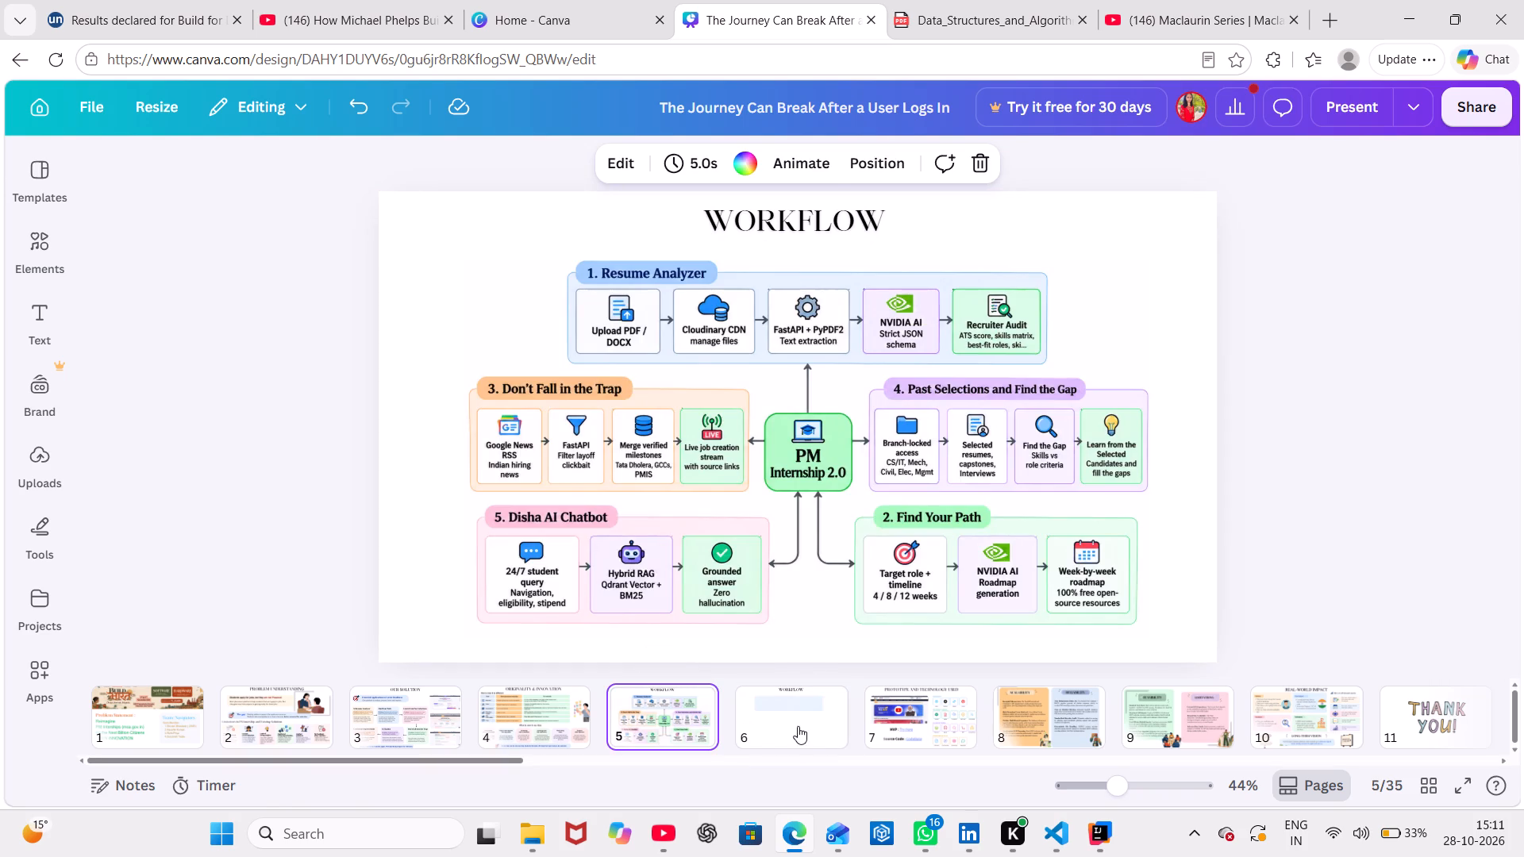
pyautogui.click(806, 728)
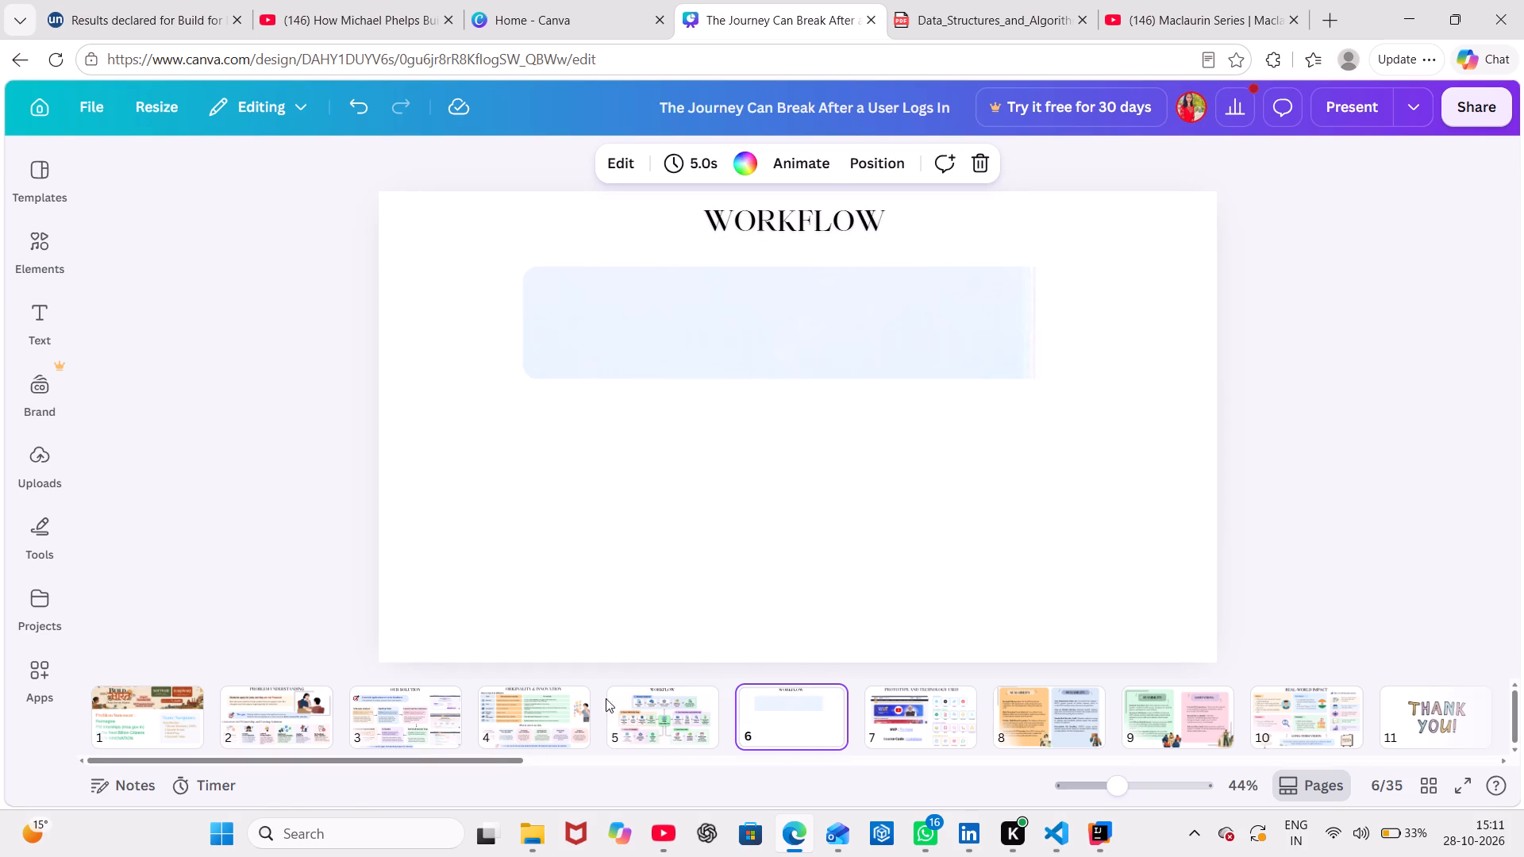
pyautogui.click(634, 702)
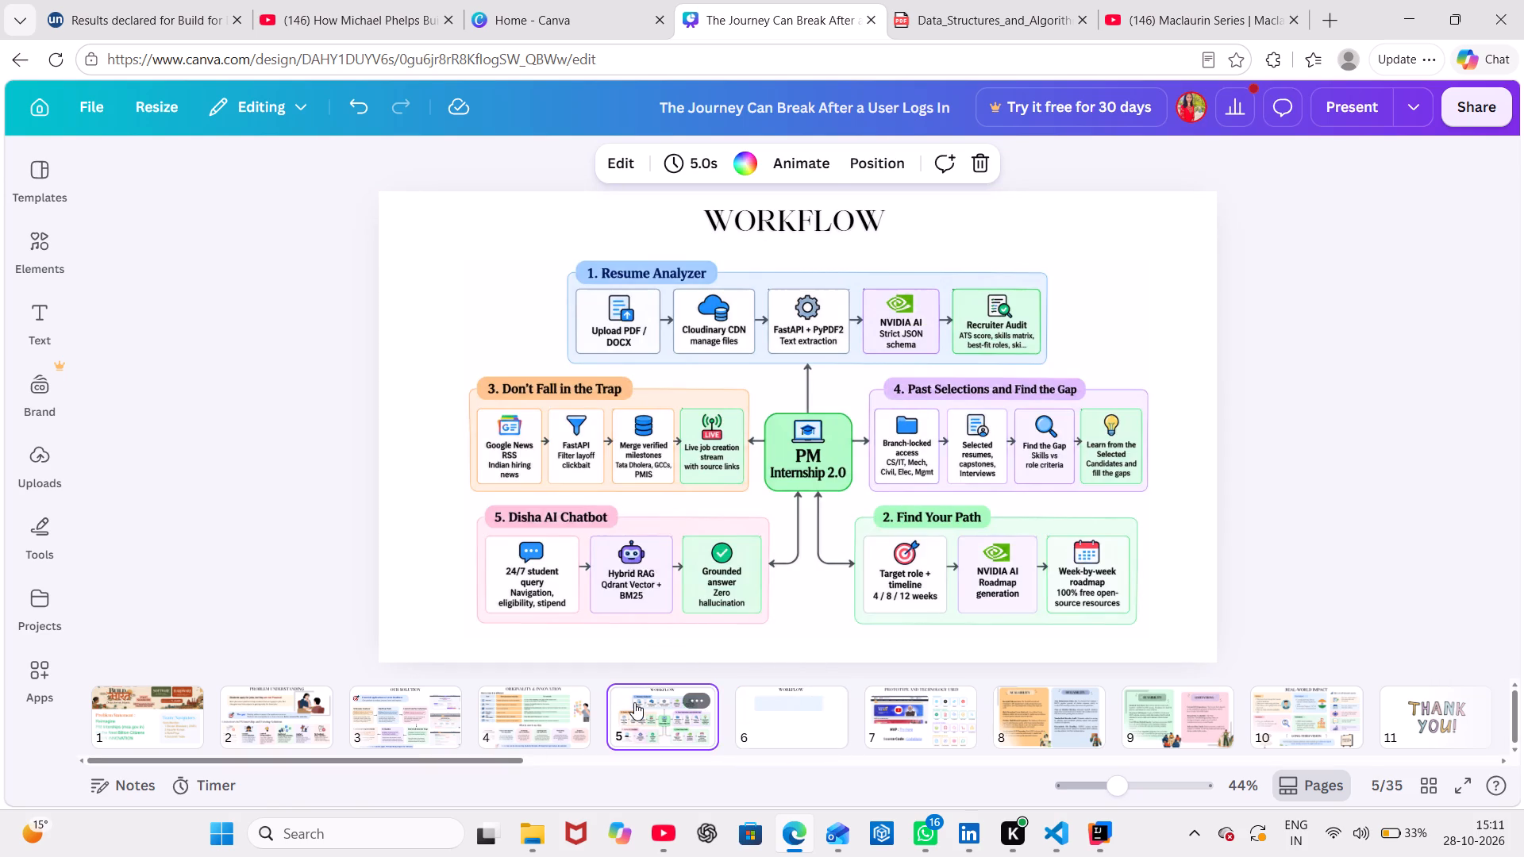
pyautogui.click(411, 725)
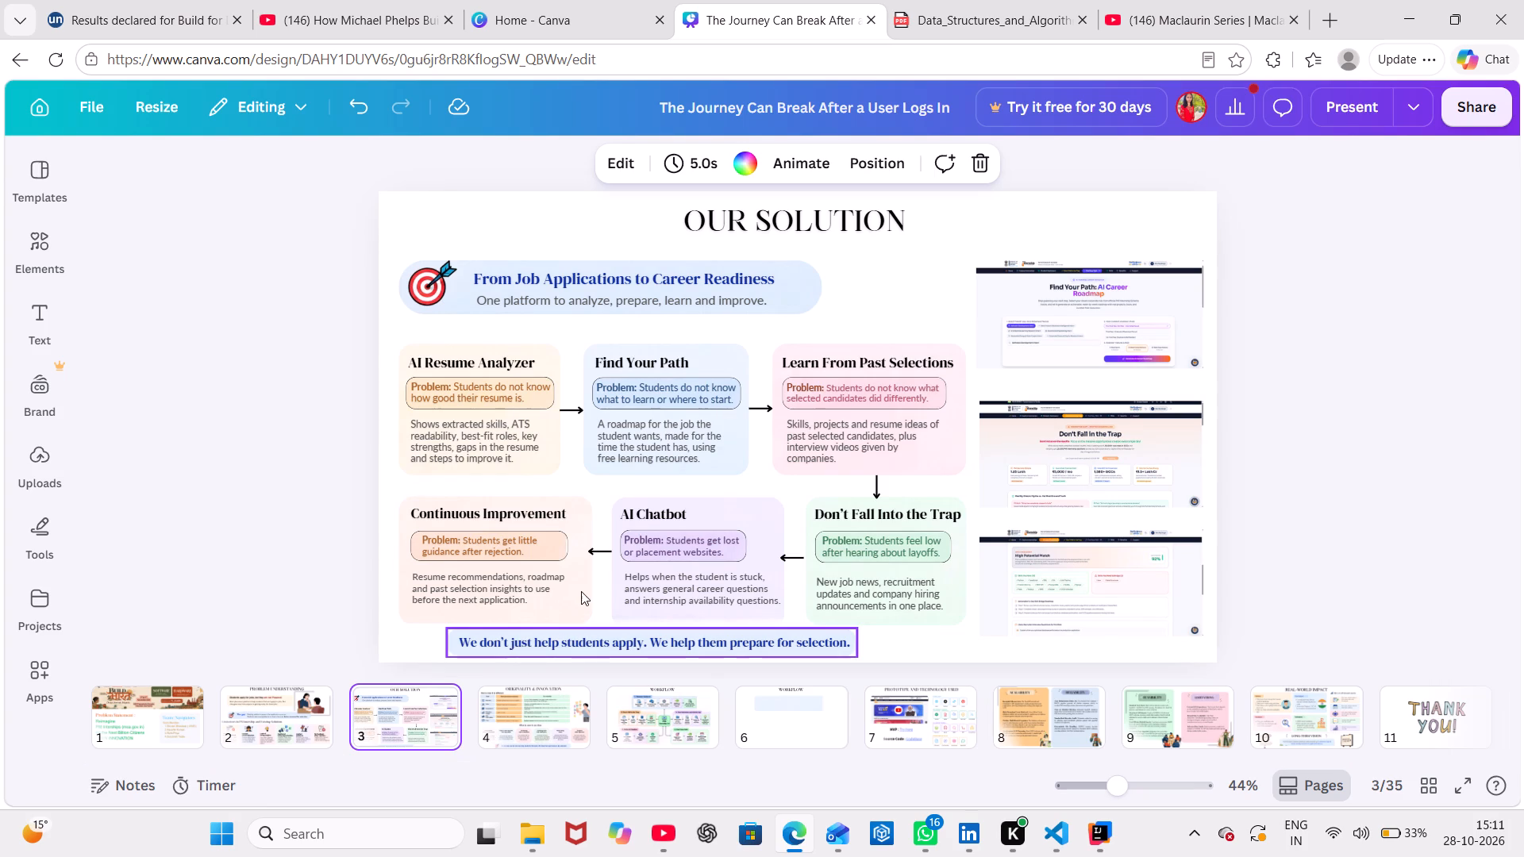
pyautogui.click(581, 591)
pyautogui.hotkey('ctrl', 'c')
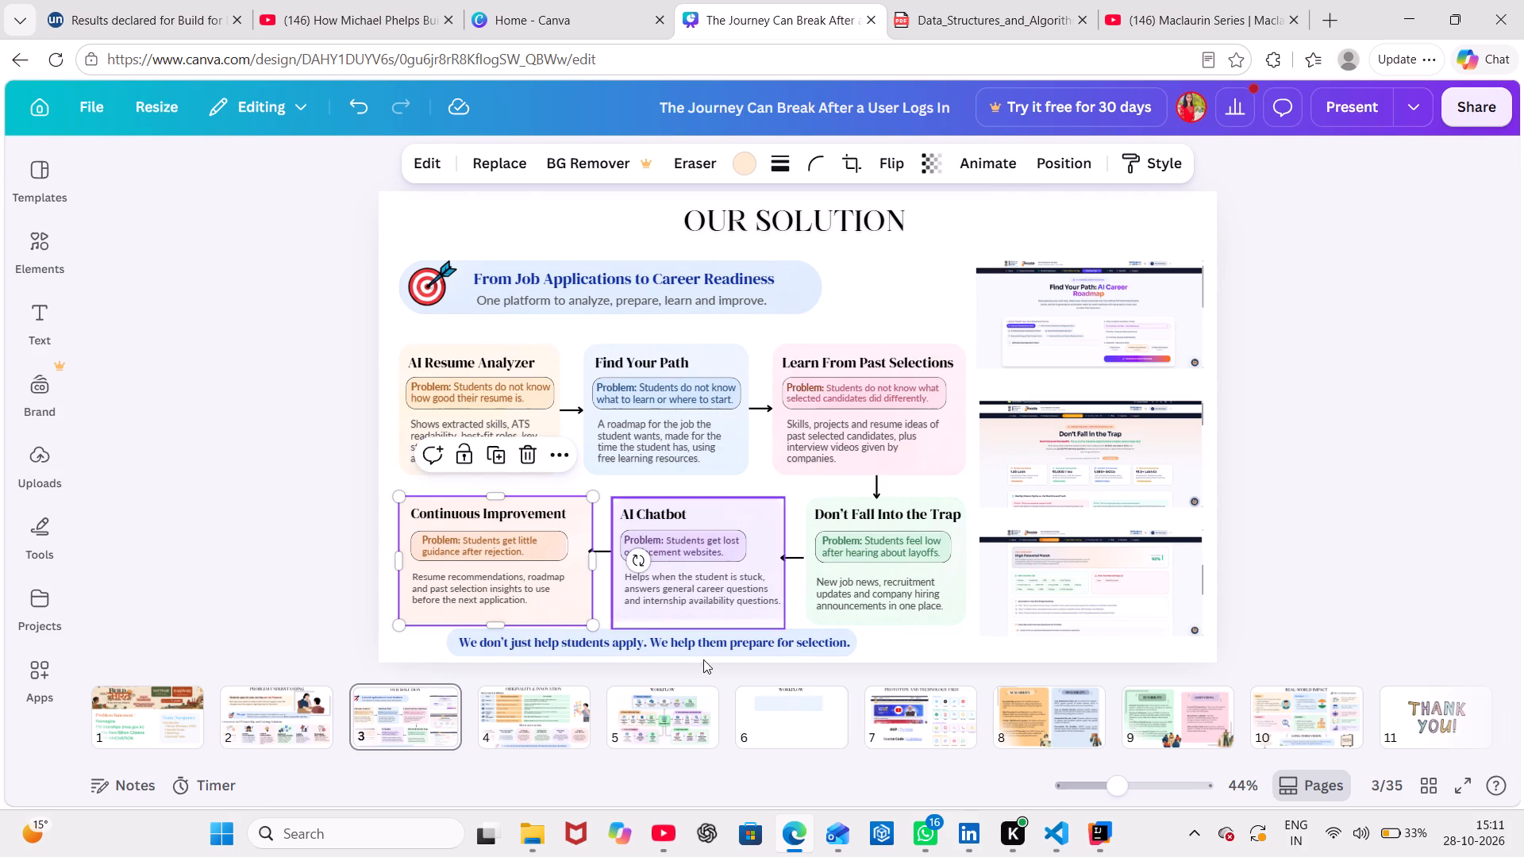
pyautogui.click(739, 705)
pyautogui.hotkey('ctrl', 'v')
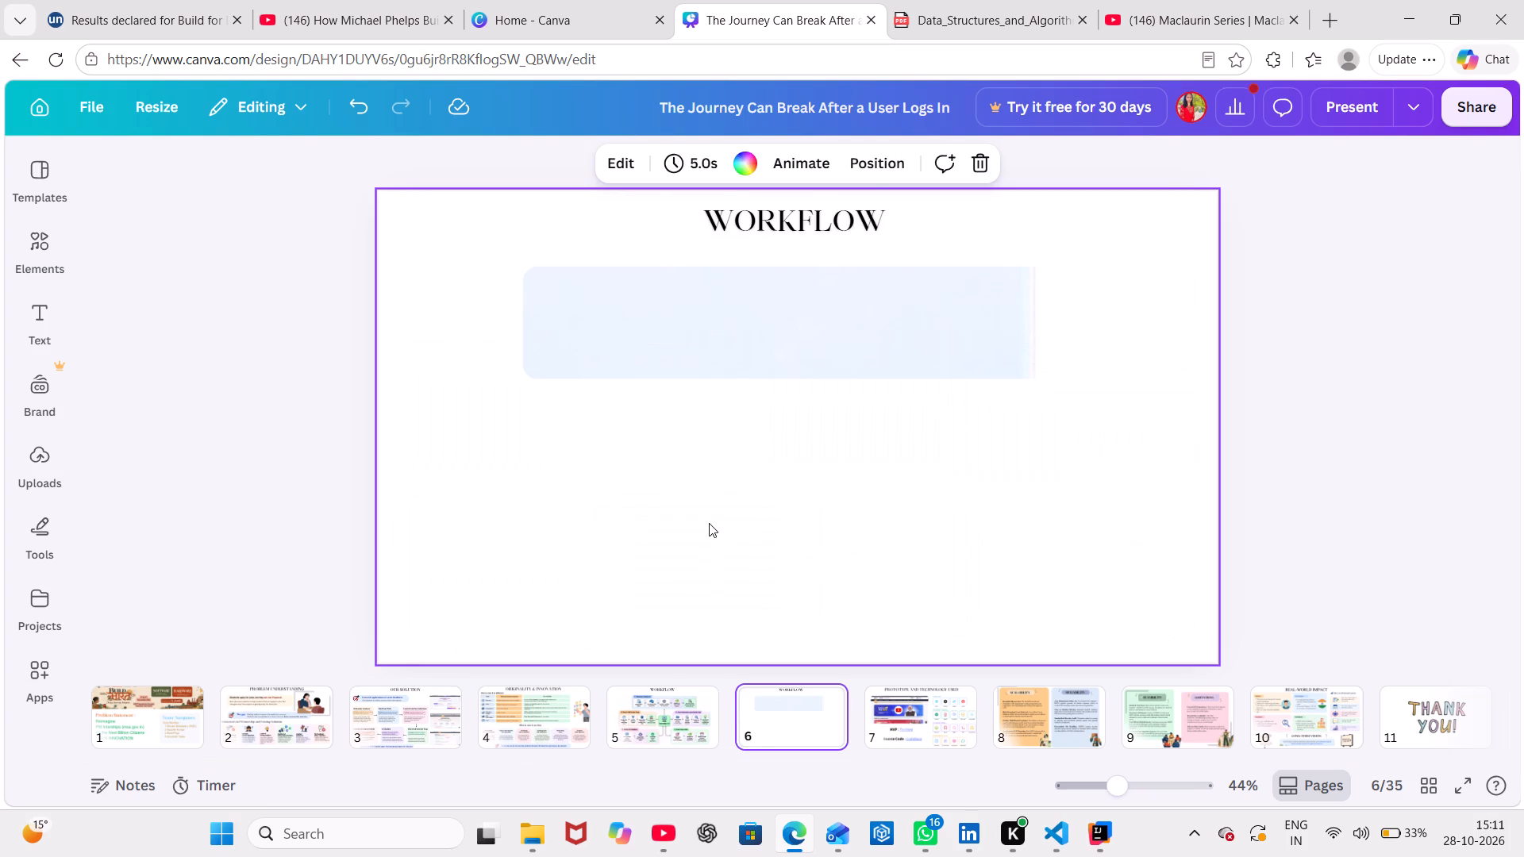
pyautogui.moveTo(527, 561); pyautogui.dragTo(555, 528)
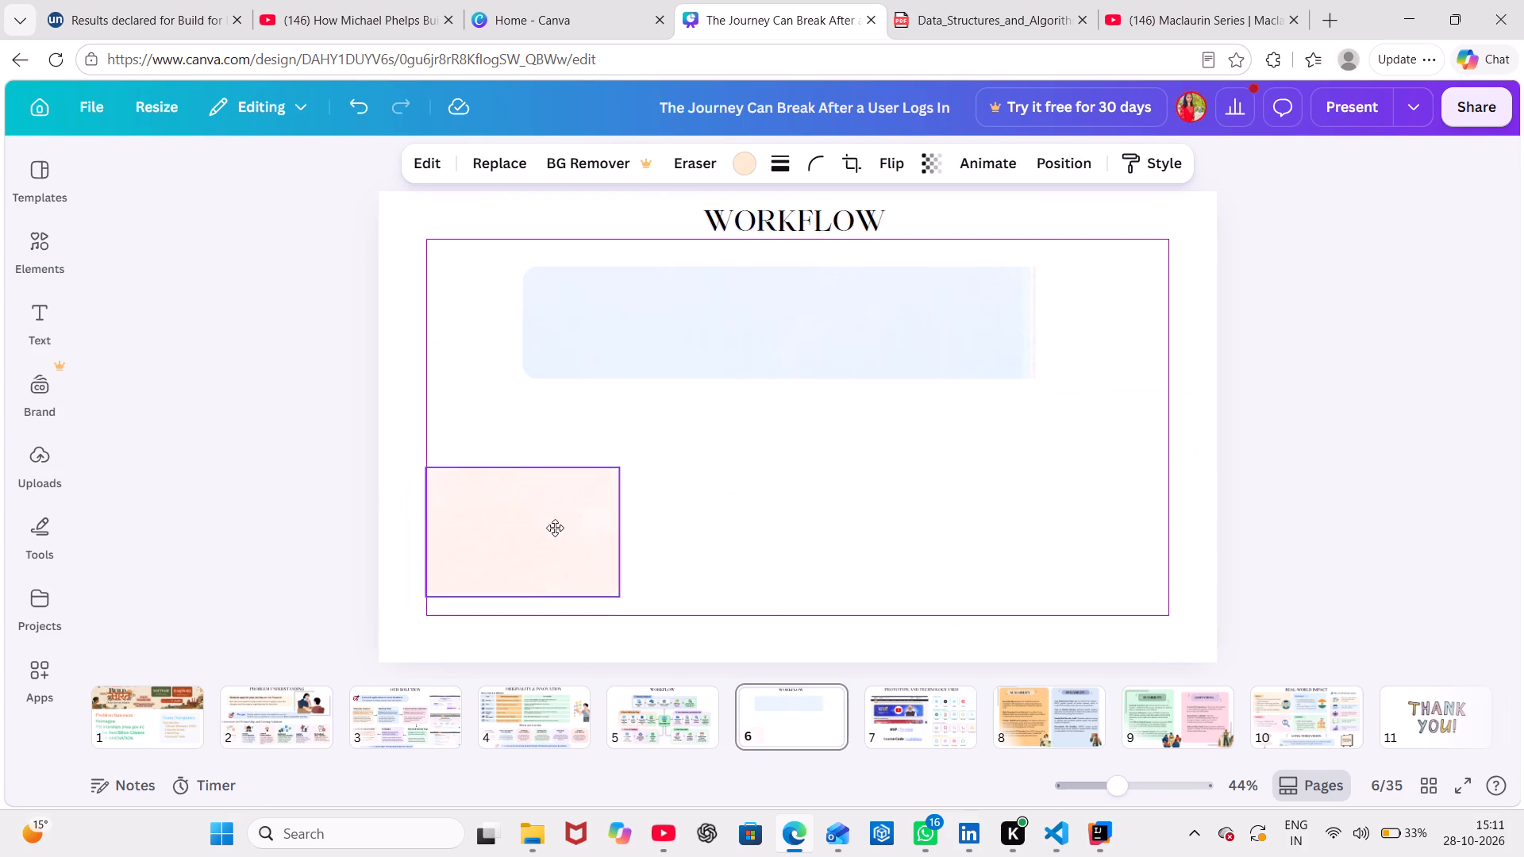
pyautogui.moveTo(555, 528); pyautogui.dragTo(645, 465)
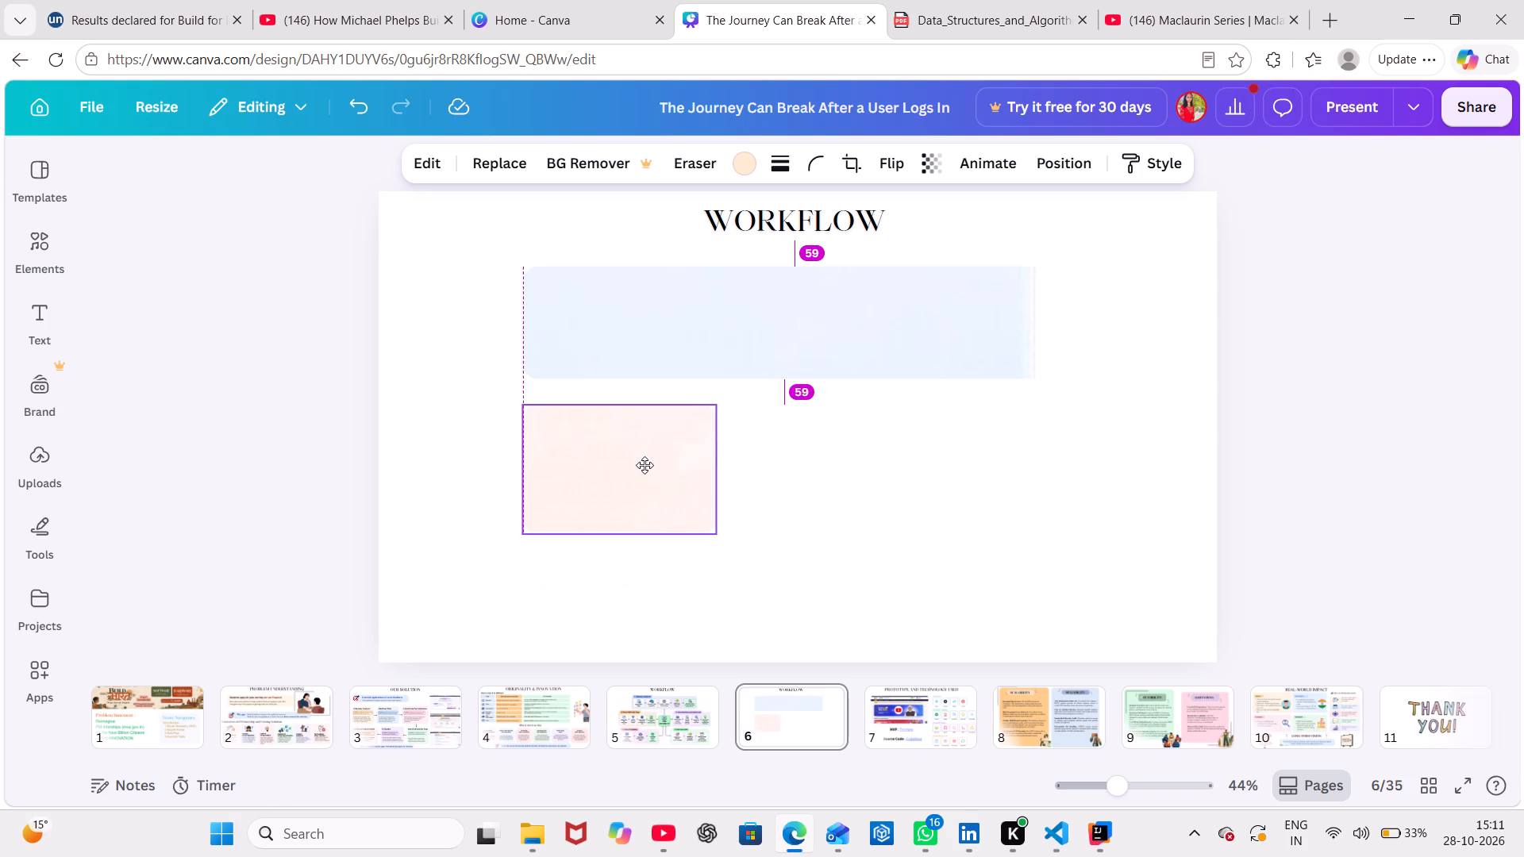
pyautogui.moveTo(645, 465); pyautogui.dragTo(583, 463)
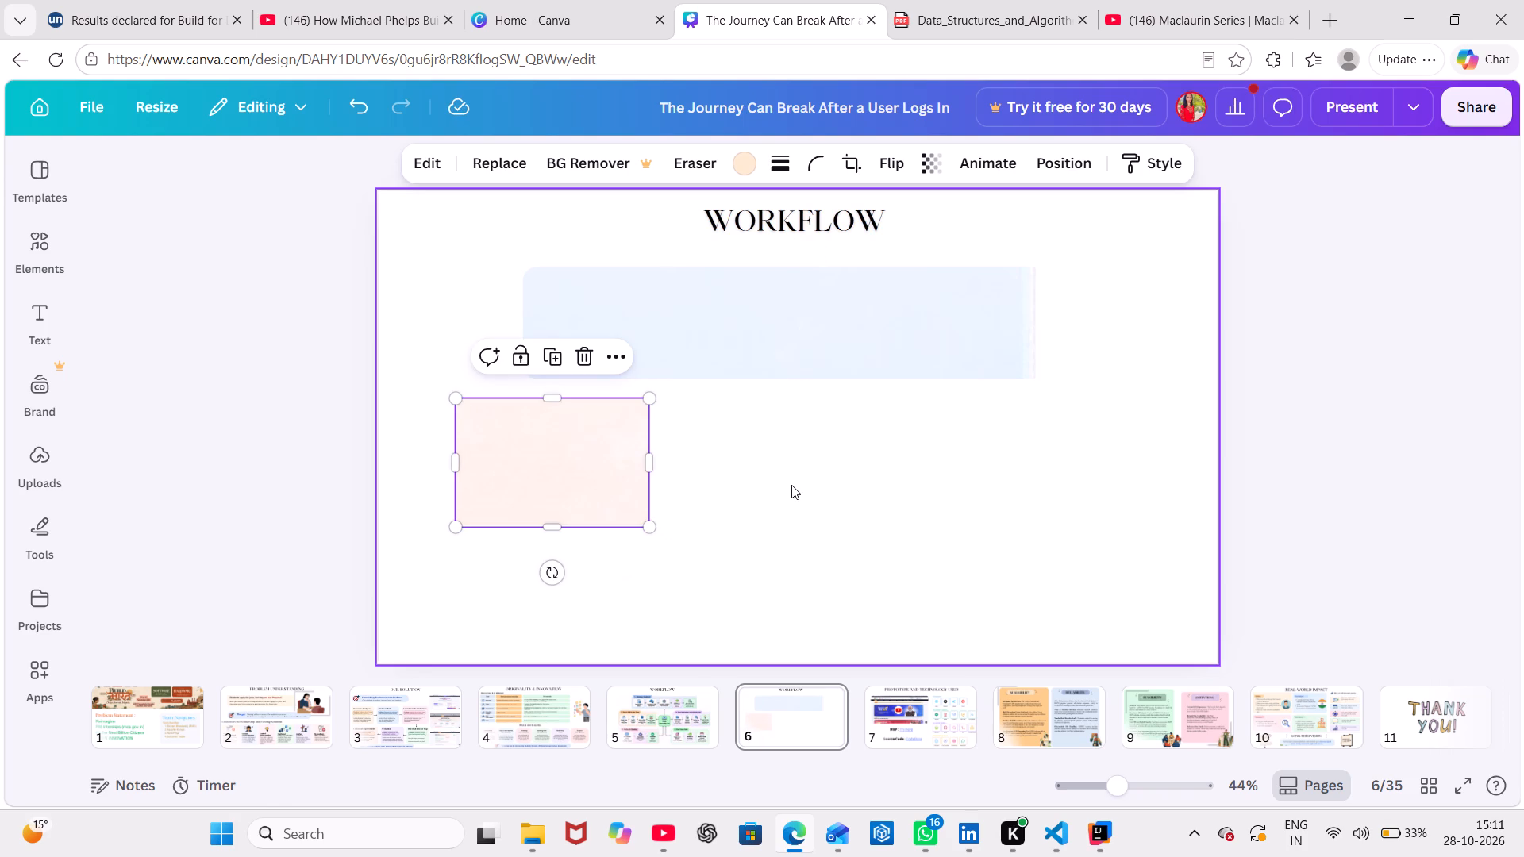
# Copy the lavender AI Chatbot card background from page 3 to page 6 and place it below the banner's right end, opposite the peach box.
pyautogui.click(683, 717)
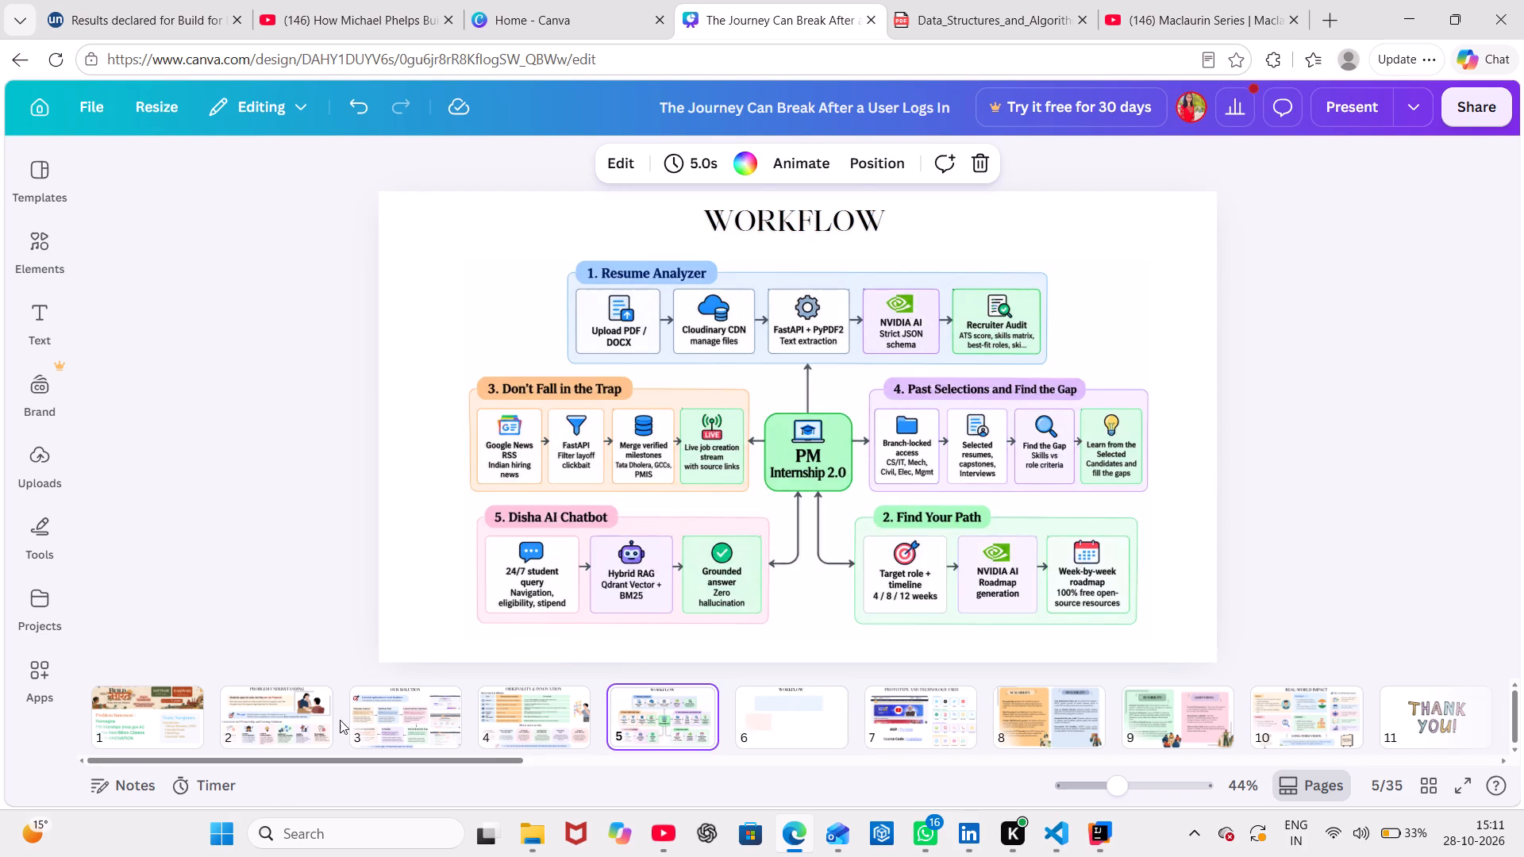
pyautogui.click(395, 710)
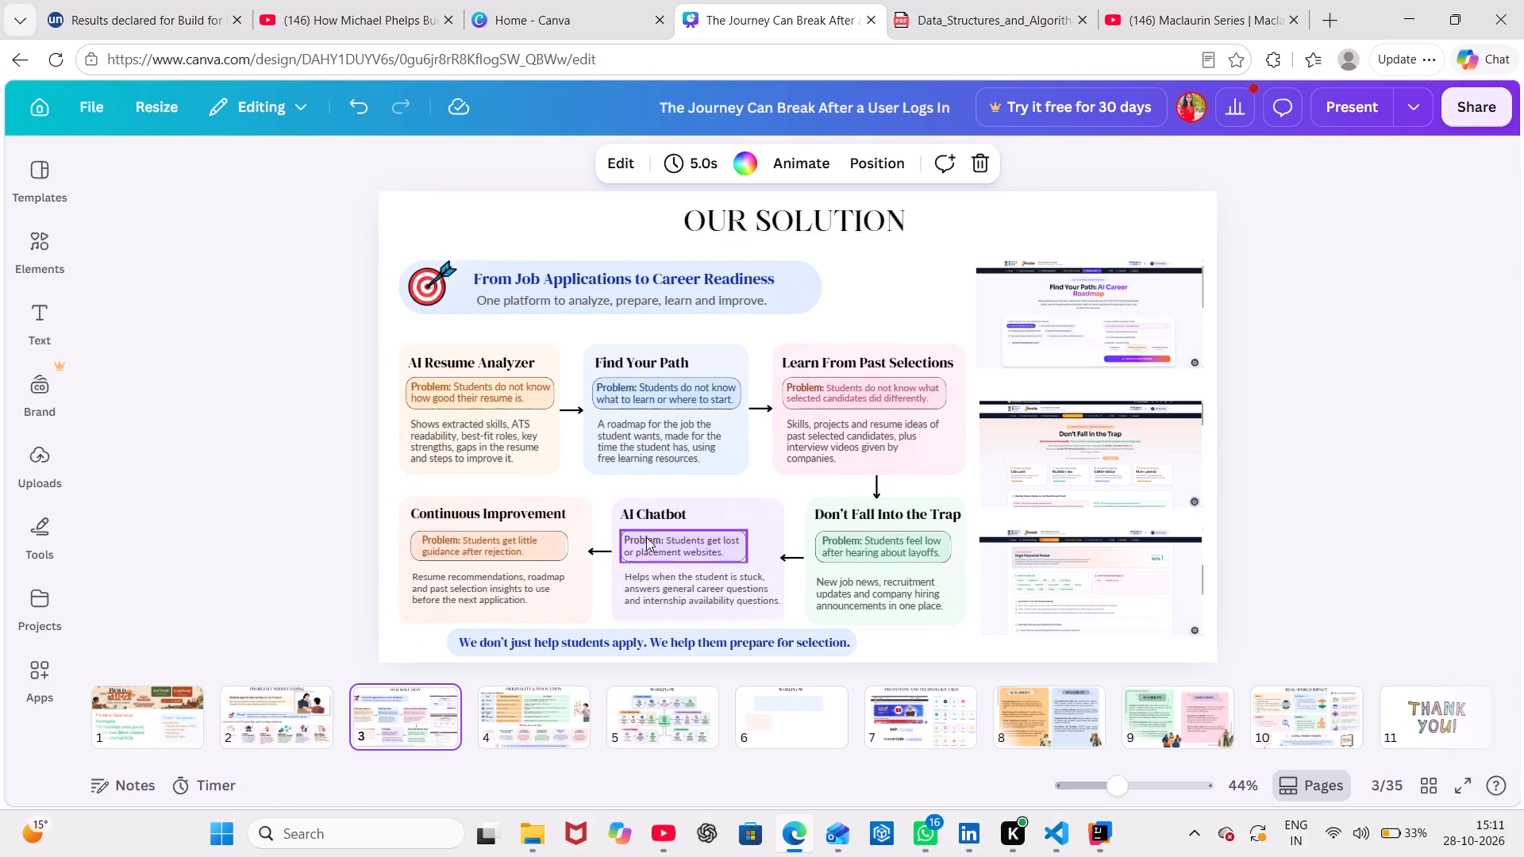
pyautogui.click(710, 515)
pyautogui.hotkey('ctrl', 'c')
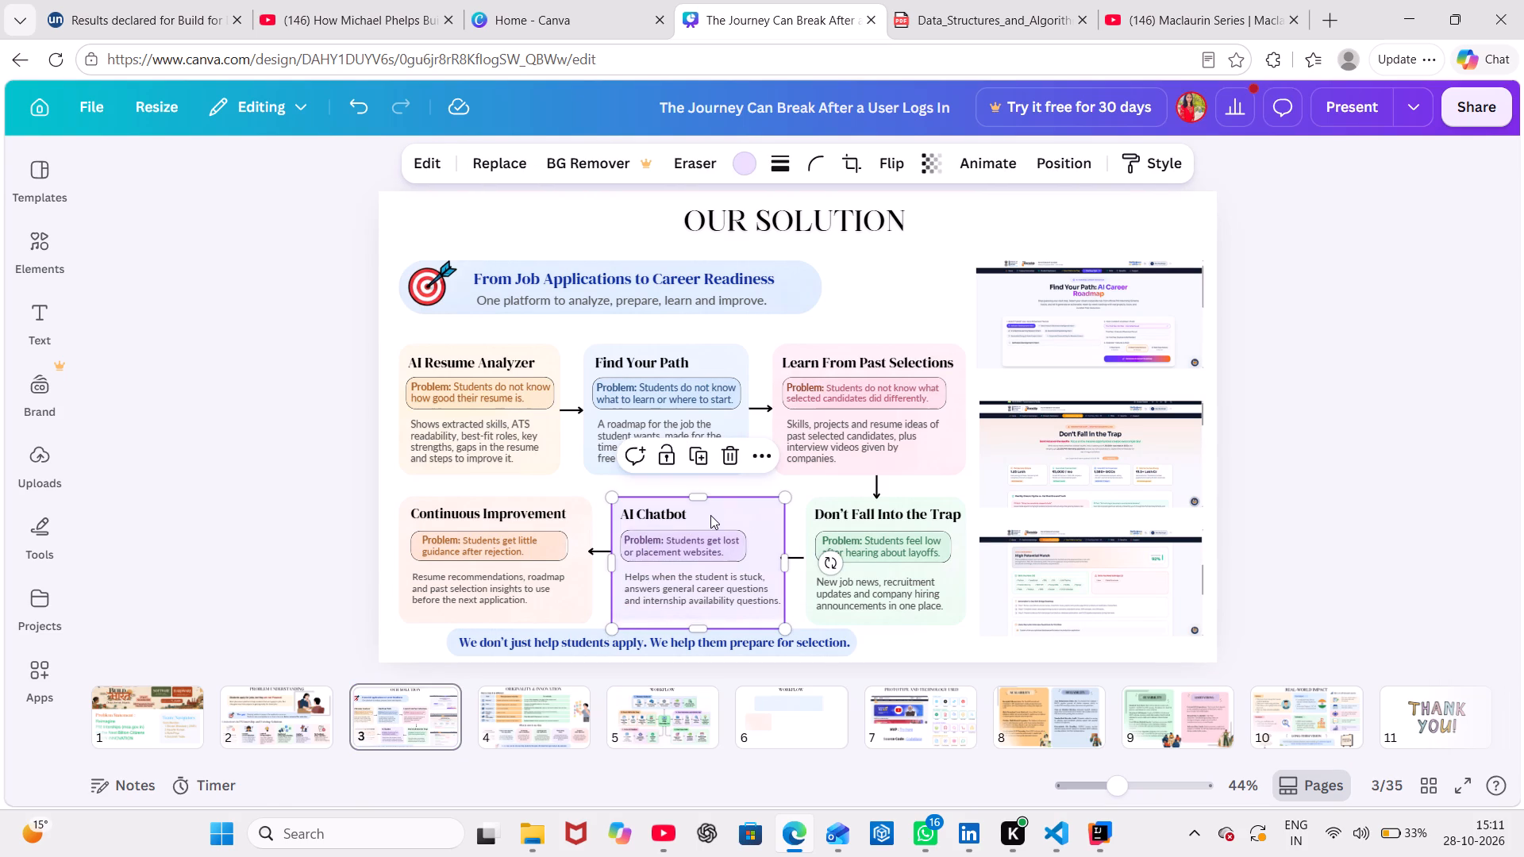
pyautogui.click(796, 718)
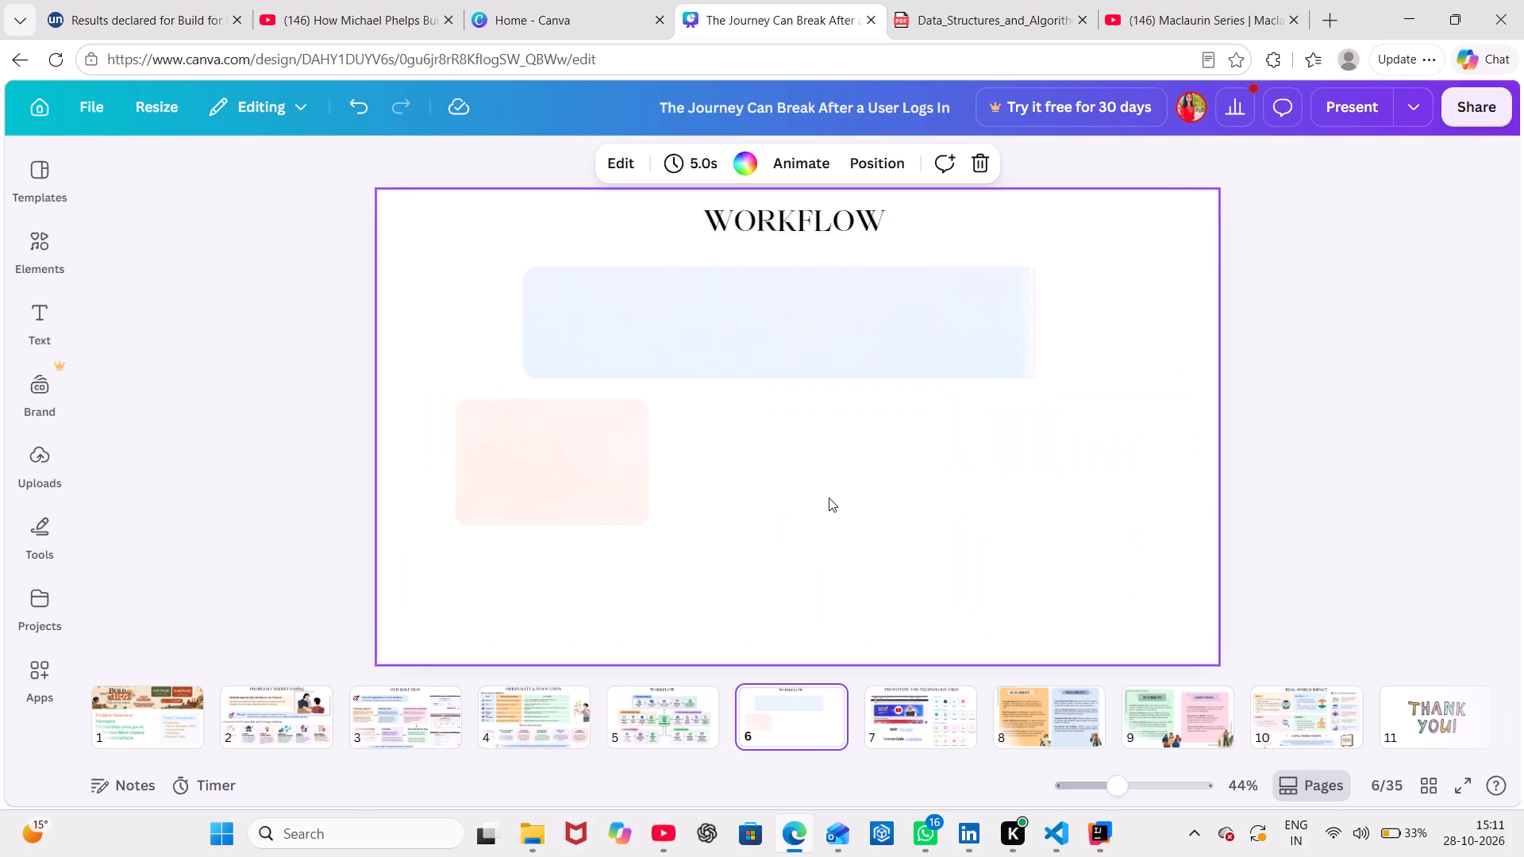
pyautogui.hotkey('ctrl', 'v')
pyautogui.moveTo(668, 532); pyautogui.dragTo(682, 532)
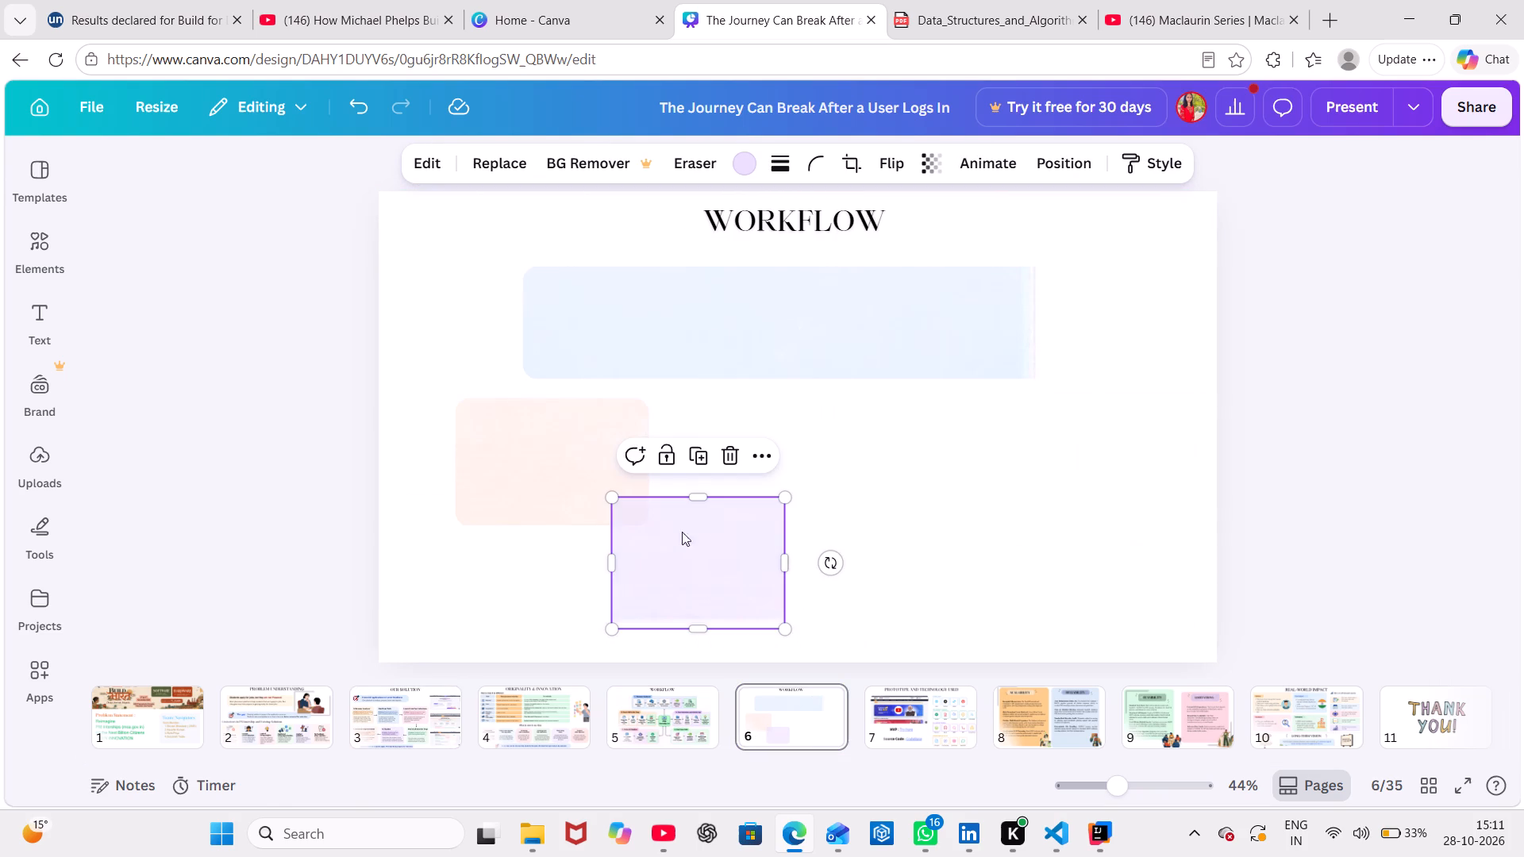
pyautogui.moveTo(682, 532); pyautogui.dragTo(949, 428)
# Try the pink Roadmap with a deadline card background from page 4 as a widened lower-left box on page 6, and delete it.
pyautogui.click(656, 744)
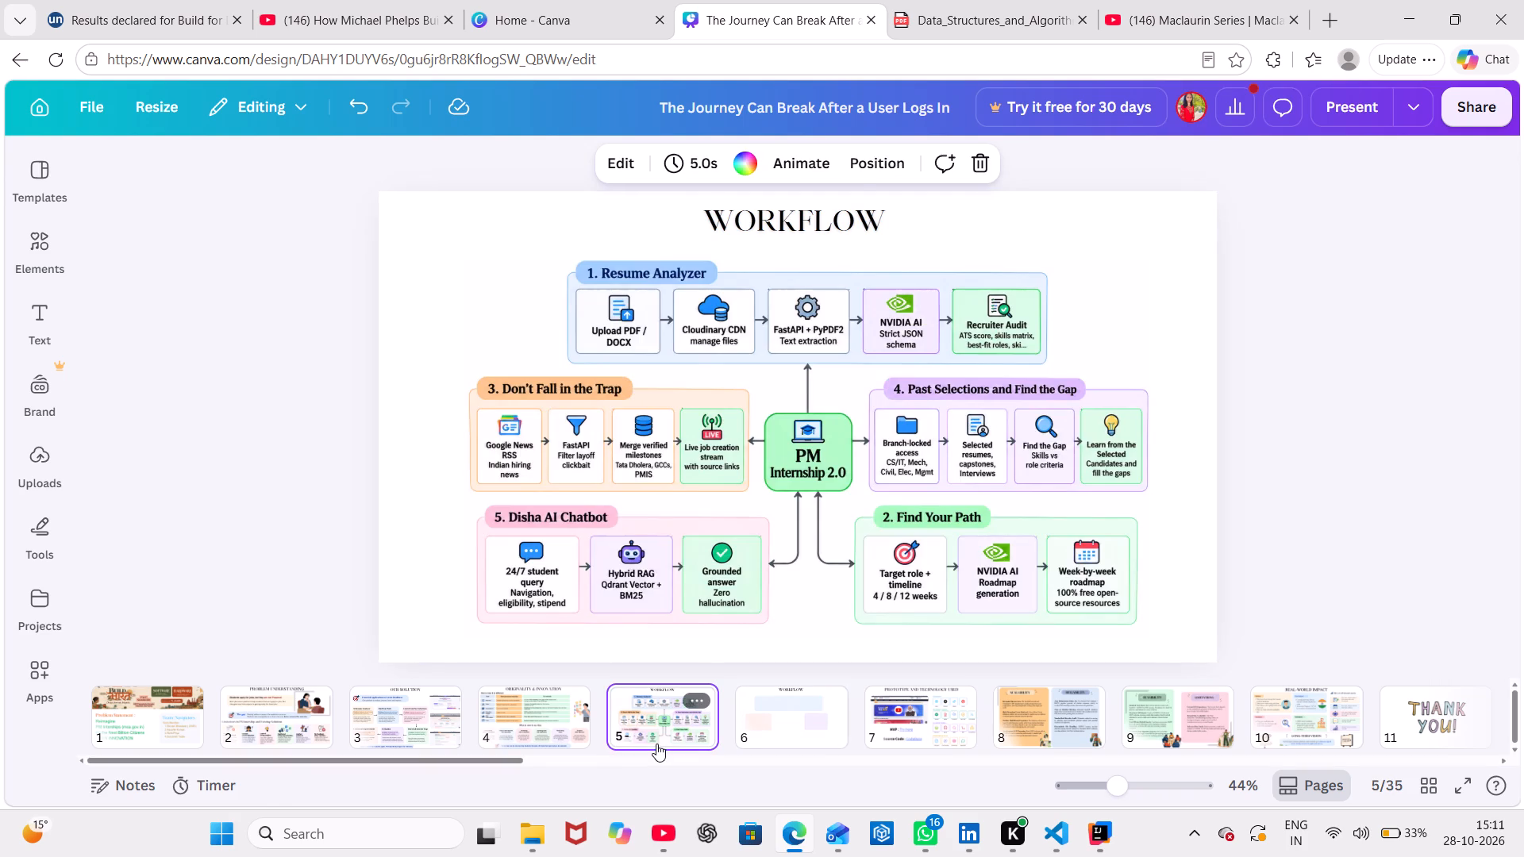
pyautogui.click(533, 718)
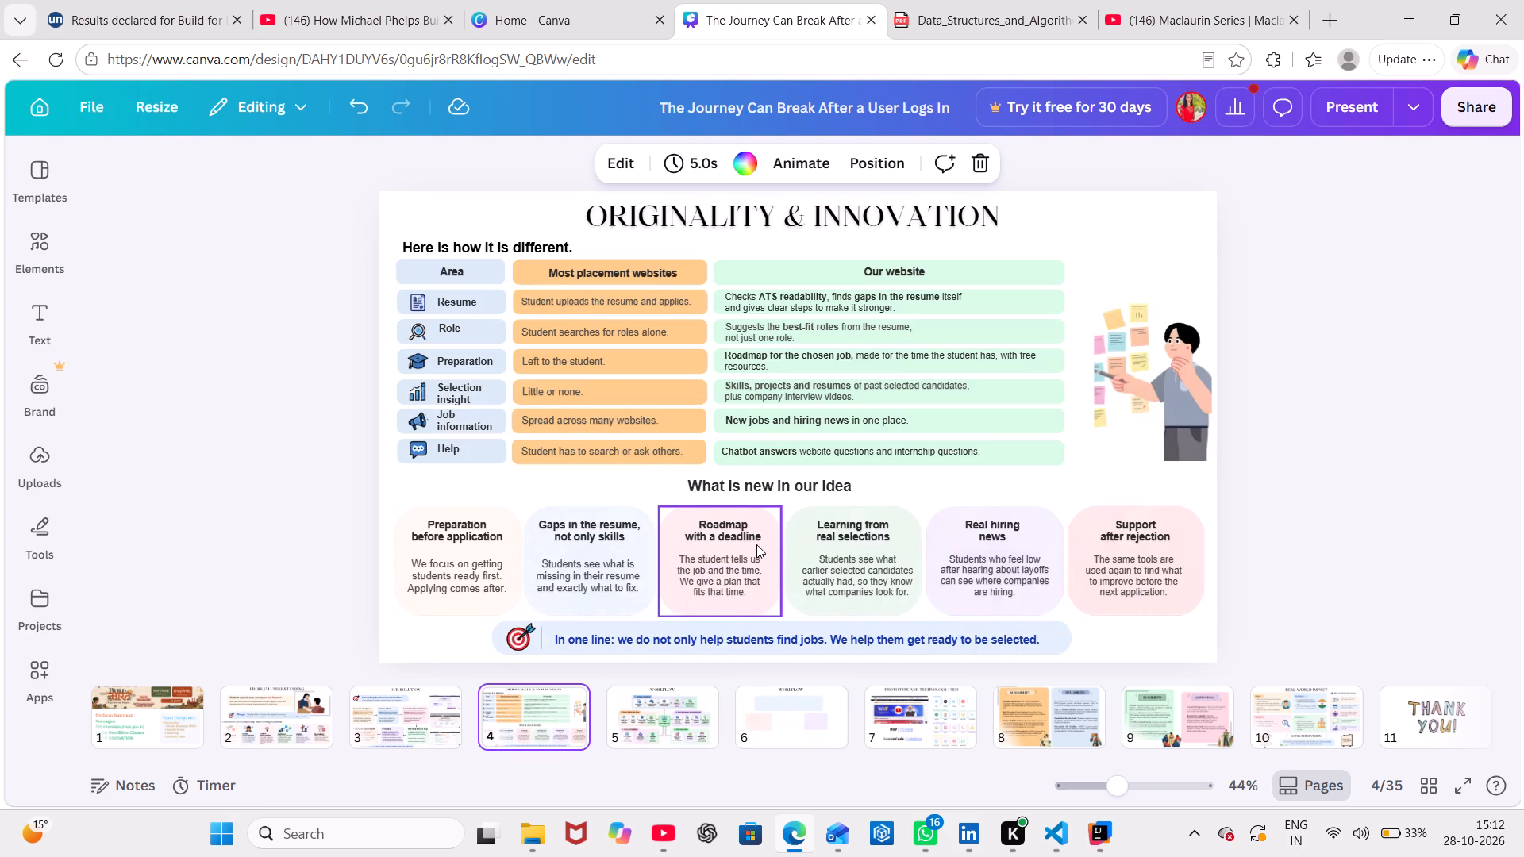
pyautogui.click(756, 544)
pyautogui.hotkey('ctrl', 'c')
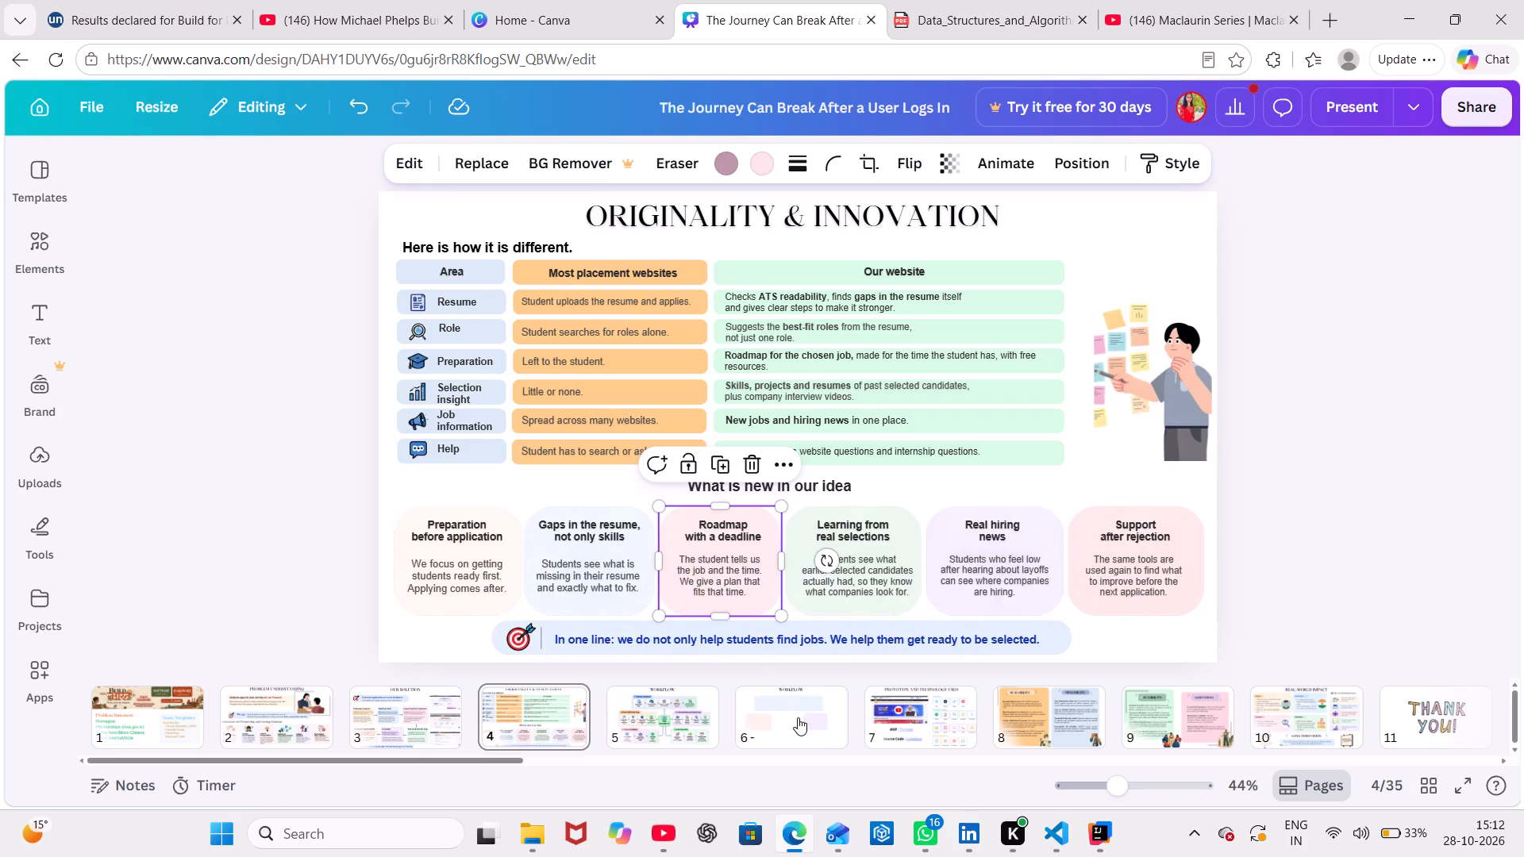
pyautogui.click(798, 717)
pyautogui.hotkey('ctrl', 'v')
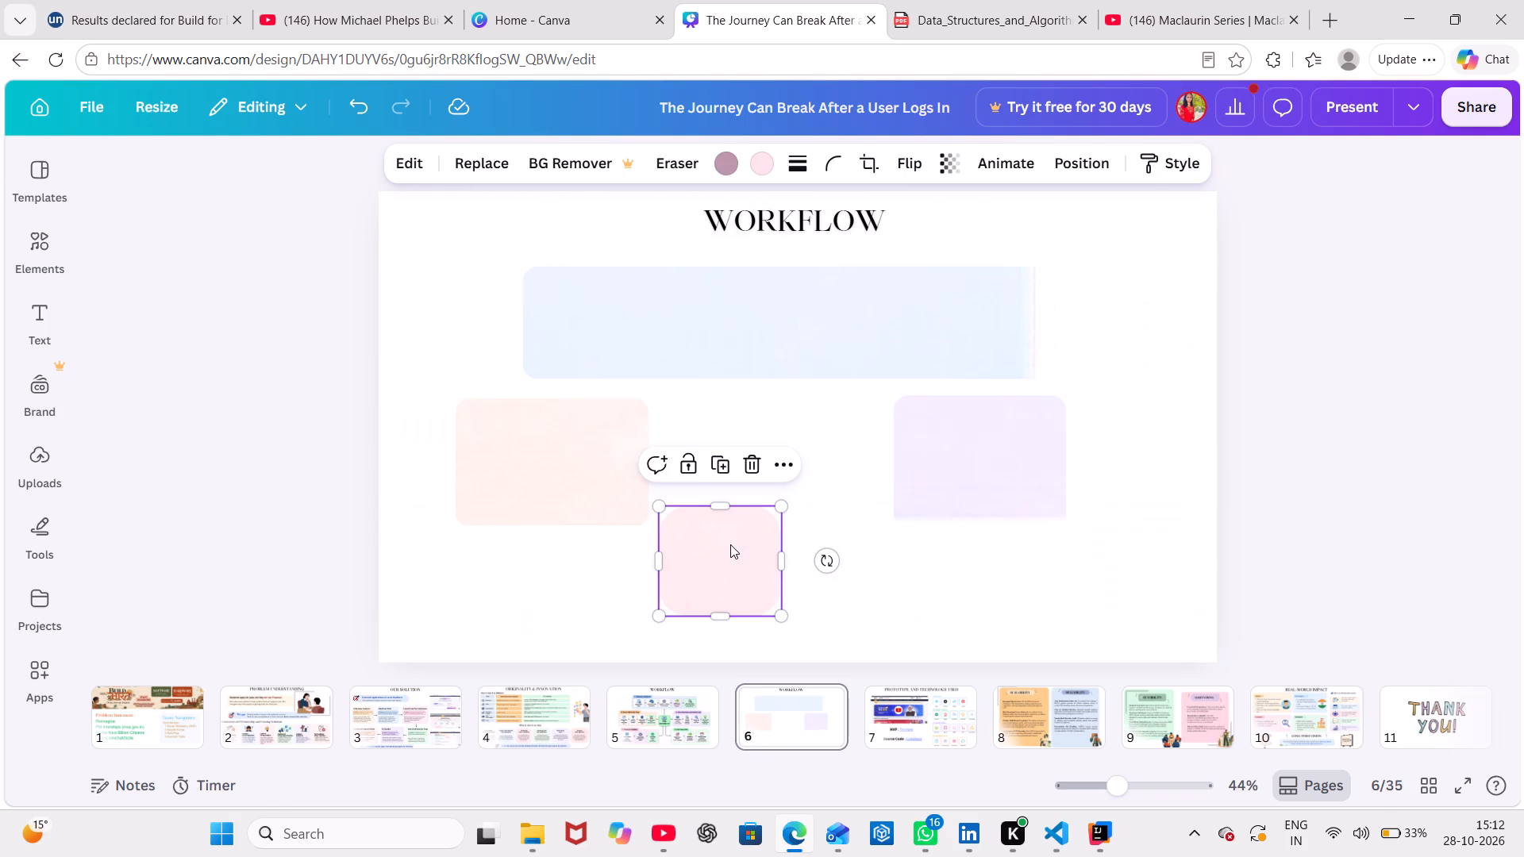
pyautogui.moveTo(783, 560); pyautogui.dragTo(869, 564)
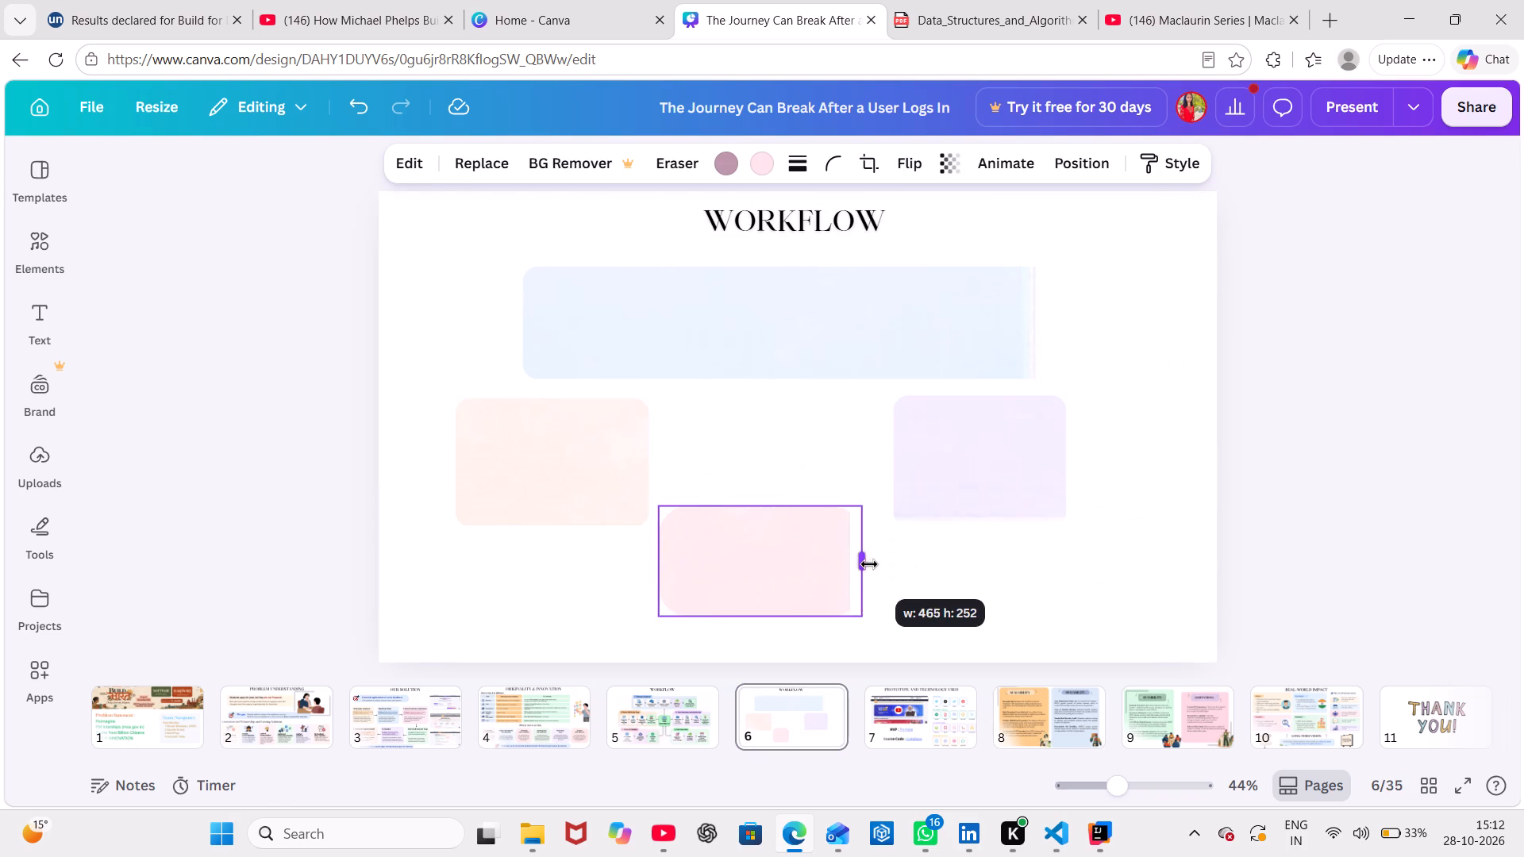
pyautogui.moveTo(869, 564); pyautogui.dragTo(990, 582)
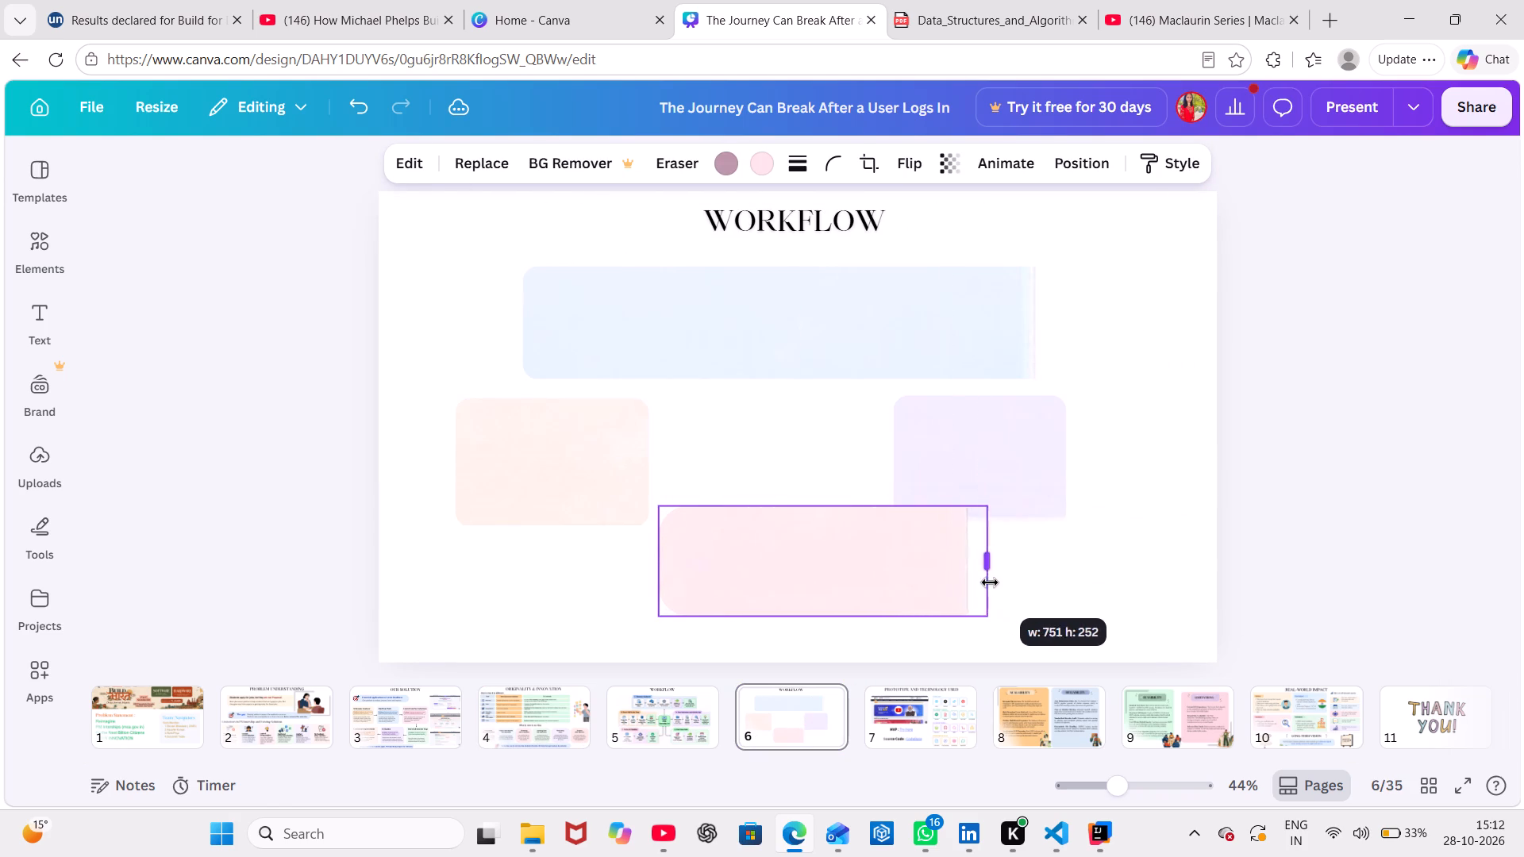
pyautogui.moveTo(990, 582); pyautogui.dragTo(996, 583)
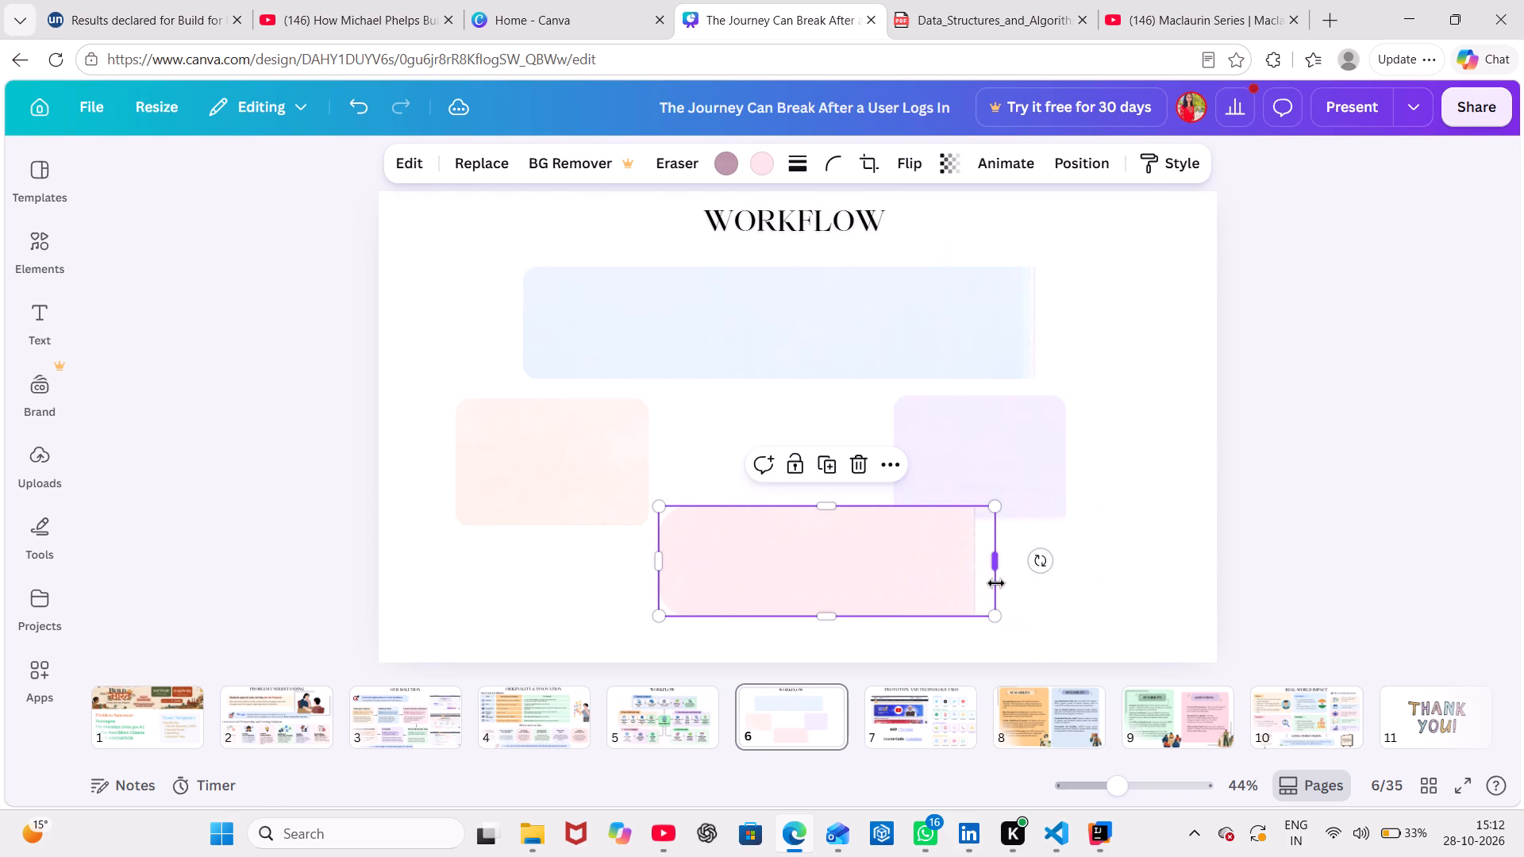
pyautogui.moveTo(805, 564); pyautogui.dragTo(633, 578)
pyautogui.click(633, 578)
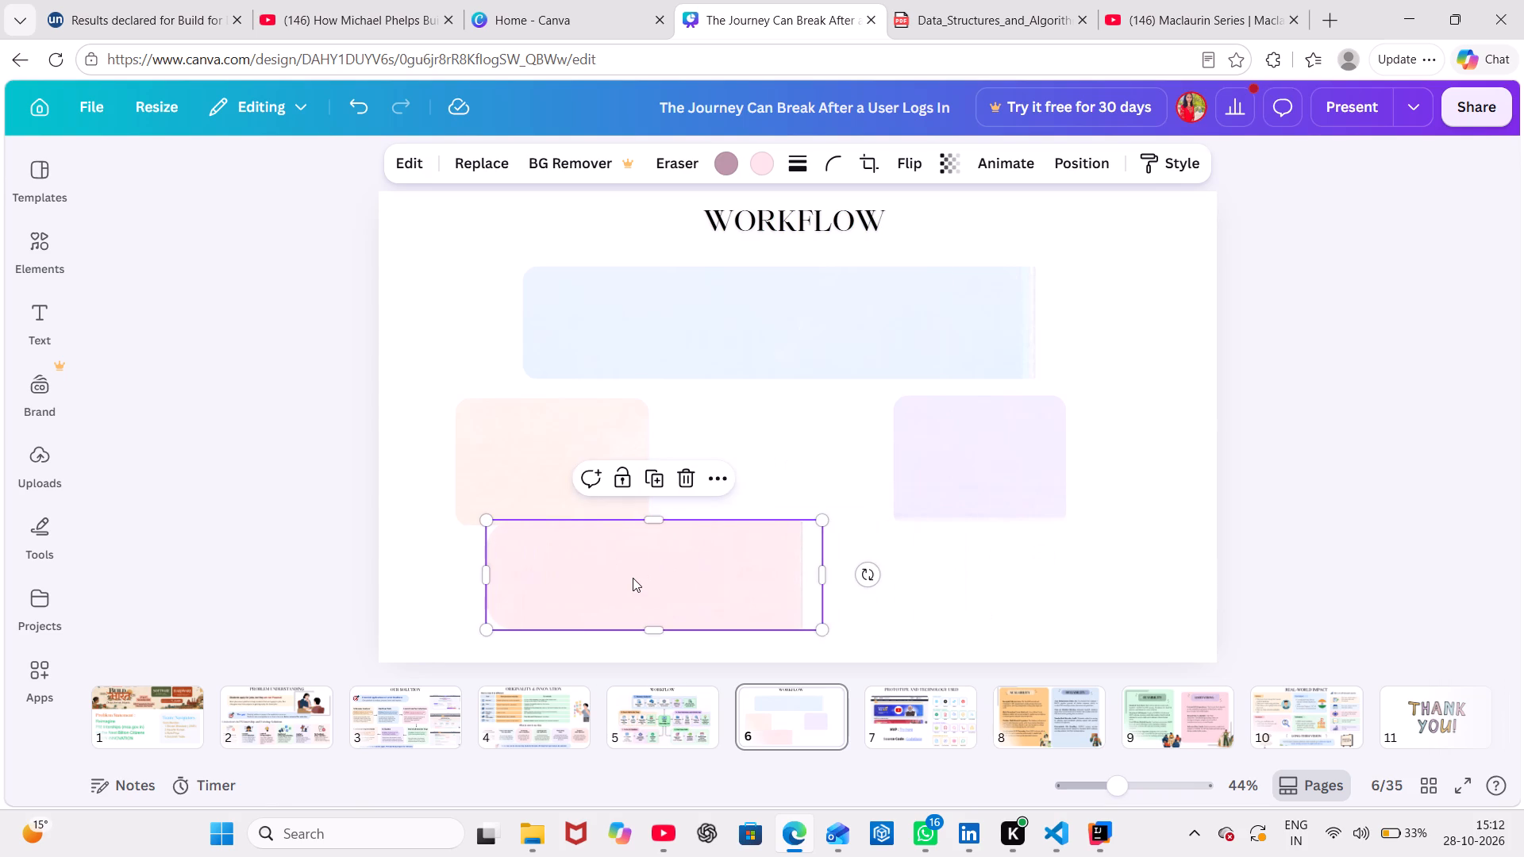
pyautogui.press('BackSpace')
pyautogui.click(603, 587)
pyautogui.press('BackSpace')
# Copy the pink Learn From Past Selections card background from page 3 to page 6 and place it directly below the peach box.
pyautogui.click(369, 720)
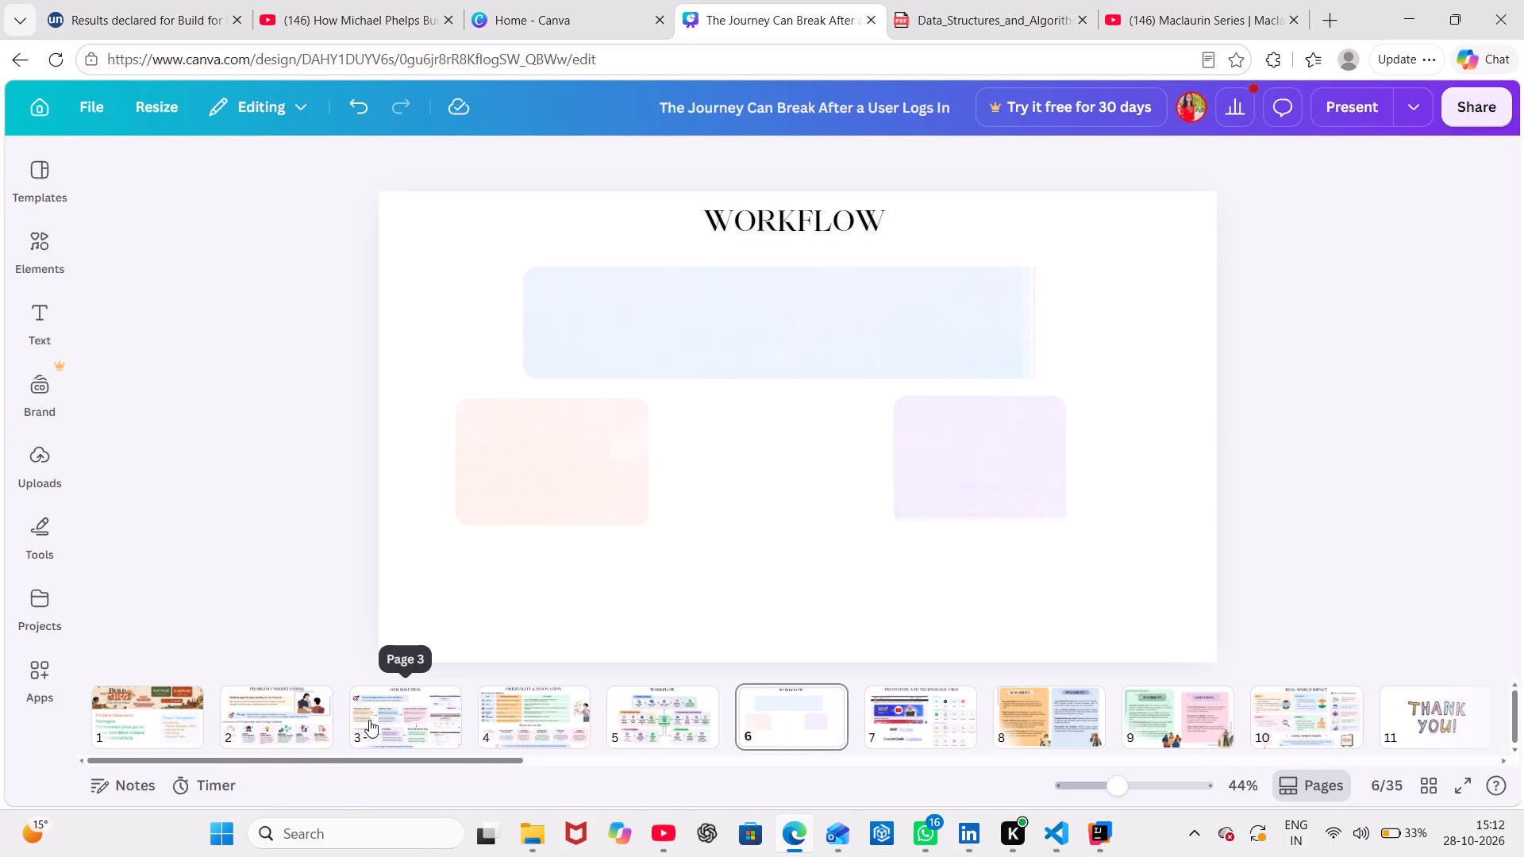
pyautogui.click(369, 720)
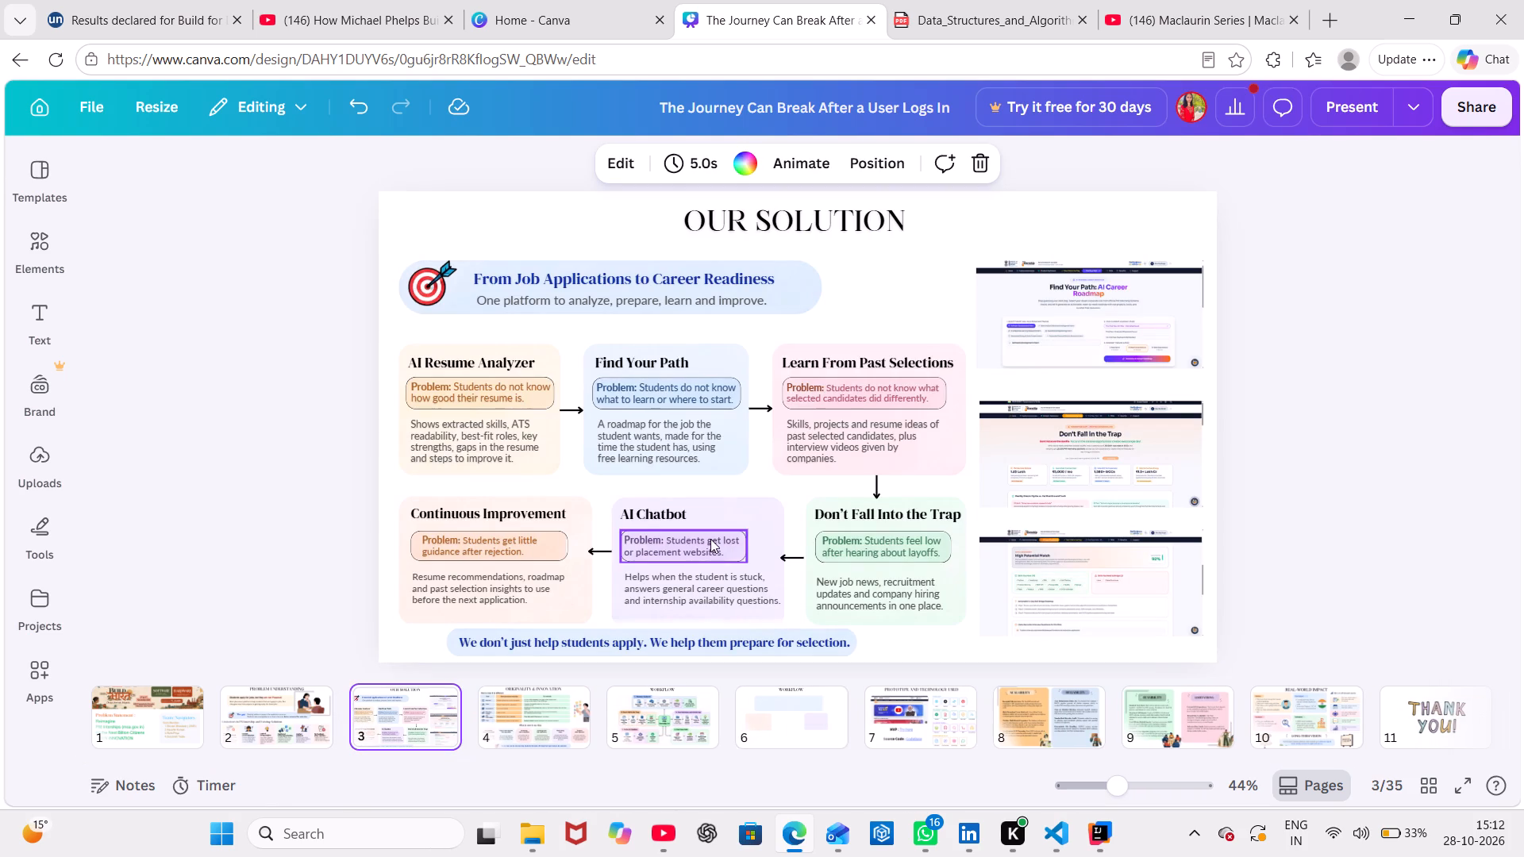
pyautogui.click(949, 429)
pyautogui.hotkey('ctrl', 'c')
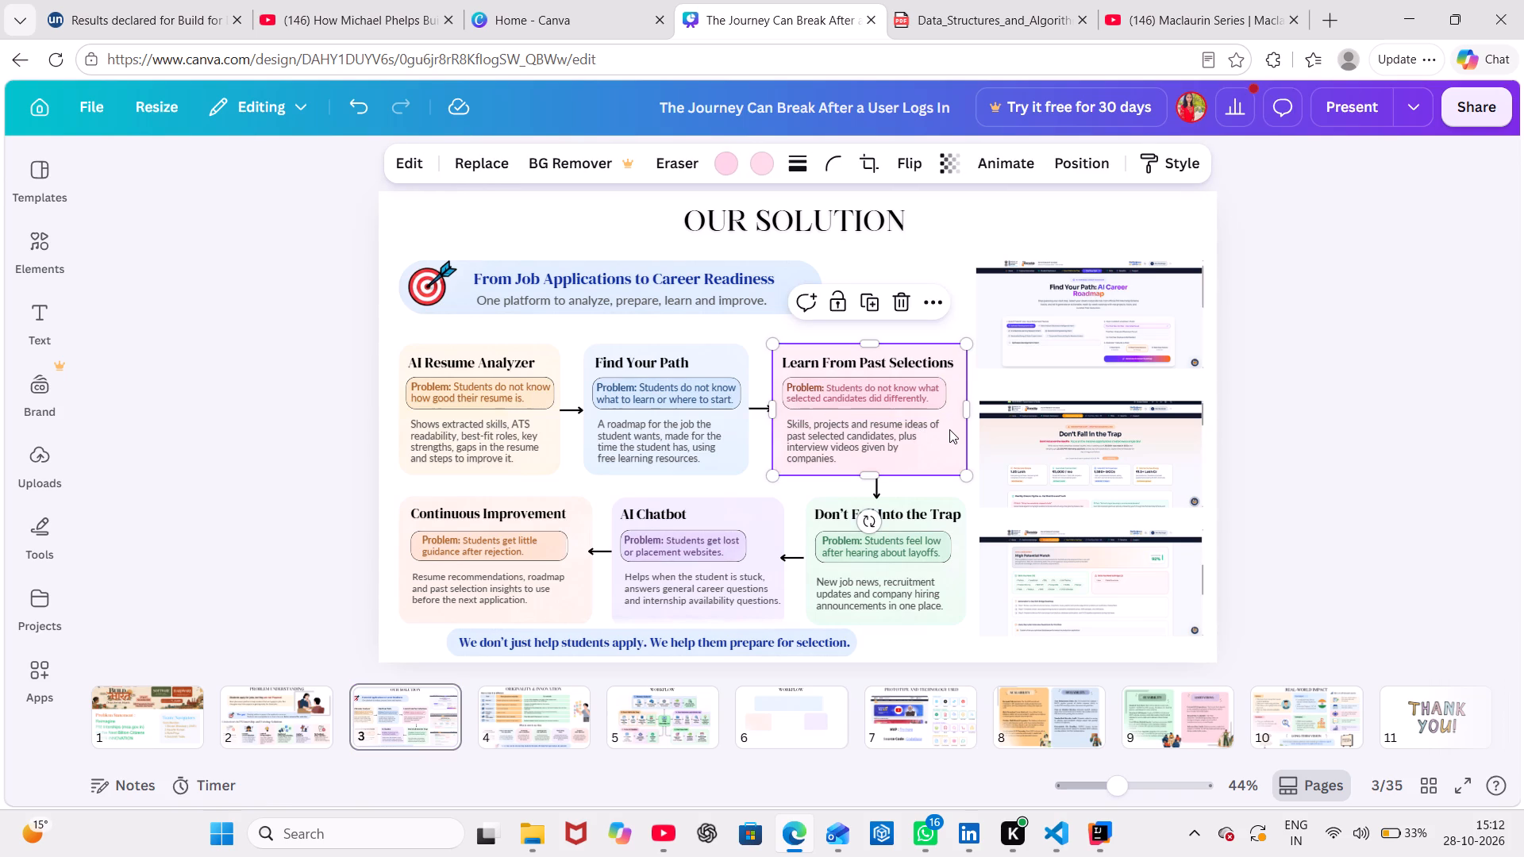
pyautogui.click(832, 697)
pyautogui.click(743, 528)
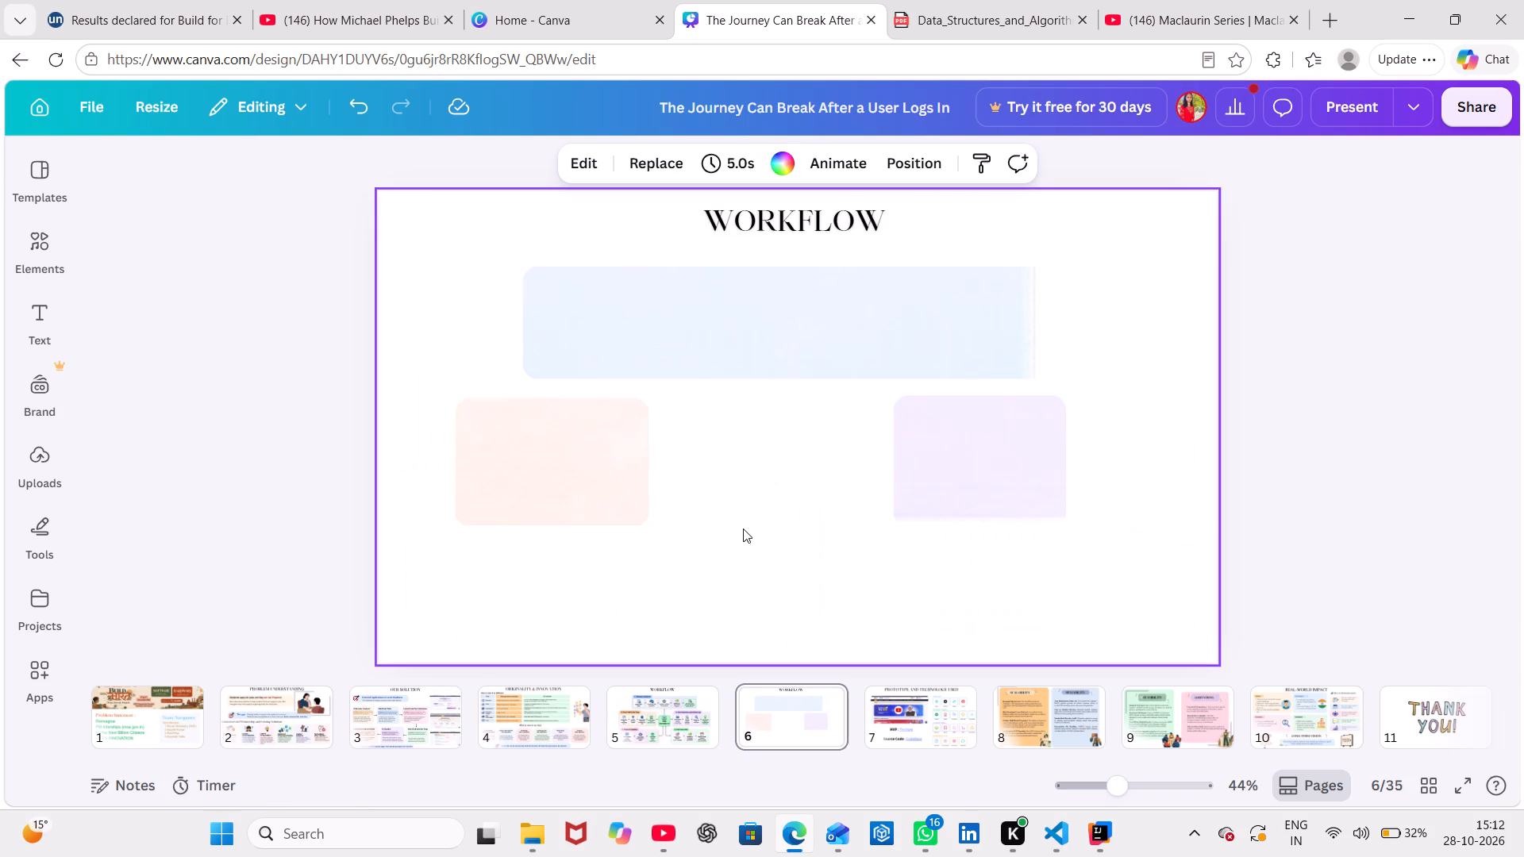
pyautogui.hotkey('ctrl', 'v')
pyautogui.moveTo(825, 418); pyautogui.dragTo(679, 558)
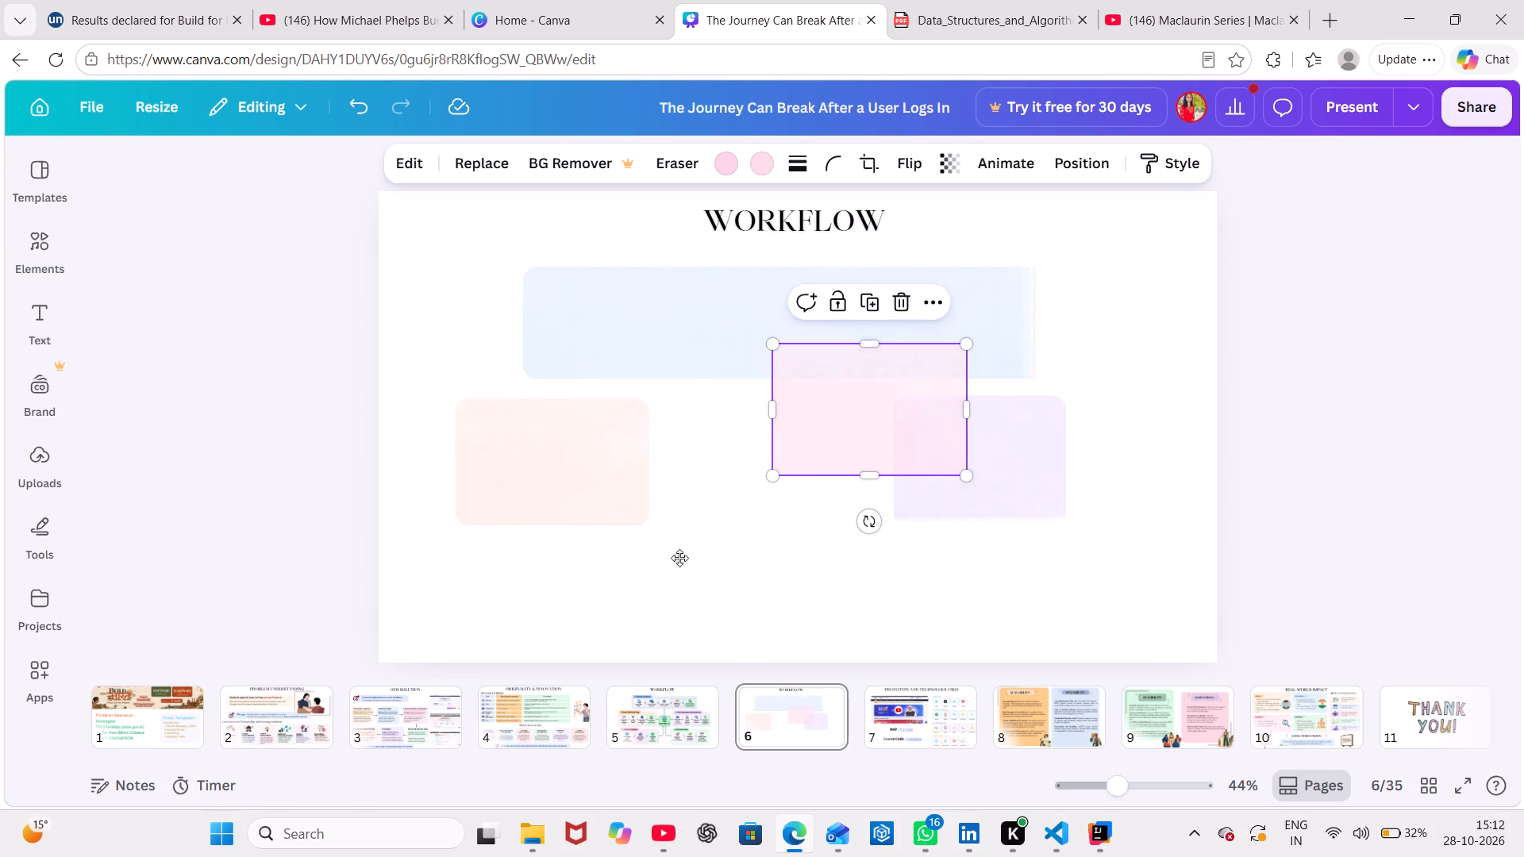
pyautogui.moveTo(679, 558); pyautogui.dragTo(525, 598)
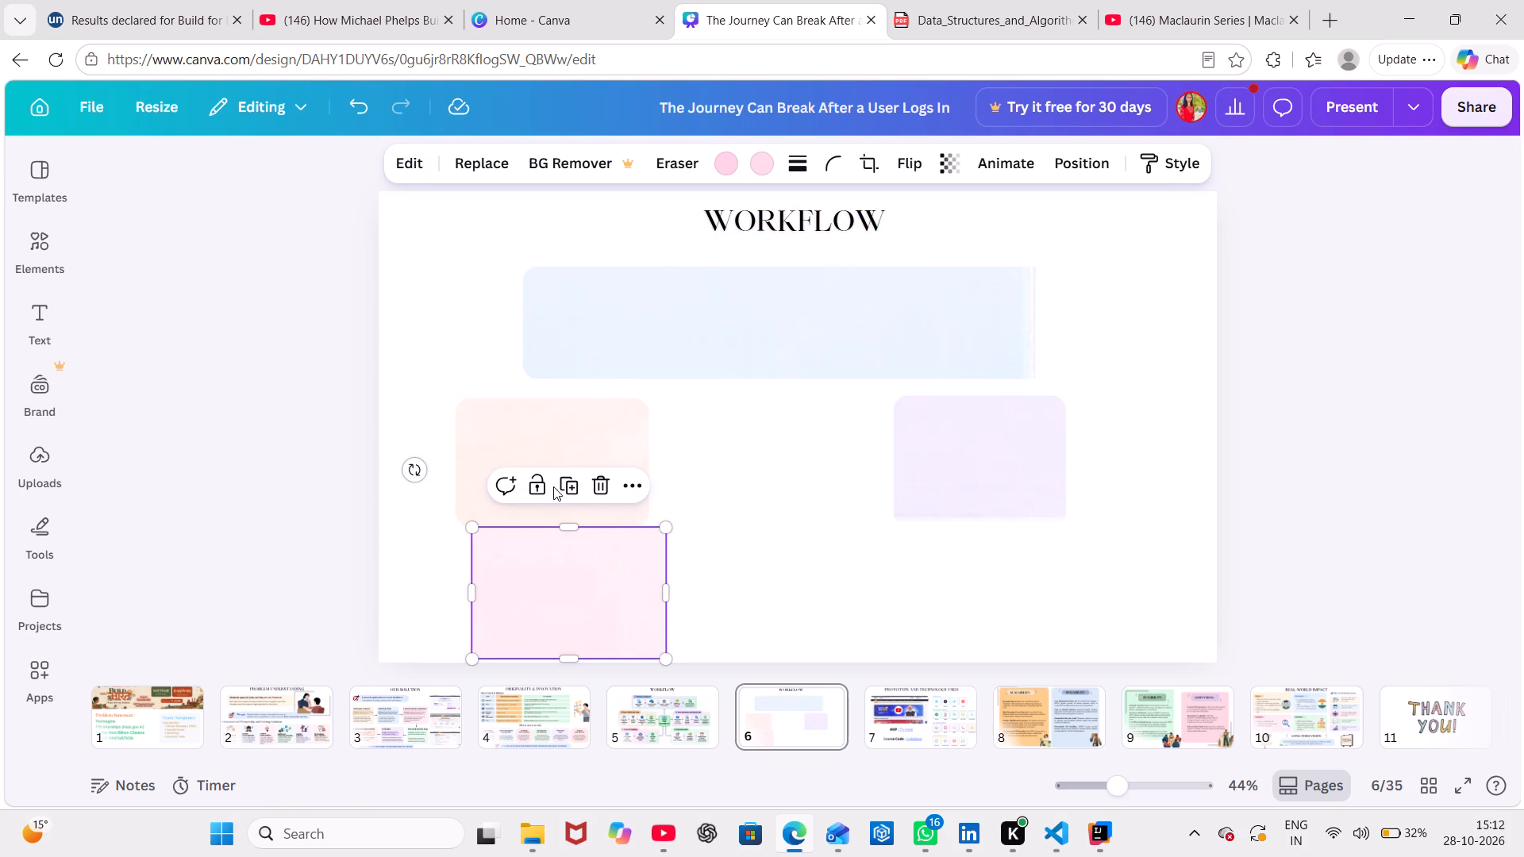
# Move the pale blue banner on page 6 slightly up, closer to the WORKFLOW title.
pyautogui.moveTo(714, 337); pyautogui.dragTo(717, 324)
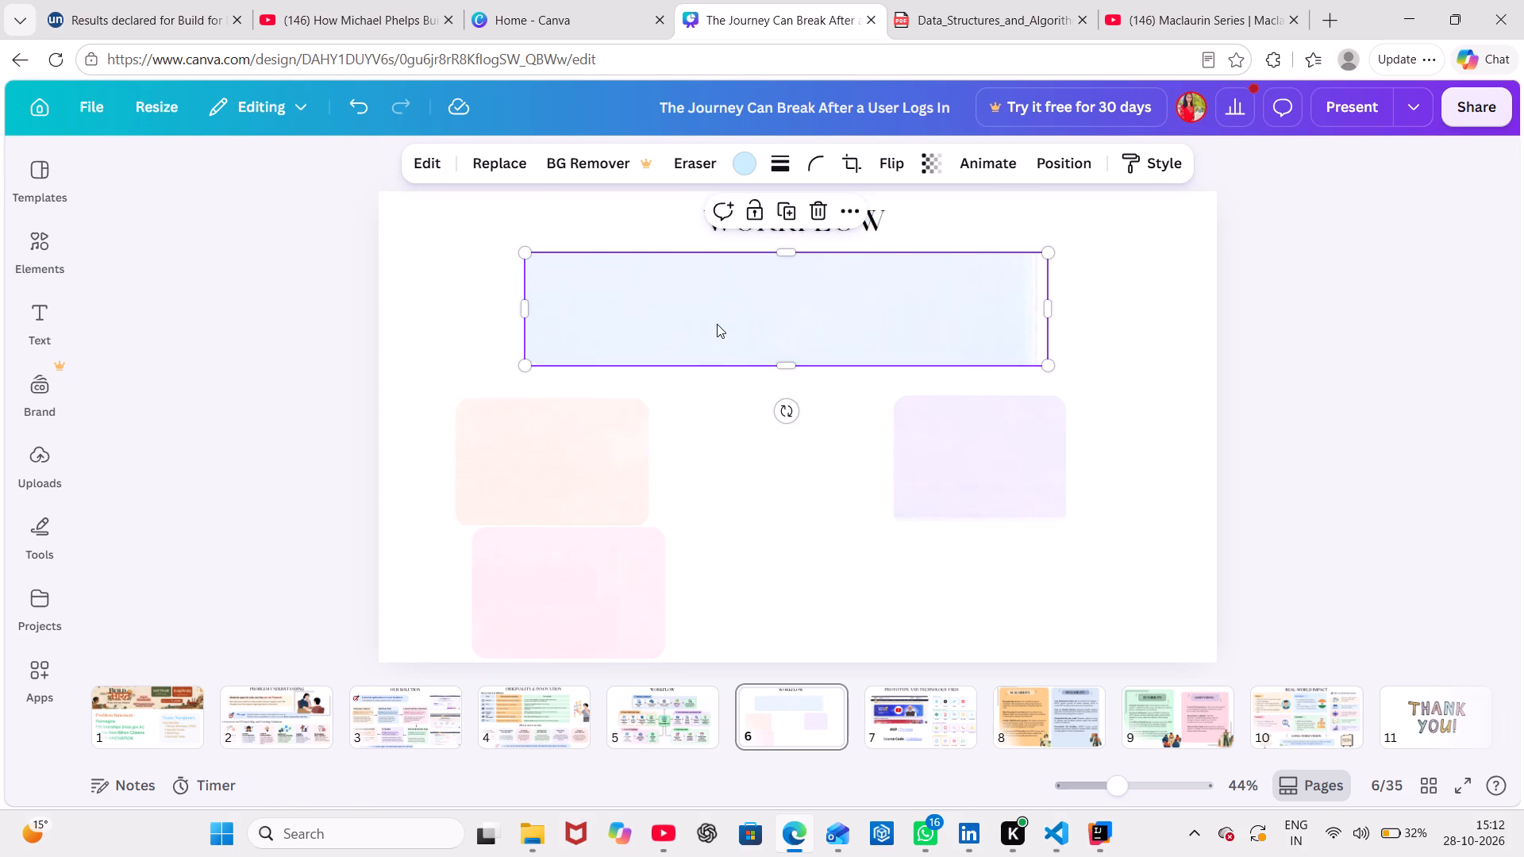
# Move the peach box up beneath the banner, aligned with the pink box's left edge, and nudge the pink box slightly up.
pyautogui.moveTo(589, 419); pyautogui.dragTo(609, 392)
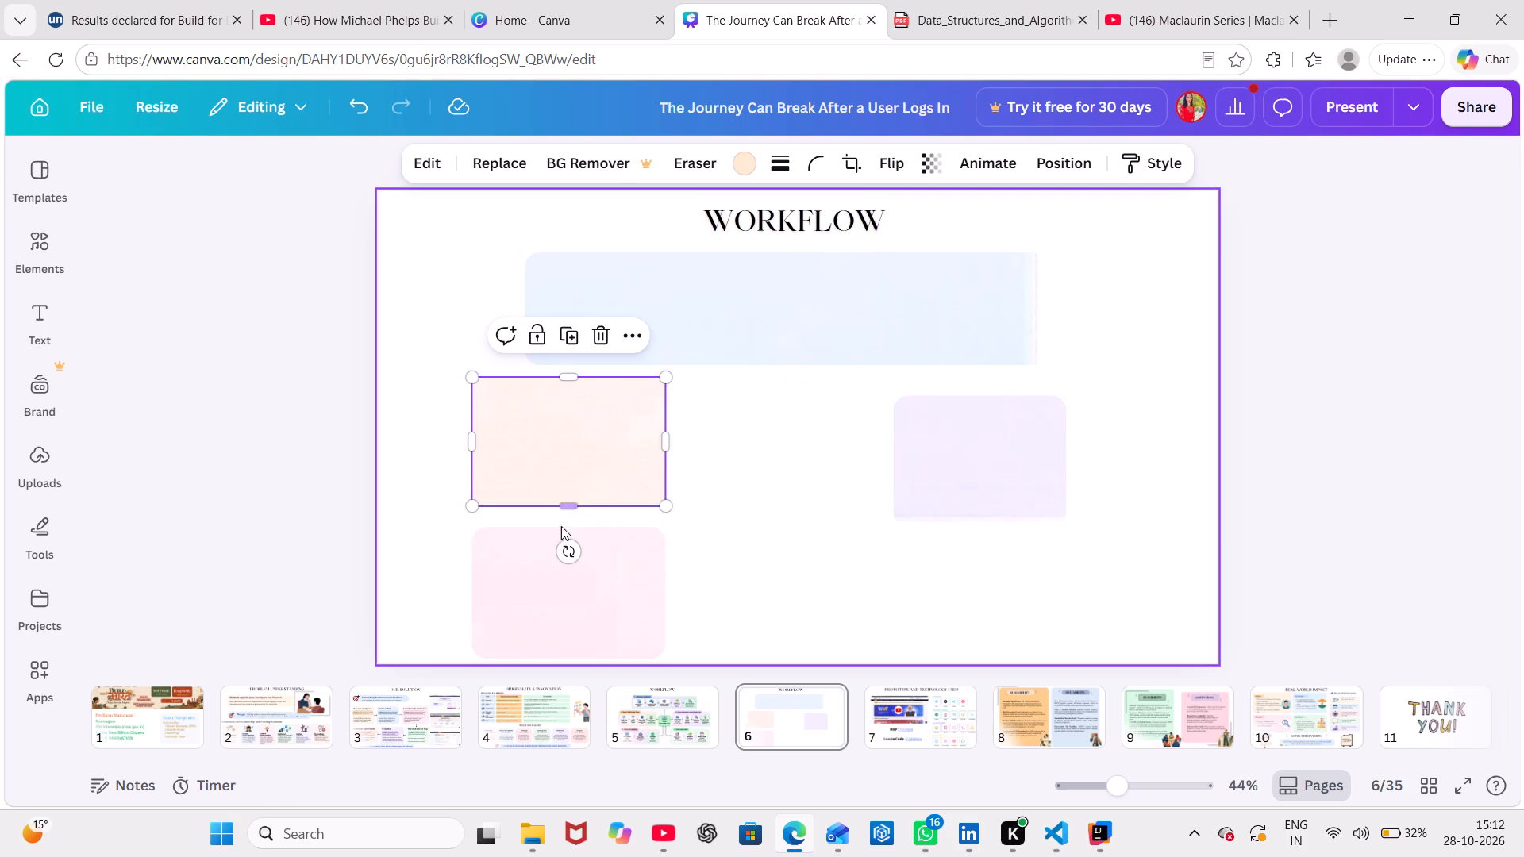
pyautogui.moveTo(536, 570); pyautogui.dragTo(535, 562)
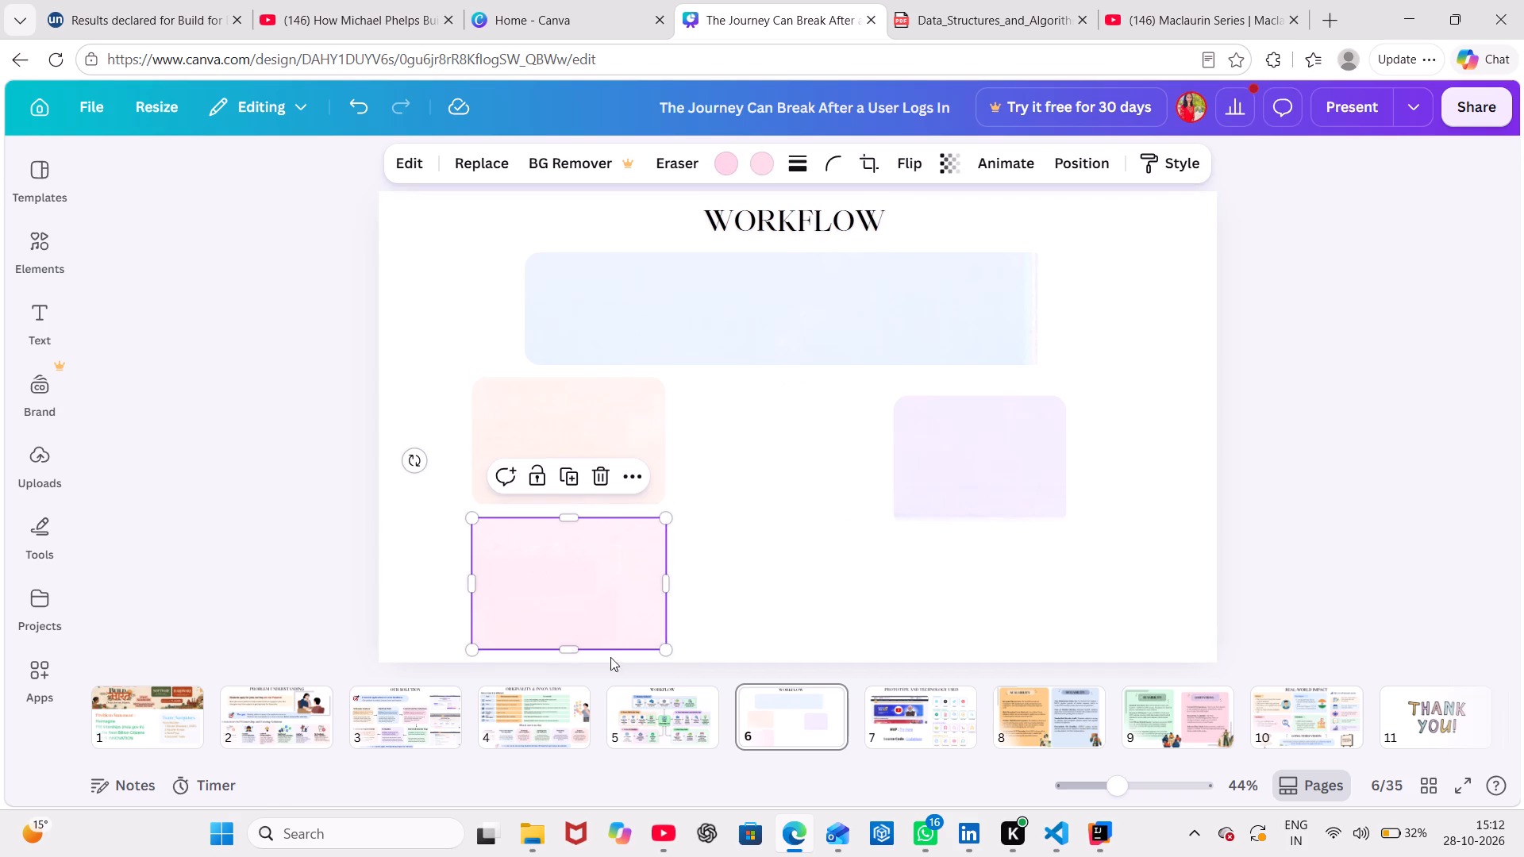
# Copy the green Don't Fall Into the Trap card background from page 3 to page 6 and place it directly below the lavender box.
pyautogui.click(630, 713)
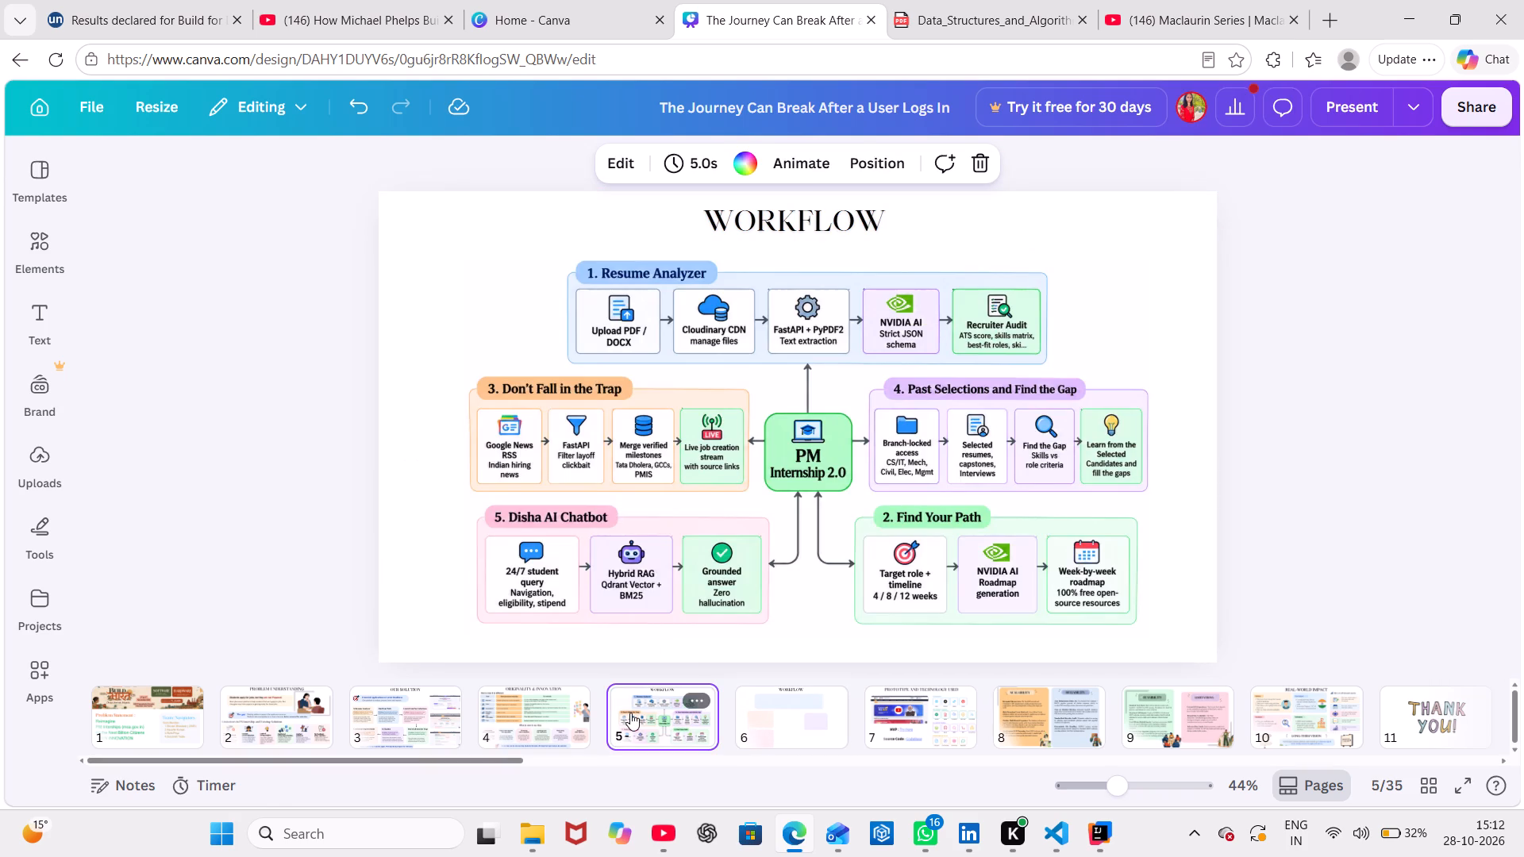
pyautogui.click(557, 721)
pyautogui.click(428, 730)
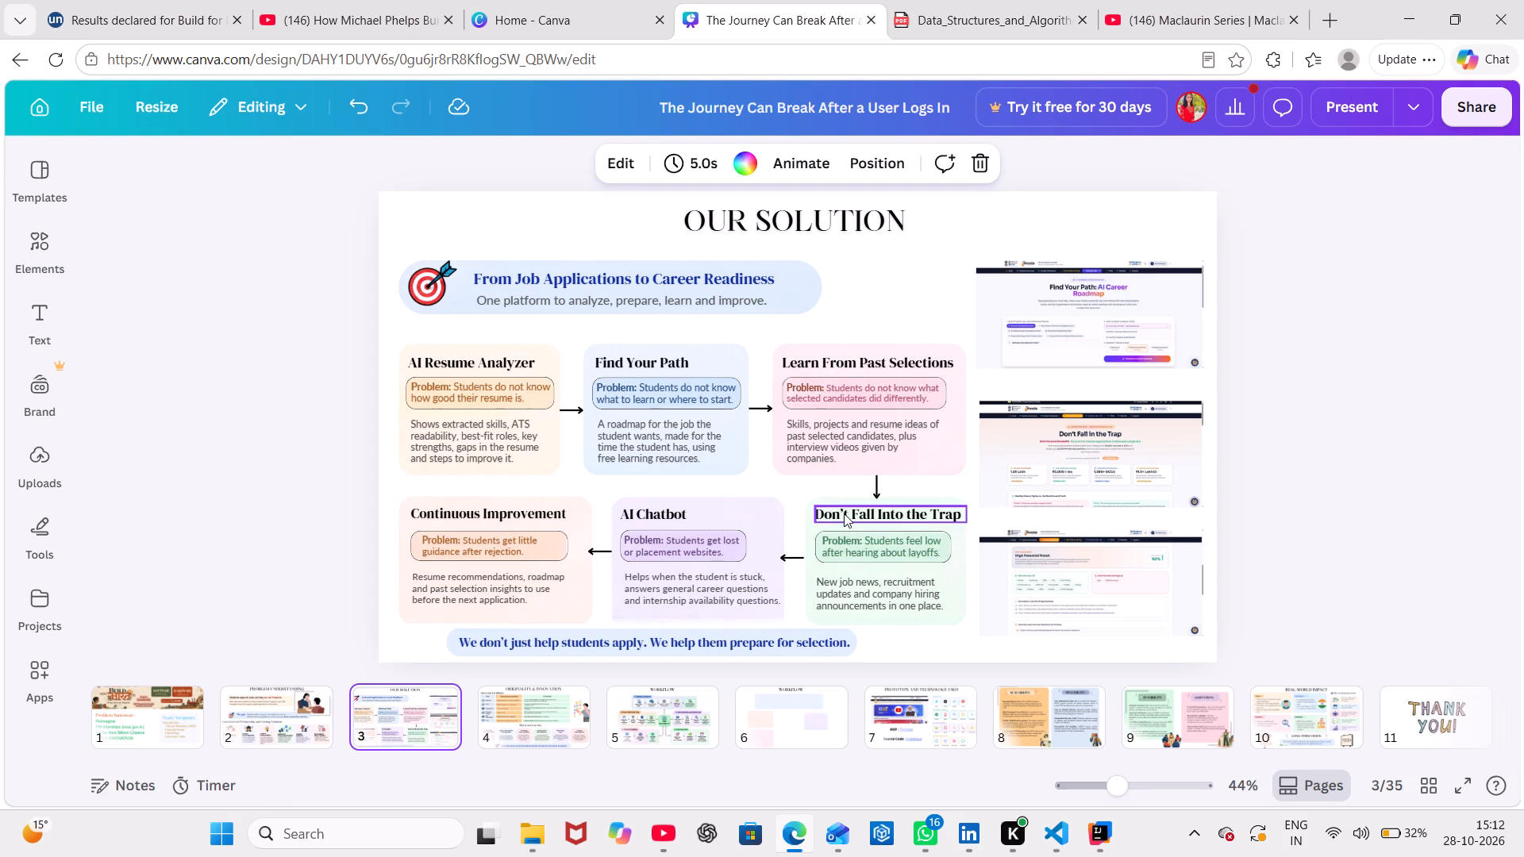
pyautogui.click(807, 535)
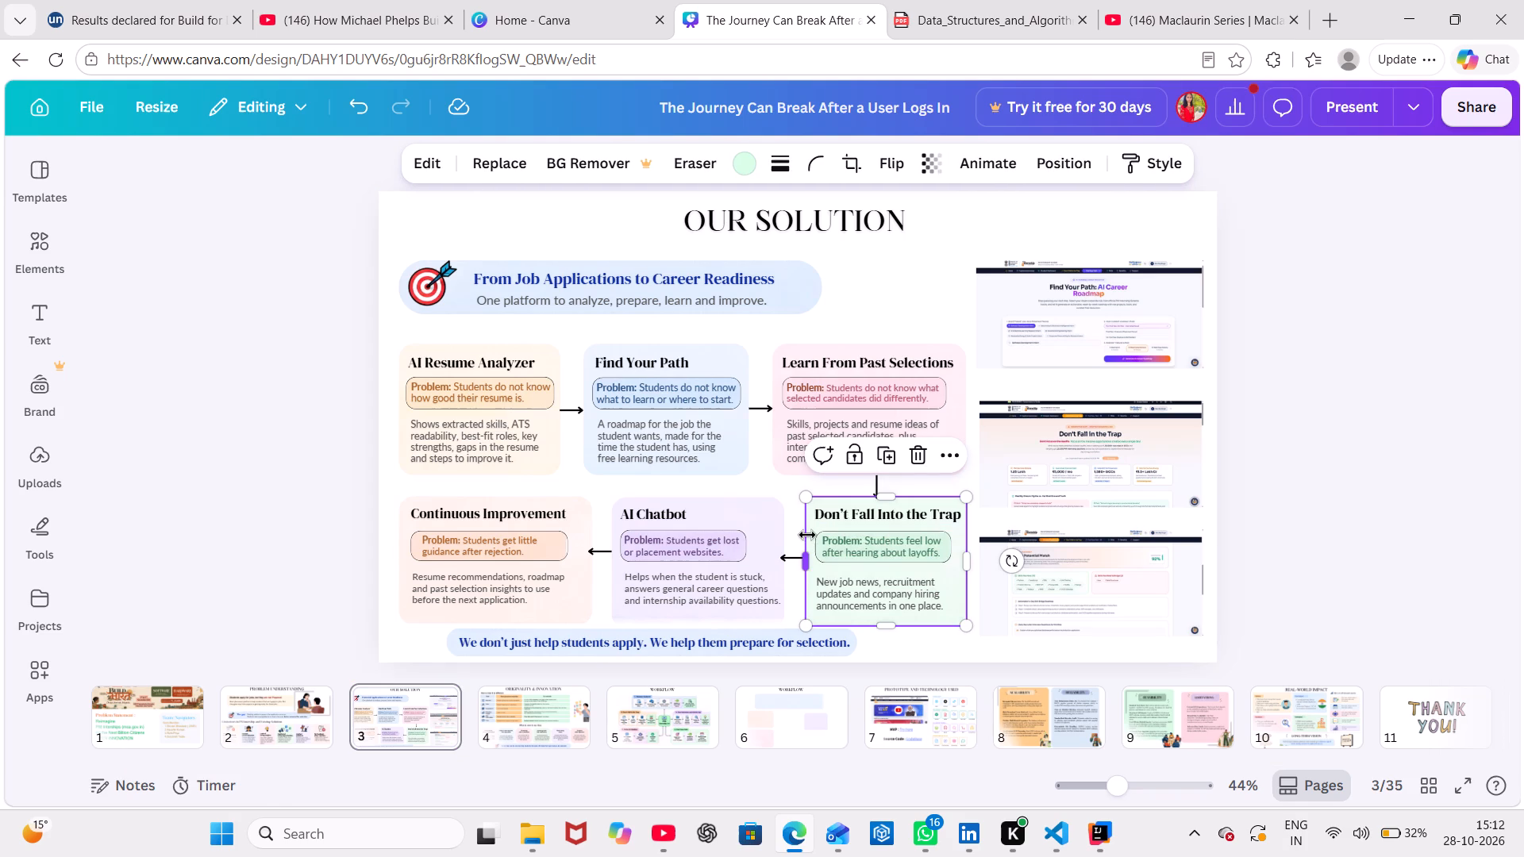
pyautogui.hotkey('ctrl', 'c')
pyautogui.click(791, 700)
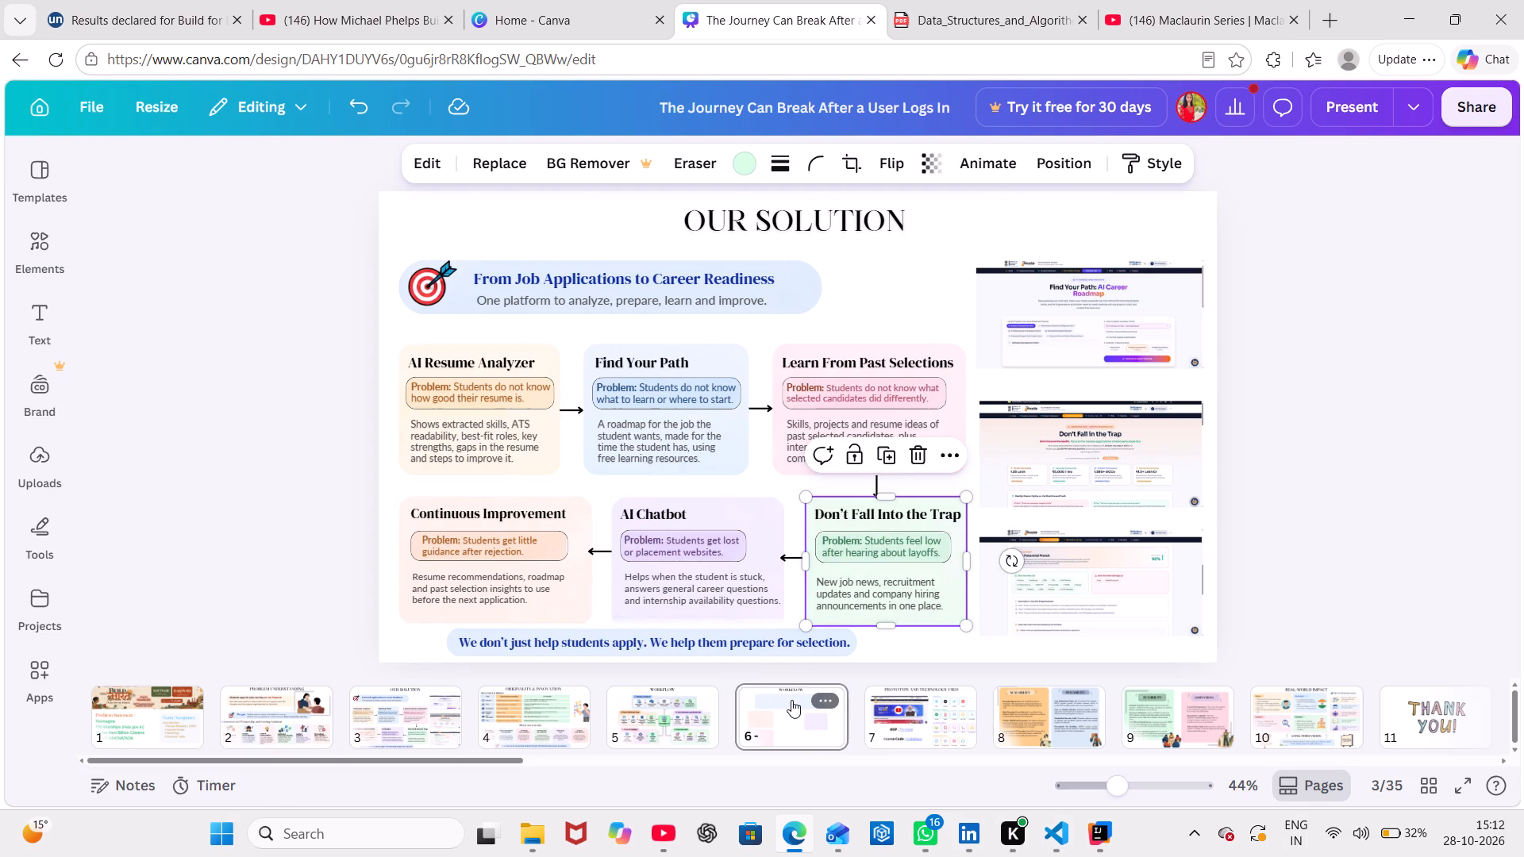
pyautogui.hotkey('ctrl', 'v')
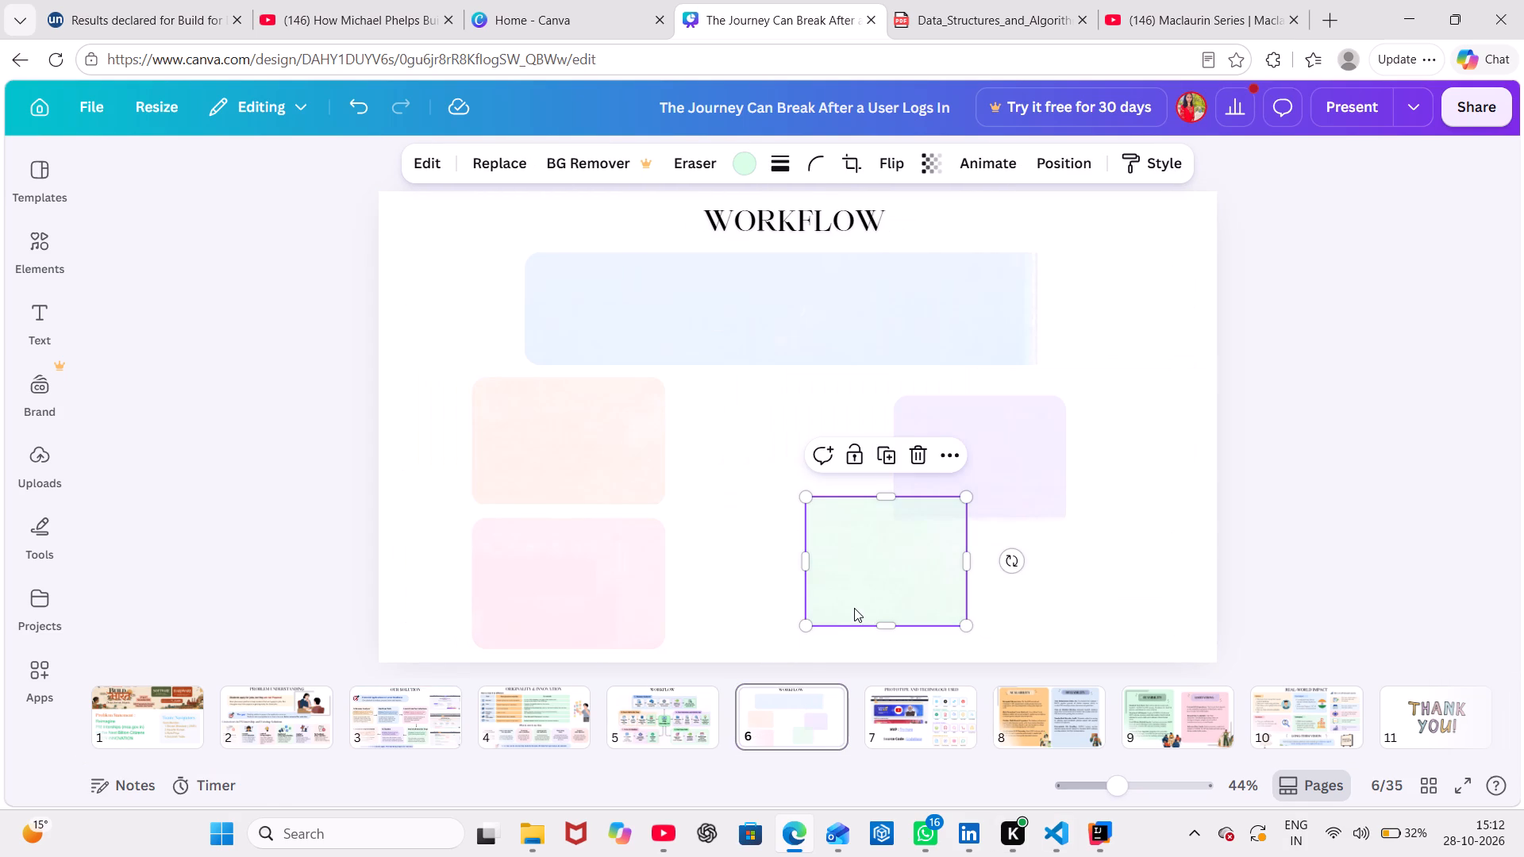
pyautogui.moveTo(863, 599); pyautogui.dragTo(956, 626)
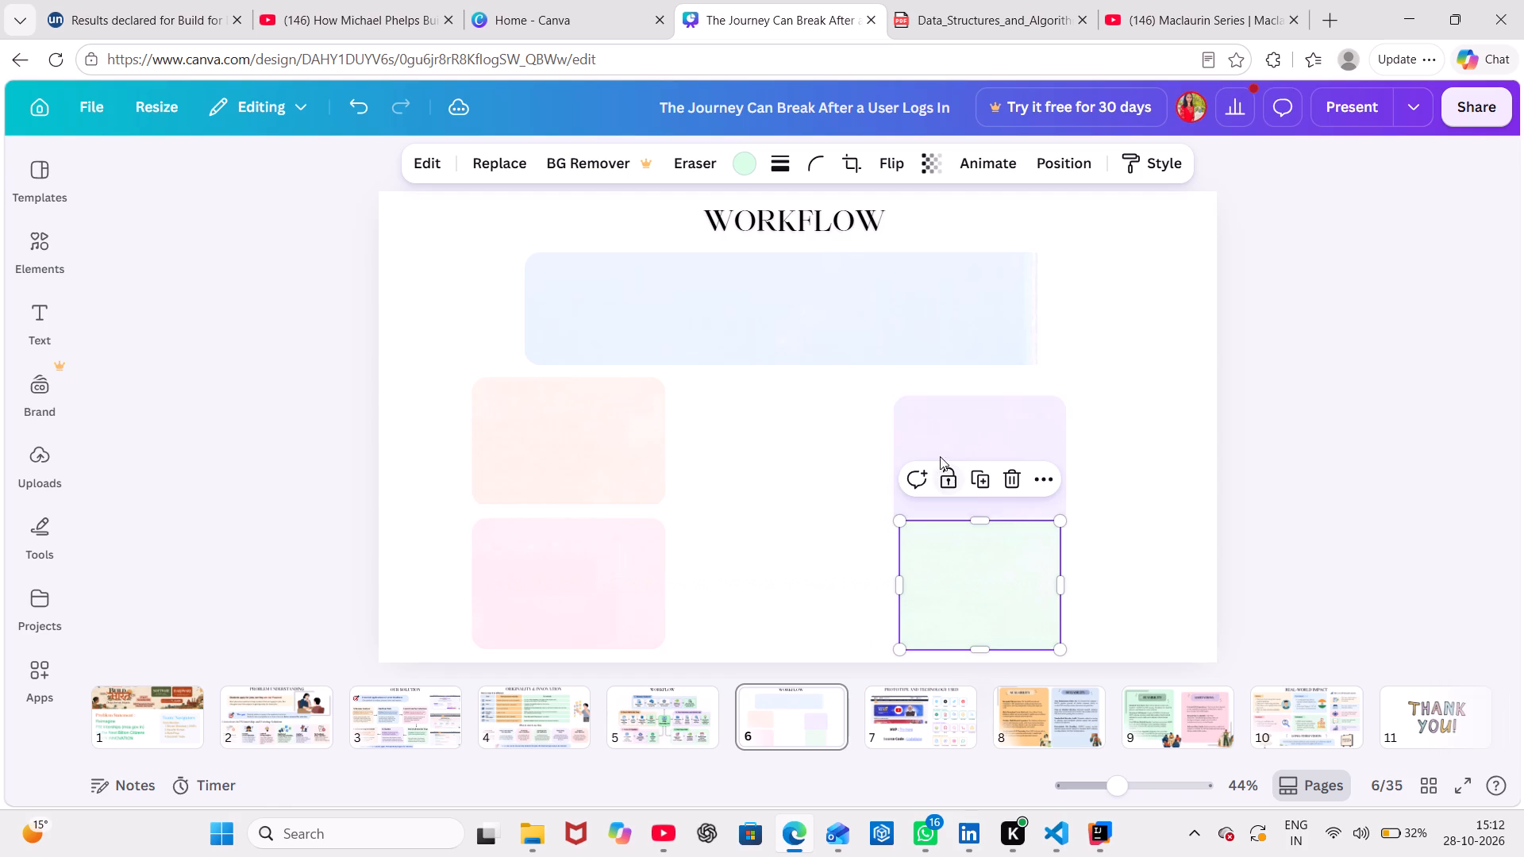
# Raise the lavender box level with the peach box and shift the green box slightly left and down.
pyautogui.moveTo(940, 438); pyautogui.dragTo(928, 414)
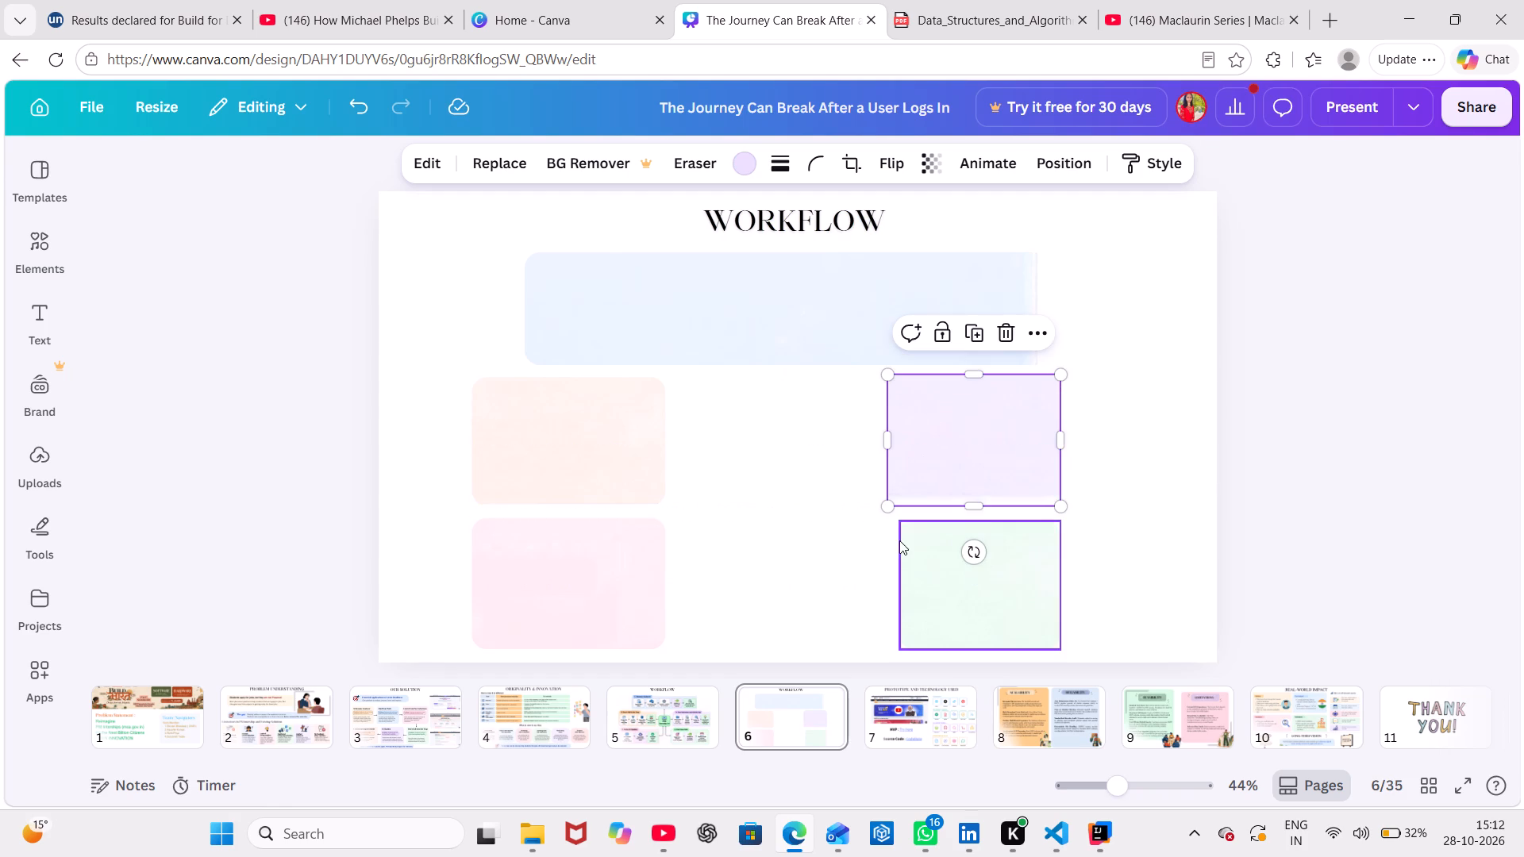
pyautogui.moveTo(912, 557); pyautogui.dragTo(891, 564)
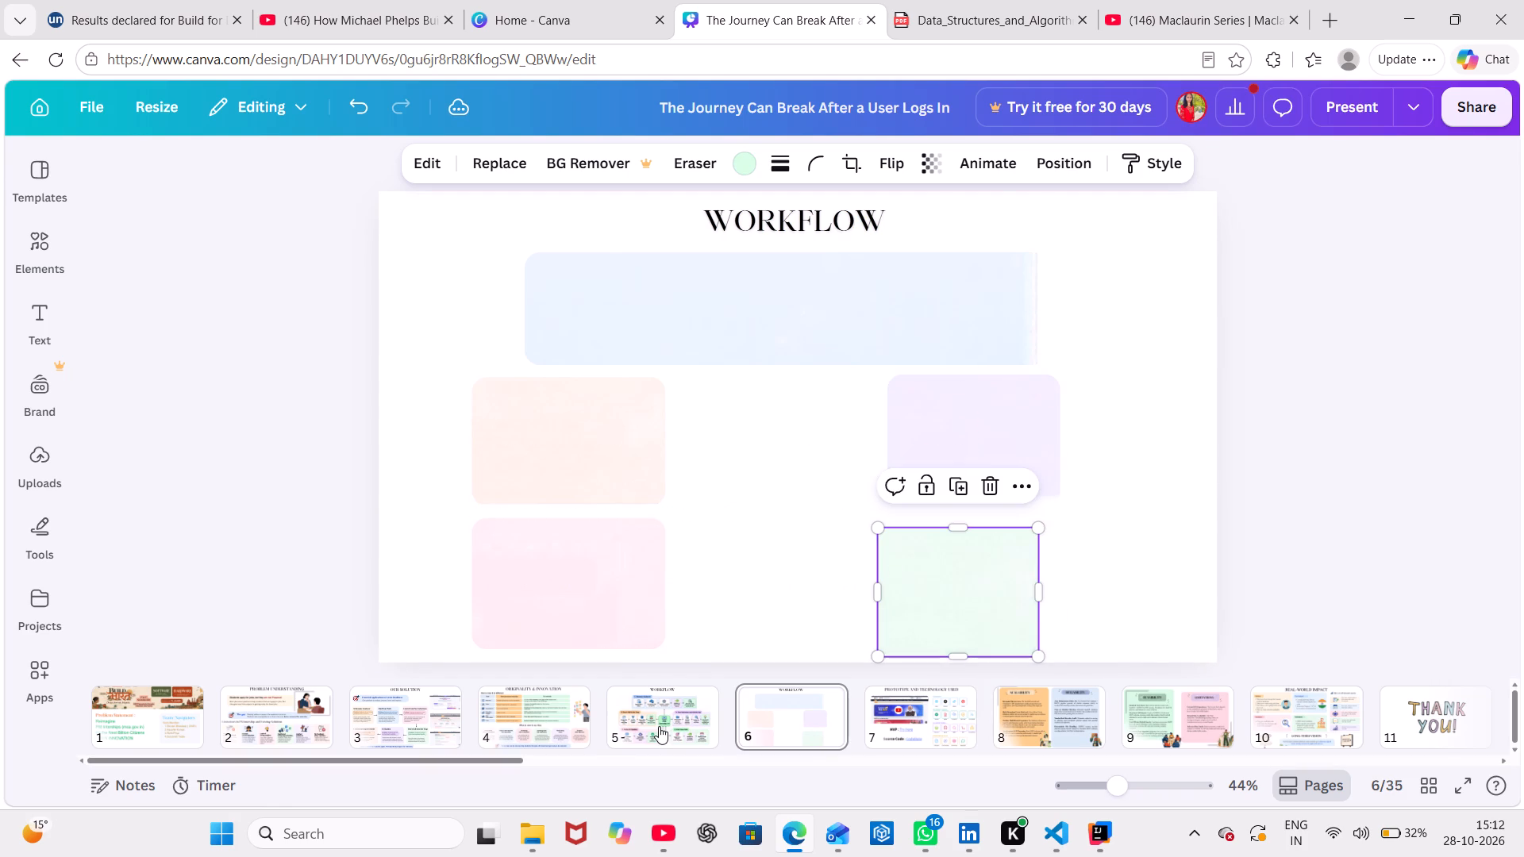
# After comparing with page 5's diagram, reduce page 6's pale blue banner to about 230 high, trim its right end and re-centre it under the title.
pyautogui.click(659, 726)
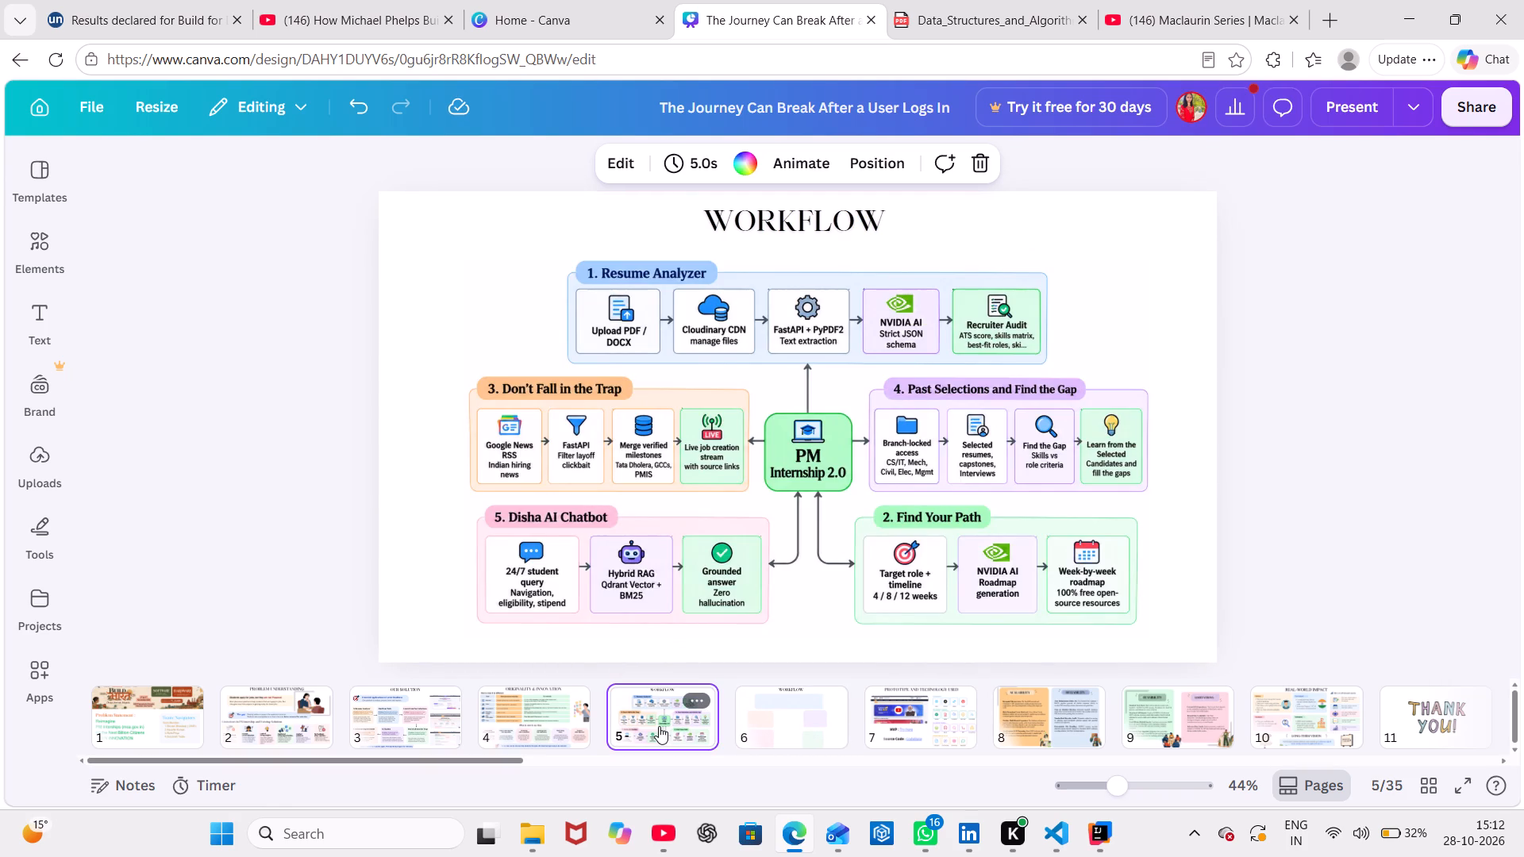
pyautogui.click(816, 717)
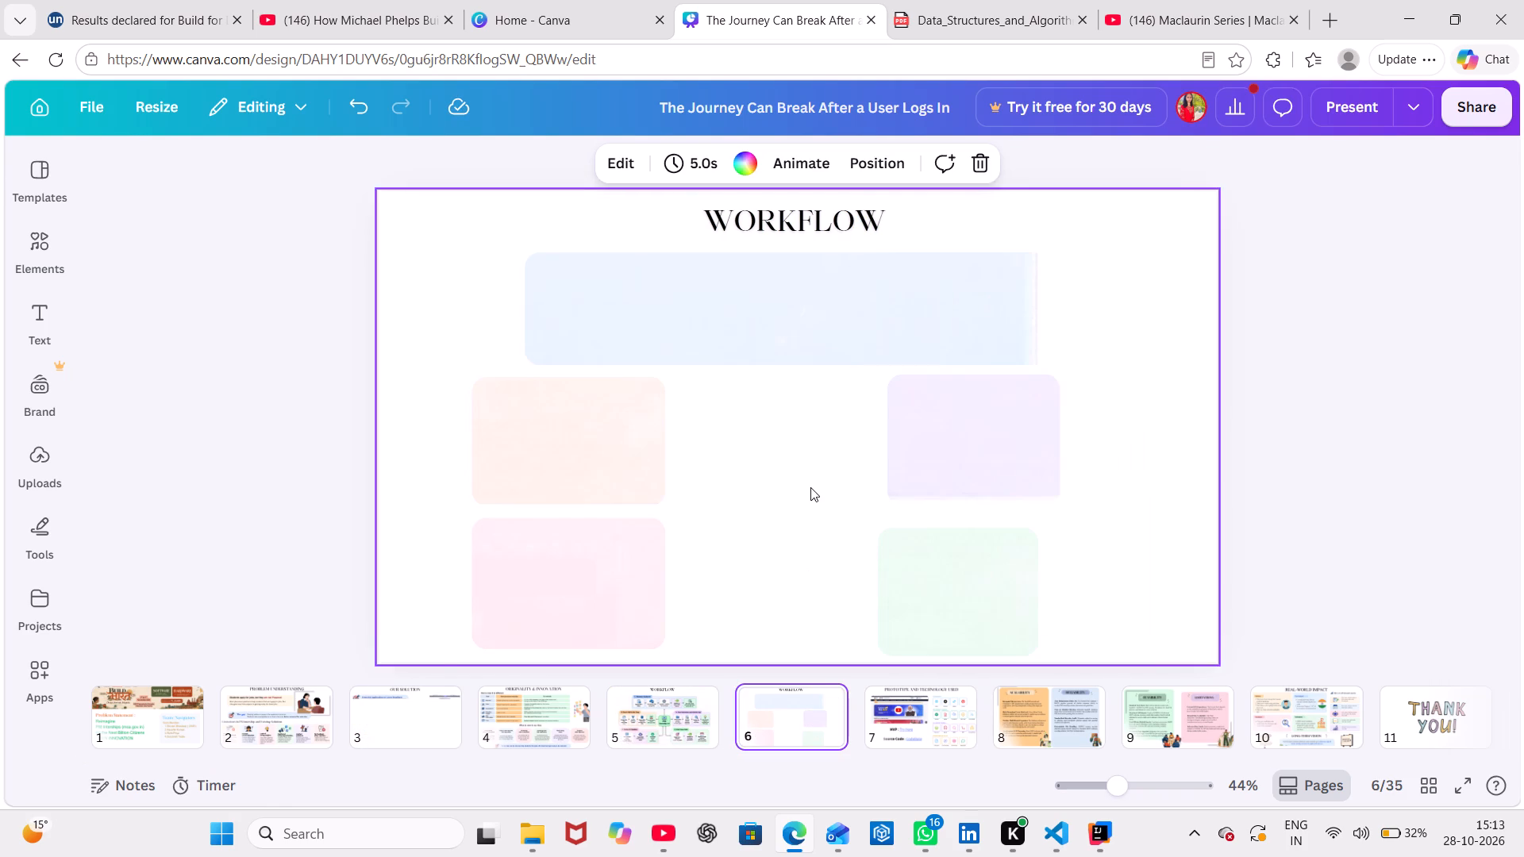
pyautogui.click(807, 327)
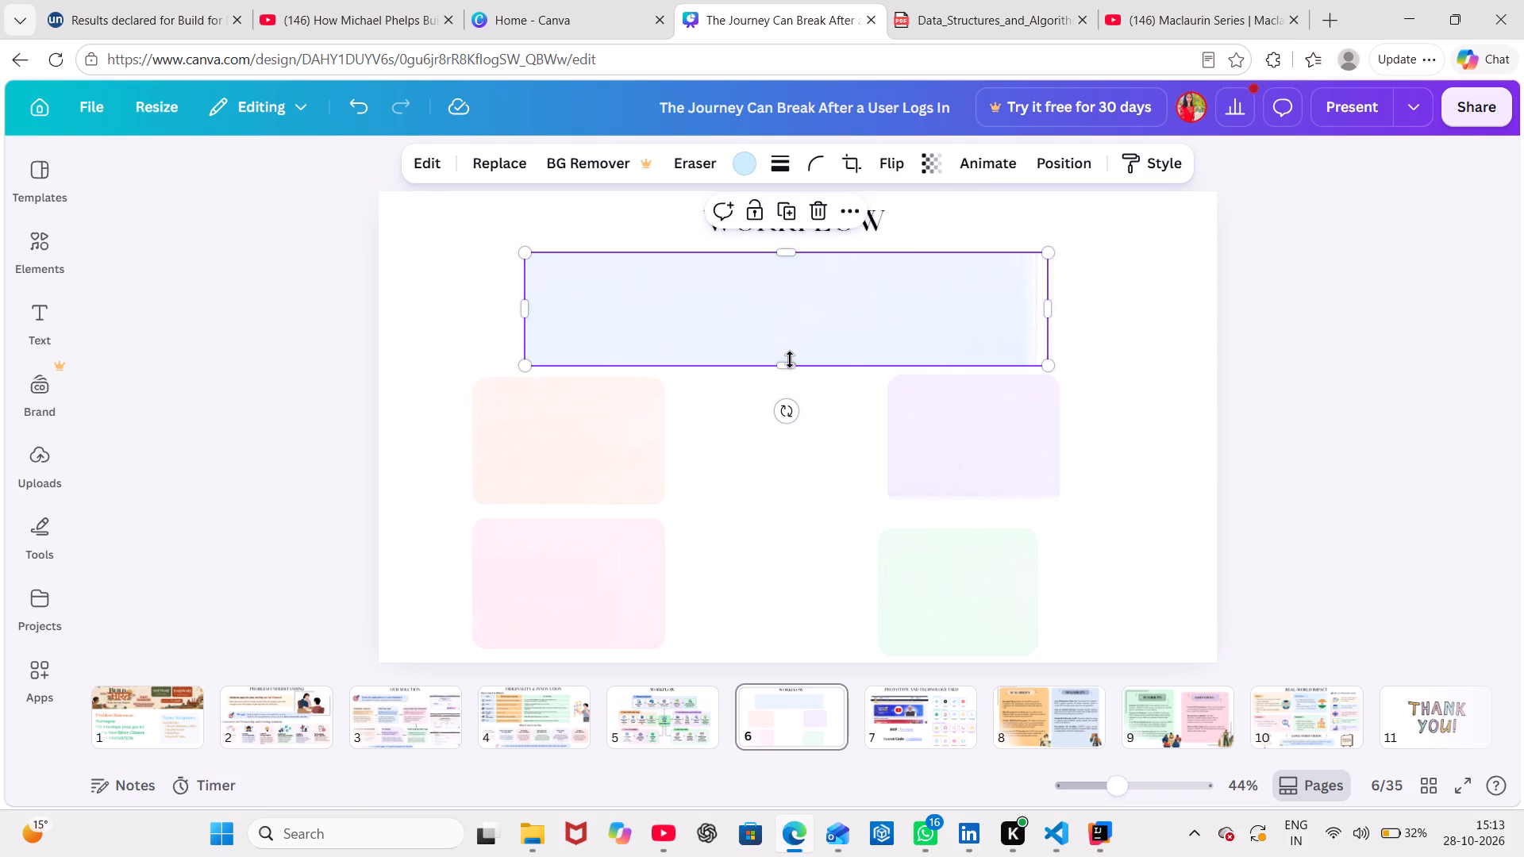
pyautogui.moveTo(790, 360); pyautogui.dragTo(790, 350)
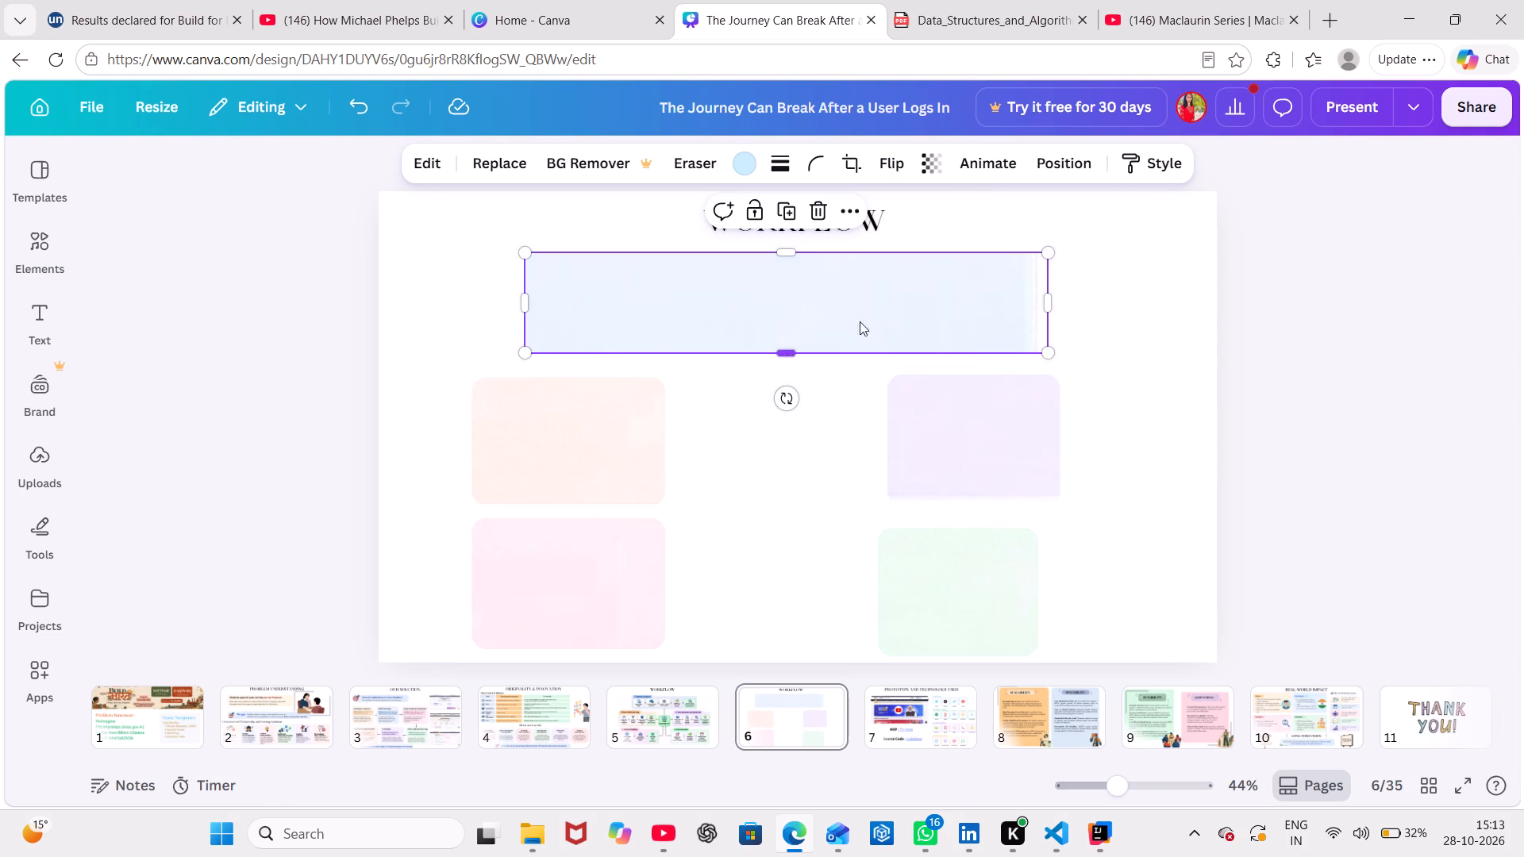
pyautogui.moveTo(1054, 296); pyautogui.dragTo(1037, 294)
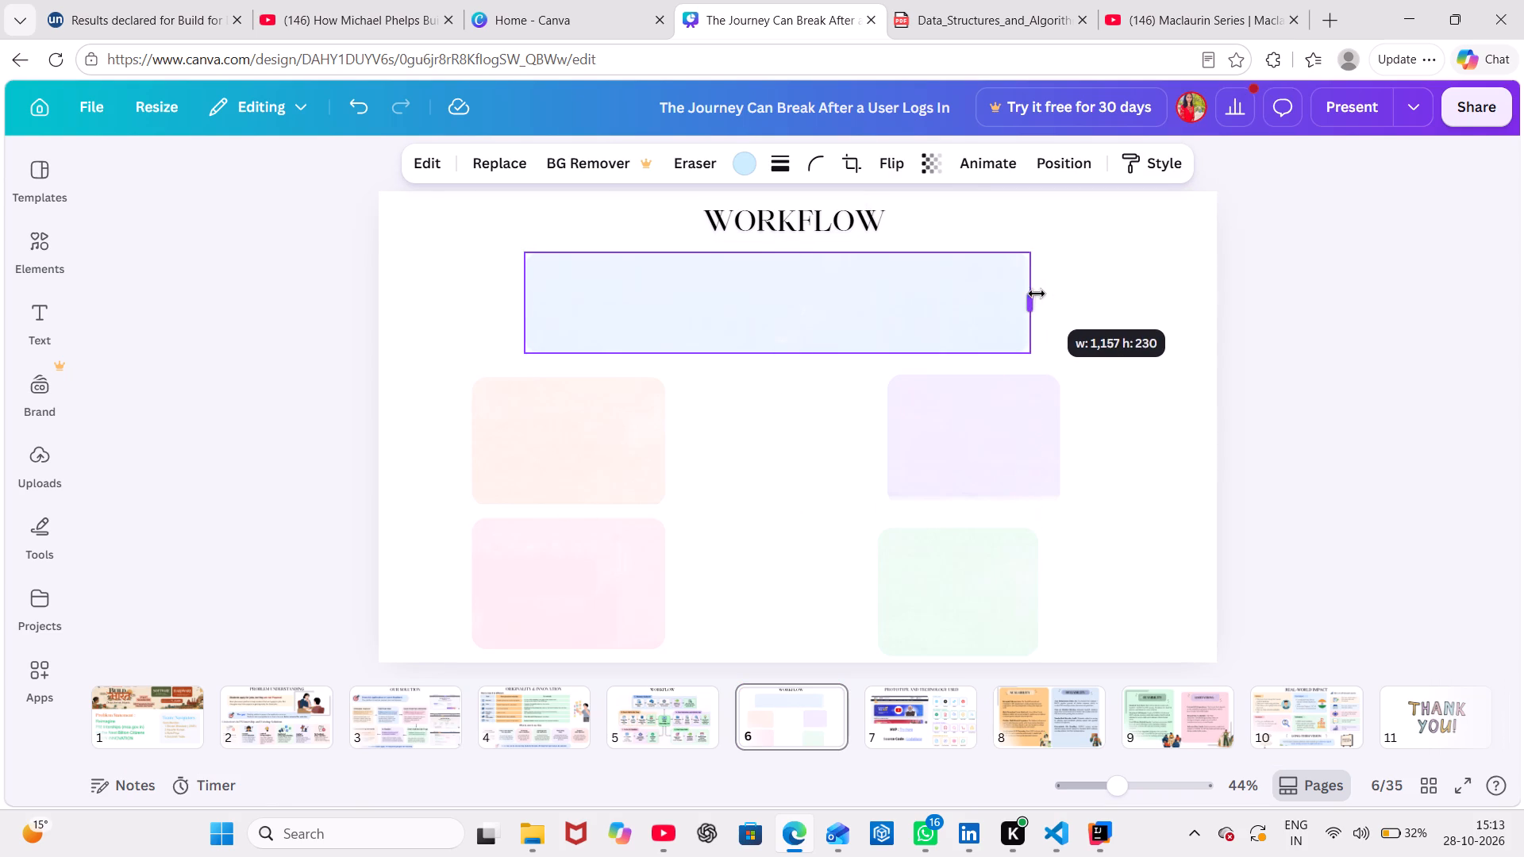
pyautogui.moveTo(1037, 294); pyautogui.dragTo(1020, 290)
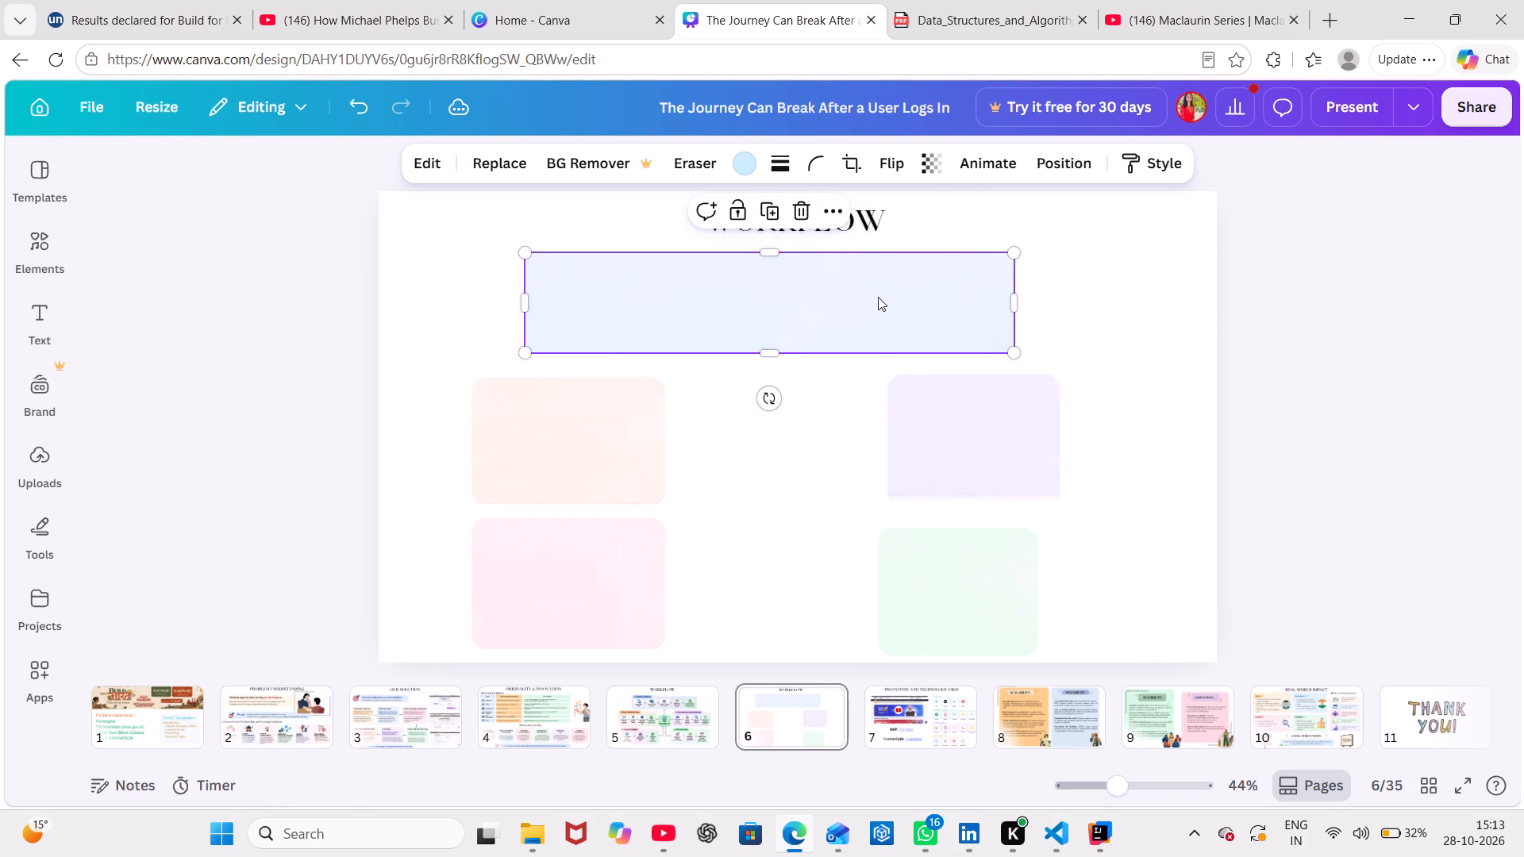
pyautogui.moveTo(878, 297); pyautogui.dragTo(895, 296)
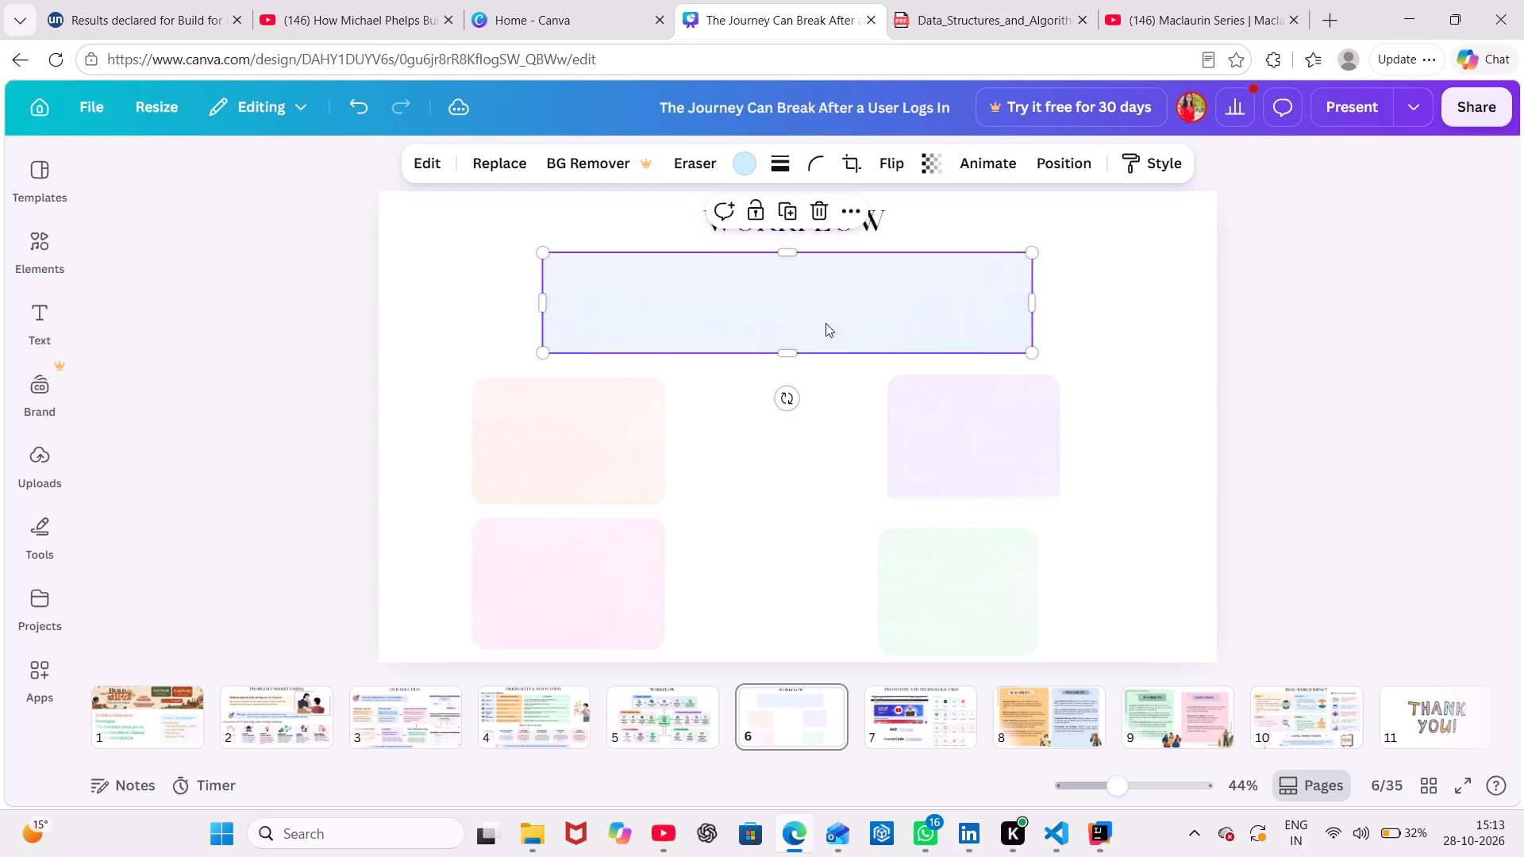
# Widen the peach box on both sides to about 530 and reduce its height from the bottom edge.
pyautogui.click(556, 430)
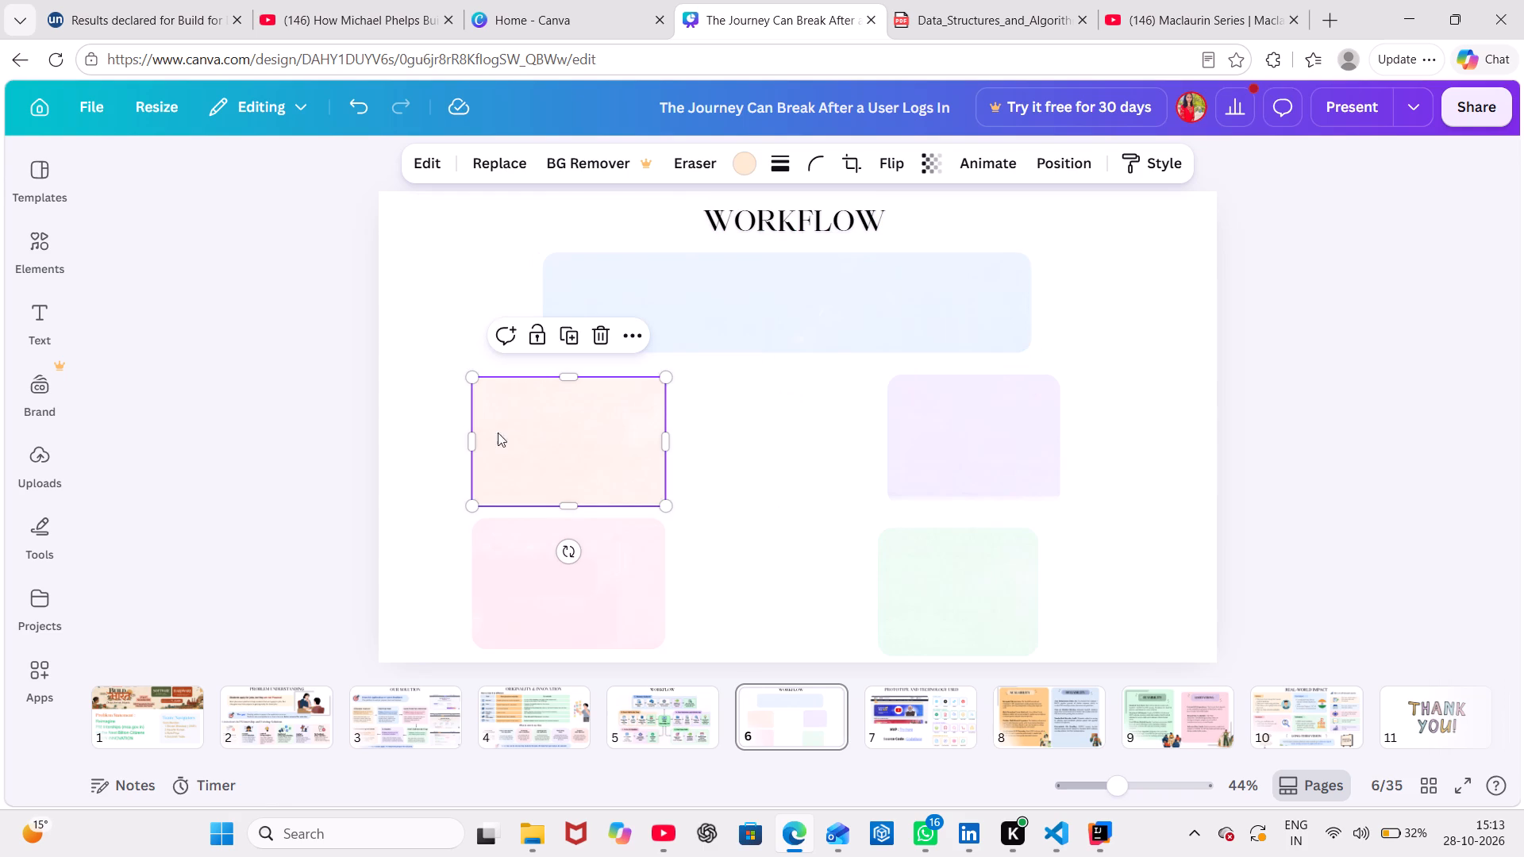
pyautogui.moveTo(469, 434); pyautogui.dragTo(435, 439)
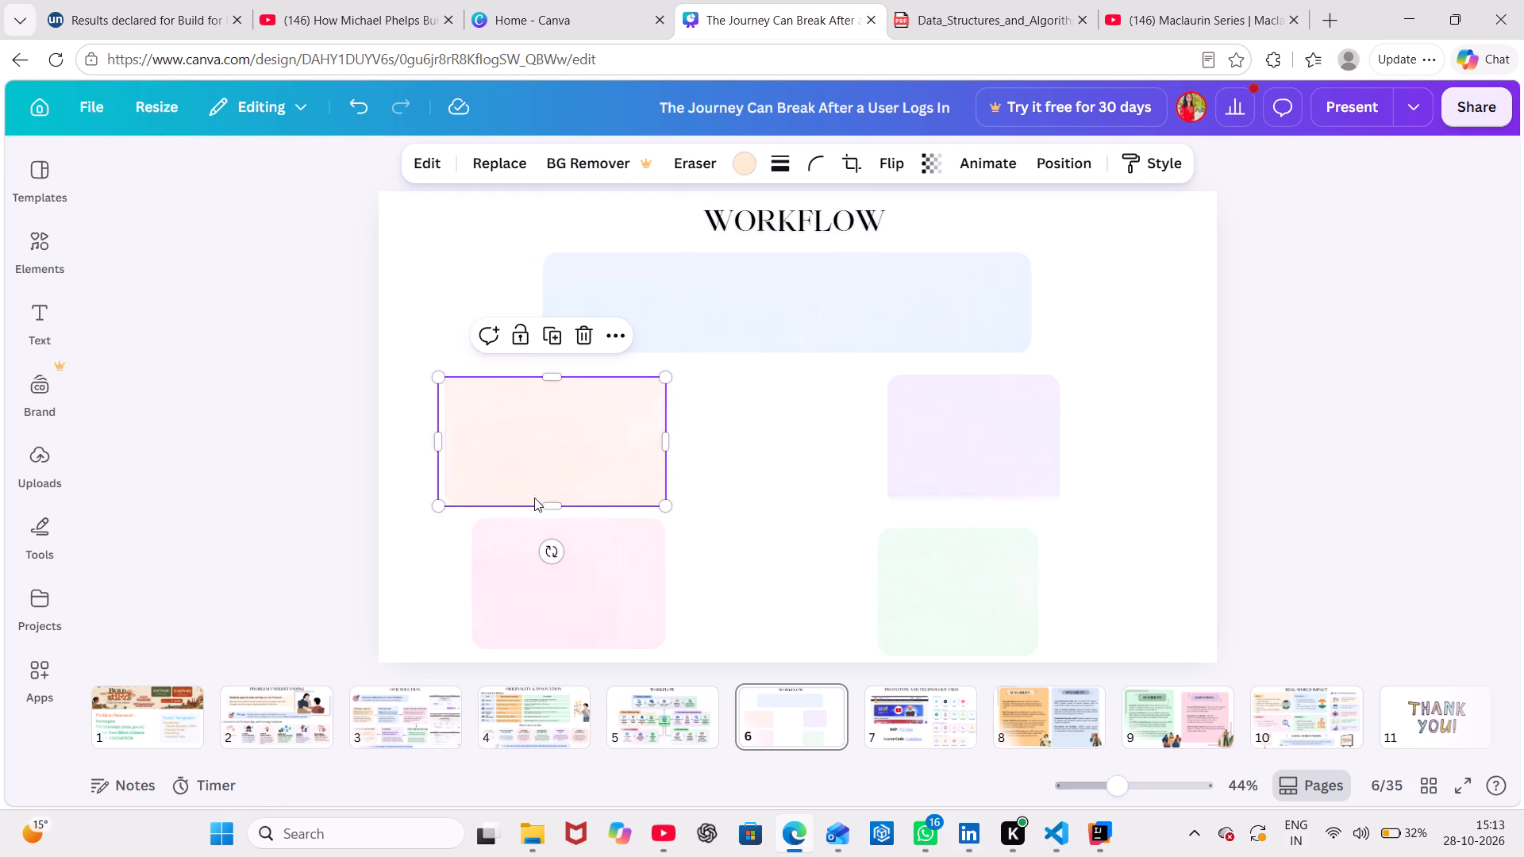
pyautogui.moveTo(553, 512); pyautogui.dragTo(554, 498)
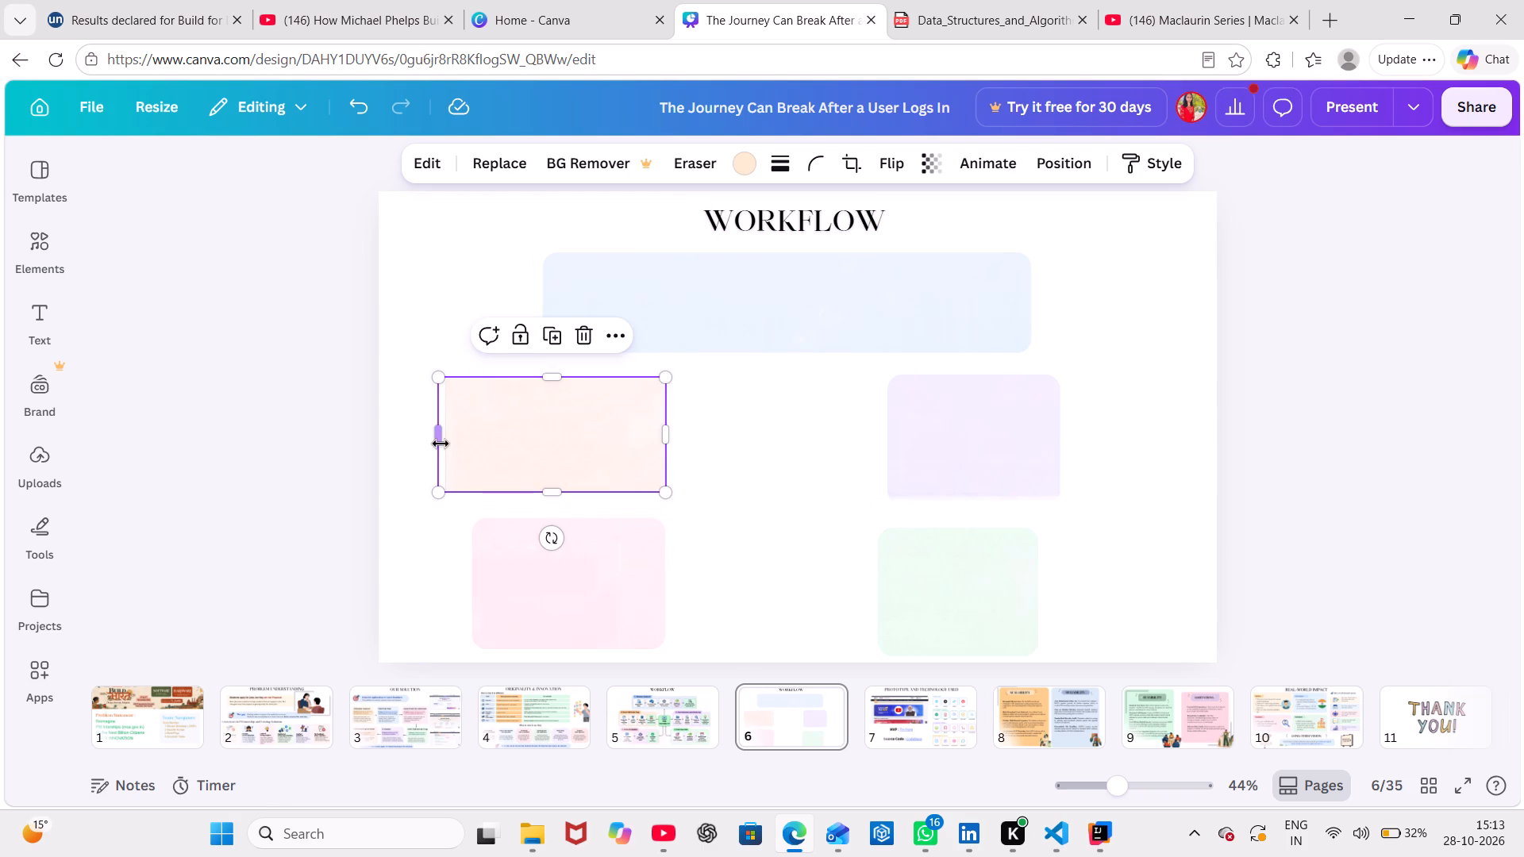
pyautogui.moveTo(440, 436); pyautogui.dragTo(453, 441)
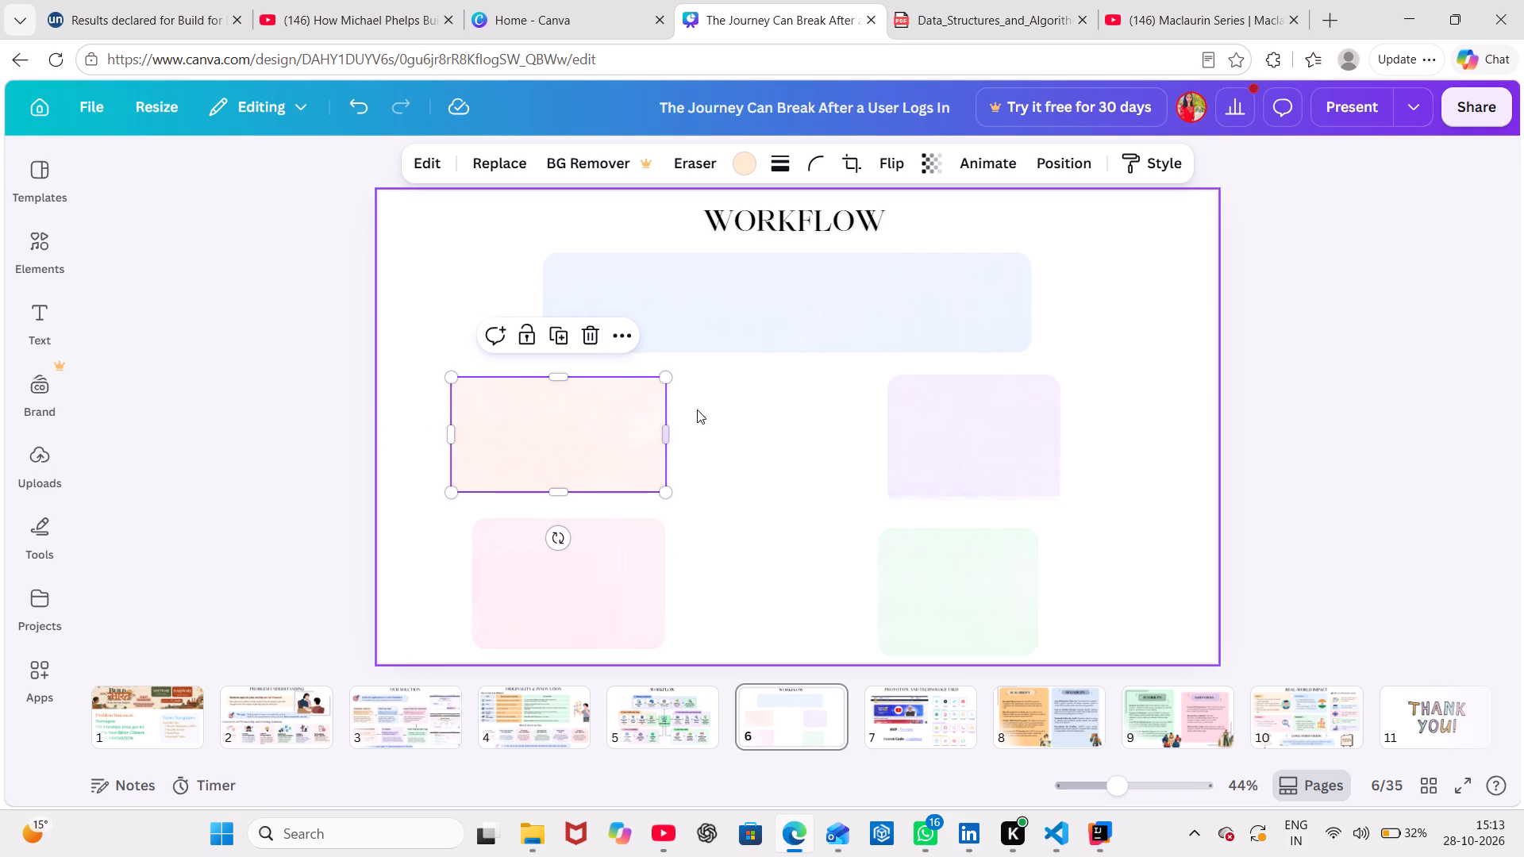
pyautogui.moveTo(665, 429); pyautogui.dragTo(683, 435)
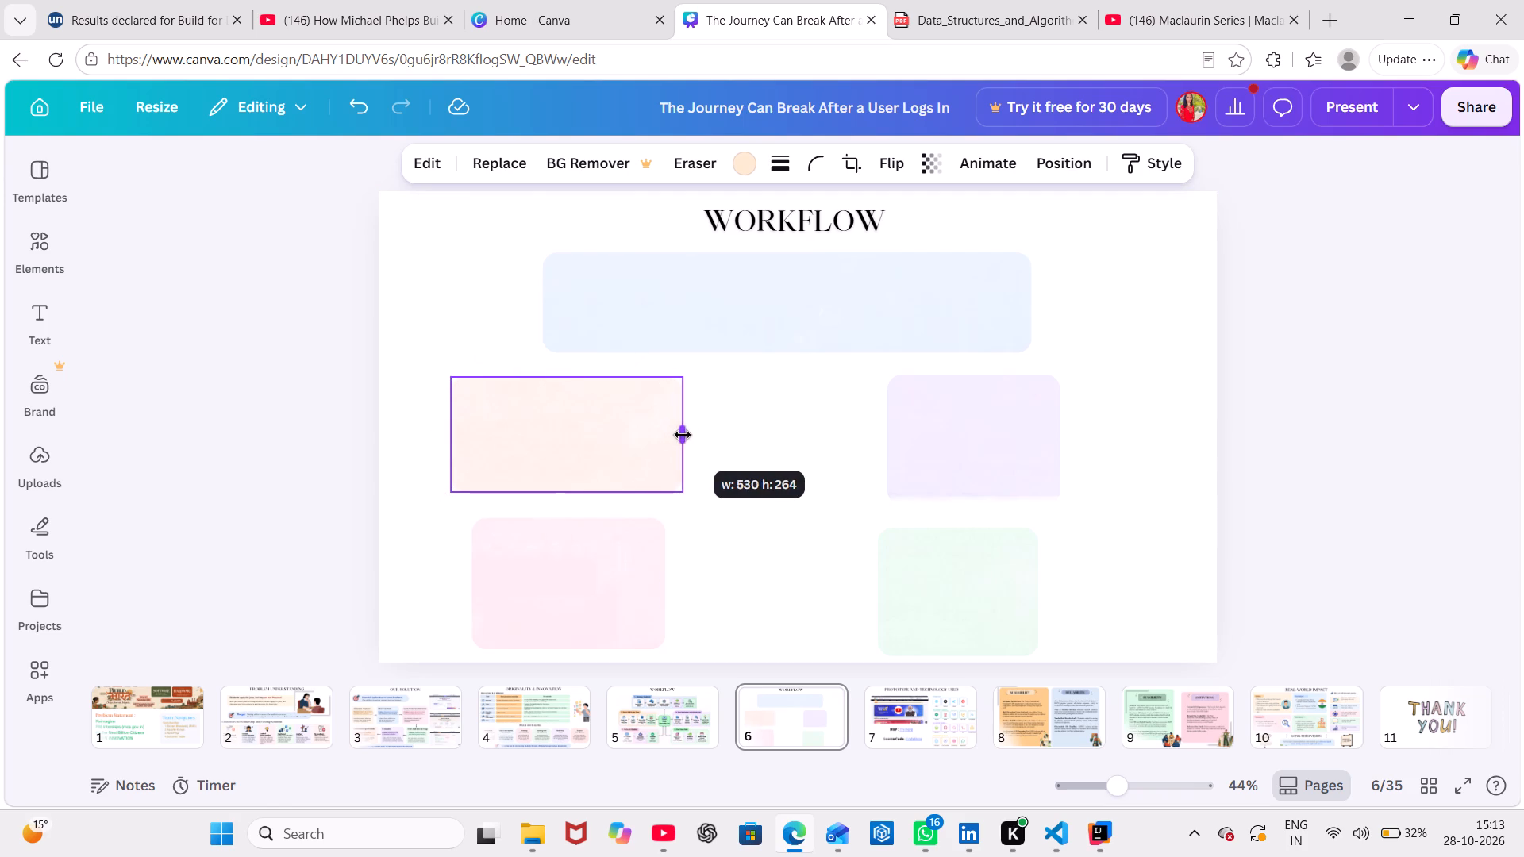
pyautogui.moveTo(683, 435); pyautogui.dragTo(680, 432)
pyautogui.moveTo(573, 490); pyautogui.dragTo(575, 478)
# Widen the pink box to about 530, reduce its height from the bottom edge, and align its left edge with the peach box.
pyautogui.click(571, 572)
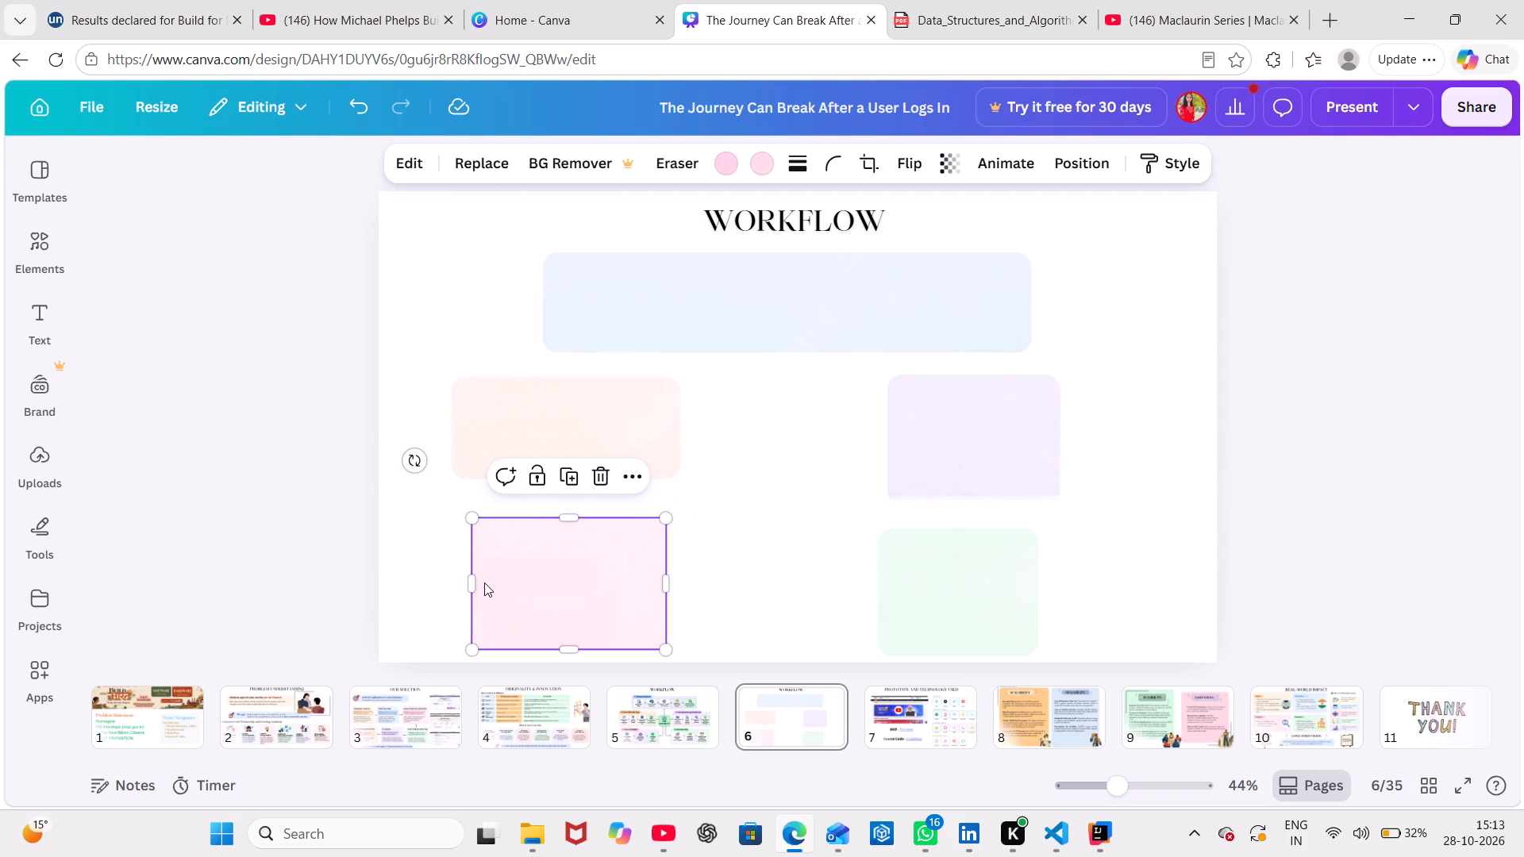
pyautogui.moveTo(471, 578); pyautogui.dragTo(437, 577)
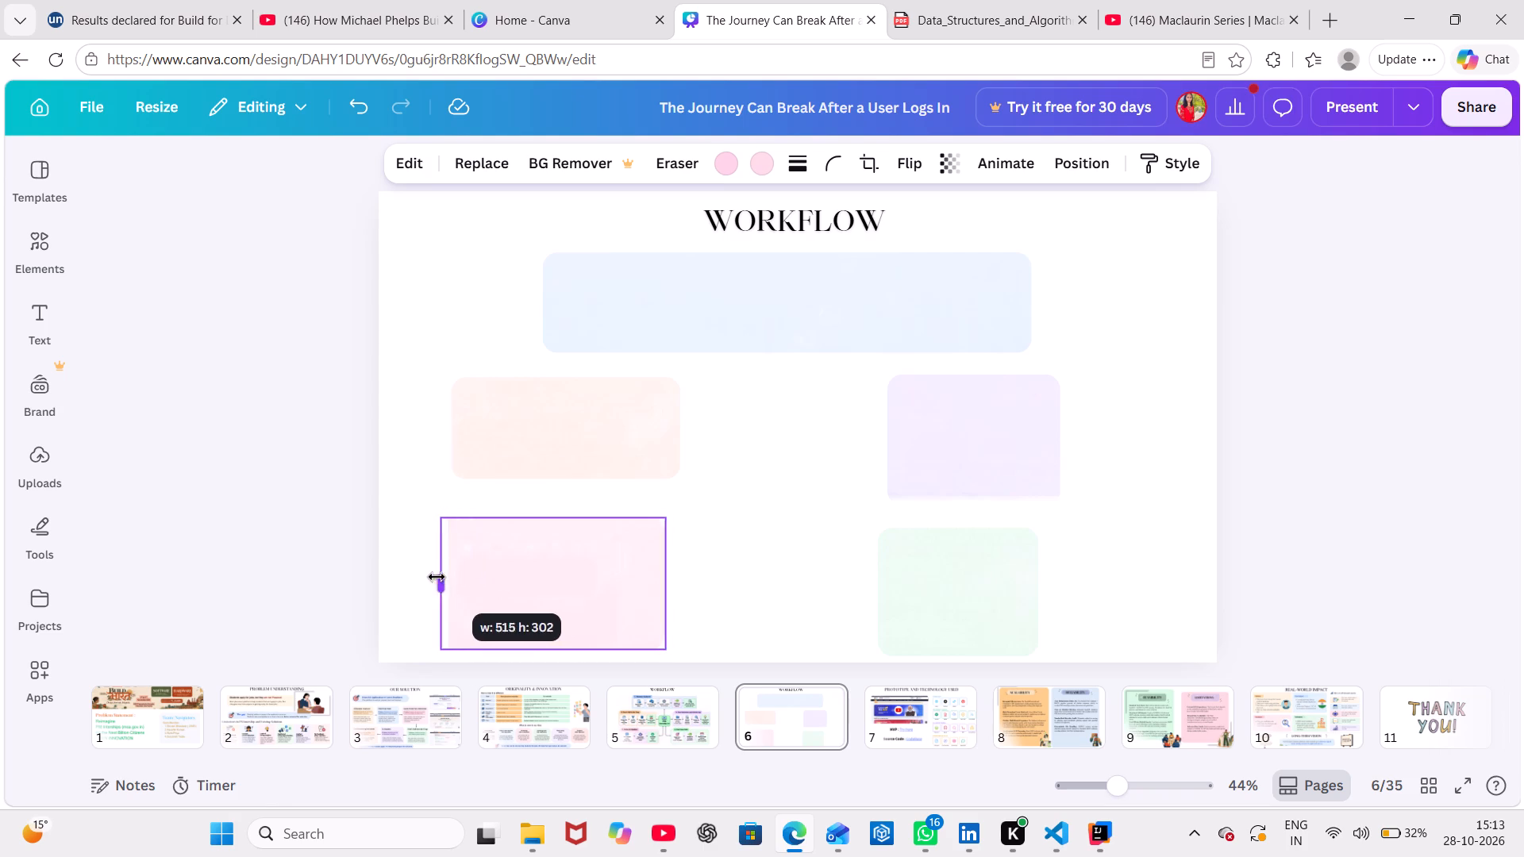
pyautogui.moveTo(437, 577); pyautogui.dragTo(446, 580)
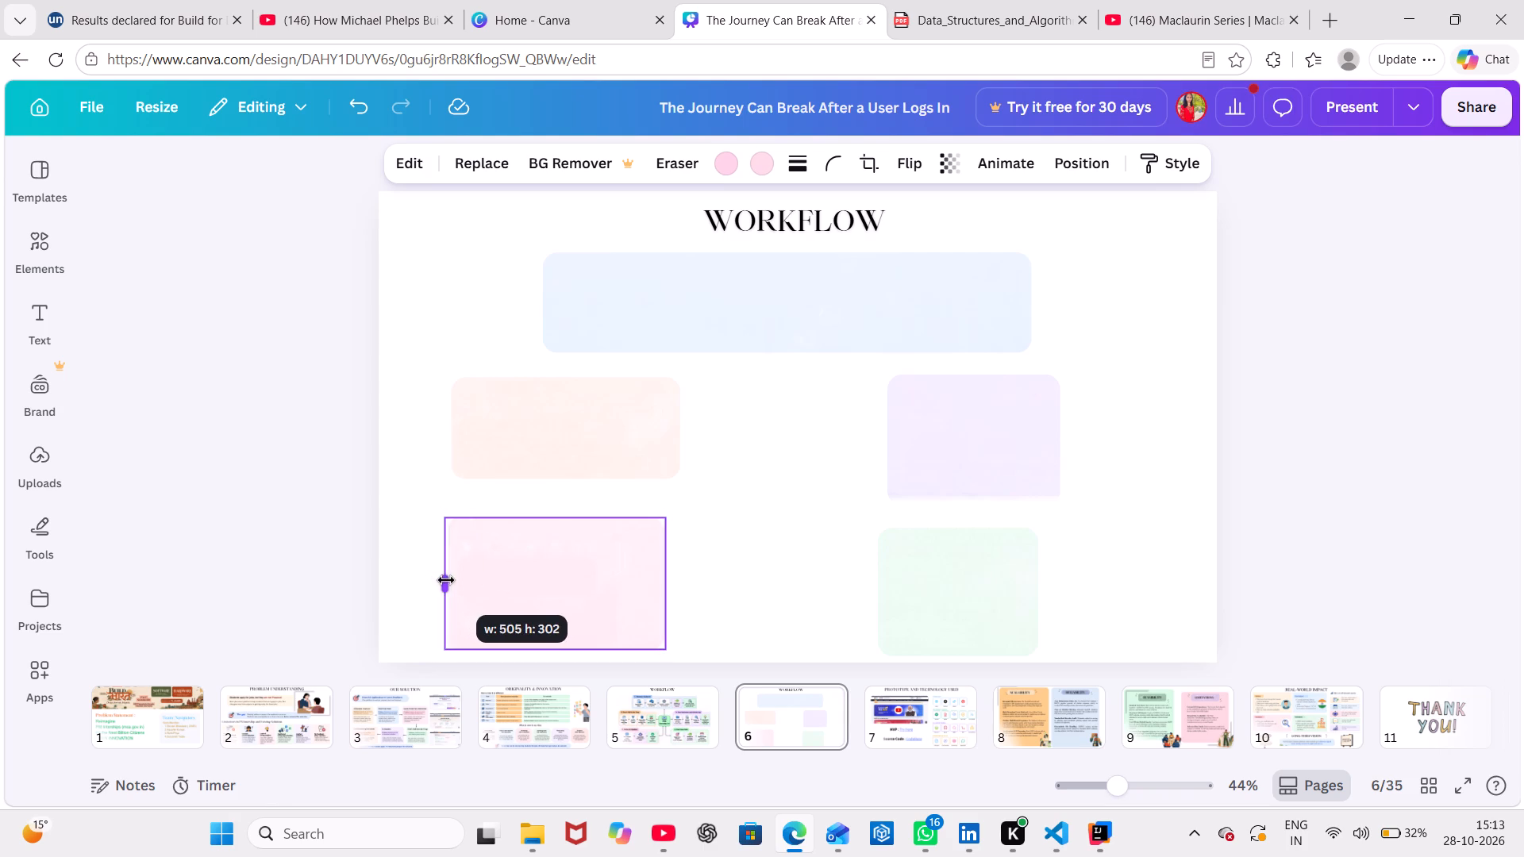
pyautogui.moveTo(446, 580); pyautogui.dragTo(443, 580)
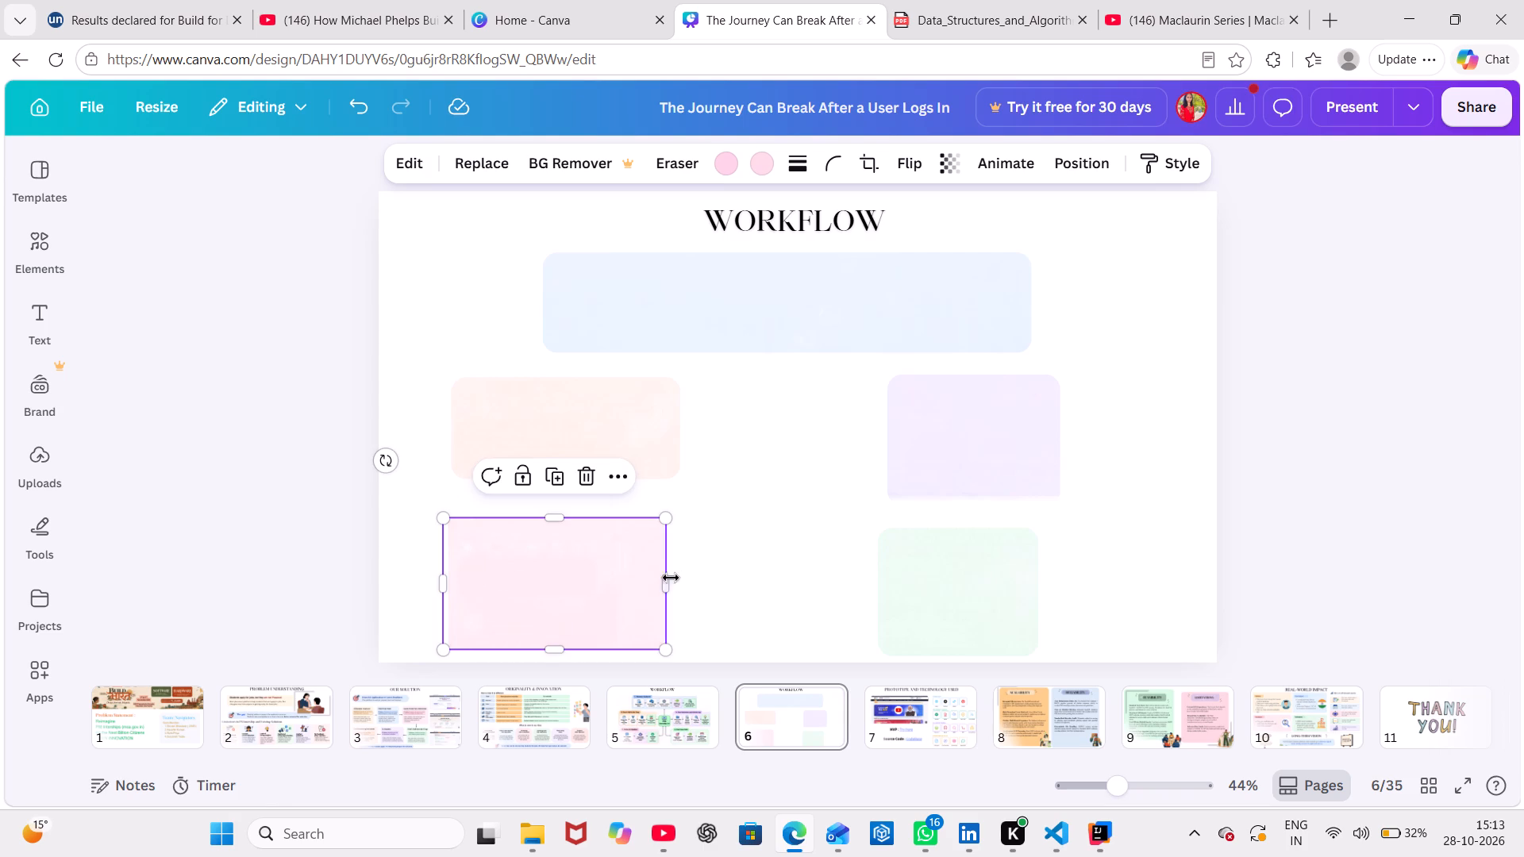
pyautogui.moveTo(668, 582); pyautogui.dragTo(676, 583)
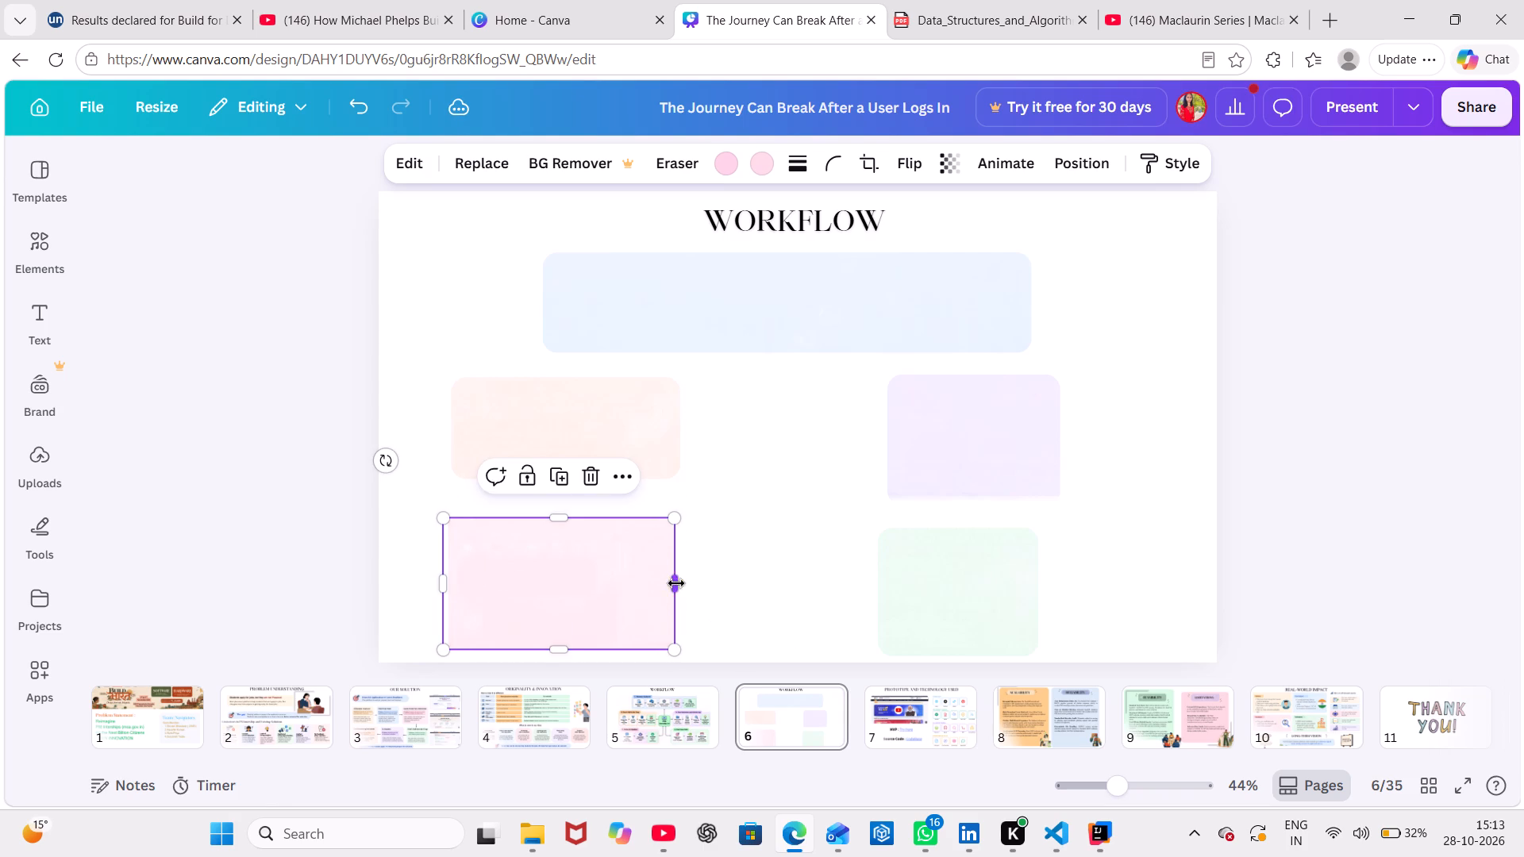
pyautogui.moveTo(556, 646); pyautogui.dragTo(559, 635)
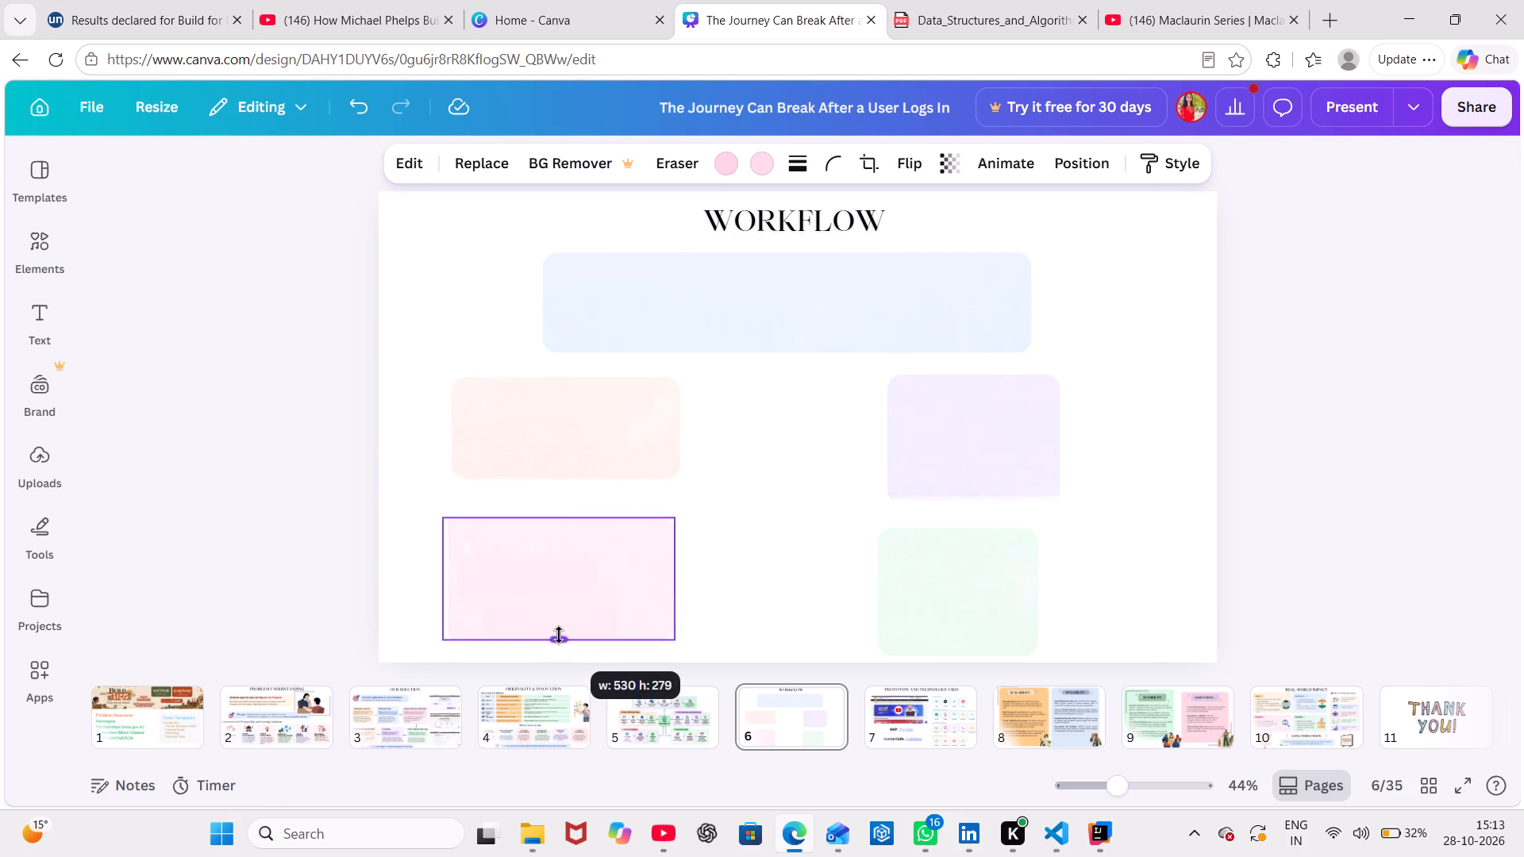
pyautogui.moveTo(559, 635); pyautogui.dragTo(559, 624)
pyautogui.moveTo(565, 591); pyautogui.dragTo(569, 591)
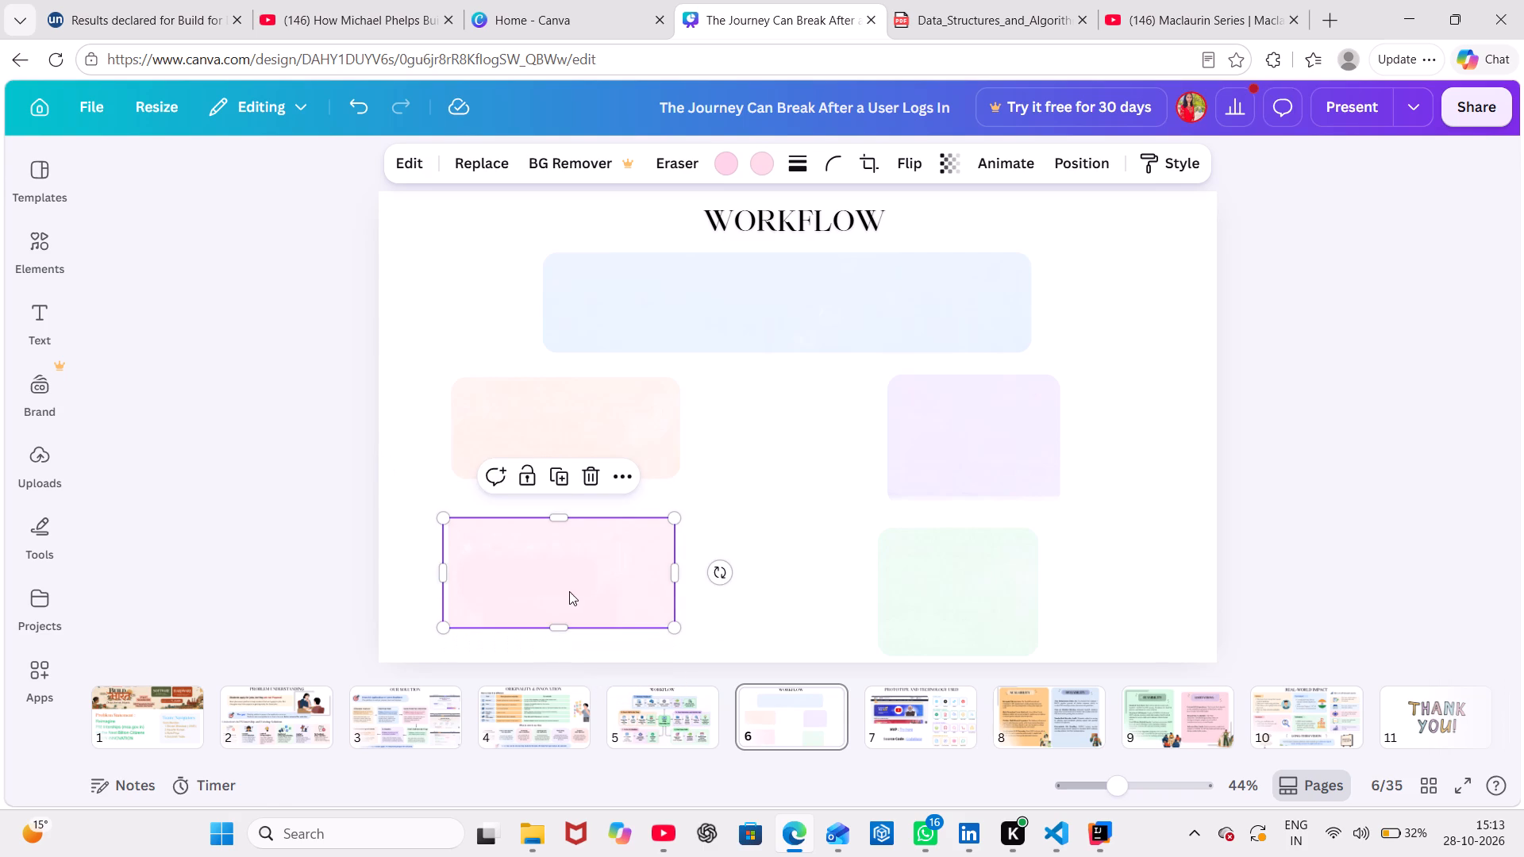
pyautogui.moveTo(569, 591); pyautogui.dragTo(578, 594)
# Trim the pink box's left side, realign it with the peach box's left edge, and extend its right side slightly past the peach box.
pyautogui.click(868, 502)
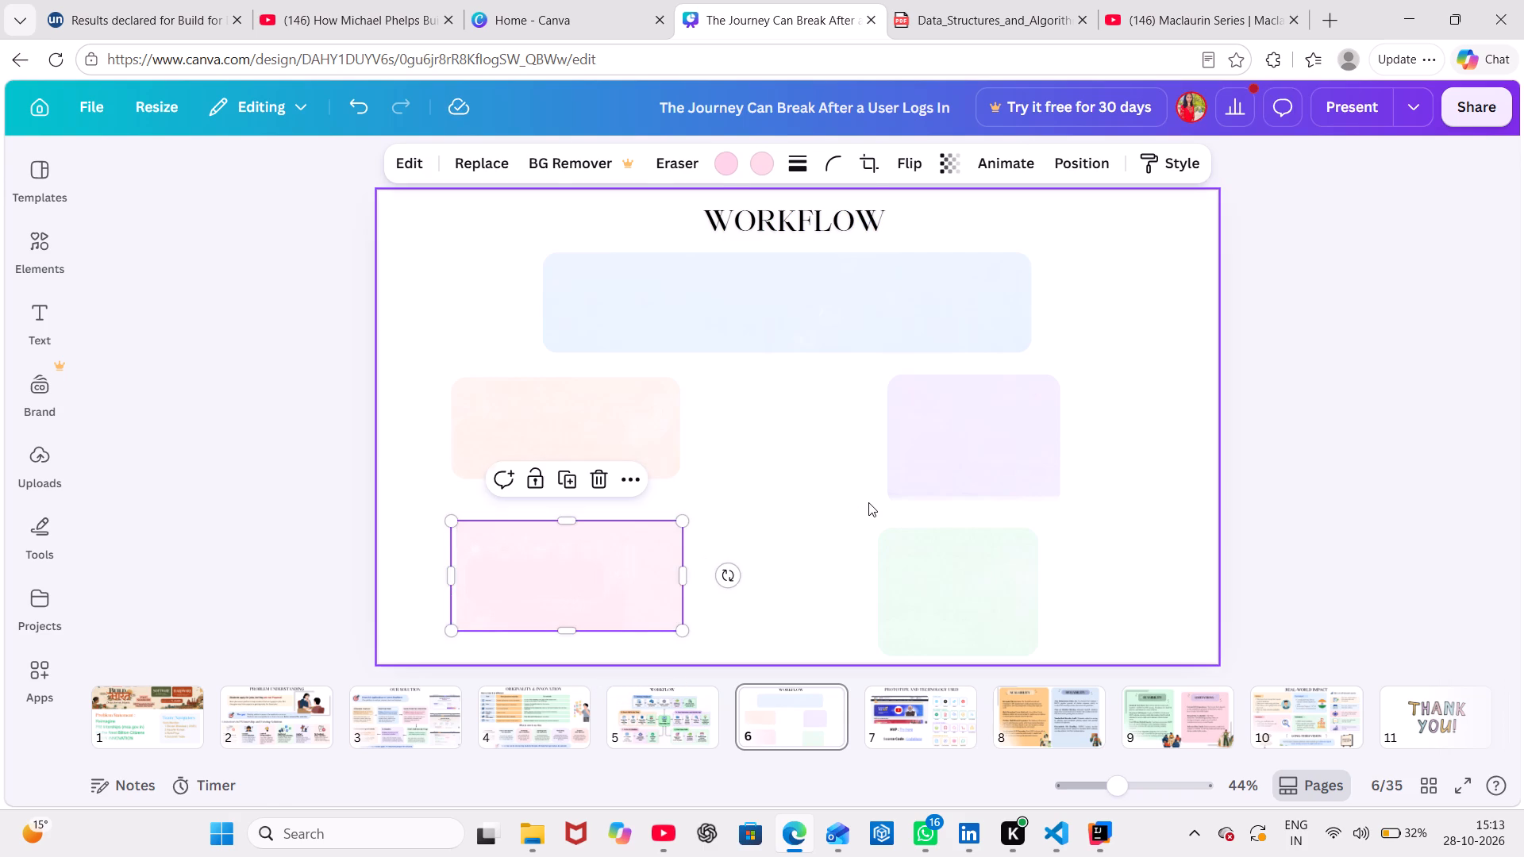
pyautogui.click(604, 589)
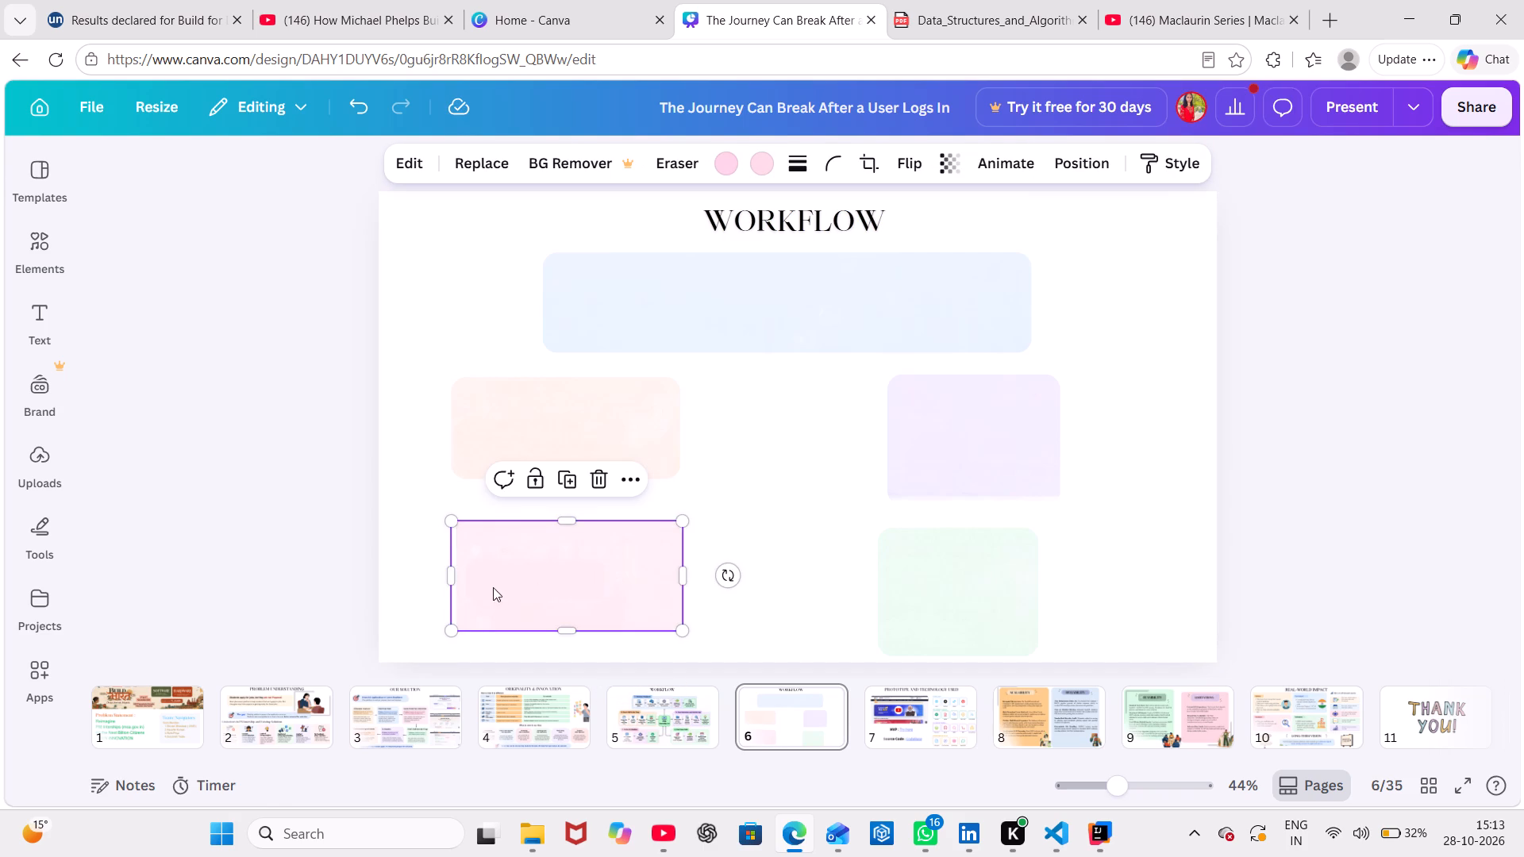
pyautogui.click(452, 576)
pyautogui.click(804, 455)
pyautogui.click(636, 570)
pyautogui.moveTo(451, 577); pyautogui.dragTo(463, 578)
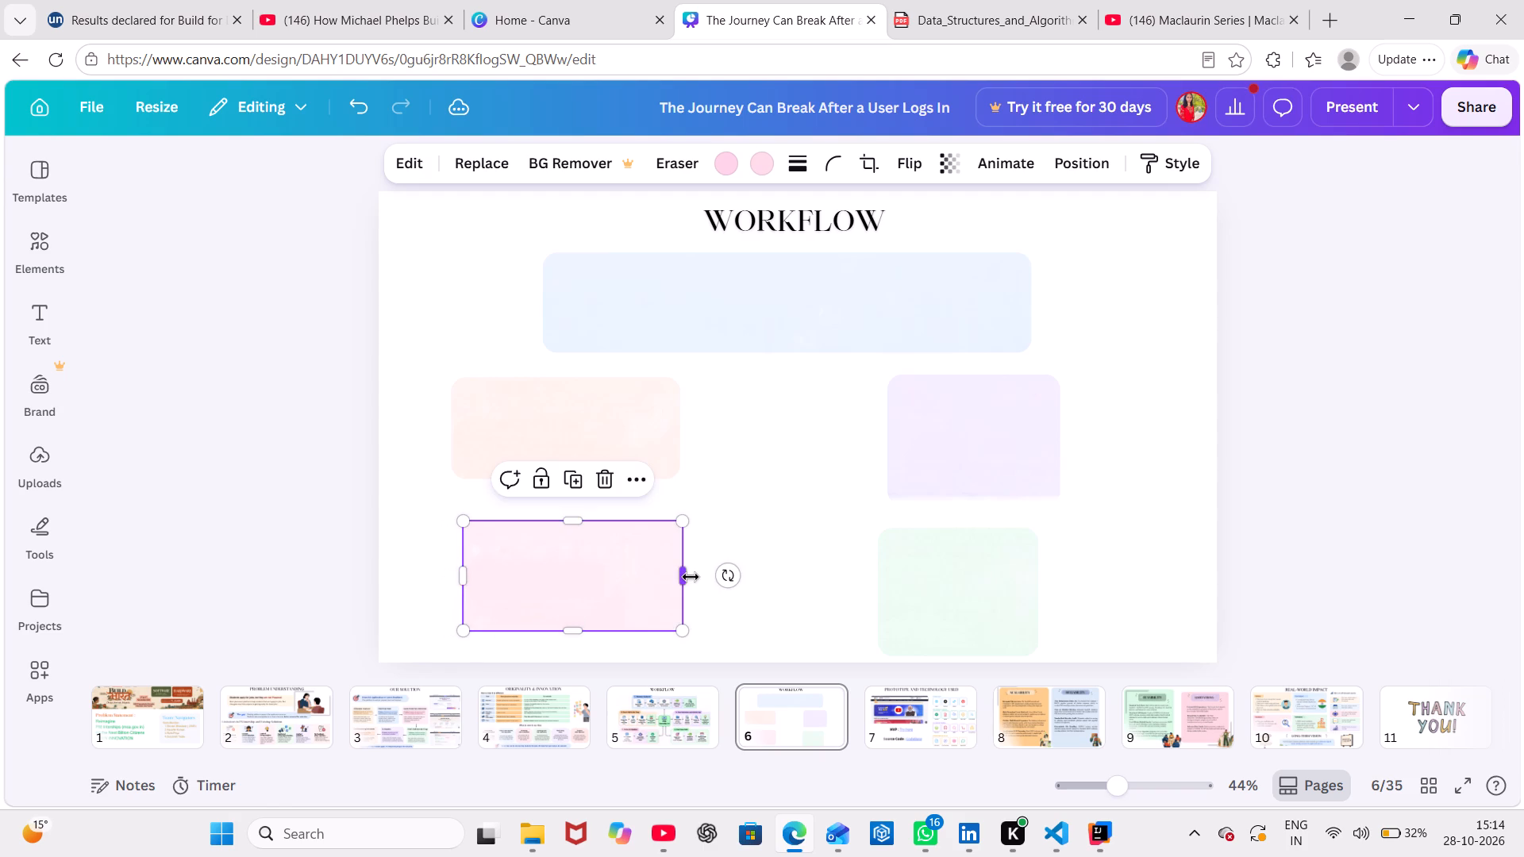
pyautogui.moveTo(554, 569); pyautogui.dragTo(546, 569)
pyautogui.moveTo(679, 581); pyautogui.dragTo(696, 582)
pyautogui.click(629, 572)
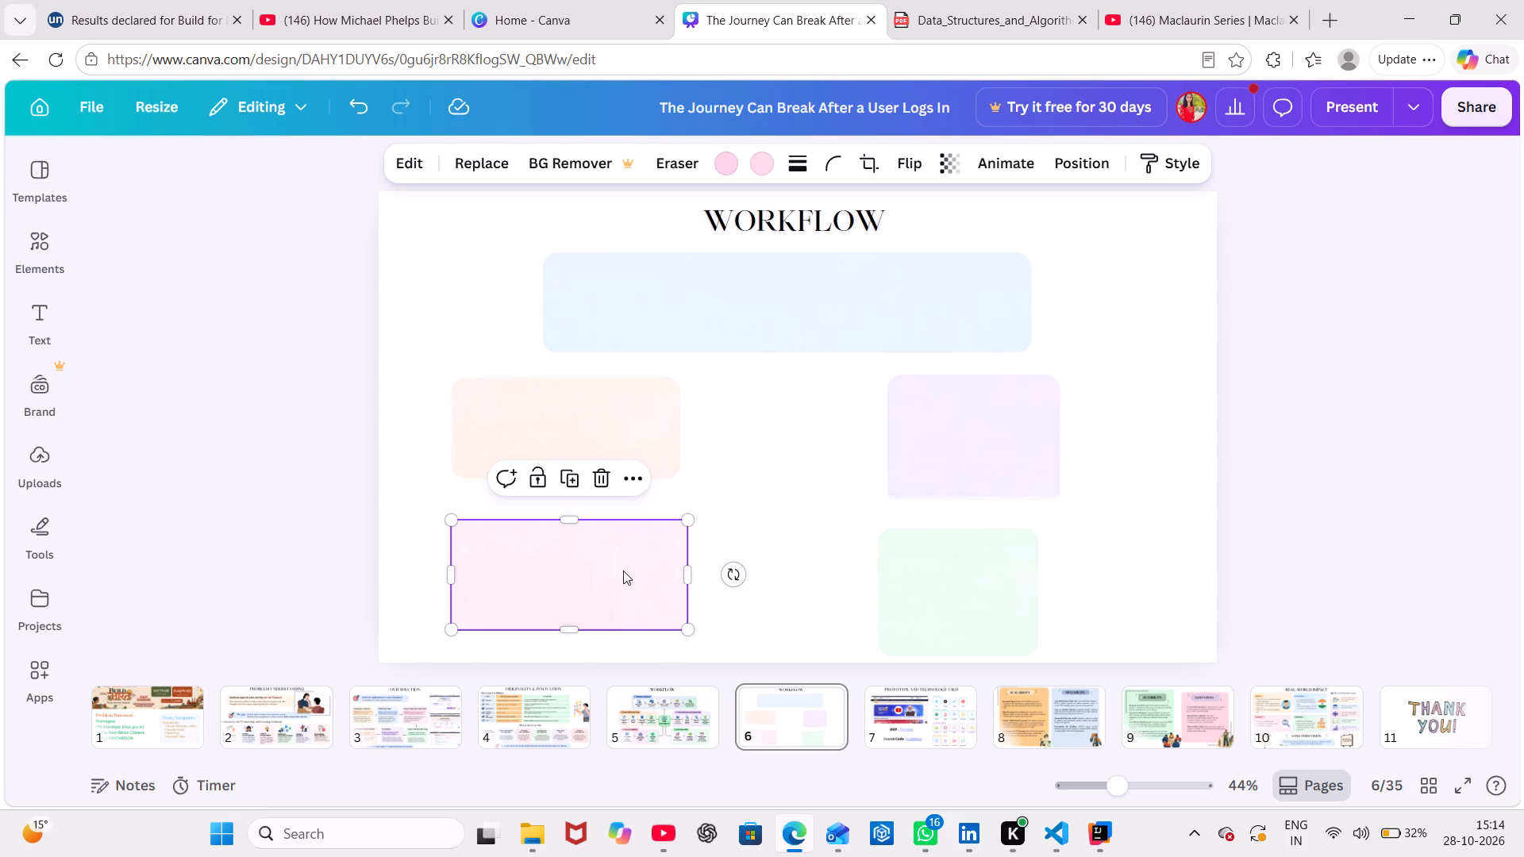
# Widen the purple box on both sides, reduce its height to about 240 from the bottom edge, and shift it slightly right.
pyautogui.click(772, 513)
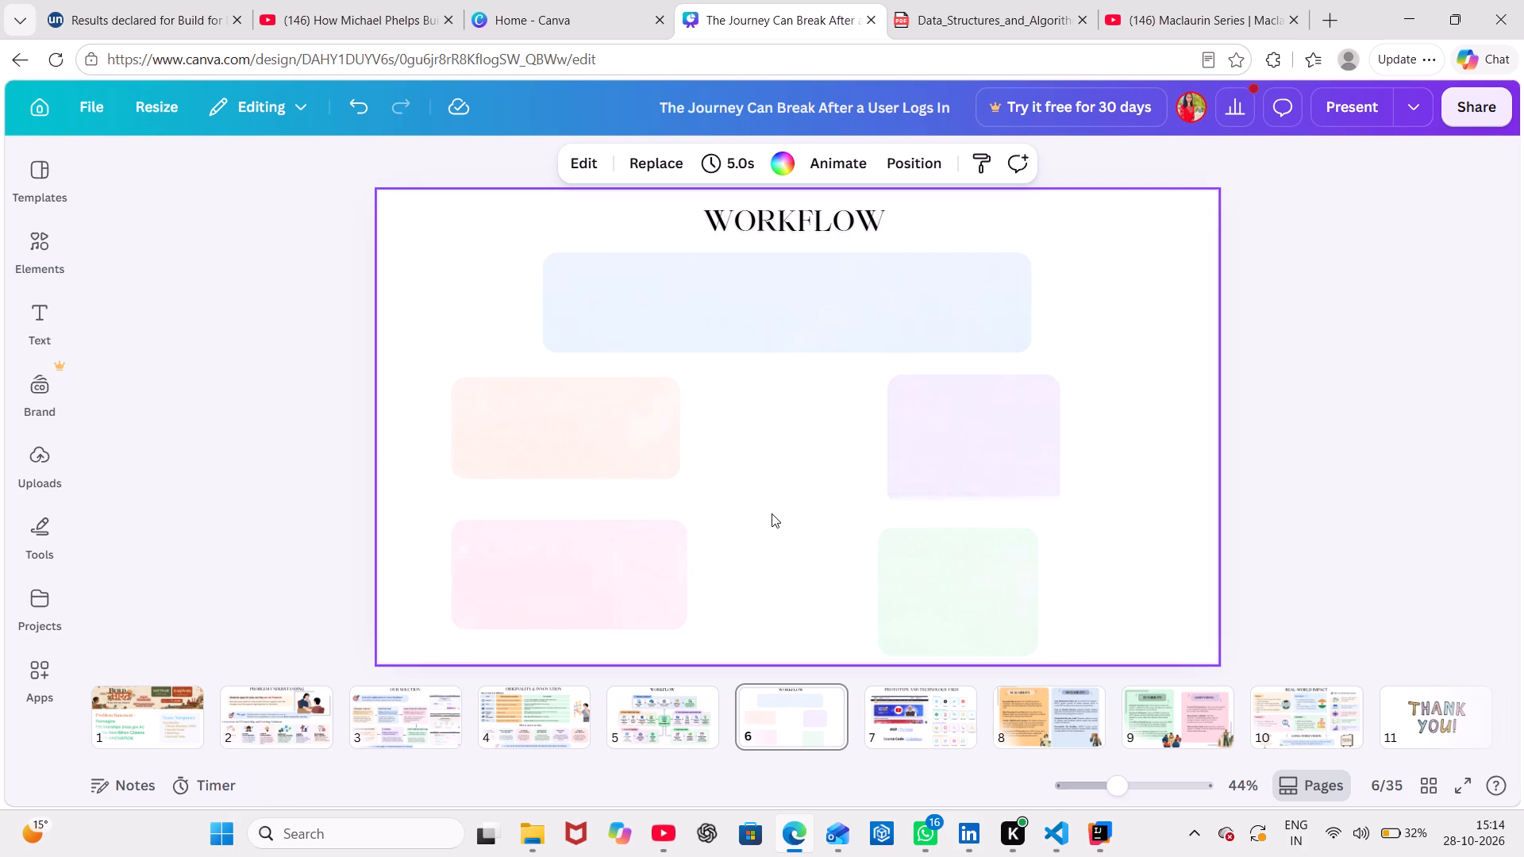
pyautogui.click(956, 469)
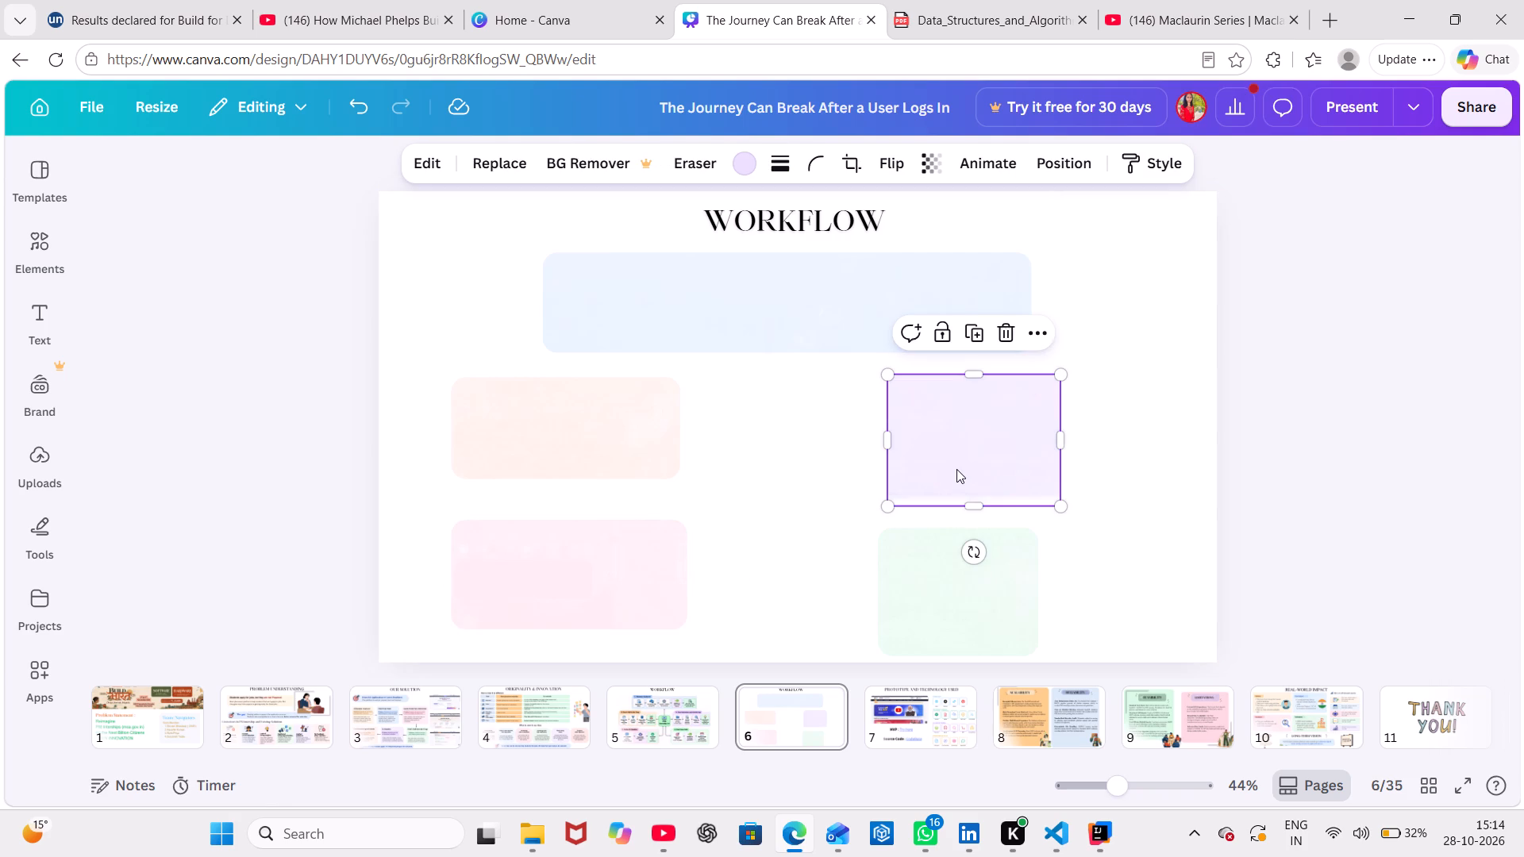
pyautogui.moveTo(887, 444); pyautogui.dragTo(877, 444)
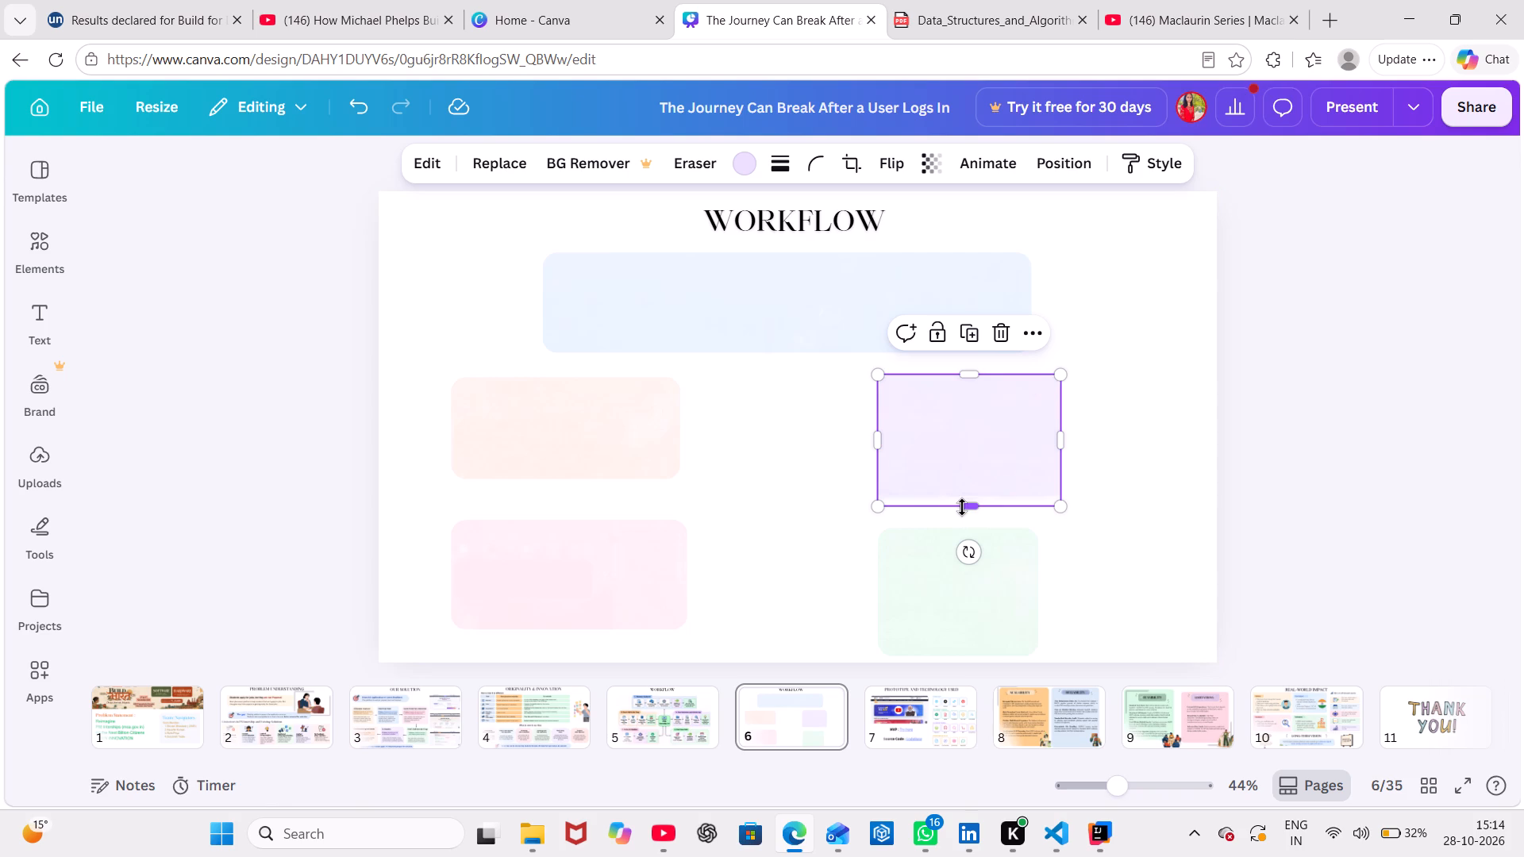
pyautogui.moveTo(1057, 444); pyautogui.dragTo(1084, 440)
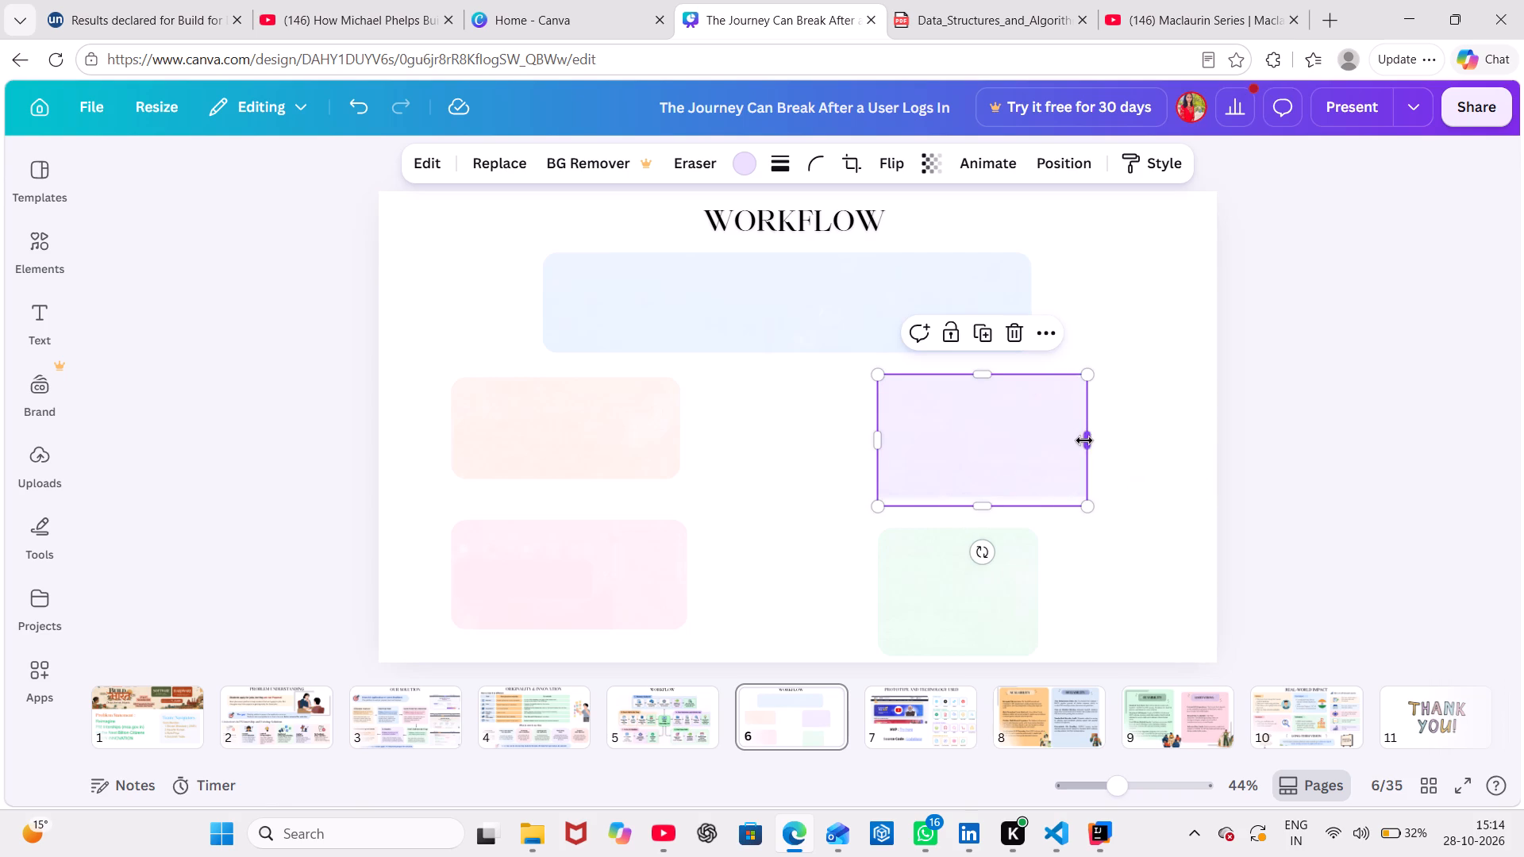
pyautogui.moveTo(990, 503); pyautogui.dragTo(989, 490)
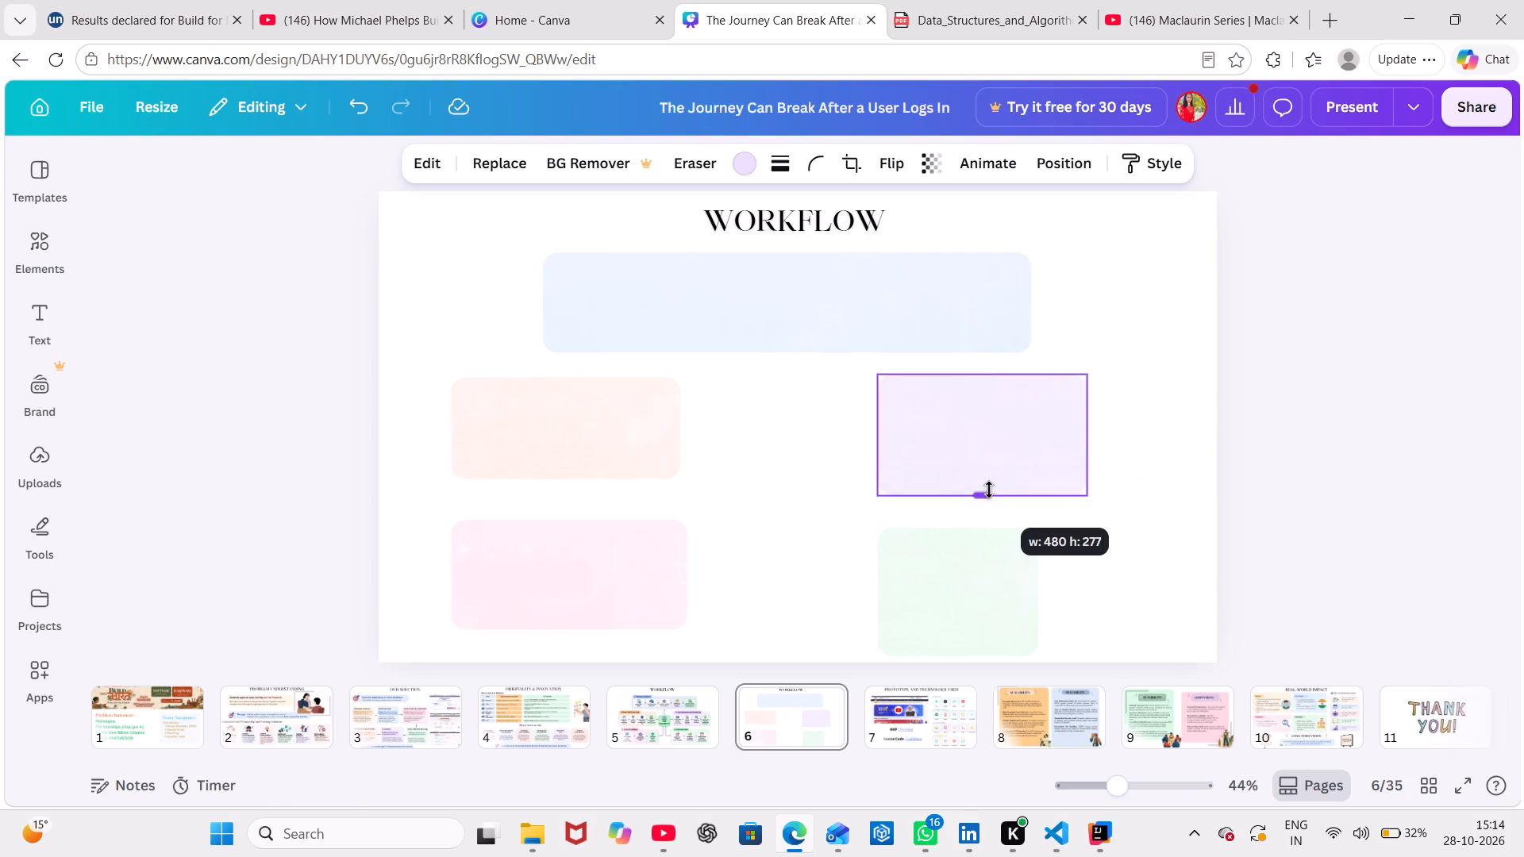
pyautogui.moveTo(989, 490); pyautogui.dragTo(988, 475)
pyautogui.moveTo(984, 434); pyautogui.dragTo(988, 434)
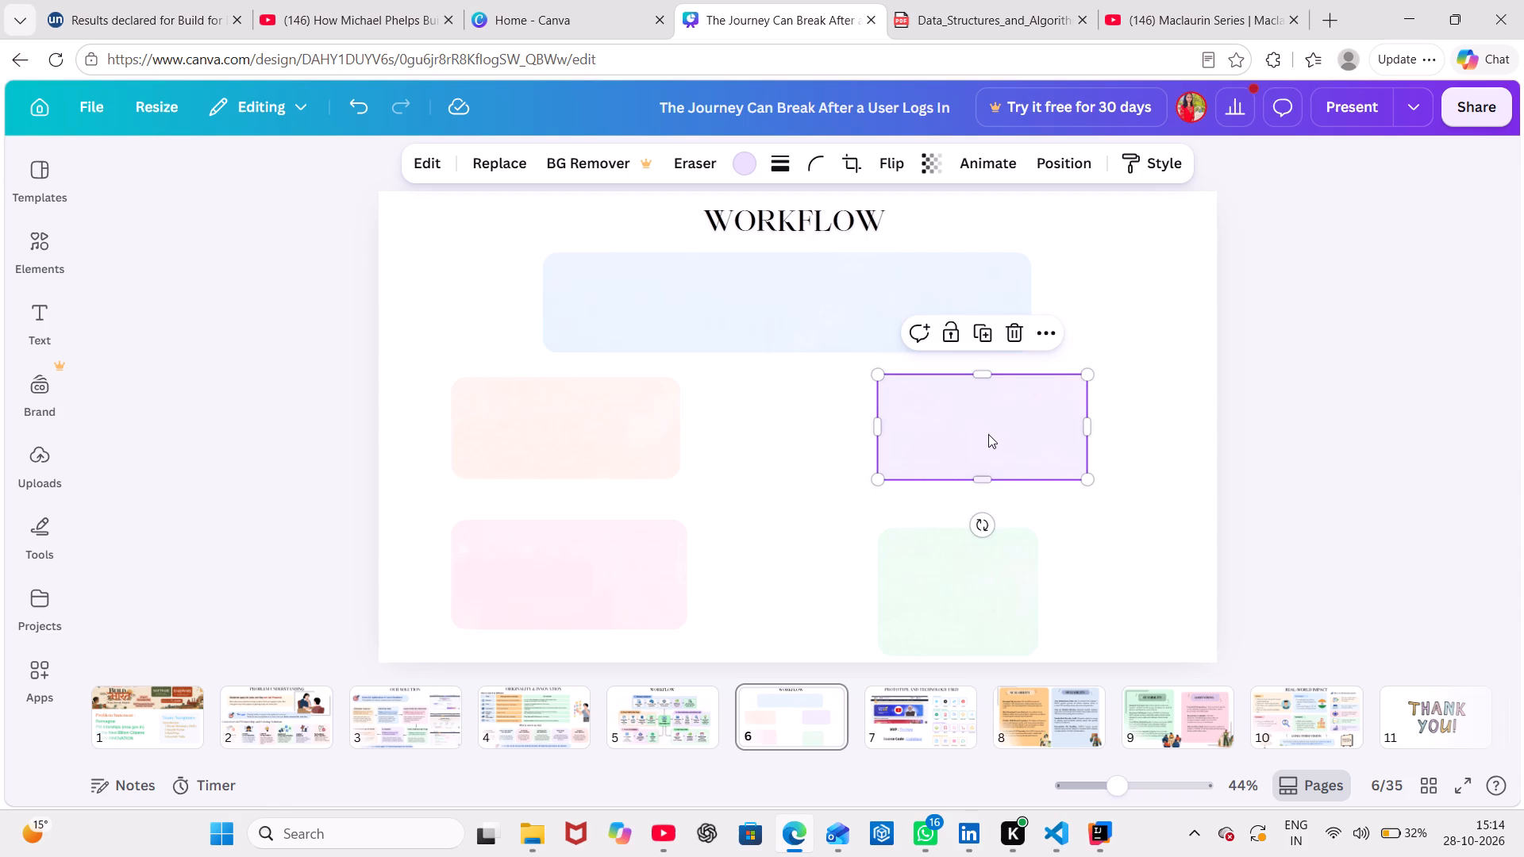
pyautogui.moveTo(988, 434); pyautogui.dragTo(995, 431)
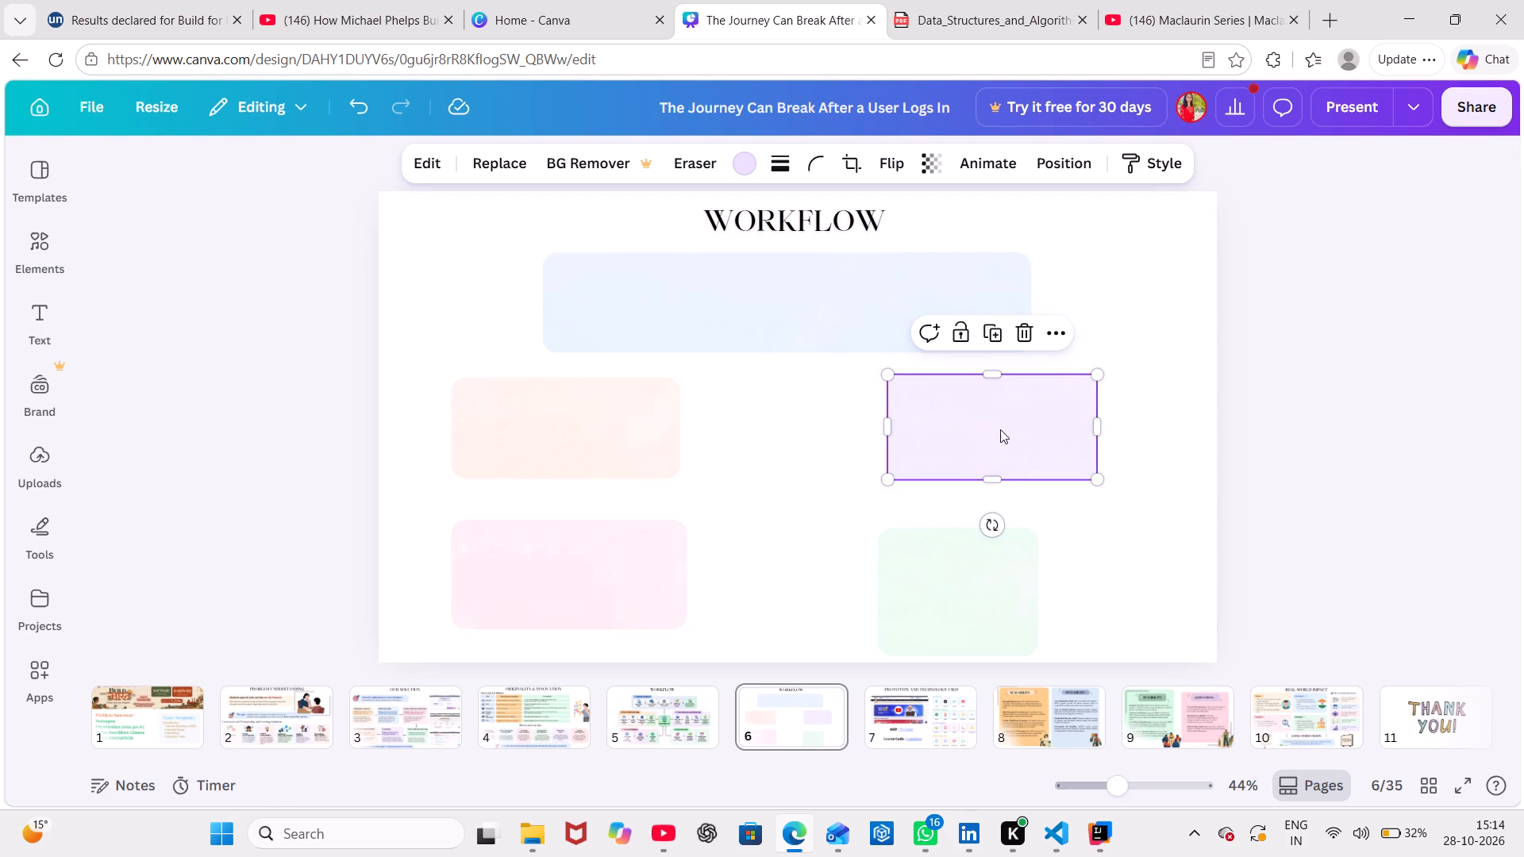
pyautogui.moveTo(1099, 422); pyautogui.dragTo(1108, 421)
# After comparing with the peach box, extend the purple box's right side to about 540 wide and trim its bottom edge slightly.
pyautogui.click(610, 452)
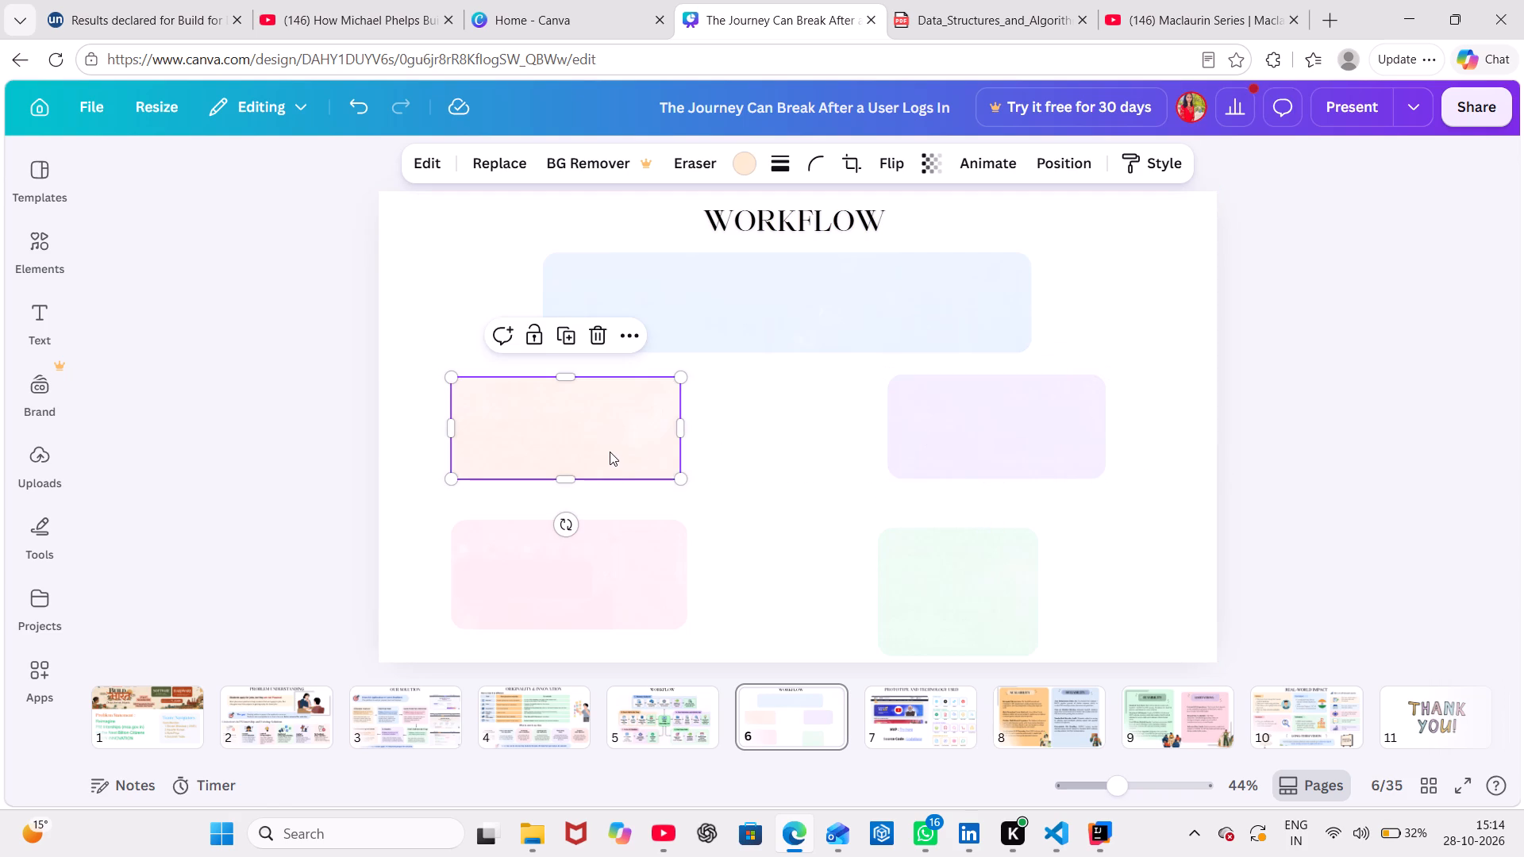
pyautogui.click(610, 452)
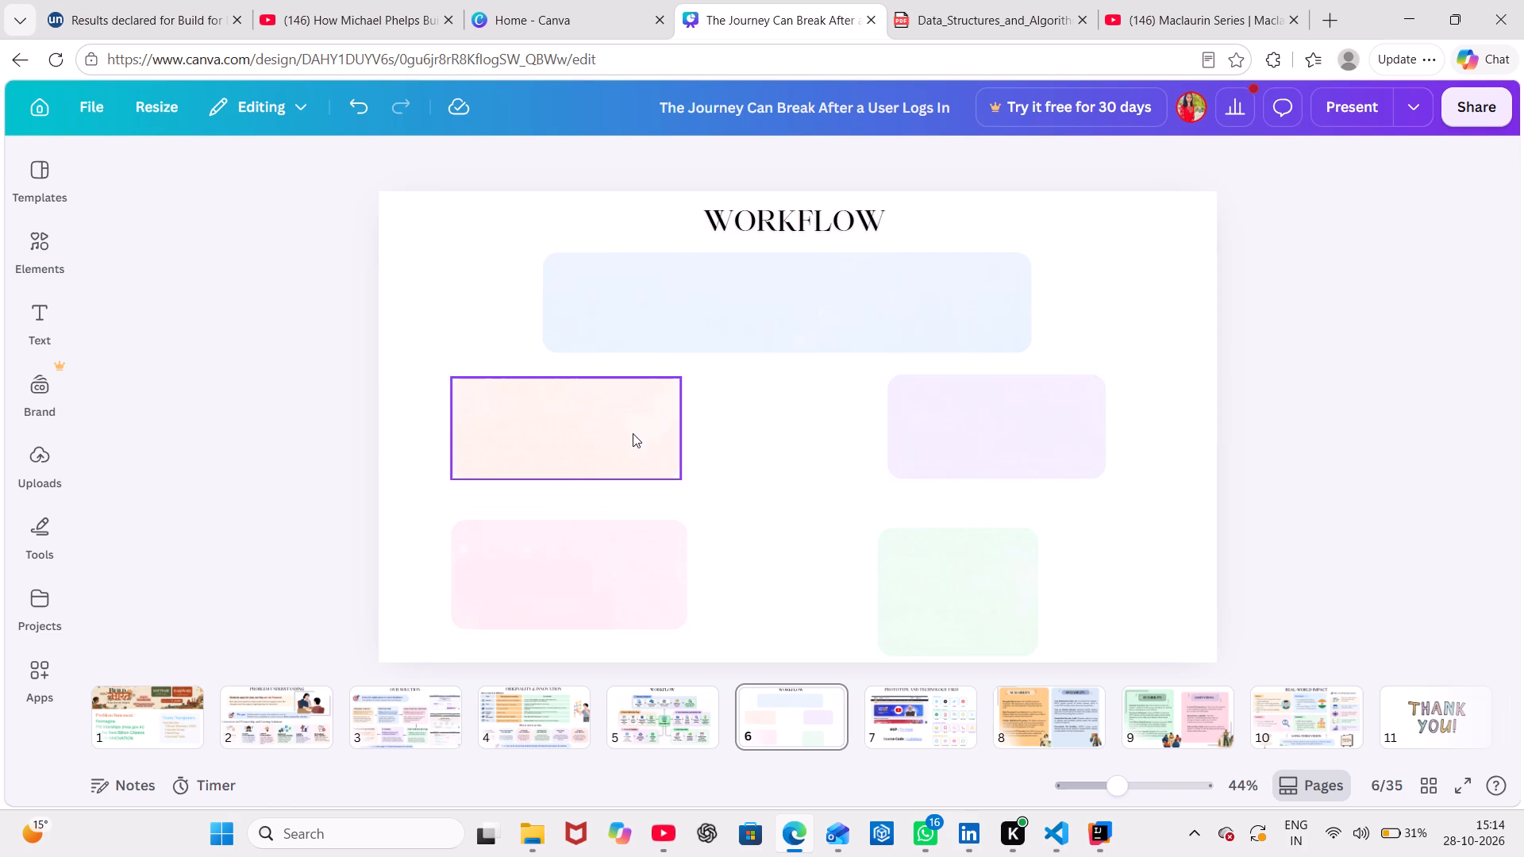
pyautogui.click(633, 433)
pyautogui.click(681, 427)
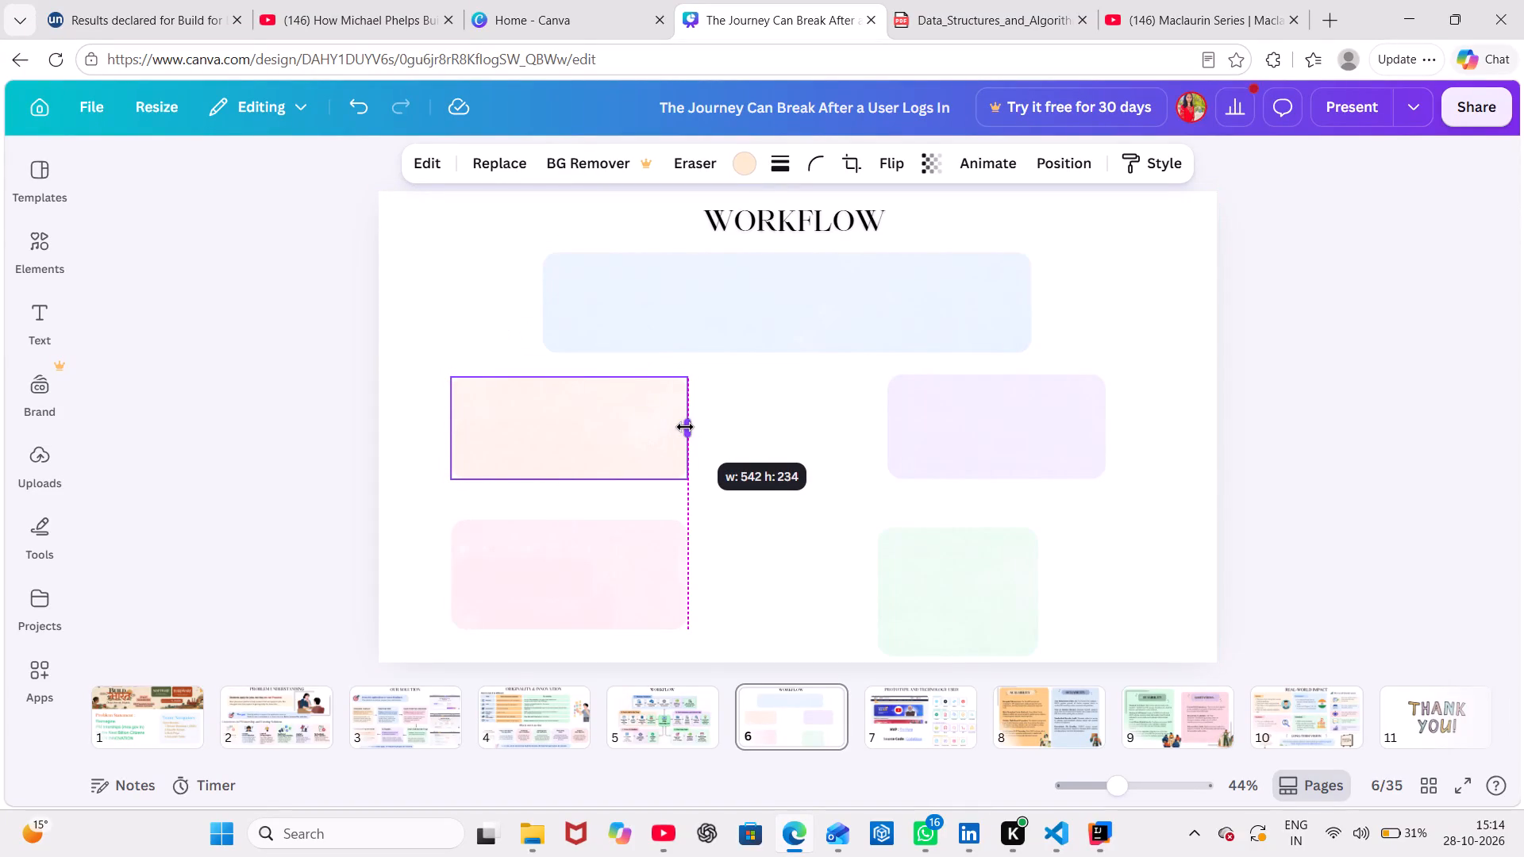
pyautogui.click(984, 394)
pyautogui.moveTo(1101, 428); pyautogui.dragTo(1115, 428)
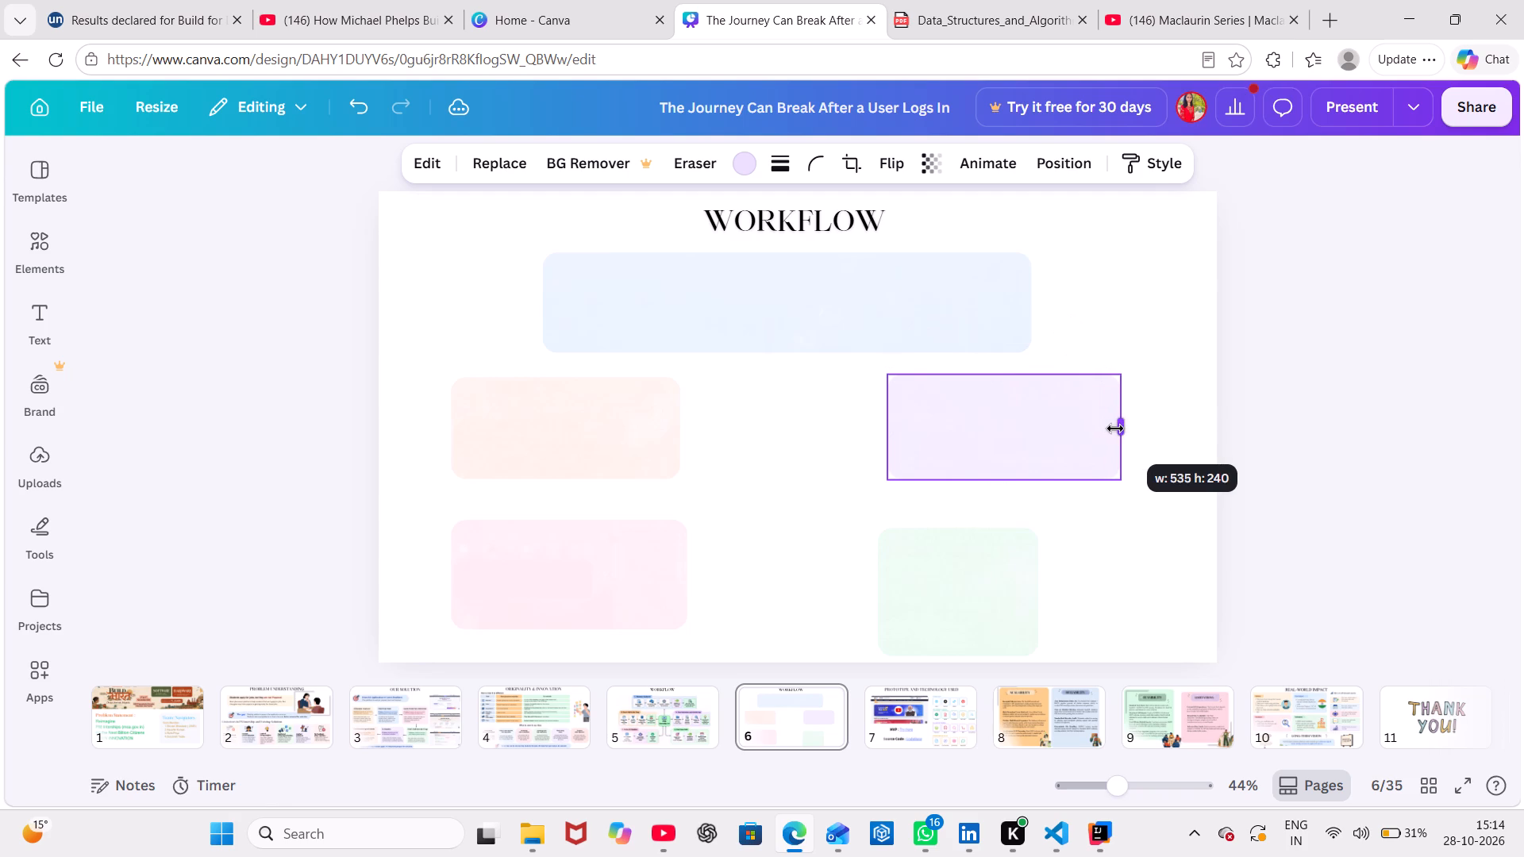
pyautogui.moveTo(1115, 428); pyautogui.dragTo(1118, 428)
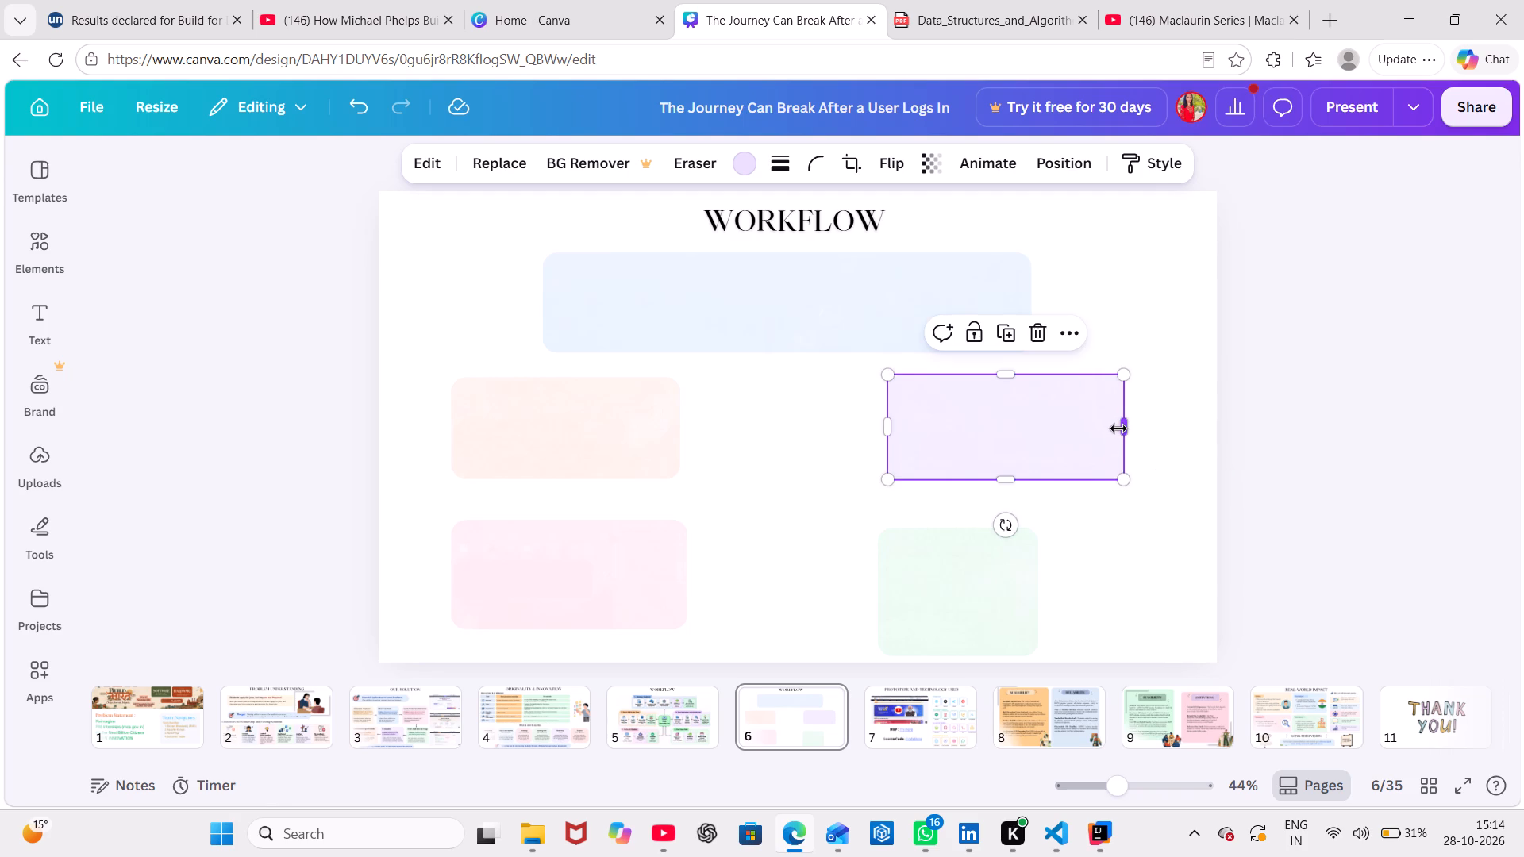
pyautogui.click(1010, 478)
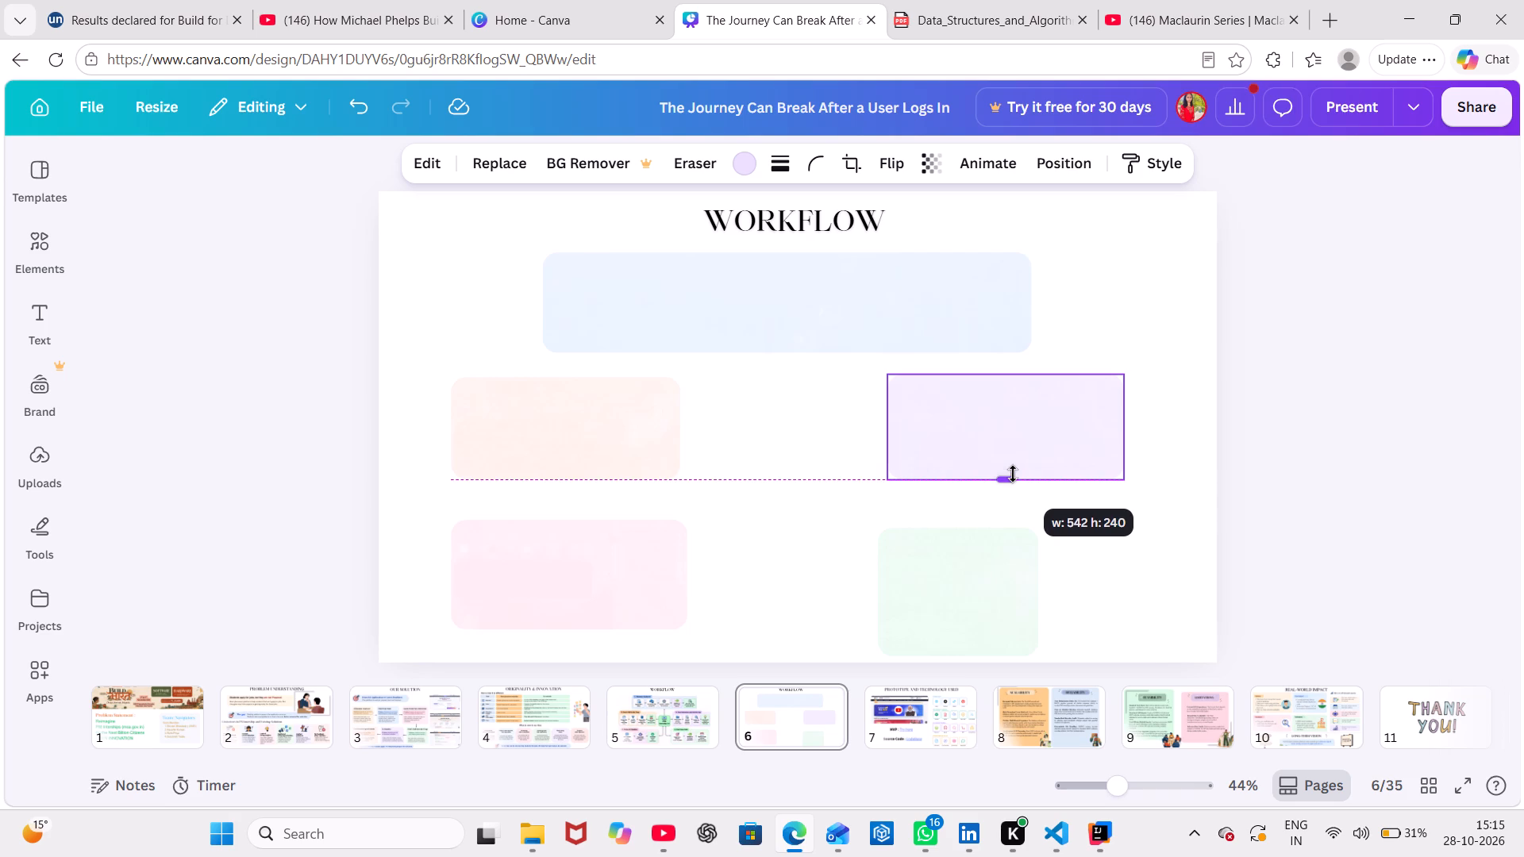
# Widen the green box on both sides to about 546 and reduce its height to about 234 from the bottom edge.
pyautogui.click(929, 588)
pyautogui.moveTo(880, 590); pyautogui.dragTo(868, 590)
pyautogui.moveTo(1040, 587); pyautogui.dragTo(1158, 571)
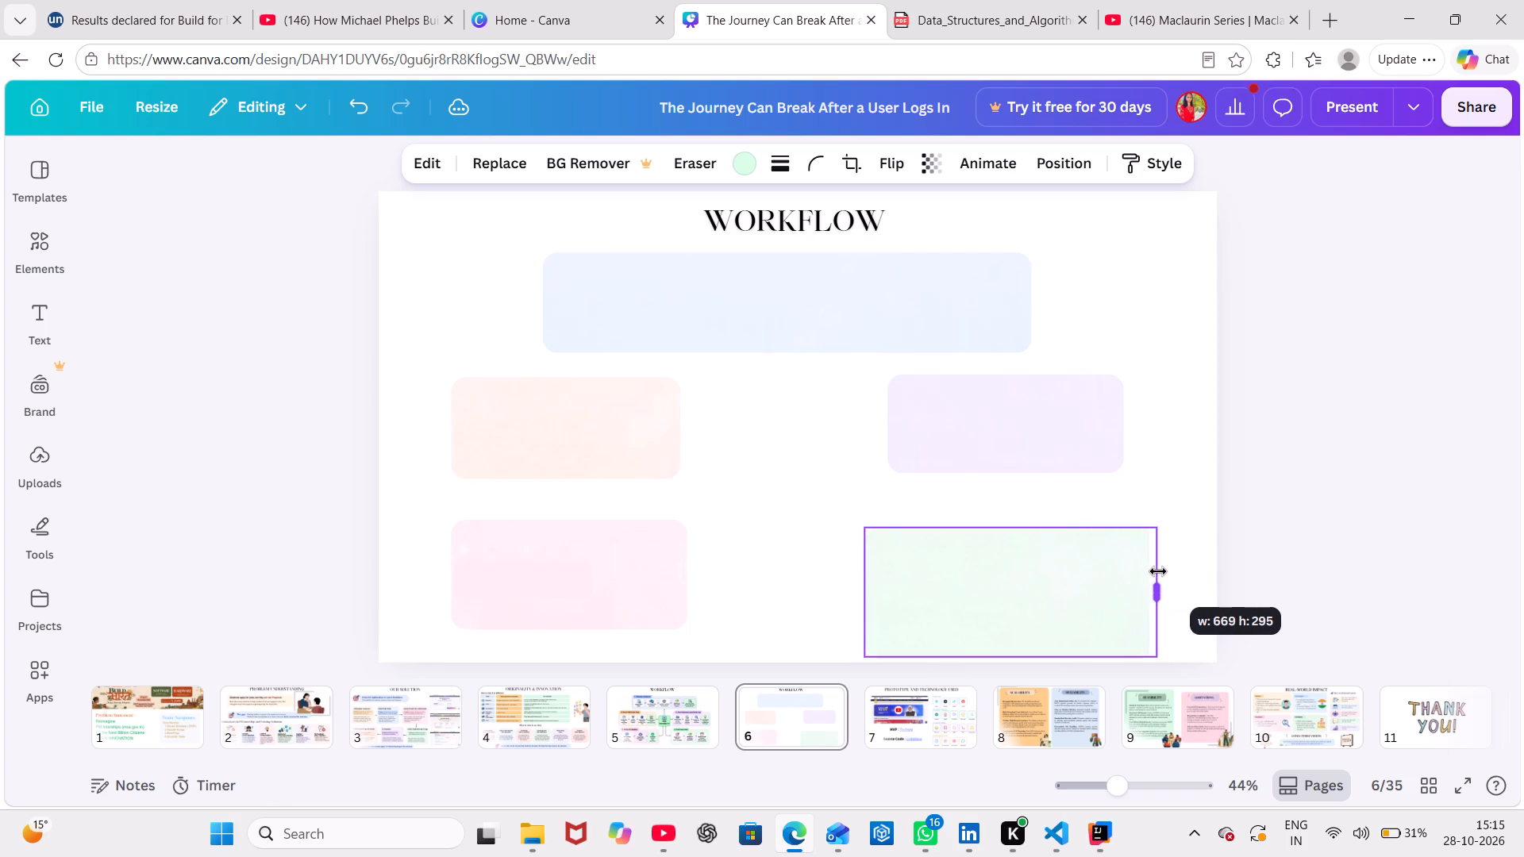
pyautogui.moveTo(1158, 571); pyautogui.dragTo(1118, 566)
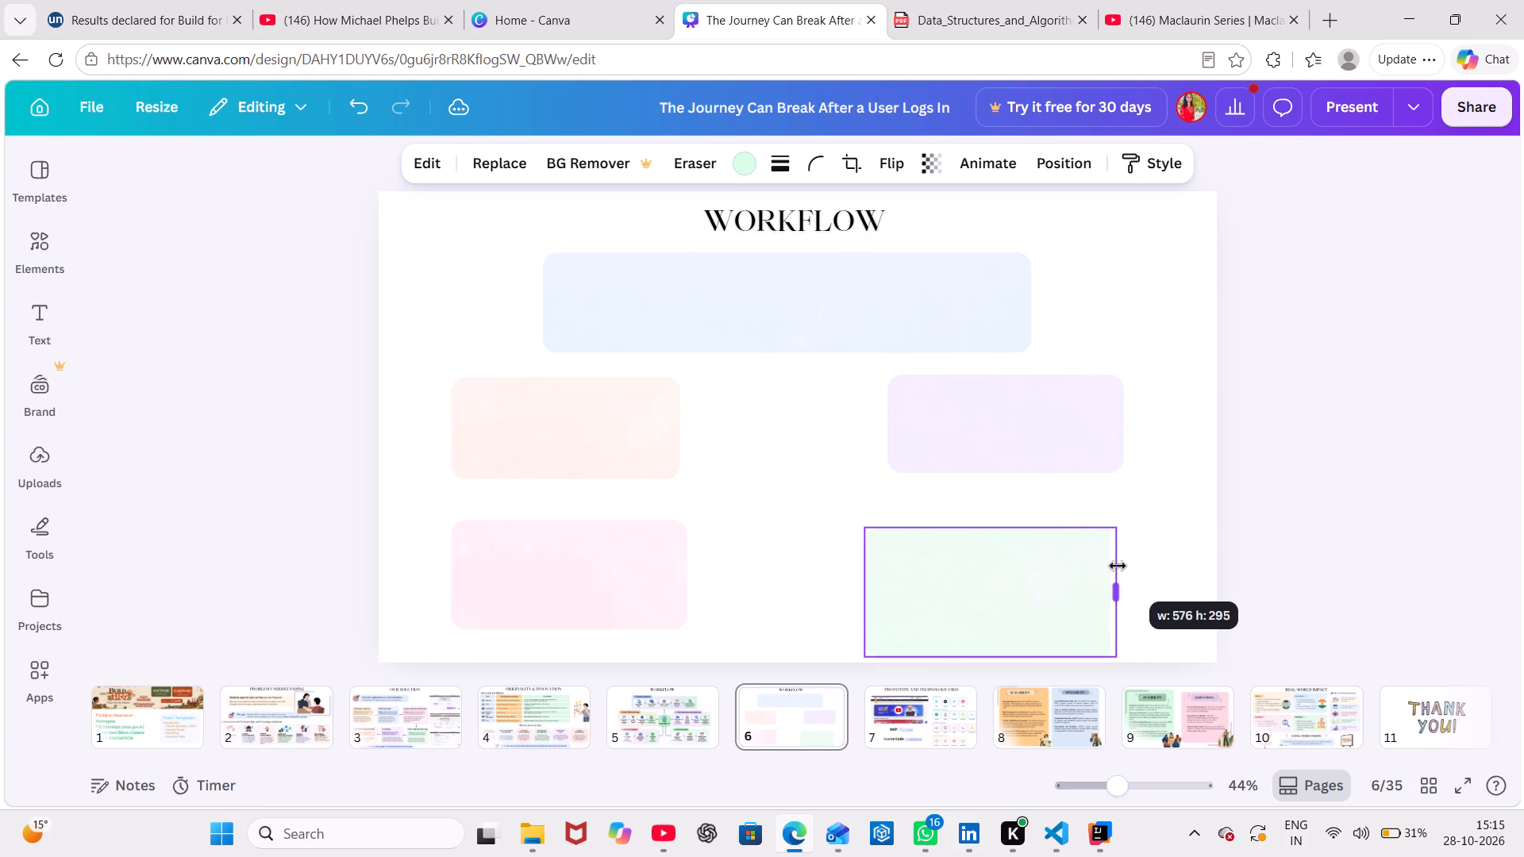
pyautogui.moveTo(1118, 566); pyautogui.dragTo(1113, 567)
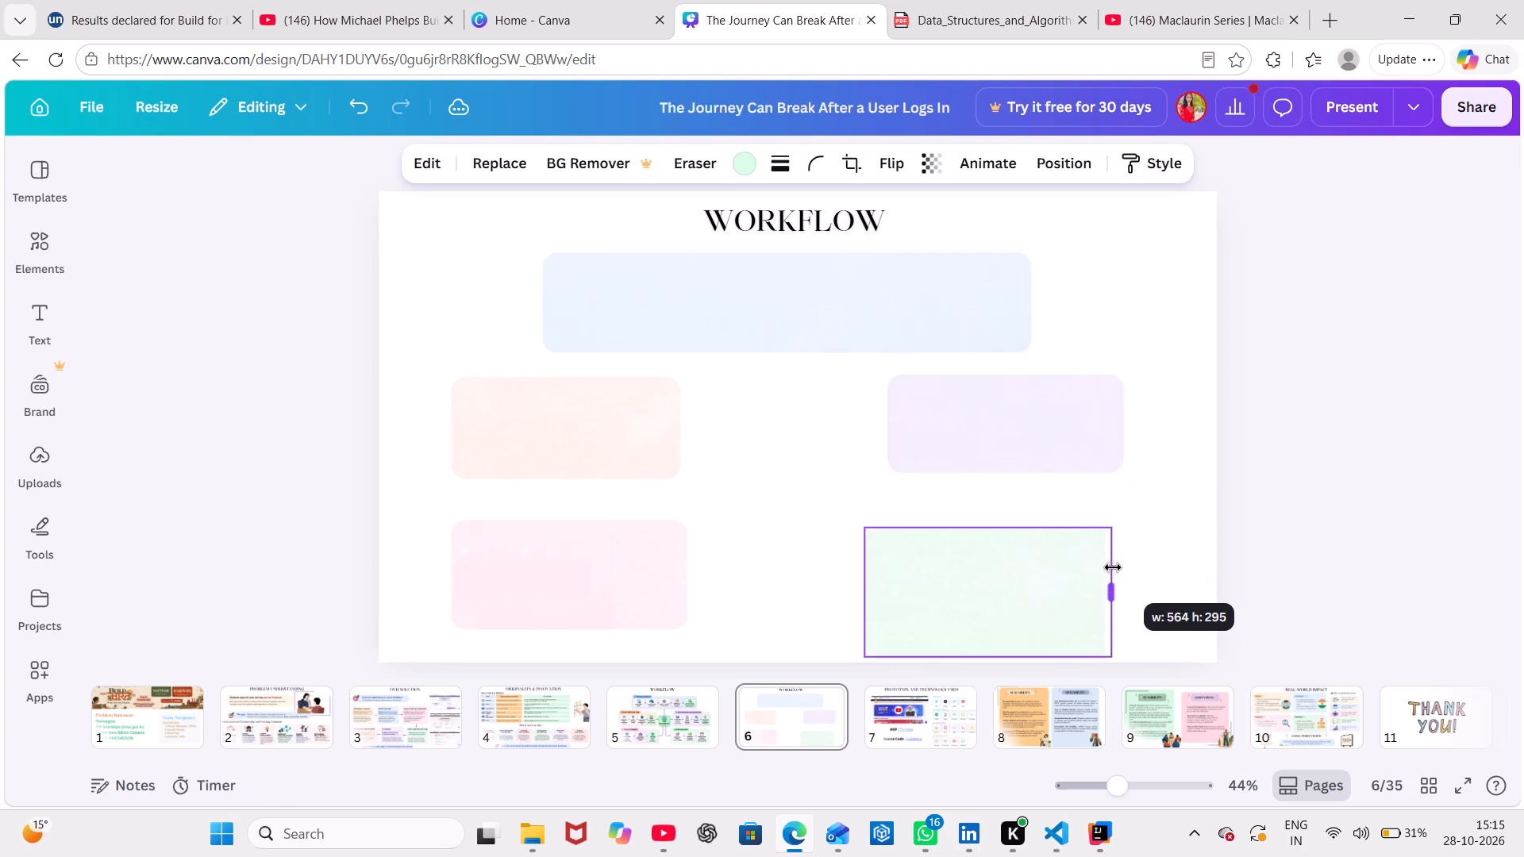
pyautogui.moveTo(1113, 567); pyautogui.dragTo(1106, 572)
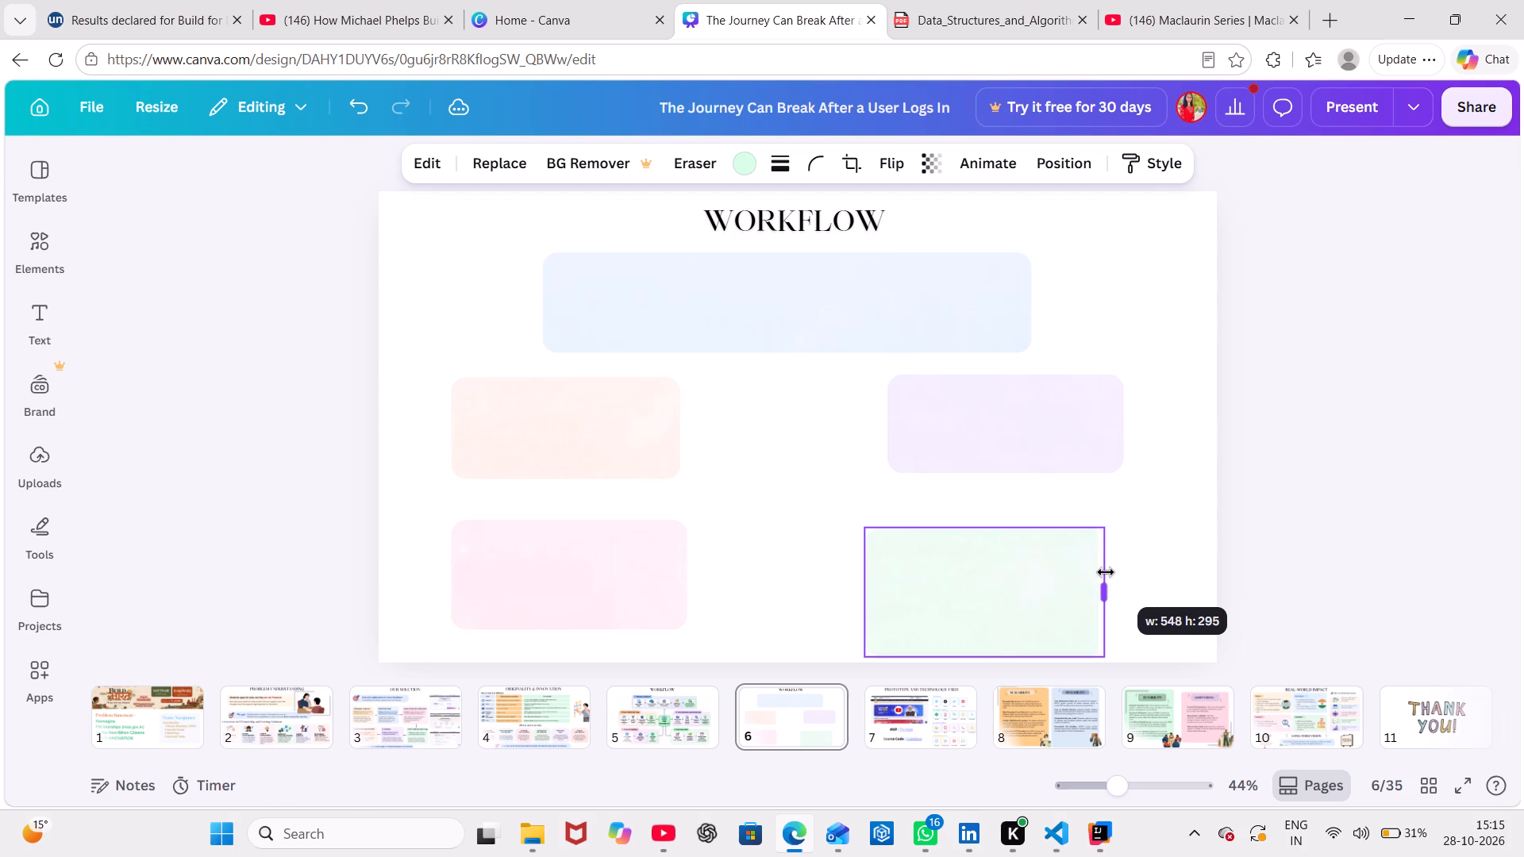
pyautogui.moveTo(1106, 572); pyautogui.dragTo(1103, 573)
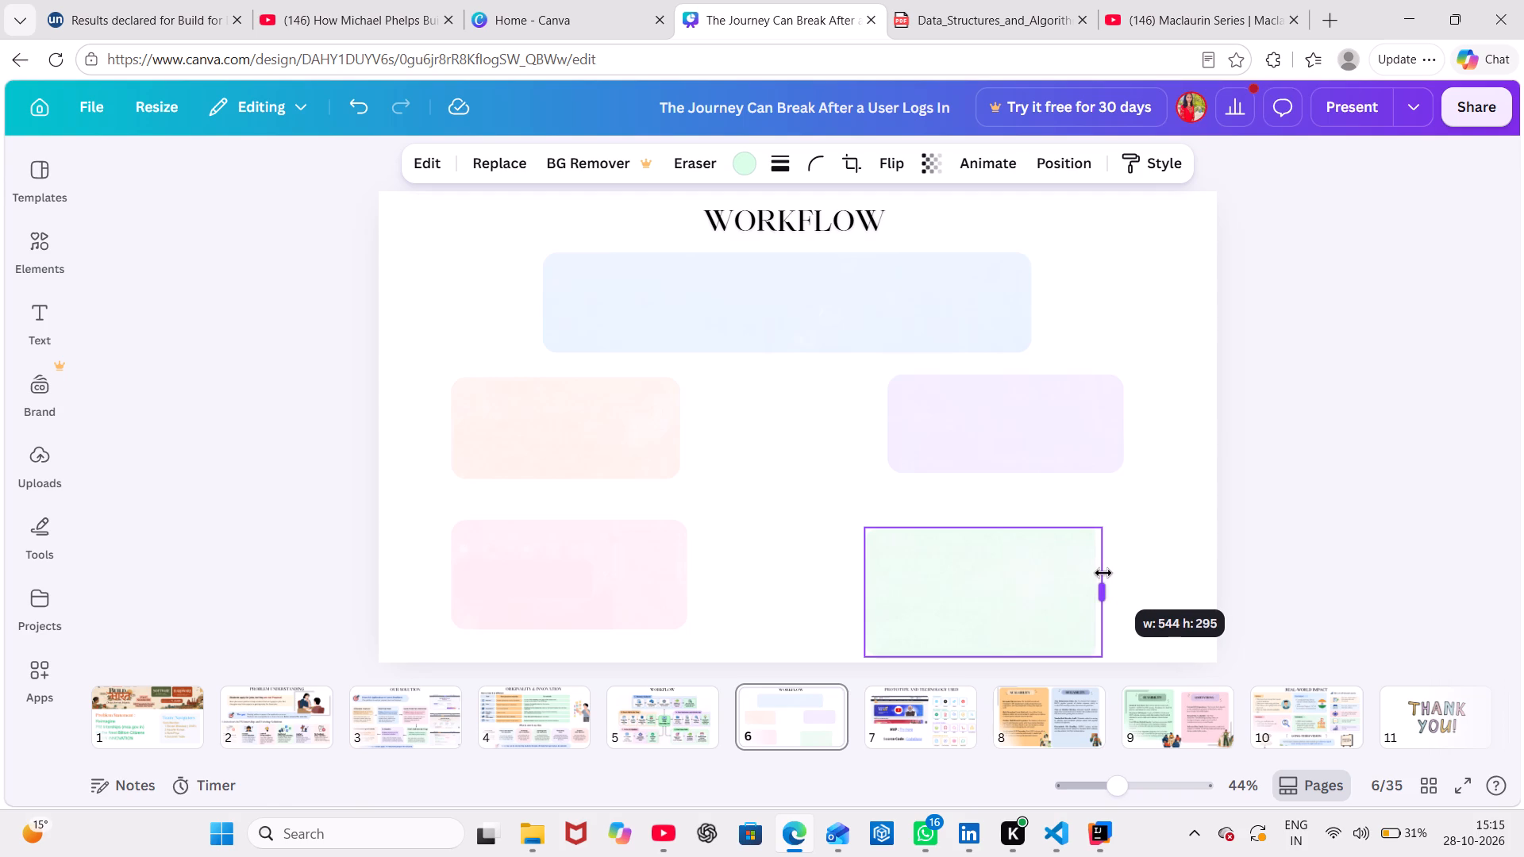
pyautogui.moveTo(1103, 573); pyautogui.dragTo(1105, 570)
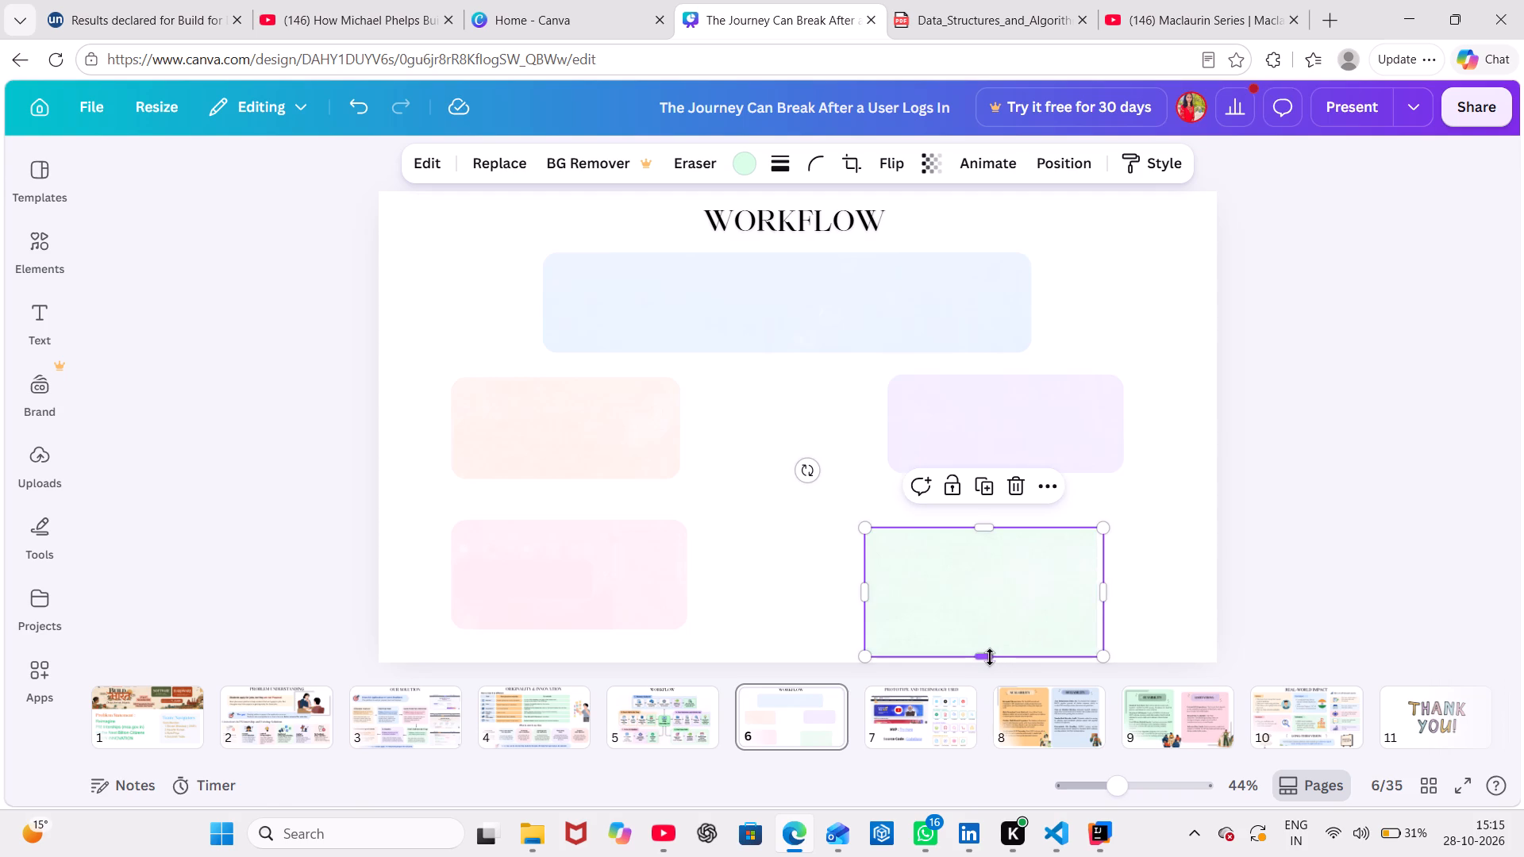
pyautogui.moveTo(990, 657); pyautogui.dragTo(987, 628)
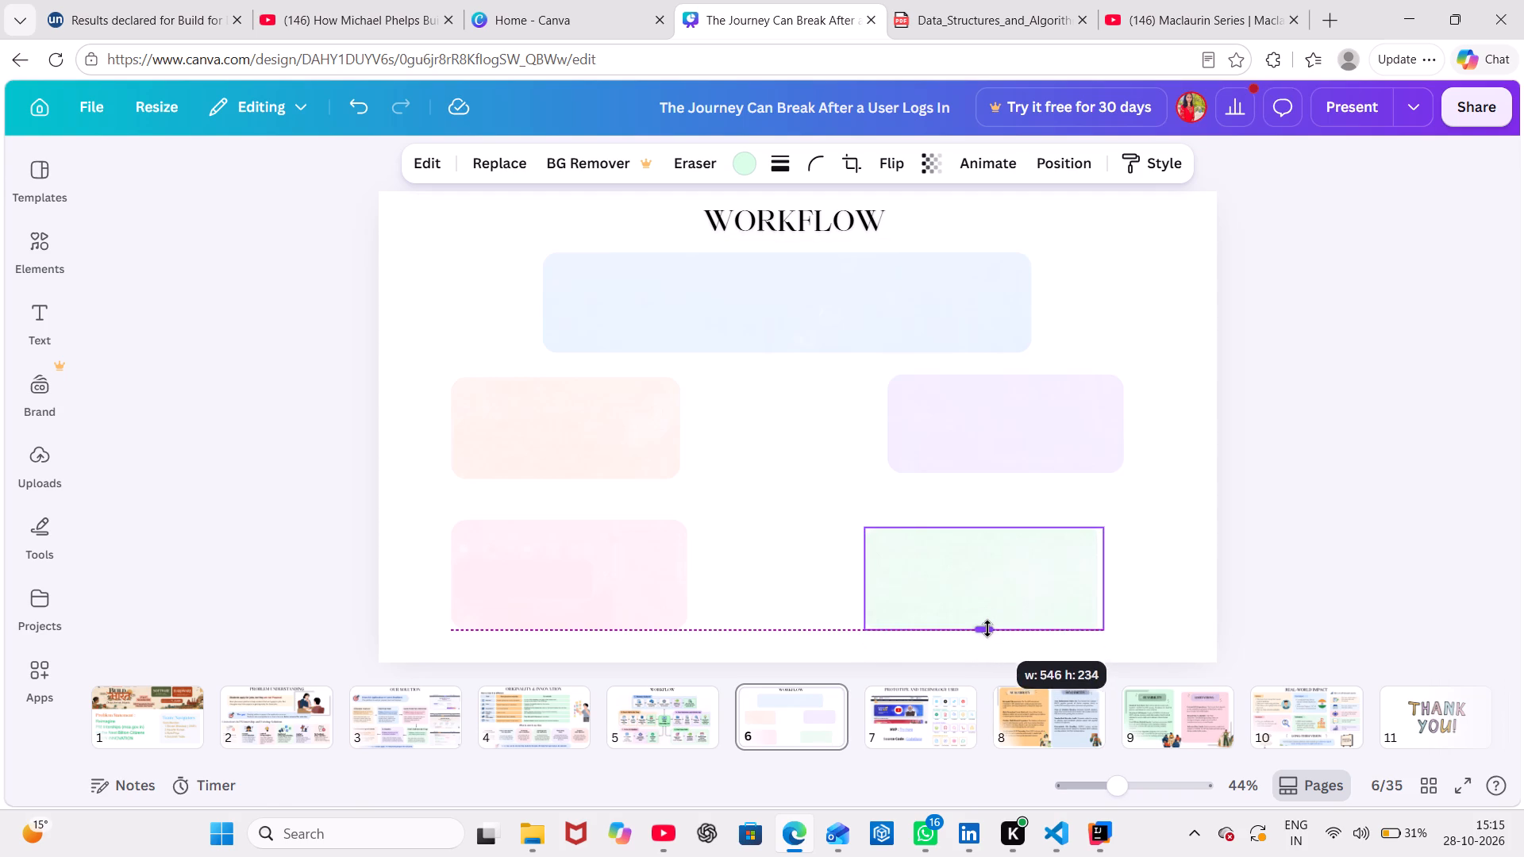
pyautogui.moveTo(987, 628); pyautogui.dragTo(987, 628)
# Move the green box up and right so it sits roughly beneath the purple box.
pyautogui.moveTo(1010, 582); pyautogui.dragTo(1046, 567)
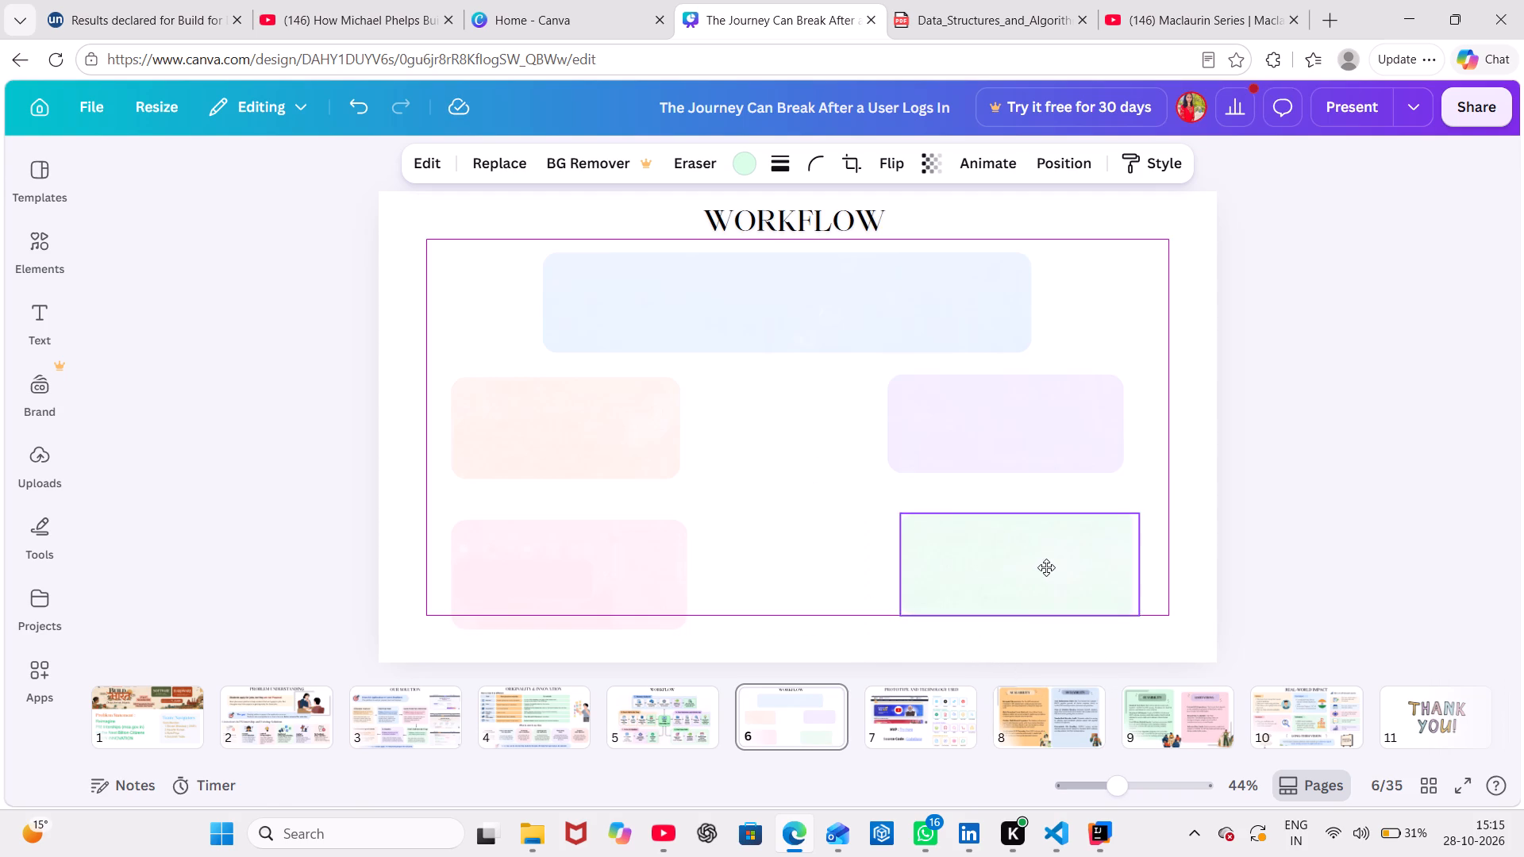
pyautogui.moveTo(1046, 567); pyautogui.dragTo(1040, 565)
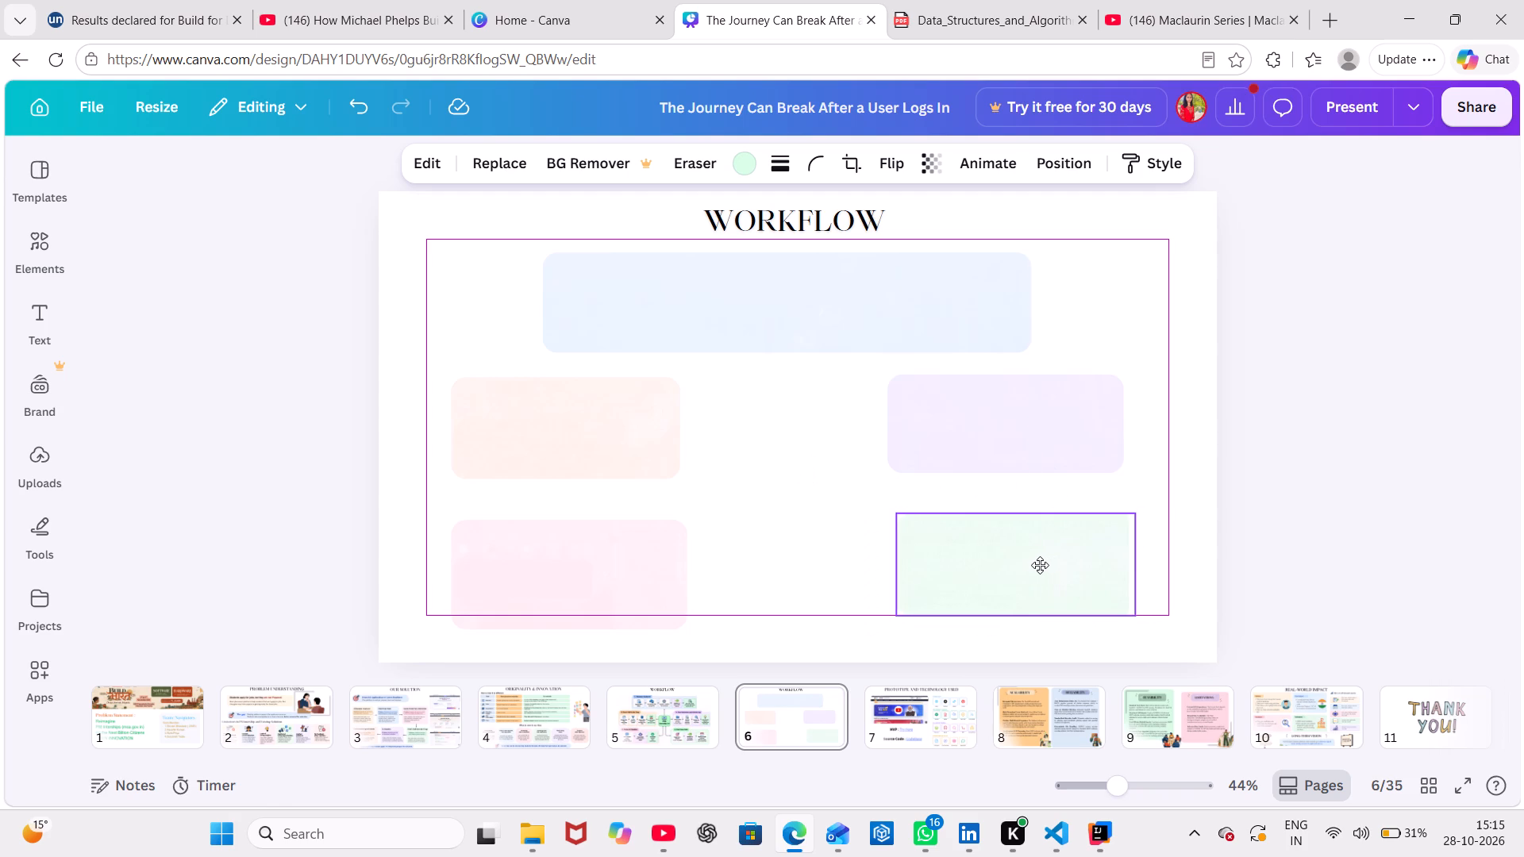
pyautogui.moveTo(1040, 565); pyautogui.dragTo(1038, 567)
# Reduce the pink box's height slightly to about 240 from its bottom edge.
pyautogui.doubleClick(612, 567)
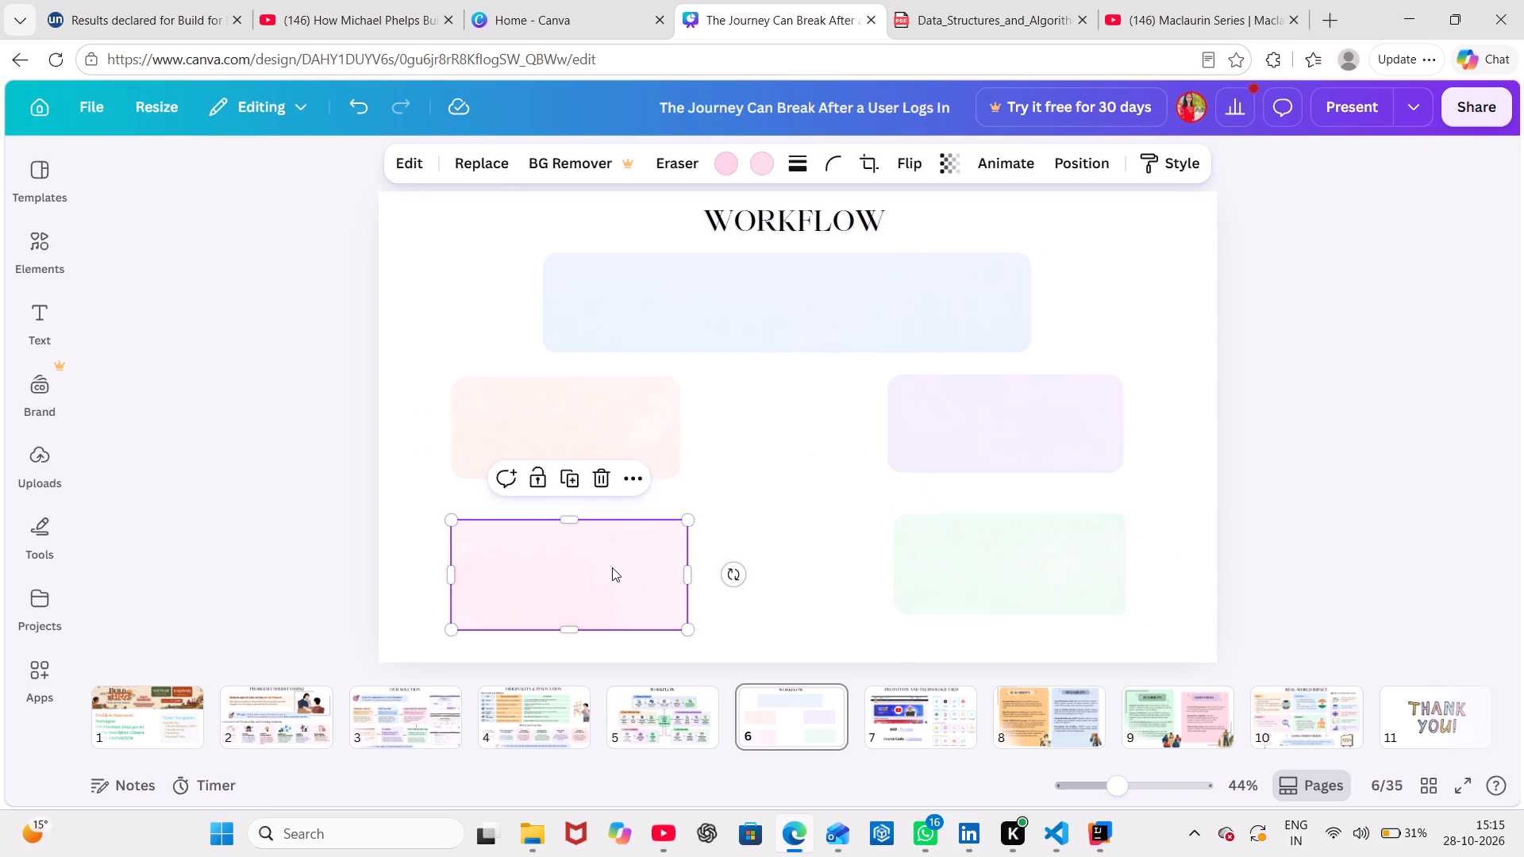
pyautogui.click(647, 584)
pyautogui.moveTo(568, 629); pyautogui.dragTo(576, 625)
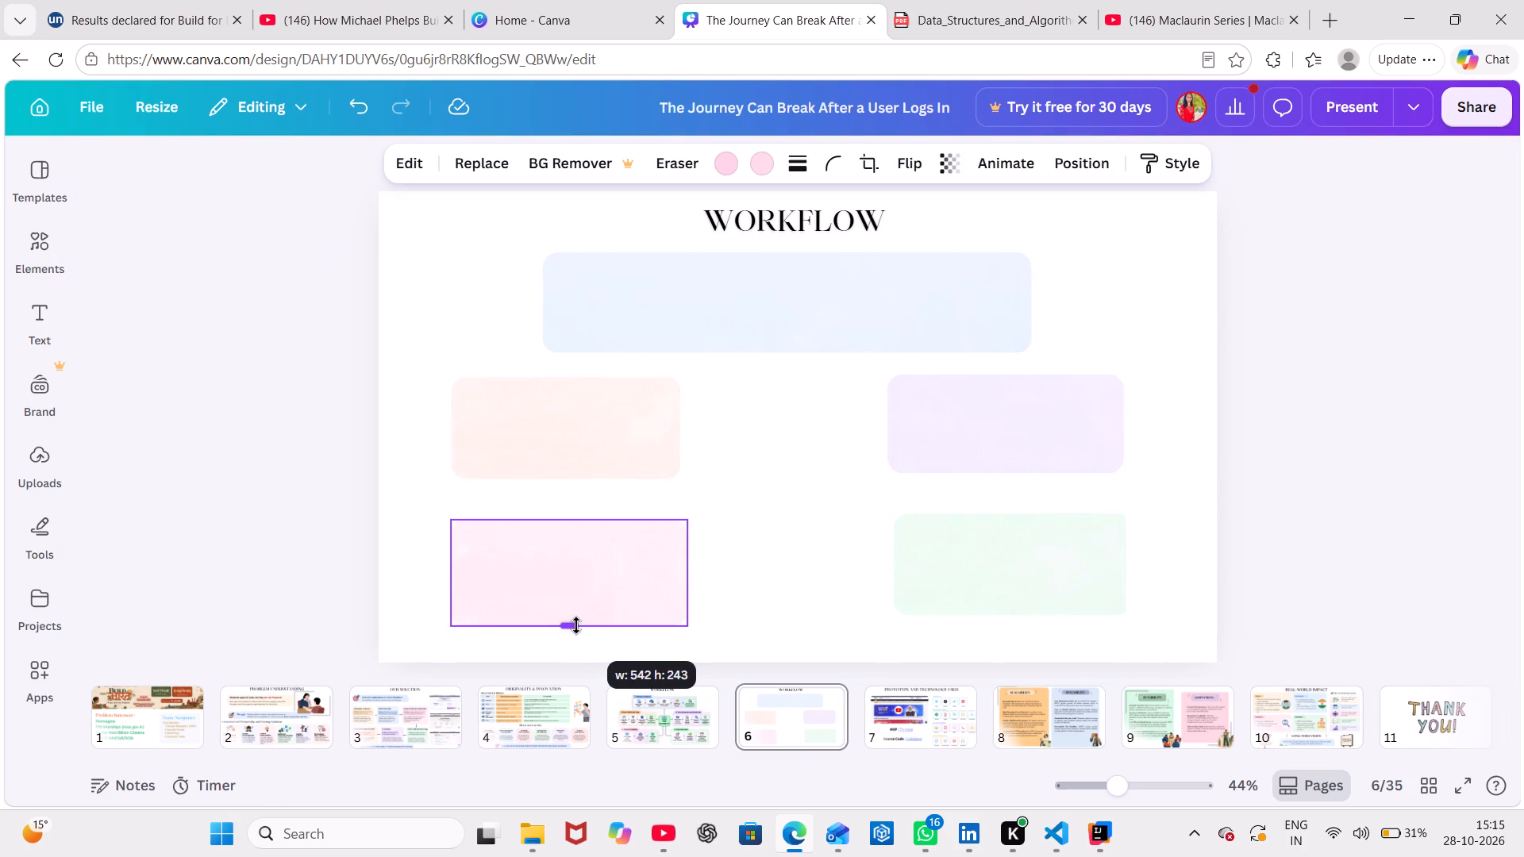
pyautogui.moveTo(576, 625); pyautogui.dragTo(575, 619)
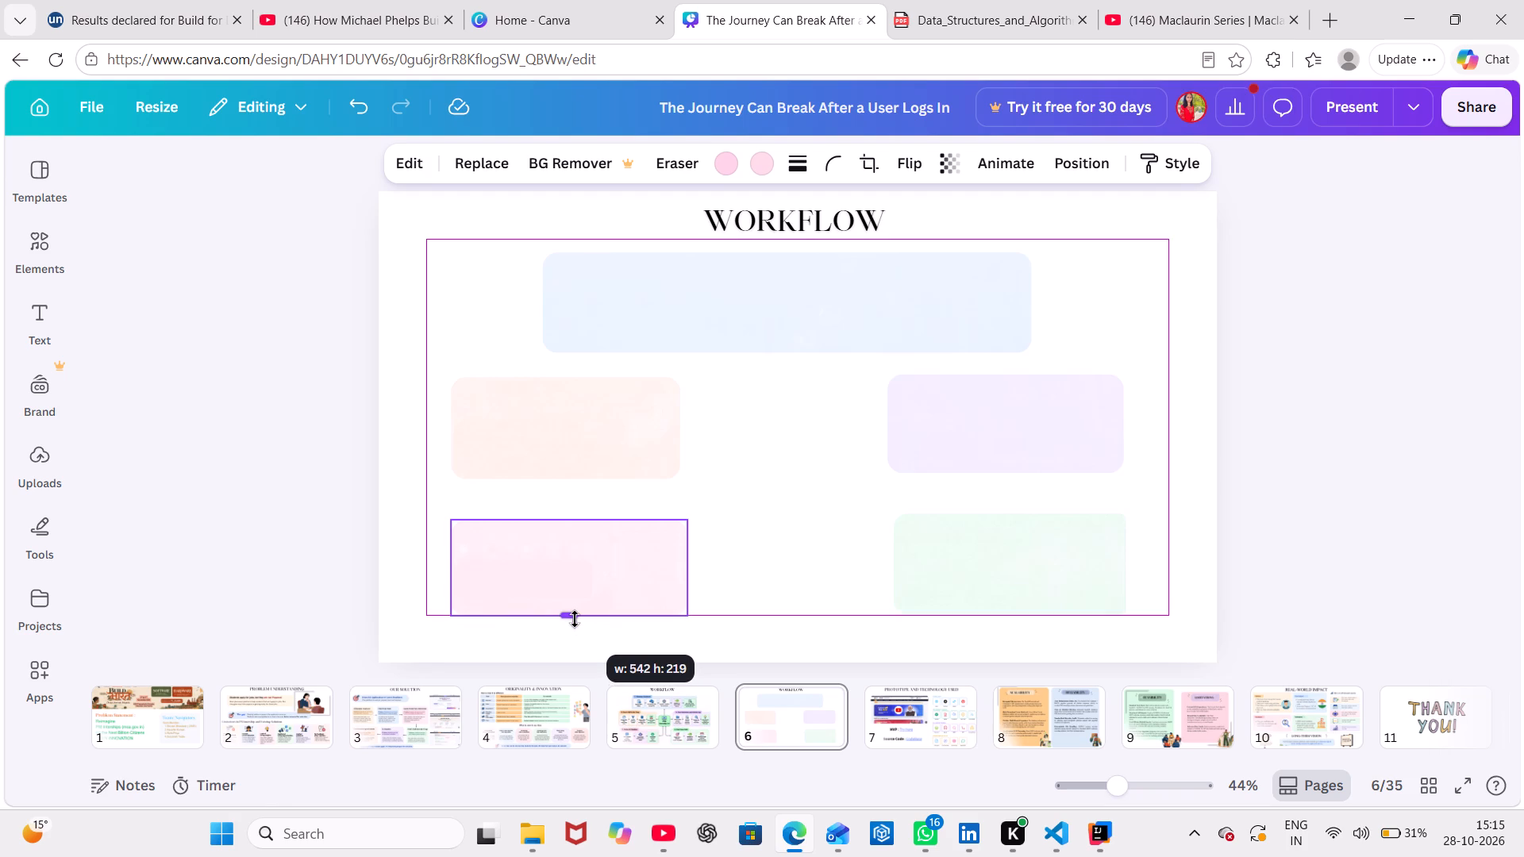
pyautogui.moveTo(575, 619); pyautogui.dragTo(575, 624)
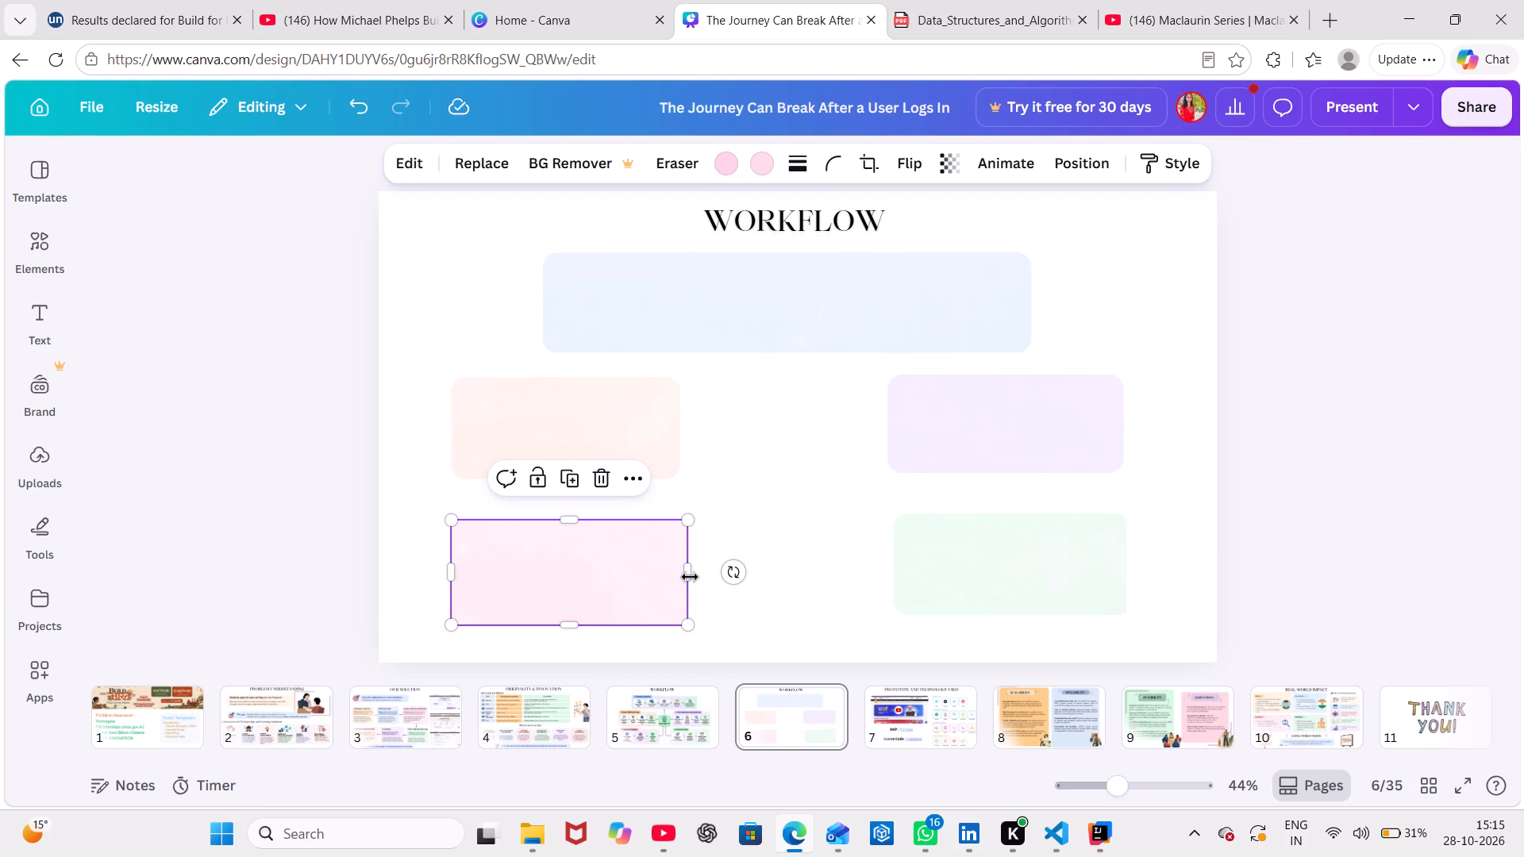
pyautogui.click(687, 575)
pyautogui.click(864, 505)
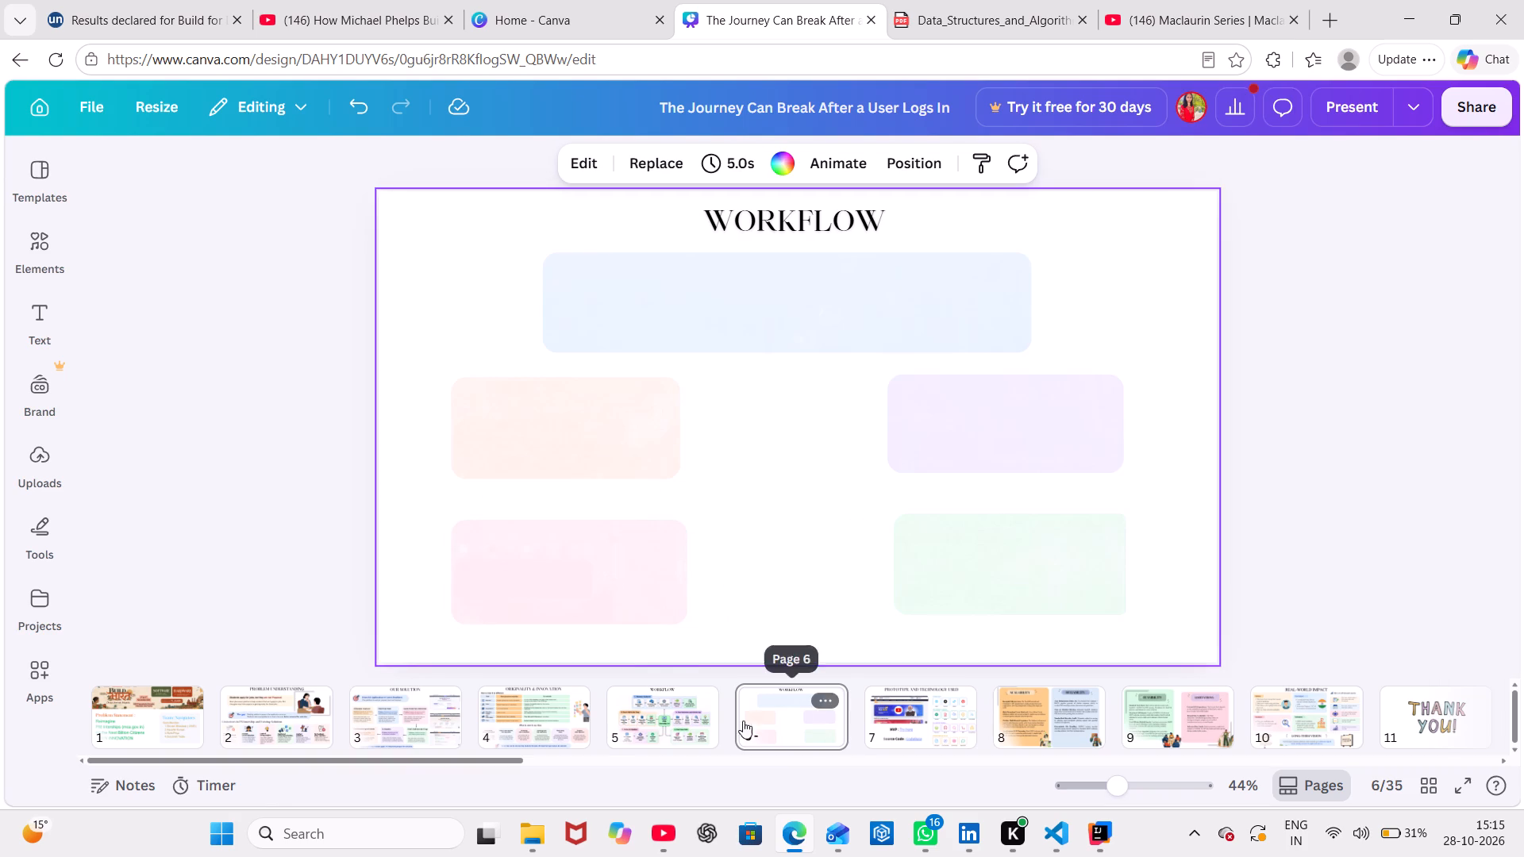
# Copy the green "Learning from real selections" card background from page 4 onto page 6 and place it centrally between the four lower boxes.
pyautogui.click(692, 724)
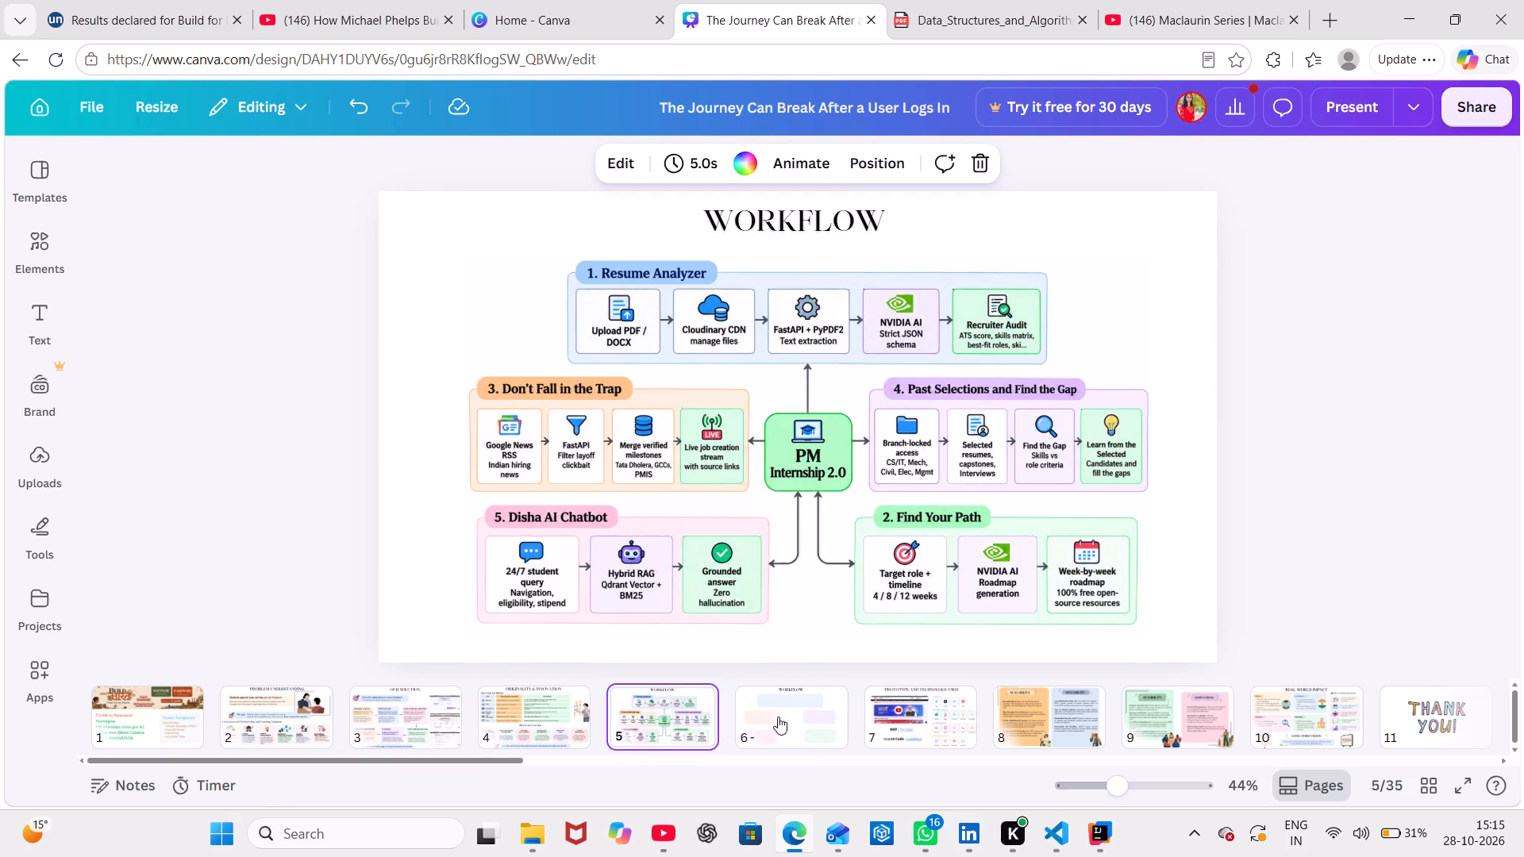
pyautogui.click(538, 709)
pyautogui.click(708, 598)
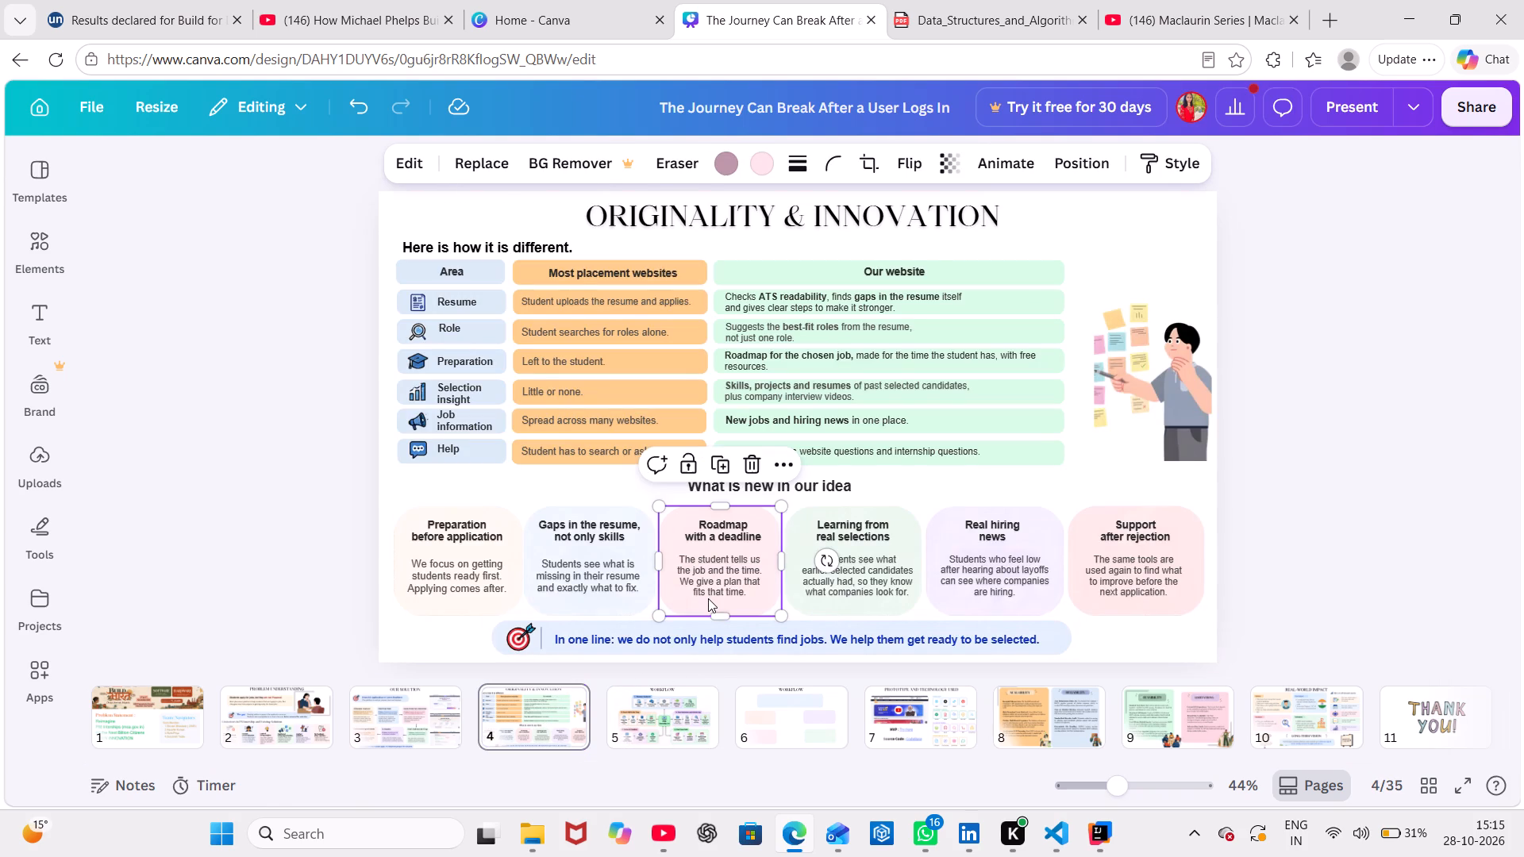
pyautogui.click(841, 598)
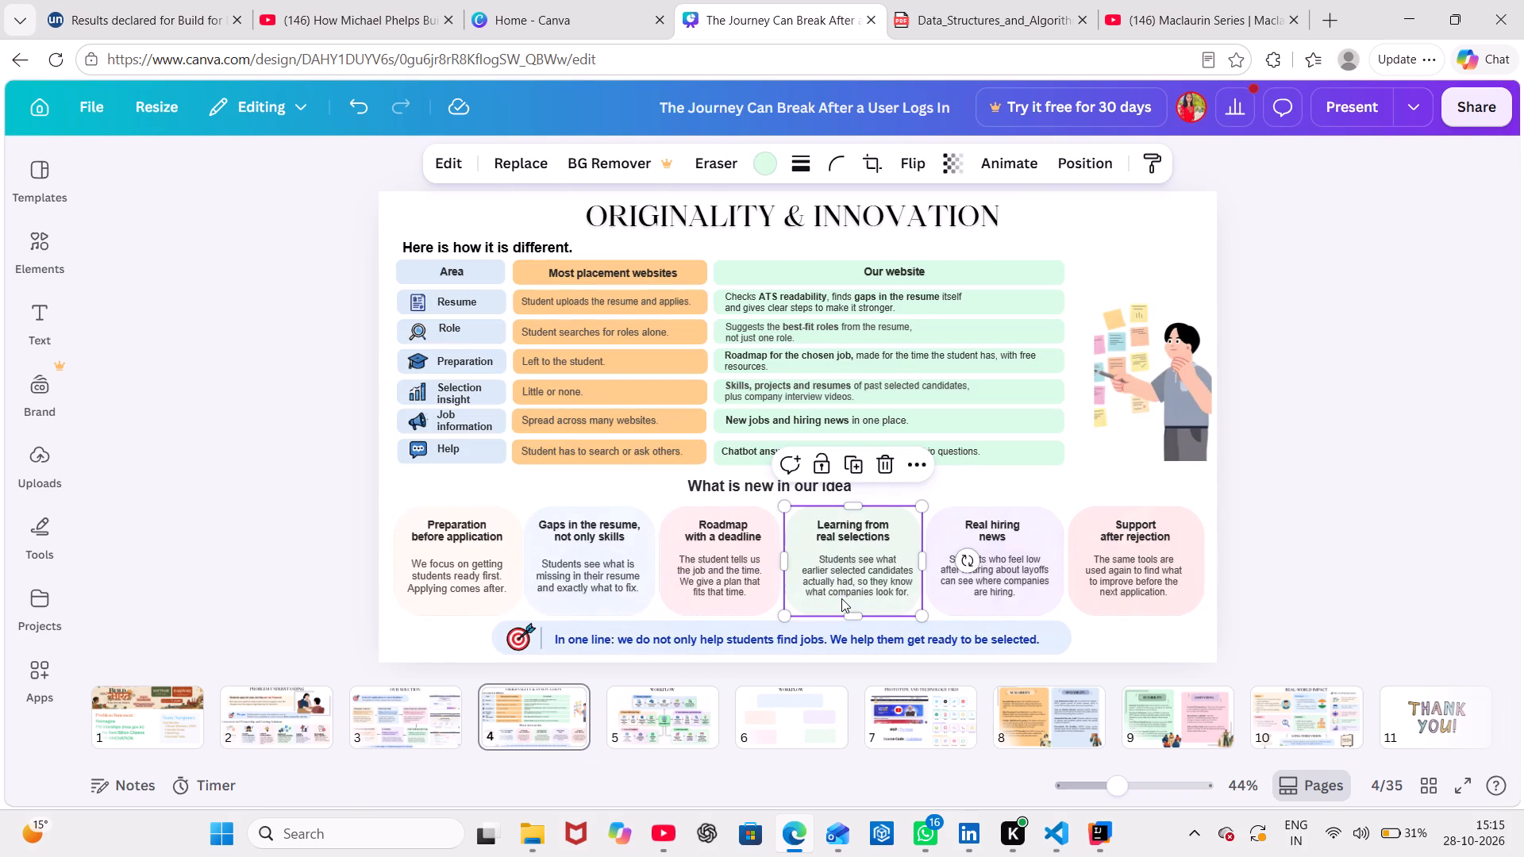
pyautogui.hotkey('ctrl', 'c')
pyautogui.click(841, 598)
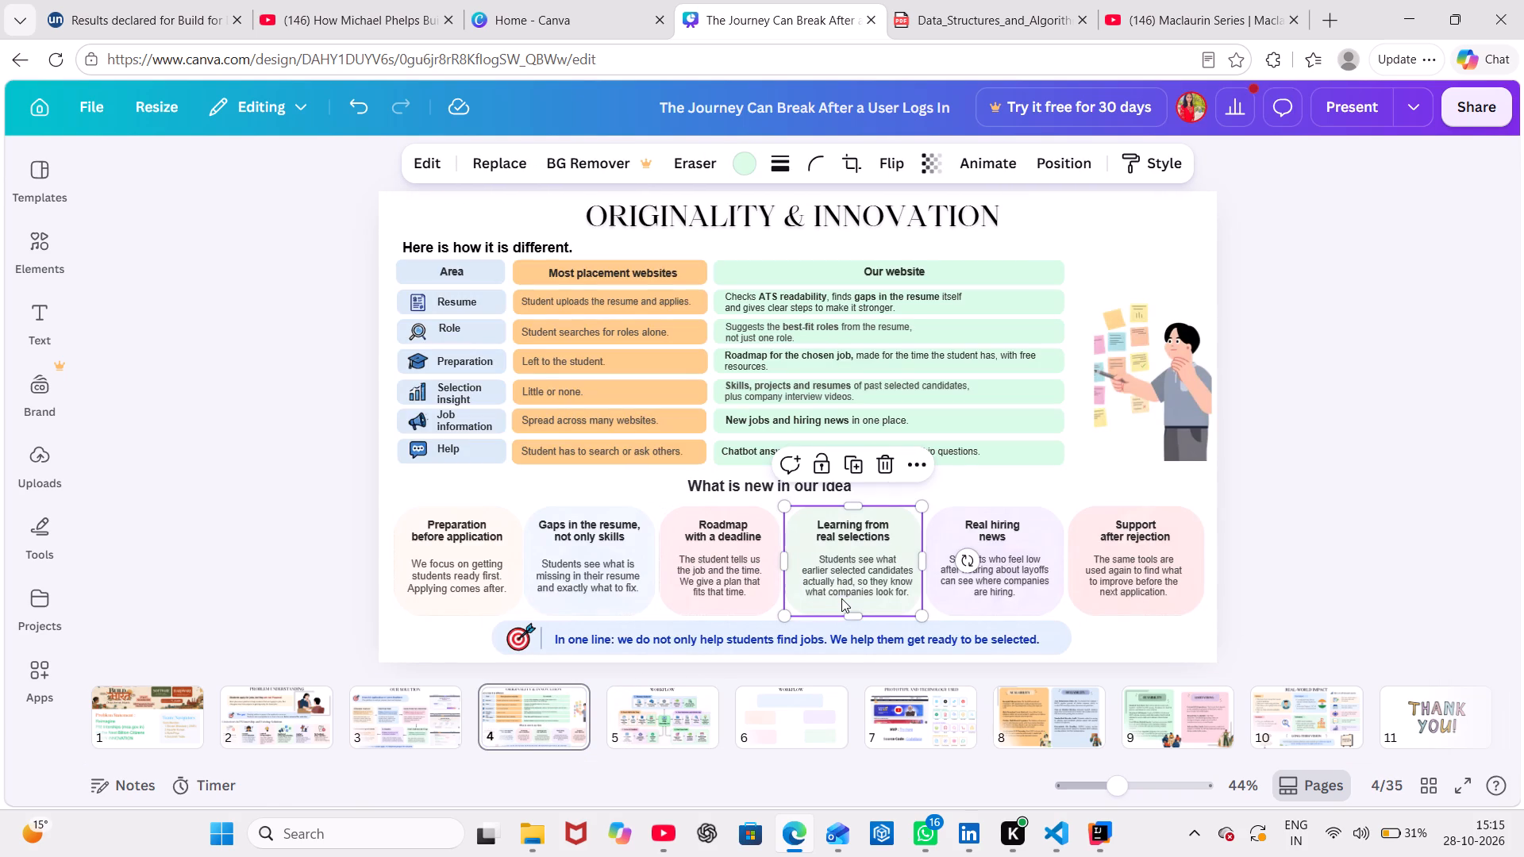
pyautogui.click(793, 712)
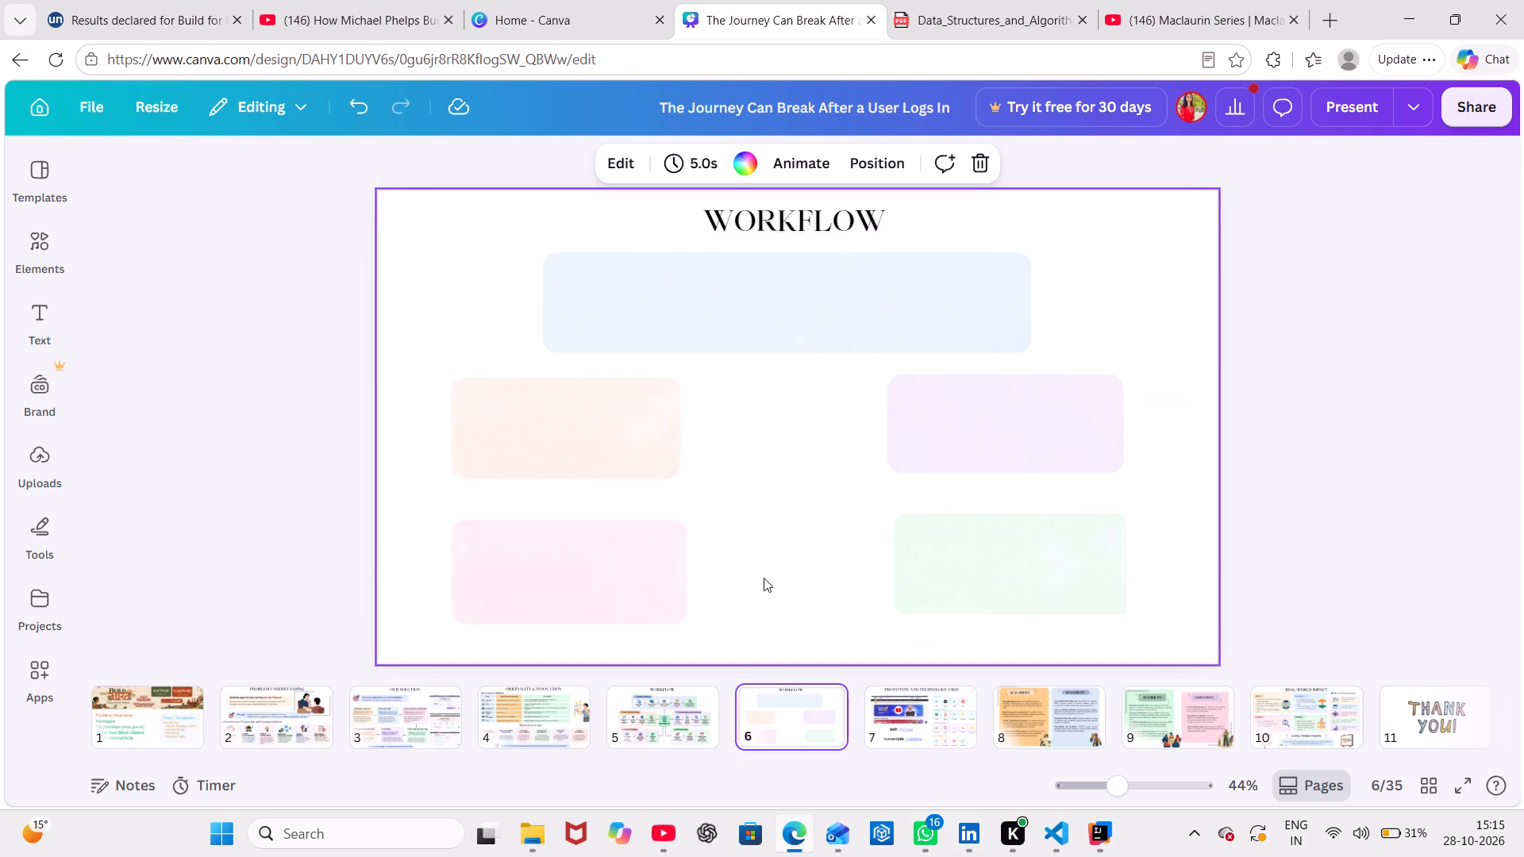
pyautogui.hotkey('ctrl', 'v')
pyautogui.moveTo(856, 539); pyautogui.dragTo(790, 484)
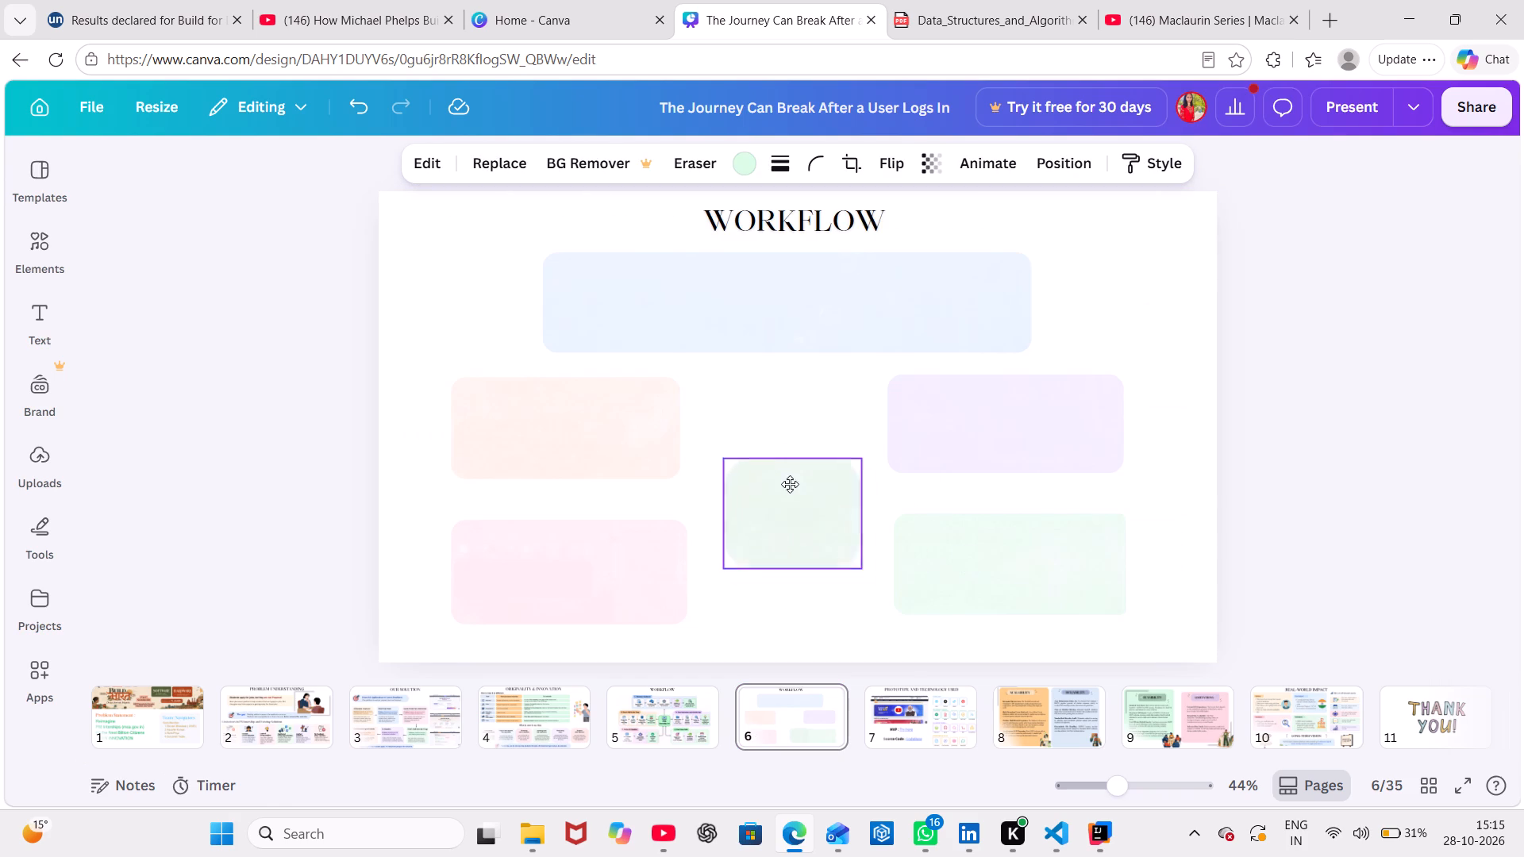
pyautogui.moveTo(790, 484); pyautogui.dragTo(783, 467)
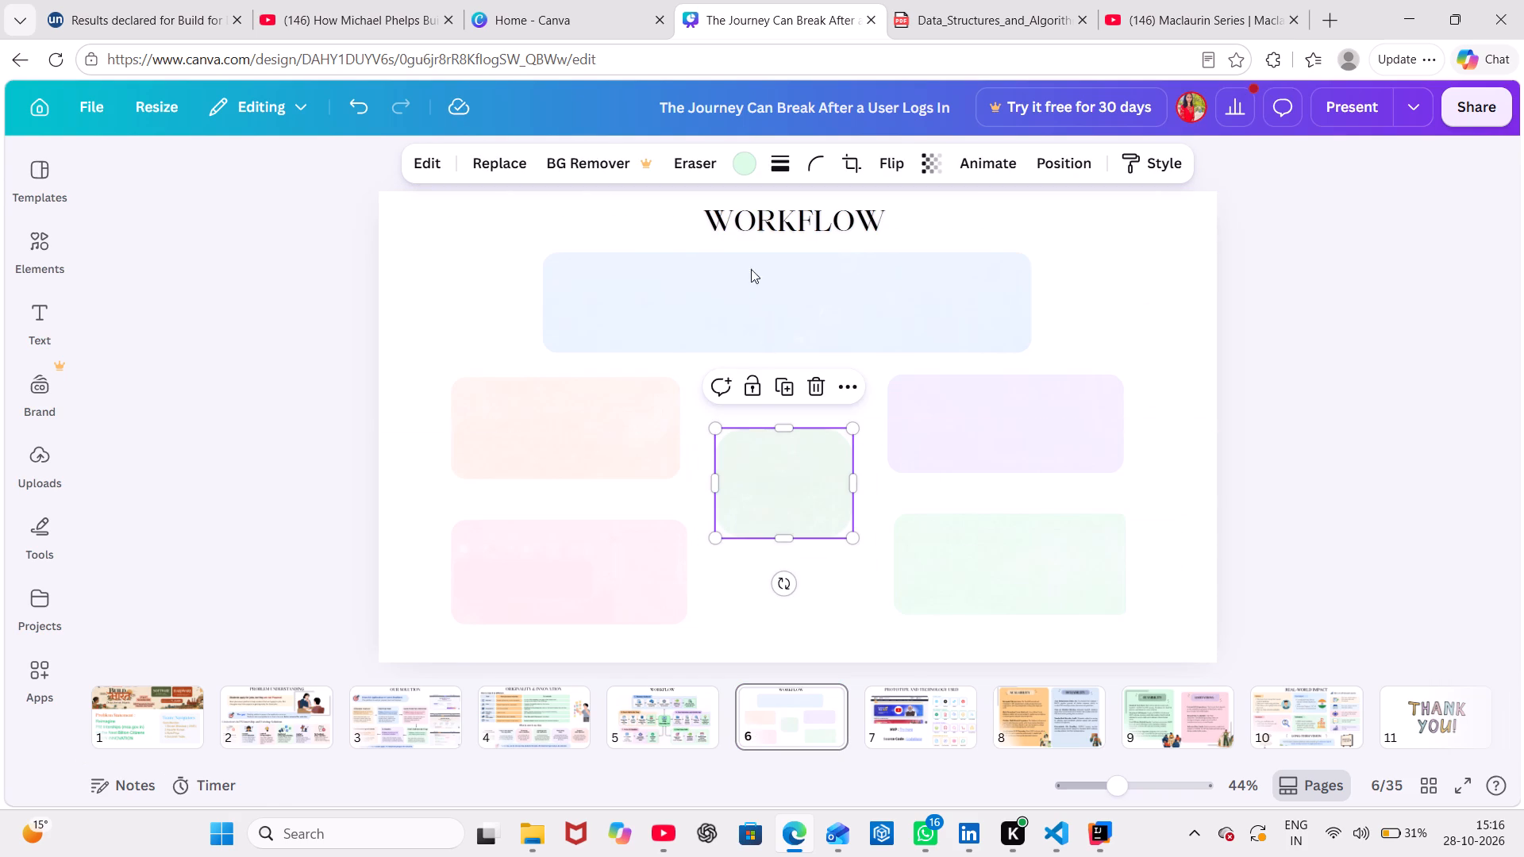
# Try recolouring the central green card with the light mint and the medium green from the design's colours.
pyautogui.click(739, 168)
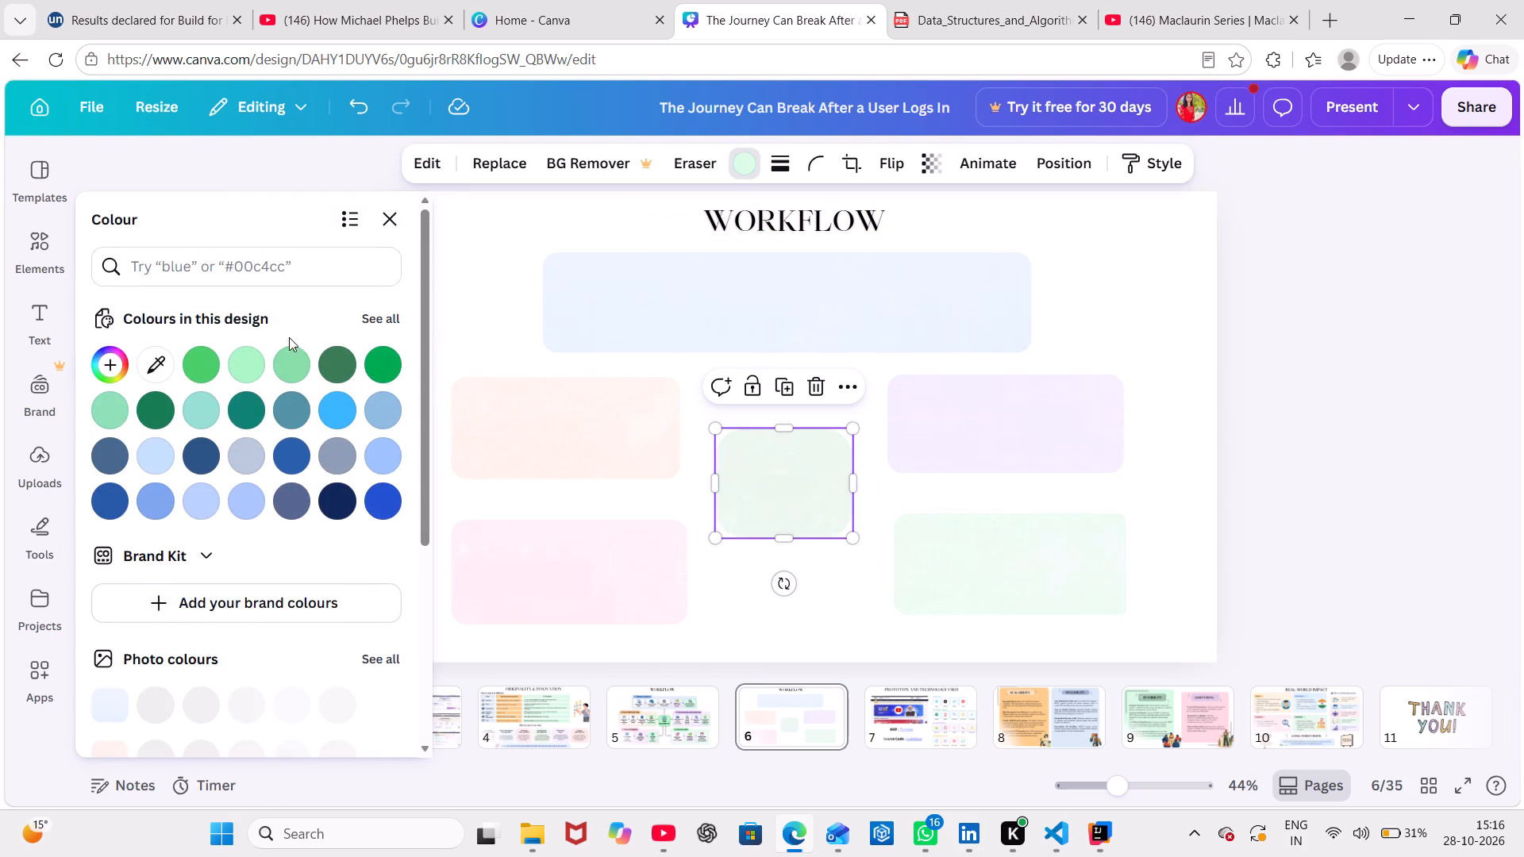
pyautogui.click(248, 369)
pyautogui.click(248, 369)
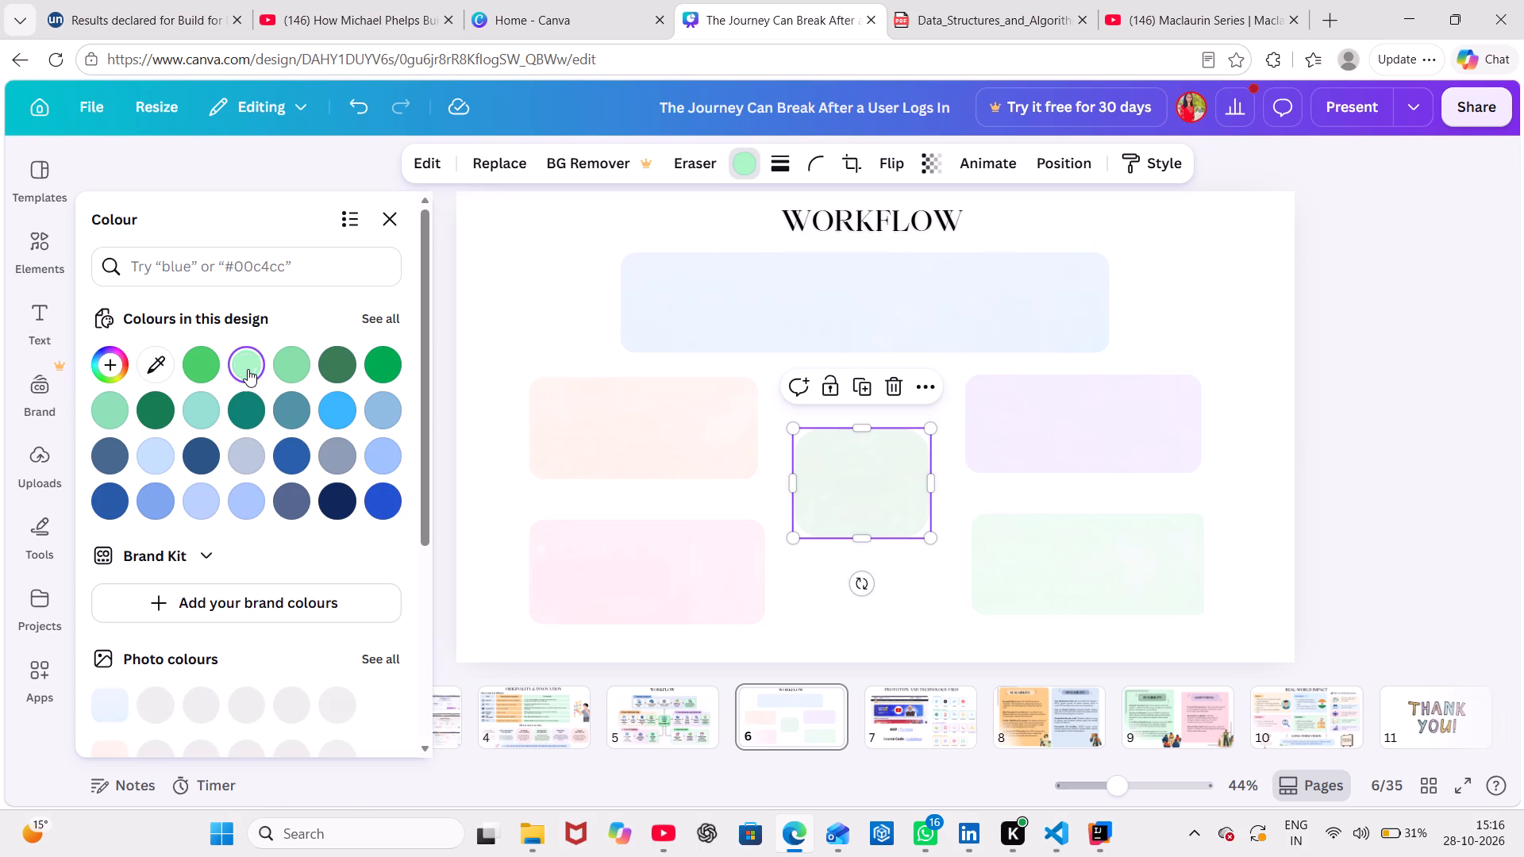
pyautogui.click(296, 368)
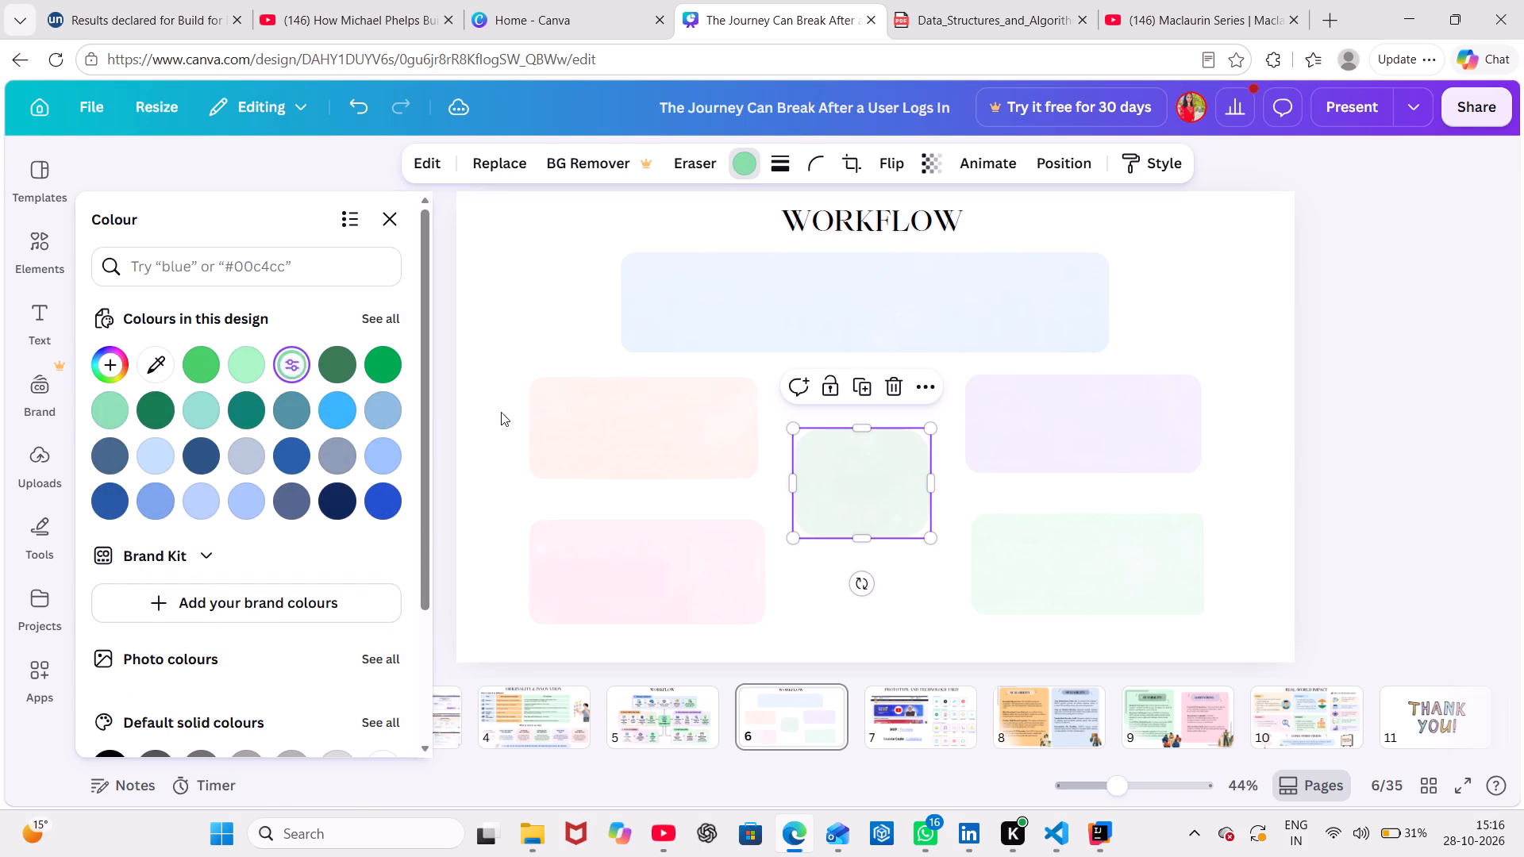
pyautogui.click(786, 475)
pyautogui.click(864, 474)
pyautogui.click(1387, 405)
# Recolour the central green card to the design's light mint green and apply the colour replacement throughout the design.
pyautogui.click(754, 486)
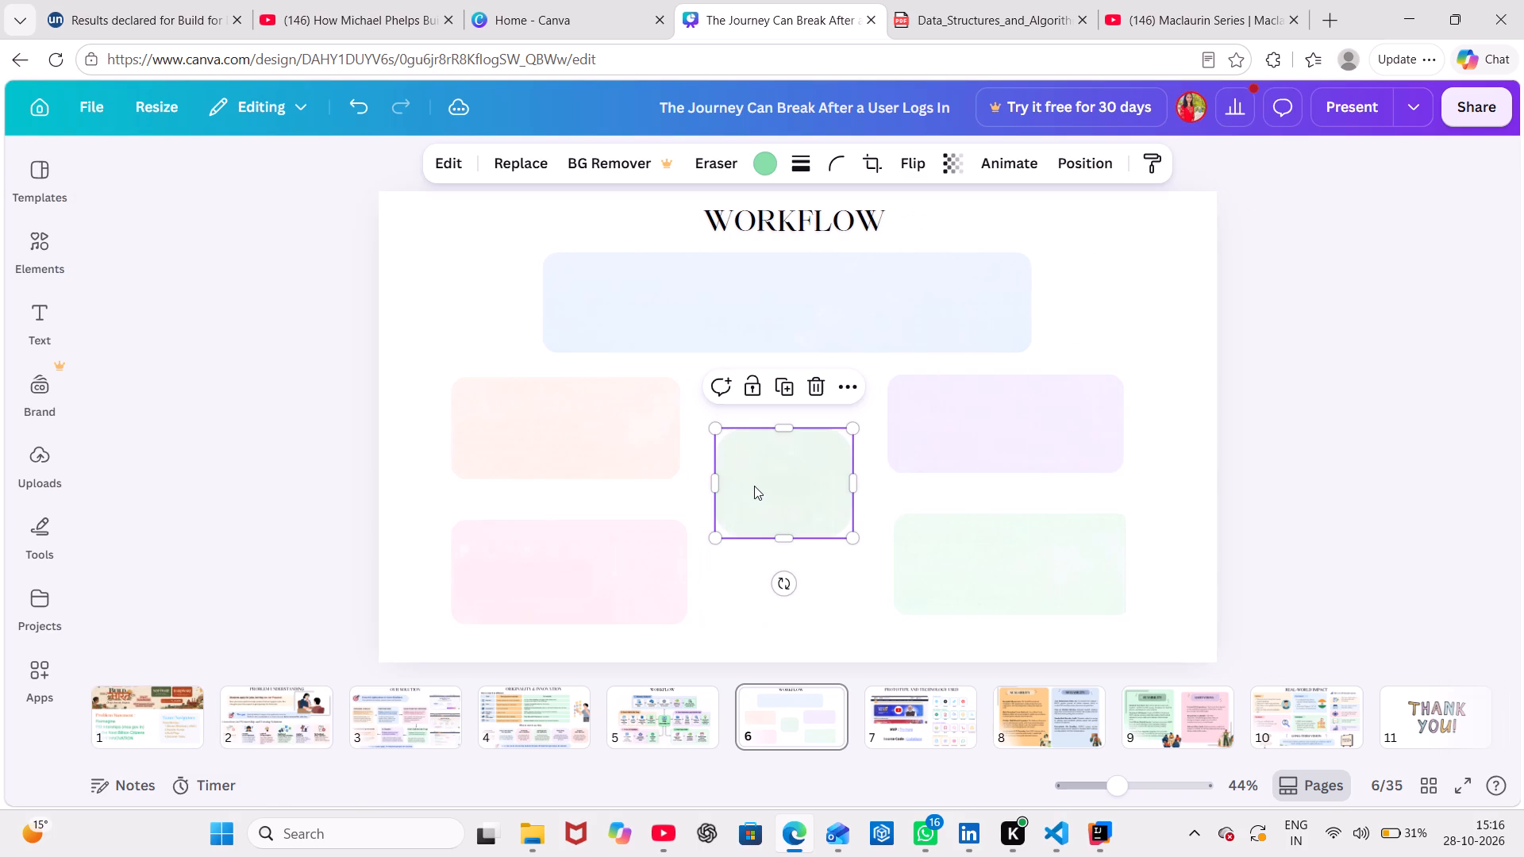
pyautogui.click(764, 161)
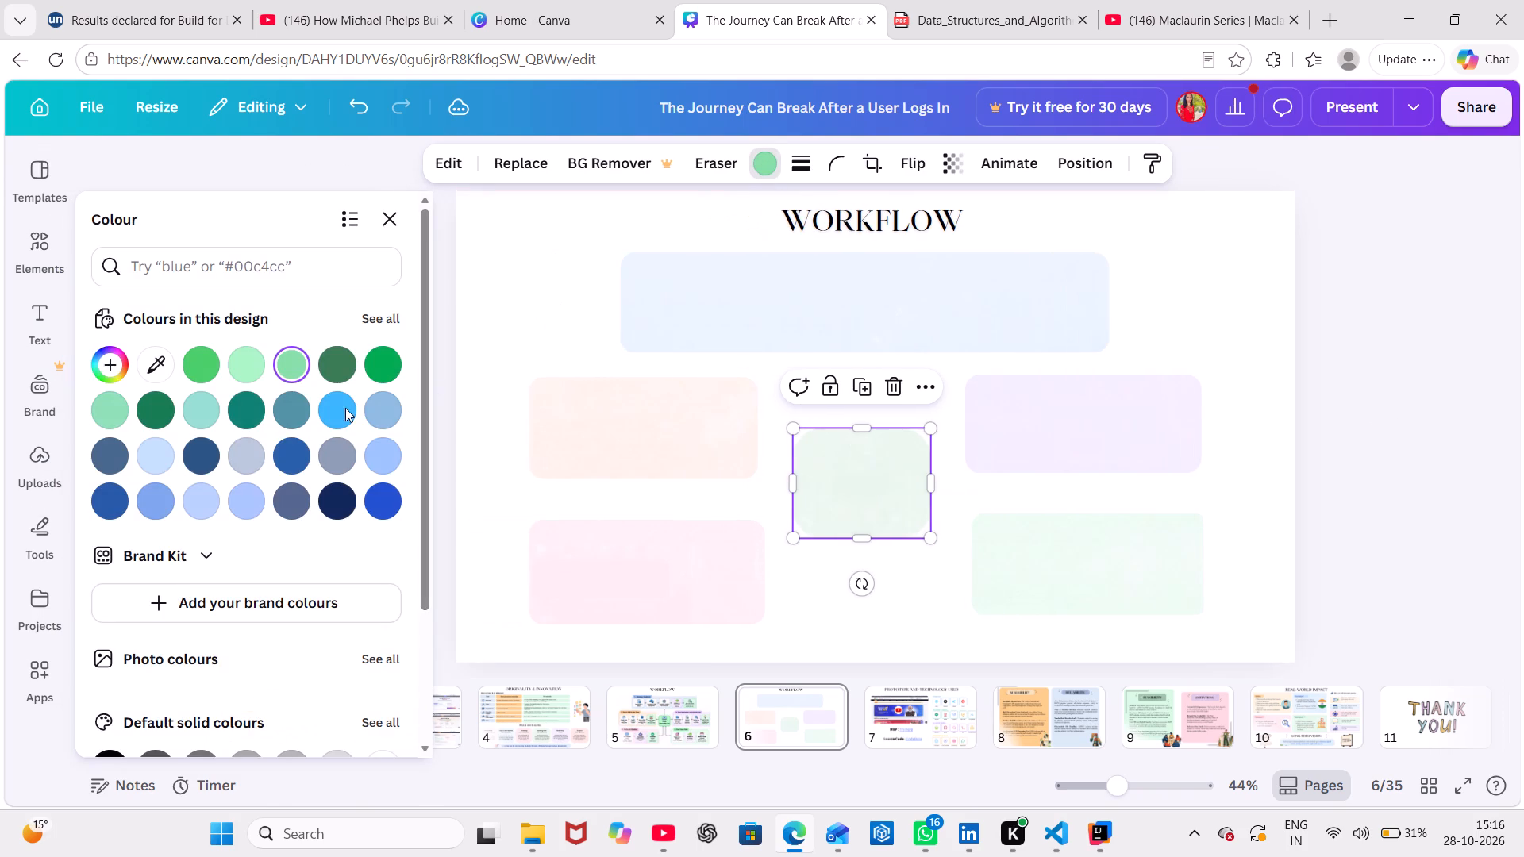
pyautogui.click(250, 365)
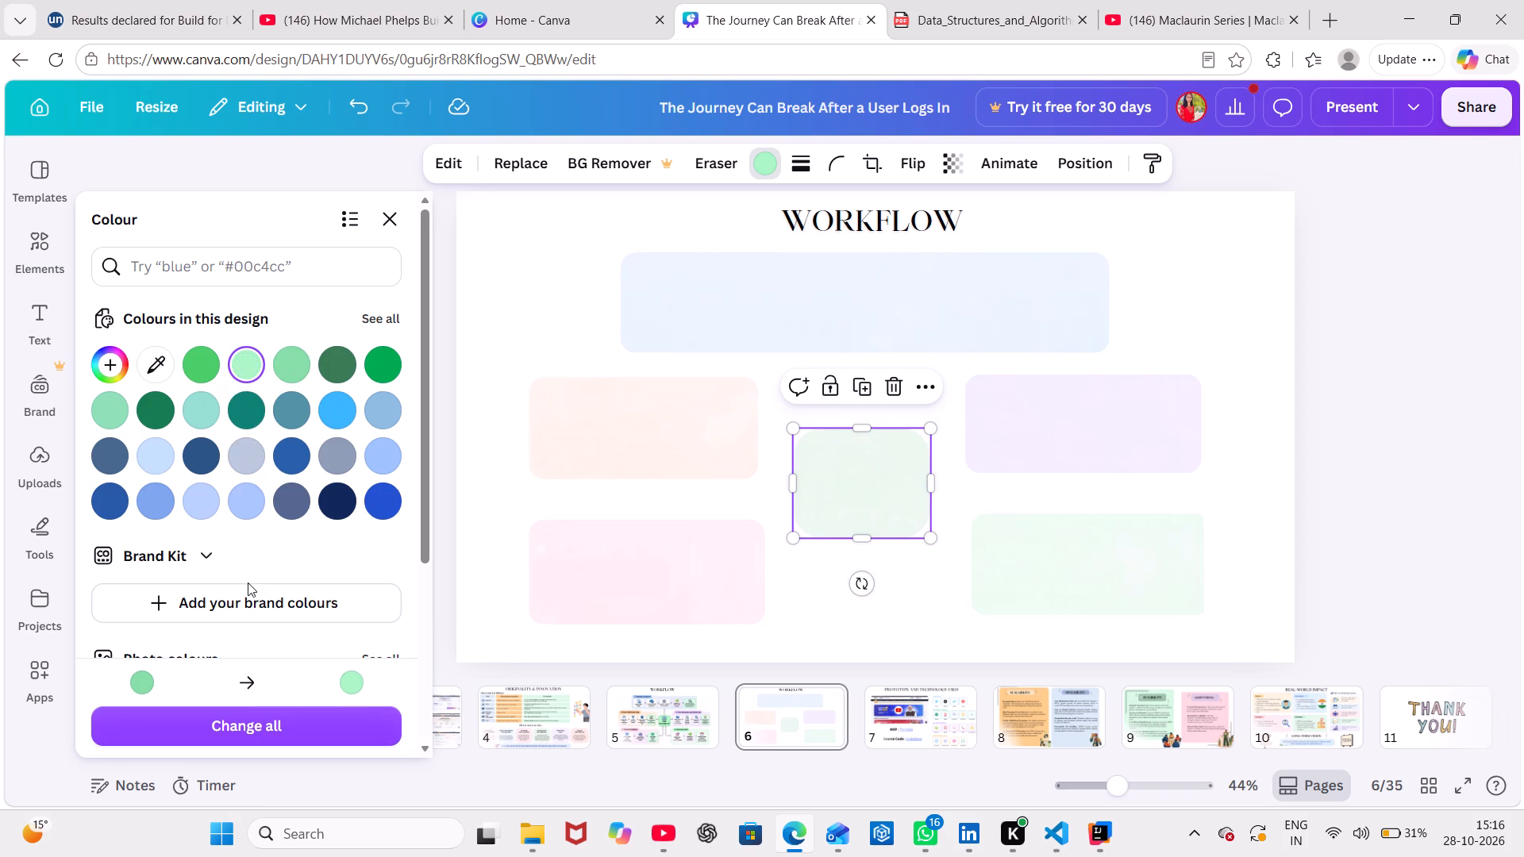
pyautogui.click(230, 728)
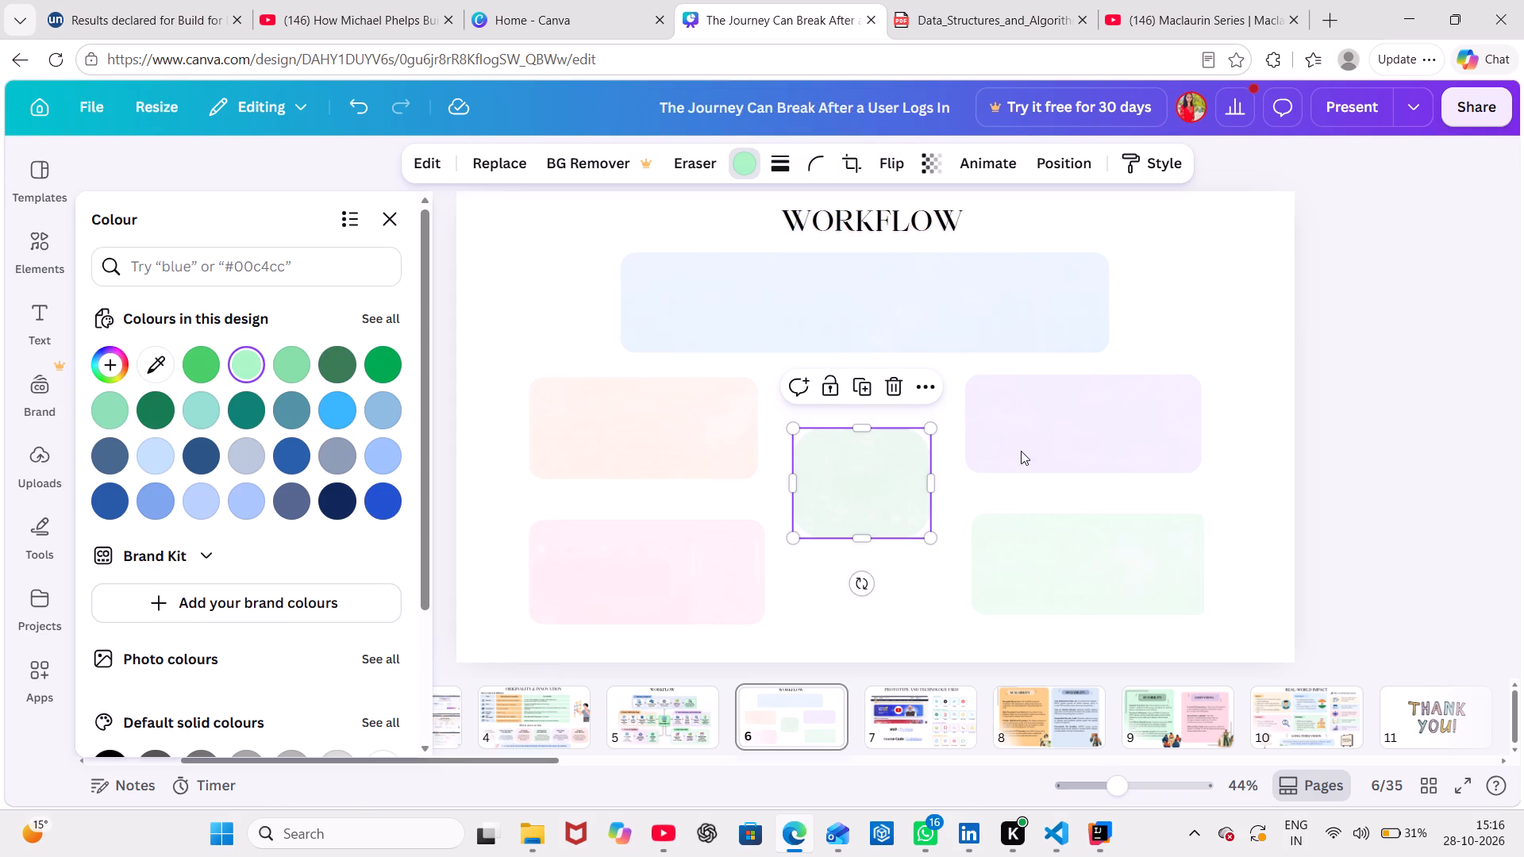
pyautogui.click(1364, 344)
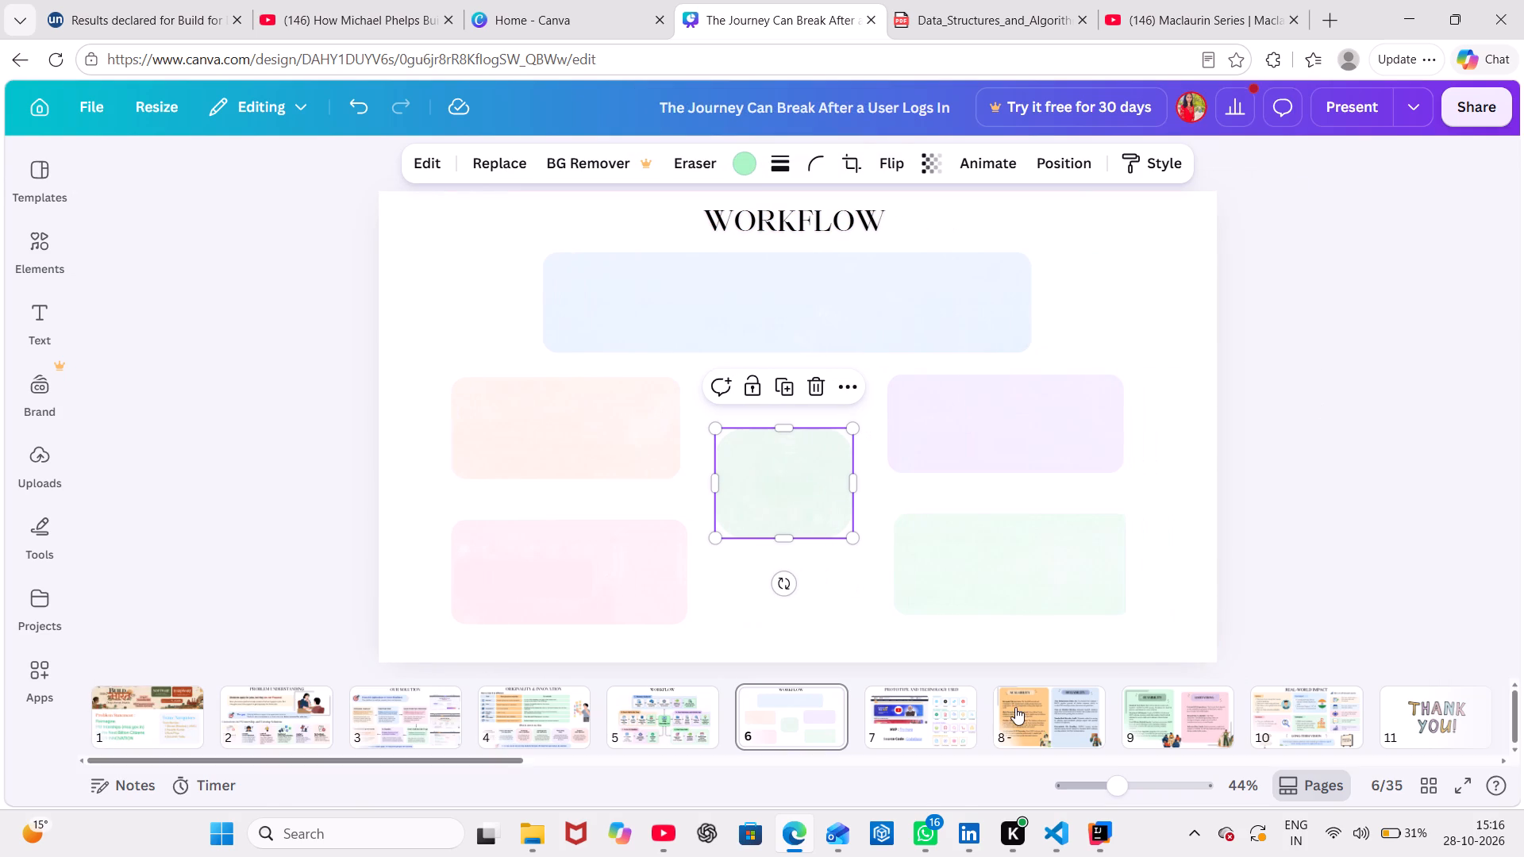
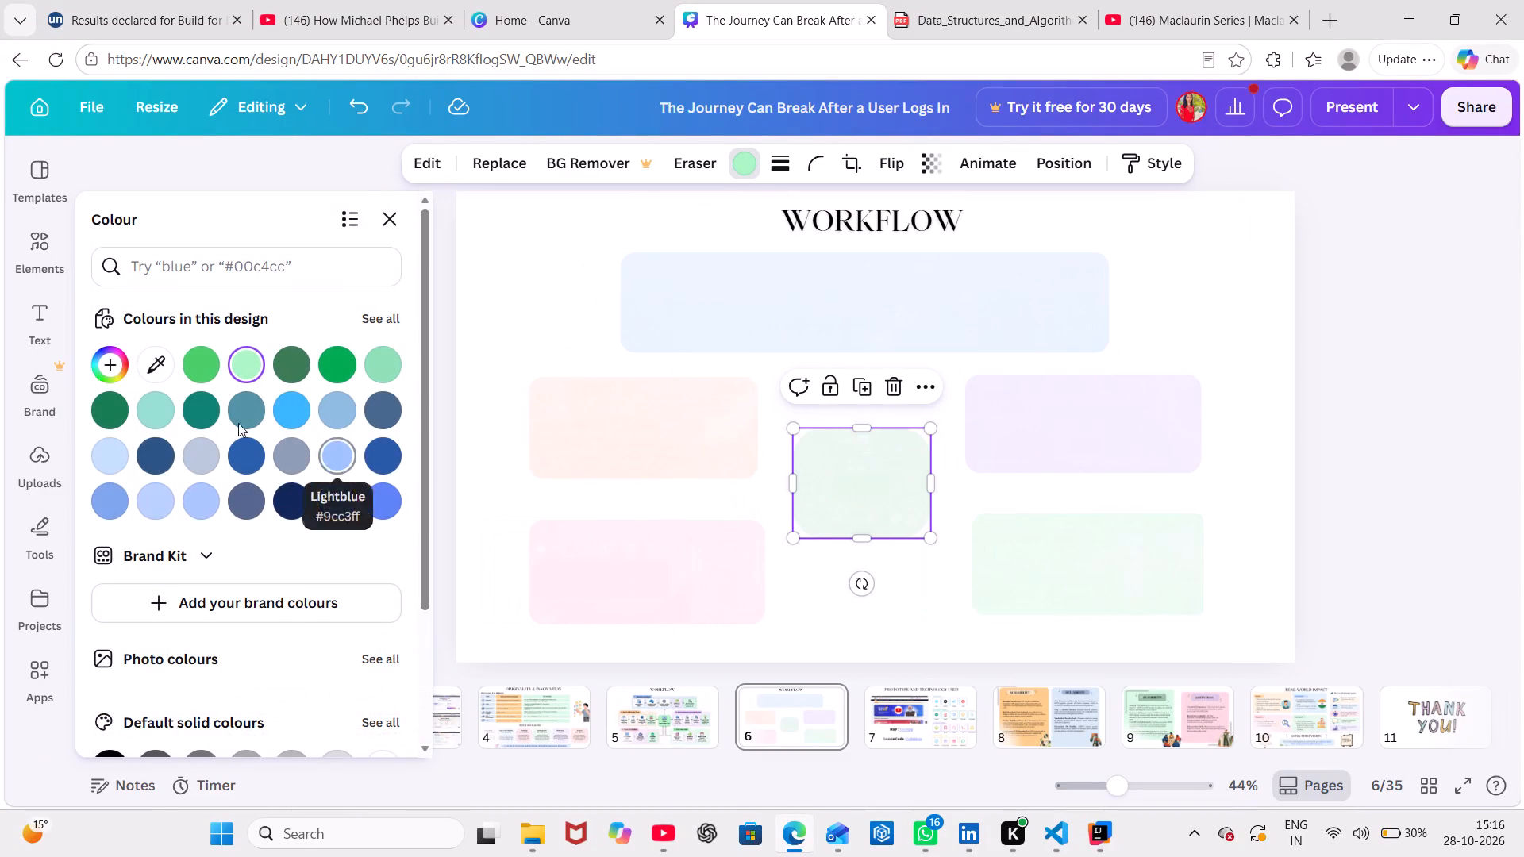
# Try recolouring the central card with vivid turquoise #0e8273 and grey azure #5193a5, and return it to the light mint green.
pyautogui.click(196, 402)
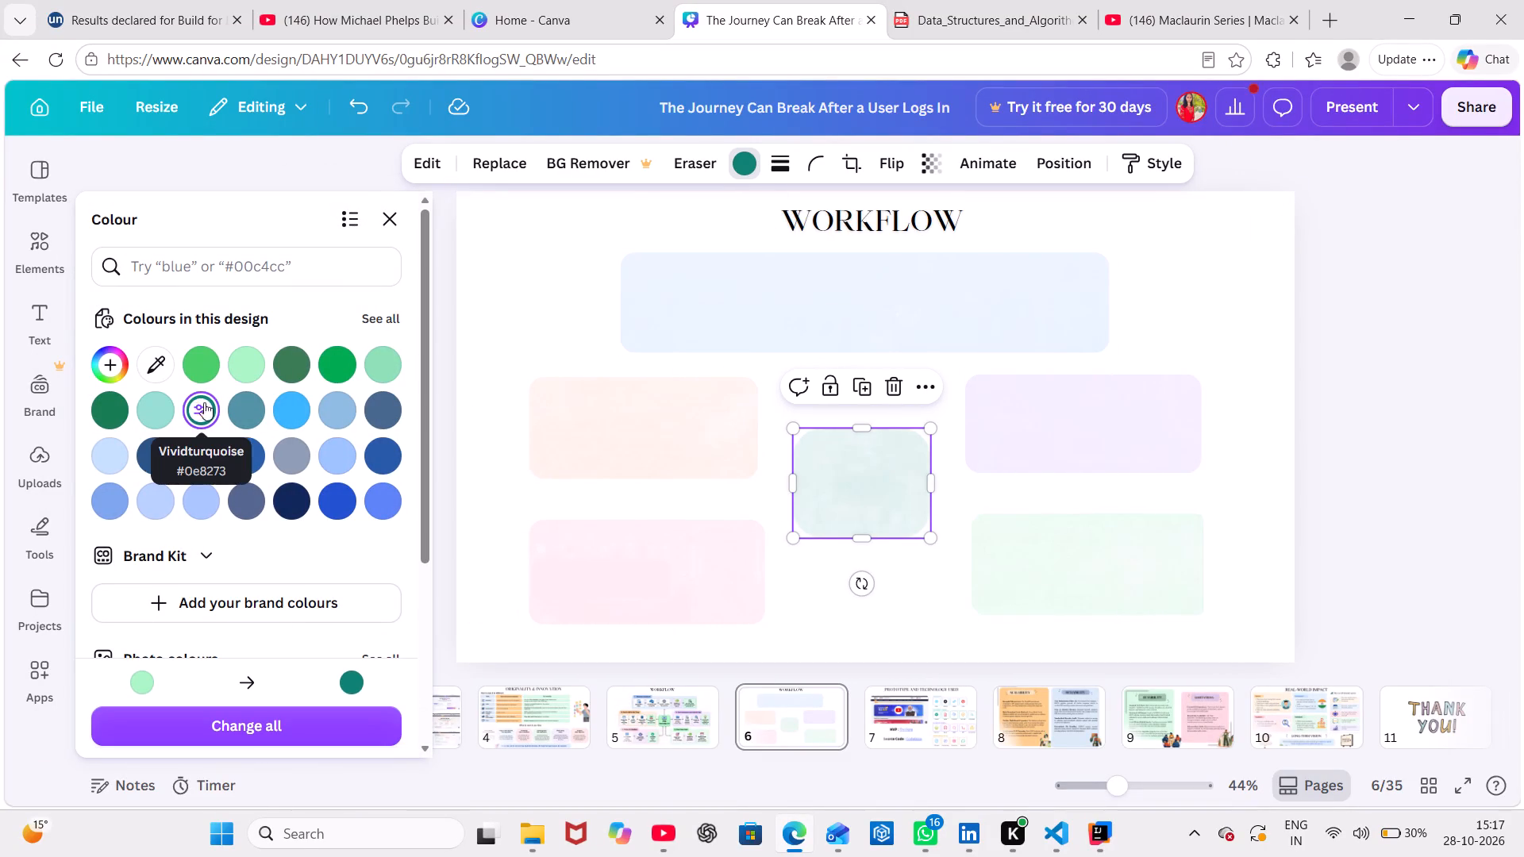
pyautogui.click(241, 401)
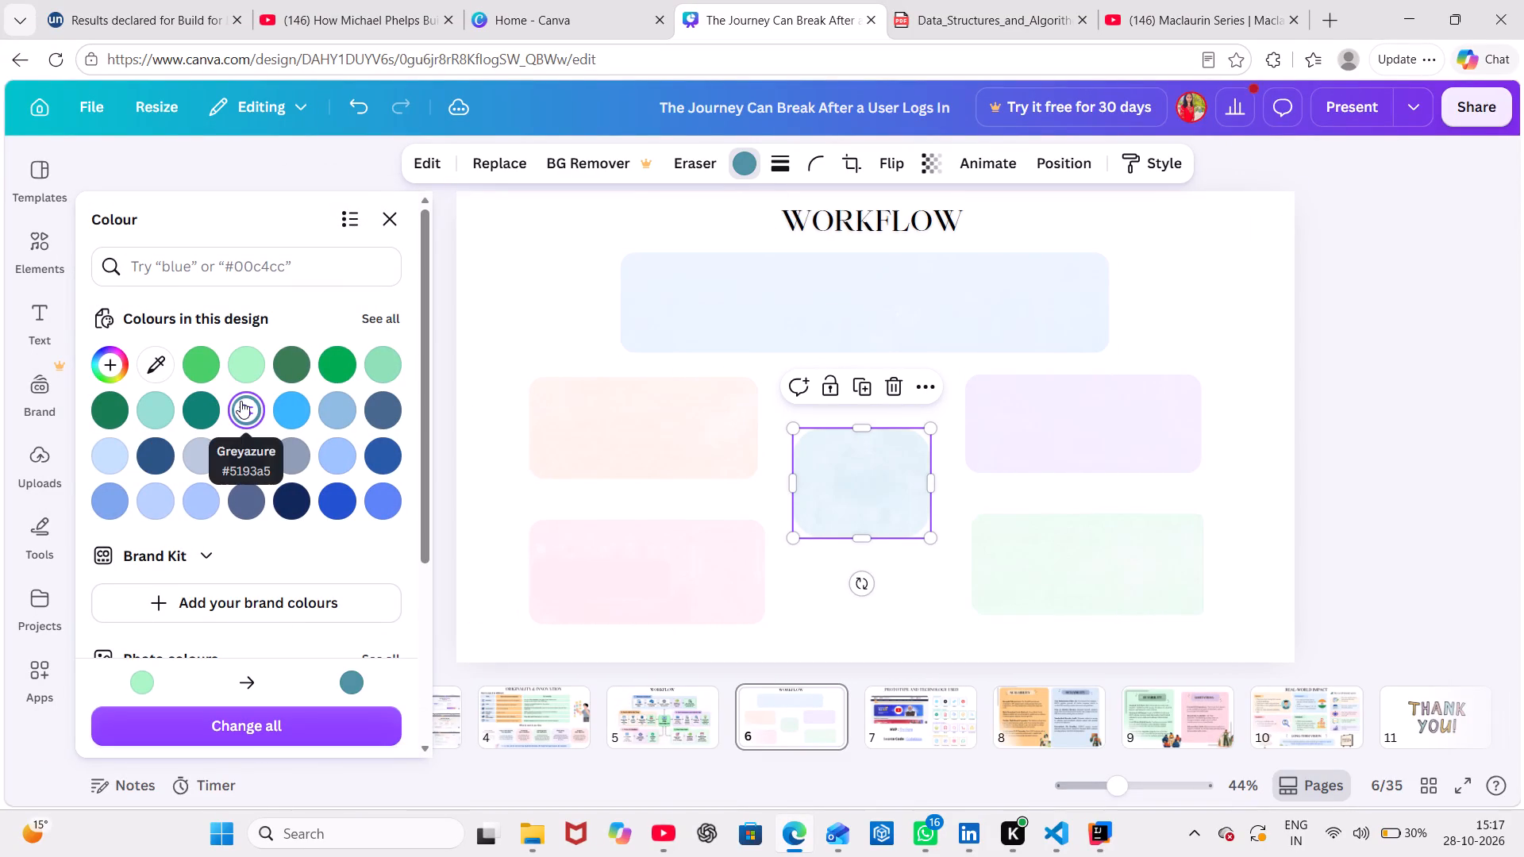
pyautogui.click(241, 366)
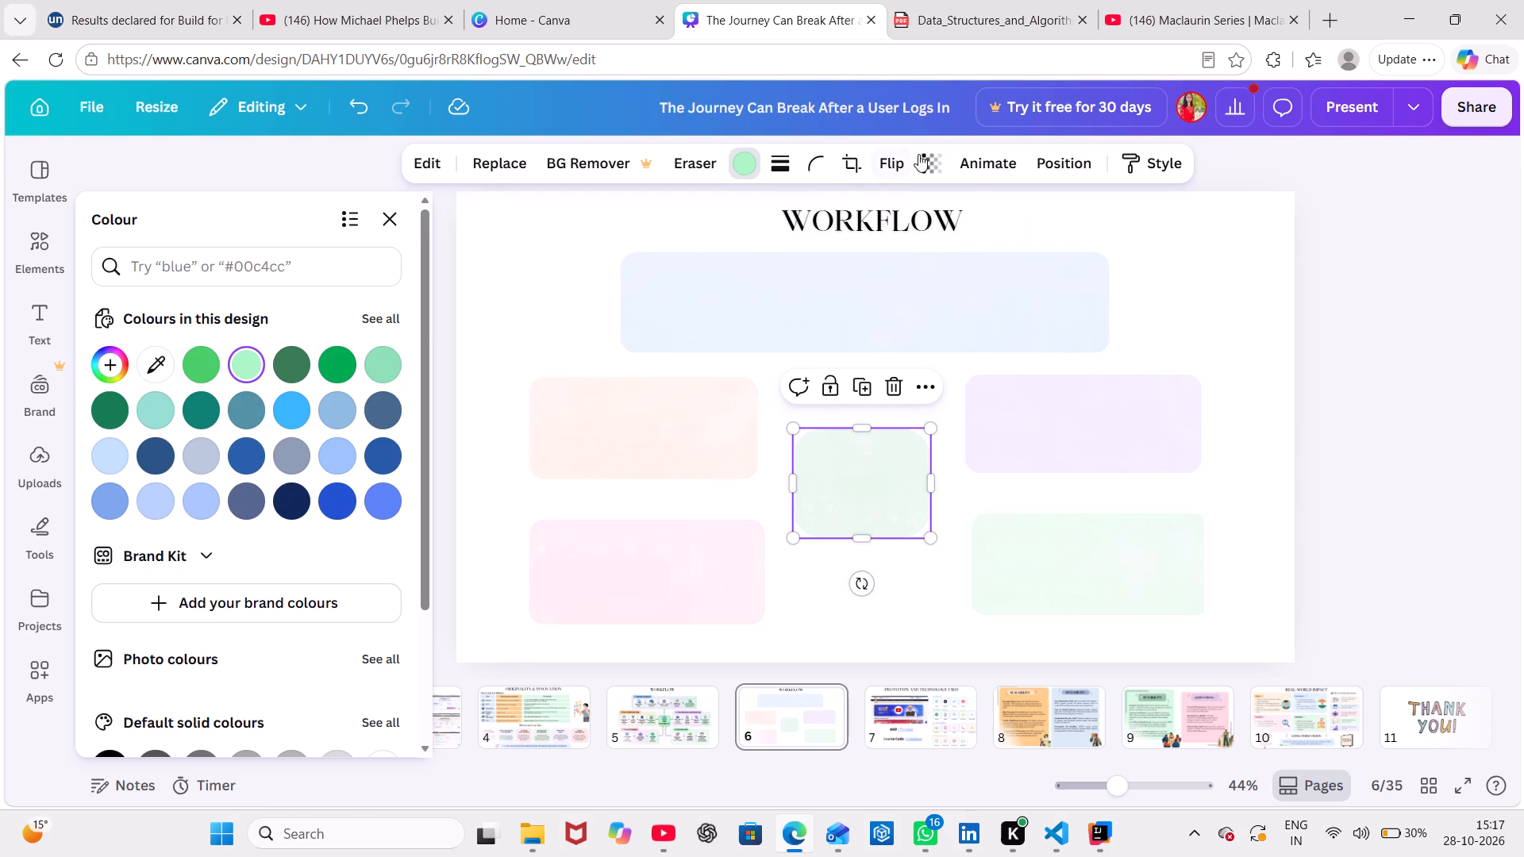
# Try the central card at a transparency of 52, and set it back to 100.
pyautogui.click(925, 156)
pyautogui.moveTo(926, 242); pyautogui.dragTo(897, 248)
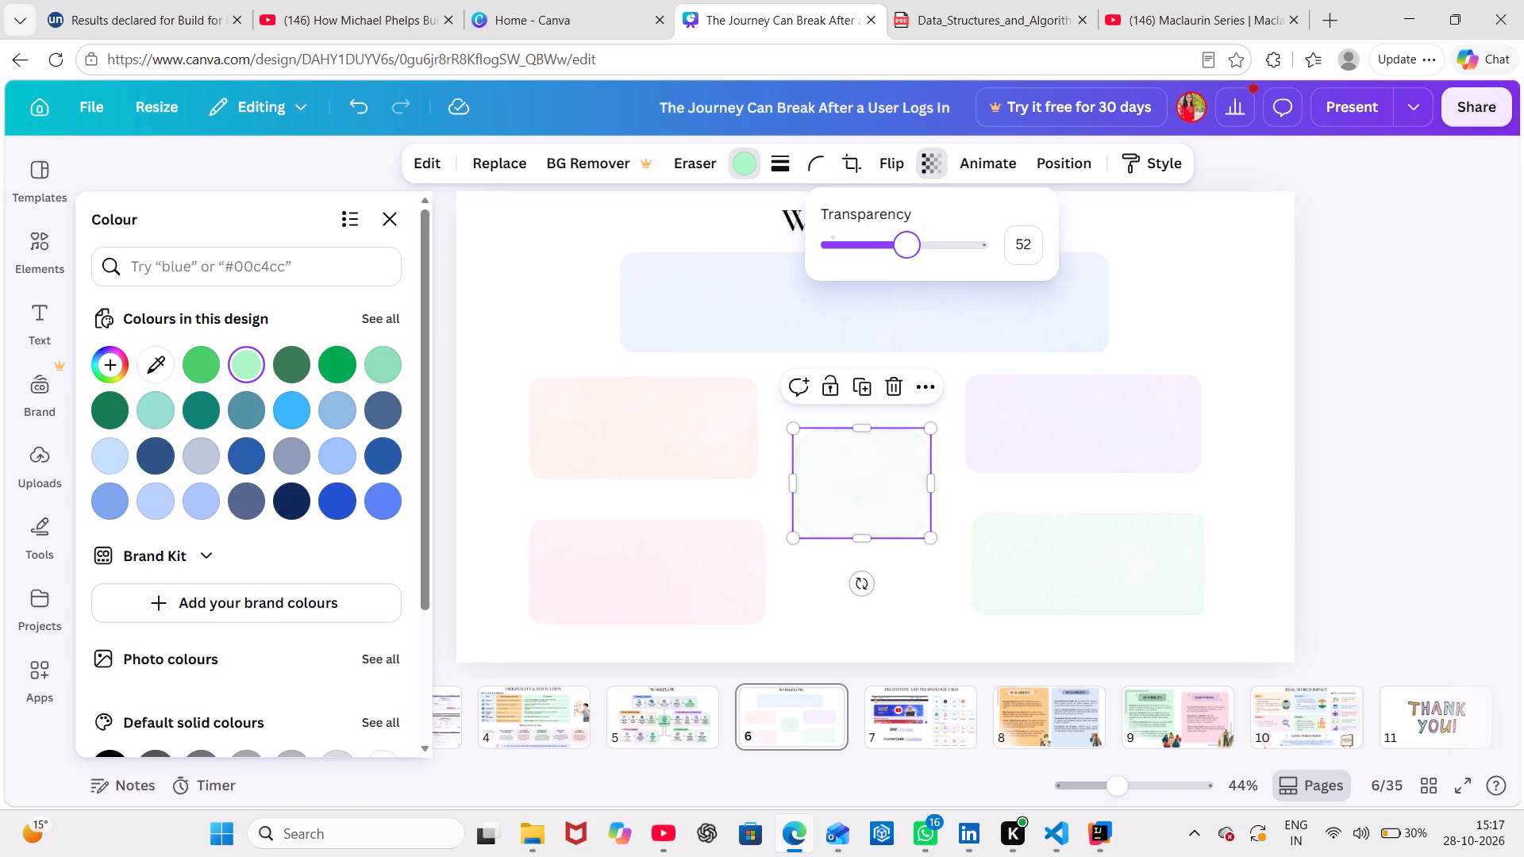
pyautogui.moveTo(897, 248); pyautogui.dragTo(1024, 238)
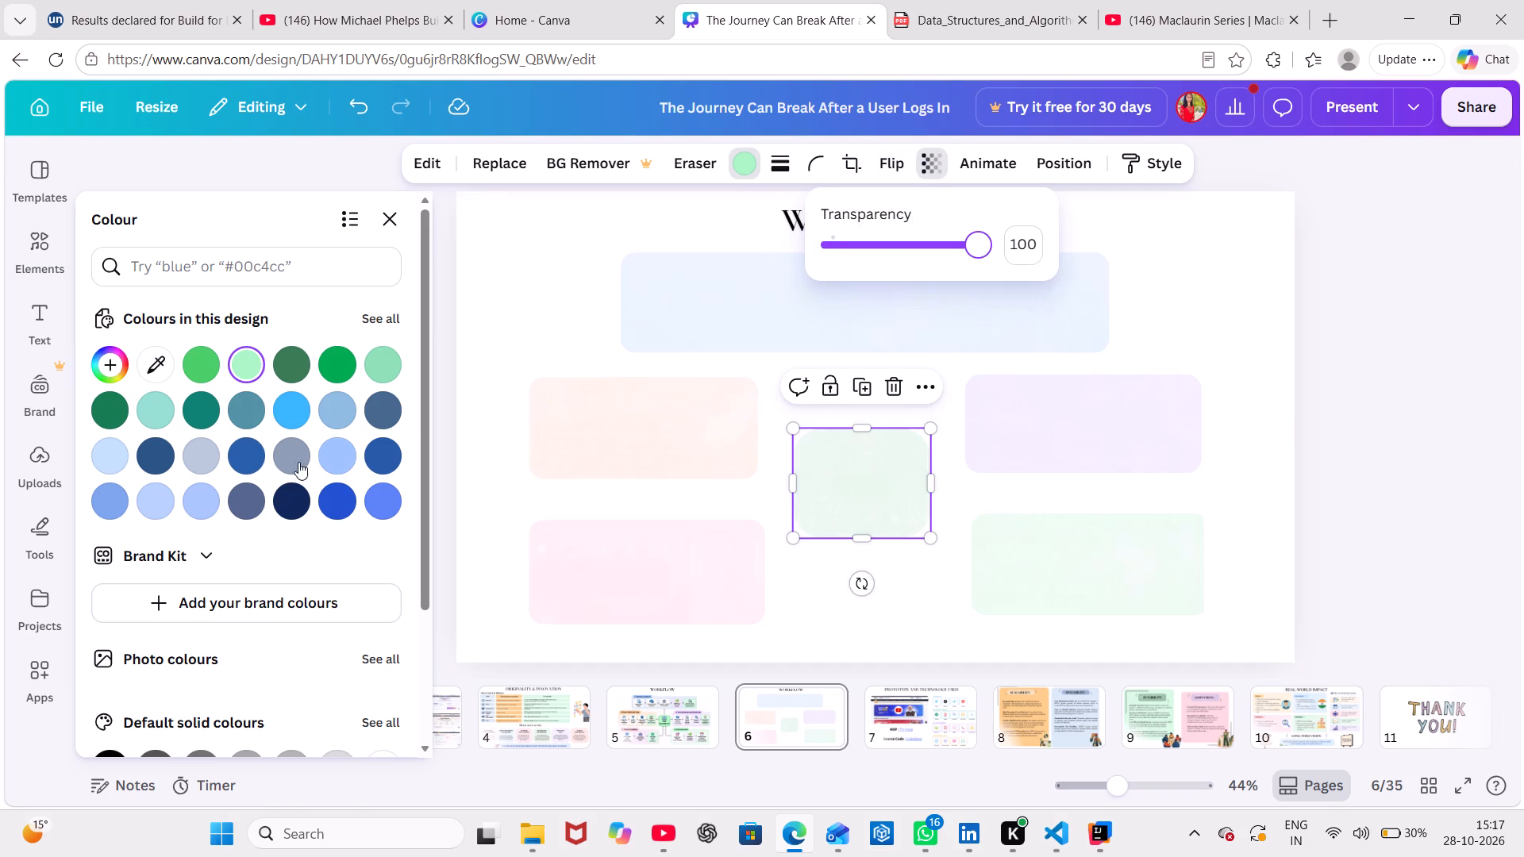
# Try blue, vivid turquoise #0e8273 and green #167c51 on the central card, and recolour it to grey azure #5193a5.
pyautogui.click(242, 448)
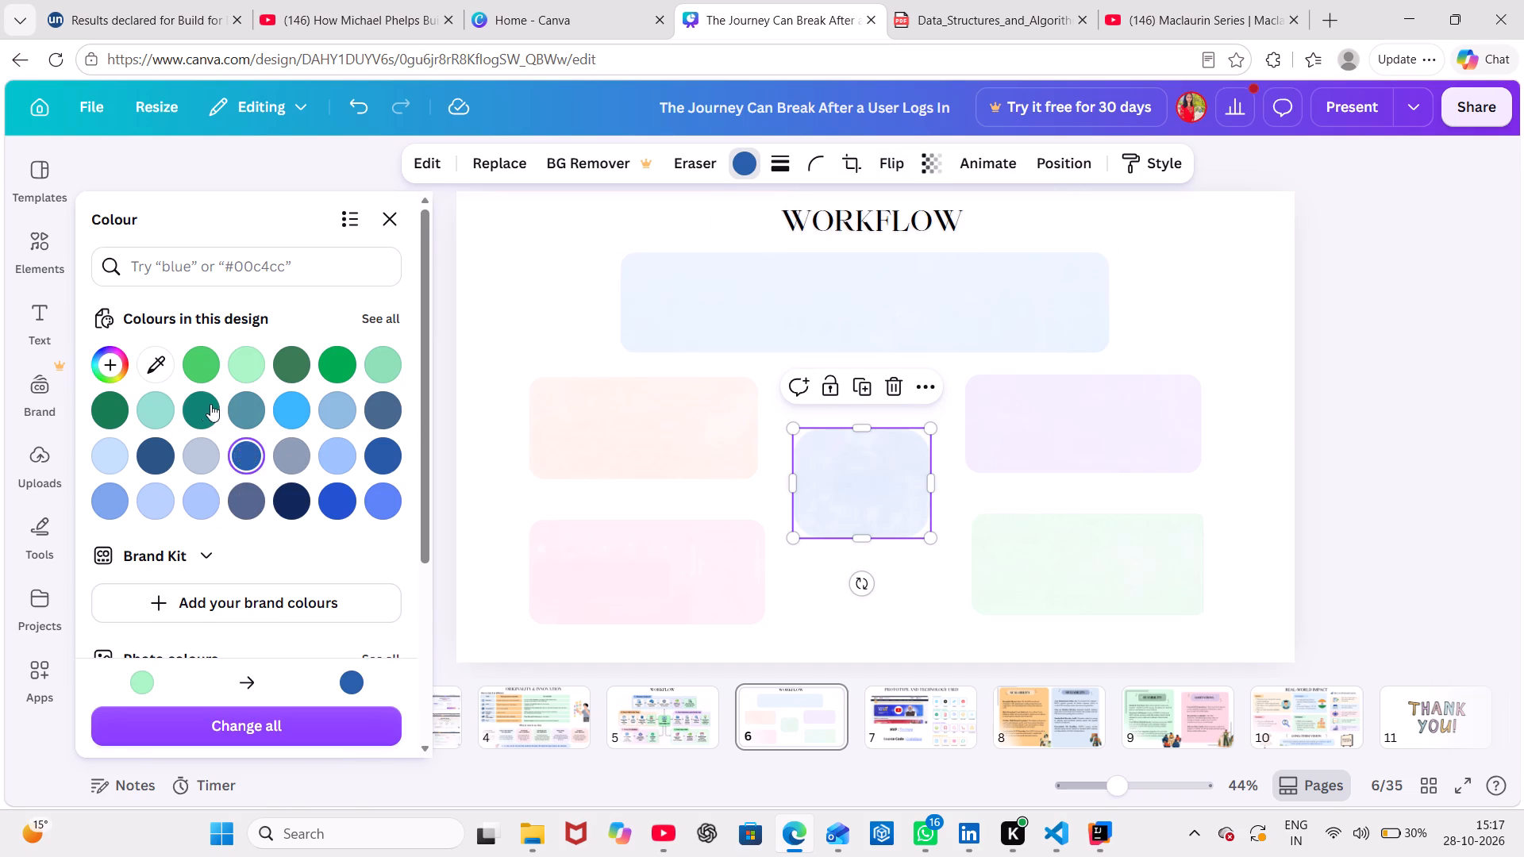
pyautogui.click(199, 405)
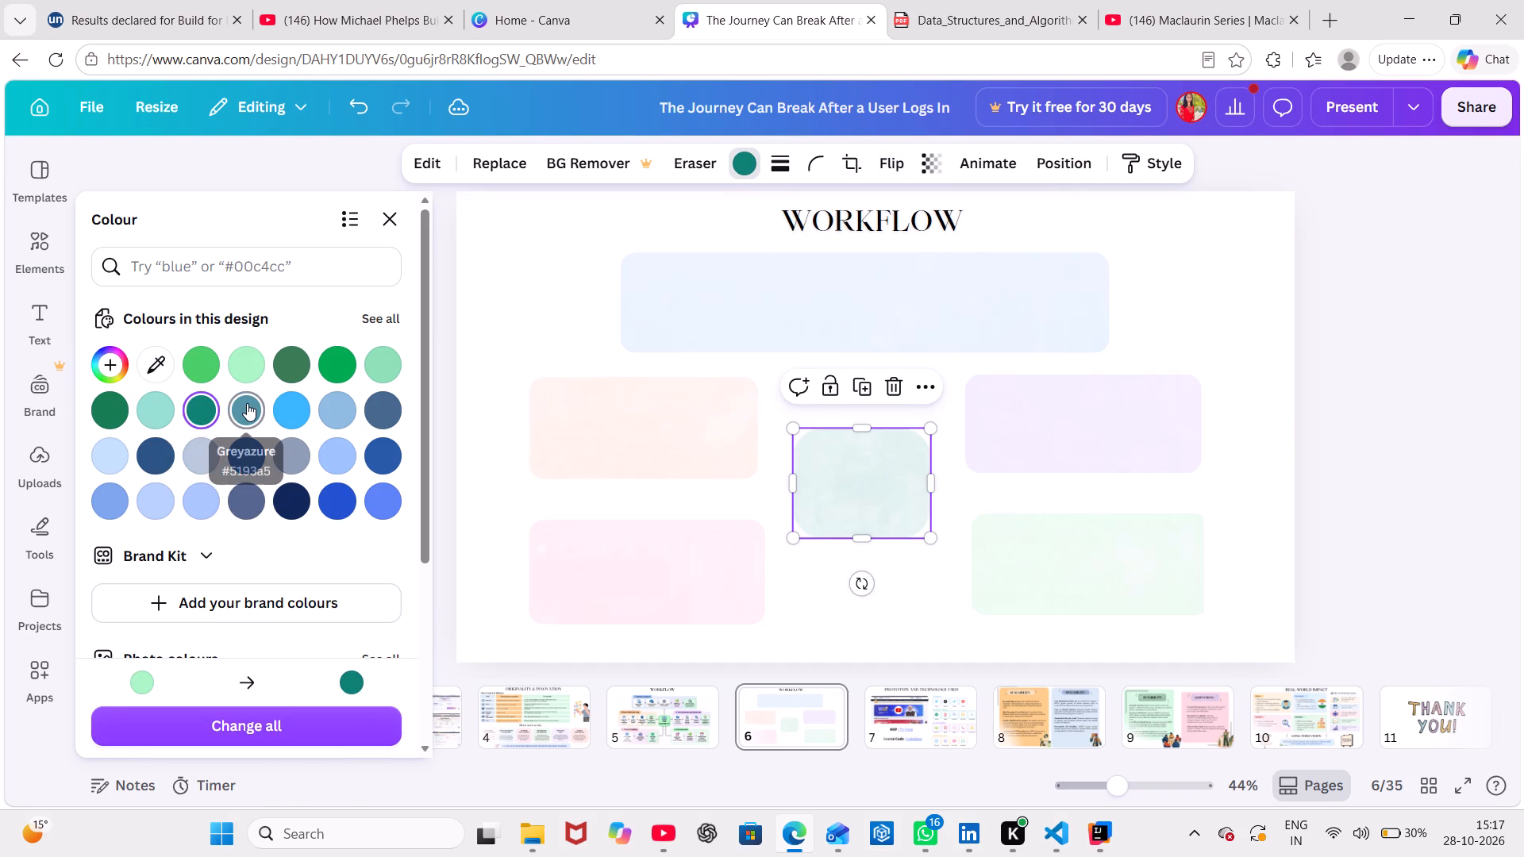
pyautogui.click(102, 402)
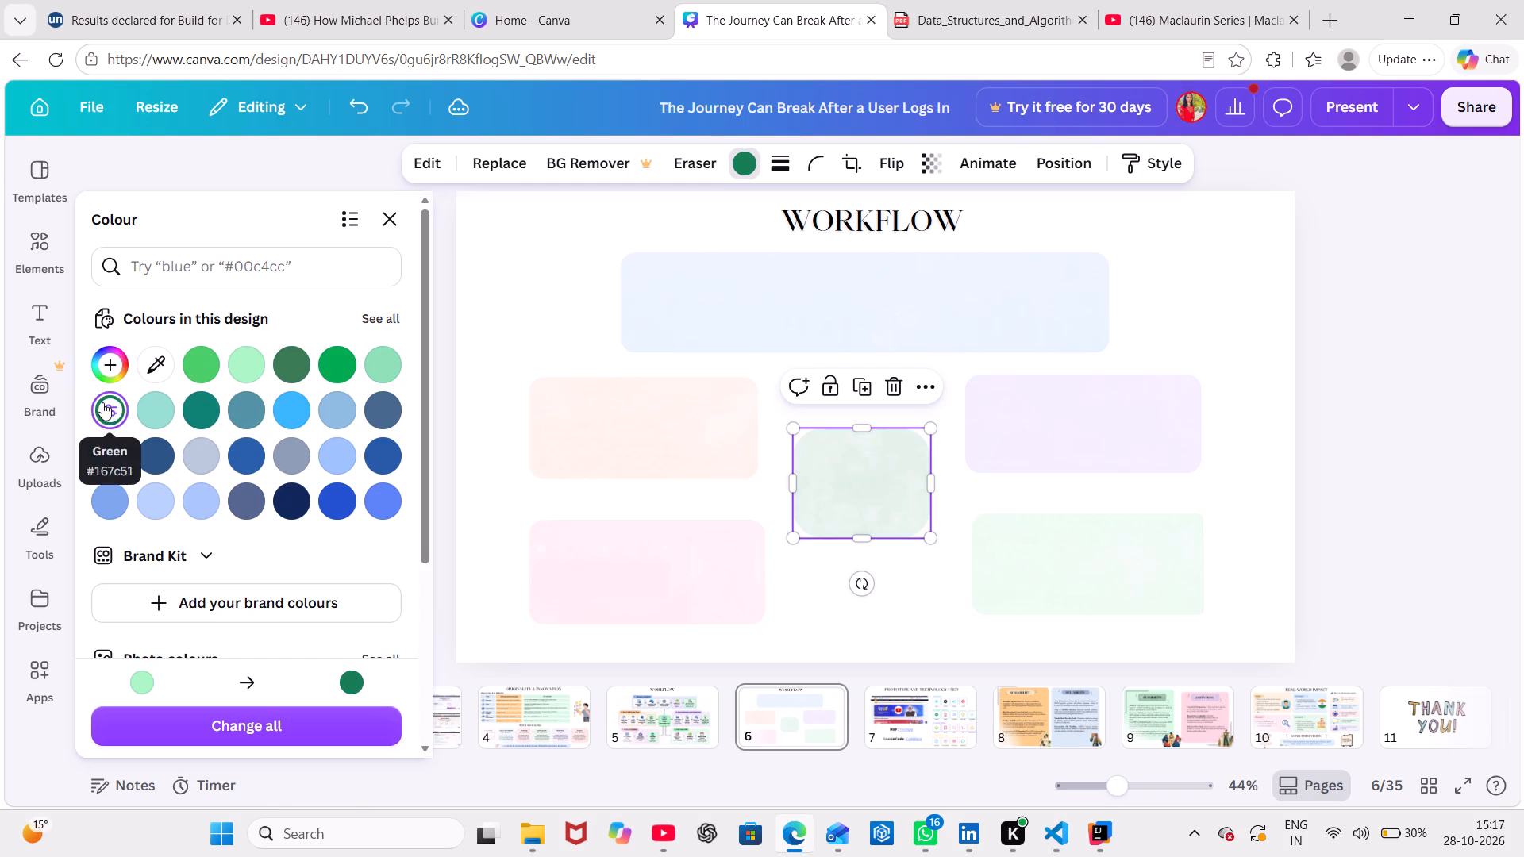
pyautogui.click(210, 409)
pyautogui.click(257, 410)
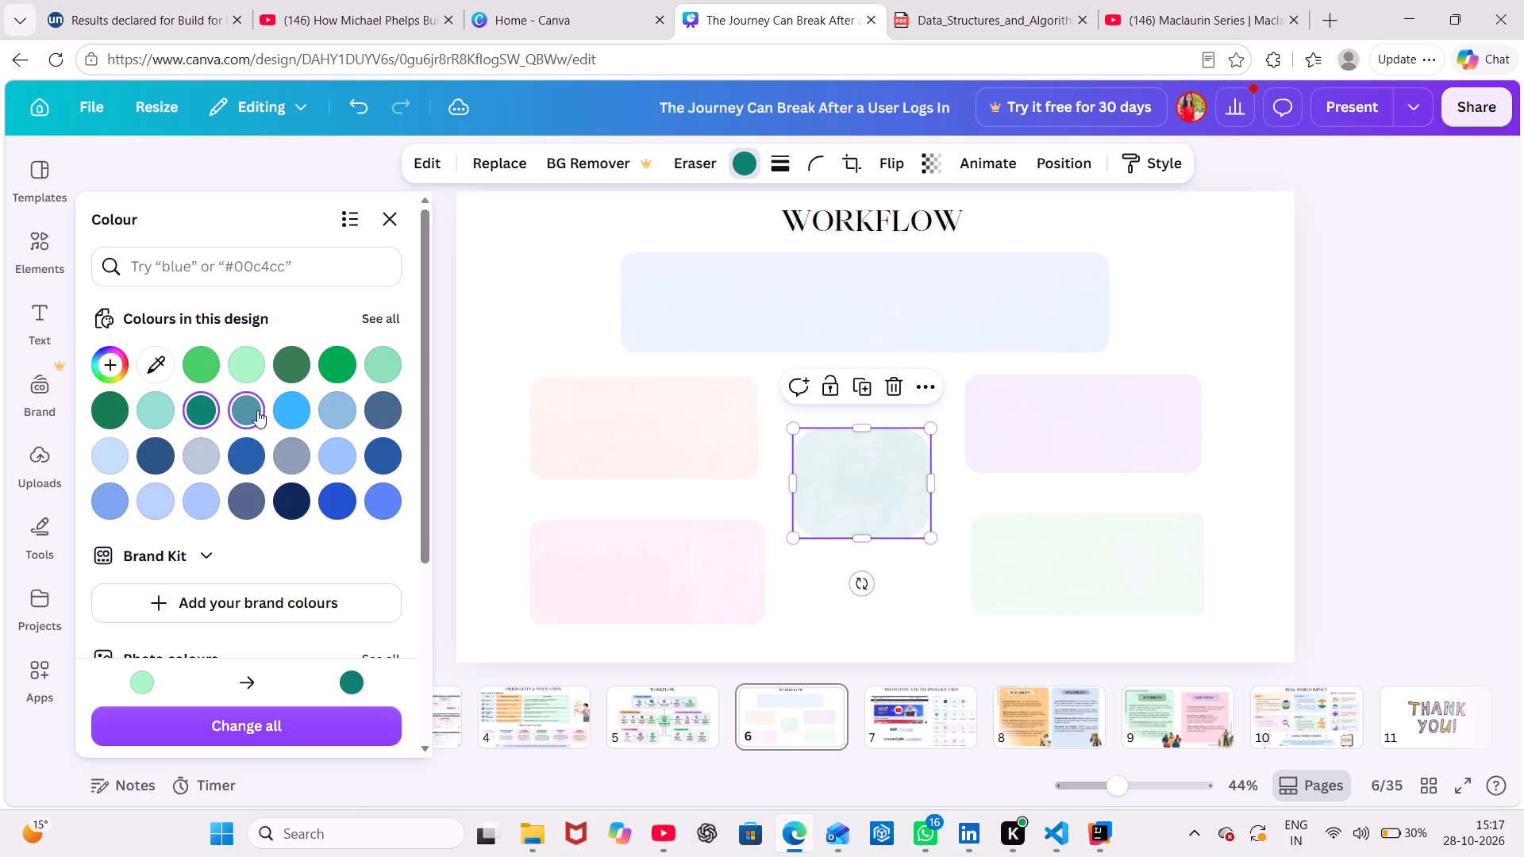
pyautogui.click(1314, 186)
pyautogui.click(1314, 186)
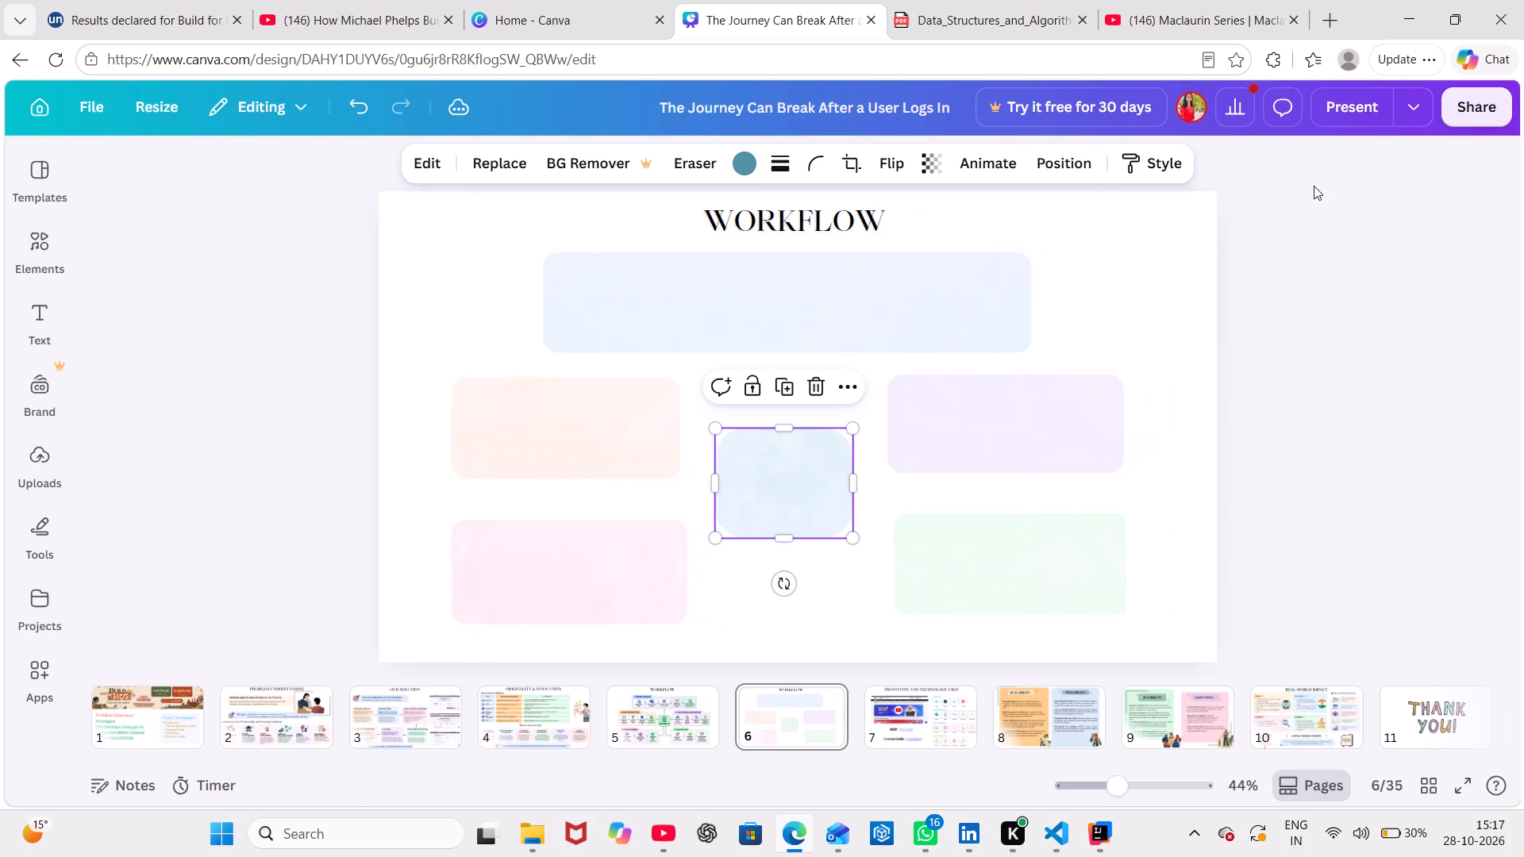
# Check the original Workflow diagram on page 5 for reference and return to page 6.
pyautogui.click(922, 709)
pyautogui.click(676, 723)
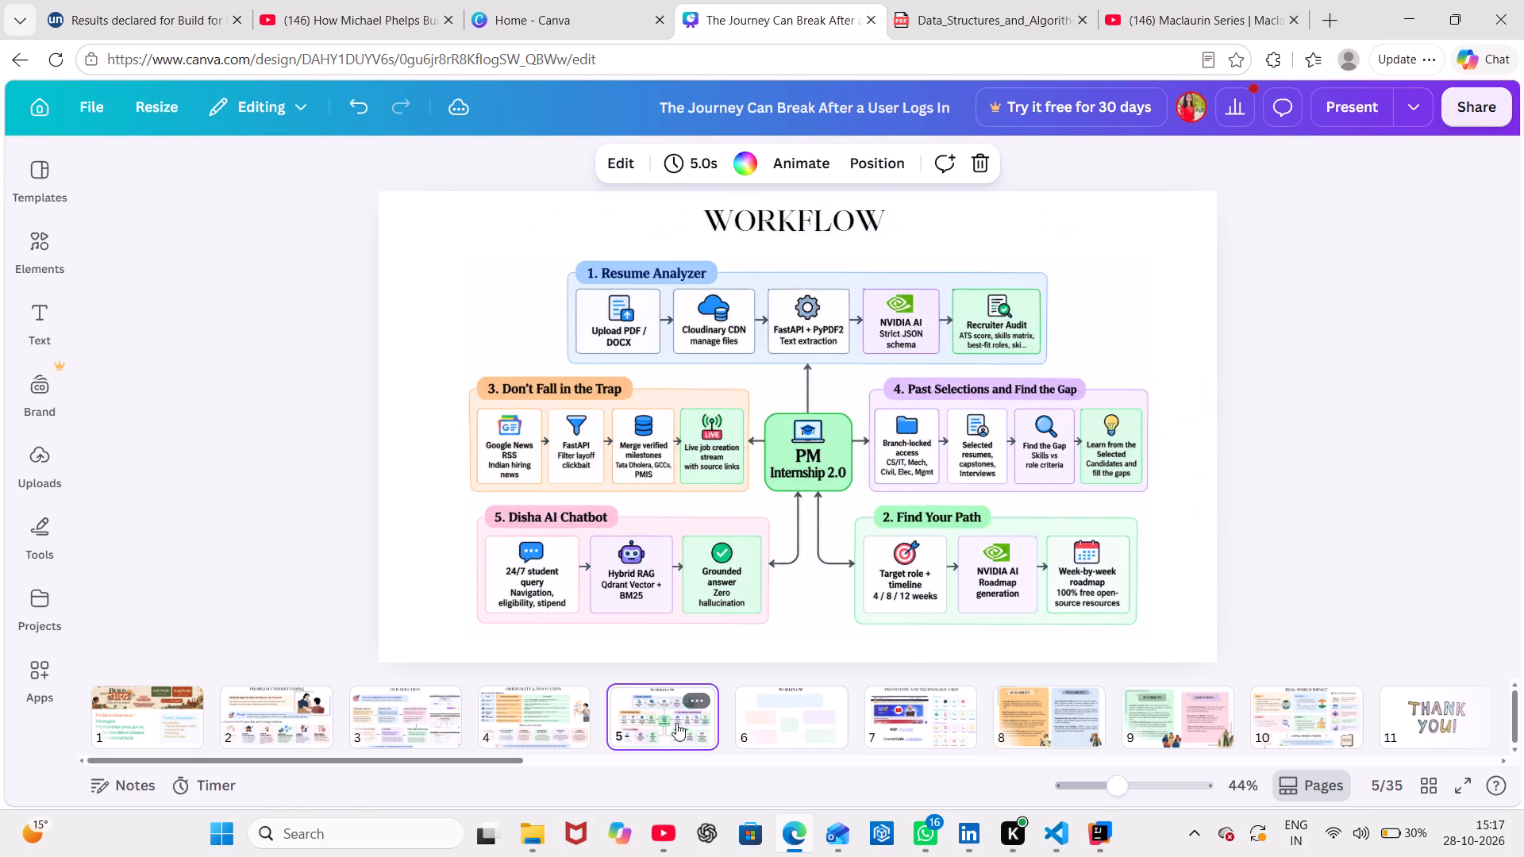
pyautogui.click(747, 720)
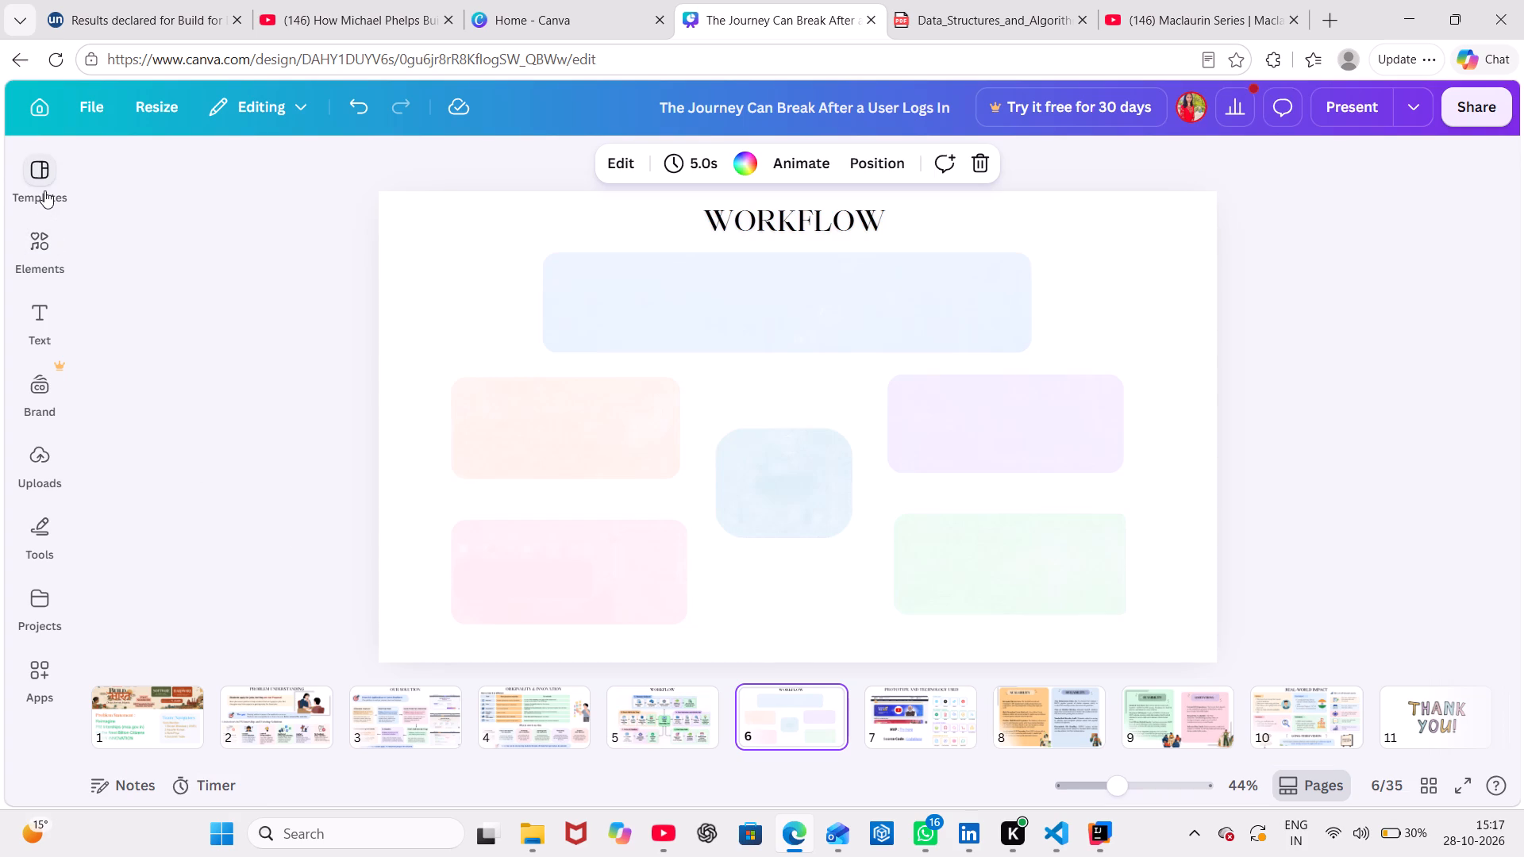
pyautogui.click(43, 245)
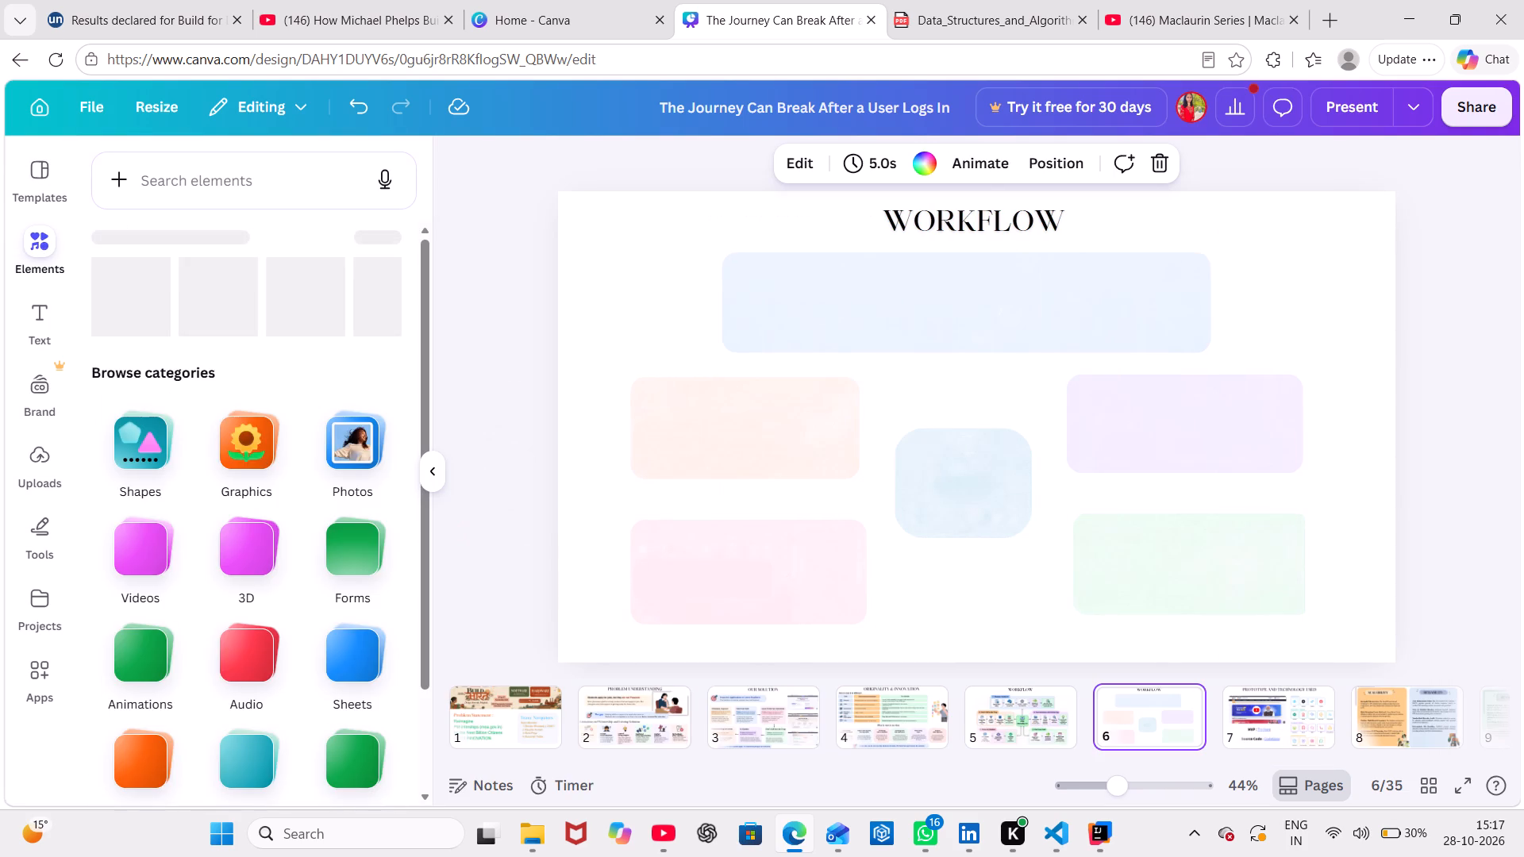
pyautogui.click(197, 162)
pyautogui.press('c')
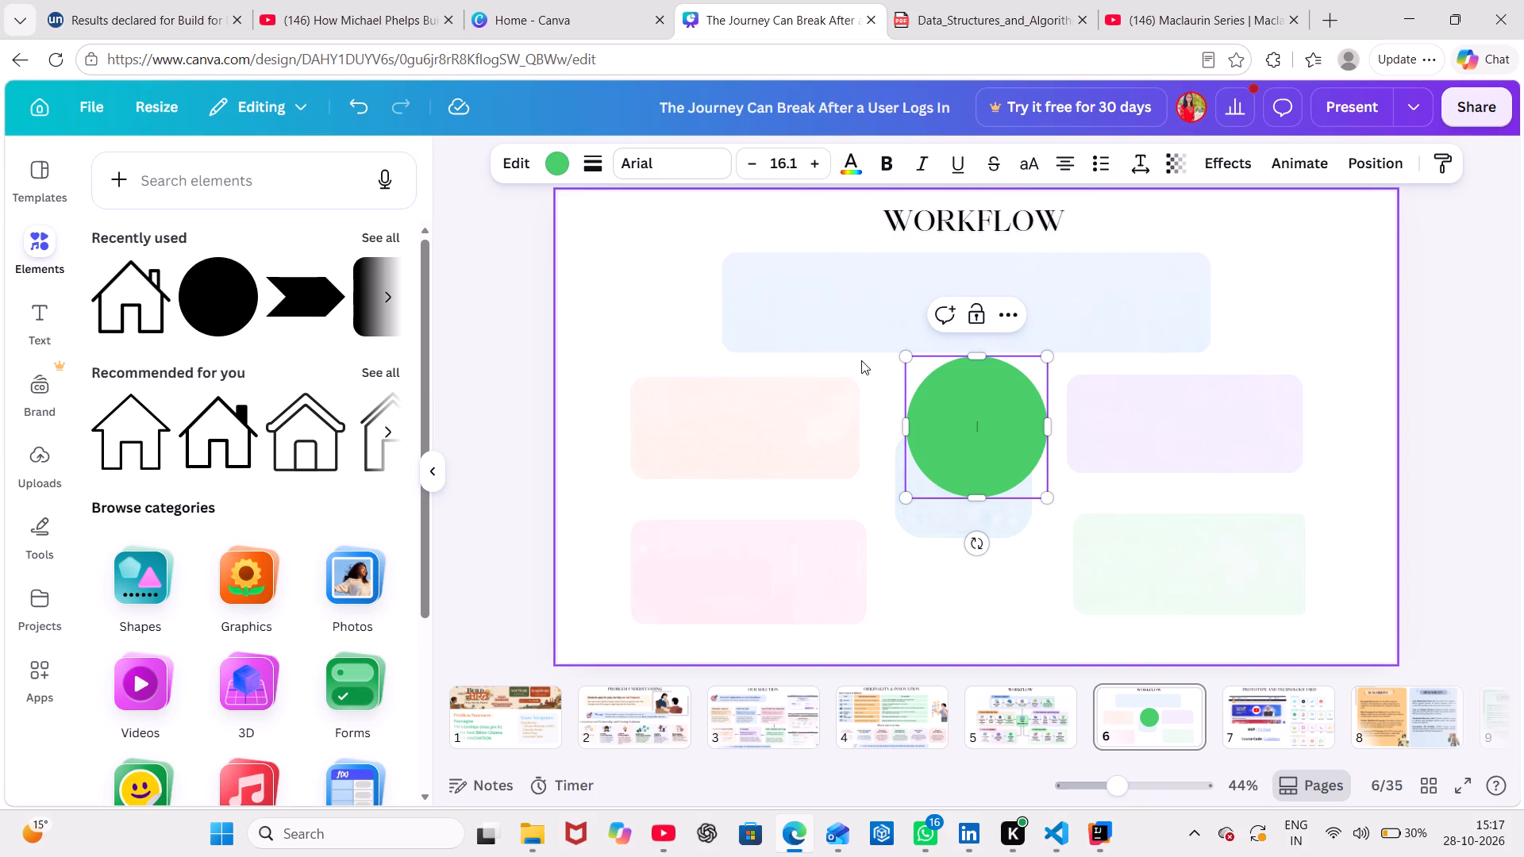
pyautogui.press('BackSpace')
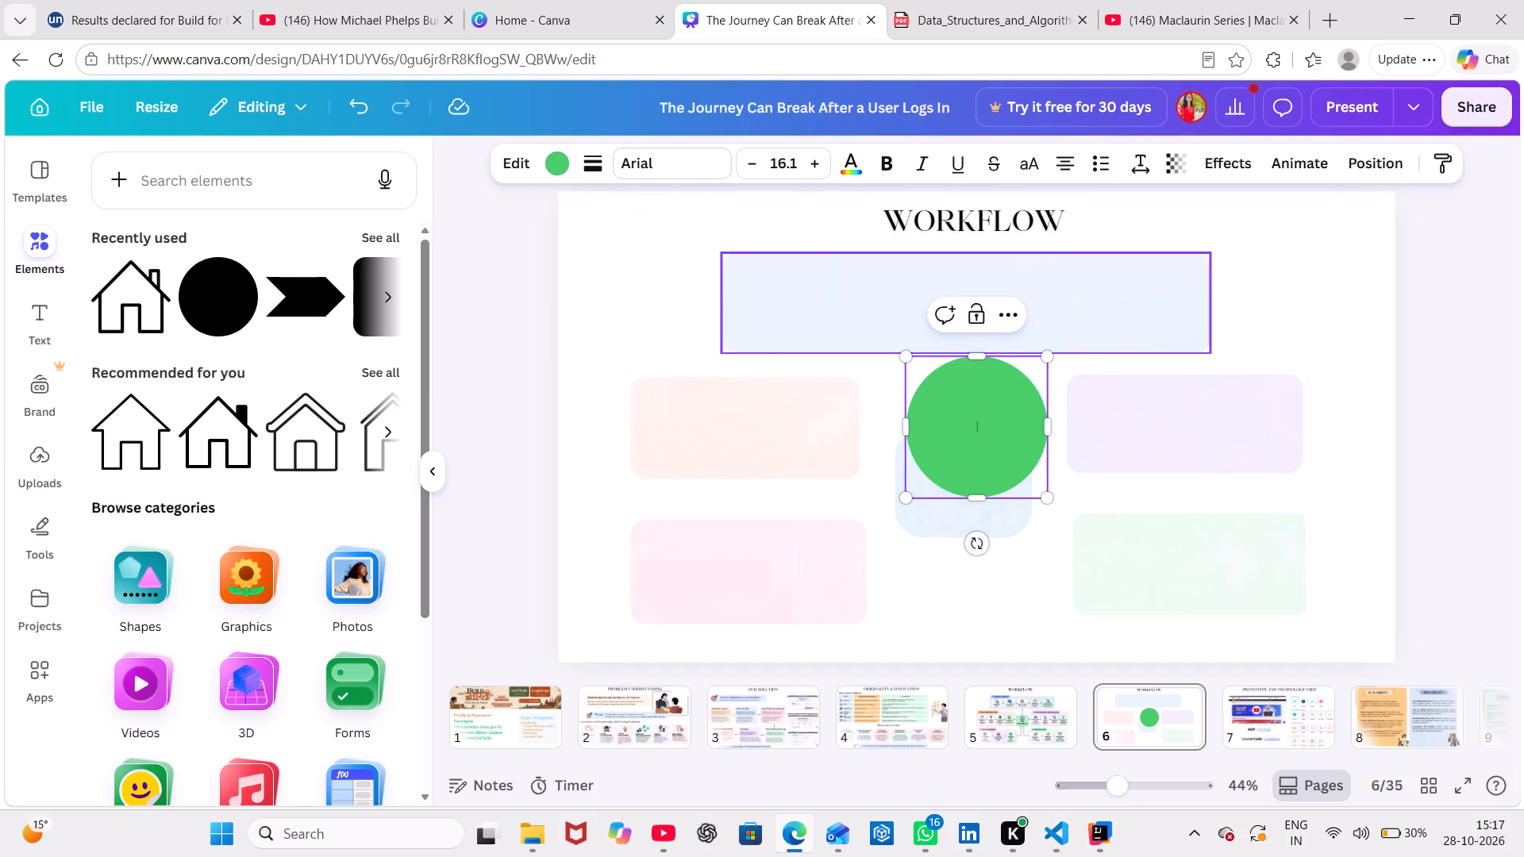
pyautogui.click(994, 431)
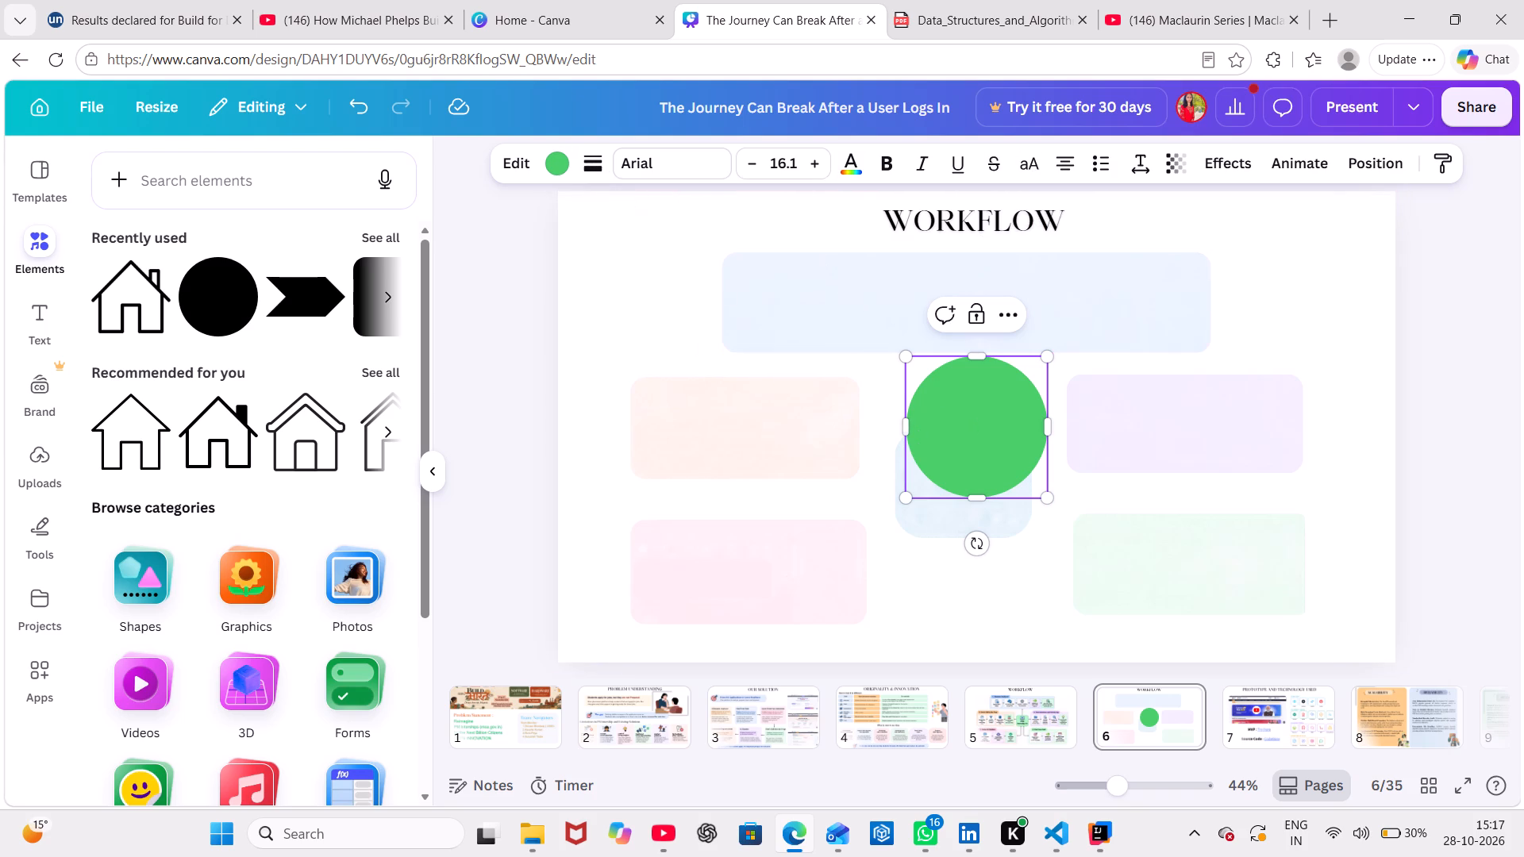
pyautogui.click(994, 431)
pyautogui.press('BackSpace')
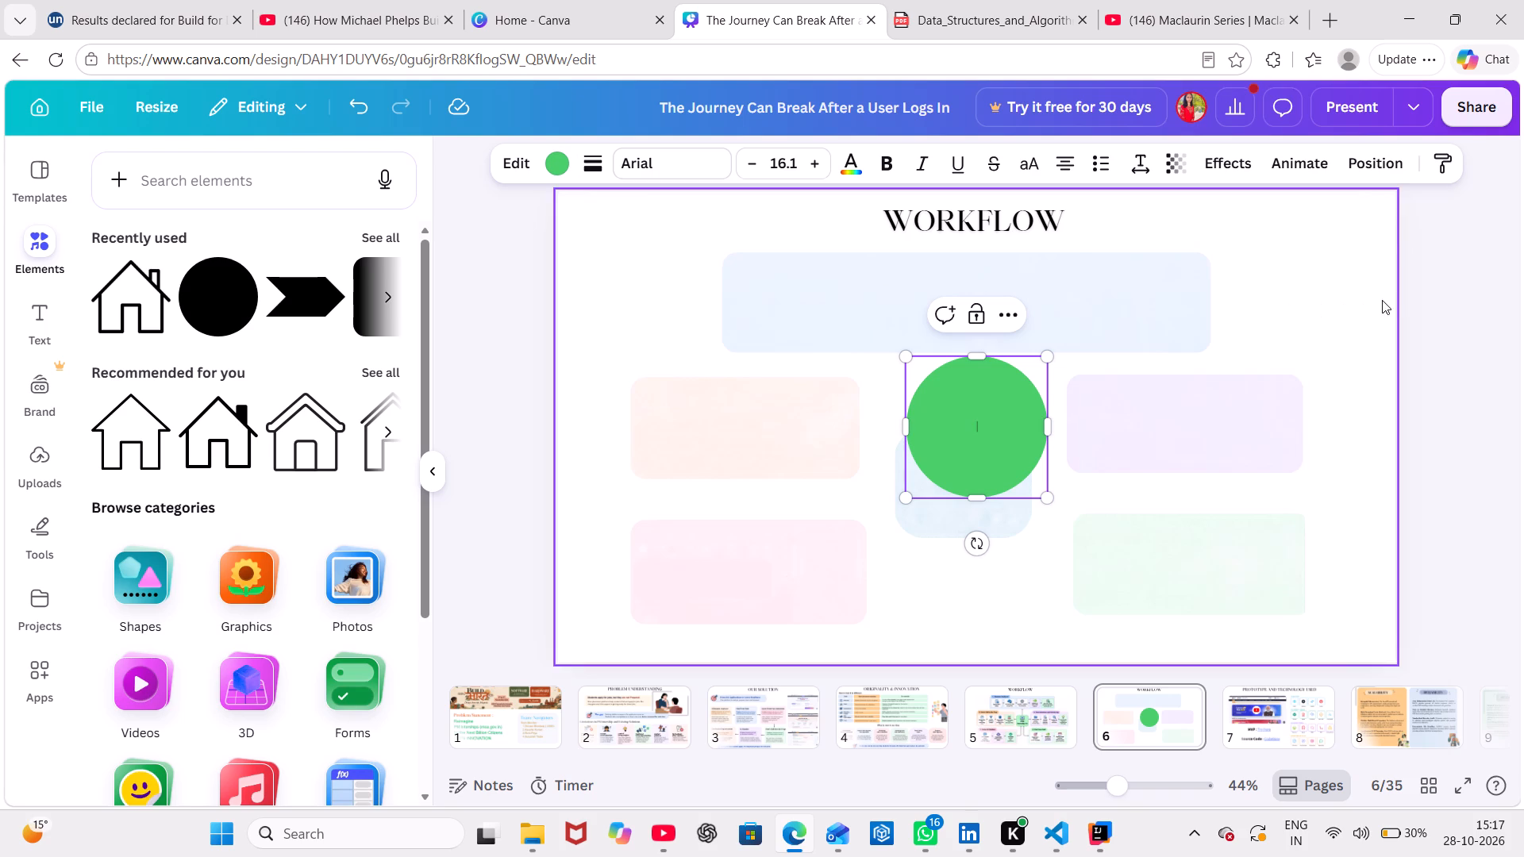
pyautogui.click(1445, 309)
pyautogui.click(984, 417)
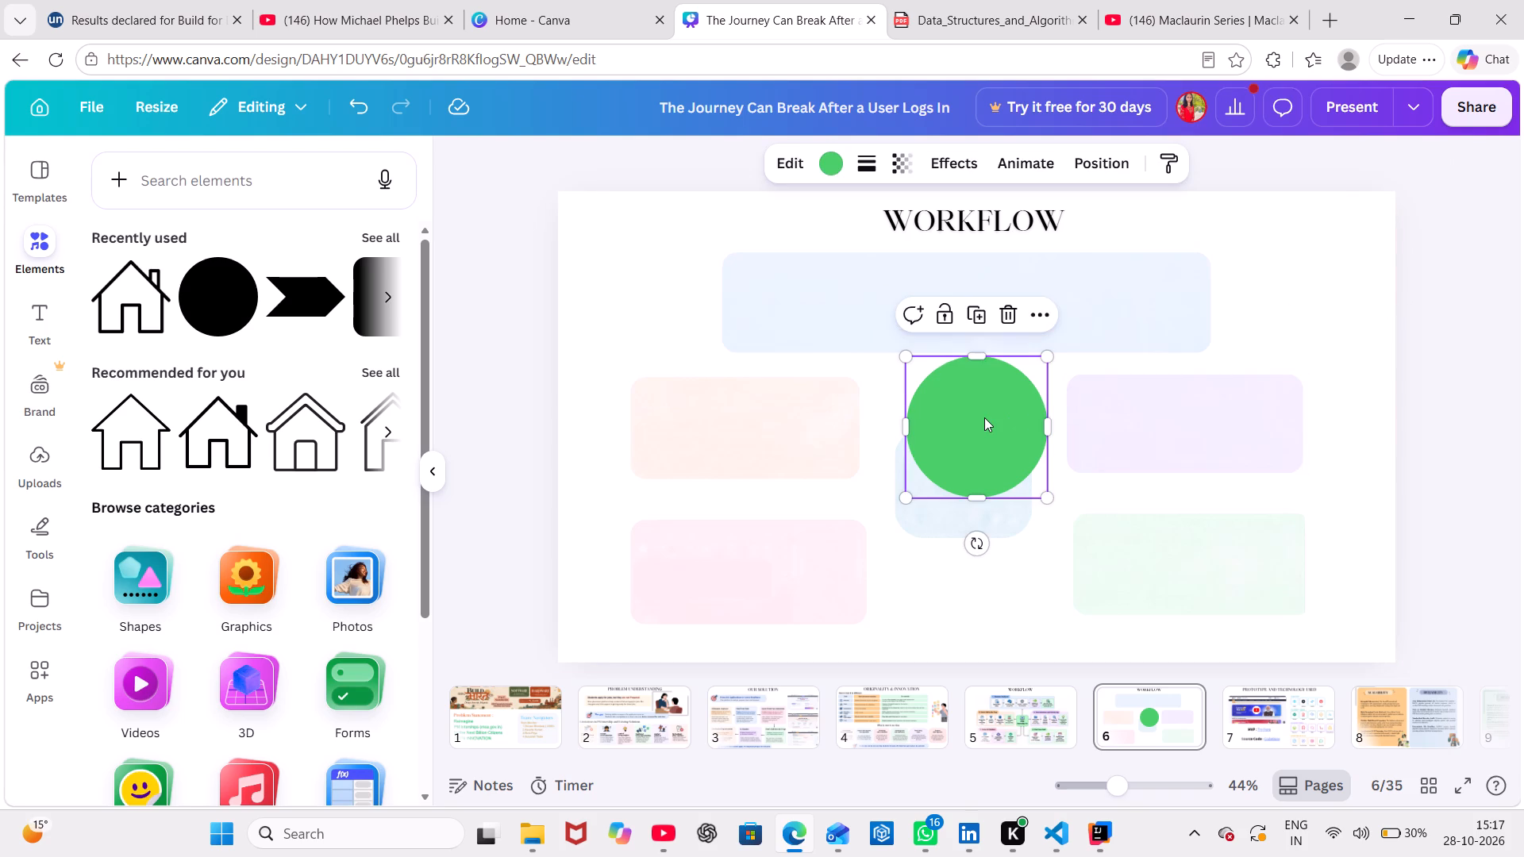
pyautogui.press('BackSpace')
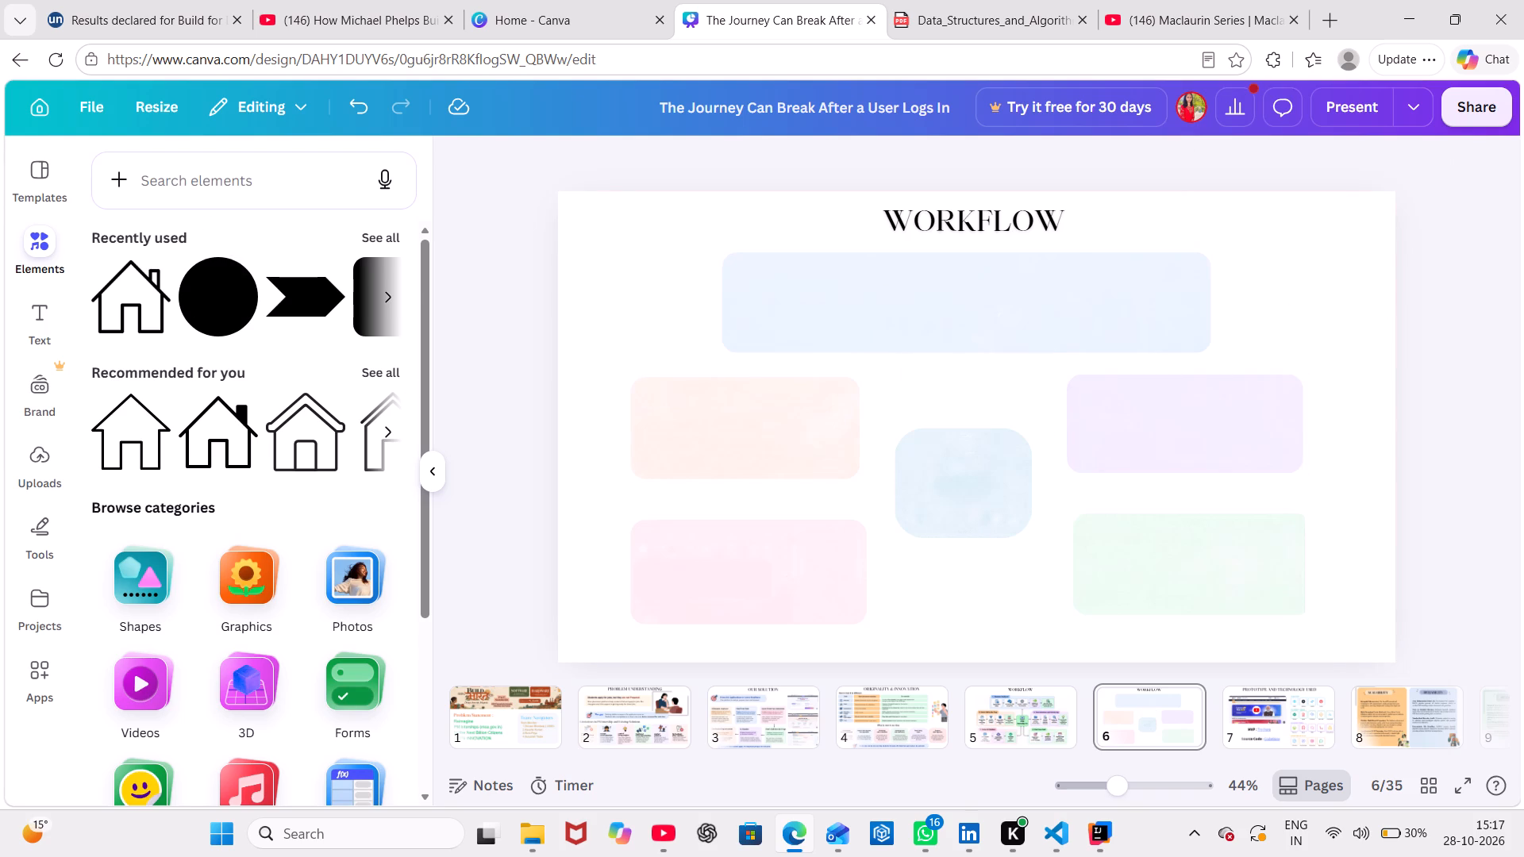
# Search the design elements for "curve".
pyautogui.click(234, 190)
pyautogui.write('curve')
pyautogui.press('Return')
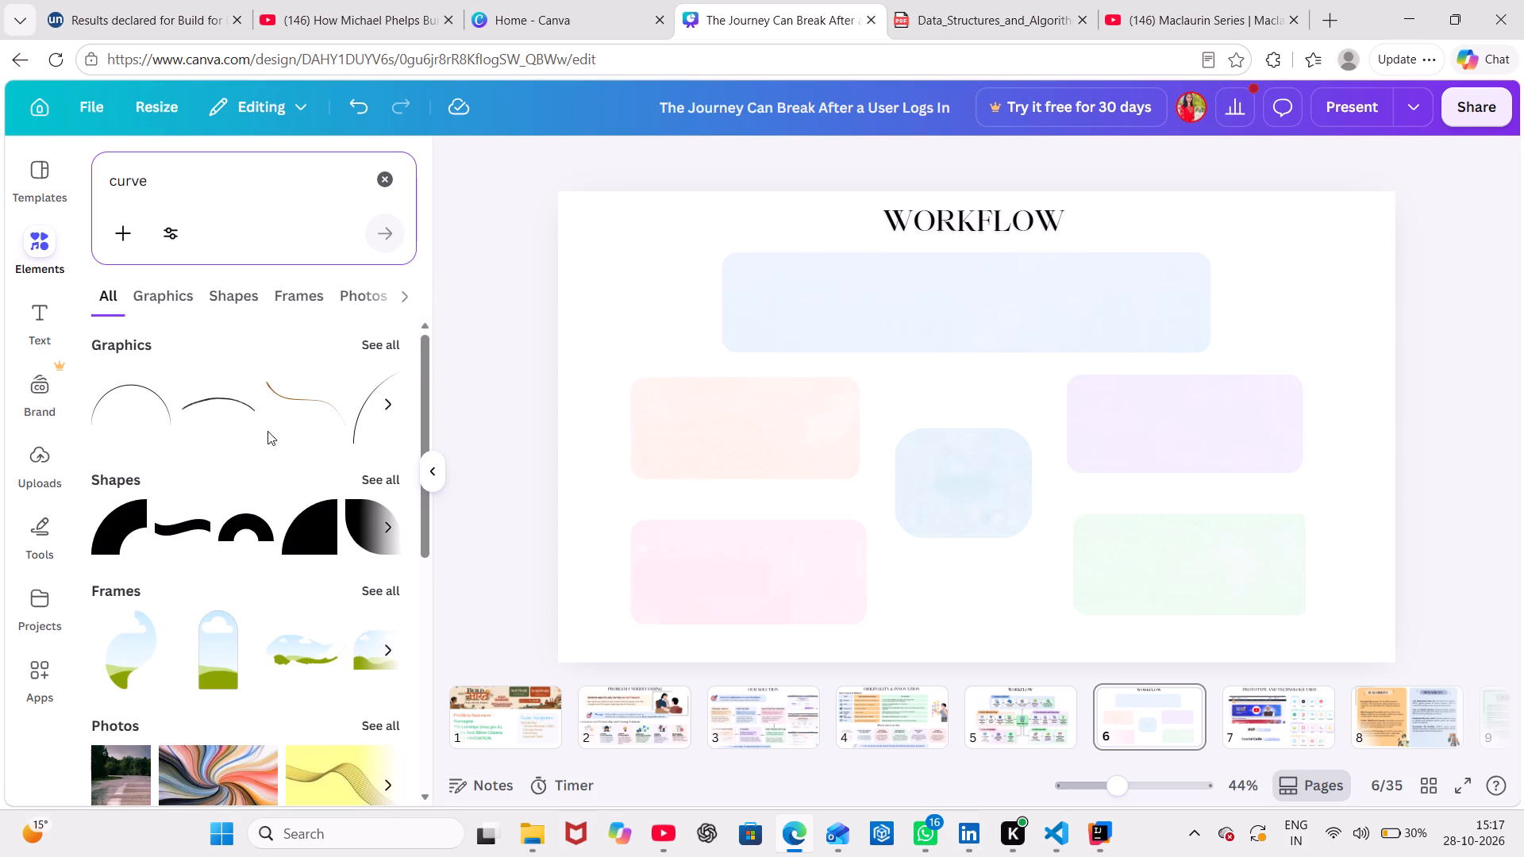
# Search the elements for "rectangle" and add the teal bar graphic with rounded ends to page 6.
pyautogui.tripleClick(187, 184)
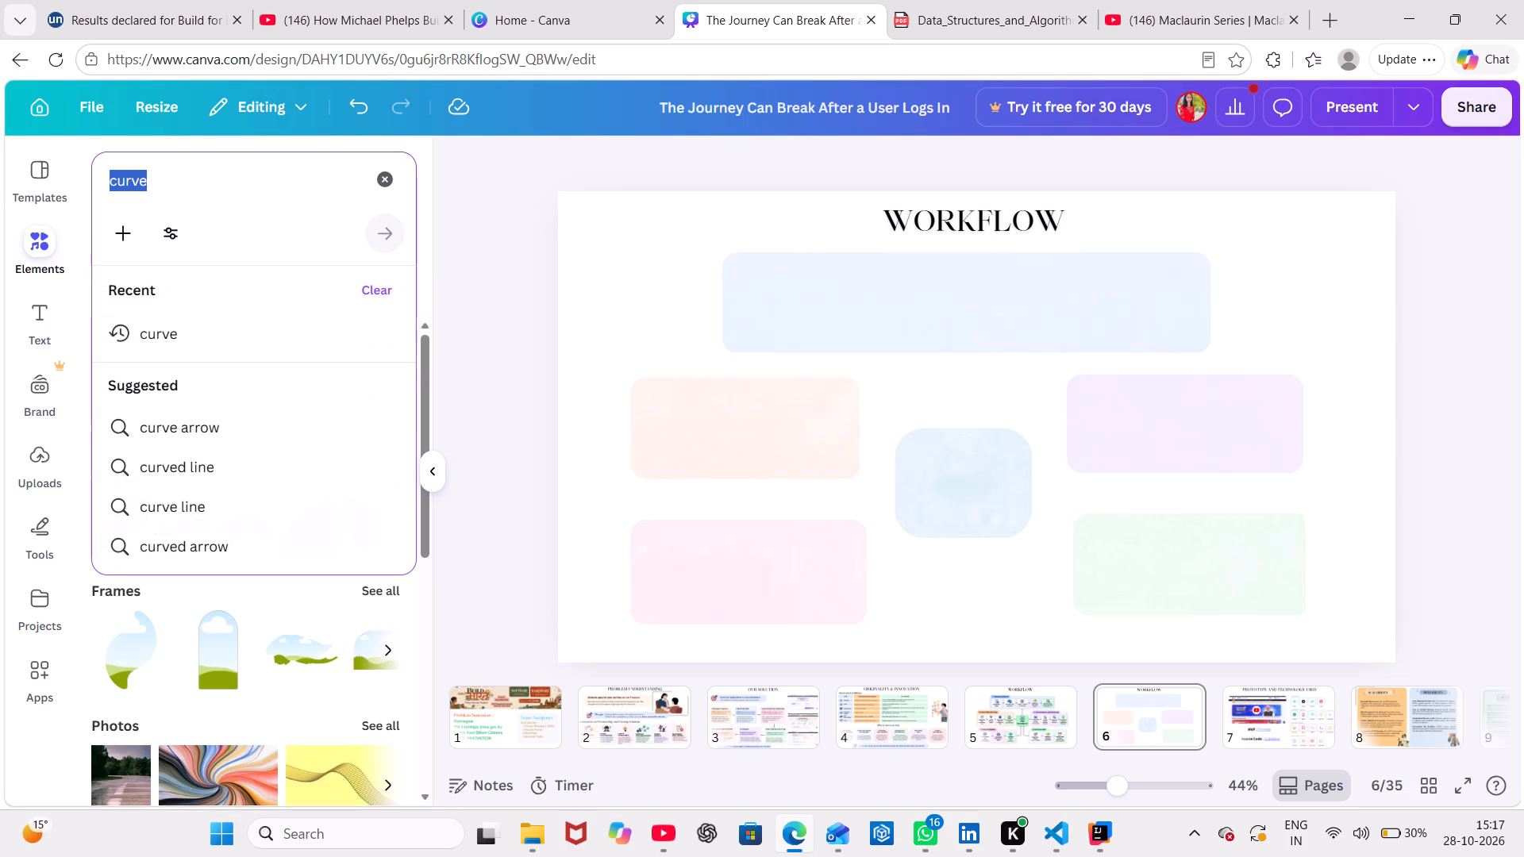
pyautogui.press('BackSpace')
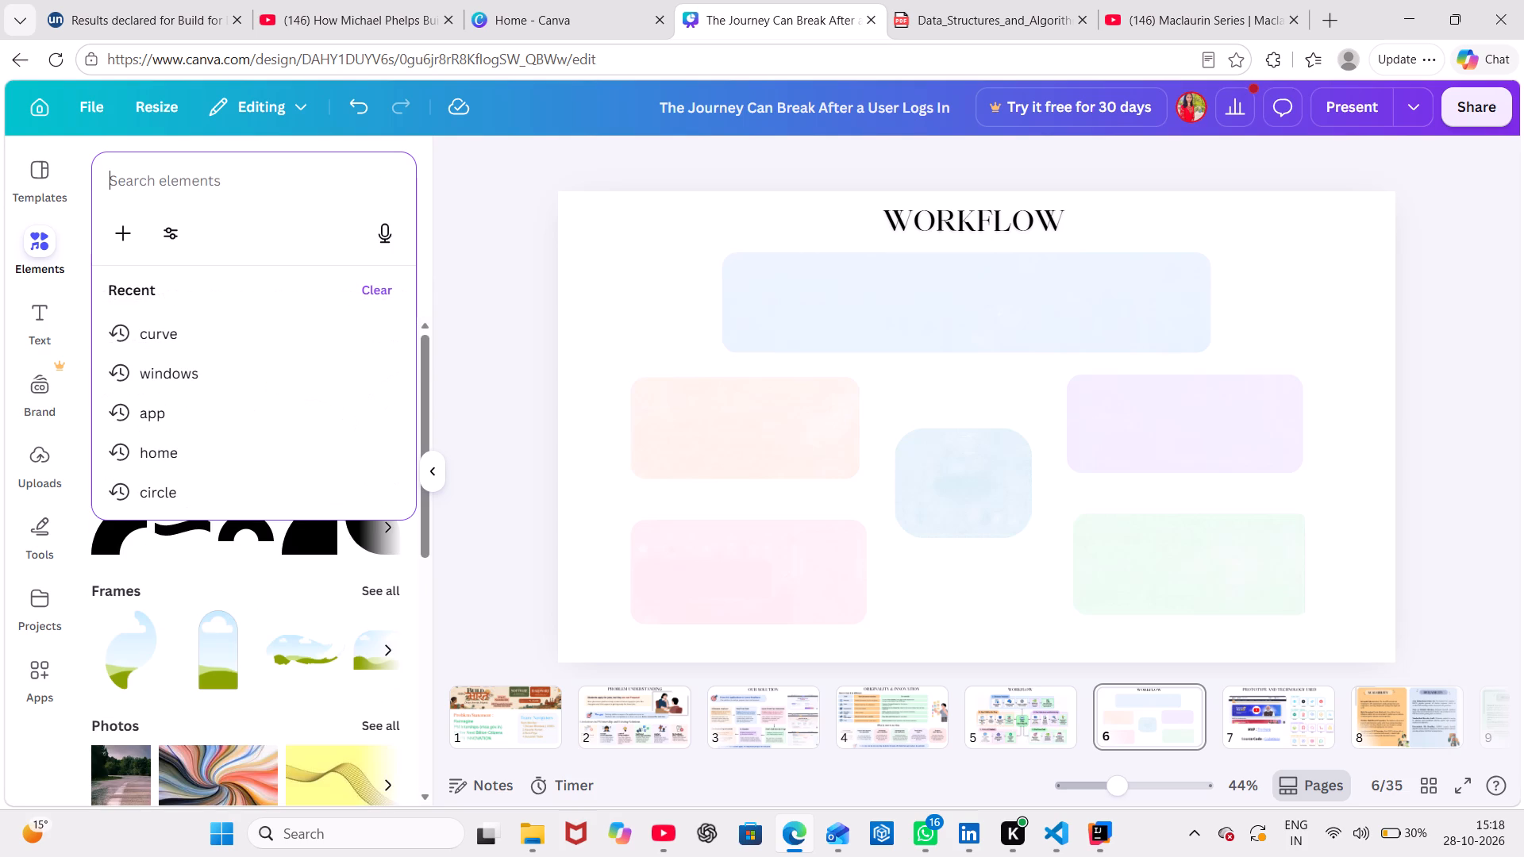
pyautogui.write('rect')
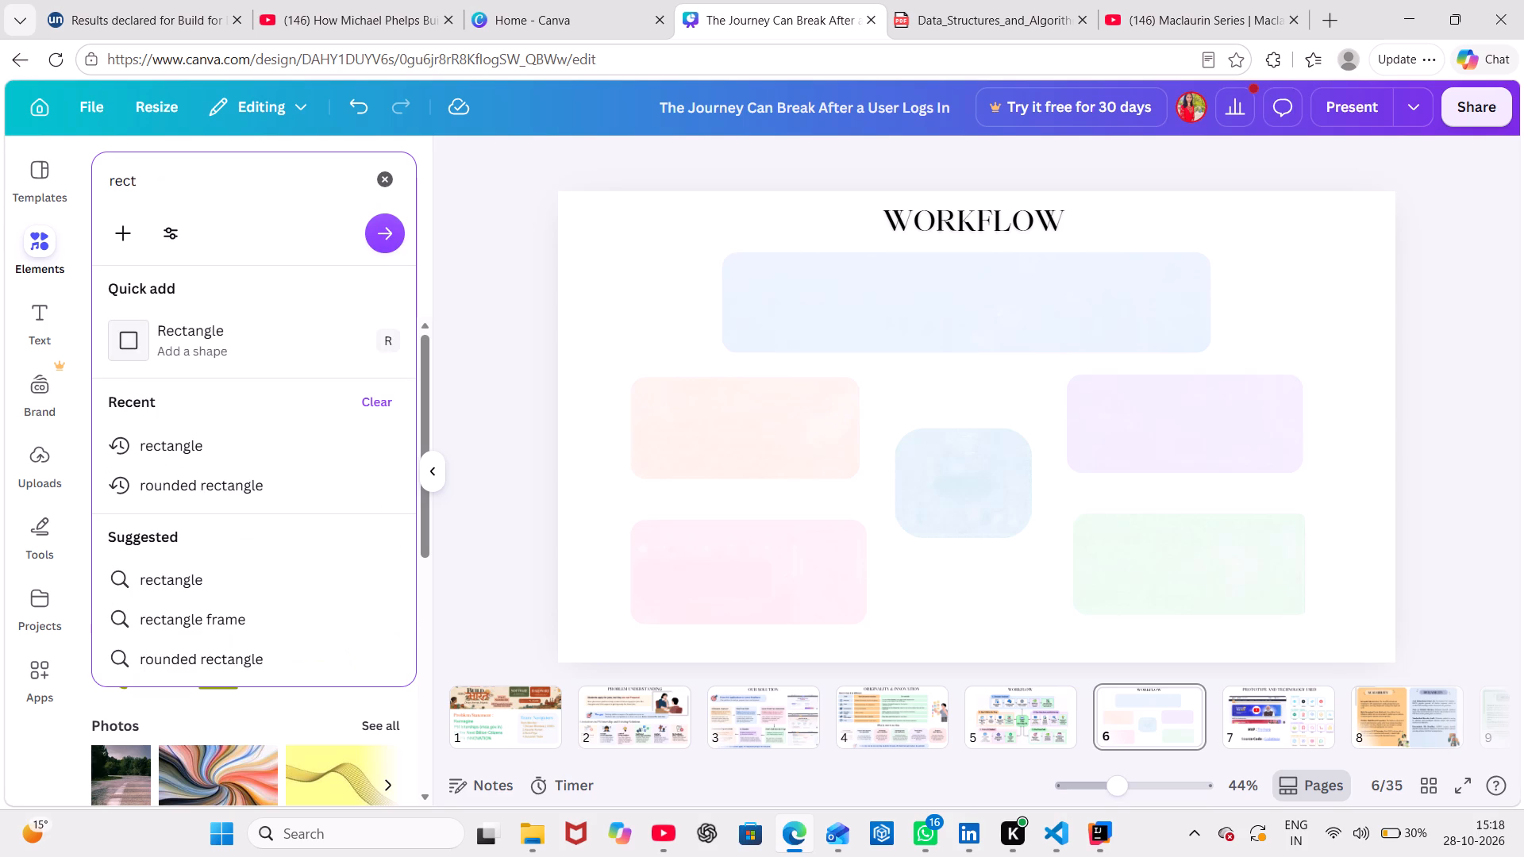
pyautogui.write('ab')
pyautogui.press('BackSpace')
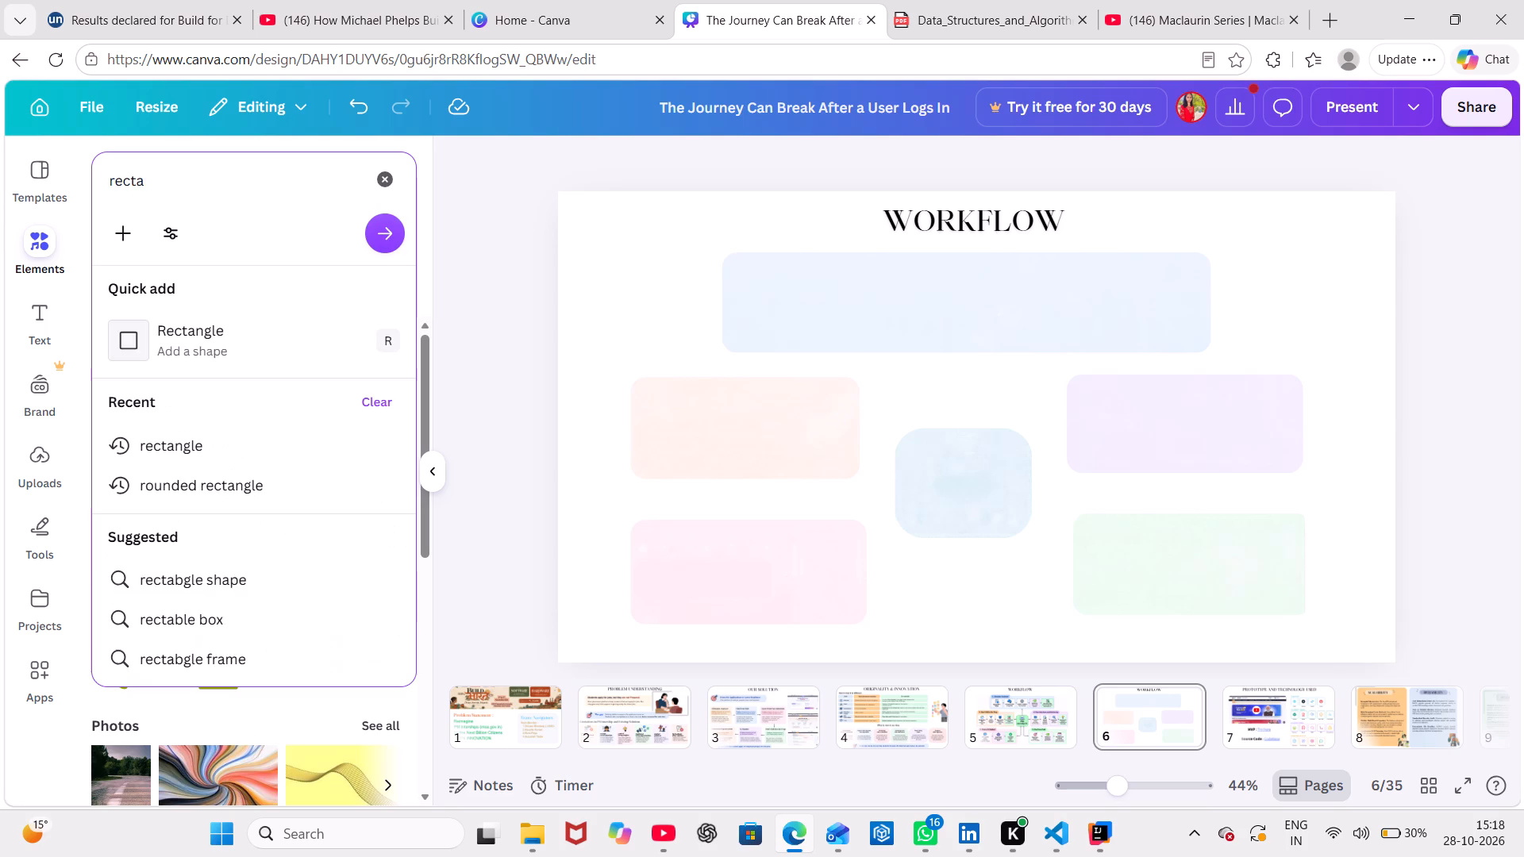
pyautogui.write('ngle')
pyautogui.press('Return')
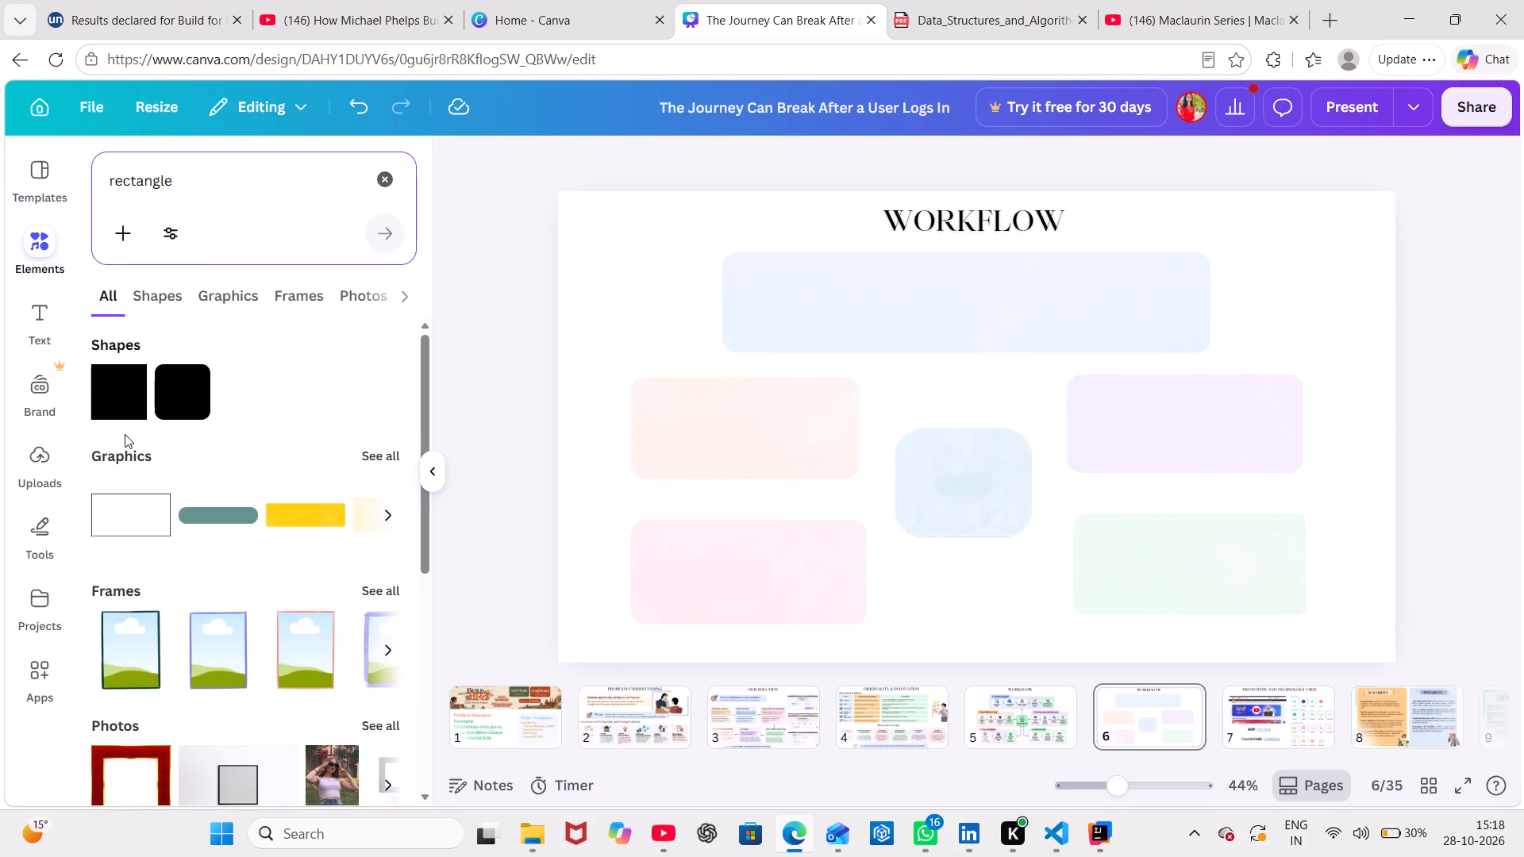
pyautogui.click(221, 509)
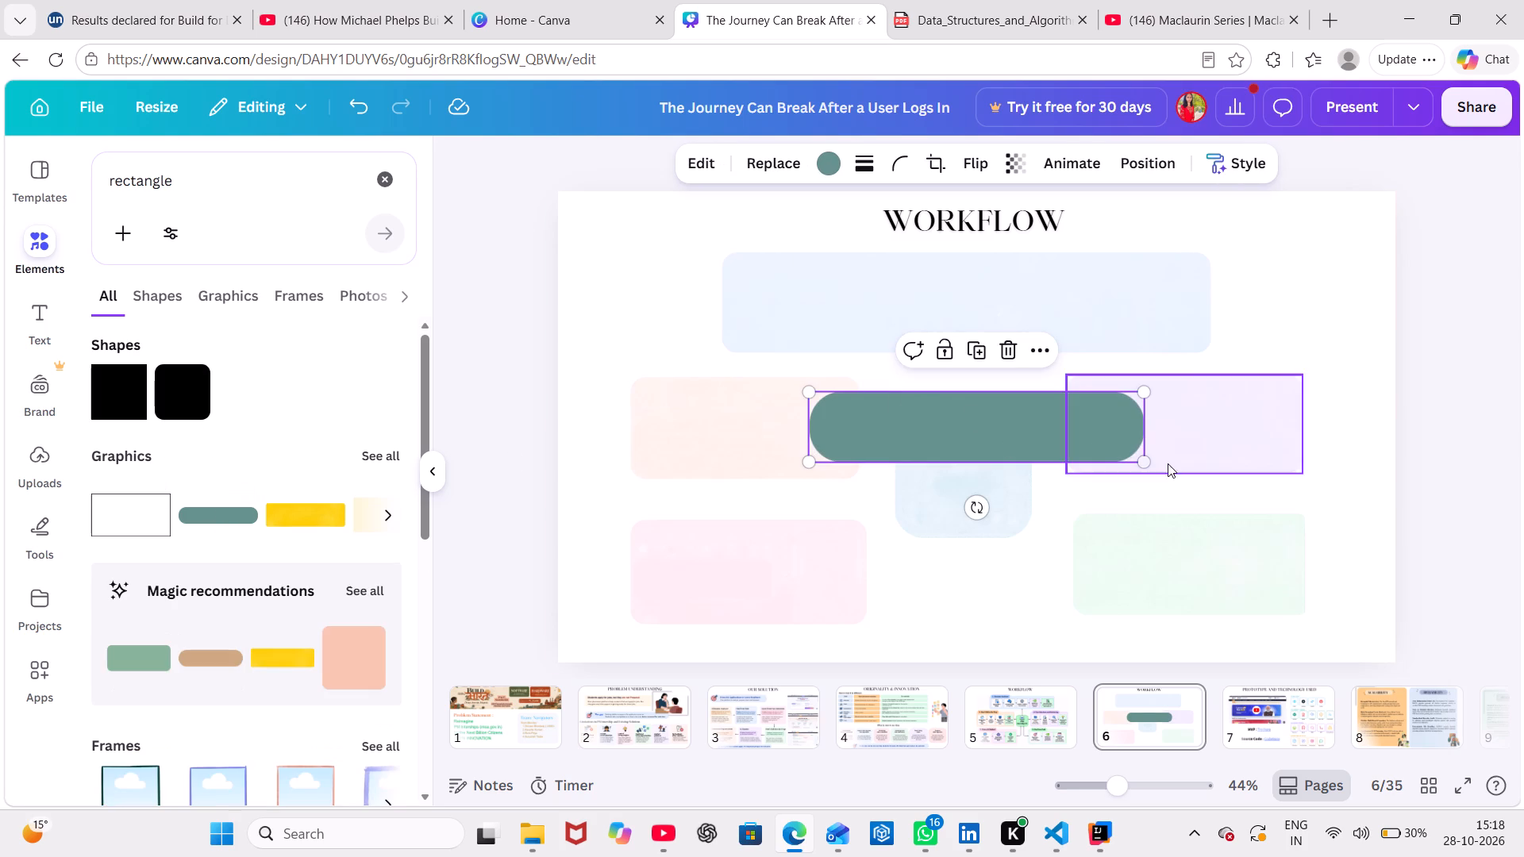
# Shrink the teal rounded bar proportionally to the size of a small heading label.
pyautogui.moveTo(1145, 463); pyautogui.dragTo(929, 397)
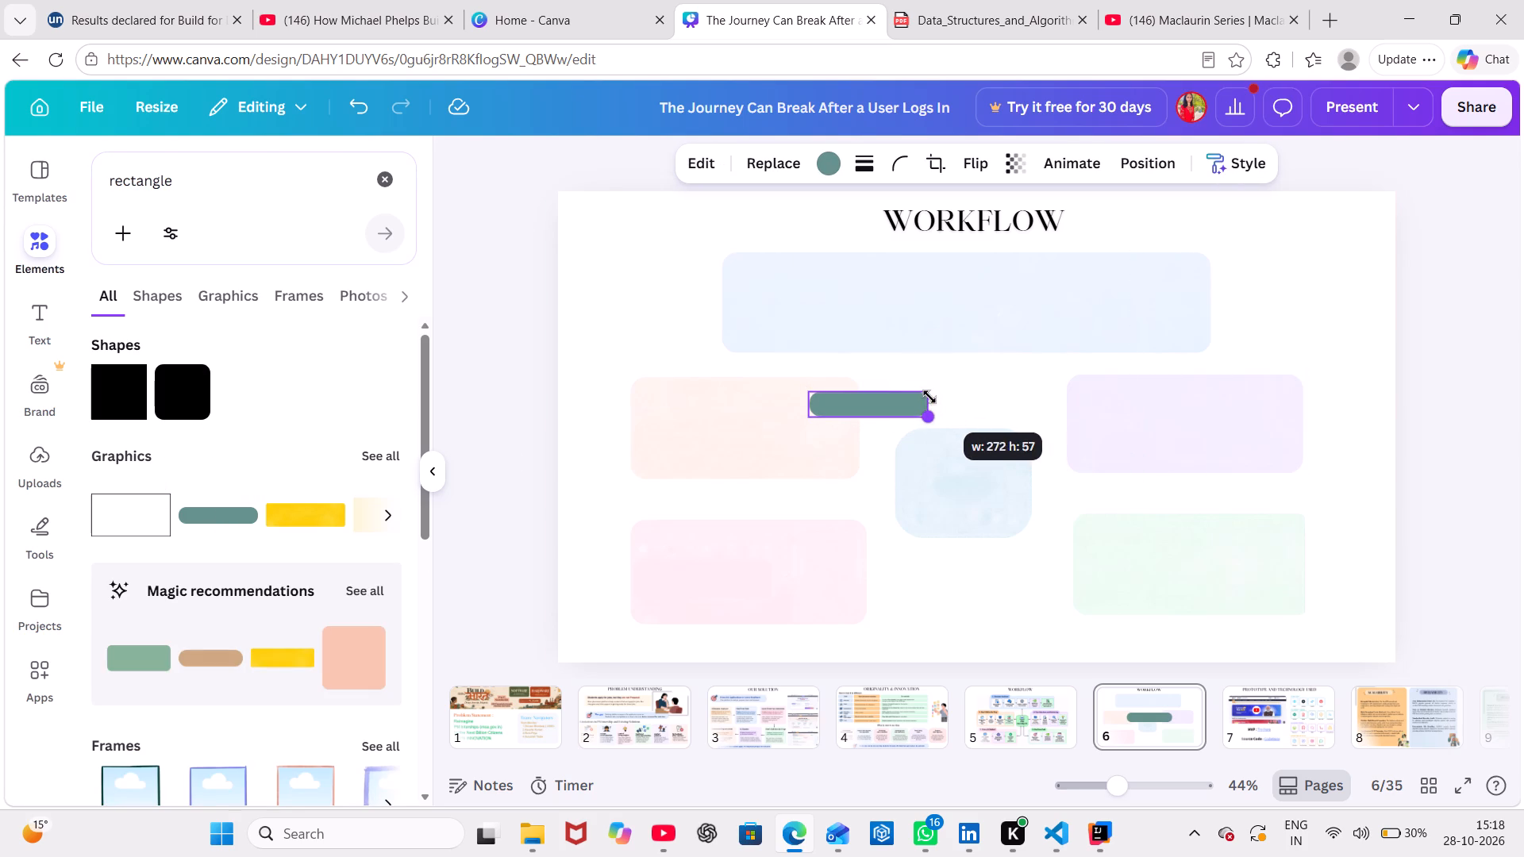
pyautogui.moveTo(929, 397); pyautogui.dragTo(922, 382)
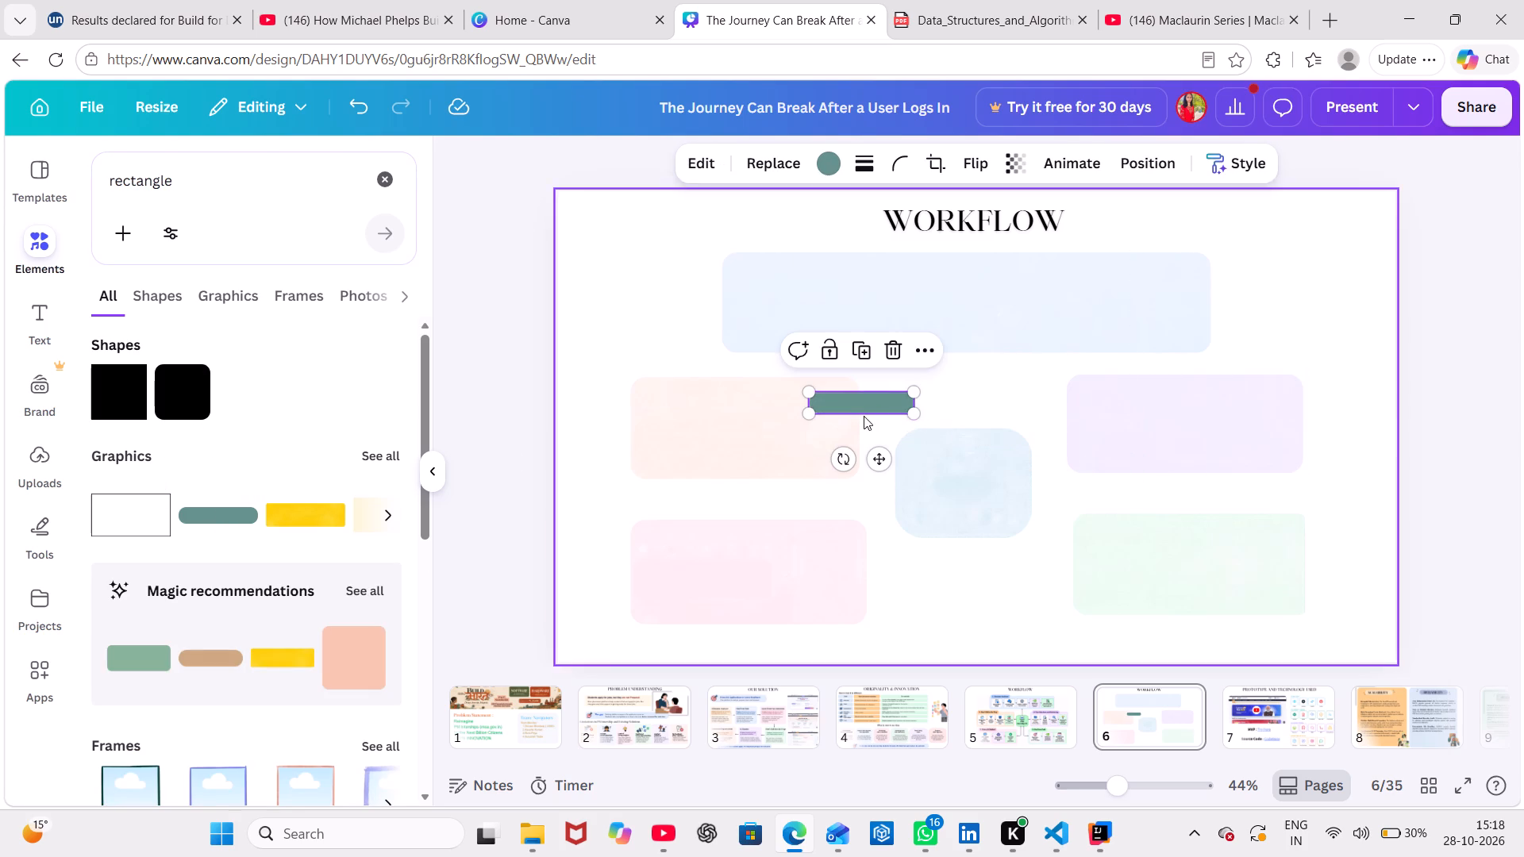
pyautogui.click(913, 411)
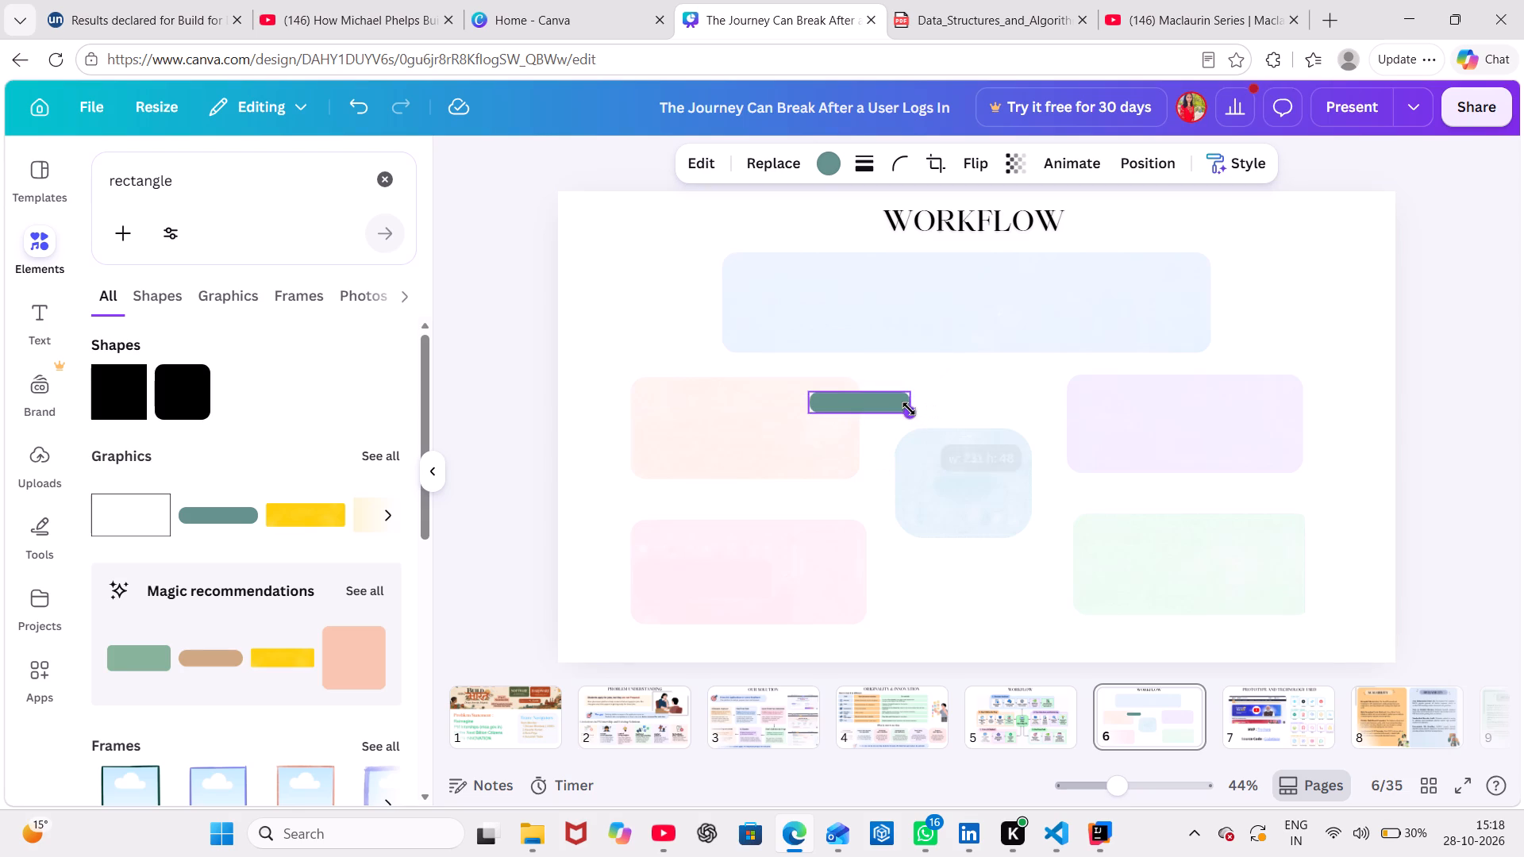
# Try bright blue on the small rounded bar, and recolour it to the soft light blue from the design's colours.
pyautogui.click(833, 159)
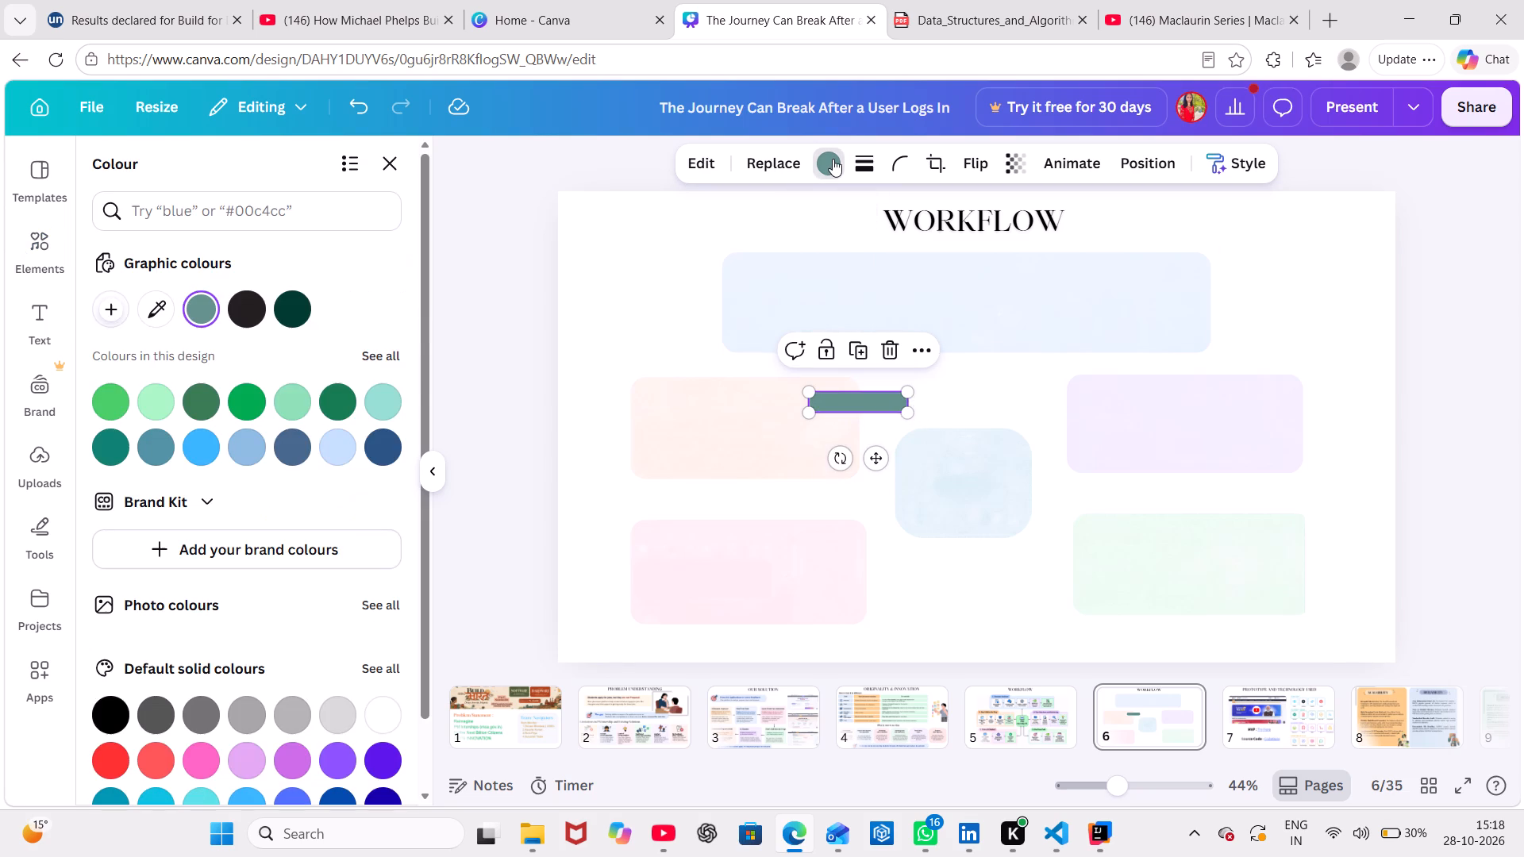
pyautogui.click(199, 448)
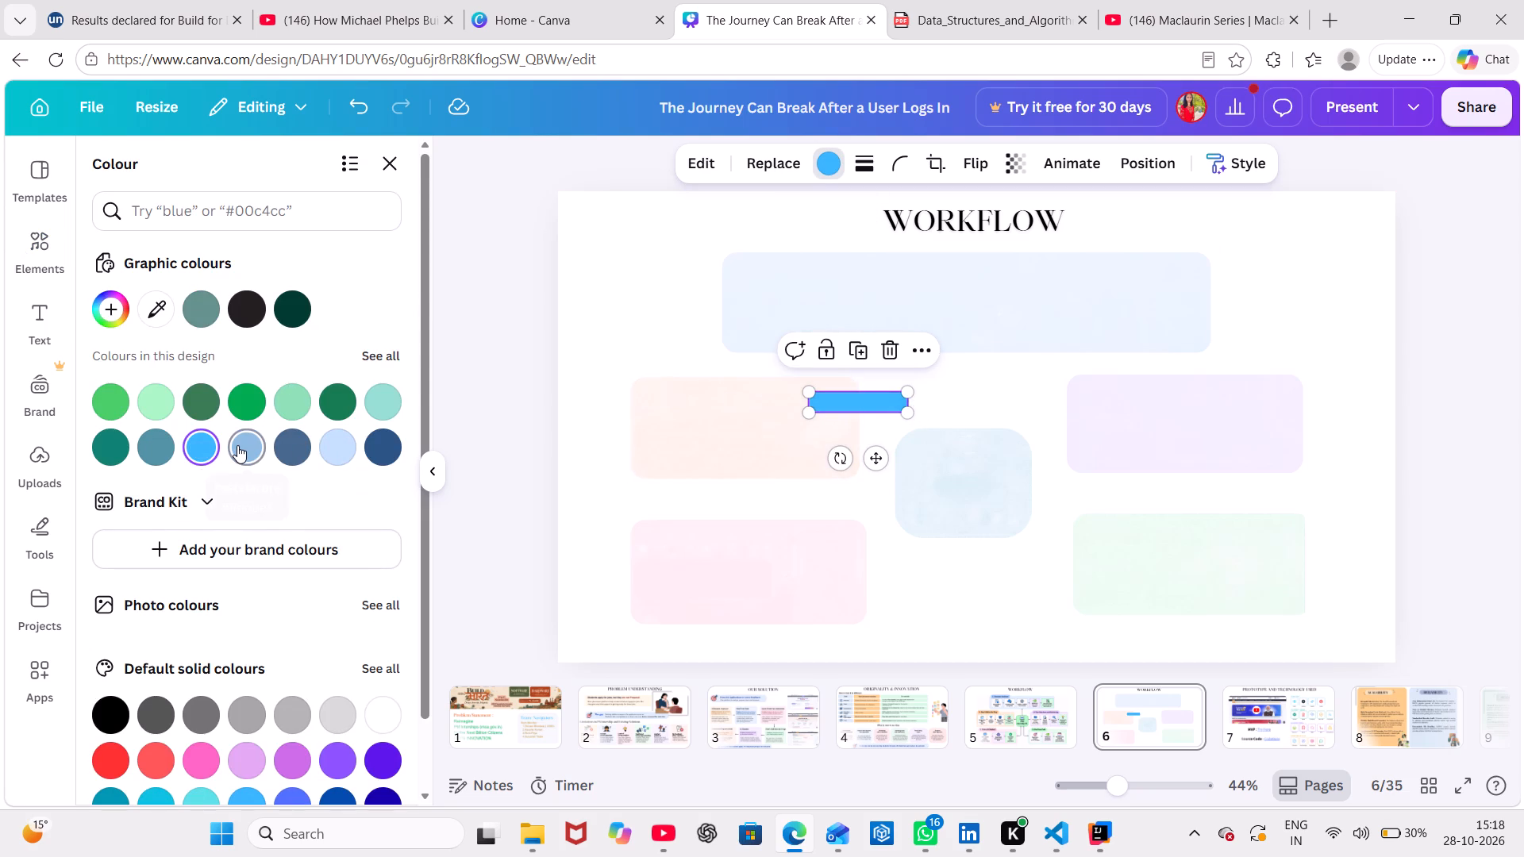
pyautogui.click(237, 445)
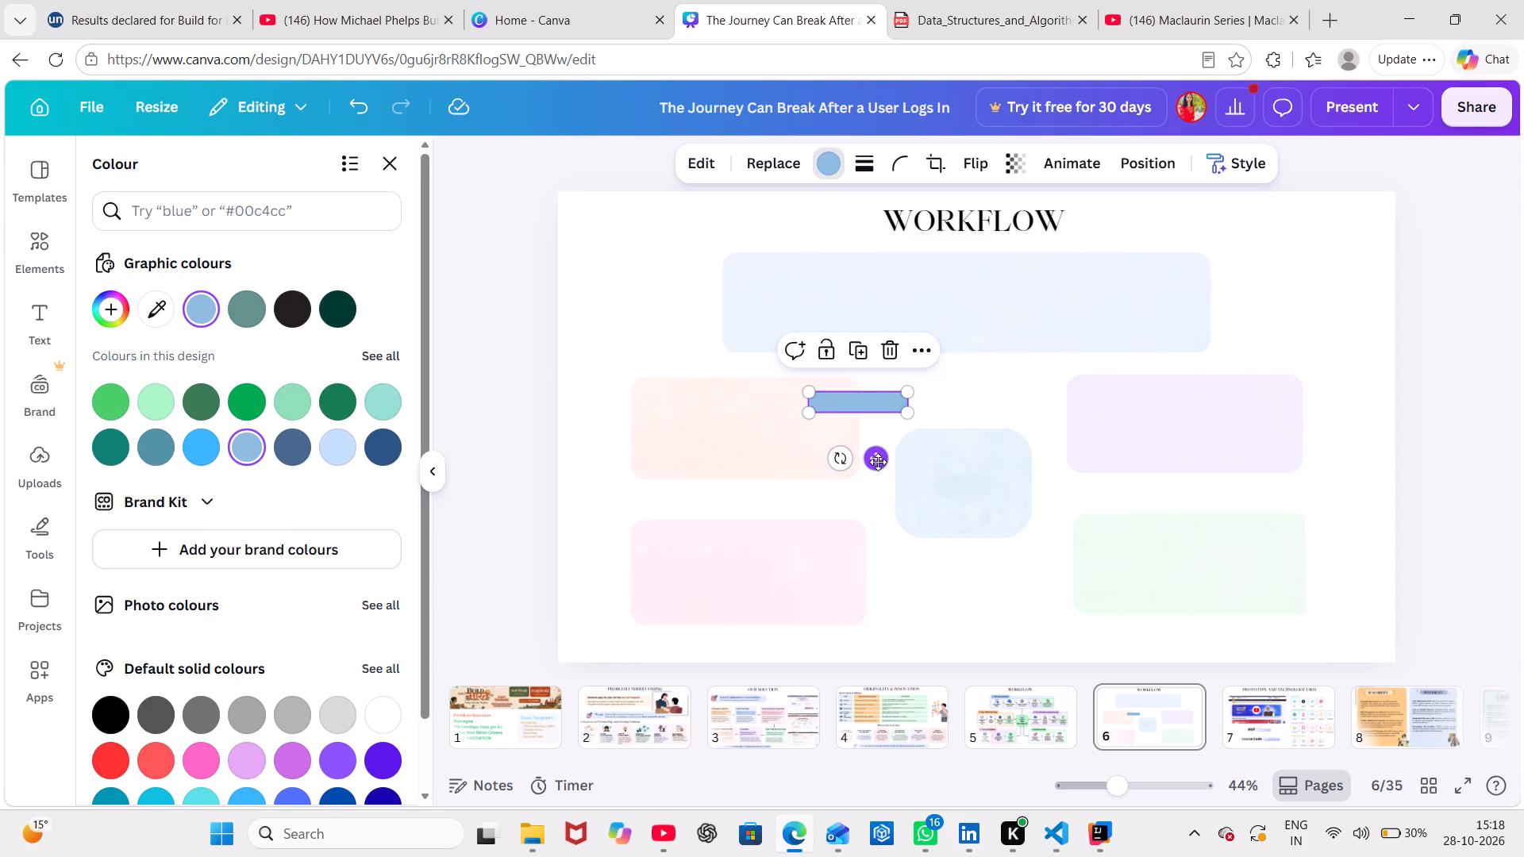
# Place the light blue label bar across the top edge of the wide blue box, near its left corner.
pyautogui.moveTo(878, 462); pyautogui.dragTo(804, 318)
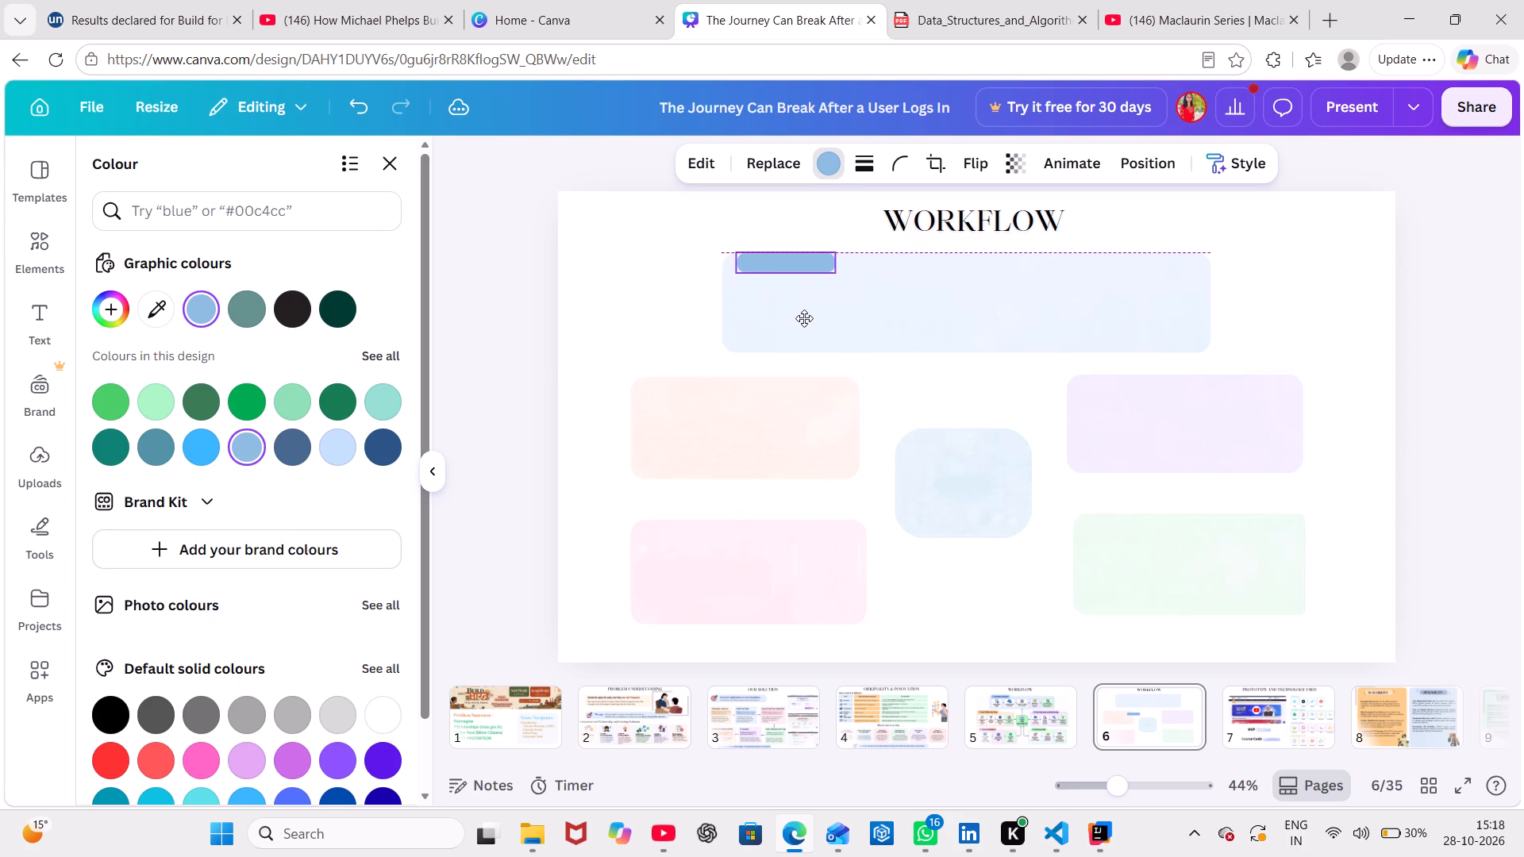
pyautogui.moveTo(804, 318); pyautogui.dragTo(804, 315)
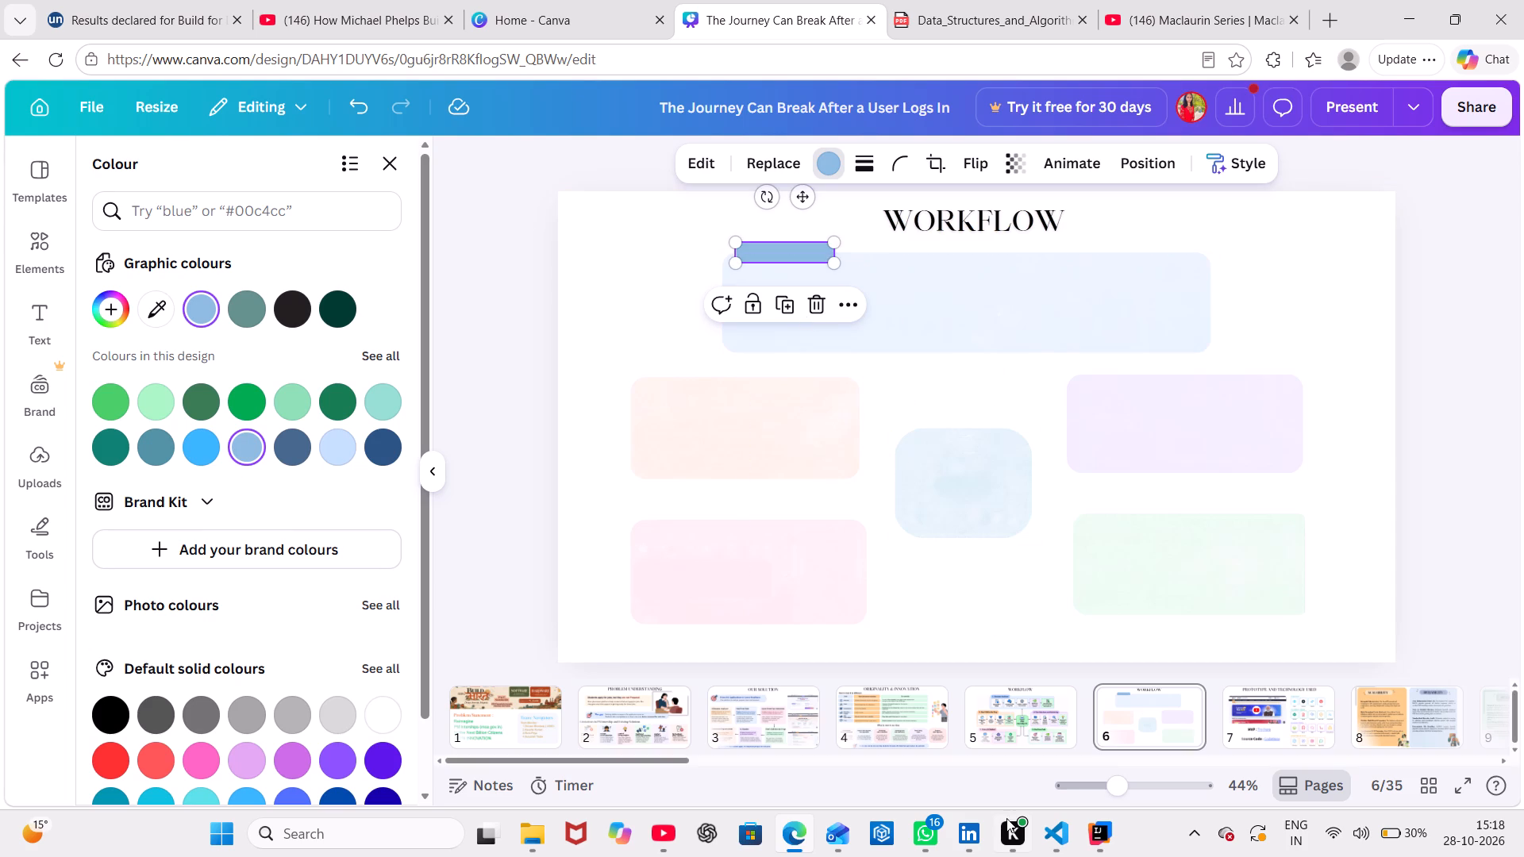
# Slightly enlarge the light blue label bar and shift it along the top edge of the wide blue box, using page 5 as reference.
pyautogui.click(1033, 704)
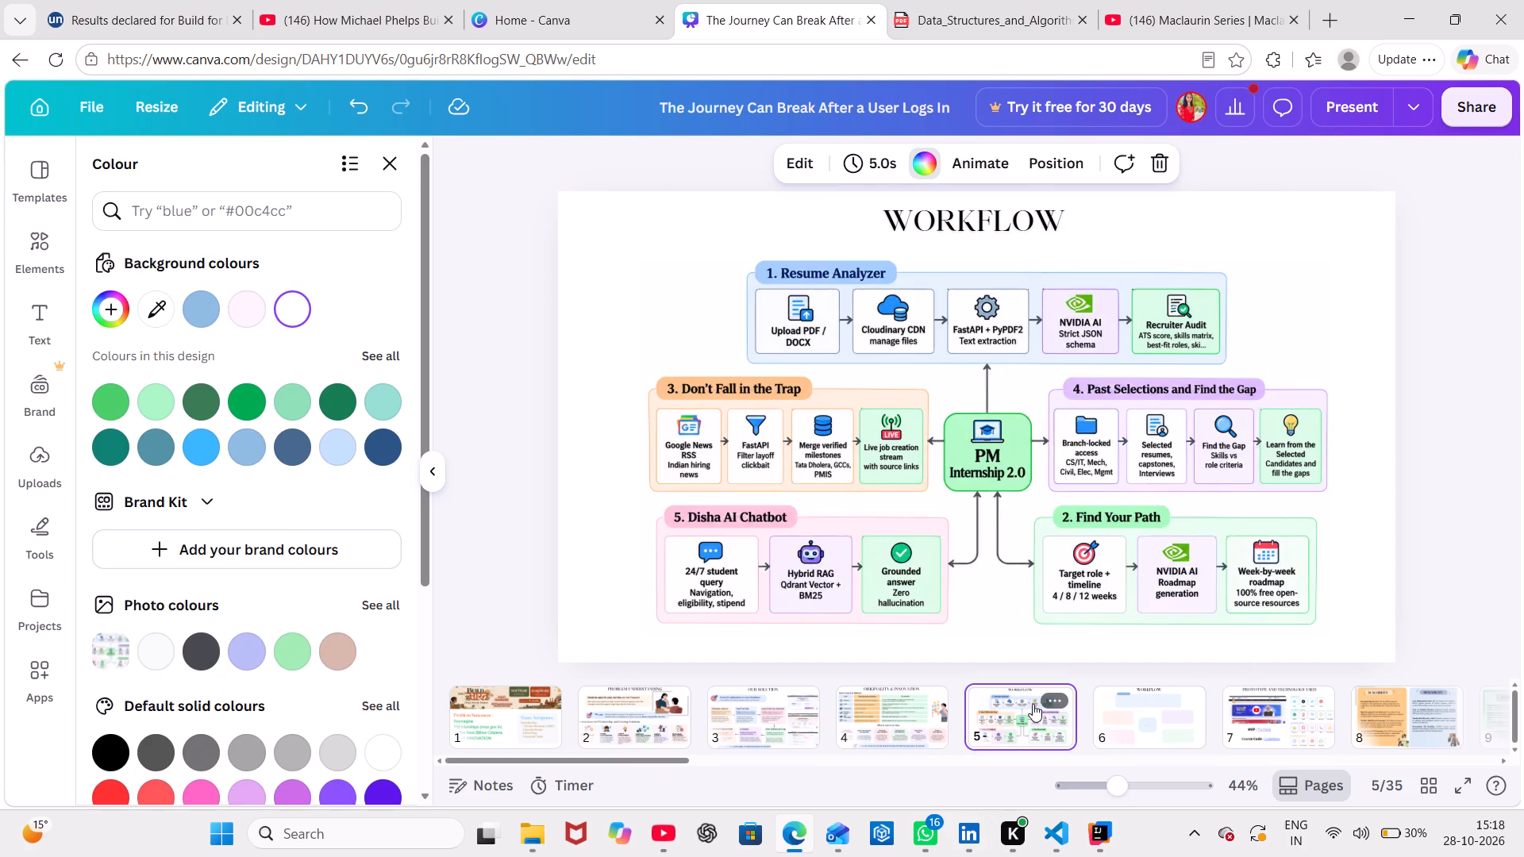
pyautogui.click(1142, 707)
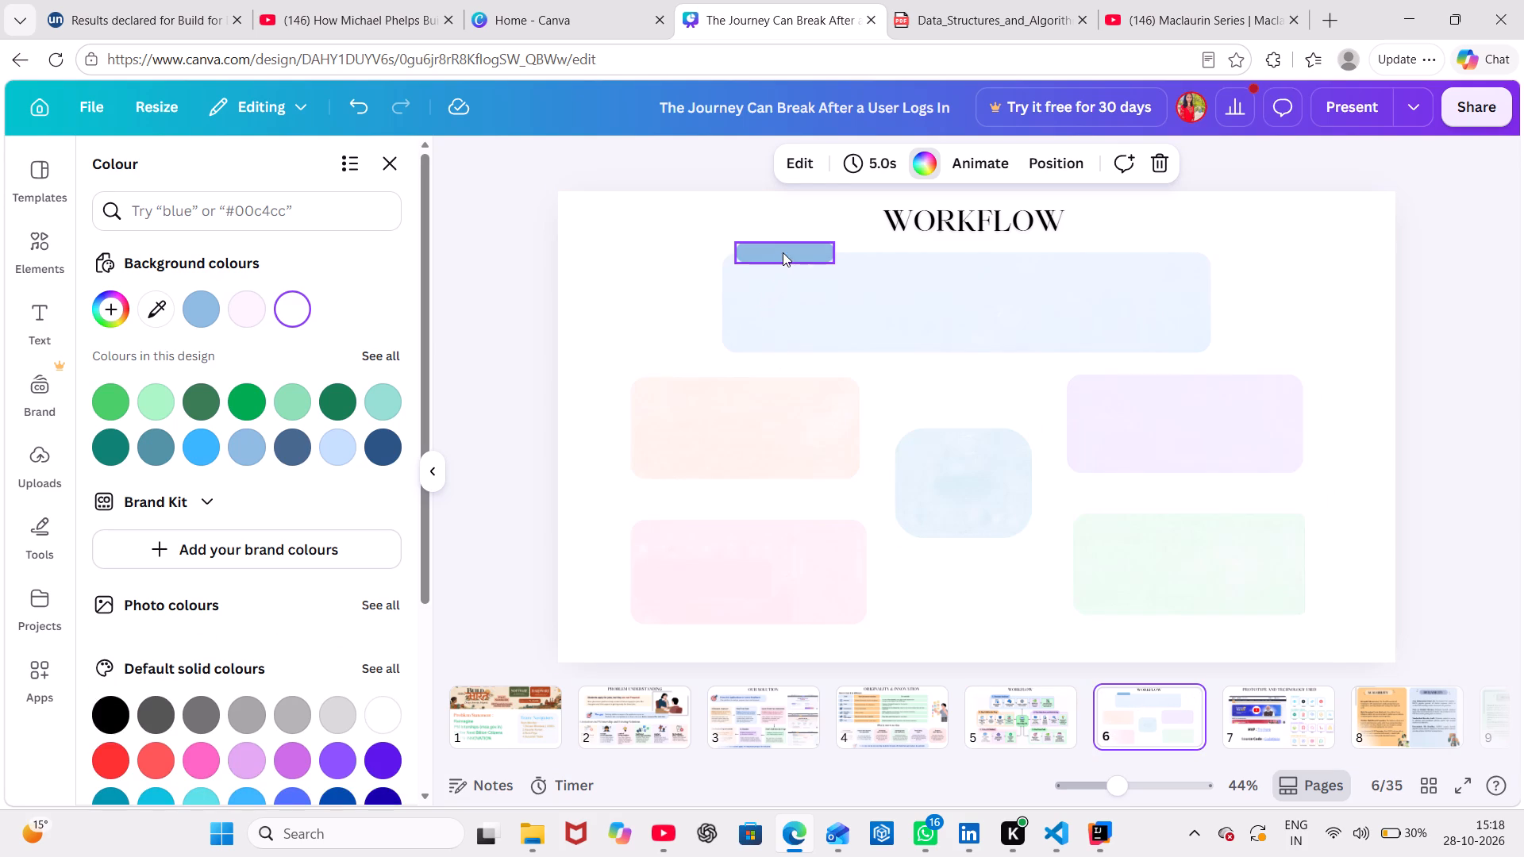
pyautogui.click(783, 252)
pyautogui.moveTo(833, 263); pyautogui.dragTo(852, 262)
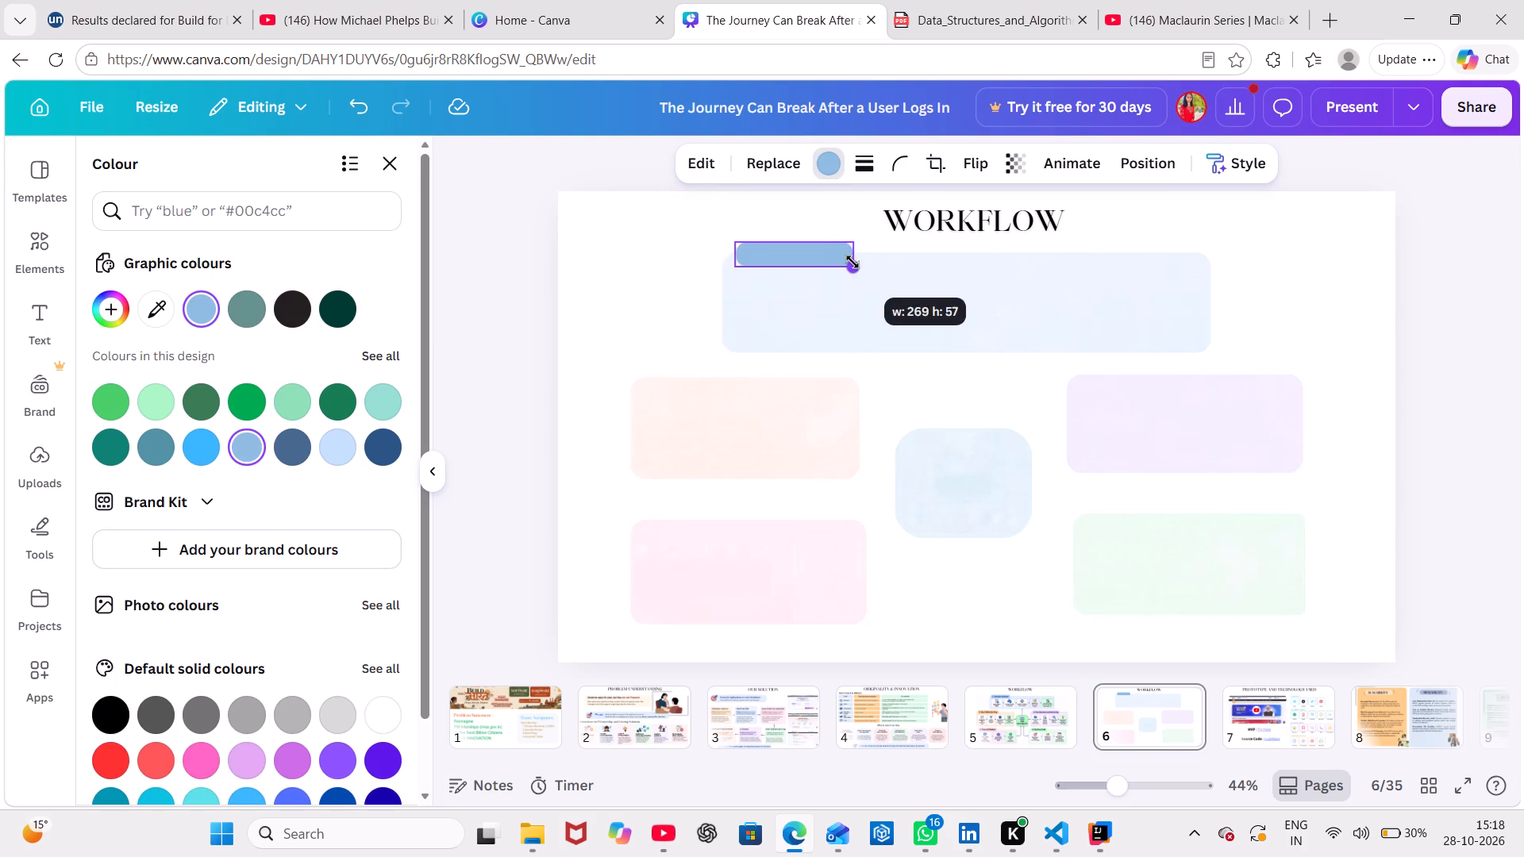
pyautogui.moveTo(852, 262); pyautogui.dragTo(864, 250)
pyautogui.click(812, 199)
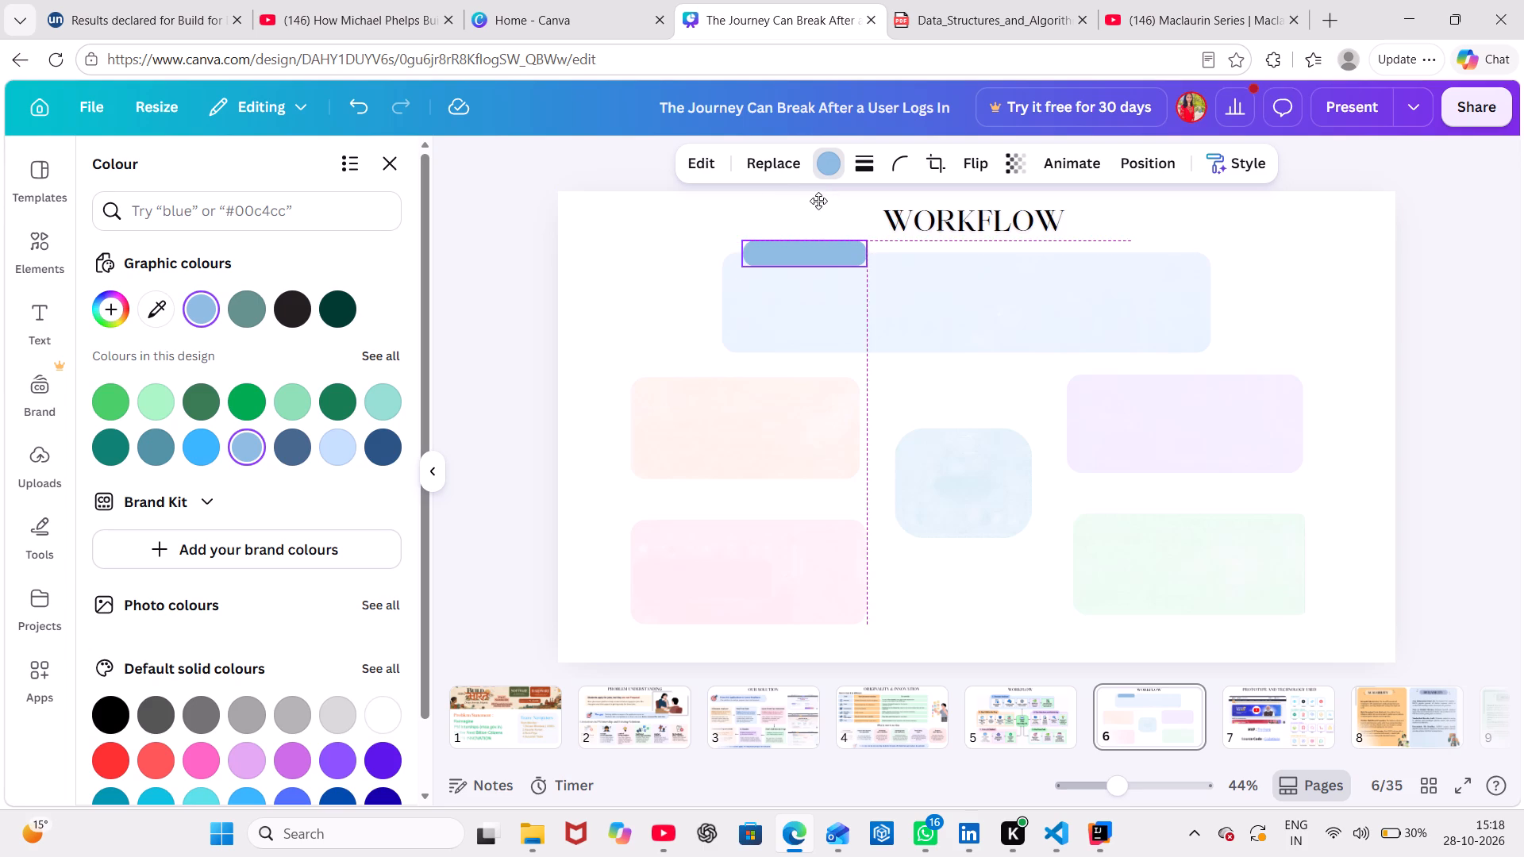
pyautogui.click(509, 235)
pyautogui.click(509, 235)
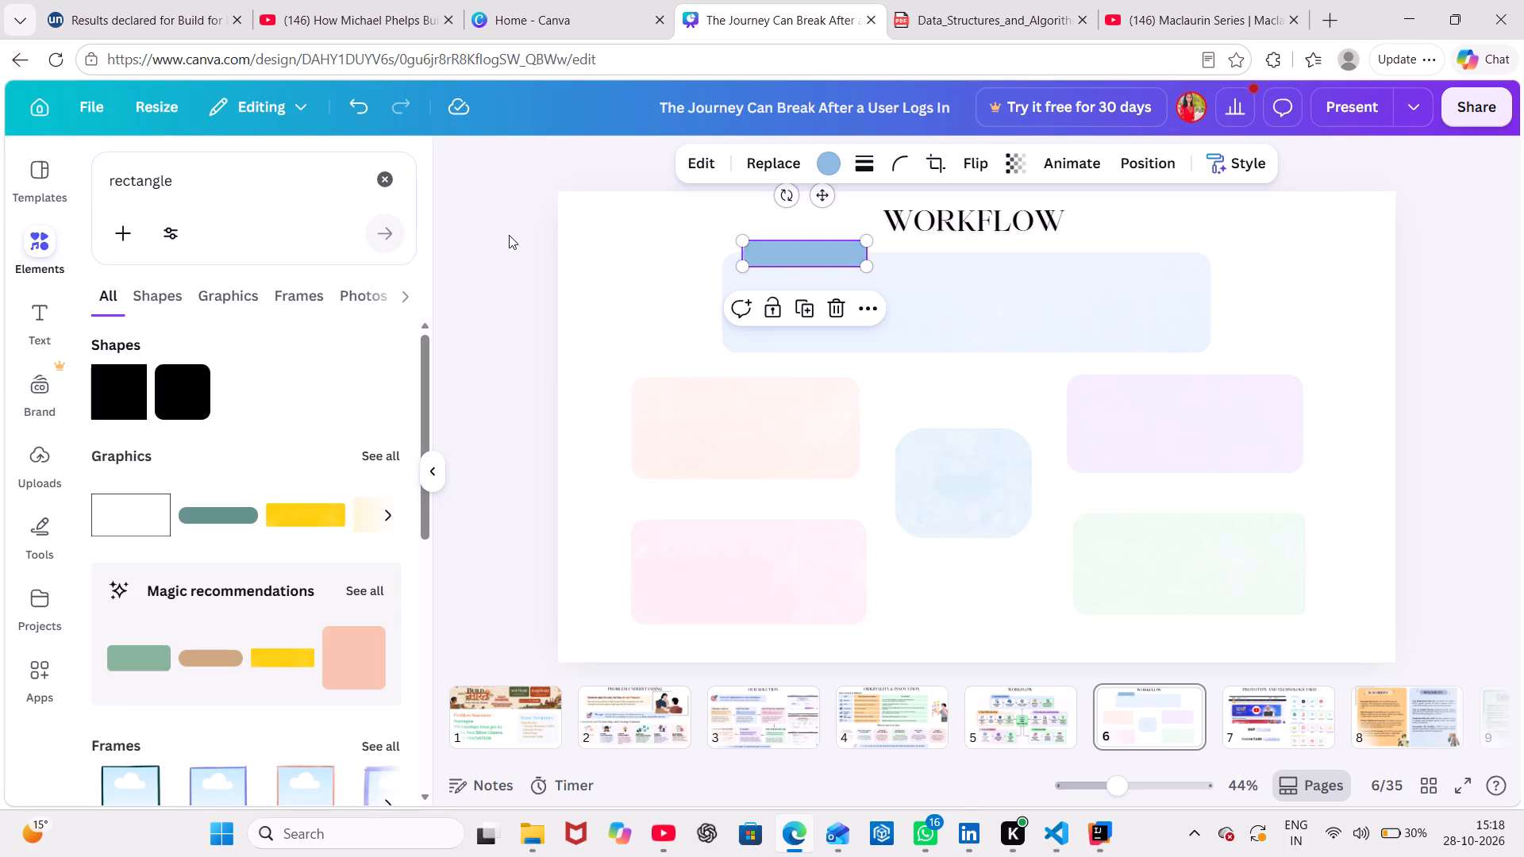
# Add four teal bars with rounded ends to page 6 for the remaining section headings, using page 5 as reference.
pyautogui.click(1001, 702)
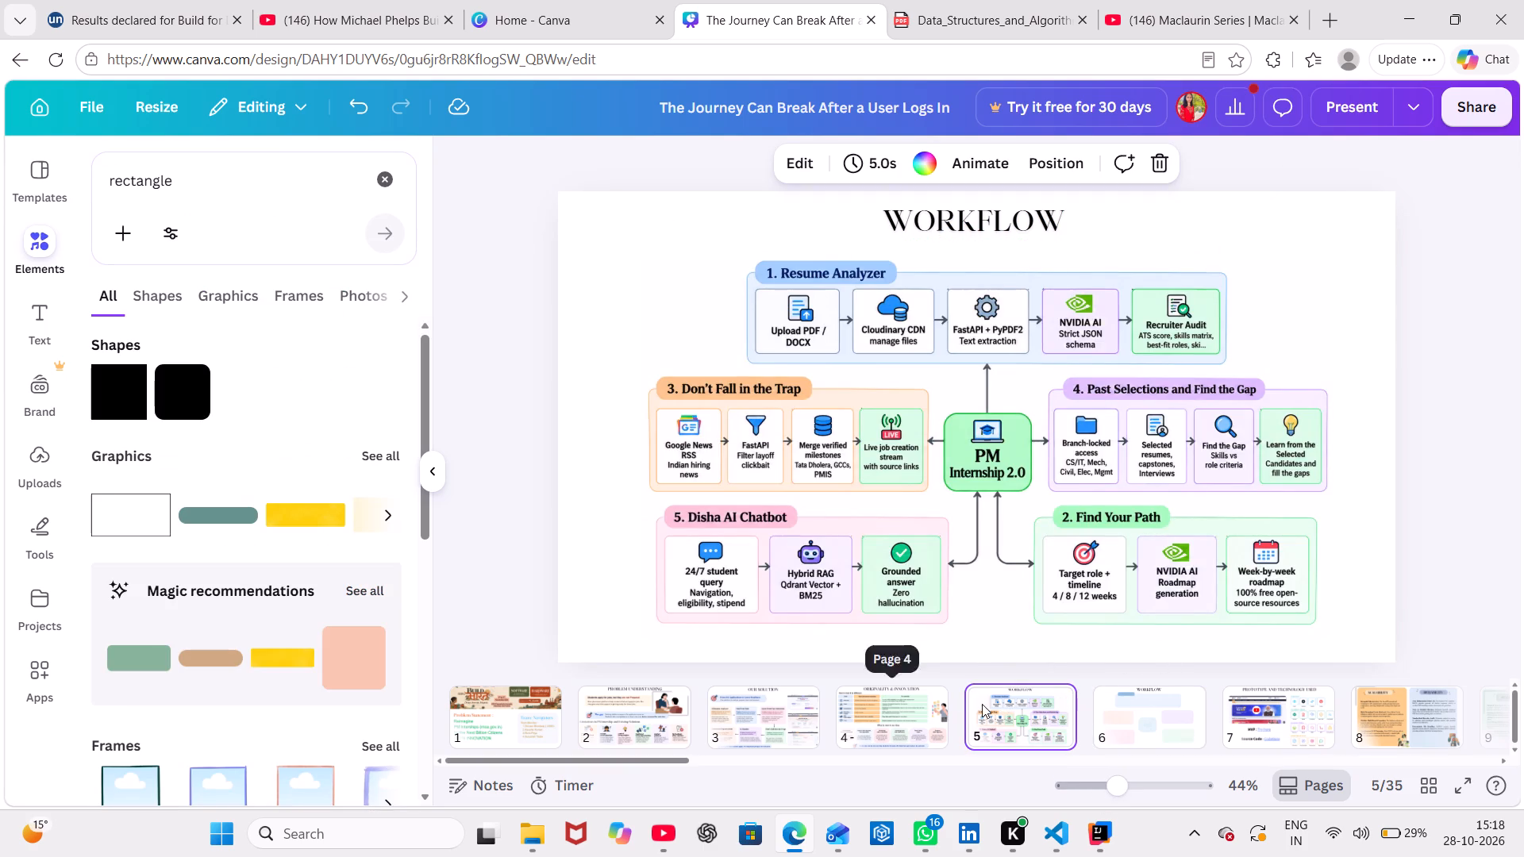
pyautogui.click(1108, 718)
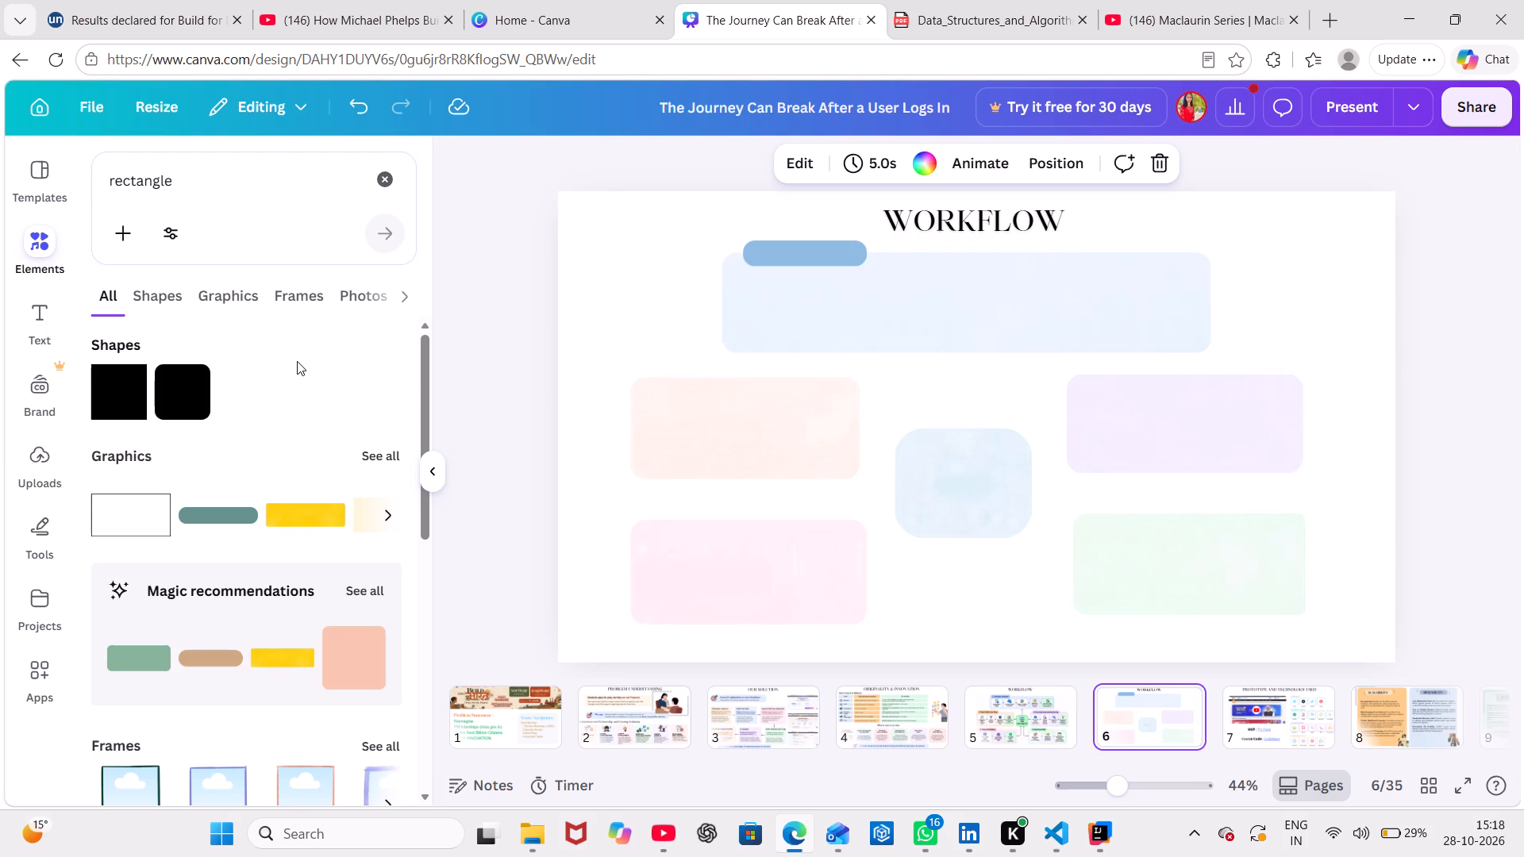
pyautogui.click(221, 509)
pyautogui.click(221, 509)
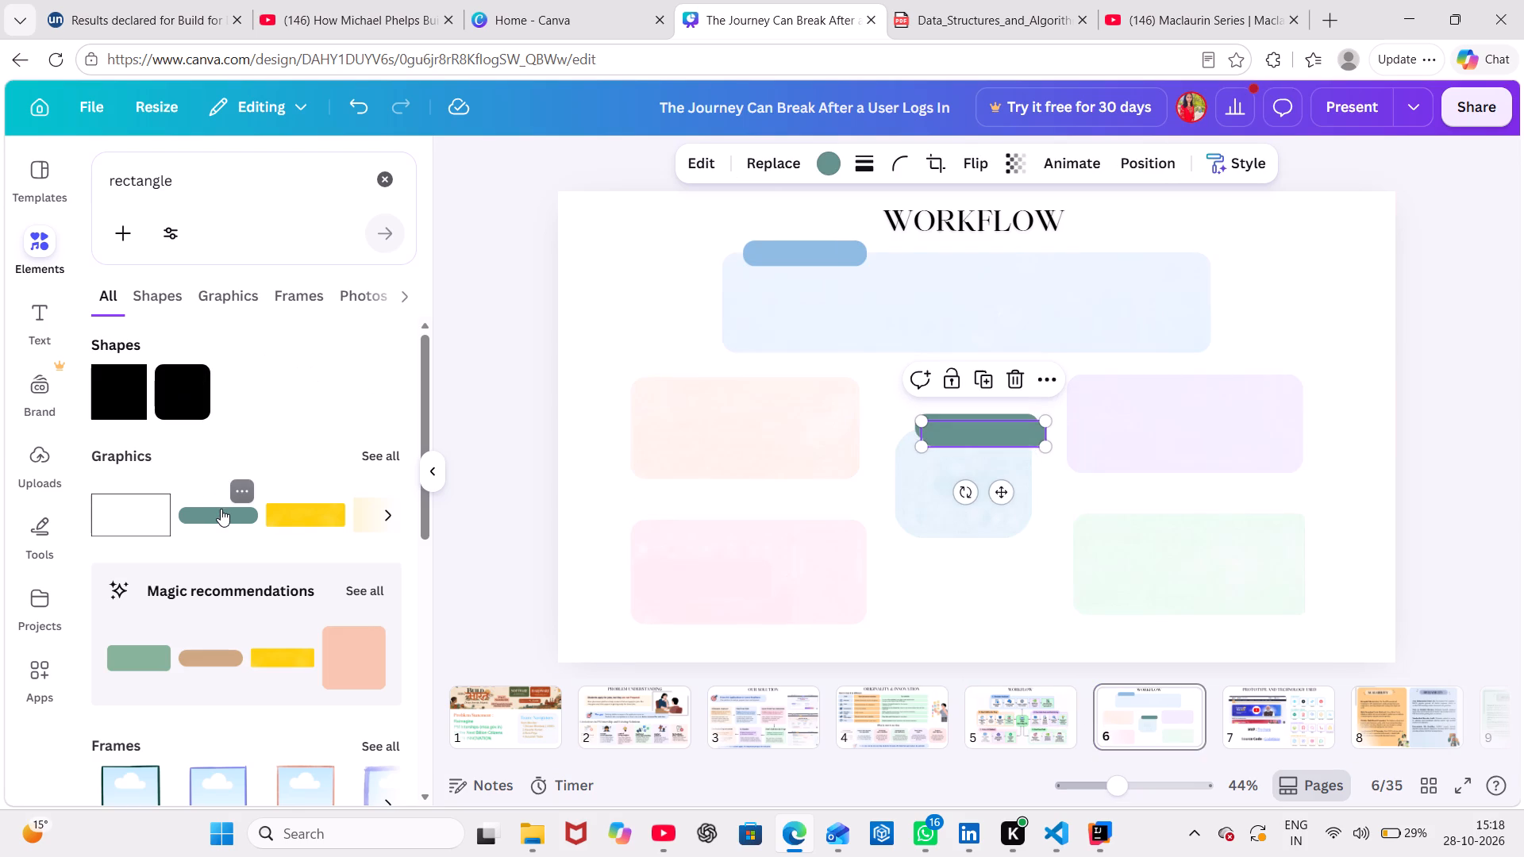
pyautogui.click(221, 509)
pyautogui.click(221, 509)
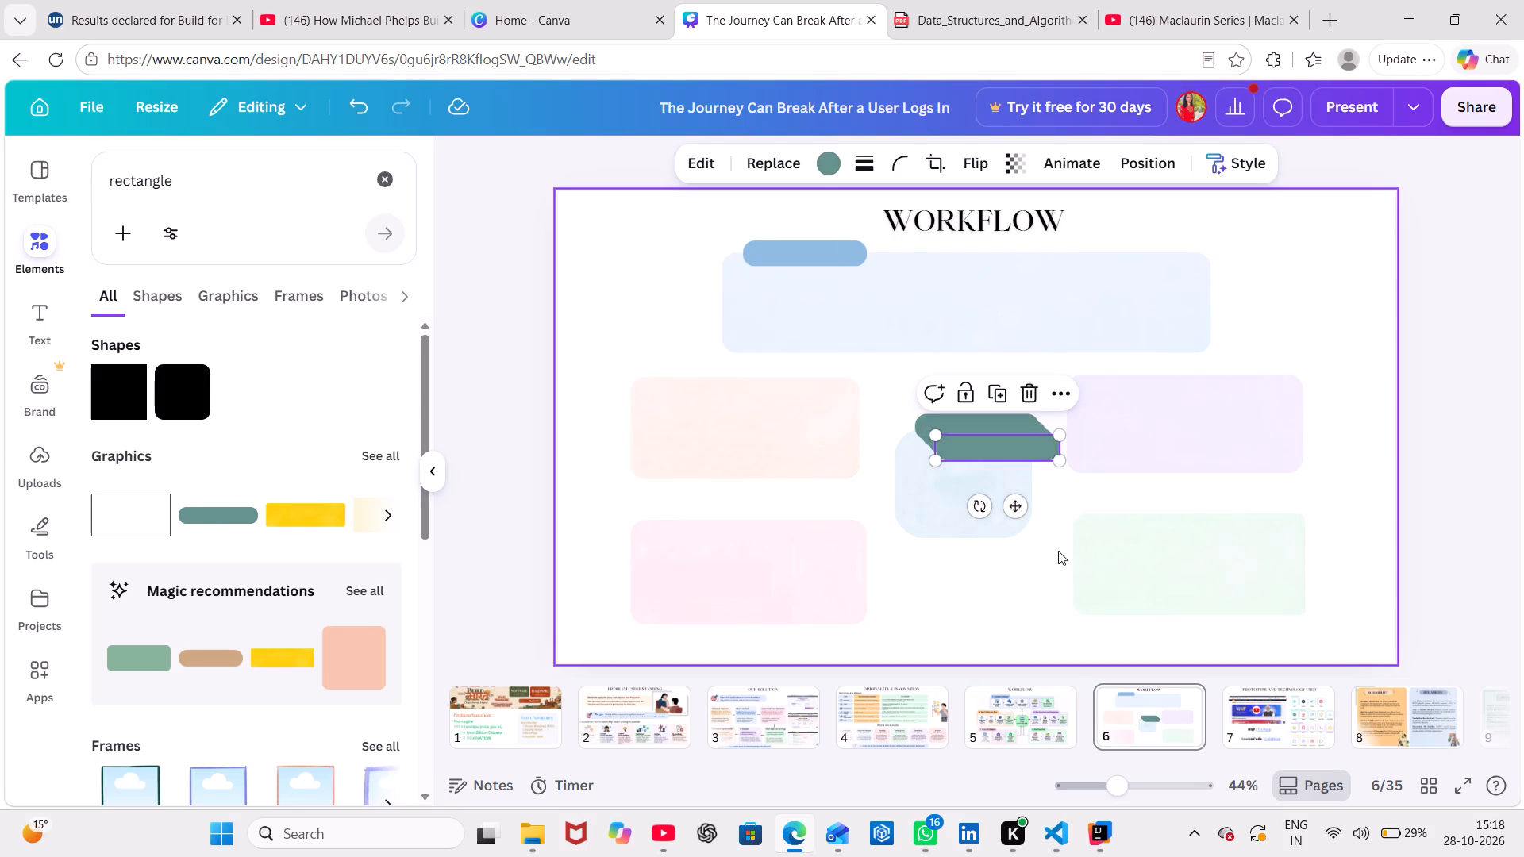
# Place one teal bar across the peach box's top edge near its left corner and recolour it light orange, after trying a darker orange.
pyautogui.moveTo(1022, 513); pyautogui.dragTo(740, 459)
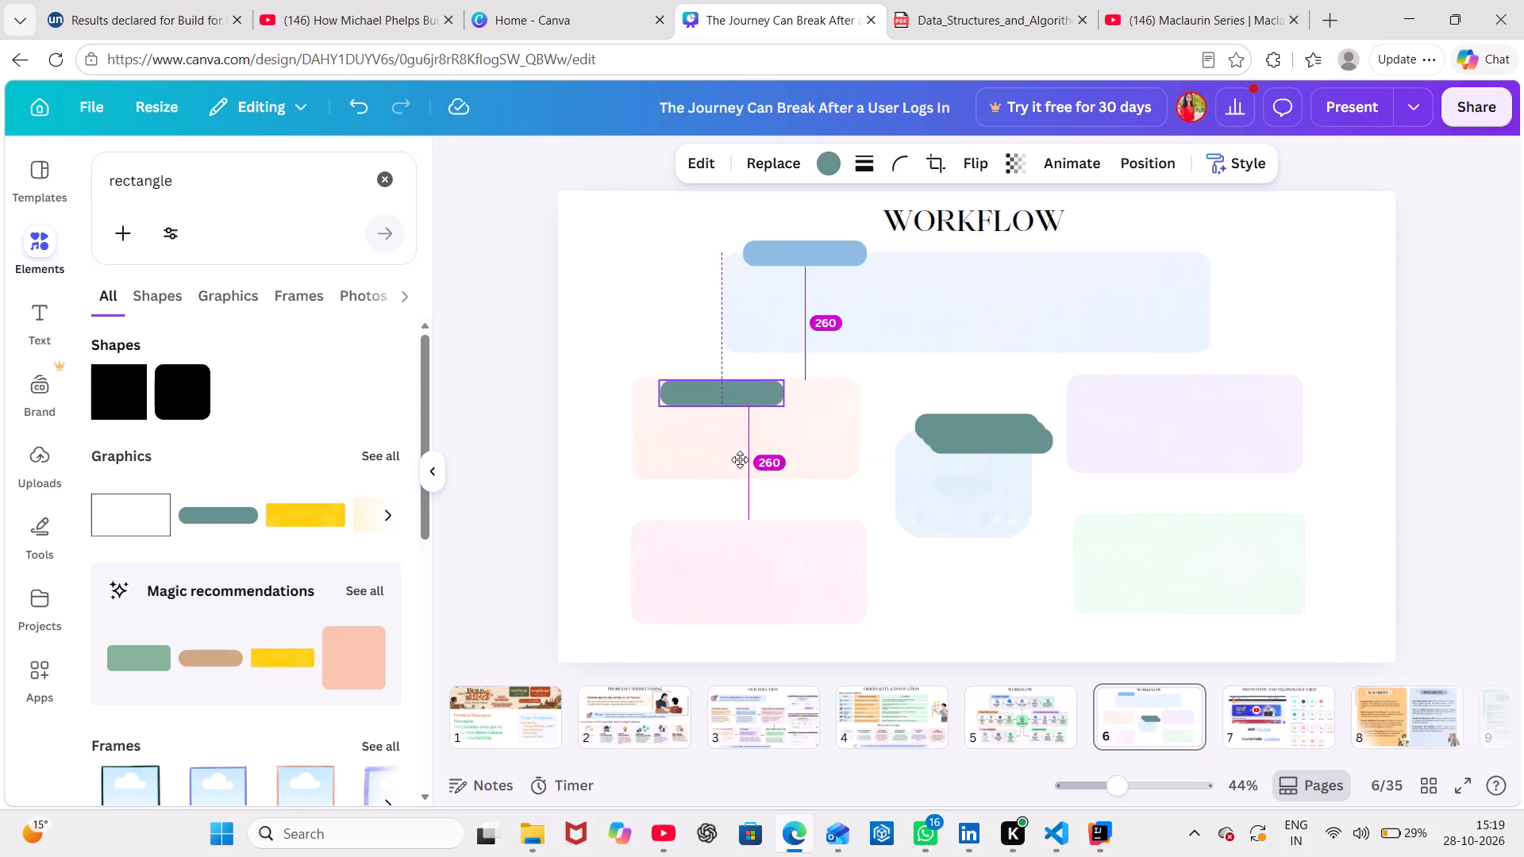
pyautogui.moveTo(740, 459); pyautogui.dragTo(734, 453)
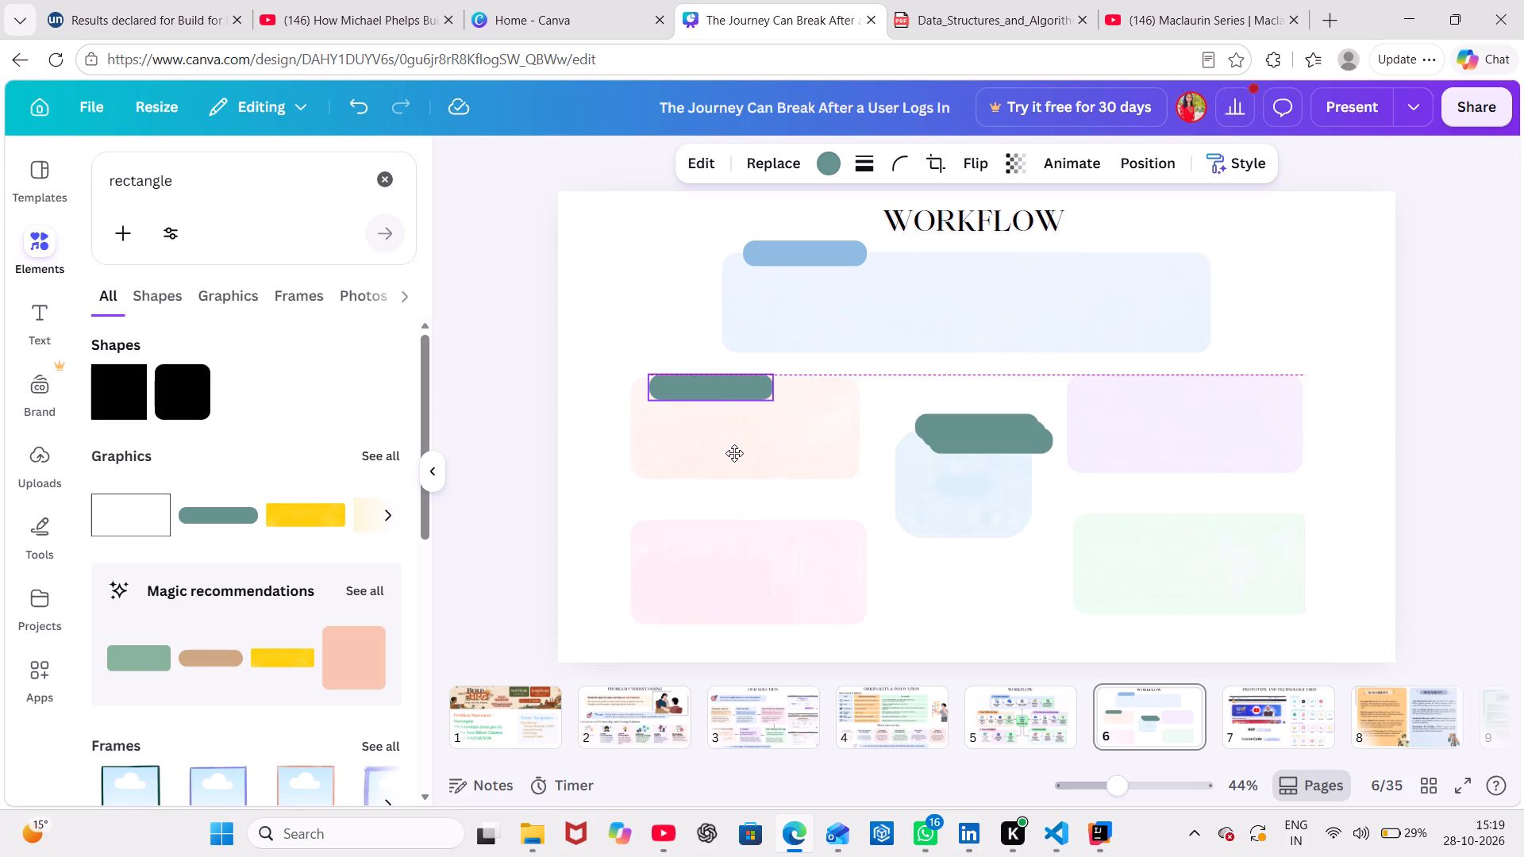
pyautogui.moveTo(734, 453); pyautogui.dragTo(733, 444)
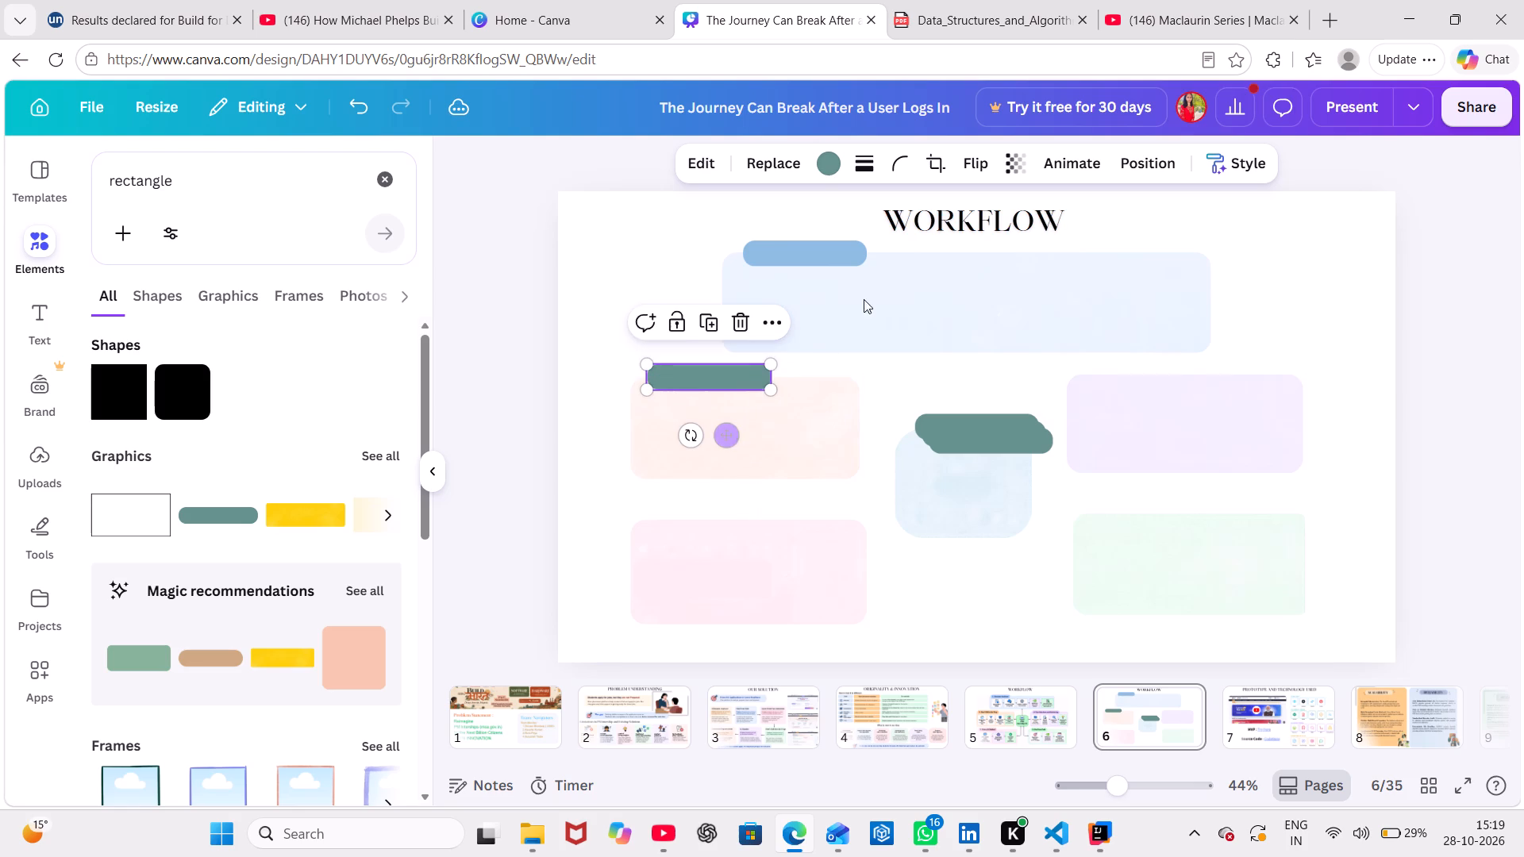
pyautogui.click(825, 165)
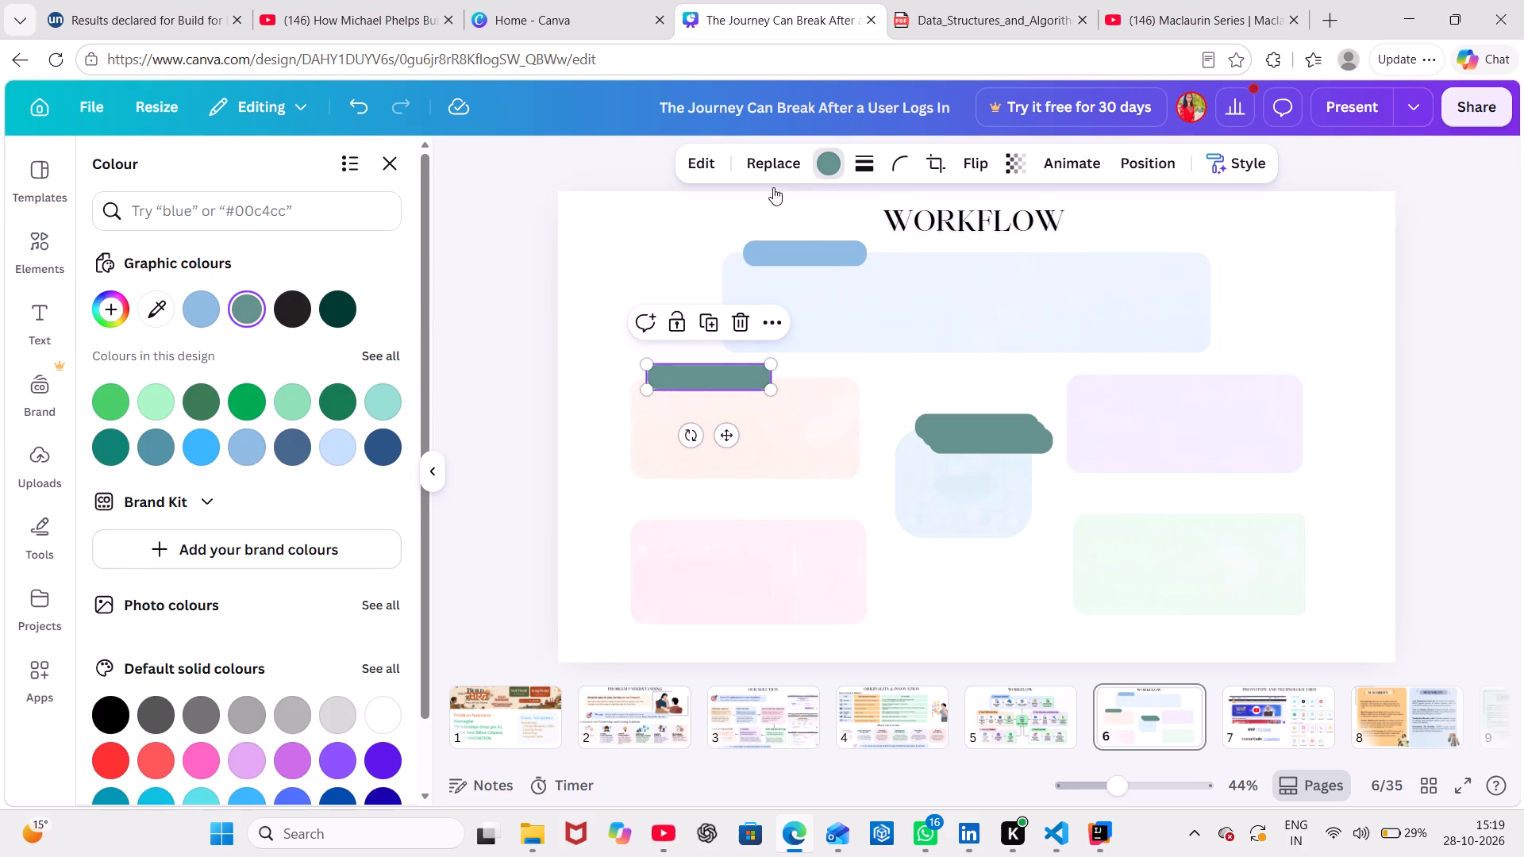
pyautogui.scroll(-3, 166, 690)
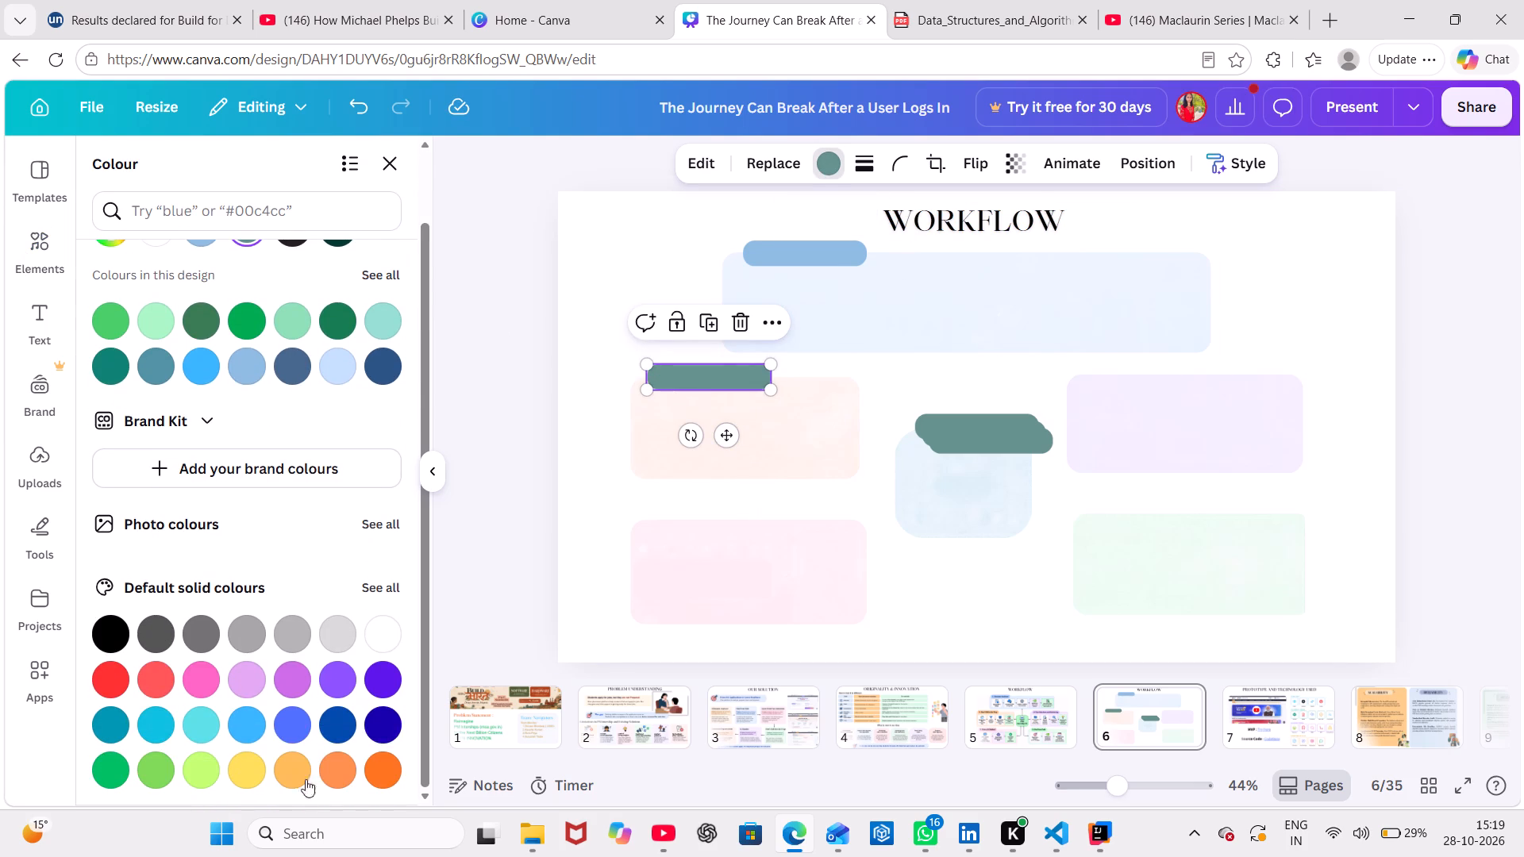
pyautogui.click(321, 773)
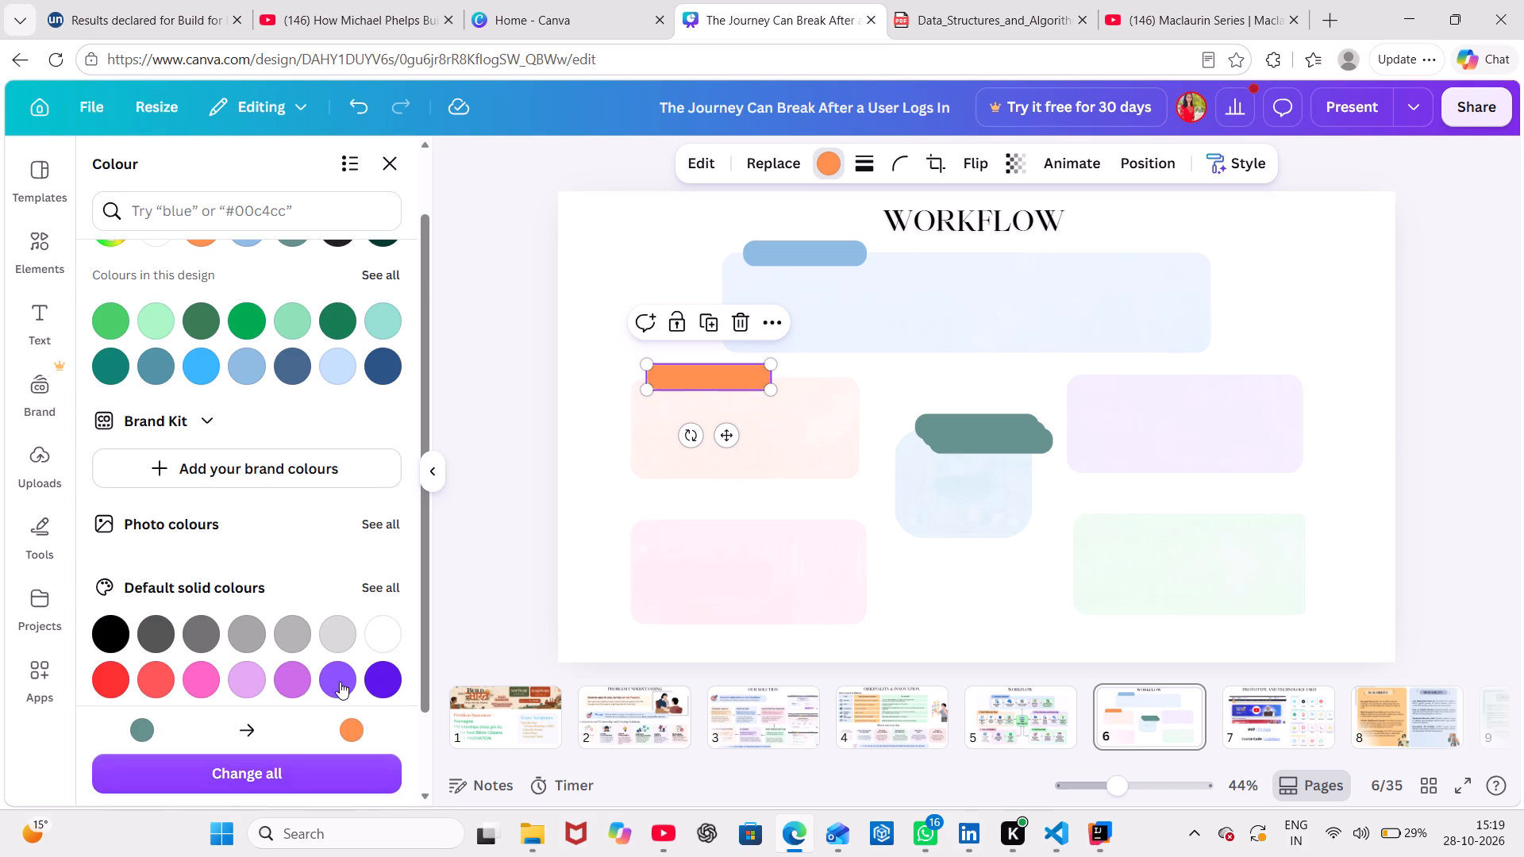
pyautogui.scroll(-2, 340, 682)
pyautogui.click(287, 676)
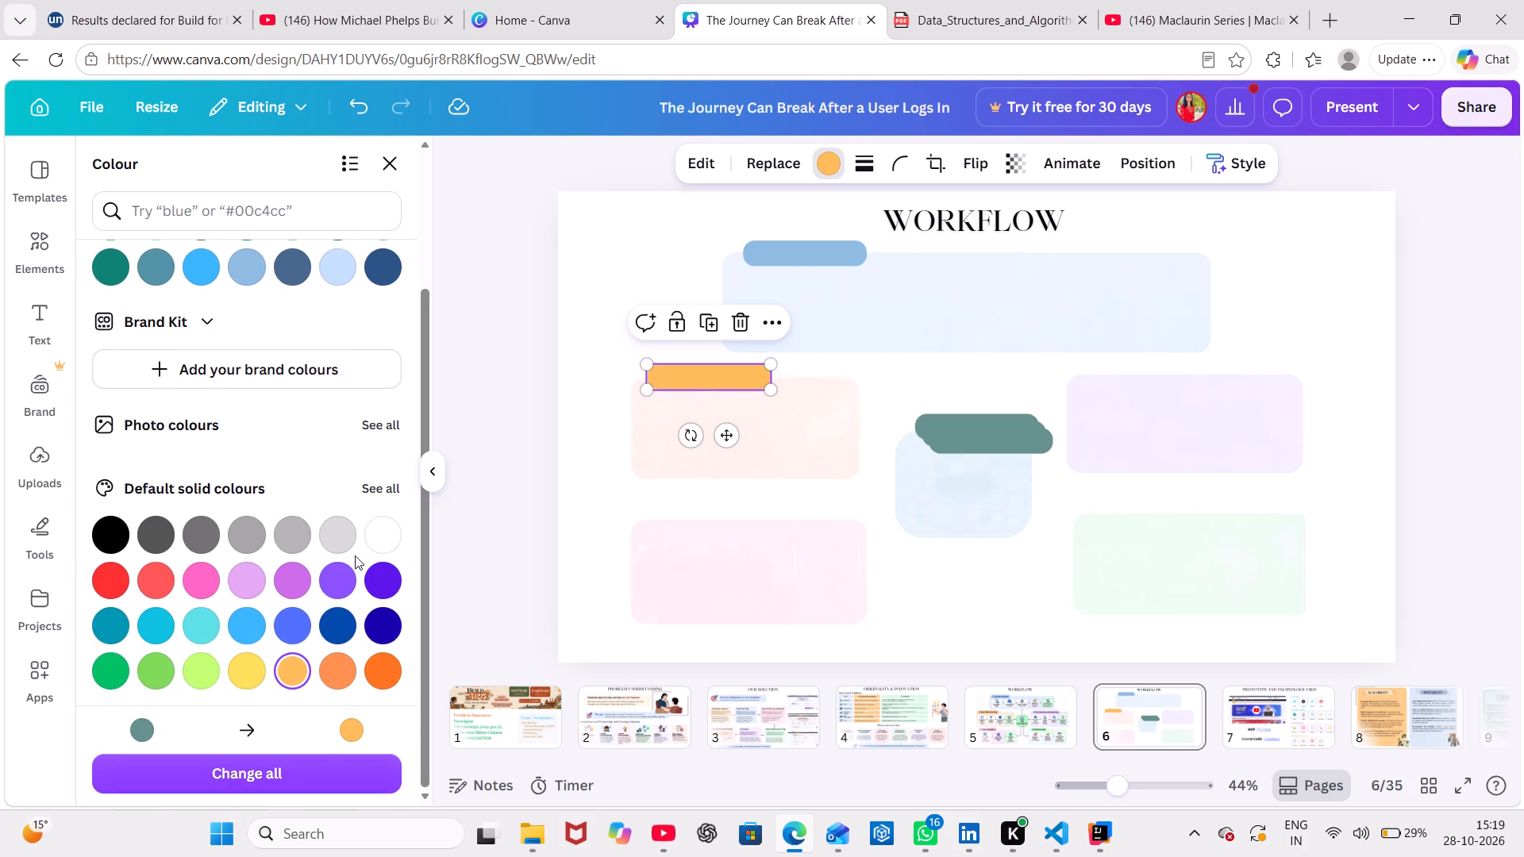
pyautogui.click(510, 498)
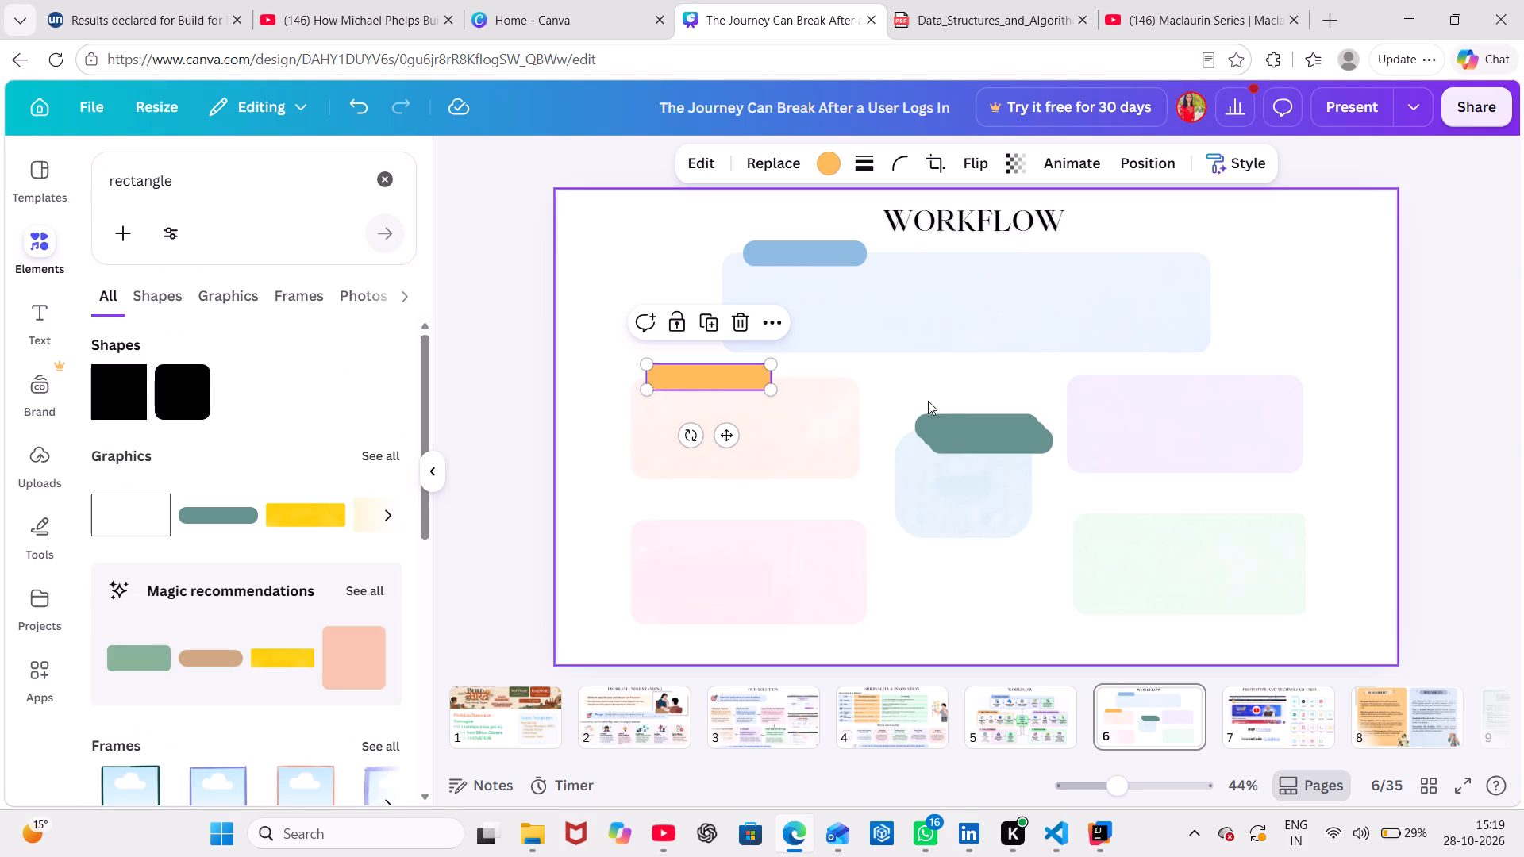
# Place another teal bar across the top edge of the light purple box, near its left corner, and recolour it light purple.
pyautogui.moveTo(992, 425); pyautogui.dragTo(1137, 374)
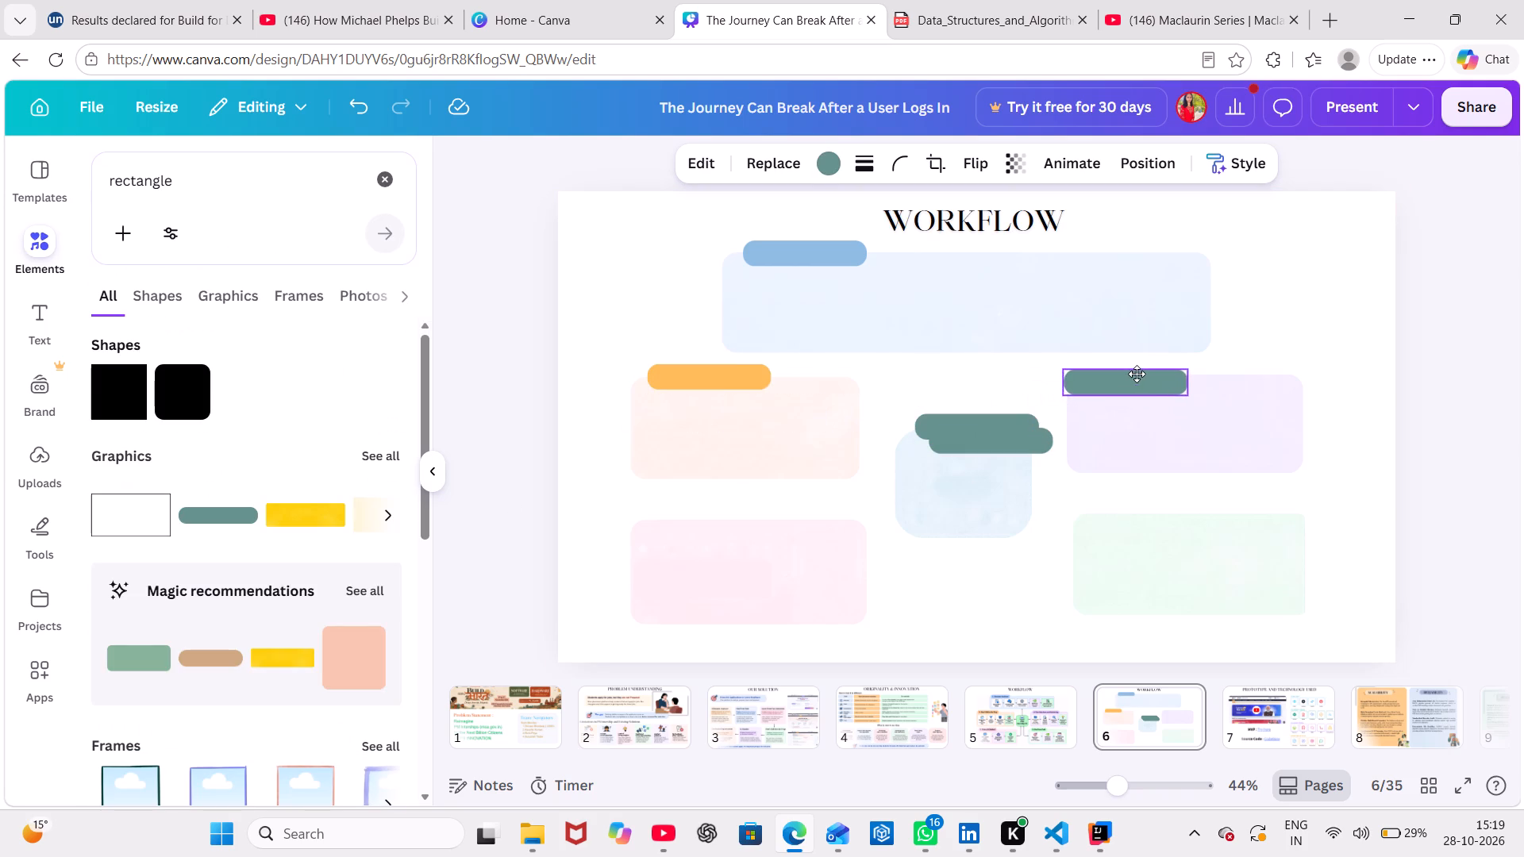
pyautogui.moveTo(1137, 374); pyautogui.dragTo(1149, 370)
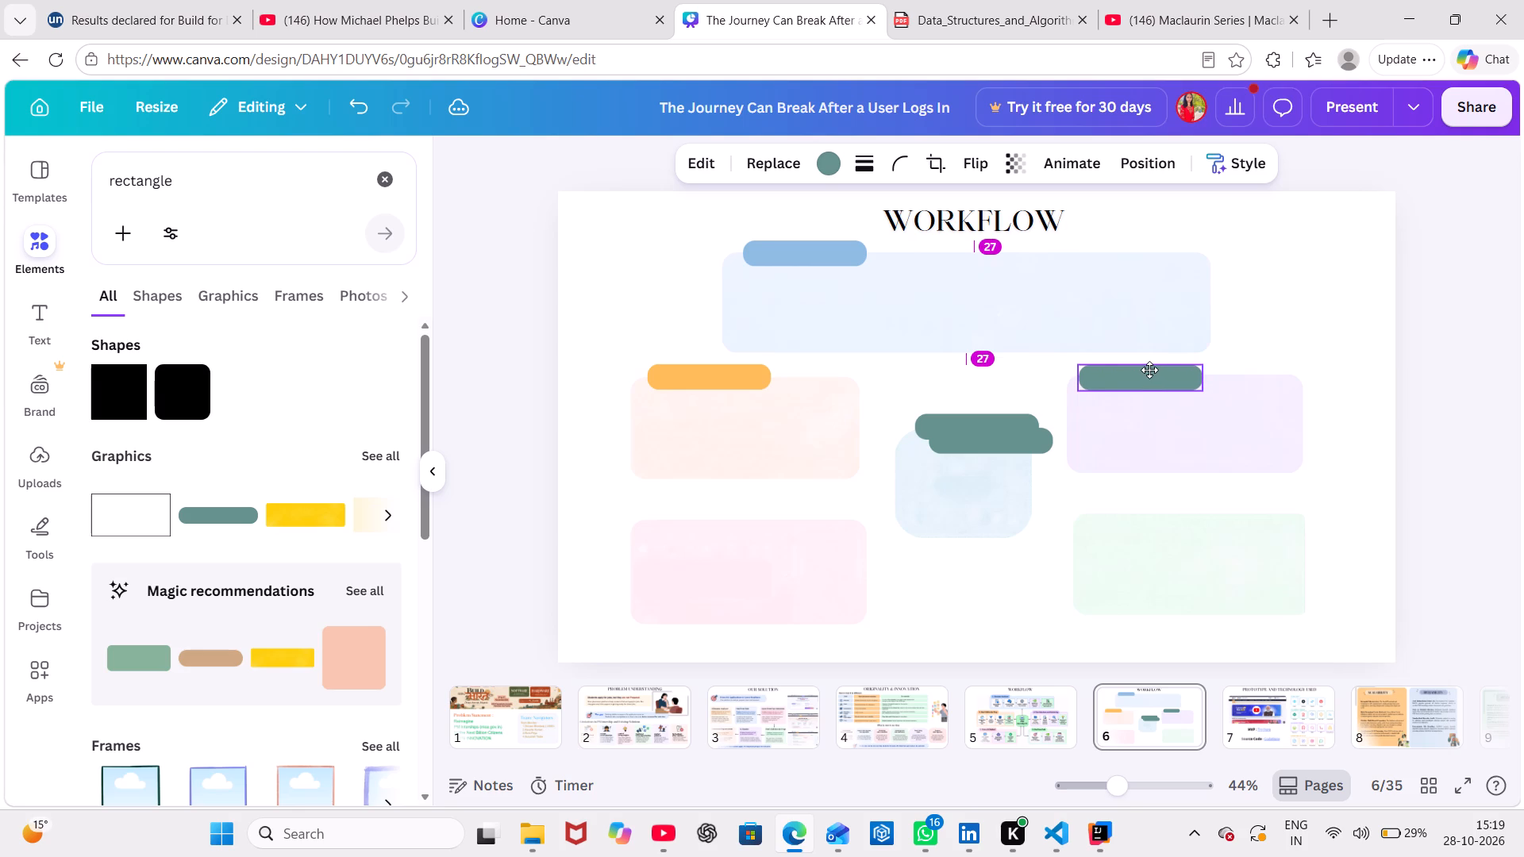
pyautogui.moveTo(1149, 370); pyautogui.dragTo(1153, 371)
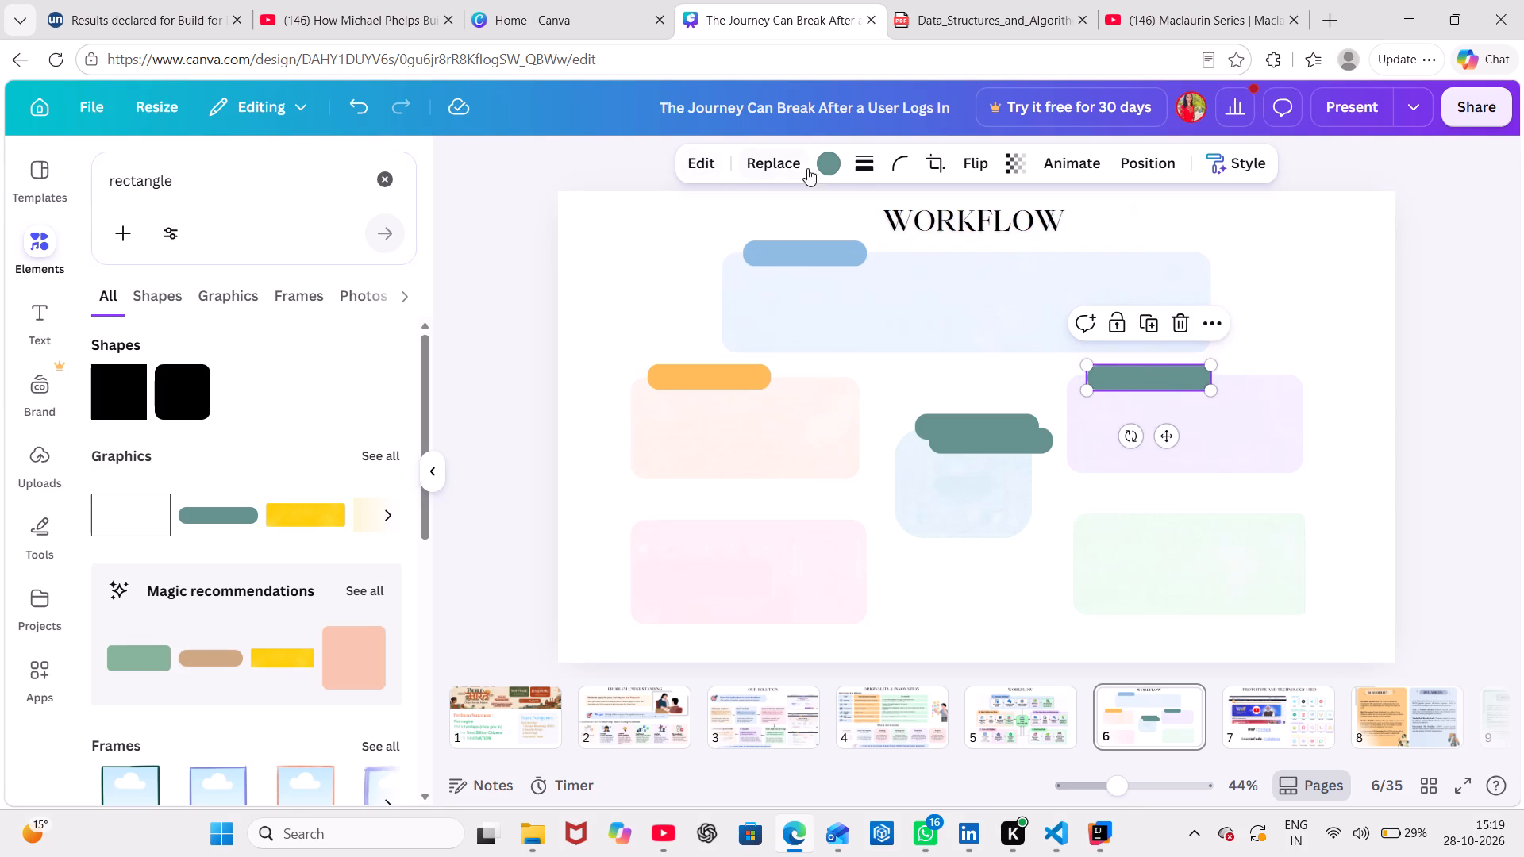
pyautogui.click(837, 159)
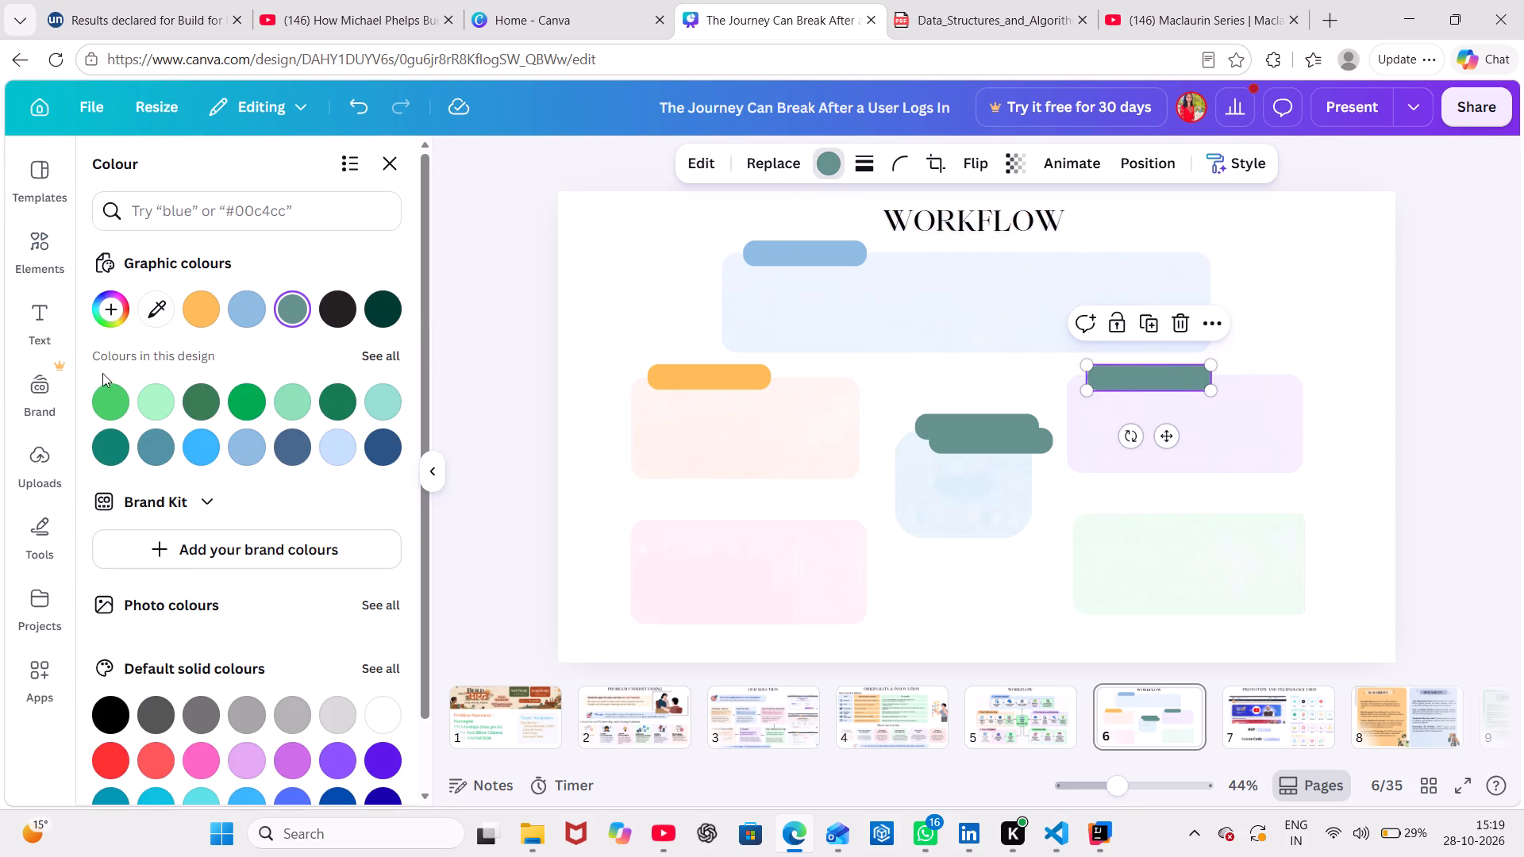
pyautogui.click(263, 759)
pyautogui.click(479, 443)
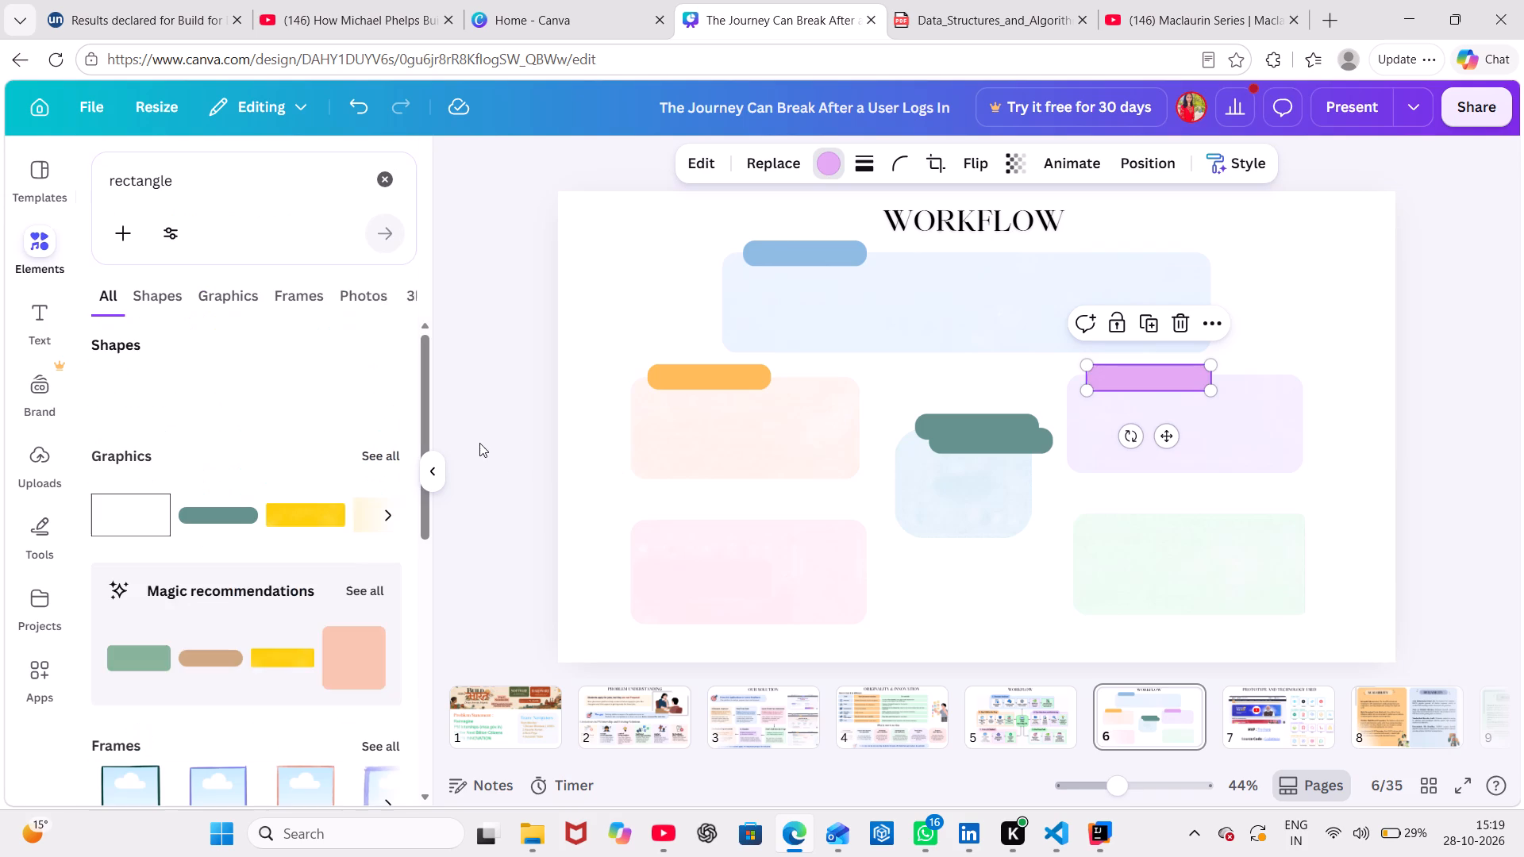
# Place another teal bar across the top edge of the light pink box, near its left corner, and recolour it bright pink.
pyautogui.moveTo(972, 433); pyautogui.dragTo(708, 521)
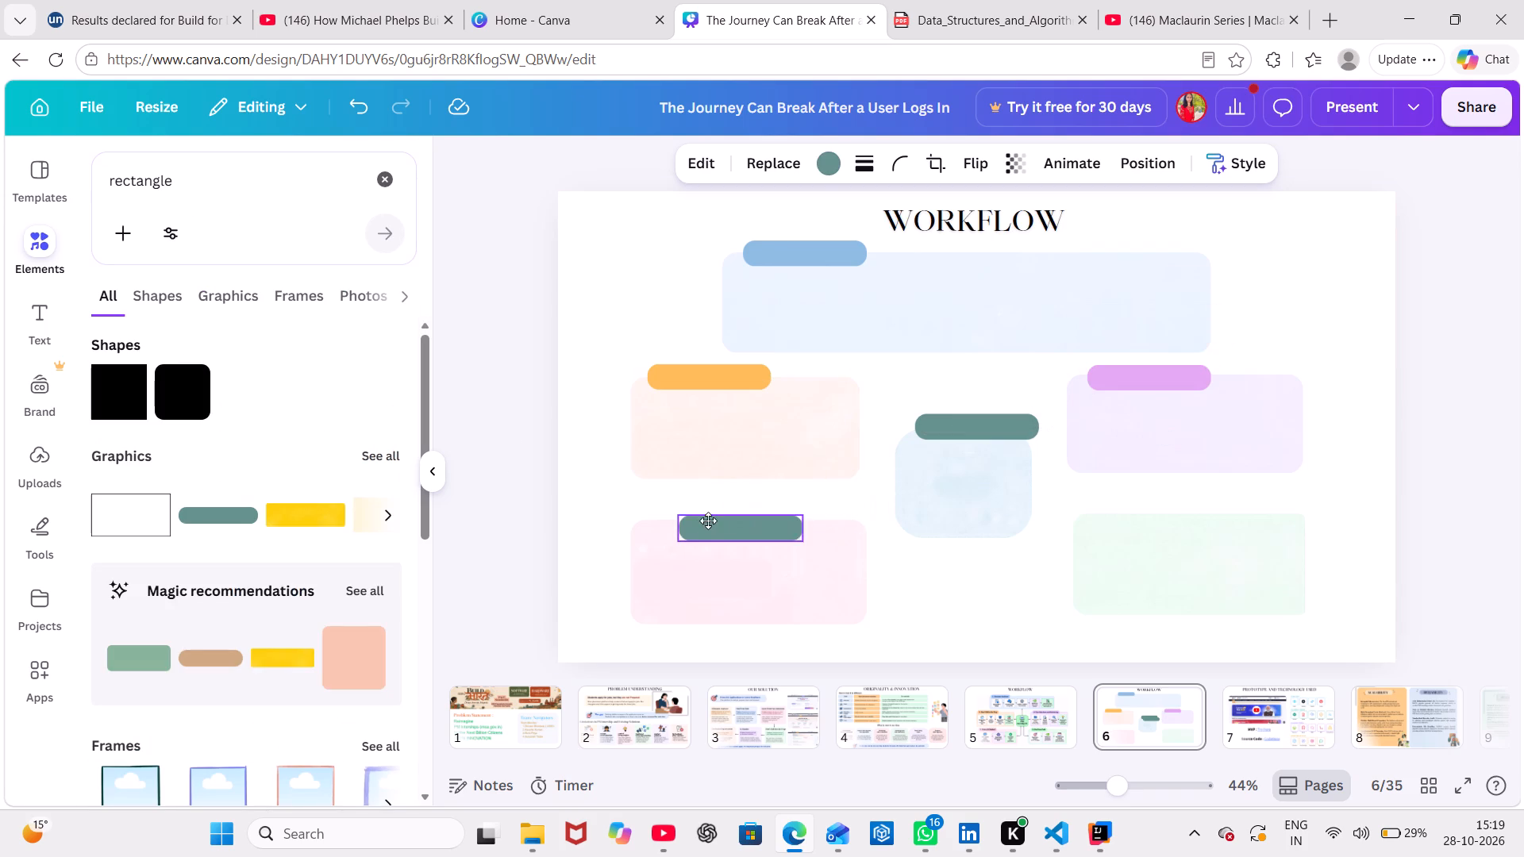
pyautogui.moveTo(708, 521); pyautogui.dragTo(695, 516)
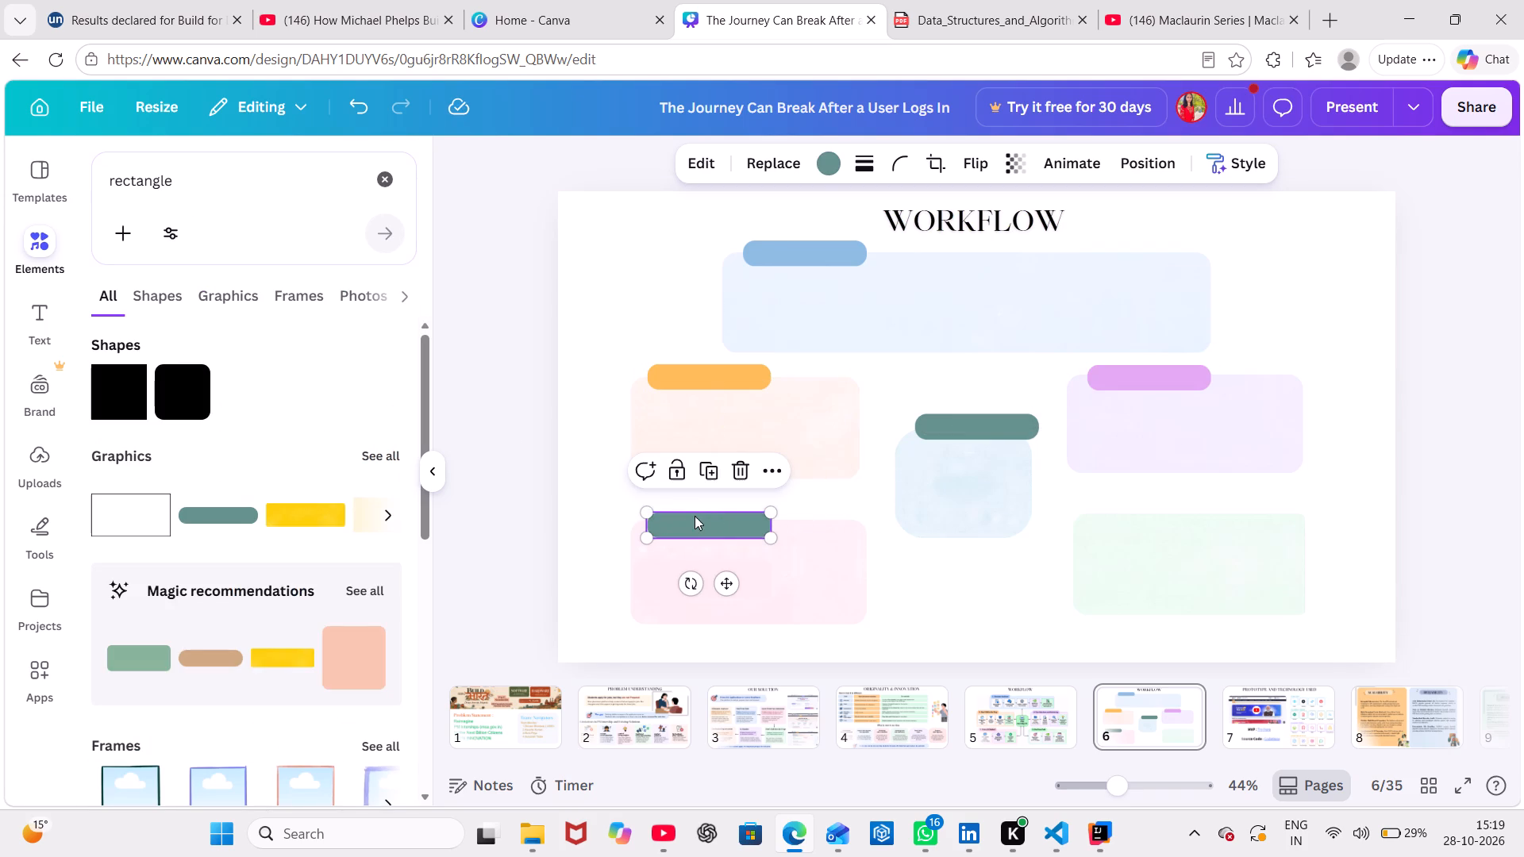
pyautogui.click(826, 163)
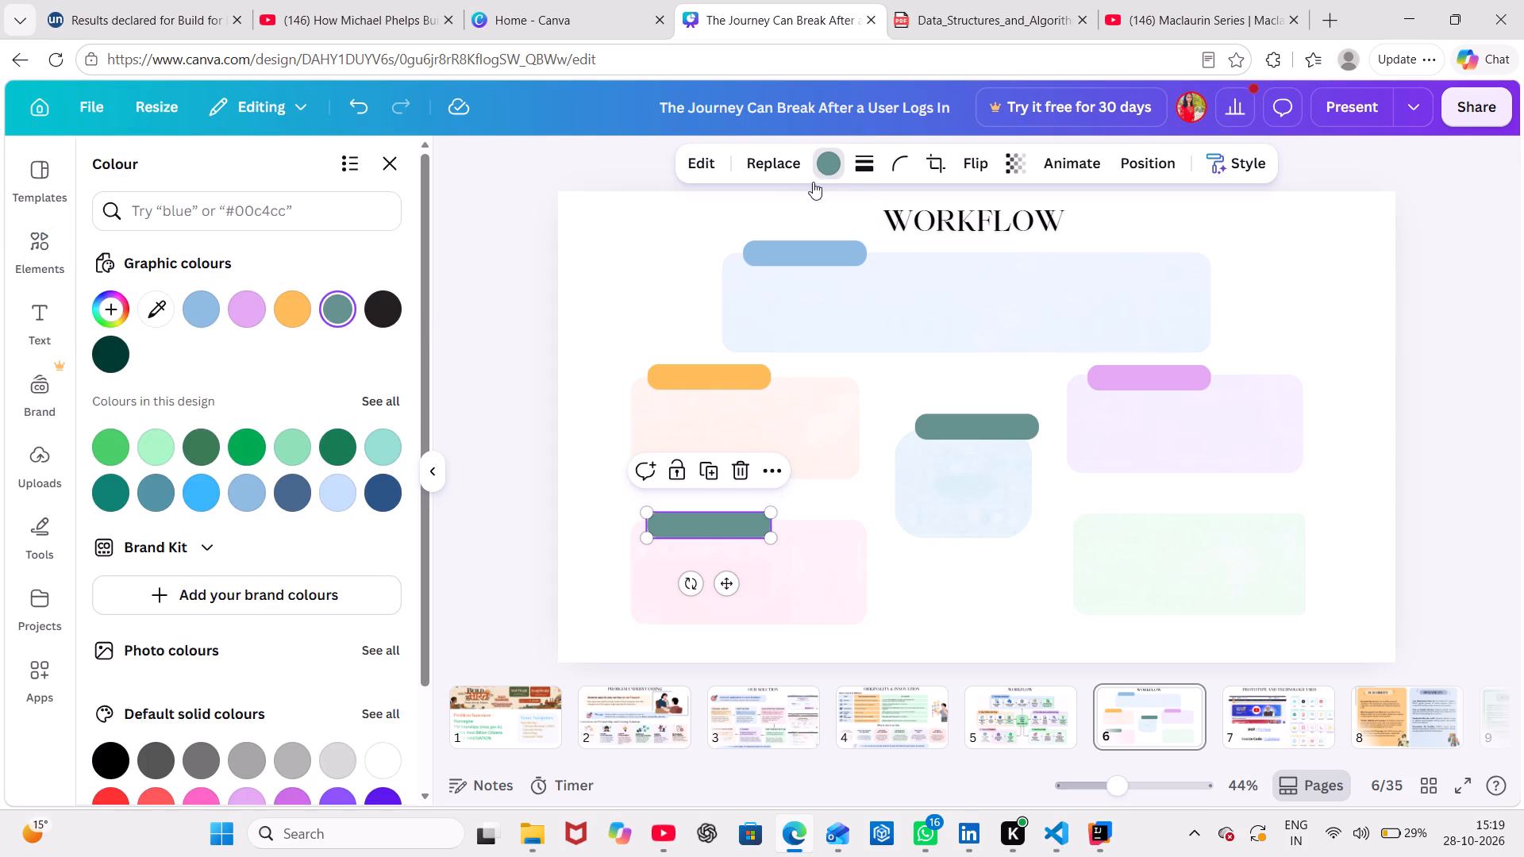
pyautogui.scroll(-2, 260, 738)
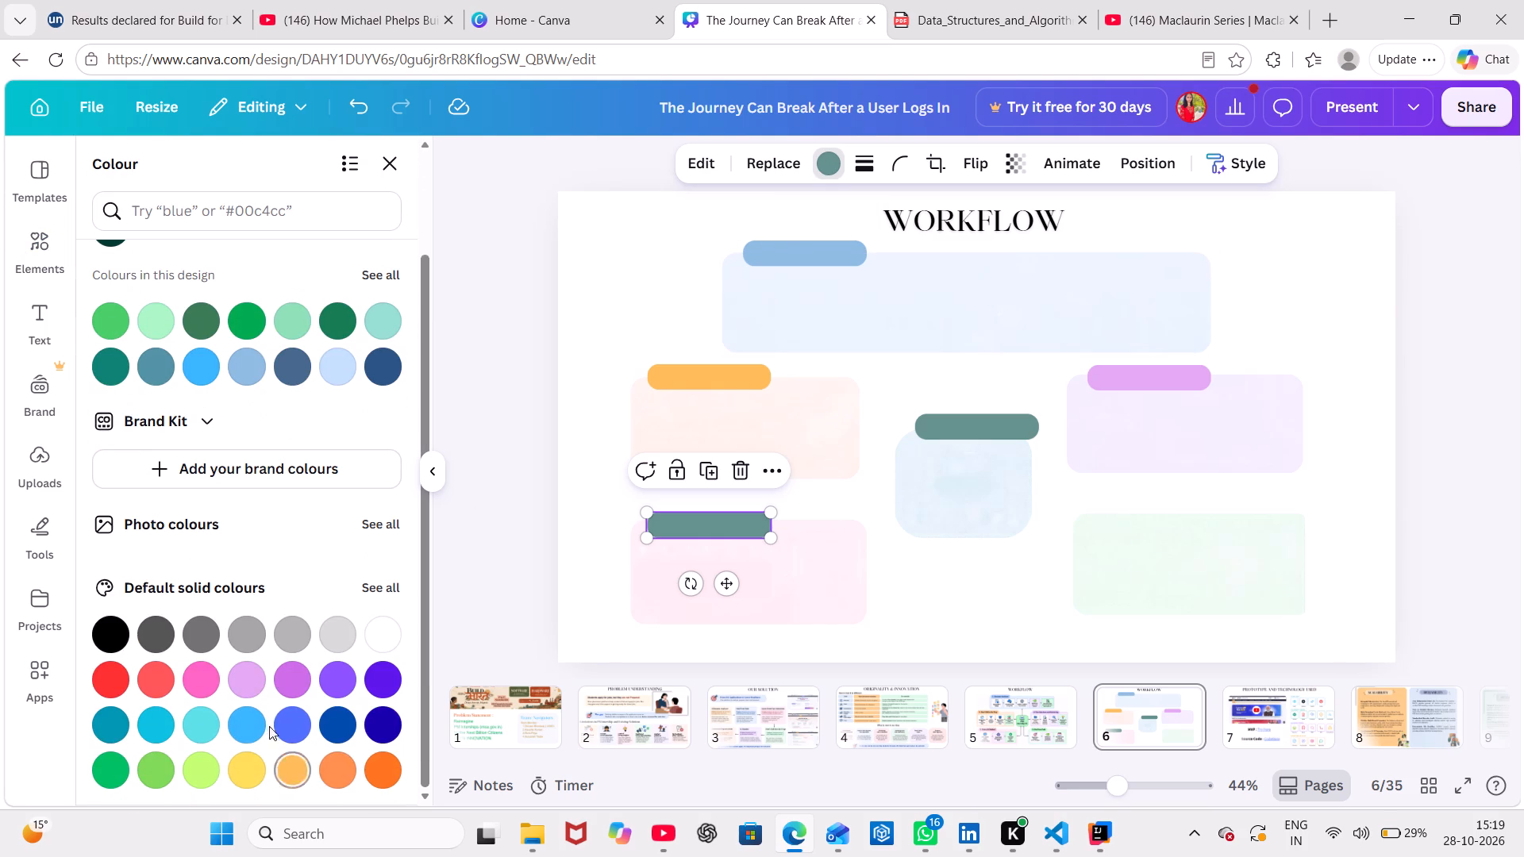
pyautogui.click(202, 682)
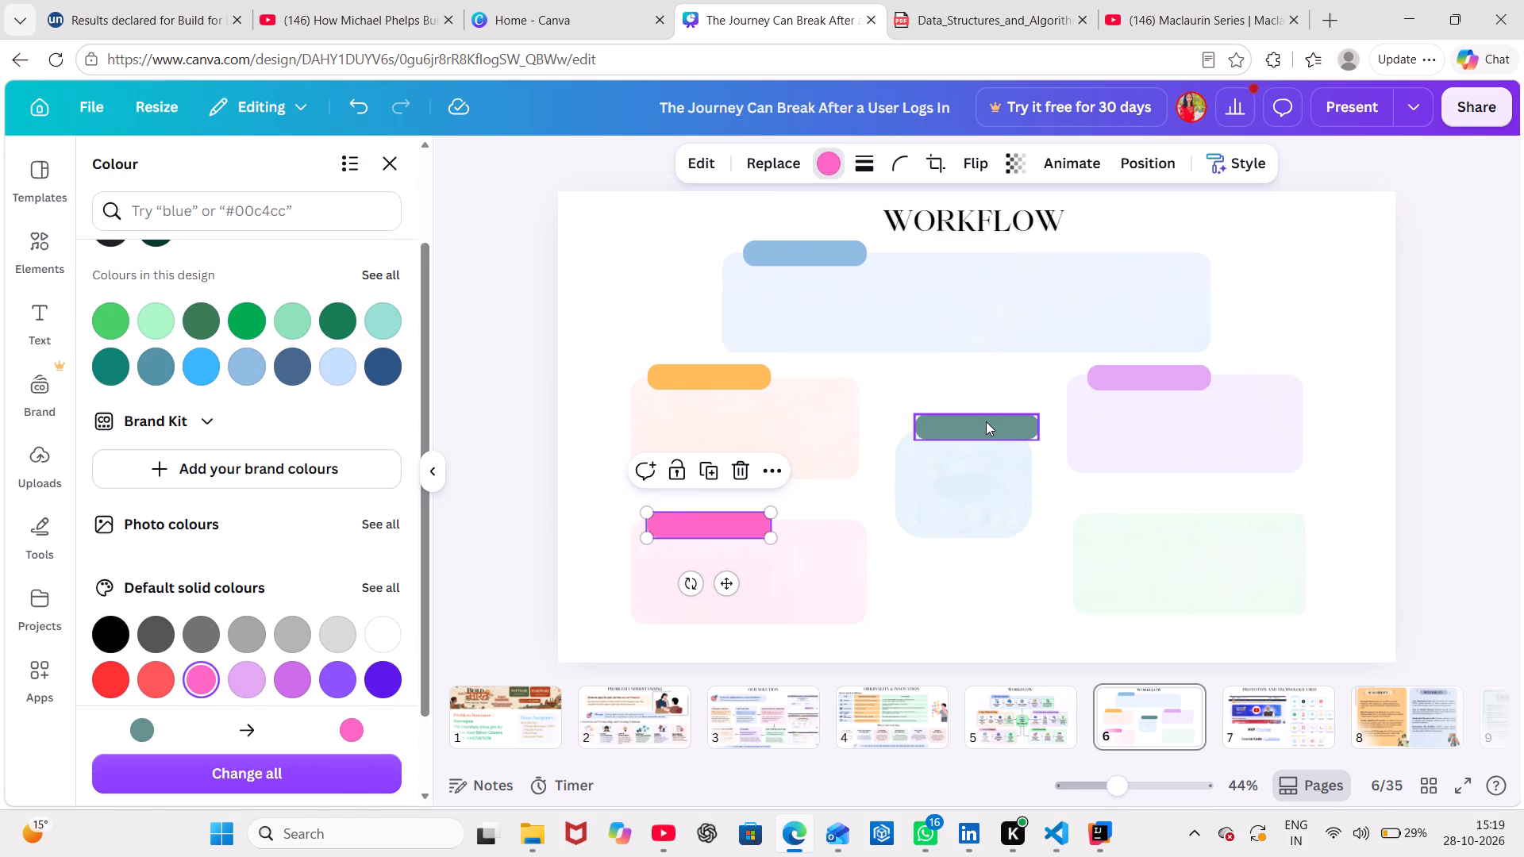
# Place the last teal bar across the top edge of the light green box, lined up beneath the purple label.
pyautogui.moveTo(986, 421); pyautogui.dragTo(1172, 502)
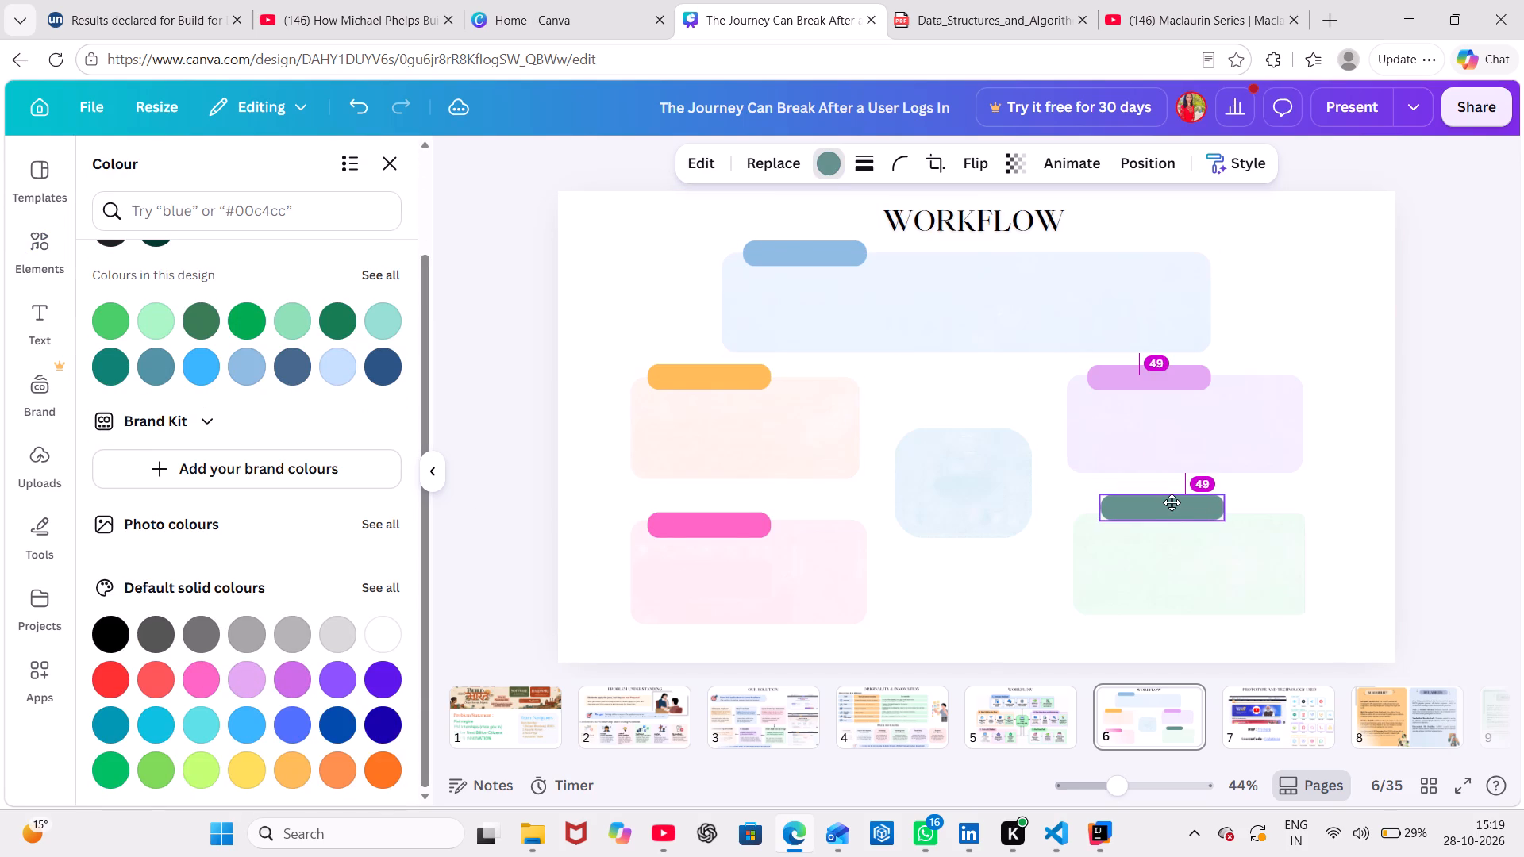
pyautogui.moveTo(1172, 502); pyautogui.dragTo(1172, 504)
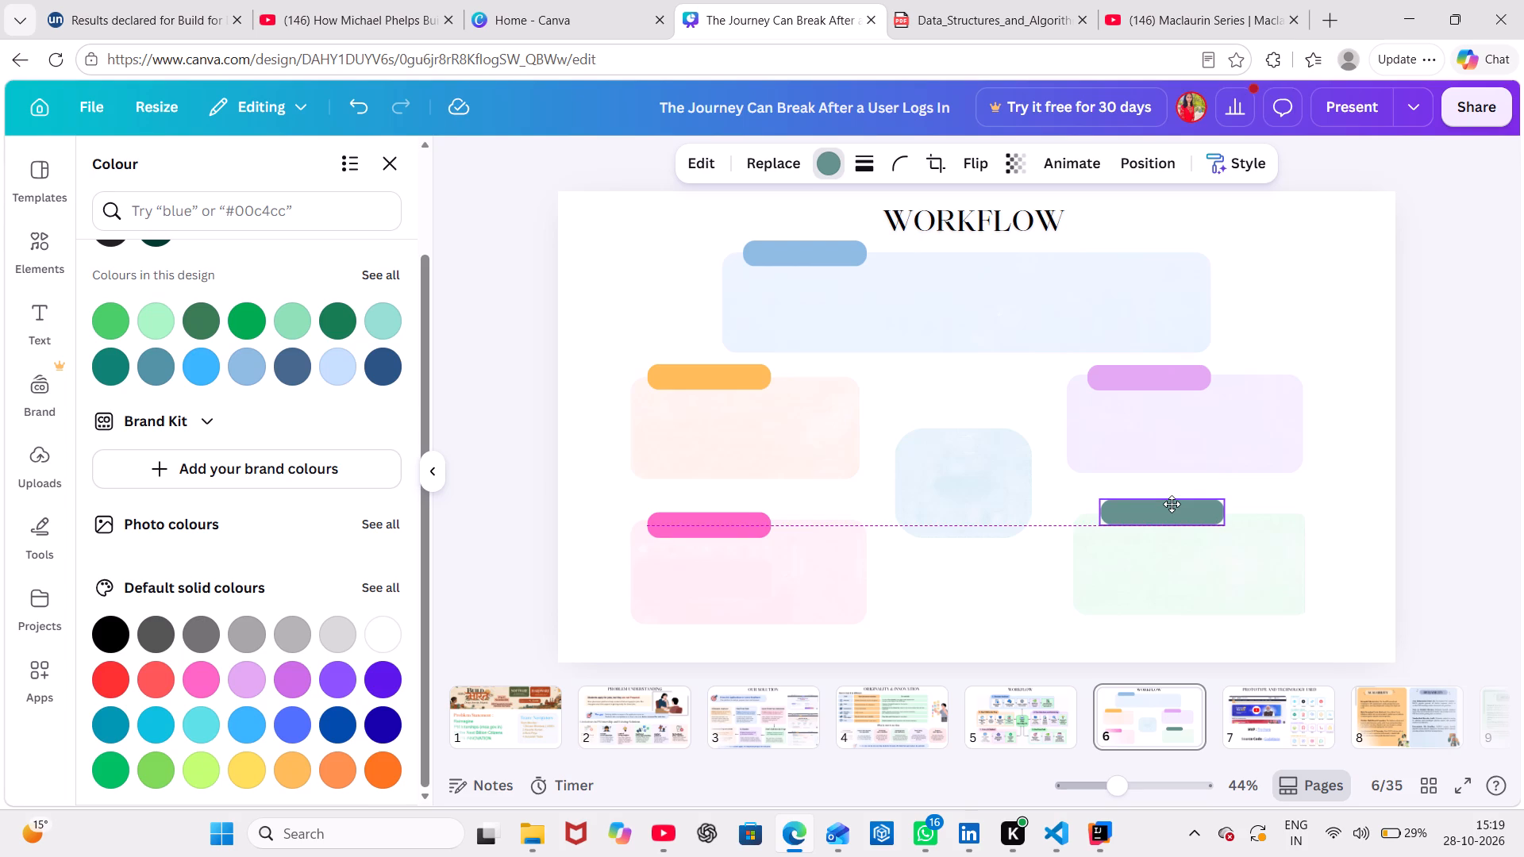
pyautogui.moveTo(1172, 504); pyautogui.dragTo(1168, 505)
pyautogui.click(1168, 505)
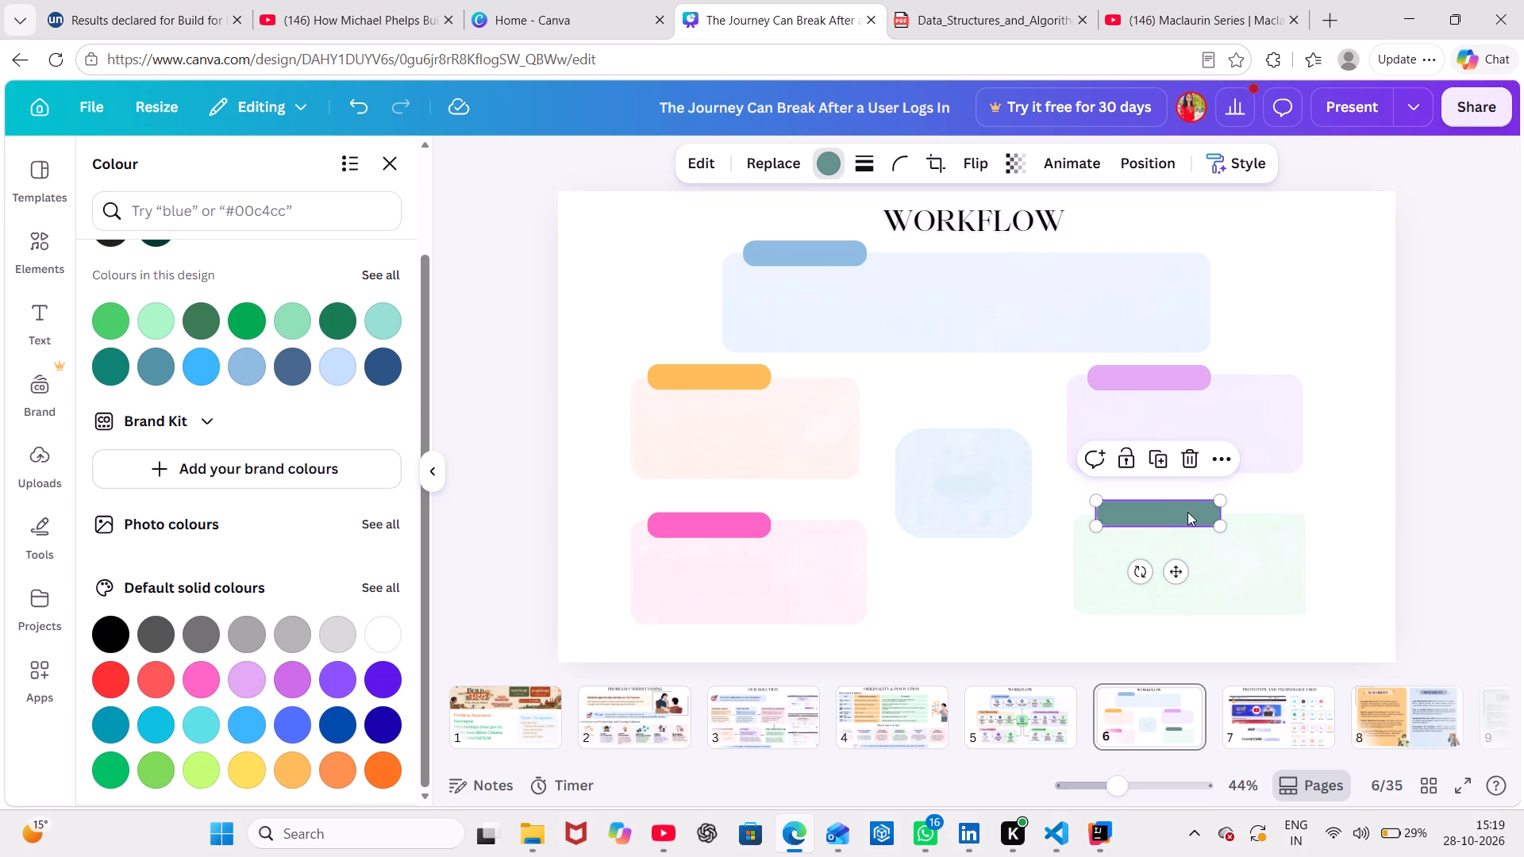
pyautogui.click(1177, 521)
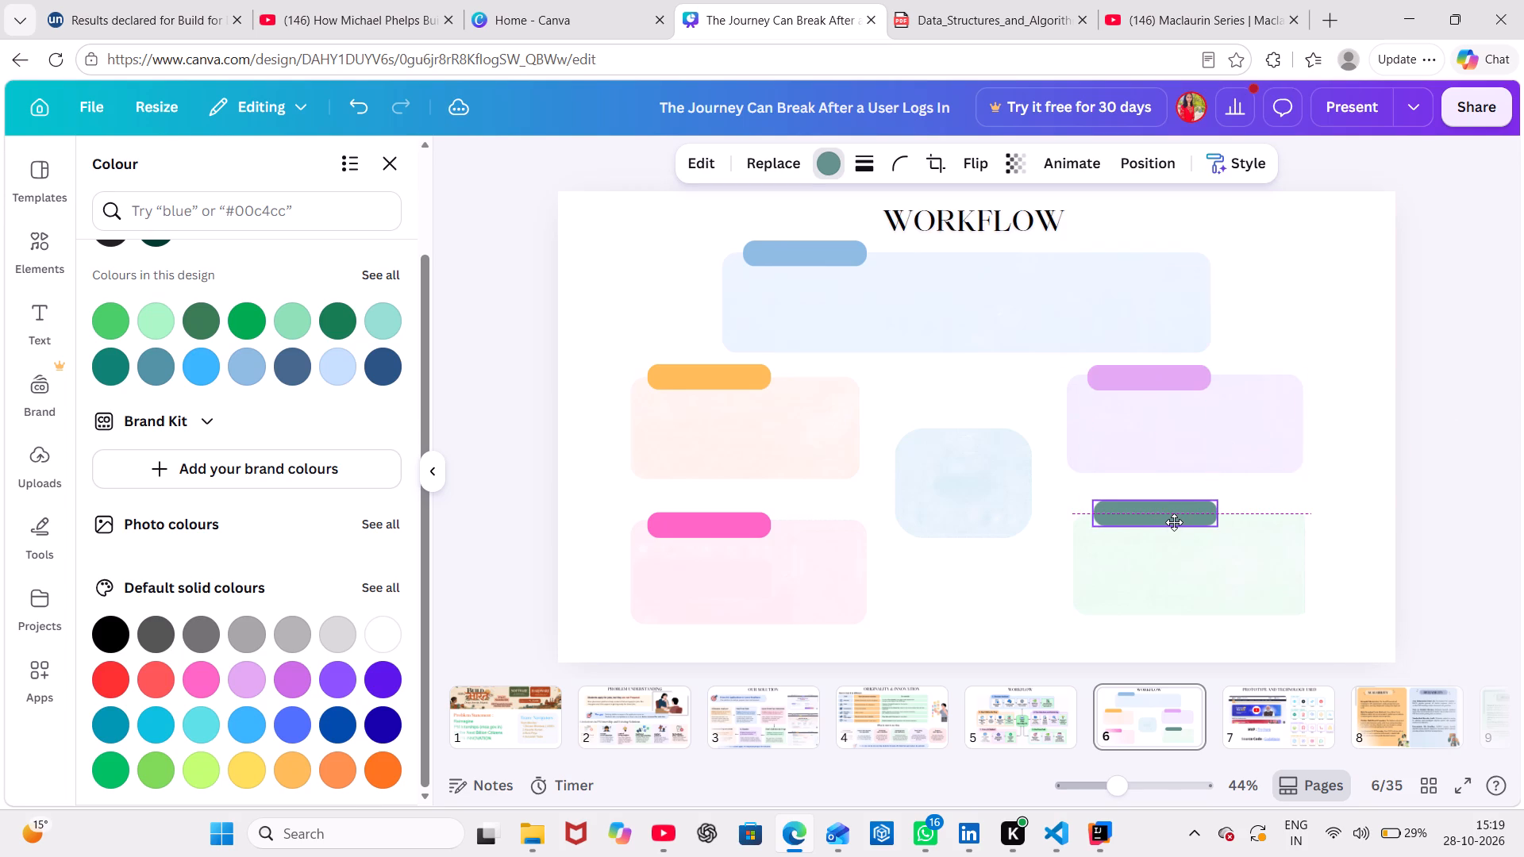
pyautogui.click(1422, 468)
# Compare the label layout on page 6 with the original Workflow diagram on page 5.
pyautogui.click(1020, 735)
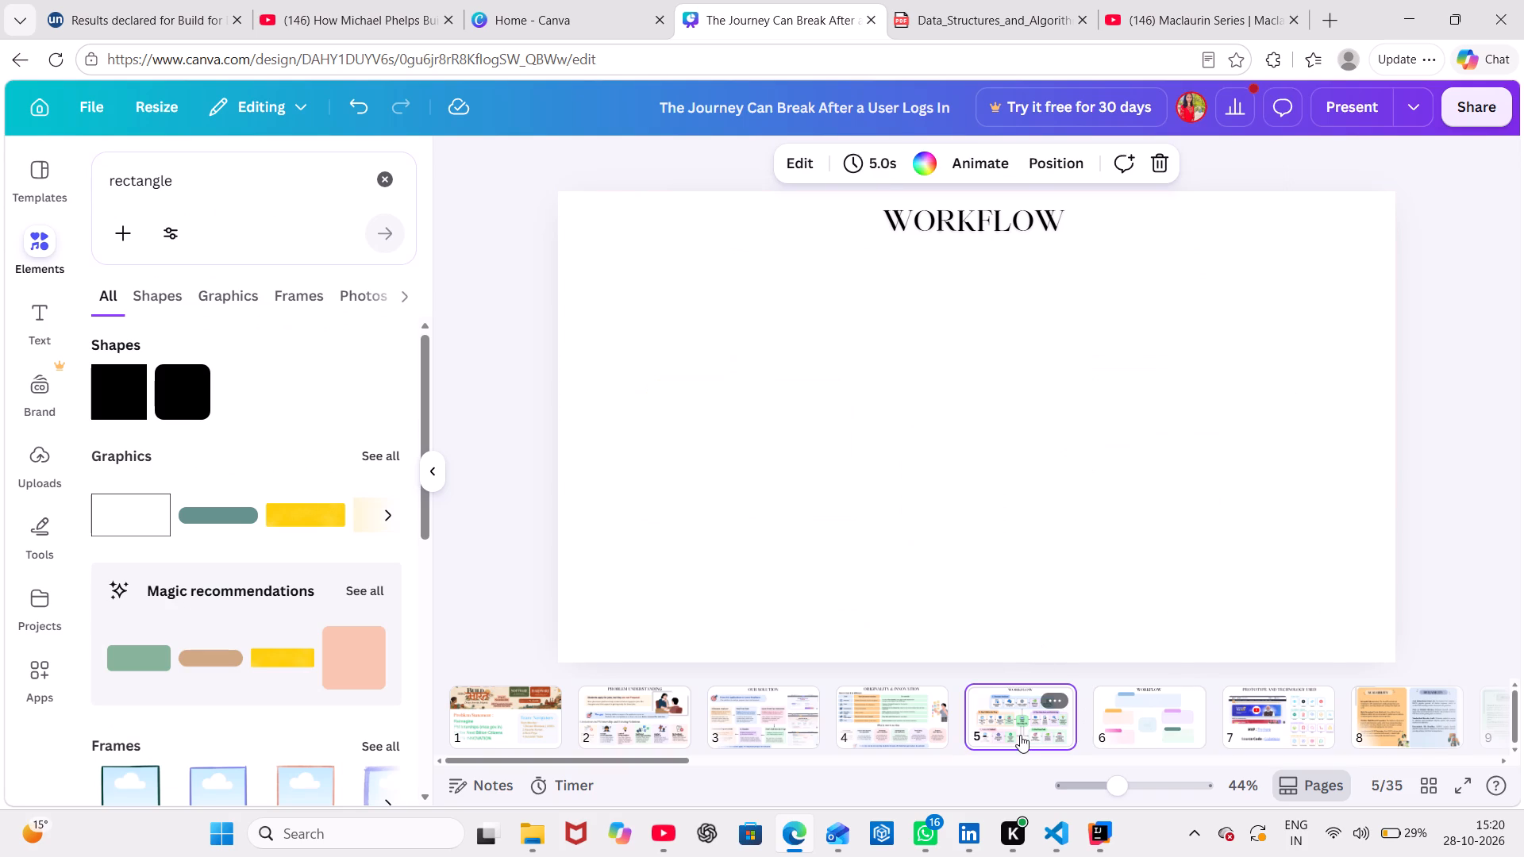
pyautogui.click(1141, 710)
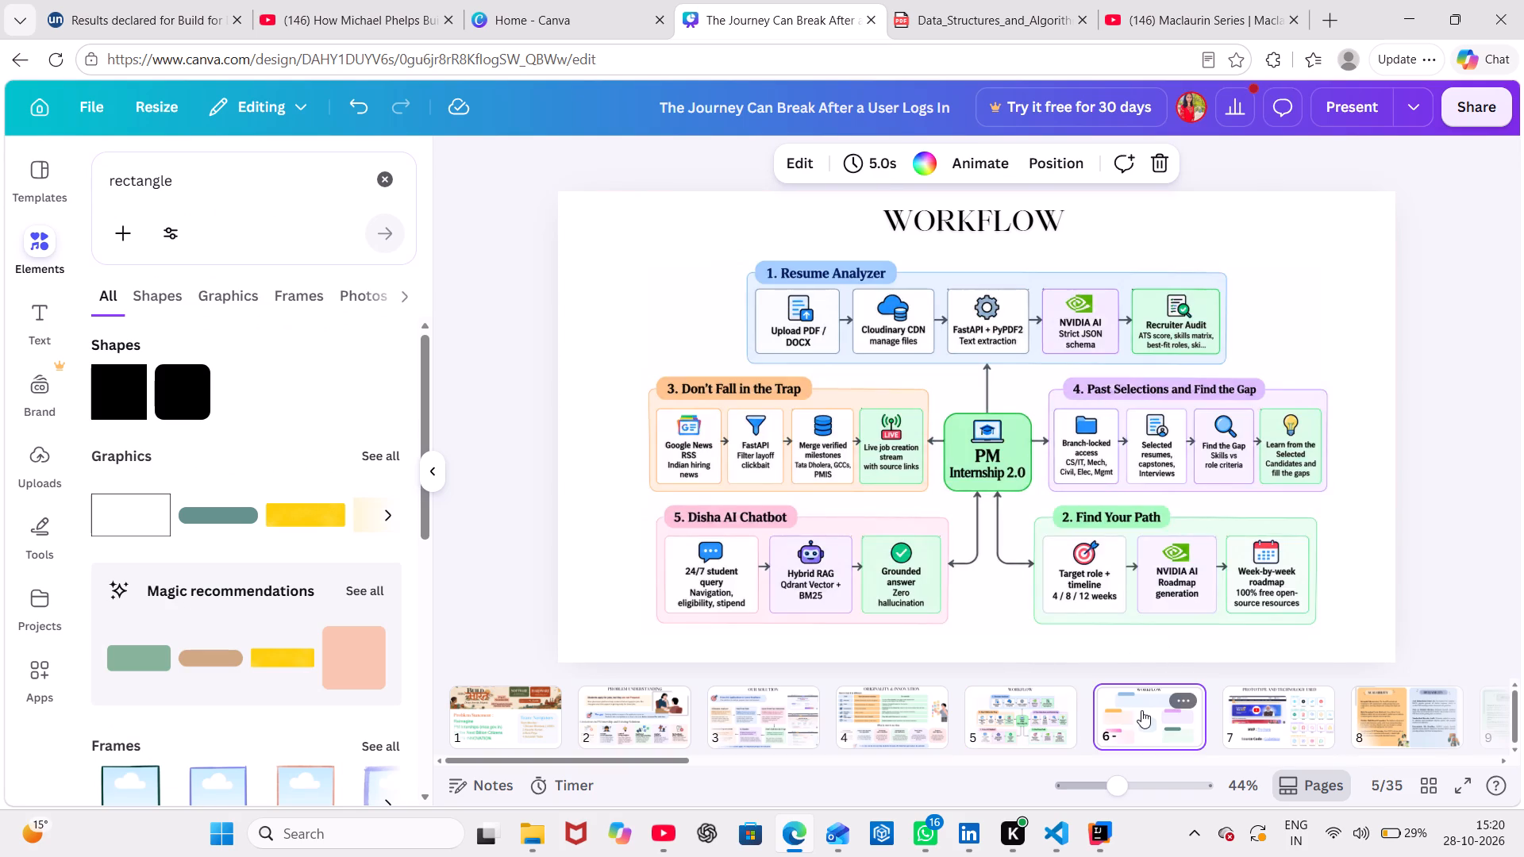
pyautogui.click(1015, 713)
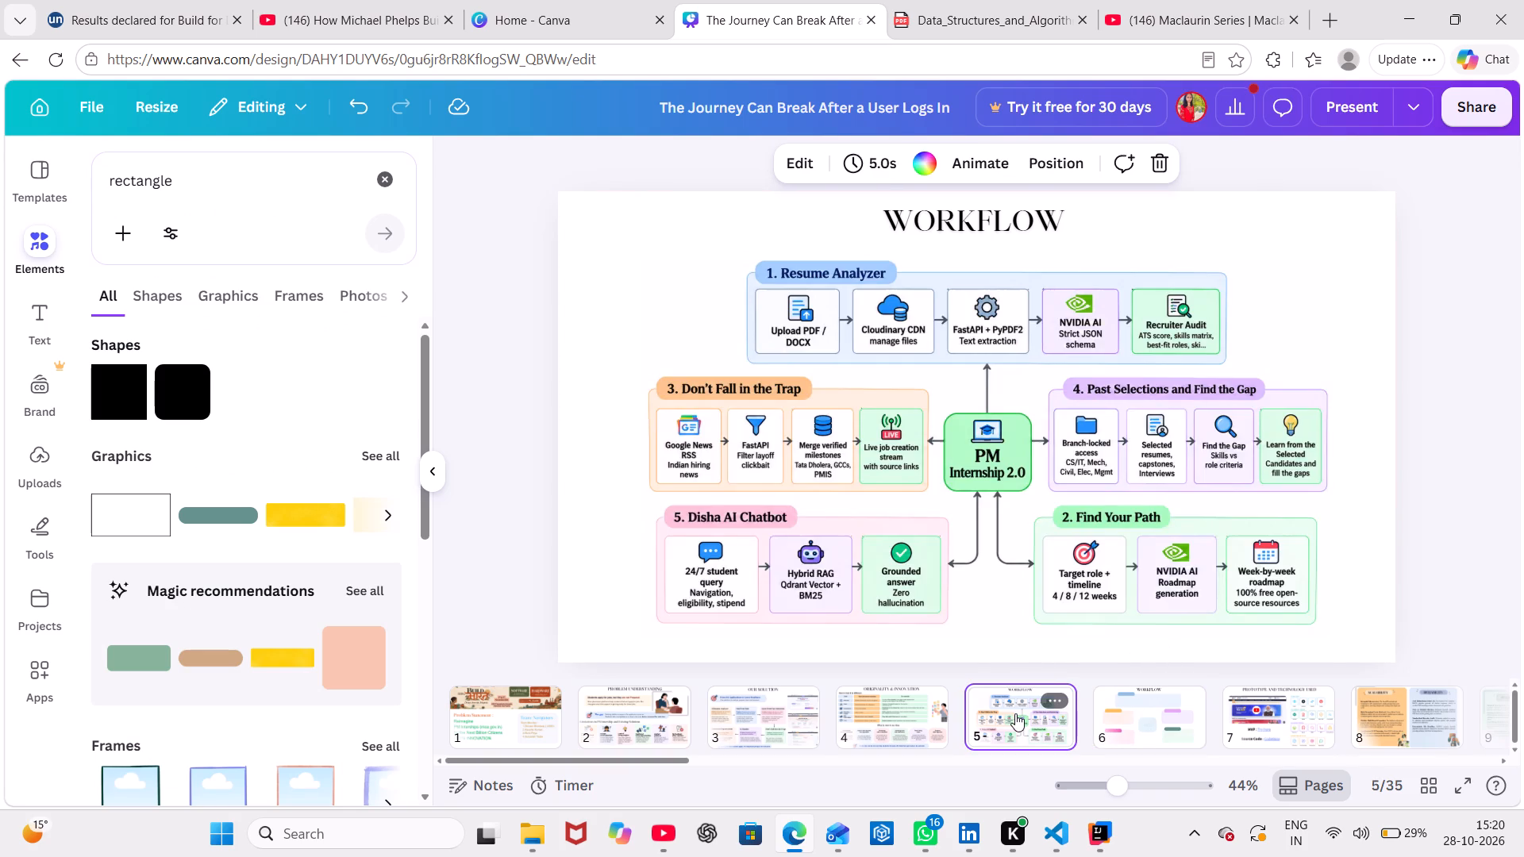
# Add a text box on page 6 reading "1. RESUME ANALYSER".
pyautogui.click(1109, 712)
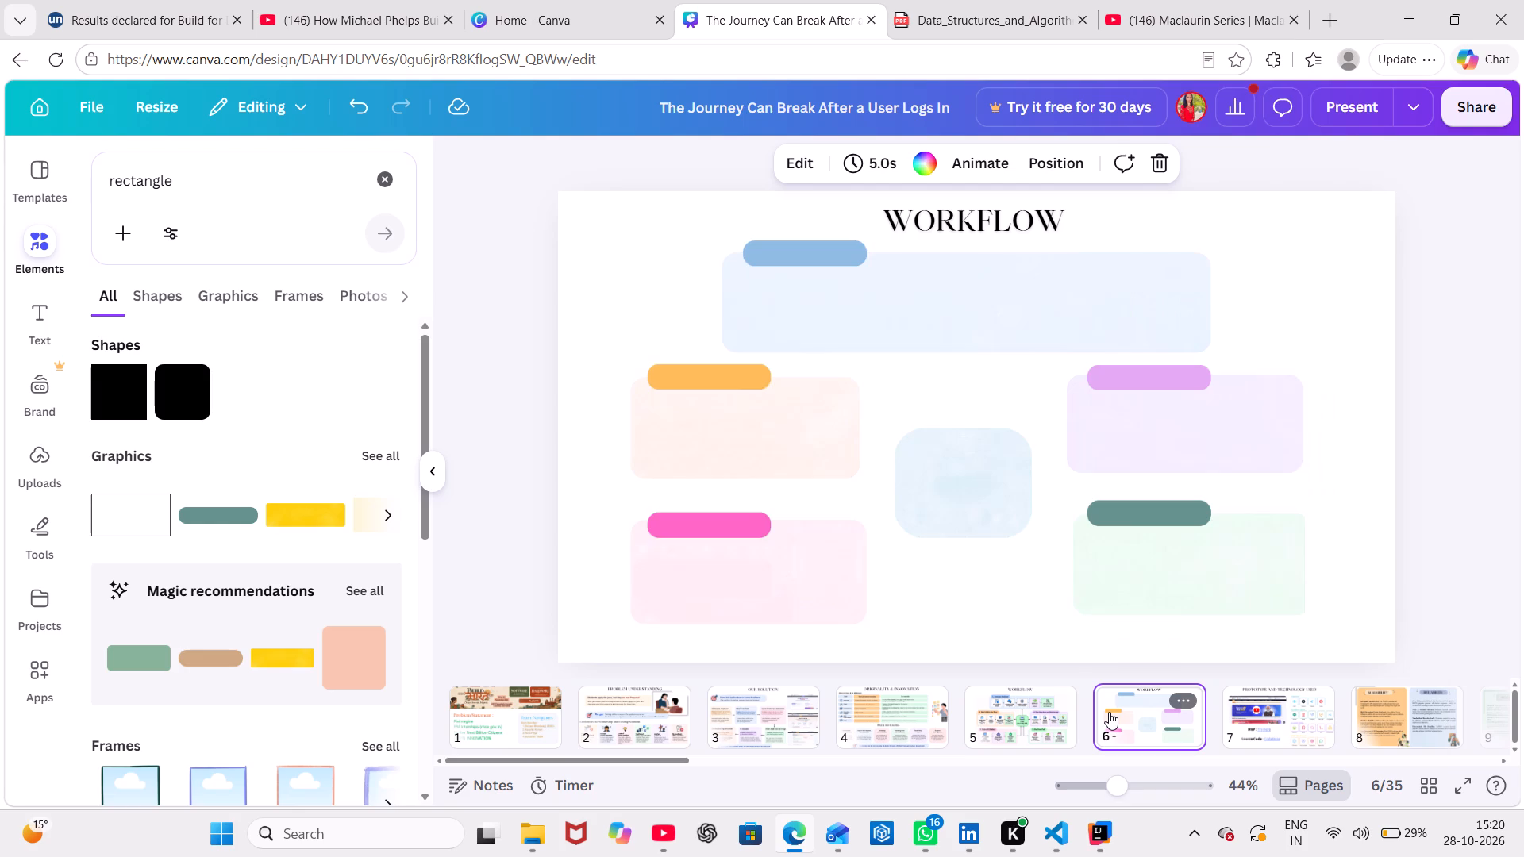
pyautogui.press('t')
pyautogui.press('BackSpace')
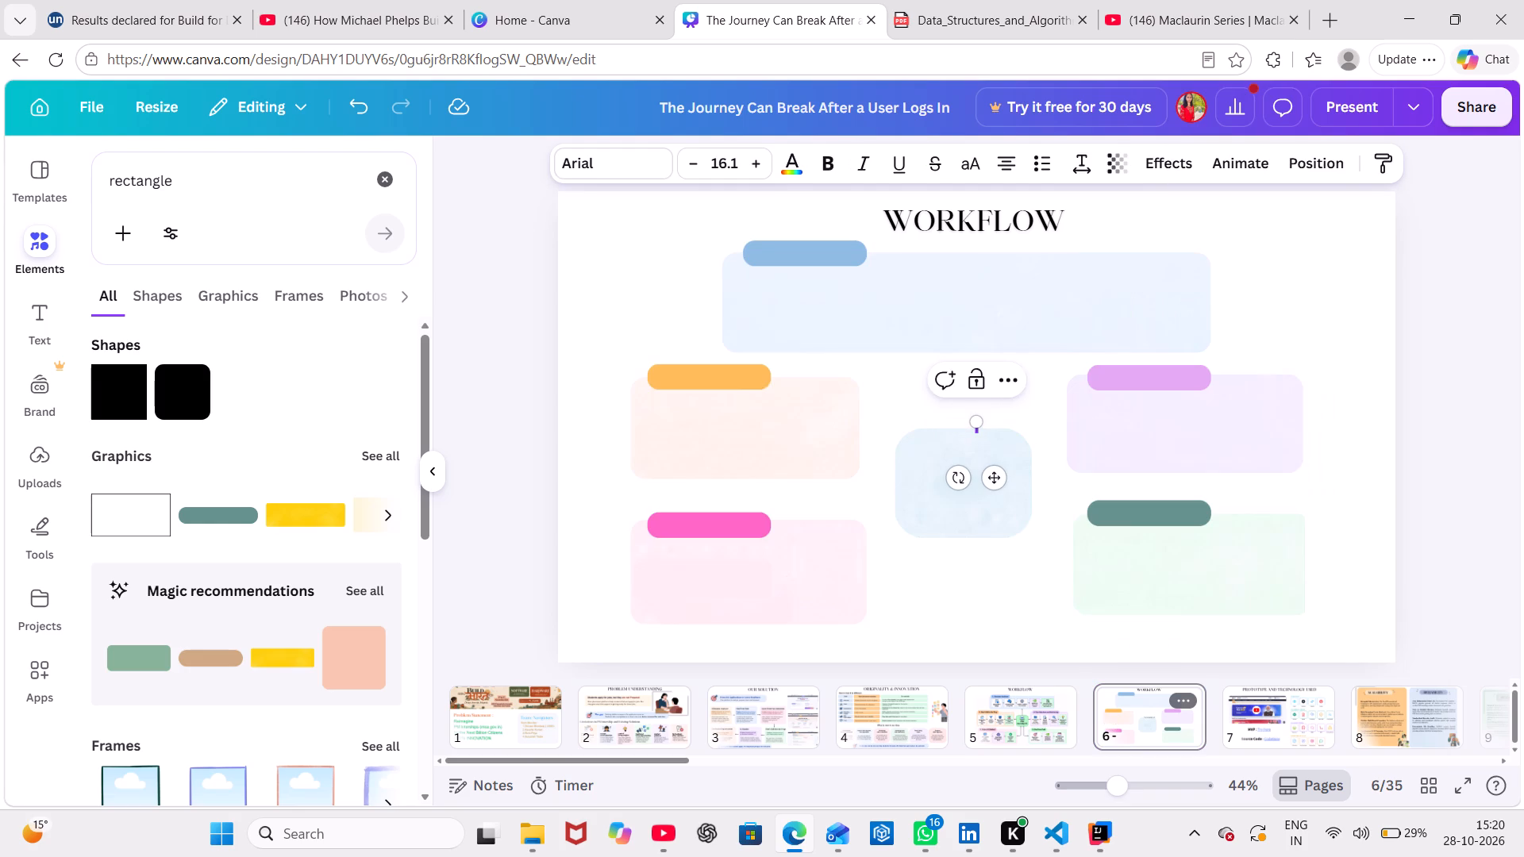
pyautogui.write('1.')
pyautogui.press('space')
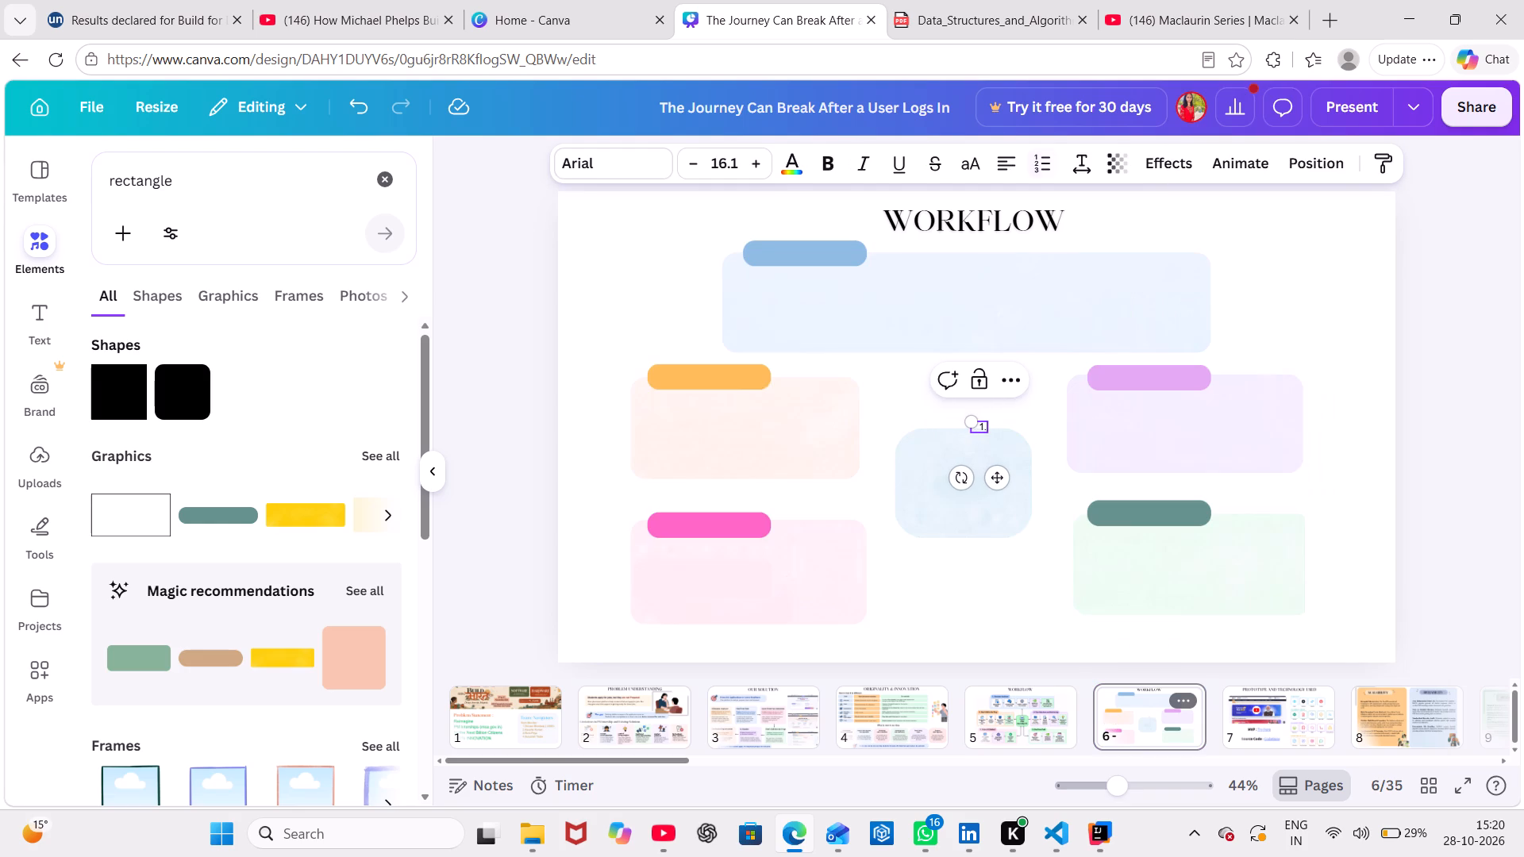
pyautogui.write('RE')
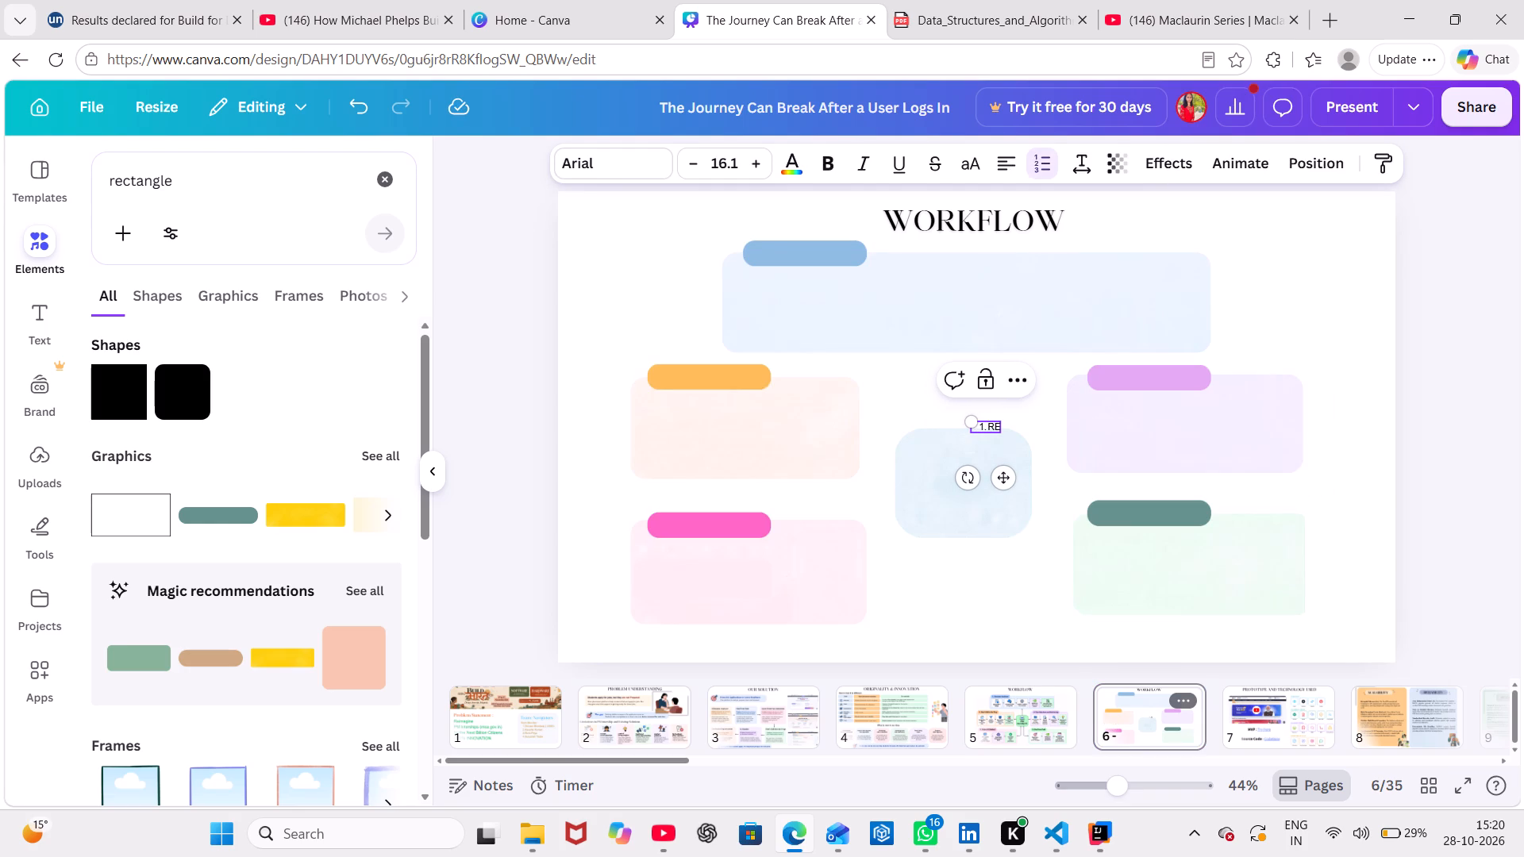
pyautogui.write('SUME ANALYSER')
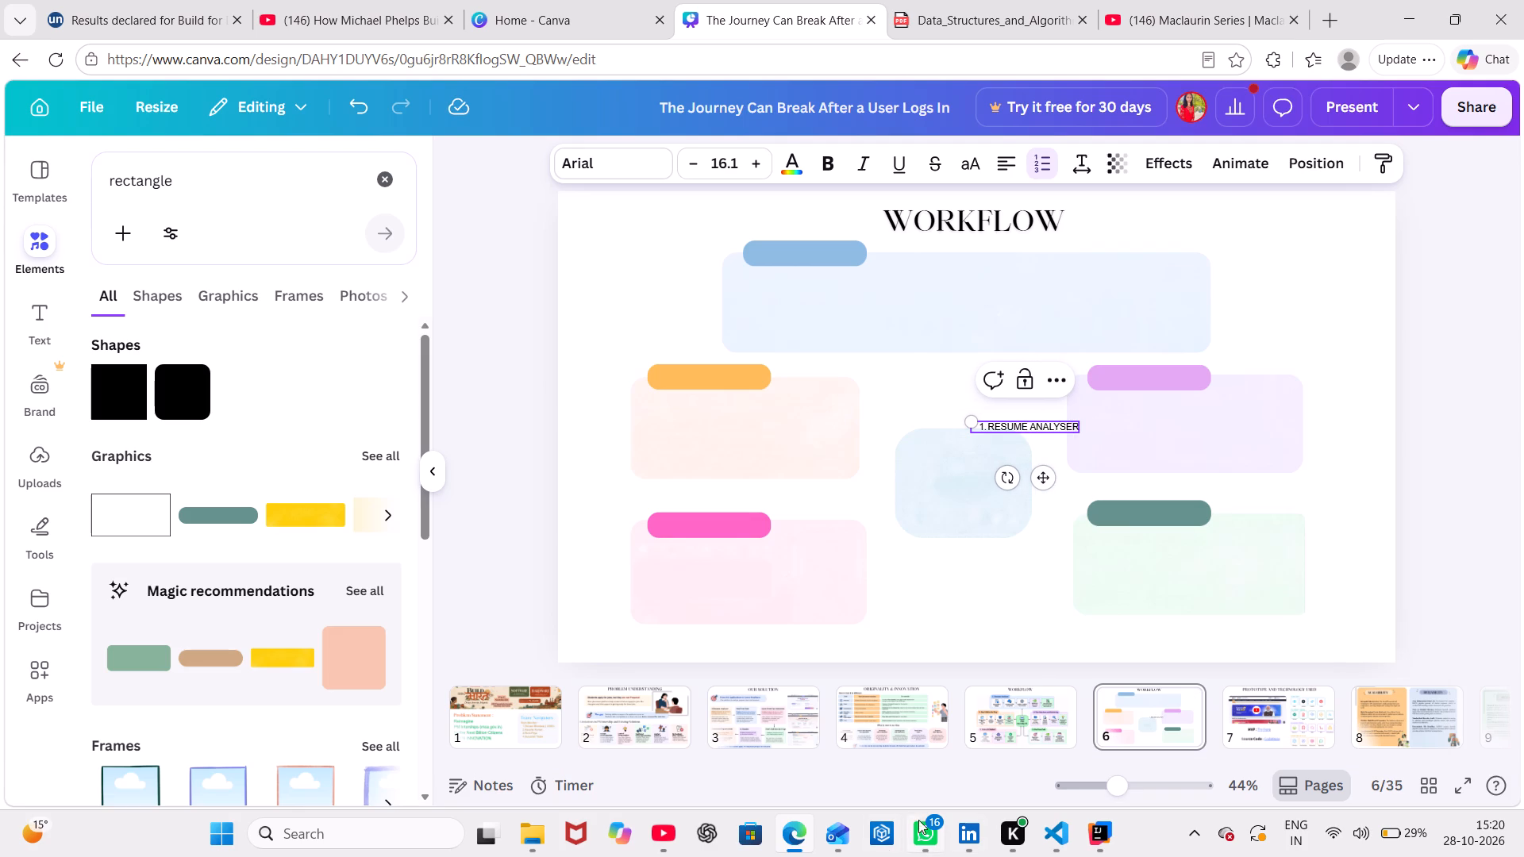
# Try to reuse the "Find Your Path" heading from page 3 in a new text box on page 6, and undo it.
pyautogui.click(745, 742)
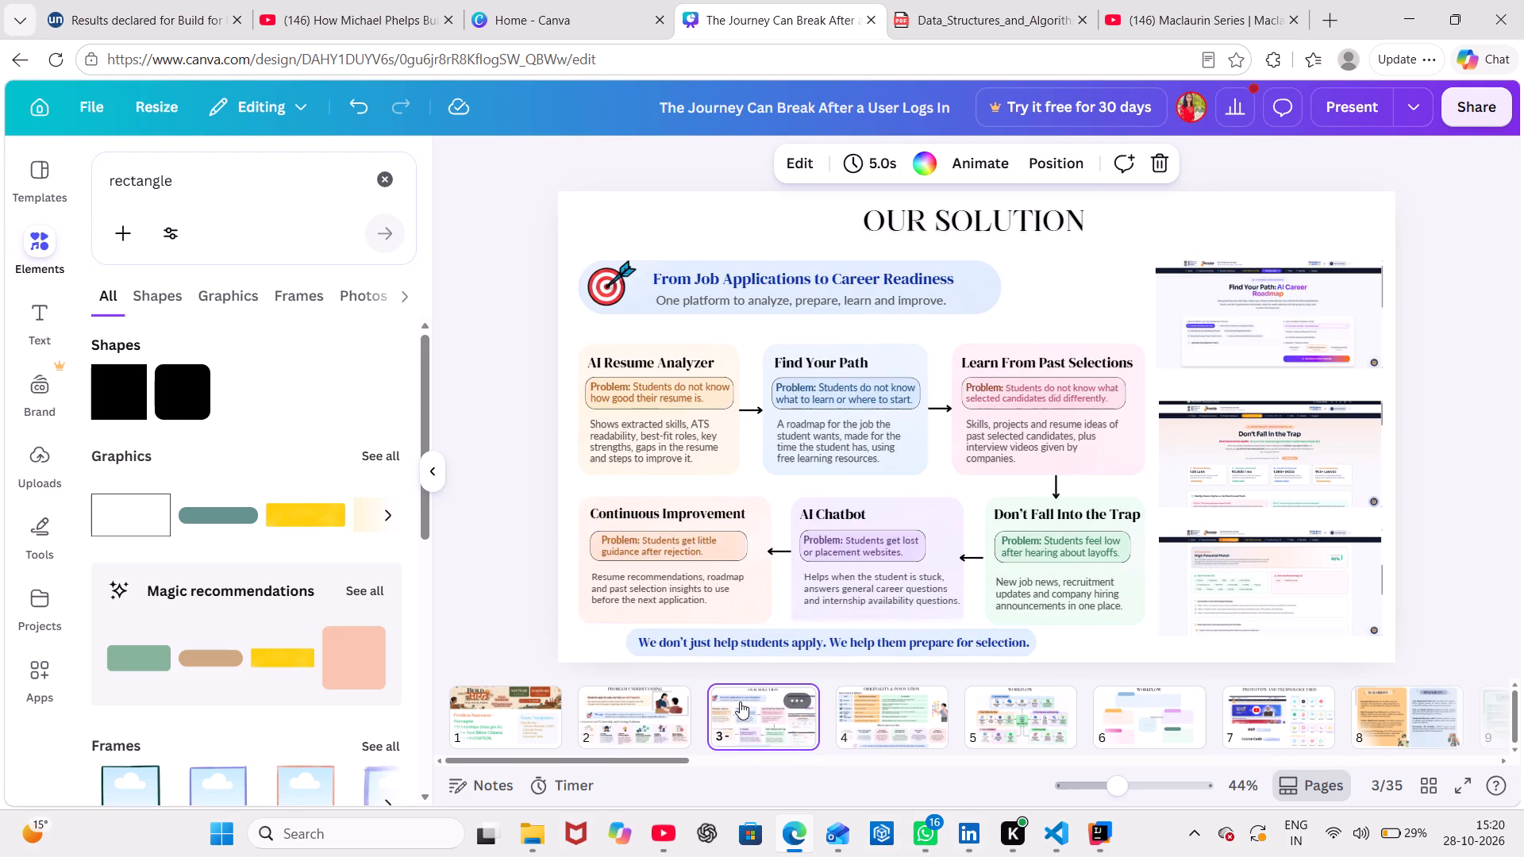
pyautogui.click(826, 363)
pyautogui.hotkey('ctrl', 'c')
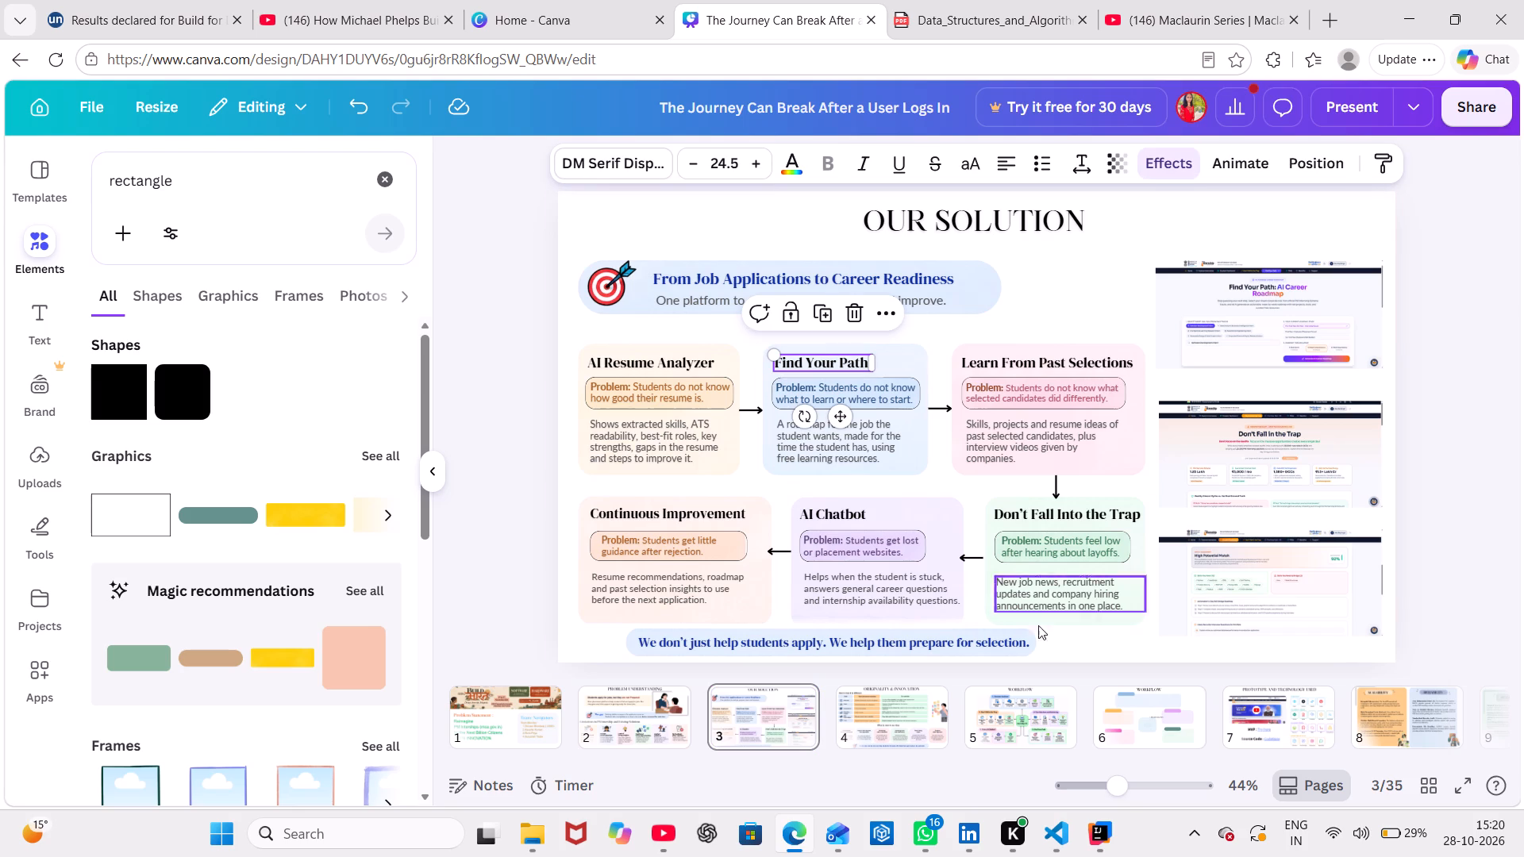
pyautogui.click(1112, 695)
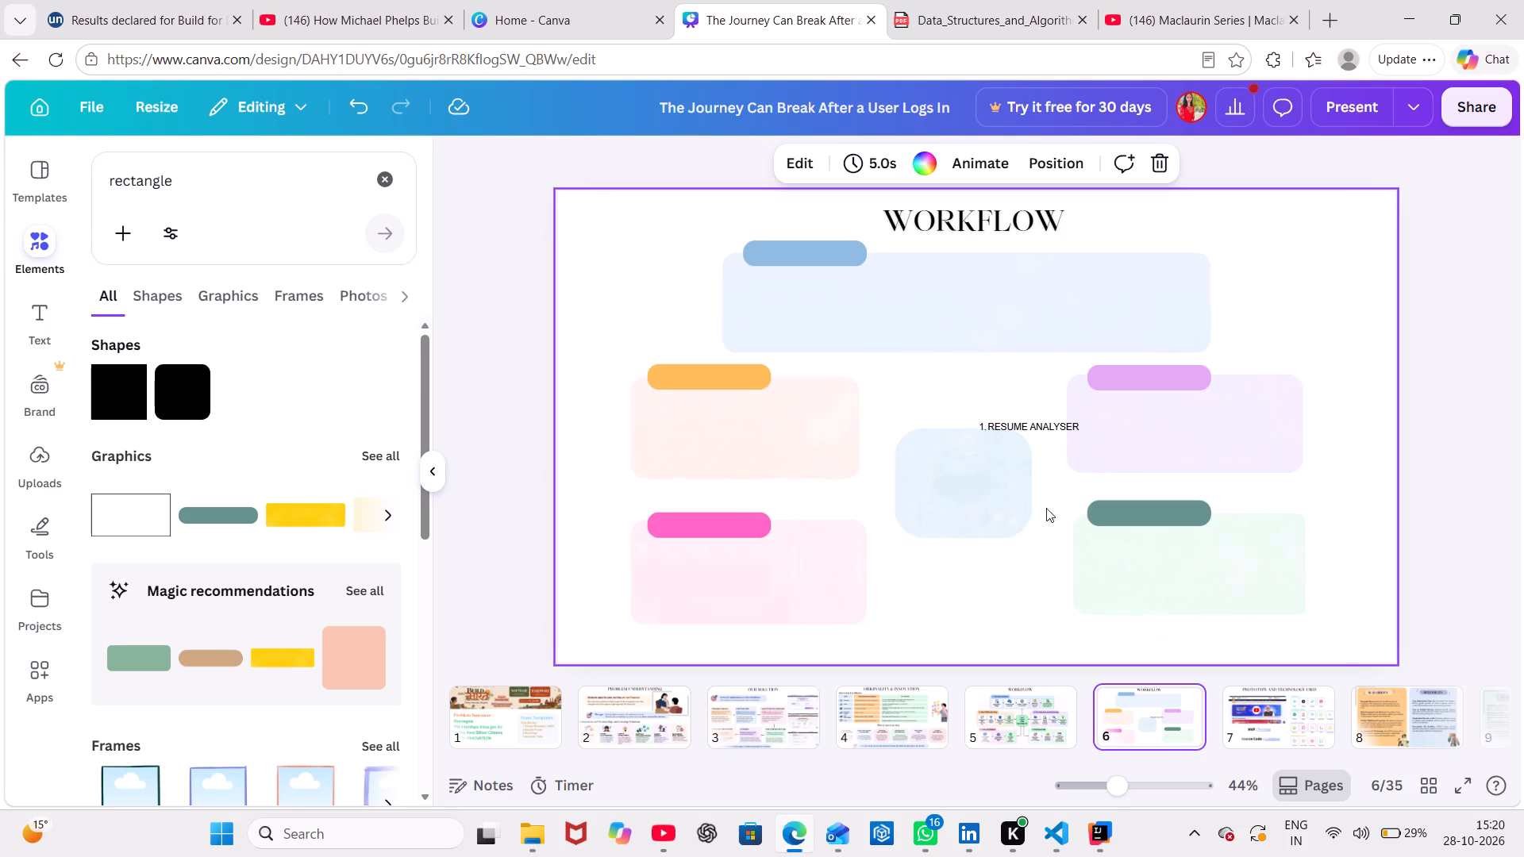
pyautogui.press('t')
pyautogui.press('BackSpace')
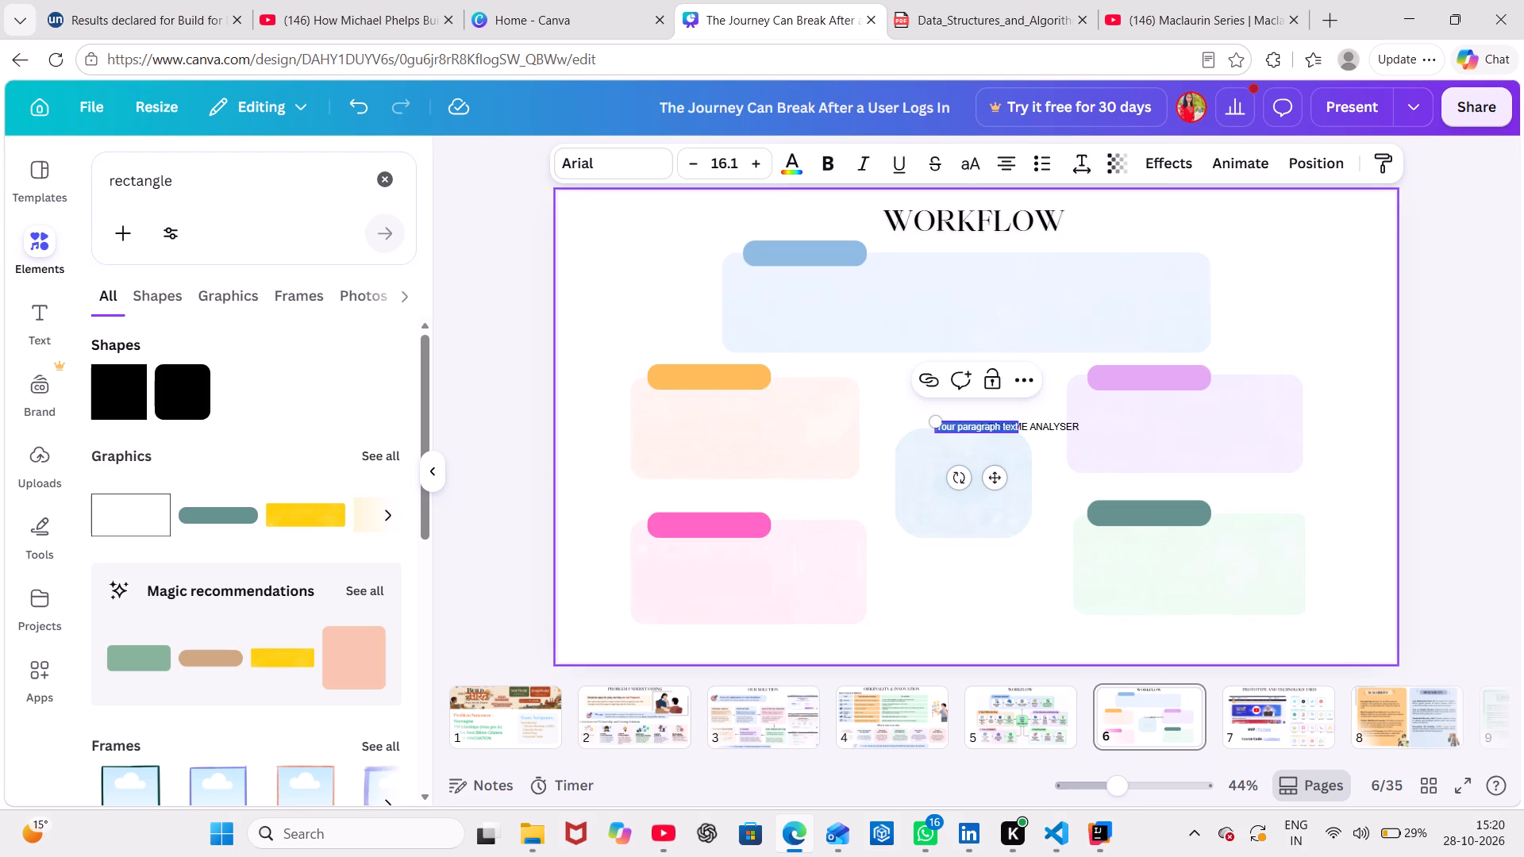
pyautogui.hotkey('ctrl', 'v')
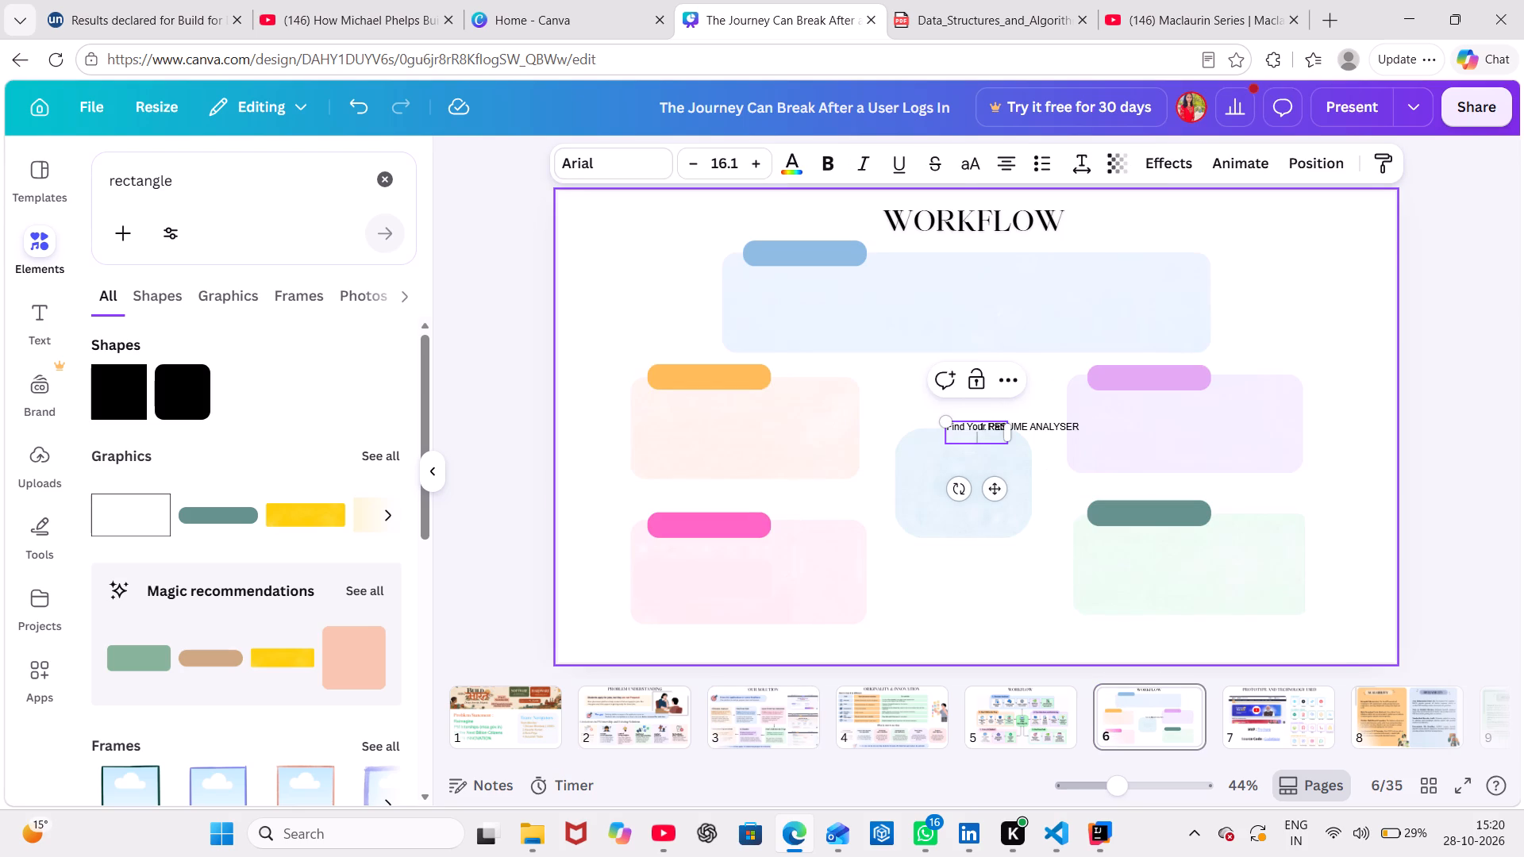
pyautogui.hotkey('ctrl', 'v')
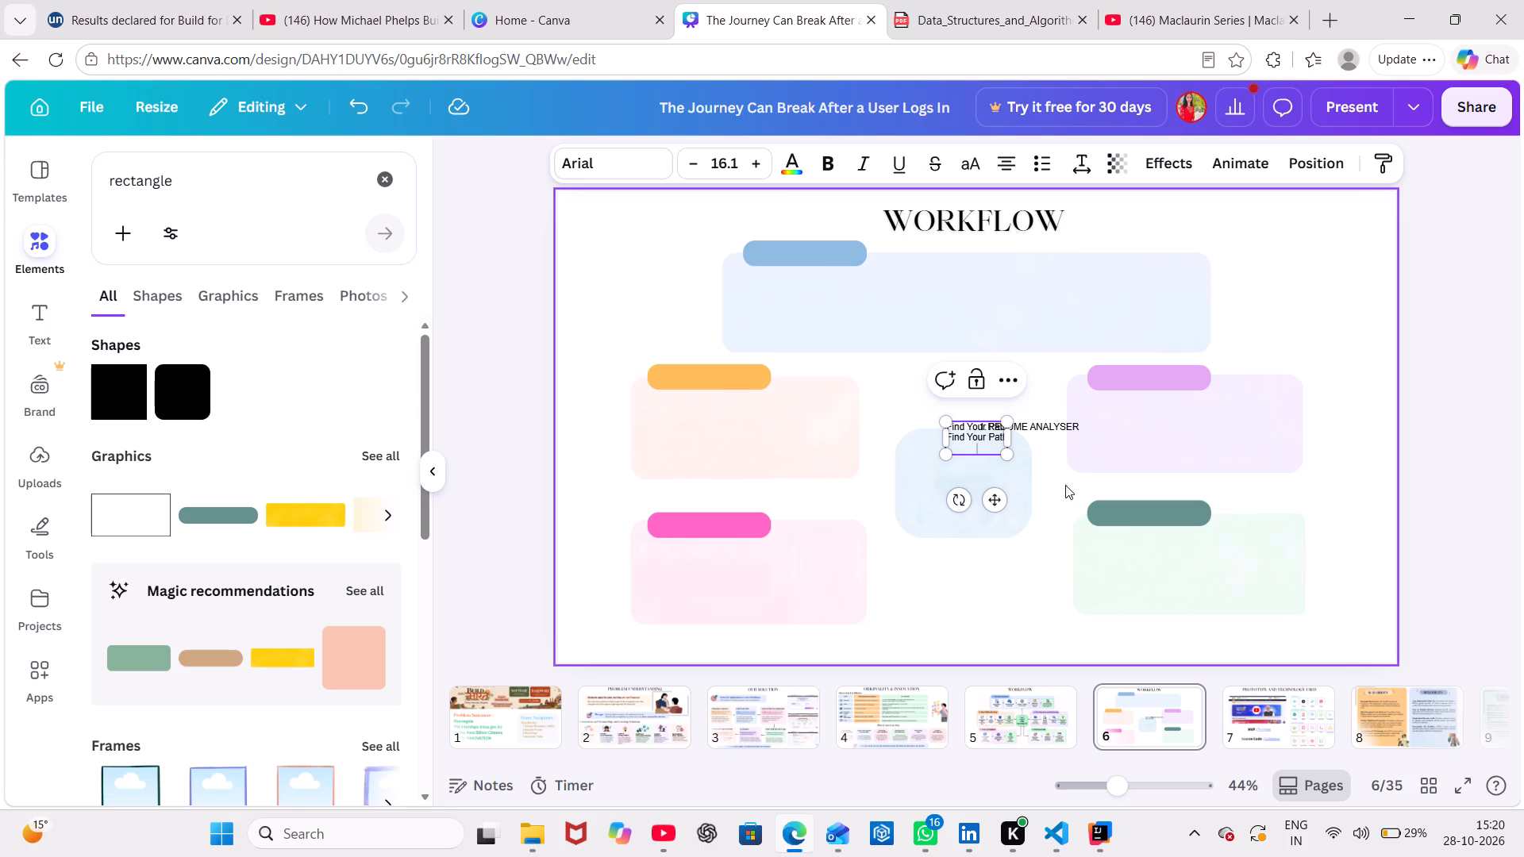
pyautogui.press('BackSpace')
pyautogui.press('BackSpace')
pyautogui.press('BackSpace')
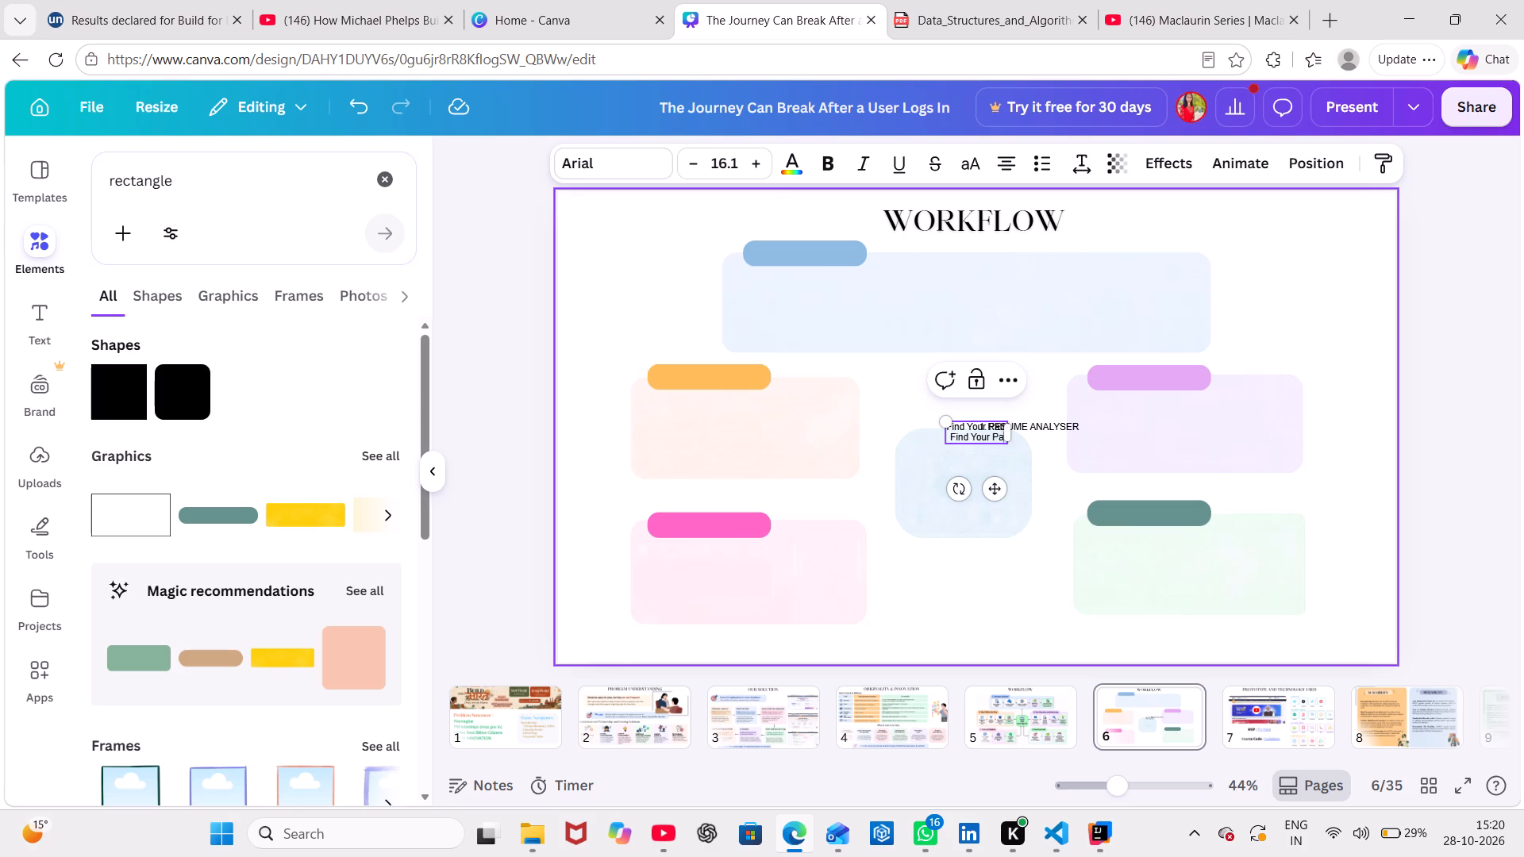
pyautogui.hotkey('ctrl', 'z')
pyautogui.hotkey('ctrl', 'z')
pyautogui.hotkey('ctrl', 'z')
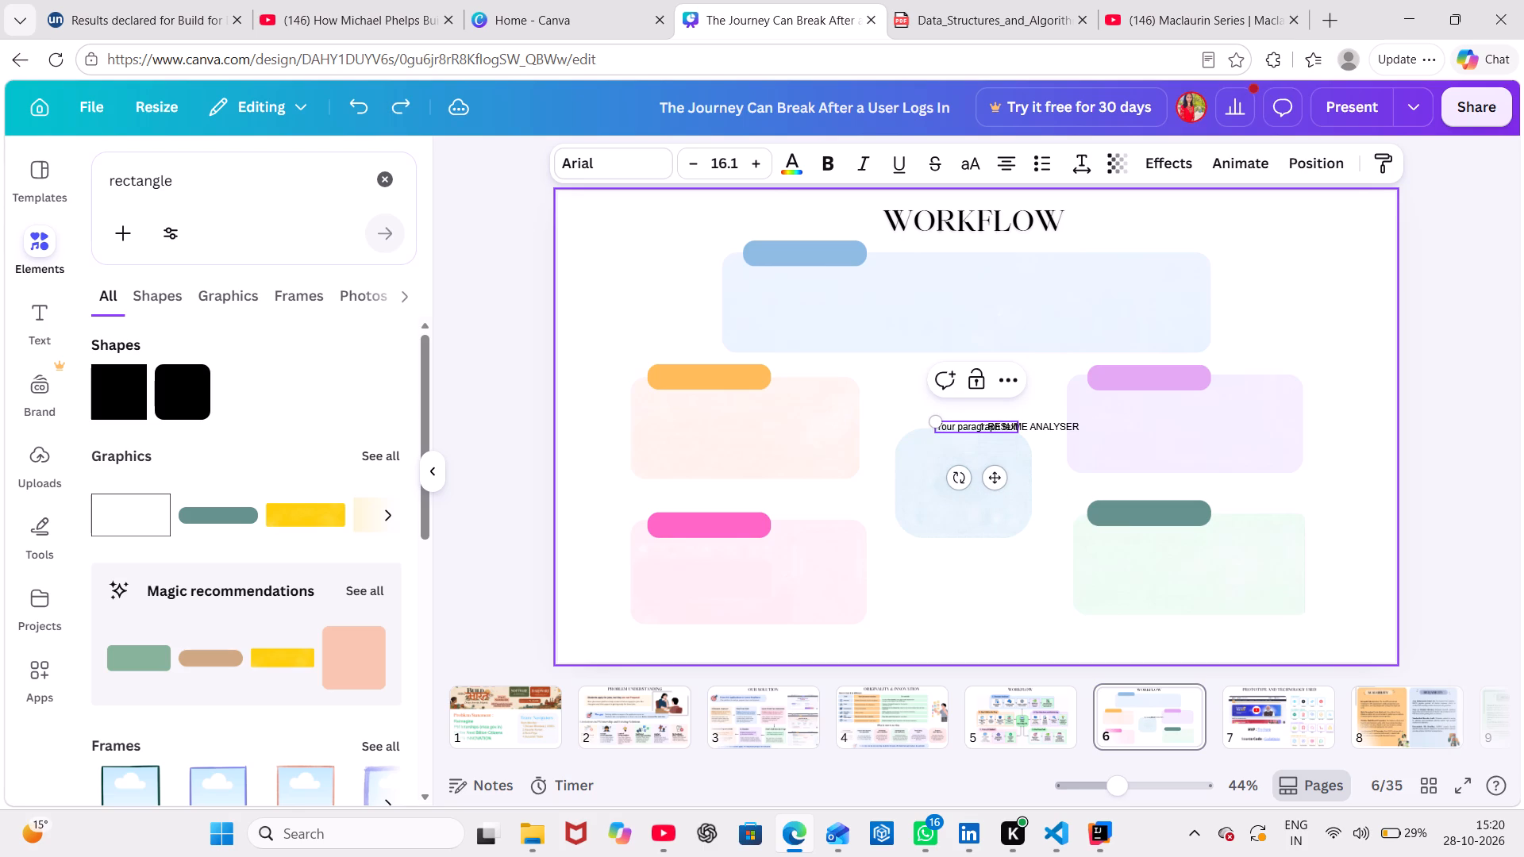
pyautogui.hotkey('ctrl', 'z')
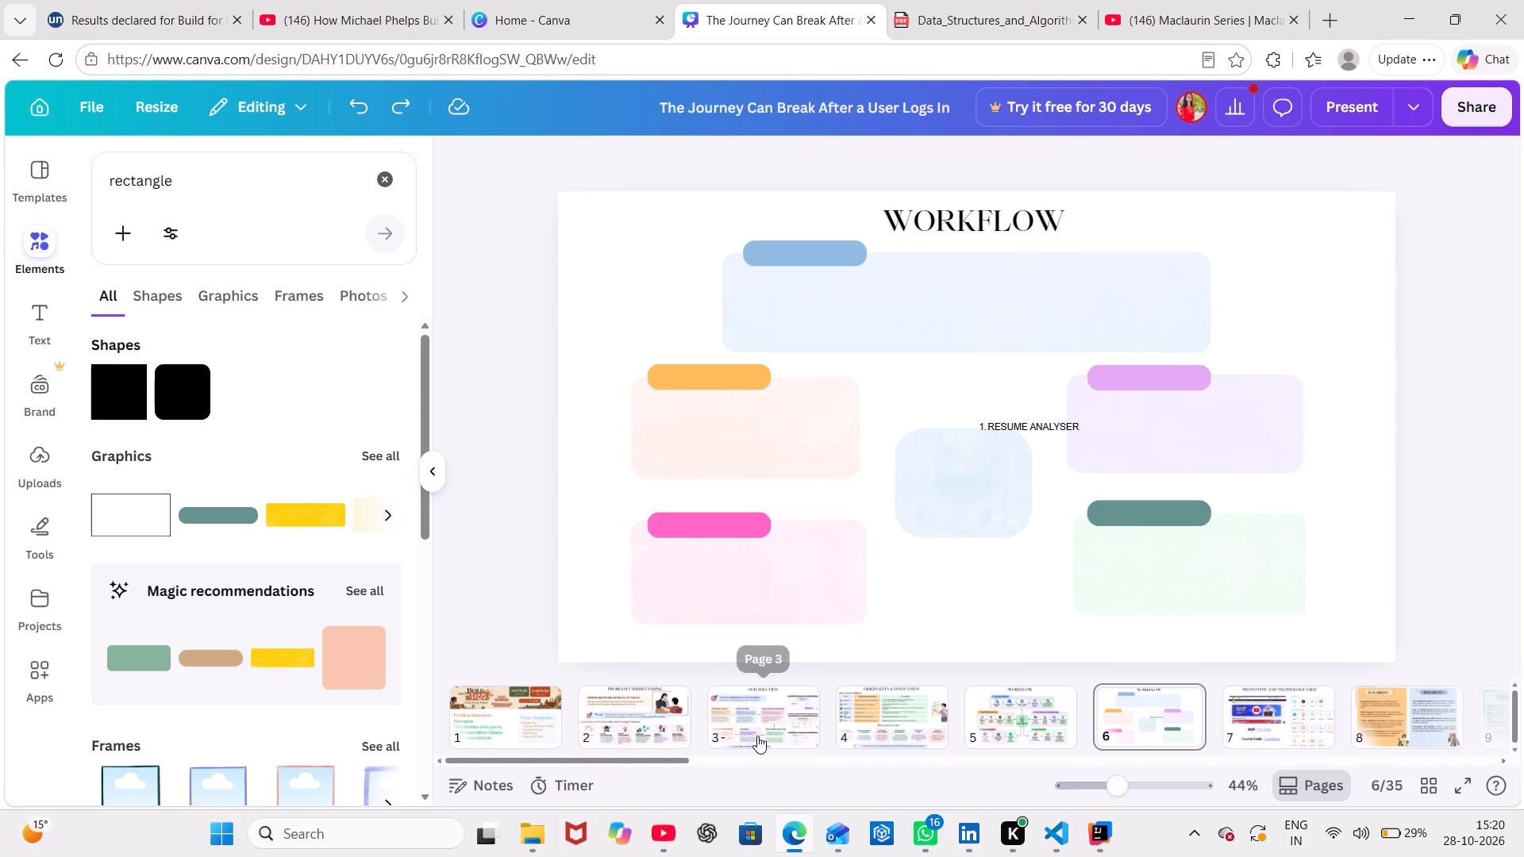
# Match the "1. RESUME ANALYSER" text to the page 3 card headings: DM Serif Display font, size 24.5.
pyautogui.click(757, 736)
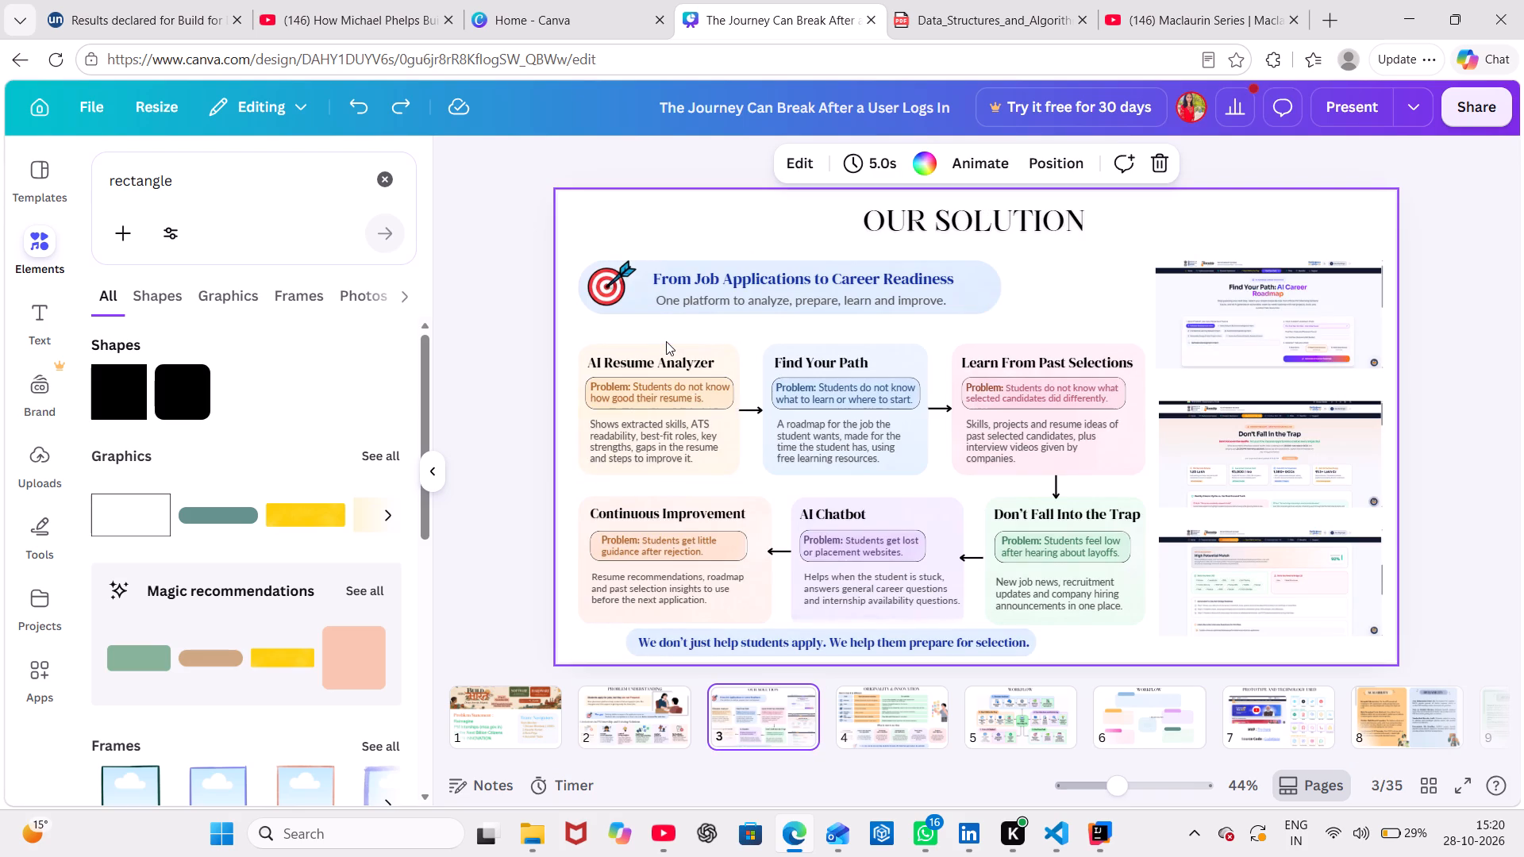
pyautogui.click(669, 366)
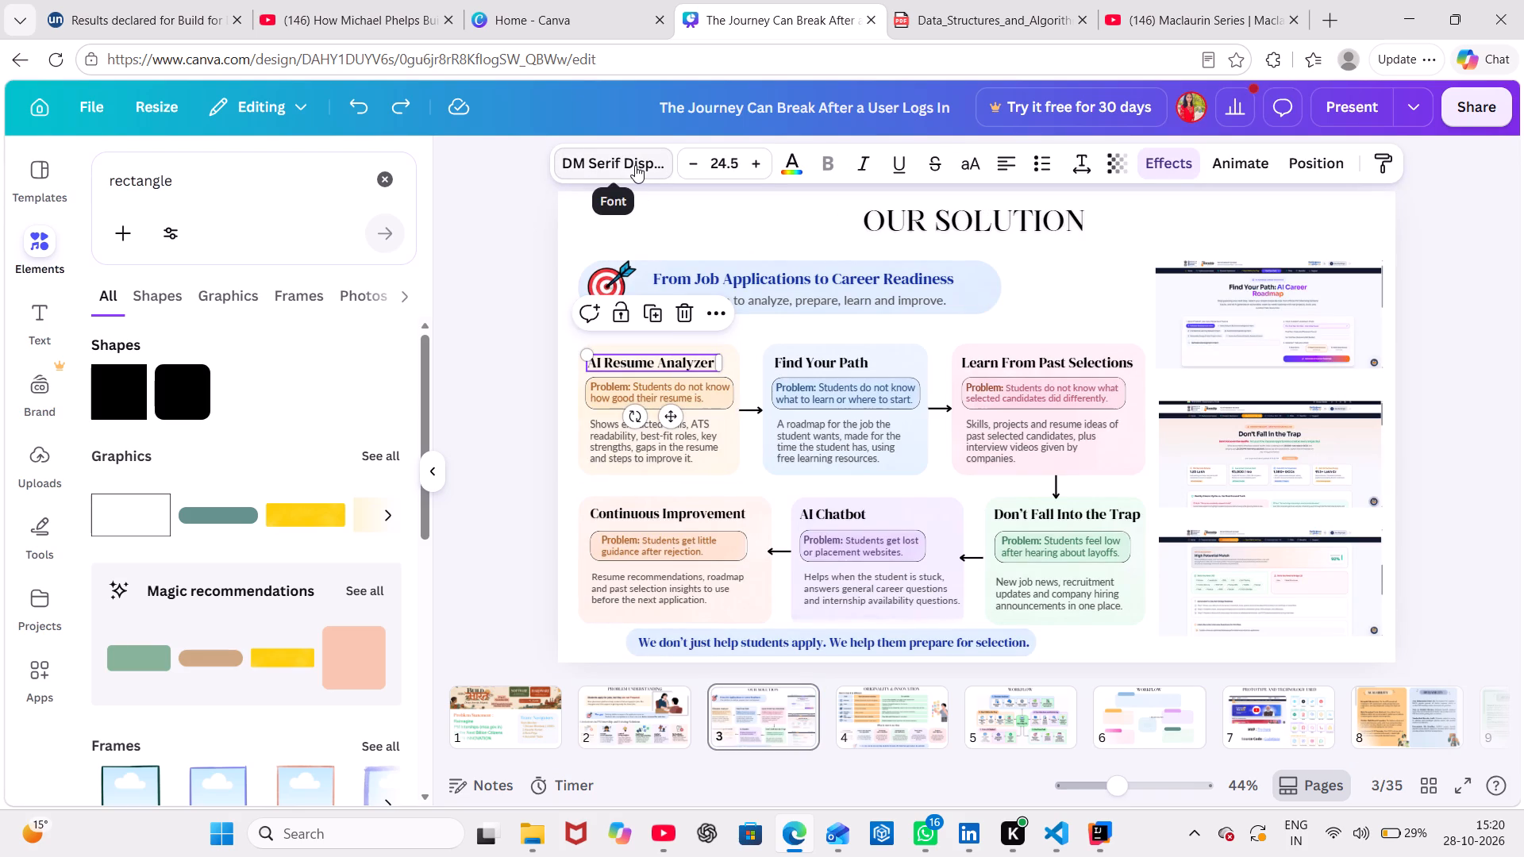
pyautogui.click(1121, 724)
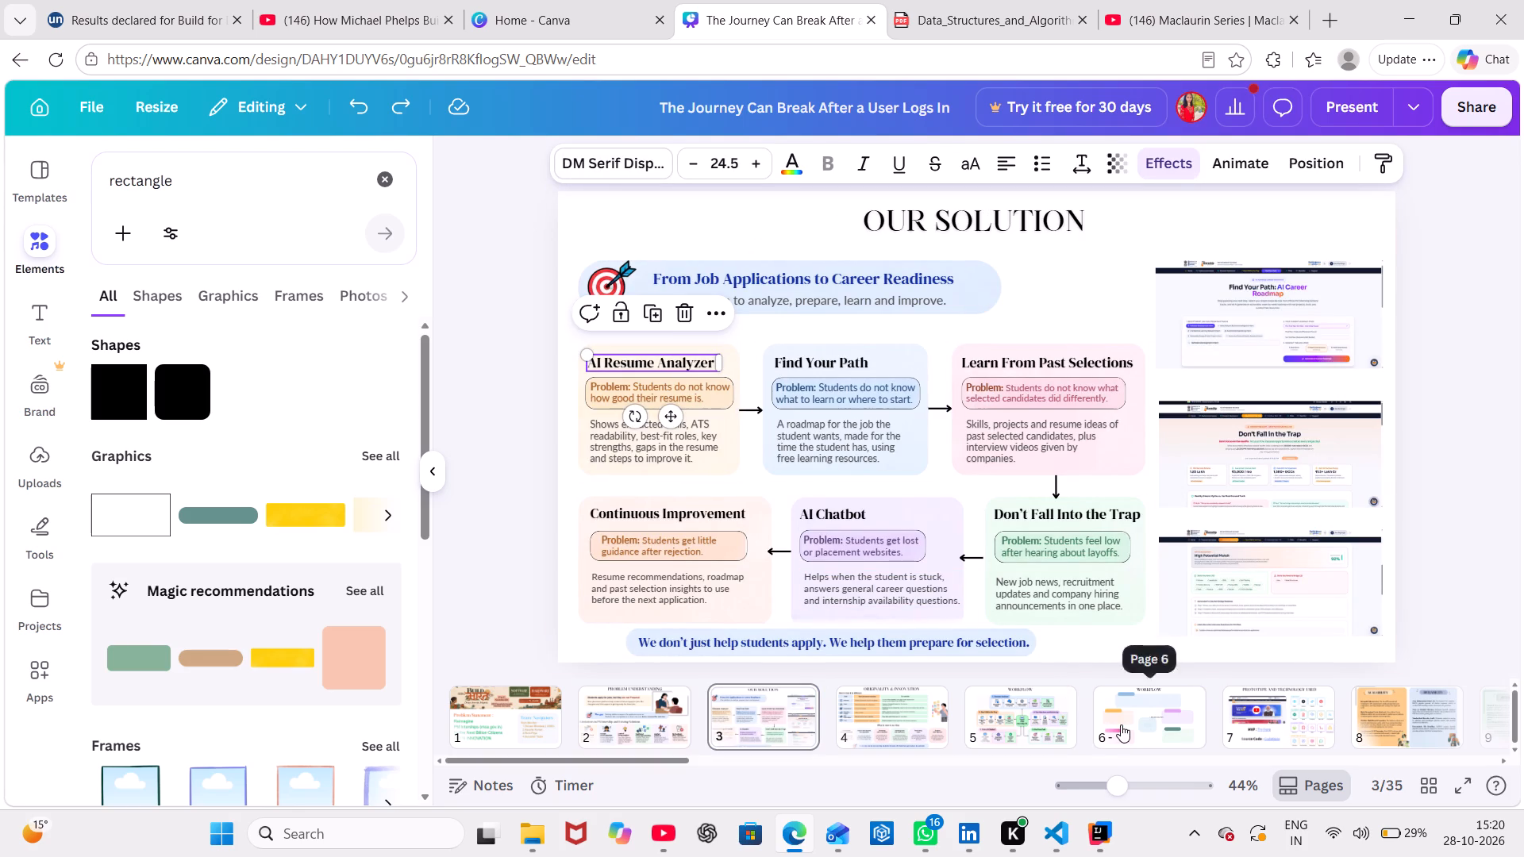
pyautogui.click(1025, 425)
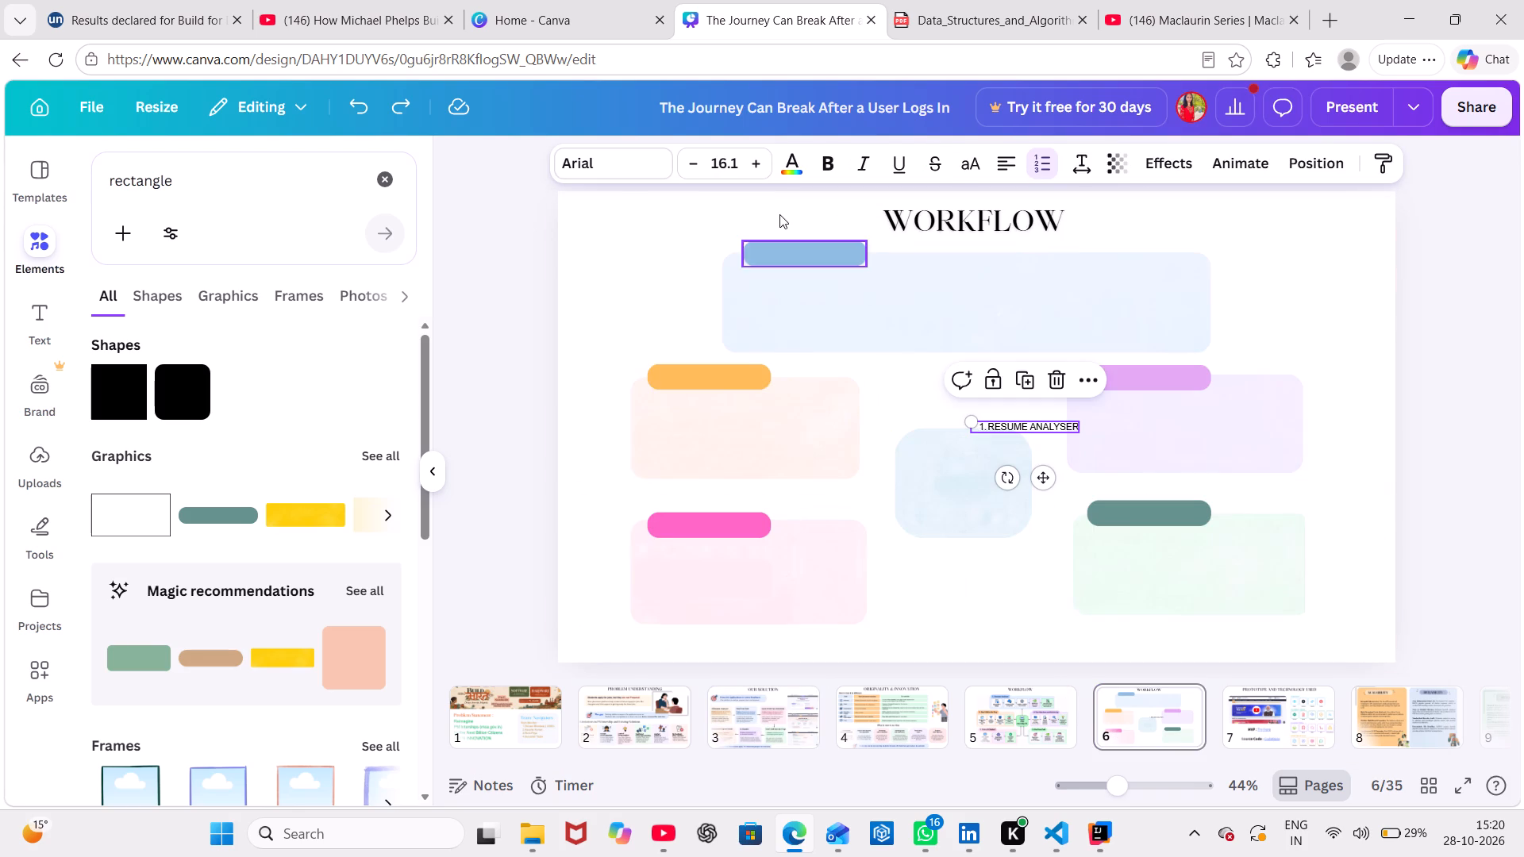
pyautogui.click(603, 155)
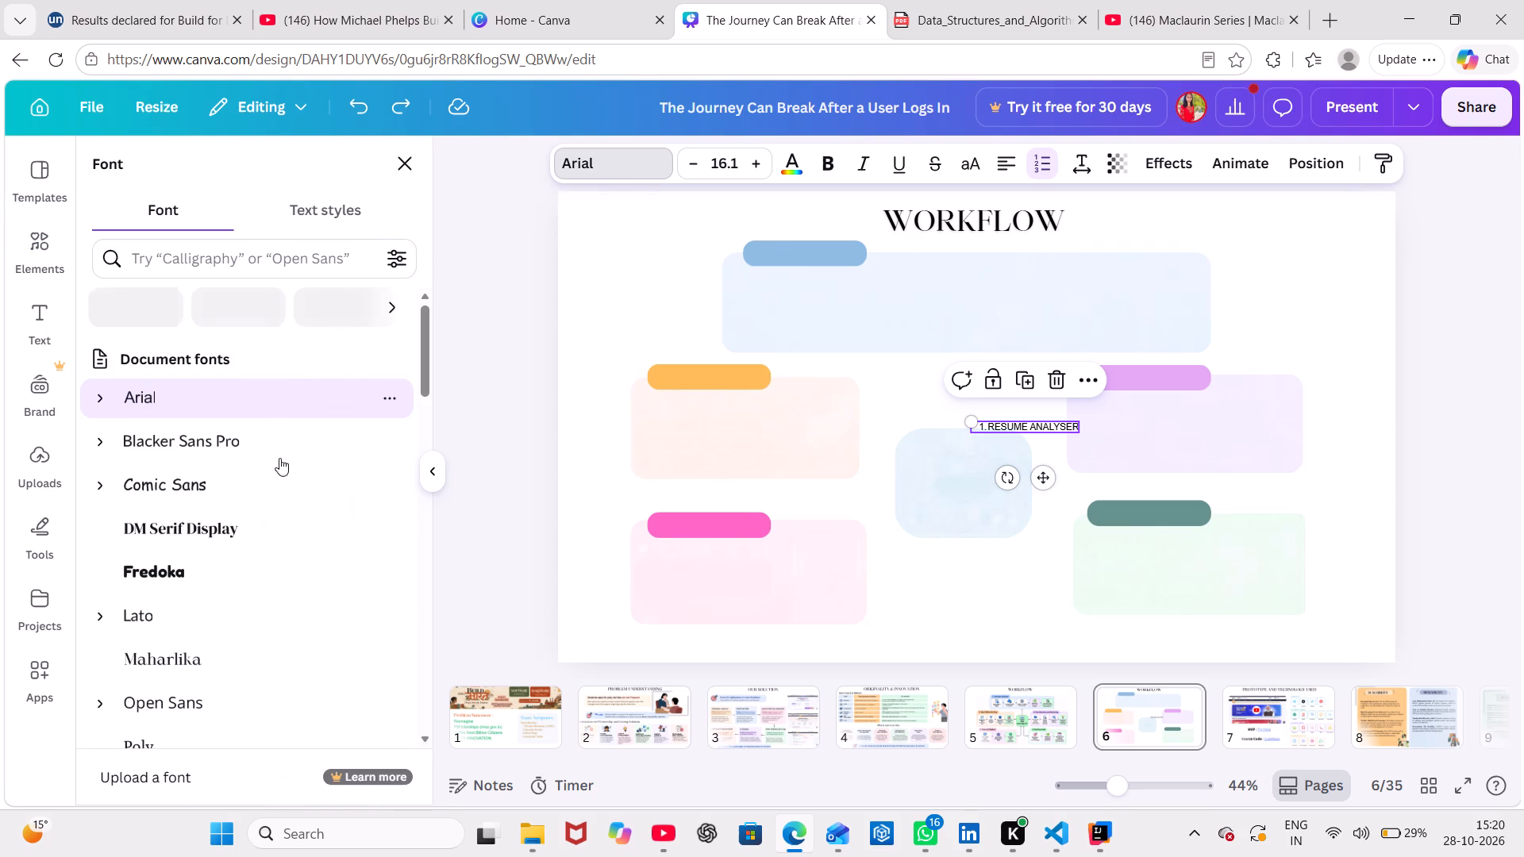
pyautogui.click(274, 519)
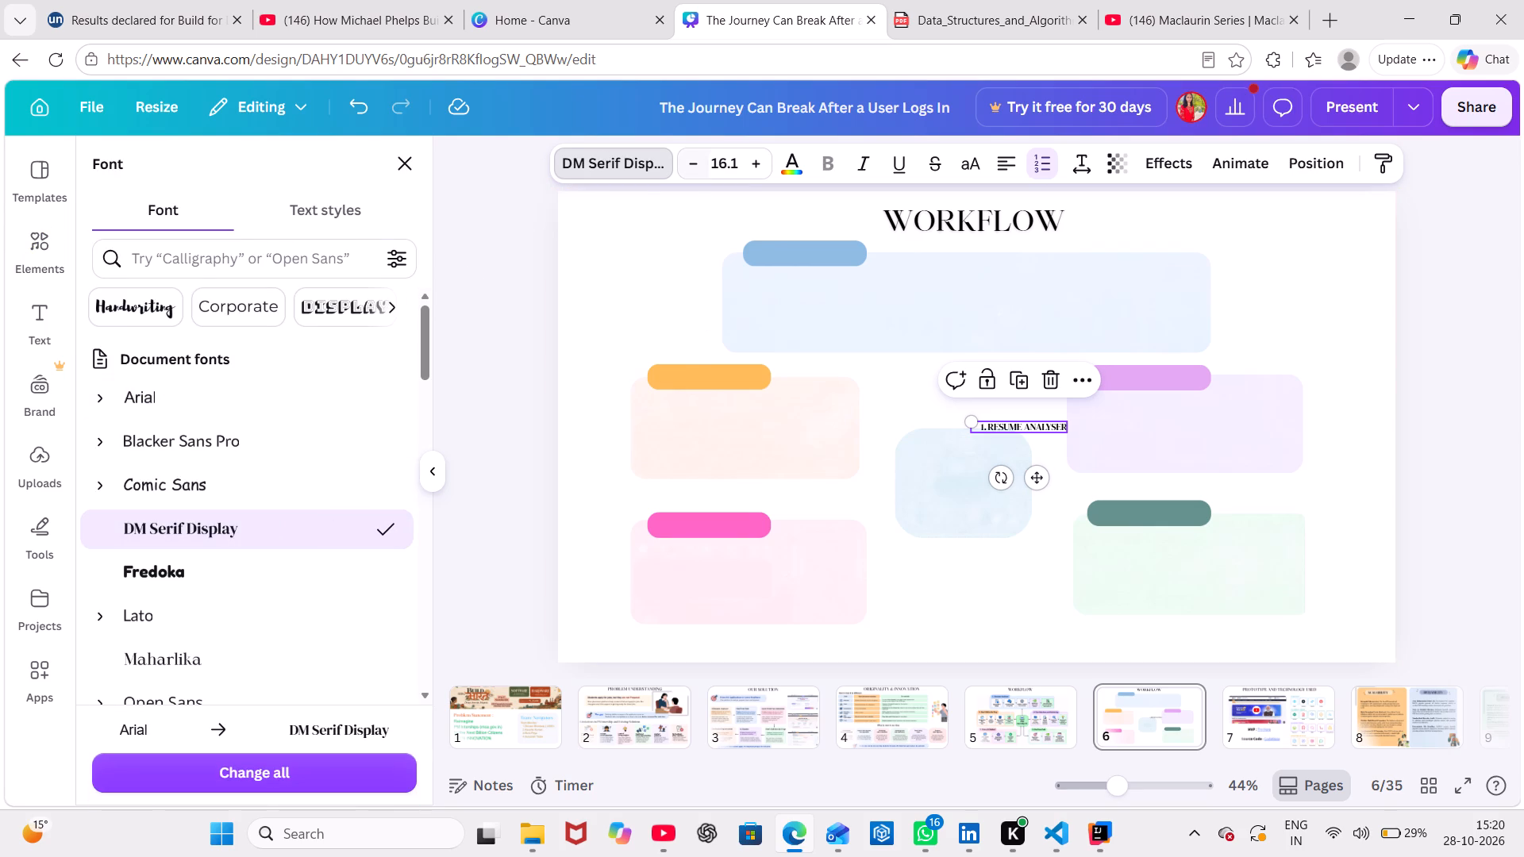
pyautogui.click(729, 170)
pyautogui.press('BackSpace')
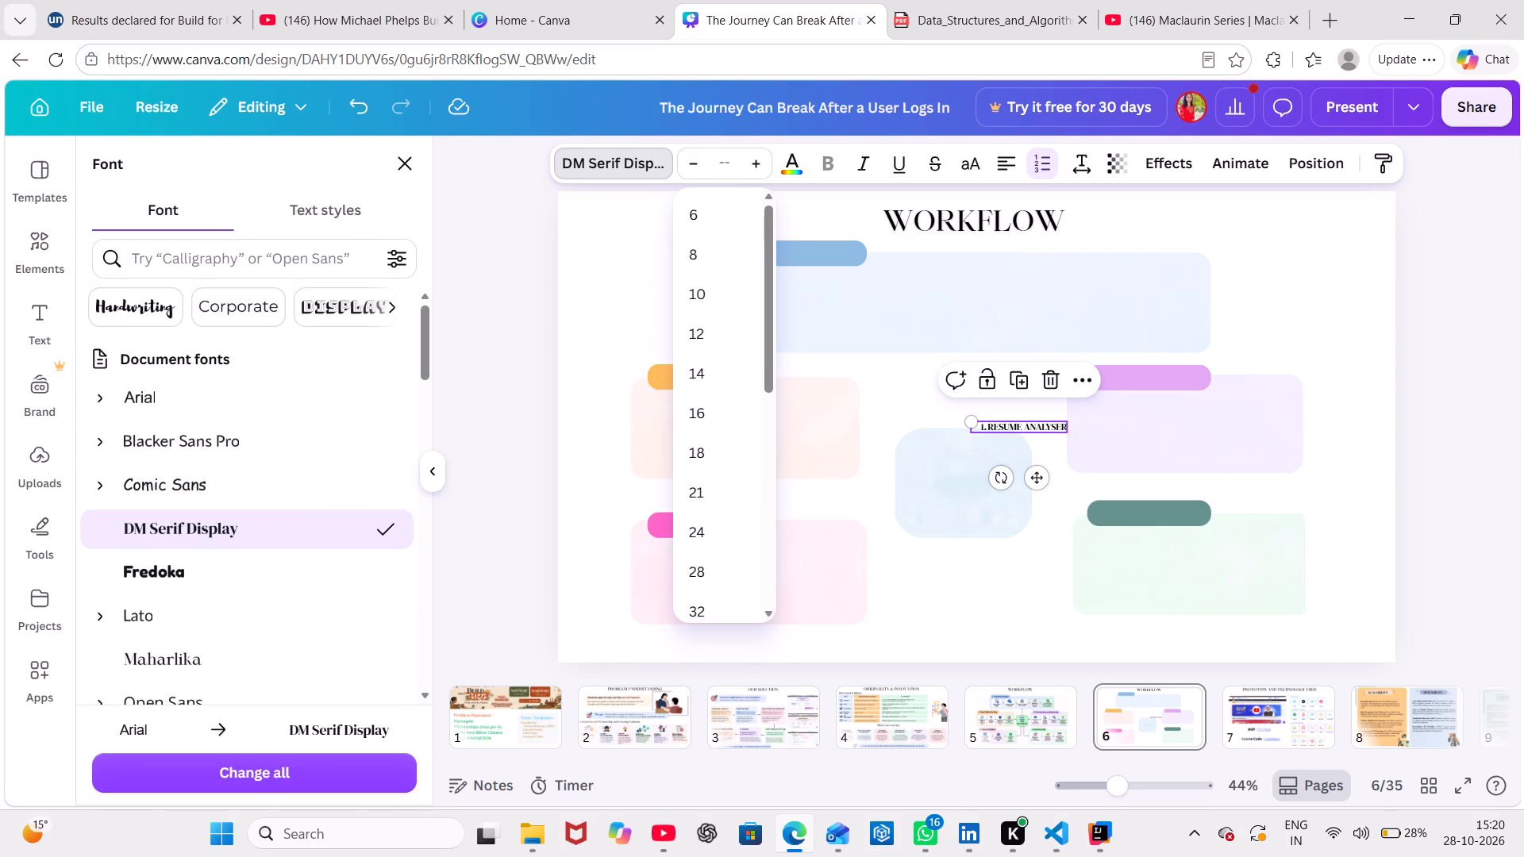
pyautogui.press('3')
pyautogui.press('BackSpace')
pyautogui.write('24')
pyautogui.write('.5')
pyautogui.press('Return')
# Enlarge the blue bar on the top box to fit the "1. RESUME ANALYSER" heading and place the heading on it.
pyautogui.moveTo(1068, 487); pyautogui.dragTo(838, 310)
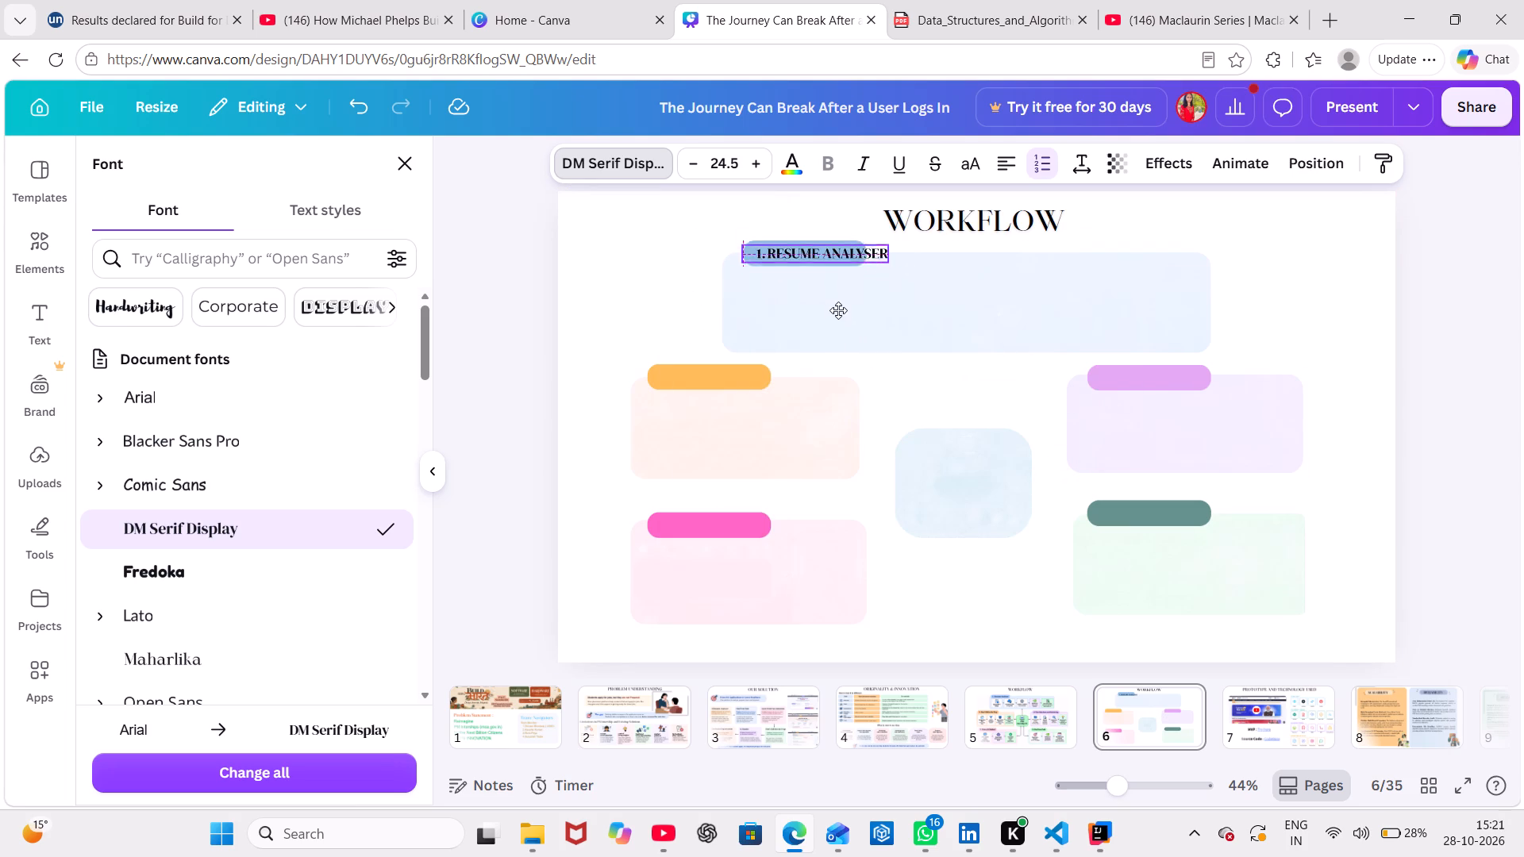
pyautogui.moveTo(838, 310); pyautogui.dragTo(685, 308)
pyautogui.click(824, 252)
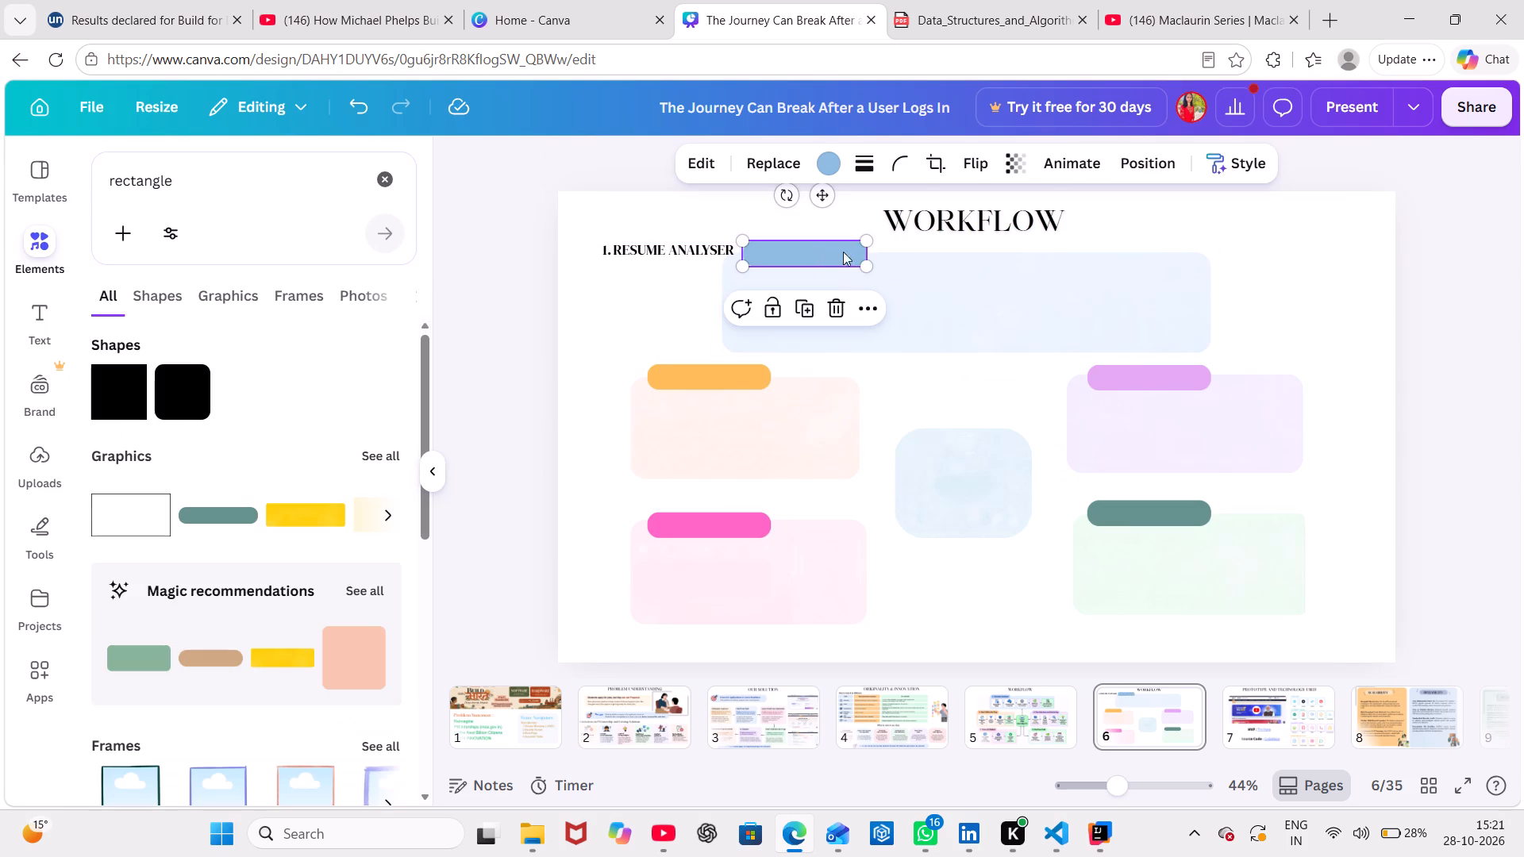
pyautogui.moveTo(871, 269); pyautogui.dragTo(884, 263)
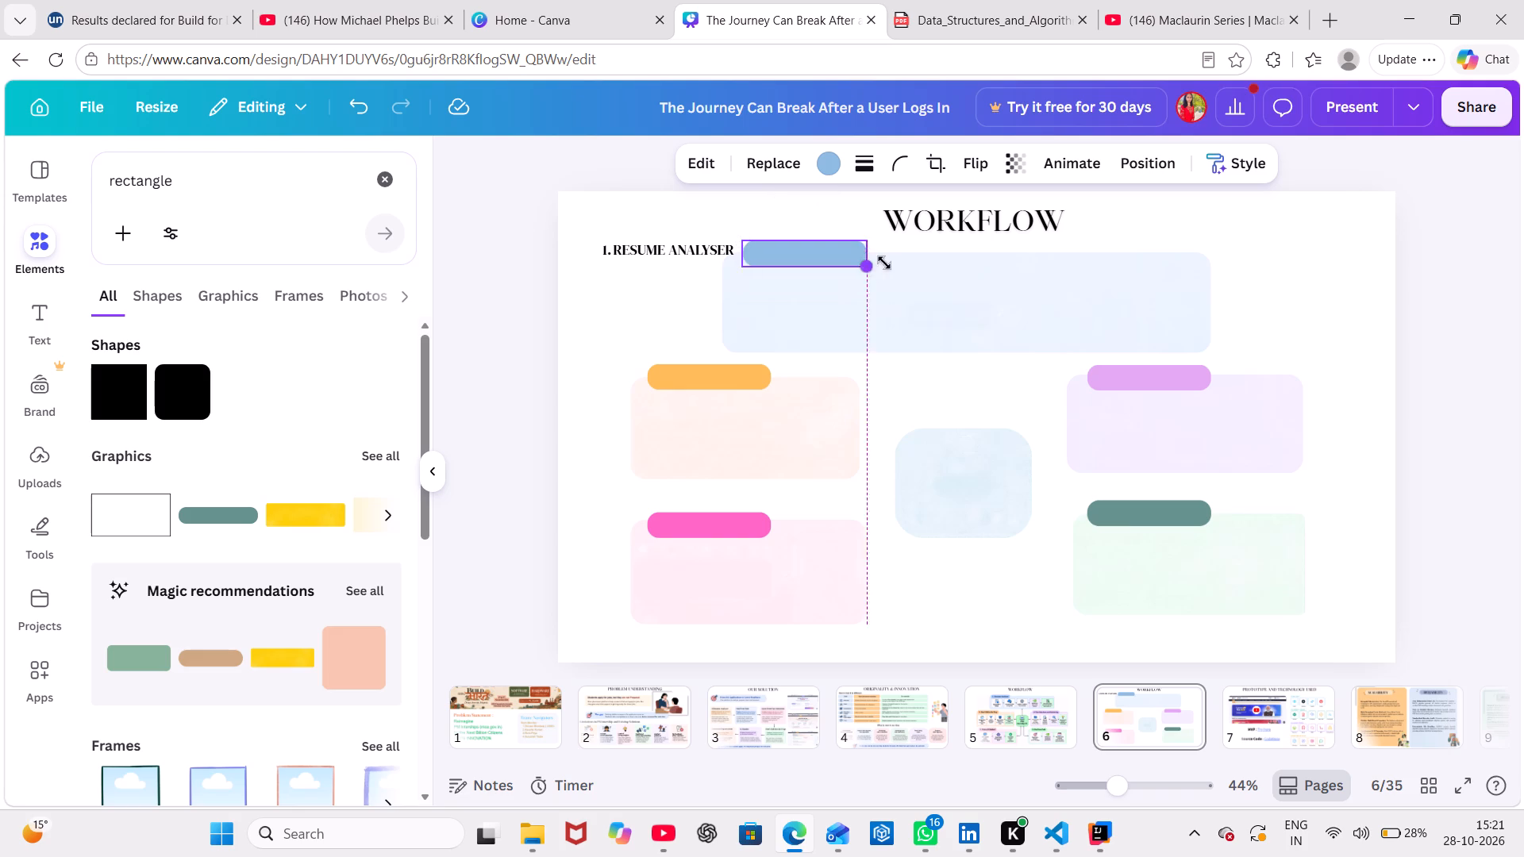
pyautogui.moveTo(884, 263); pyautogui.dragTo(913, 166)
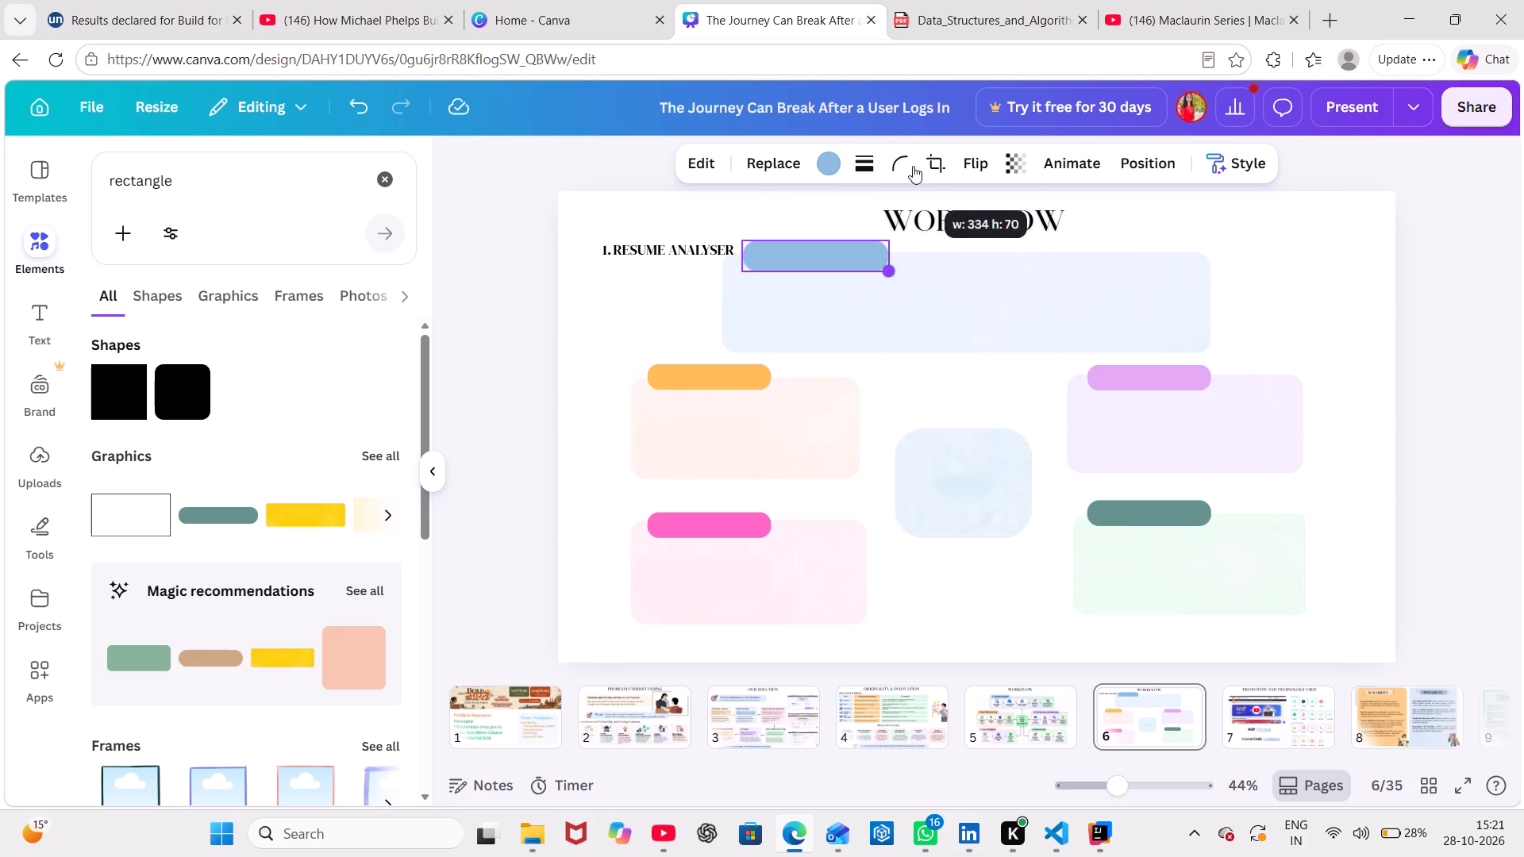
pyautogui.moveTo(913, 166); pyautogui.dragTo(936, 116)
pyautogui.moveTo(652, 244); pyautogui.dragTo(816, 252)
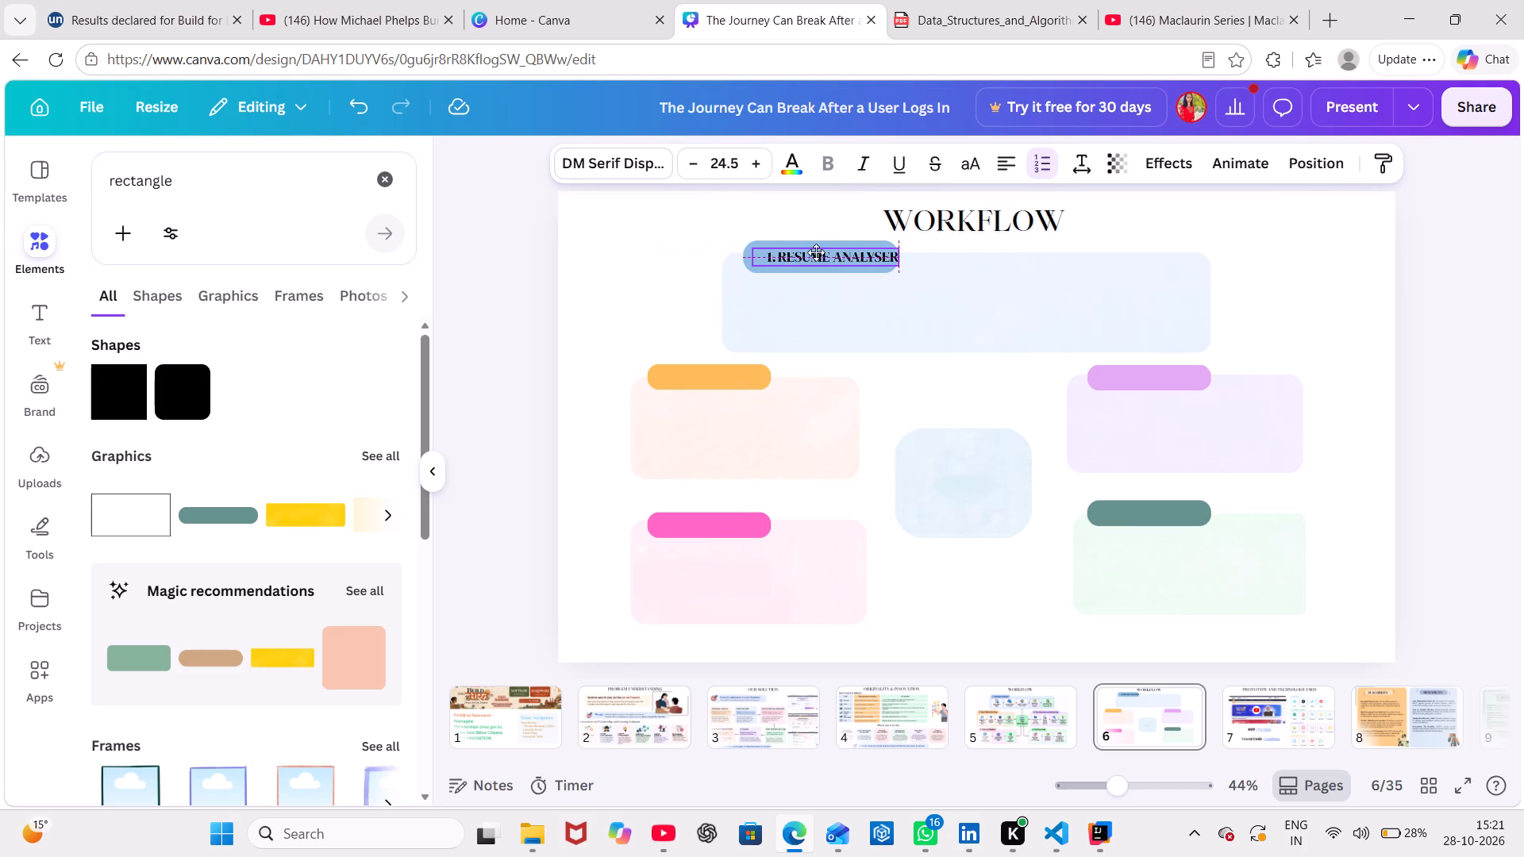
pyautogui.moveTo(816, 252); pyautogui.dragTo(806, 252)
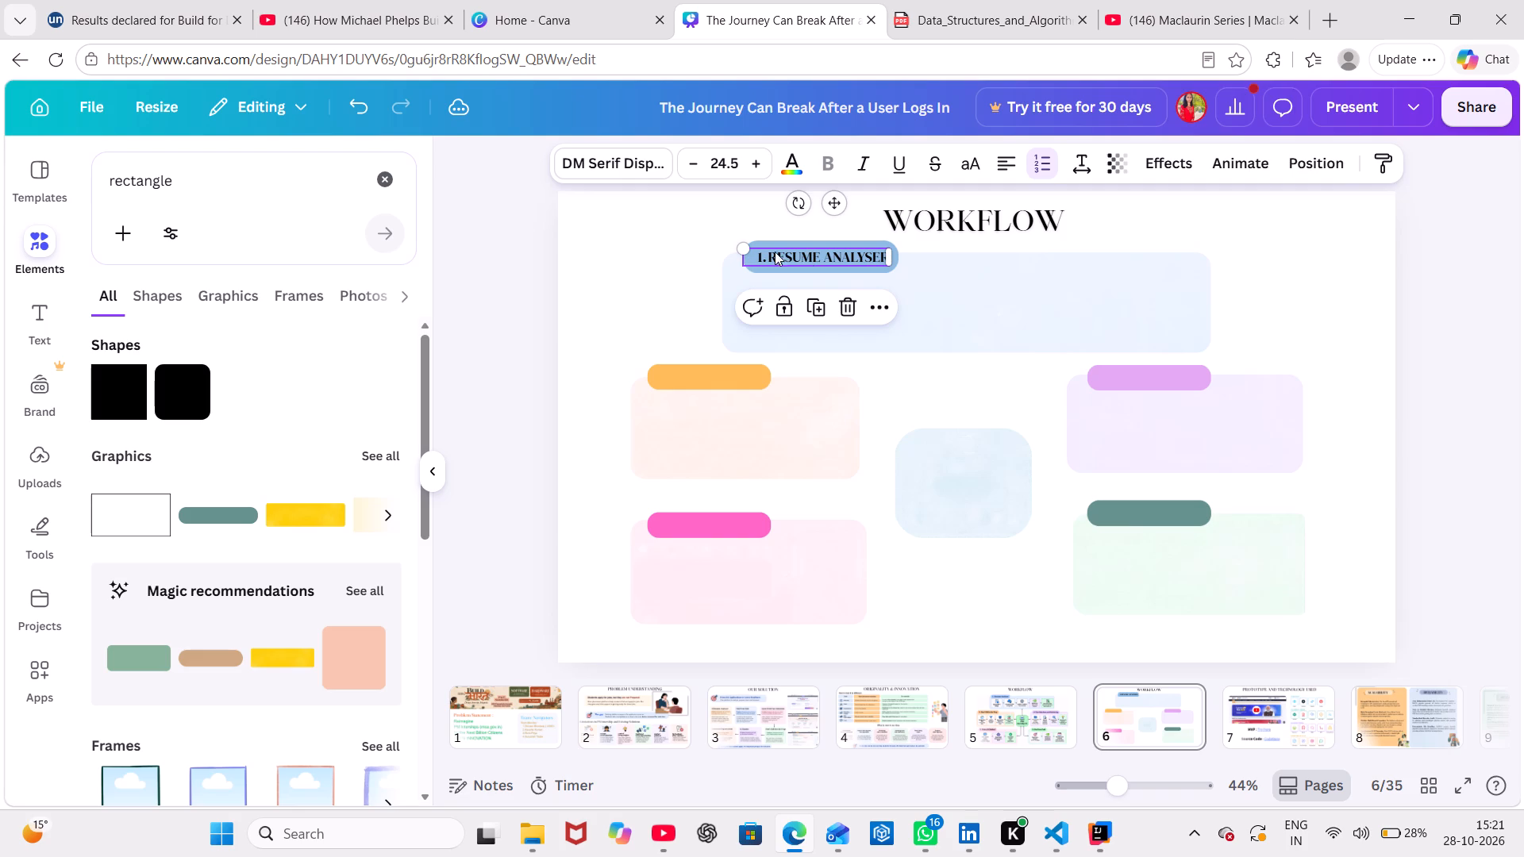
pyautogui.click(626, 242)
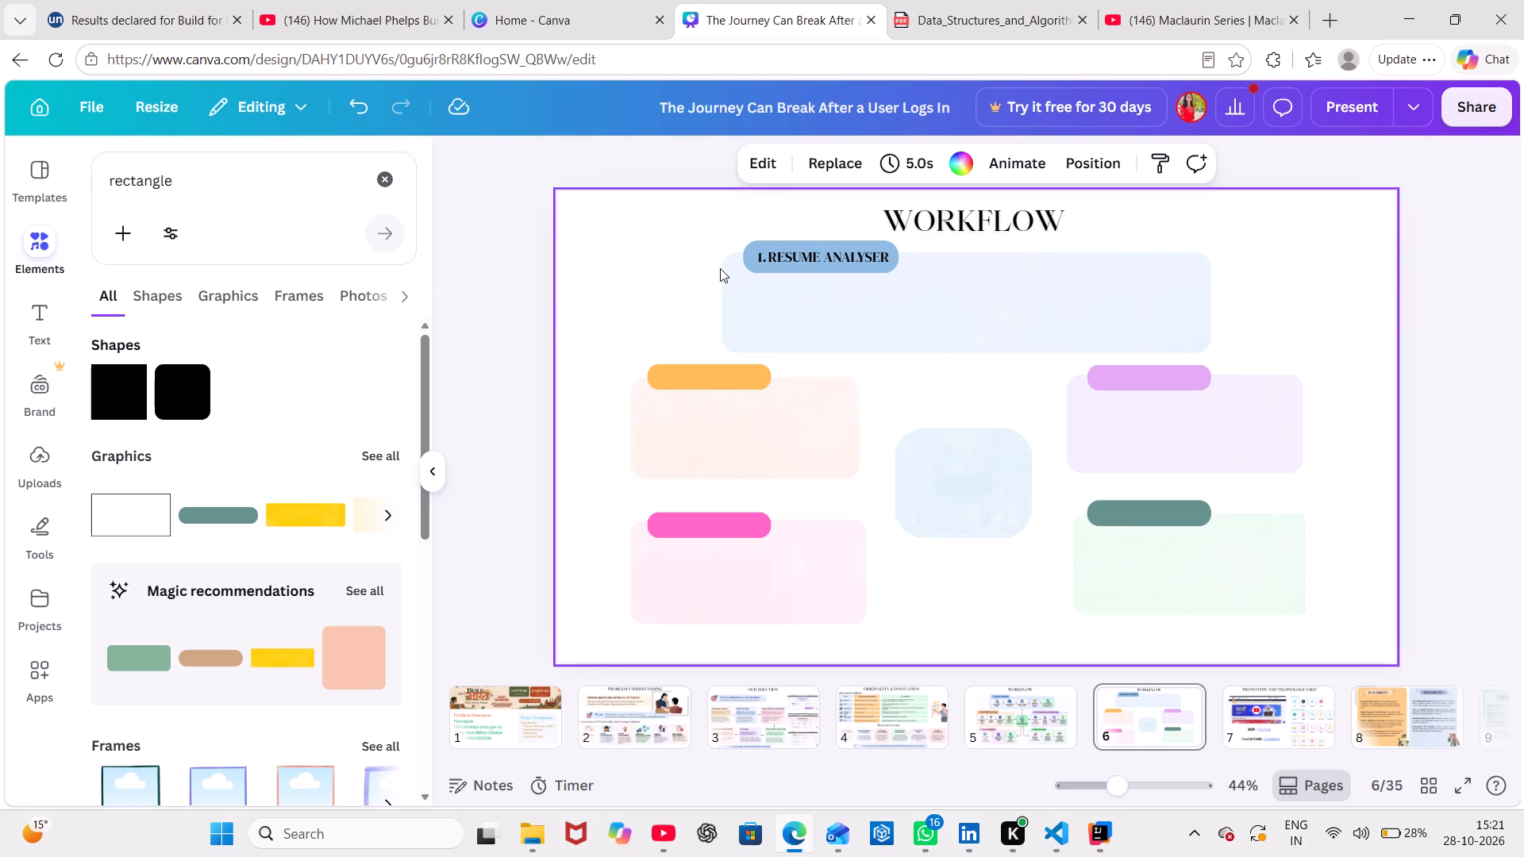
# Make three copies of the "1. RESUME ANALYSER" heading on page 6.
pyautogui.click(775, 259)
pyautogui.hotkey('ctrl', 'c')
pyautogui.hotkey('ctrl', 'v')
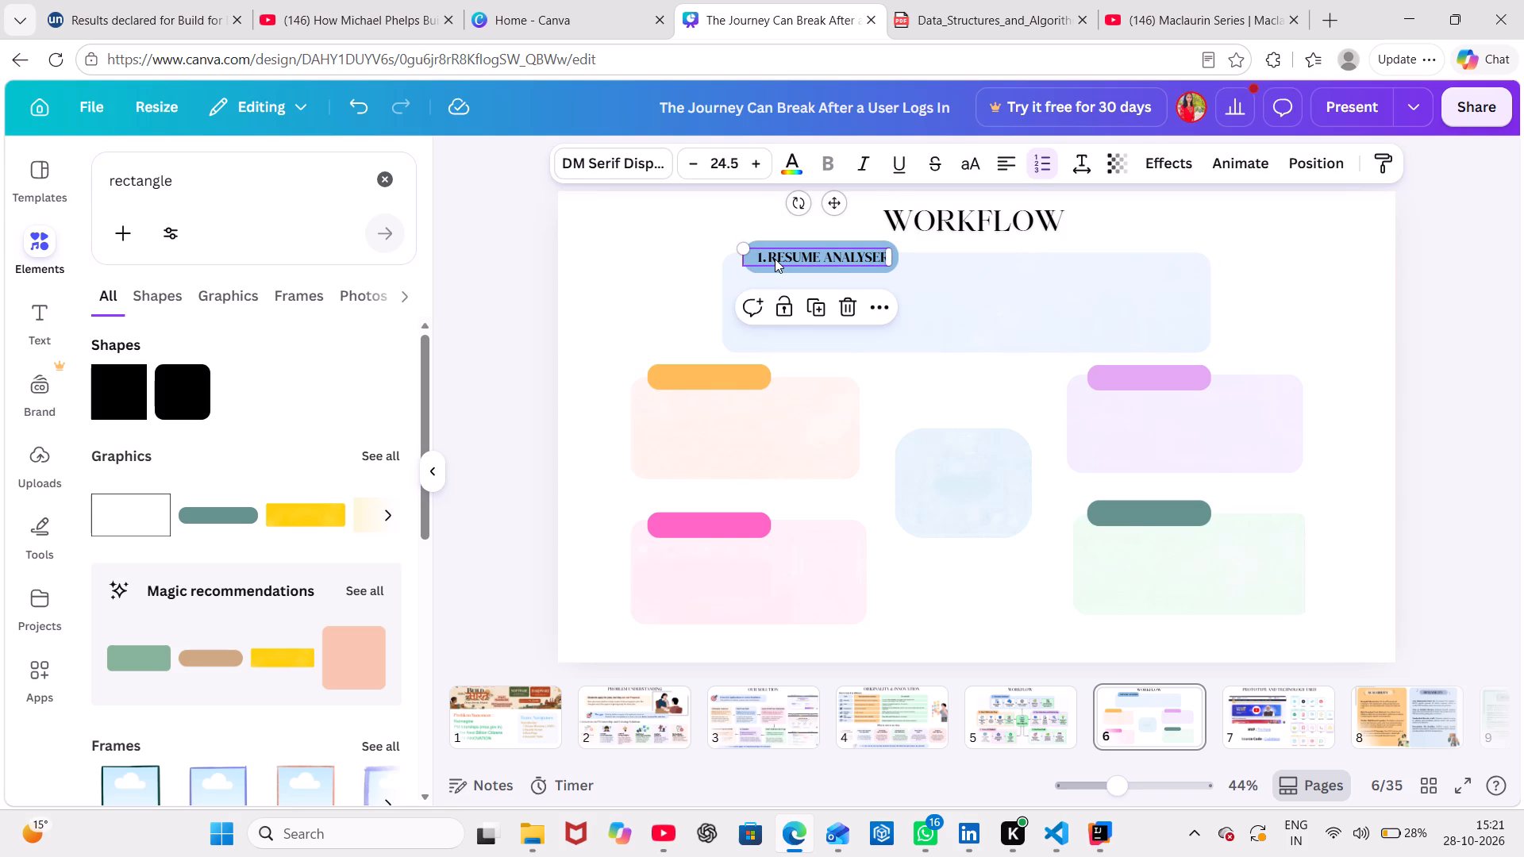
pyautogui.hotkey('ctrl', 'v')
pyautogui.hotkey('ctrl', 'v')
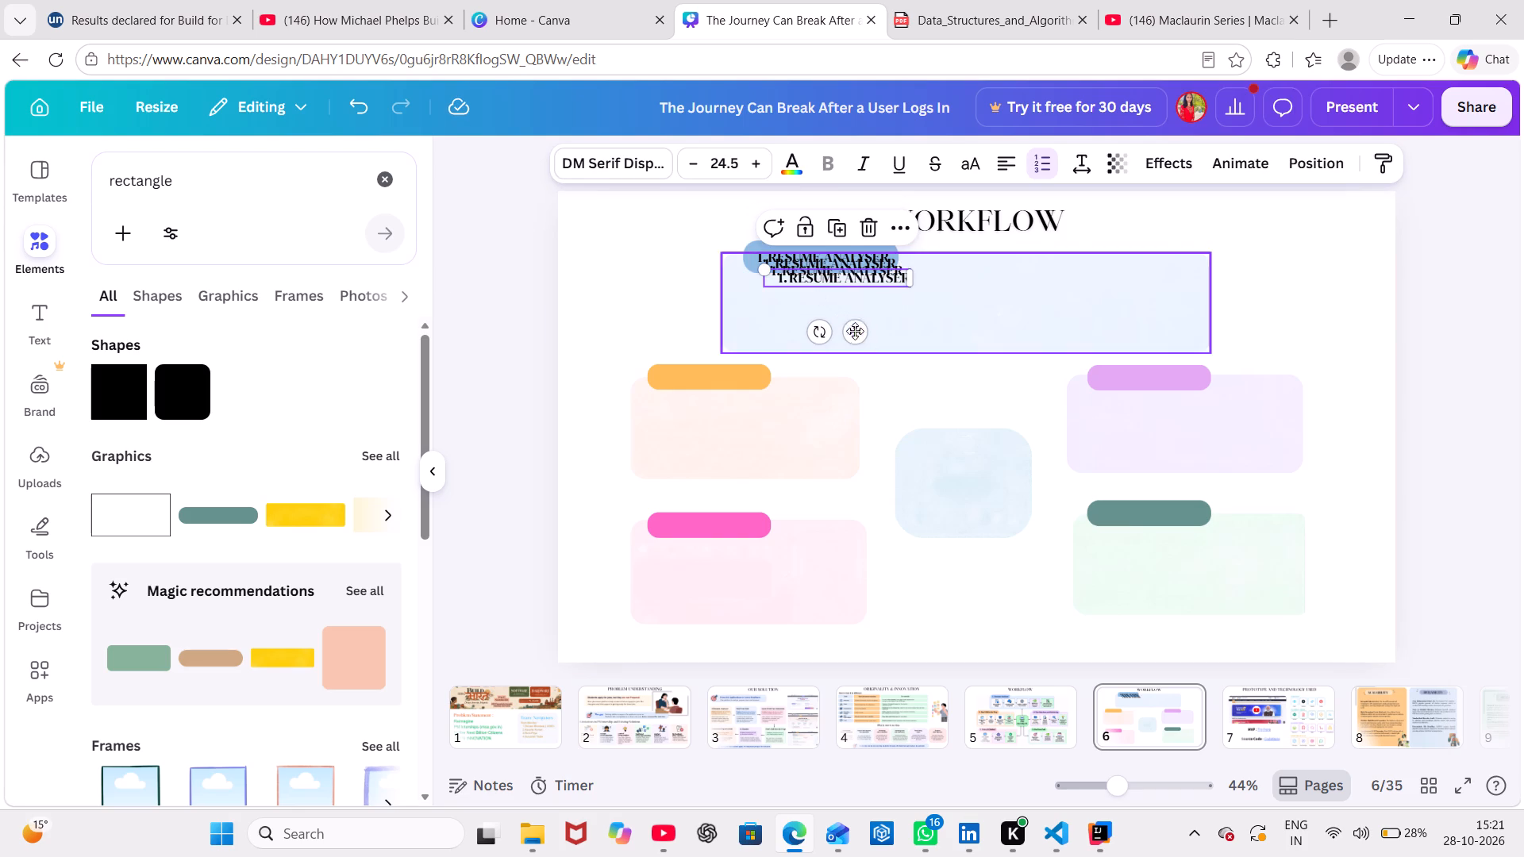
# Place the three "1. RESUME ANALYSER" heading copies on the purple, orange and pink bars.
pyautogui.moveTo(850, 332); pyautogui.dragTo(1180, 426)
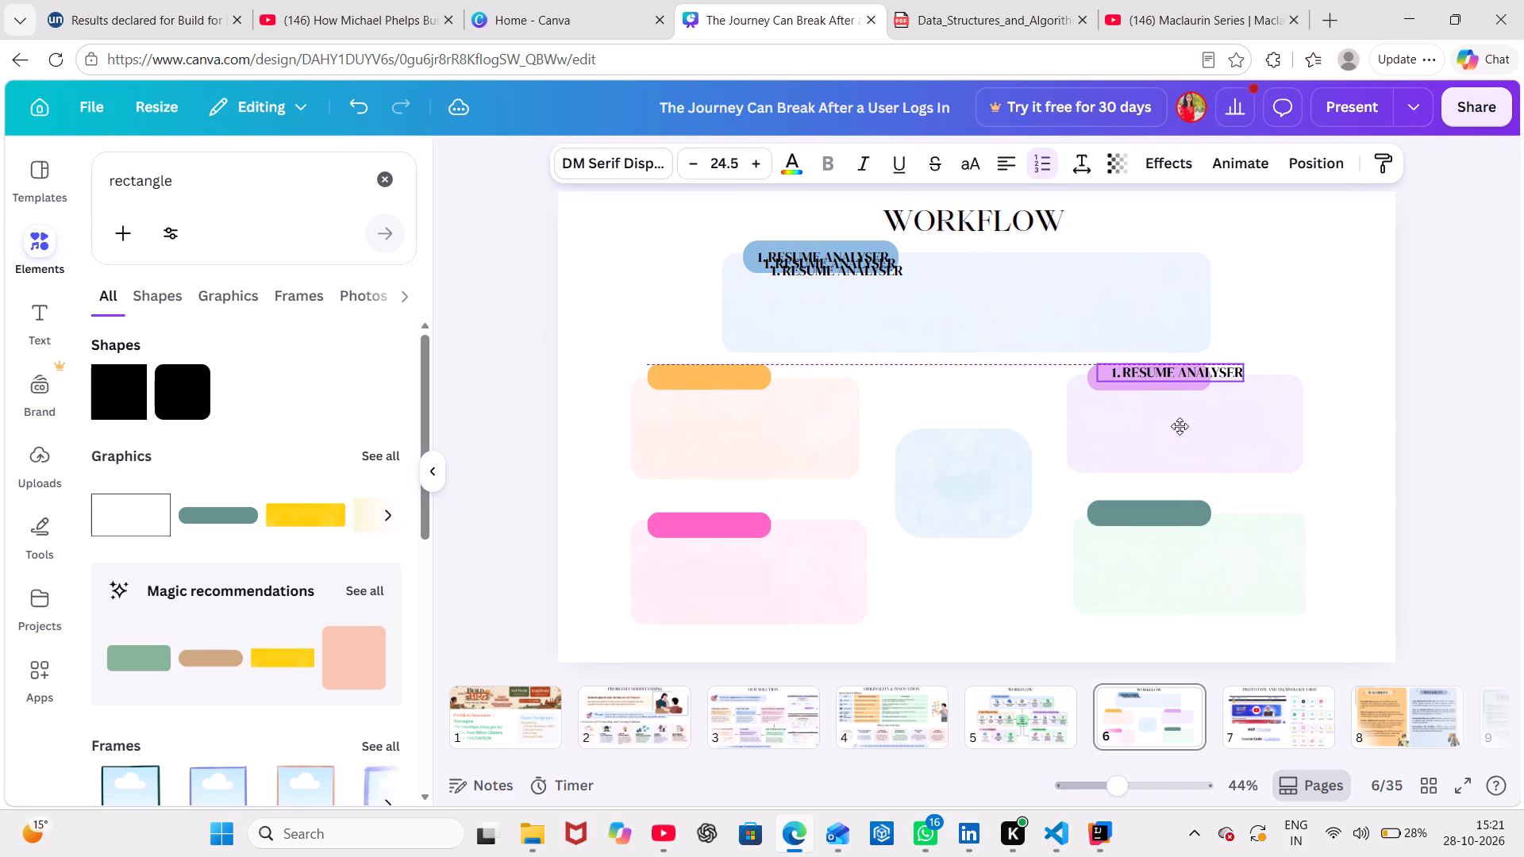
pyautogui.moveTo(1180, 426); pyautogui.dragTo(1176, 425)
pyautogui.moveTo(875, 264); pyautogui.dragTo(740, 368)
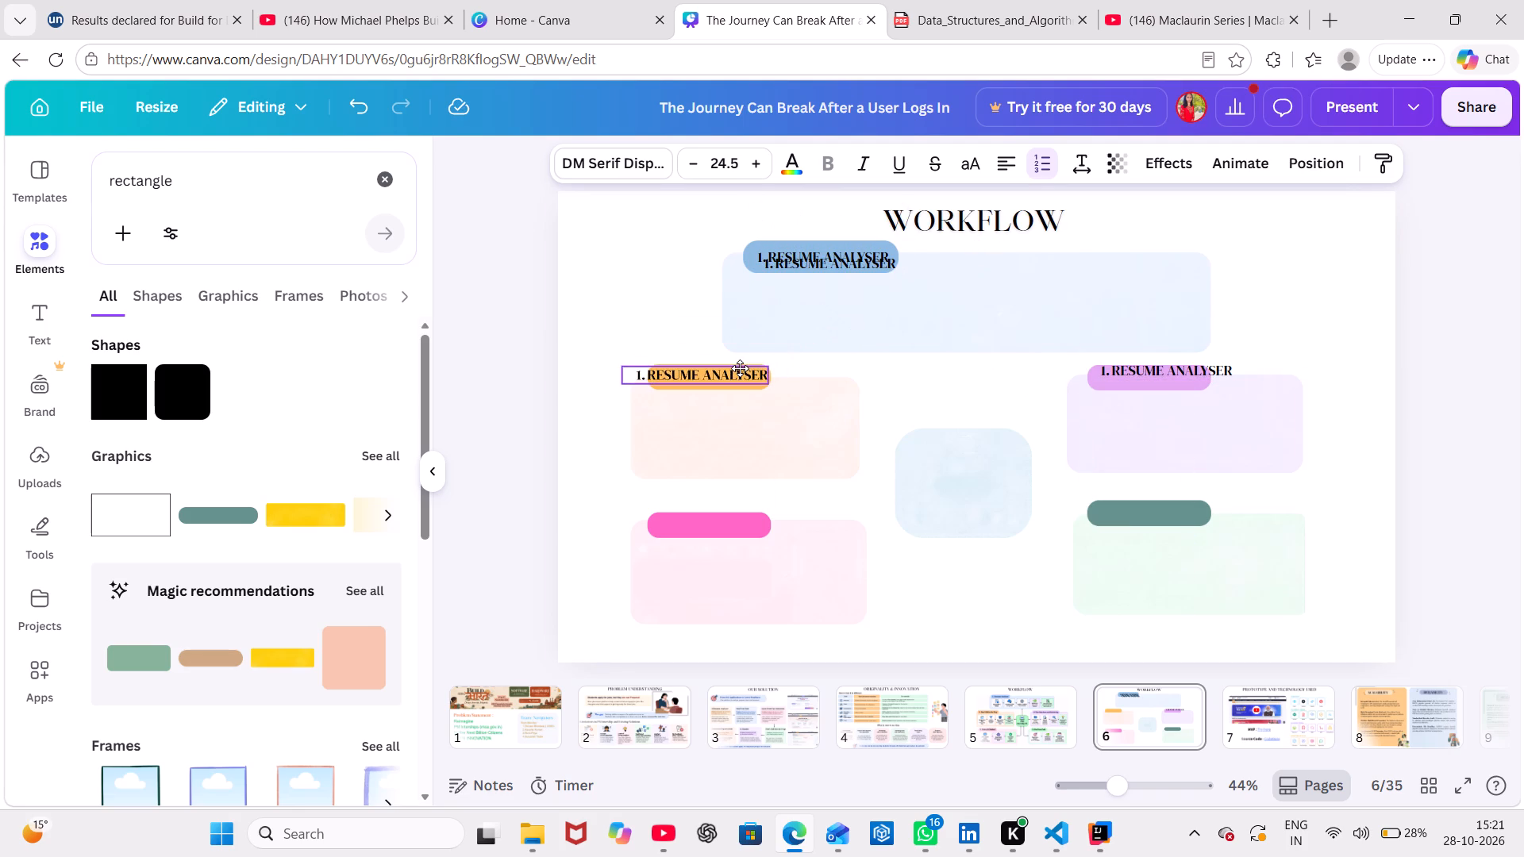
pyautogui.moveTo(740, 368); pyautogui.dragTo(740, 369)
pyautogui.moveTo(833, 263); pyautogui.dragTo(775, 500)
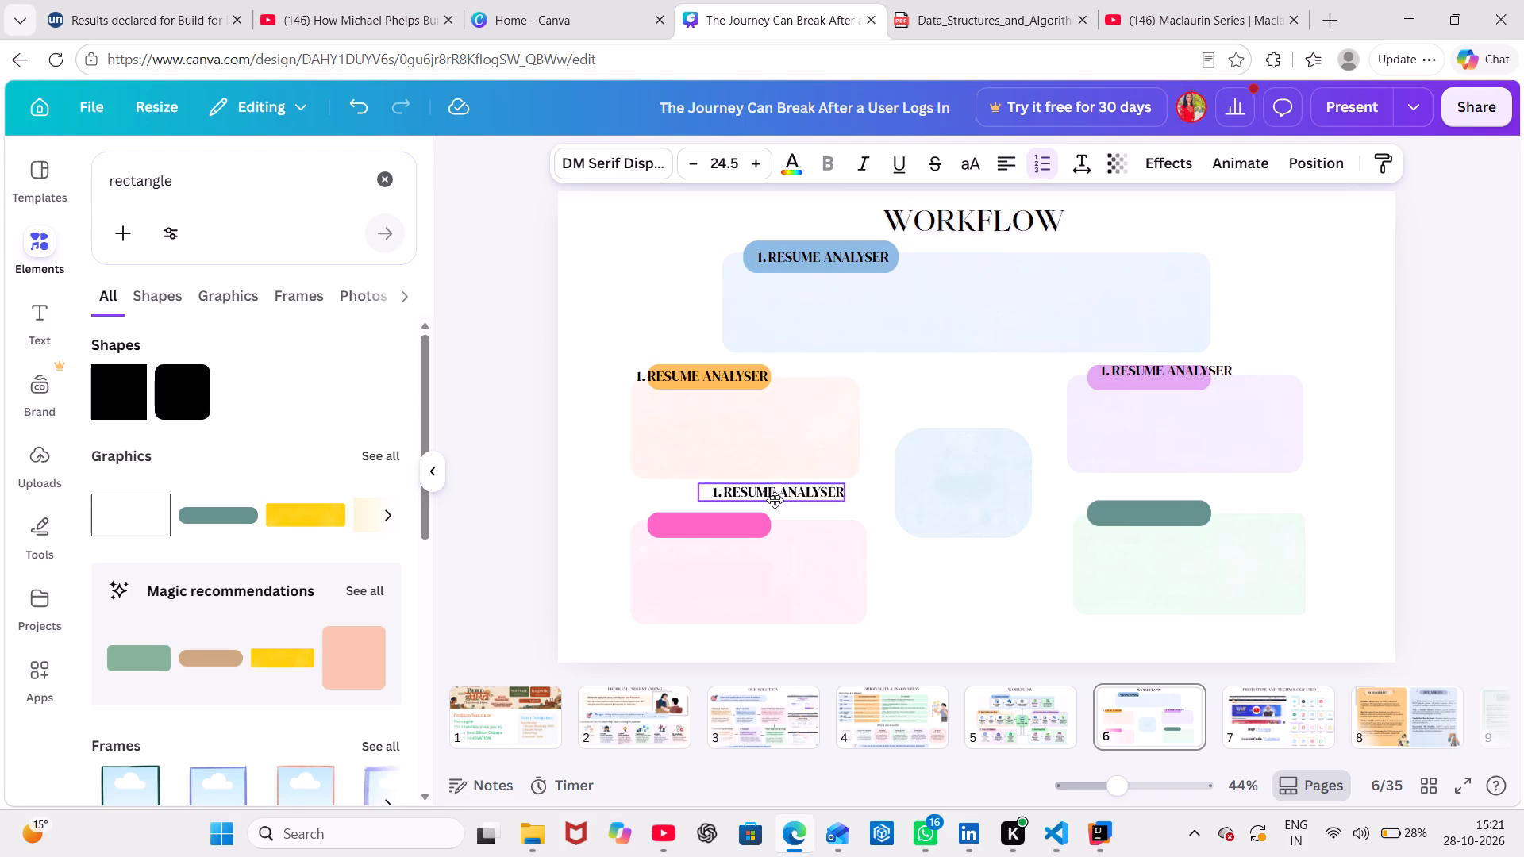
pyautogui.moveTo(775, 500); pyautogui.dragTo(722, 528)
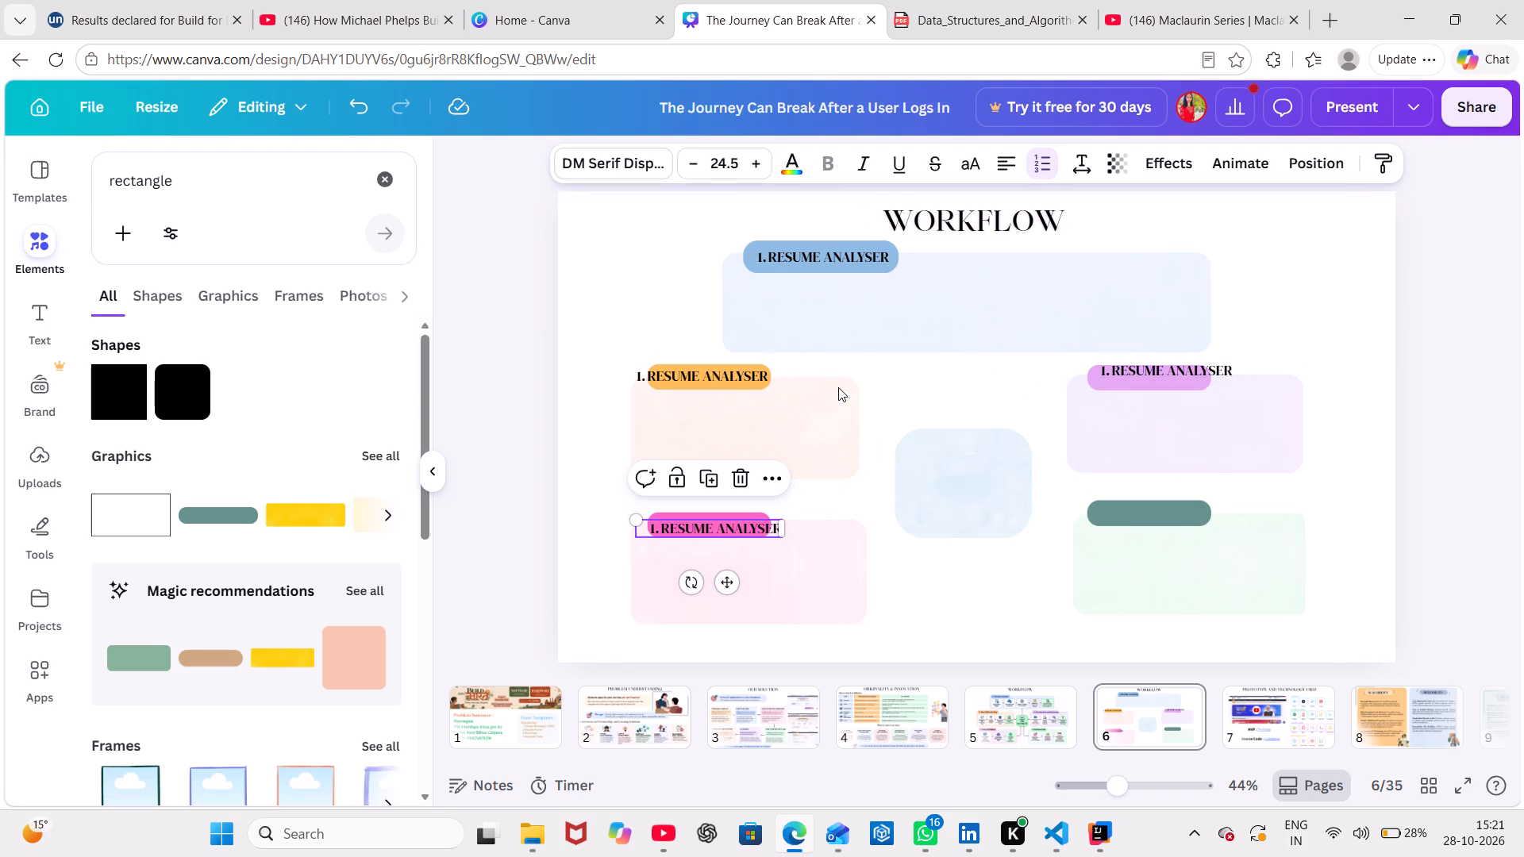
# Add another copy of the "1. RESUME ANALYSER" heading and place it on the dark green bar.
pyautogui.hotkey('ctrl', 'v')
pyautogui.moveTo(838, 324); pyautogui.dragTo(1045, 545)
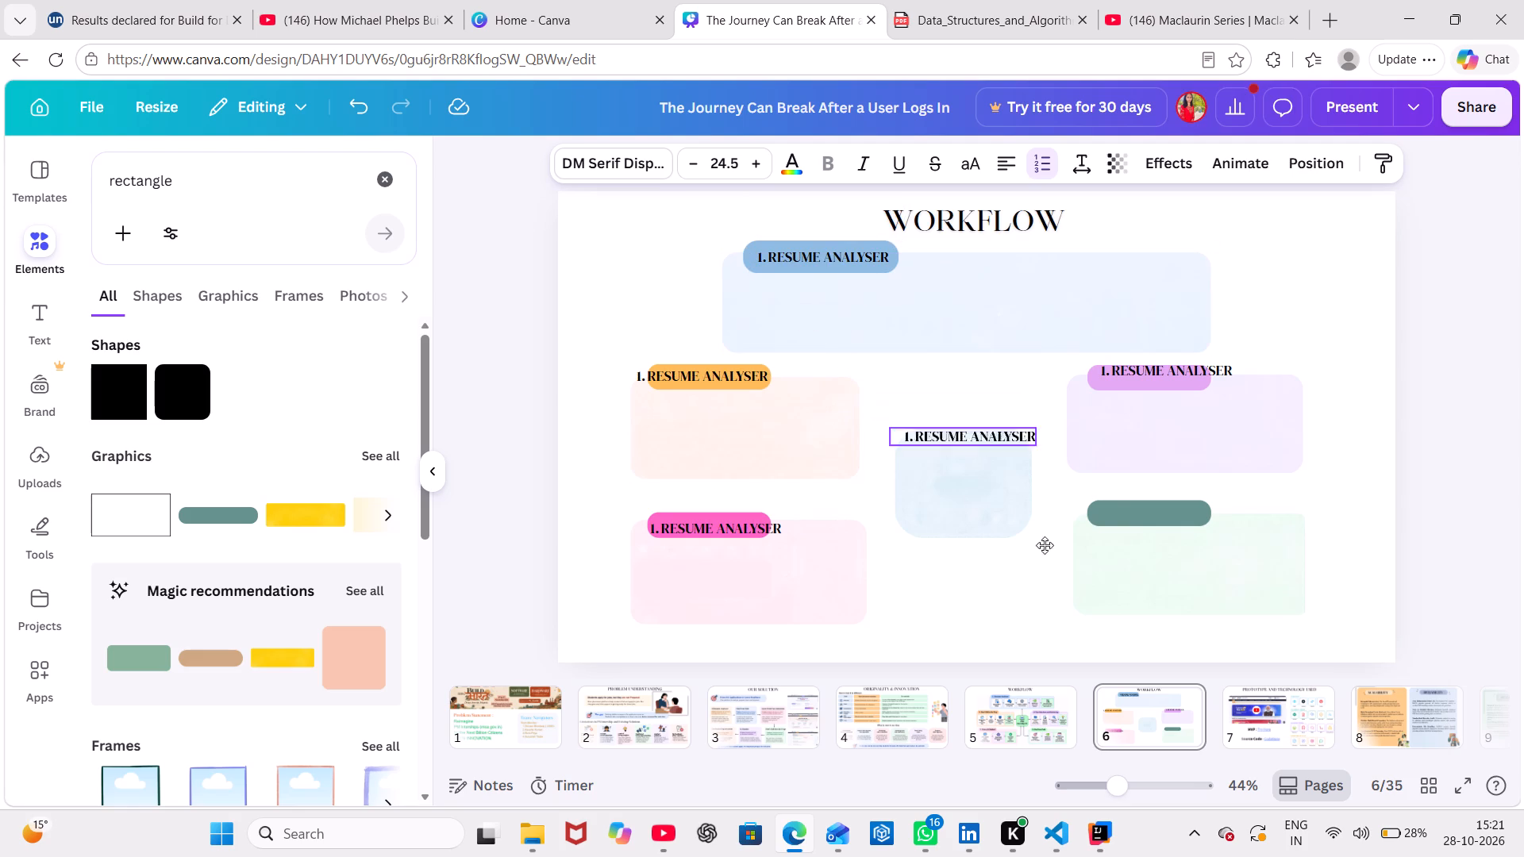
pyautogui.moveTo(1045, 545); pyautogui.dragTo(1168, 571)
# Start rewording the heading on the orange bar, replacing "RES" with "DON", and check the wording against page 5.
pyautogui.click(1045, 717)
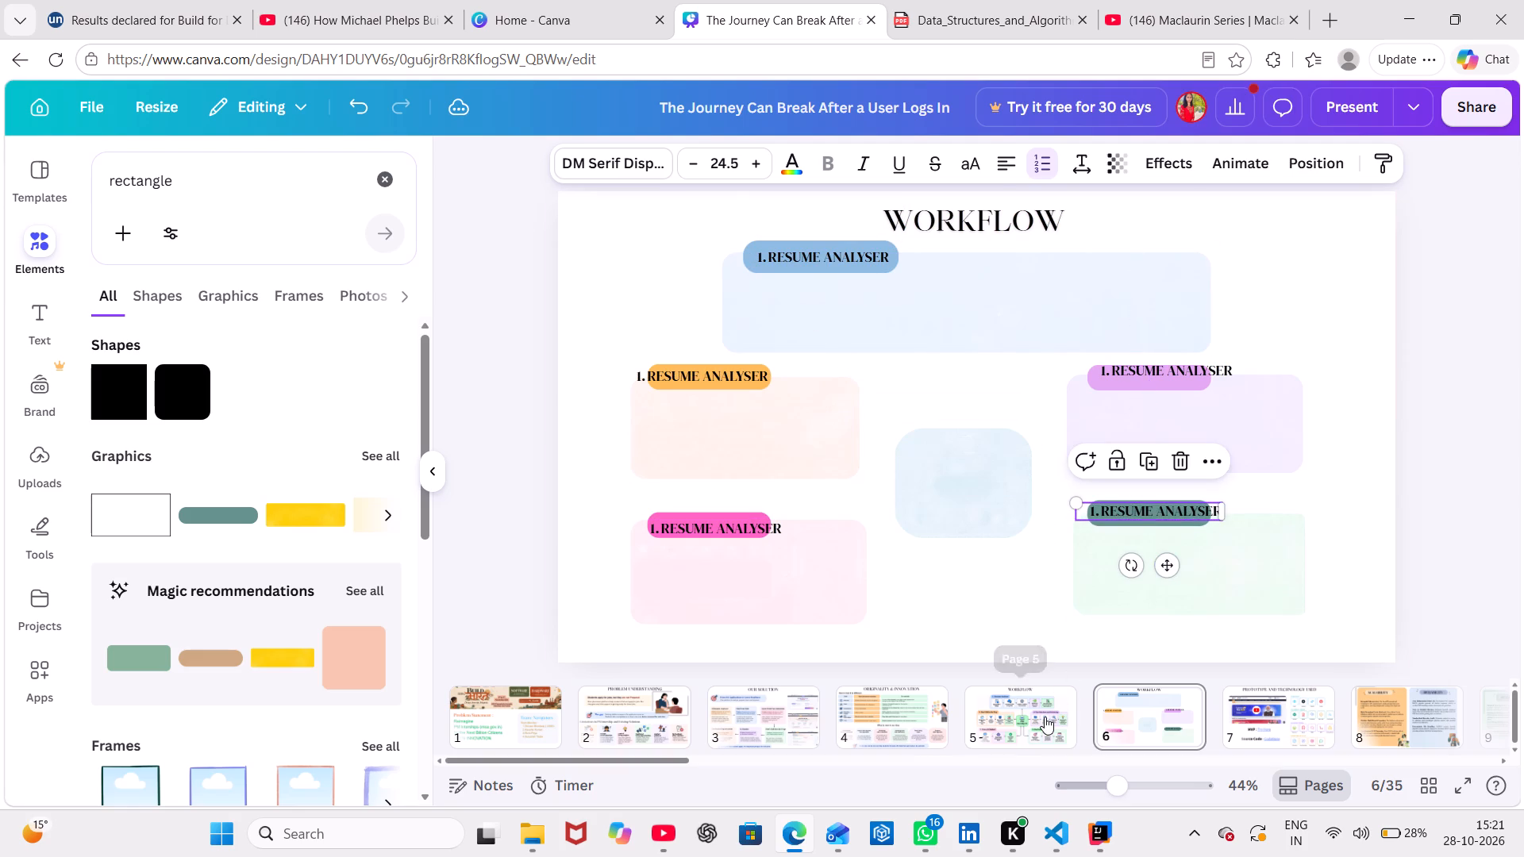
pyautogui.click(1126, 702)
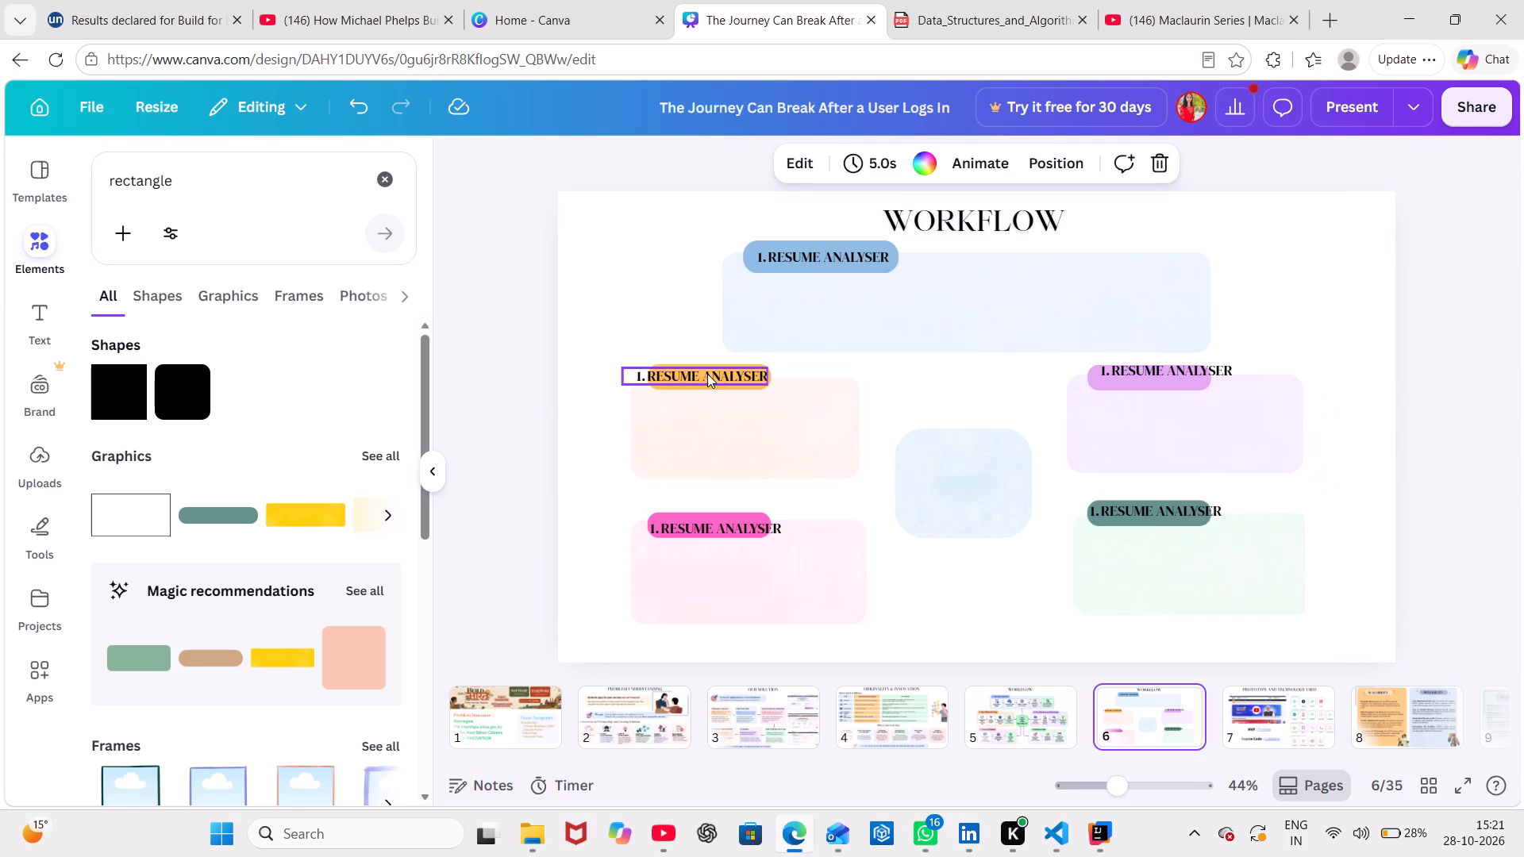
pyautogui.click(707, 374)
pyautogui.click(671, 374)
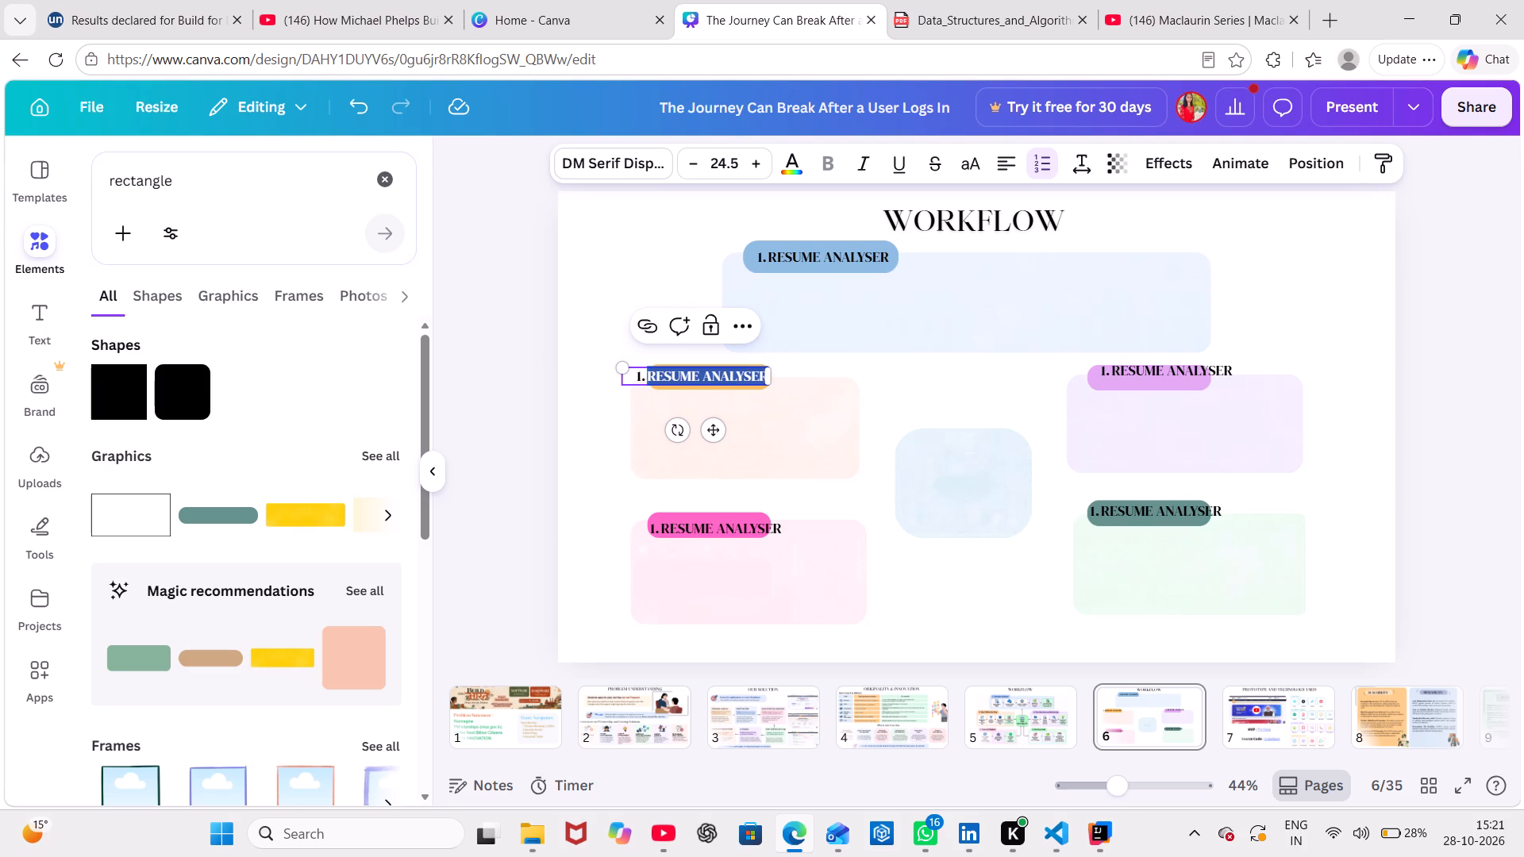
pyautogui.click(671, 374)
pyautogui.press('BackSpace')
pyautogui.press('BackSpace')
pyautogui.press('BackSpace')
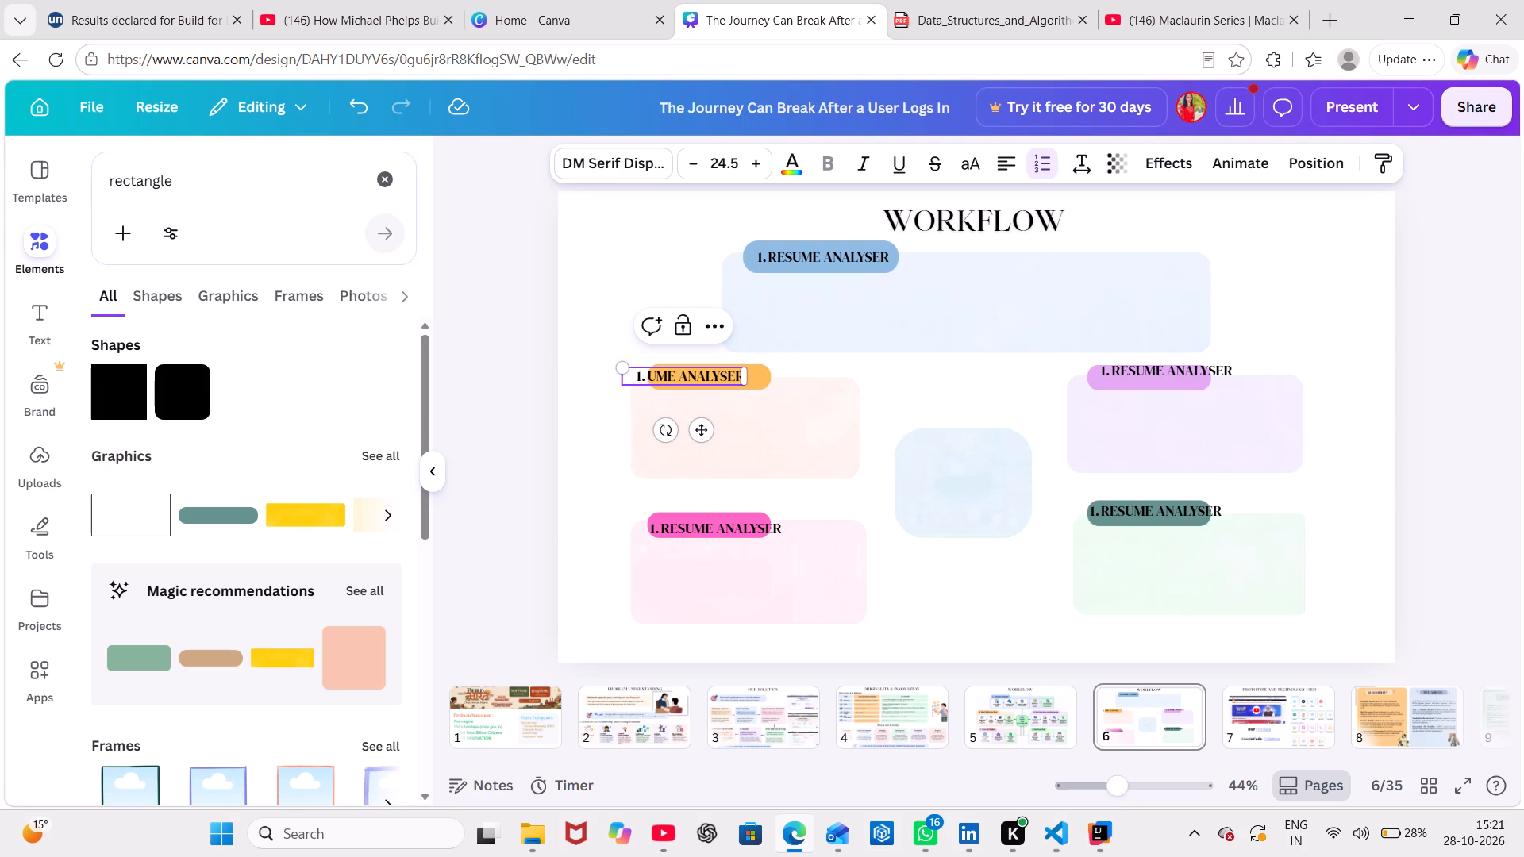
pyautogui.write('DON')
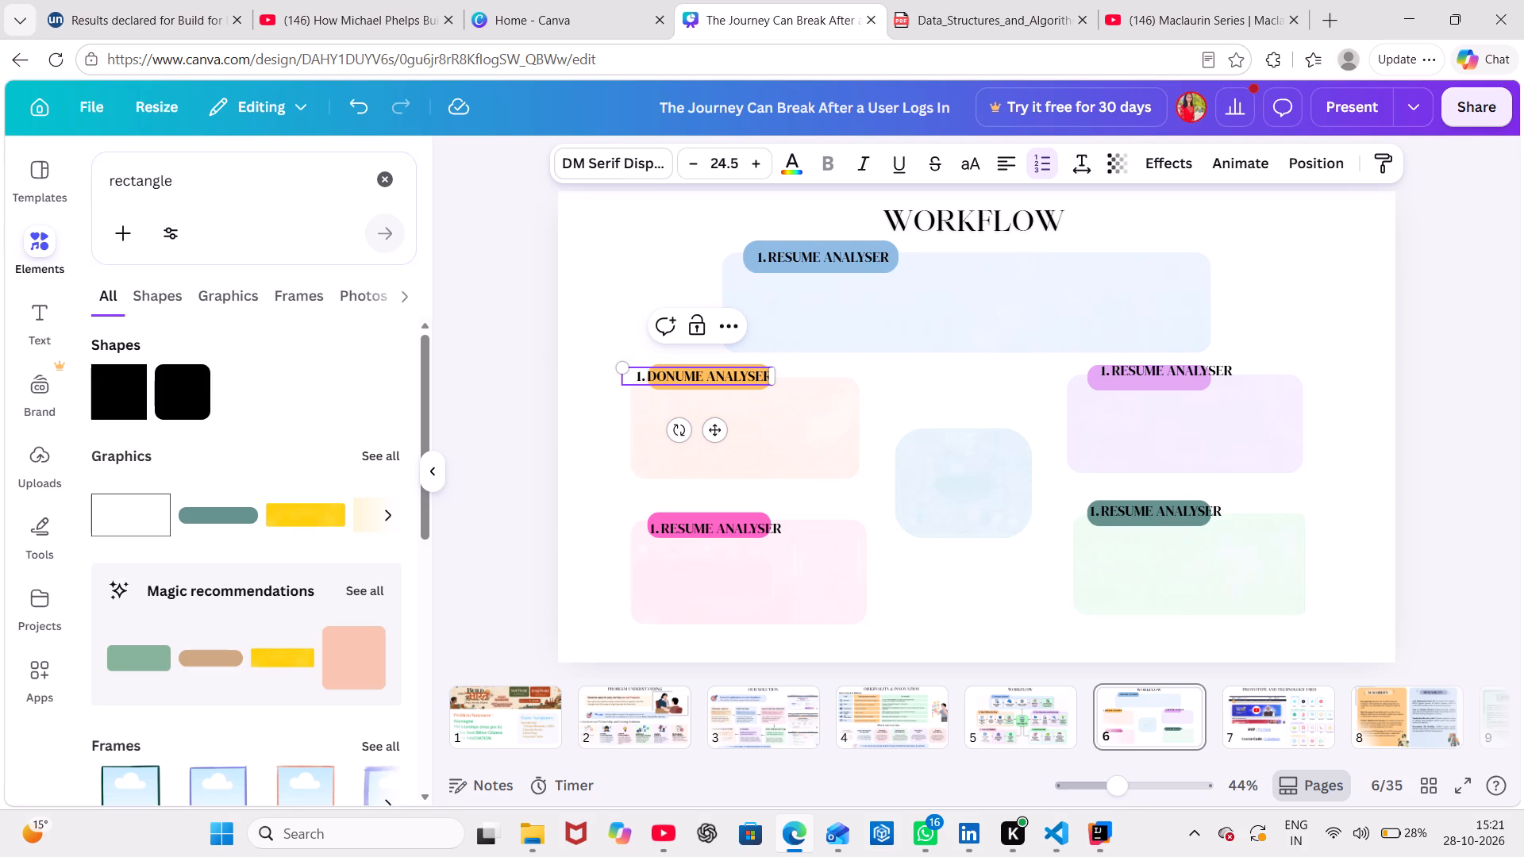
pyautogui.click(1022, 717)
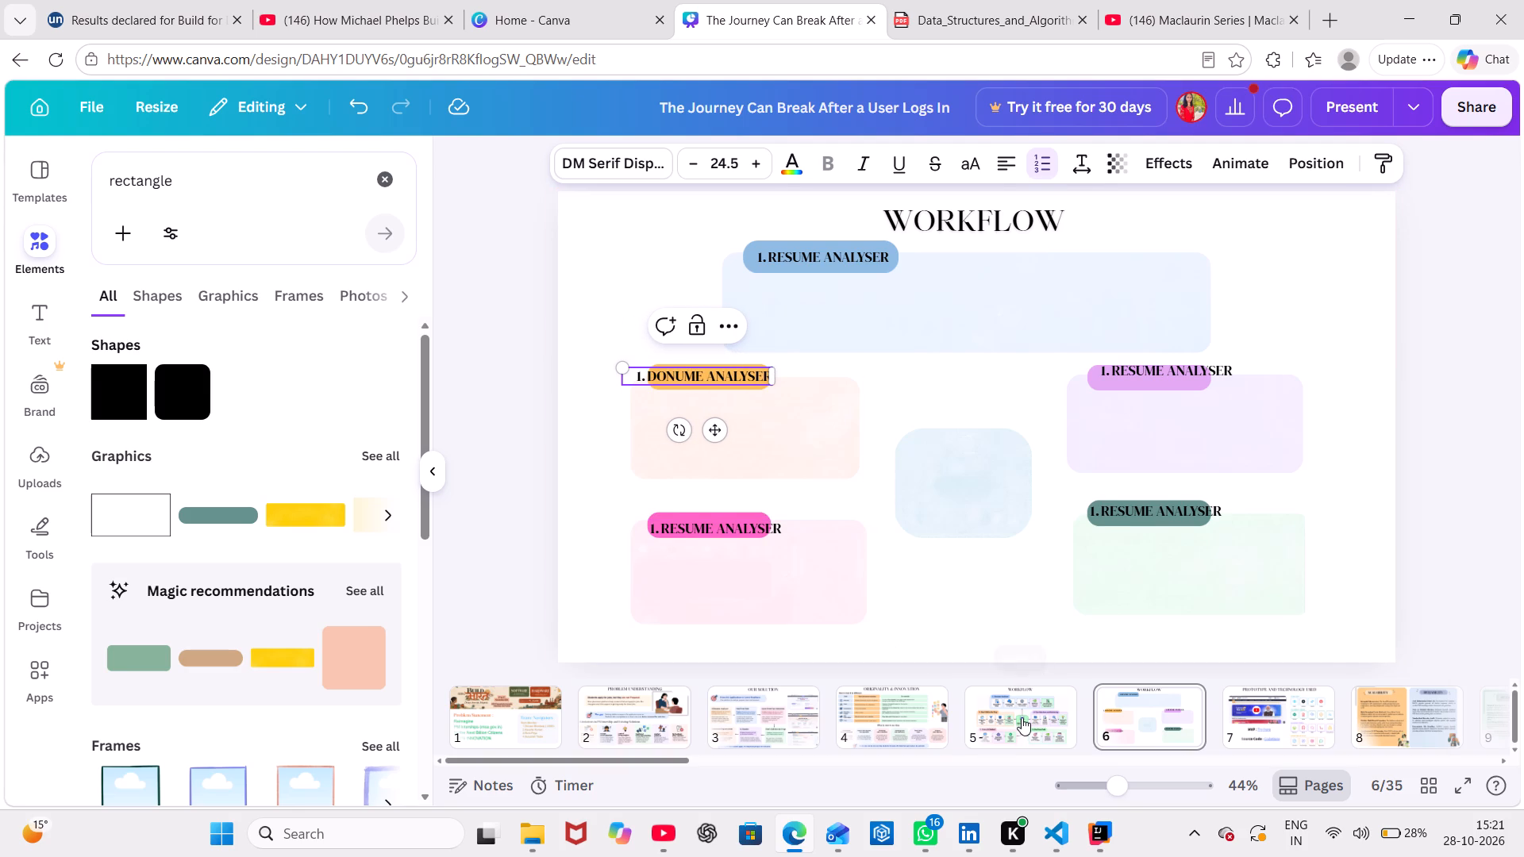
pyautogui.click(1115, 717)
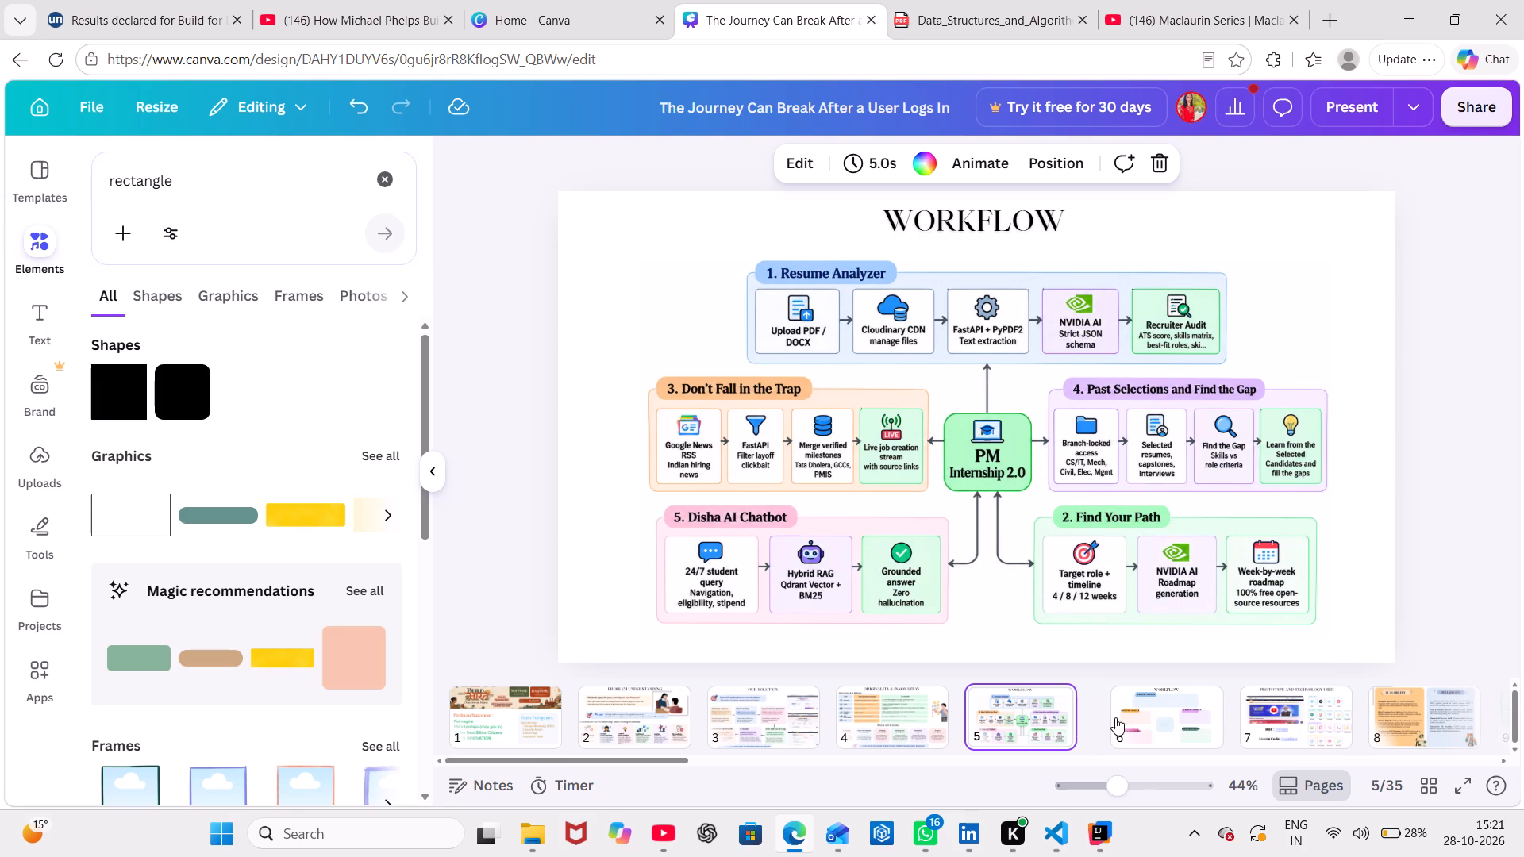
pyautogui.click(1115, 717)
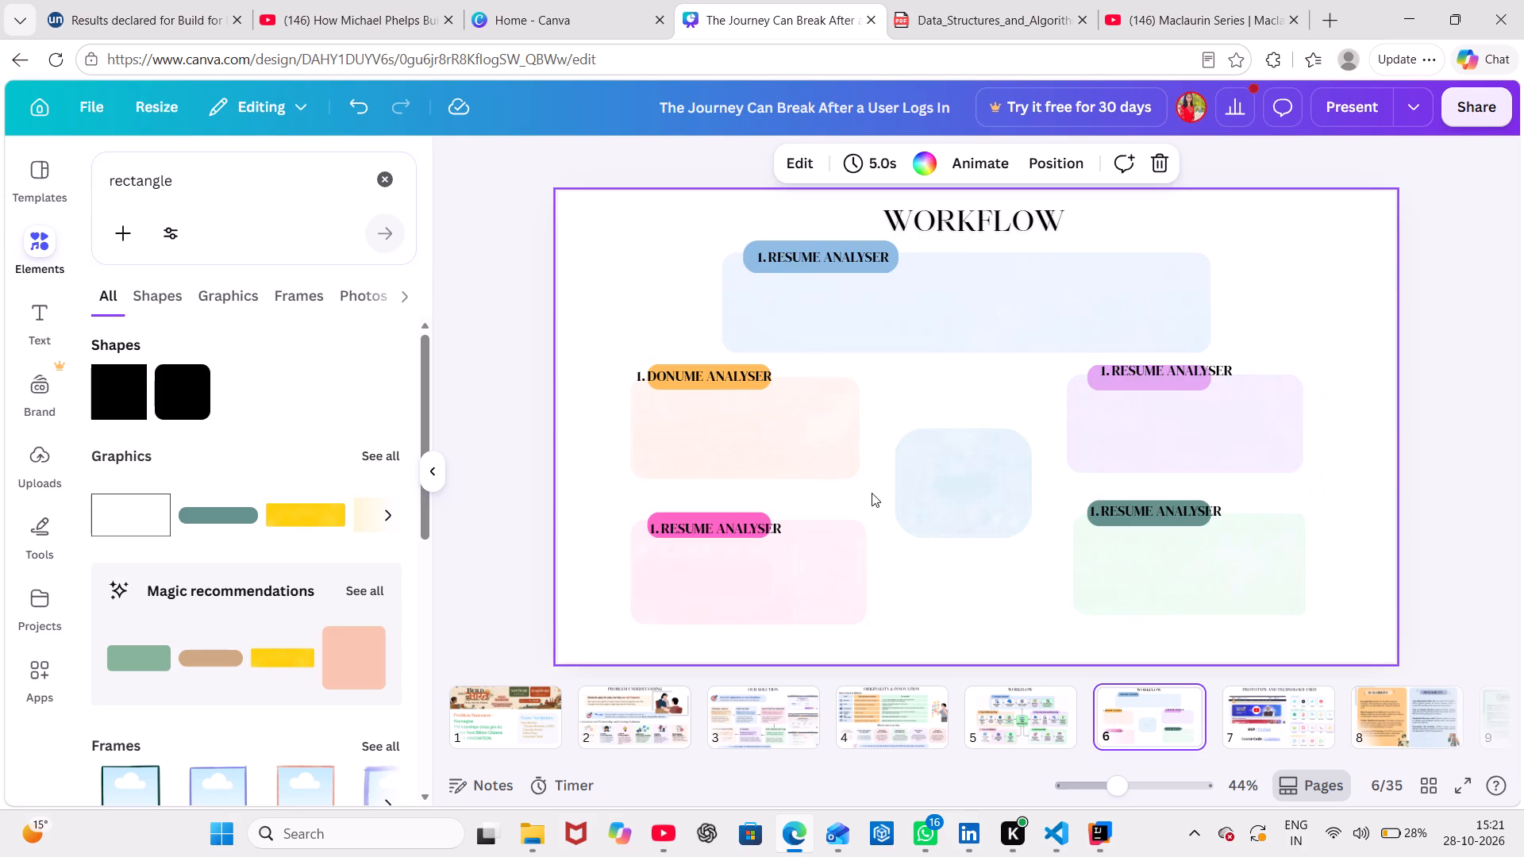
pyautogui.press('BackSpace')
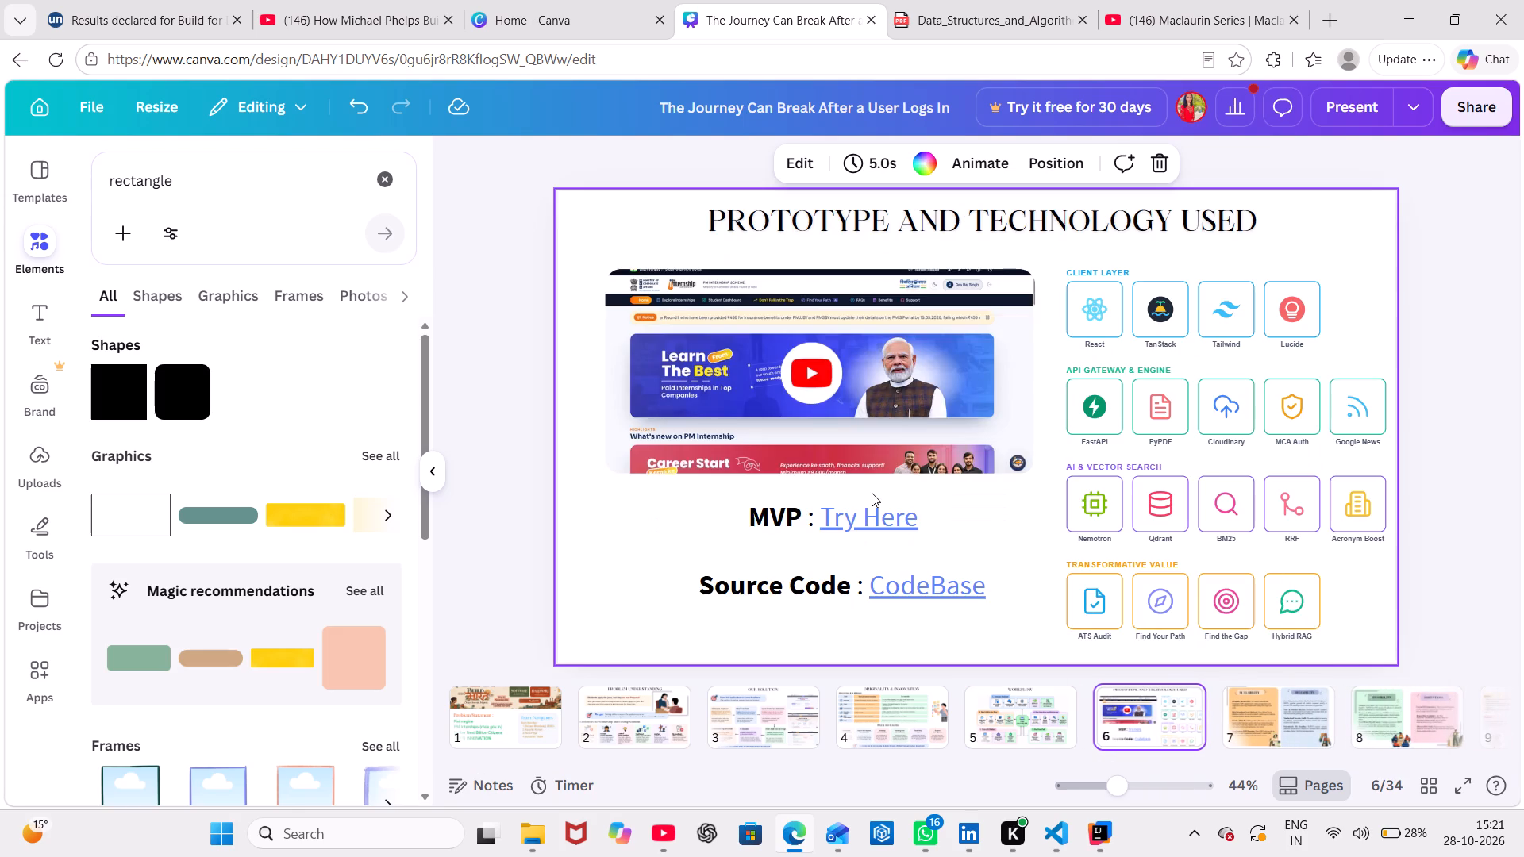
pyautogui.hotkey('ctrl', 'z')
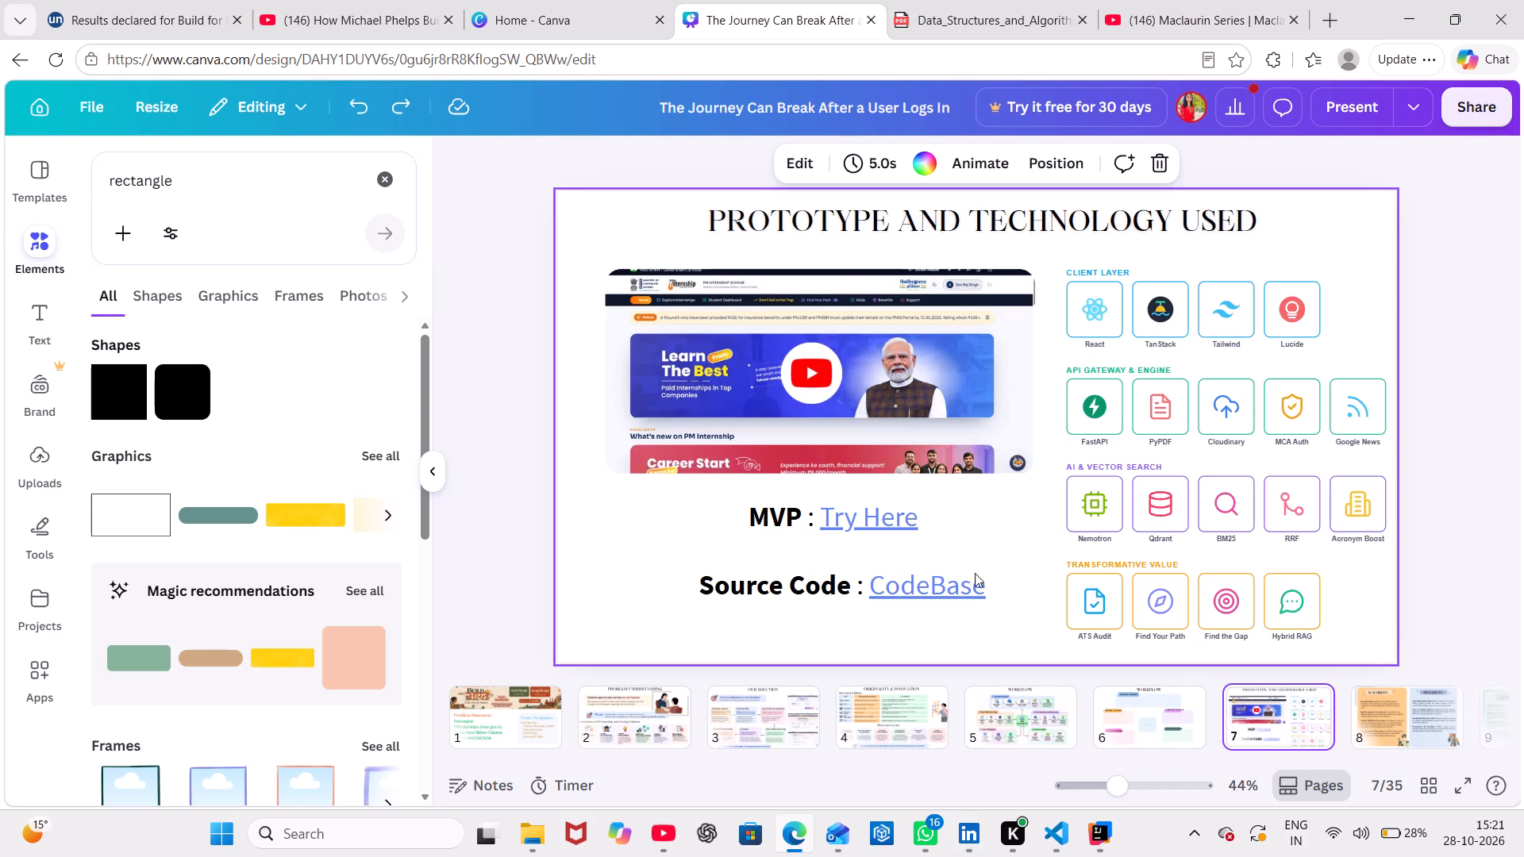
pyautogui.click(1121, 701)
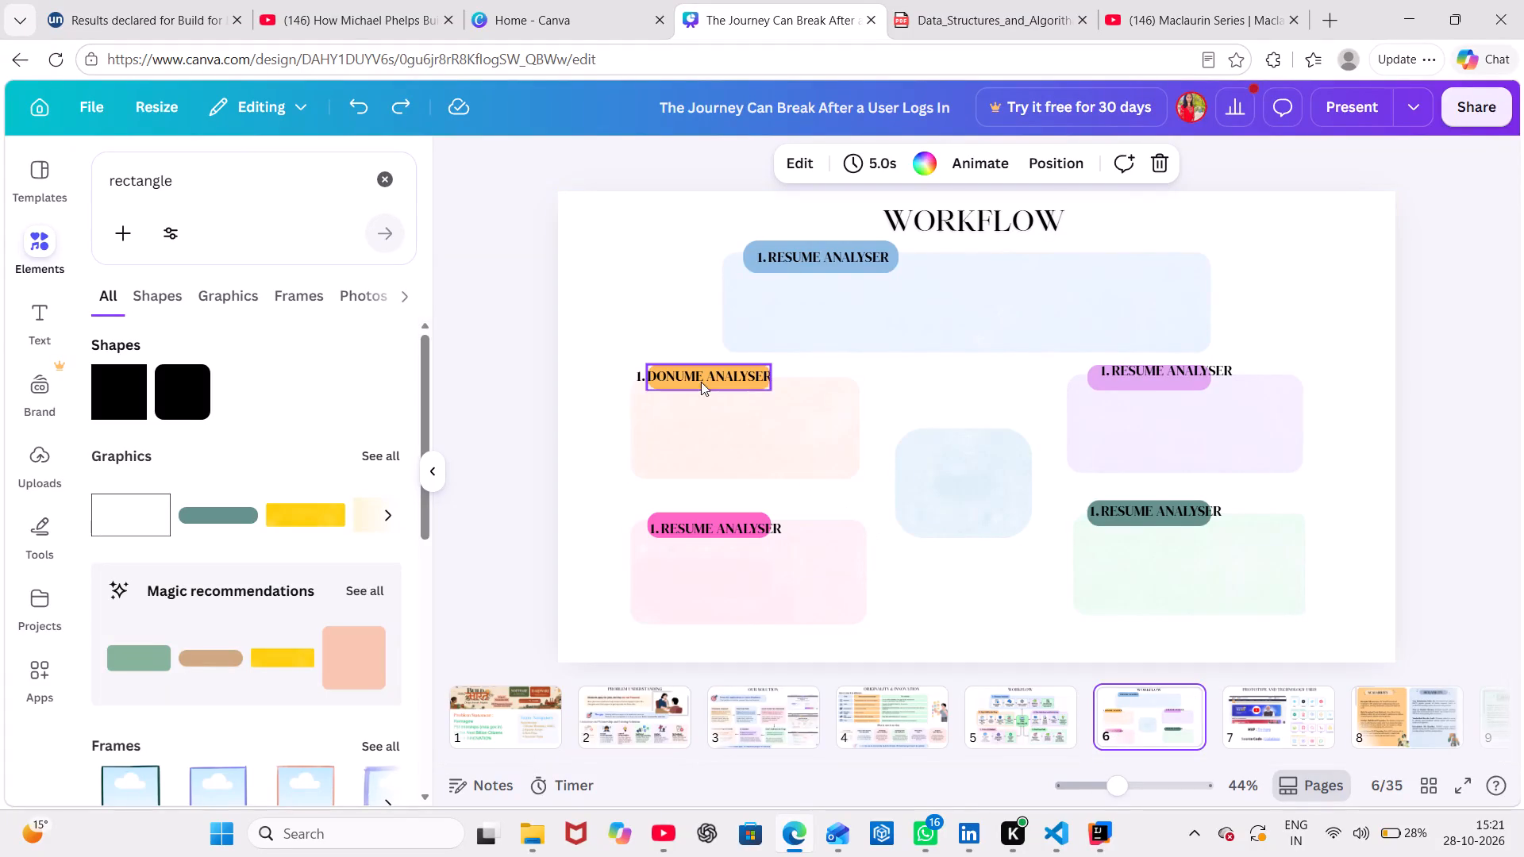
# Reword the heading on the orange bar as "Don't fall in trap", removing the leftover "UME ANALYSER" text.
pyautogui.click(690, 373)
pyautogui.click(675, 373)
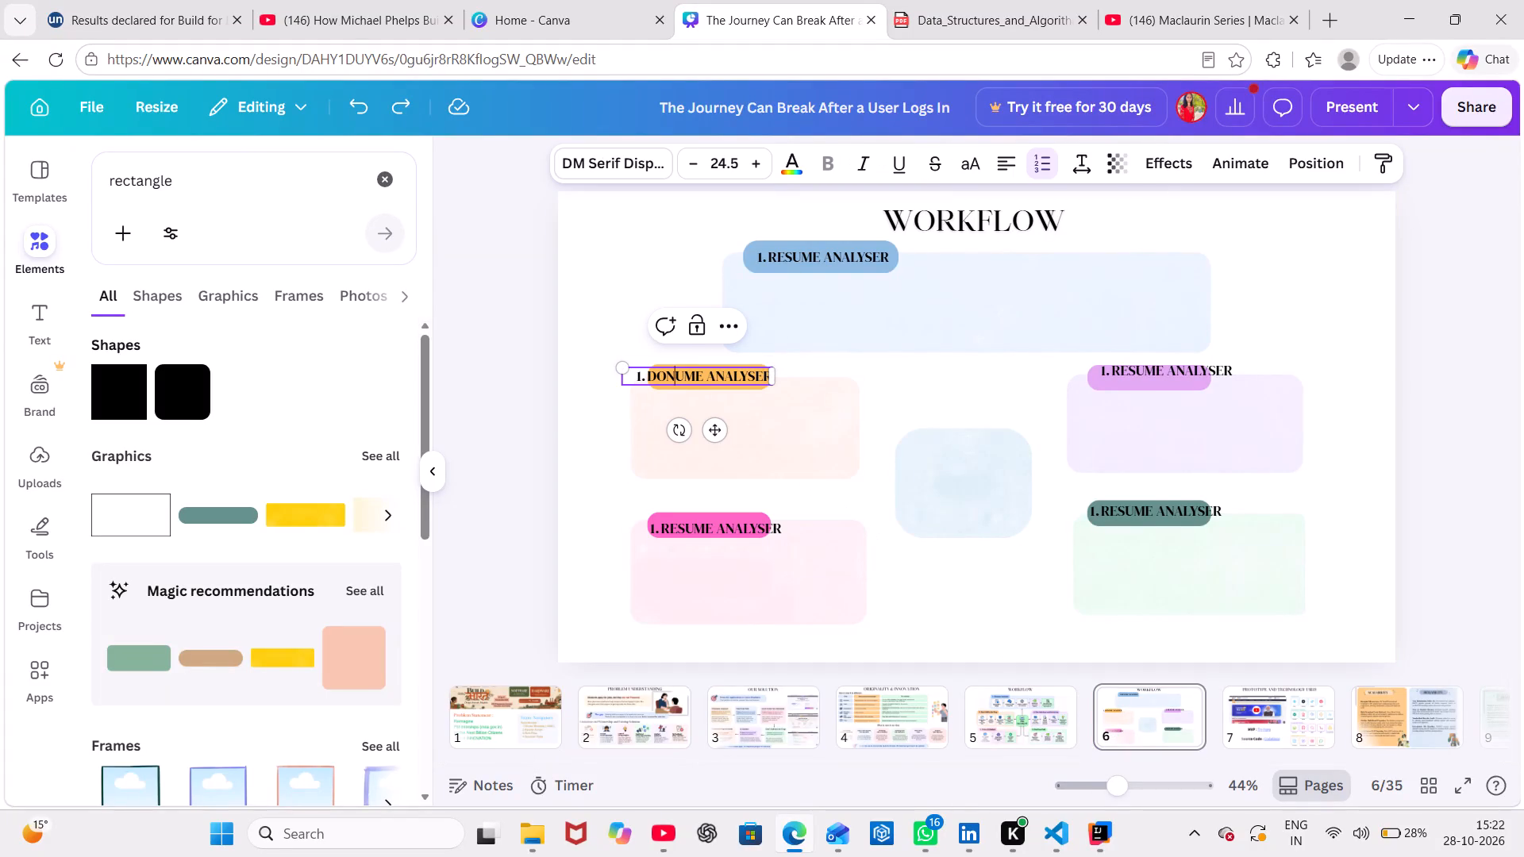
pyautogui.press("'")
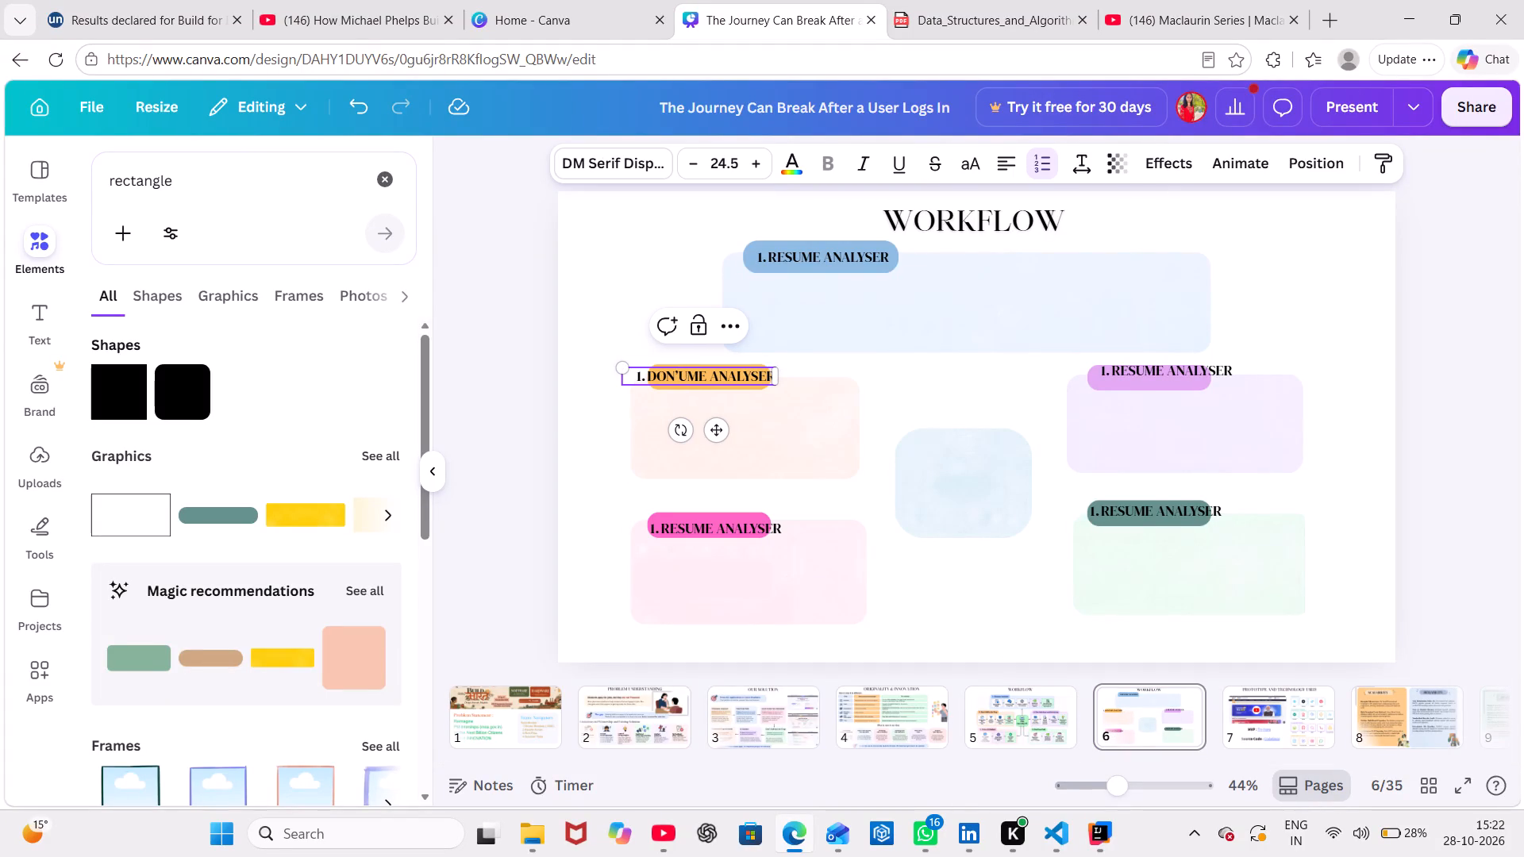
pyautogui.press('BackSpace')
pyautogui.press('BackSpace')
pyautogui.press('BackSpace')
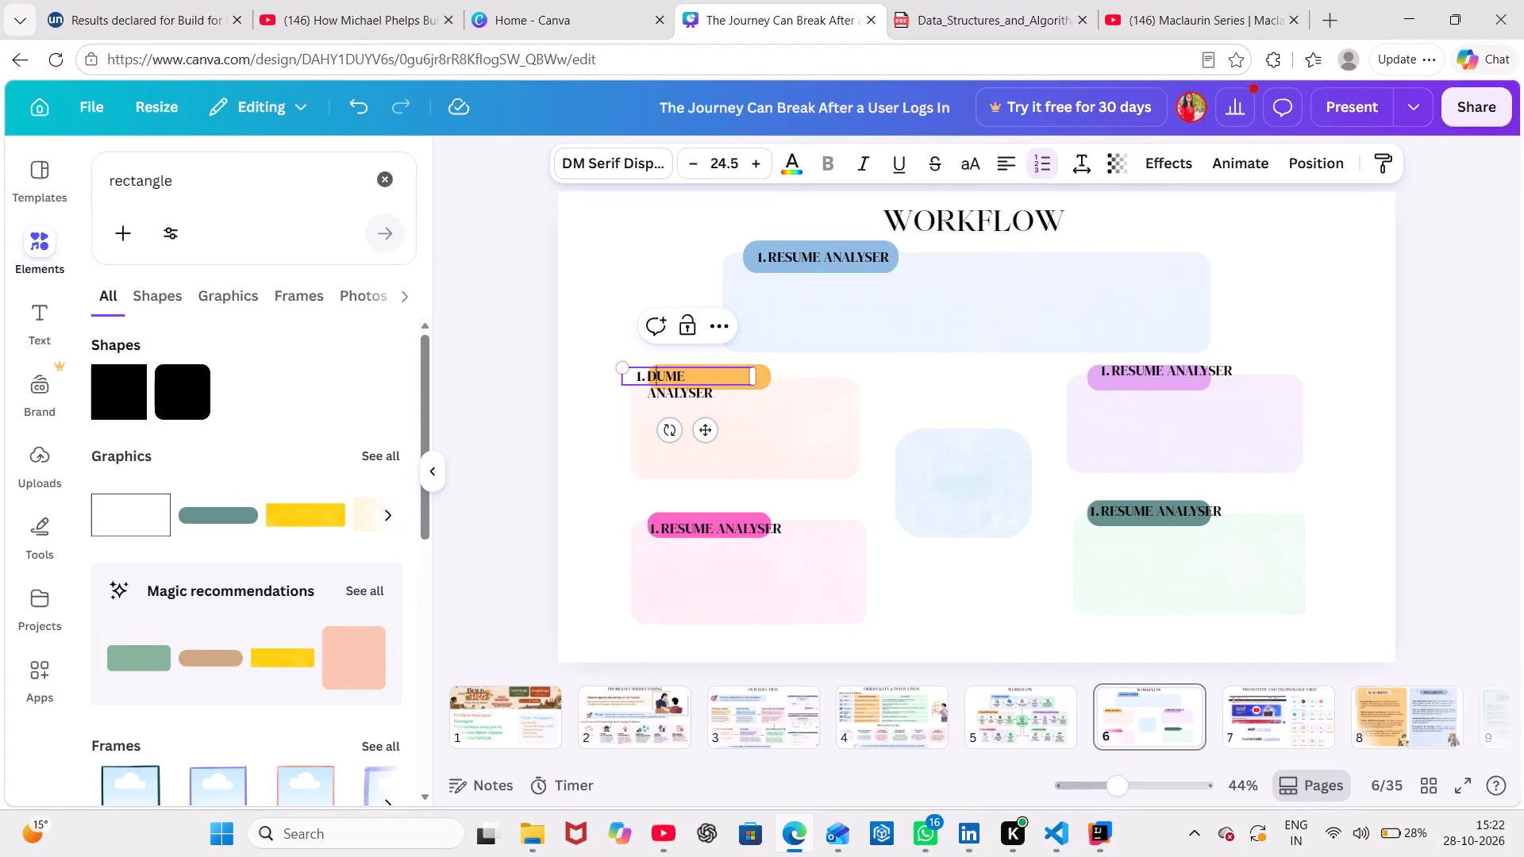
pyautogui.write('on')
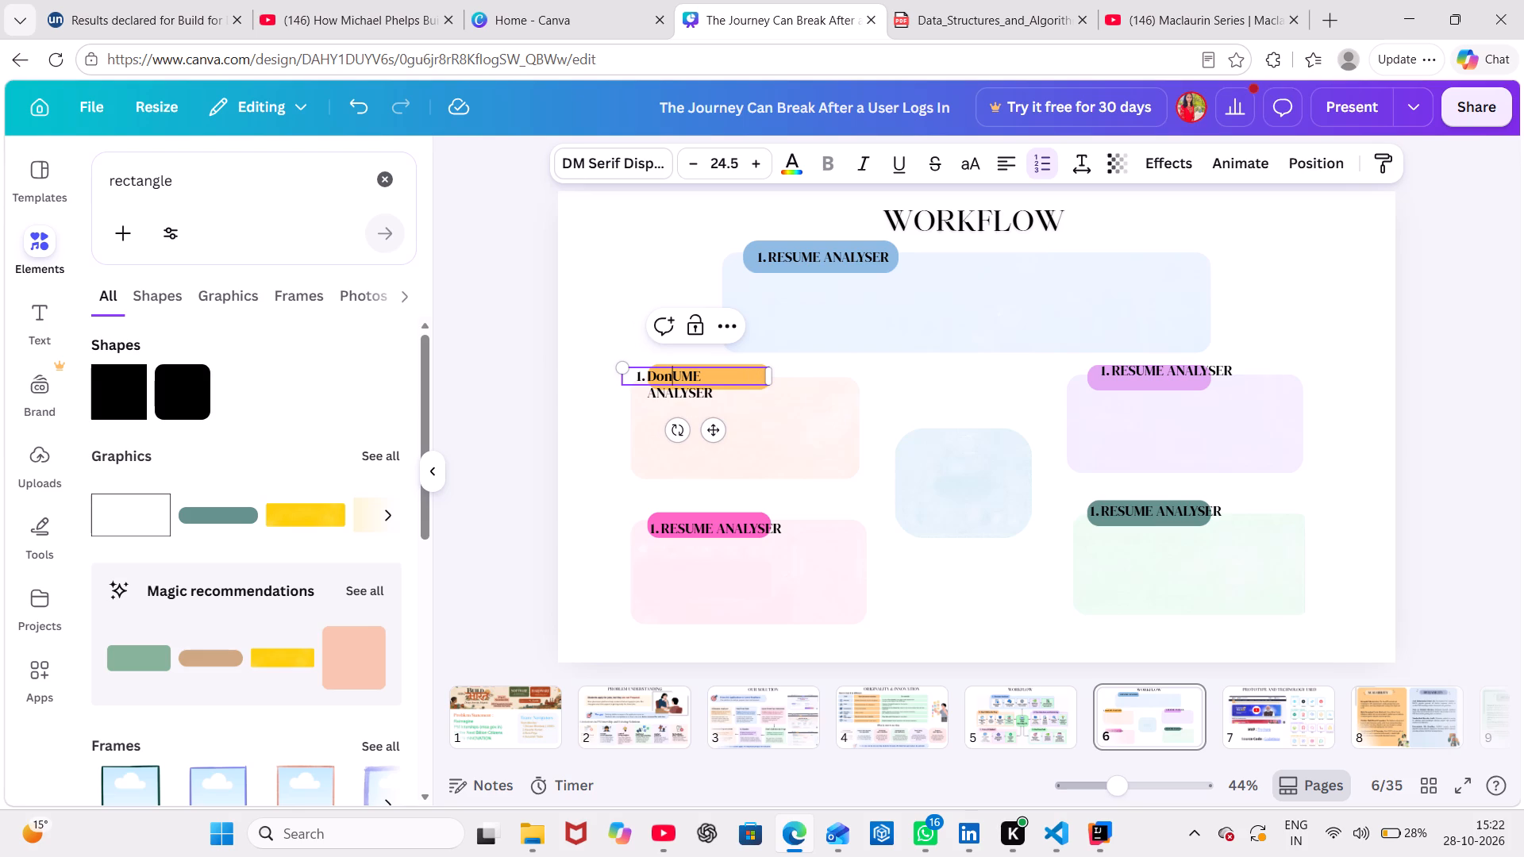
pyautogui.write("'t")
pyautogui.press('space')
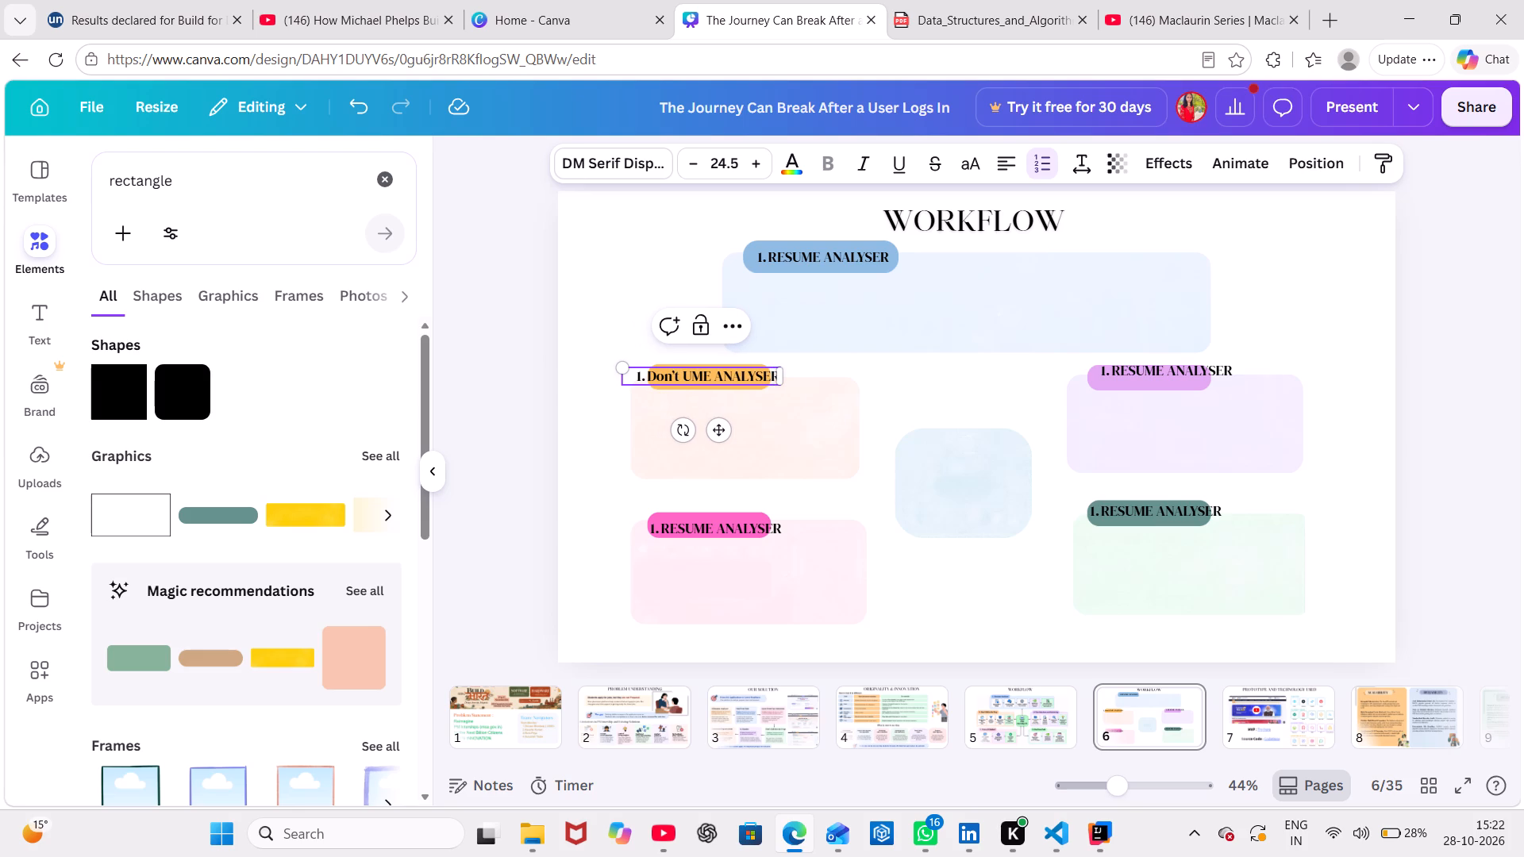
pyautogui.write('fa')
pyautogui.write('ll in trapo')
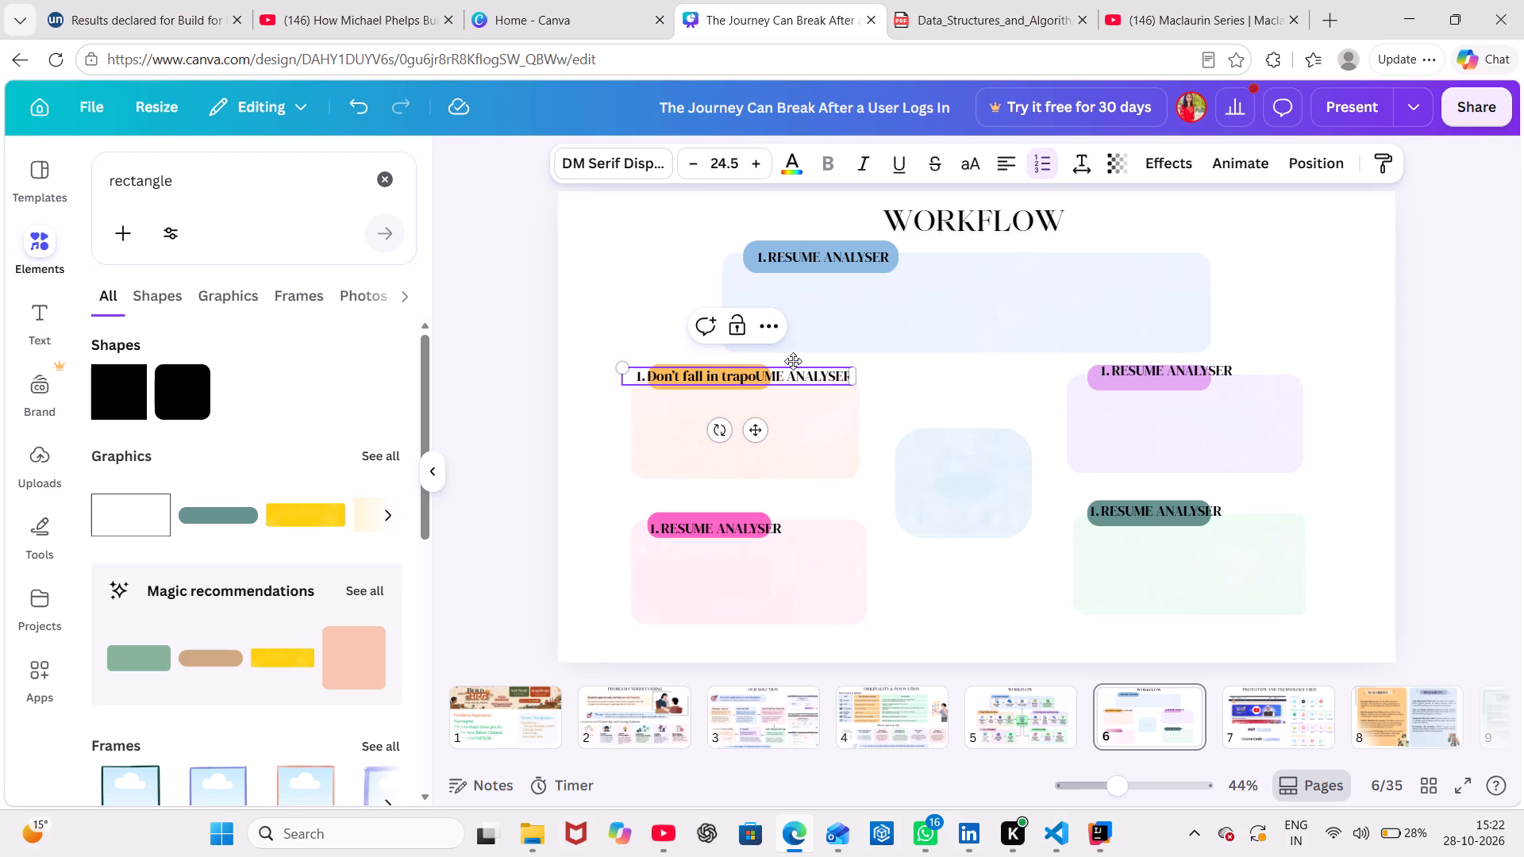
pyautogui.press('BackSpace')
pyautogui.press('Delete')
pyautogui.press('Delete')
pyautogui.press('Delete')
pyautogui.press('Delete')
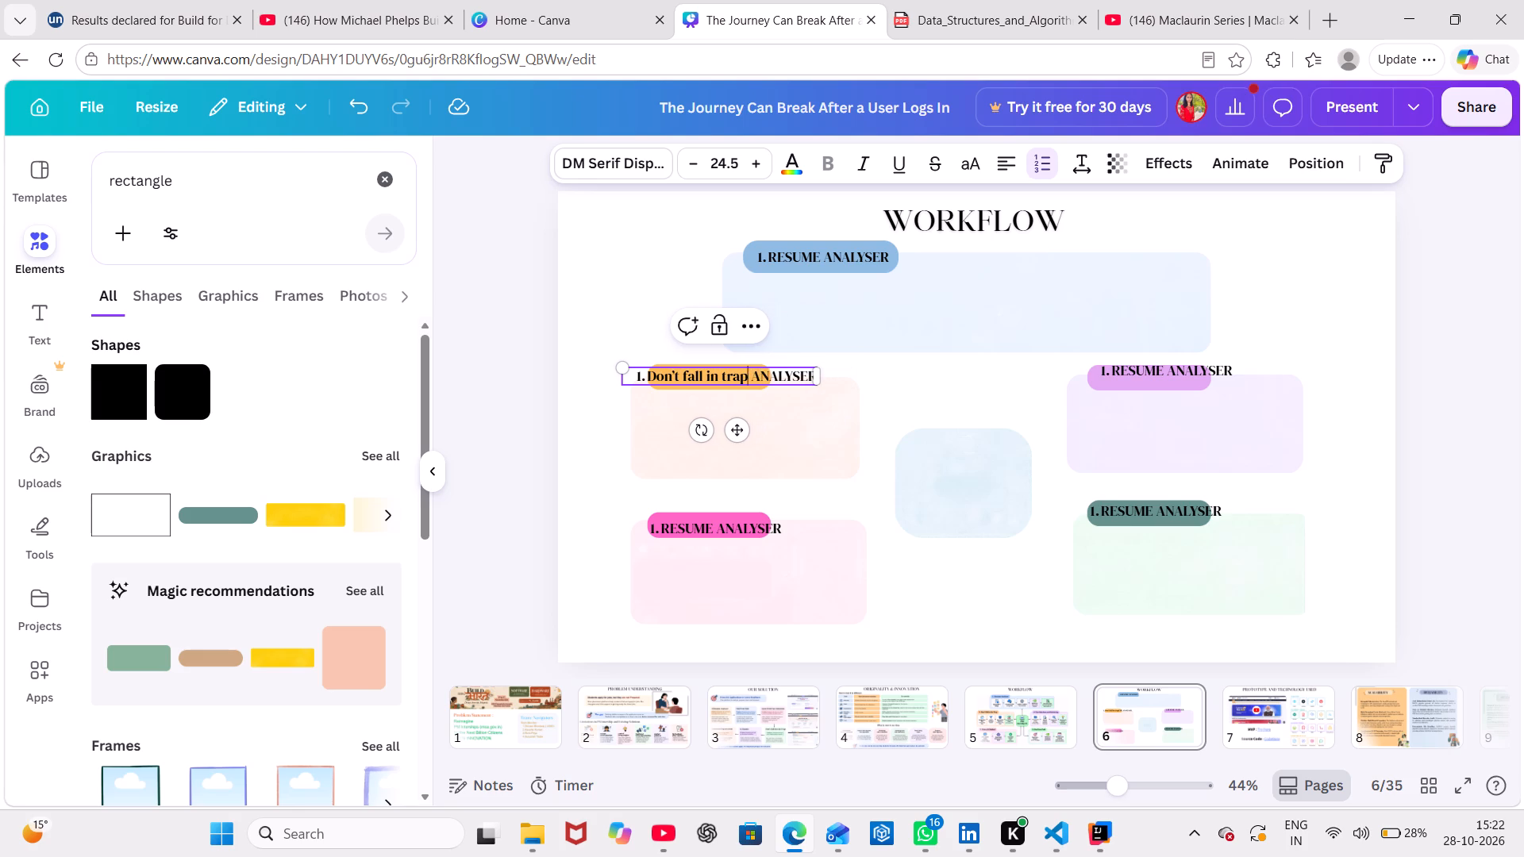
pyautogui.press('Delete')
pyautogui.press('Delete')
pyautogui.press('Delete')
pyautogui.press('Delete')
pyautogui.press('Delete')
pyautogui.press('Delete')
pyautogui.press('Delete')
pyautogui.press('Delete')
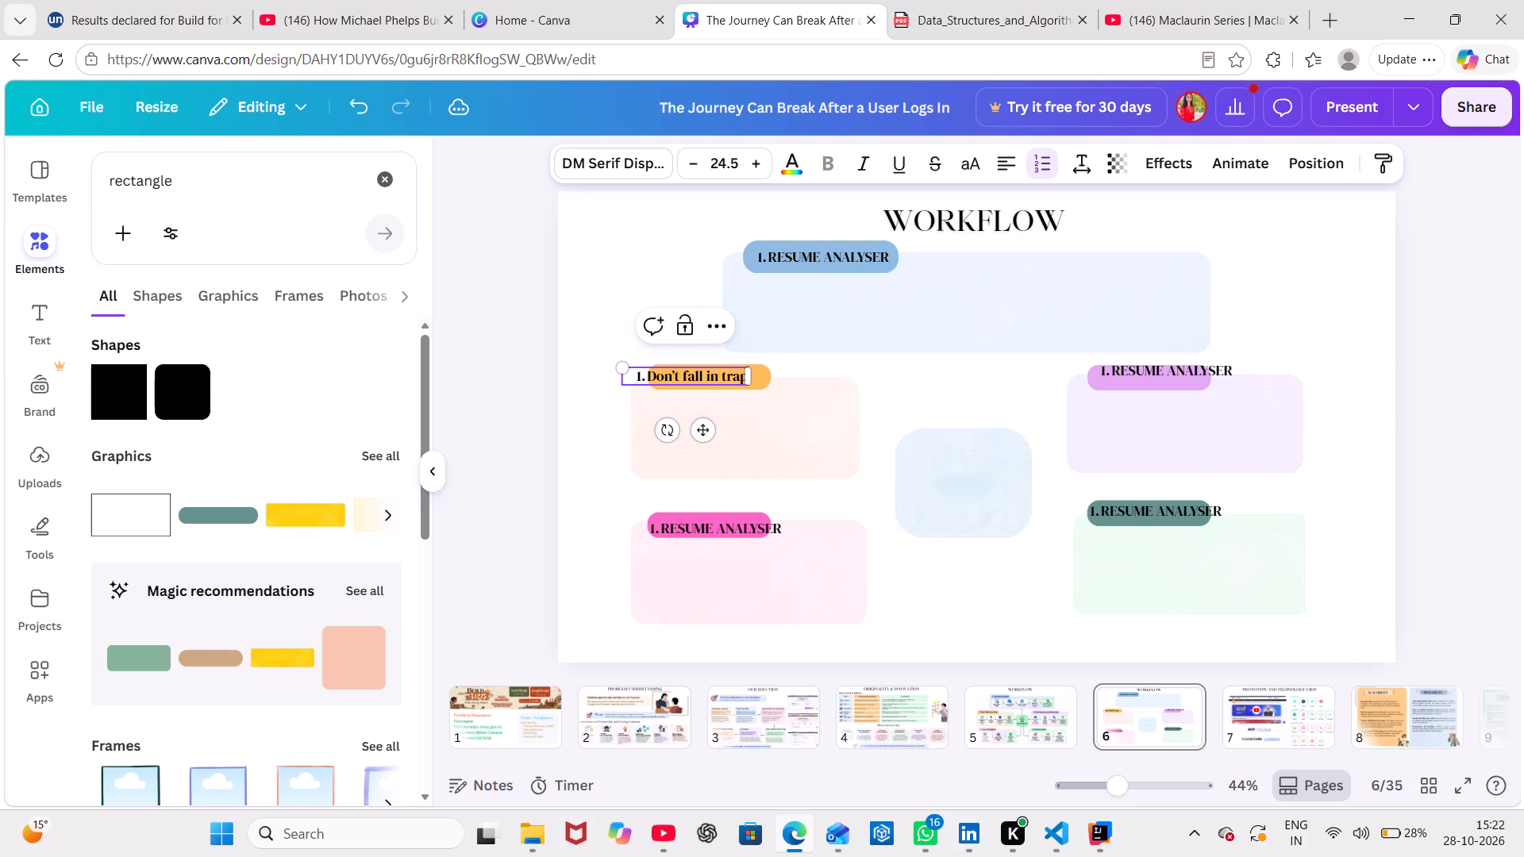
# Position the "Don't fall in trap" heading so that it sits centred within the orange bar.
pyautogui.moveTo(696, 436); pyautogui.dragTo(735, 434)
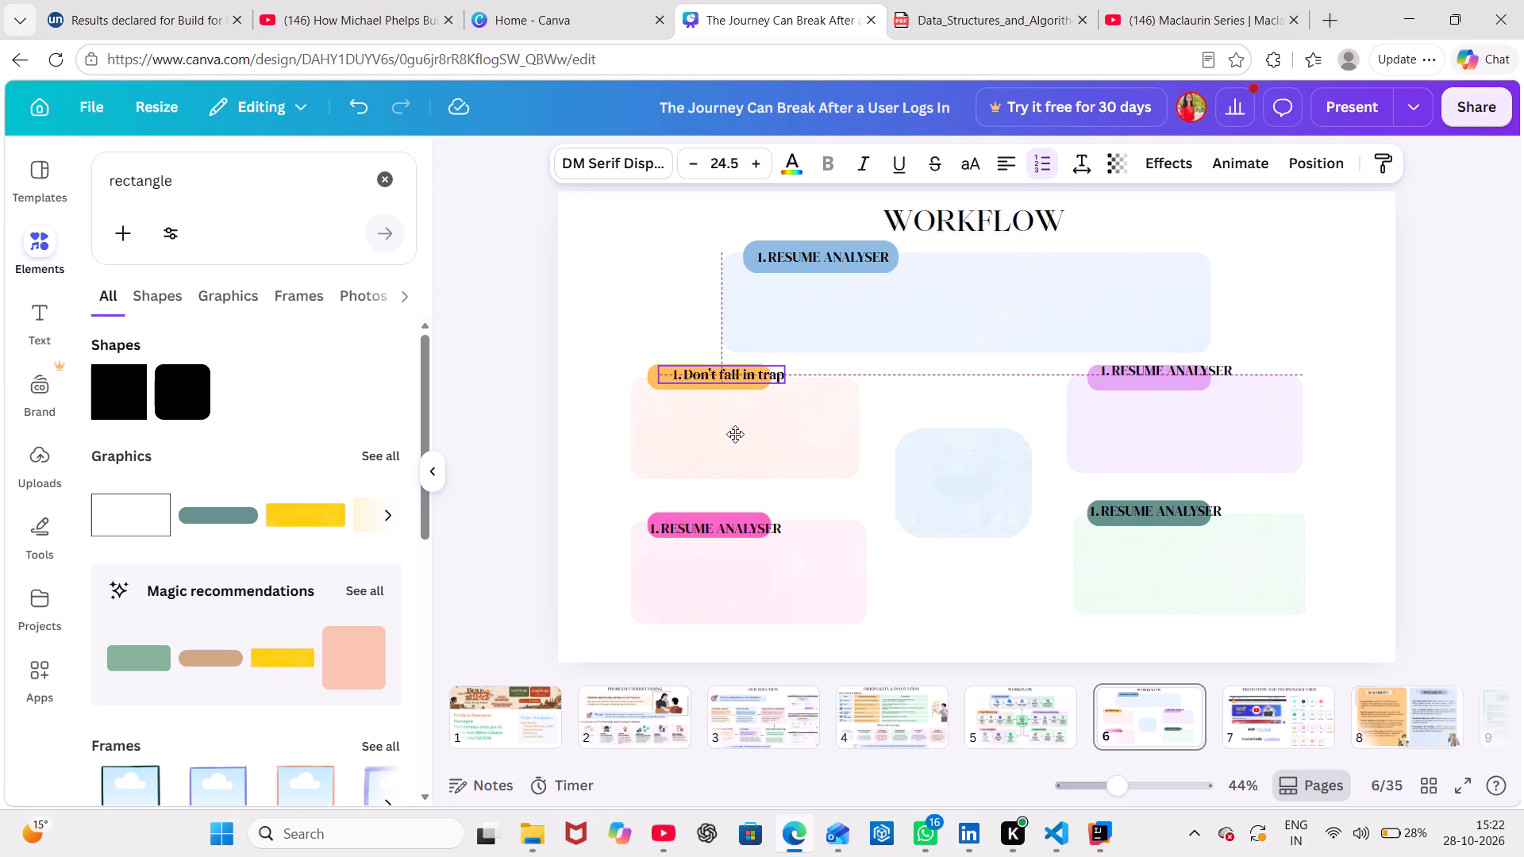
pyautogui.moveTo(735, 434); pyautogui.dragTo(710, 434)
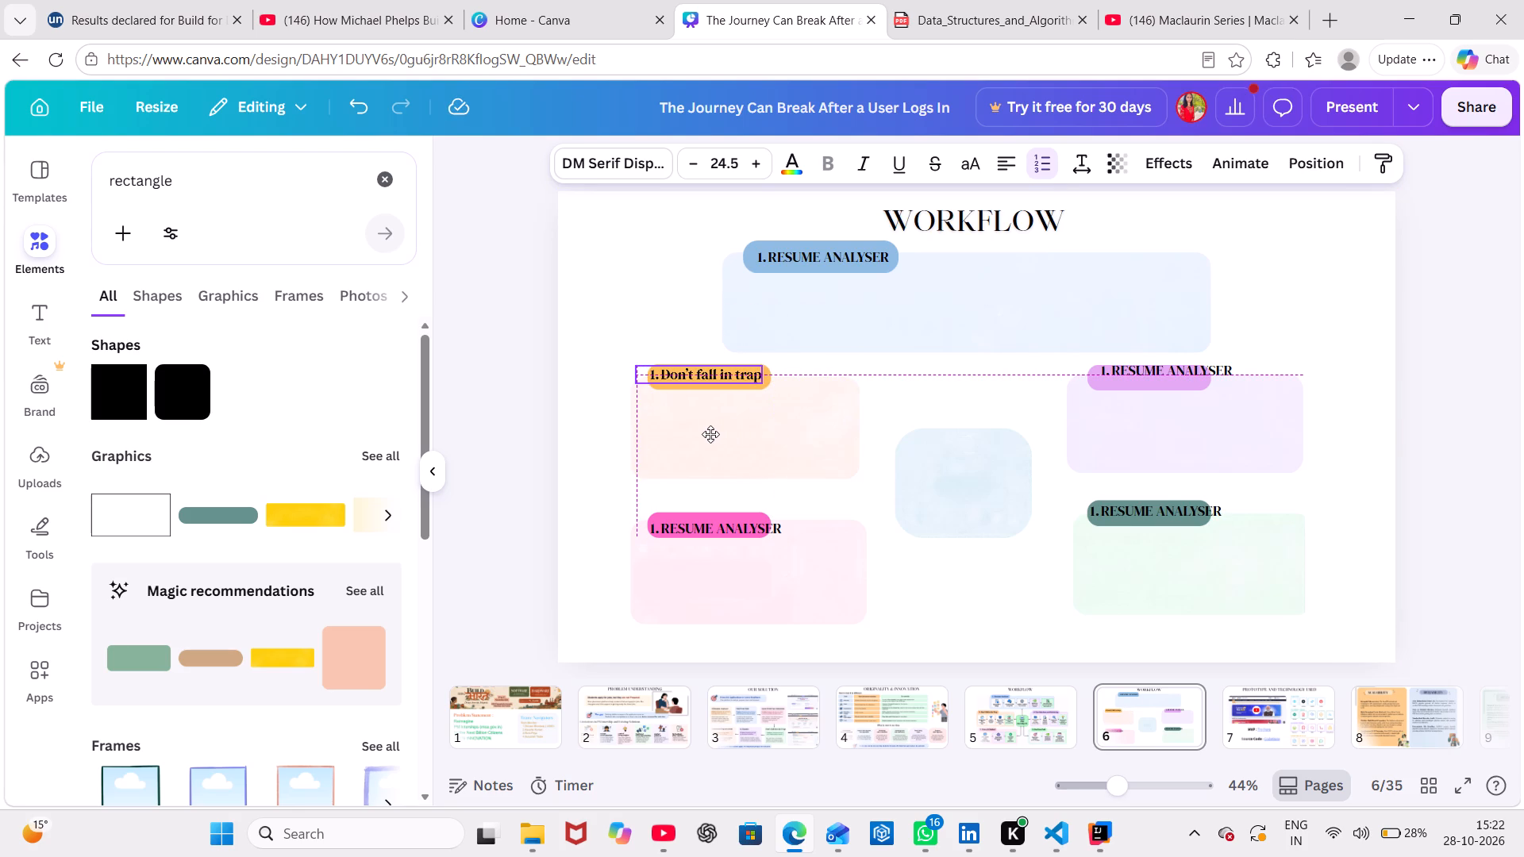
pyautogui.moveTo(710, 434); pyautogui.dragTo(713, 436)
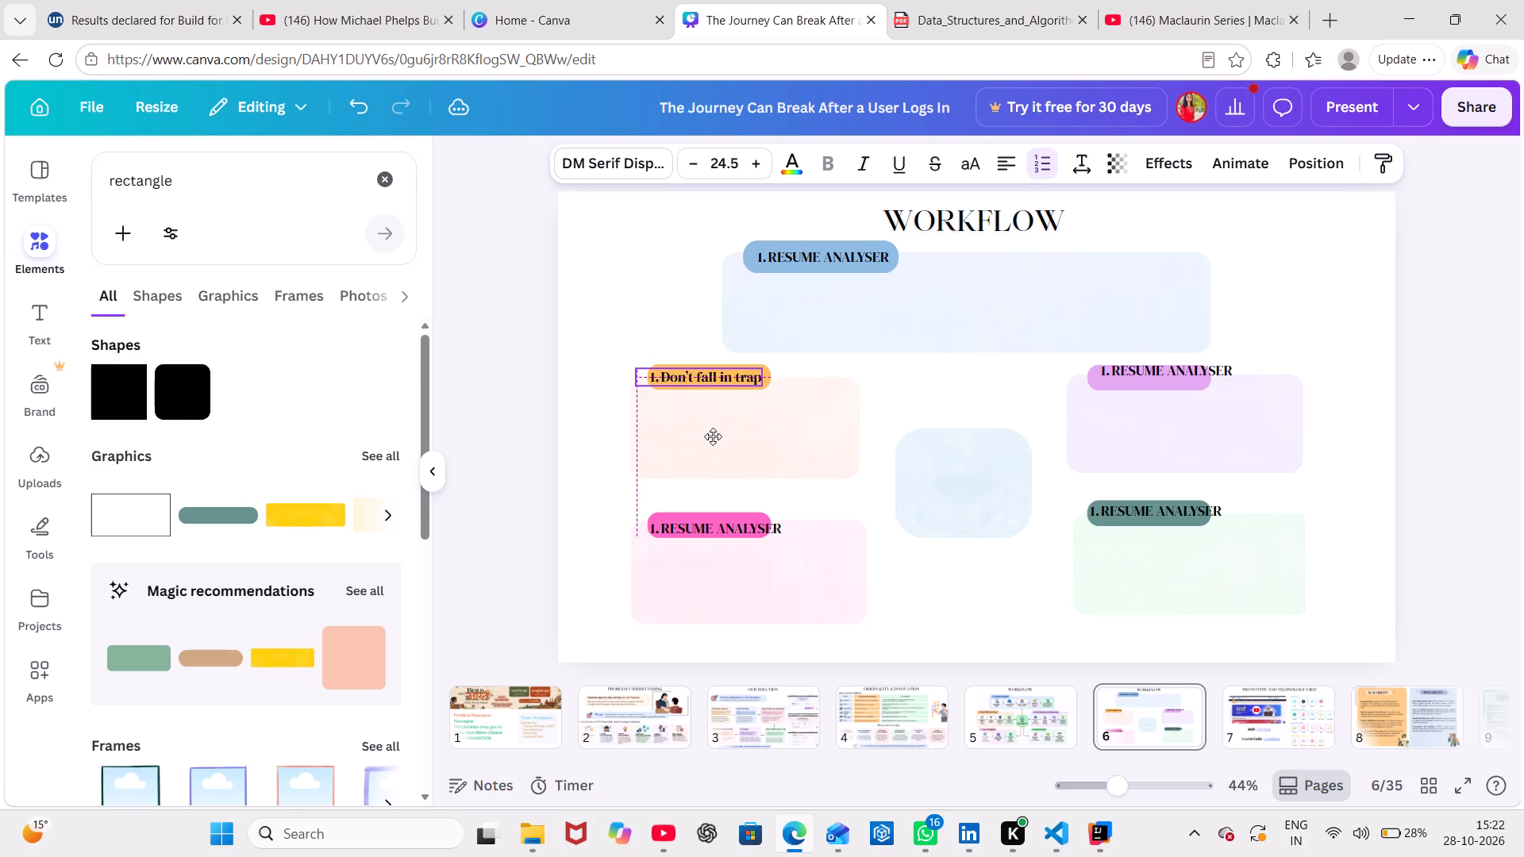
pyautogui.moveTo(713, 436); pyautogui.dragTo(714, 436)
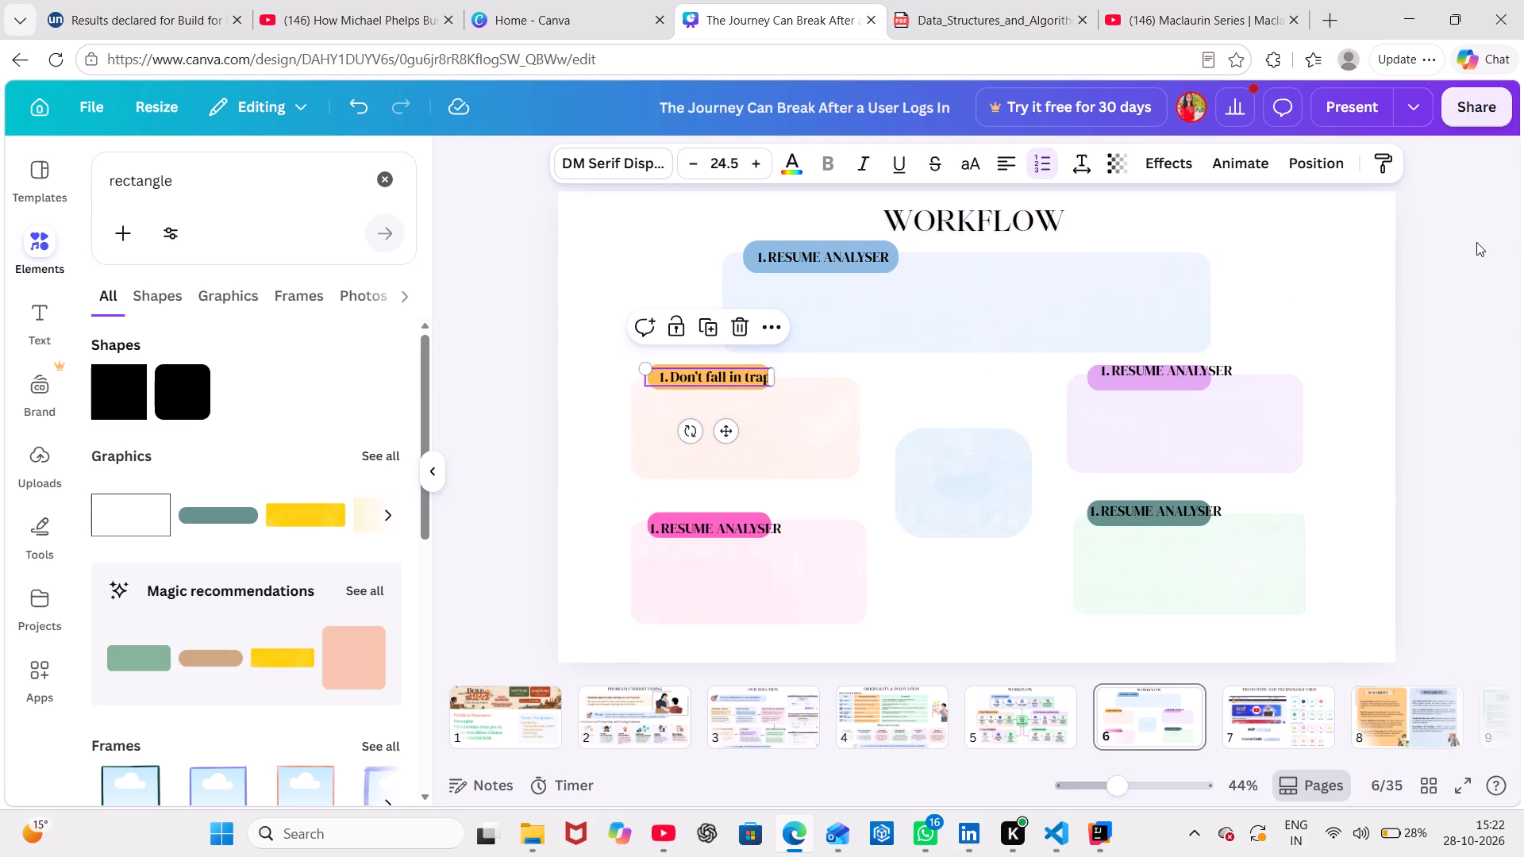
pyautogui.click(1478, 231)
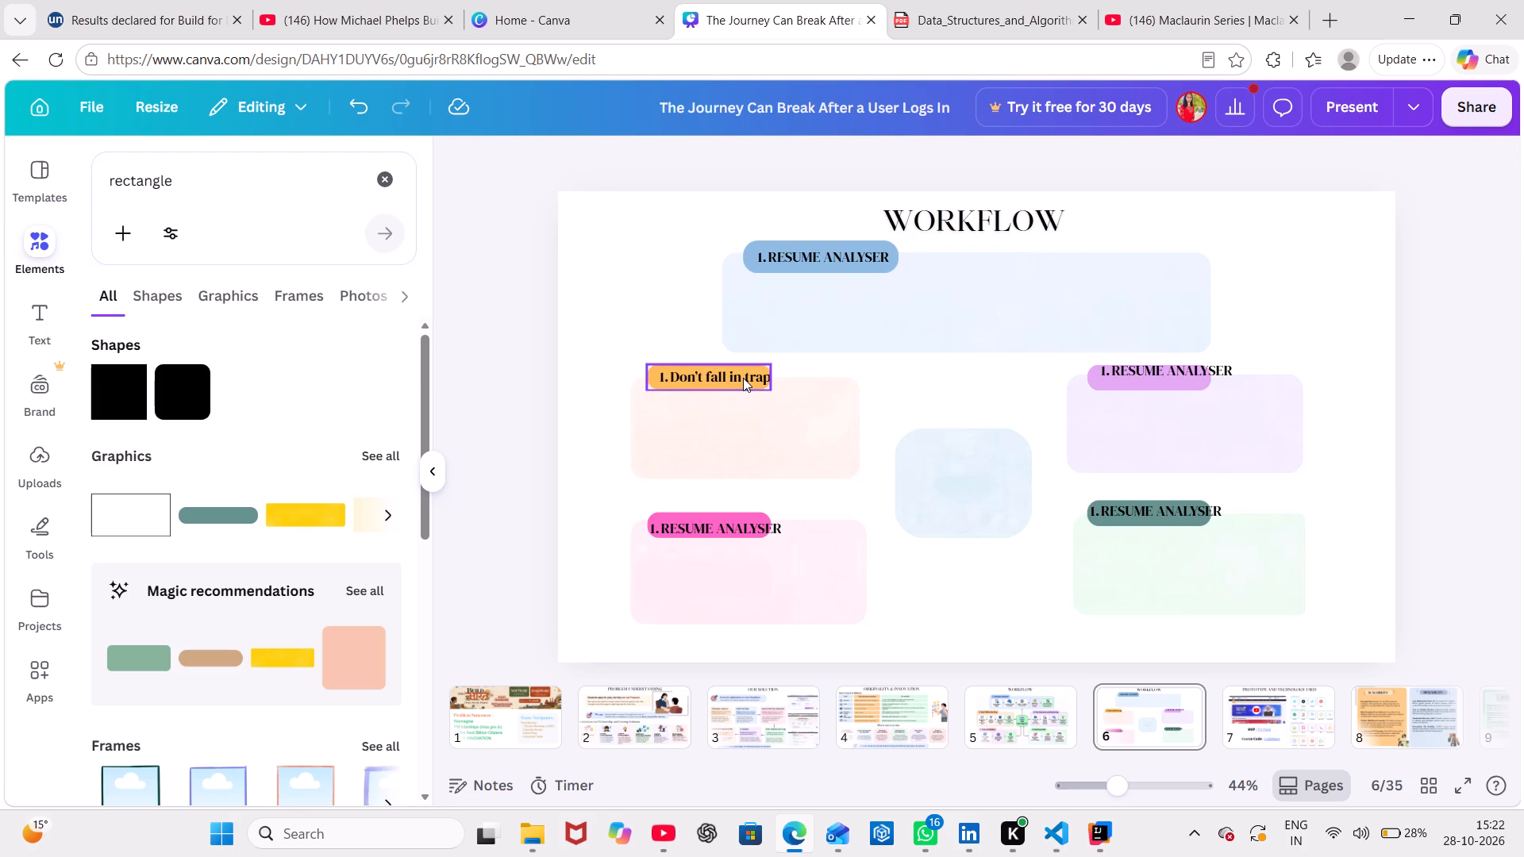
pyautogui.moveTo(743, 378); pyautogui.dragTo(737, 375)
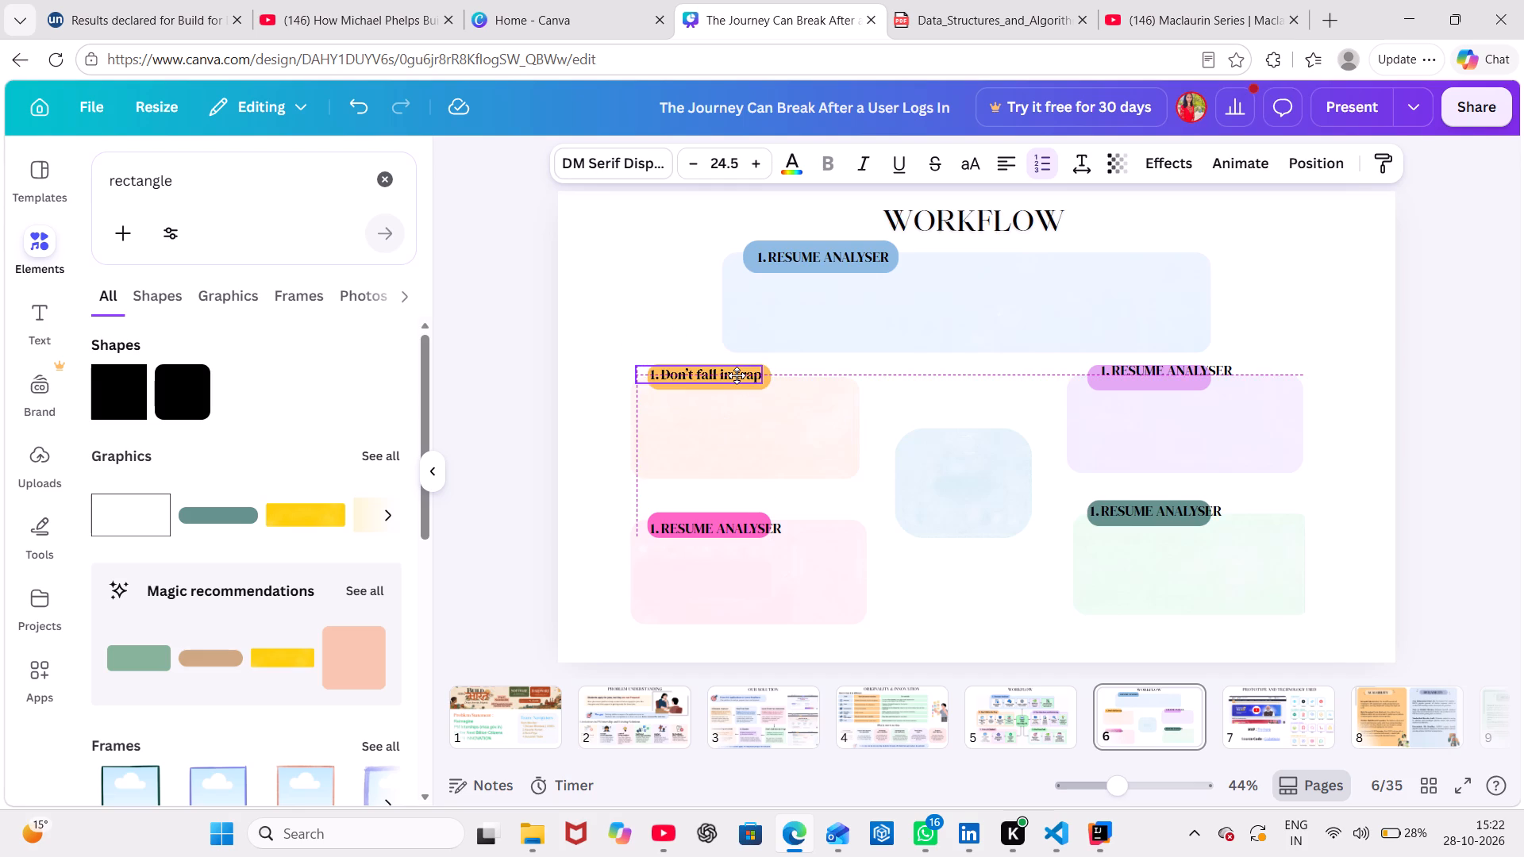
pyautogui.moveTo(737, 375); pyautogui.dragTo(737, 375)
pyautogui.moveTo(737, 375); pyautogui.dragTo(736, 377)
pyautogui.click(529, 352)
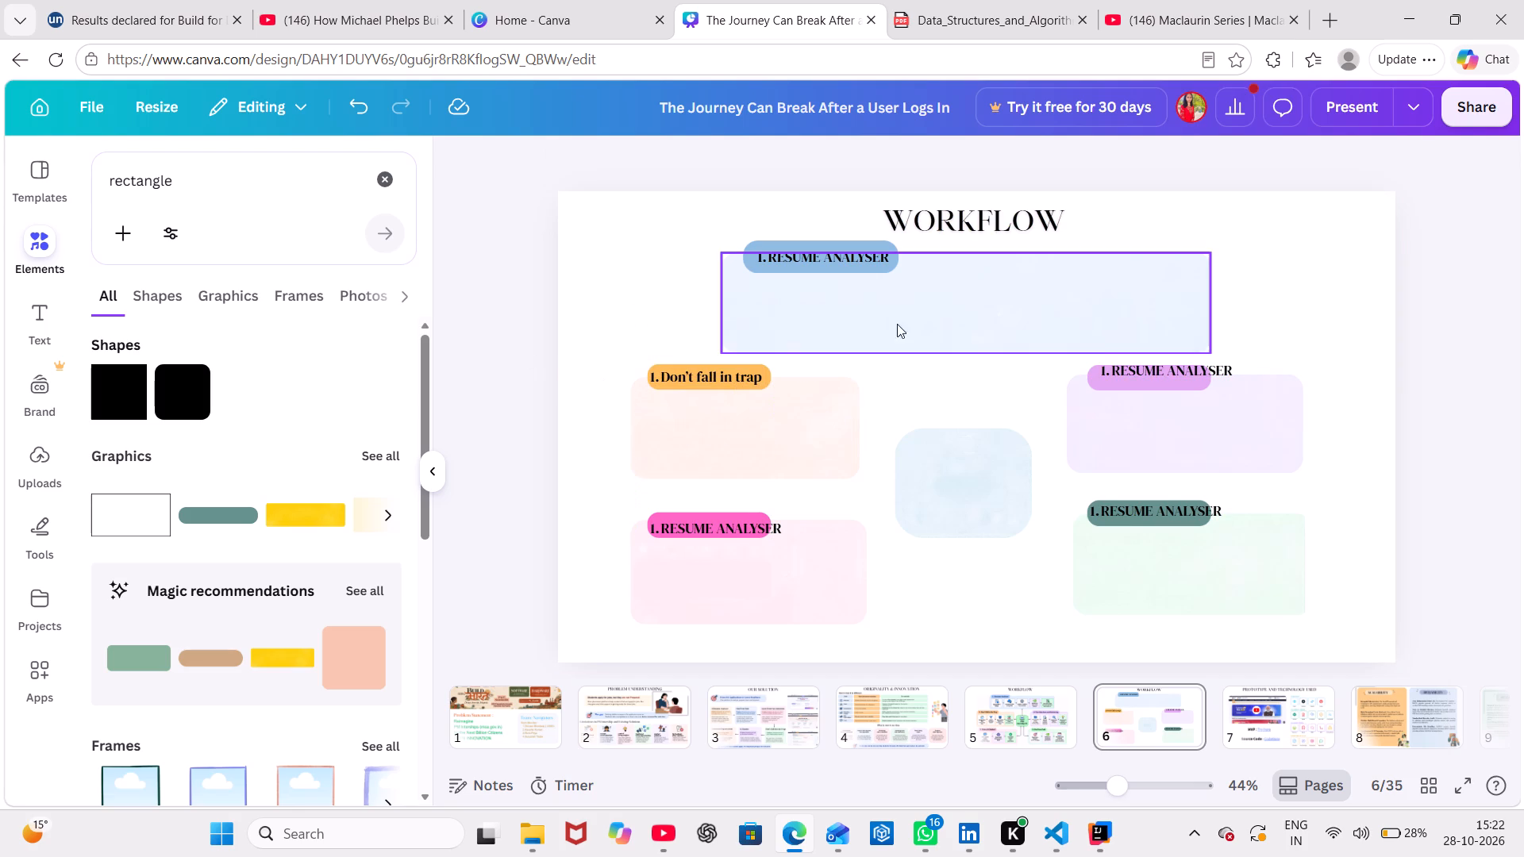
# Check the wording for the light purple section's heading against the Workflow diagram on page 5.
pyautogui.click(1166, 367)
pyautogui.click(1166, 367)
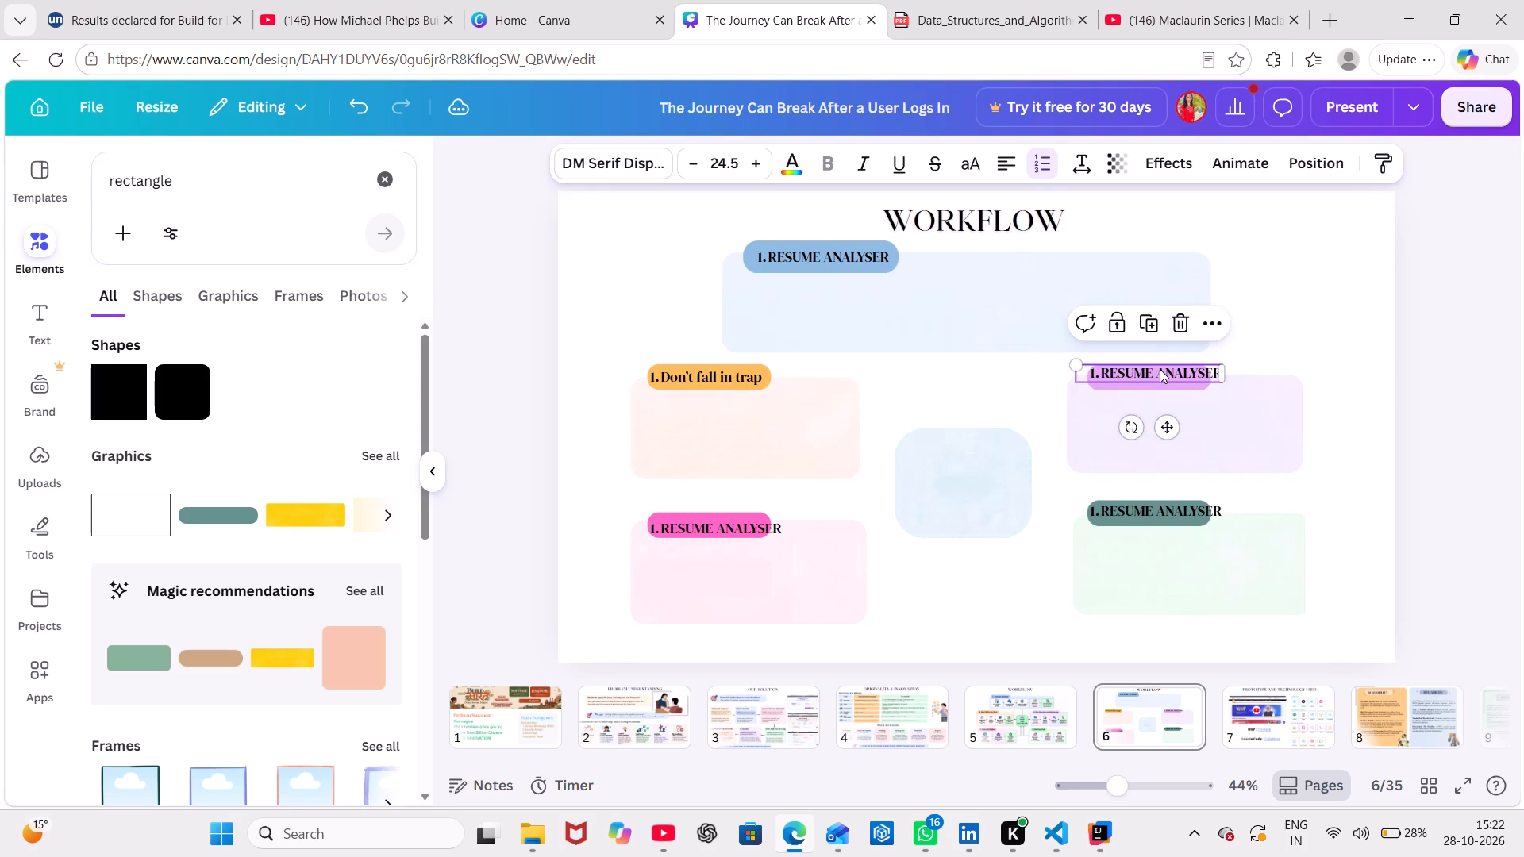
pyautogui.click(1142, 371)
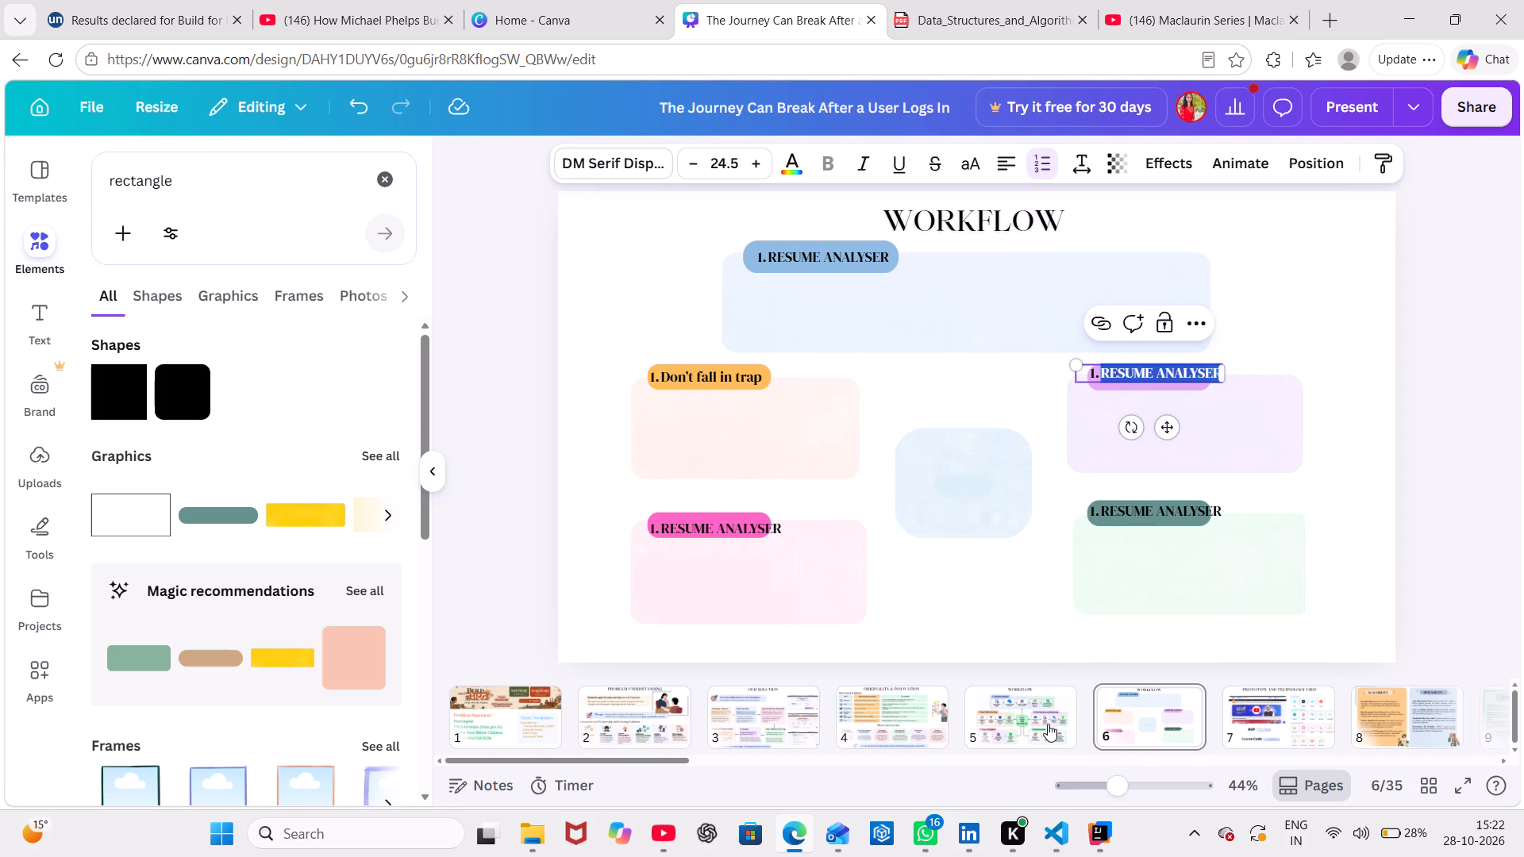
pyautogui.click(1048, 724)
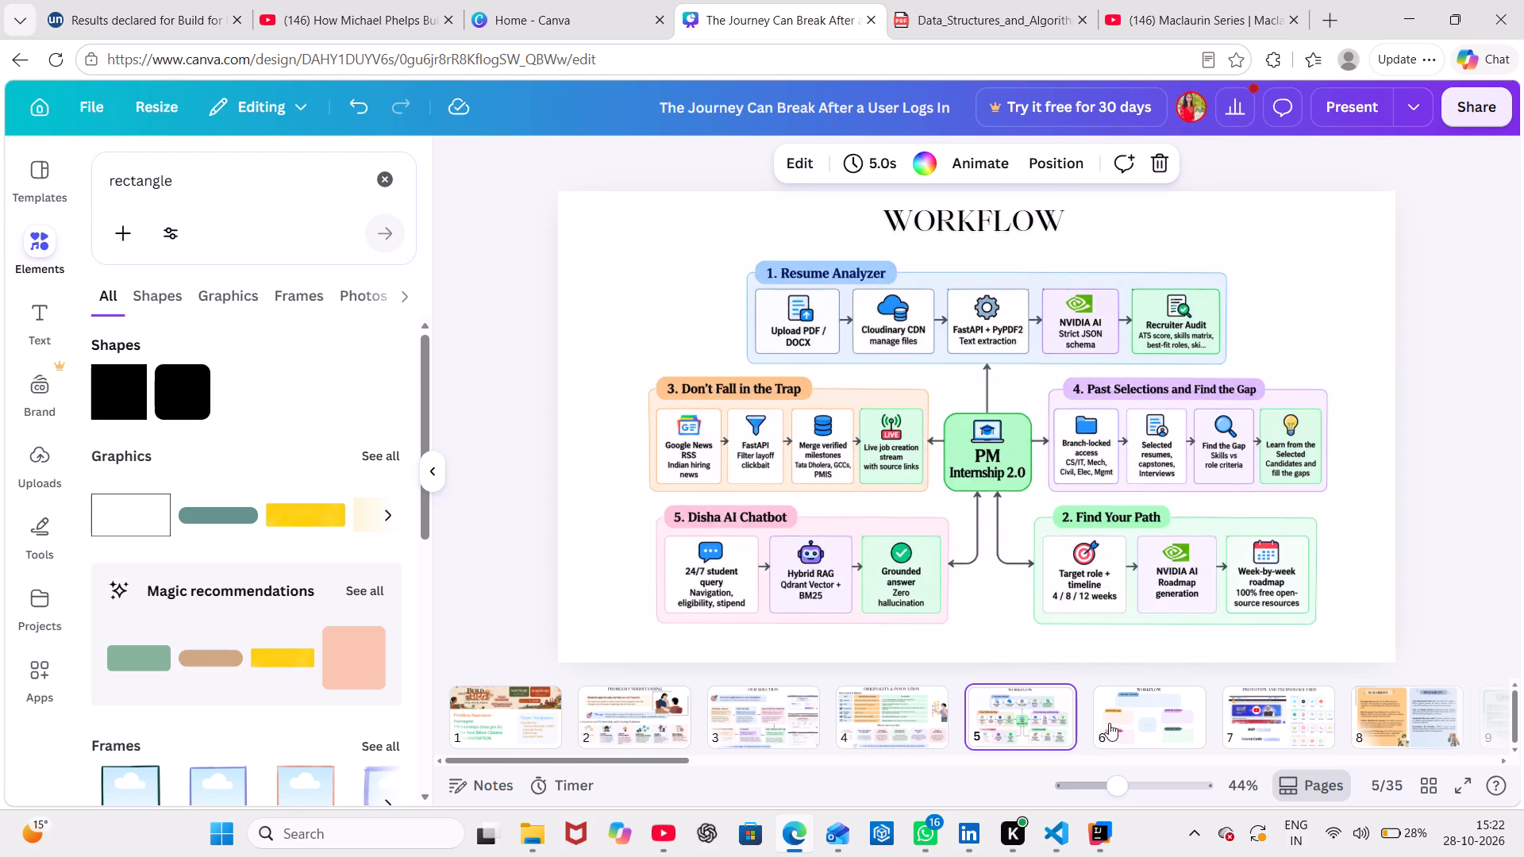
pyautogui.click(1143, 721)
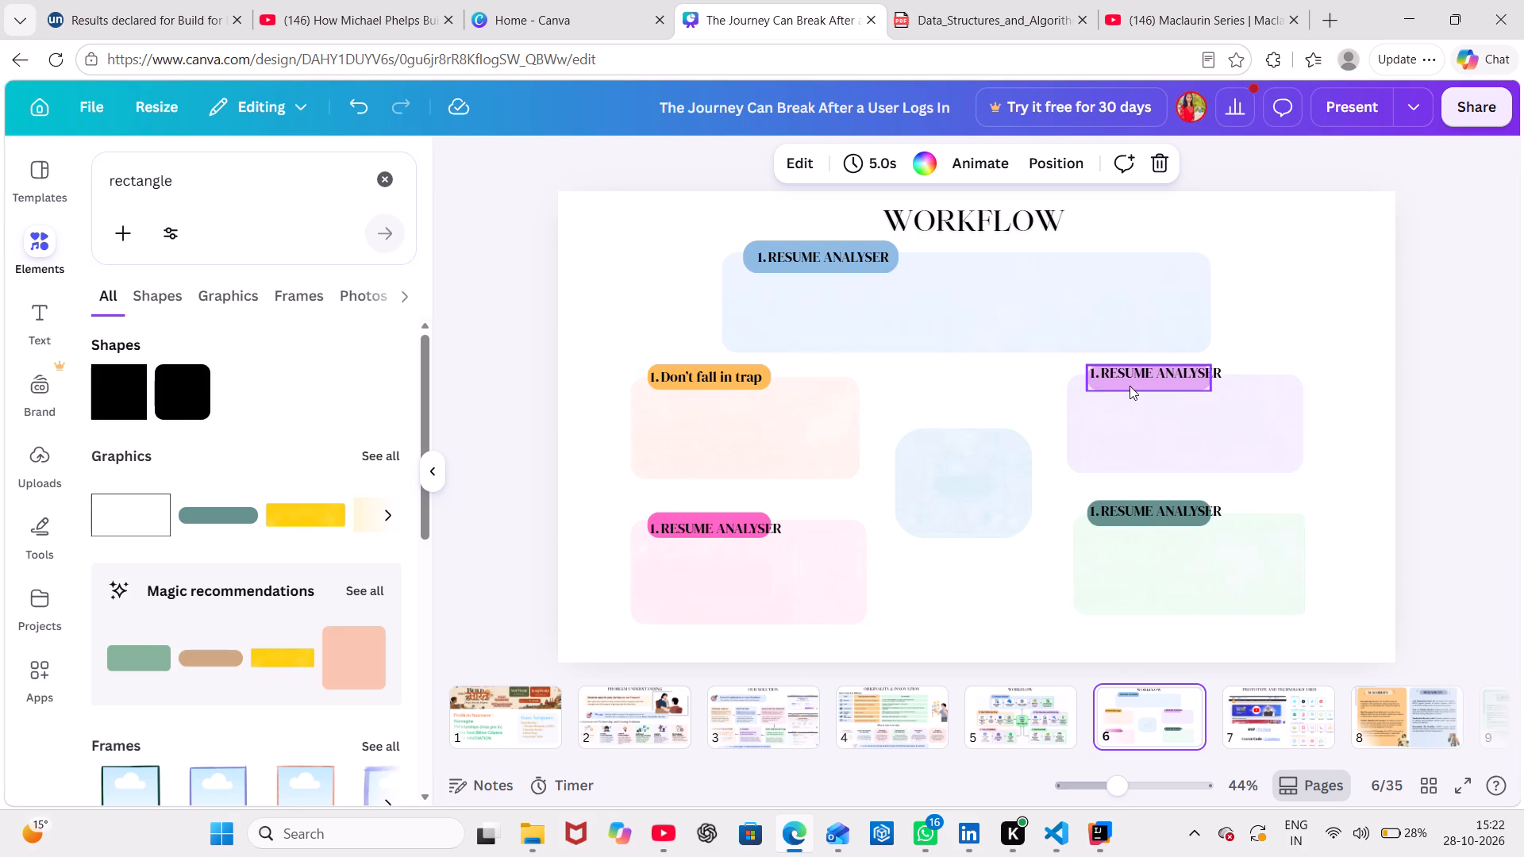
# Reword the heading on the light purple bar as "Past selections and find the gap".
pyautogui.click(1131, 382)
pyautogui.click(1131, 375)
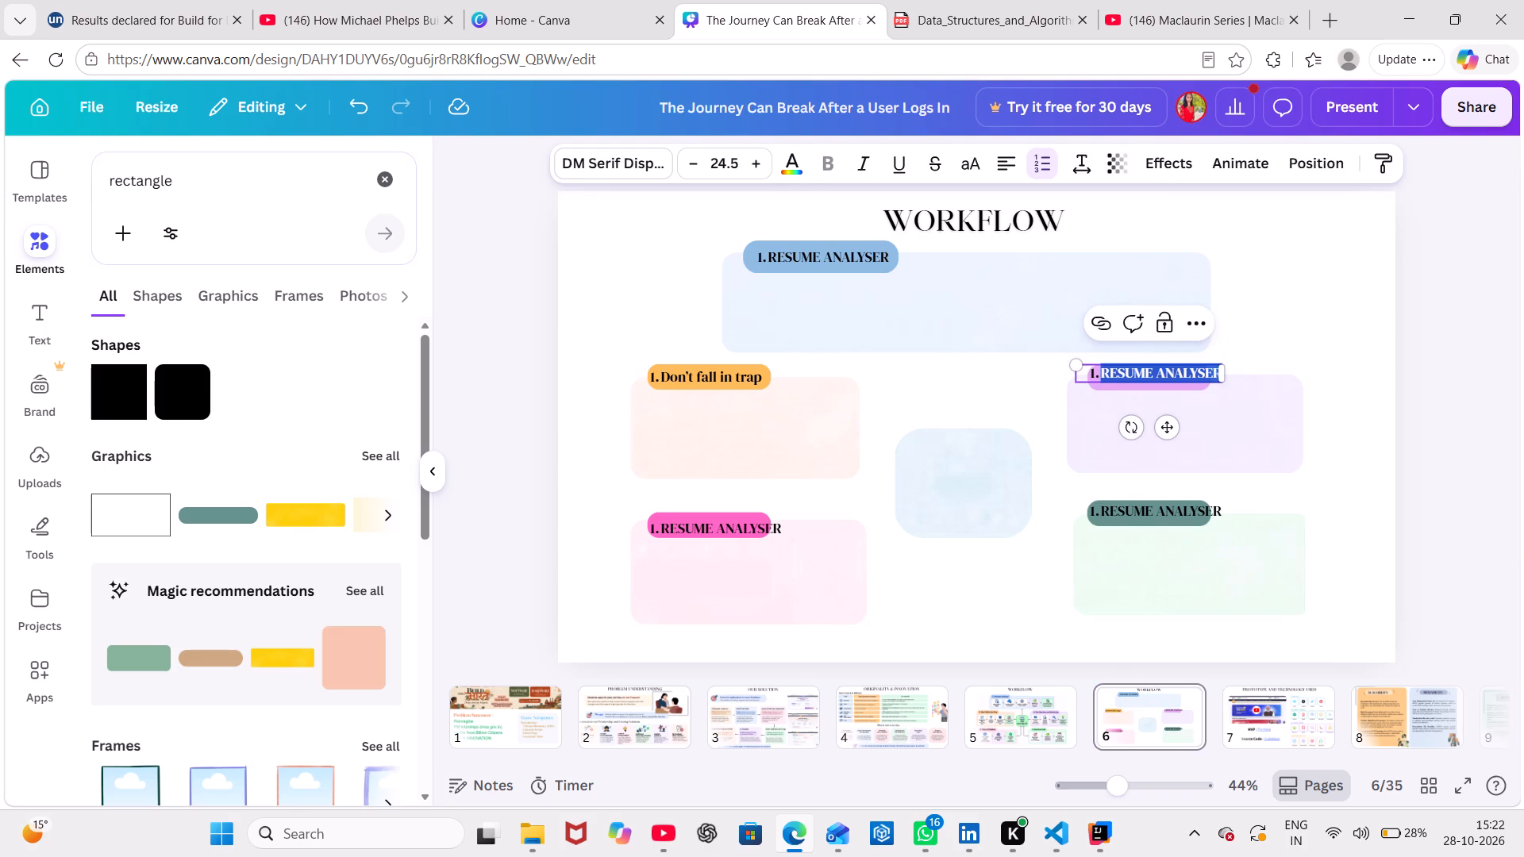
pyautogui.press('BackSpace')
pyautogui.write('Pasr')
pyautogui.press('space')
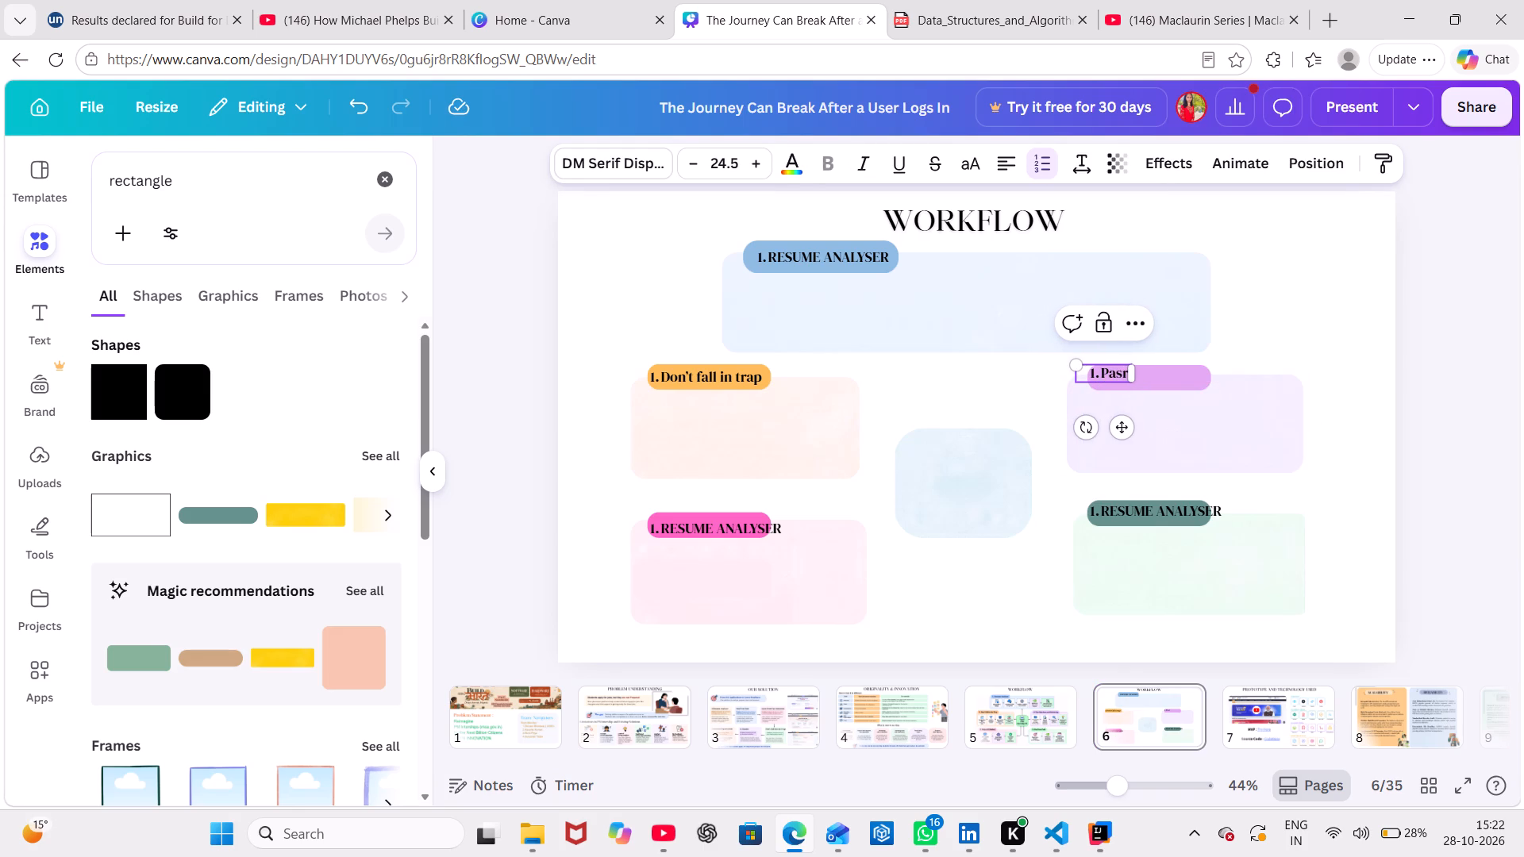
pyautogui.press(']')
pyautogui.press('BackSpace')
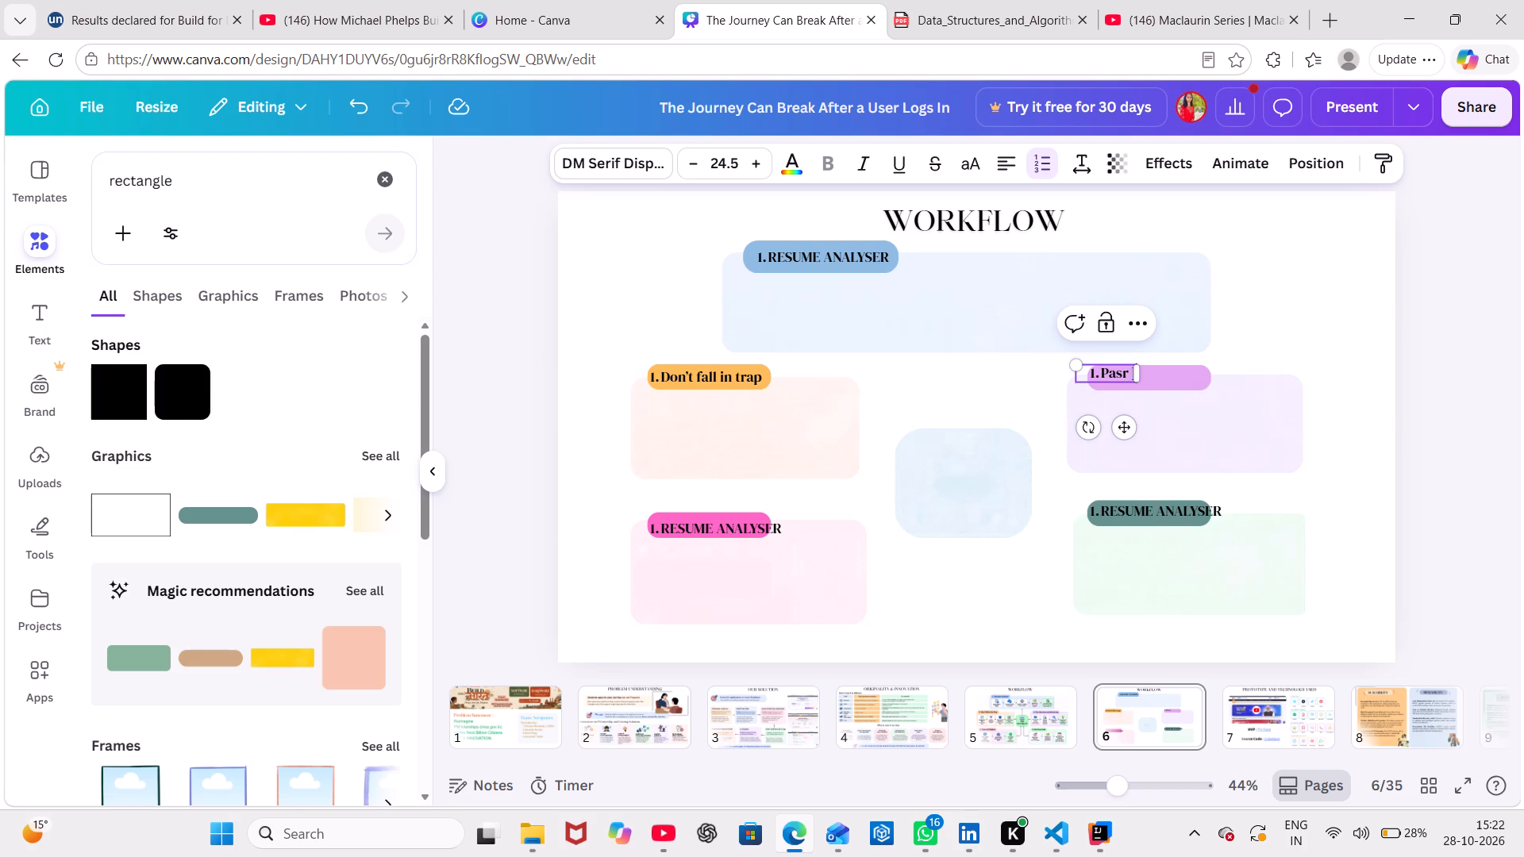
pyautogui.press('BackSpace')
pyautogui.press('BackSpace')
pyautogui.write('t selections ans')
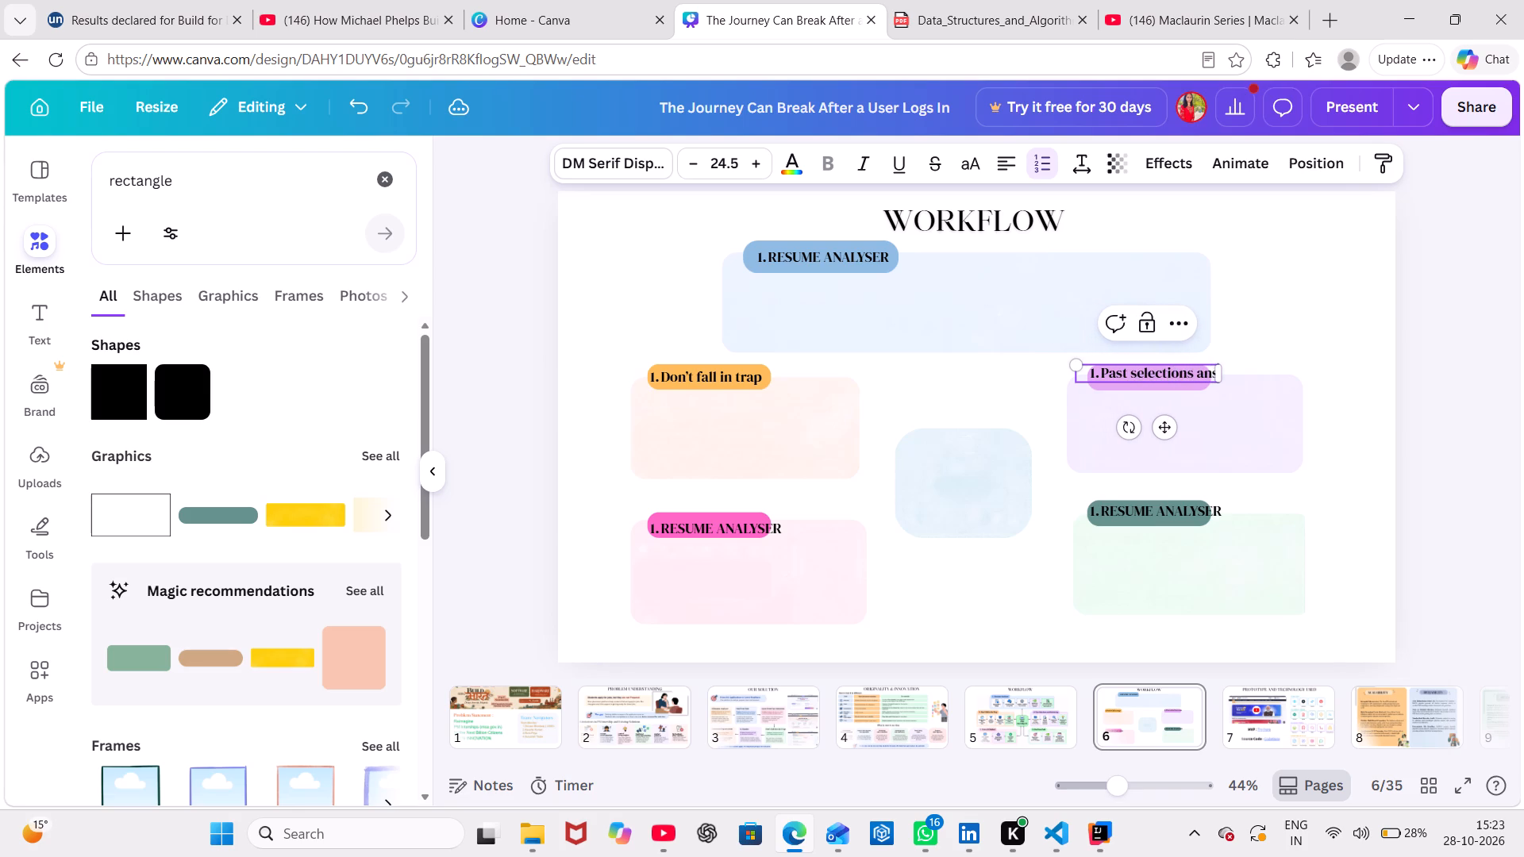
pyautogui.press('BackSpace')
pyautogui.write('d find')
pyautogui.press('space')
pyautogui.write('the gap')
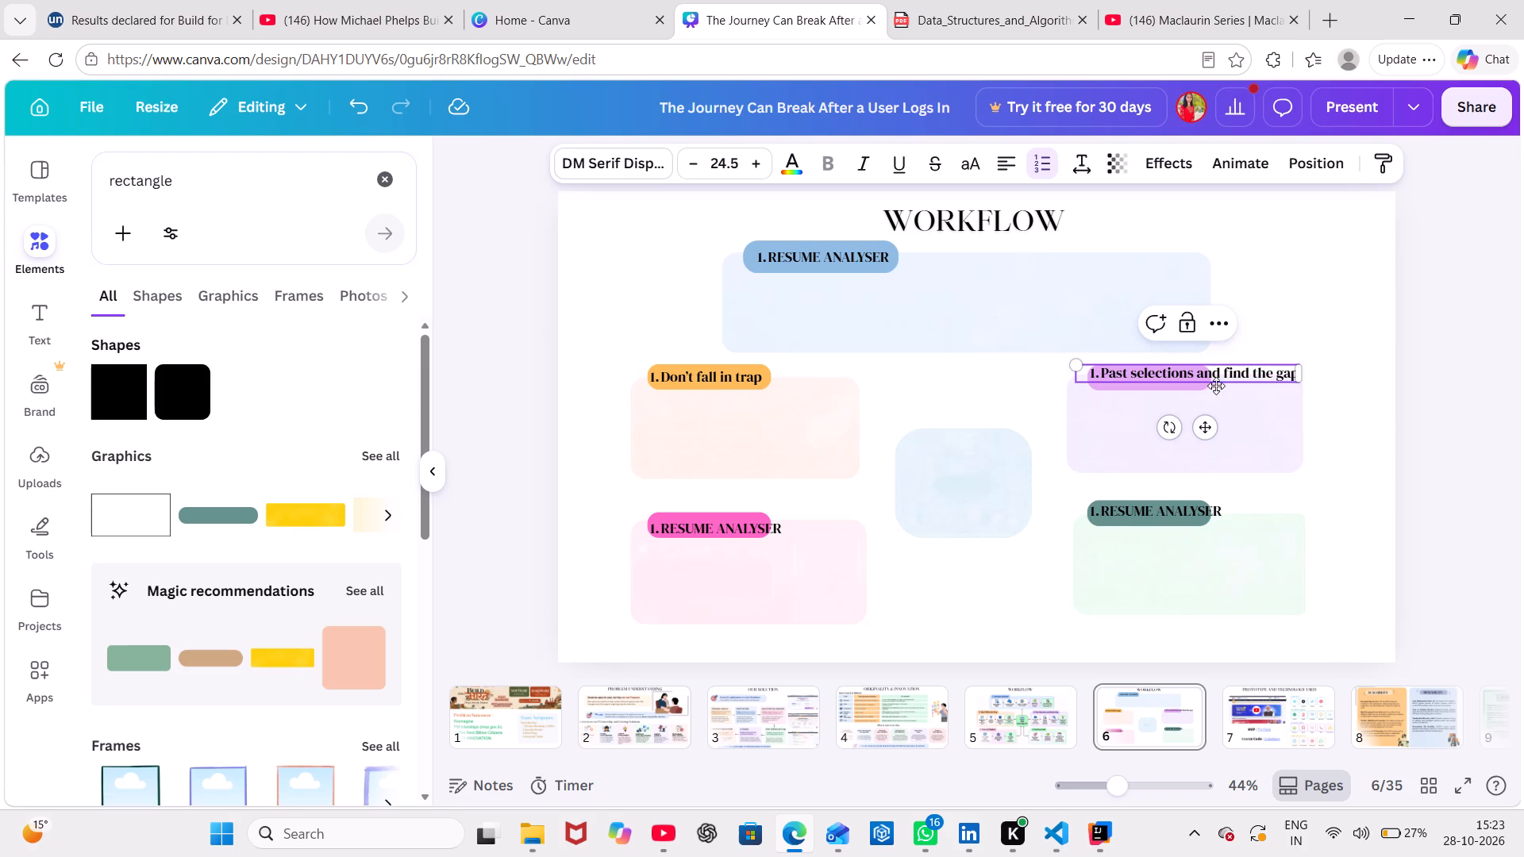
# Move the "Past selections and find the gap" heading off its bar and delete the short light purple bar.
pyautogui.moveTo(1204, 425); pyautogui.dragTo(1222, 355)
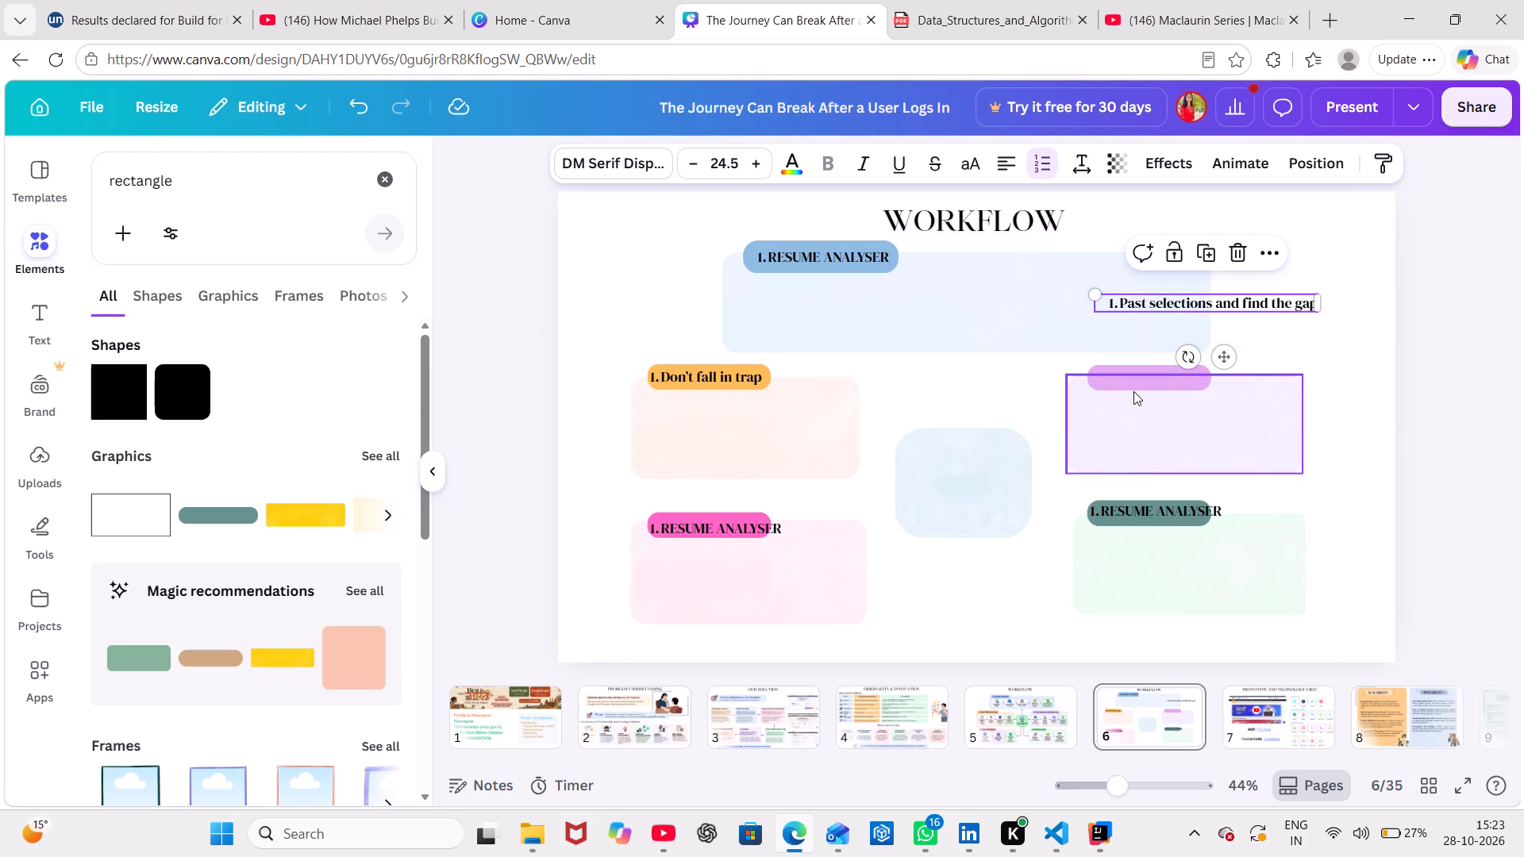
pyautogui.click(1130, 376)
pyautogui.moveTo(1212, 389); pyautogui.dragTo(1205, 375)
pyautogui.press('BackSpace')
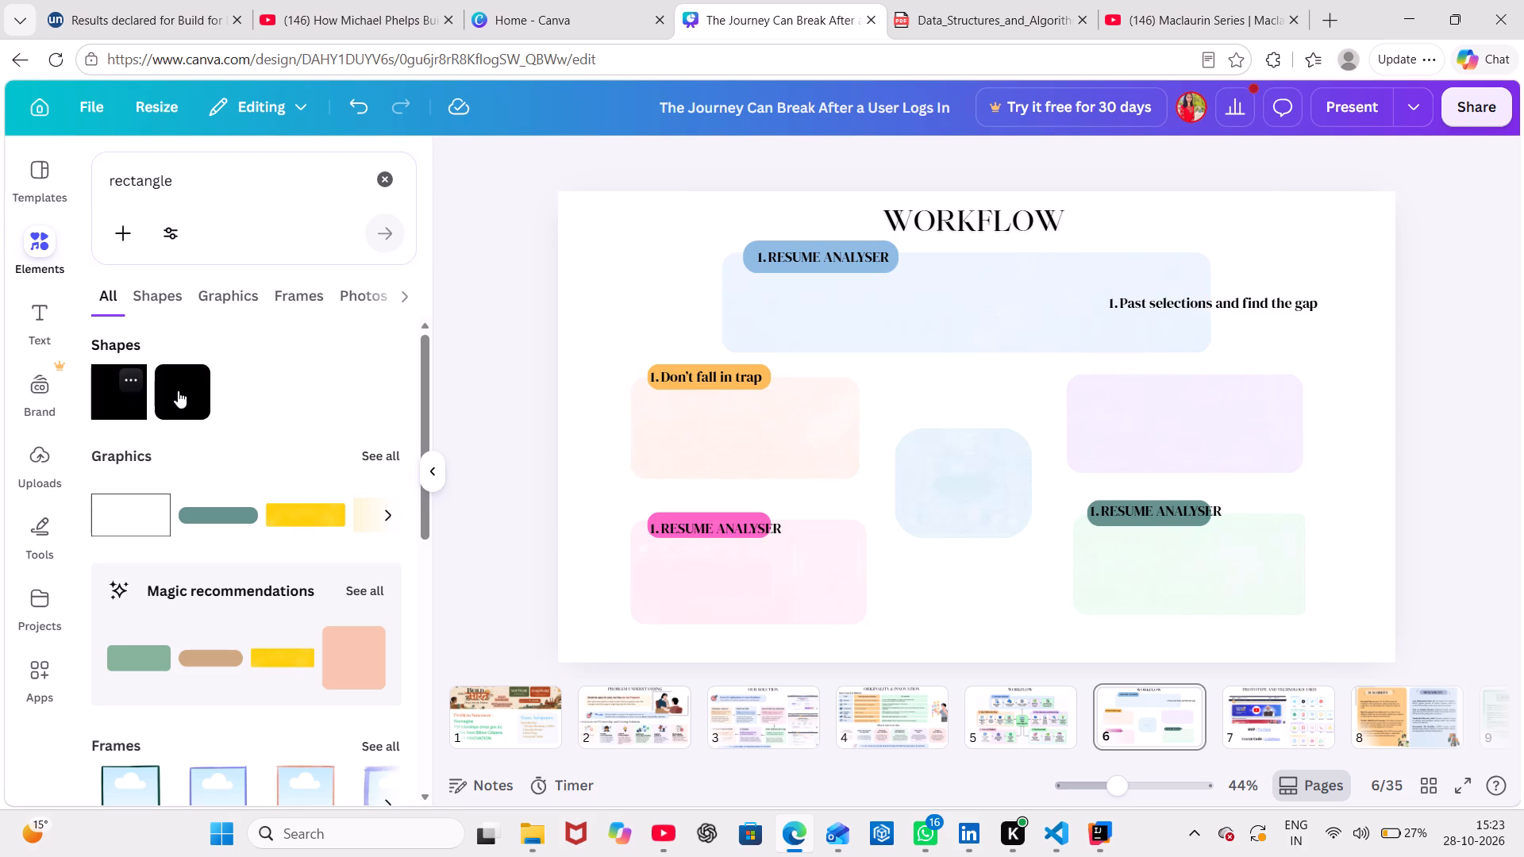
# Add a rounded rectangle, flatten it to a bar about 390 wide, and place it across the purple card's upper edge.
pyautogui.click(190, 392)
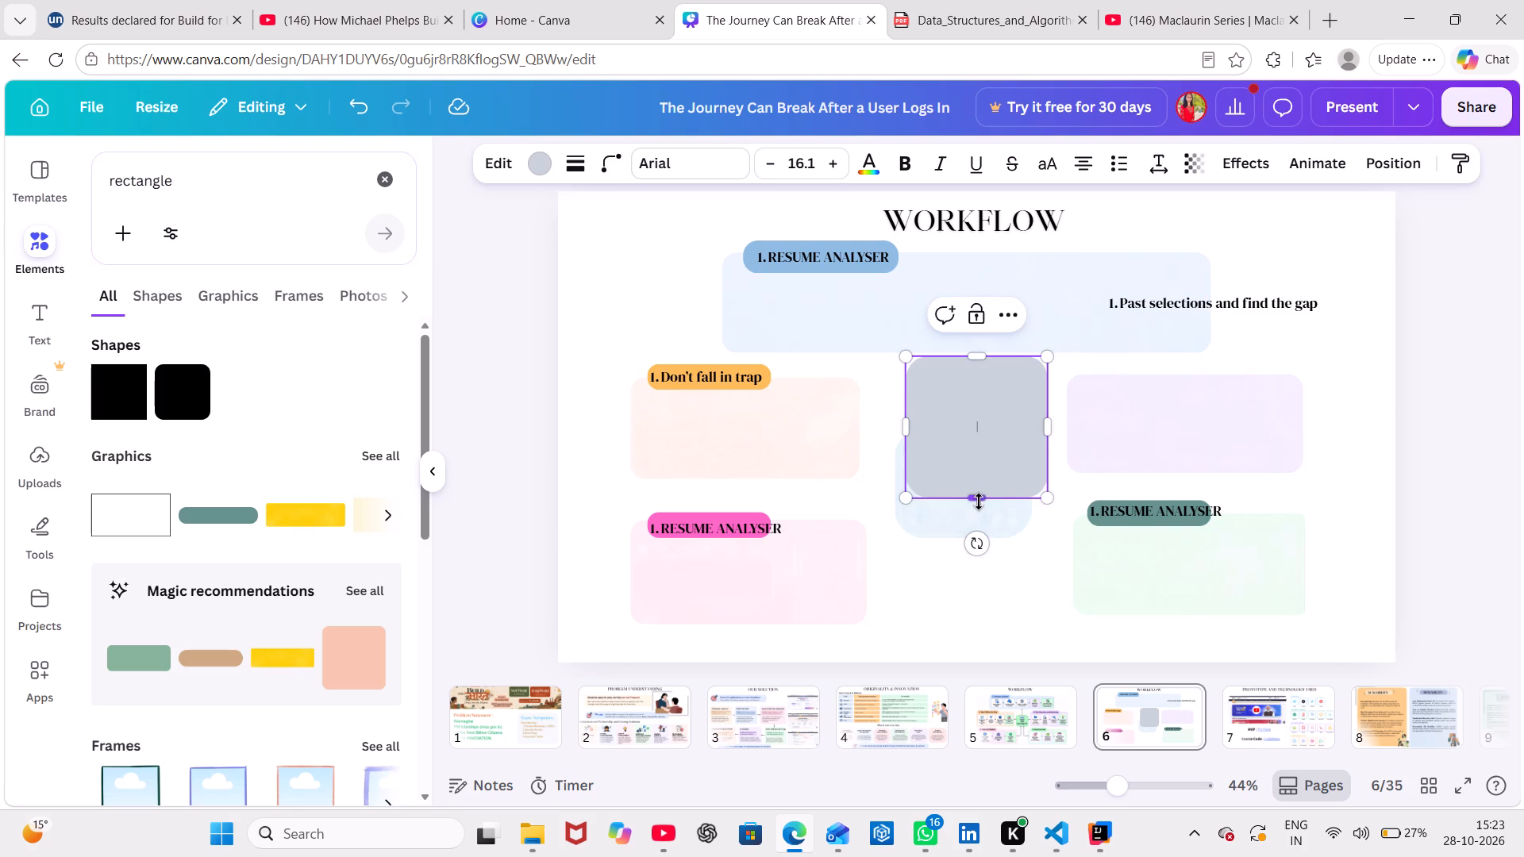
pyautogui.moveTo(979, 502); pyautogui.dragTo(960, 376)
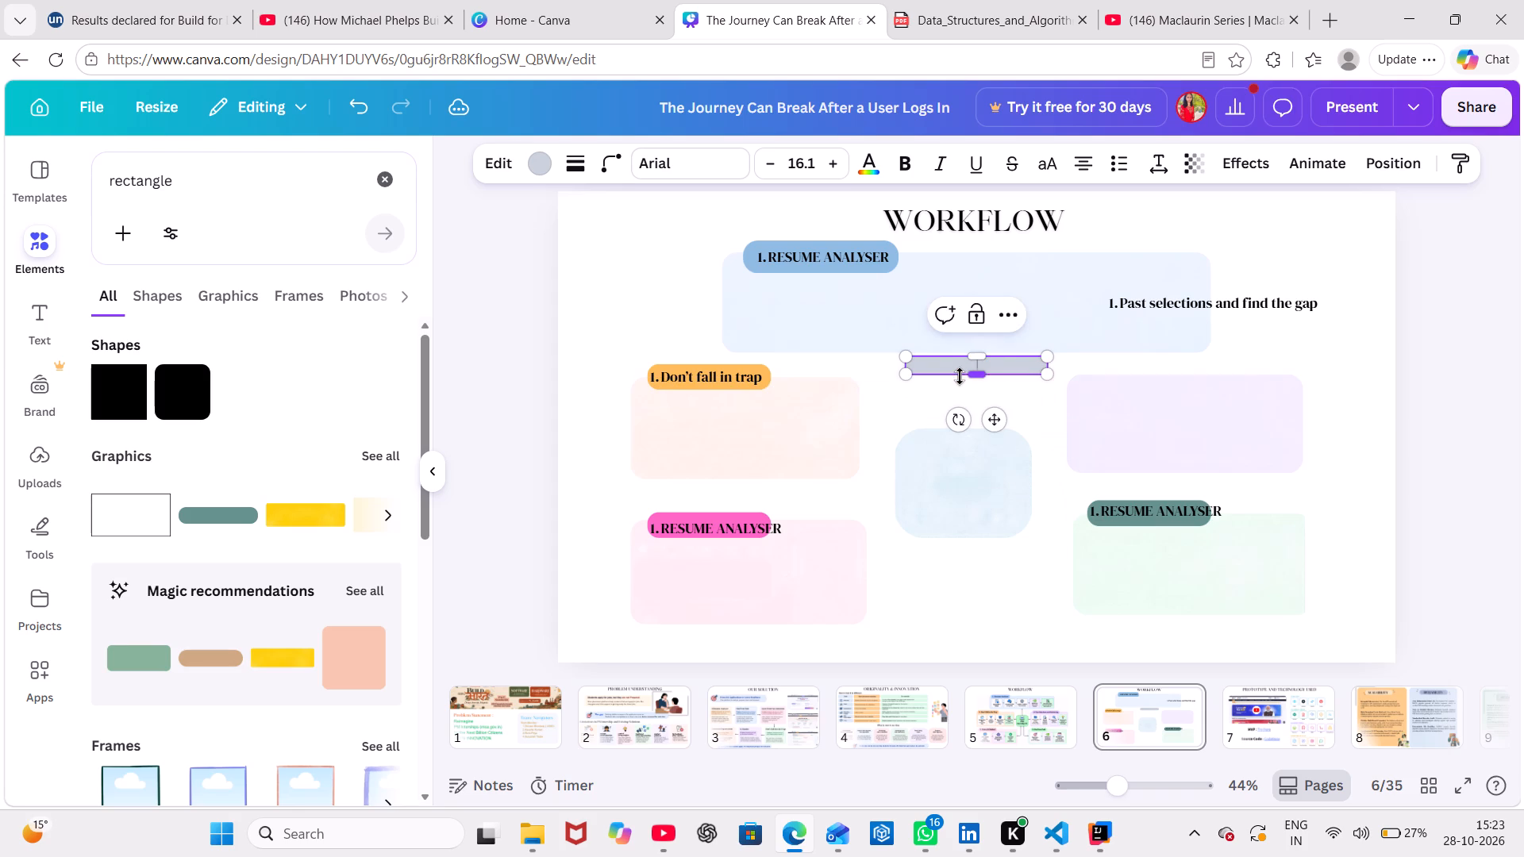
pyautogui.moveTo(1044, 376); pyautogui.dragTo(1071, 374)
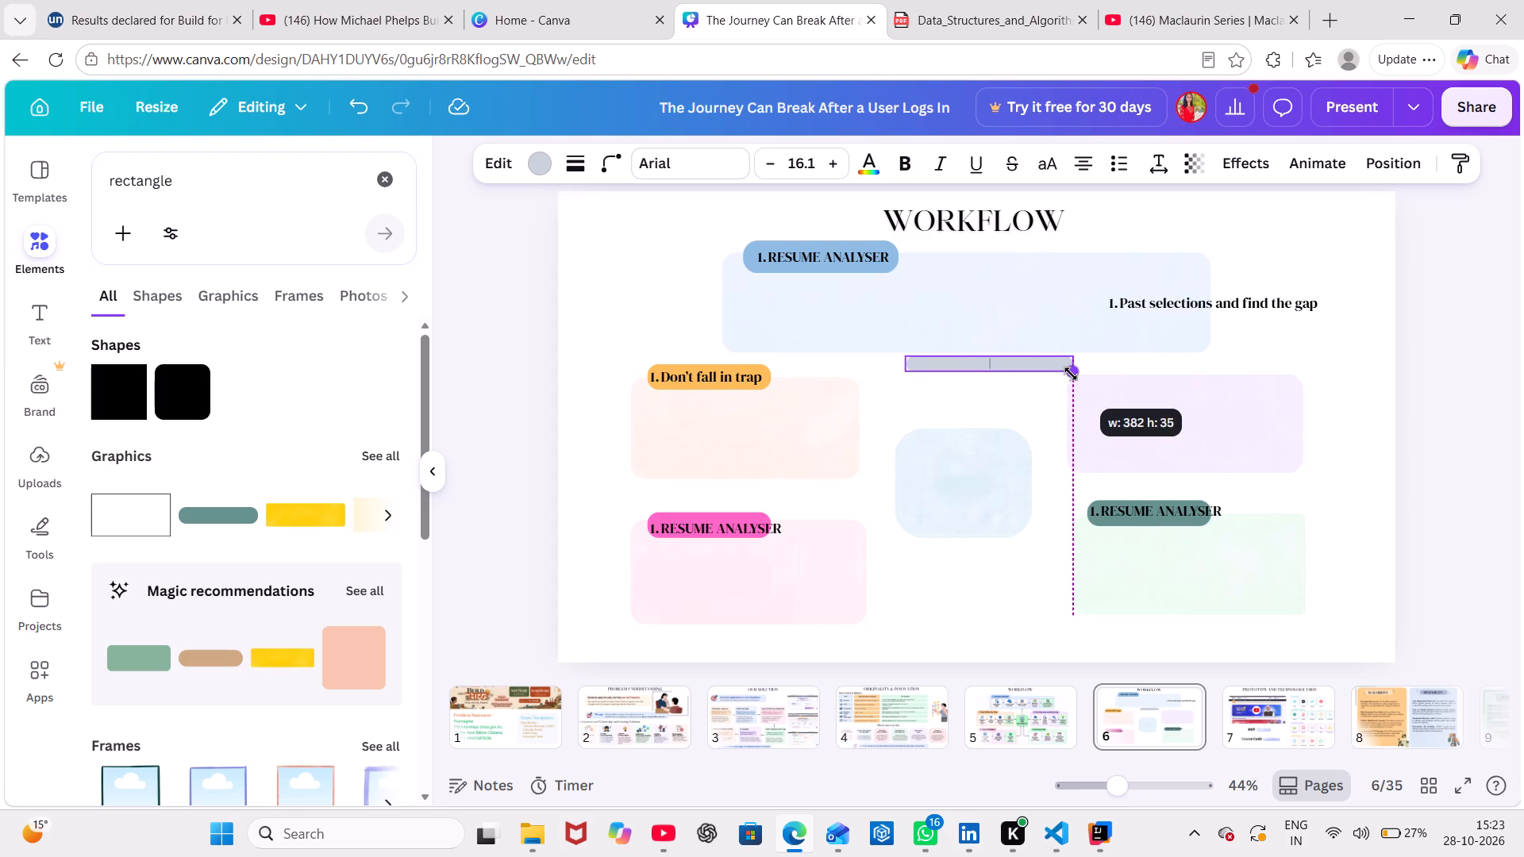
pyautogui.moveTo(1071, 374); pyautogui.dragTo(1075, 379)
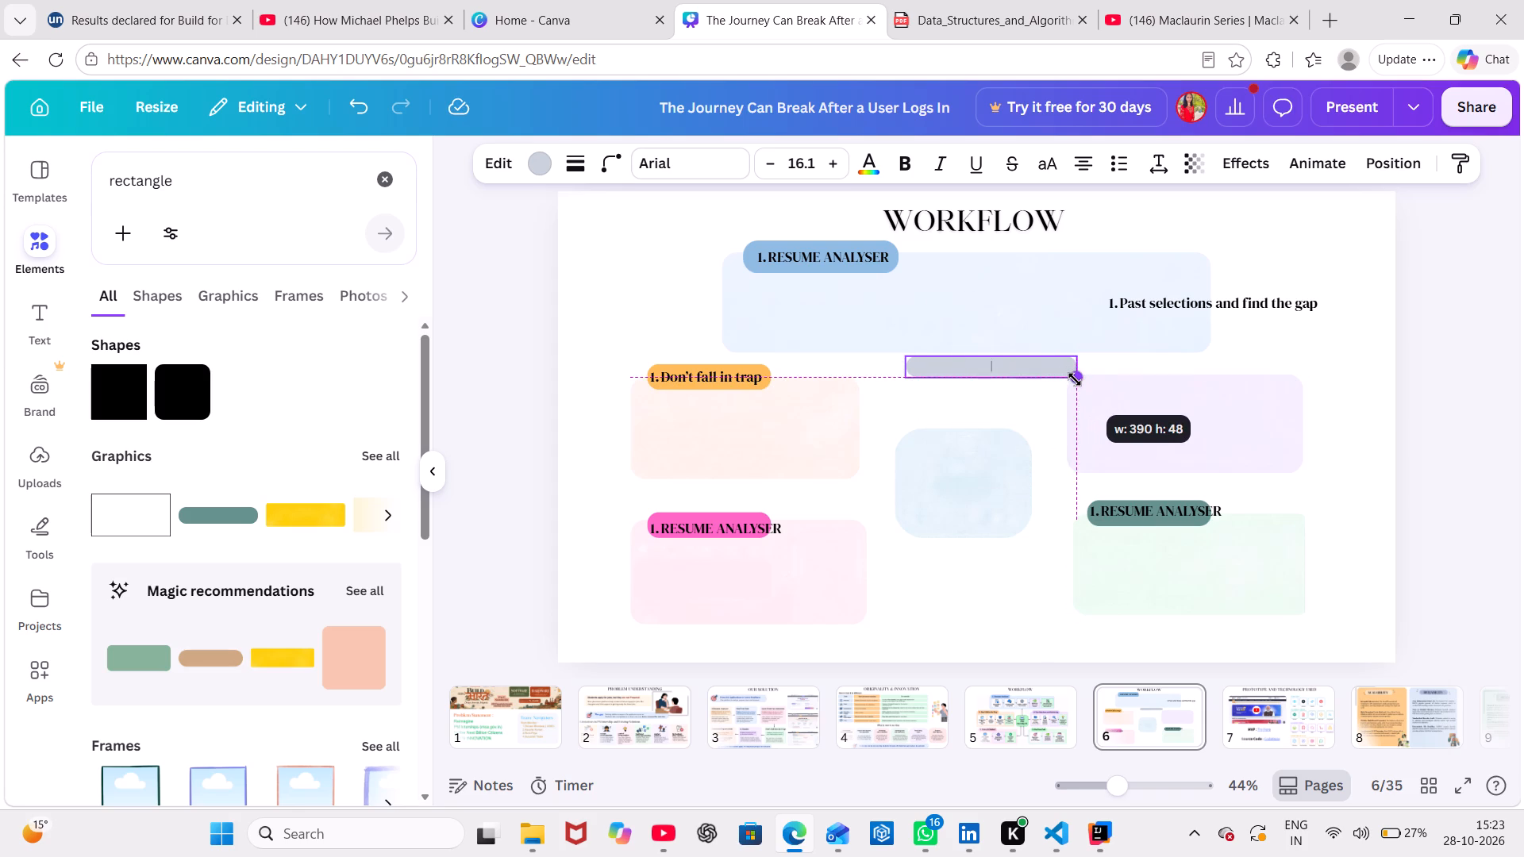
pyautogui.moveTo(1075, 379); pyautogui.dragTo(1076, 381)
pyautogui.moveTo(1013, 425); pyautogui.dragTo(1091, 428)
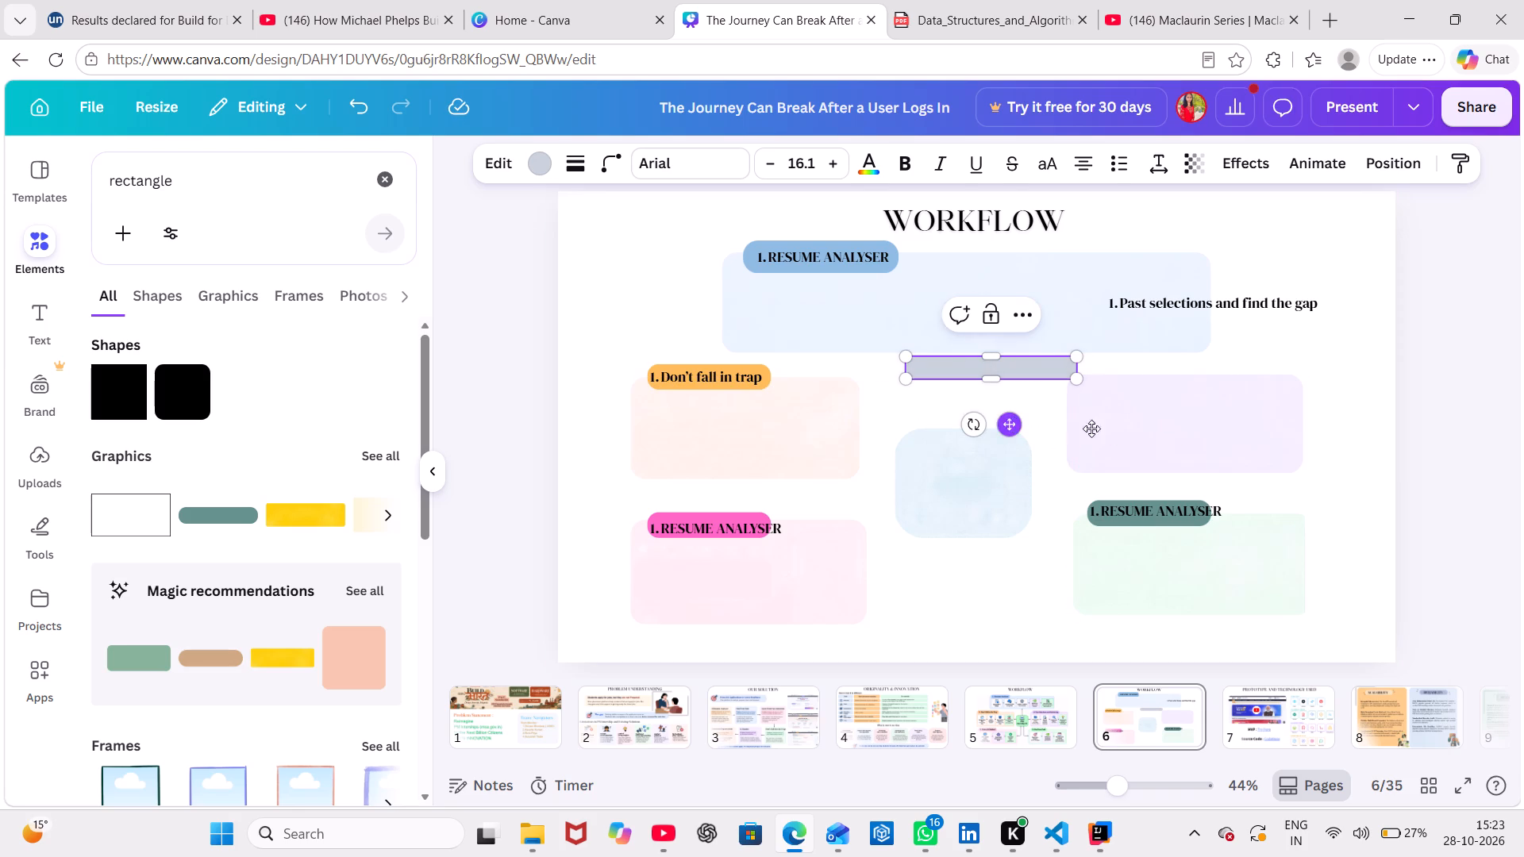
pyautogui.moveTo(1091, 428); pyautogui.dragTo(1191, 435)
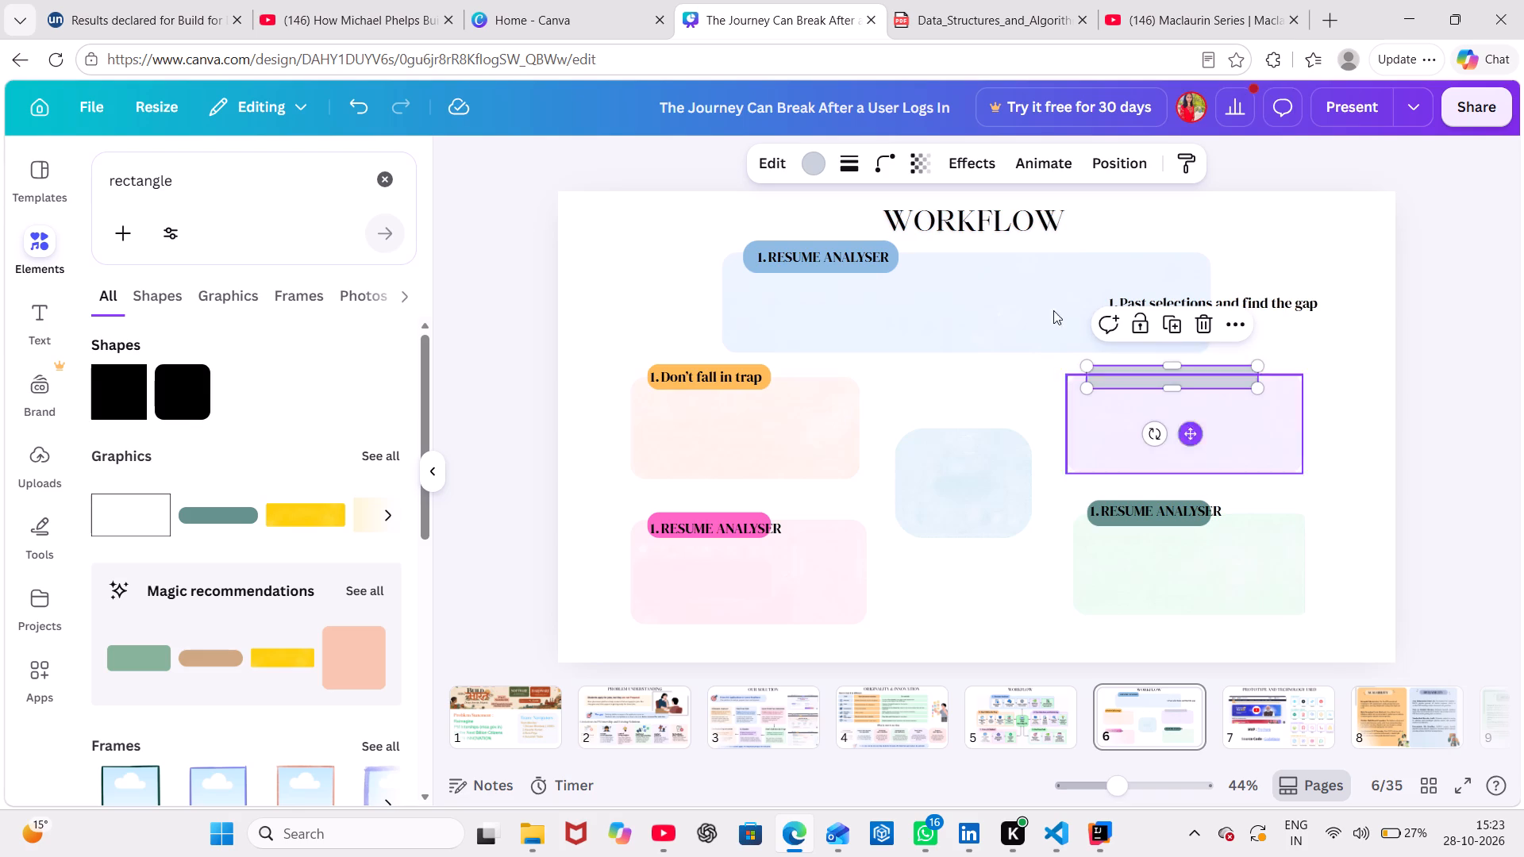
# Fill the new bar on the purple card with light purple #e2a9f1.
pyautogui.click(812, 161)
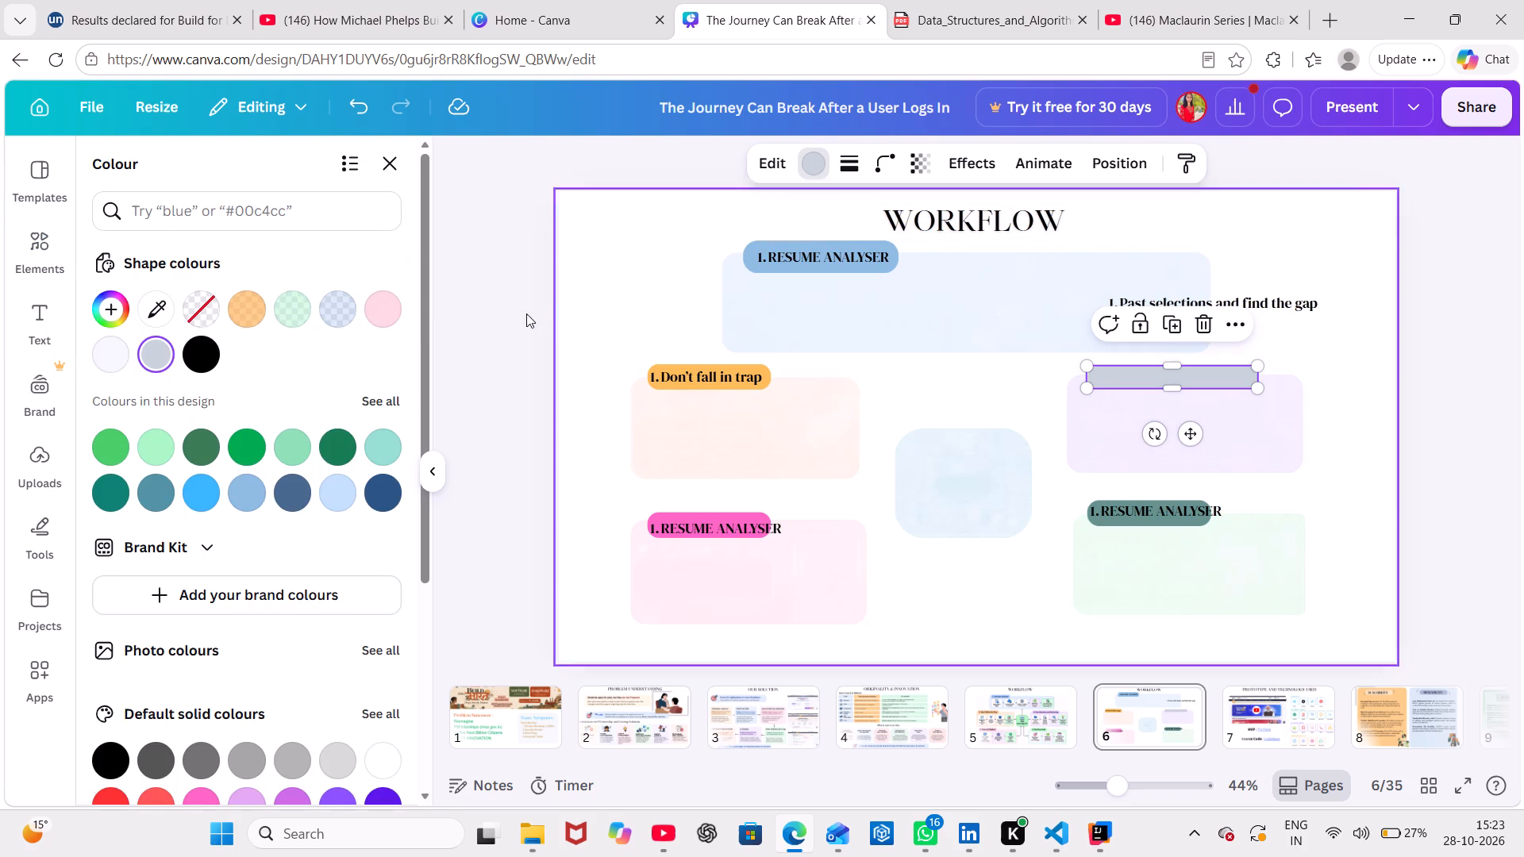
pyautogui.scroll(-1, 267, 661)
pyautogui.click(247, 624)
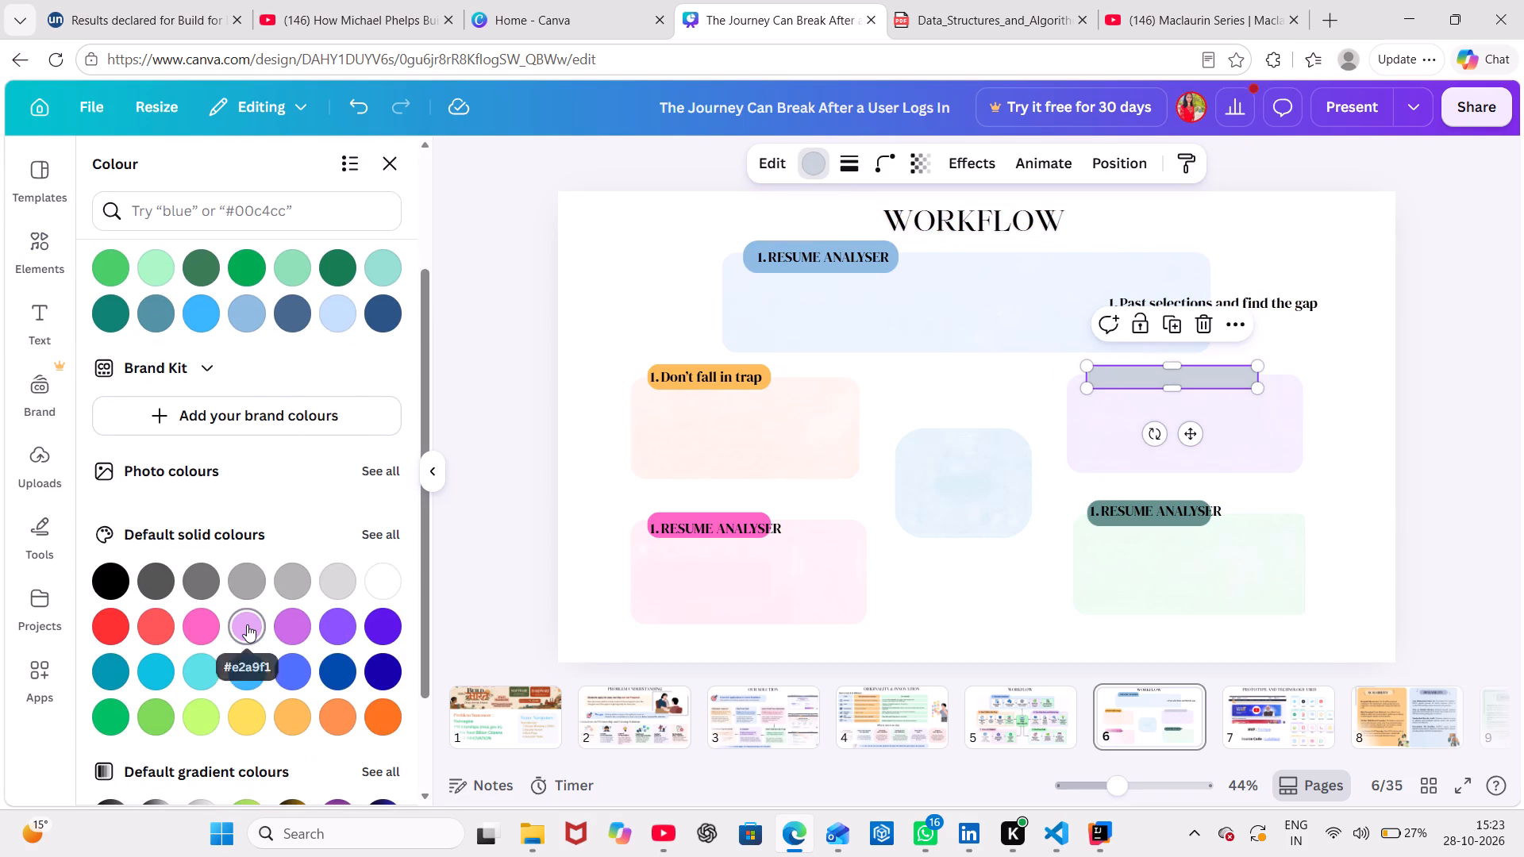
pyautogui.click(1474, 315)
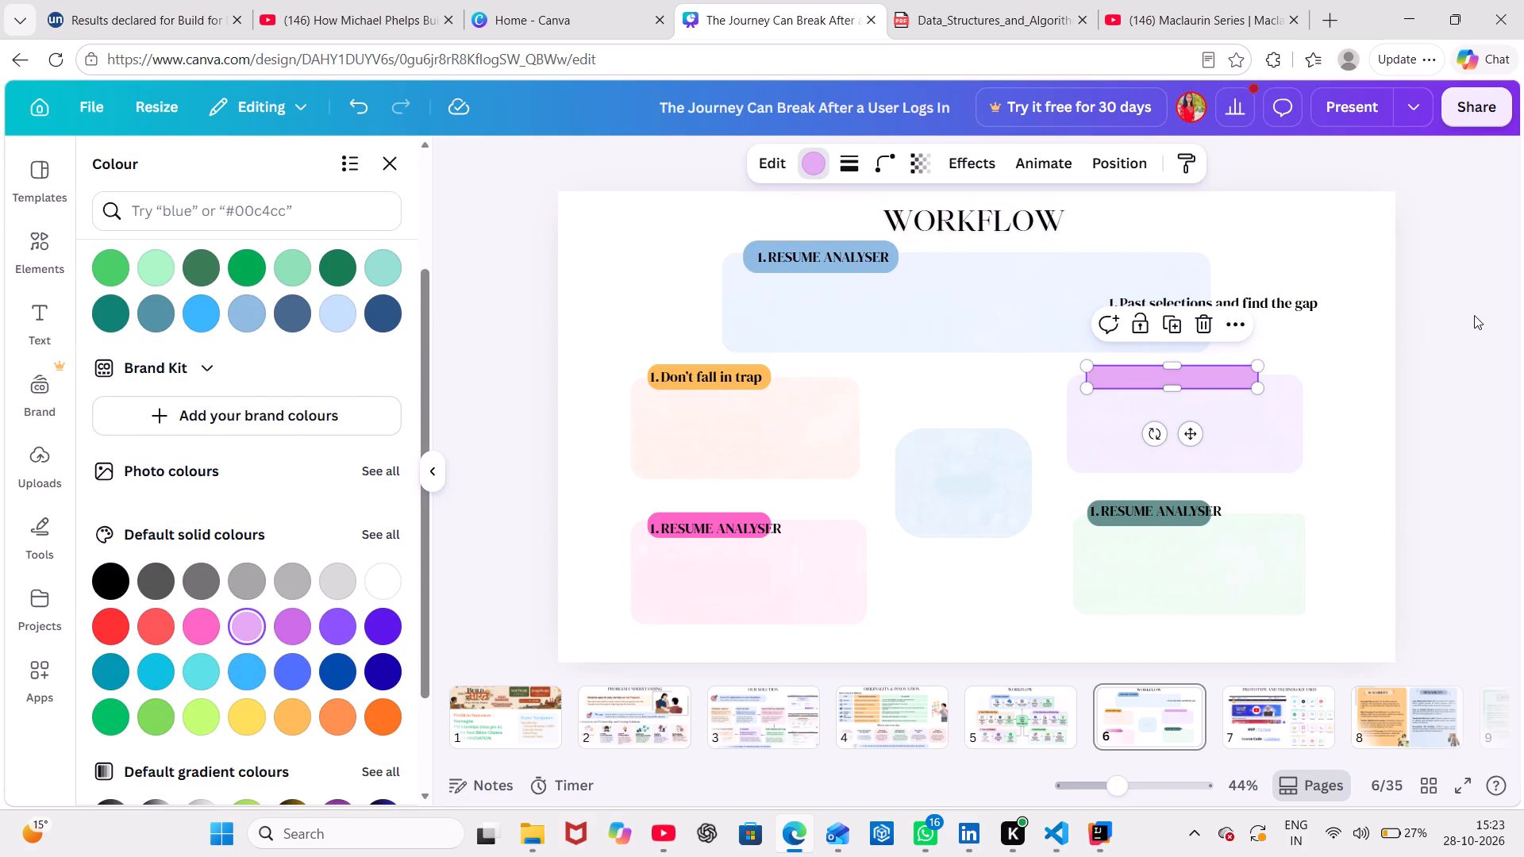
# Place the "Past selections and find the gap" heading on the purple bar, compare with page 5, and reduce its font size to 22.5.
pyautogui.moveTo(1286, 302); pyautogui.dragTo(1280, 371)
pyautogui.click(1030, 727)
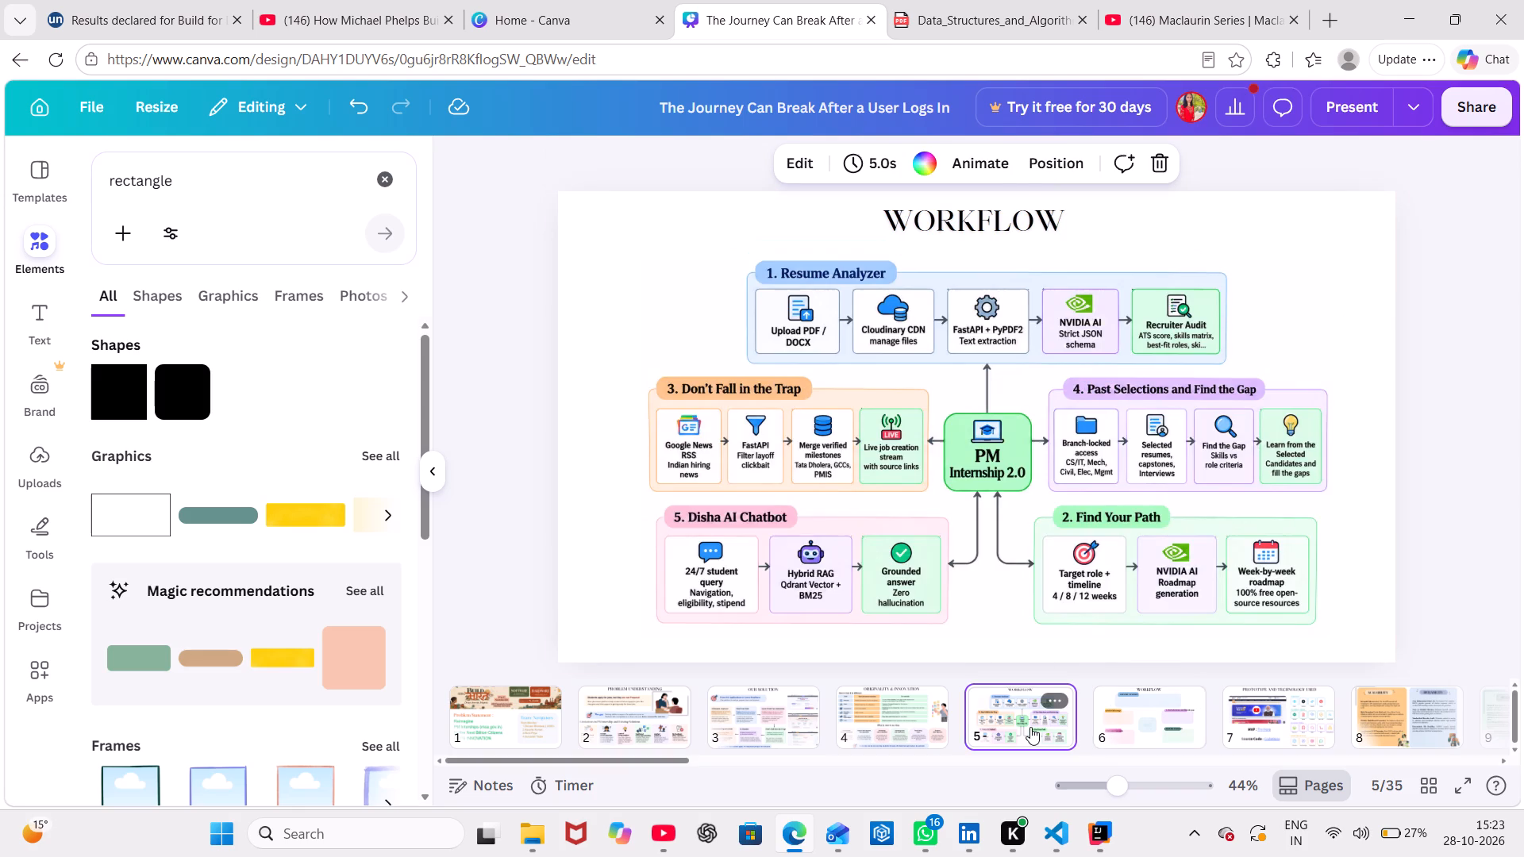
pyautogui.click(1170, 712)
pyautogui.click(1146, 374)
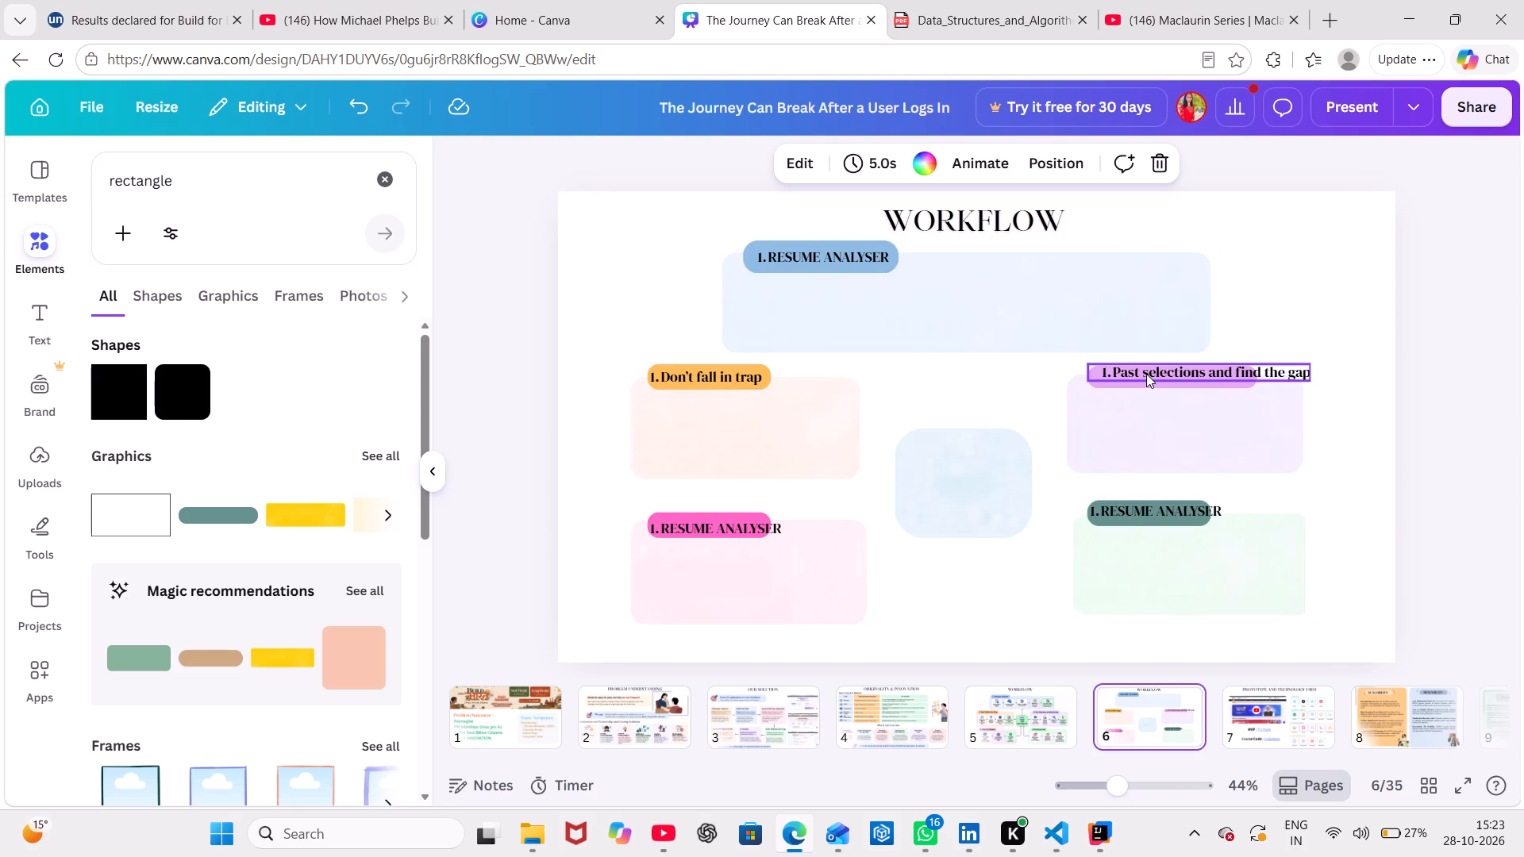
pyautogui.click(693, 173)
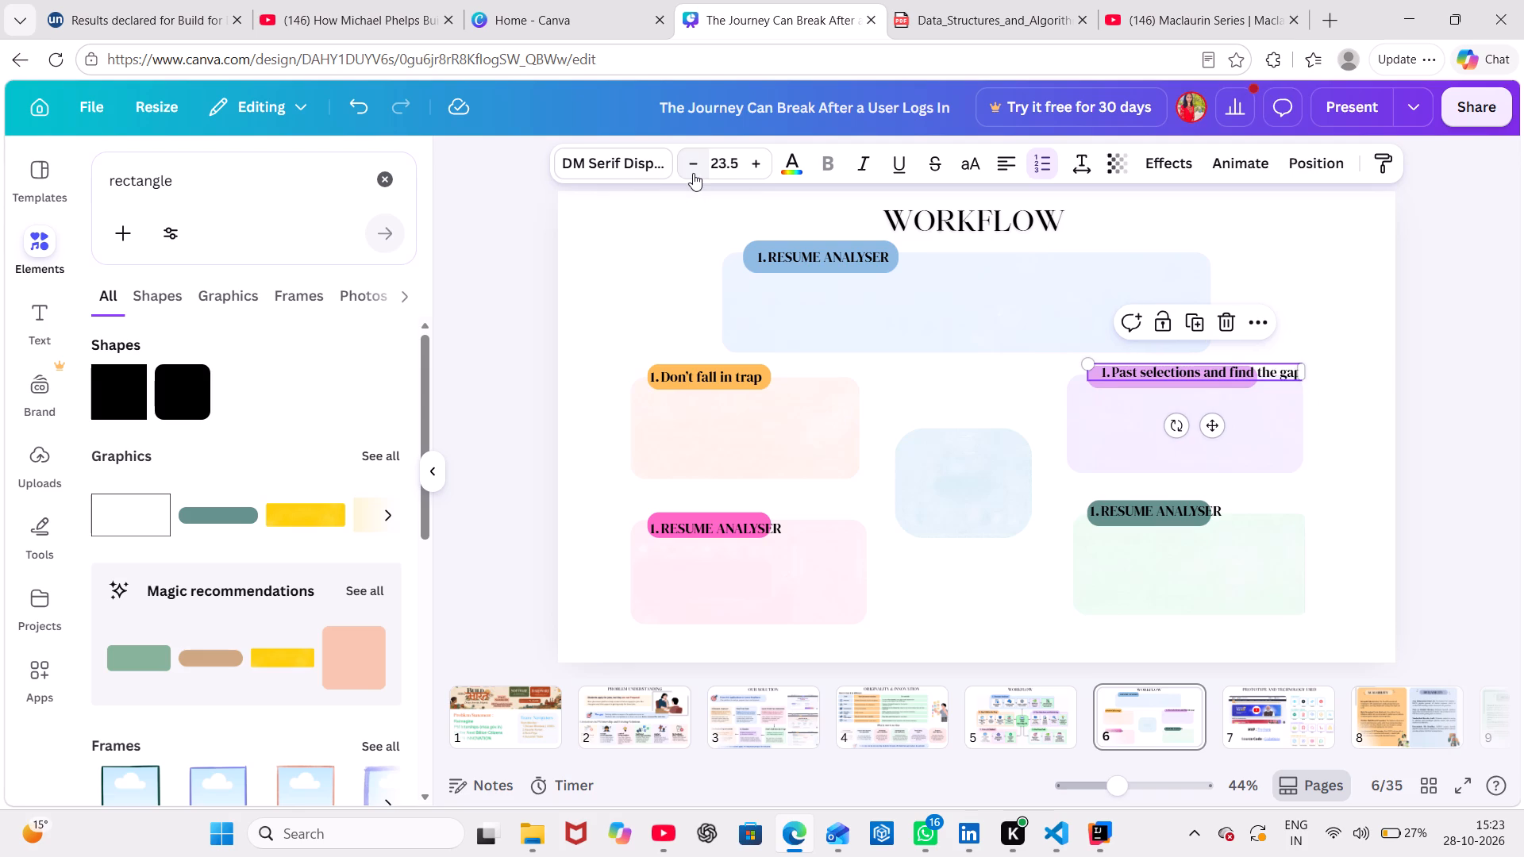
pyautogui.click(693, 173)
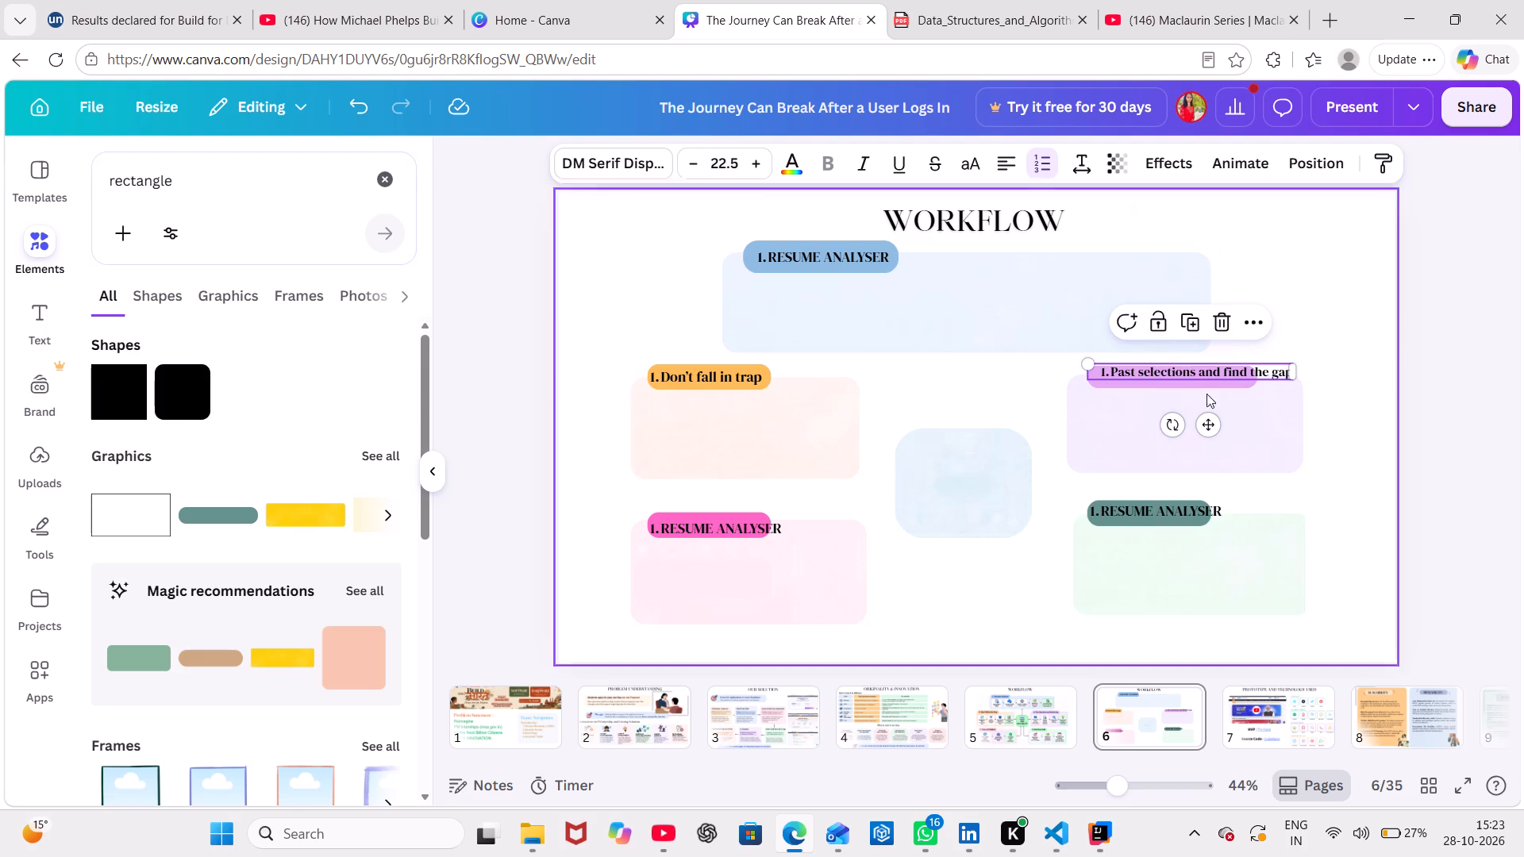
# Move the "Past selections and find the gap" heading clear, then enlarge the light purple card and shift it slightly away from the central box.
pyautogui.moveTo(1210, 417); pyautogui.dragTo(1206, 288)
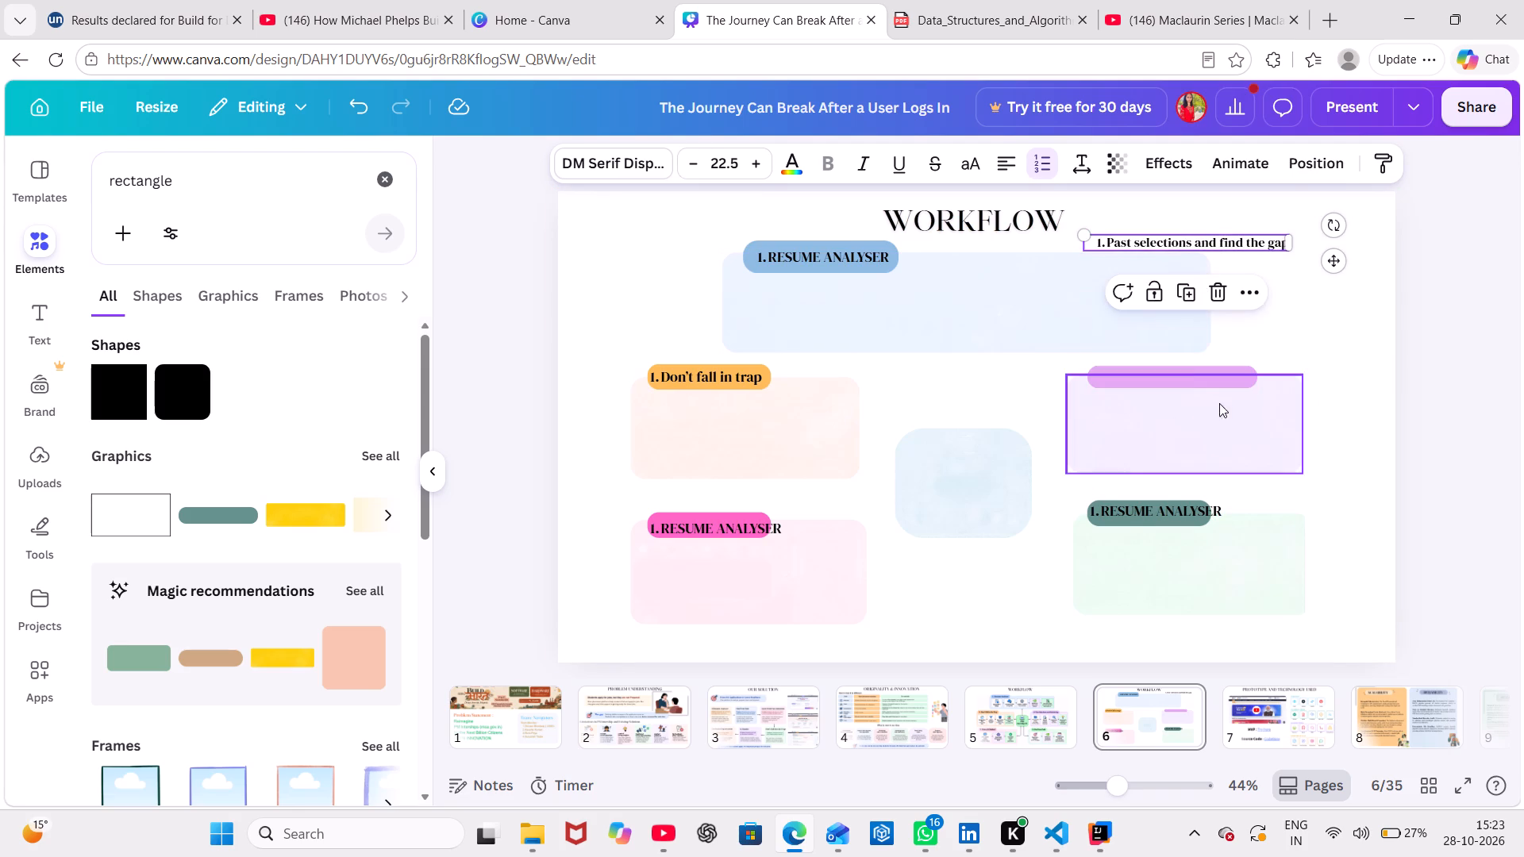
pyautogui.click(1241, 425)
pyautogui.moveTo(1301, 472); pyautogui.dragTo(1322, 467)
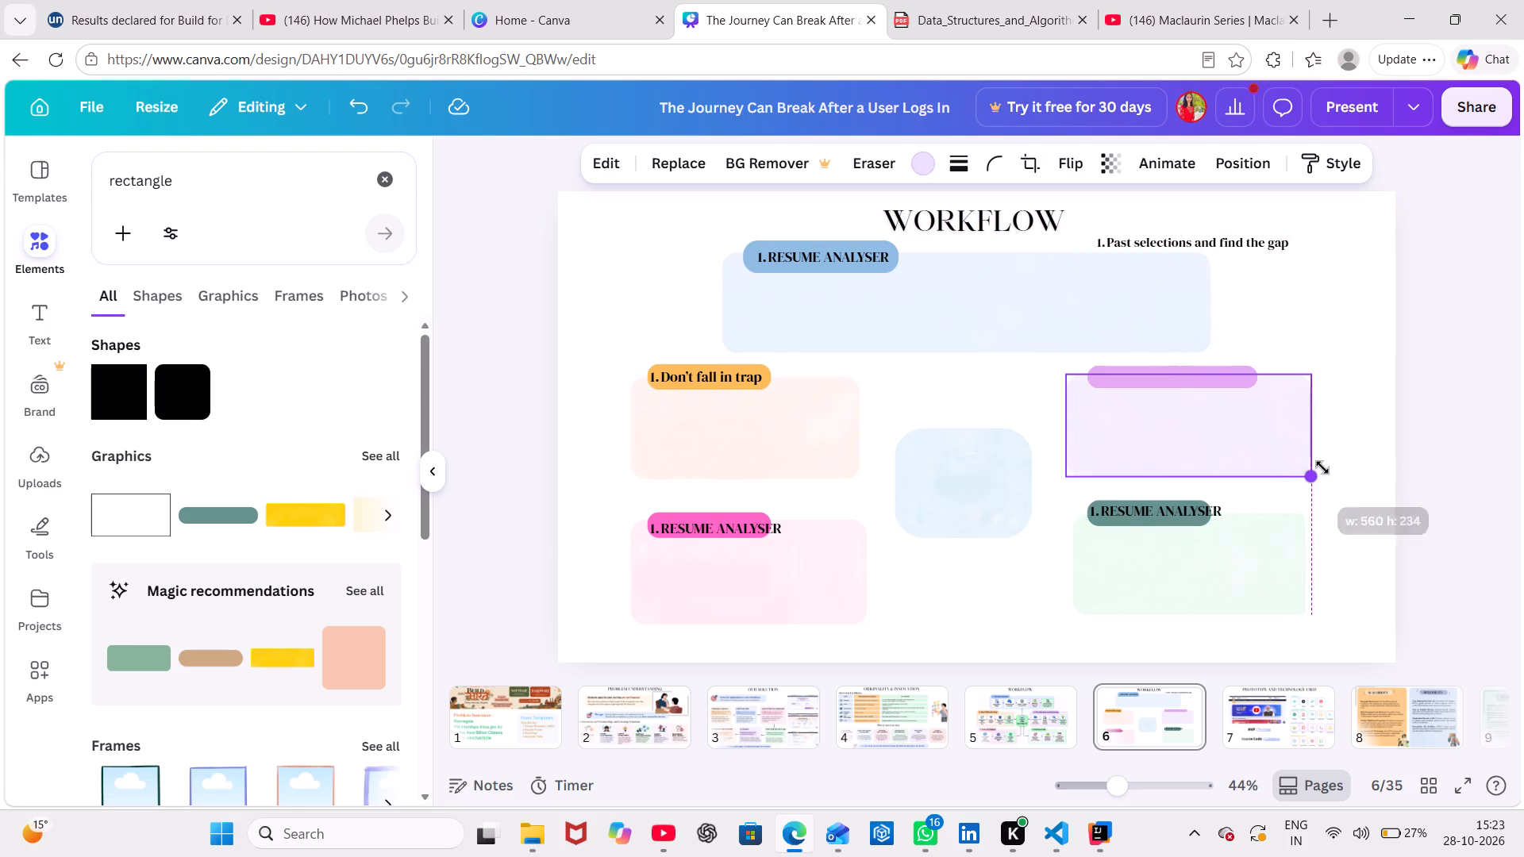
pyautogui.moveTo(1322, 467); pyautogui.dragTo(1345, 425)
pyautogui.moveTo(1329, 425); pyautogui.dragTo(1357, 417)
pyautogui.moveTo(1306, 435); pyautogui.dragTo(1315, 435)
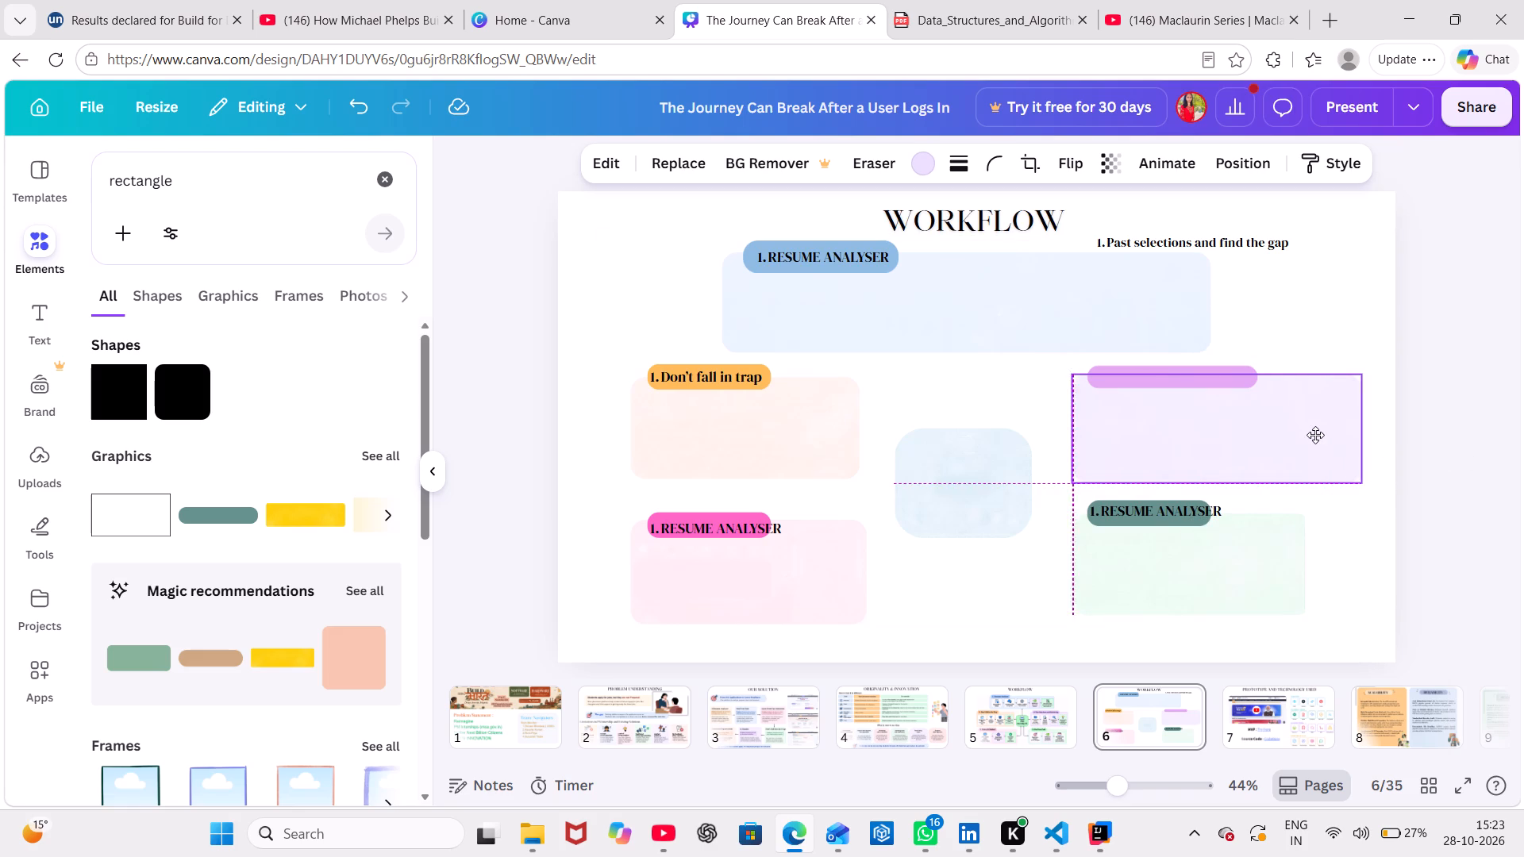
pyautogui.moveTo(1315, 435); pyautogui.dragTo(1316, 435)
# Widen the light purple bar to about 490 and reposition it along the purple card's upper edge.
pyautogui.click(1237, 384)
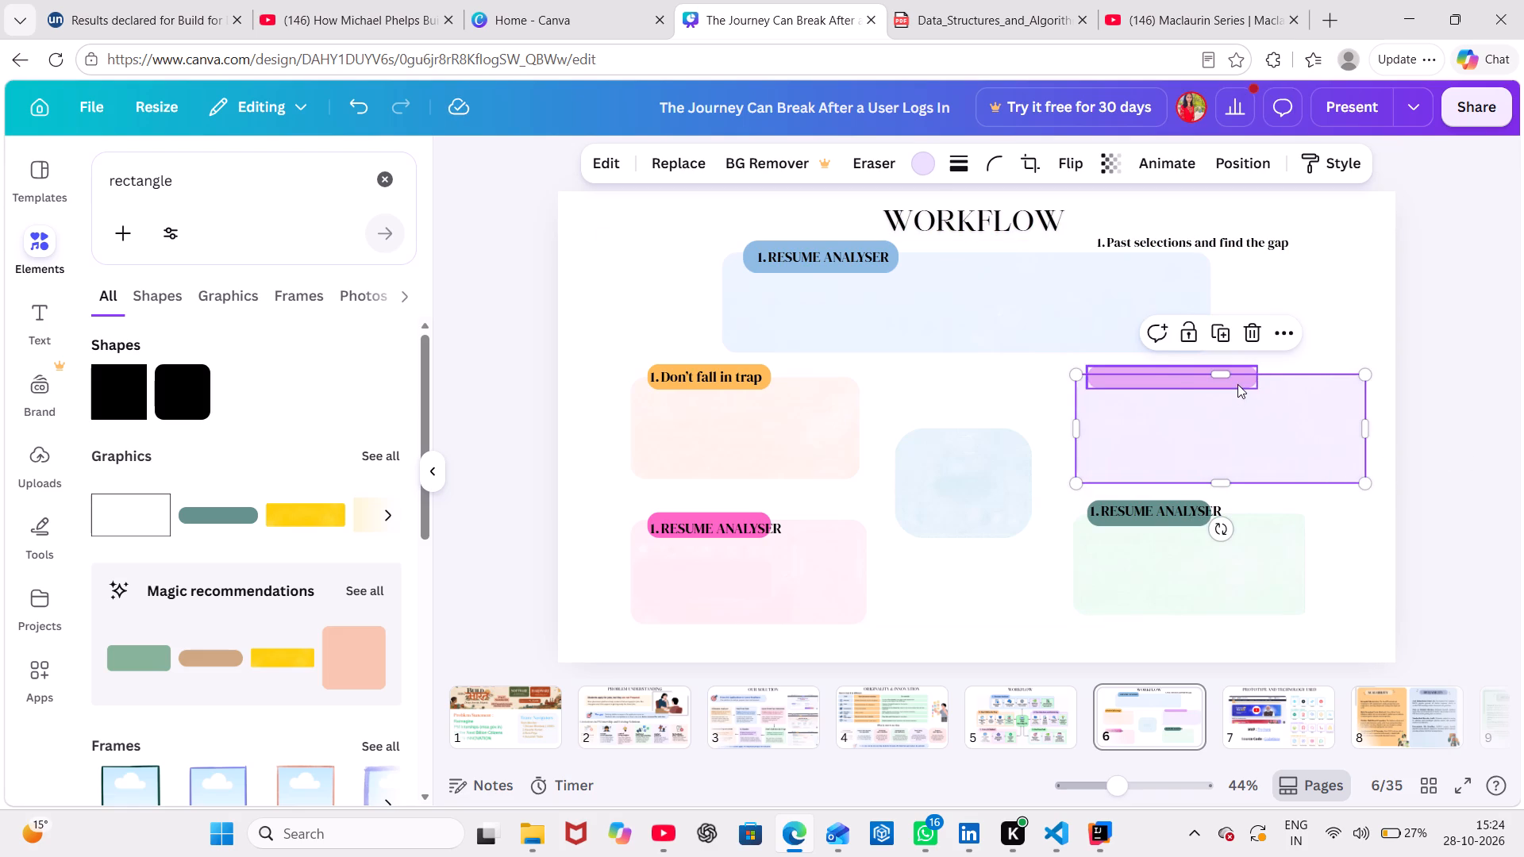
pyautogui.moveTo(1258, 385); pyautogui.dragTo(1302, 385)
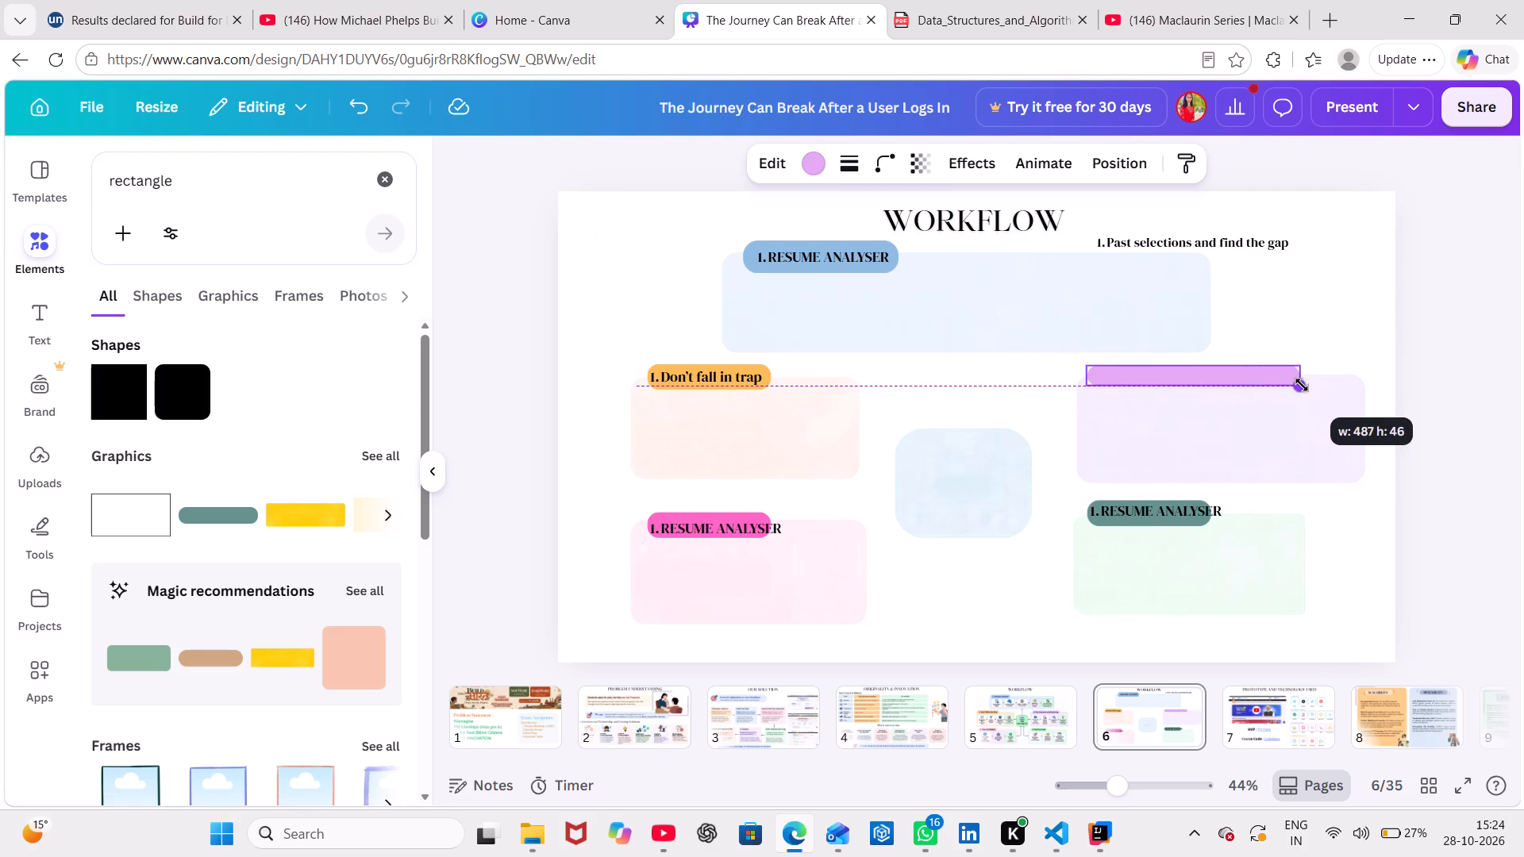
pyautogui.moveTo(1302, 385); pyautogui.dragTo(1304, 386)
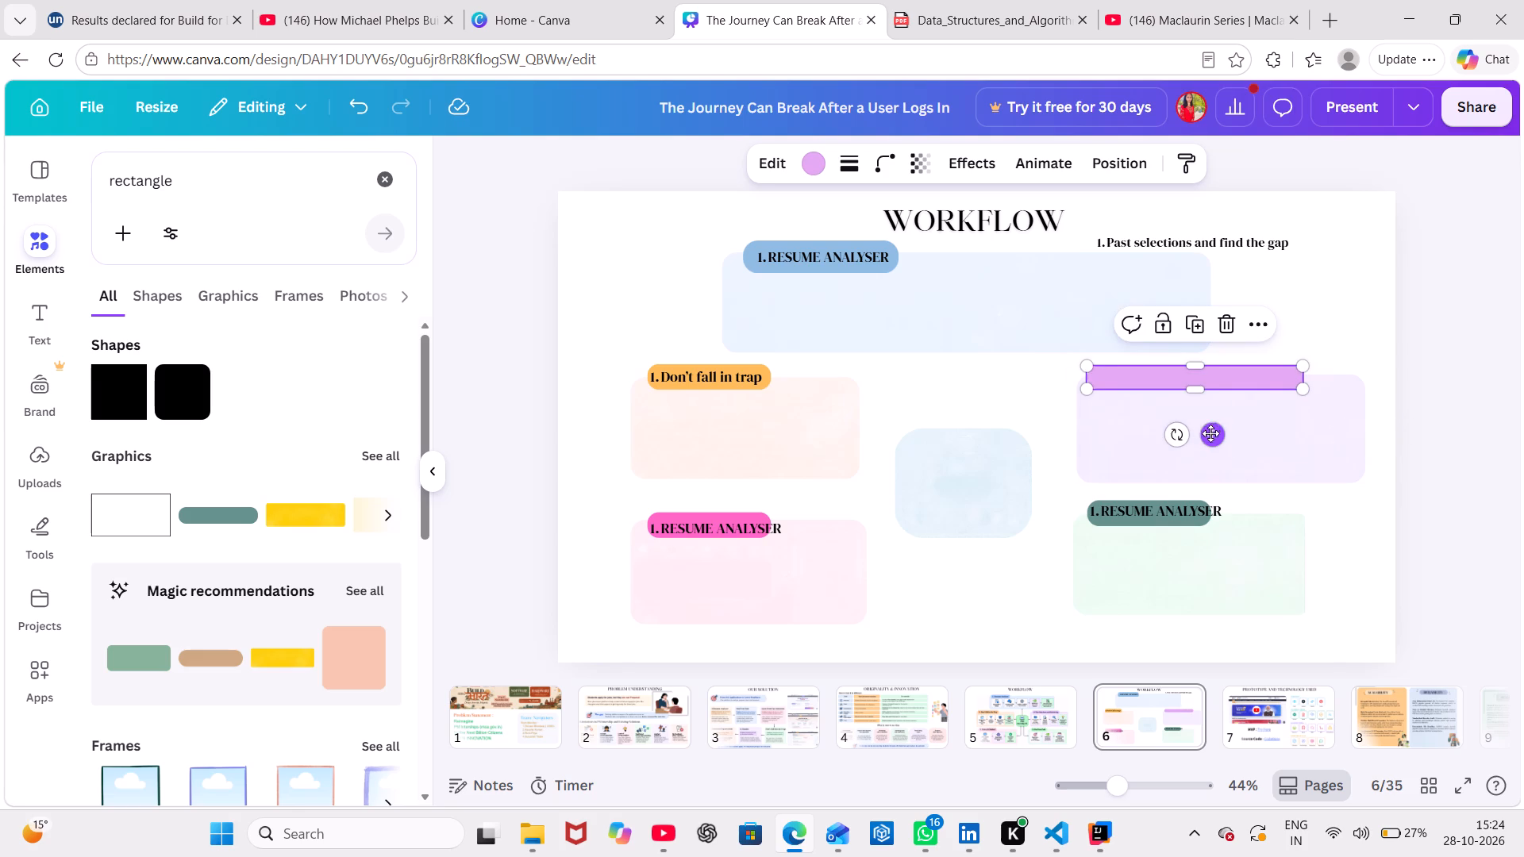
pyautogui.click(1213, 431)
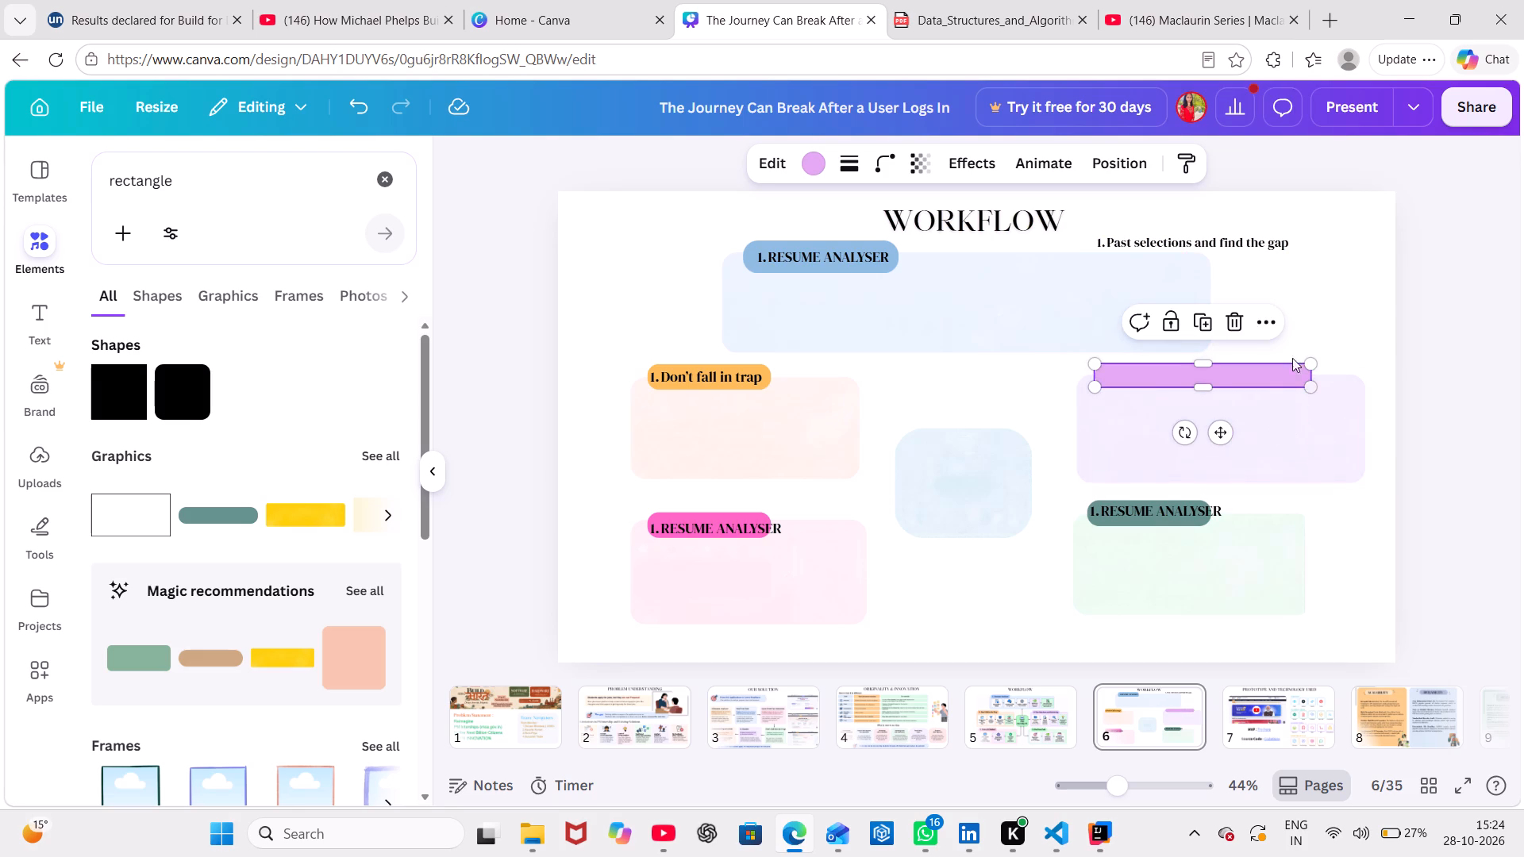
# Place the "Past selections and find the gap" heading within the widened light purple bar.
pyautogui.moveTo(1196, 240); pyautogui.dragTo(1195, 316)
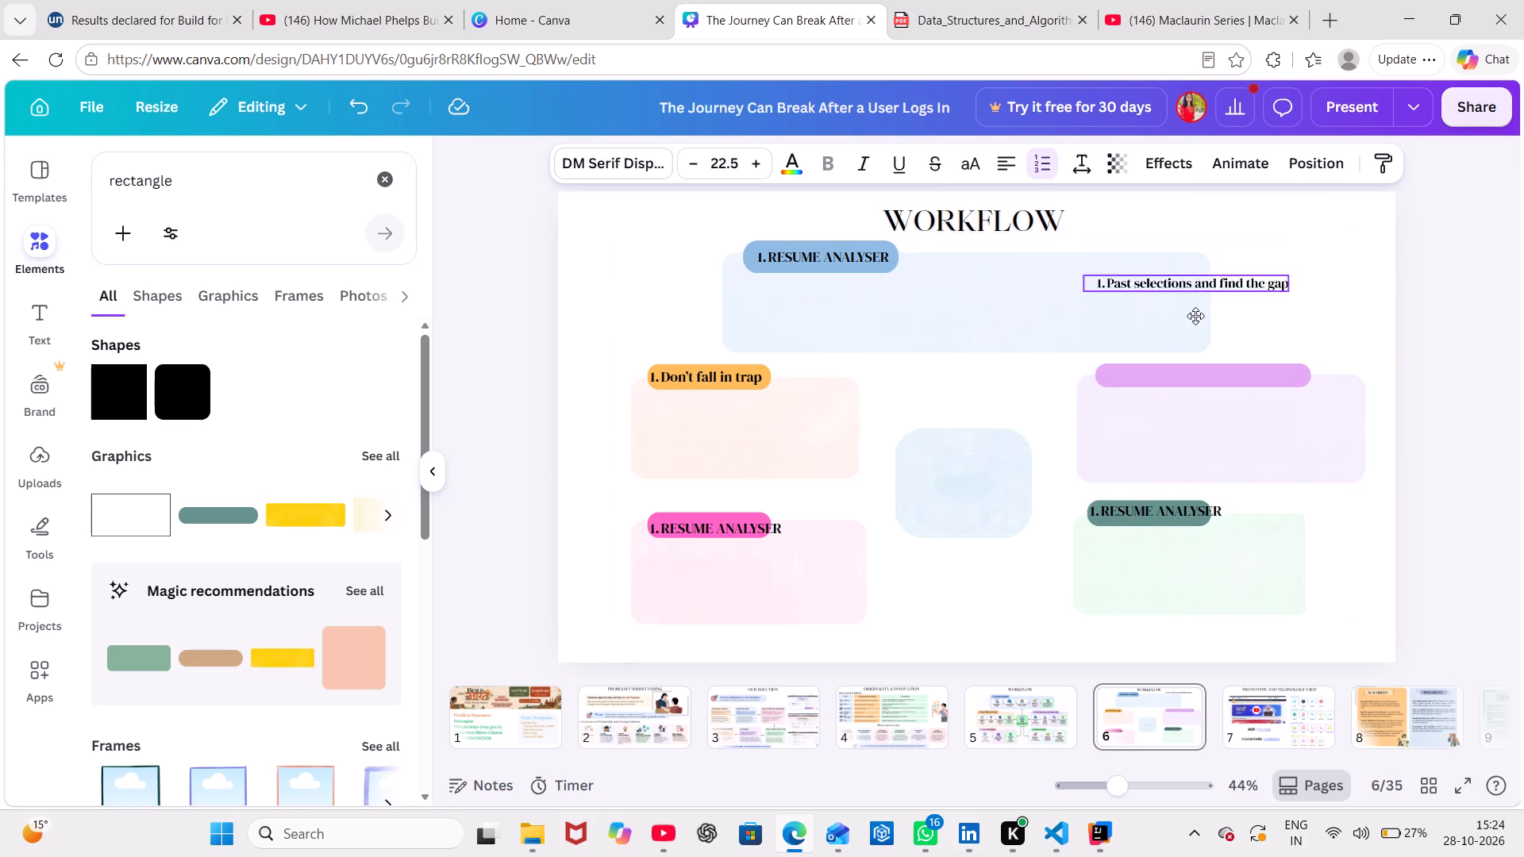
pyautogui.moveTo(1195, 316); pyautogui.dragTo(1210, 374)
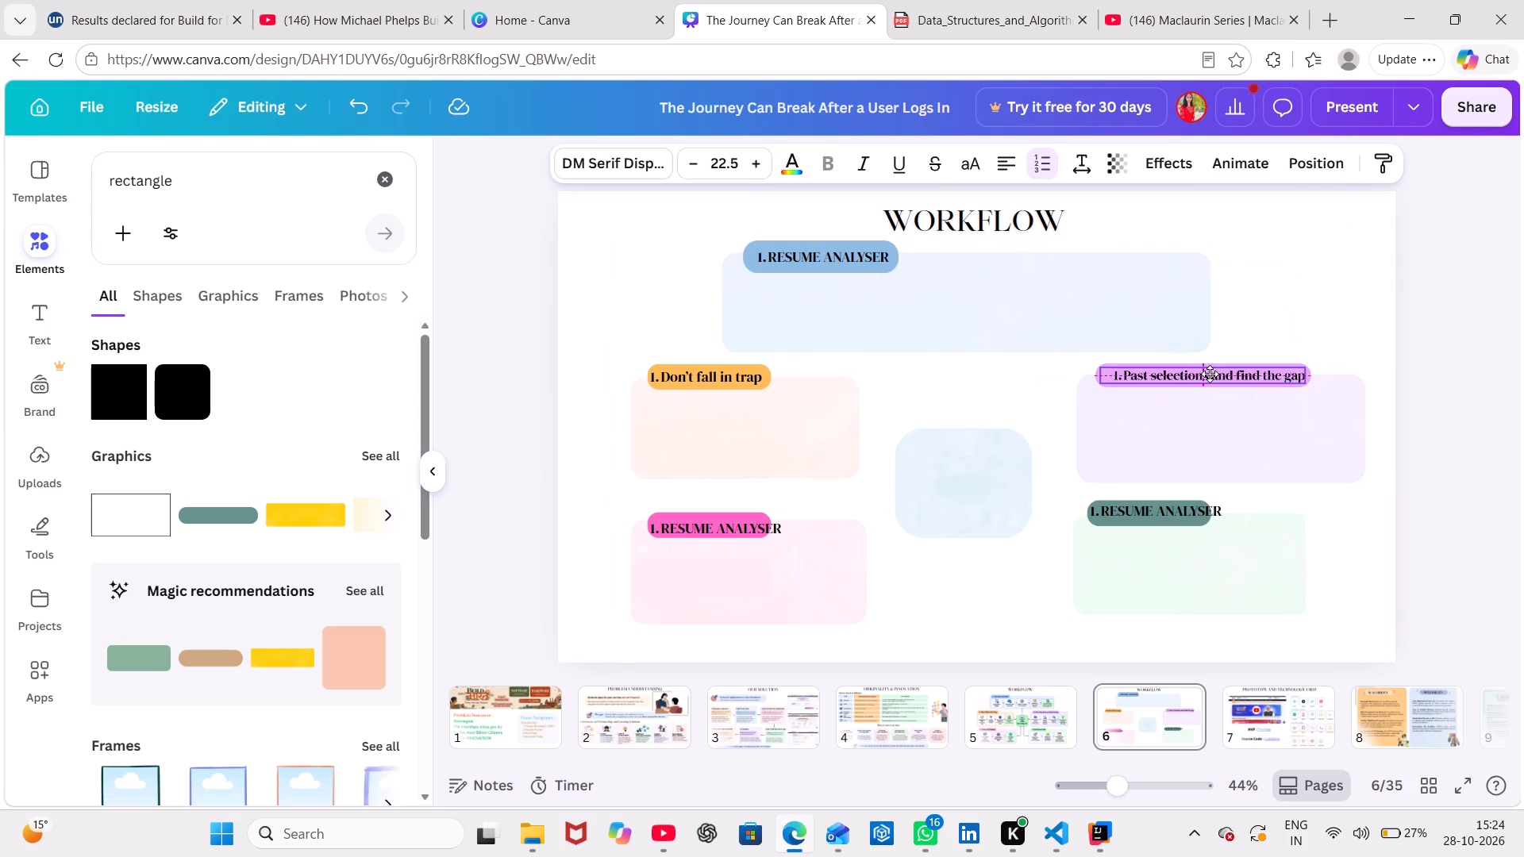
pyautogui.moveTo(1210, 374); pyautogui.dragTo(1206, 372)
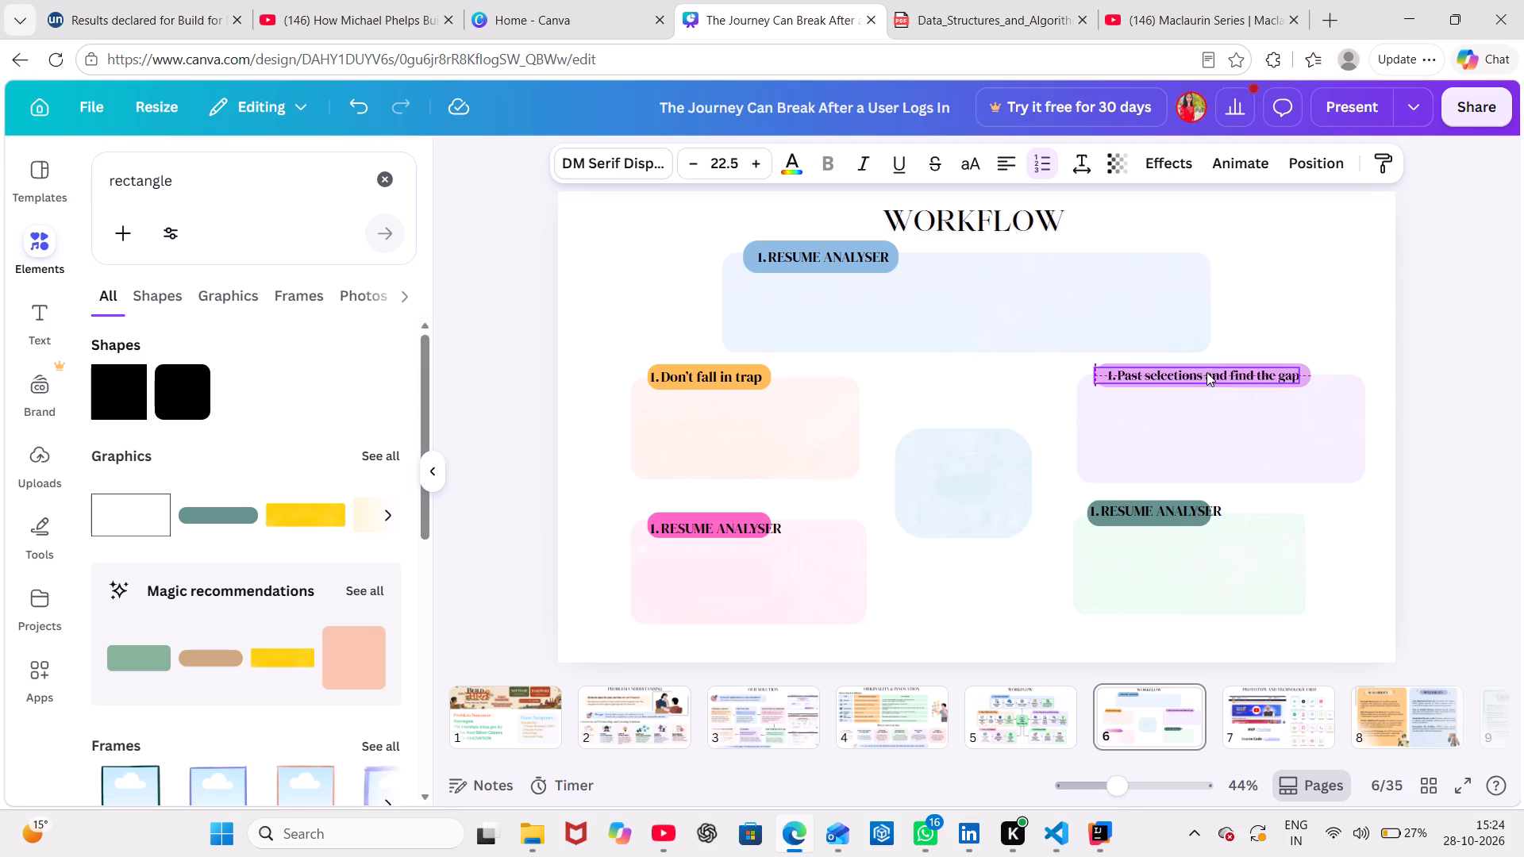
# Enlarge the light green card towards the page edge to roughly the width of the light purple card above it.
pyautogui.click(1263, 530)
pyautogui.moveTo(1306, 610); pyautogui.dragTo(1333, 605)
pyautogui.moveTo(1333, 605); pyautogui.dragTo(1370, 607)
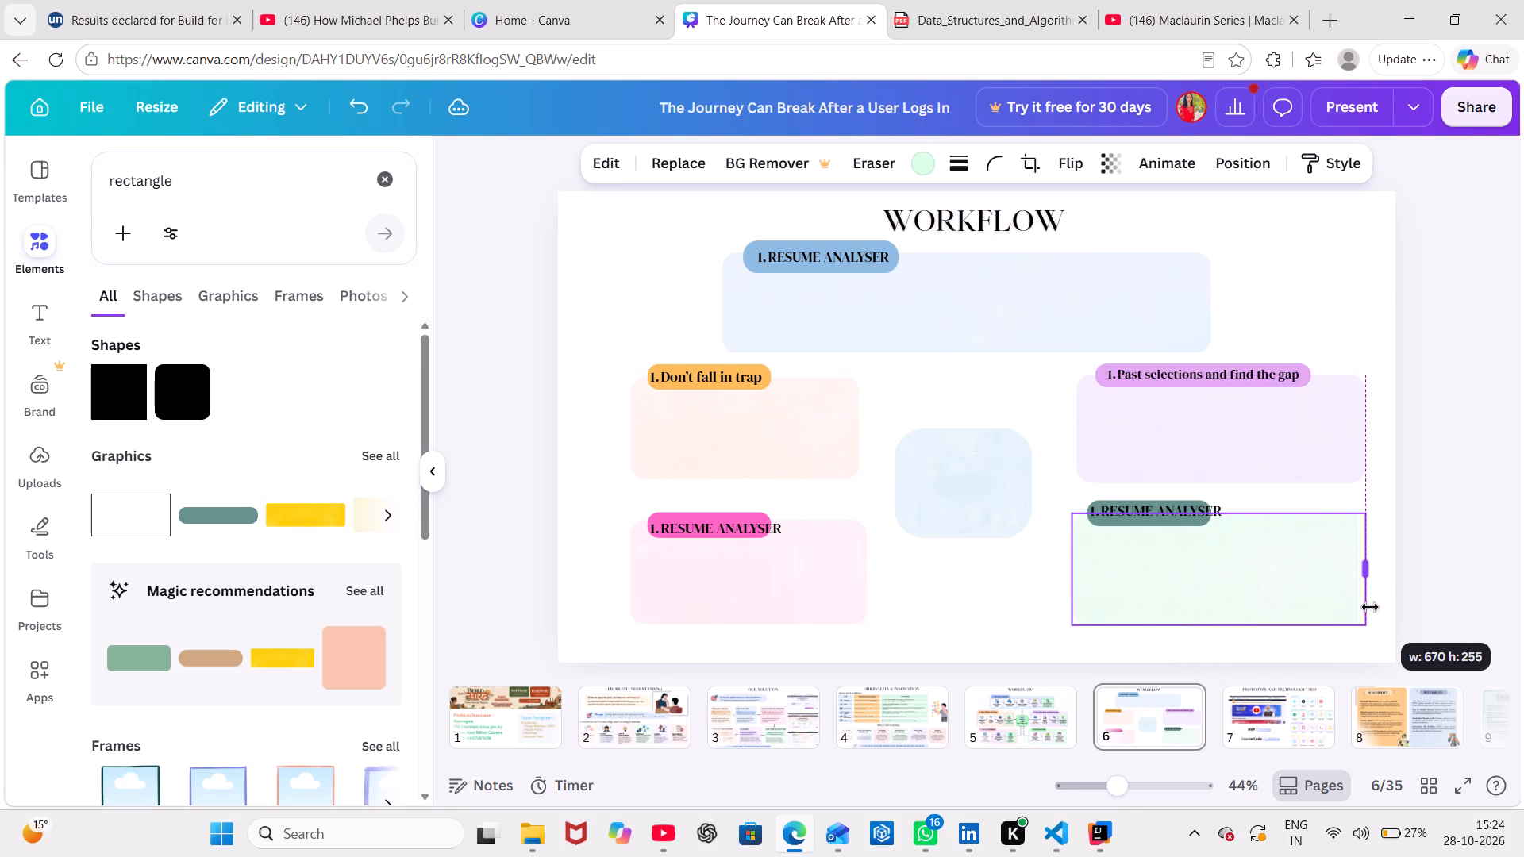
pyautogui.moveTo(1370, 607); pyautogui.dragTo(1375, 610)
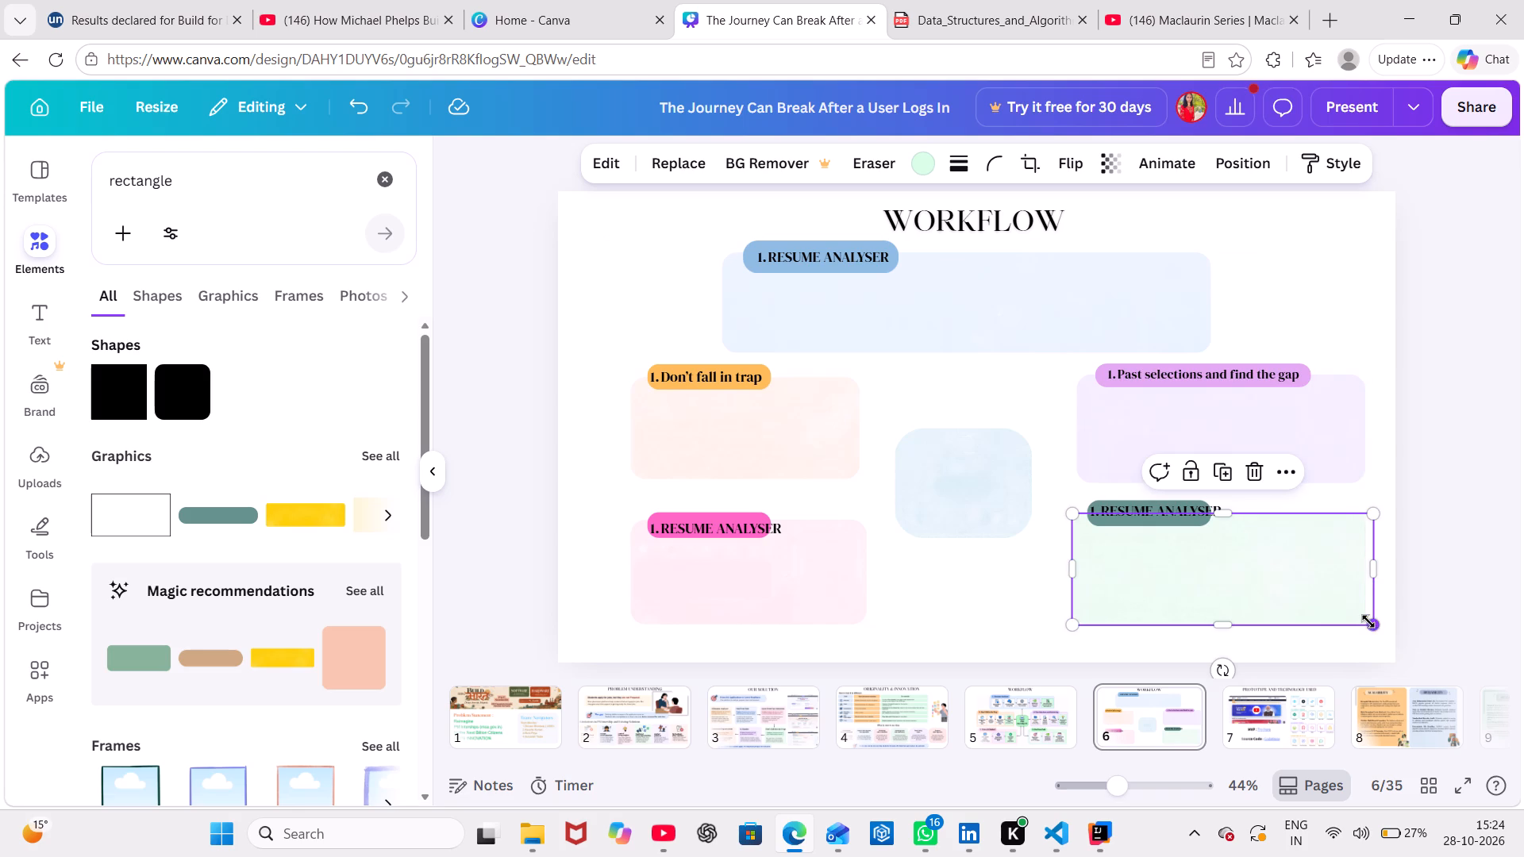
pyautogui.moveTo(1368, 623); pyautogui.dragTo(1378, 596)
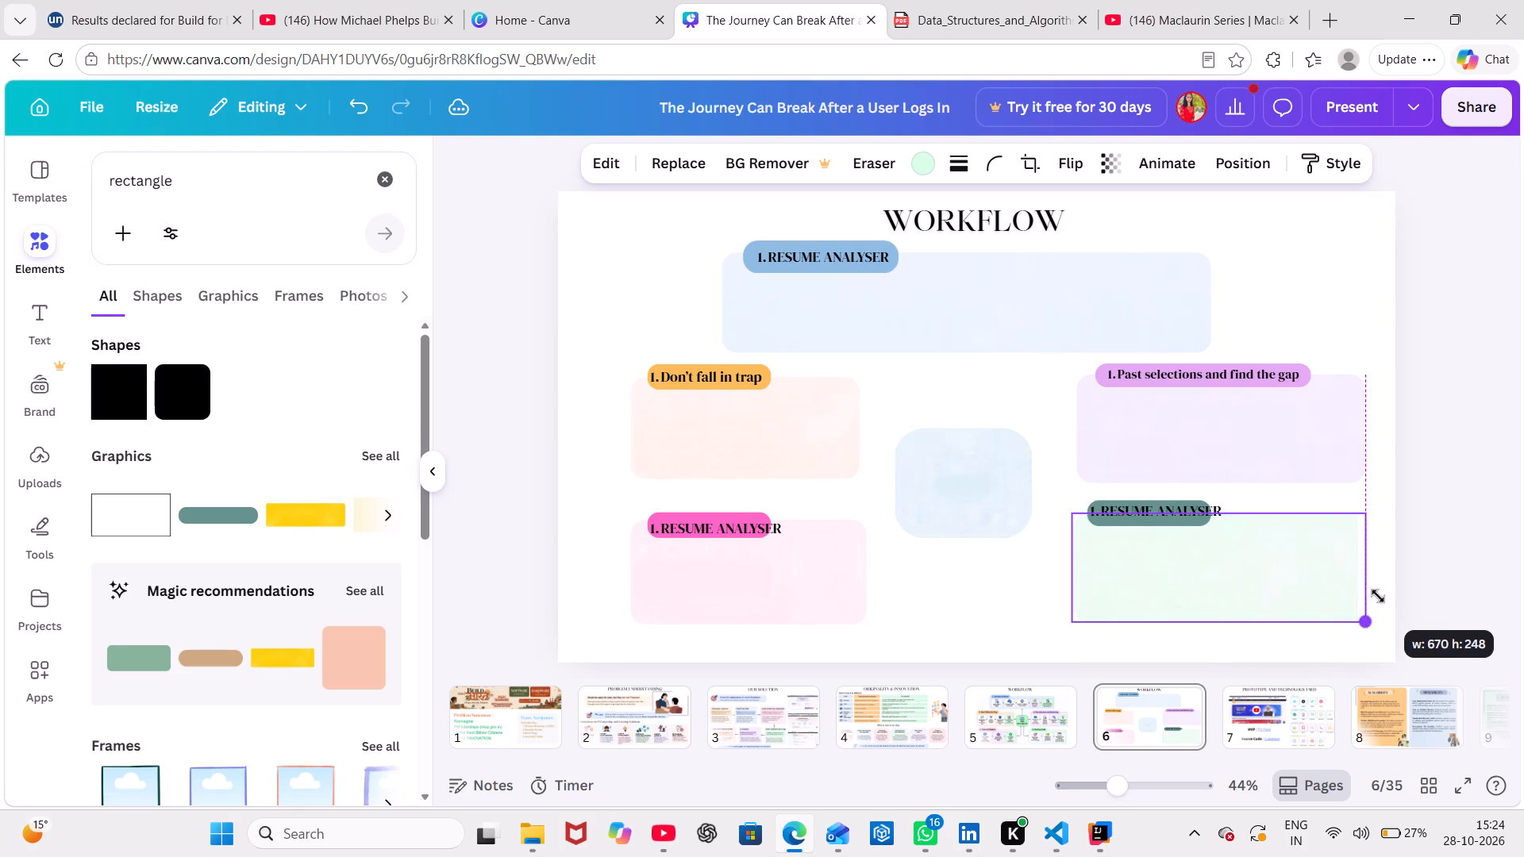
pyautogui.moveTo(1378, 596); pyautogui.dragTo(1379, 596)
pyautogui.click(1484, 503)
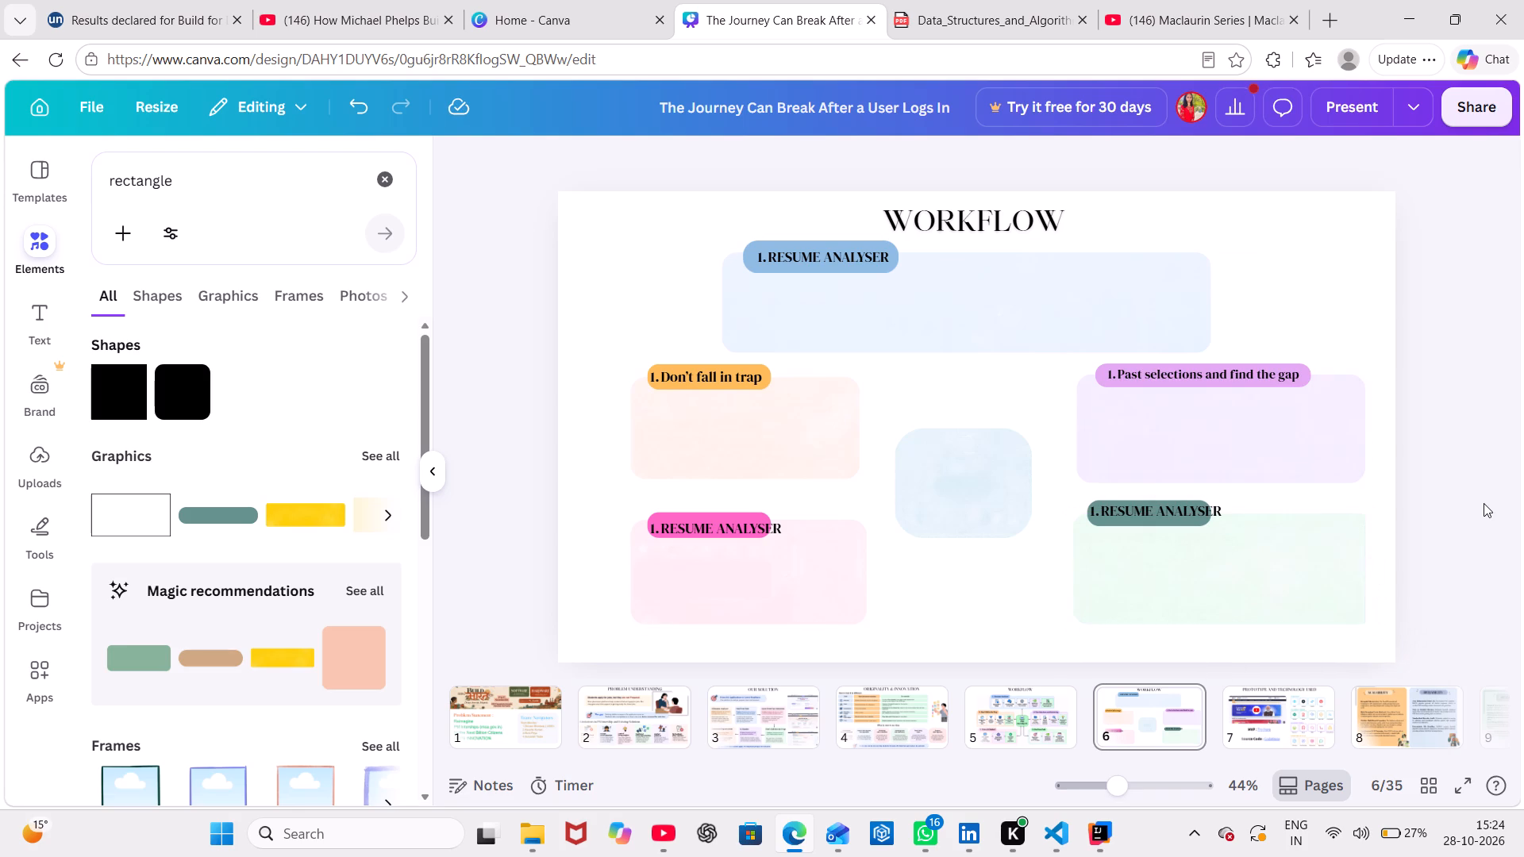
pyautogui.click(1309, 550)
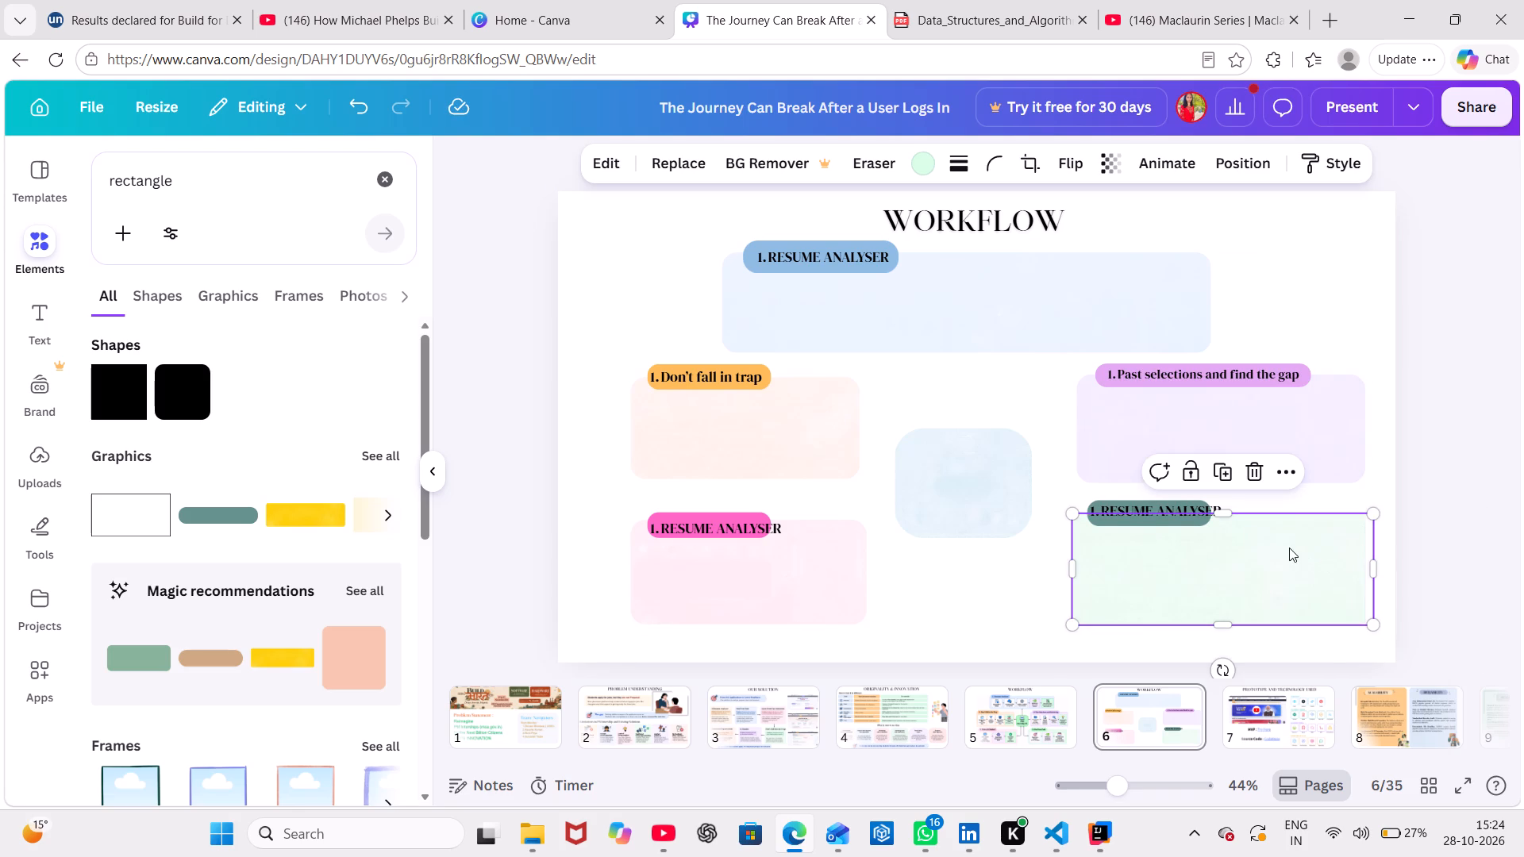
pyautogui.click(1461, 542)
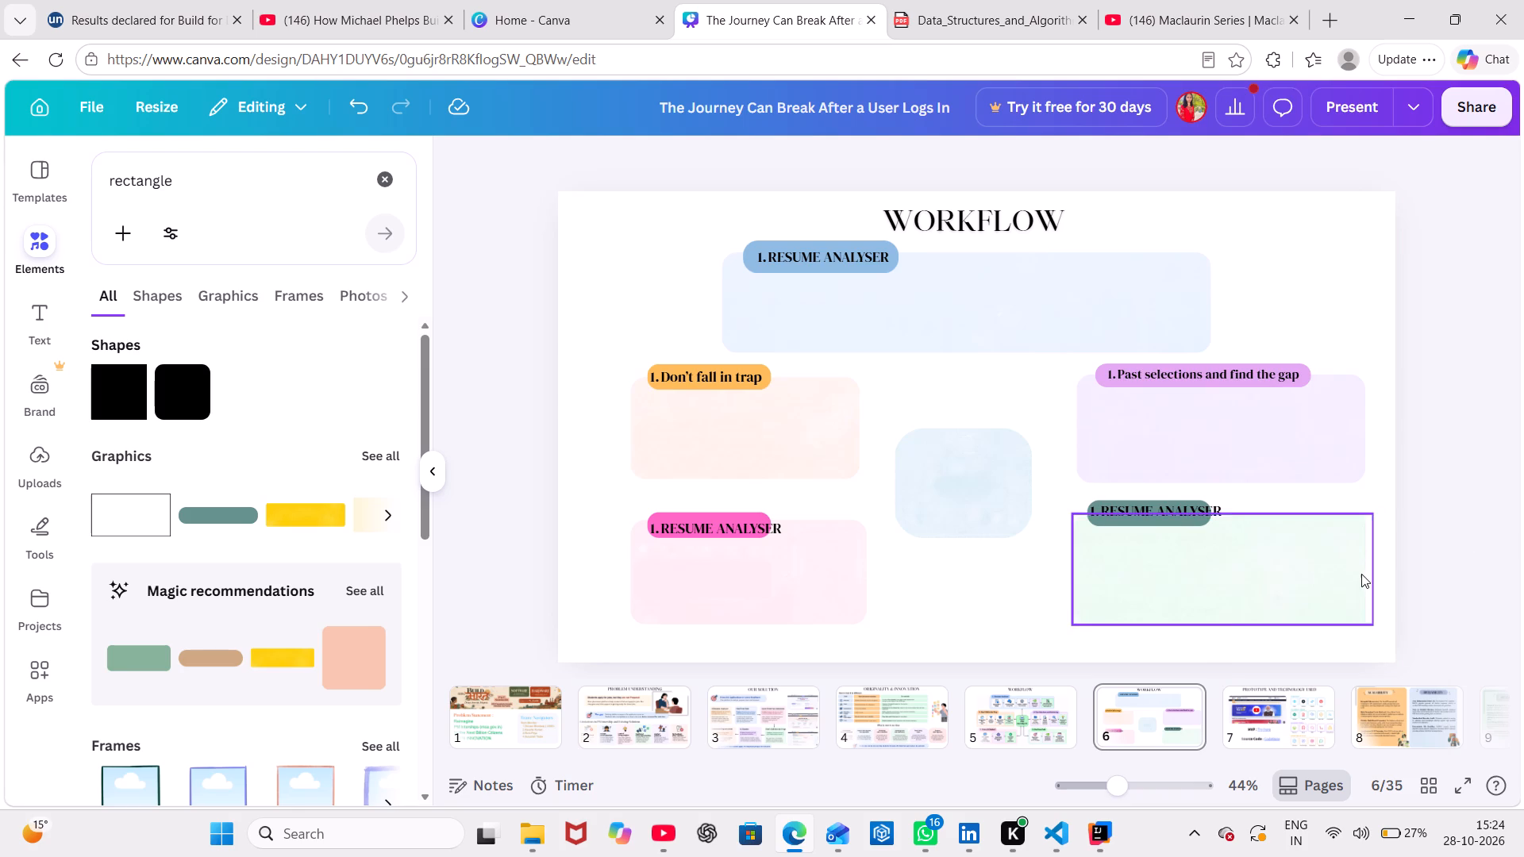
# Fine-tune the light green card's size and position so both side edges line up with the light purple card.
pyautogui.click(1361, 574)
pyautogui.moveTo(1377, 571); pyautogui.dragTo(1368, 568)
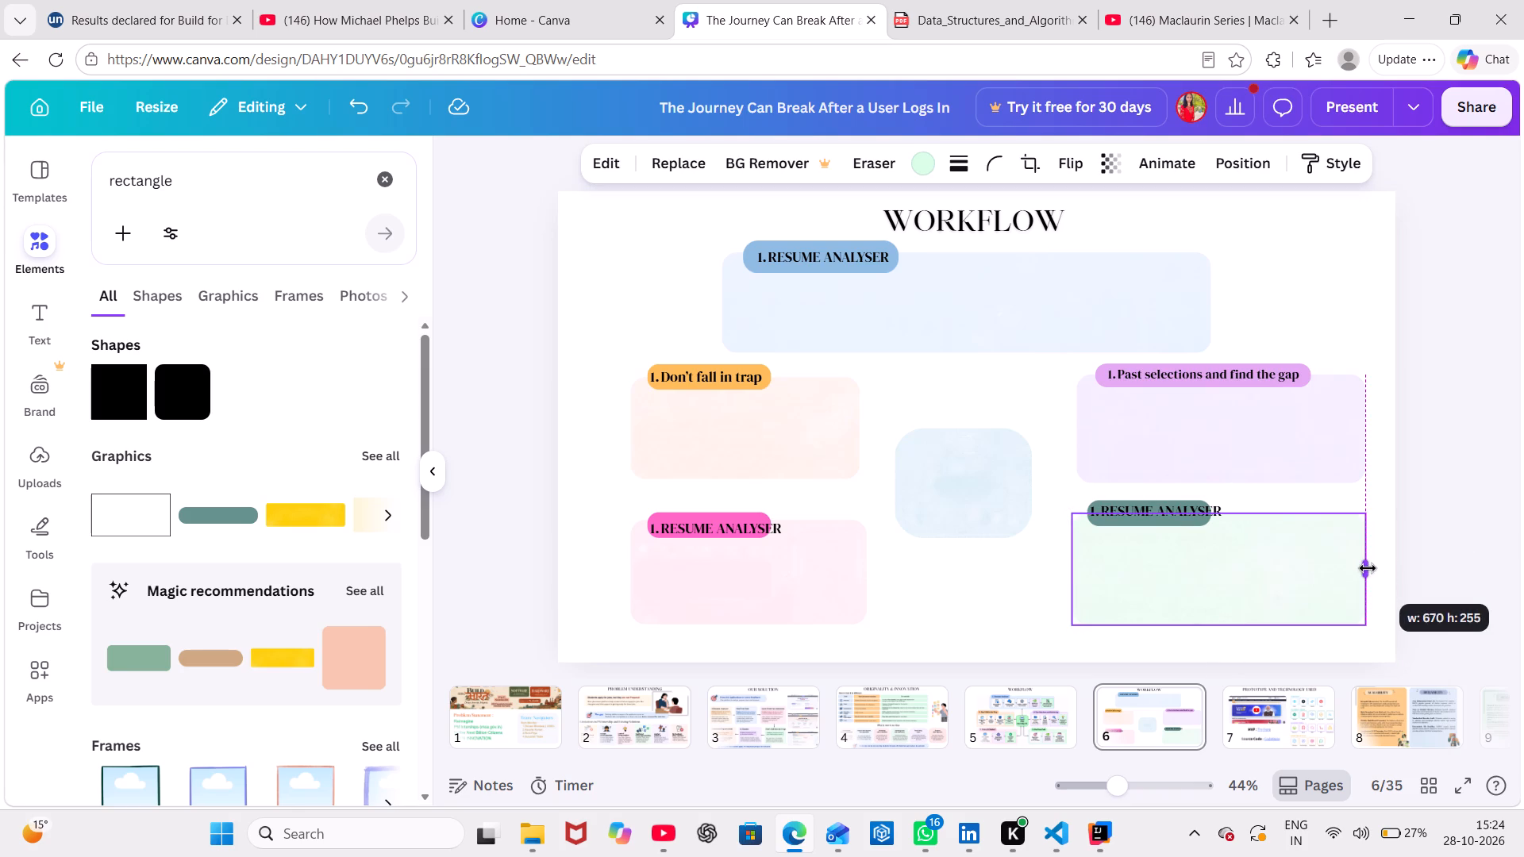
pyautogui.moveTo(1368, 568); pyautogui.dragTo(1364, 567)
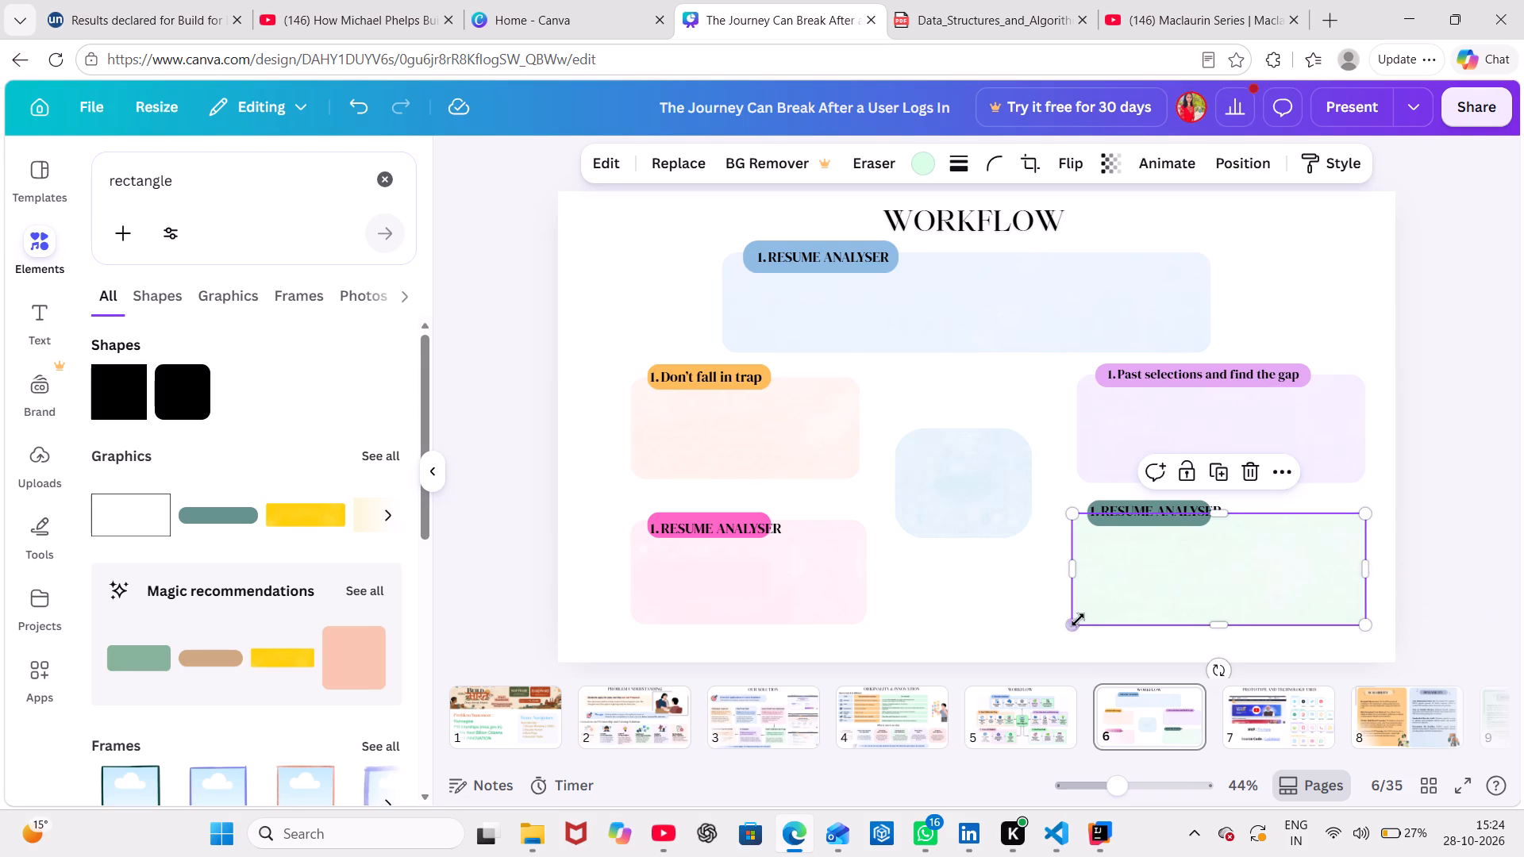
pyautogui.click(1074, 622)
pyautogui.moveTo(1076, 626); pyautogui.dragTo(1068, 626)
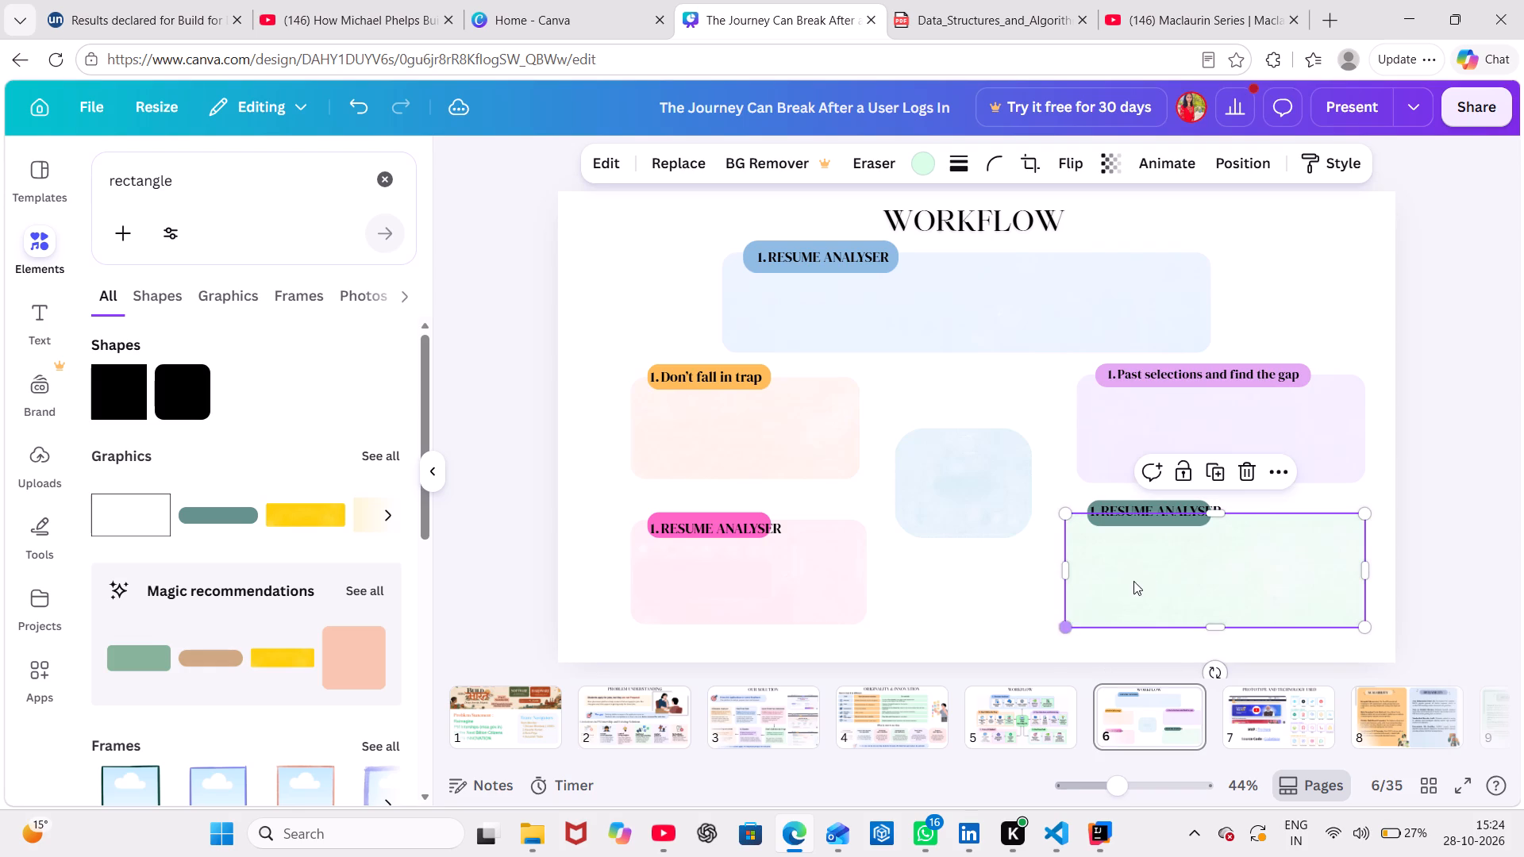
pyautogui.moveTo(1144, 573); pyautogui.dragTo(1156, 573)
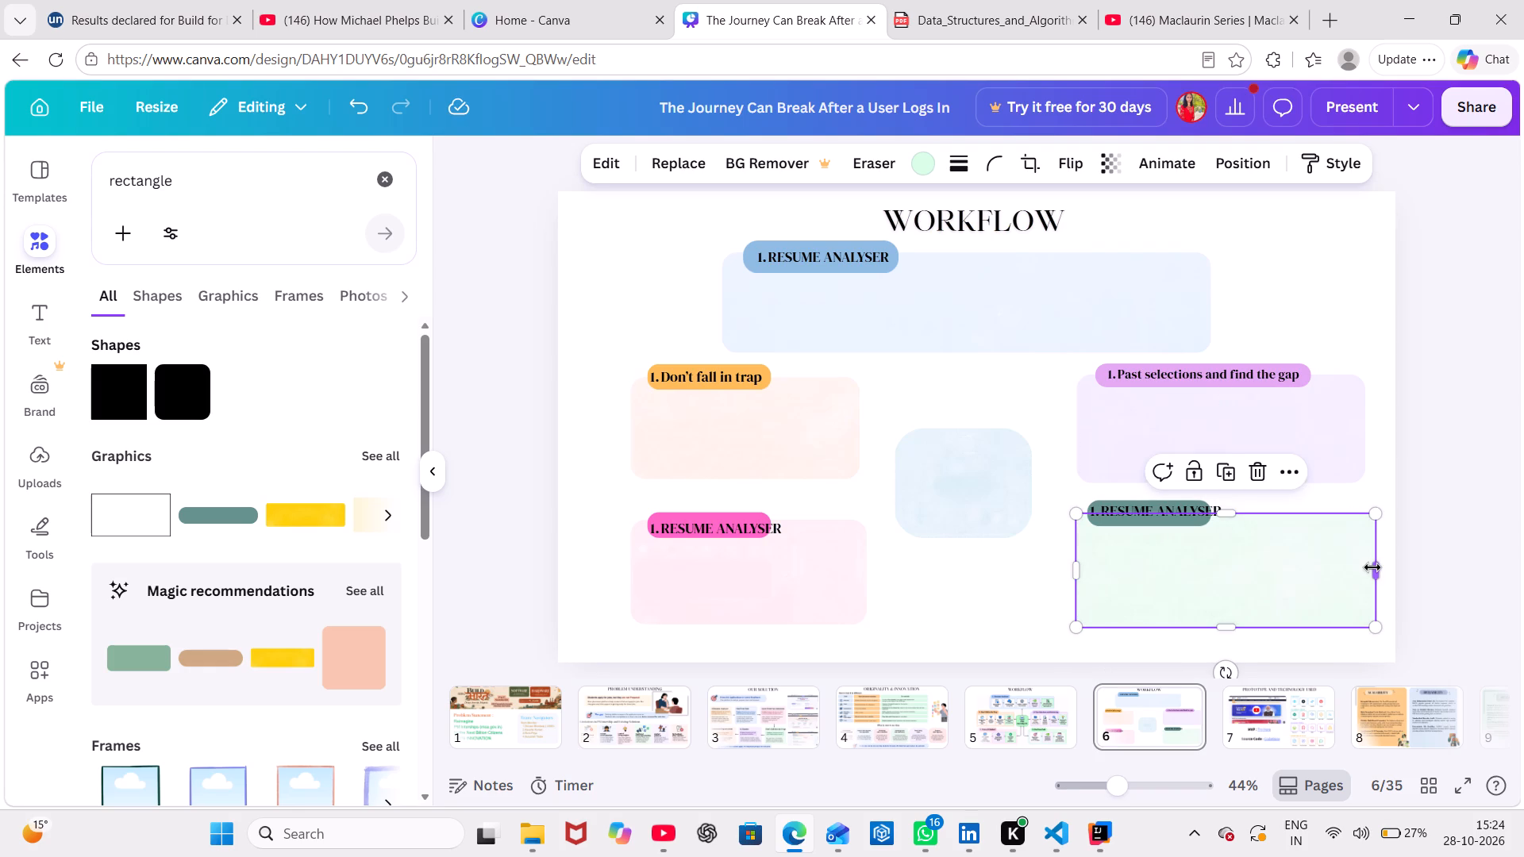
pyautogui.moveTo(1372, 567); pyautogui.dragTo(1365, 567)
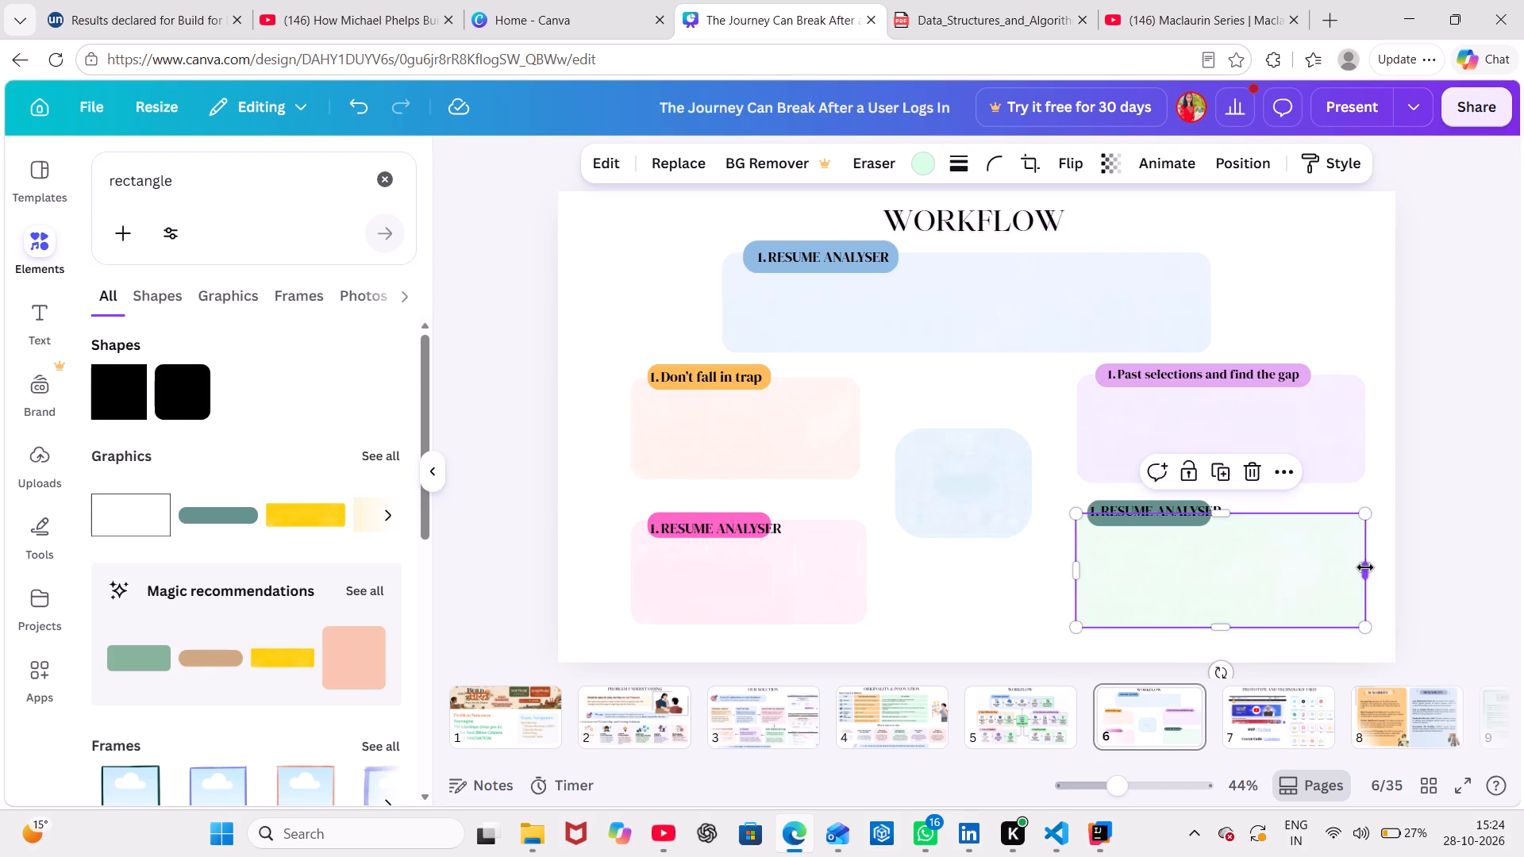
pyautogui.click(1470, 541)
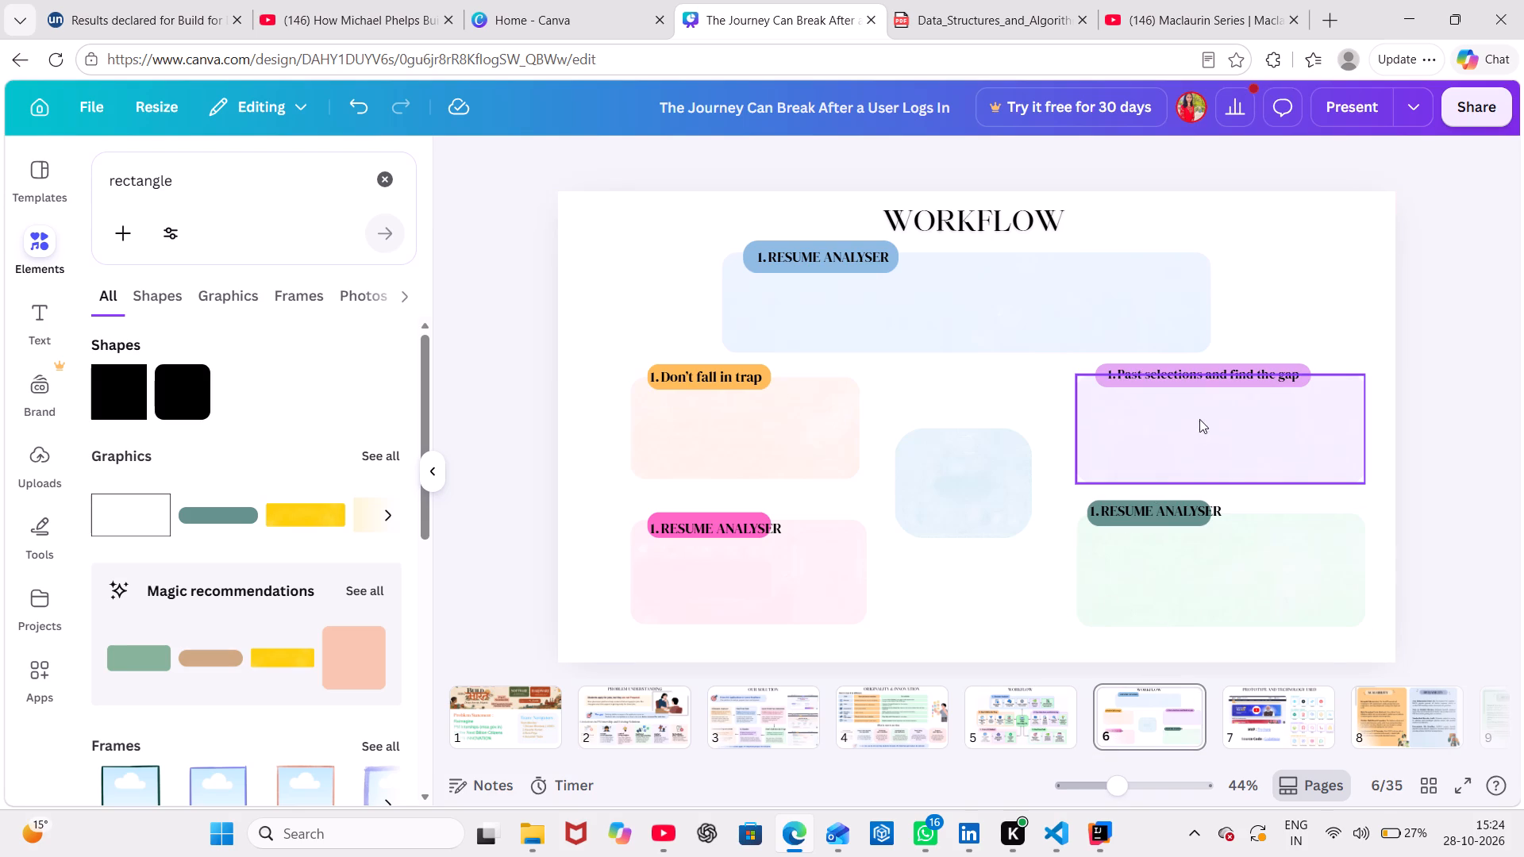
# Duplicate the purple bar behind "Past selections and find the gap" and place the copy between the central box and the light green card.
pyautogui.click(1217, 383)
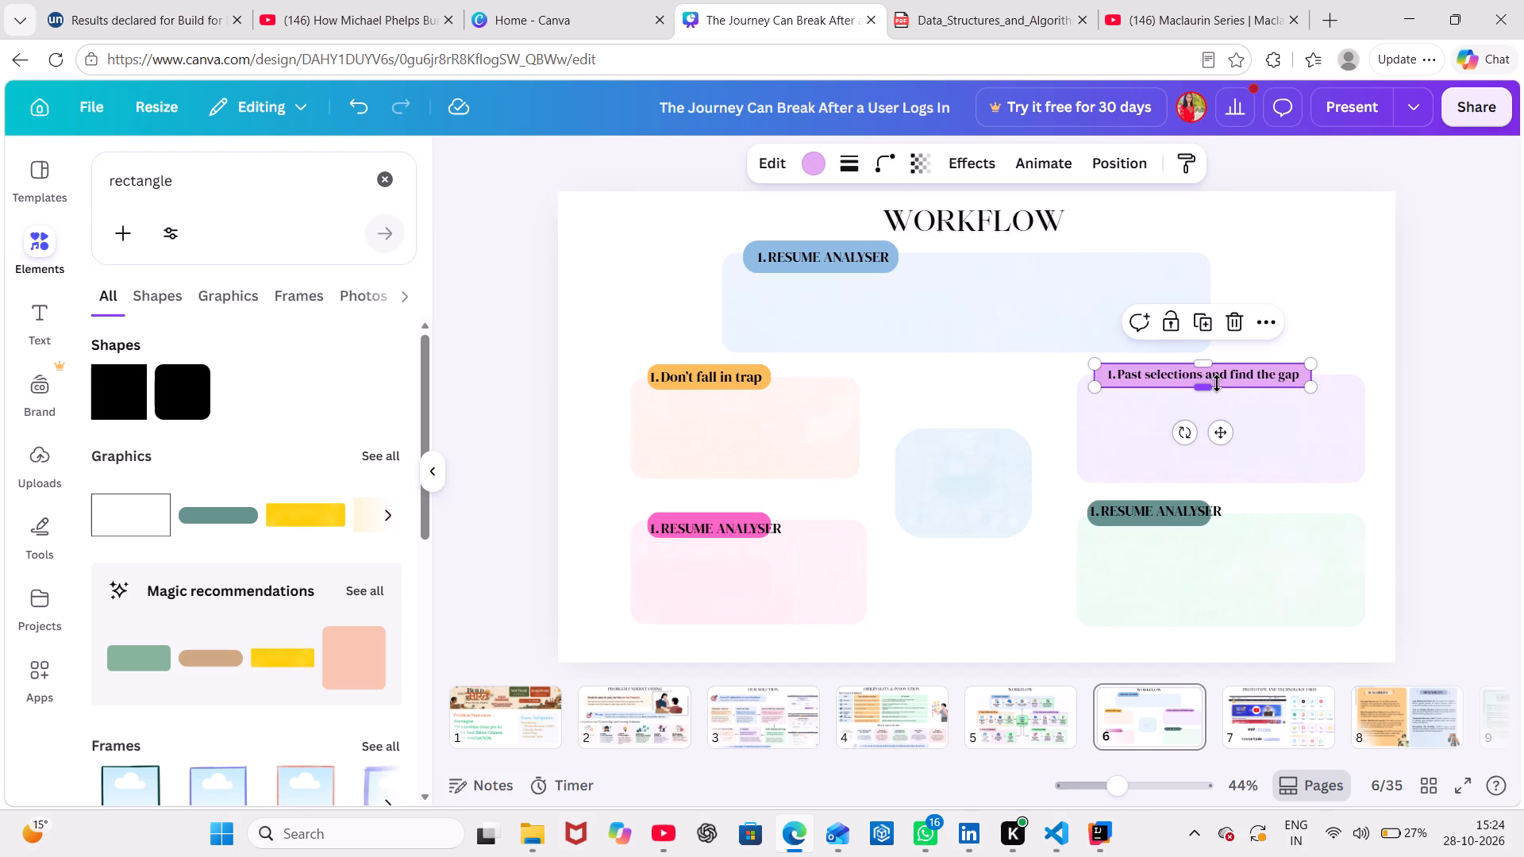
pyautogui.hotkey('ctrl', 'c')
pyautogui.hotkey('ctrl', 'v')
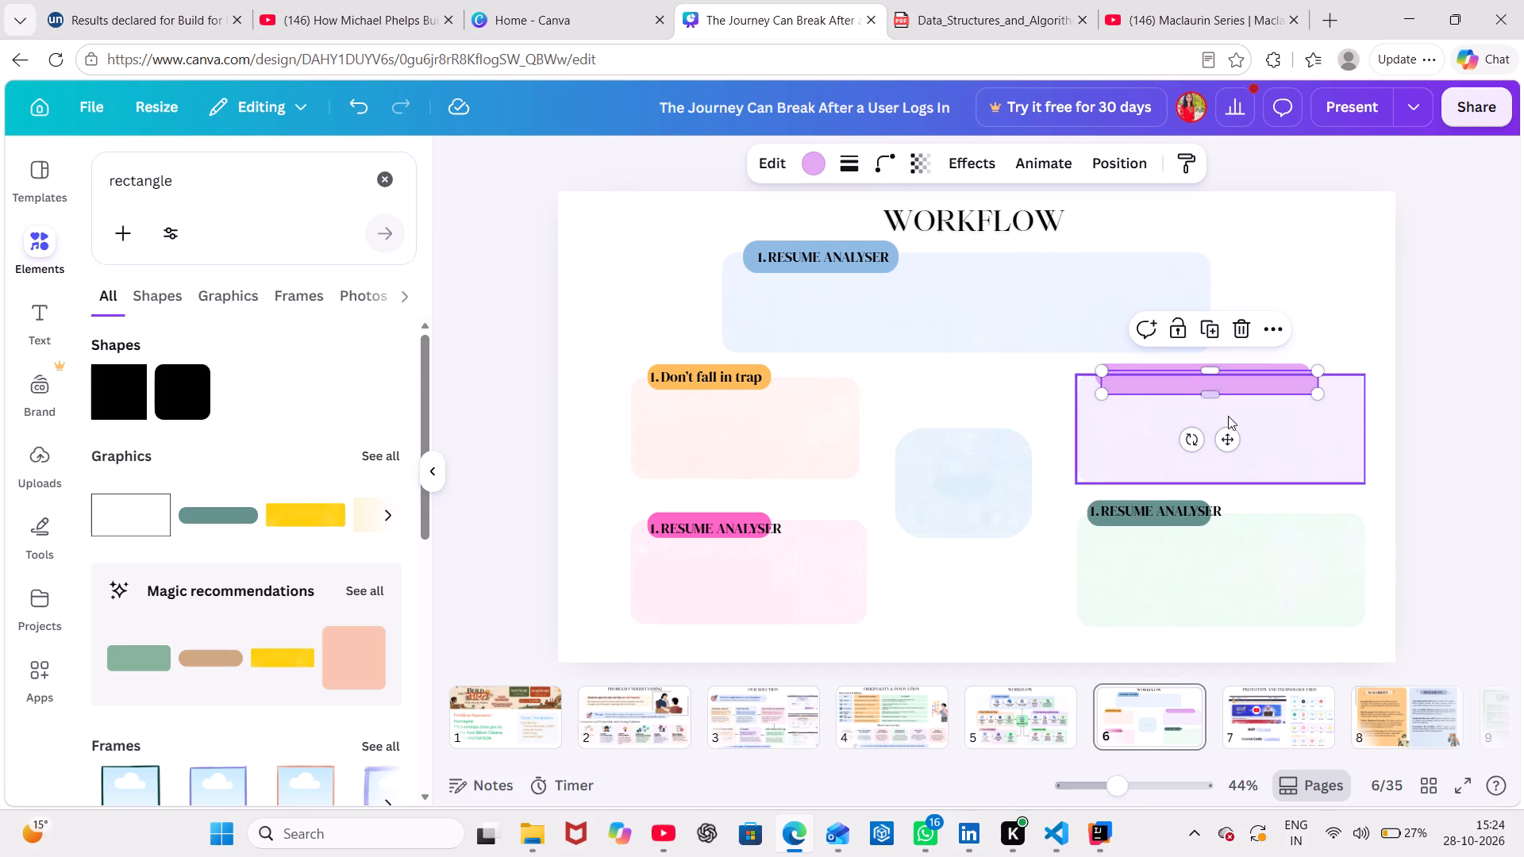
pyautogui.moveTo(1227, 440); pyautogui.dragTo(1080, 596)
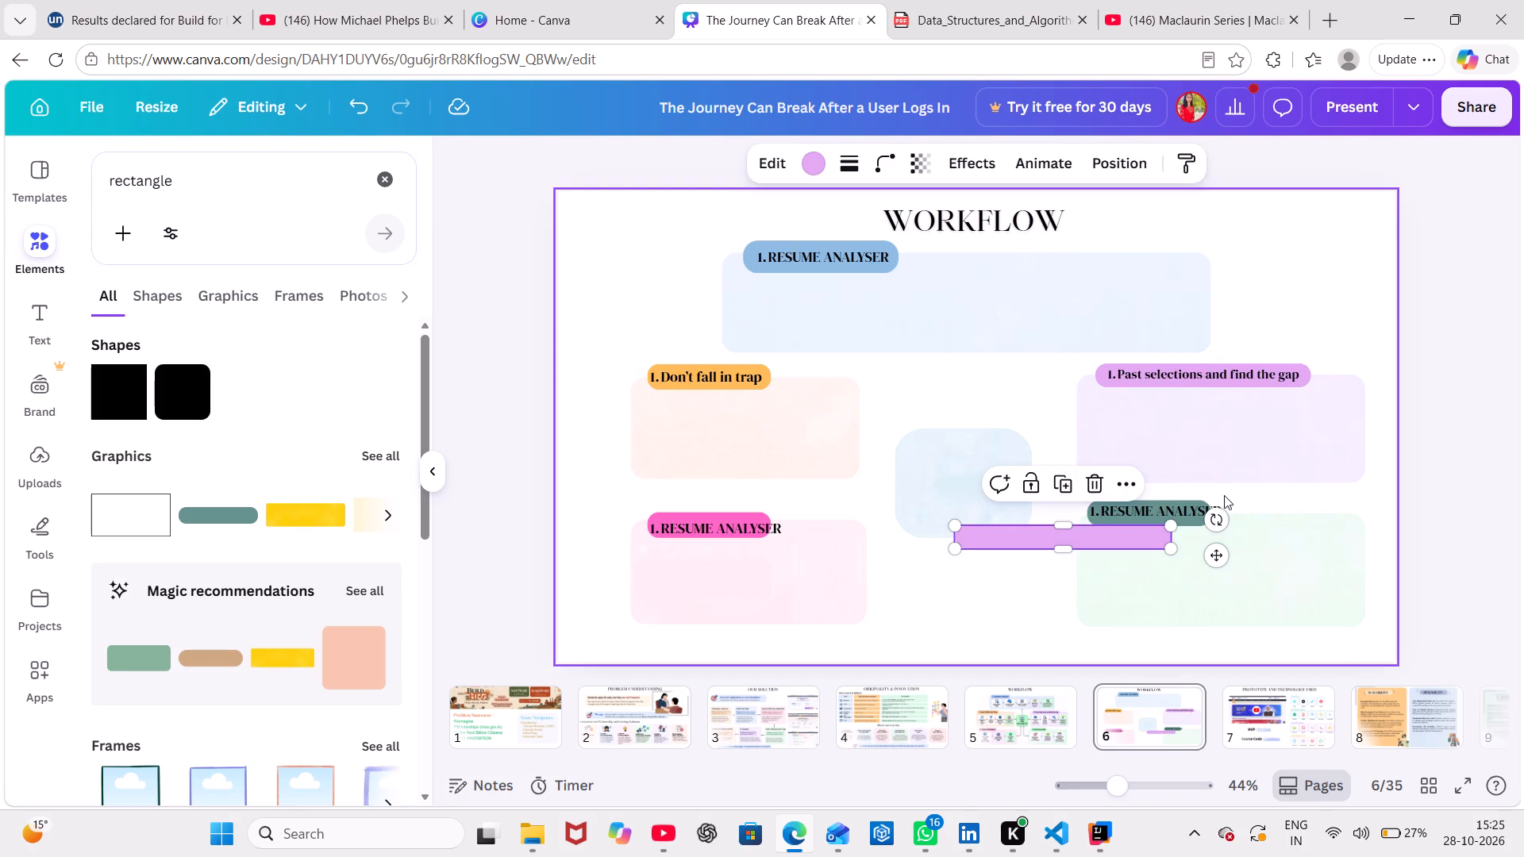
# Move the "RESUME ANALYSER" heading off the light green card to below the central box, and delete the teal bar.
pyautogui.click(1194, 506)
pyautogui.moveTo(1194, 506); pyautogui.dragTo(1100, 554)
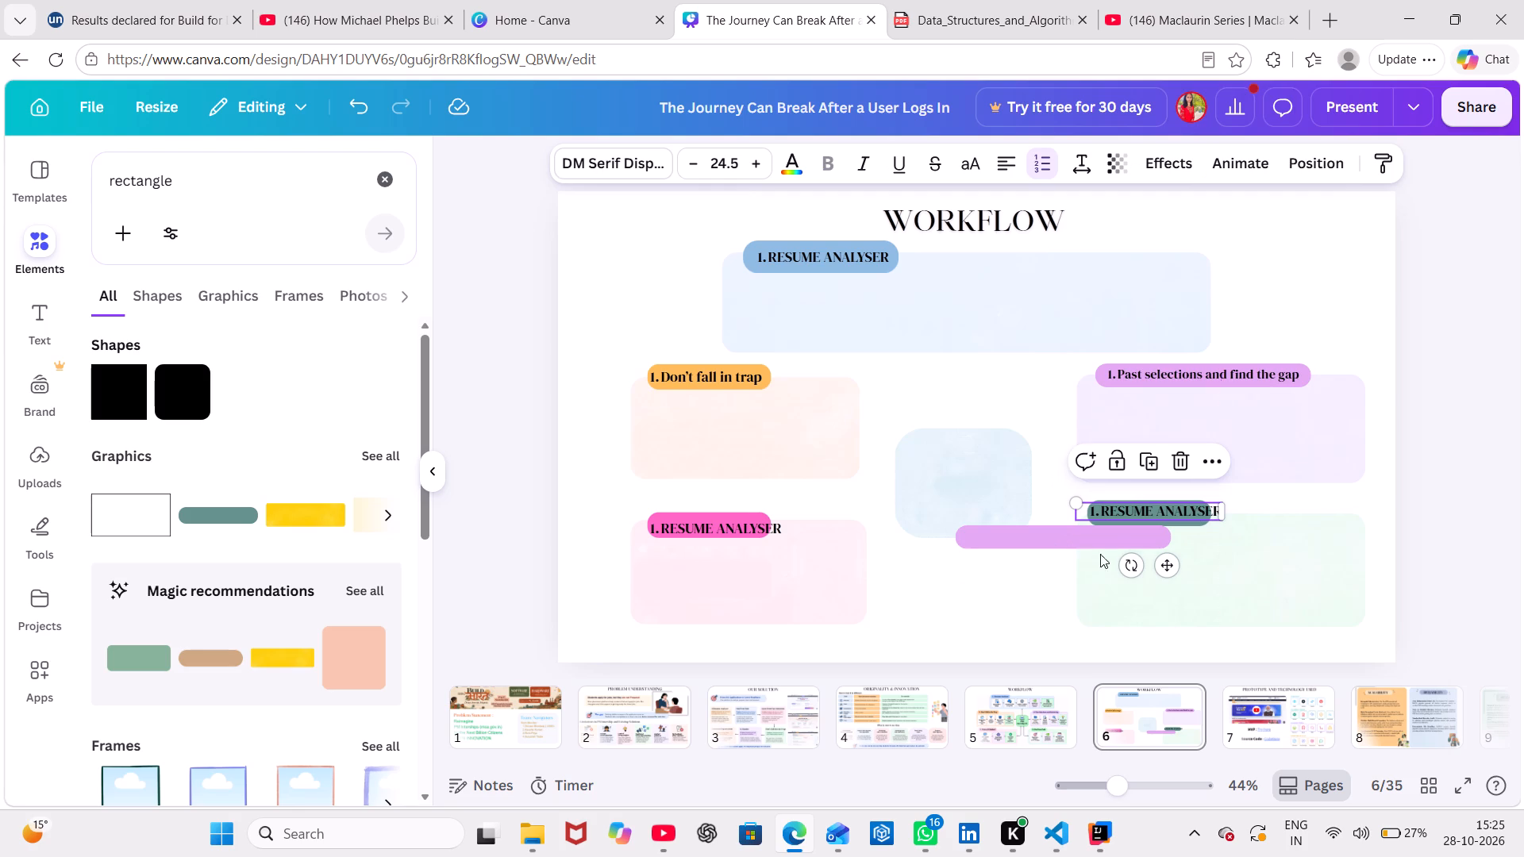
pyautogui.moveTo(1100, 554); pyautogui.dragTo(976, 617)
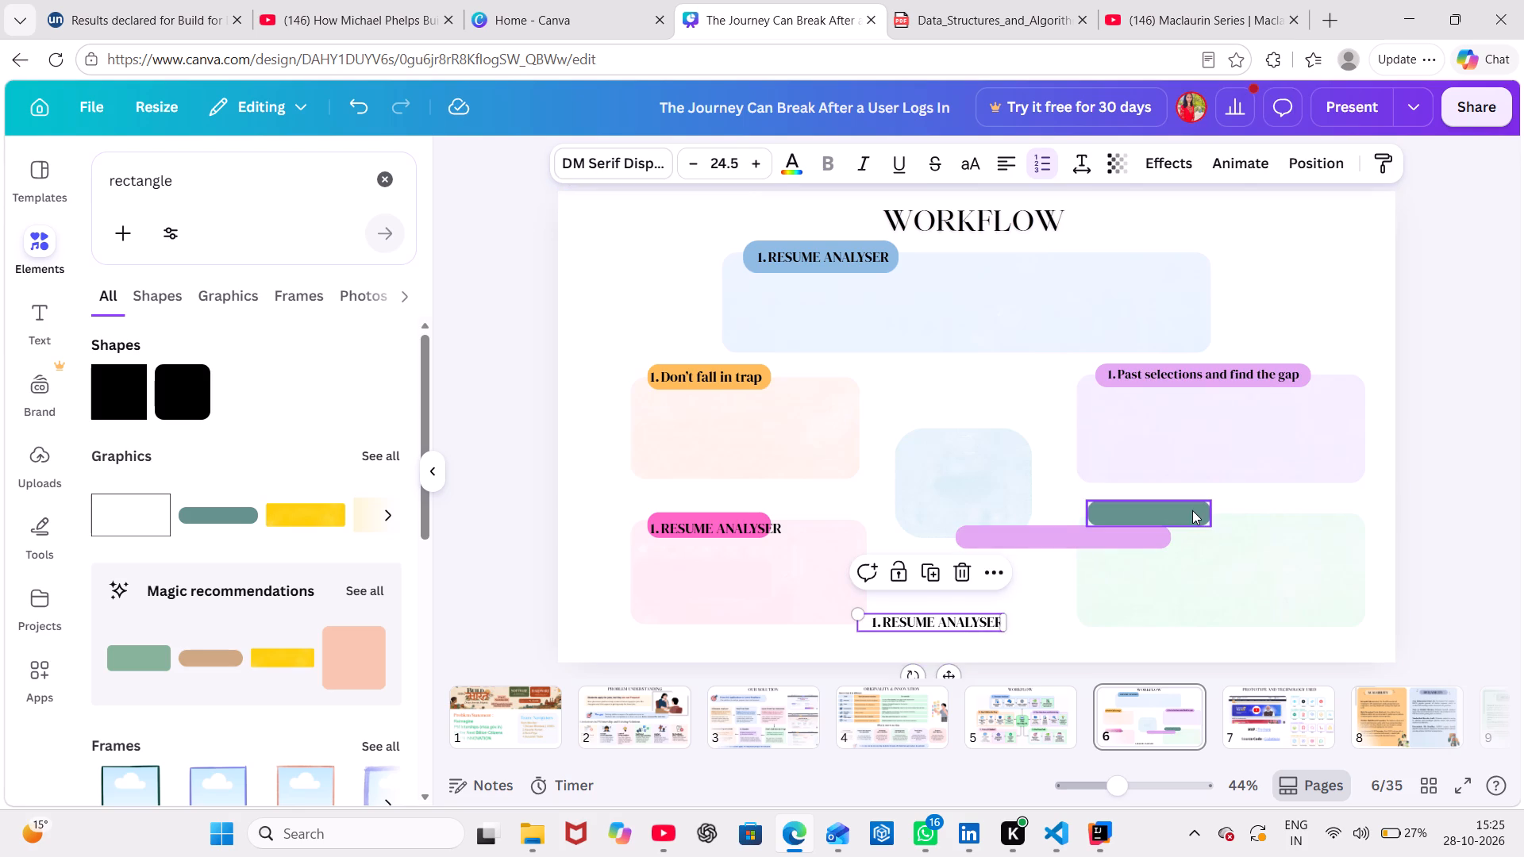
pyautogui.click(1192, 510)
pyautogui.press('BackSpace')
# Place the copied bar along the light green card's upper edge, colour it green and align it with the purple bar above.
pyautogui.moveTo(1049, 539); pyautogui.dragTo(1153, 519)
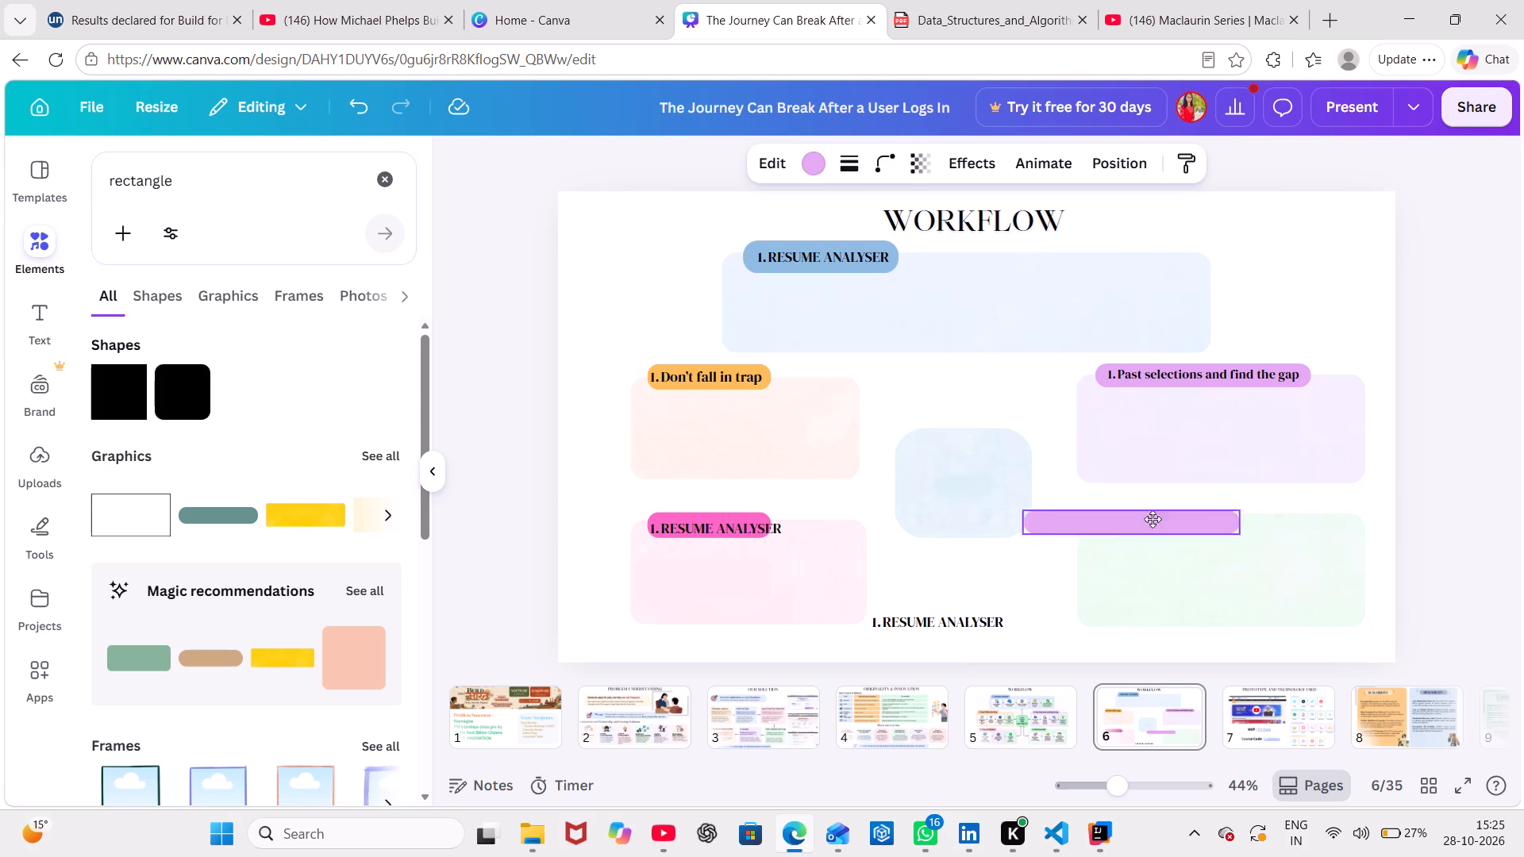
pyautogui.moveTo(1153, 519); pyautogui.dragTo(1176, 517)
pyautogui.click(811, 163)
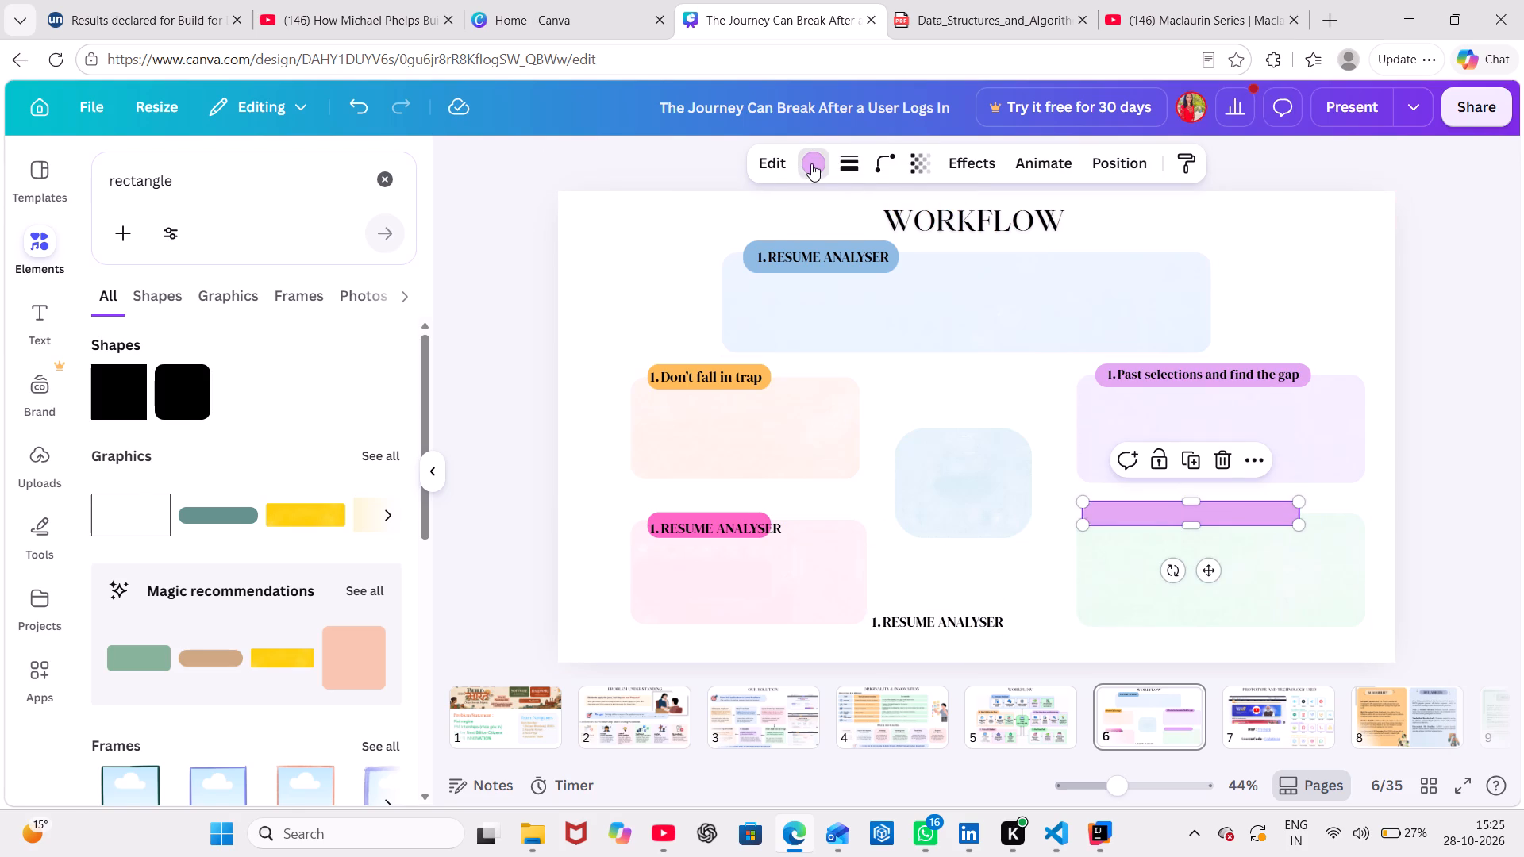
pyautogui.scroll(-1, 266, 609)
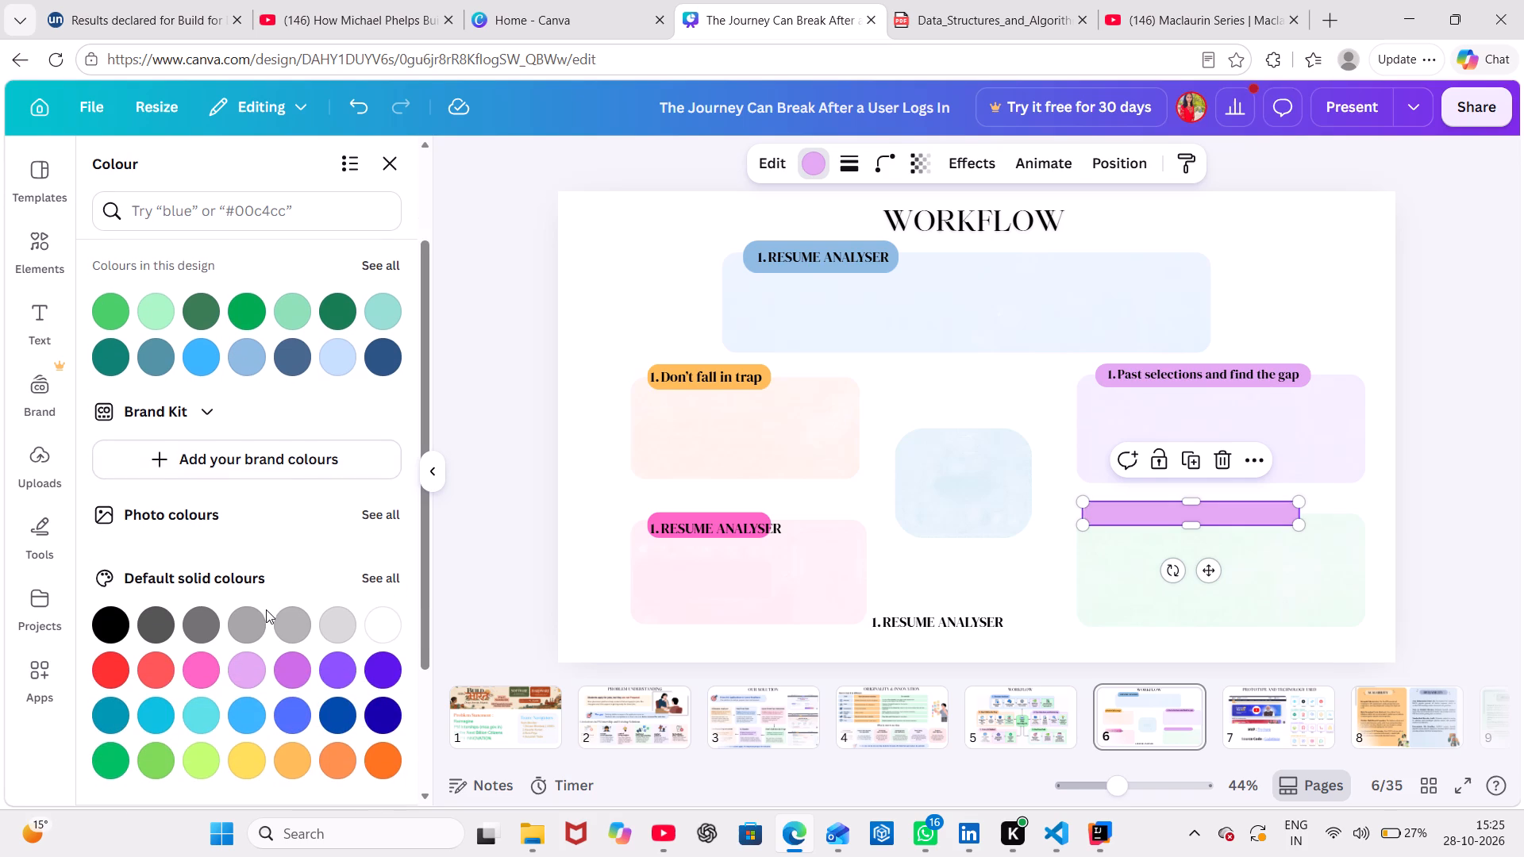
pyautogui.scroll(-1, 266, 609)
pyautogui.click(152, 760)
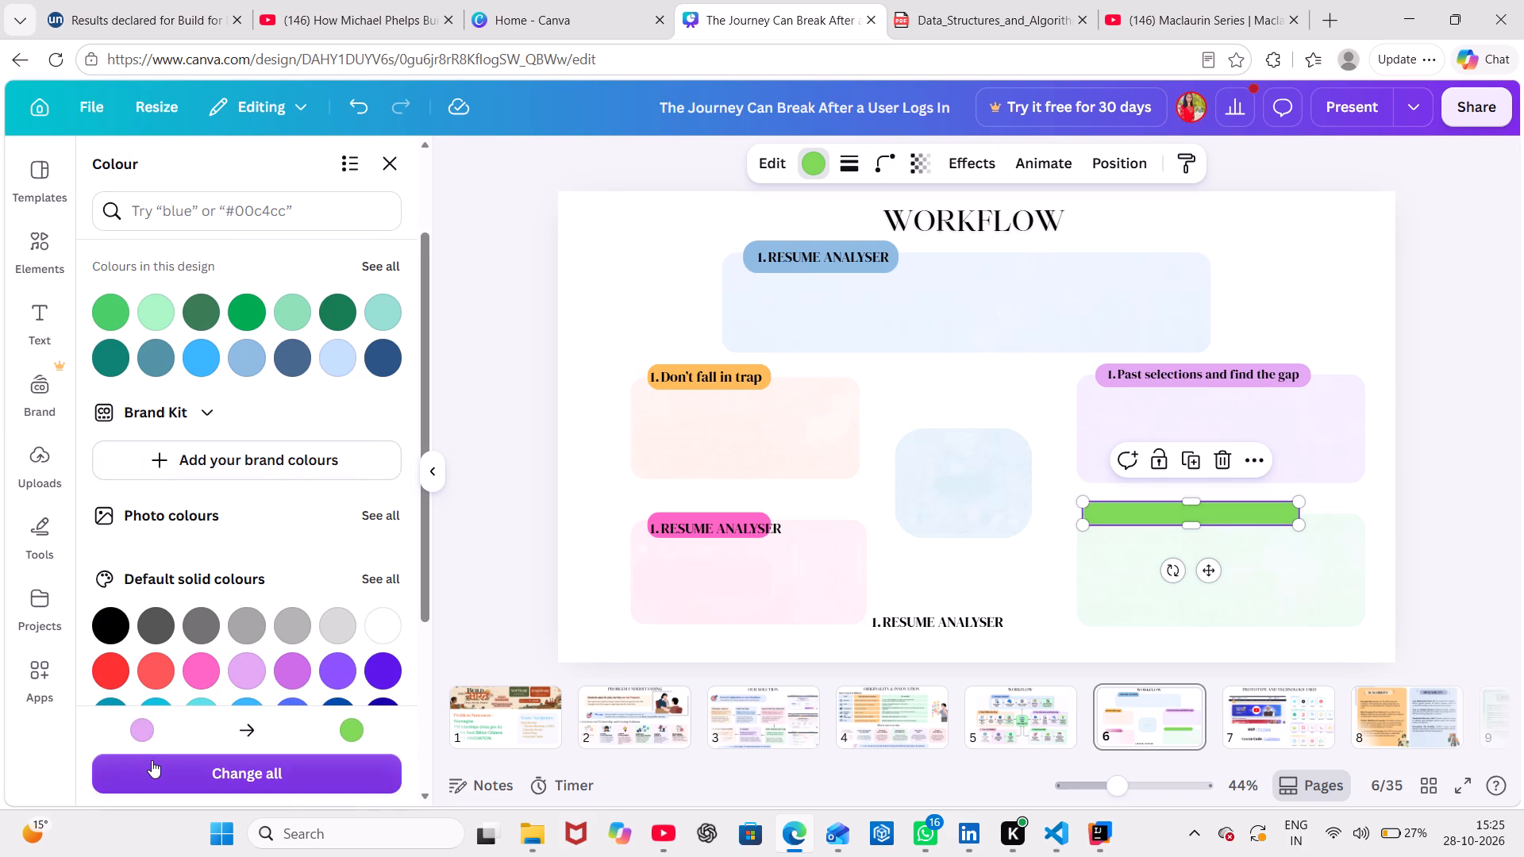
pyautogui.moveTo(1219, 575); pyautogui.dragTo(1223, 575)
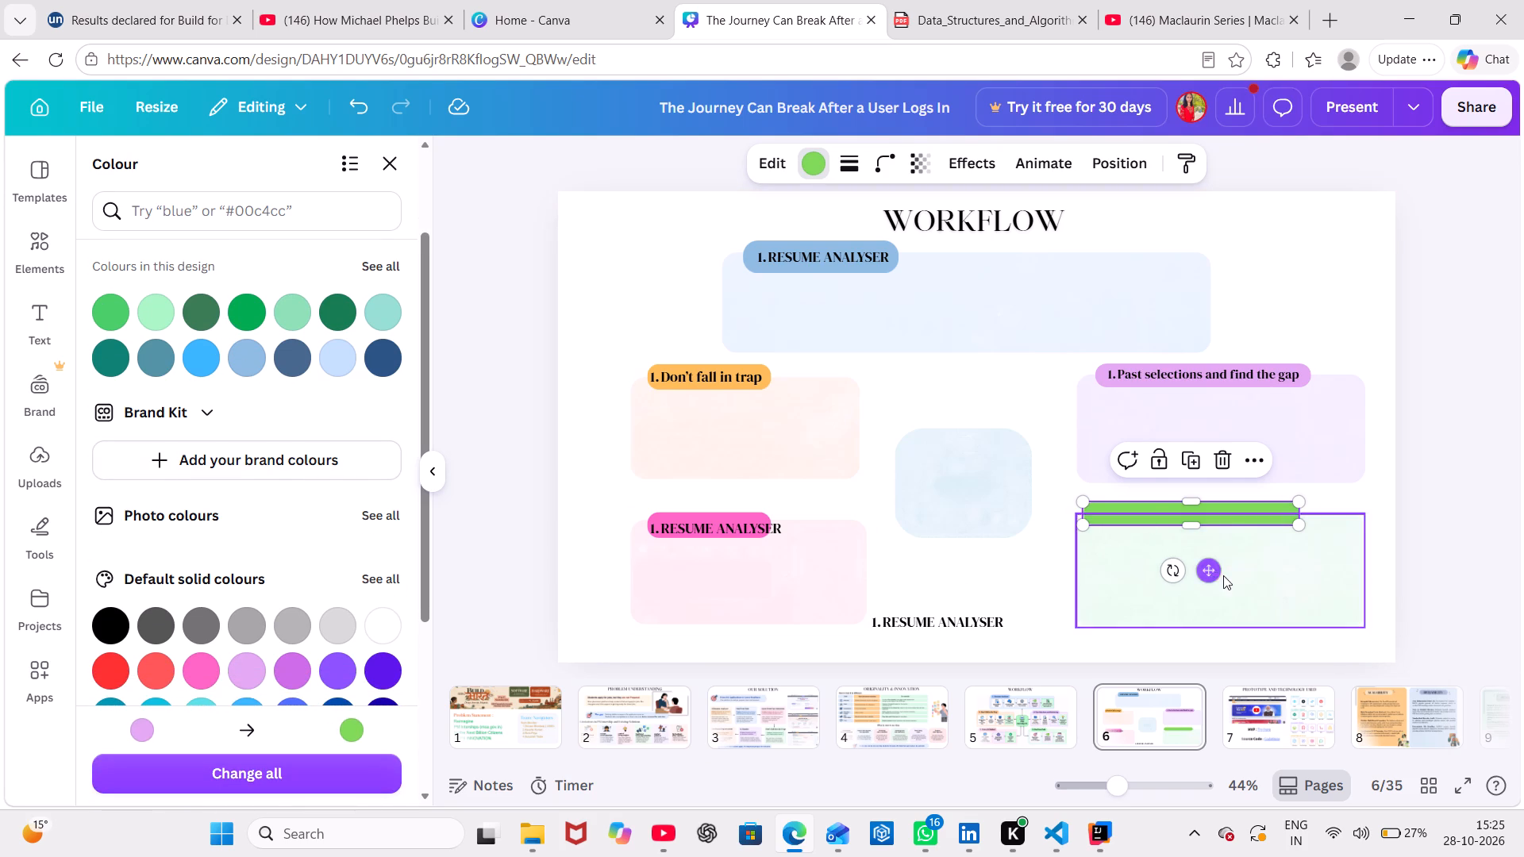
pyautogui.moveTo(1223, 575); pyautogui.dragTo(1229, 578)
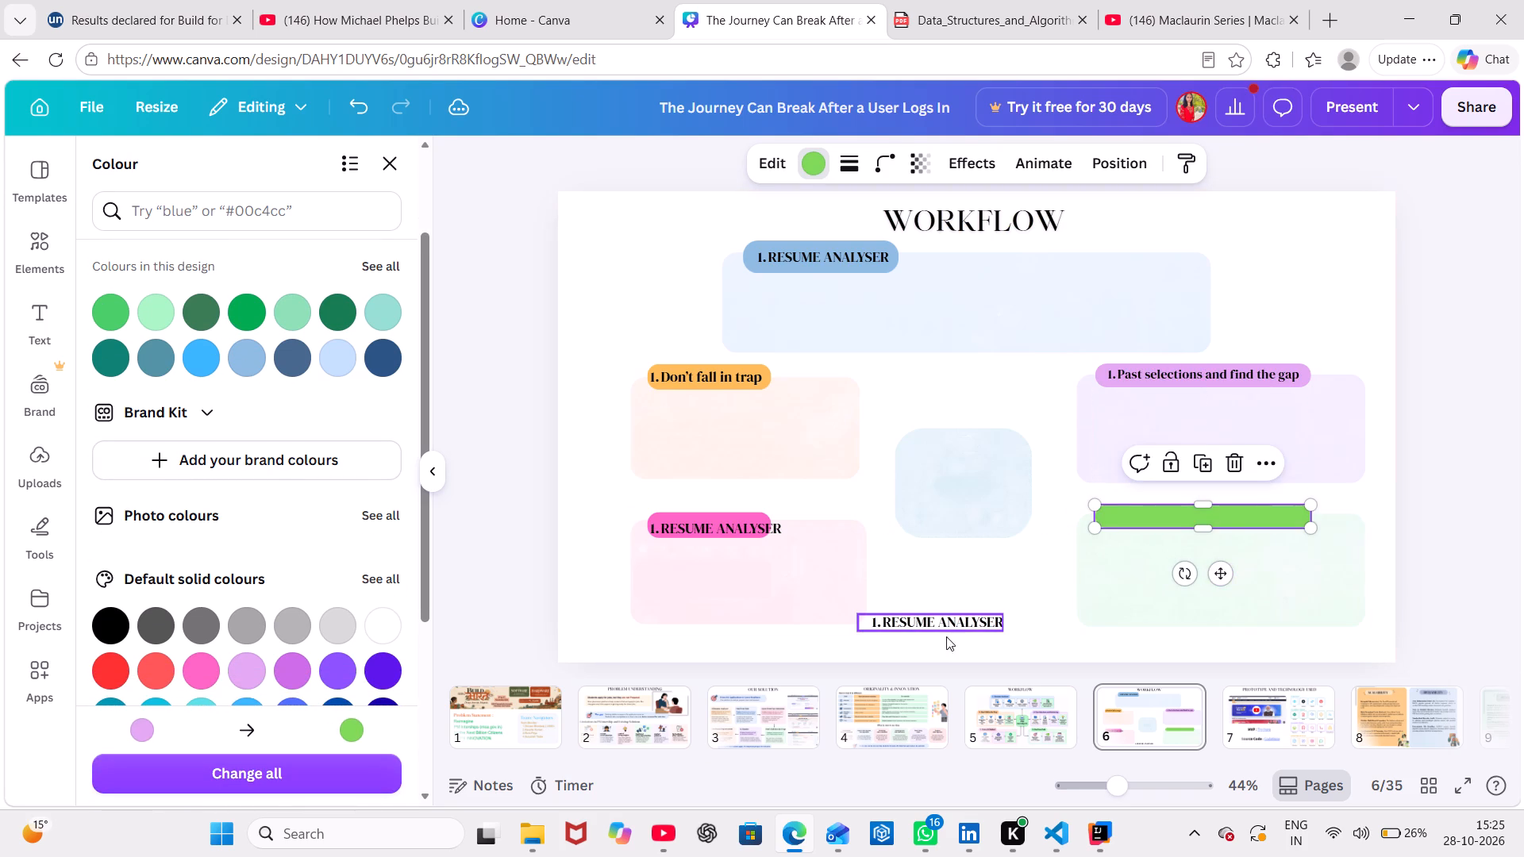
# Check the green section's title on page 5, reword the loose page 6 heading as "Find your path" and shift it towards the green card.
pyautogui.click(1003, 699)
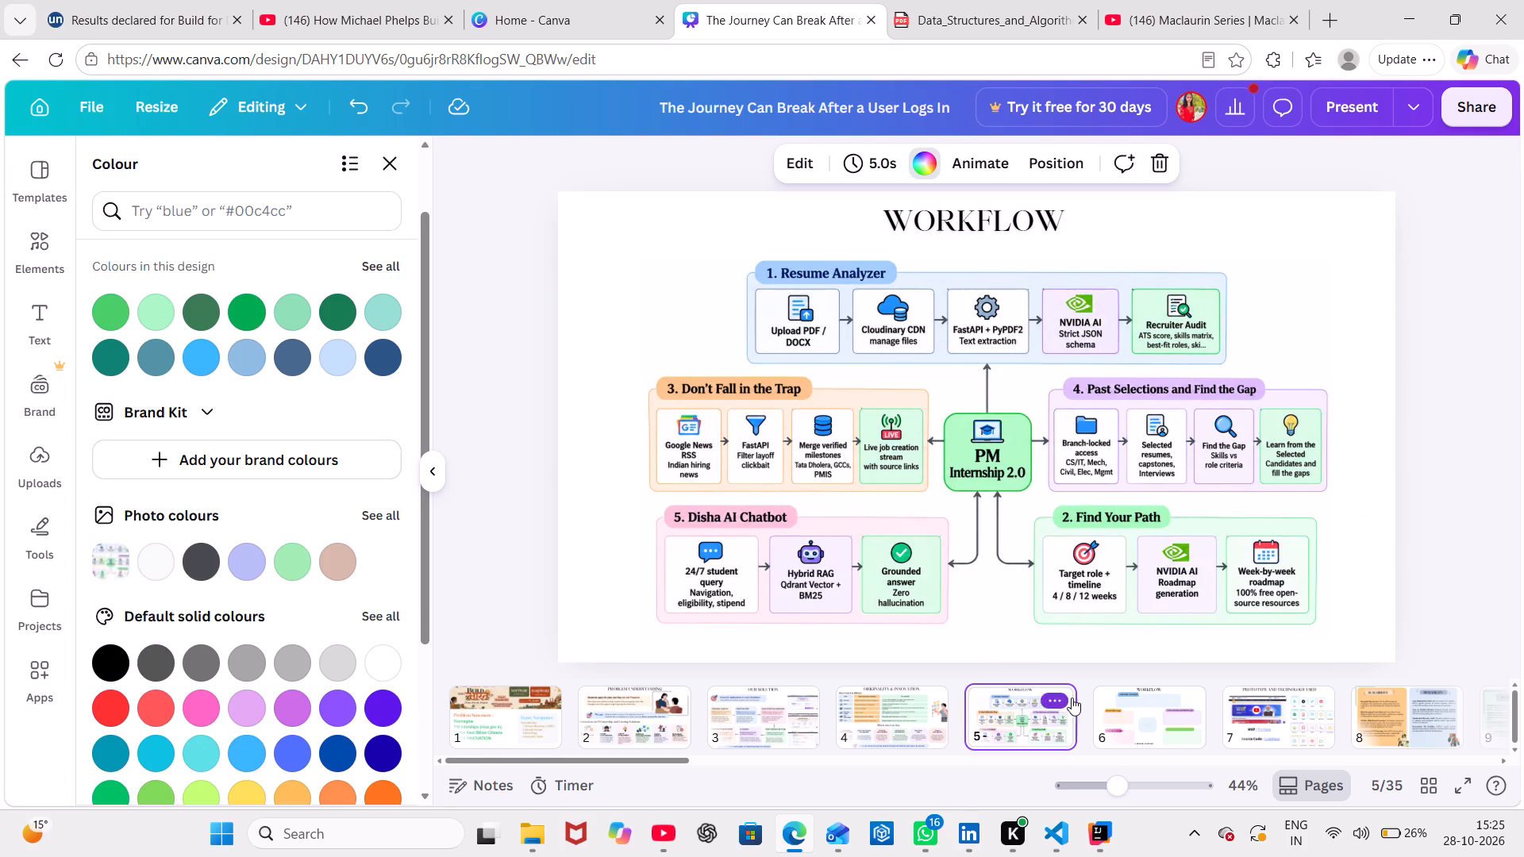
pyautogui.click(1131, 701)
pyautogui.click(980, 624)
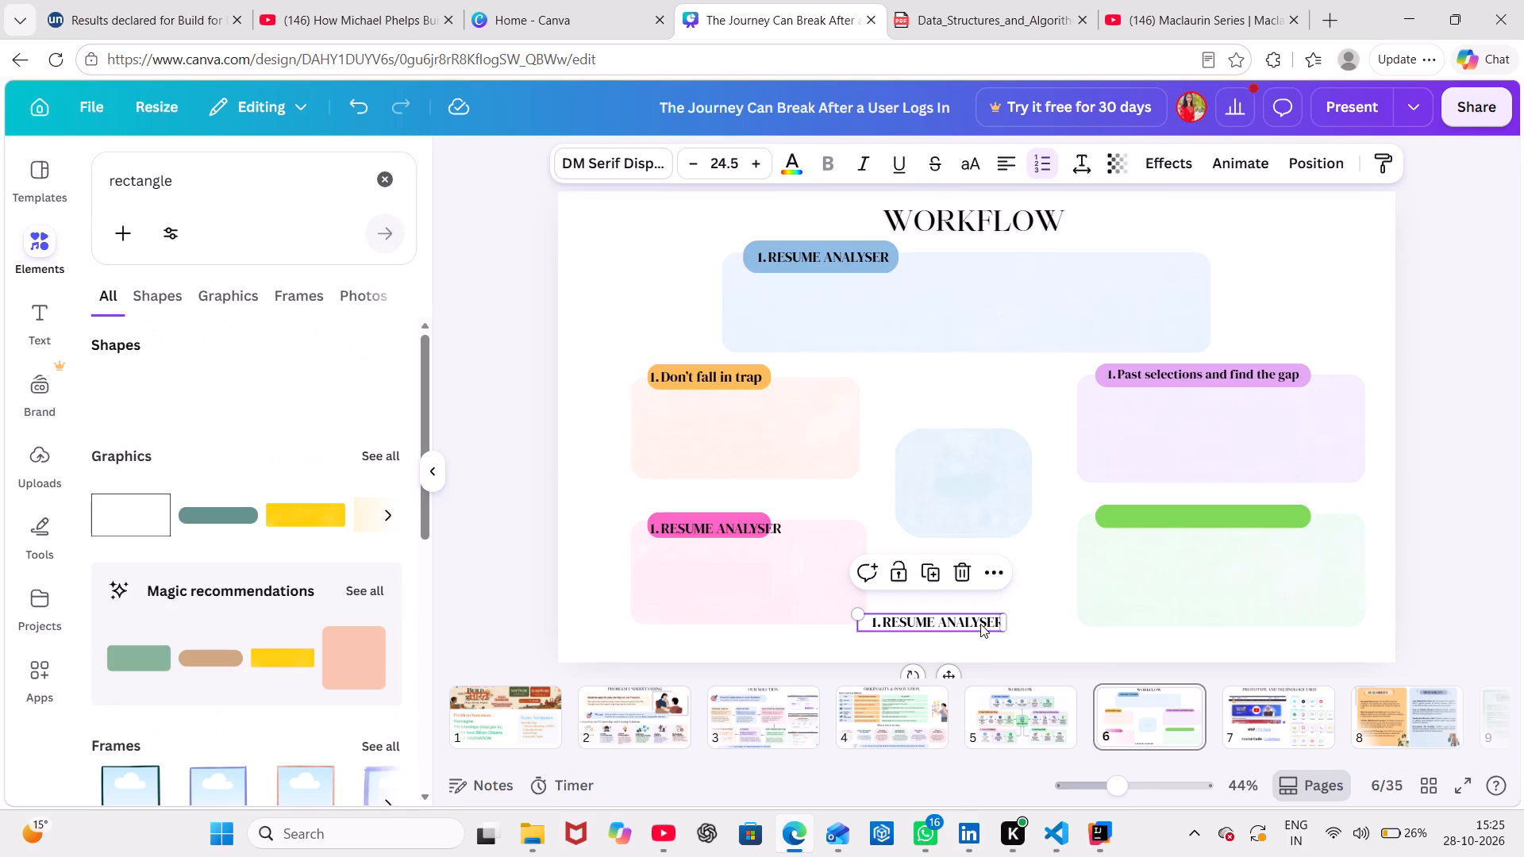
pyautogui.click(971, 621)
pyautogui.press('BackSpace')
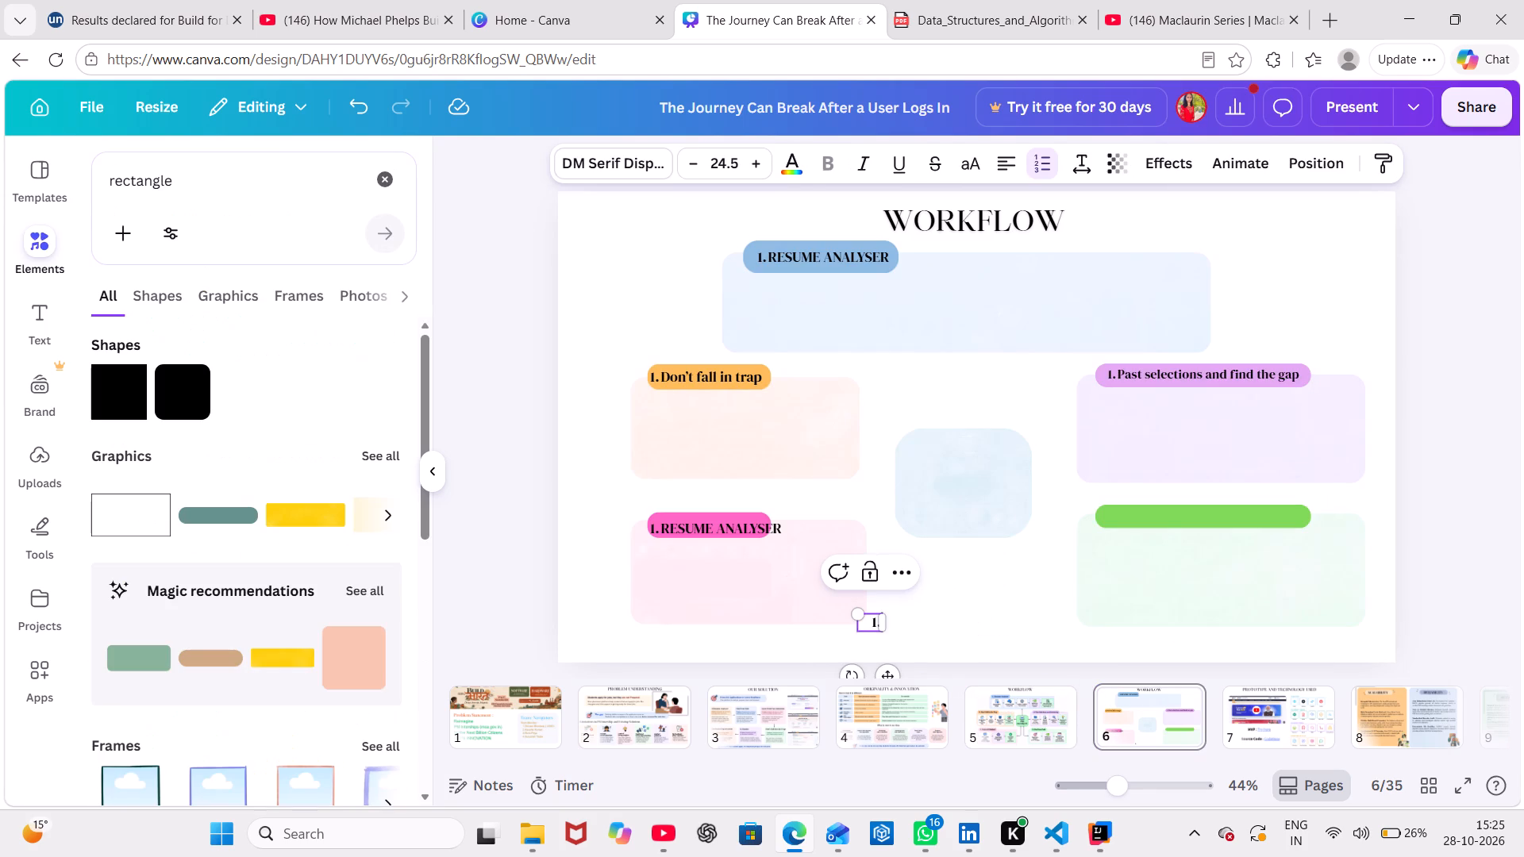
pyautogui.hotkey('shift', 'f')
pyautogui.write('inf')
pyautogui.press('BackSpace')
pyautogui.write('d your')
pyautogui.press('space')
pyautogui.write('path')
pyautogui.moveTo(940, 671); pyautogui.dragTo(1015, 628)
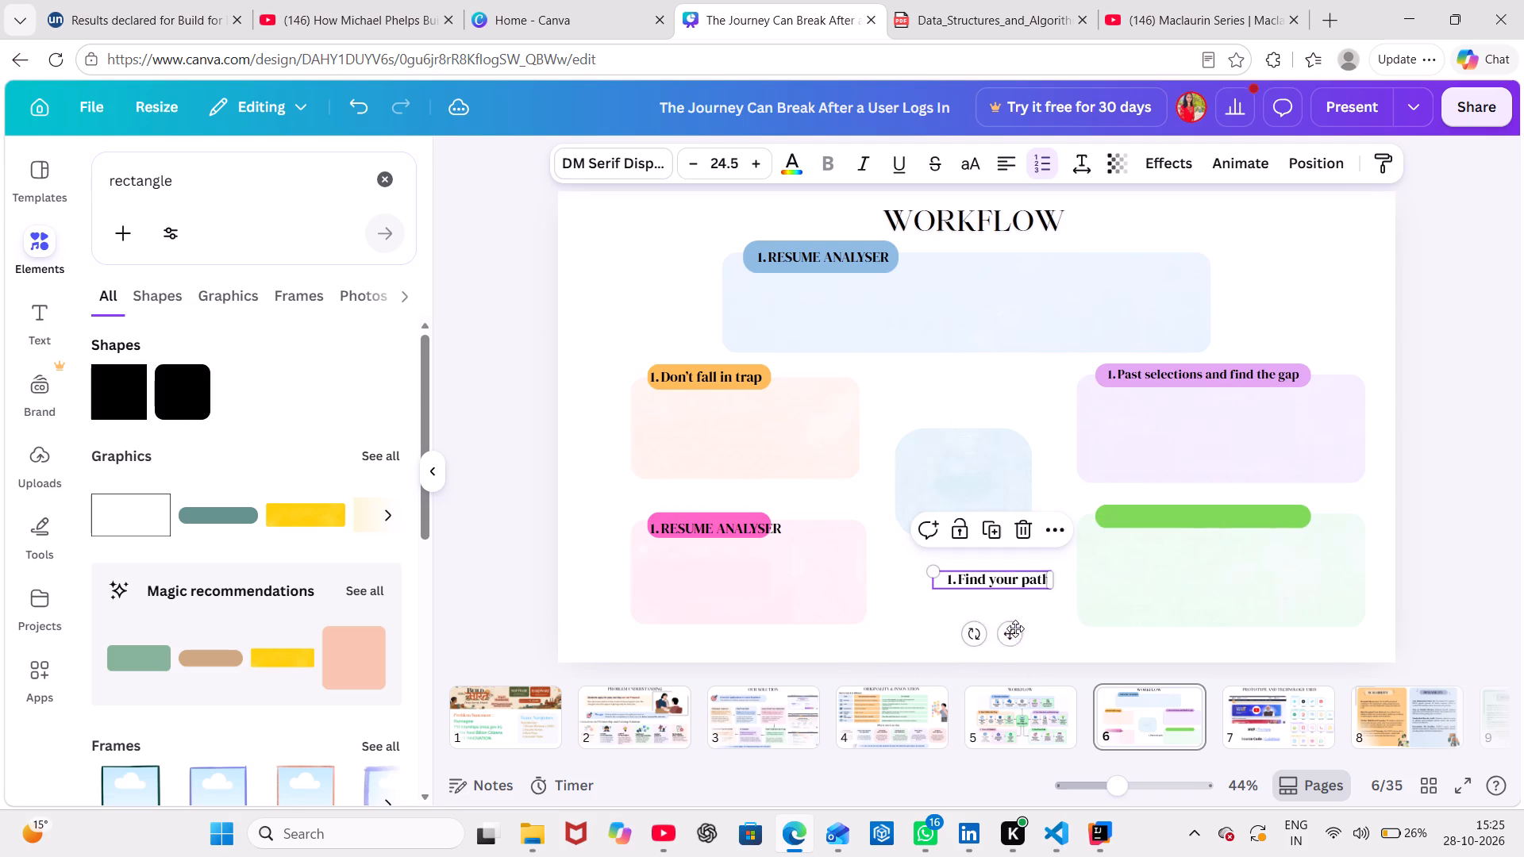
# Duplicate the "Find your path" heading and place the copy on the green bar, aligned with the purple card's heading.
pyautogui.hotkey('ctrl', 'c')
pyautogui.hotkey('ctrl', 'v')
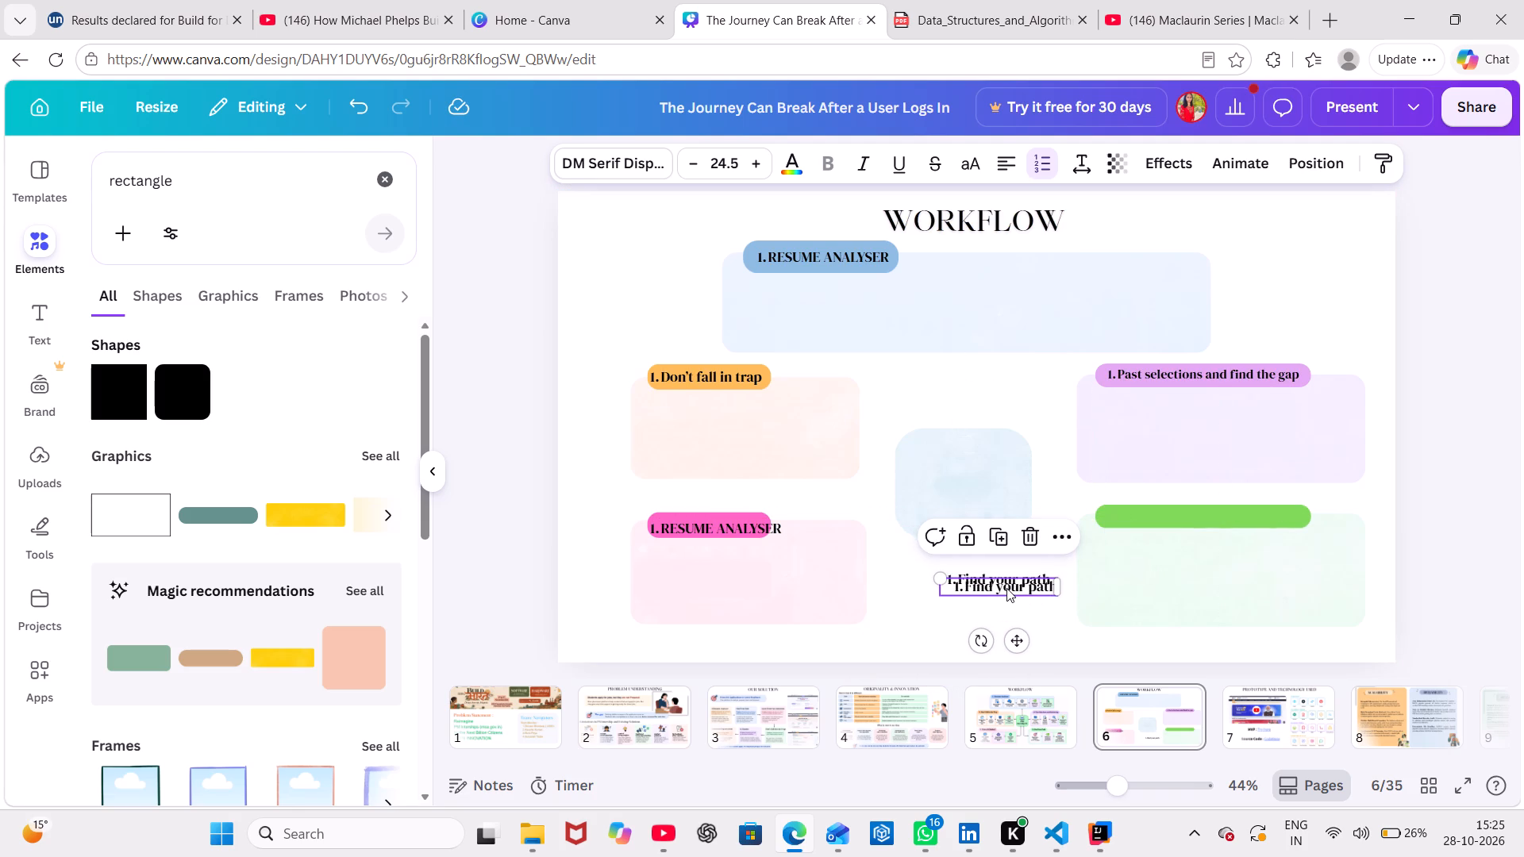
pyautogui.moveTo(1022, 640); pyautogui.dragTo(1191, 549)
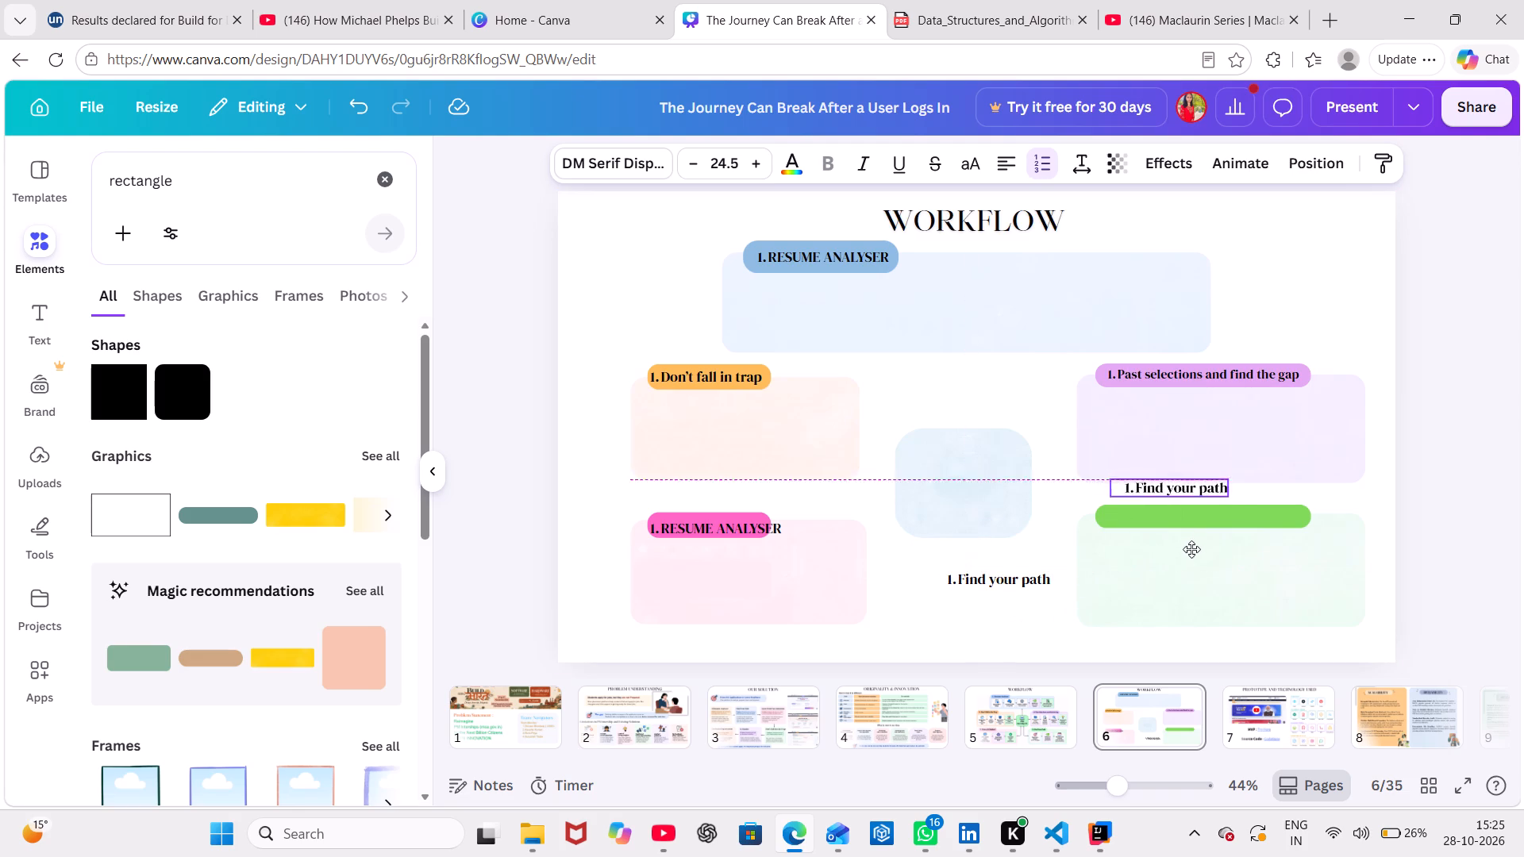
pyautogui.moveTo(1191, 549); pyautogui.dragTo(1171, 569)
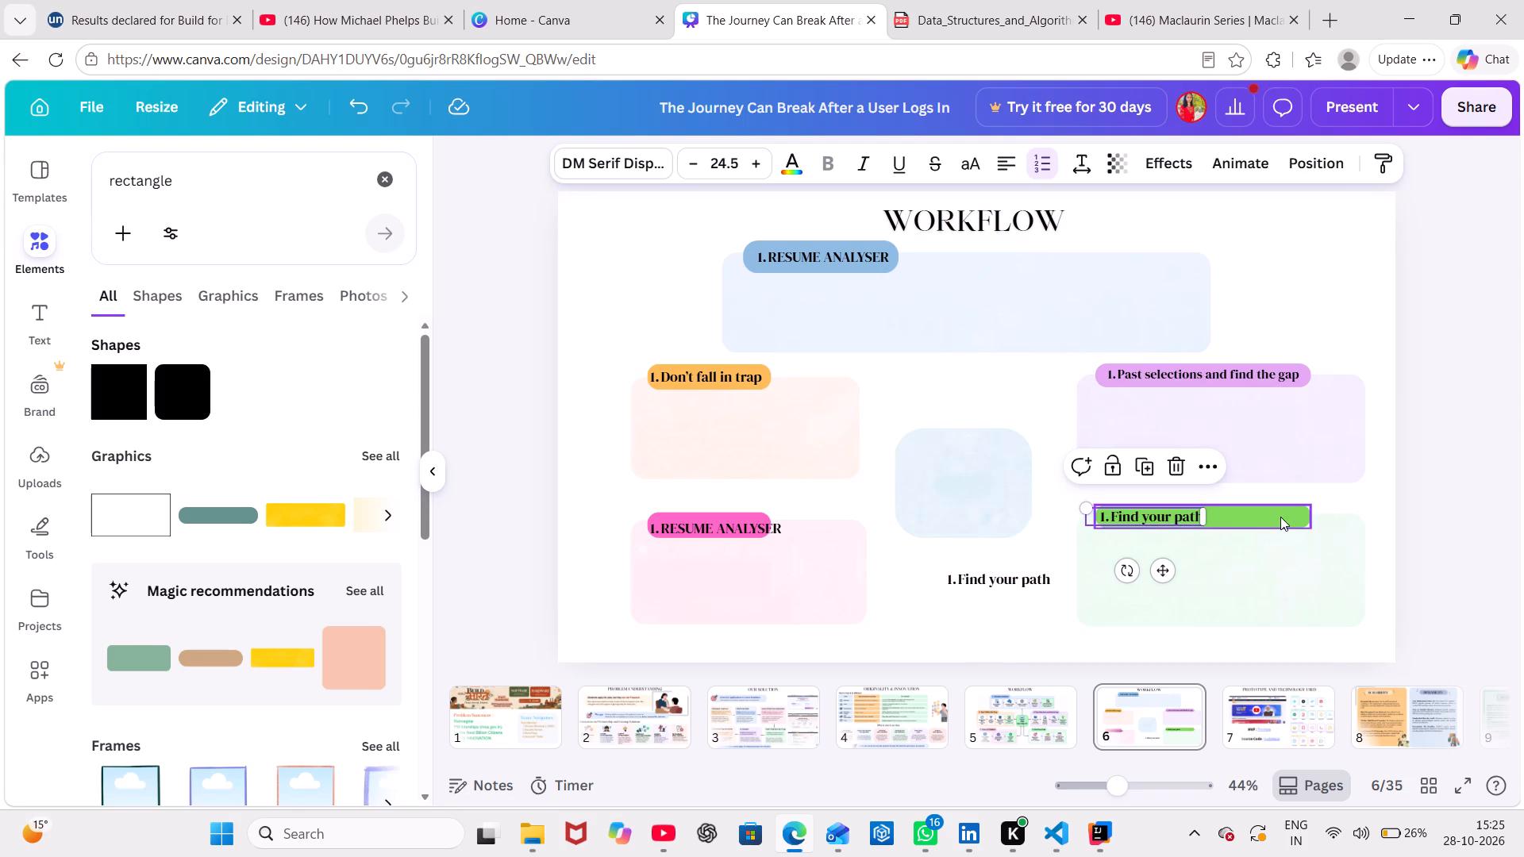
pyautogui.click(1163, 563)
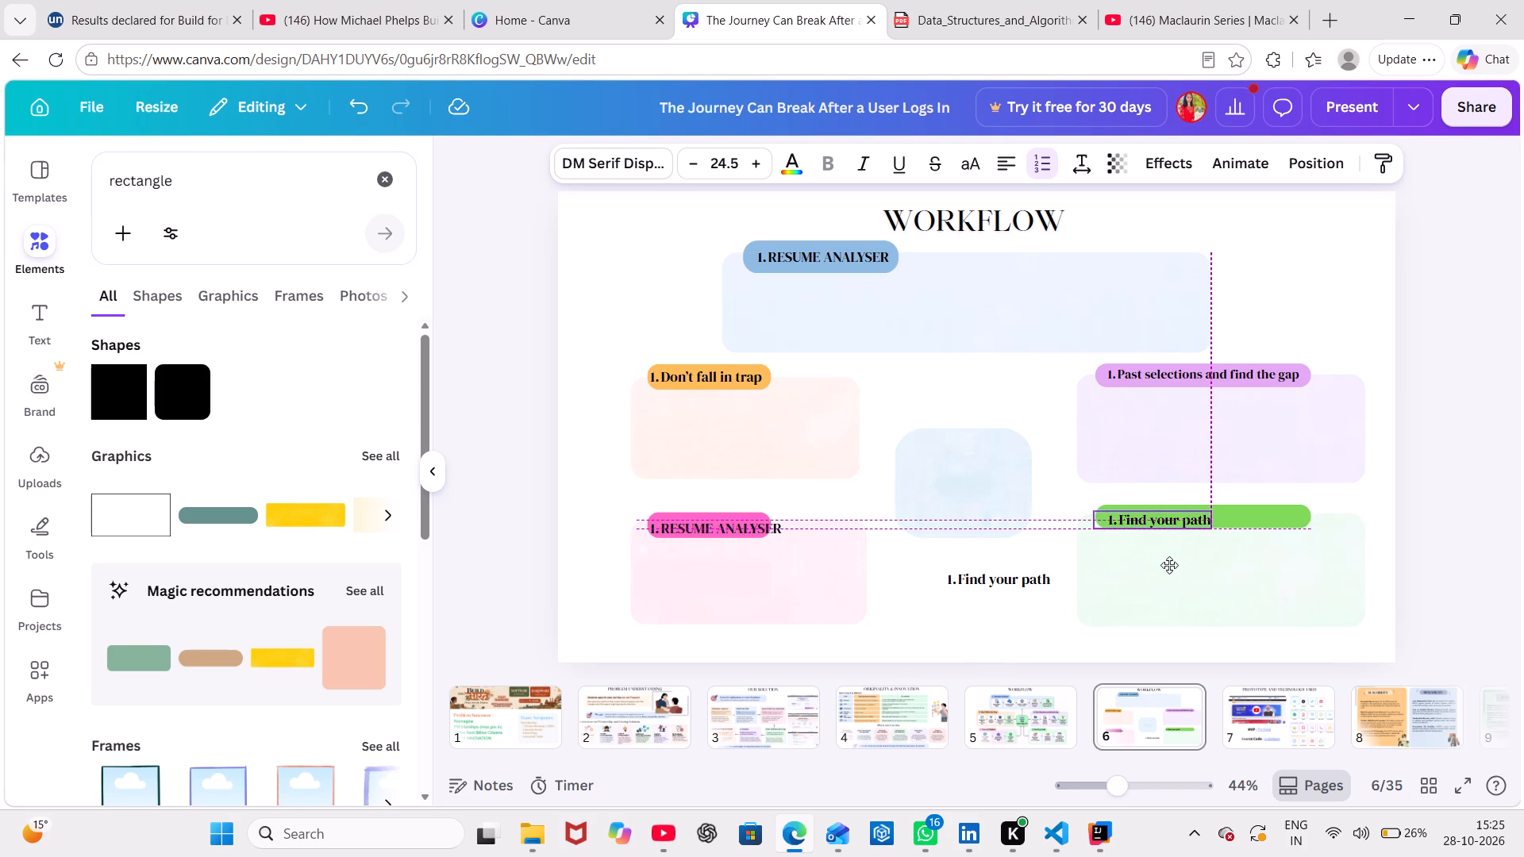
# Shorten the green bar to about 305 wide and 54 high so it fits the "Find your path" heading.
pyautogui.click(1238, 510)
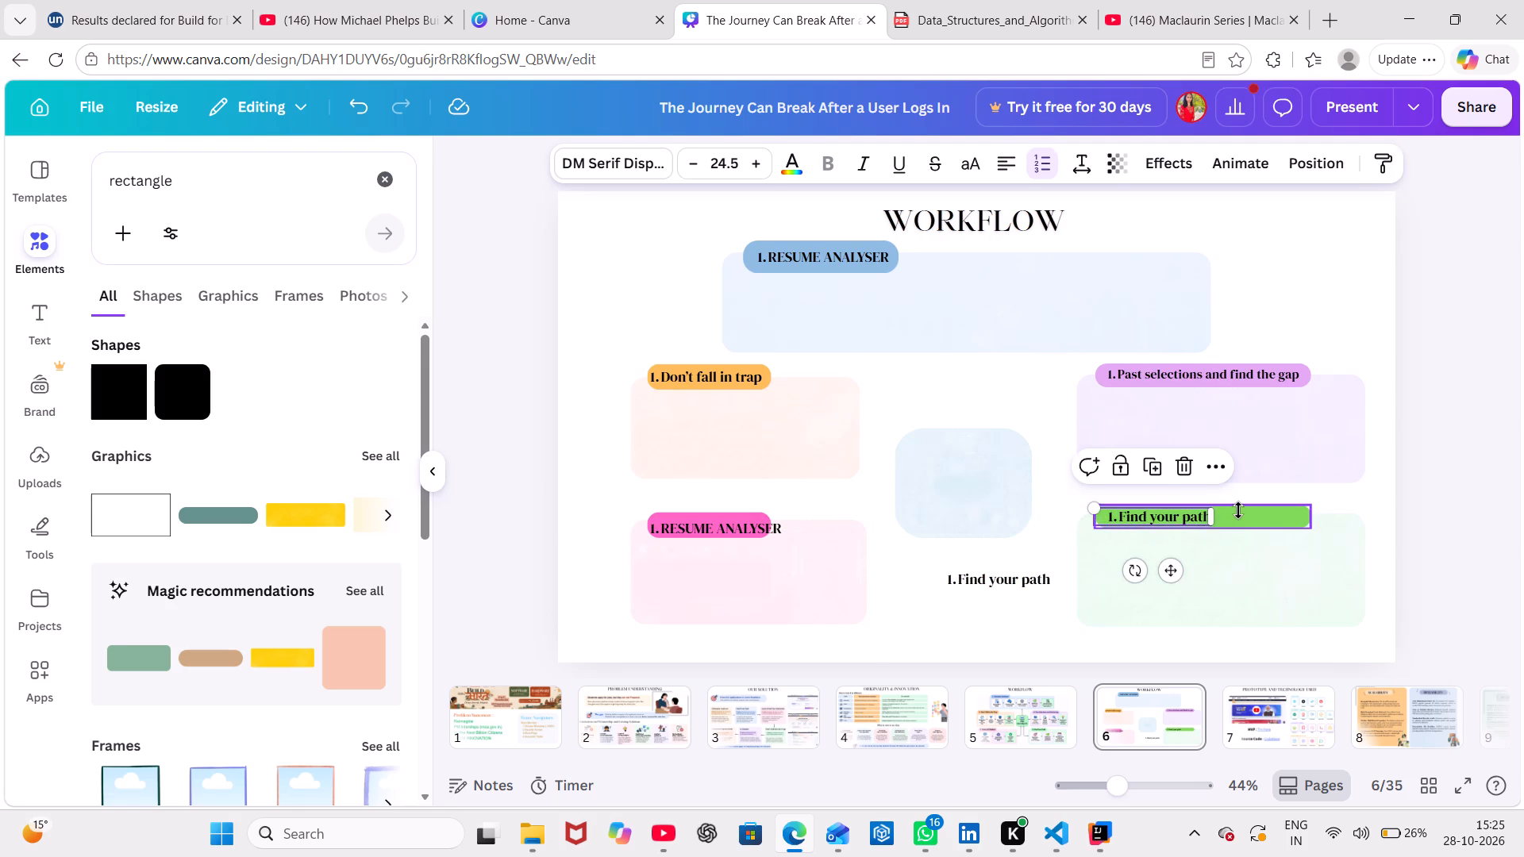
pyautogui.moveTo(1315, 523); pyautogui.dragTo(1273, 519)
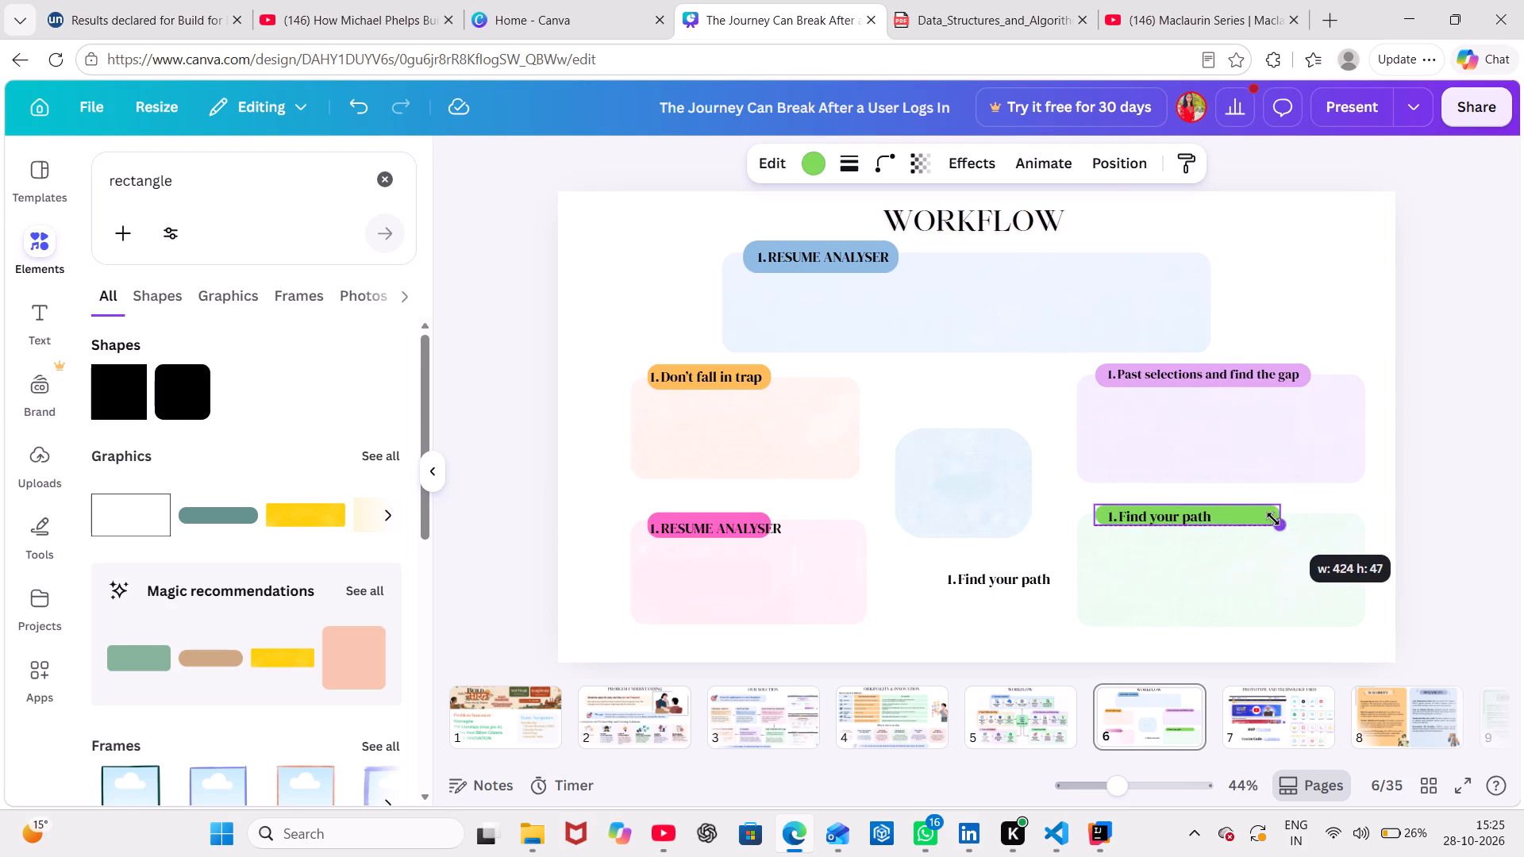
pyautogui.moveTo(1273, 519); pyautogui.dragTo(1237, 524)
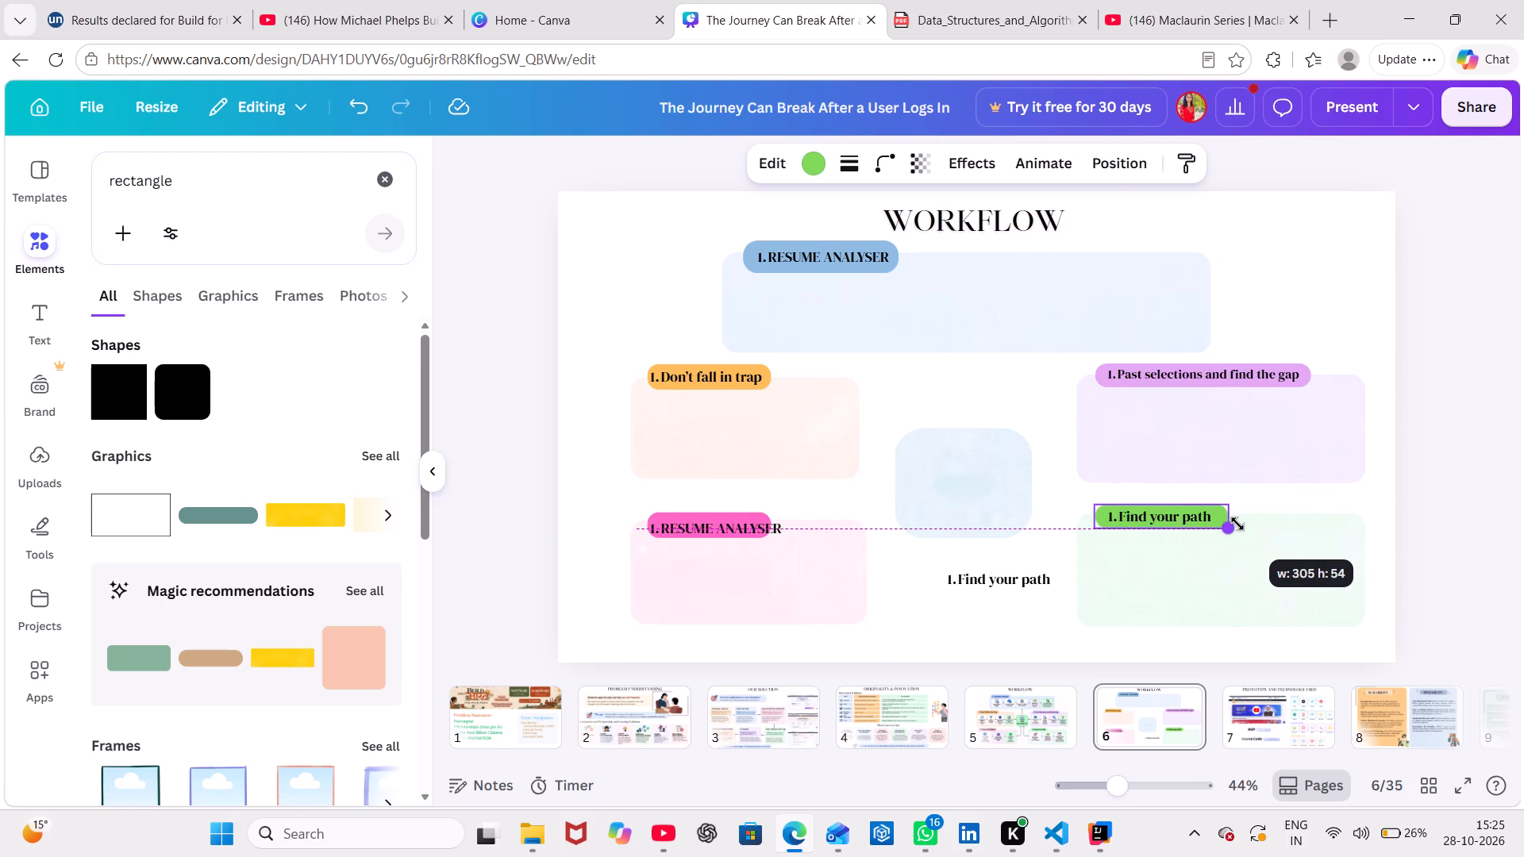
# Extend the green bar slightly past the end of the "Find your path" heading.
pyautogui.moveTo(1237, 524); pyautogui.dragTo(1242, 524)
pyautogui.click(1473, 463)
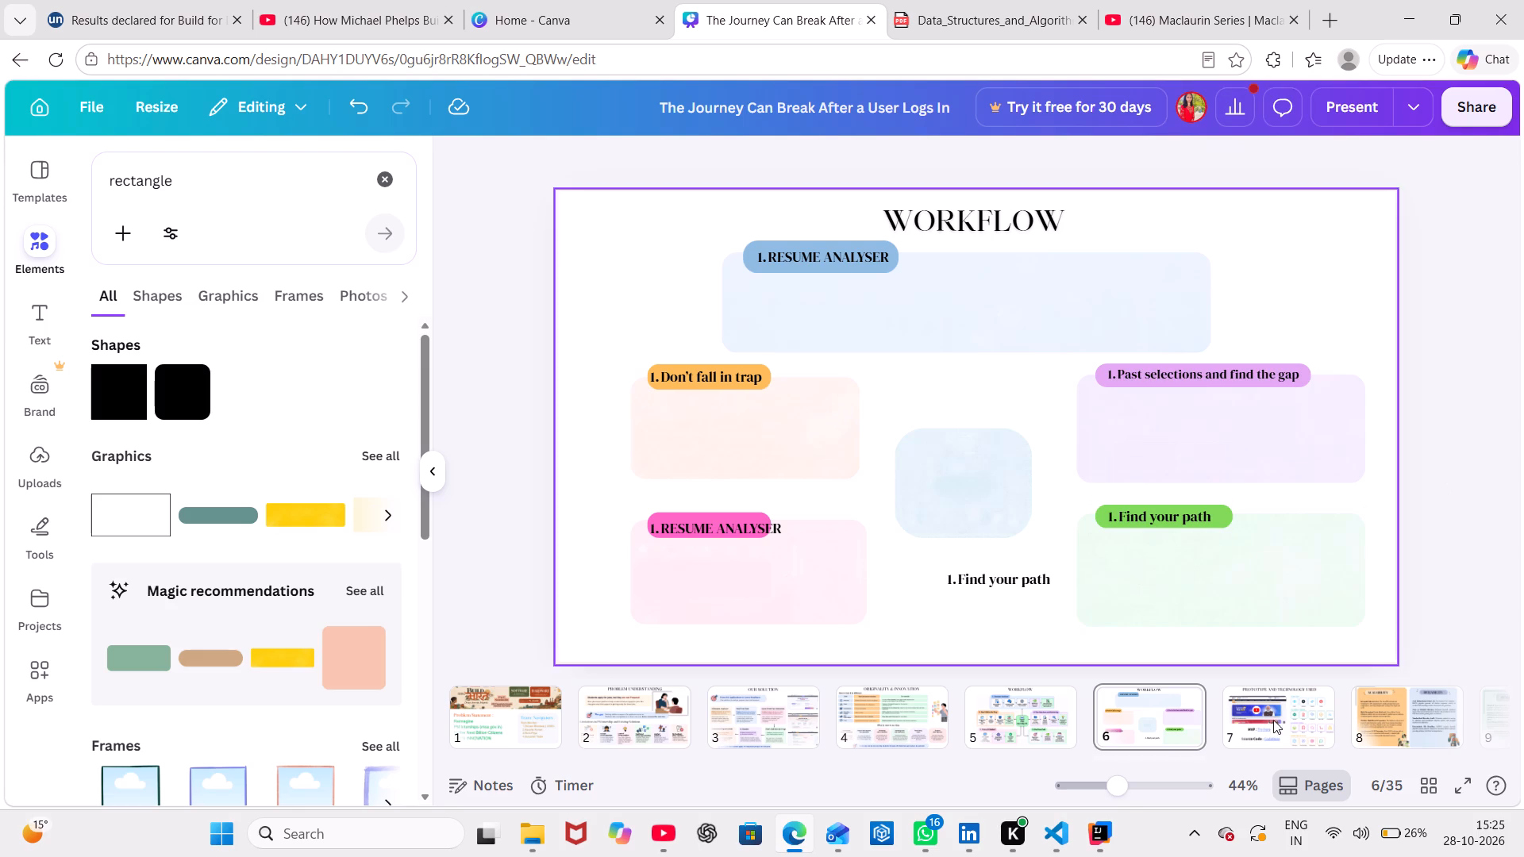
# Check the pink section's title on page 5 and replace the automatic number of page 6's pink card heading with "5.".
pyautogui.click(1058, 694)
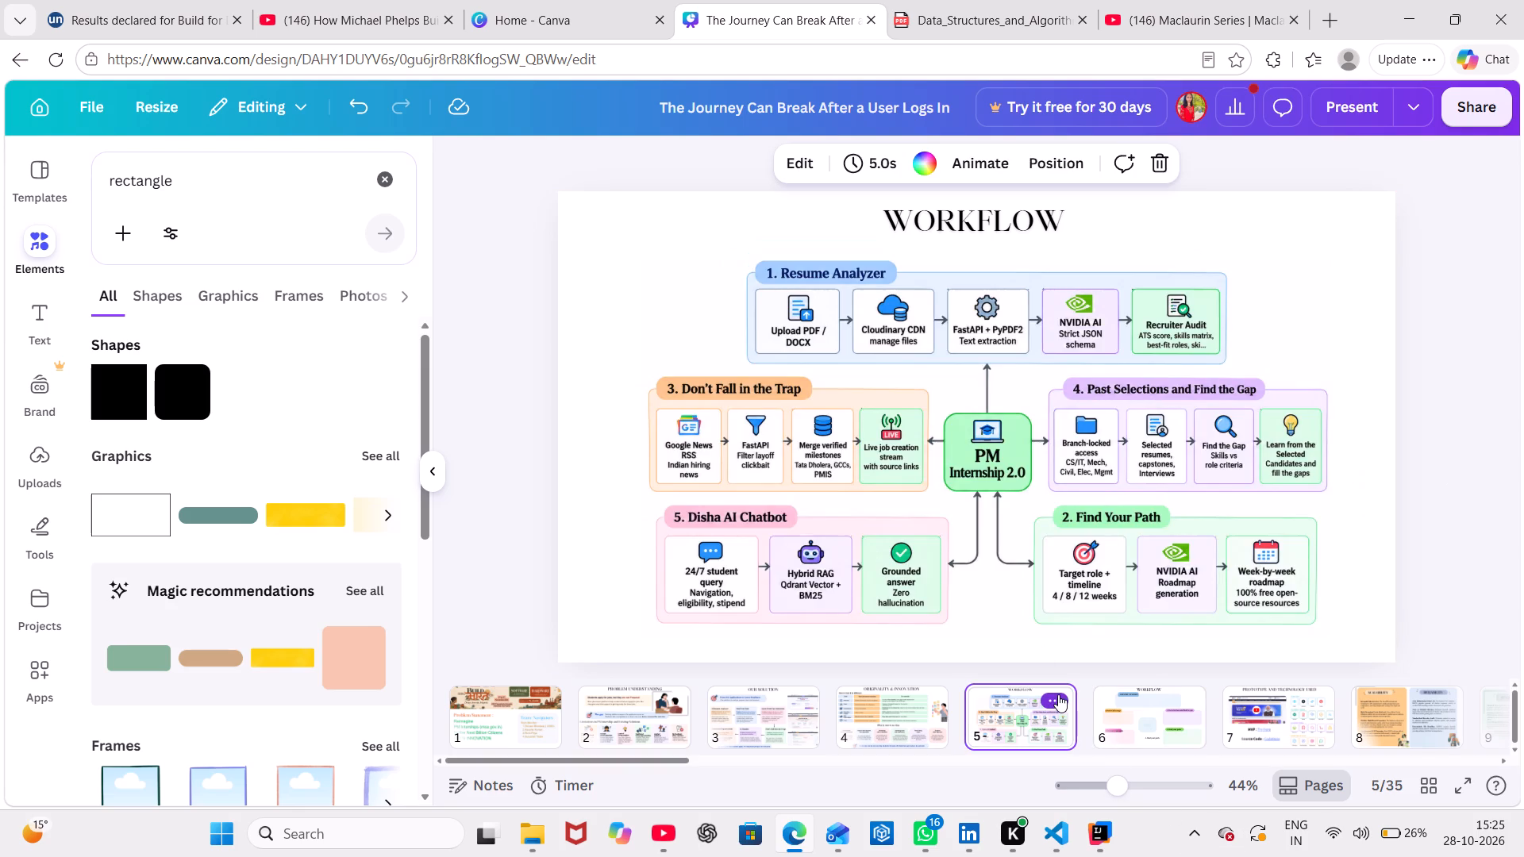
pyautogui.click(1118, 687)
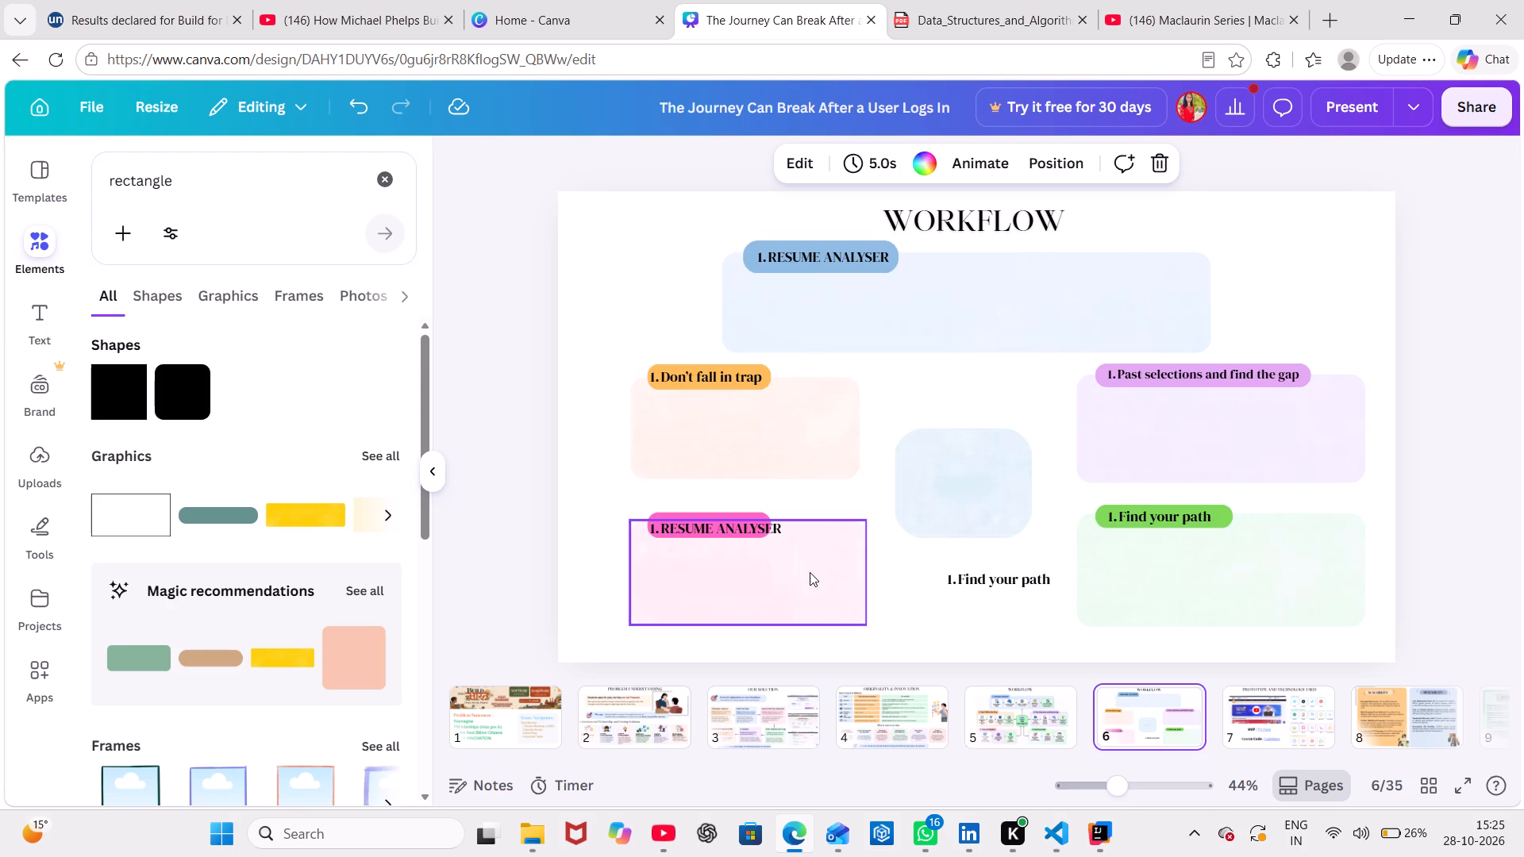
pyautogui.click(748, 529)
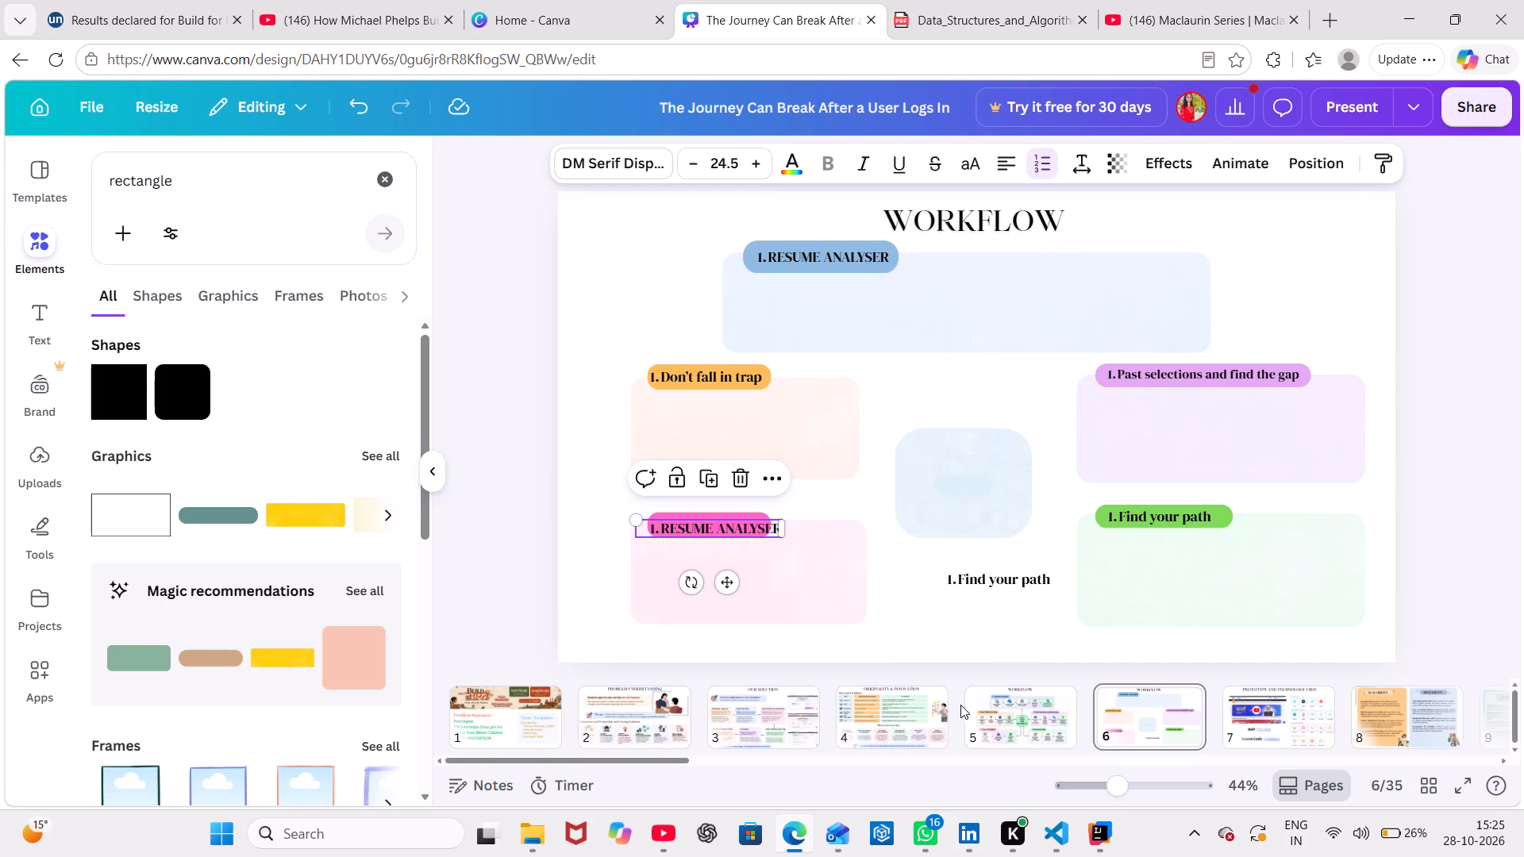
pyautogui.click(994, 721)
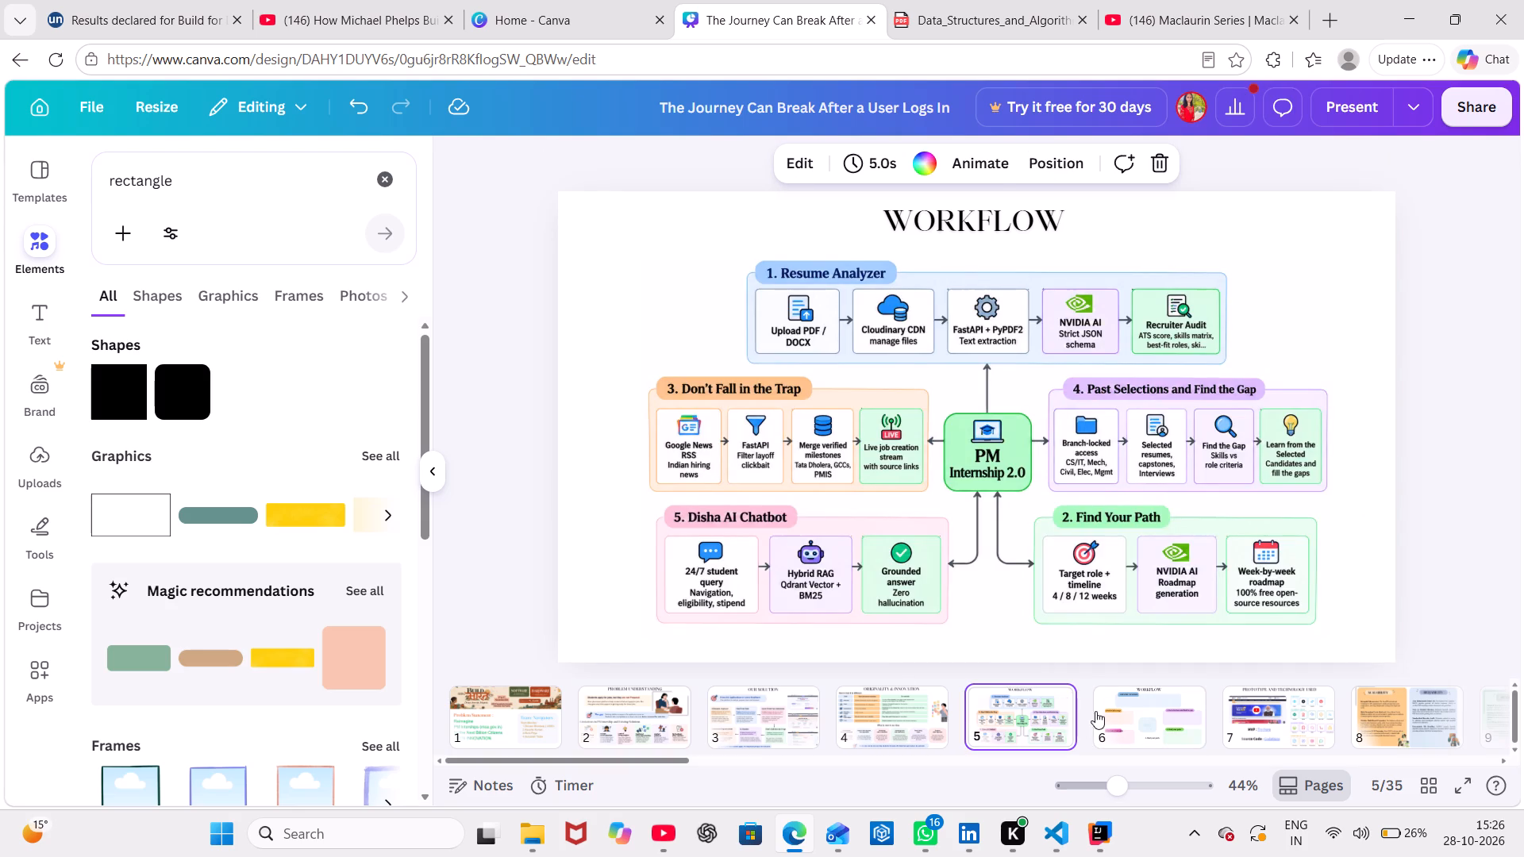
pyautogui.click(1131, 700)
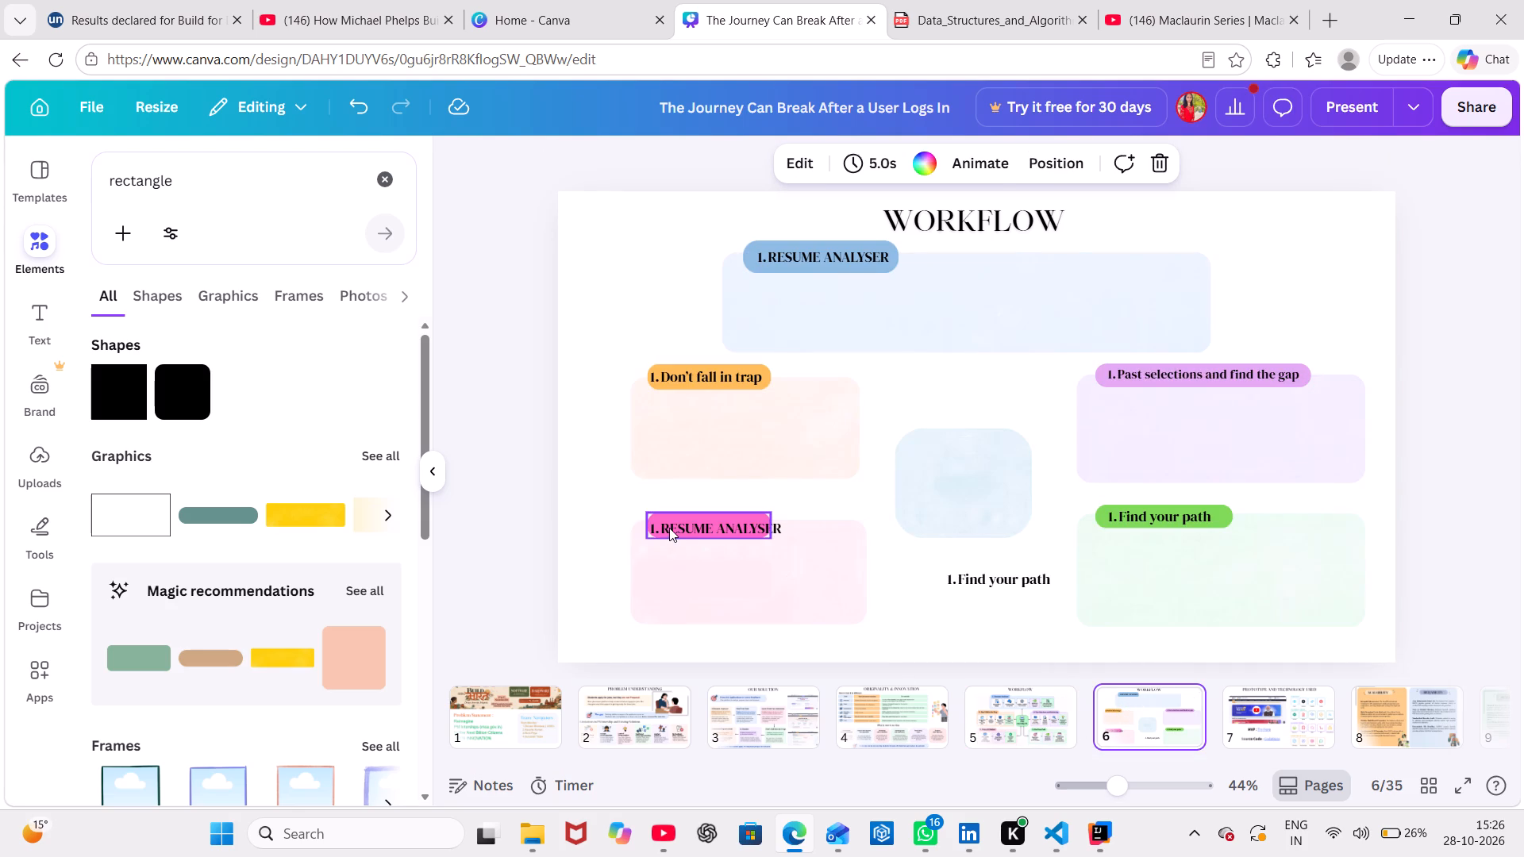
pyautogui.click(669, 528)
pyautogui.click(659, 528)
pyautogui.click(659, 528)
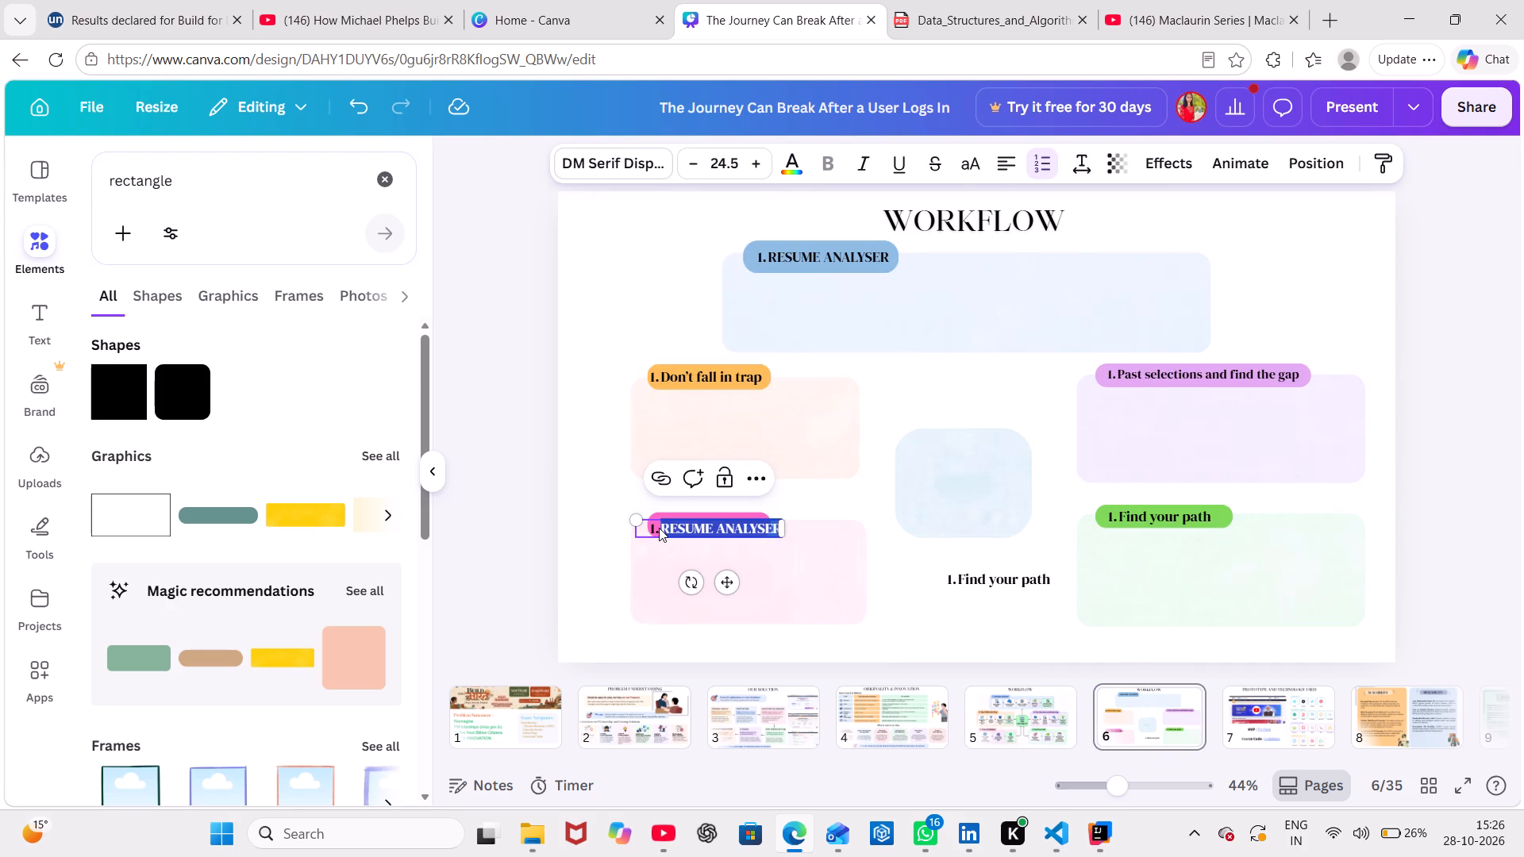
pyautogui.click(654, 528)
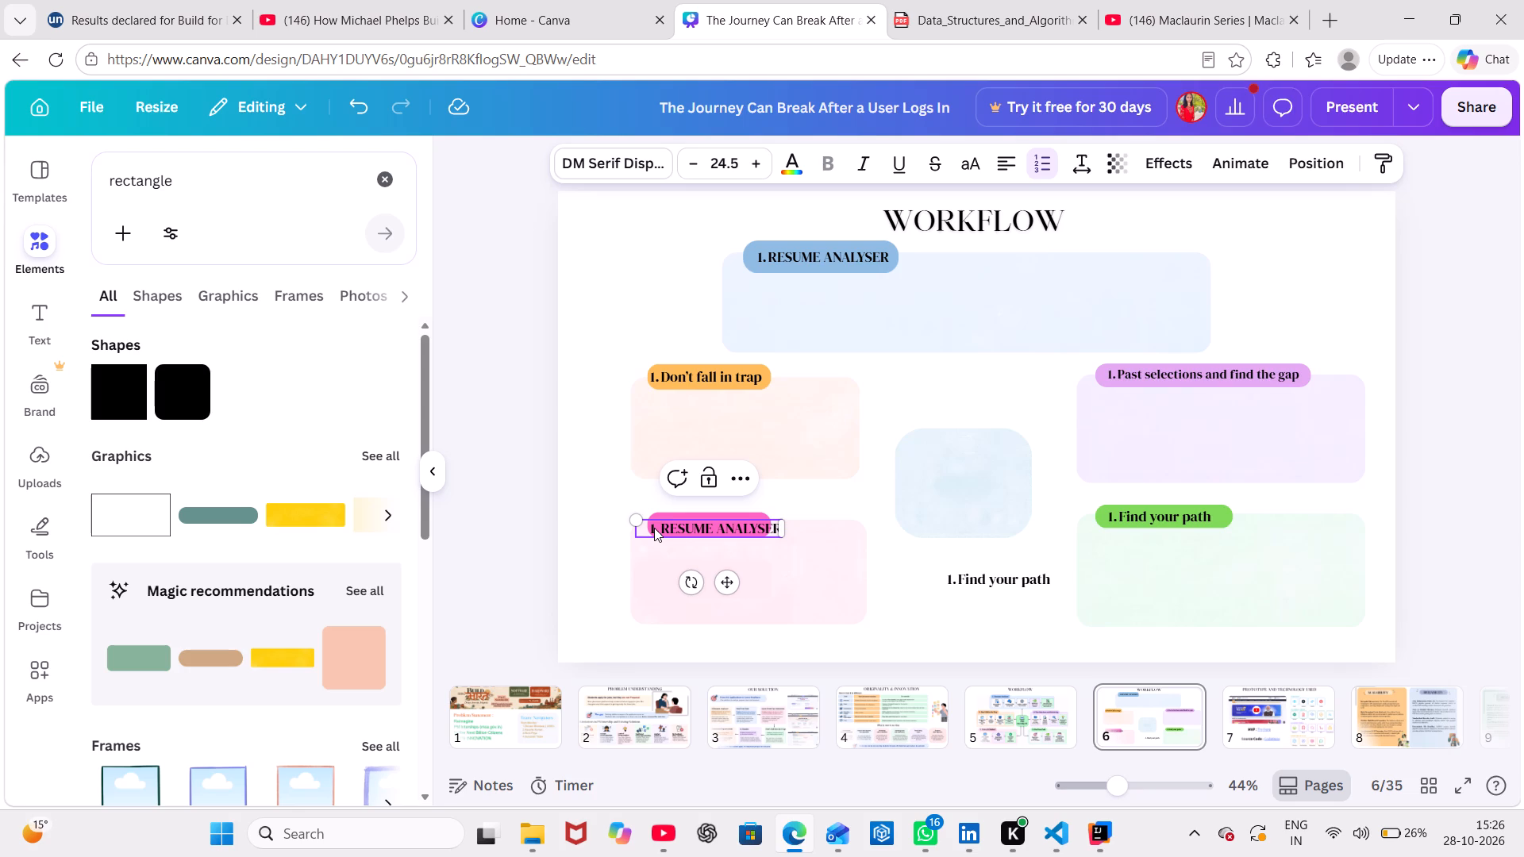
pyautogui.press('Left')
pyautogui.press('Left')
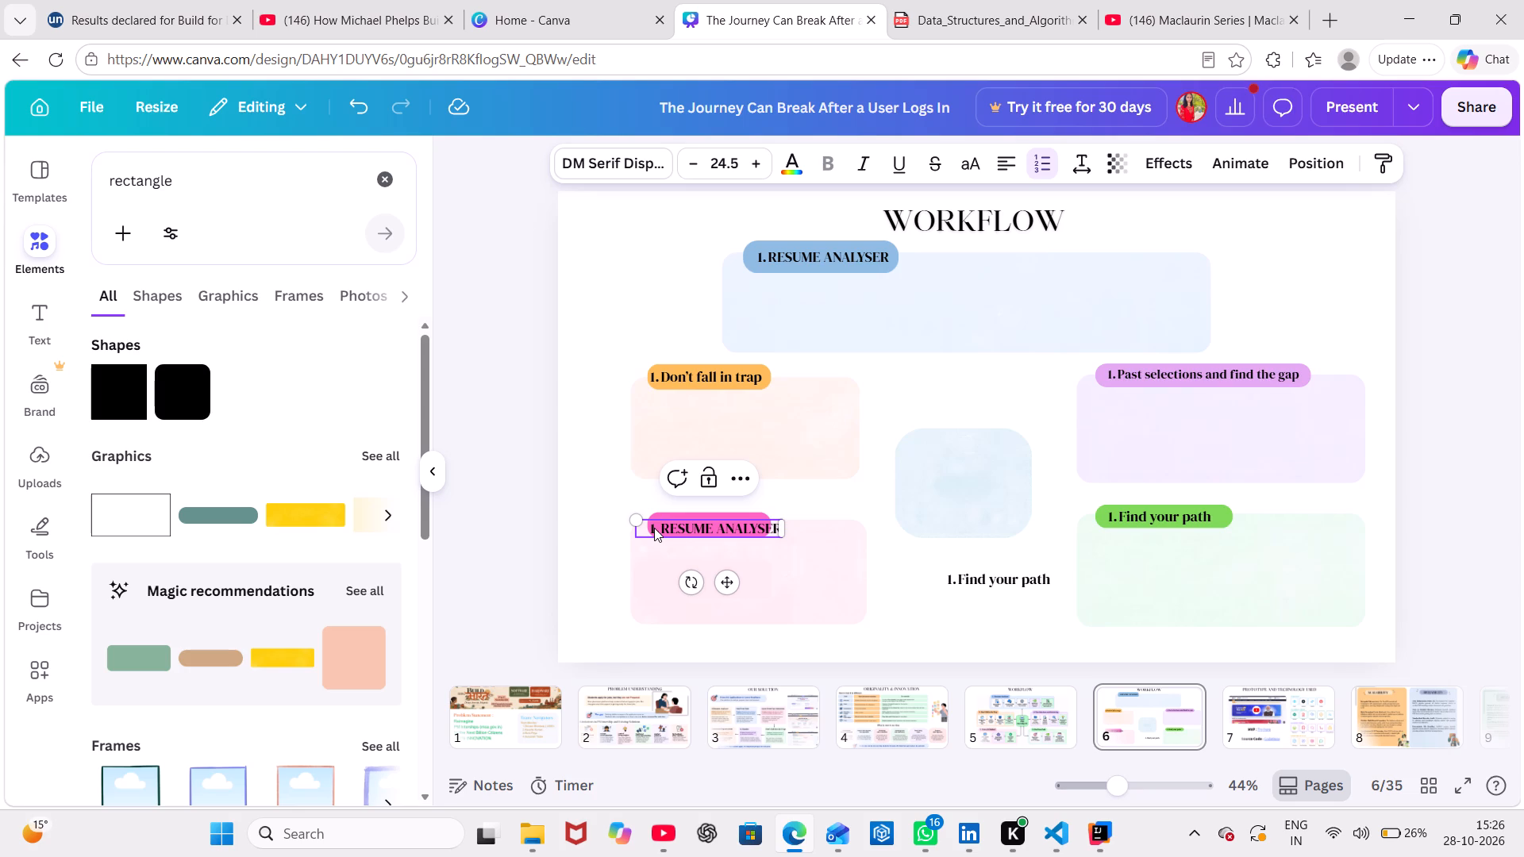
pyautogui.click(672, 528)
pyautogui.press('Left')
pyautogui.press('Left')
pyautogui.press('Left')
pyautogui.press('Delete')
pyautogui.press('BackSpace')
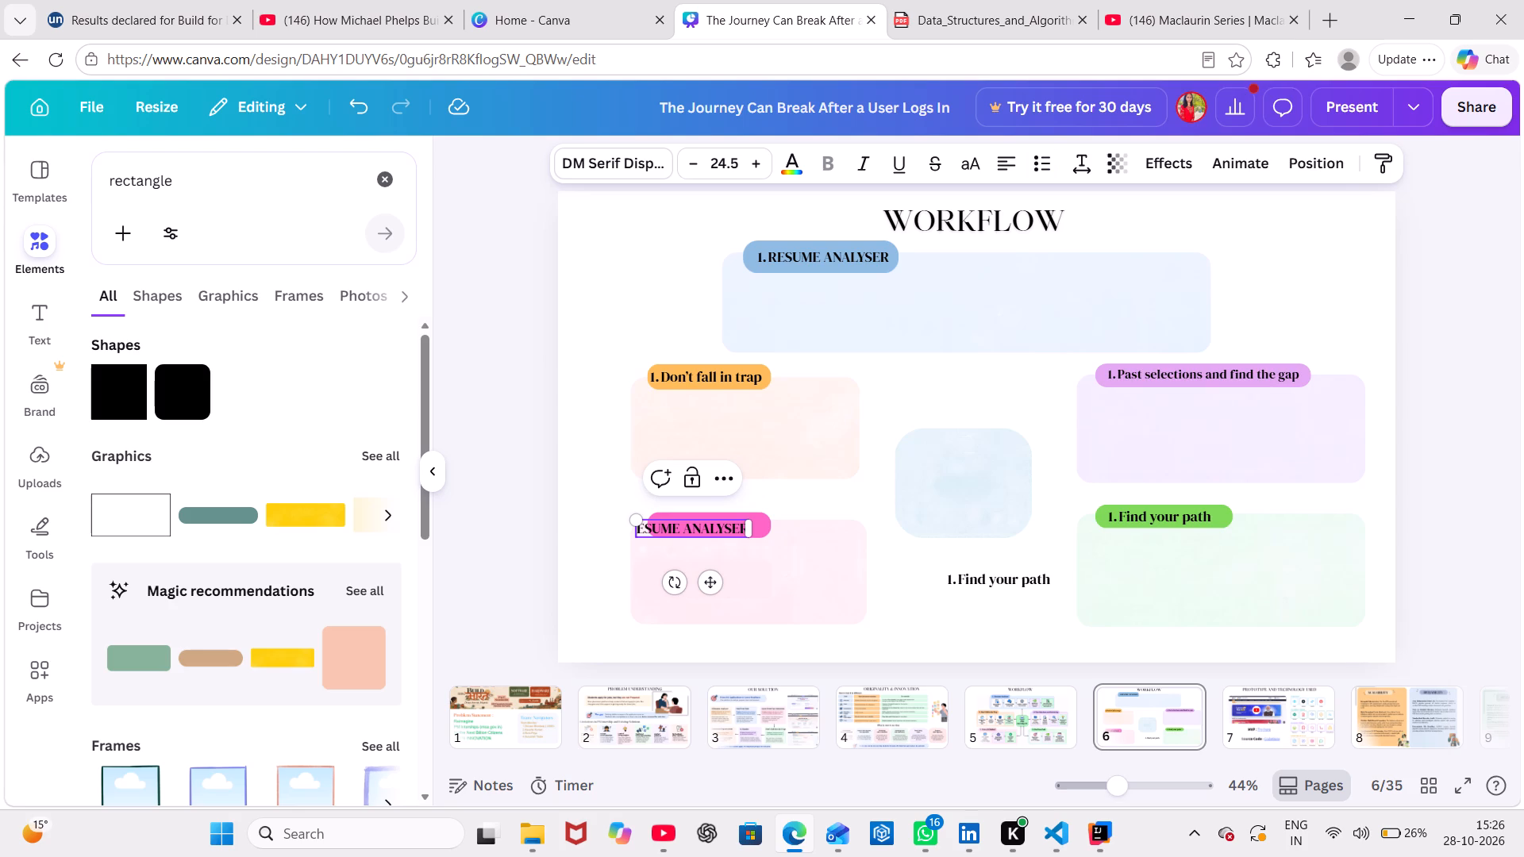
pyautogui.press('2')
pyautogui.press('BackSpace')
pyautogui.write('5.')
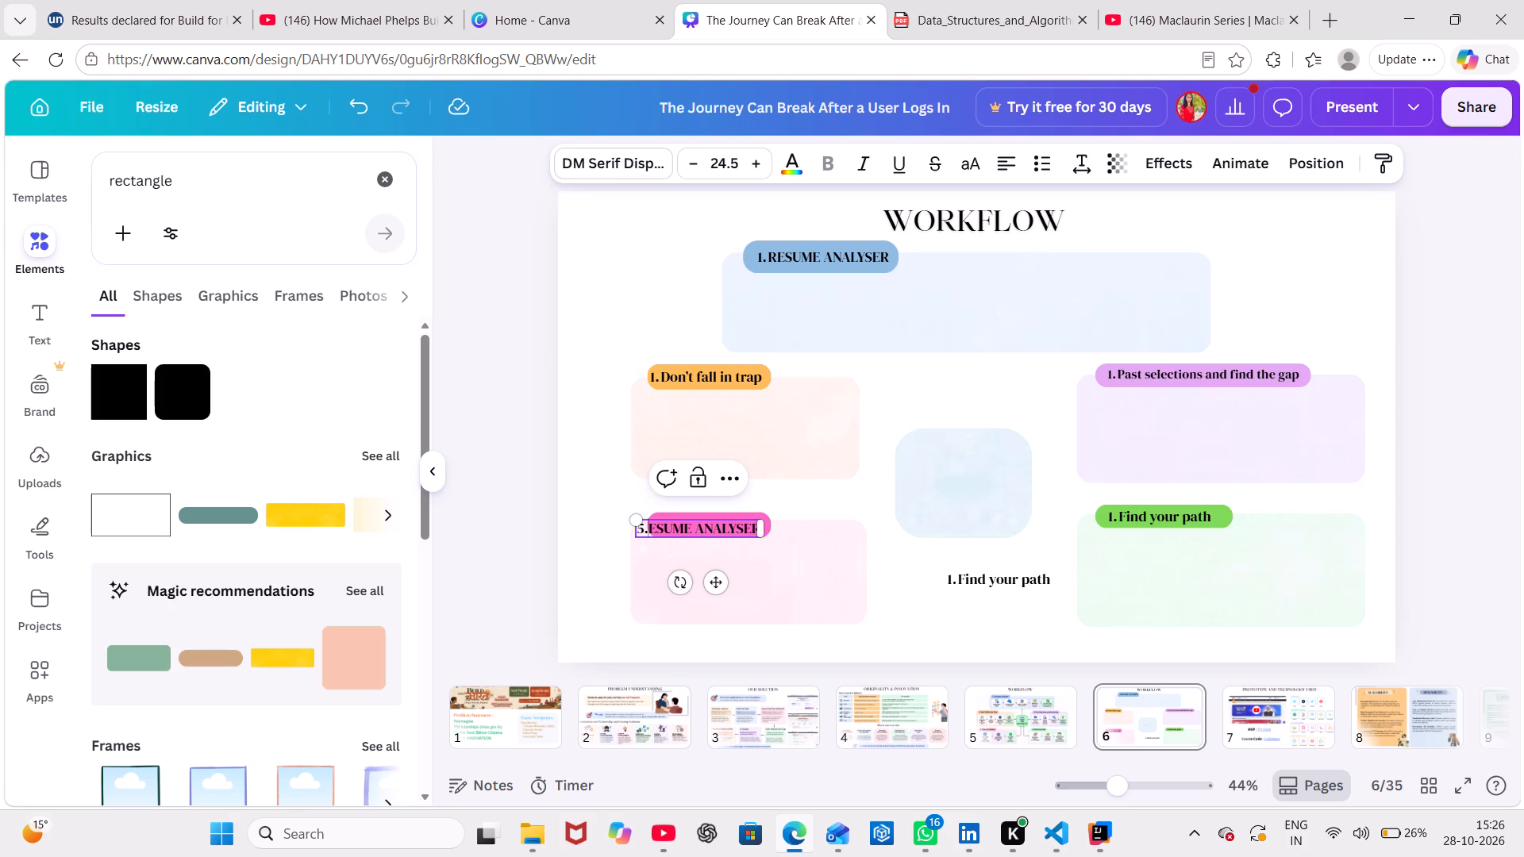
pyautogui.press('space')
pyautogui.hotkey('shift', 'd')
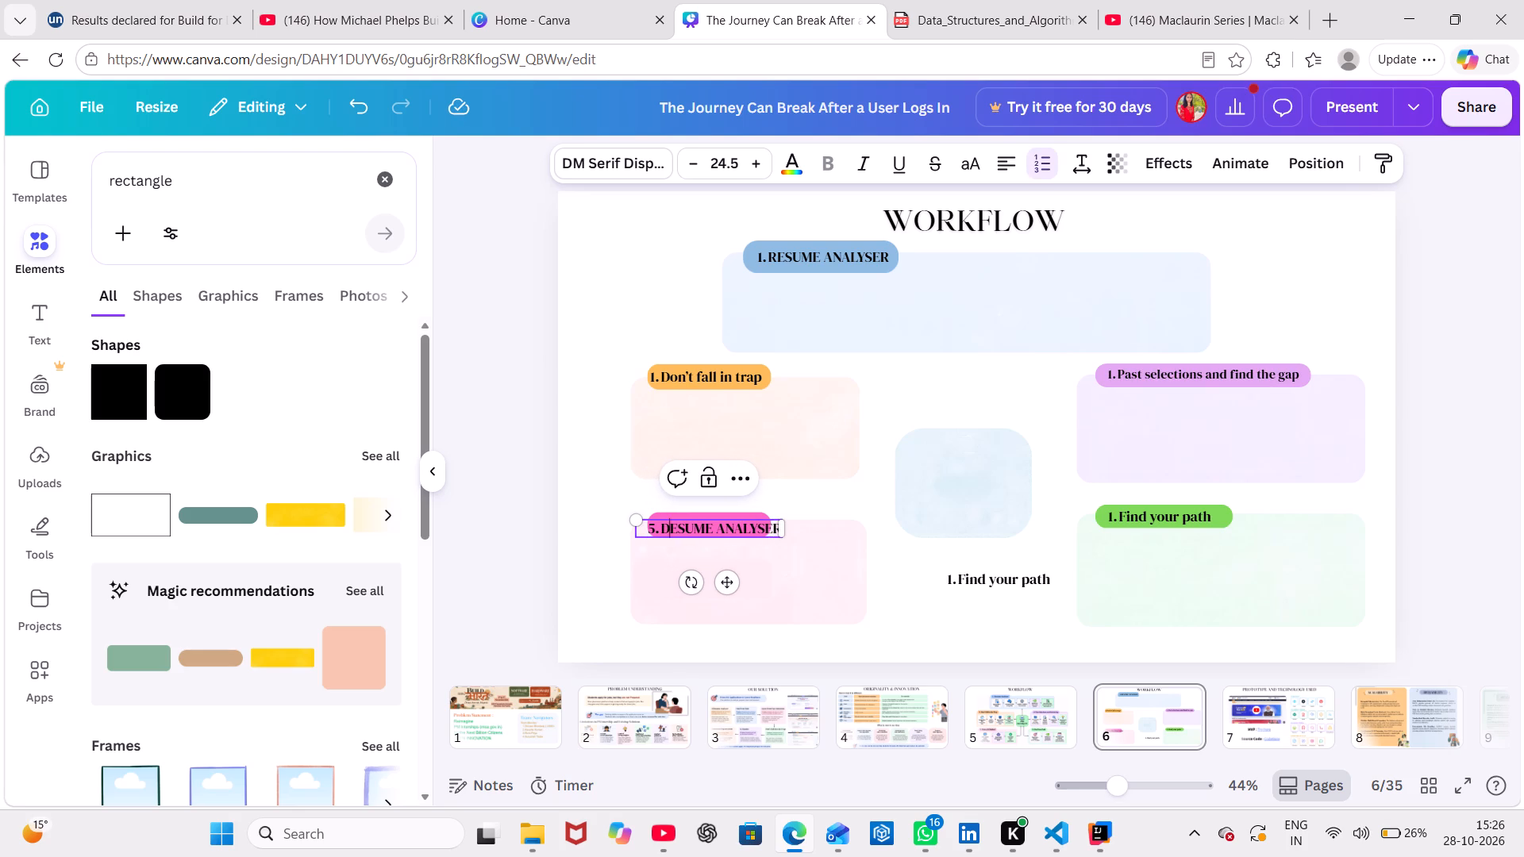
pyautogui.write('isha')
pyautogui.press('space')
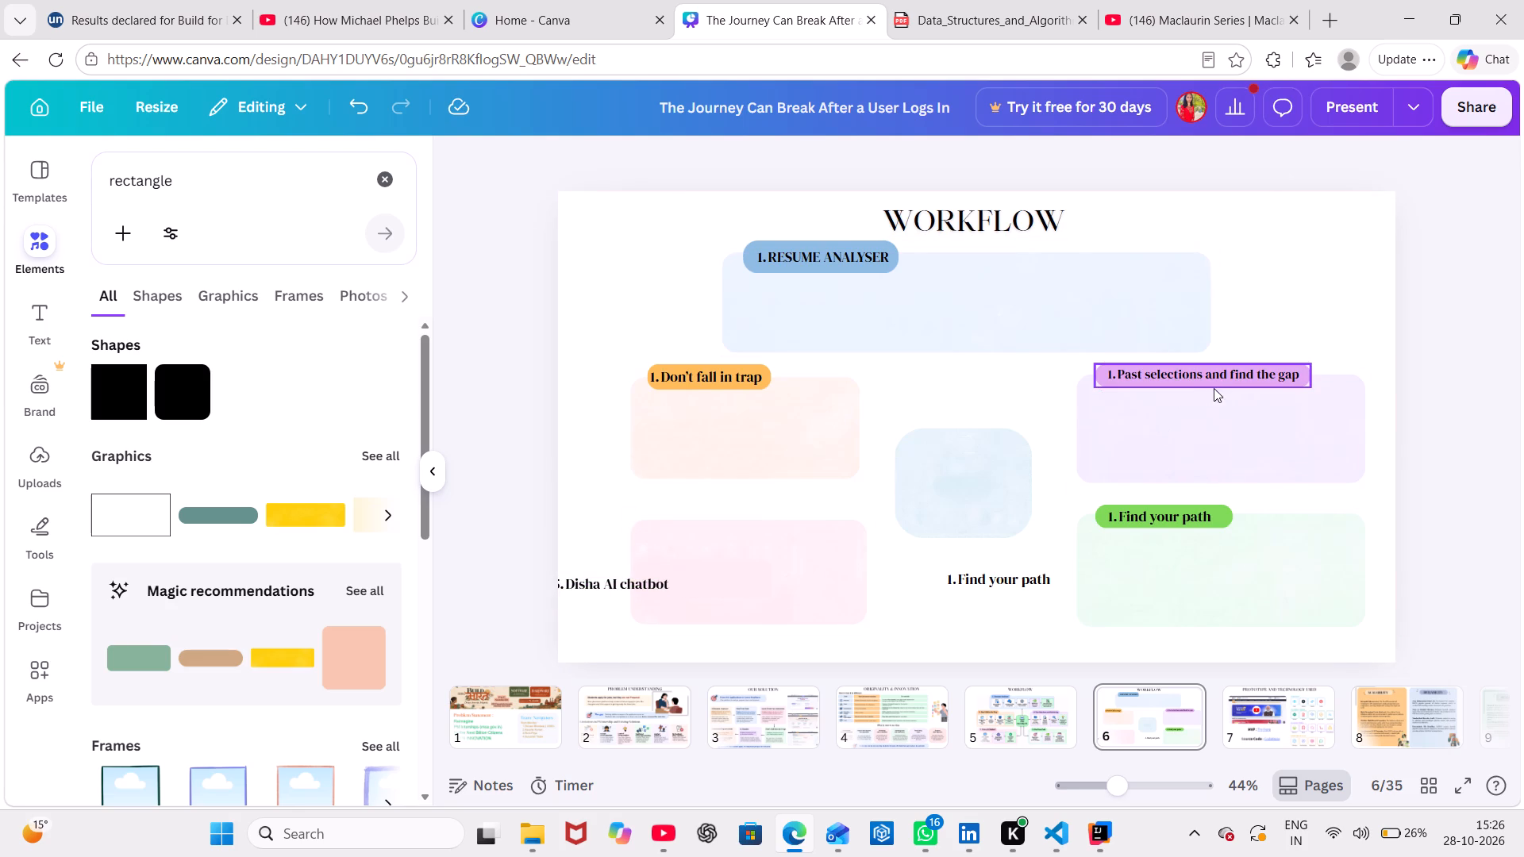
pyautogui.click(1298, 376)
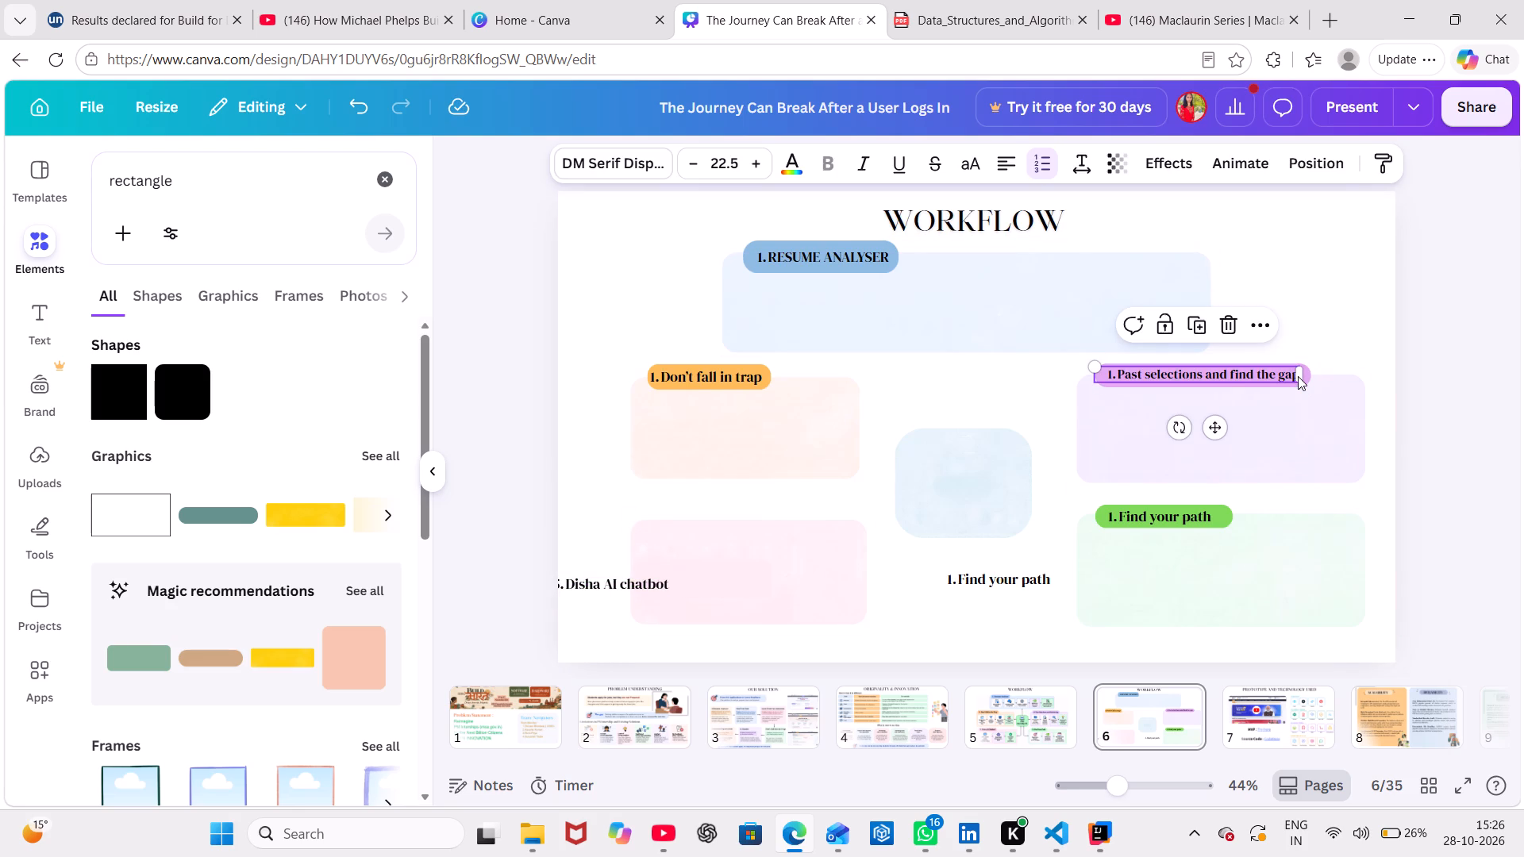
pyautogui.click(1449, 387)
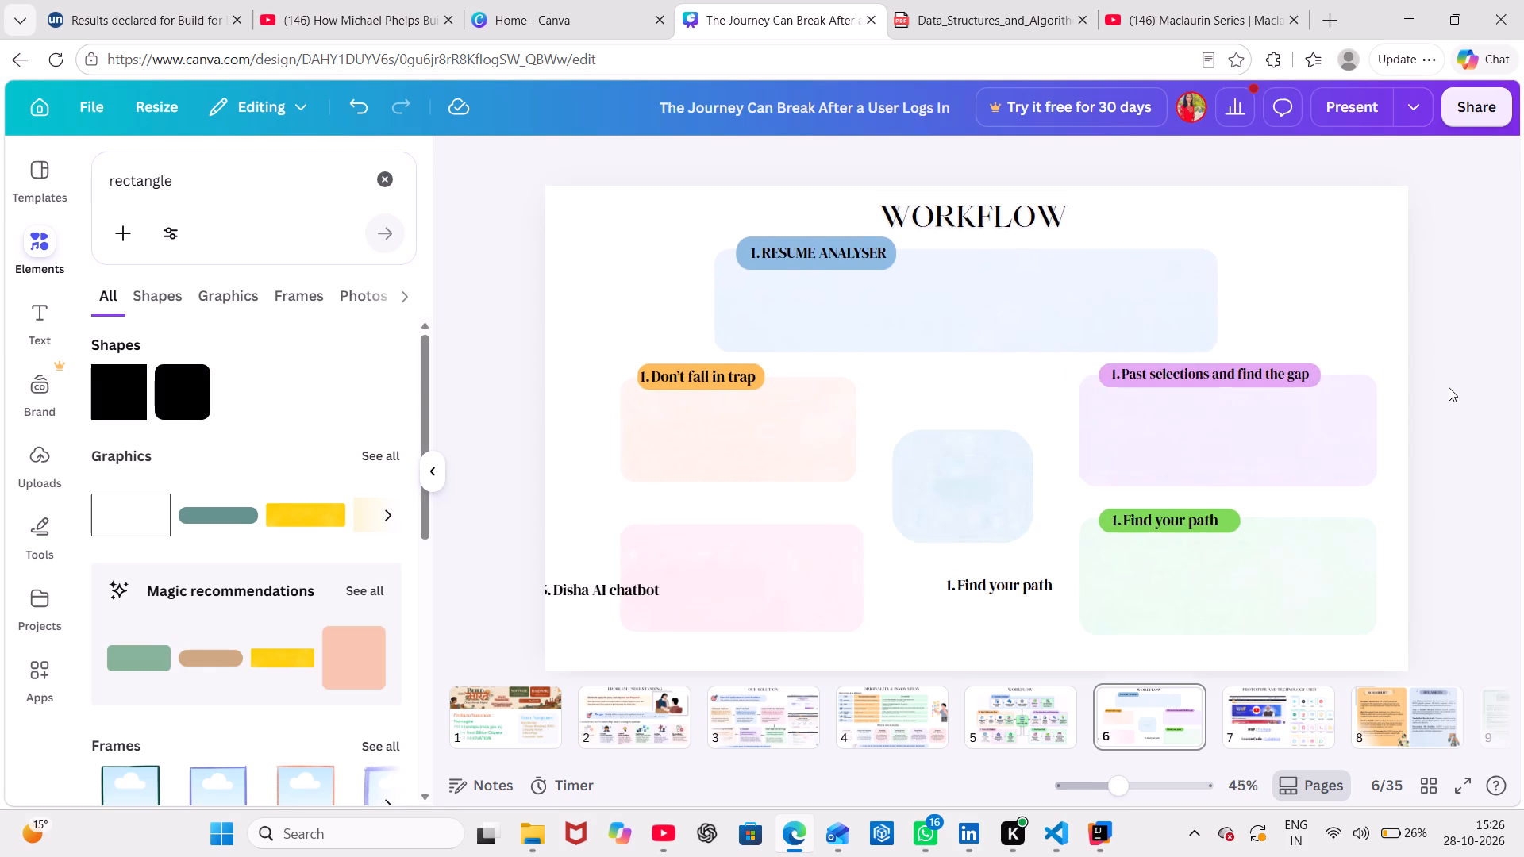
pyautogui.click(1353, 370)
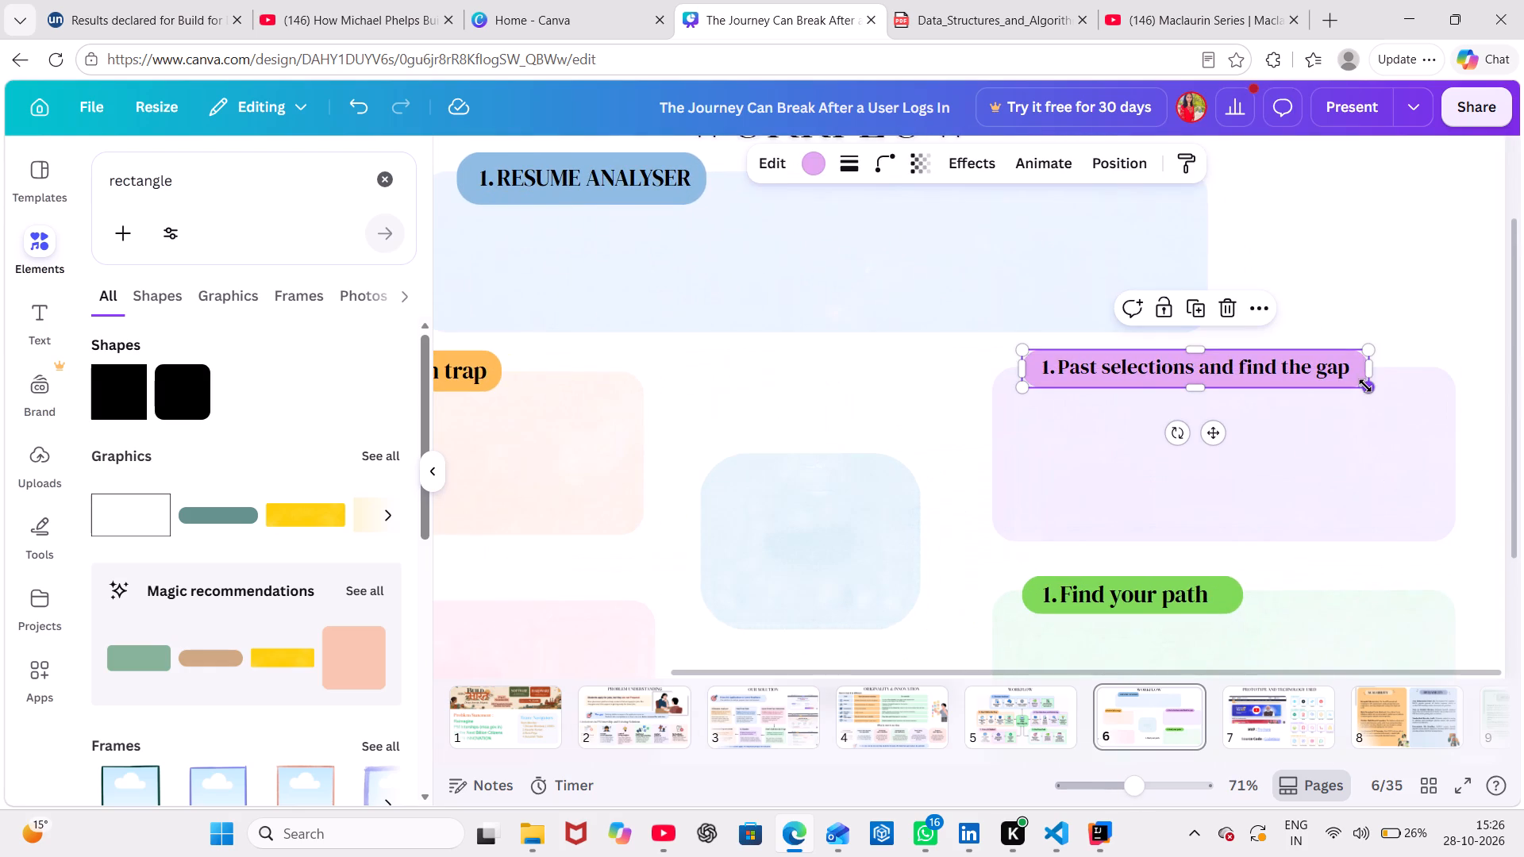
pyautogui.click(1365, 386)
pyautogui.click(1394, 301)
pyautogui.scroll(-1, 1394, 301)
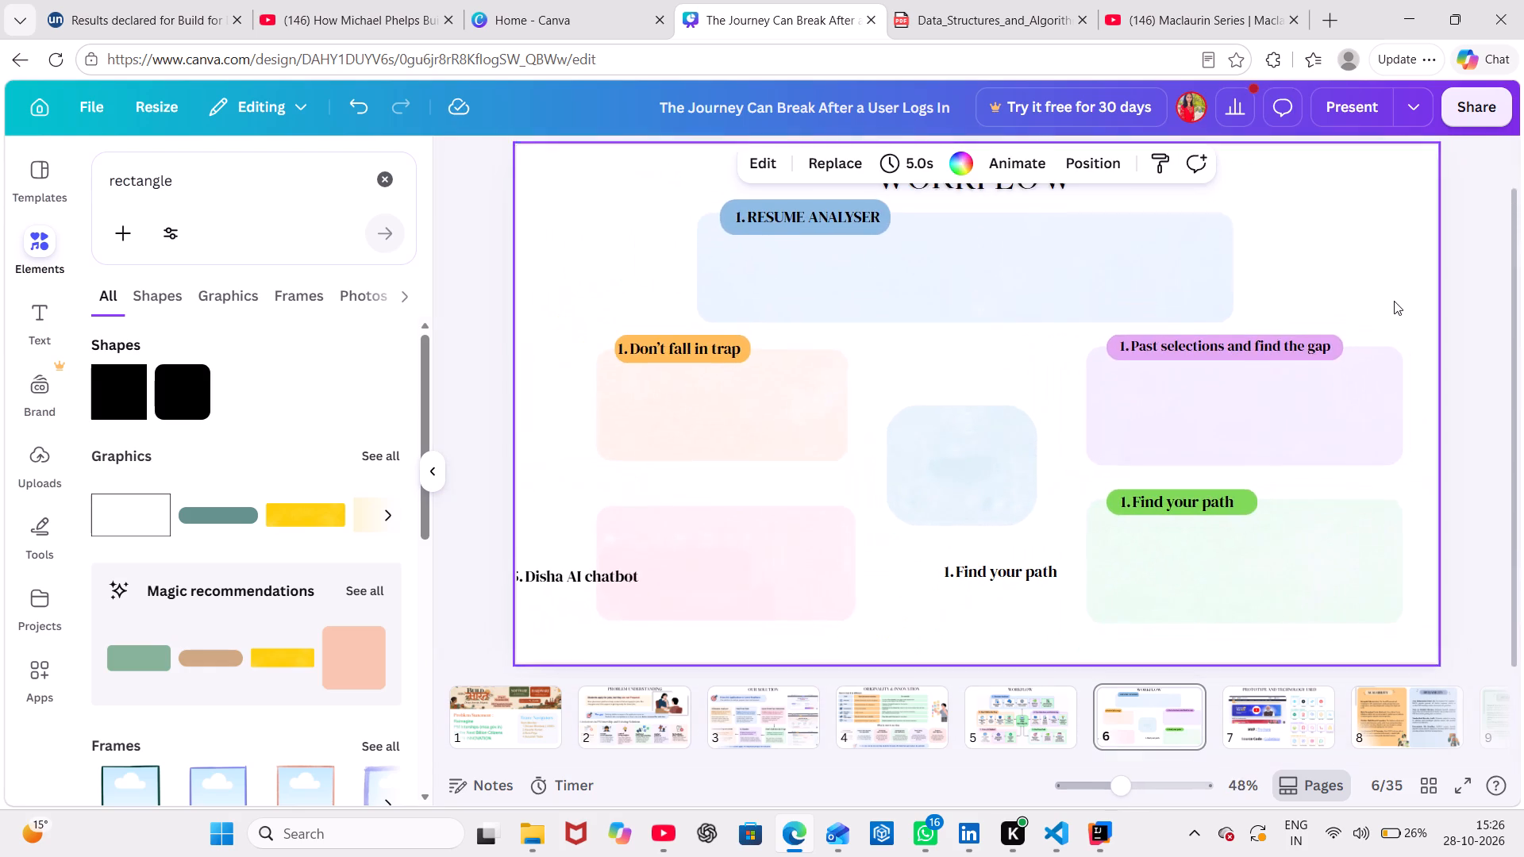
# Paste another "Find your path" heading beside the loose one and copy the green bar for reuse.
pyautogui.click(1242, 505)
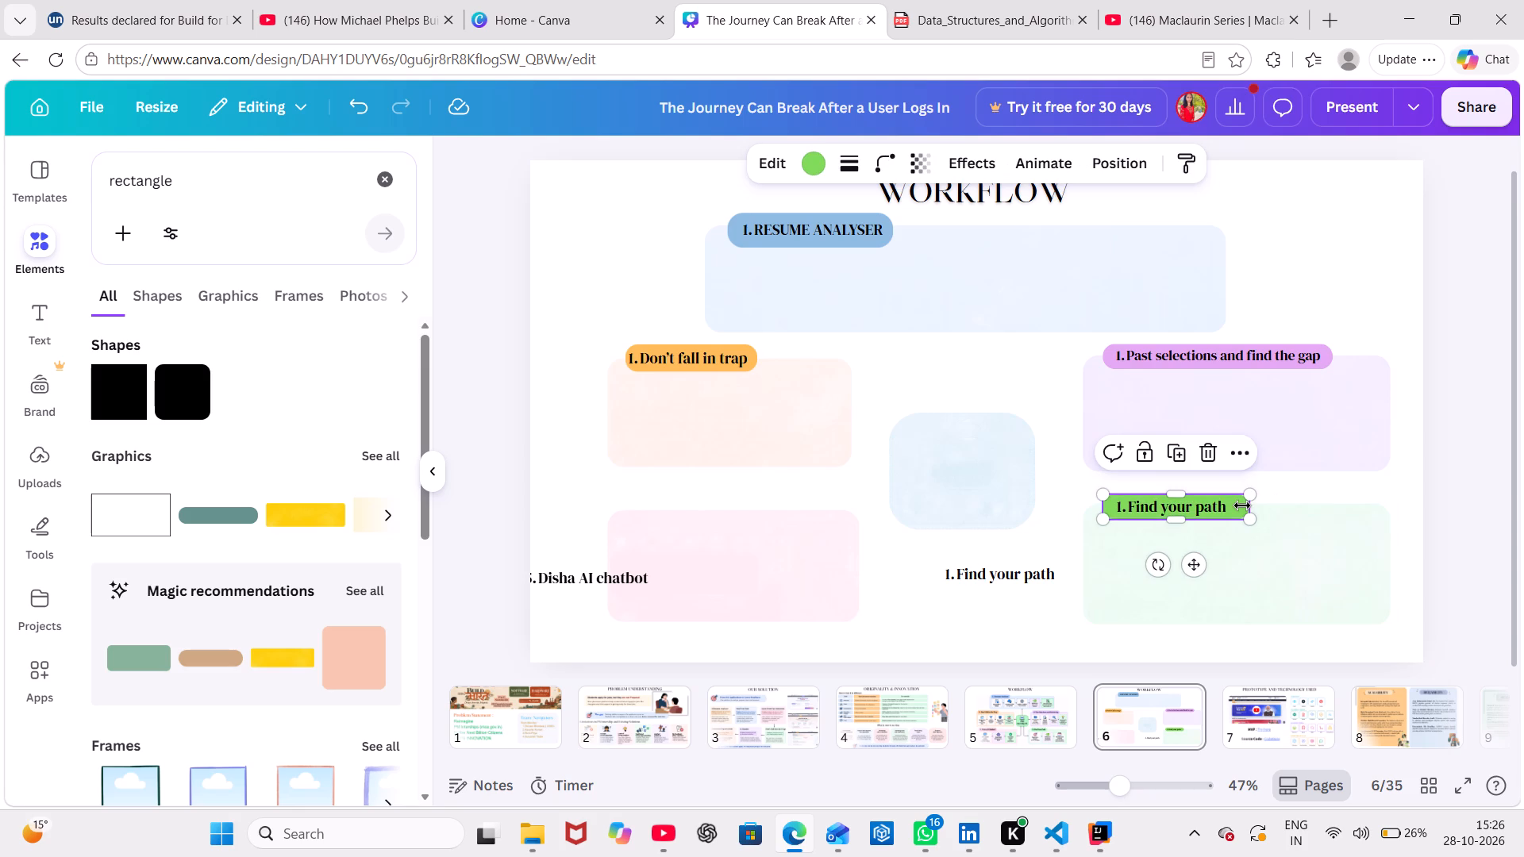
pyautogui.hotkey('ctrl', 'v')
pyautogui.keyDown('ctrl'); pyautogui.click(1242, 505); pyautogui.keyUp('ctrl')
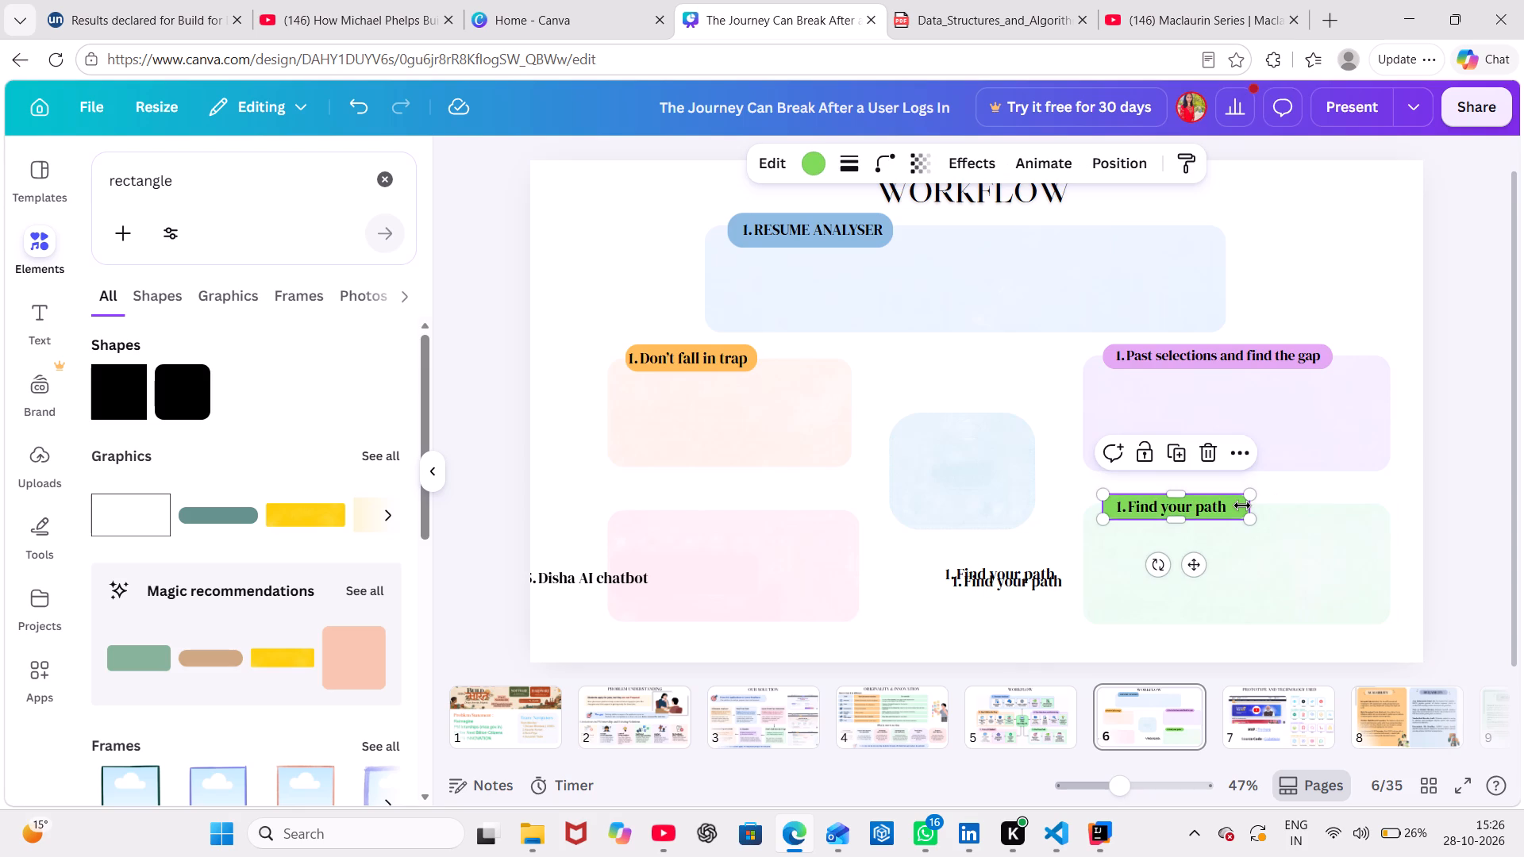
pyautogui.hotkey('ctrl', 'c')
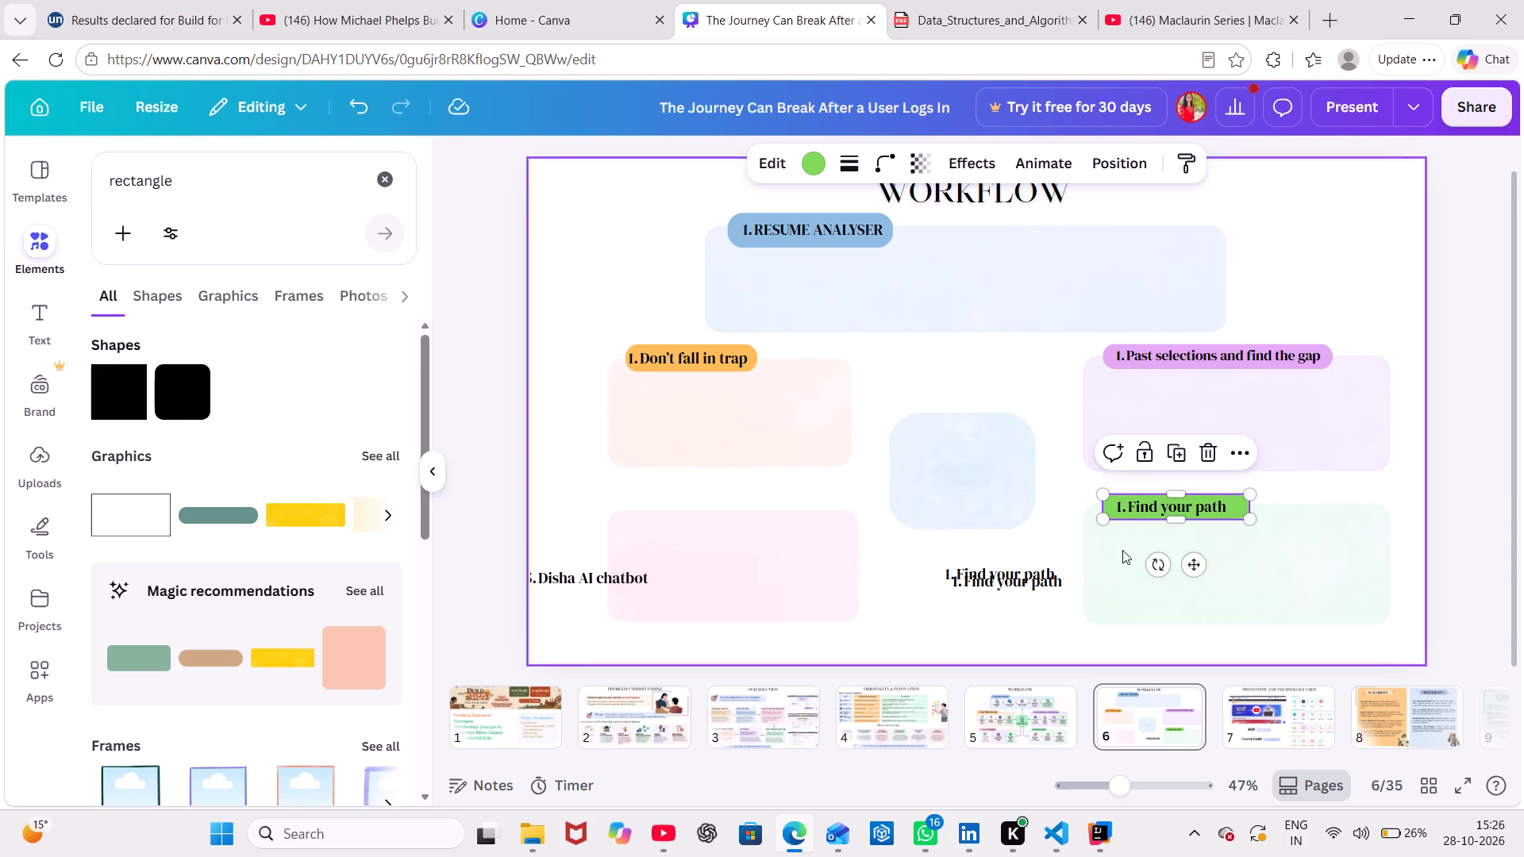
pyautogui.click(1239, 514)
pyautogui.click(1476, 467)
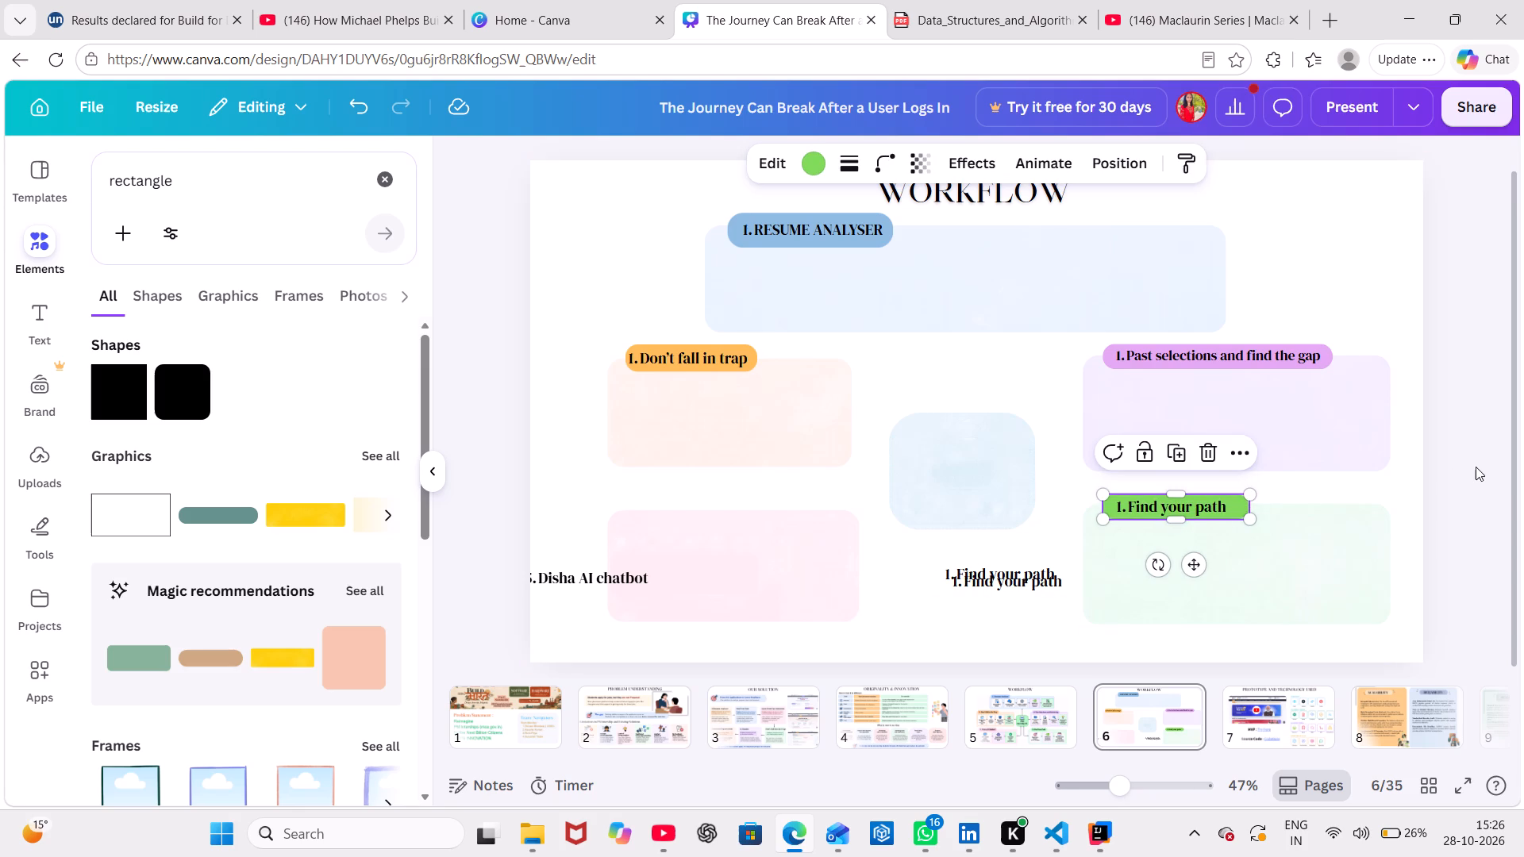
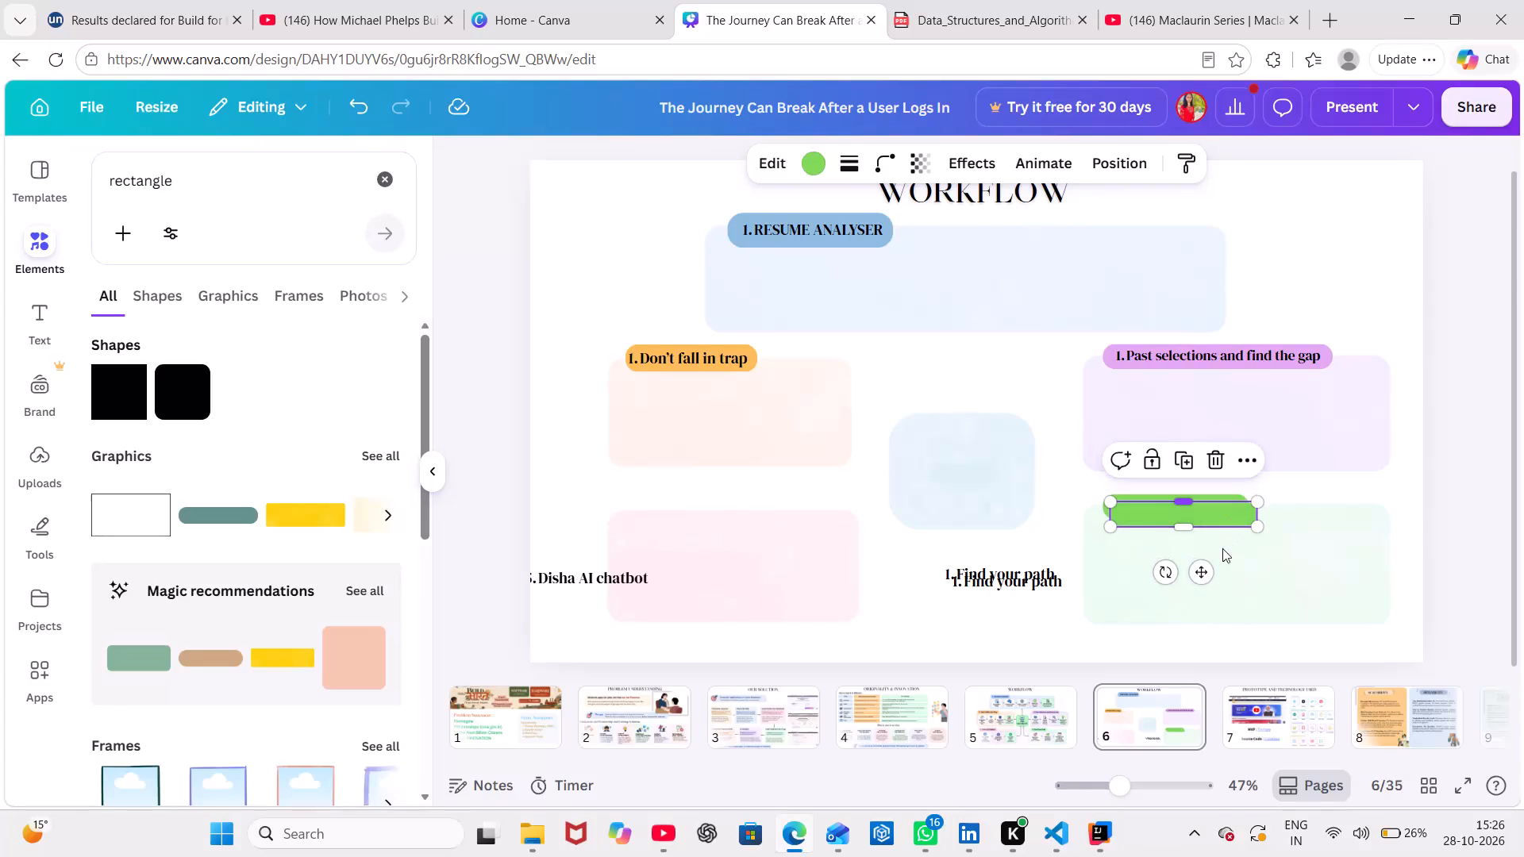
# Place the copied green bar over the pink card's upper edge and enlarge it to about 326 by 50.
pyautogui.moveTo(1203, 568); pyautogui.dragTo(717, 567)
pyautogui.hscroll(-1, 806, 581)
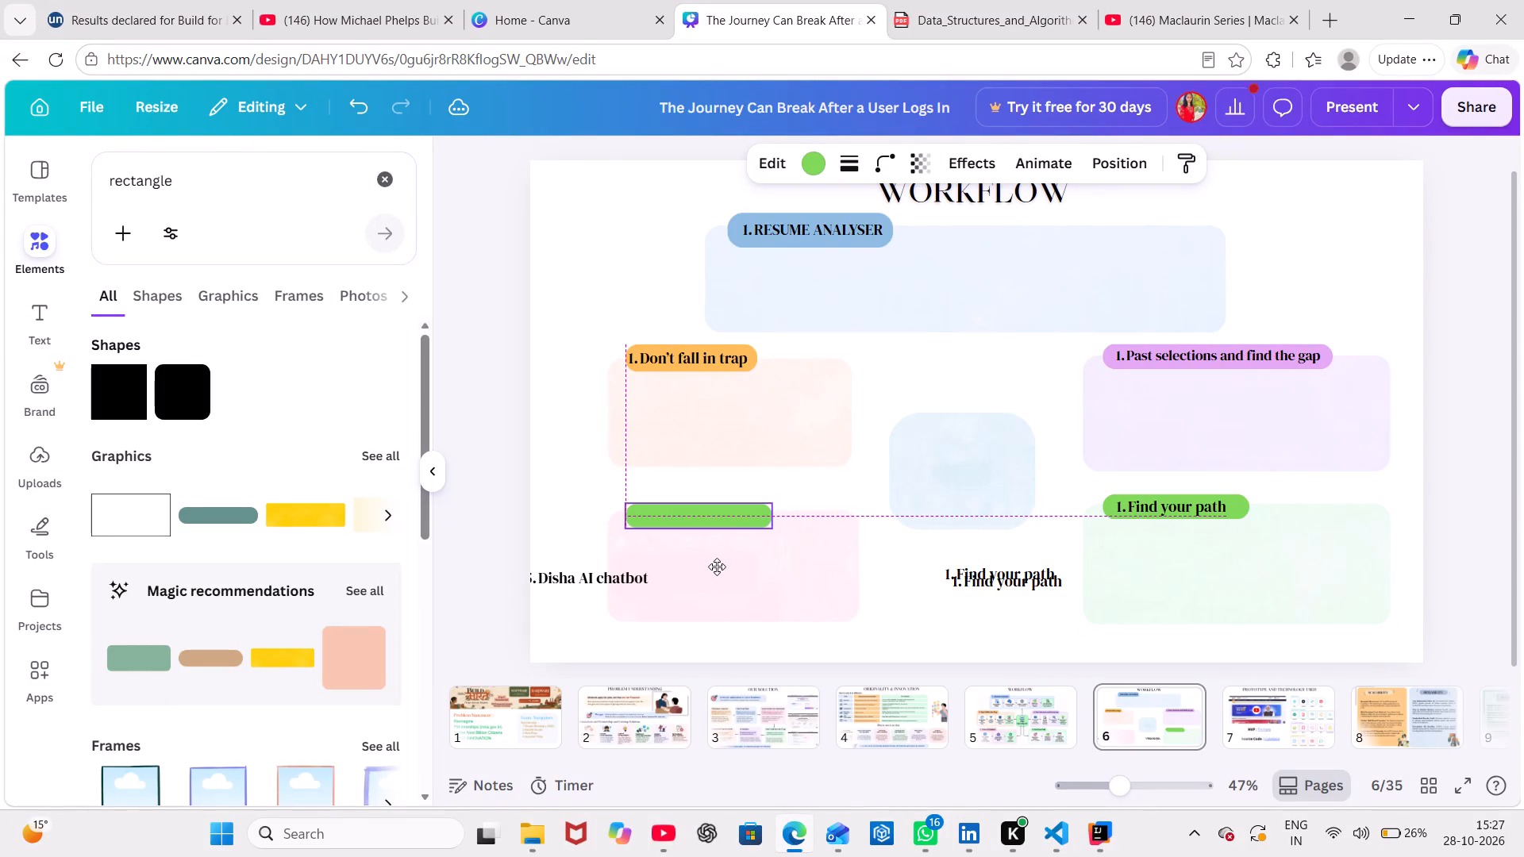
pyautogui.hscroll(-1, 717, 567)
pyautogui.moveTo(717, 567); pyautogui.dragTo(728, 575)
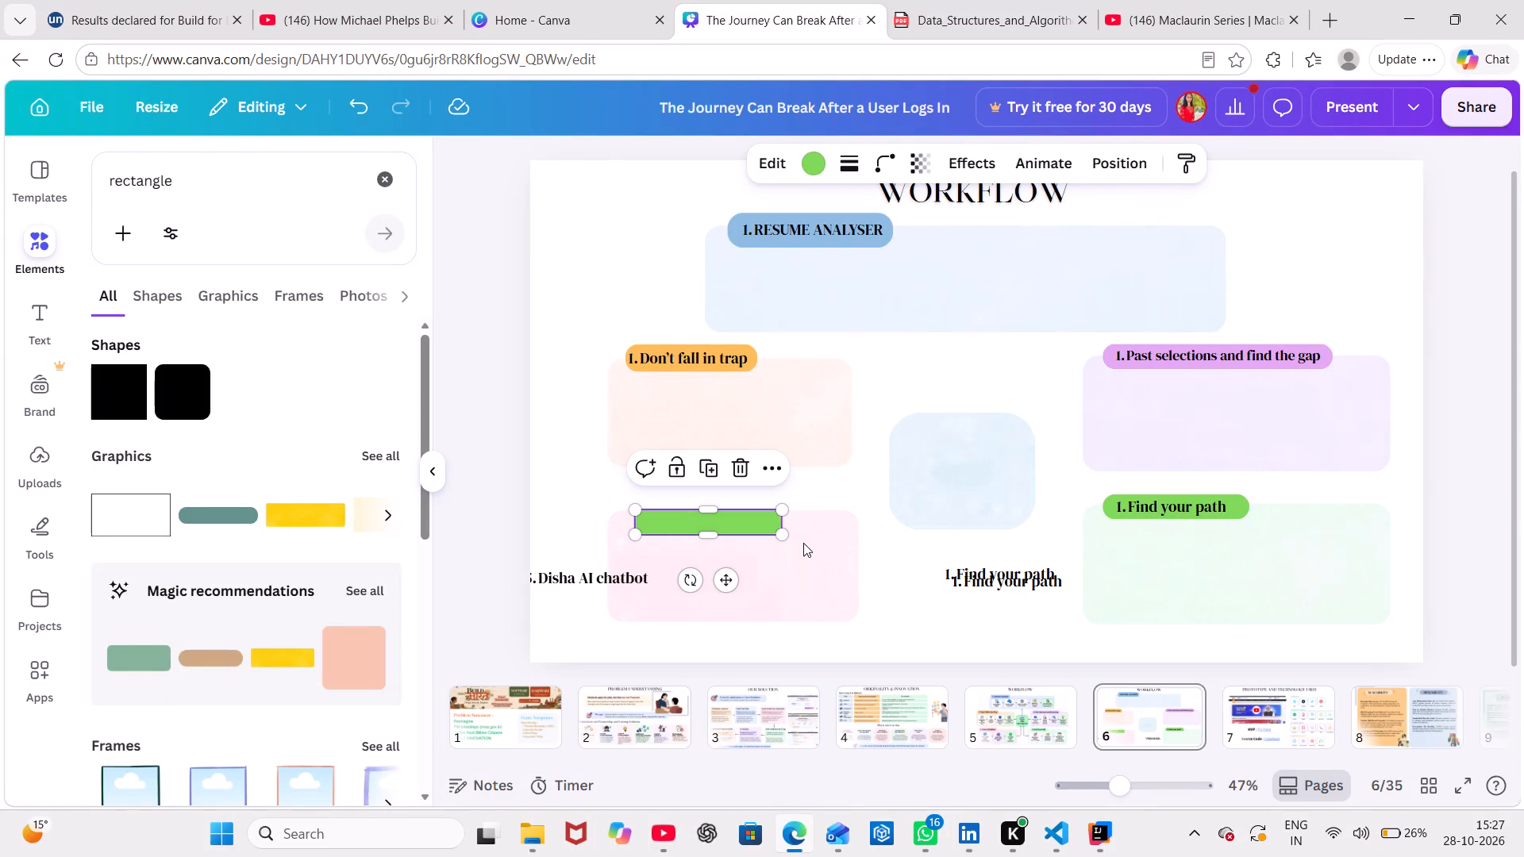
pyautogui.click(780, 534)
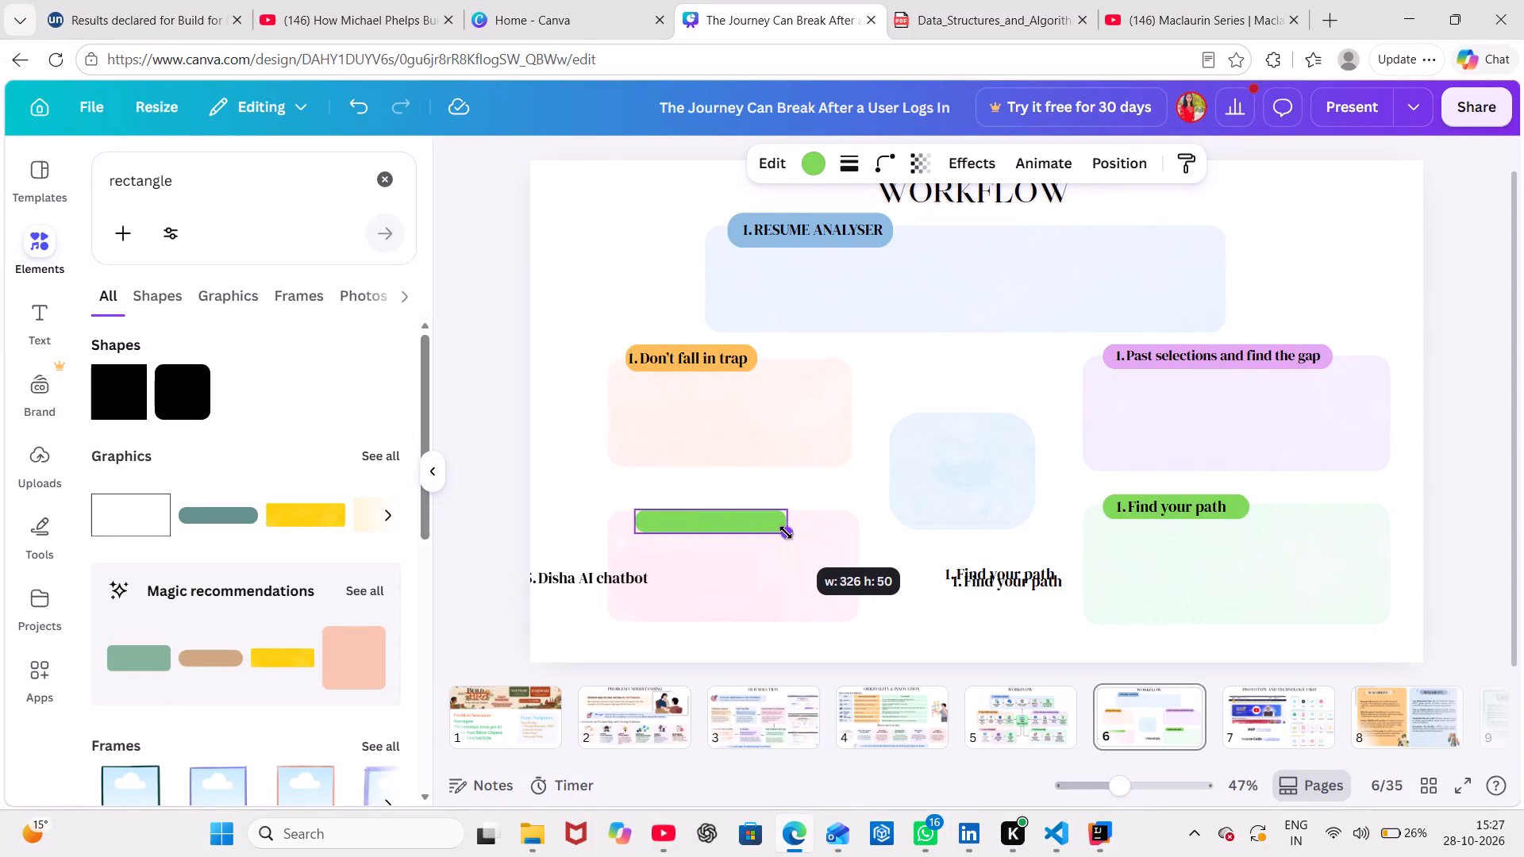
pyautogui.moveTo(731, 578); pyautogui.dragTo(722, 567)
# Nudge the light-blue card in the middle of the page slightly to the right.
pyautogui.scroll(-1, 729, 552)
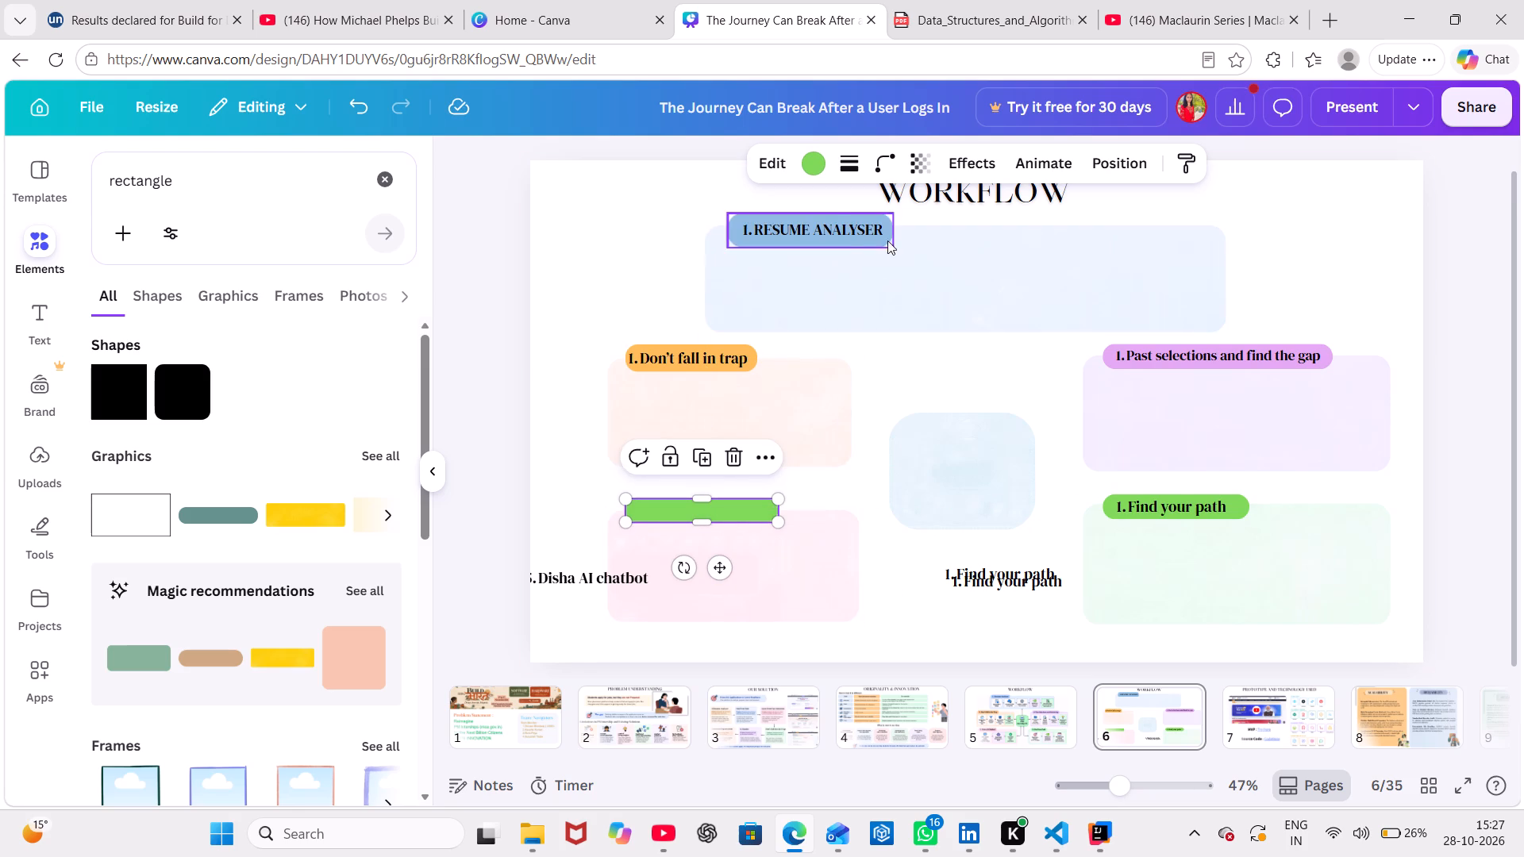
pyautogui.scroll(-1, 864, 354)
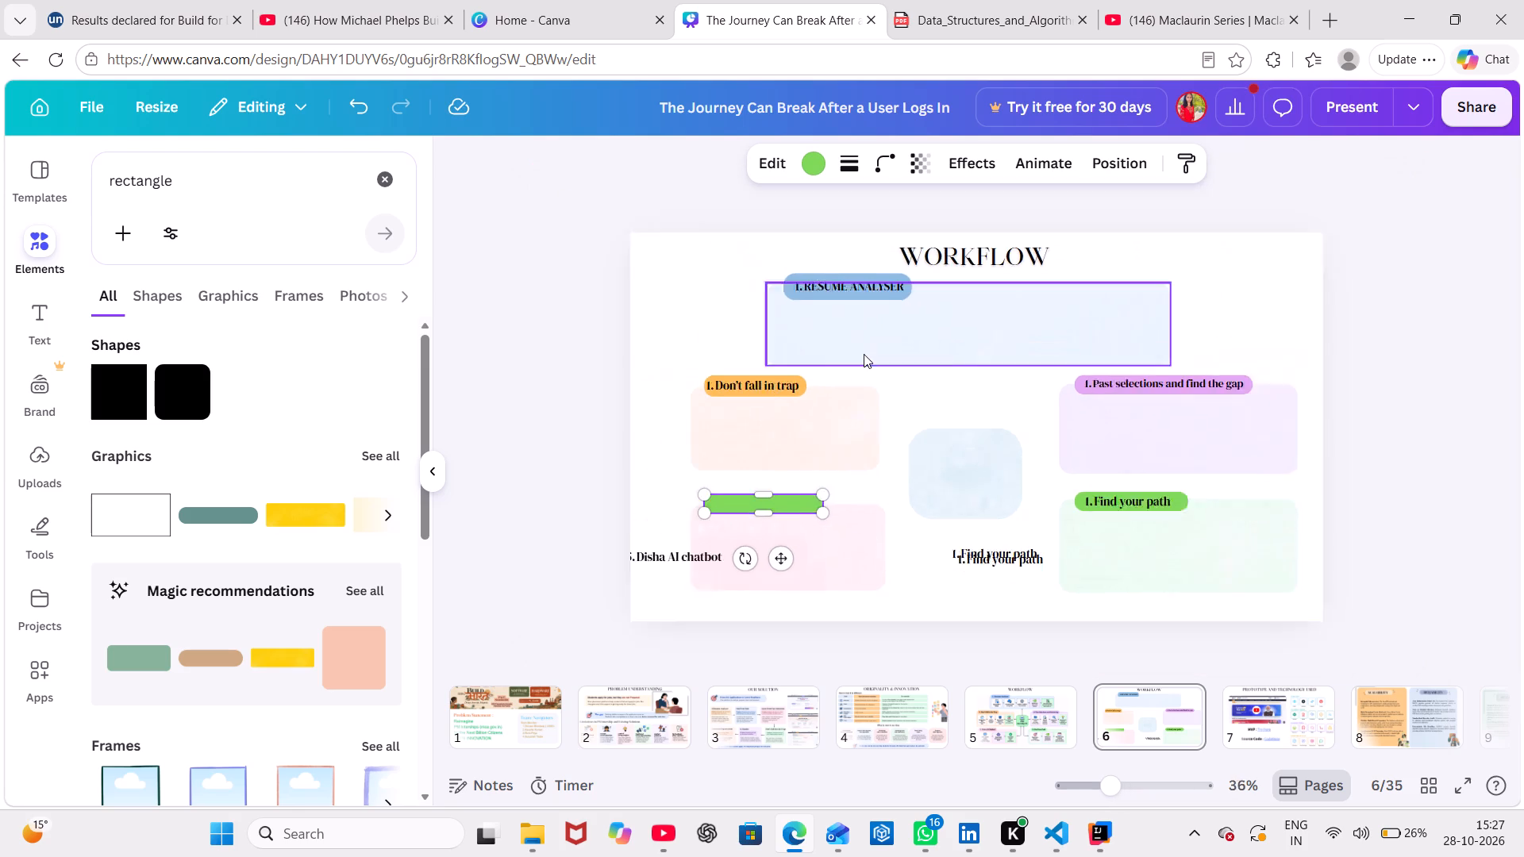
pyautogui.moveTo(952, 456); pyautogui.dragTo(968, 456)
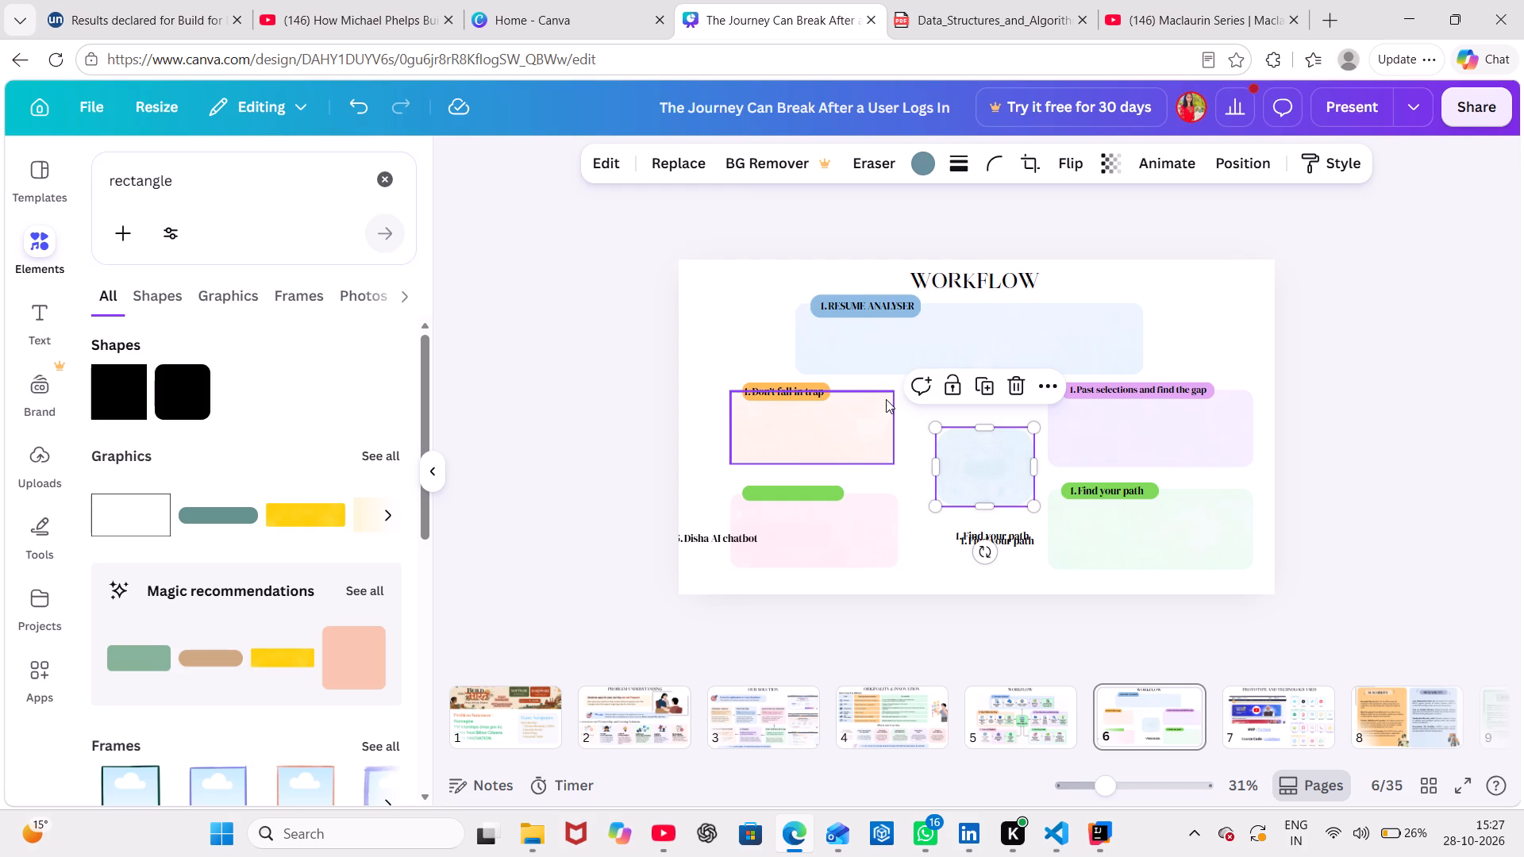
# Widen the orange "Don't fall in trap" card on both sides, keeping its height.
pyautogui.click(766, 435)
pyautogui.hscroll(-1, 760, 438)
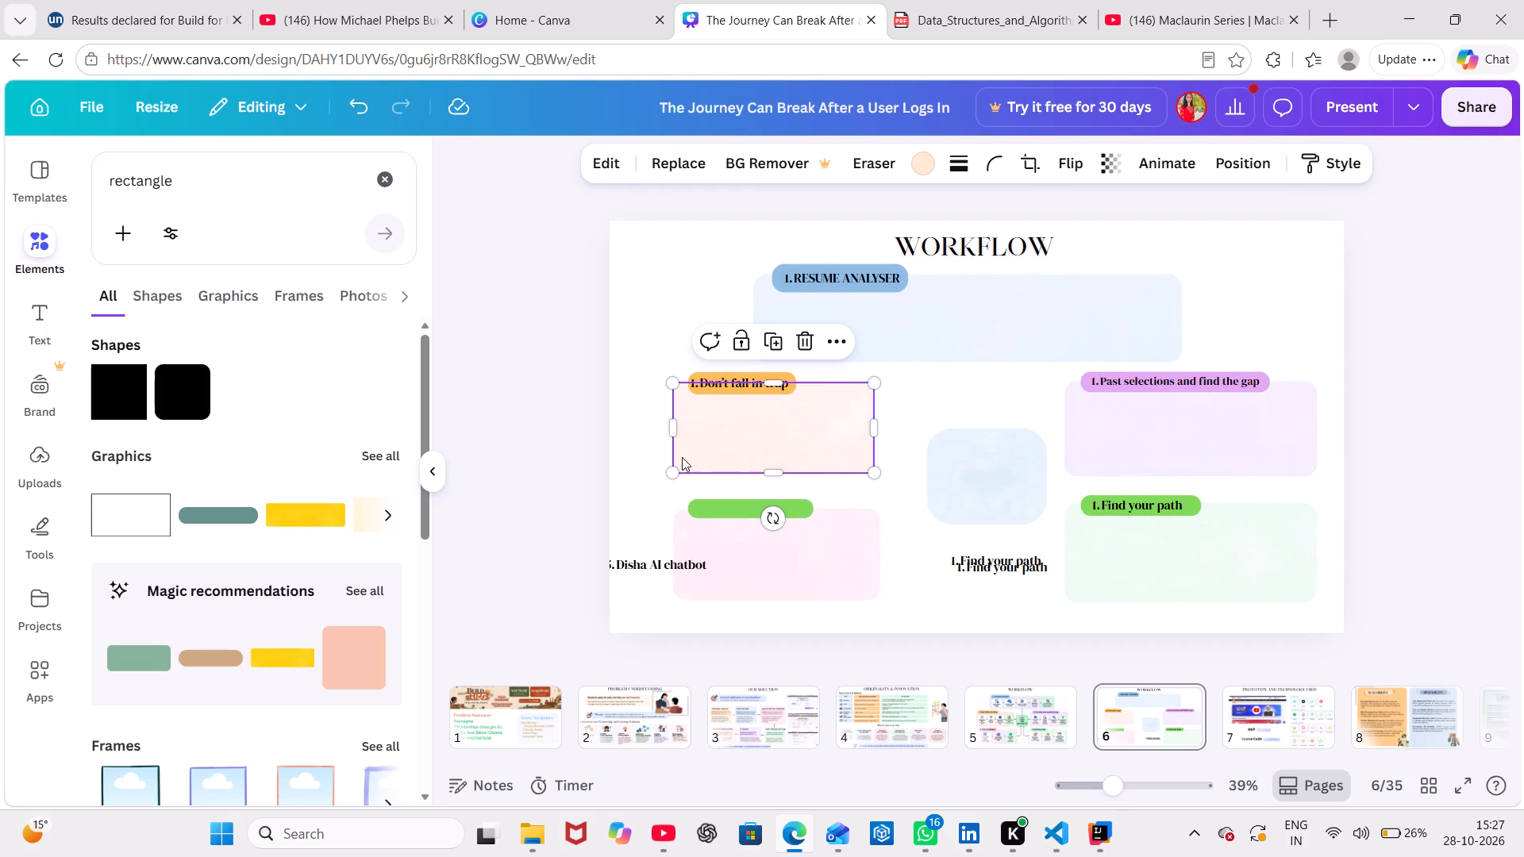
pyautogui.hscroll(-1, 682, 457)
pyautogui.moveTo(672, 437); pyautogui.dragTo(639, 436)
pyautogui.moveTo(644, 430); pyautogui.dragTo(647, 430)
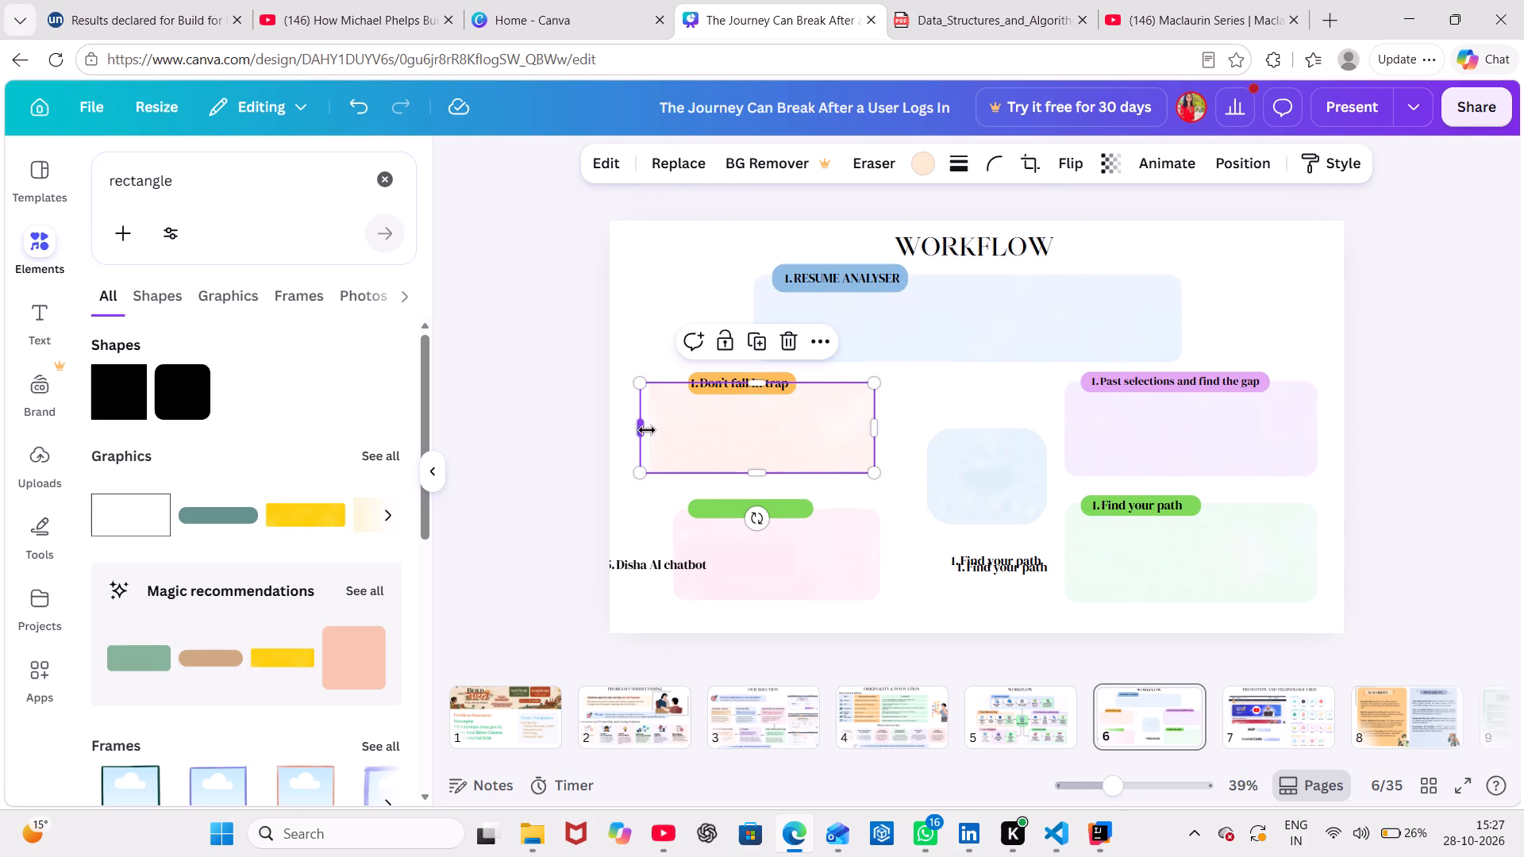
pyautogui.moveTo(647, 430); pyautogui.dragTo(660, 437)
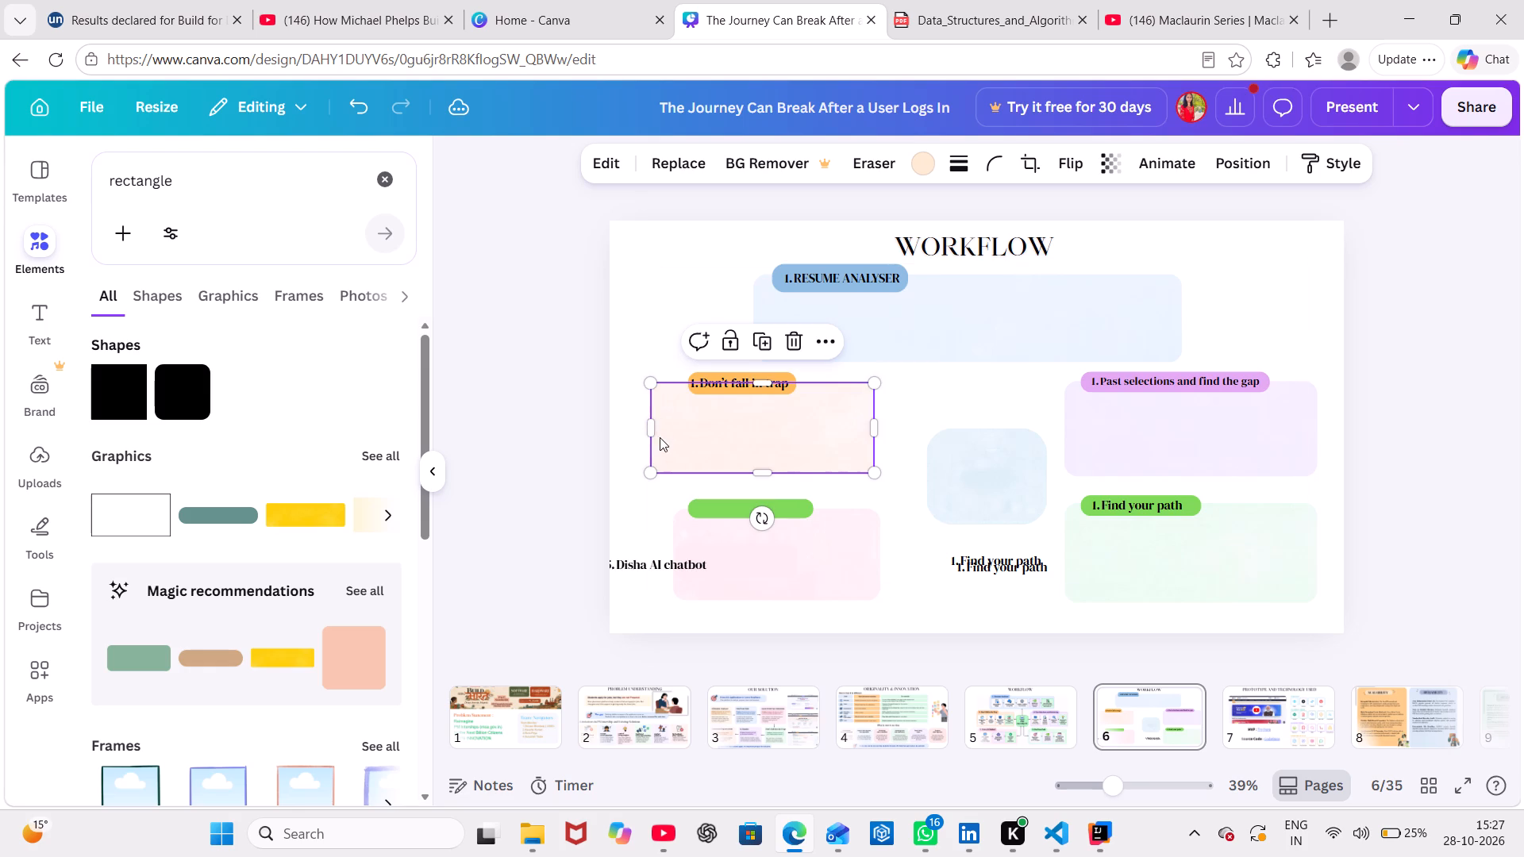
pyautogui.moveTo(876, 421); pyautogui.dragTo(901, 422)
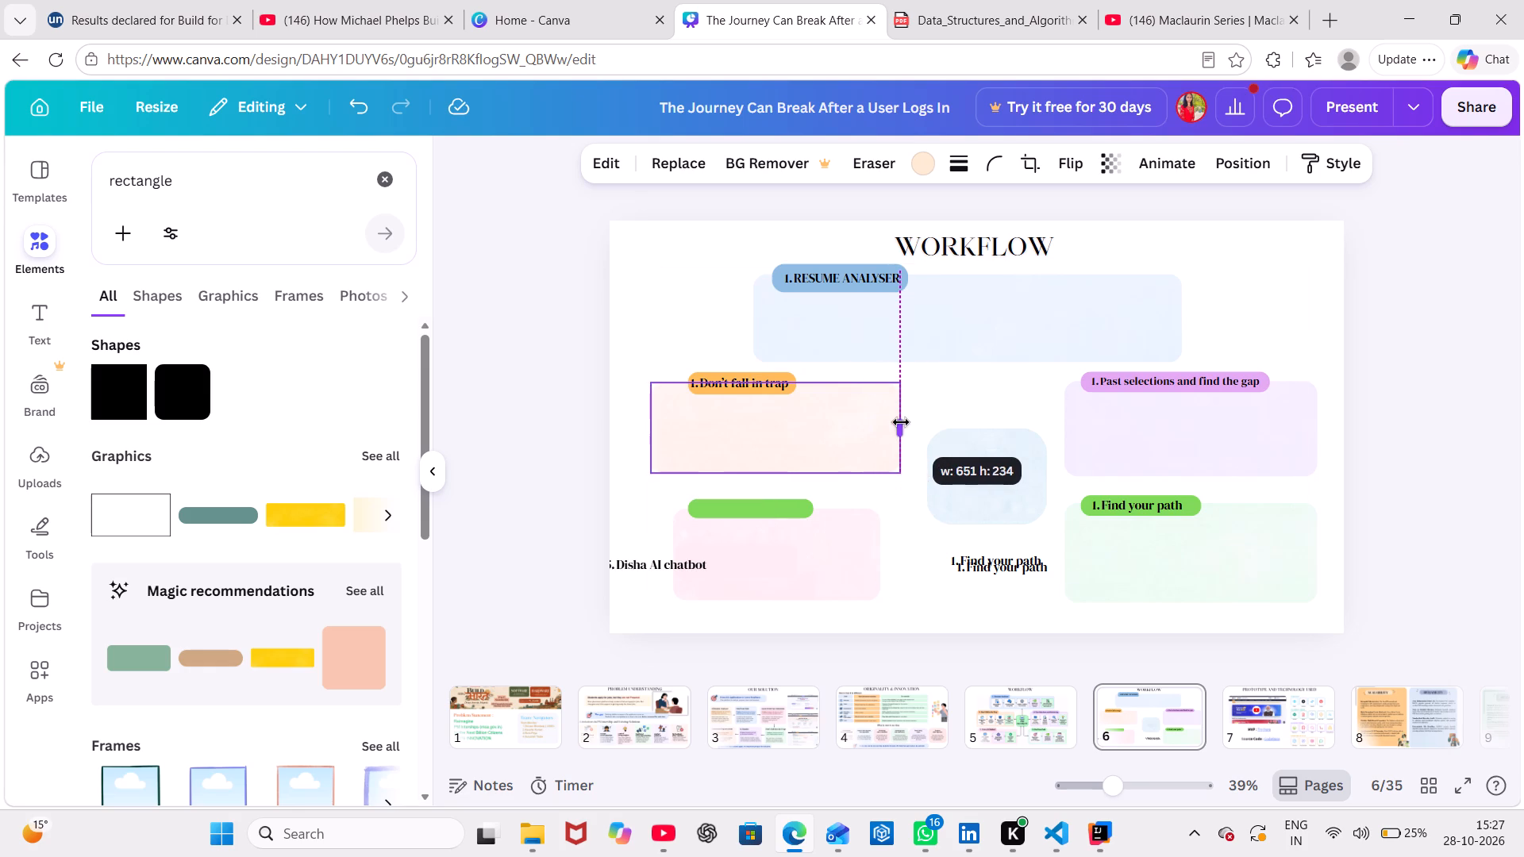
pyautogui.moveTo(901, 422); pyautogui.dragTo(910, 425)
pyautogui.click(842, 432)
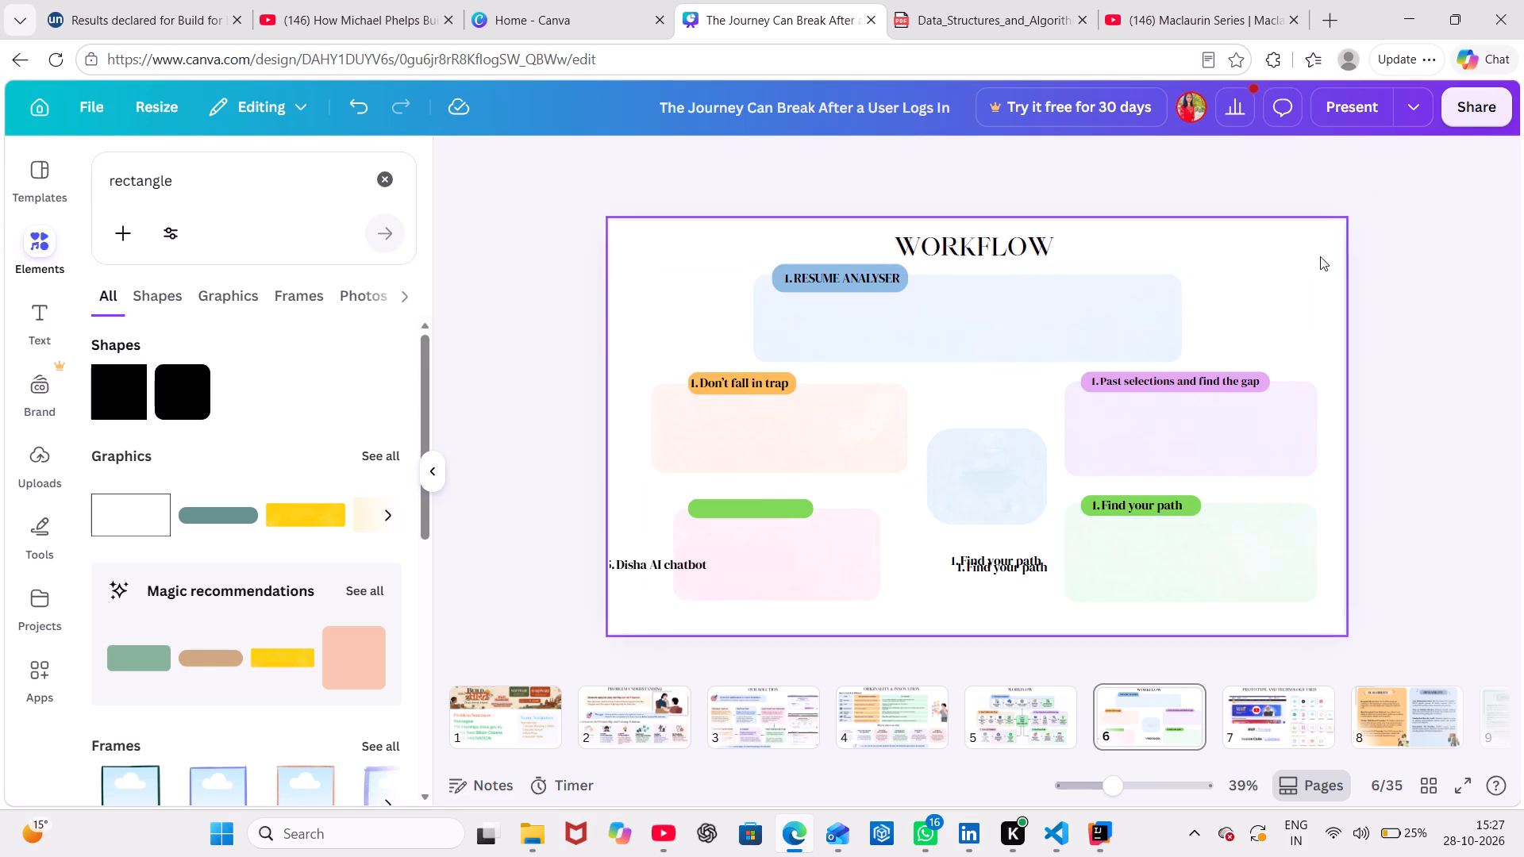
pyautogui.click(1420, 233)
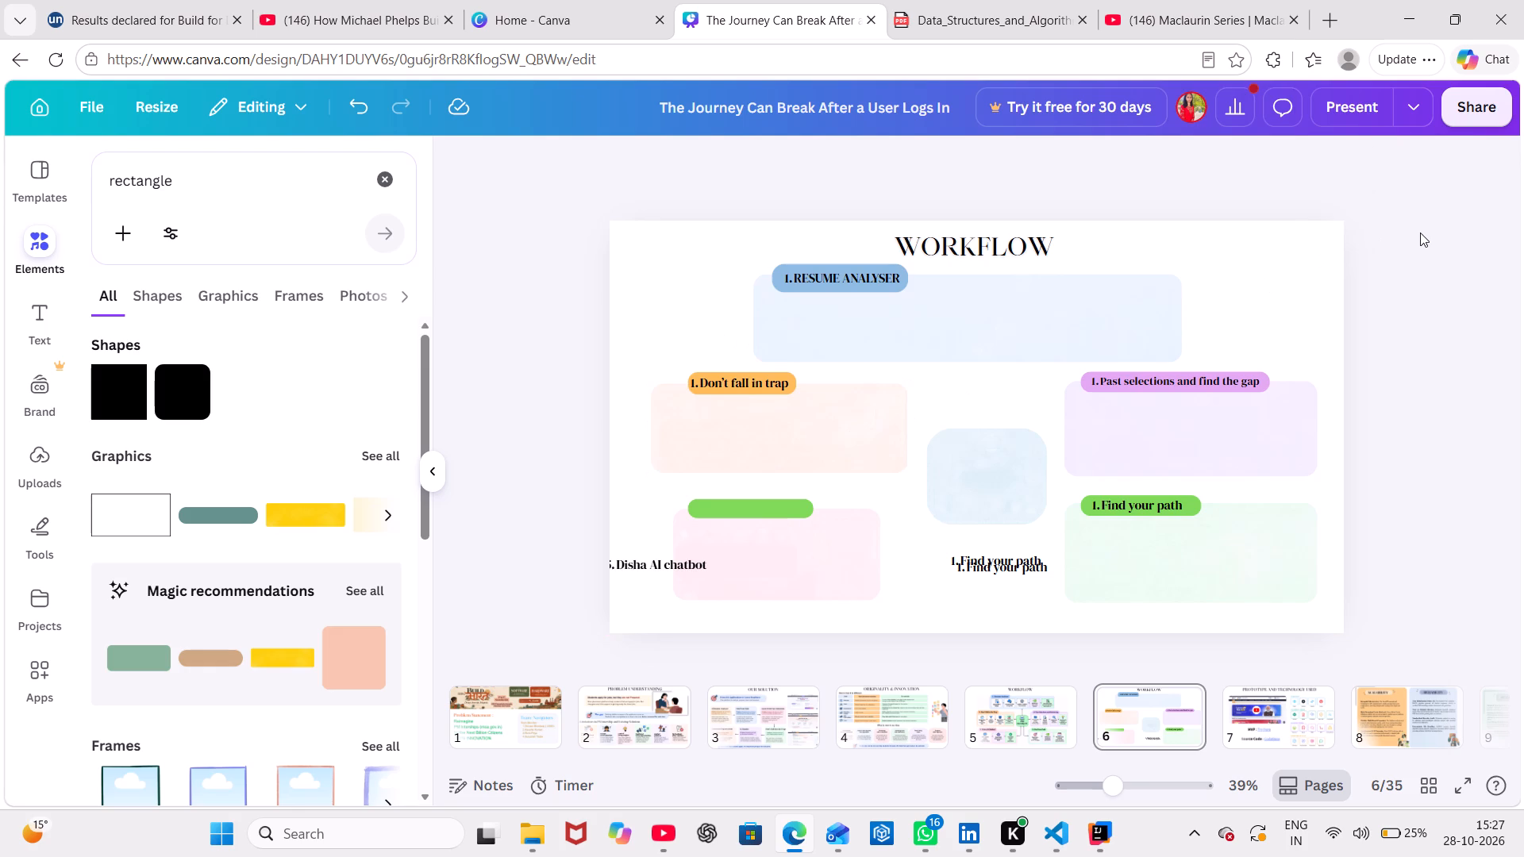
# Extend the orange card's right side a little more and shift the card slightly left, keeping its vertical position.
pyautogui.click(837, 424)
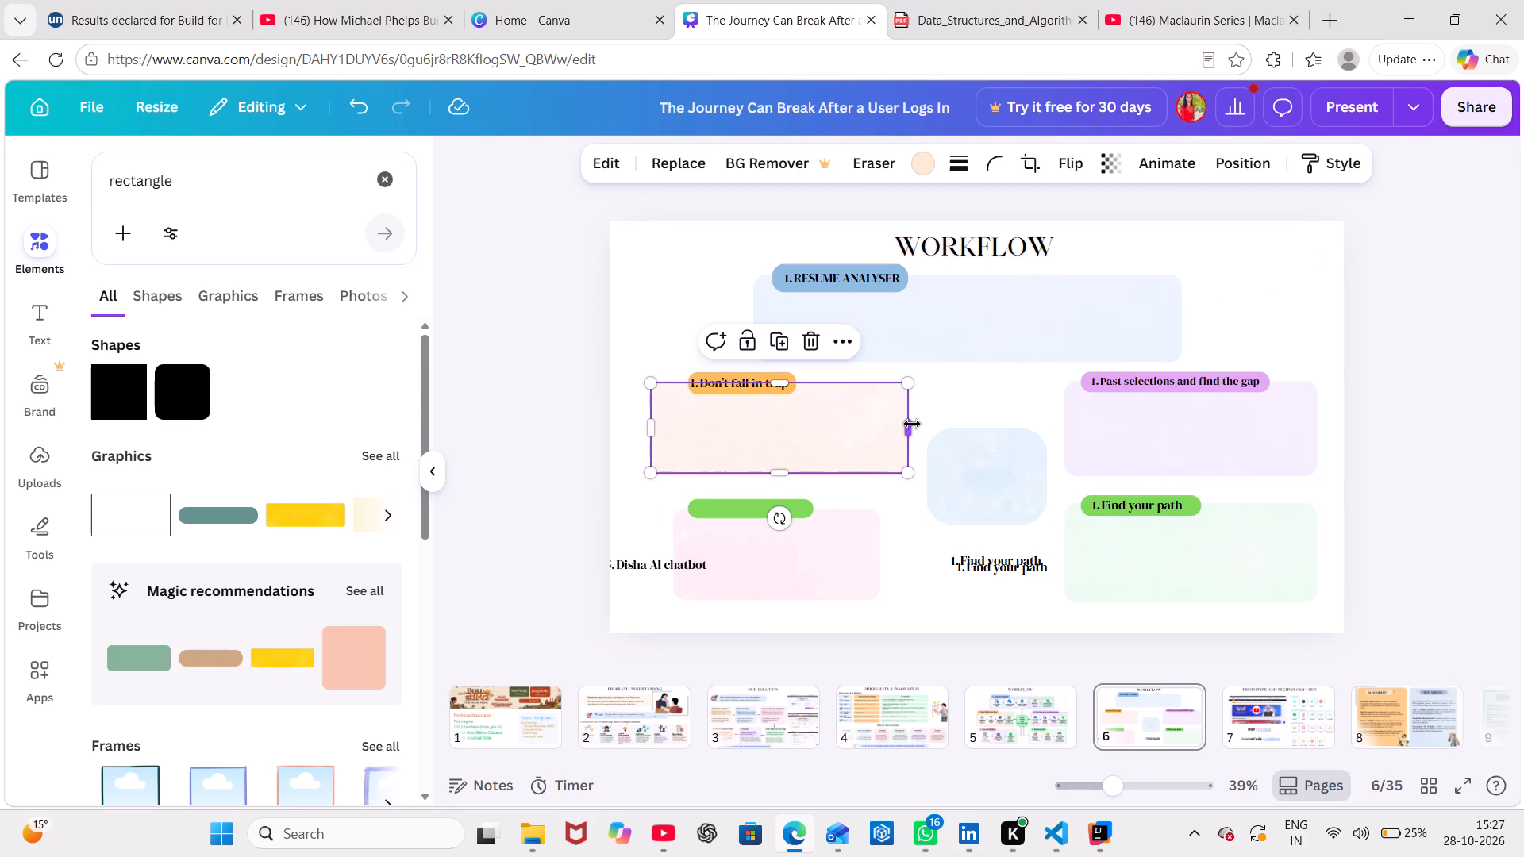
pyautogui.moveTo(912, 424); pyautogui.dragTo(922, 426)
pyautogui.moveTo(848, 411); pyautogui.dragTo(832, 412)
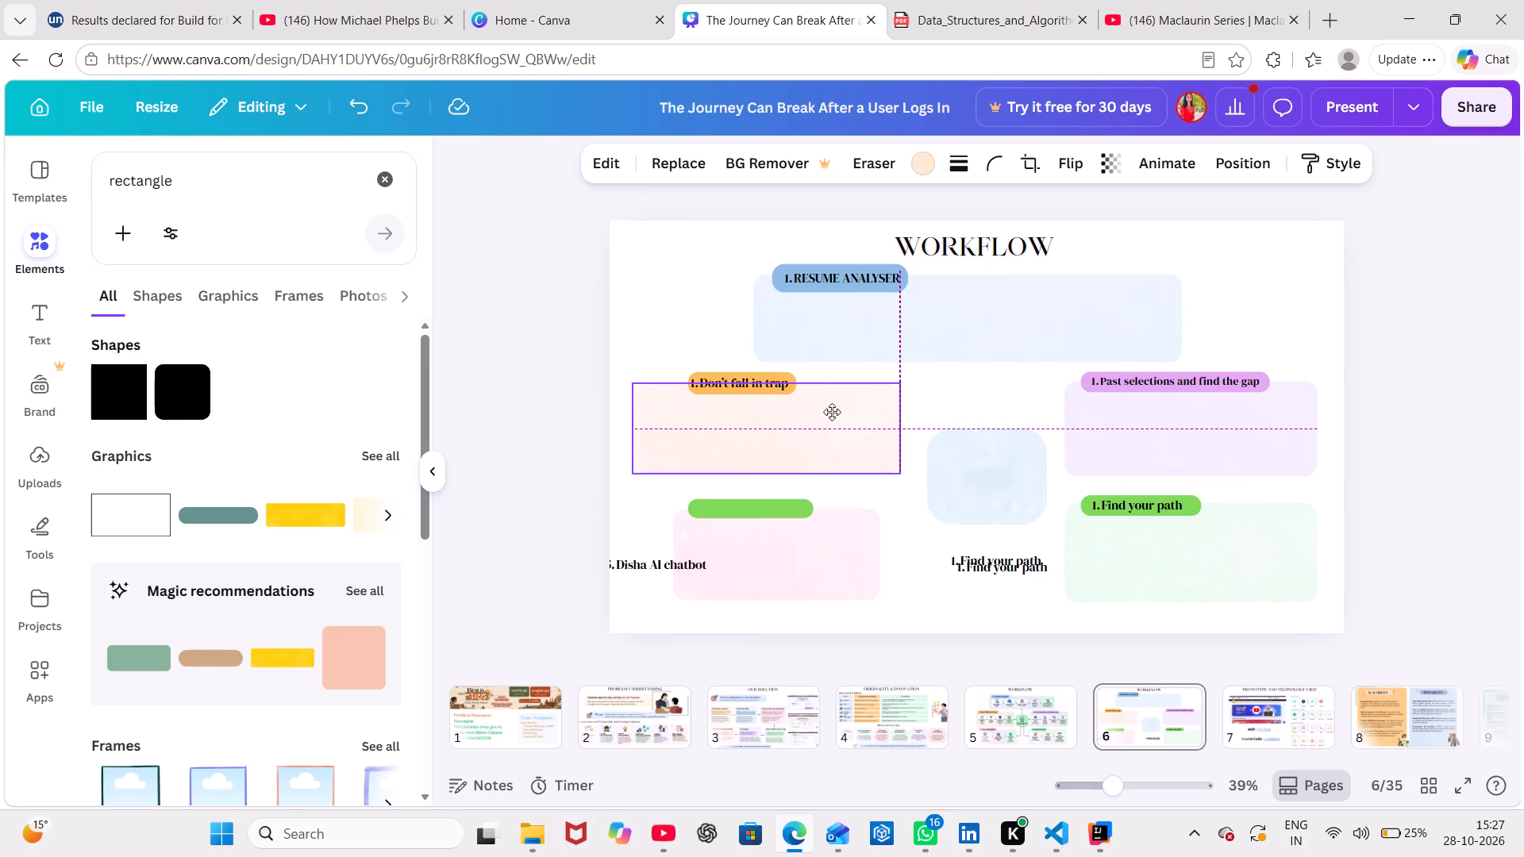
pyautogui.moveTo(832, 412); pyautogui.dragTo(838, 413)
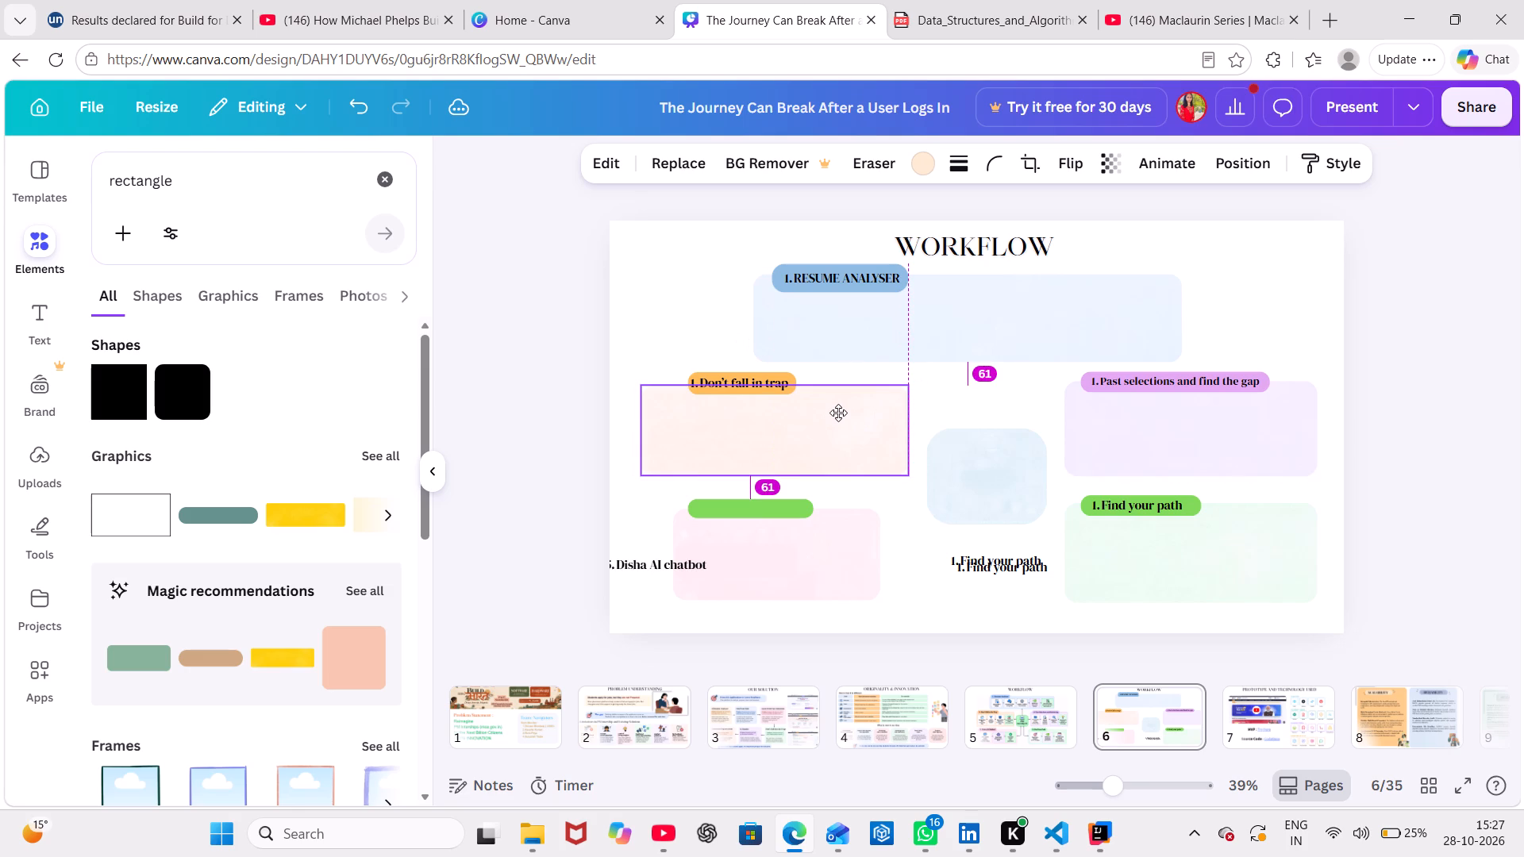
pyautogui.moveTo(838, 413); pyautogui.dragTo(838, 411)
pyautogui.click(1474, 294)
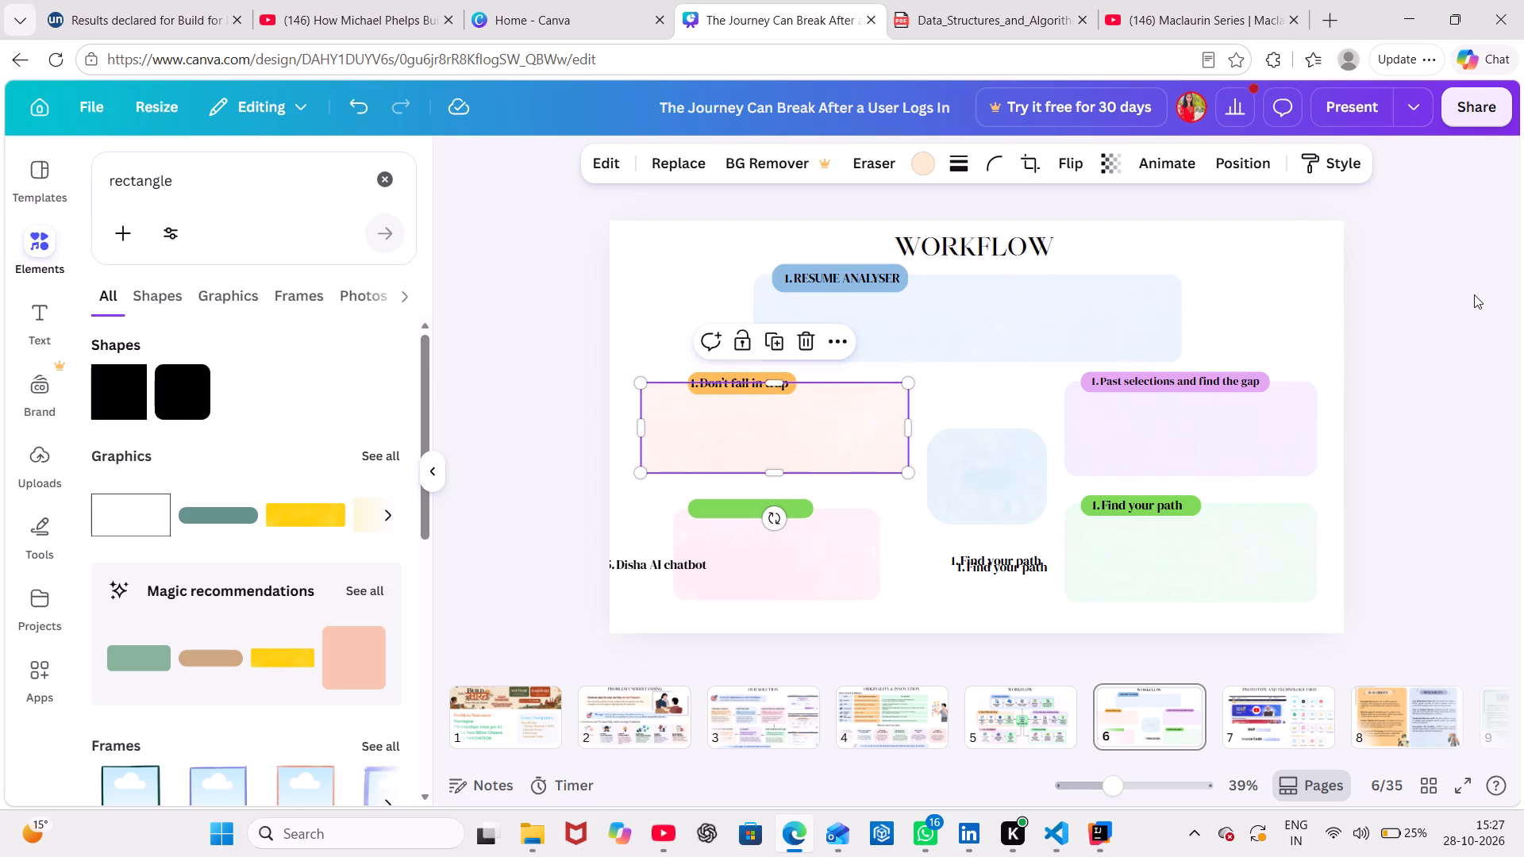
# Compare the size and alignment of the orange card with the purple "Past selections and find the gap" card.
pyautogui.click(1257, 432)
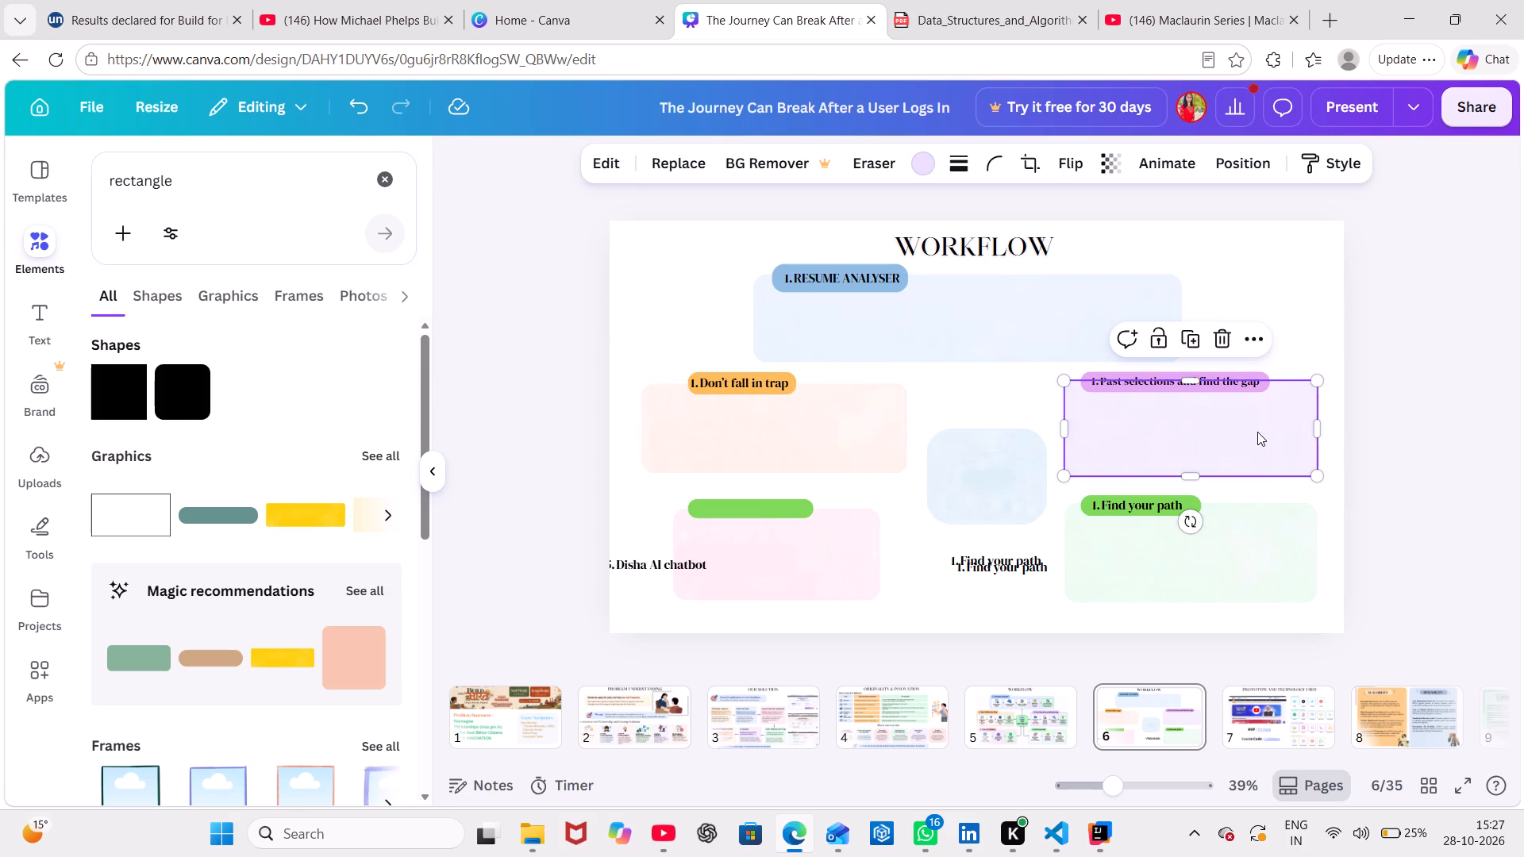
pyautogui.click(1257, 432)
pyautogui.click(1257, 432)
pyautogui.click(858, 441)
pyautogui.hscroll(-1, 858, 441)
pyautogui.hscroll(1, 768, 425)
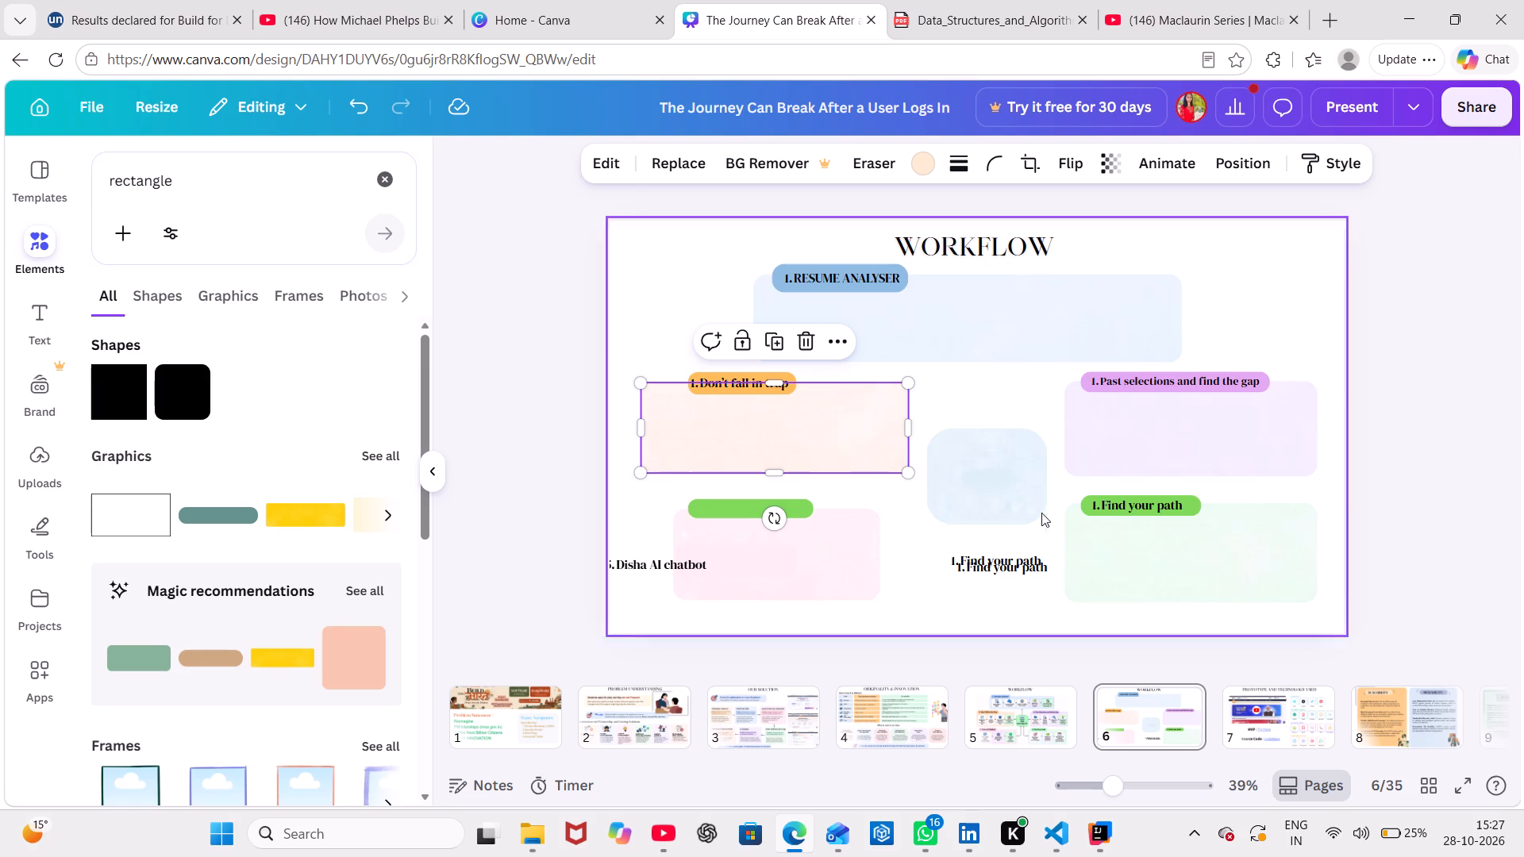
pyautogui.hscroll(1, 1041, 513)
pyautogui.click(1130, 447)
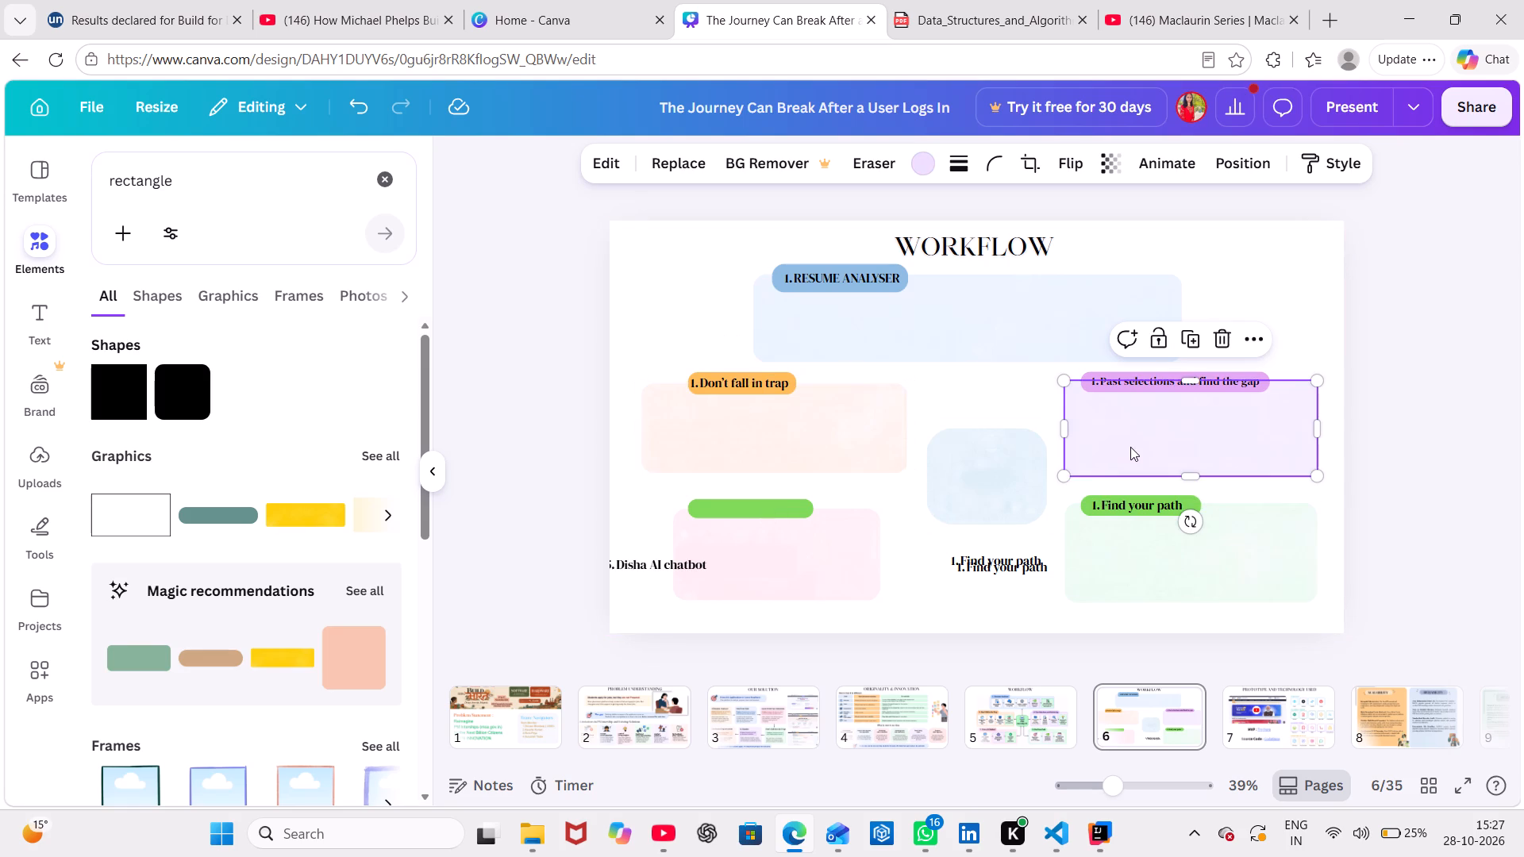
pyautogui.hscroll(-1, 958, 446)
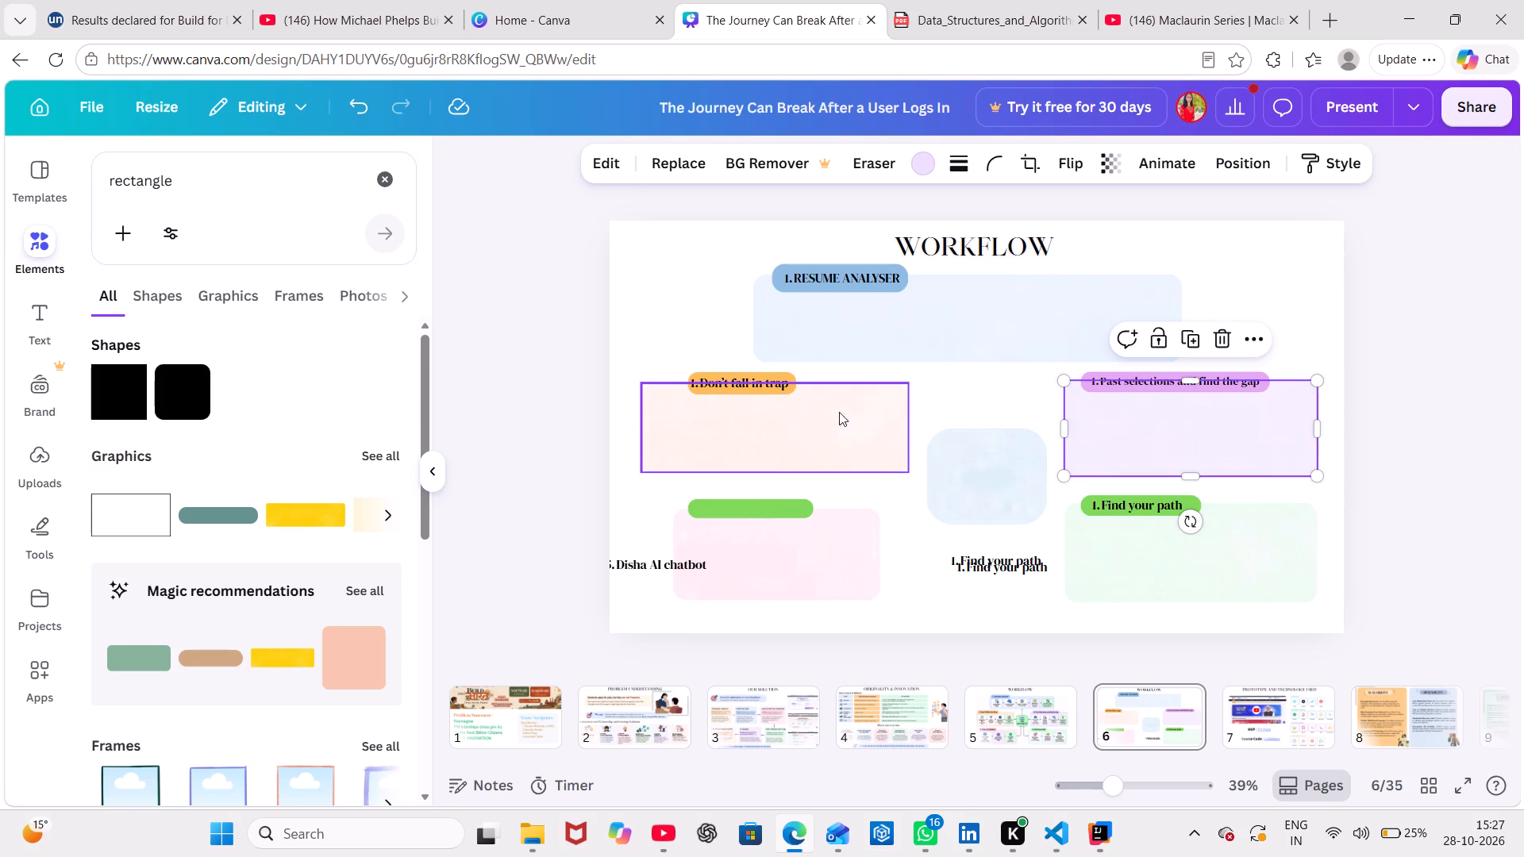
pyautogui.click(1113, 413)
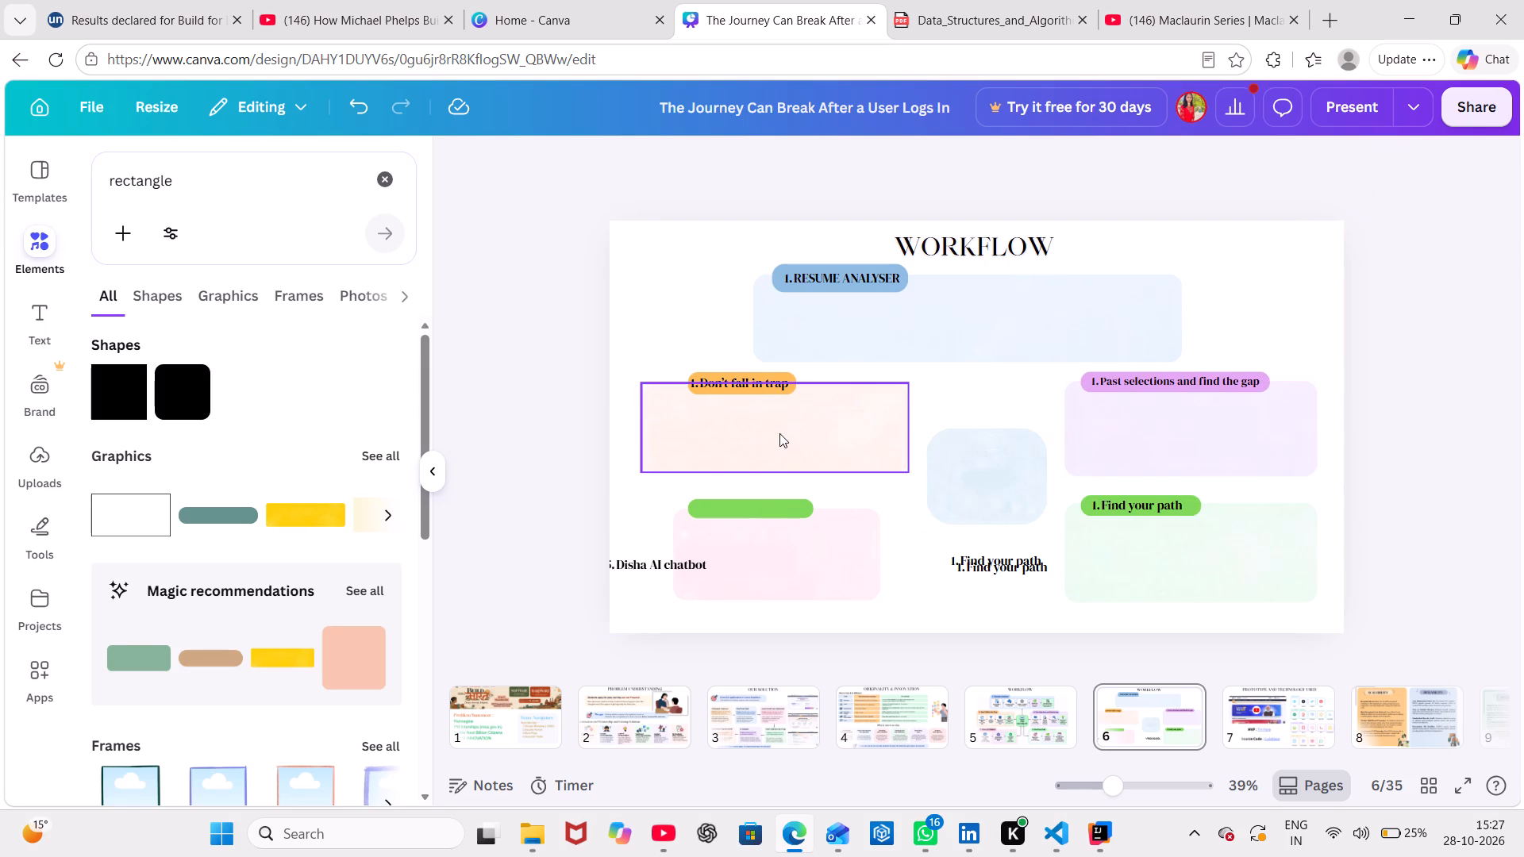
# Open the orange card's colour choices and look through the design and default solid colours.
pyautogui.click(779, 433)
pyautogui.doubleClick(922, 159)
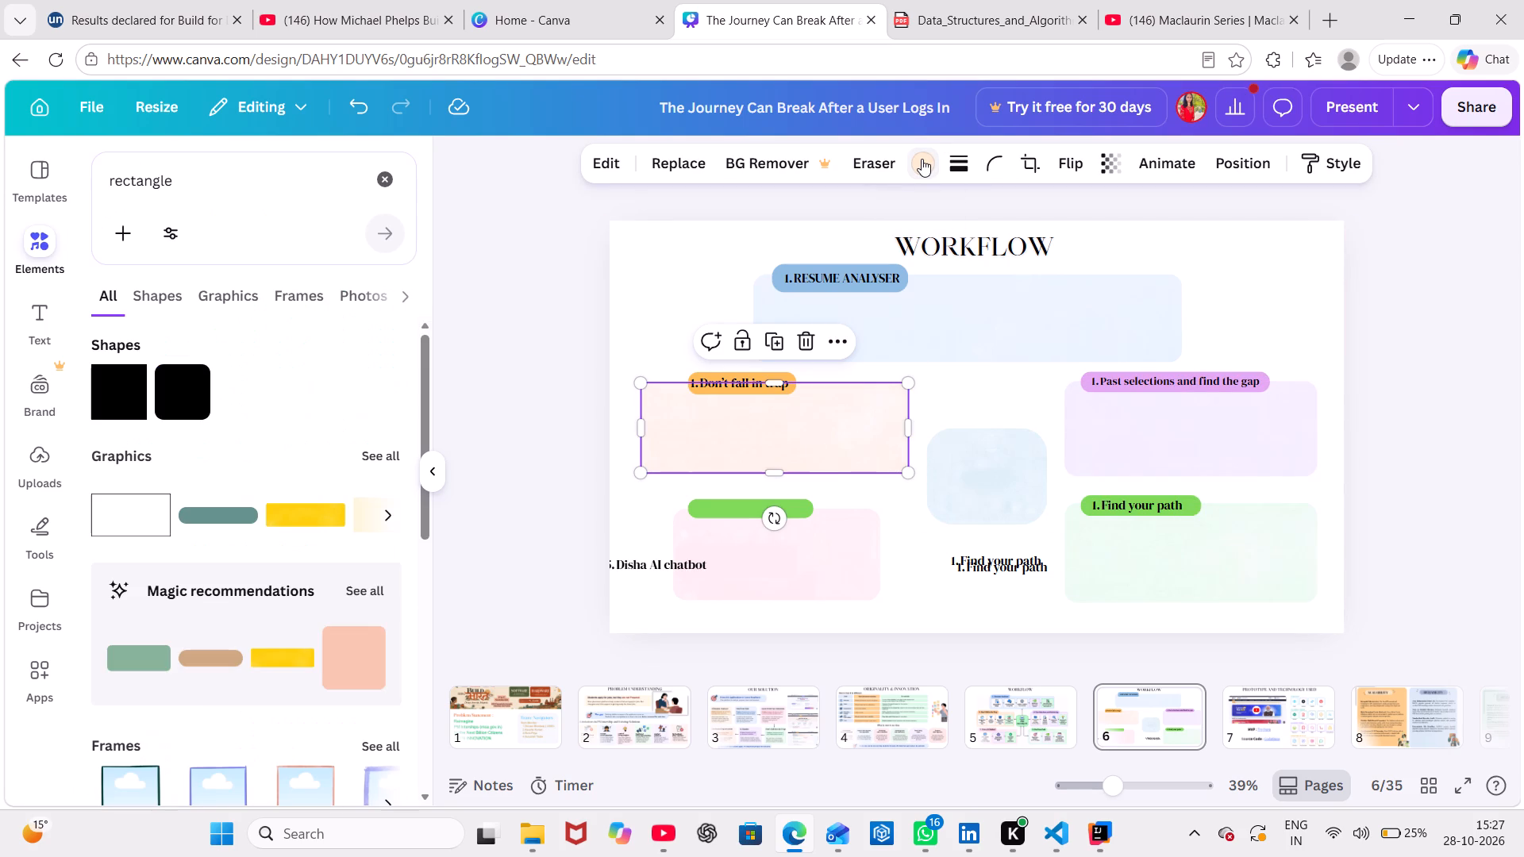
pyautogui.click(922, 159)
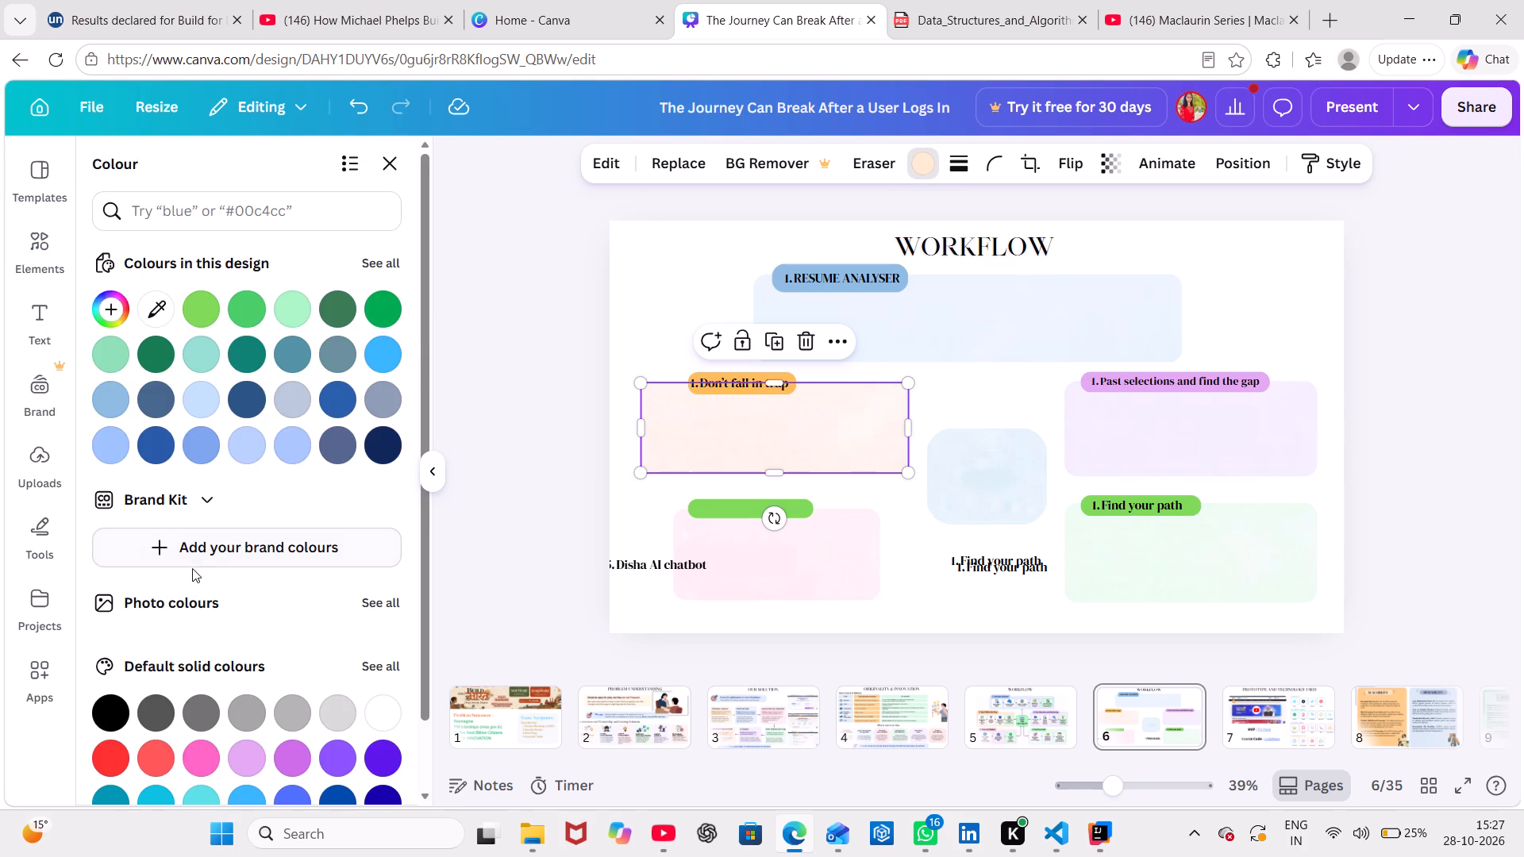
pyautogui.scroll(-2, 192, 569)
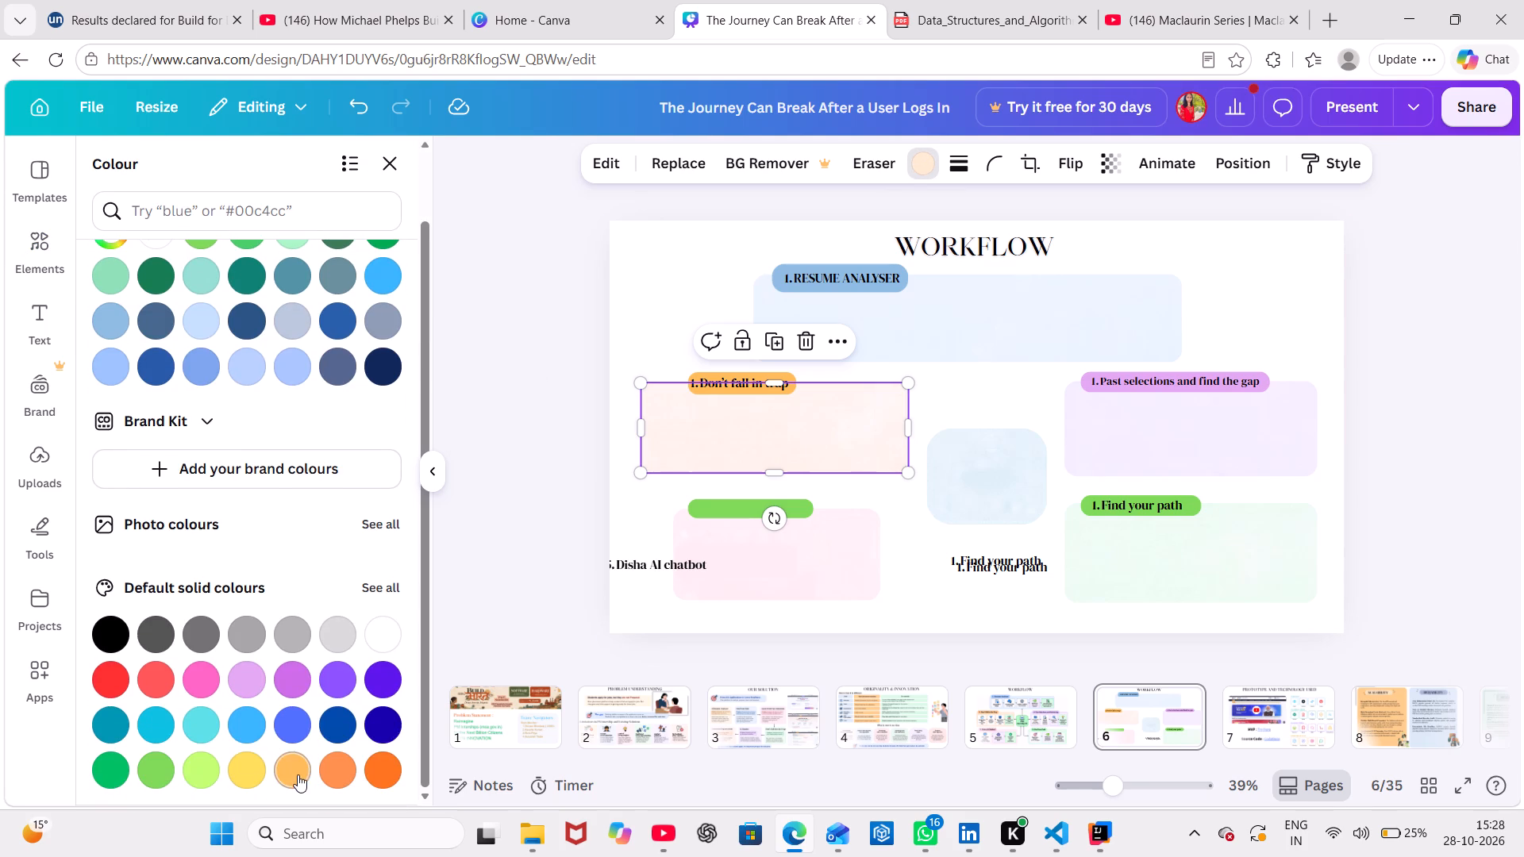
# Narrow the orange card to about 659 wide and lower its bottom edge slightly to match the purple card.
pyautogui.click(1133, 417)
pyautogui.click(1322, 431)
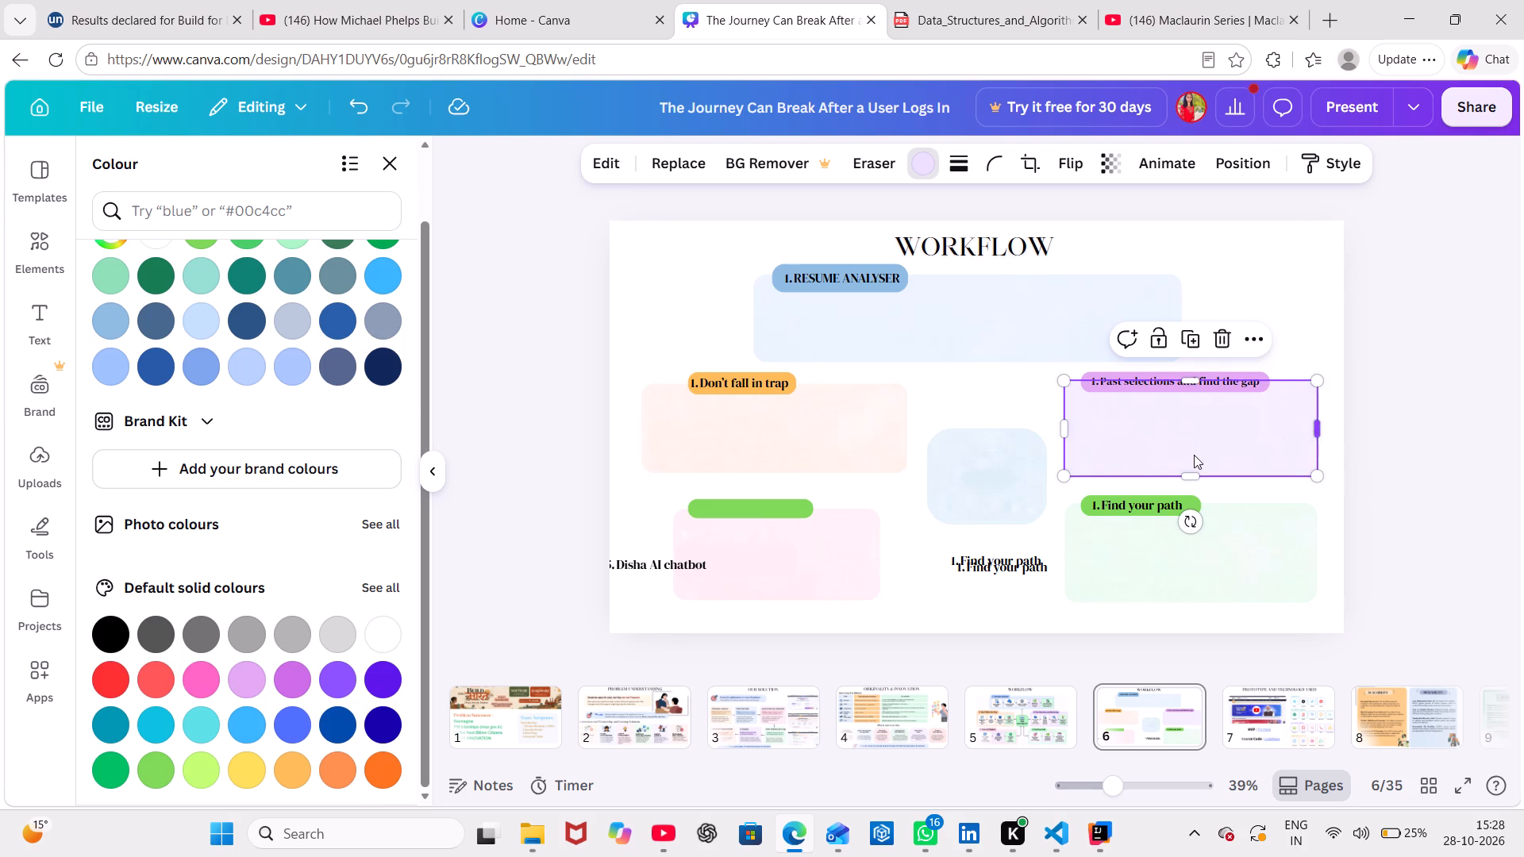
pyautogui.click(797, 454)
pyautogui.moveTo(910, 428); pyautogui.dragTo(891, 424)
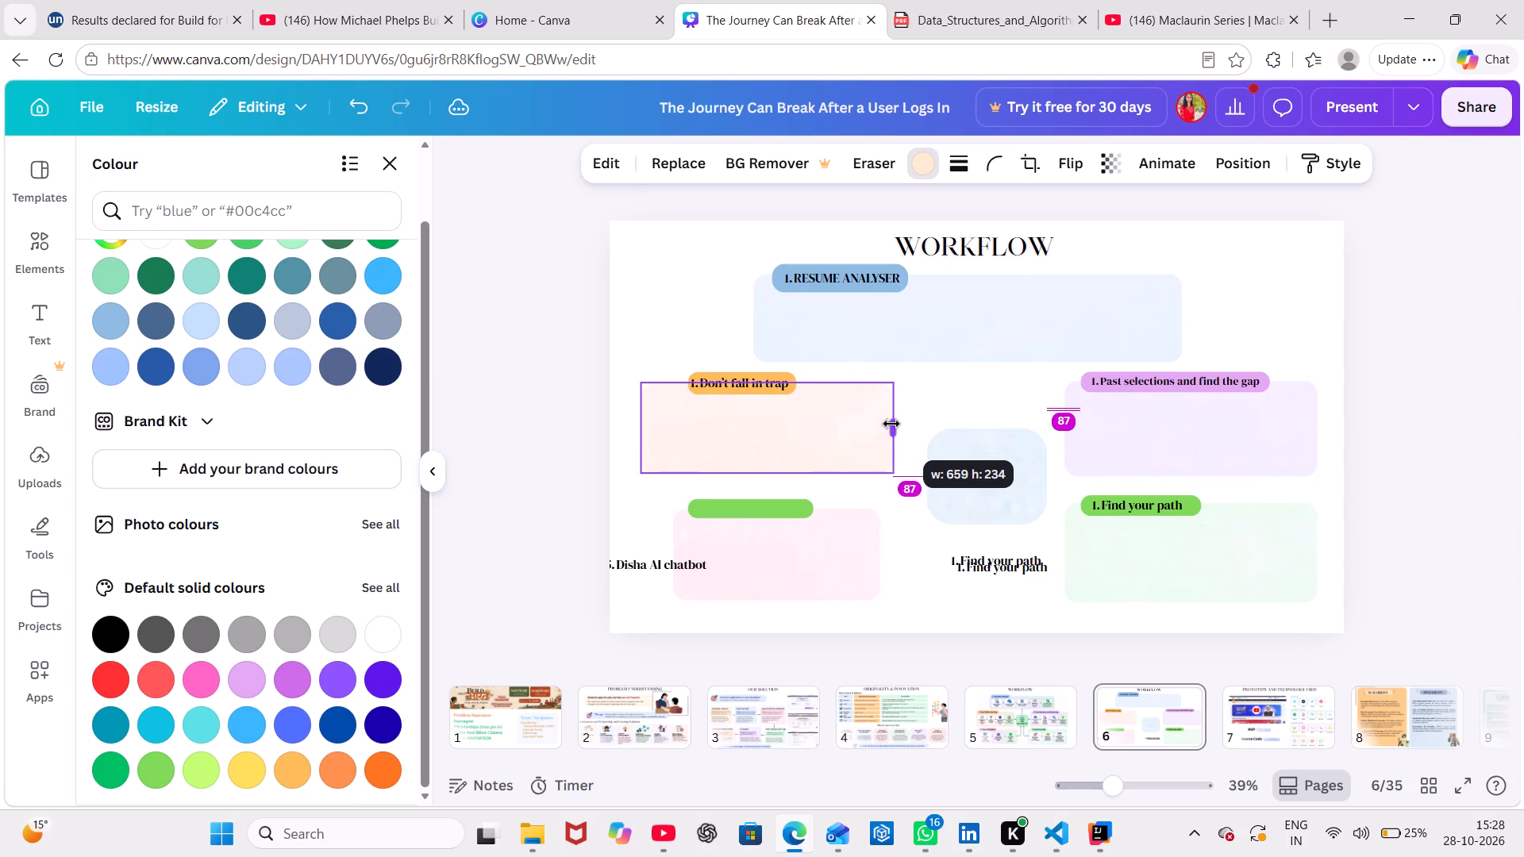
pyautogui.moveTo(891, 424); pyautogui.dragTo(900, 424)
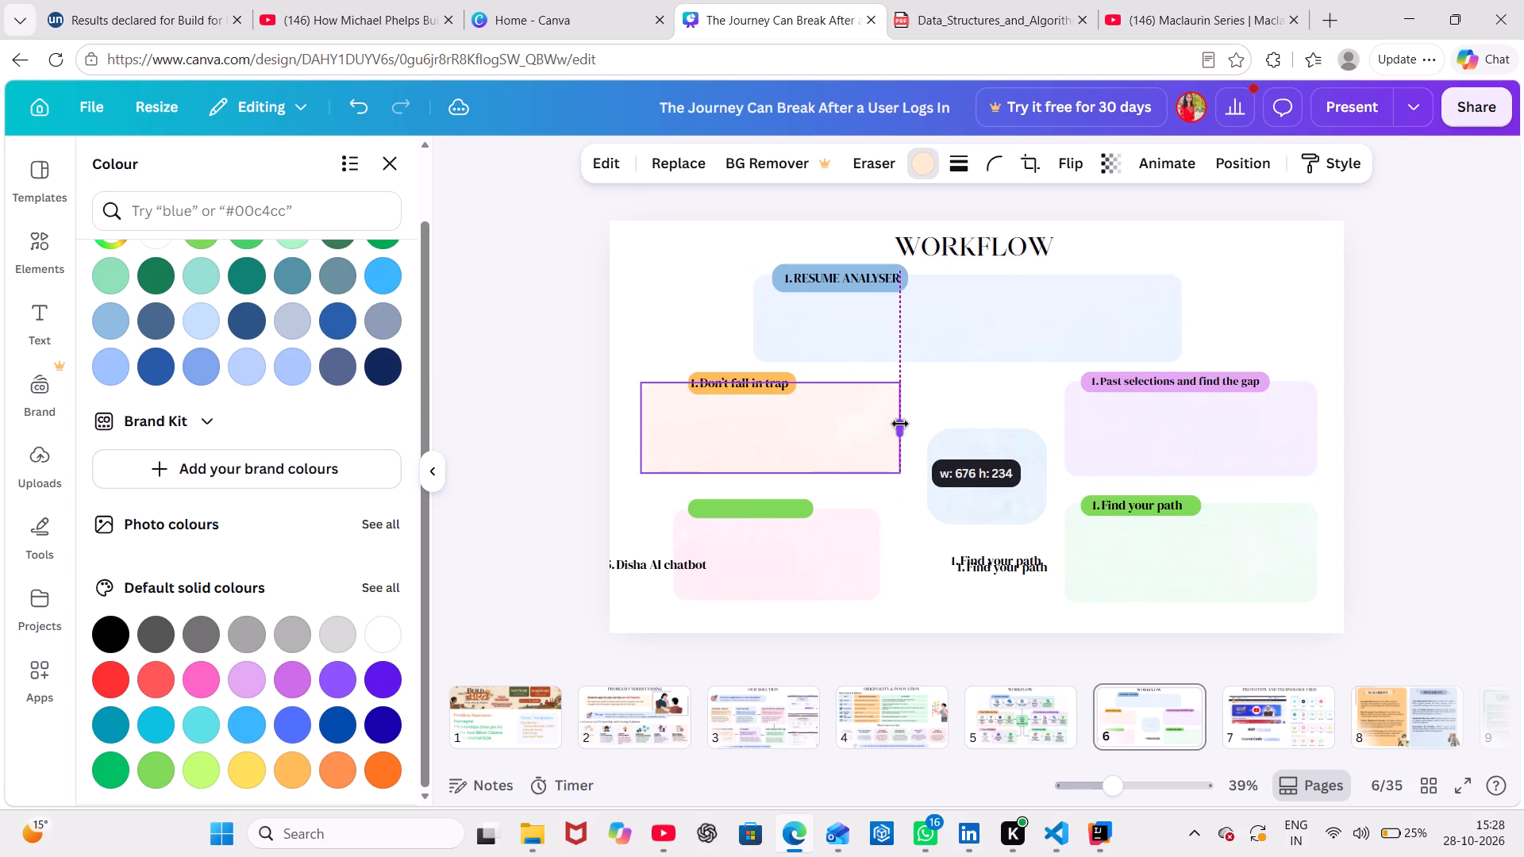
pyautogui.moveTo(900, 424); pyautogui.dragTo(899, 425)
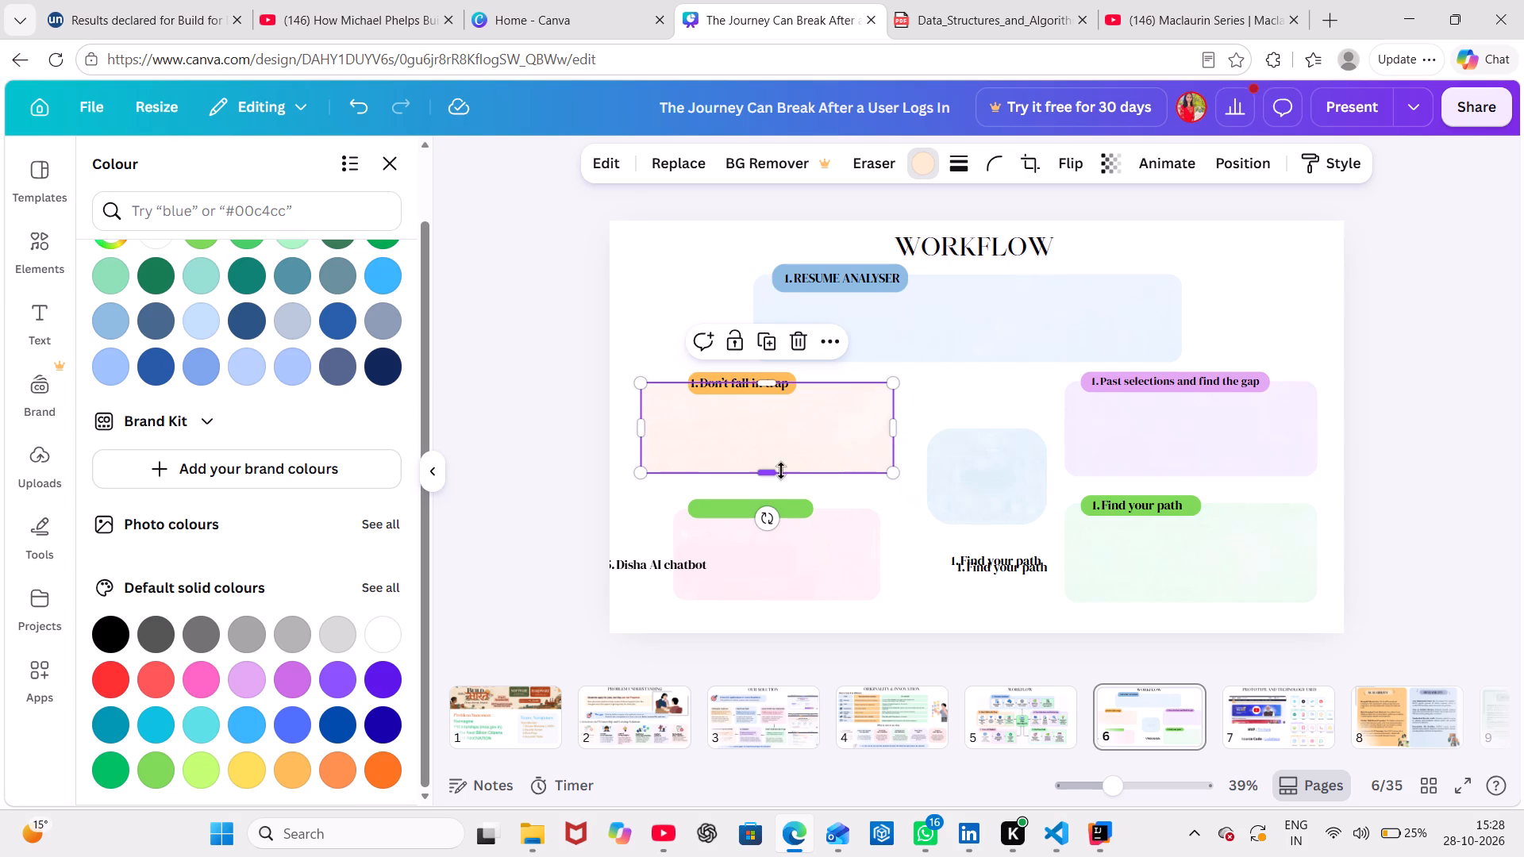
pyautogui.click(777, 471)
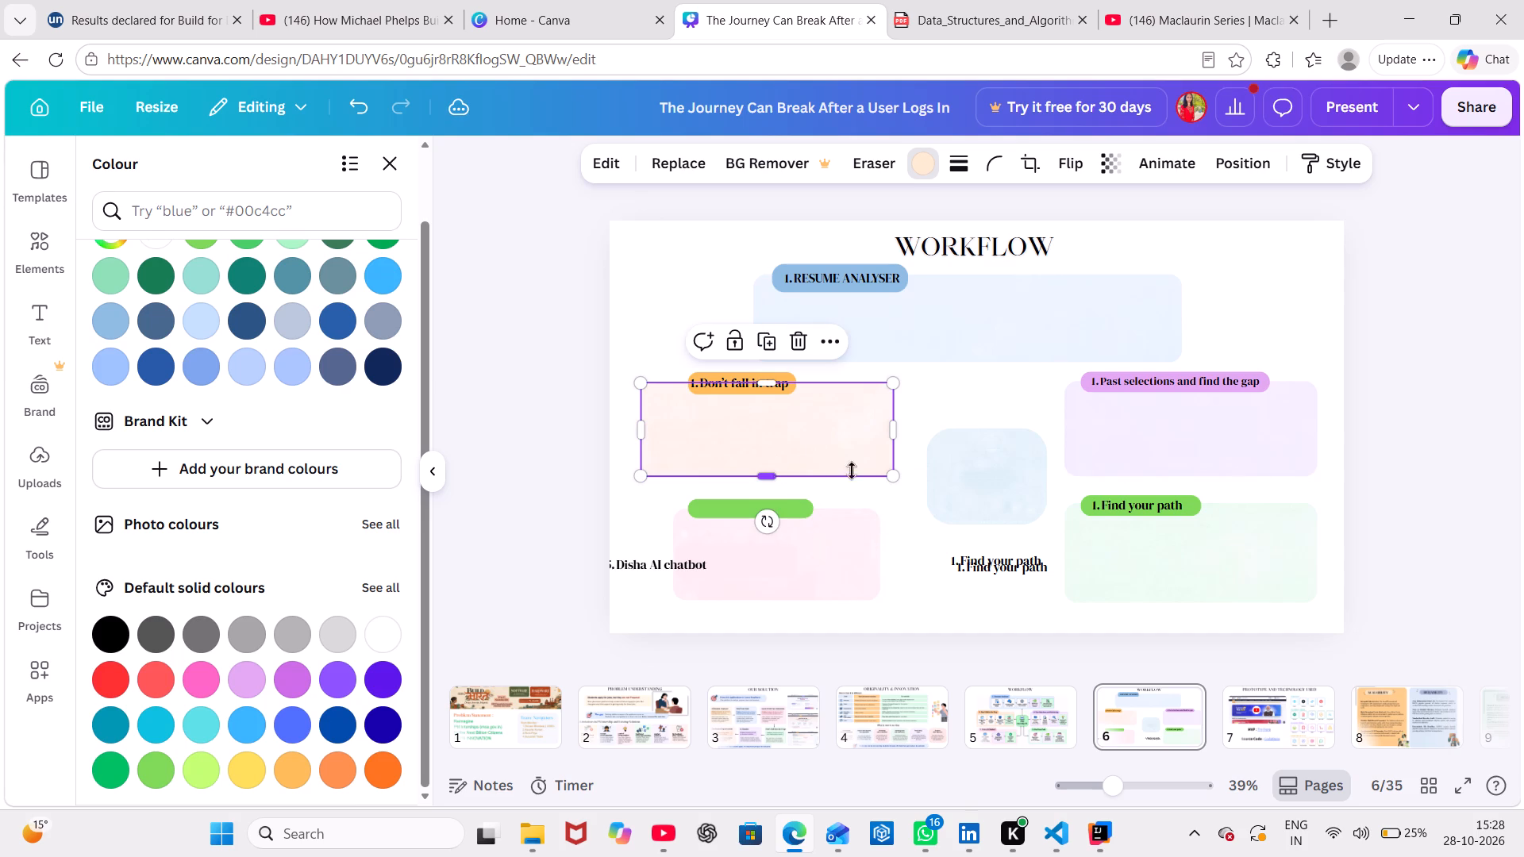
pyautogui.click(1360, 399)
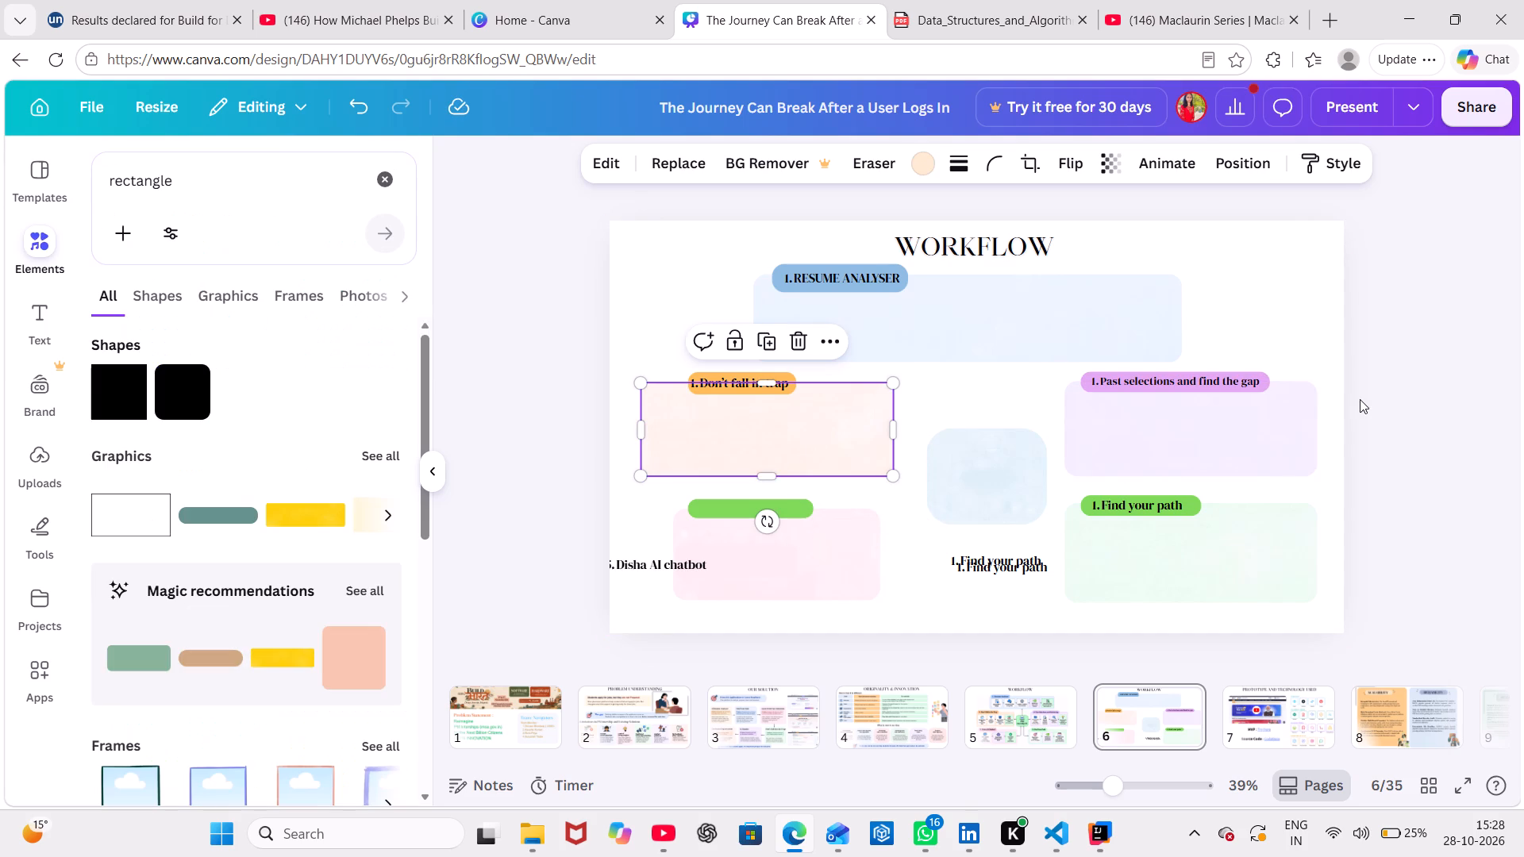
pyautogui.click(1360, 399)
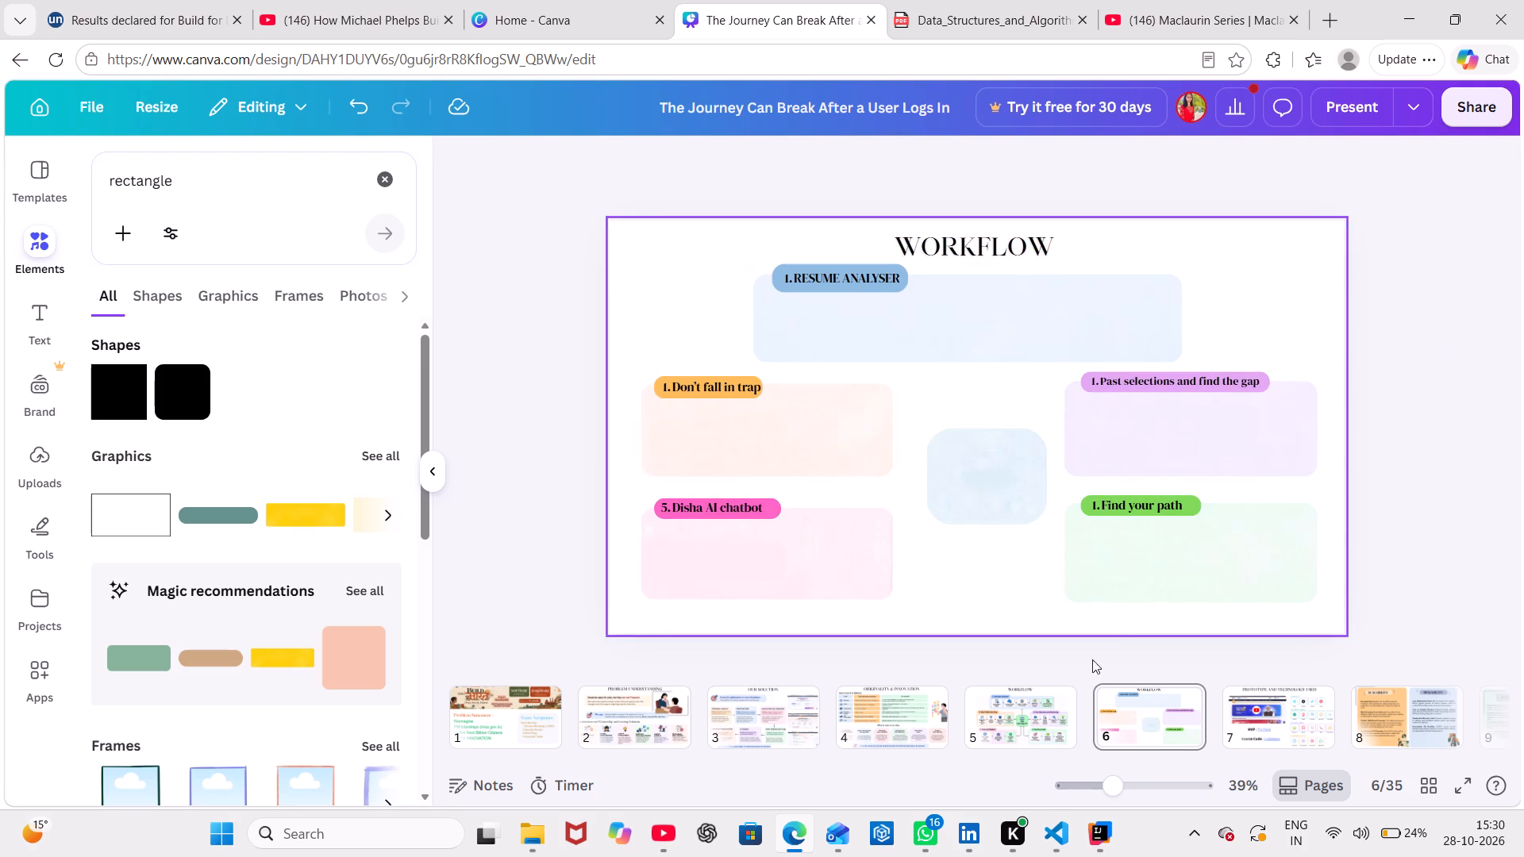
# Renumber the "Find your path" heading on the green label as 2, matching the page 5 diagram.
pyautogui.click(1005, 746)
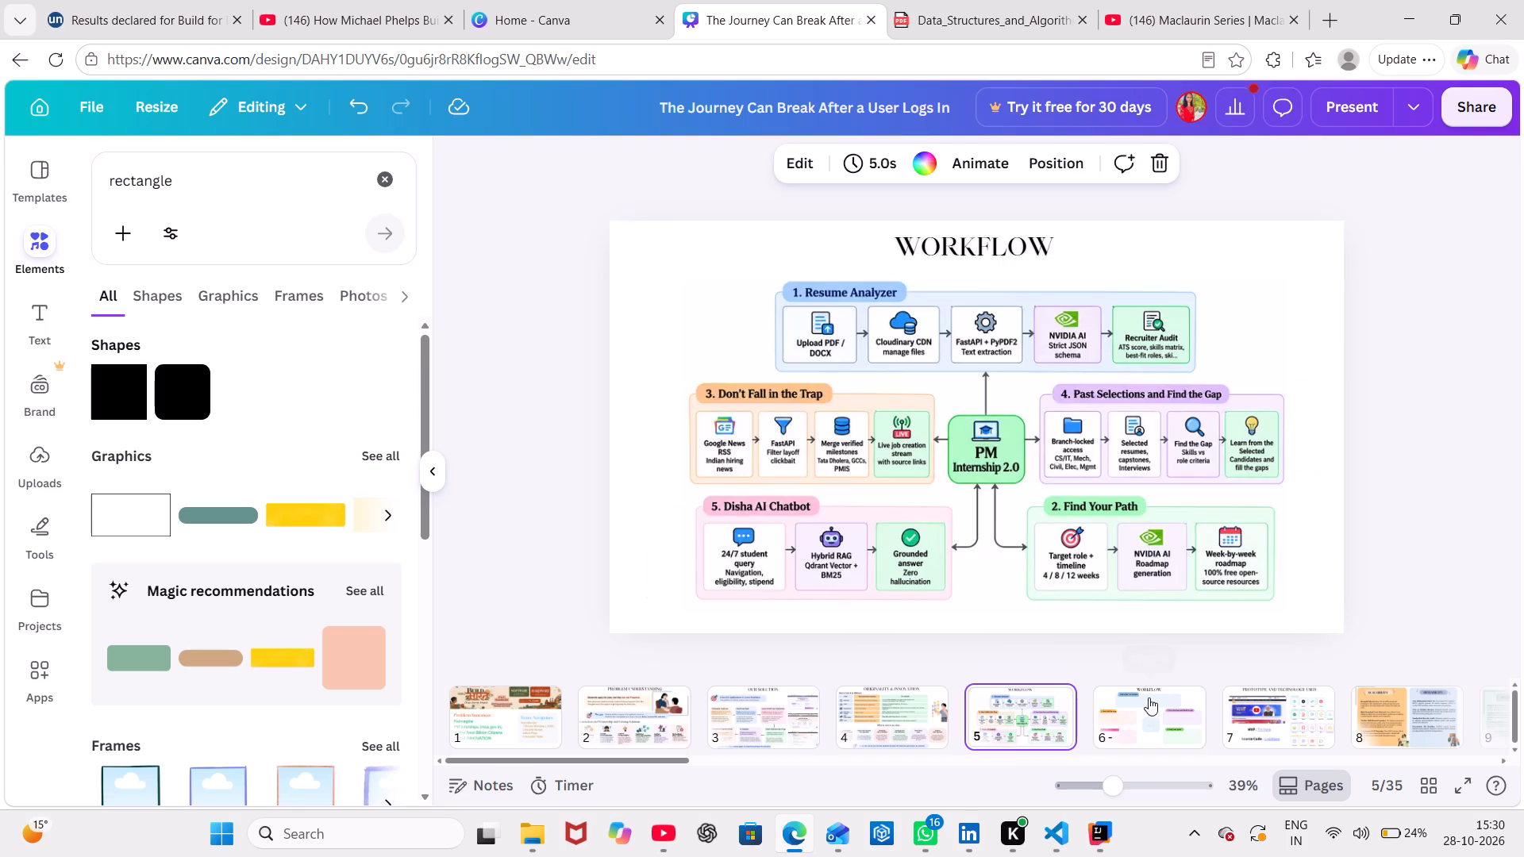
pyautogui.click(1190, 697)
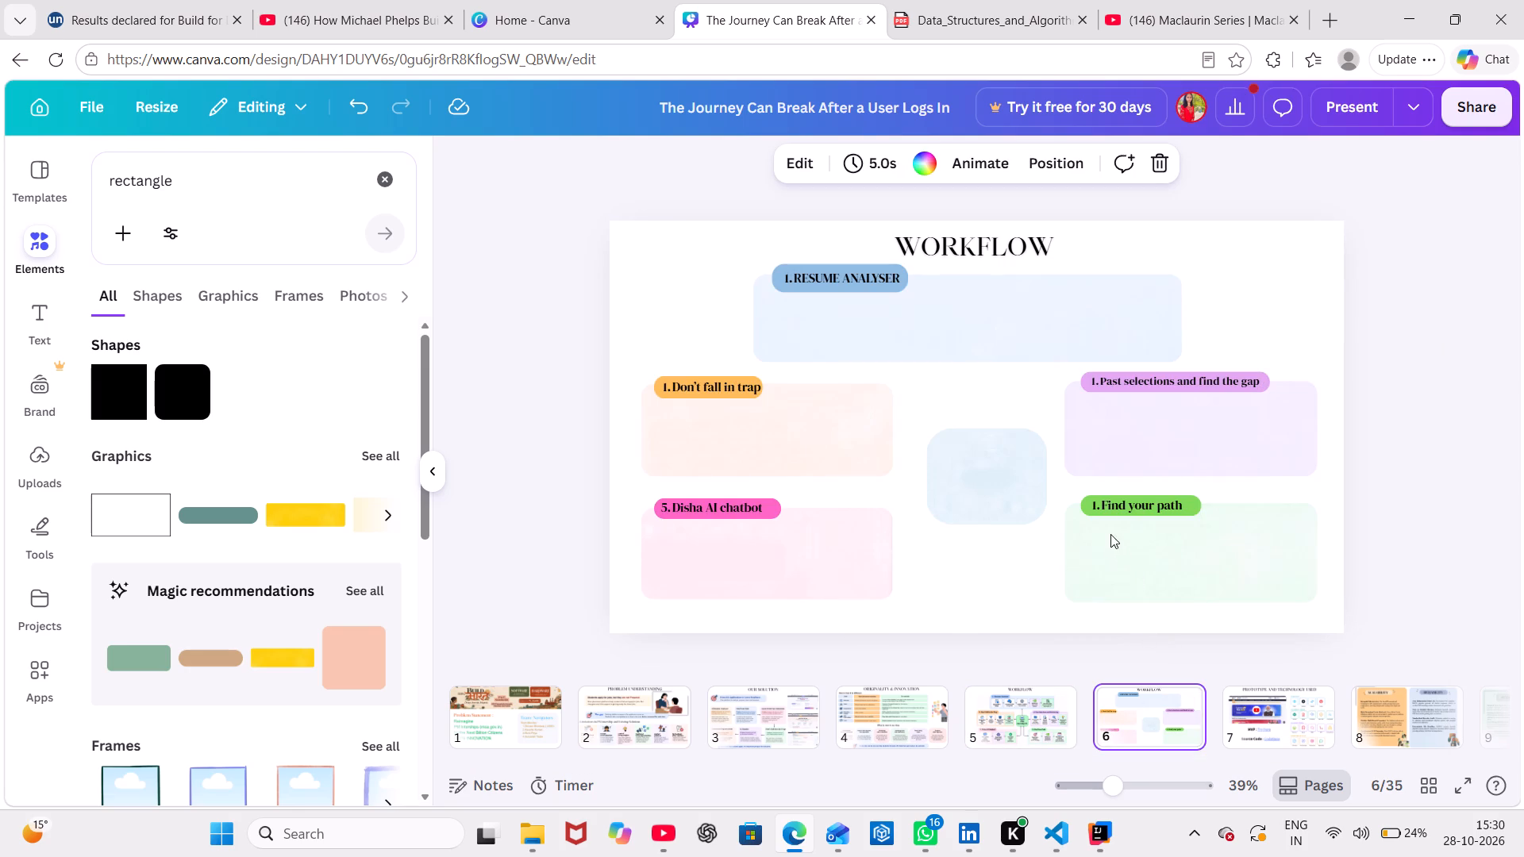
pyautogui.click(1099, 514)
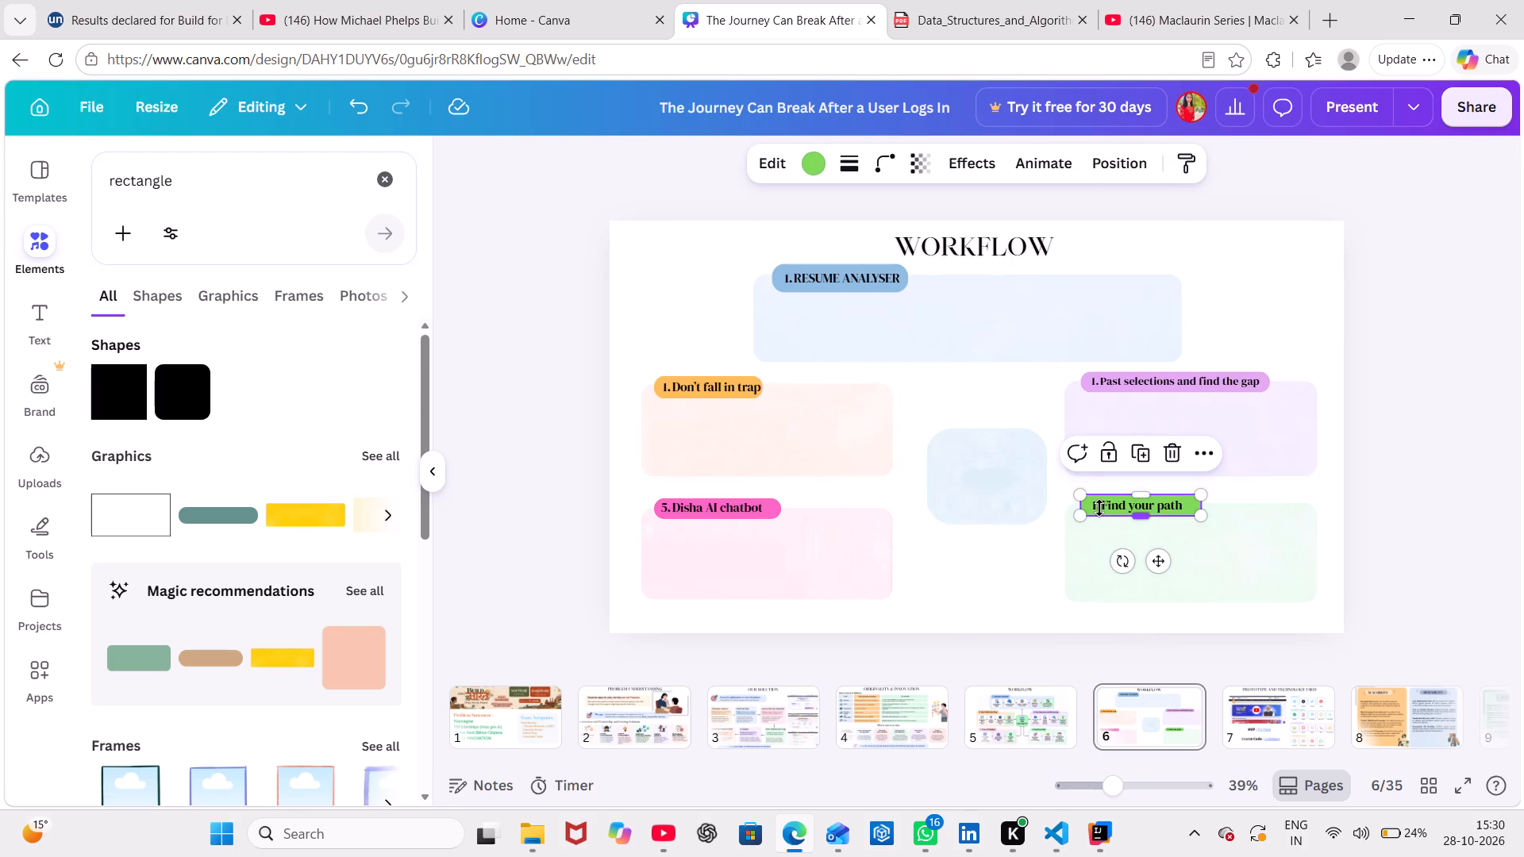
pyautogui.click(1099, 508)
pyautogui.click(1099, 508)
pyautogui.click(1114, 508)
pyautogui.click(1172, 516)
pyautogui.click(1156, 517)
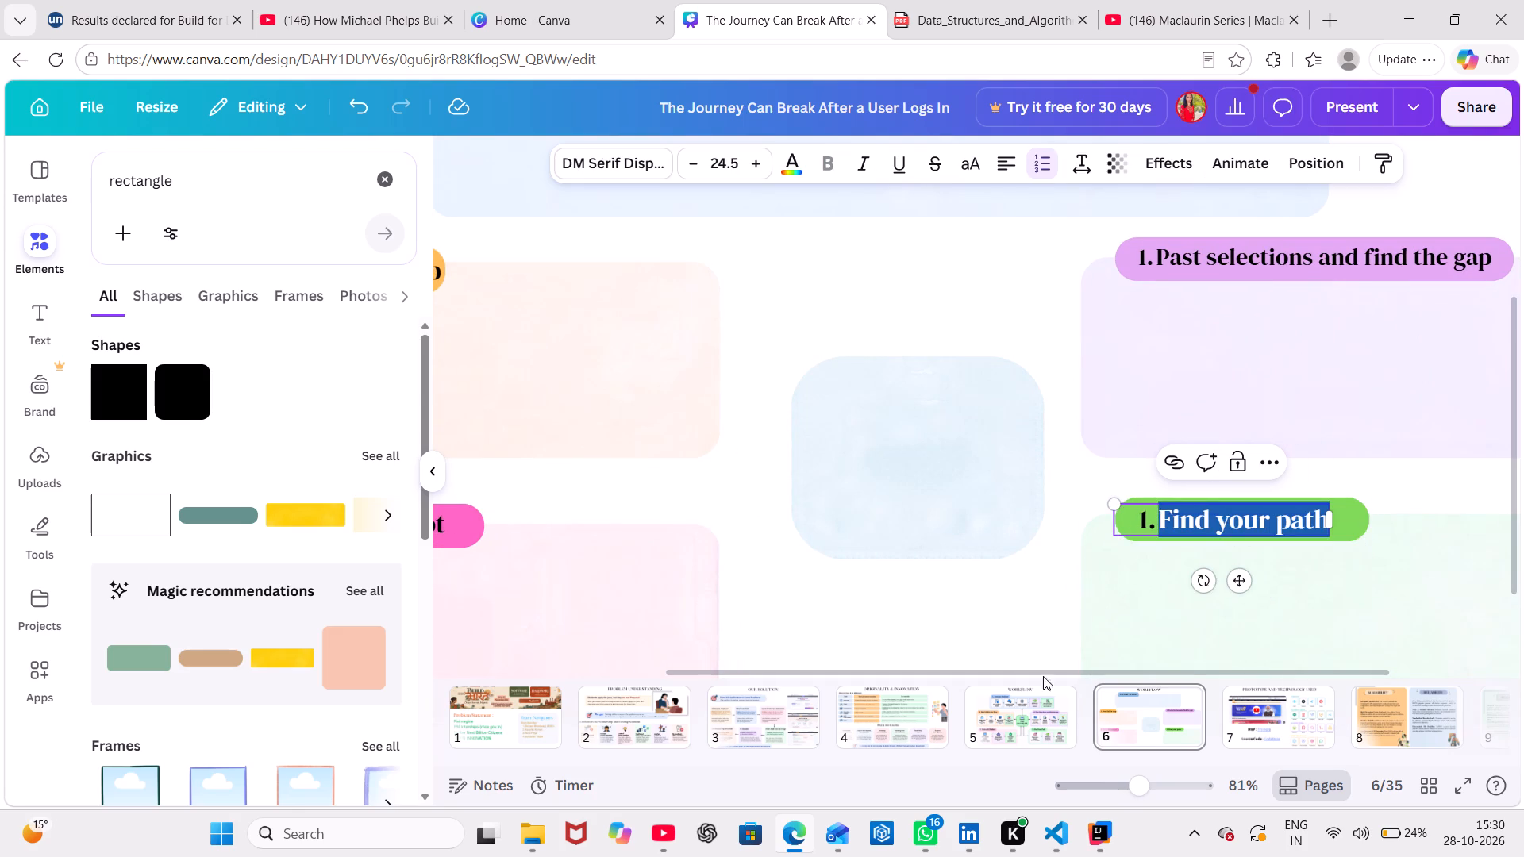
pyautogui.click(1035, 682)
pyautogui.click(1033, 705)
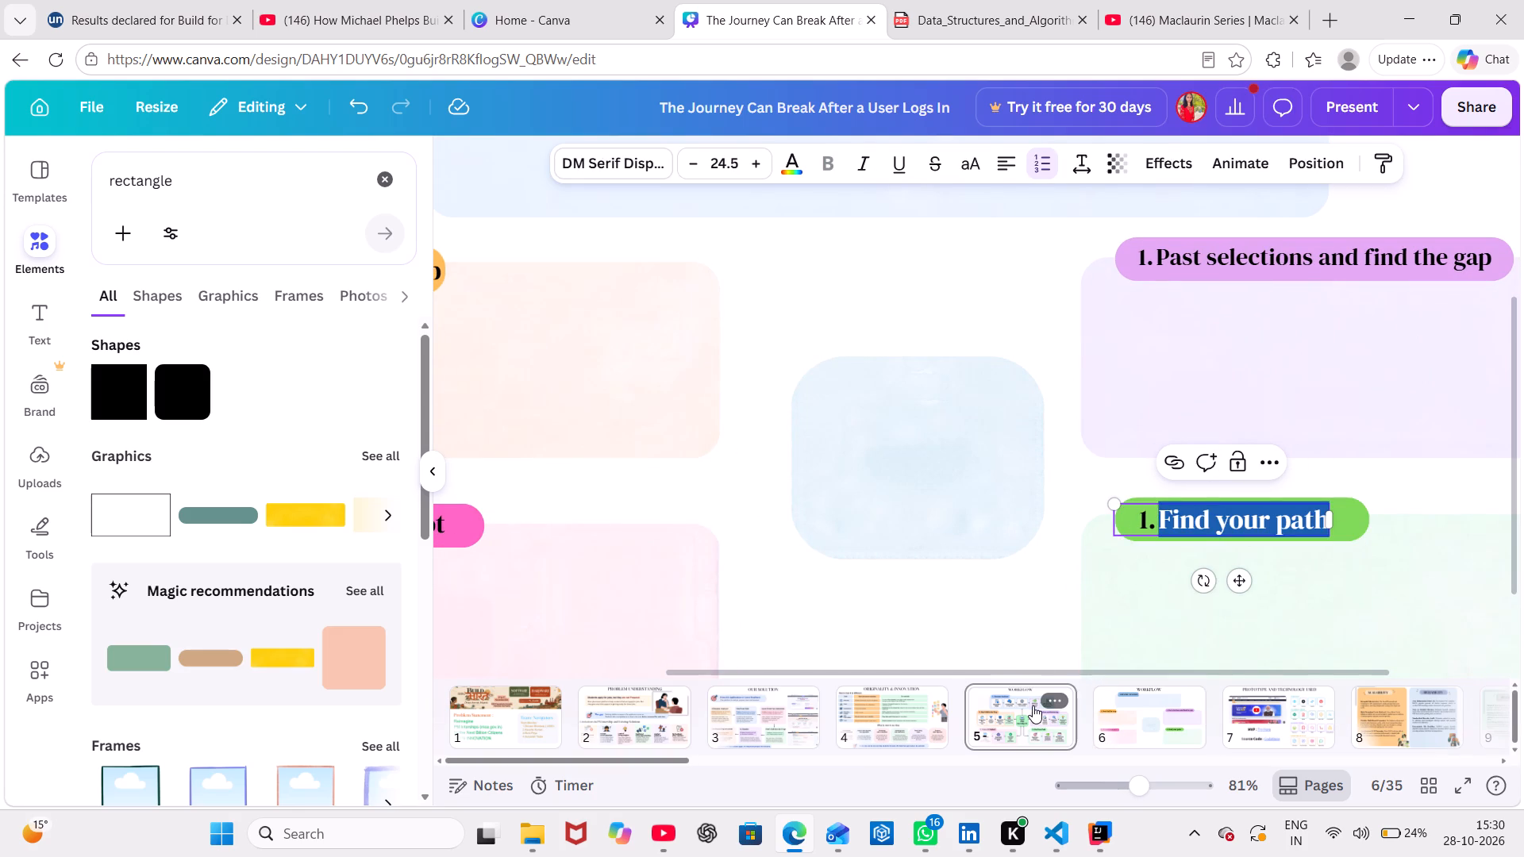
pyautogui.click(1140, 705)
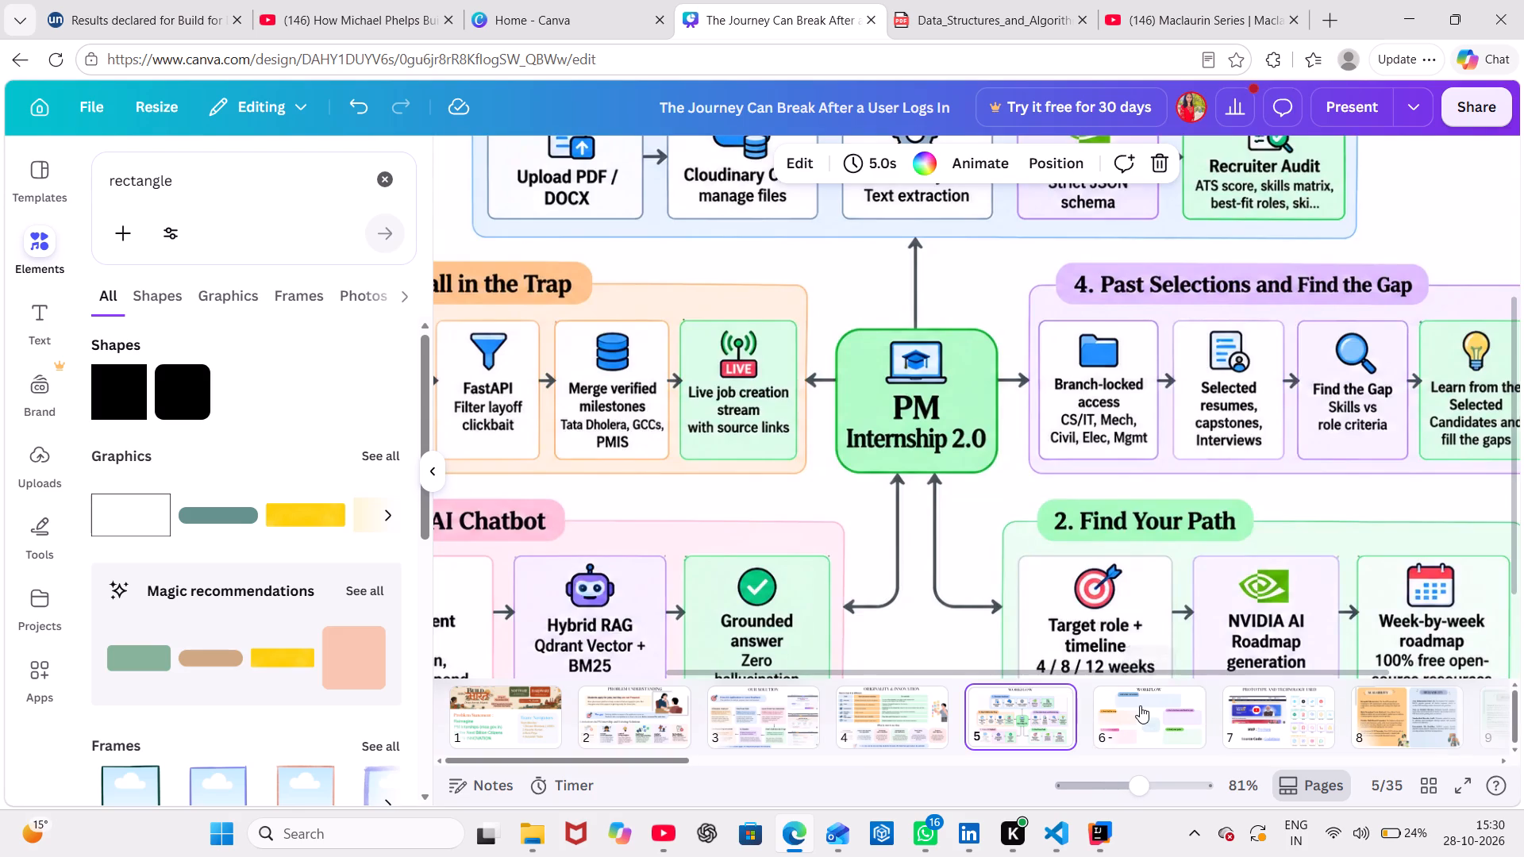
pyautogui.click(1153, 517)
pyautogui.click(1153, 517)
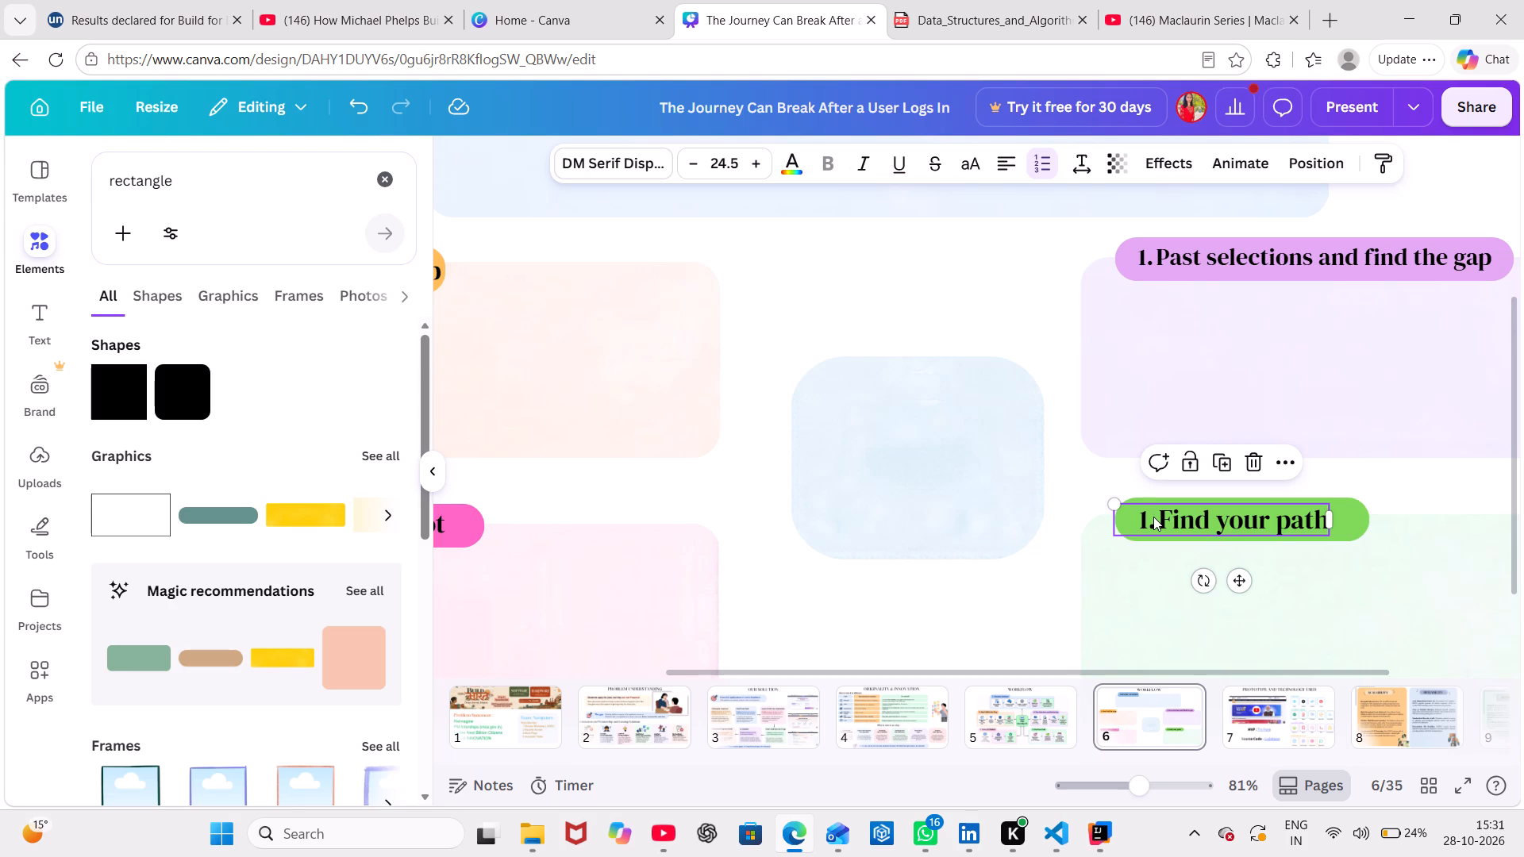
pyautogui.click(1153, 517)
pyautogui.press('Delete')
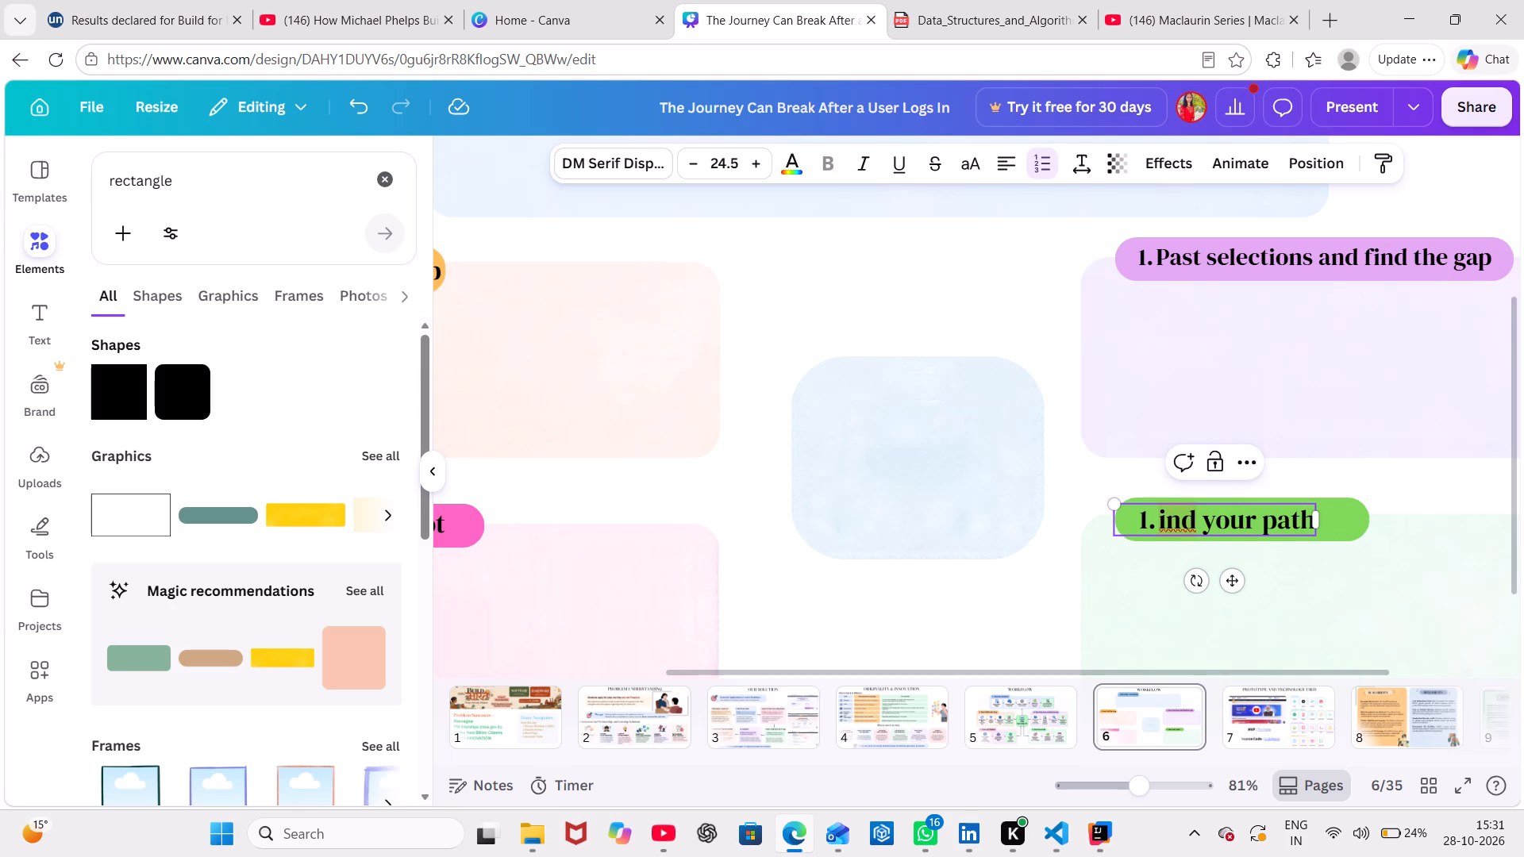
pyautogui.hotkey('ctrl', 'z')
pyautogui.press('Left')
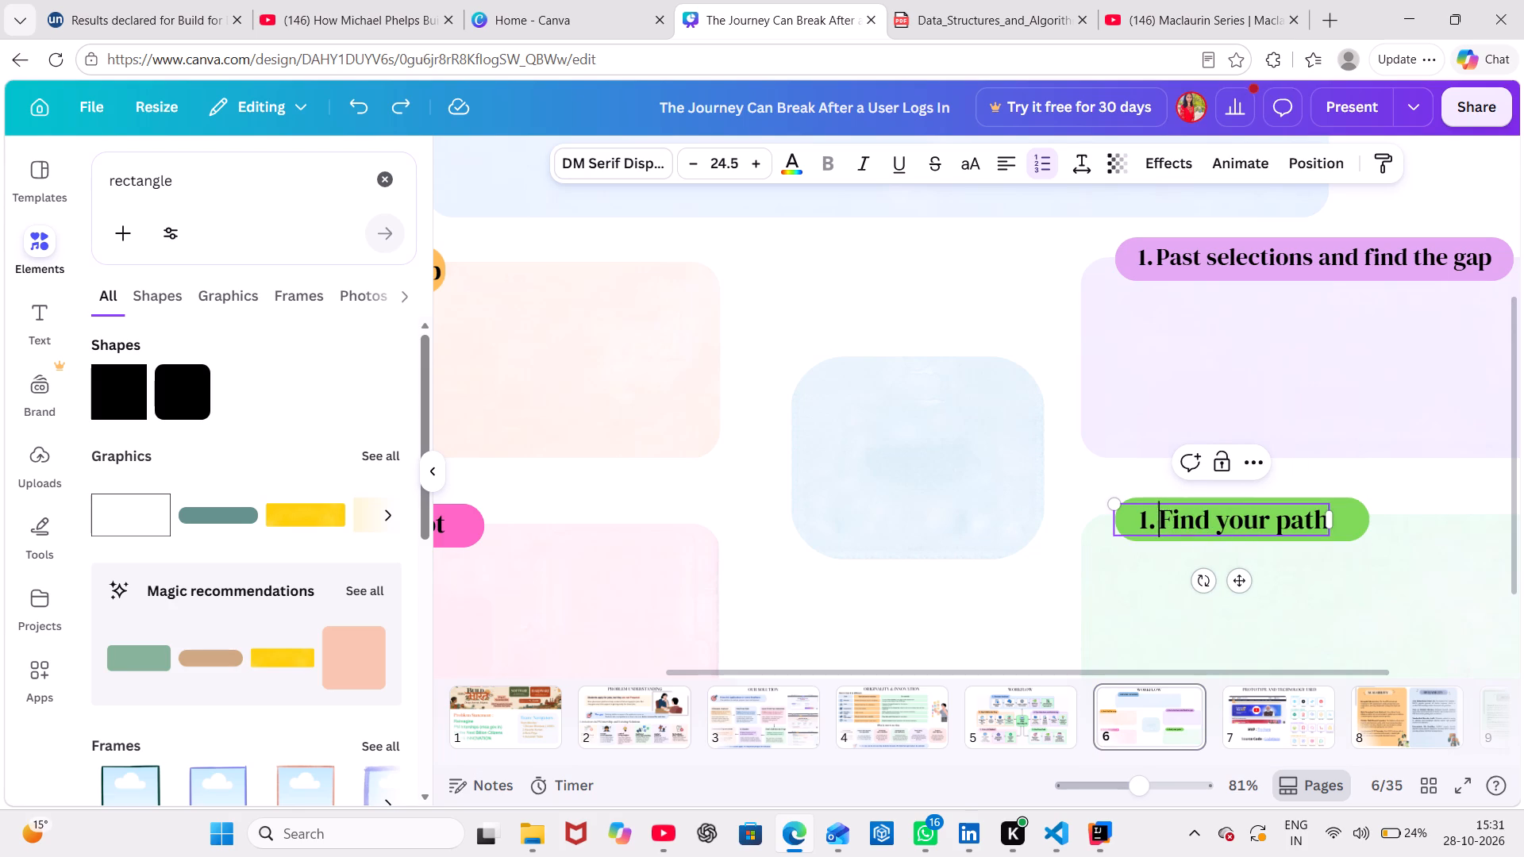
pyautogui.press('BackSpace')
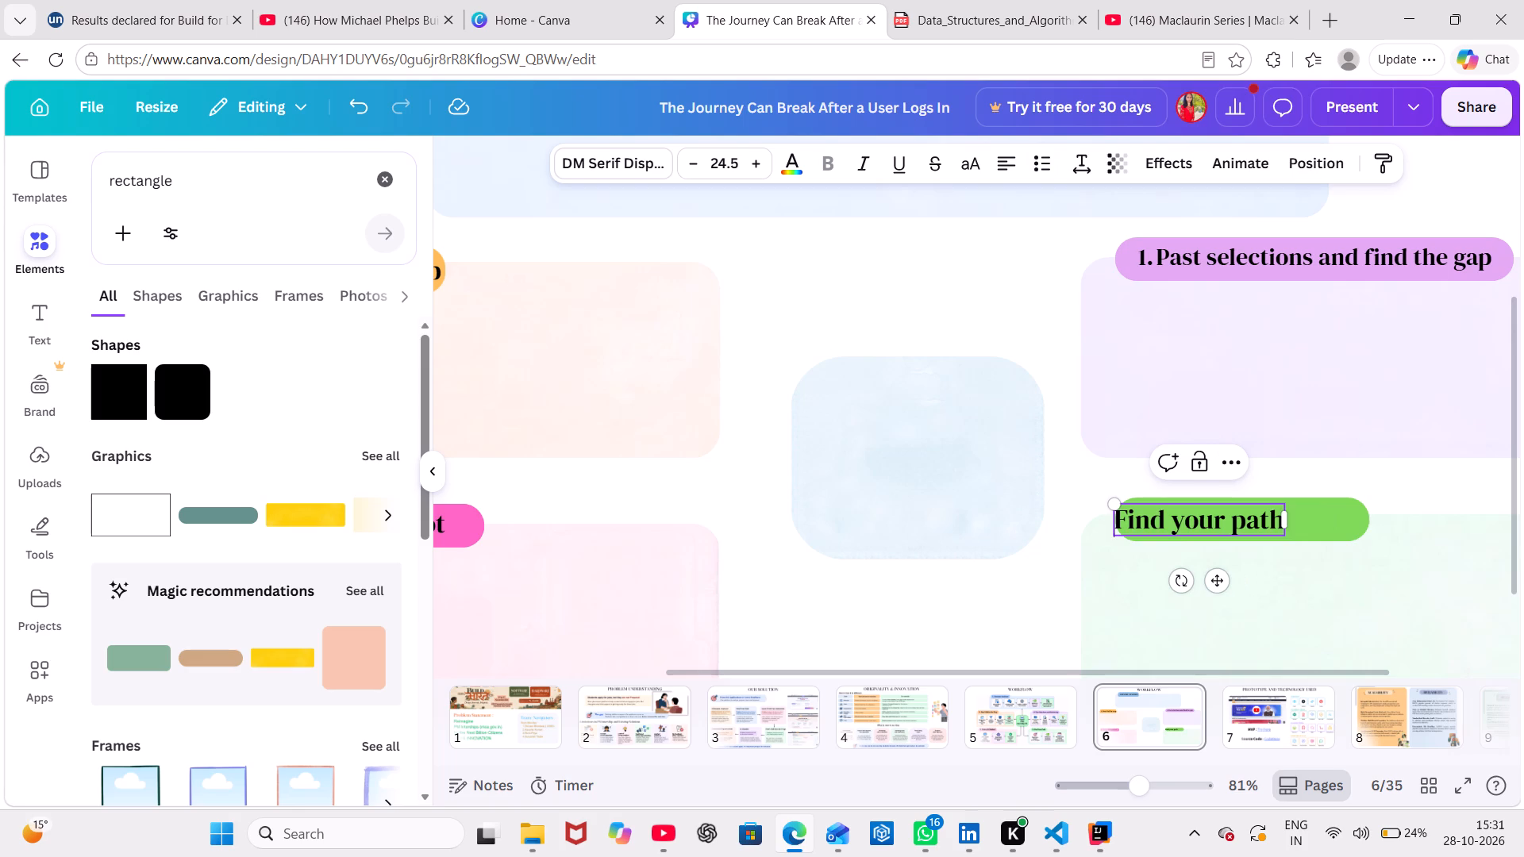
pyautogui.write('2.')
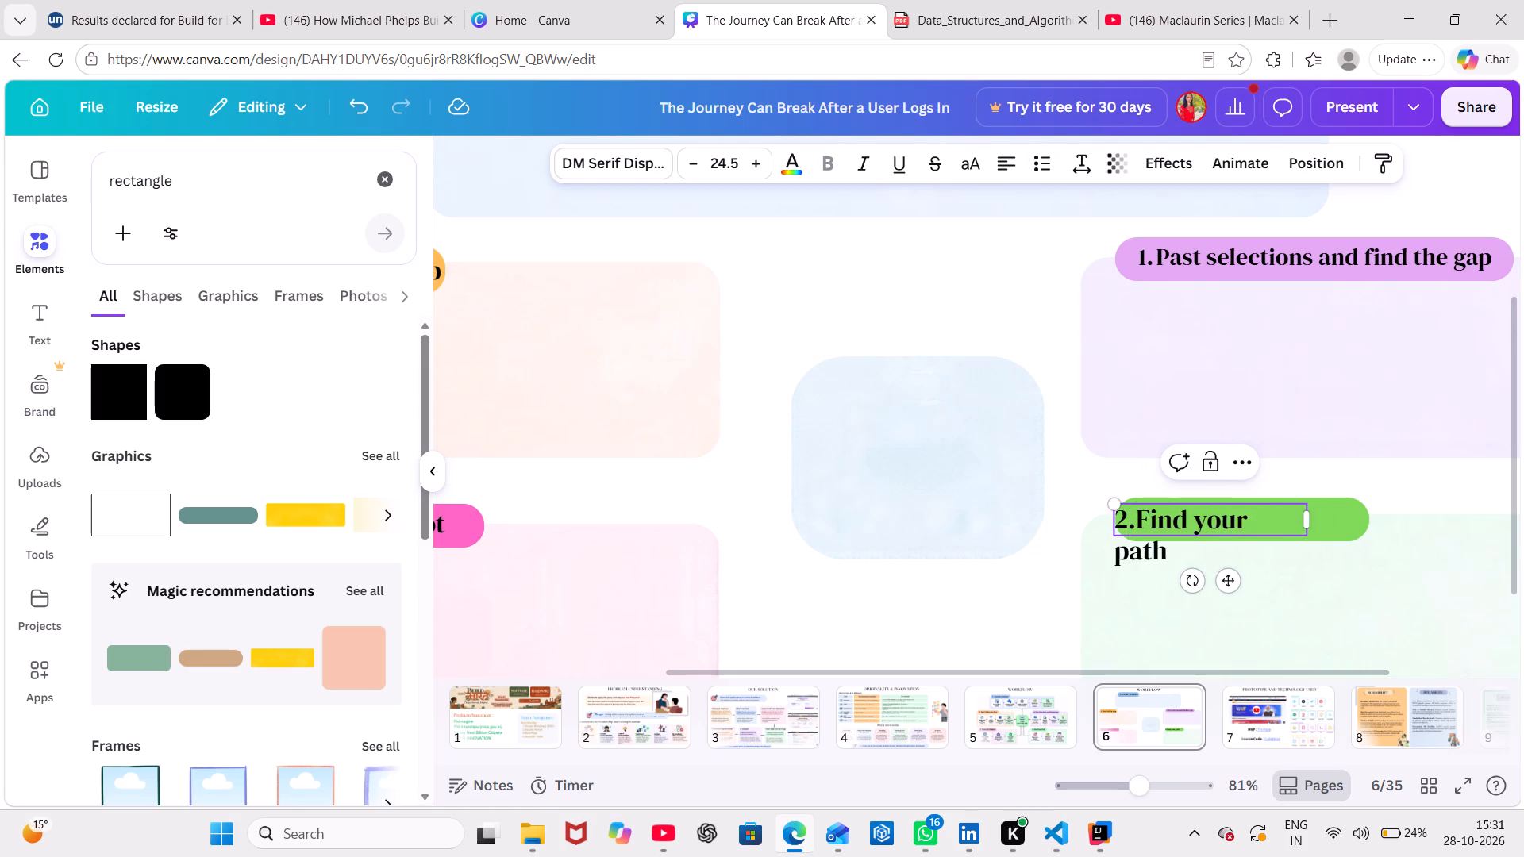
pyautogui.press('space')
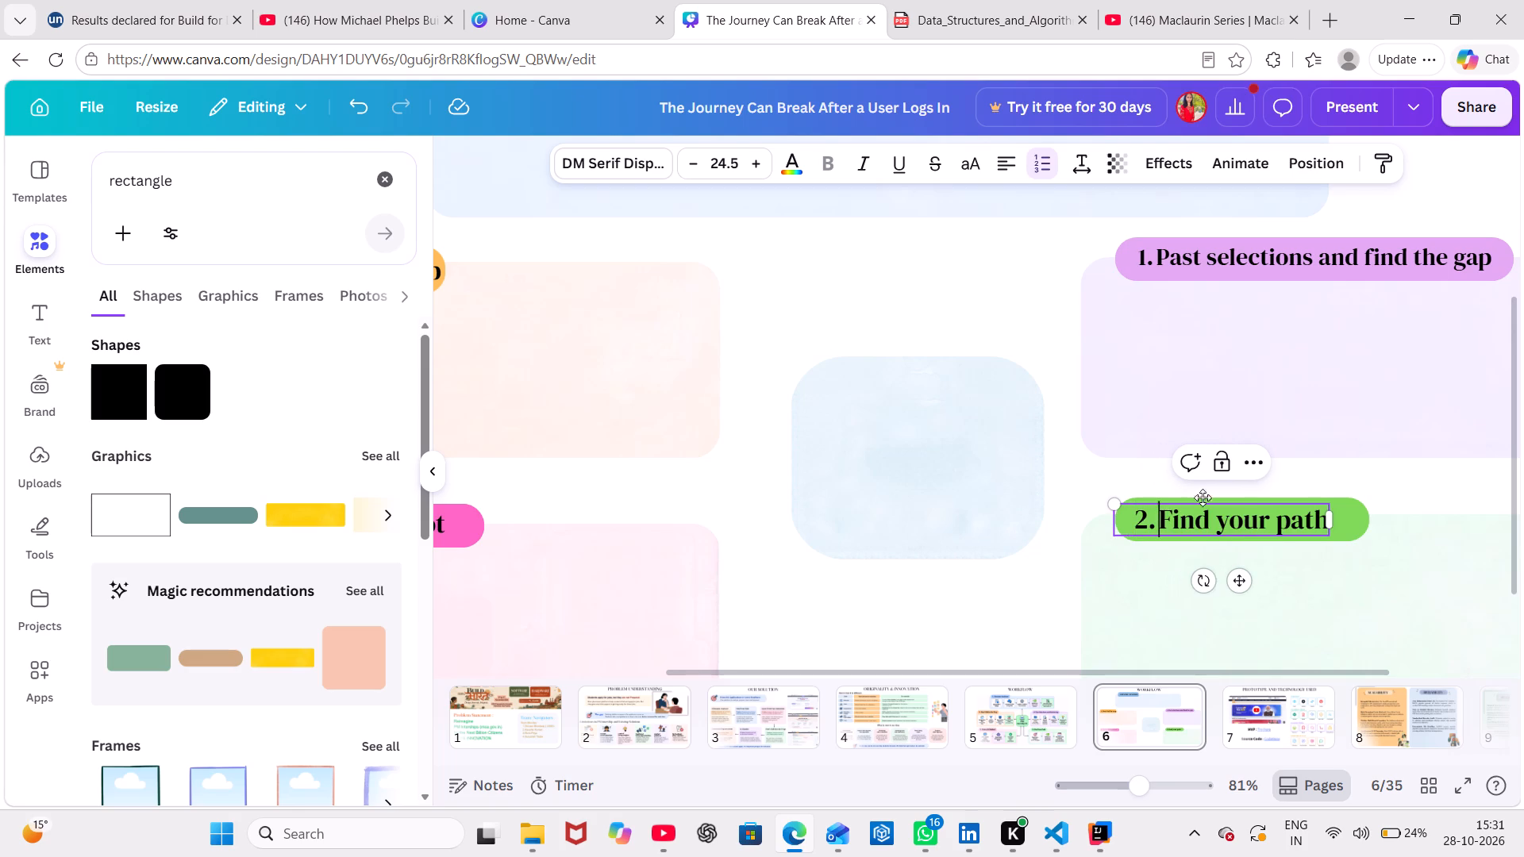
# Check the section numbering on page 5 and renumber the "Don't fall in trap" heading on page 6 as 3.
pyautogui.scroll(1, 1003, 497)
pyautogui.hscroll(1, 1003, 497)
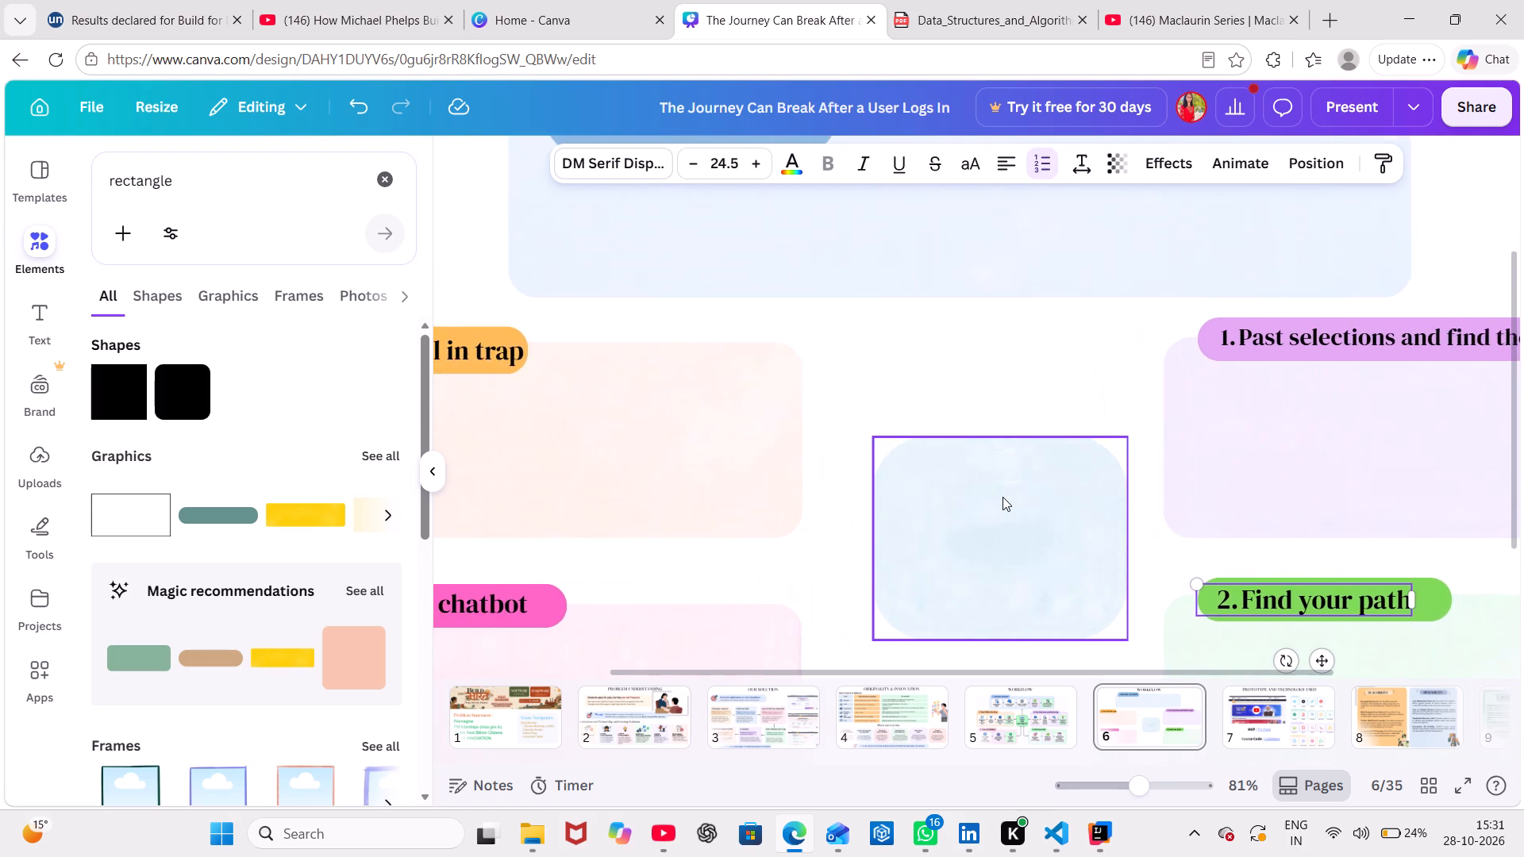
pyautogui.hscroll(3, 1003, 497)
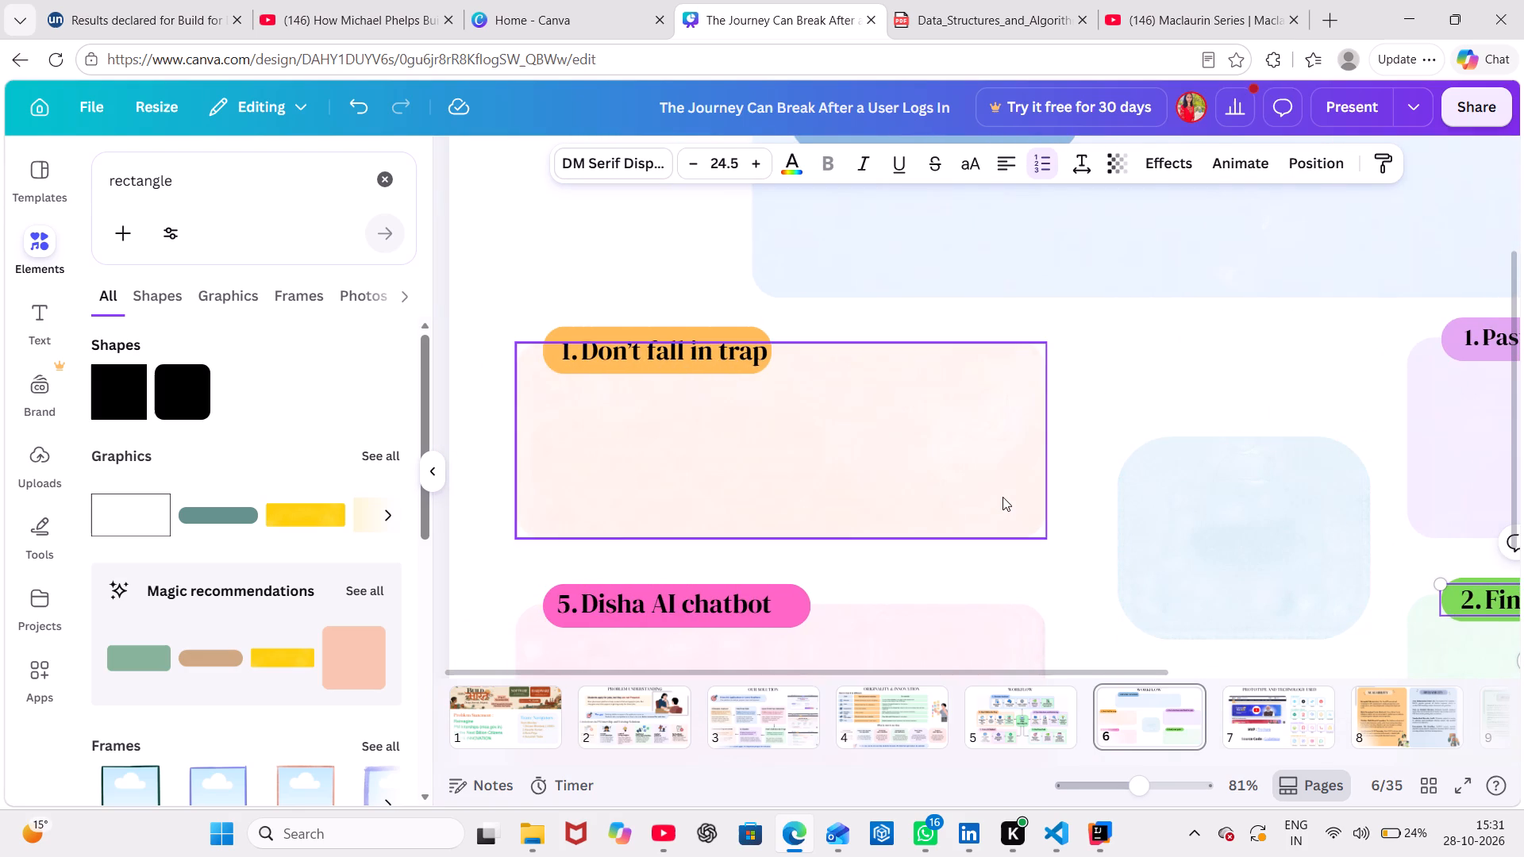
pyautogui.click(1007, 724)
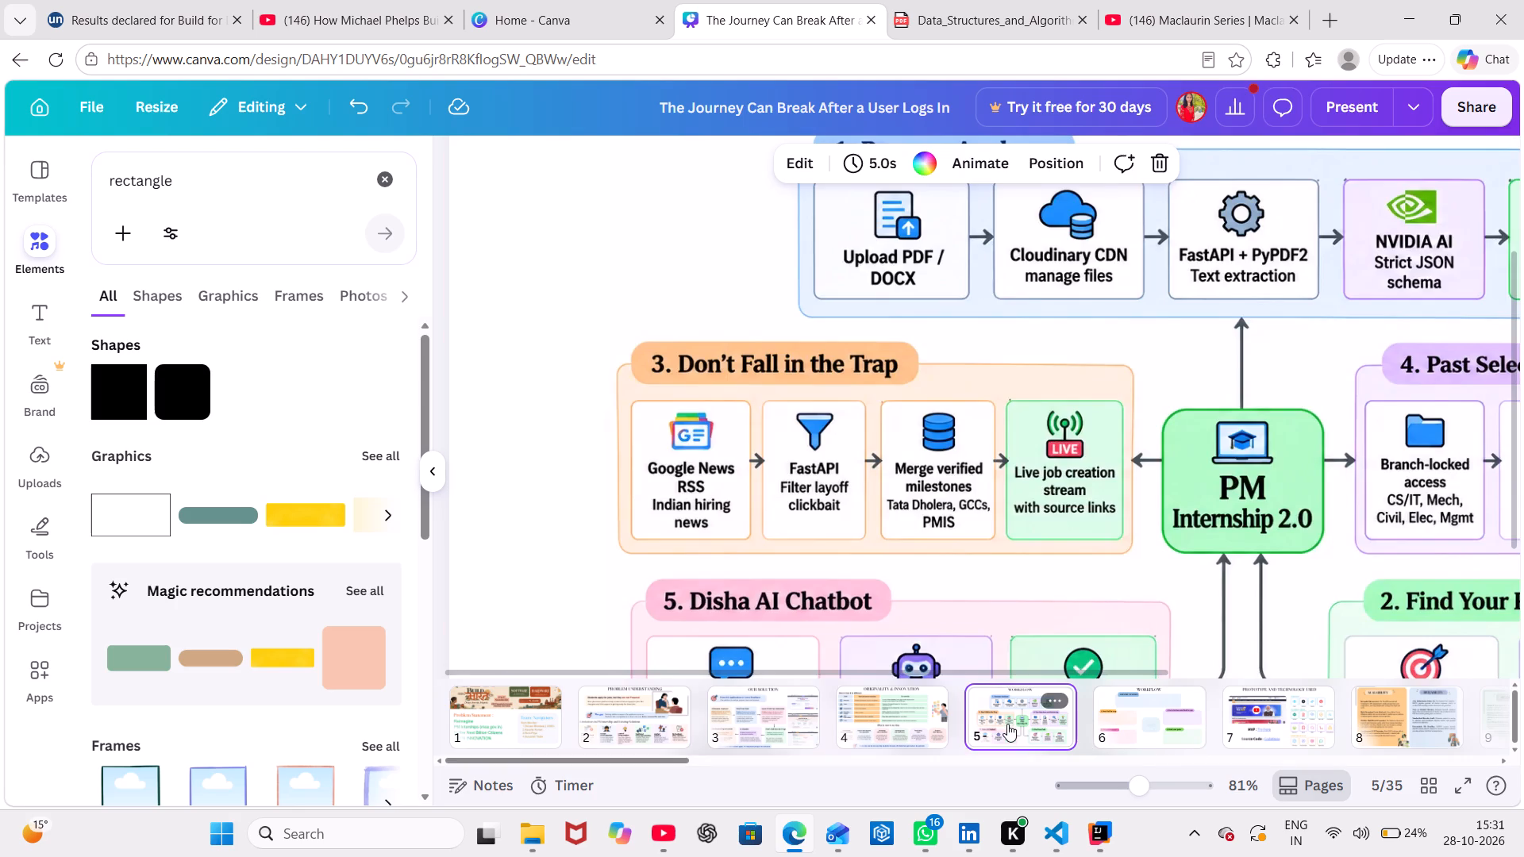
pyautogui.click(1108, 717)
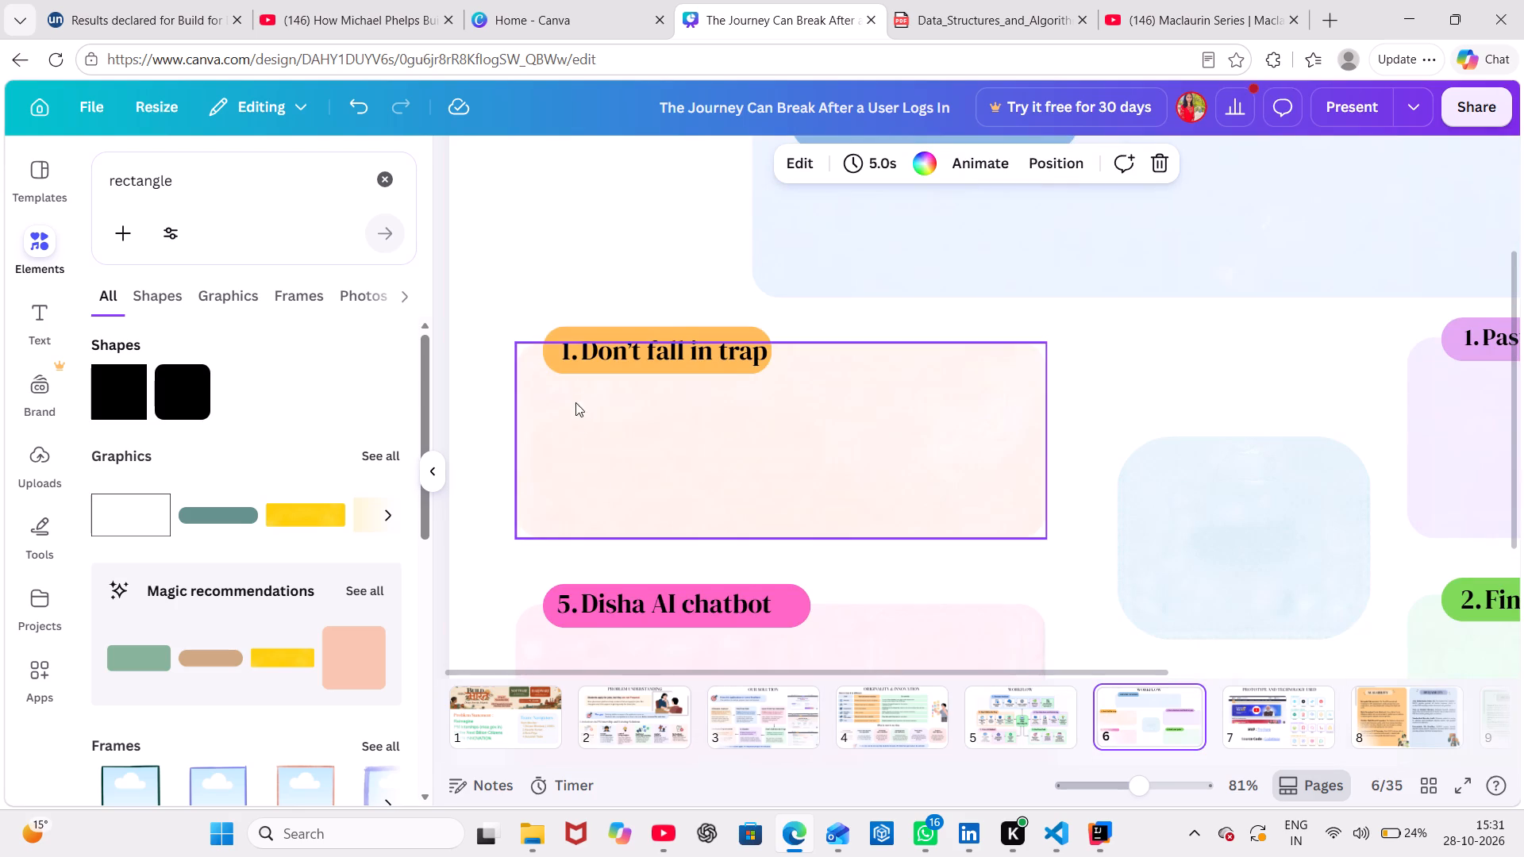
pyautogui.click(1030, 717)
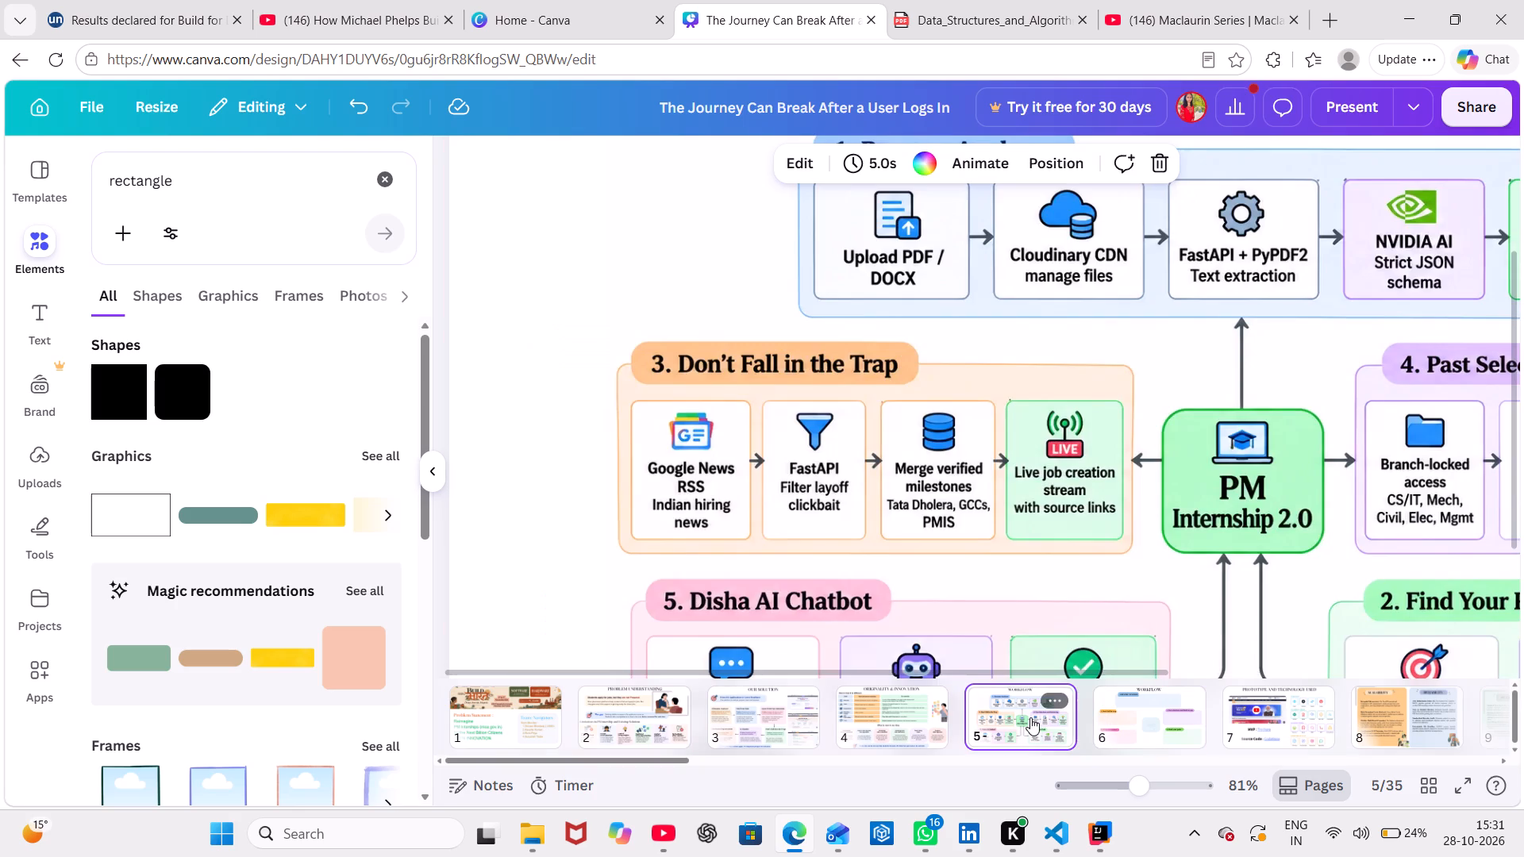
pyautogui.click(1115, 721)
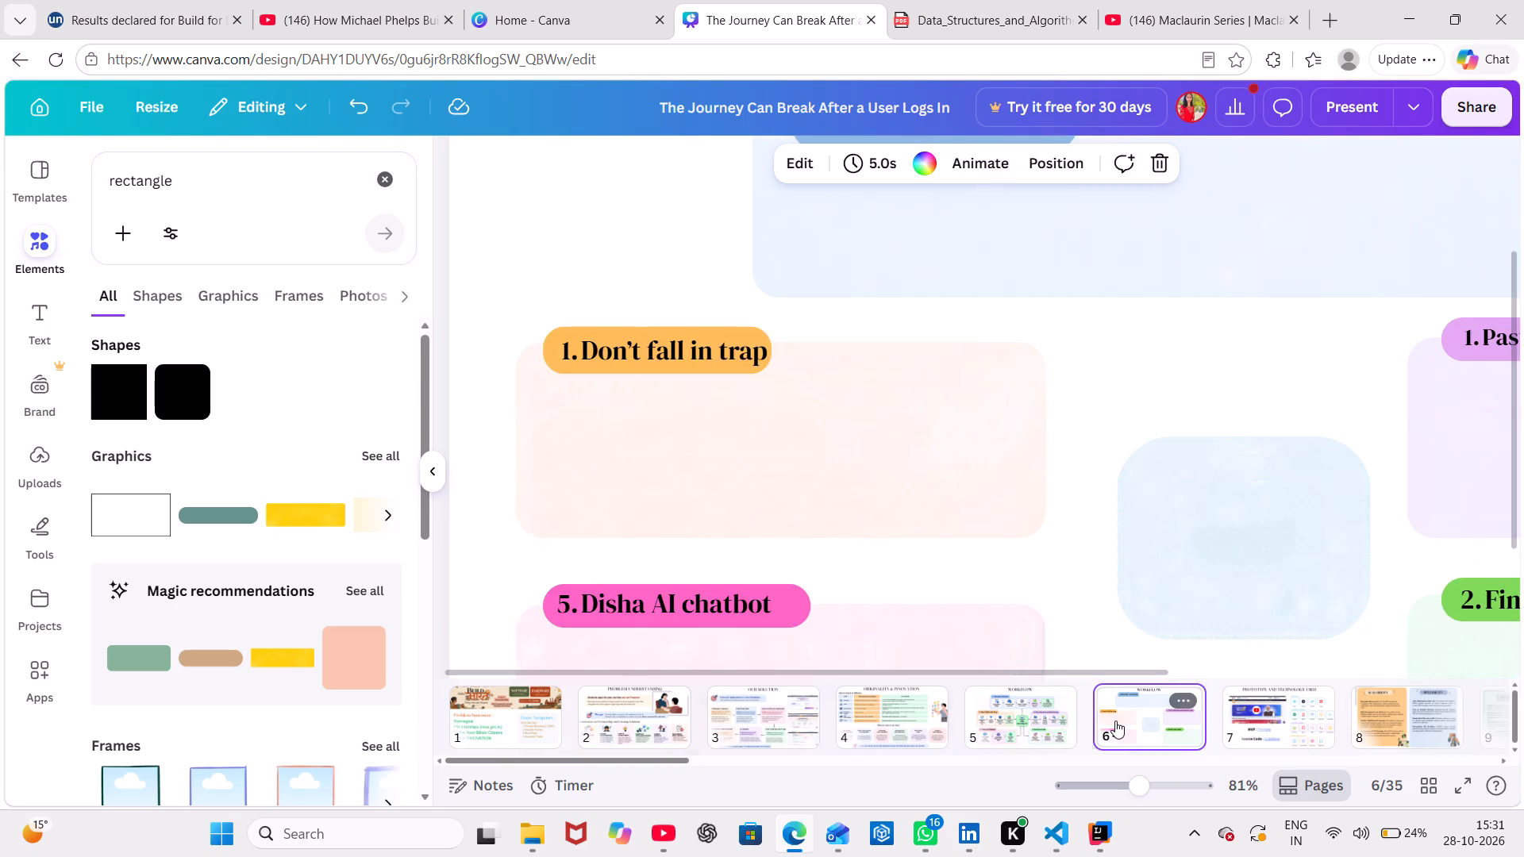
pyautogui.click(575, 352)
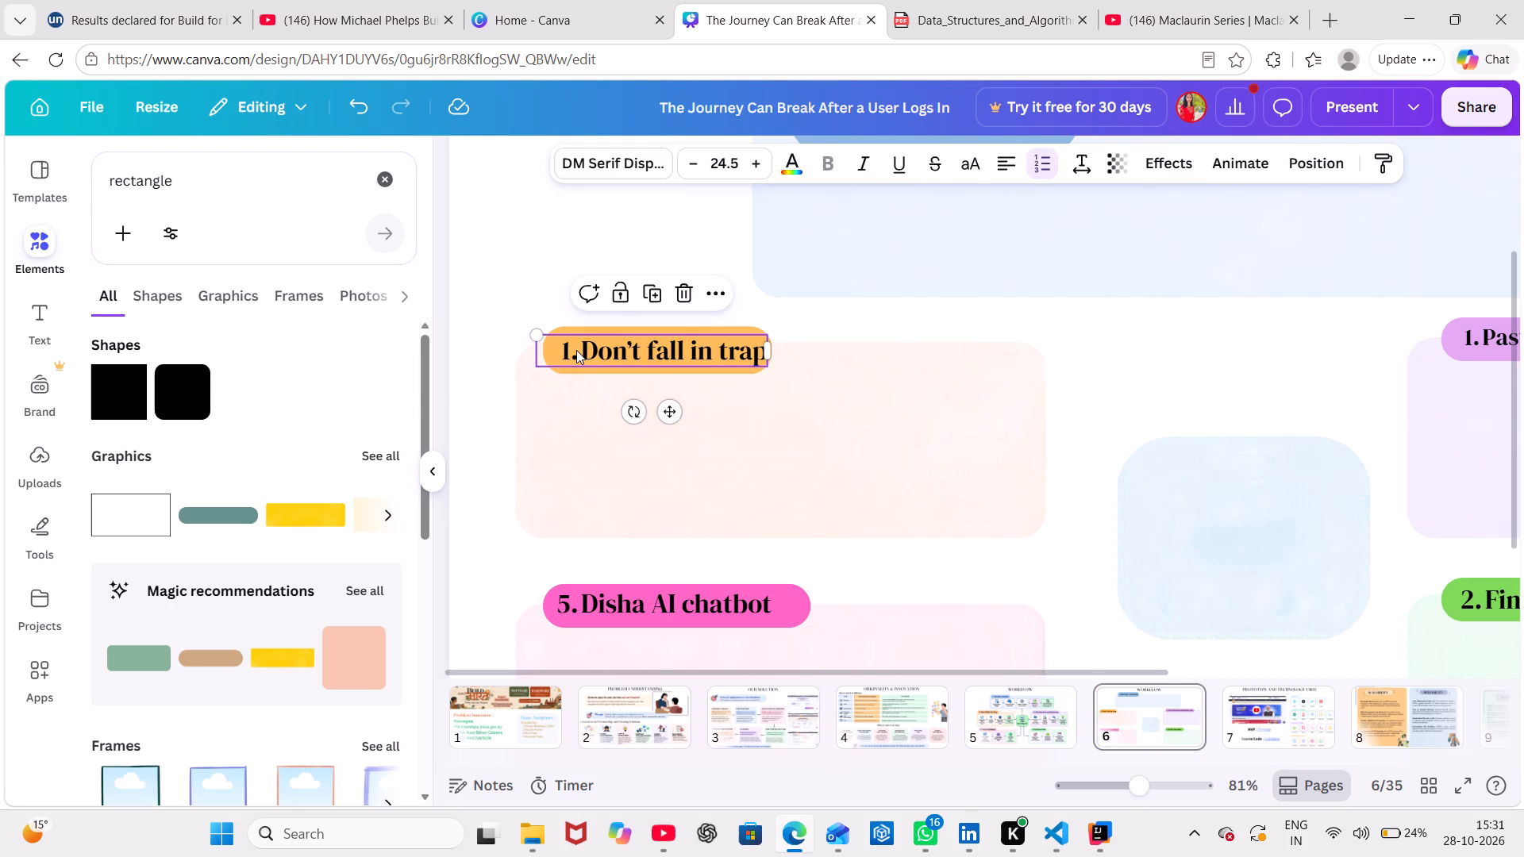
pyautogui.click(576, 350)
pyautogui.press('BackSpace')
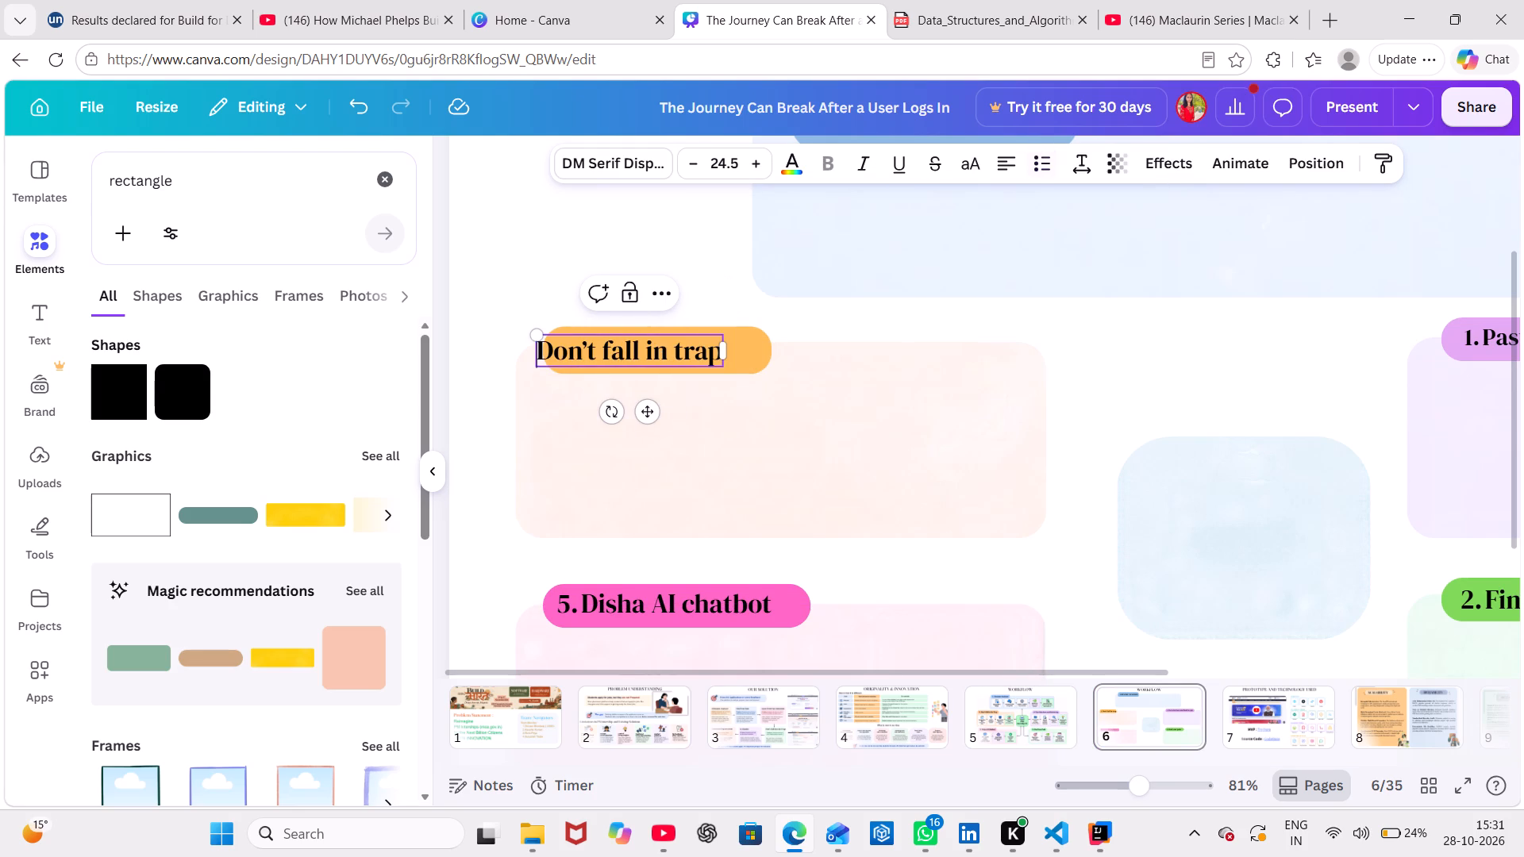
pyautogui.press('3')
pyautogui.press('.')
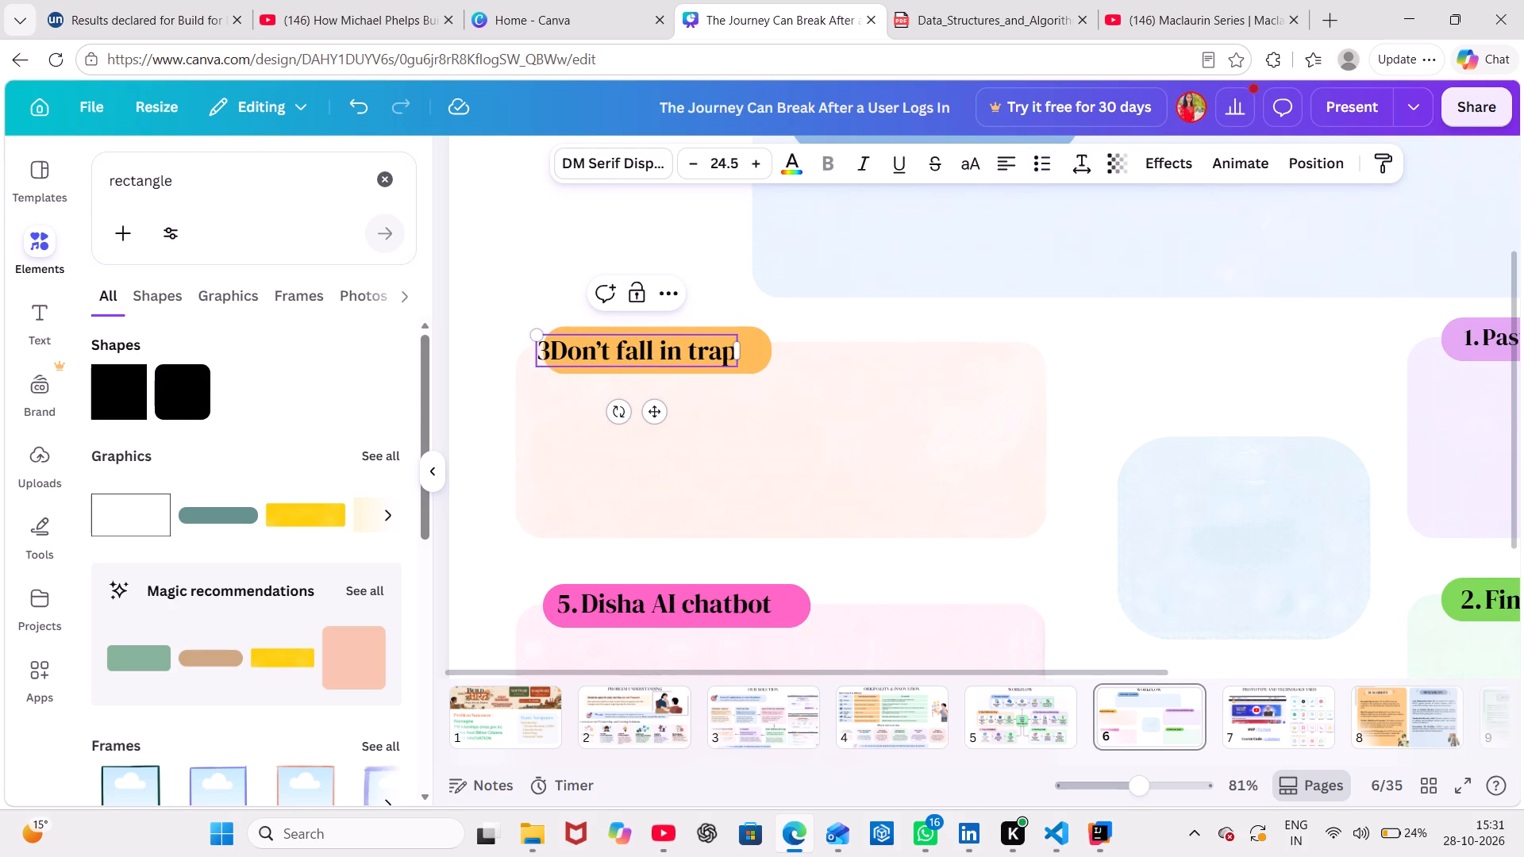
pyautogui.press('space')
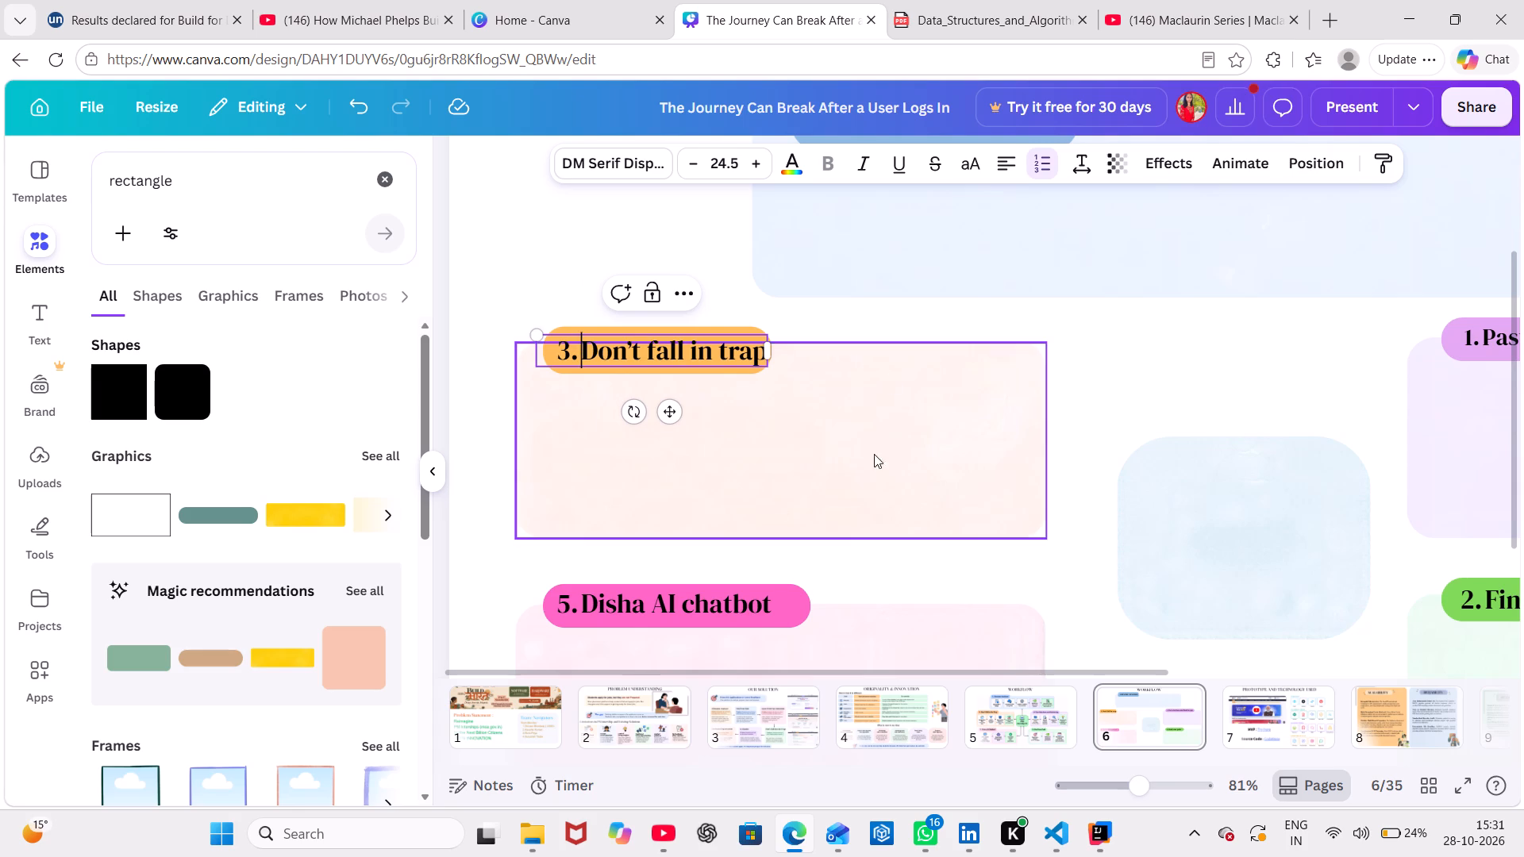
# Renumber the "Past selections and find the gap" heading on the lavender label as 4.
pyautogui.hscroll(-3, 1511, 378)
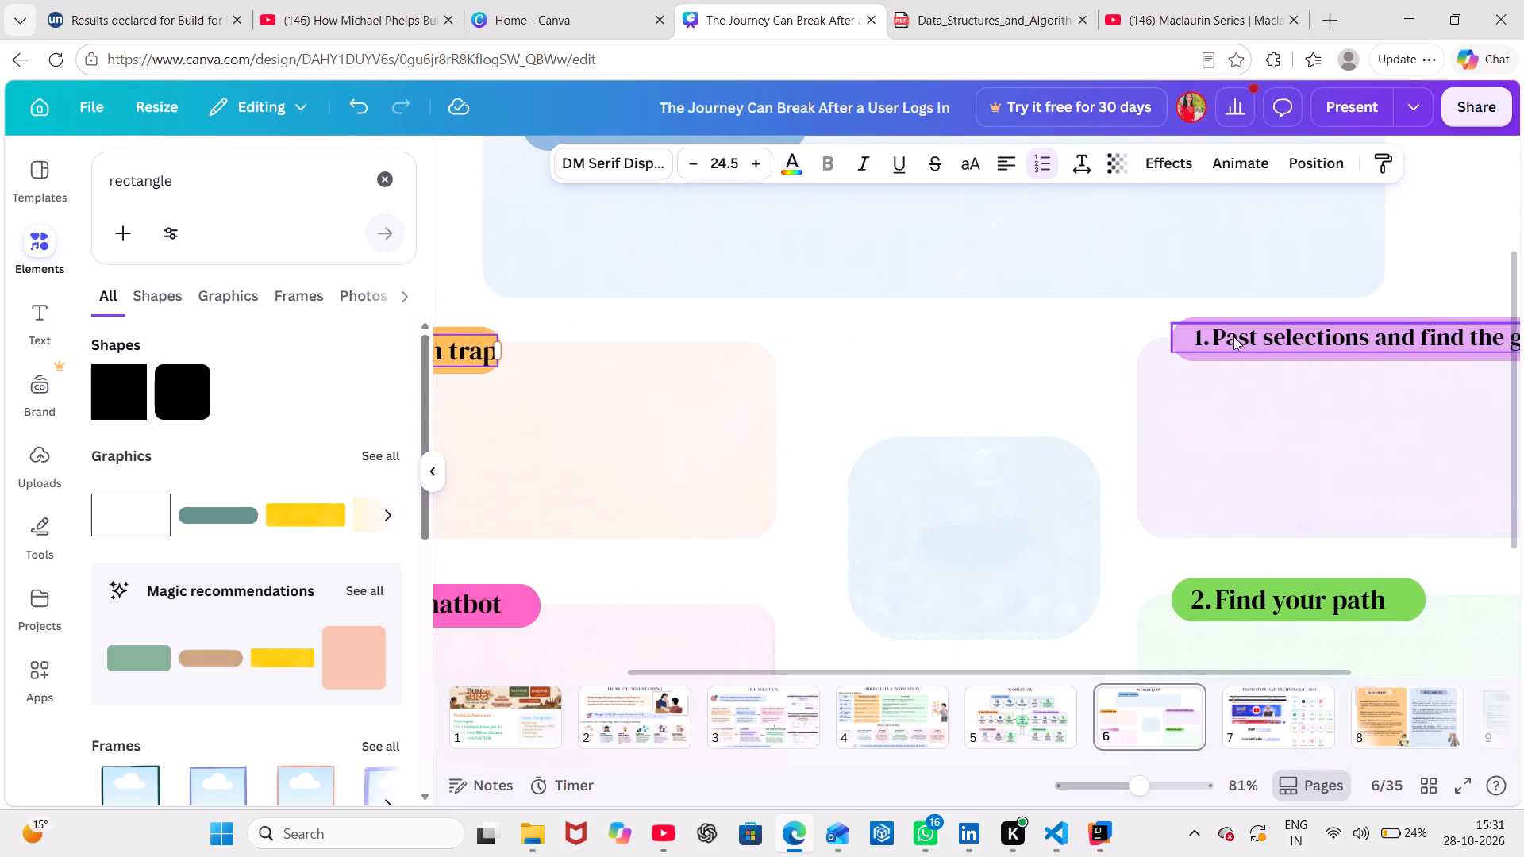
pyautogui.click(1217, 337)
pyautogui.click(1214, 336)
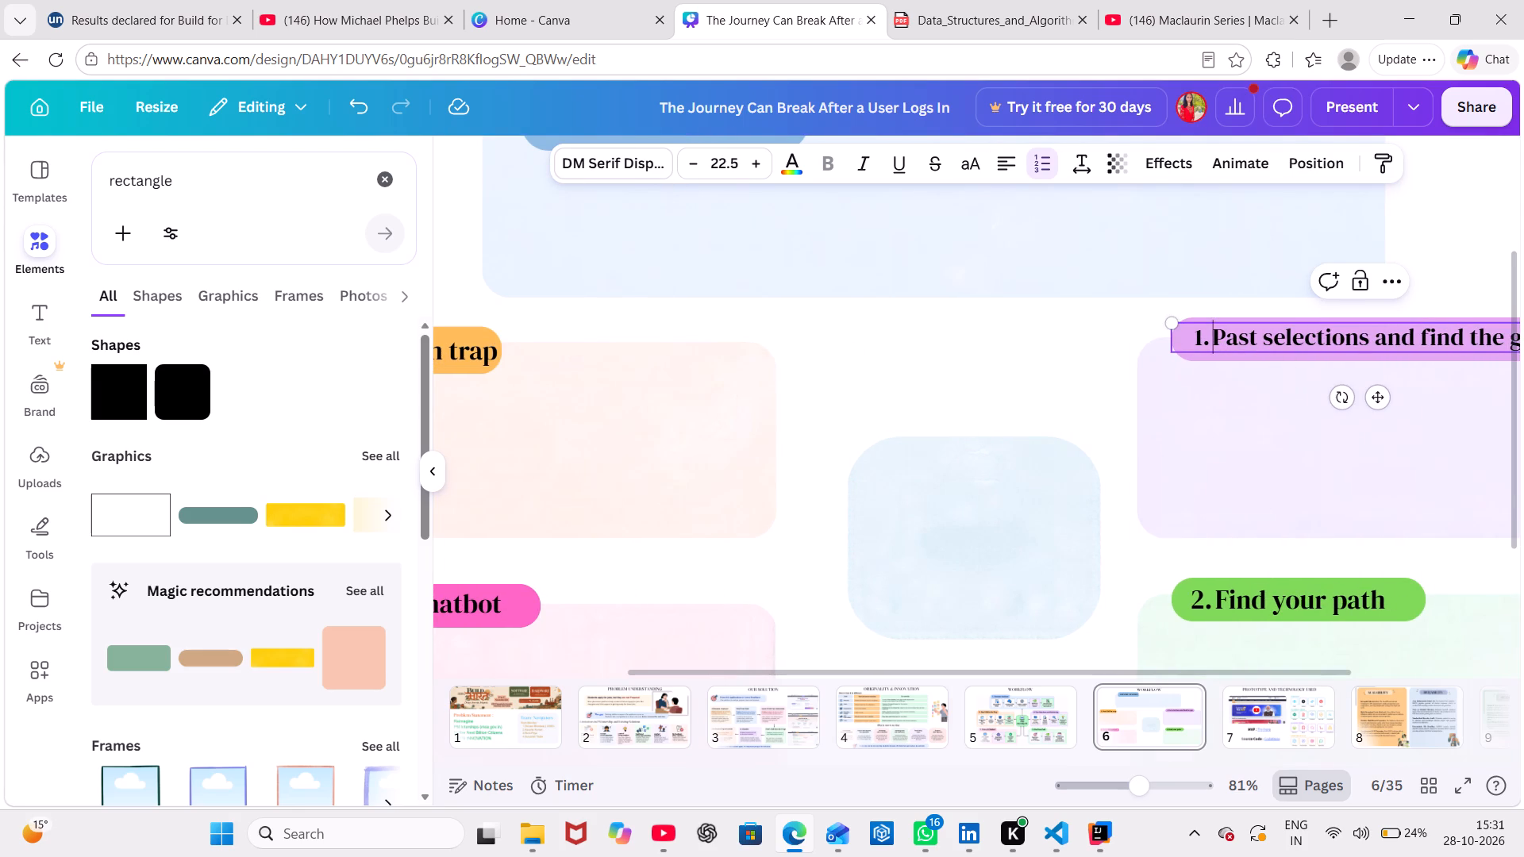
pyautogui.press('BackSpace')
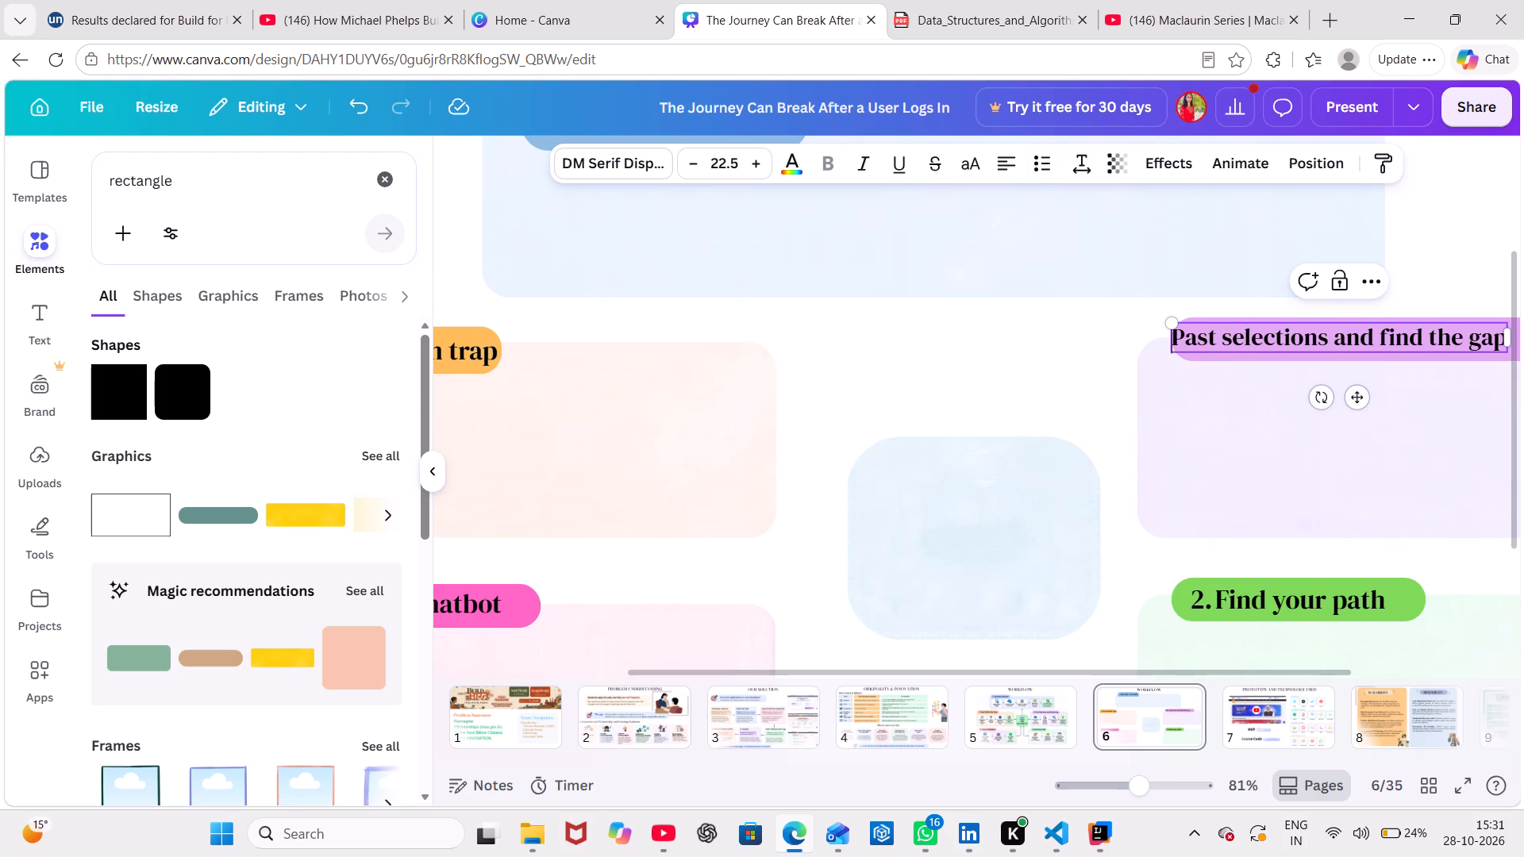
pyautogui.press('4')
pyautogui.press('.')
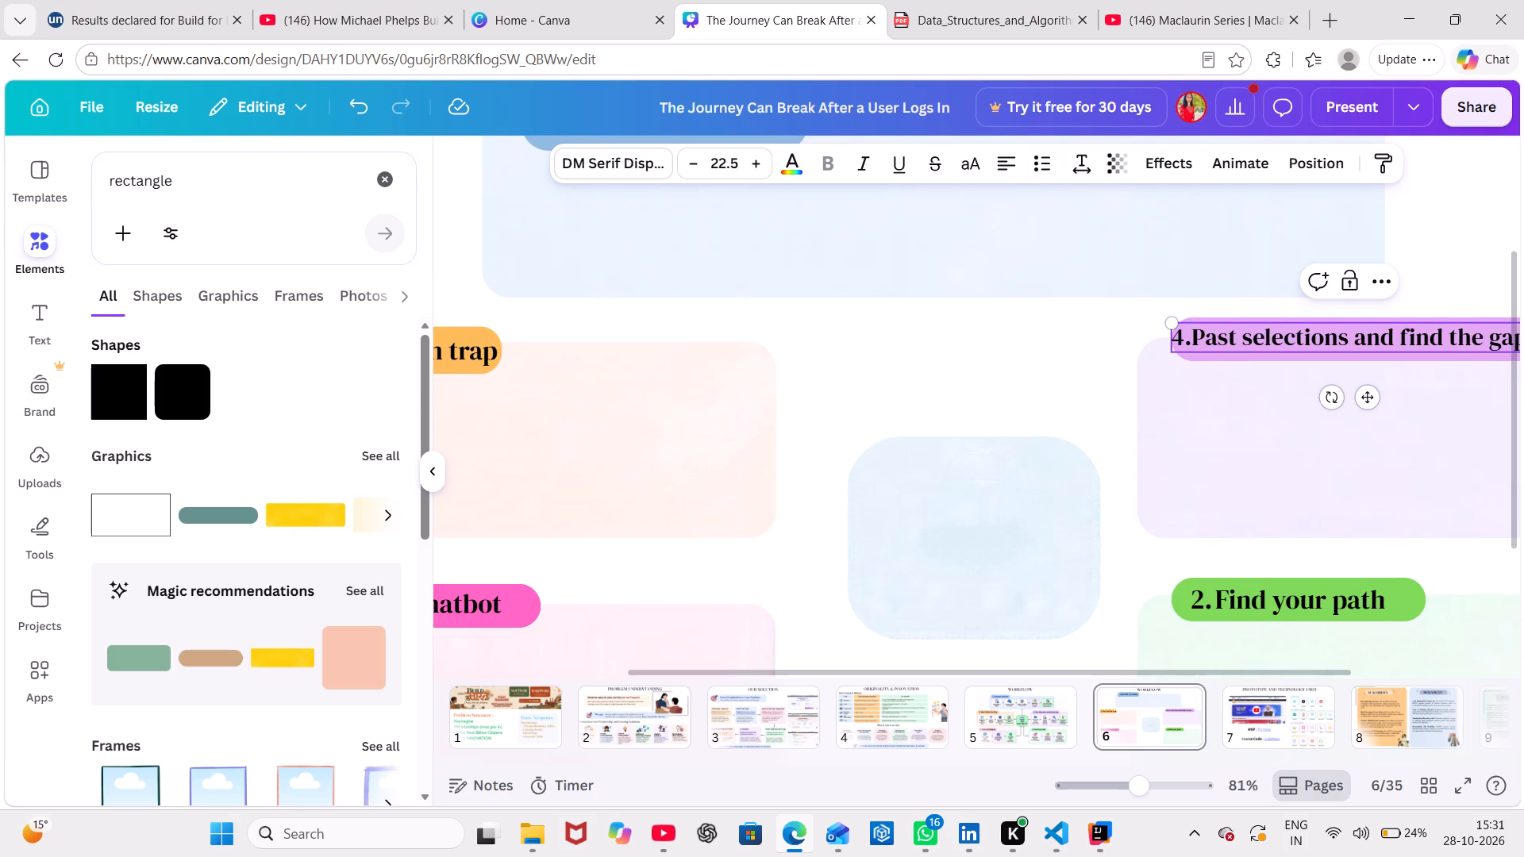
pyautogui.press('space')
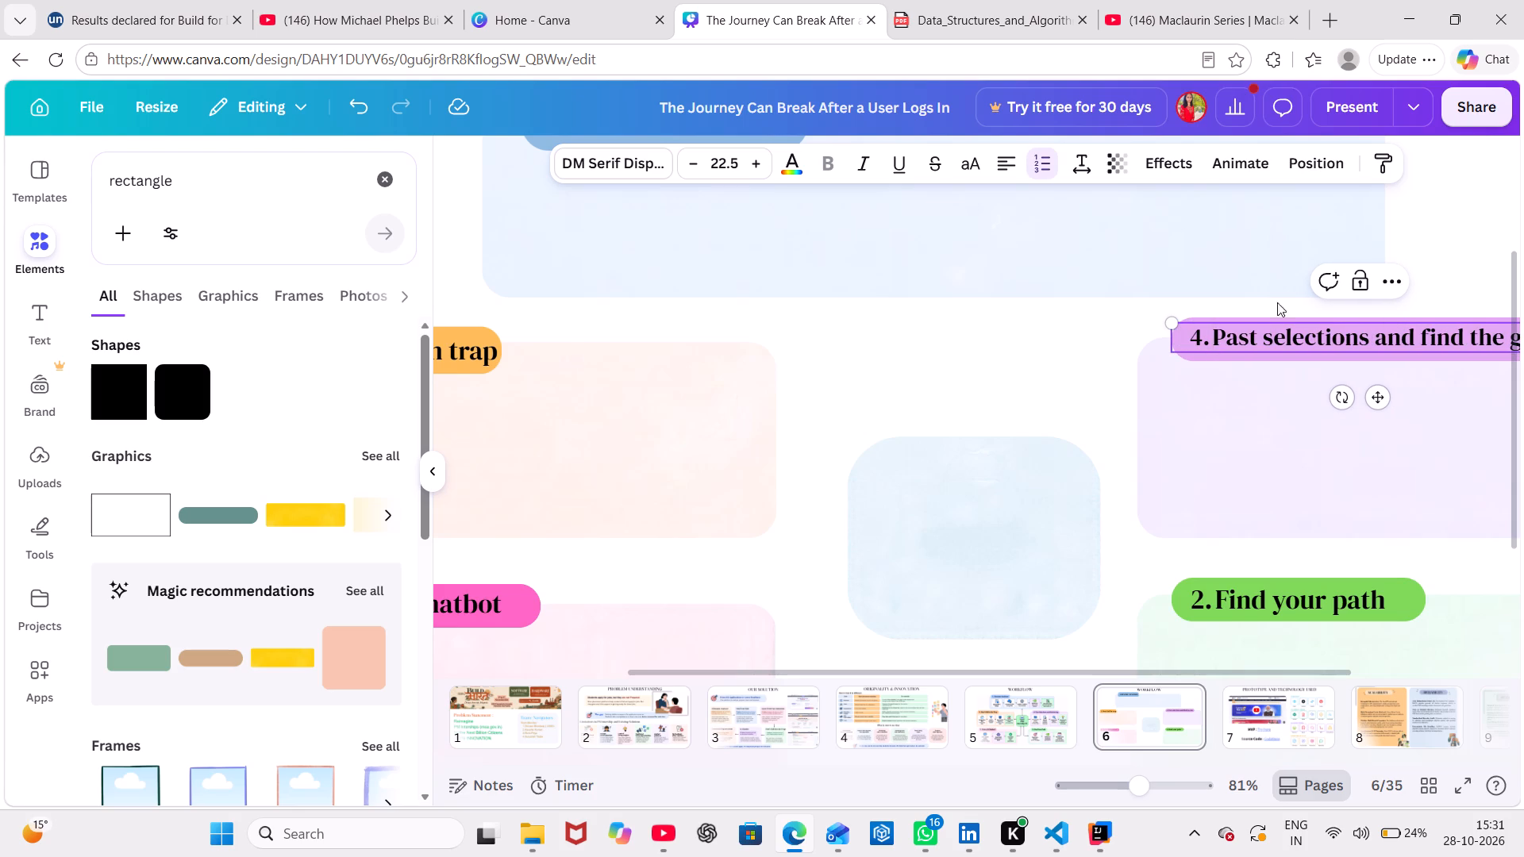
pyautogui.click(1454, 228)
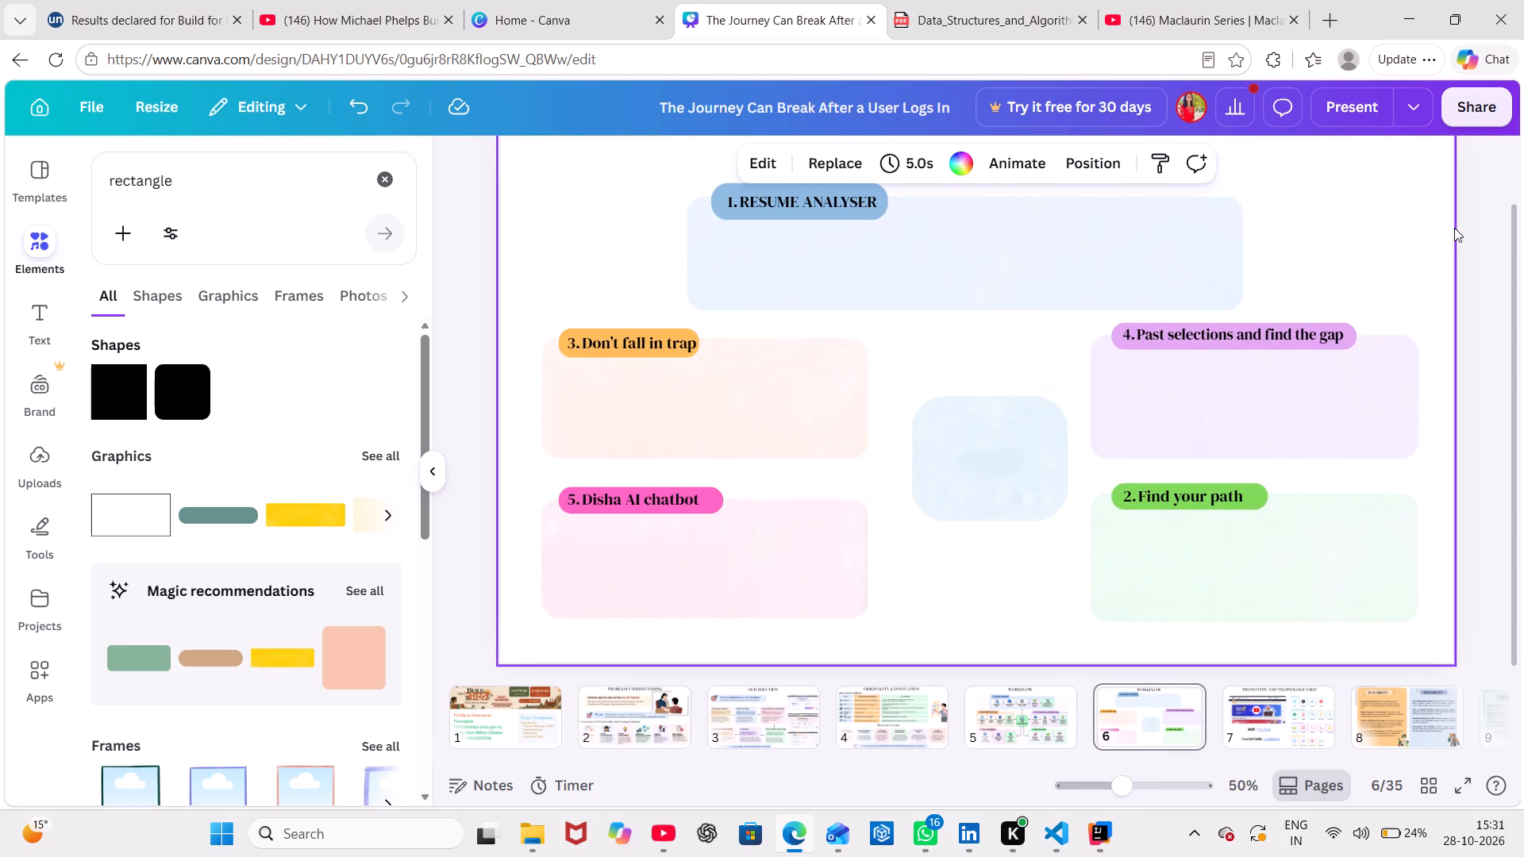
# Capitalise the words in the orange label's heading so that it reads "Don't Fall in Trap".
pyautogui.scroll(1, 1454, 228)
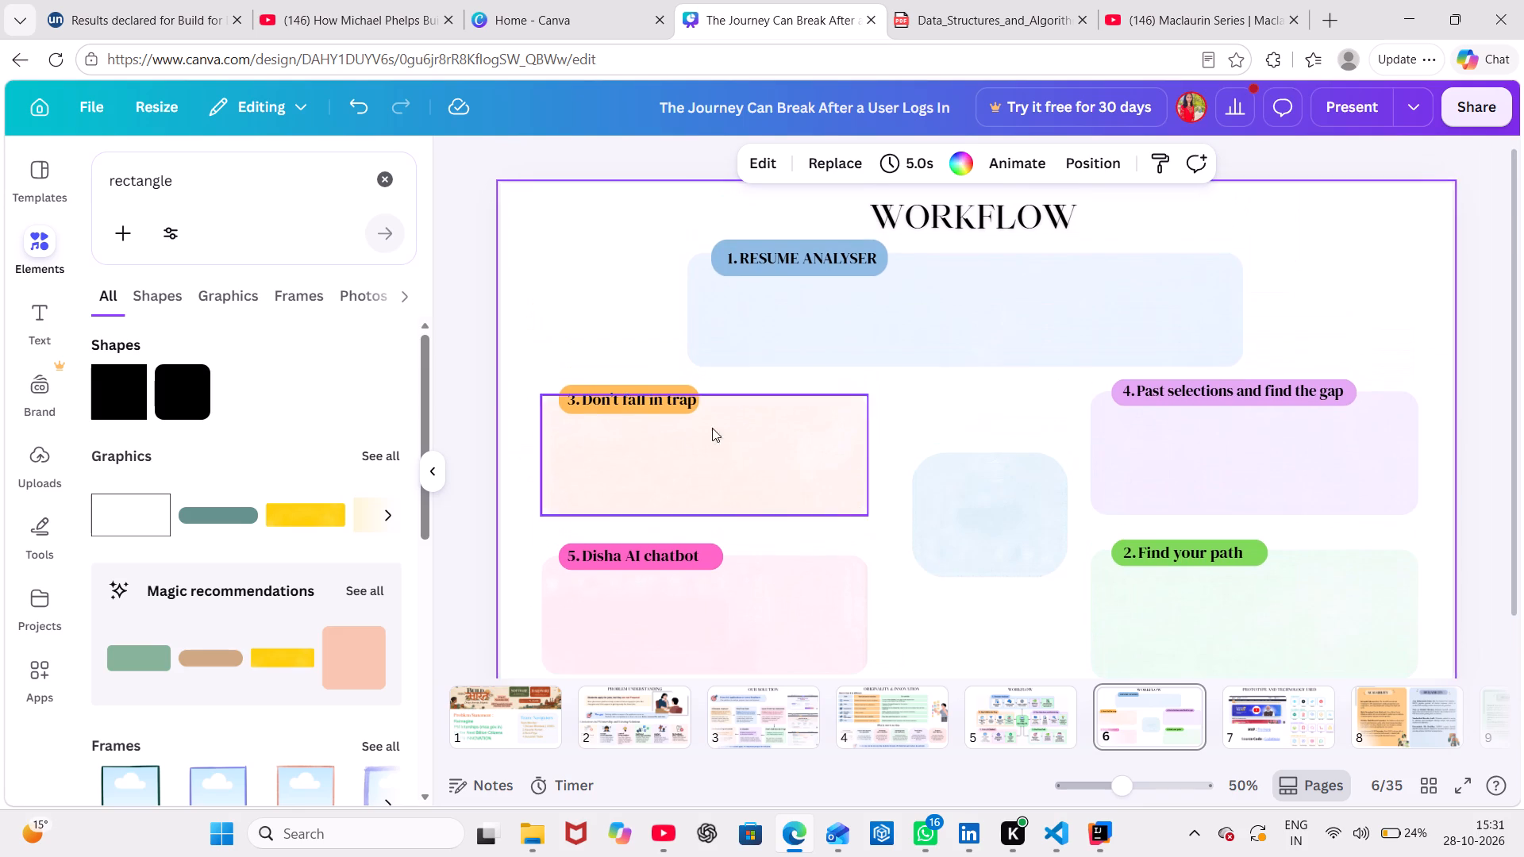
pyautogui.click(629, 394)
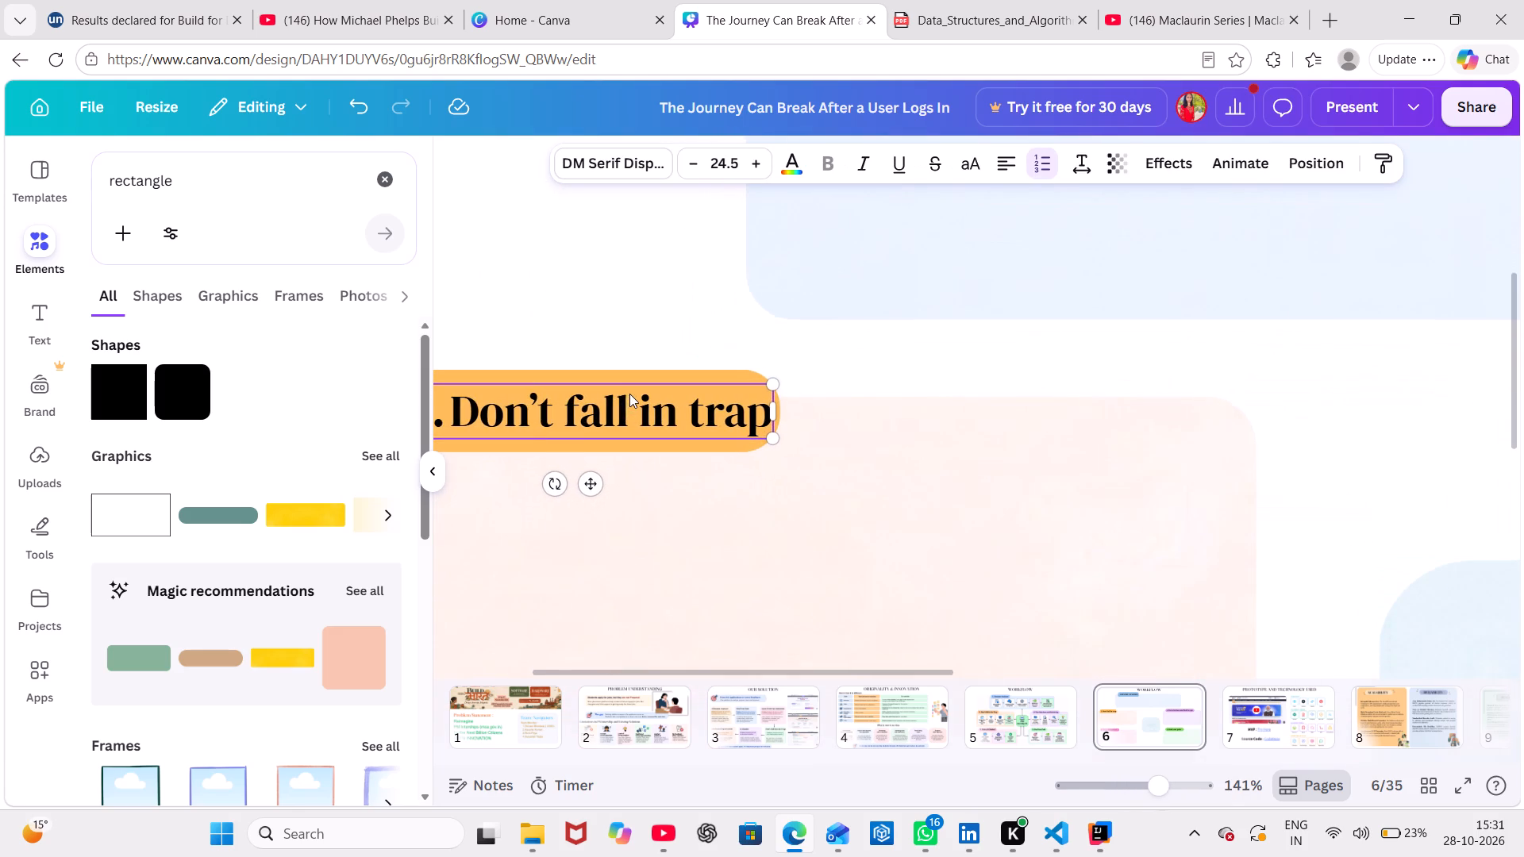
pyautogui.click(575, 422)
pyautogui.press('BackSpace')
pyautogui.hotkey('shift', 'f')
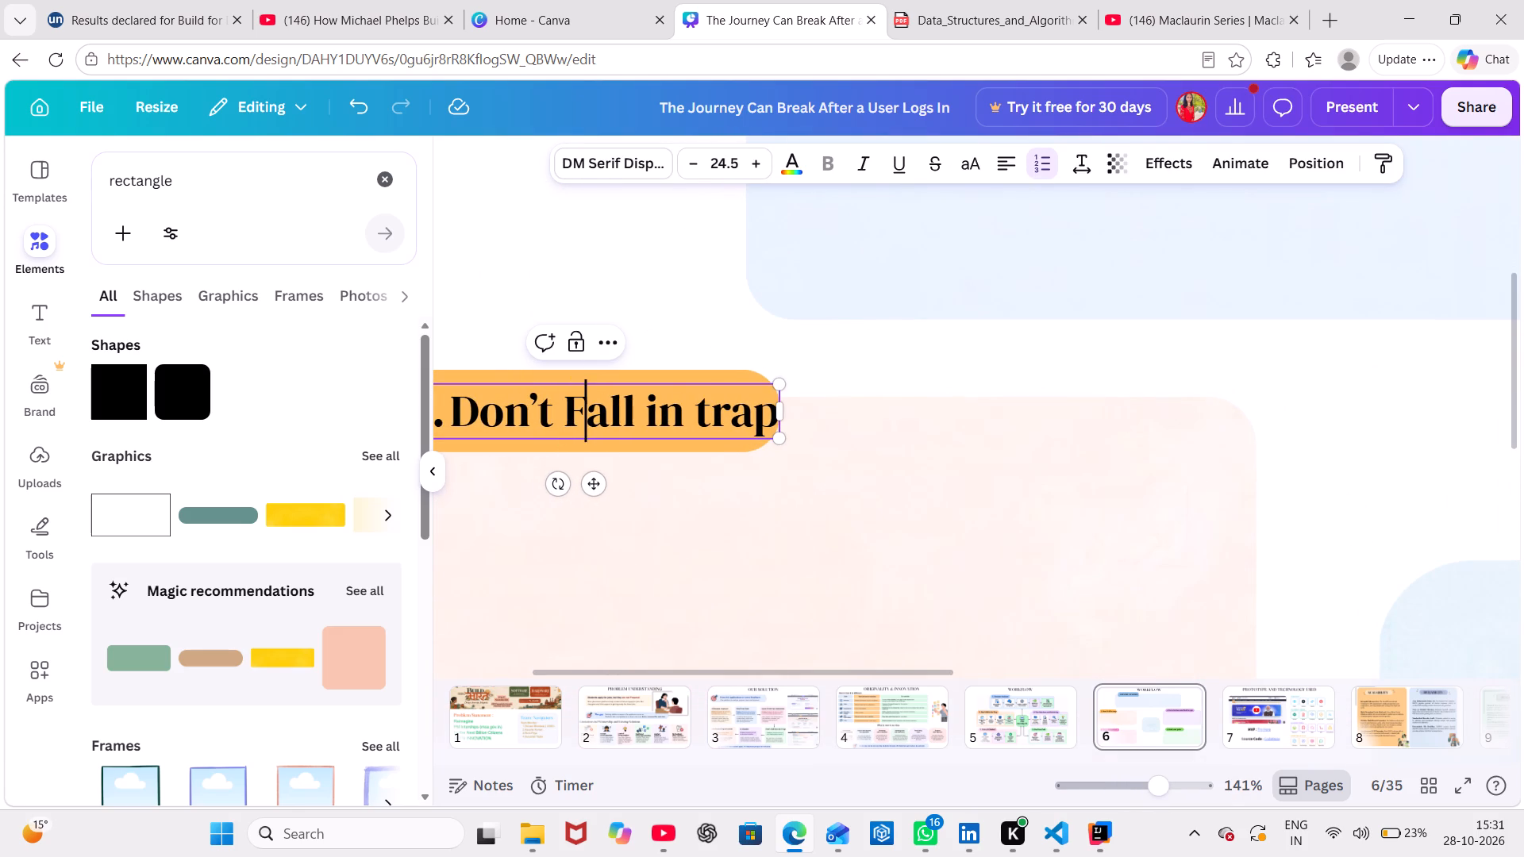
pyautogui.click(714, 411)
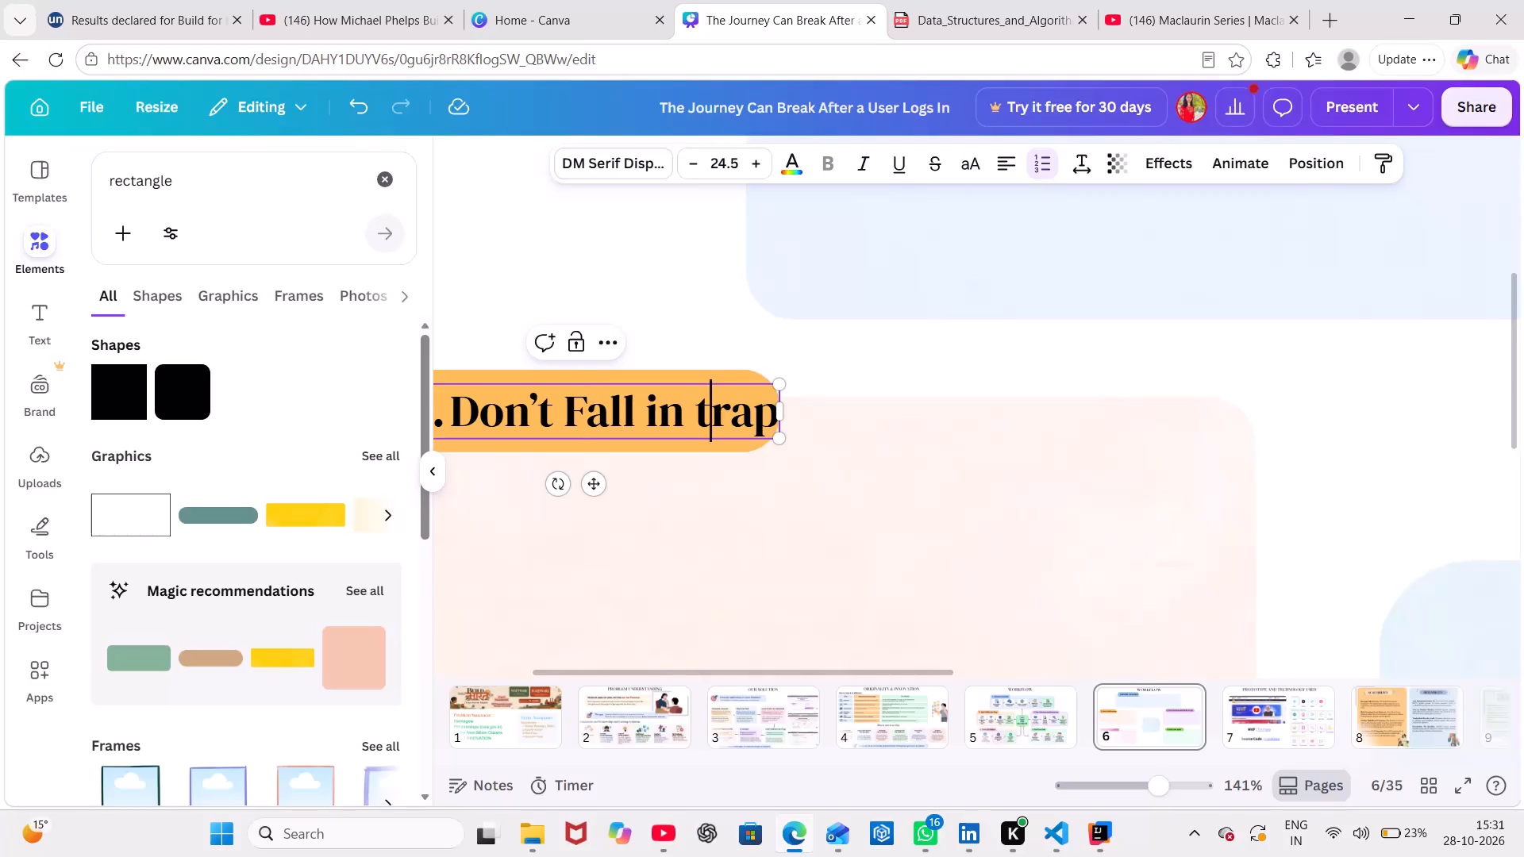
pyautogui.press('BackSpace')
pyautogui.hotkey('shift', 't')
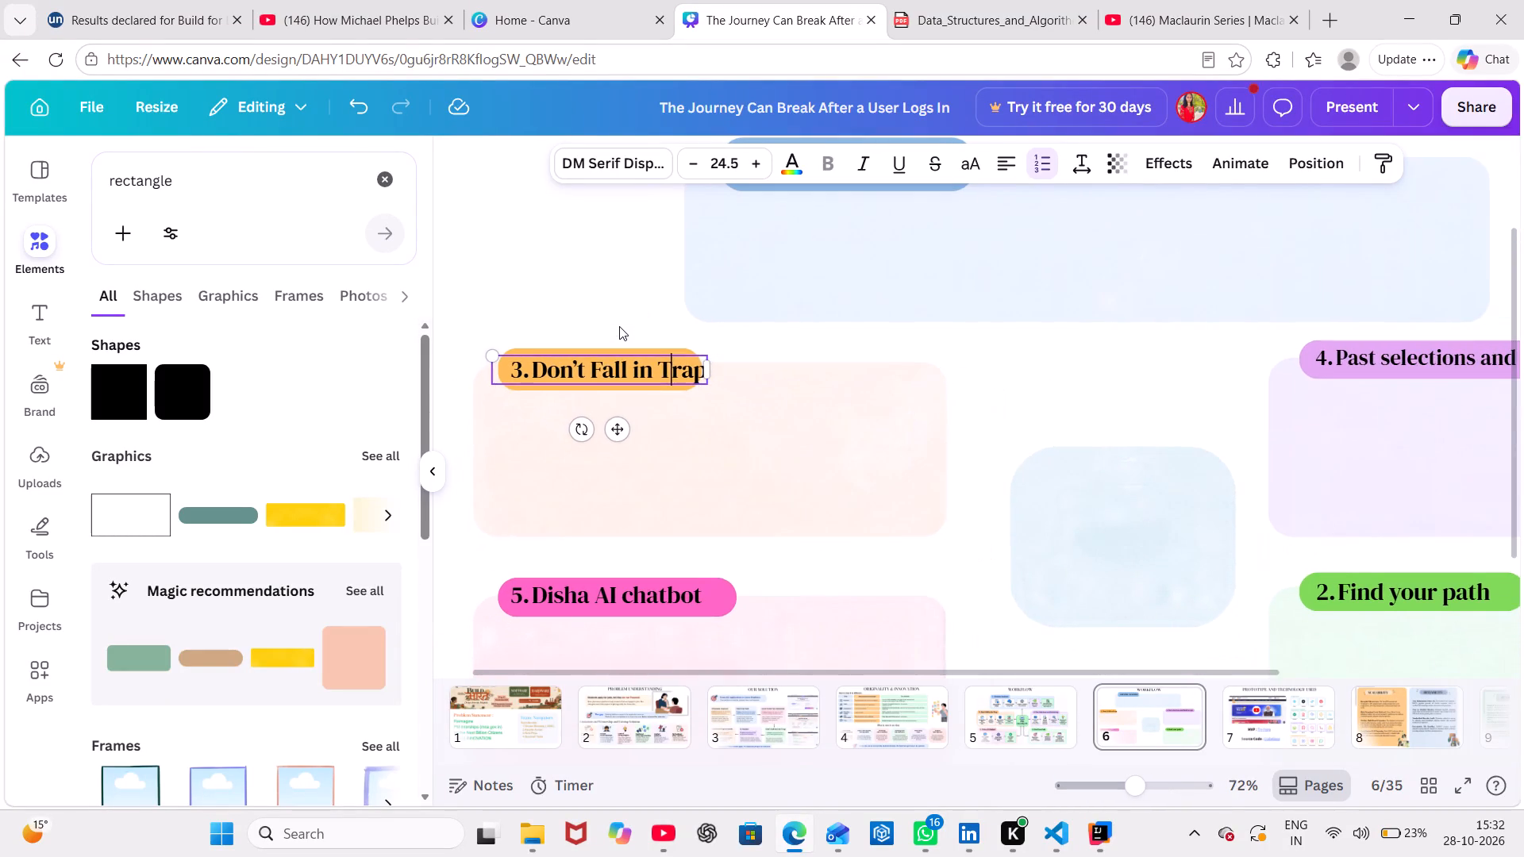
# Move the "3. Don't Fall in Trap" heading slightly left and up, clear of the orange label.
pyautogui.moveTo(614, 433); pyautogui.dragTo(606, 432)
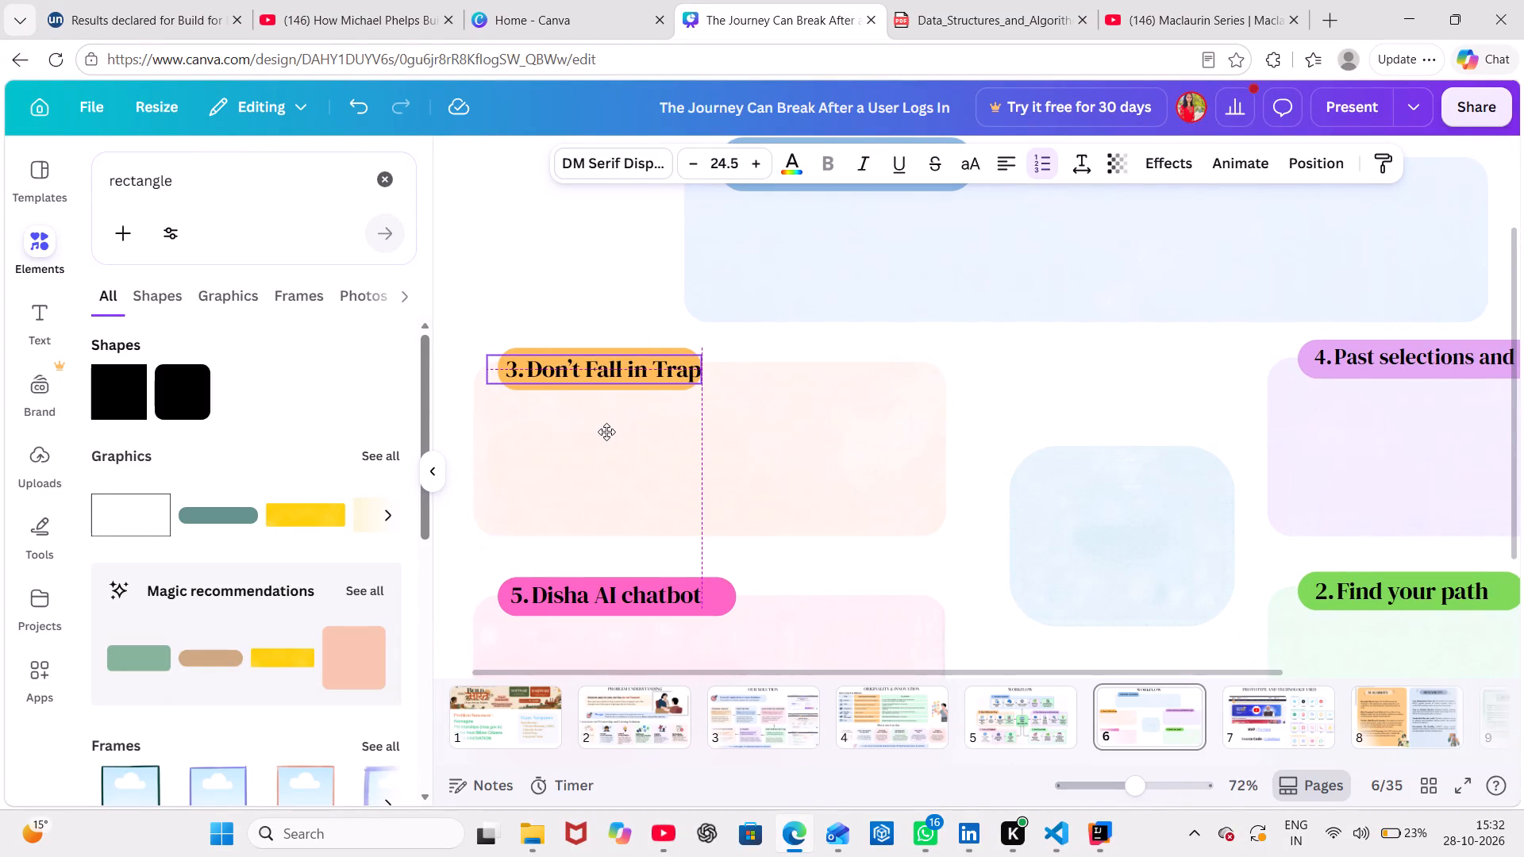
pyautogui.moveTo(606, 432); pyautogui.dragTo(607, 428)
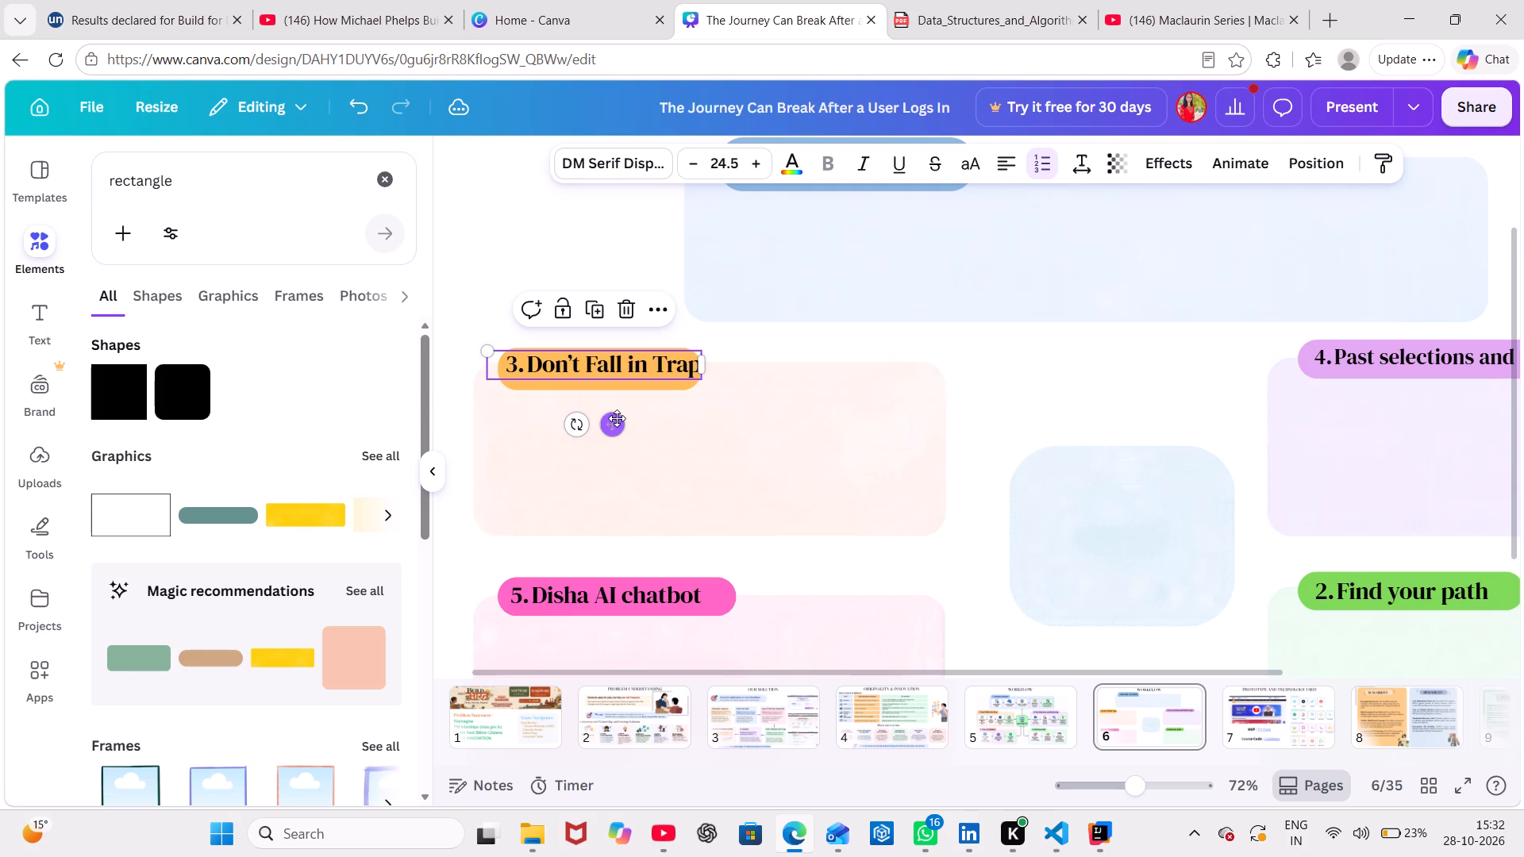
pyautogui.moveTo(617, 418); pyautogui.dragTo(612, 377)
pyautogui.click(612, 377)
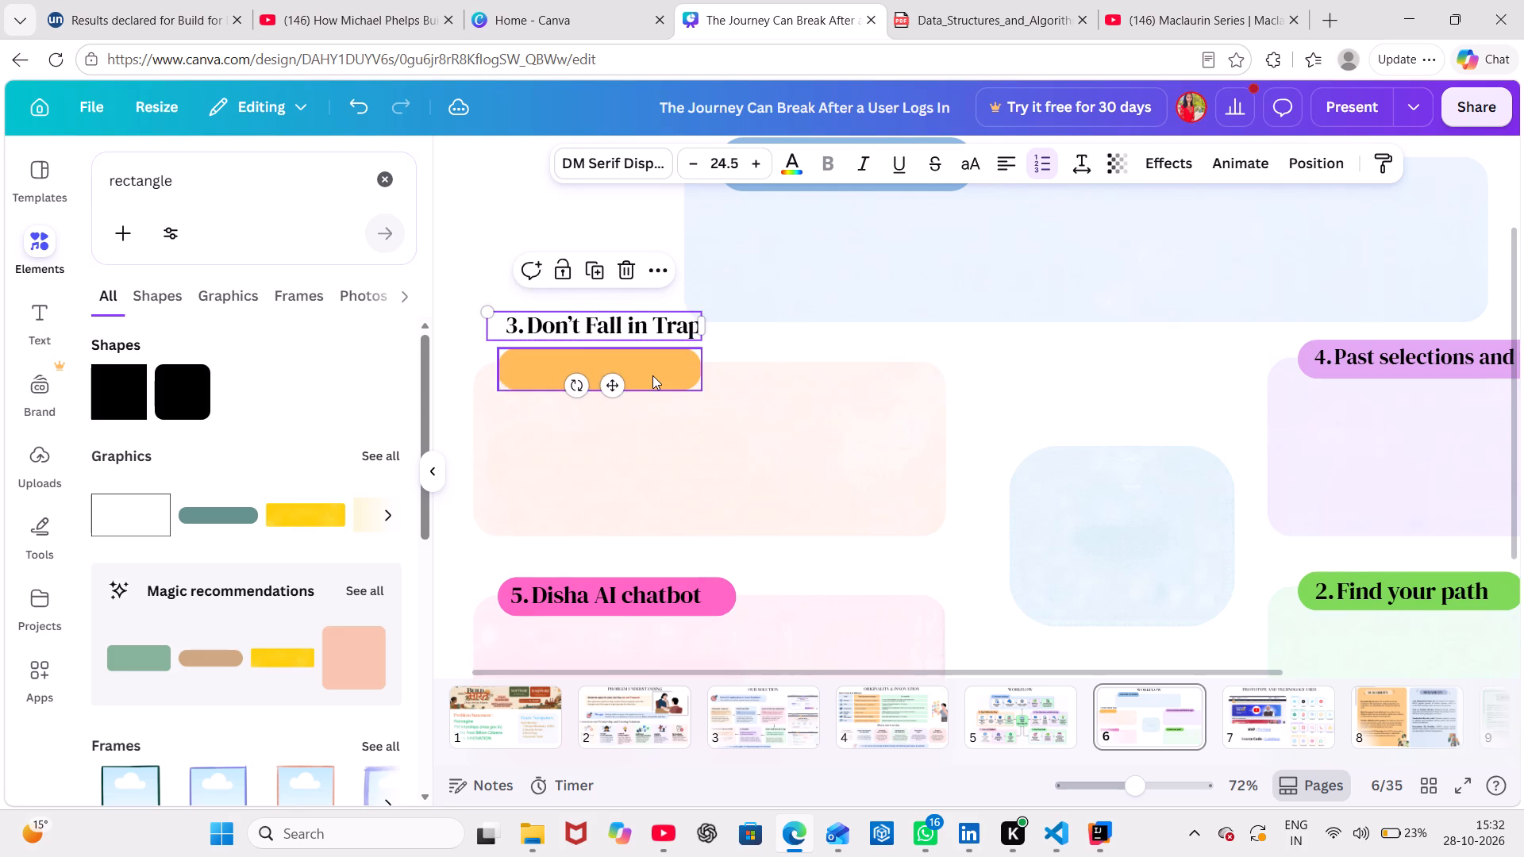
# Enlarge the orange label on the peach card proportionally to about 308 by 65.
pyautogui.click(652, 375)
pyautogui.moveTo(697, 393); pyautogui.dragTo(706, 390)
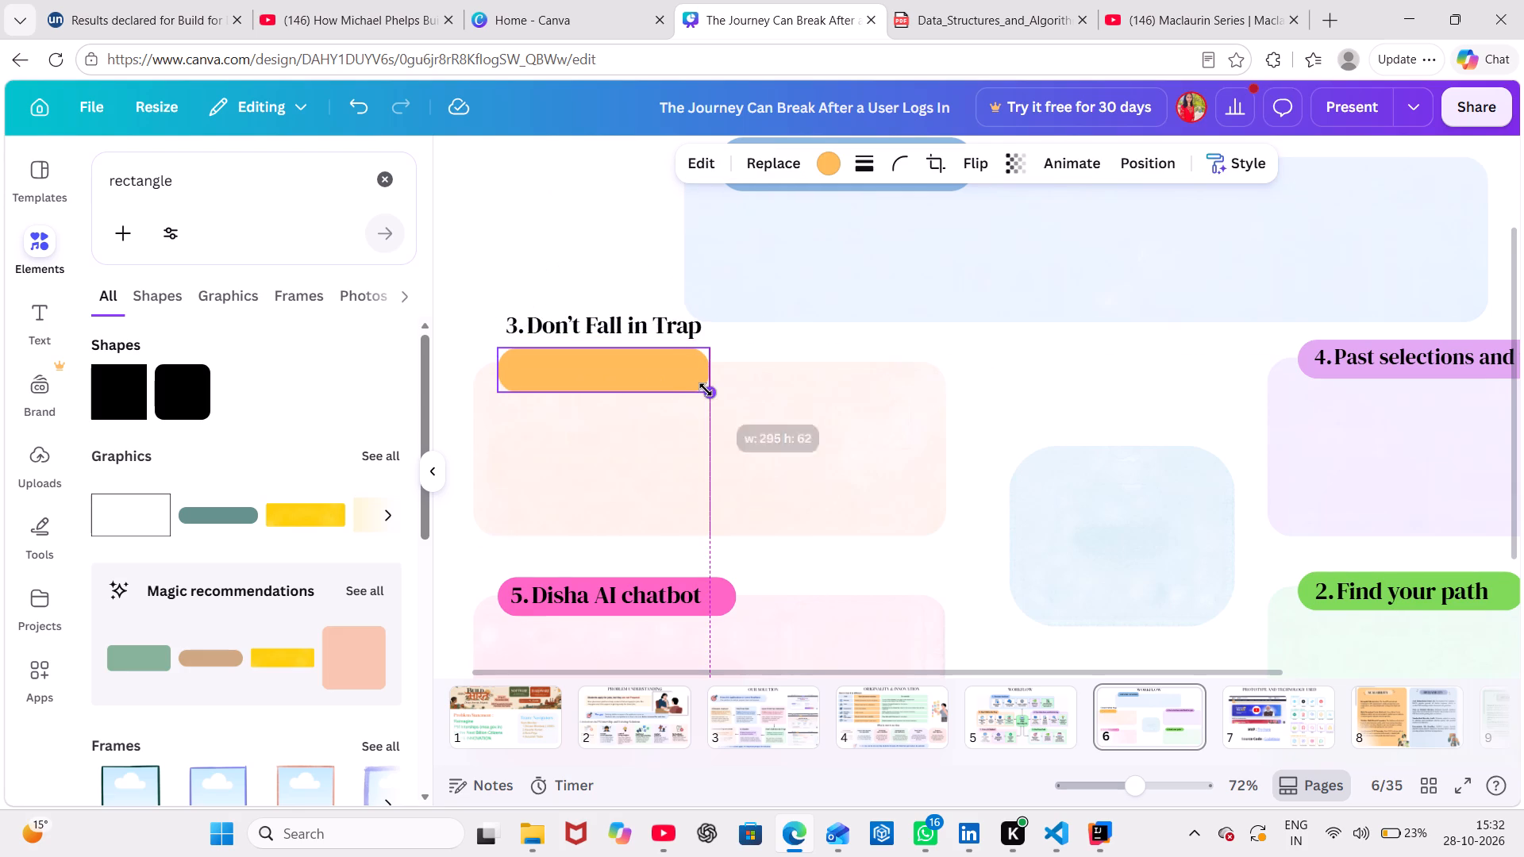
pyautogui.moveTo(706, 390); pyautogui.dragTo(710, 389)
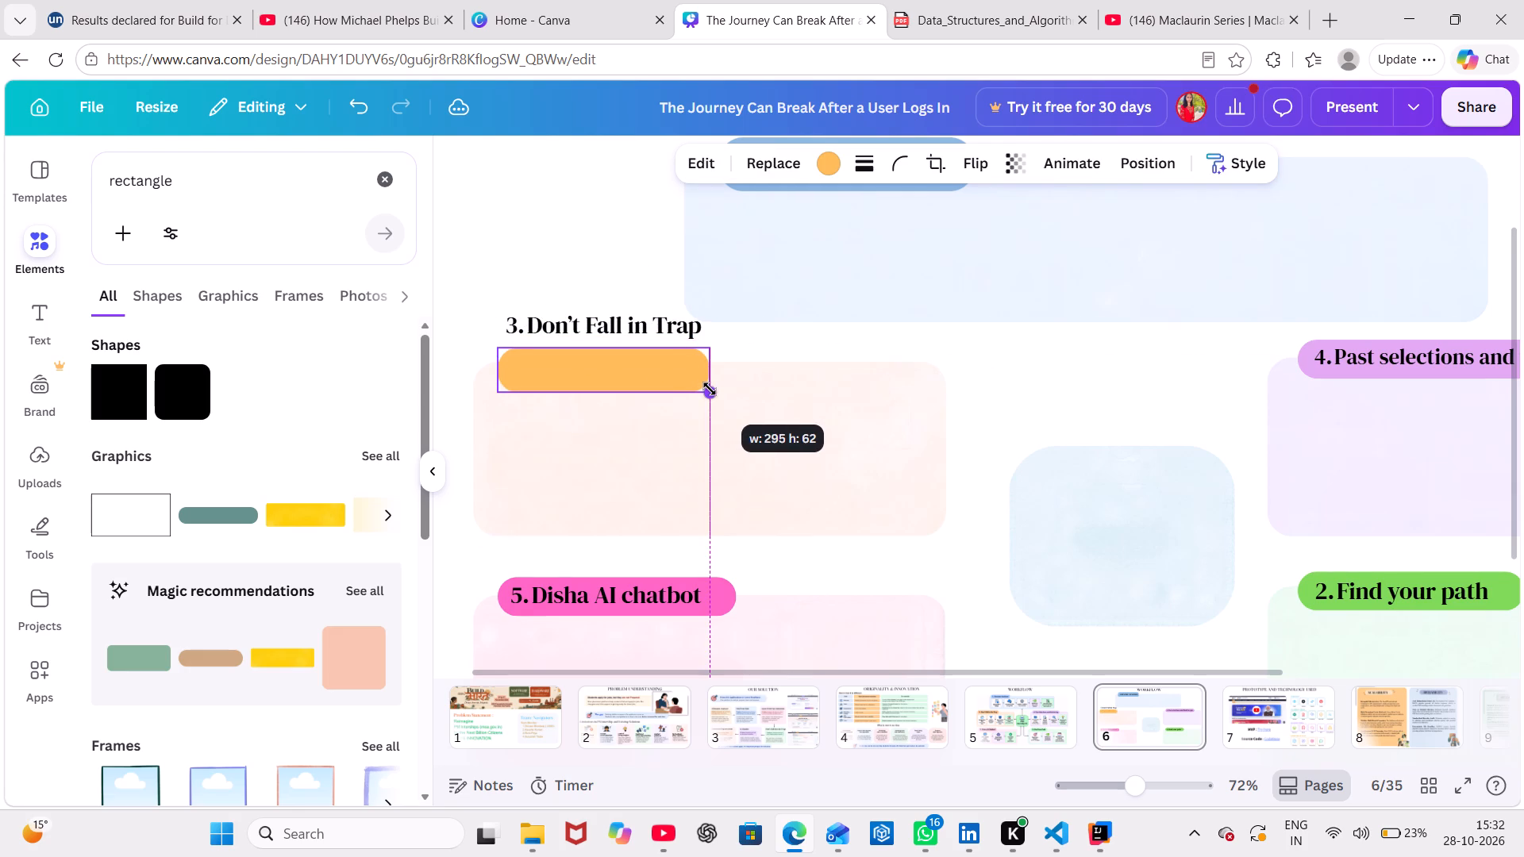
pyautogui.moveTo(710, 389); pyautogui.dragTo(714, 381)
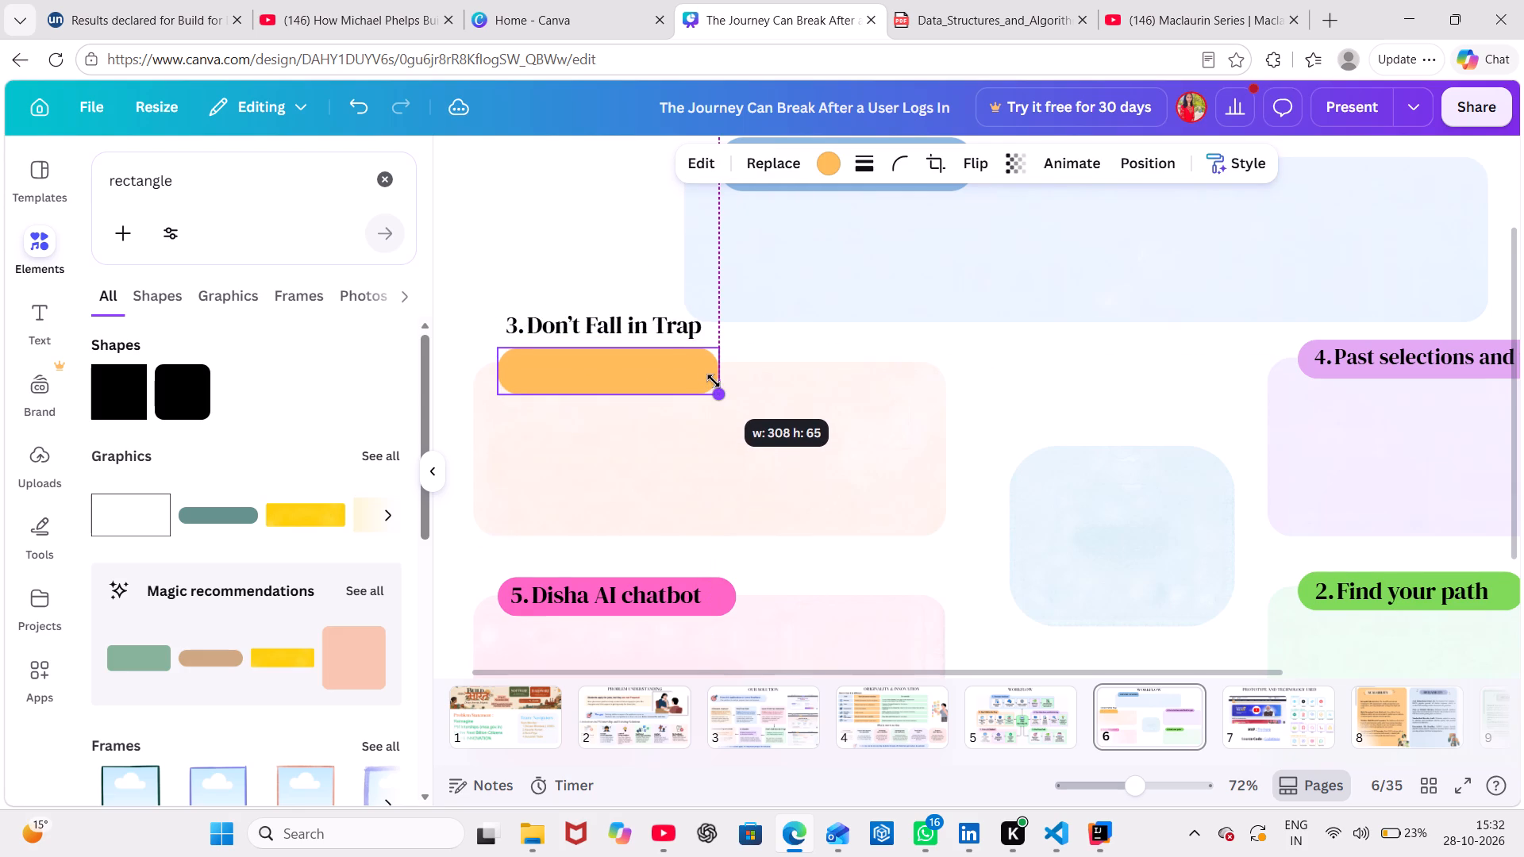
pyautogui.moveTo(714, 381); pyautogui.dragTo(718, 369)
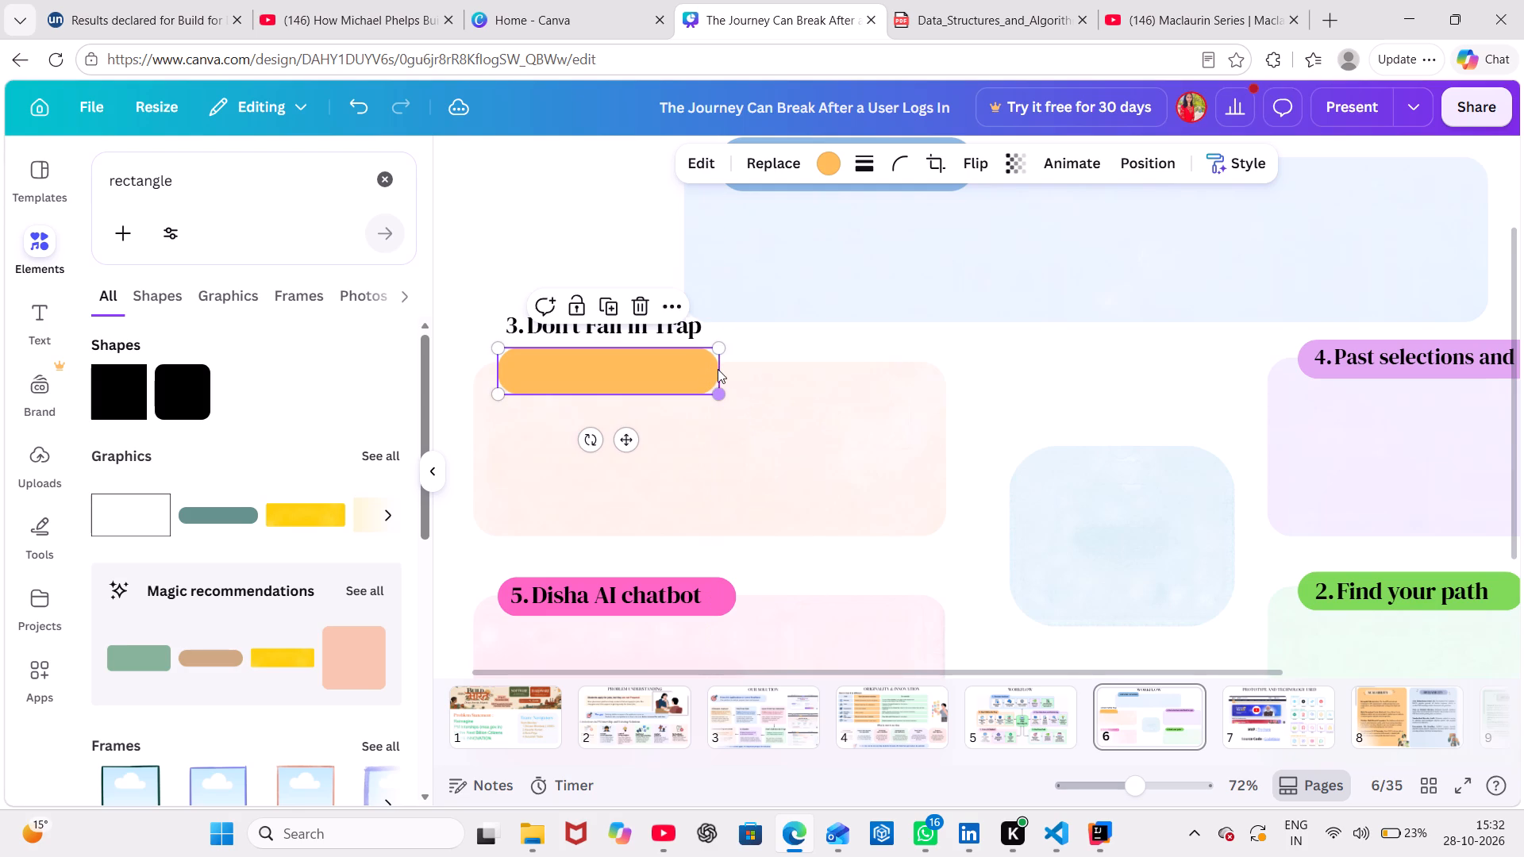
# Delete the orange label from the peach card.
pyautogui.press('BackSpace')
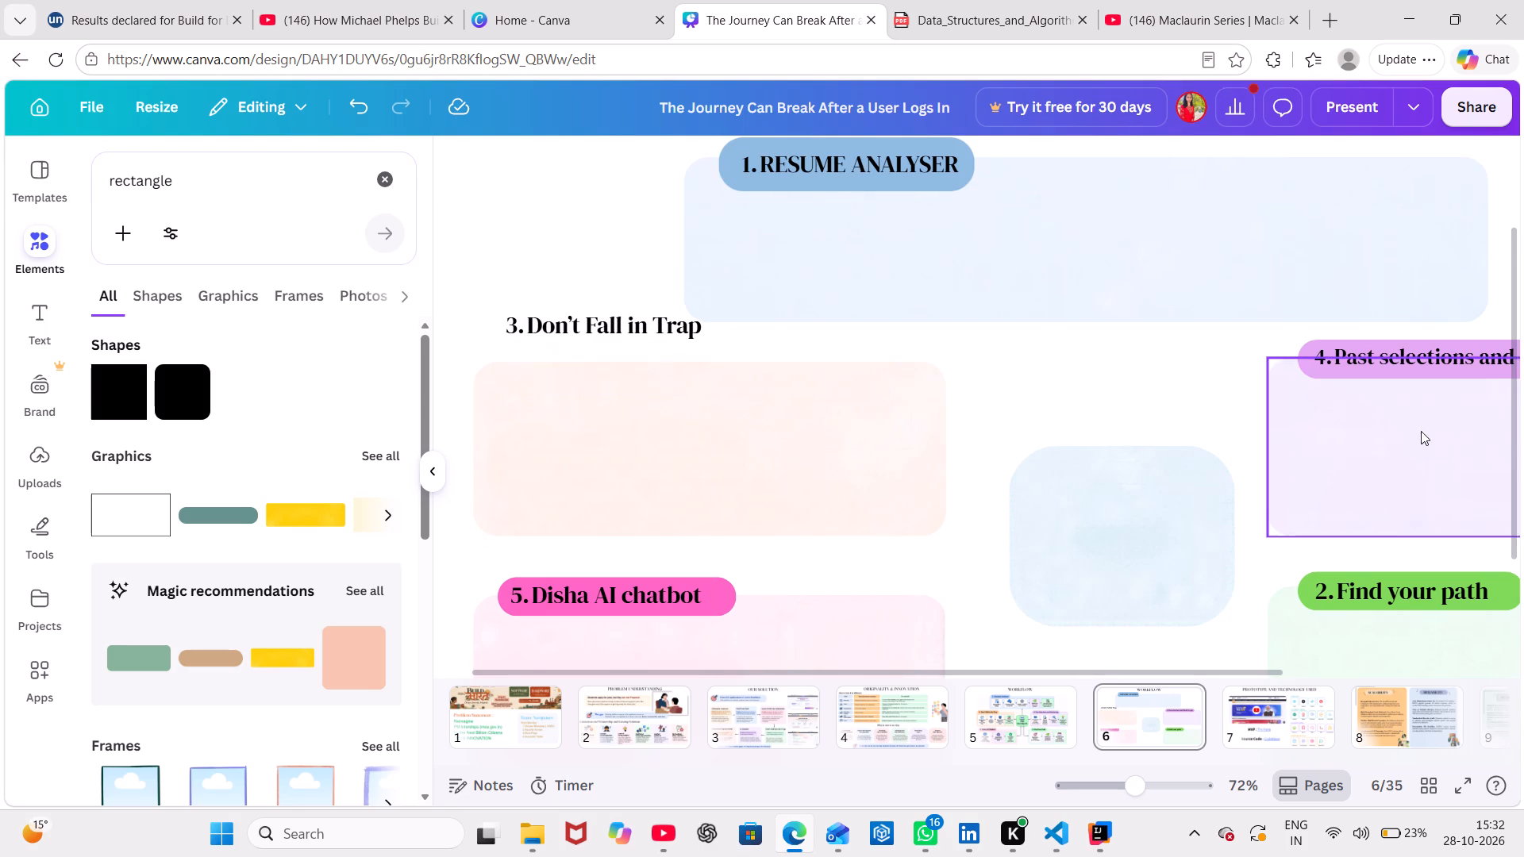
# Duplicate the lavender label and place the copy on the peach card's upper edge, left-aligned with the pink label.
pyautogui.click(1395, 375)
pyautogui.hotkey('ctrl', 'c')
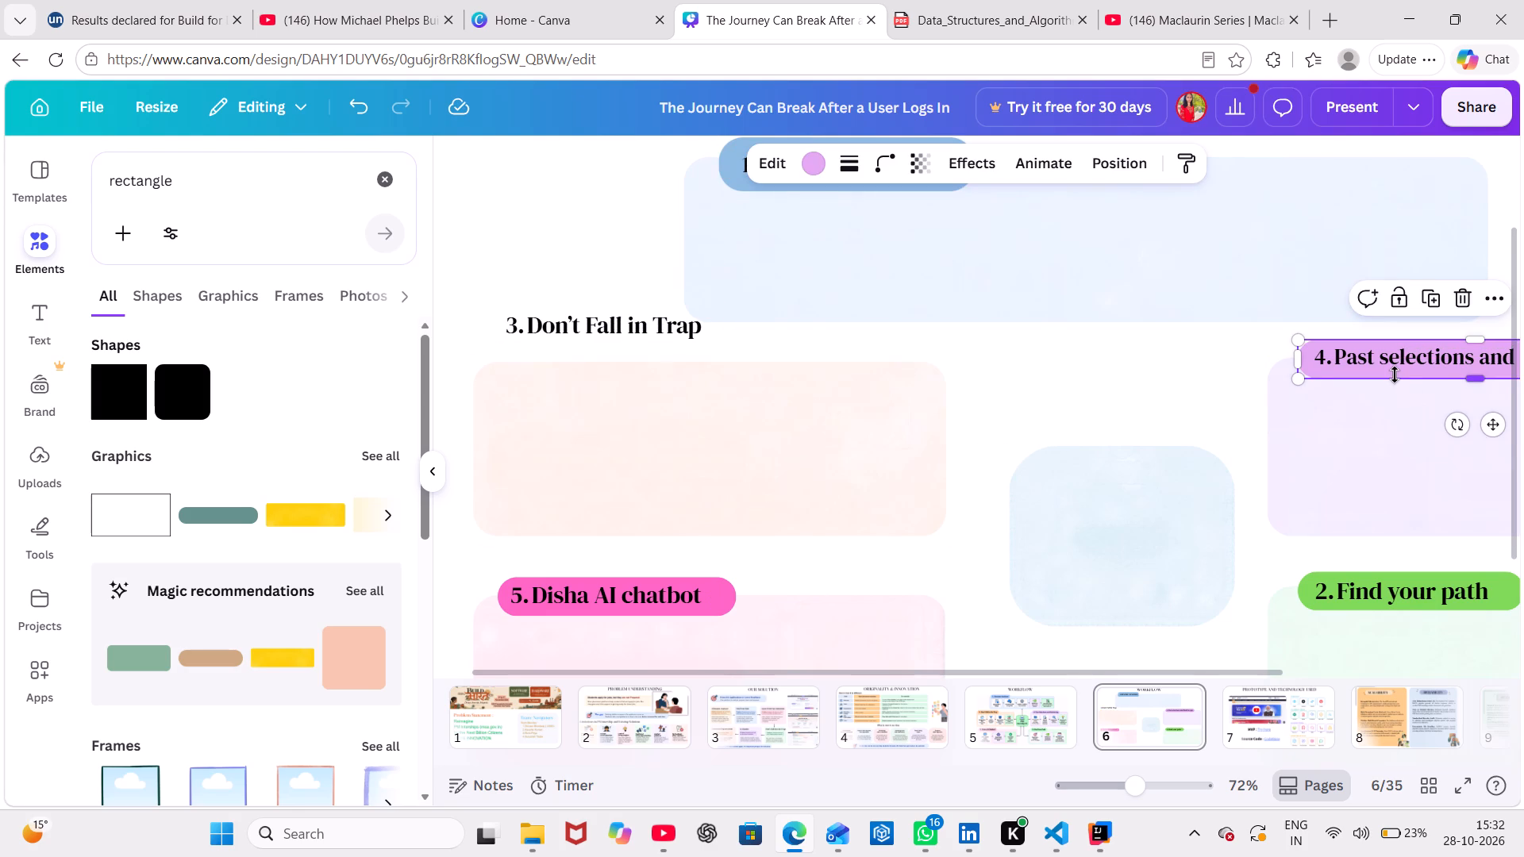
pyautogui.hotkey('ctrl', 'v')
pyautogui.moveTo(1503, 437); pyautogui.dragTo(1498, 437)
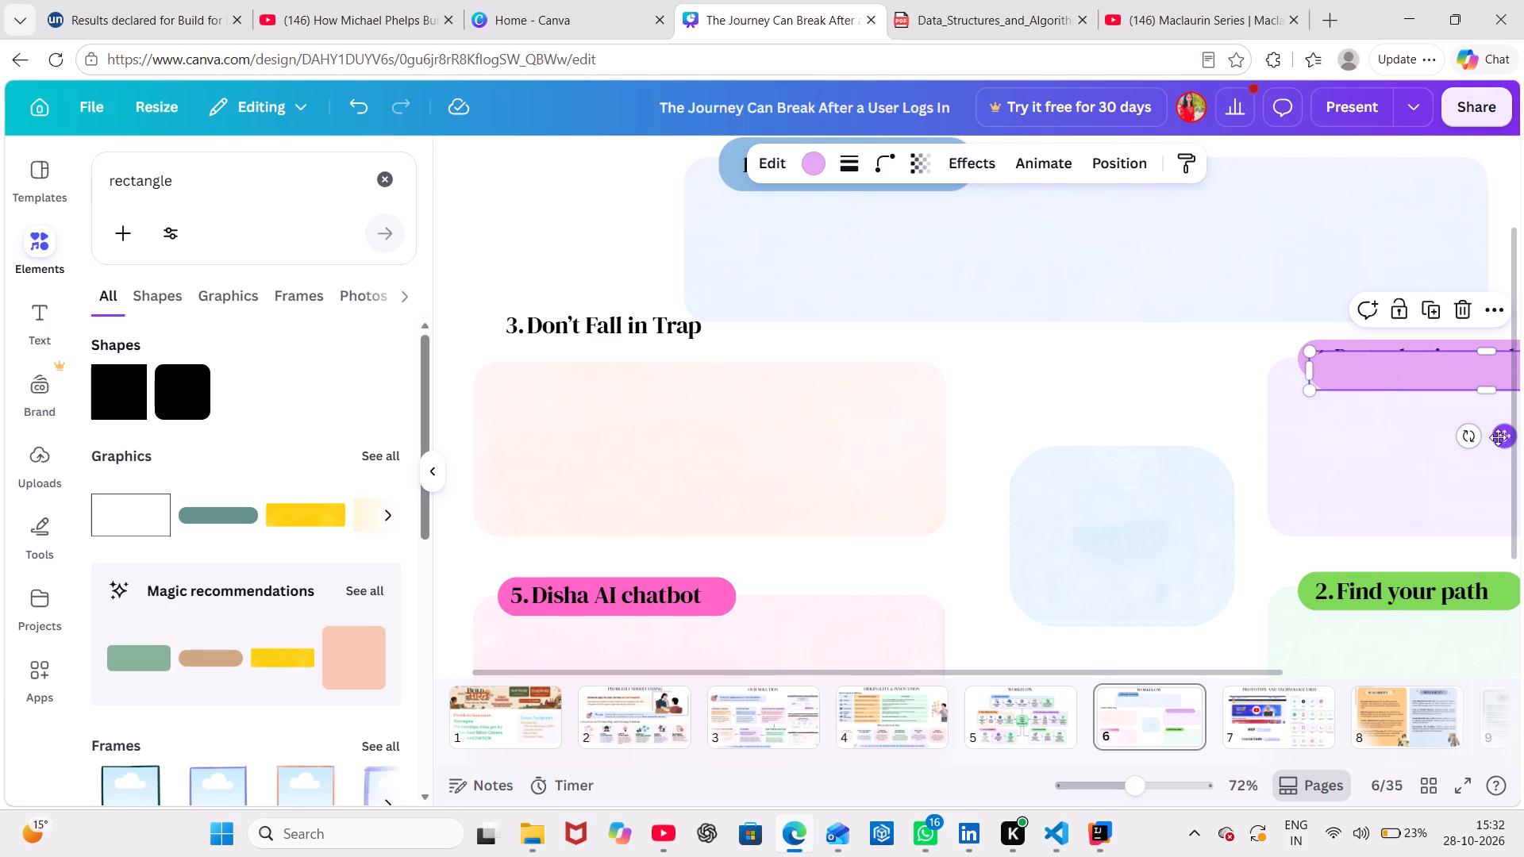
pyautogui.moveTo(1498, 437); pyautogui.dragTo(691, 436)
# Recolour the copied label on the peach card with the light orange already used in the design.
pyautogui.click(815, 159)
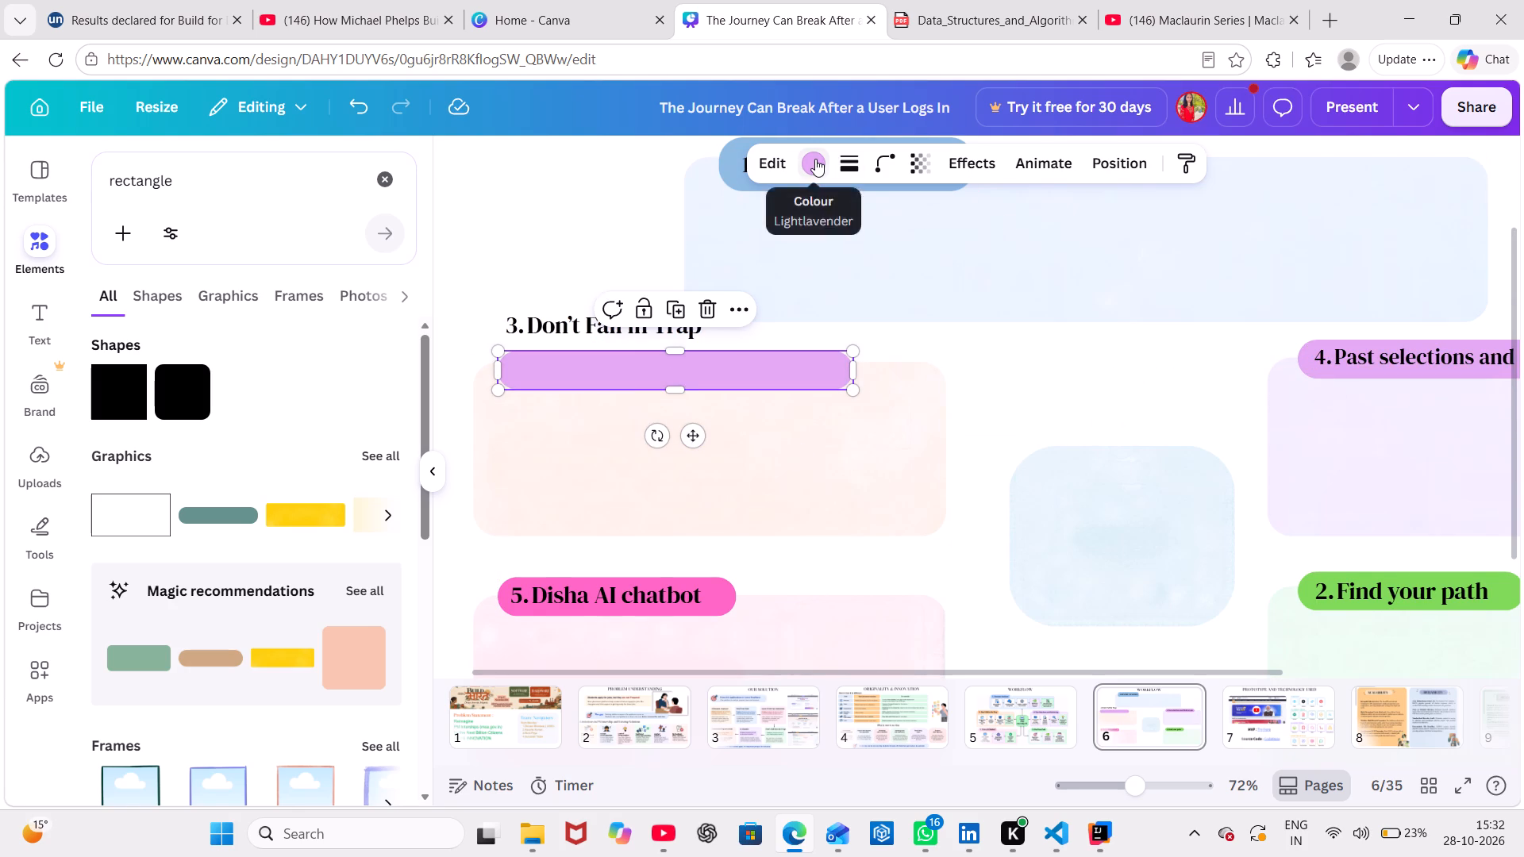
pyautogui.click(331, 302)
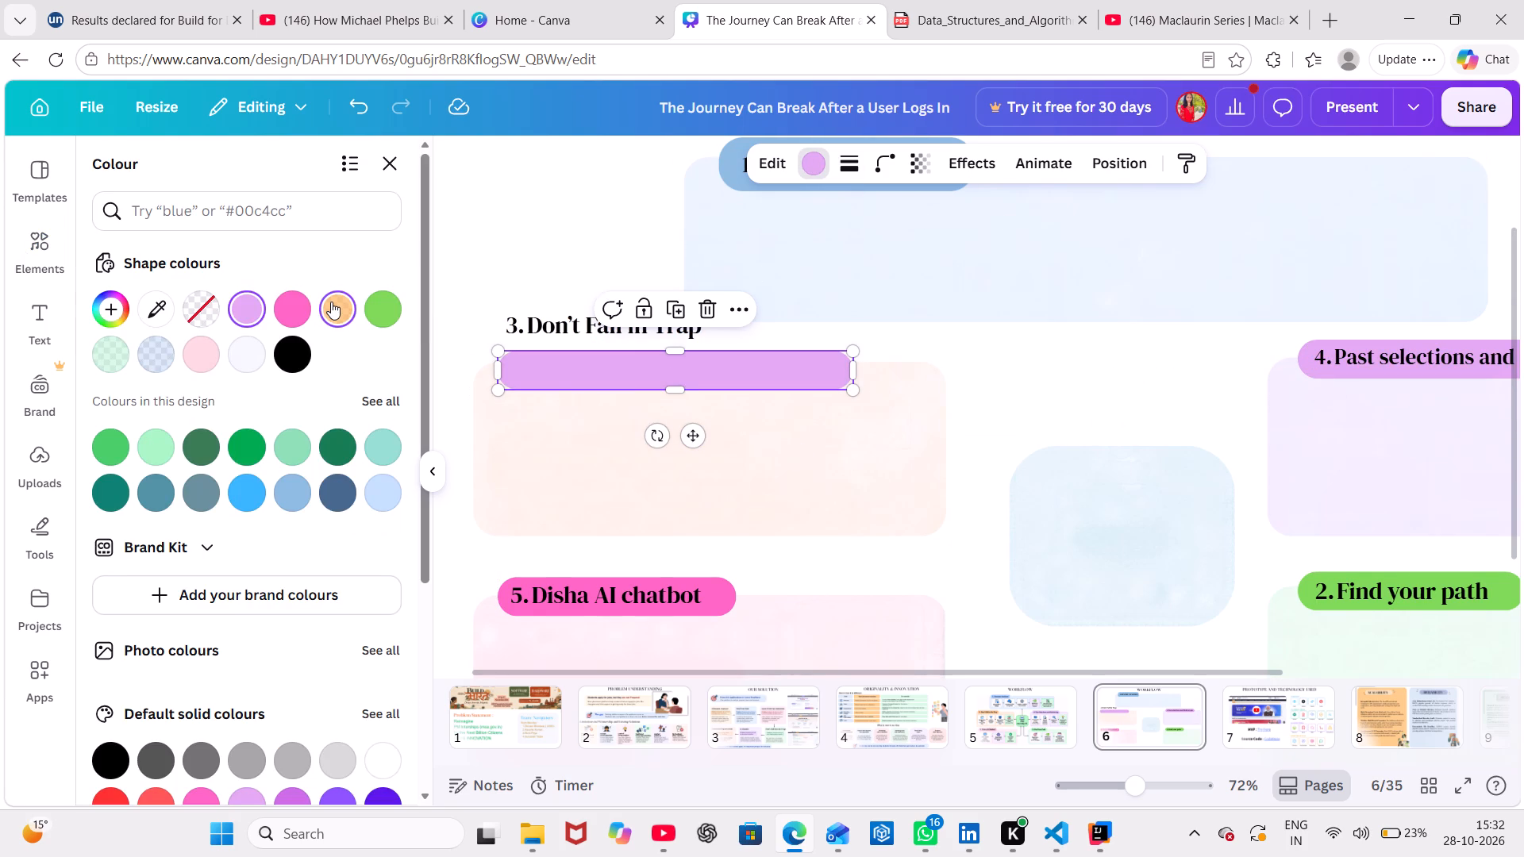
# Resize the orange label on the peach card to about 332 by 47, matching the pink label's width.
pyautogui.moveTo(857, 373); pyautogui.dragTo(837, 371)
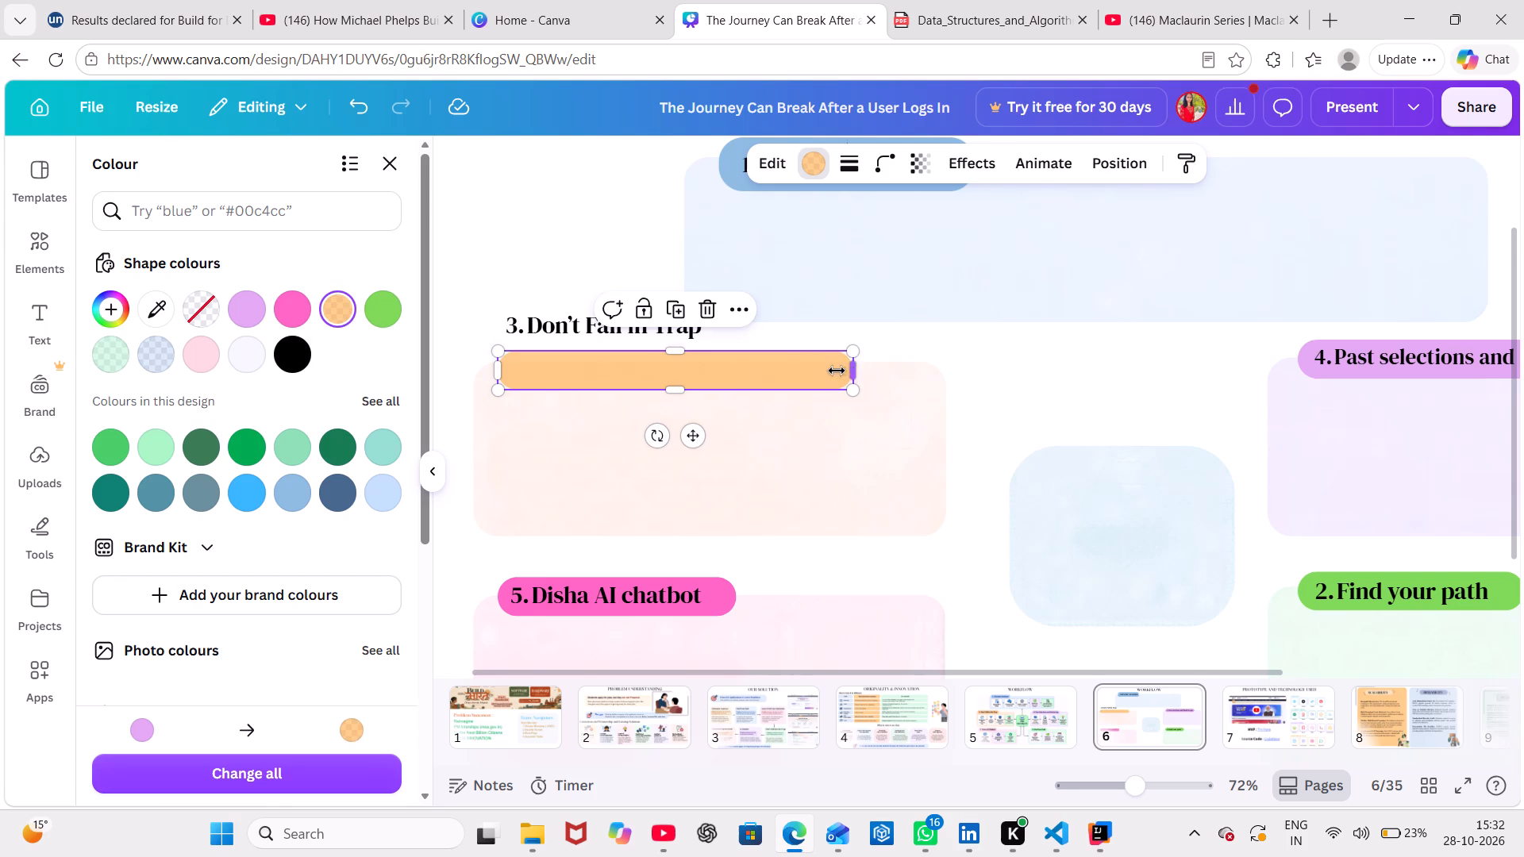
pyautogui.moveTo(837, 371); pyautogui.dragTo(736, 357)
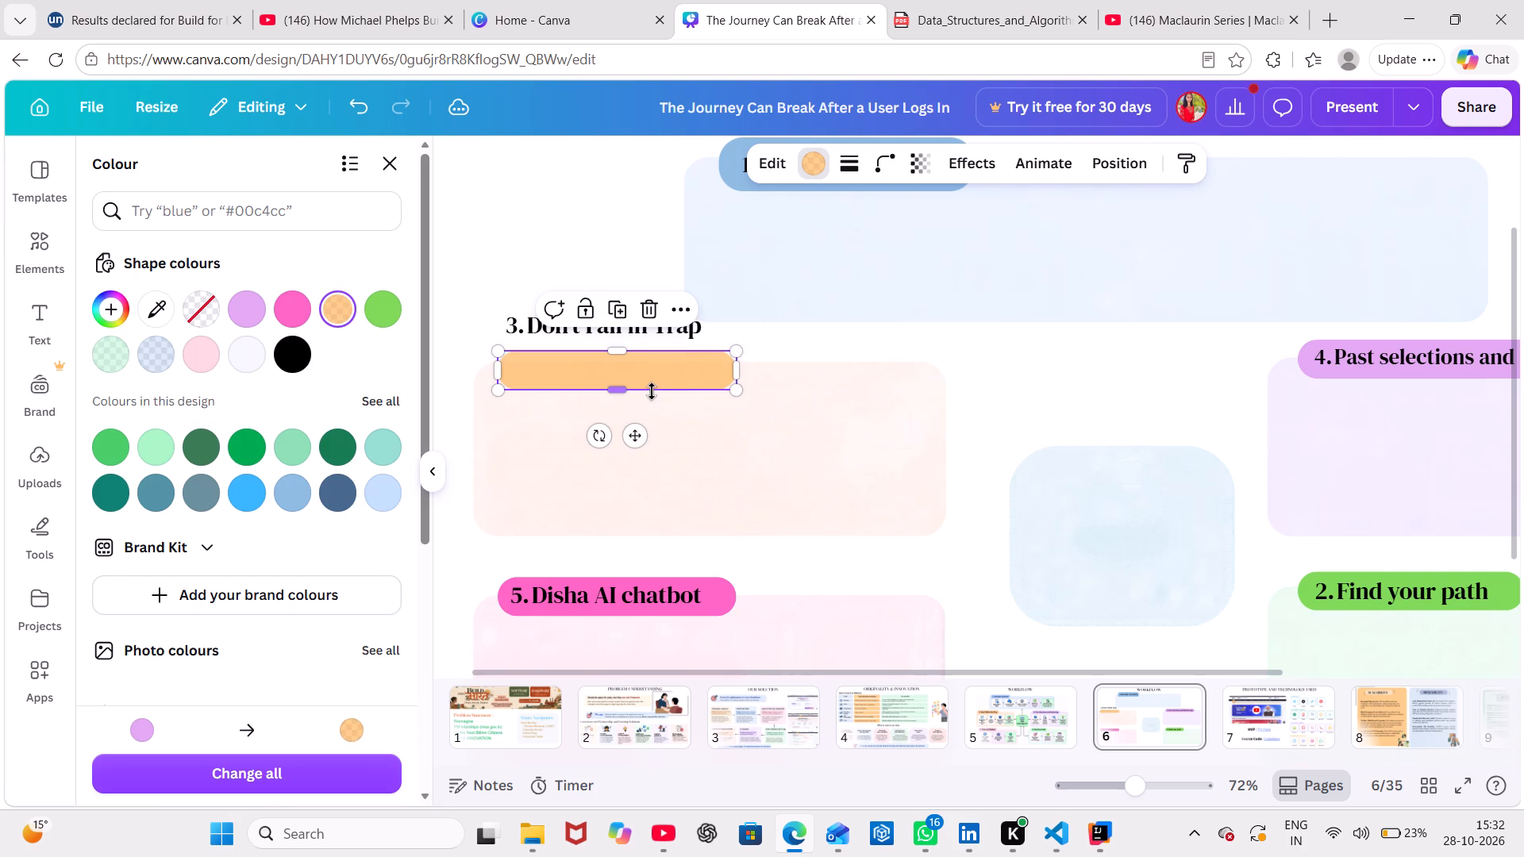
pyautogui.click(644, 386)
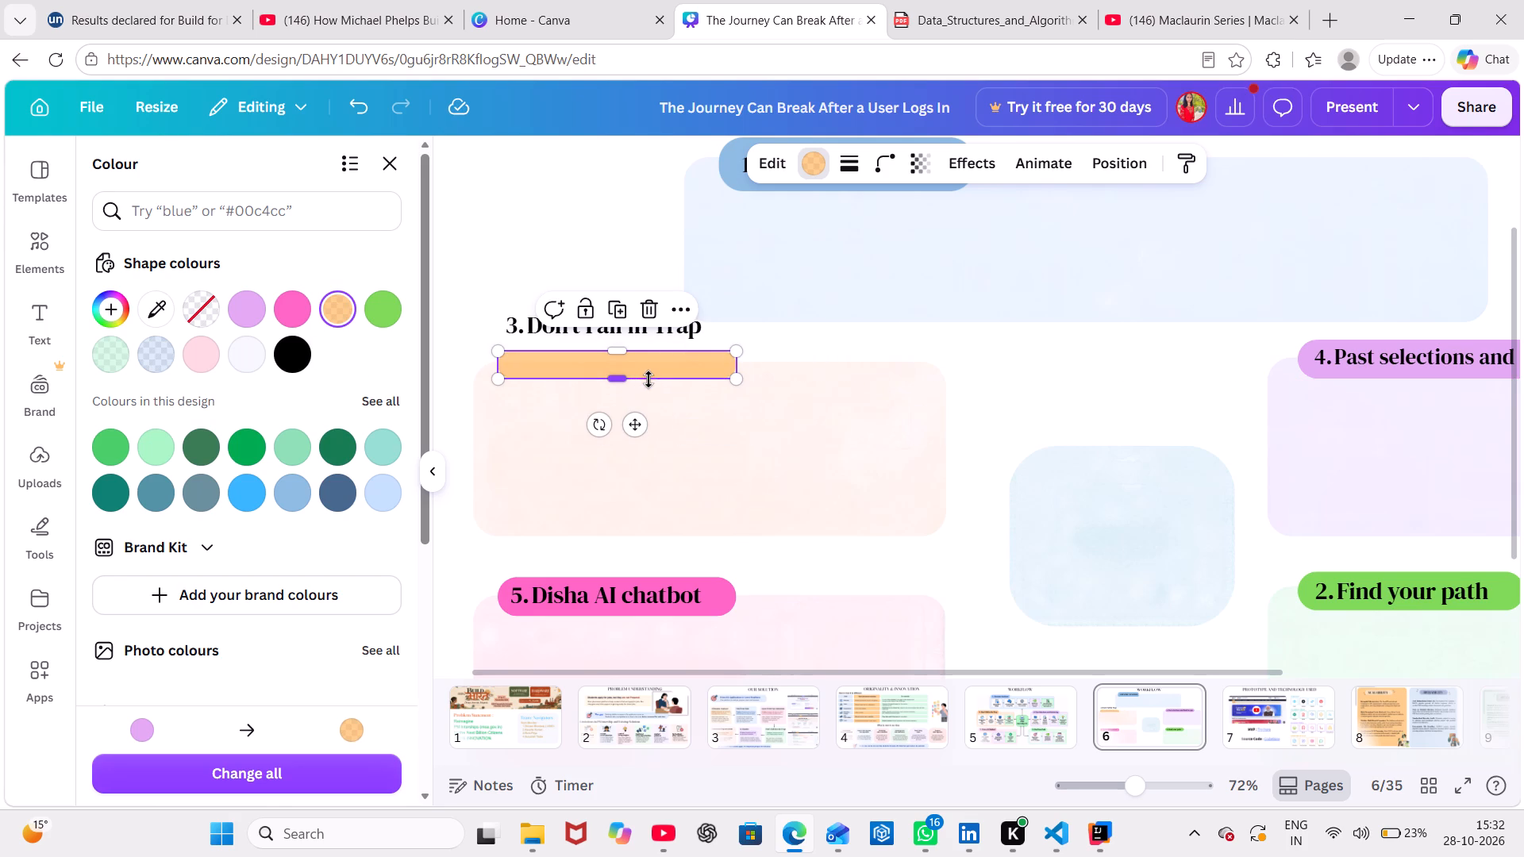
pyautogui.click(615, 379)
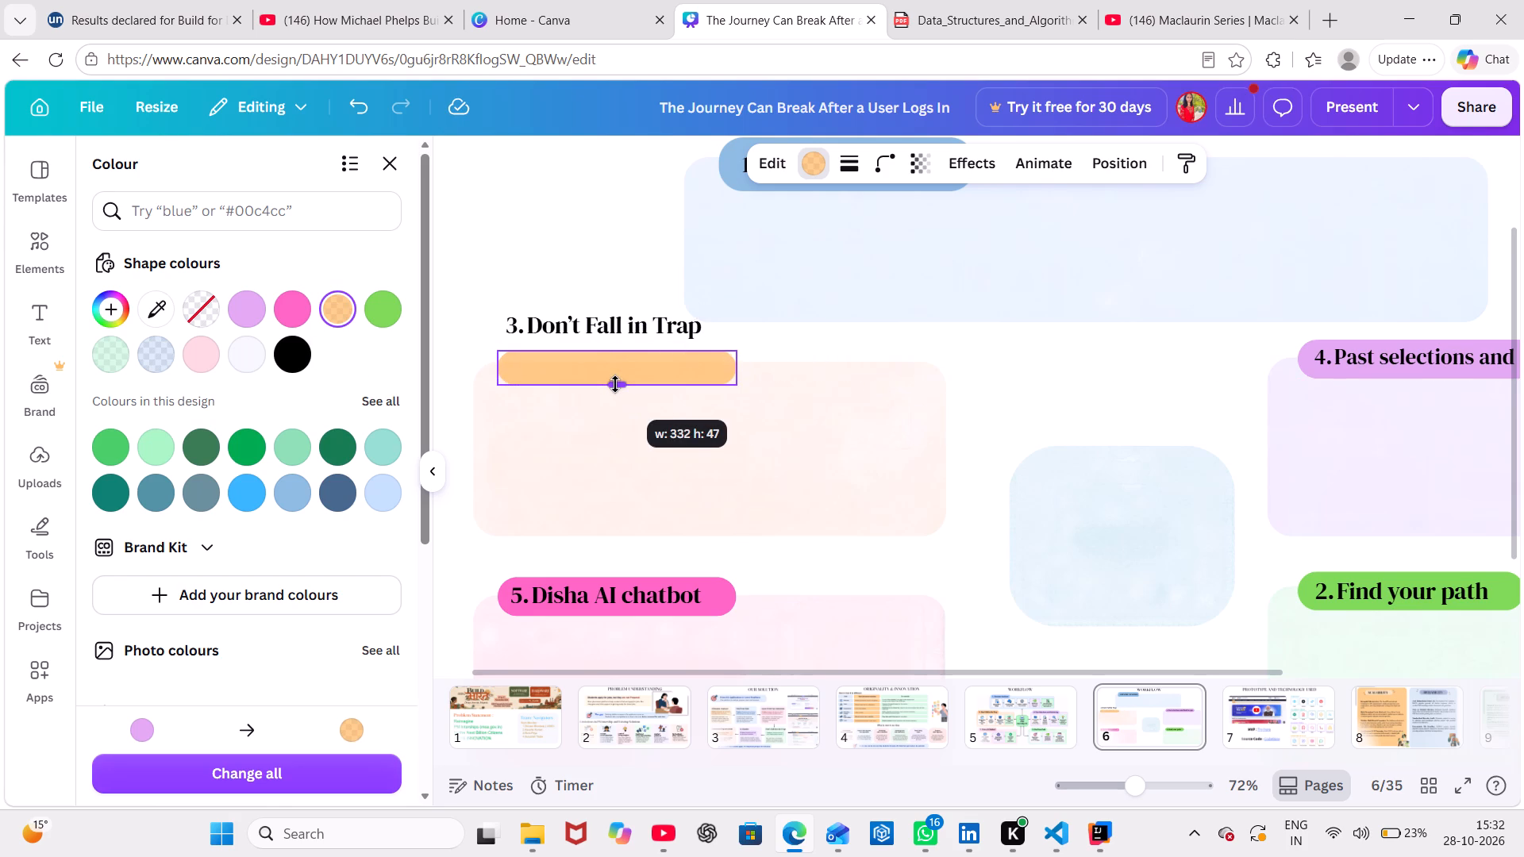
pyautogui.click(1042, 367)
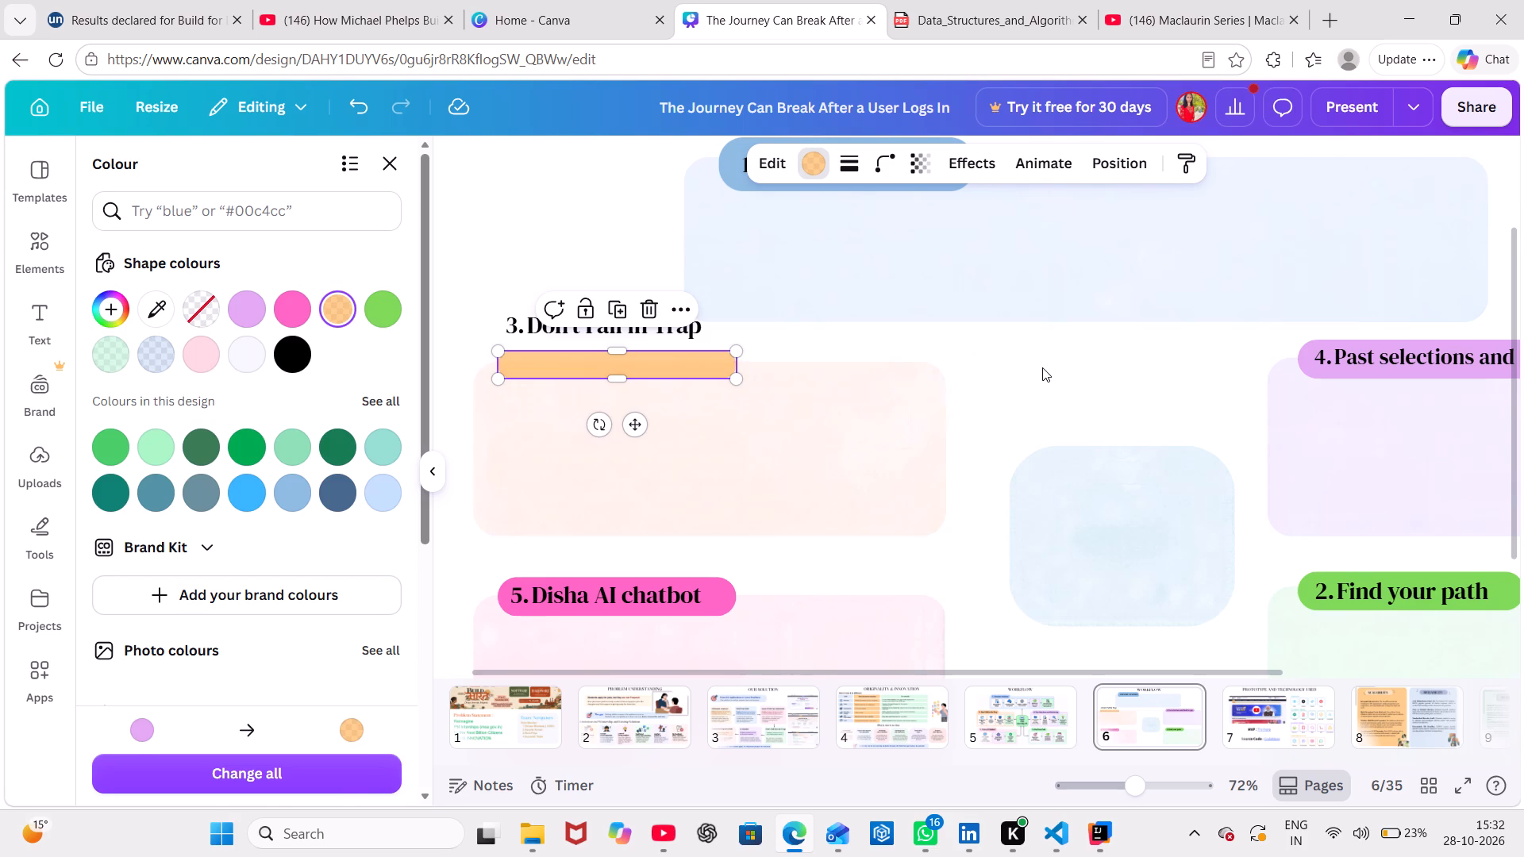
pyautogui.click(525, 363)
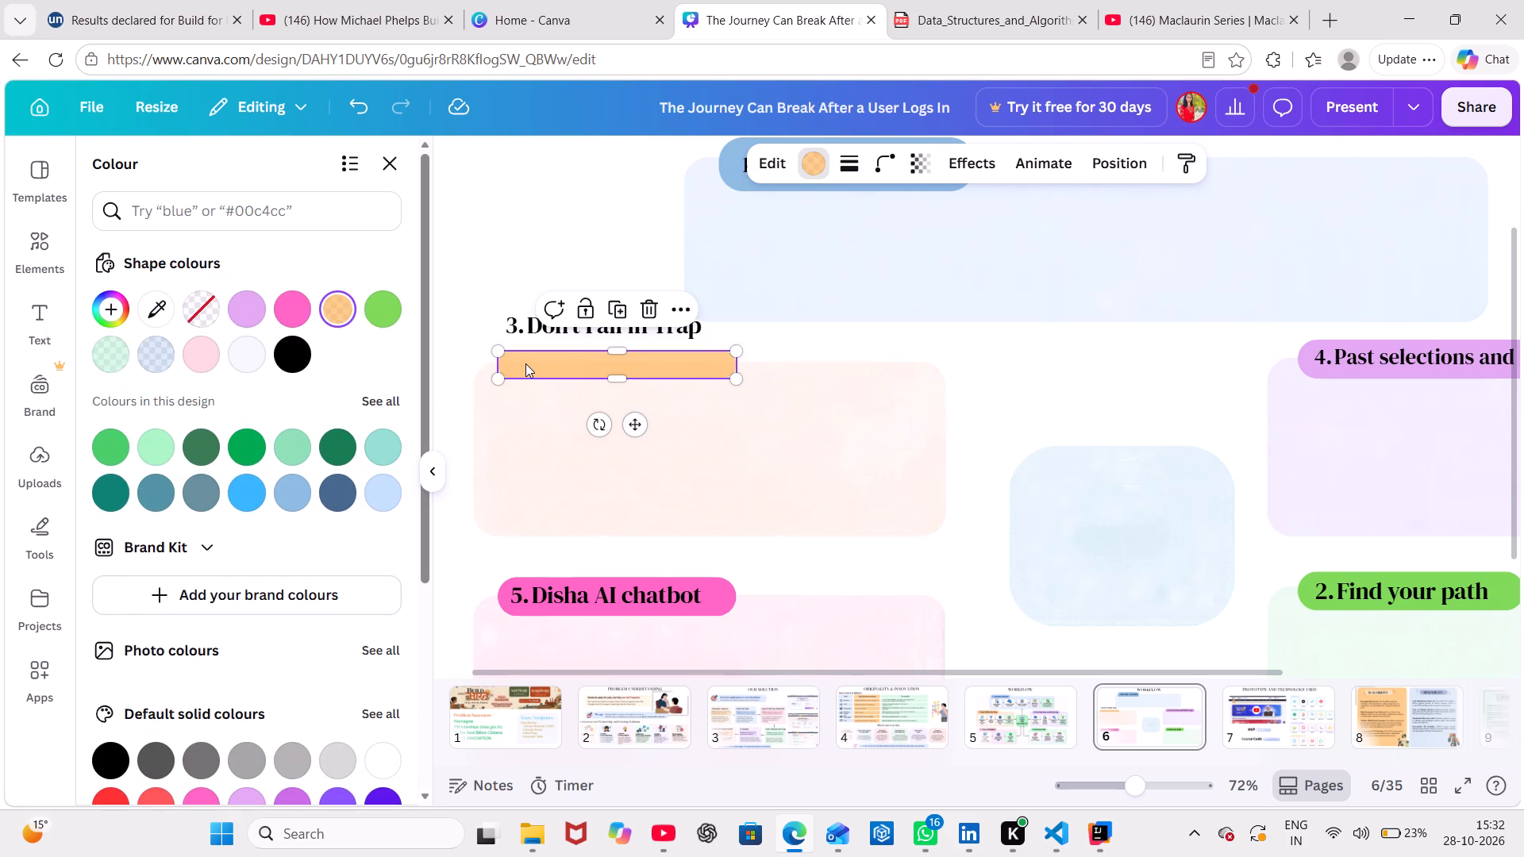
pyautogui.click(633, 378)
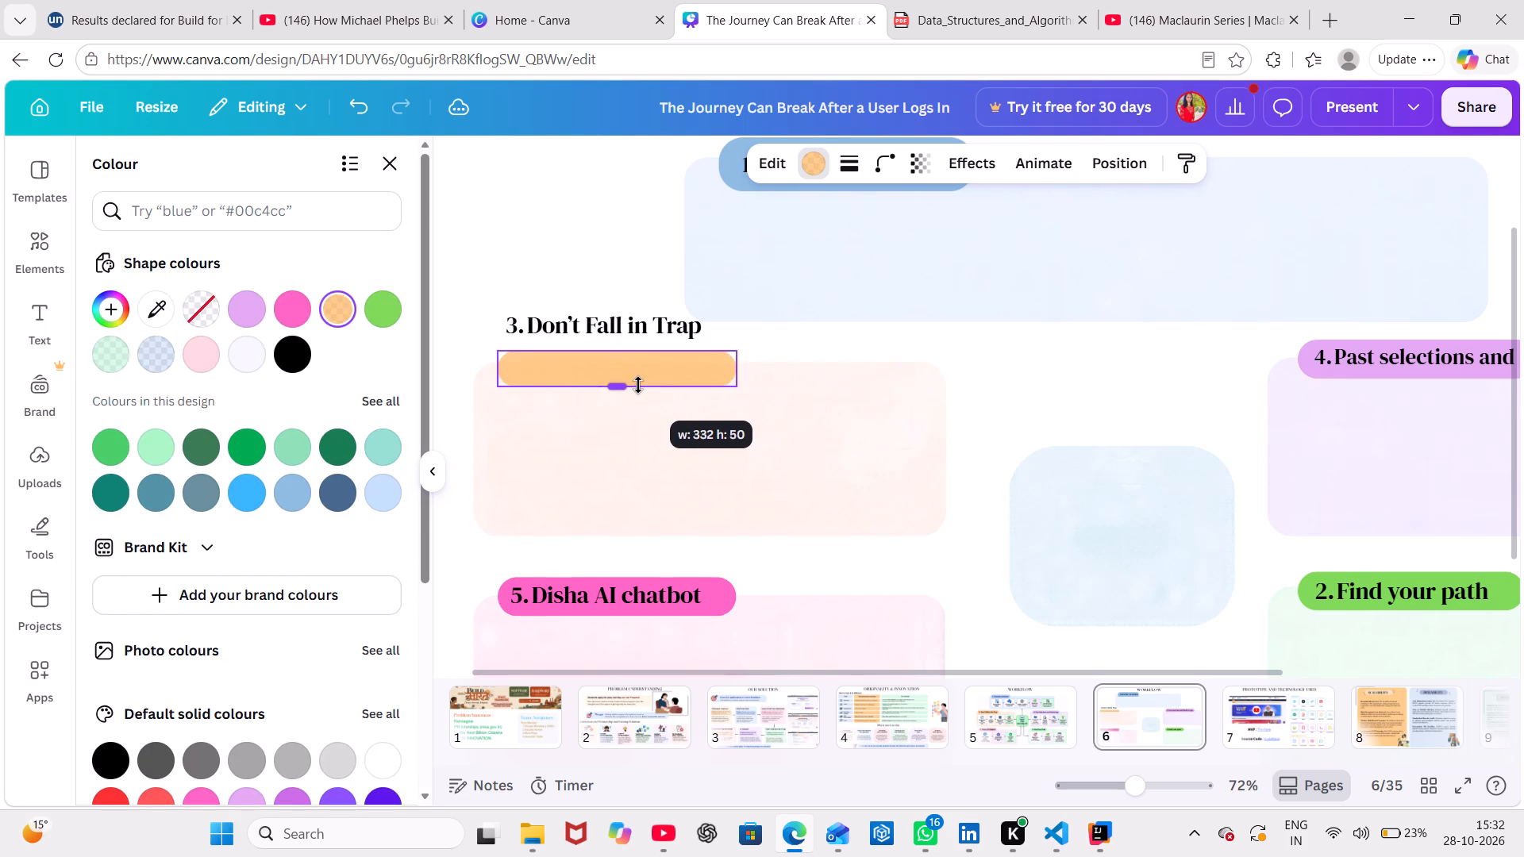
pyautogui.click(1018, 366)
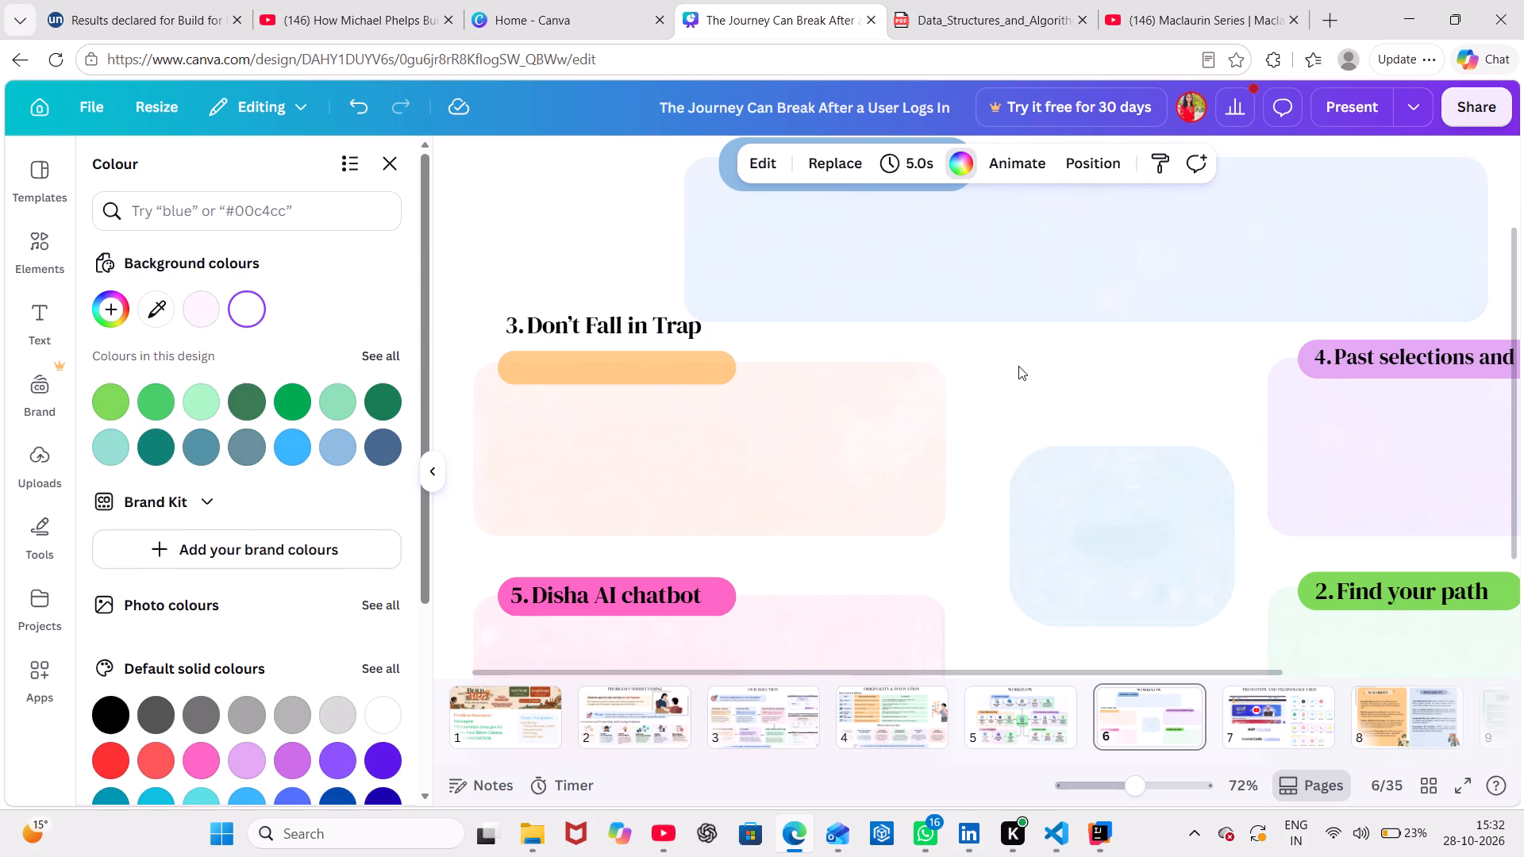
pyautogui.moveTo(664, 320); pyautogui.dragTo(679, 359)
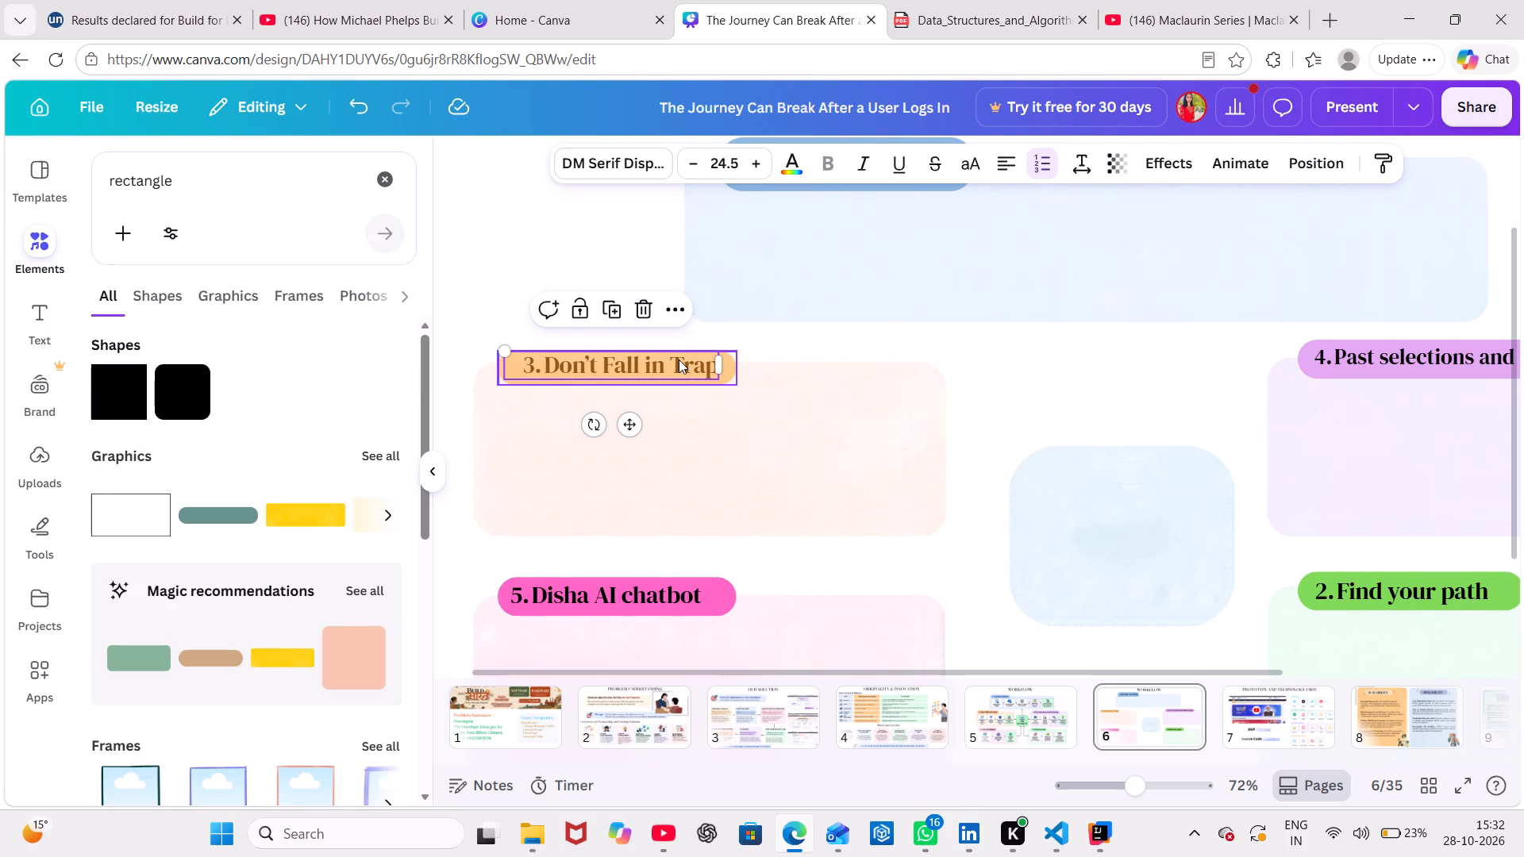
pyautogui.click(664, 305)
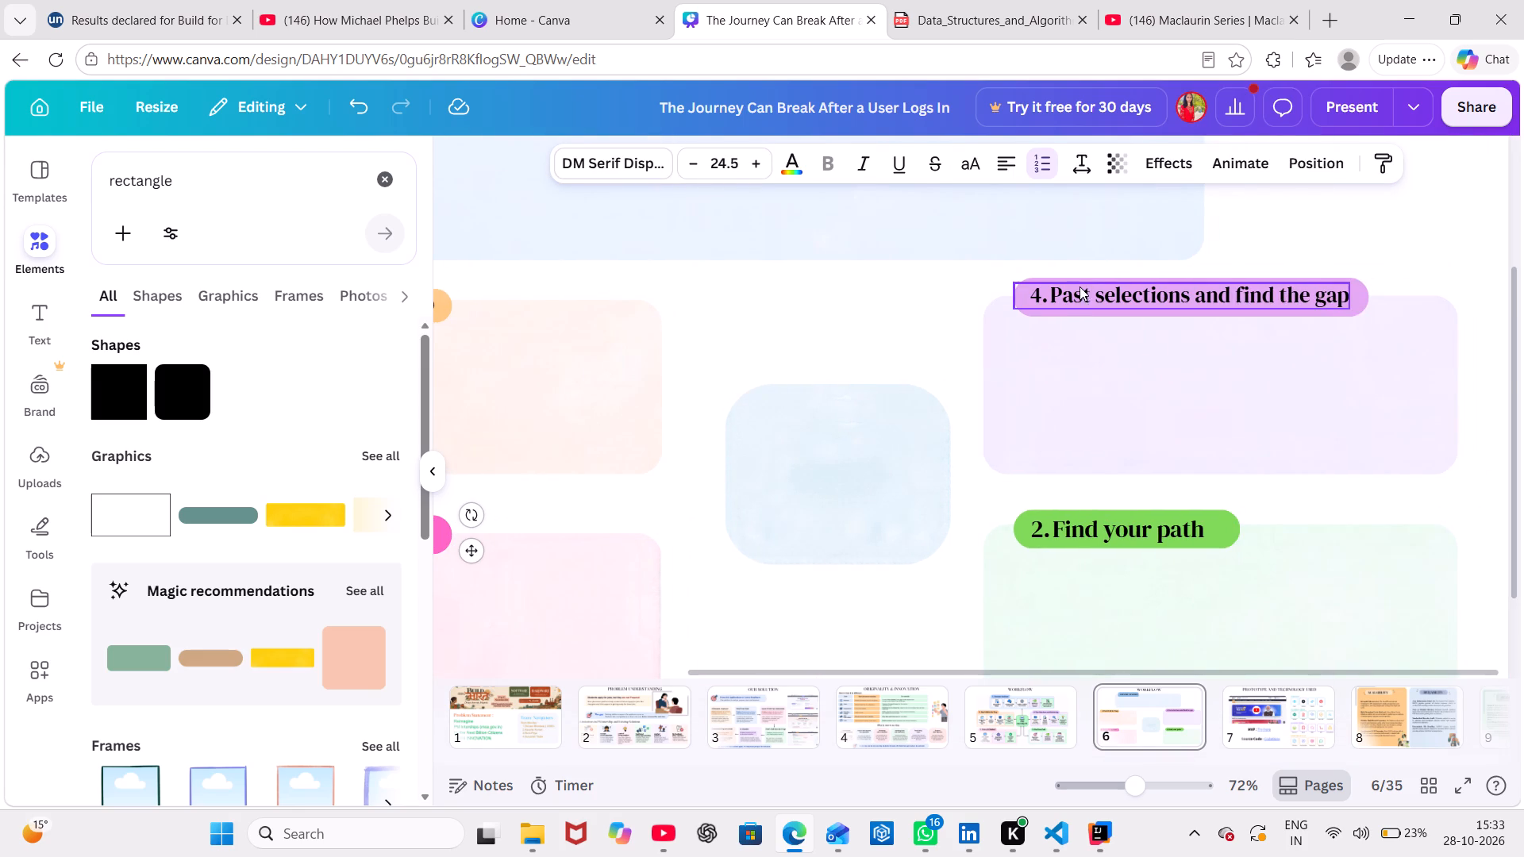
pyautogui.click(1107, 293)
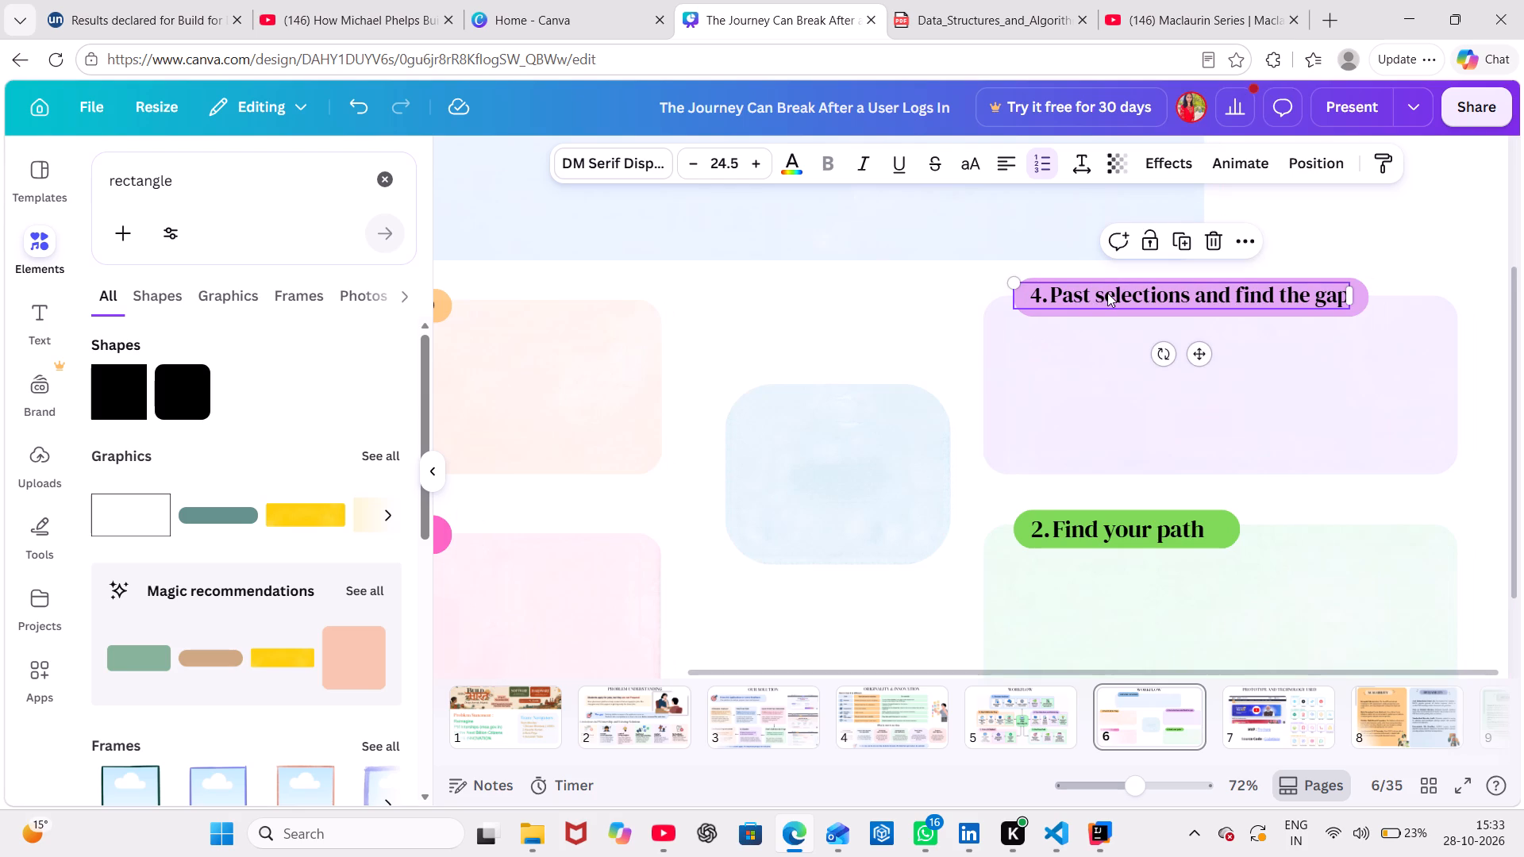
pyautogui.click(1107, 293)
pyautogui.press('BackSpace')
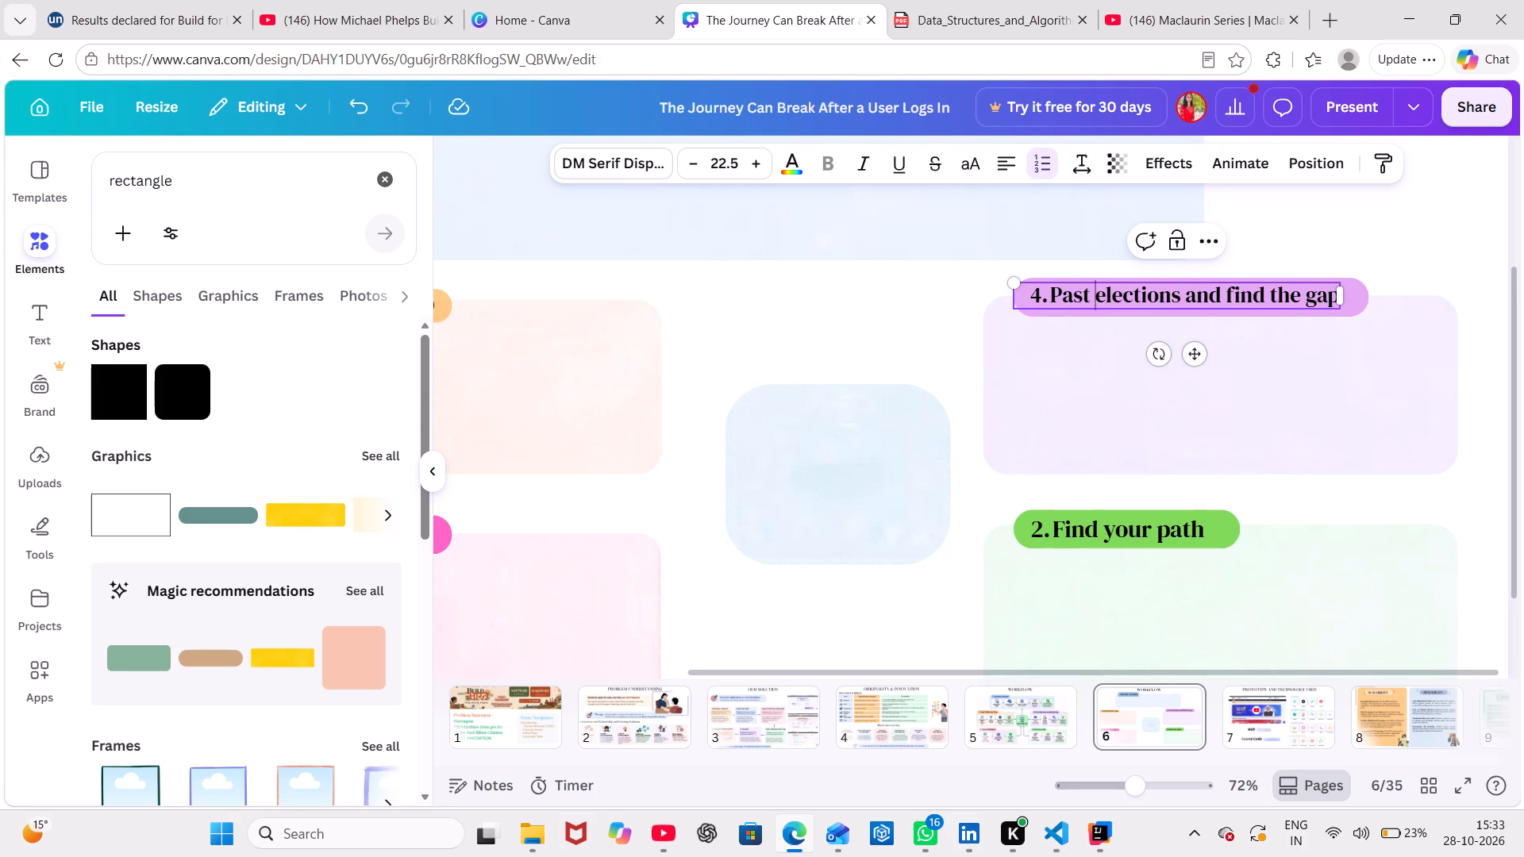
pyautogui.hotkey('shift', 's')
pyautogui.click(1245, 299)
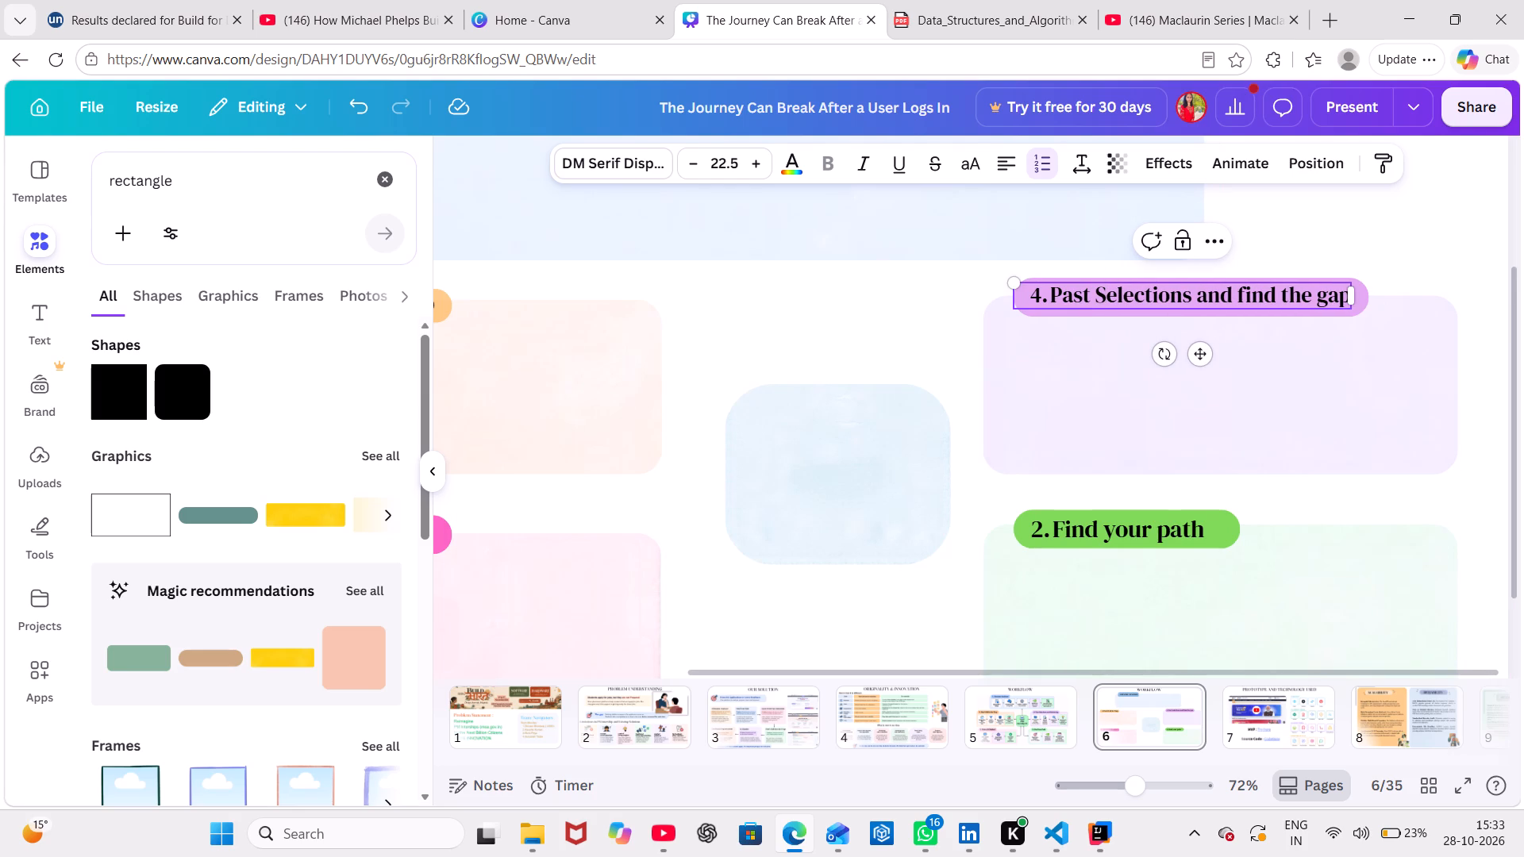
pyautogui.press('BackSpace')
pyautogui.hotkey('shift', 'f')
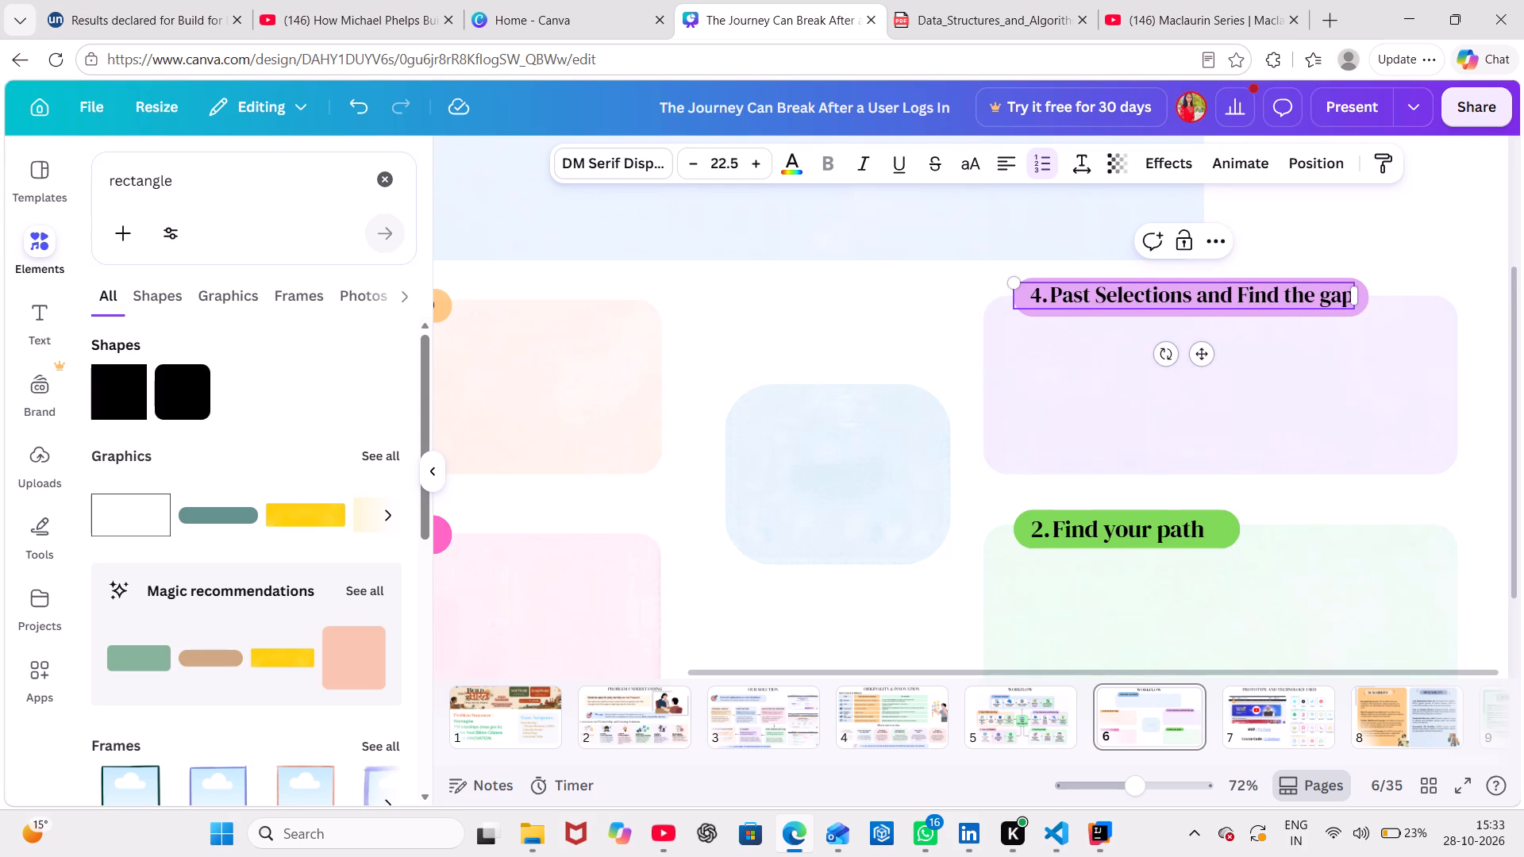
pyautogui.click(1333, 298)
pyautogui.press('BackSpace')
pyautogui.hotkey('shift', 'g')
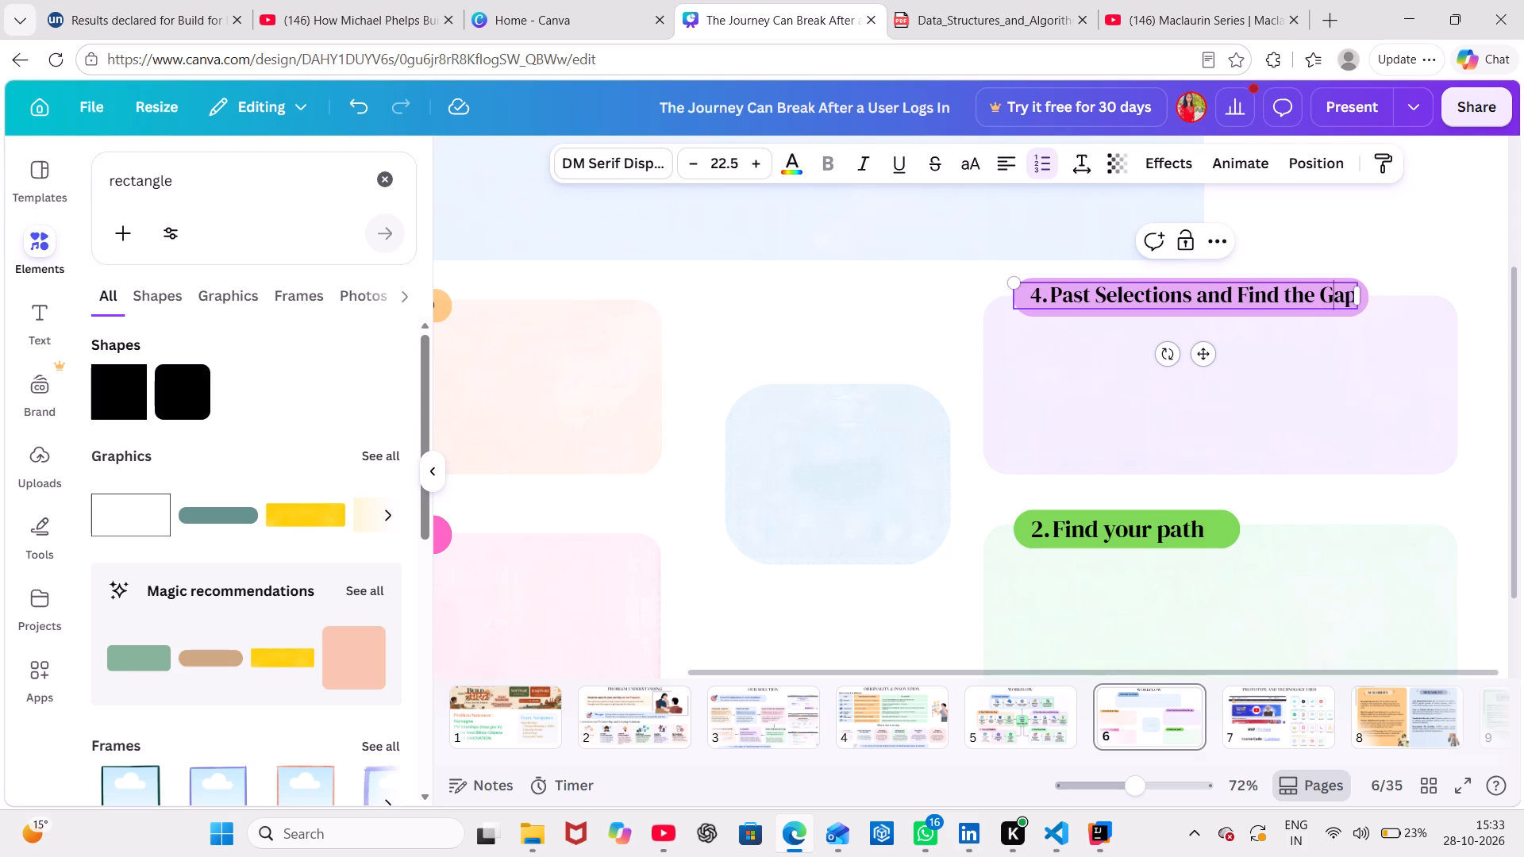
pyautogui.click(1460, 277)
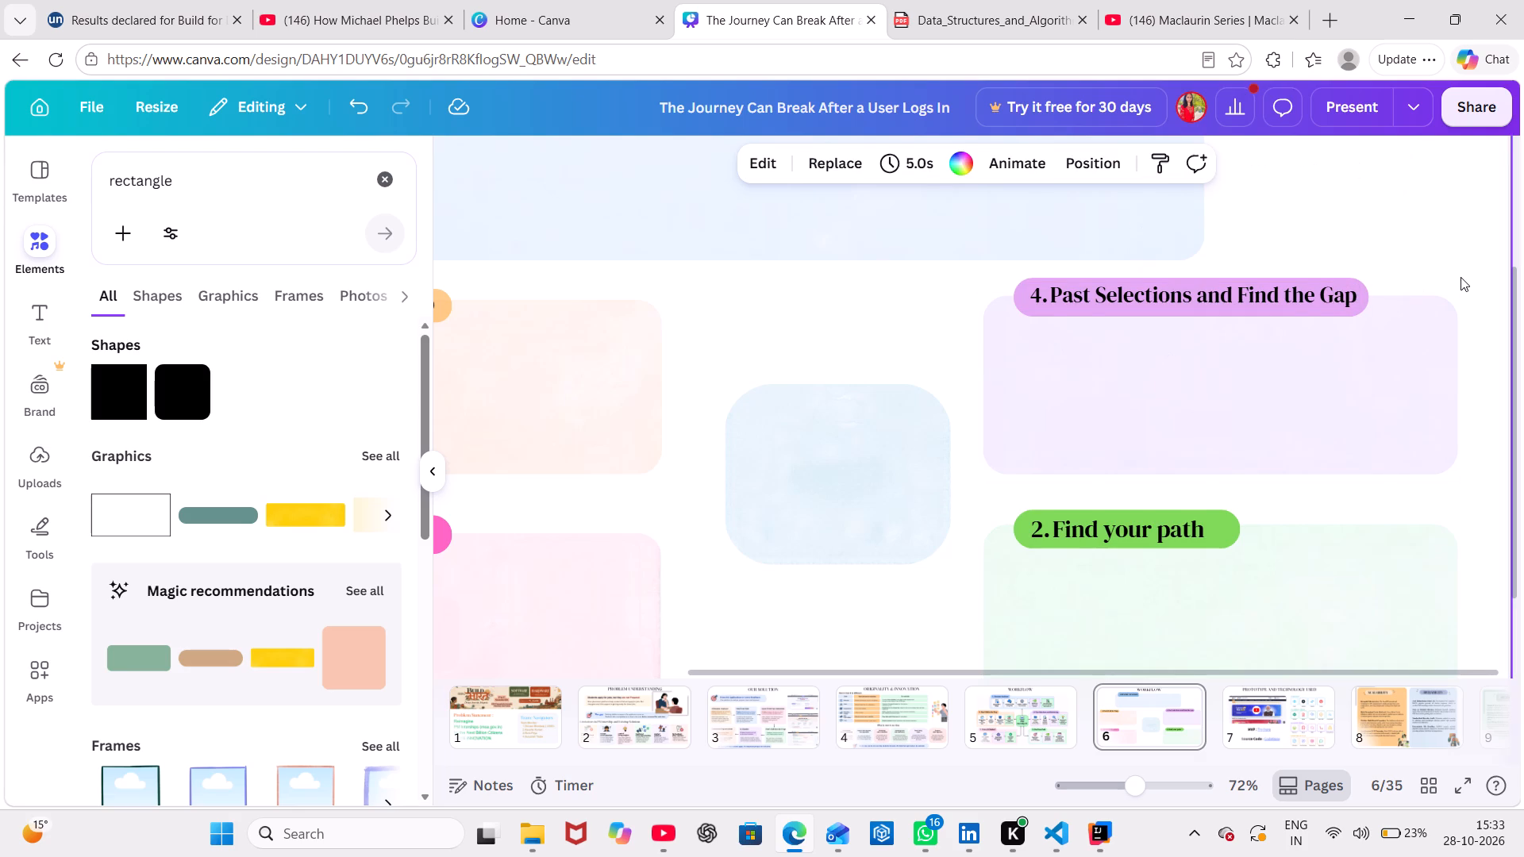
# Capitalise the green label's heading so it reads "Find Your Path".
pyautogui.scroll(-2, 1460, 277)
pyautogui.click(1121, 413)
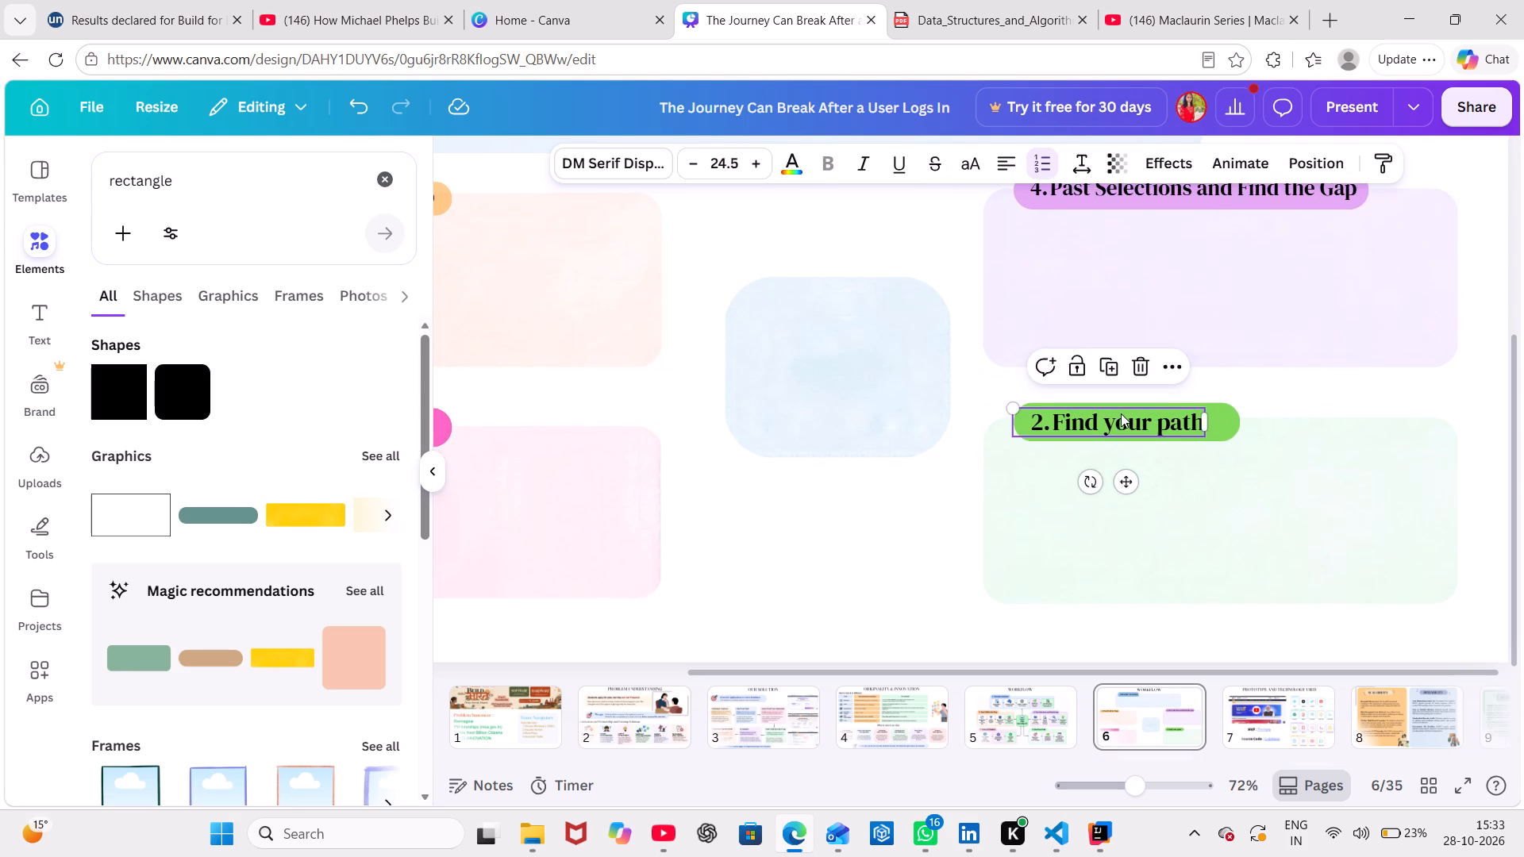
pyautogui.click(1112, 421)
pyautogui.press('BackSpace')
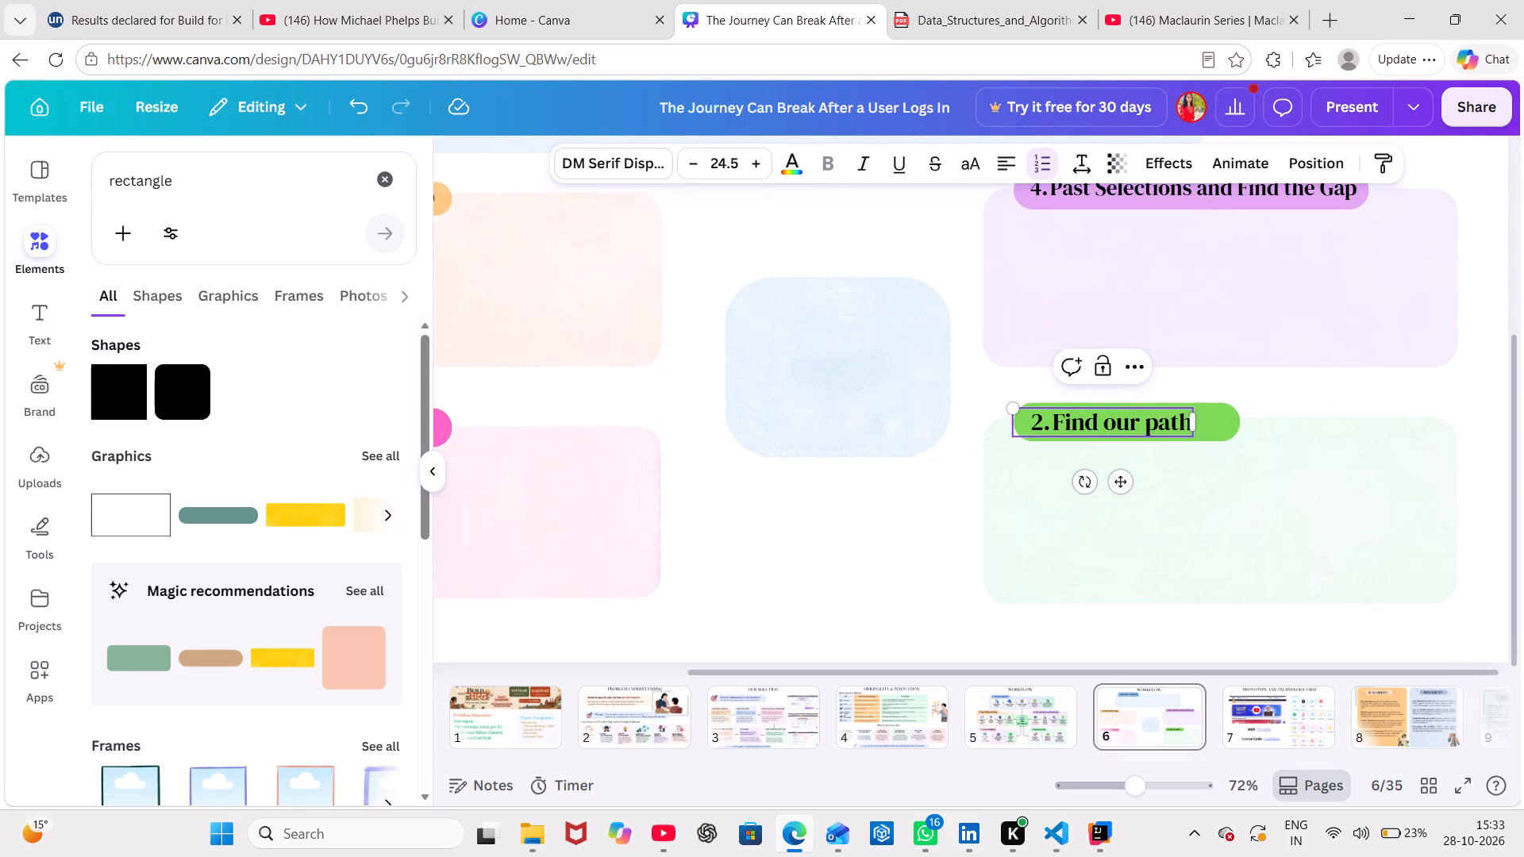
pyautogui.hotkey('shift', 'y')
pyautogui.click(1170, 432)
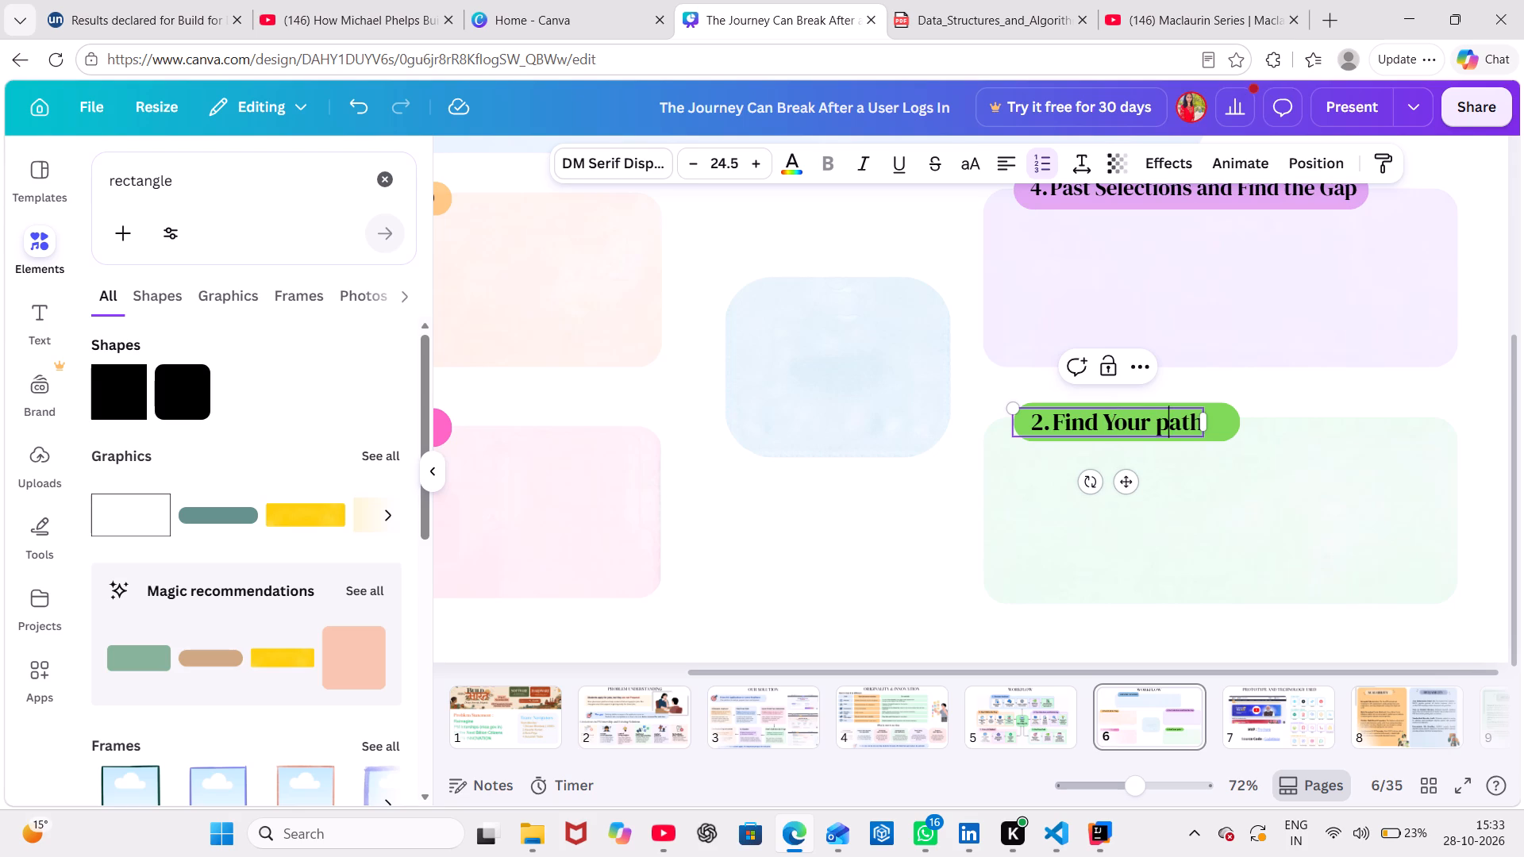
pyautogui.press('BackSpace')
pyautogui.hotkey('shift', 'p')
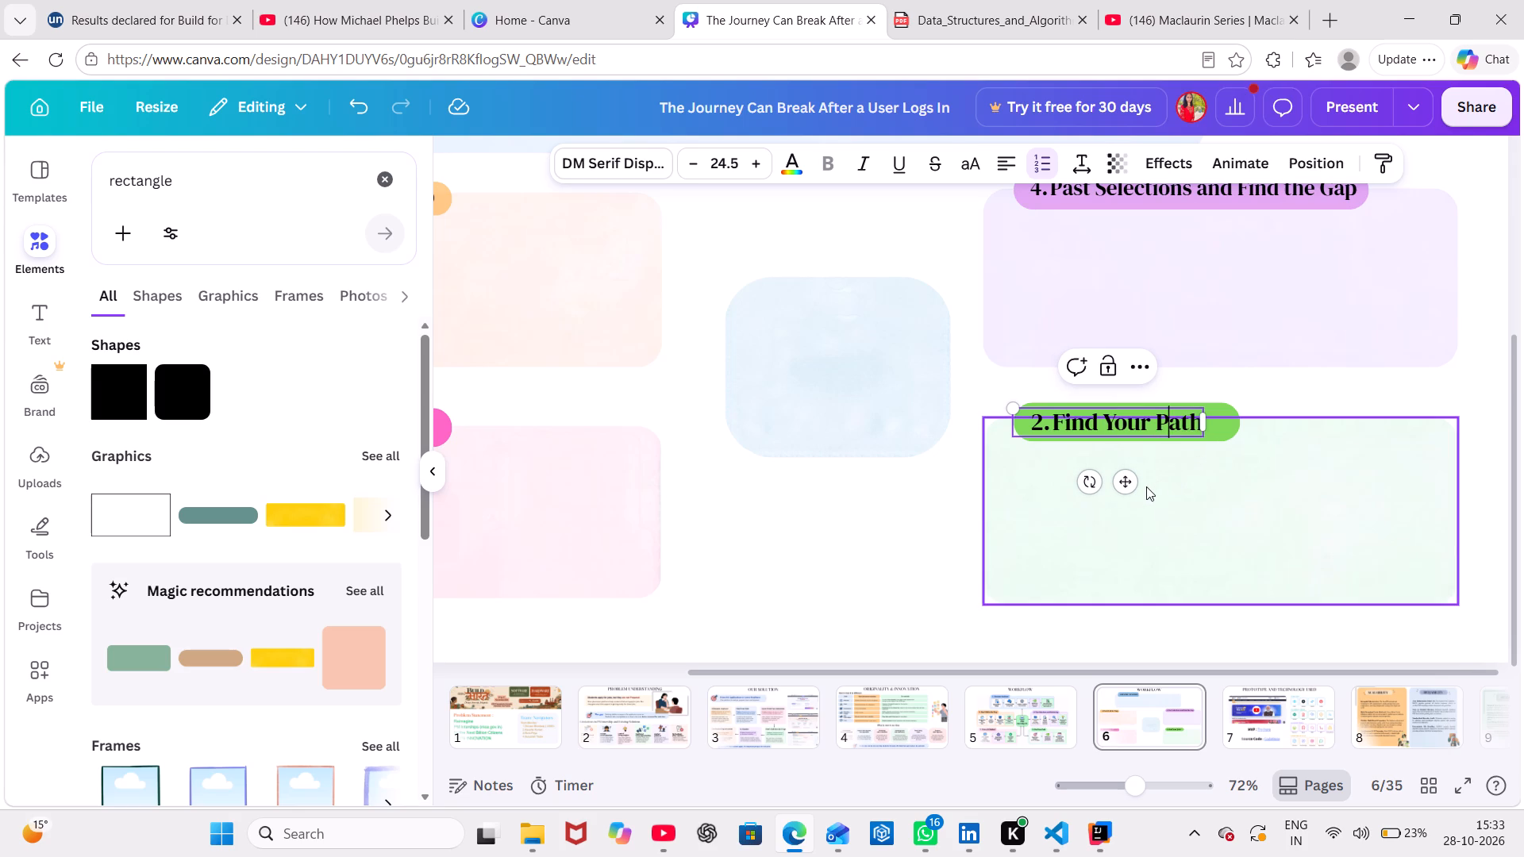
# Shorten the green label on the green card so it fits more closely around its heading.
pyautogui.click(1227, 425)
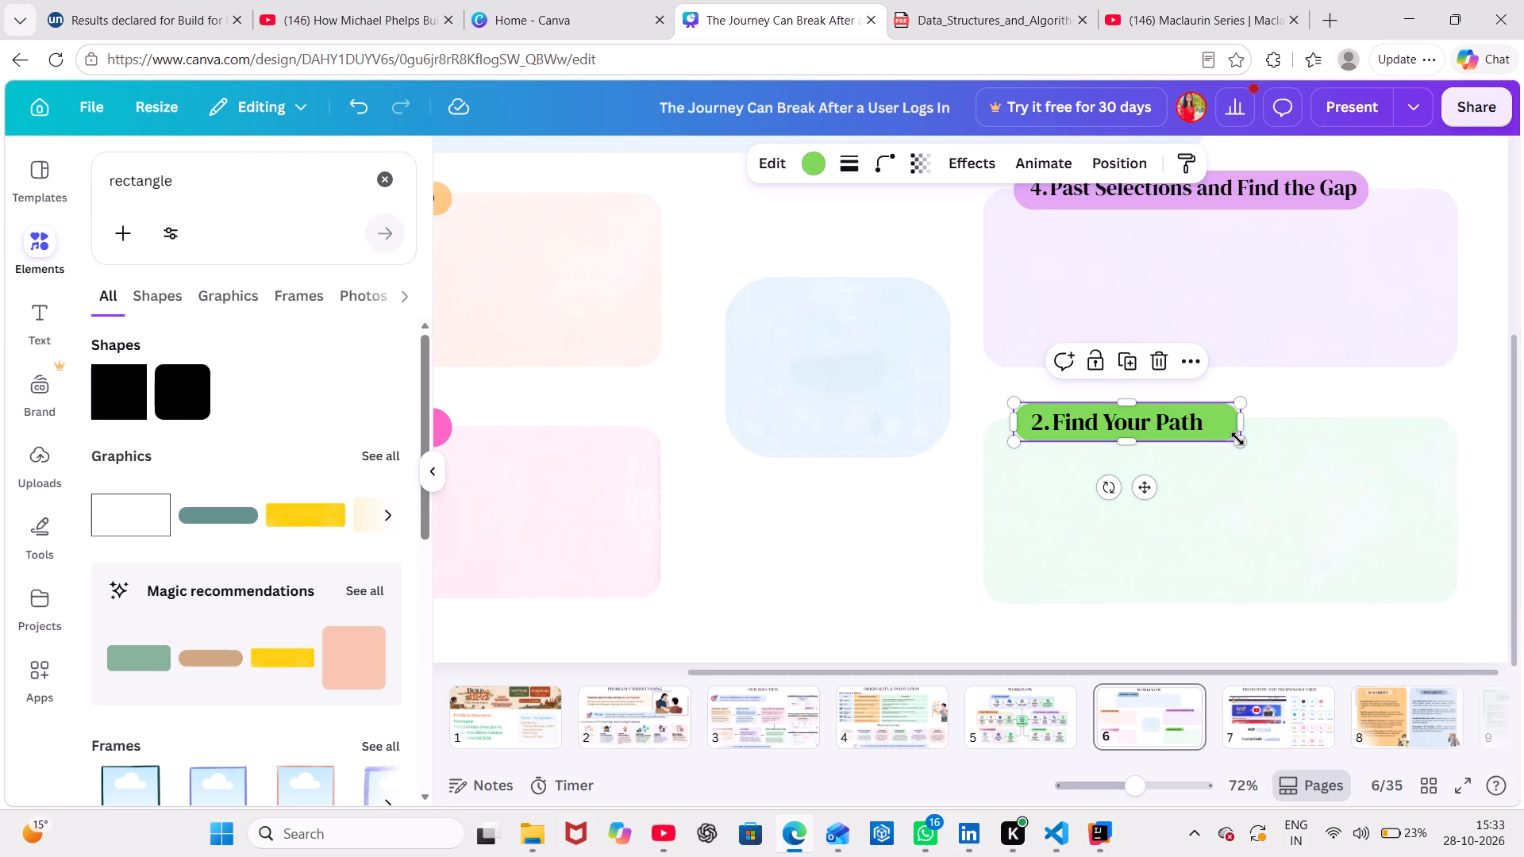
pyautogui.moveTo(1241, 443); pyautogui.dragTo(1231, 442)
pyautogui.click(1230, 442)
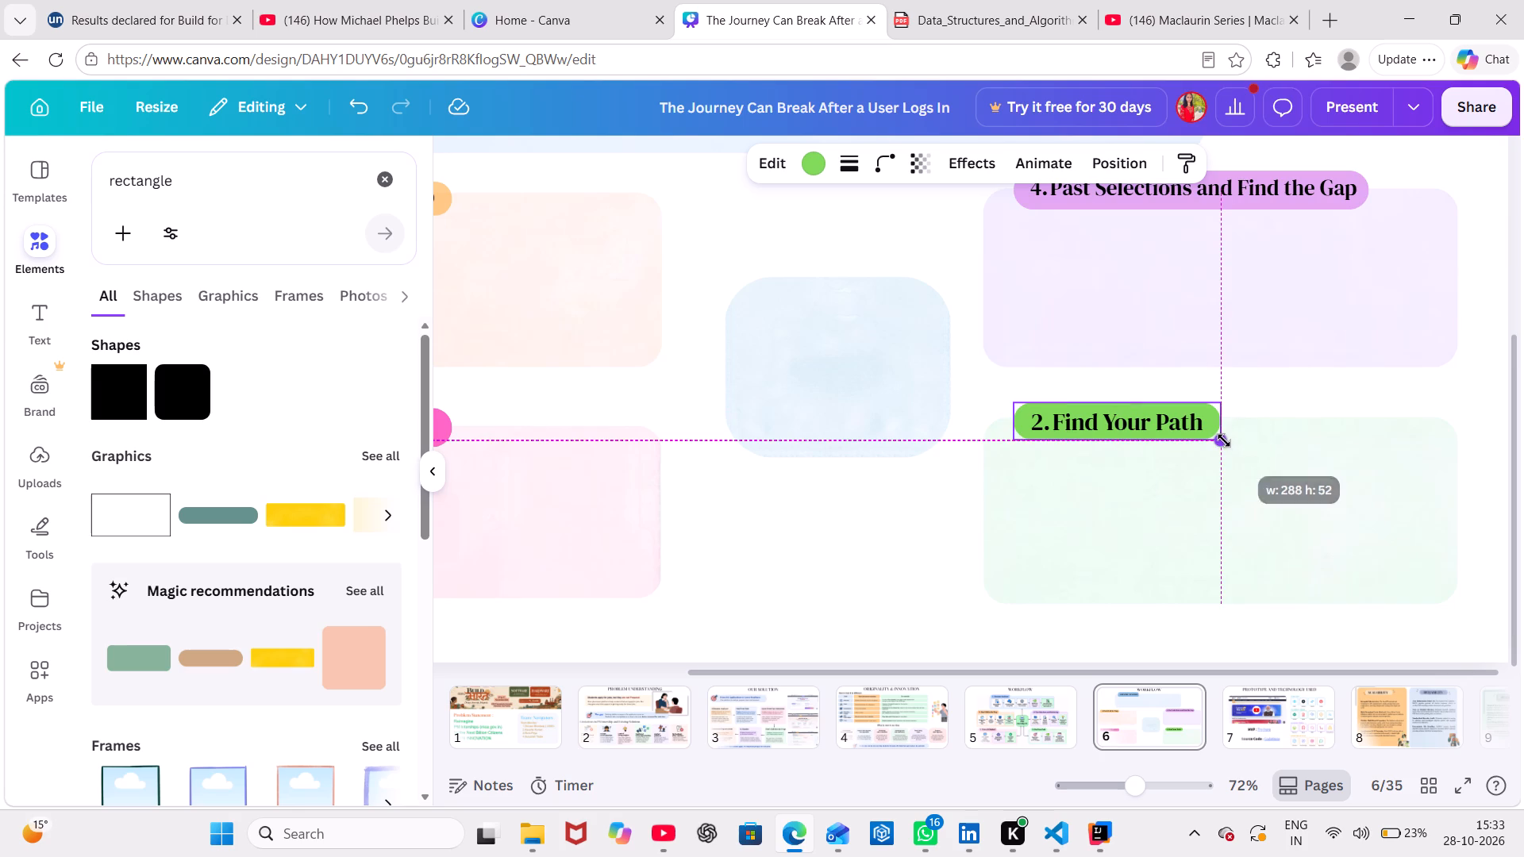
pyautogui.click(1492, 331)
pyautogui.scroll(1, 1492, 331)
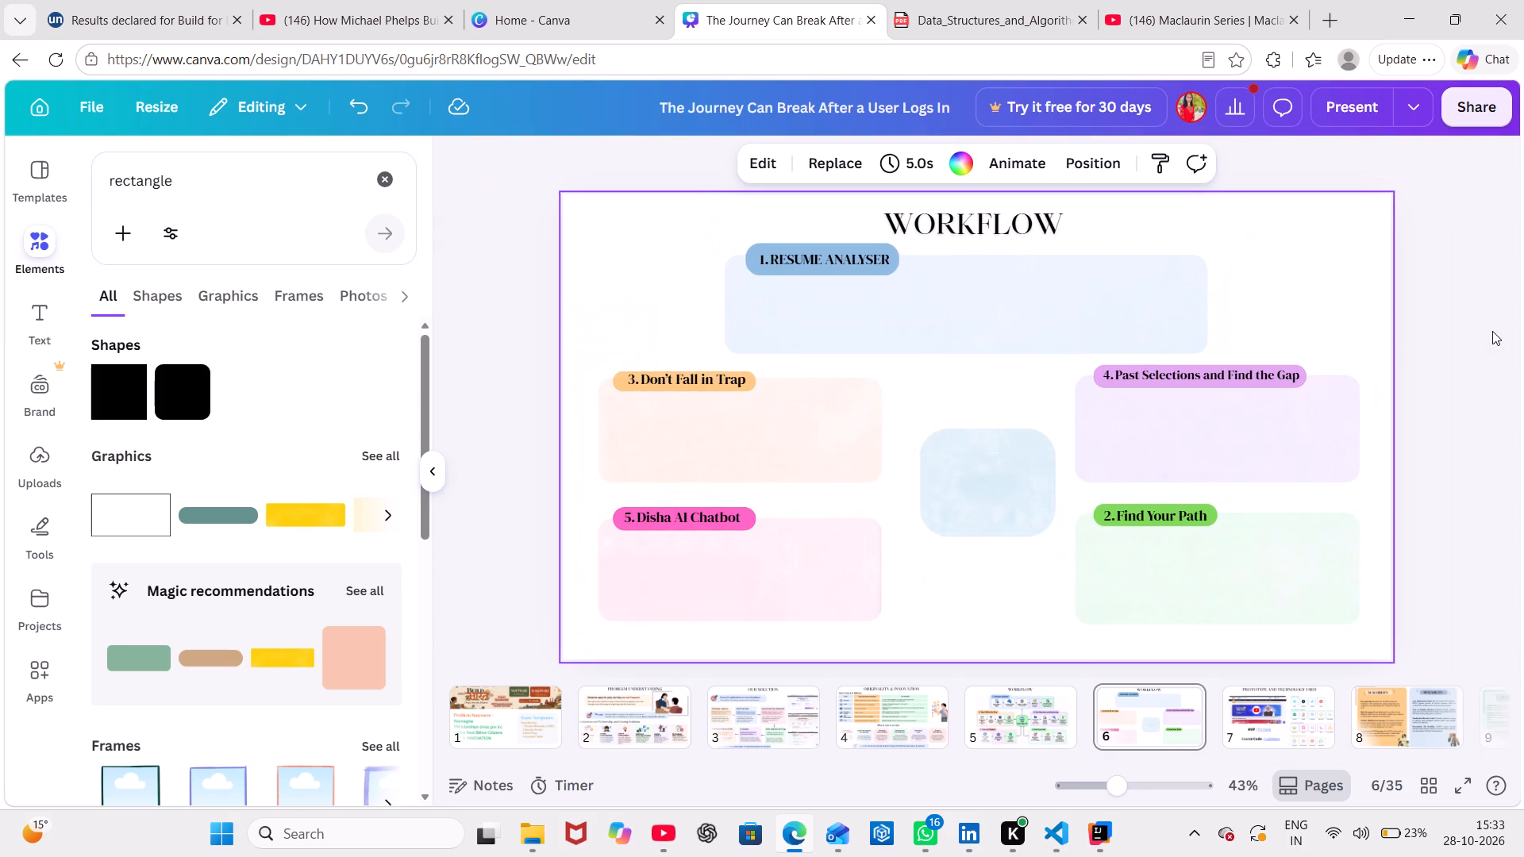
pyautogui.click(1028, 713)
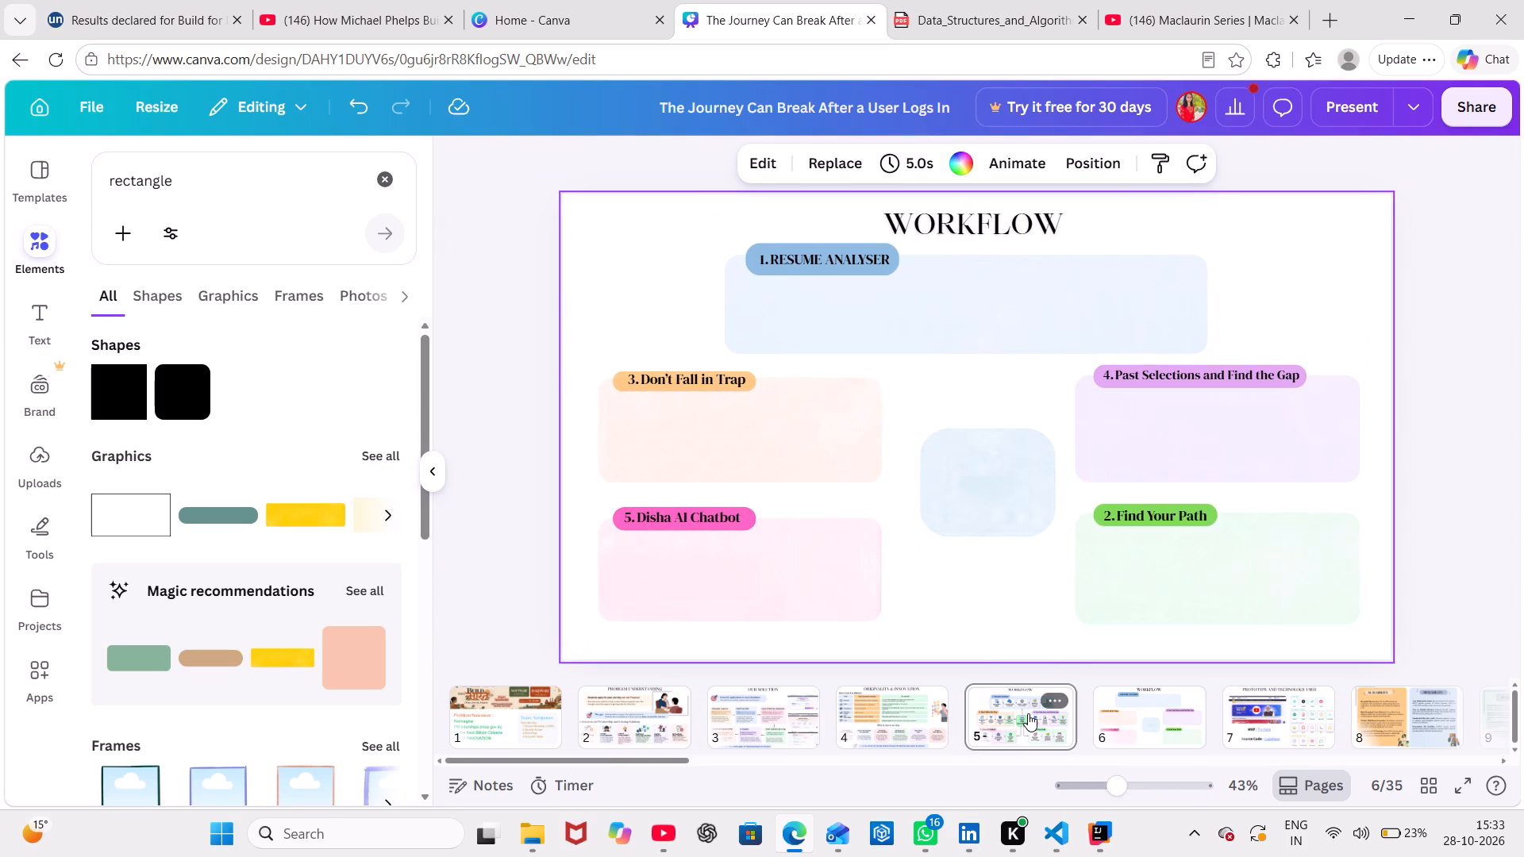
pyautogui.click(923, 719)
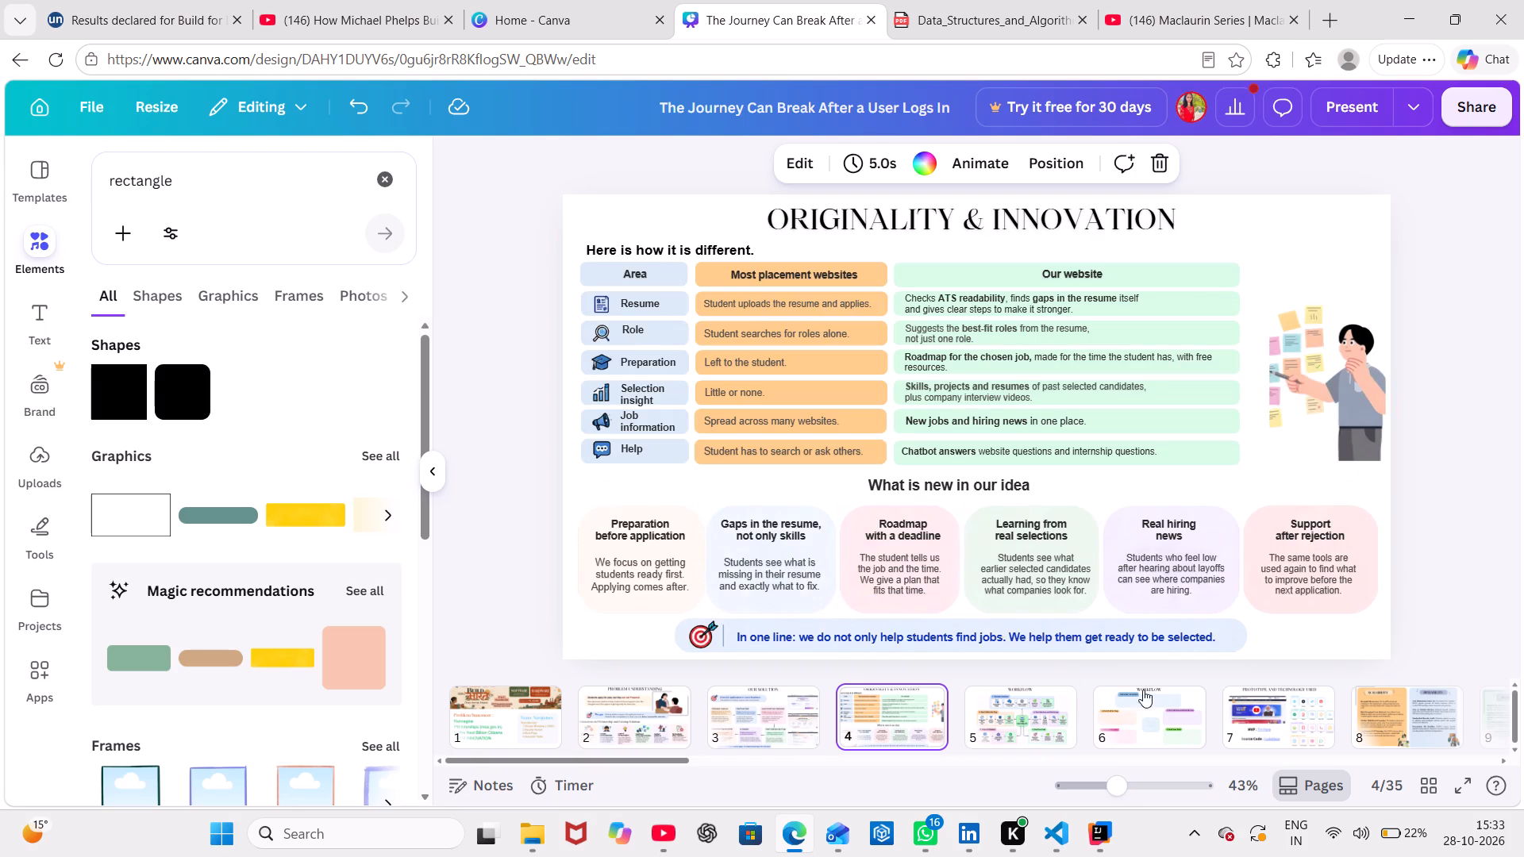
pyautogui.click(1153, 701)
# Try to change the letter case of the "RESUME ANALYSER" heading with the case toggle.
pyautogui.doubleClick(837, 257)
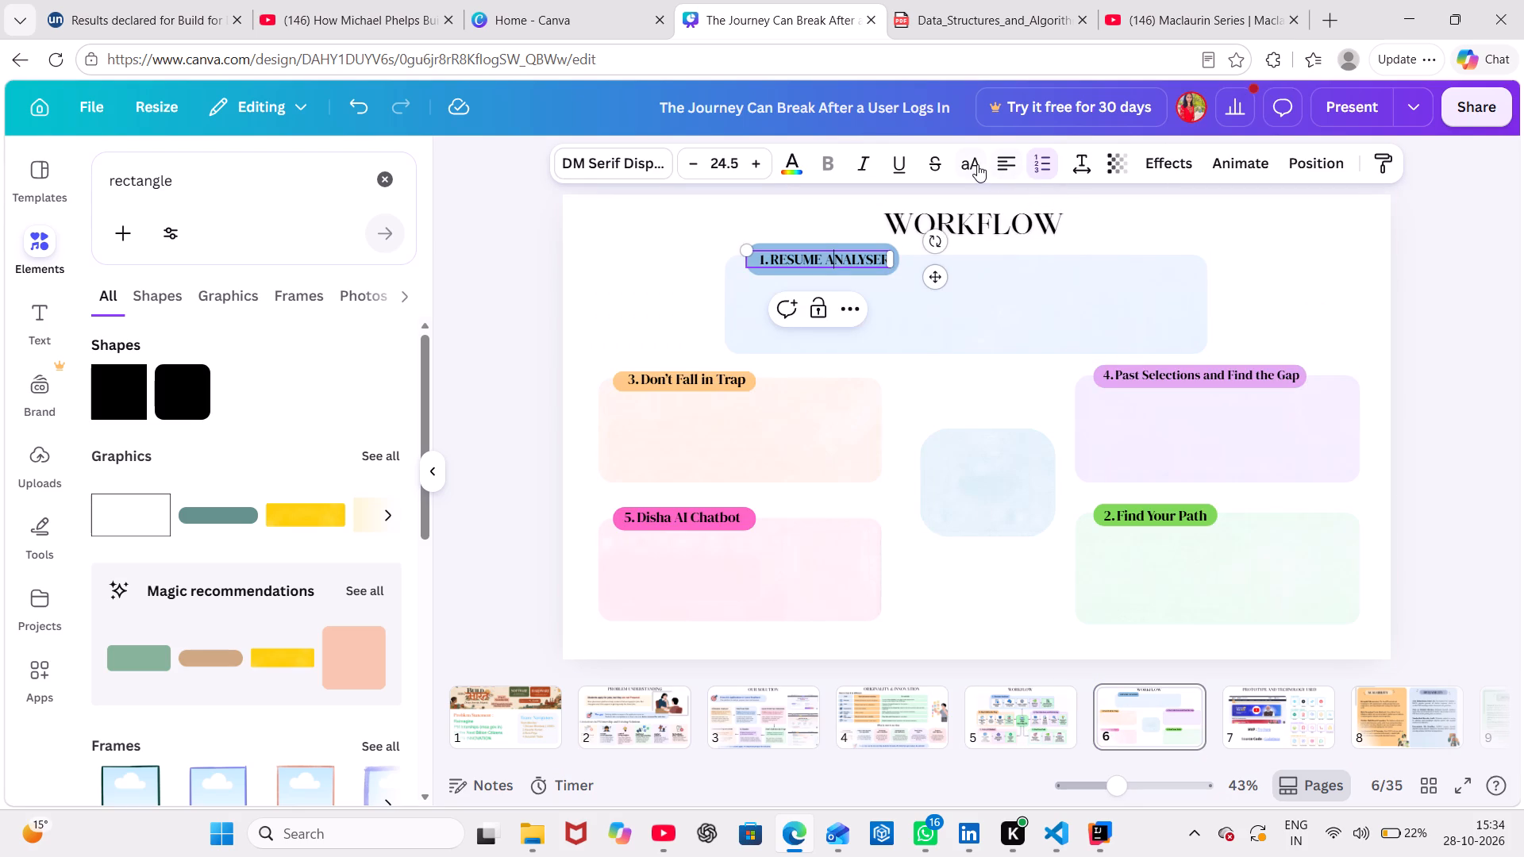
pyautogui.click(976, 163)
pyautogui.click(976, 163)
# Move the "RESUME ANALYSER" heading just below the wide blue card and delete the old blue label it was on.
pyautogui.click(843, 267)
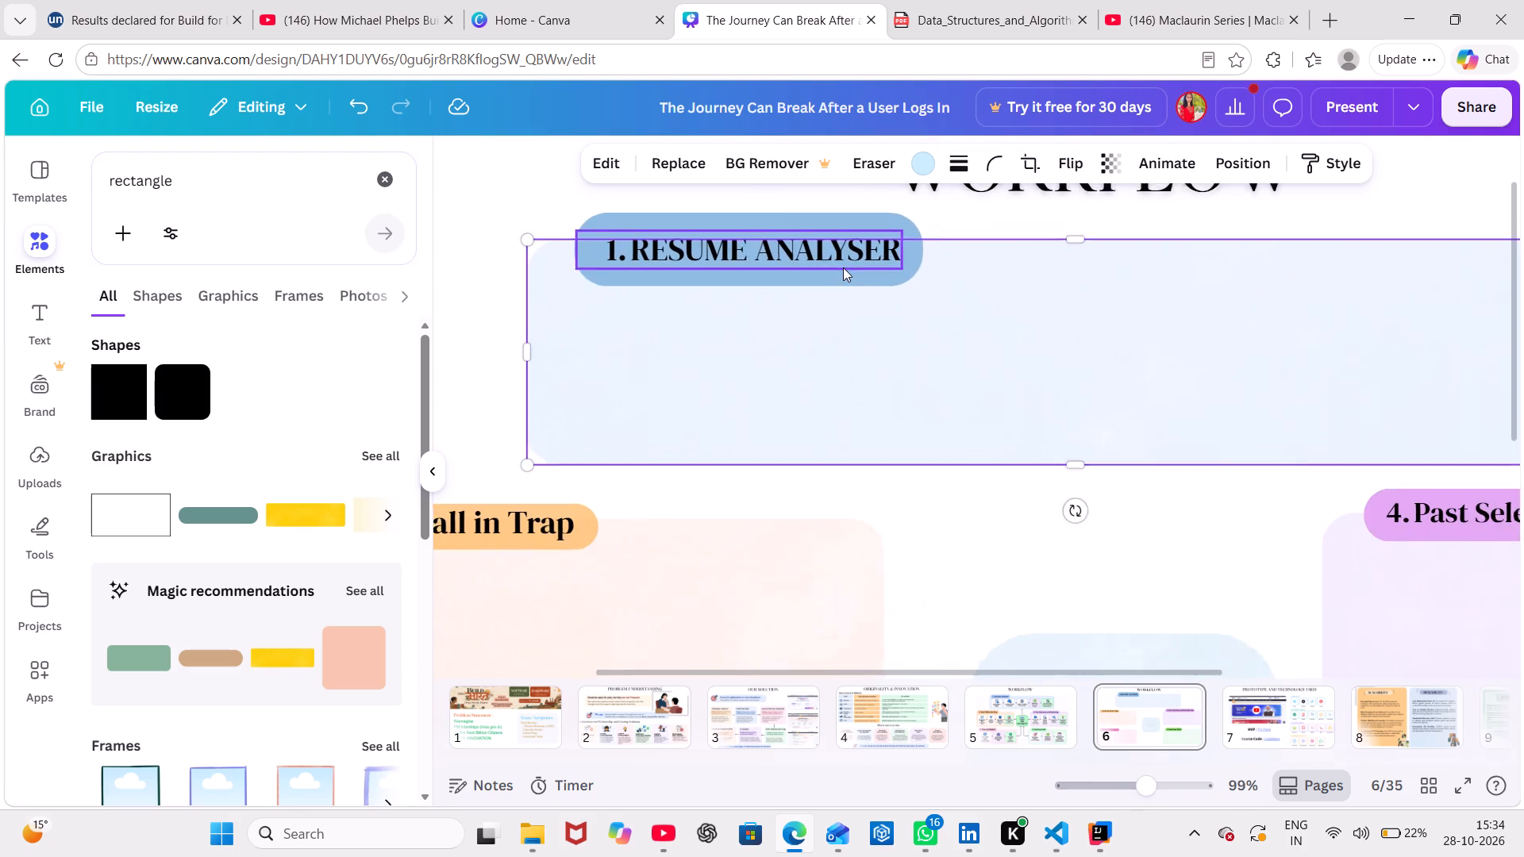
pyautogui.click(679, 243)
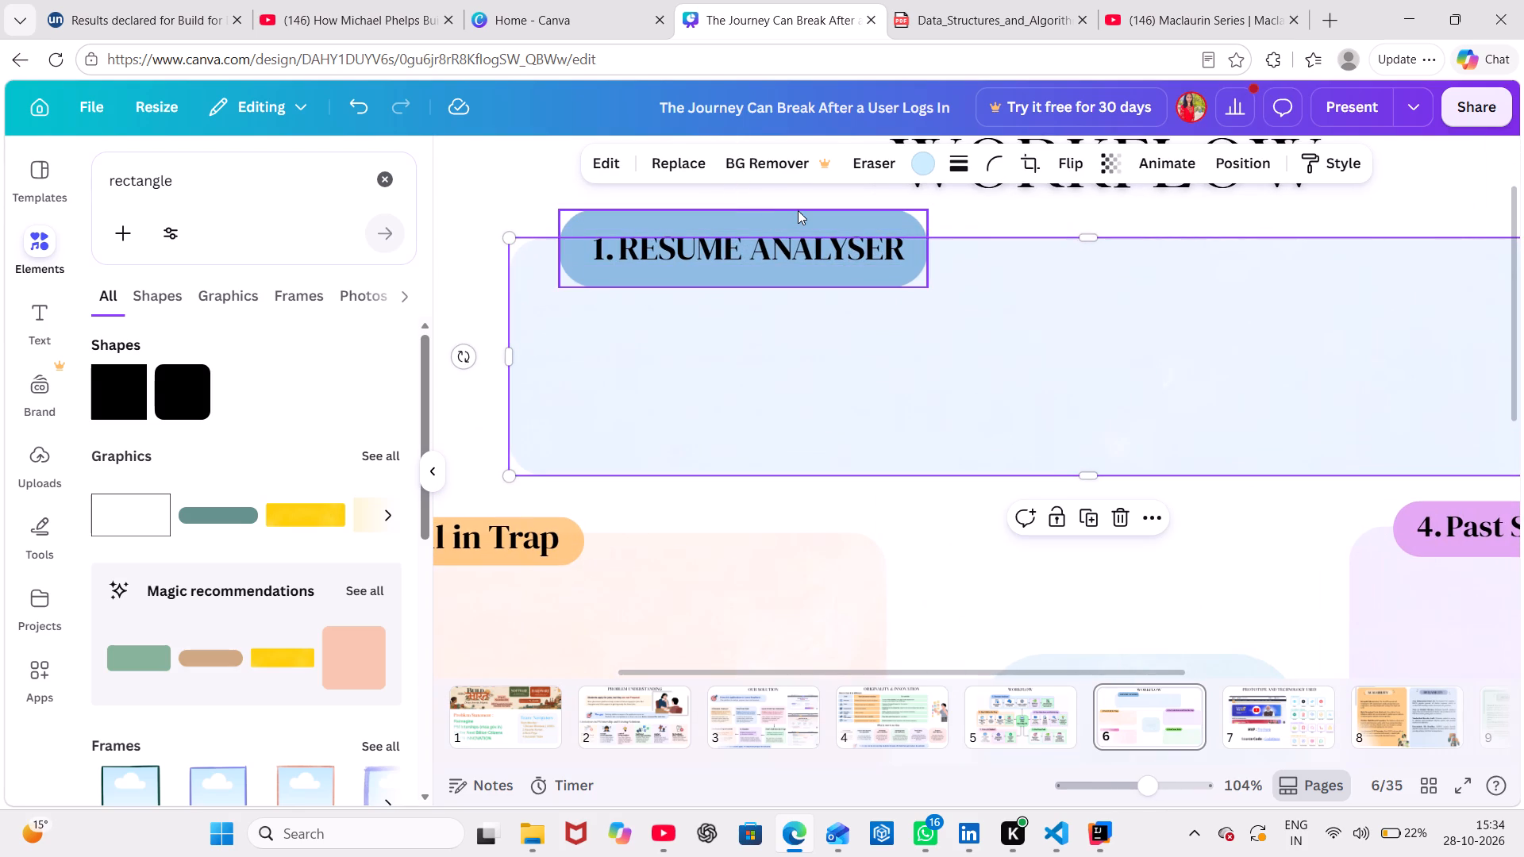
pyautogui.click(798, 210)
pyautogui.click(792, 234)
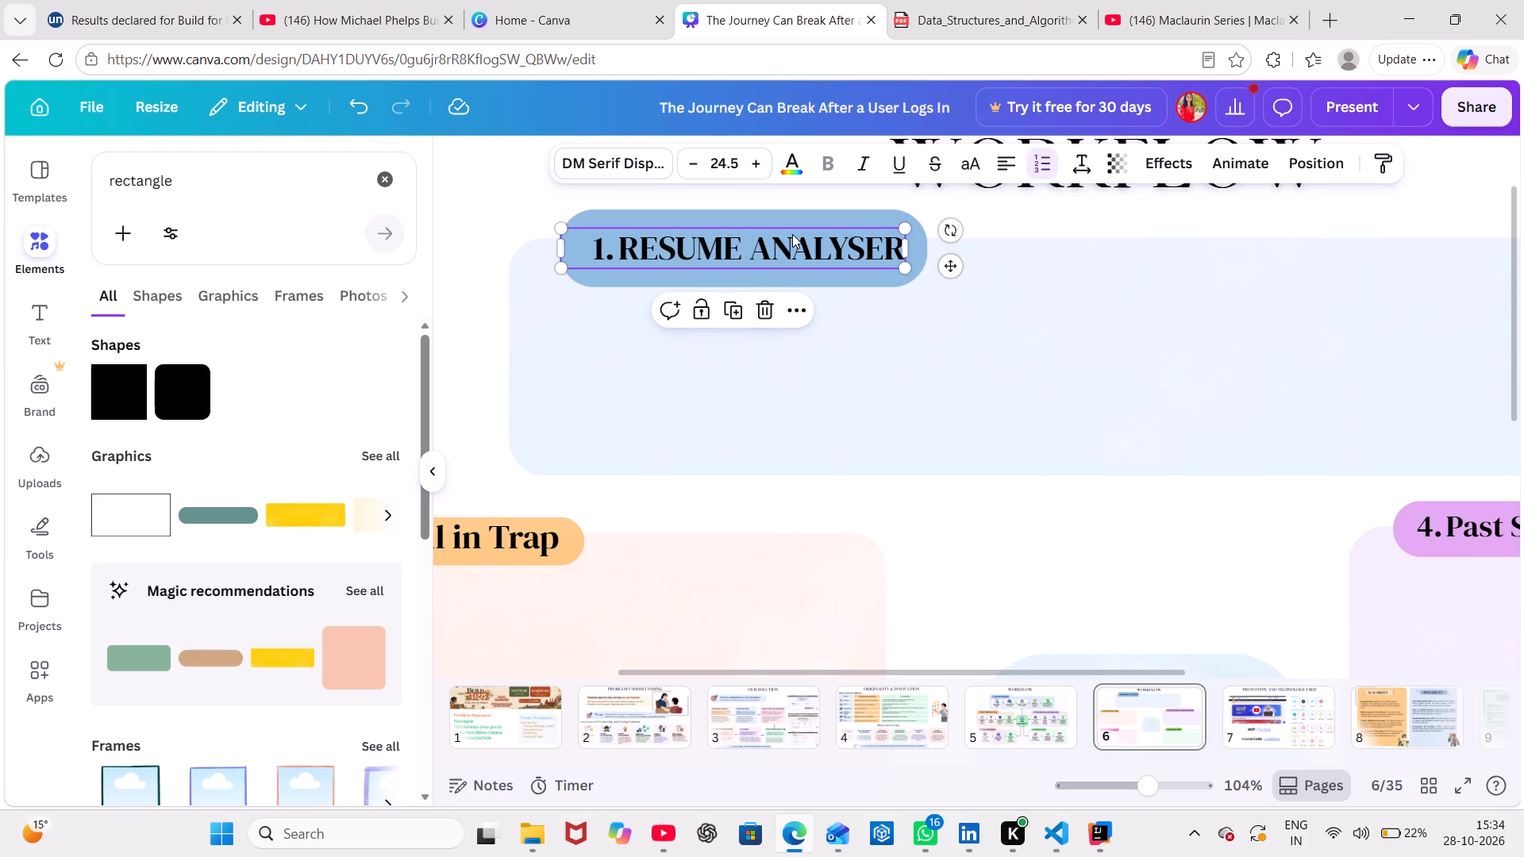
pyautogui.moveTo(792, 234); pyautogui.dragTo(938, 498)
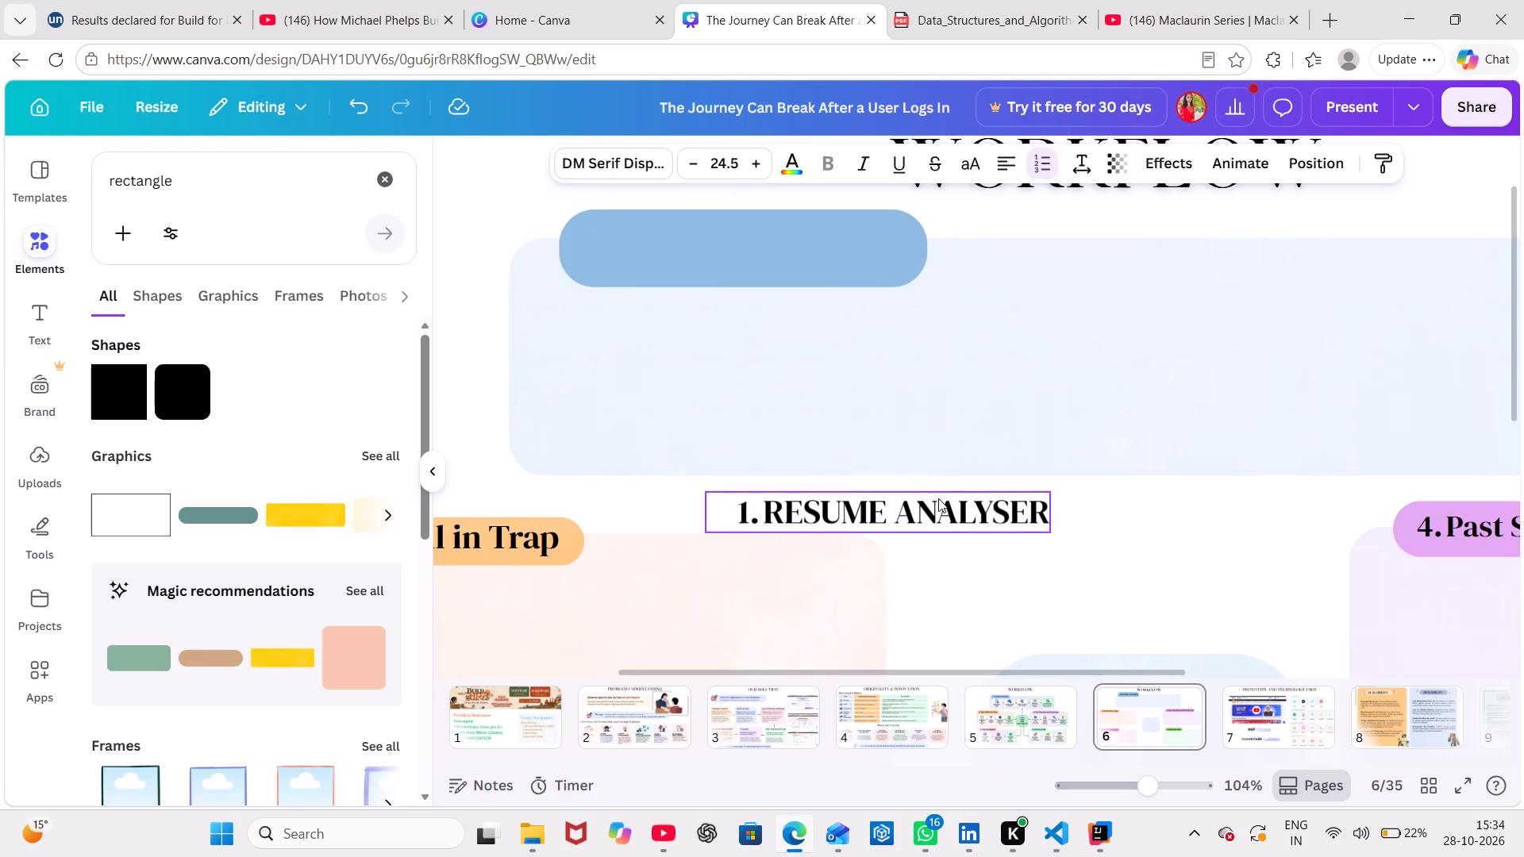
pyautogui.click(784, 249)
pyautogui.press('BackSpace')
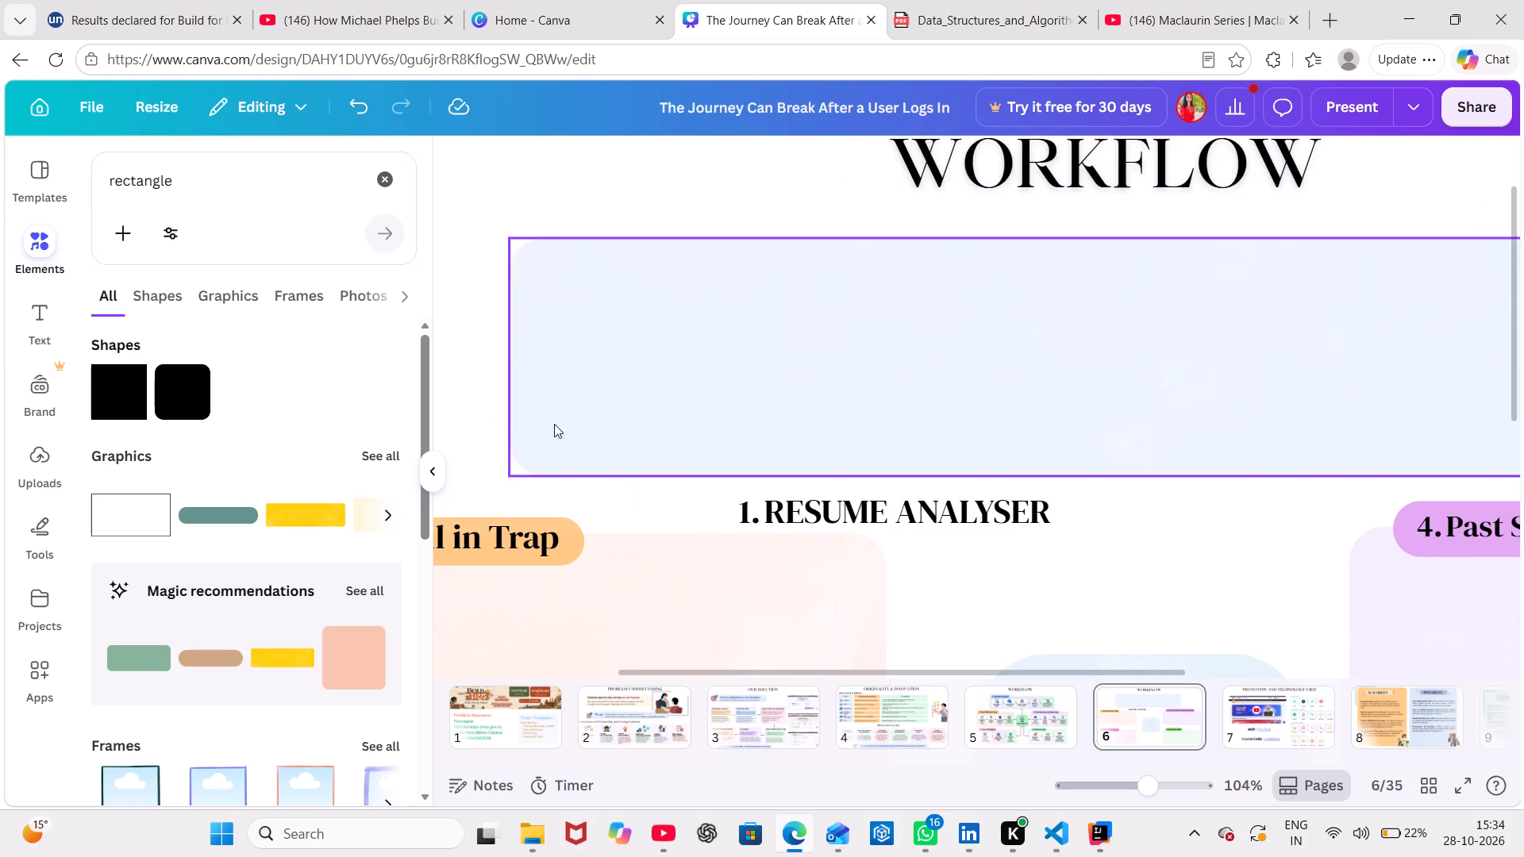
# Duplicate the orange label and place the copy over the upper-left edge of the wide blue card.
pyautogui.click(568, 536)
pyautogui.hotkey('ctrl', 'c')
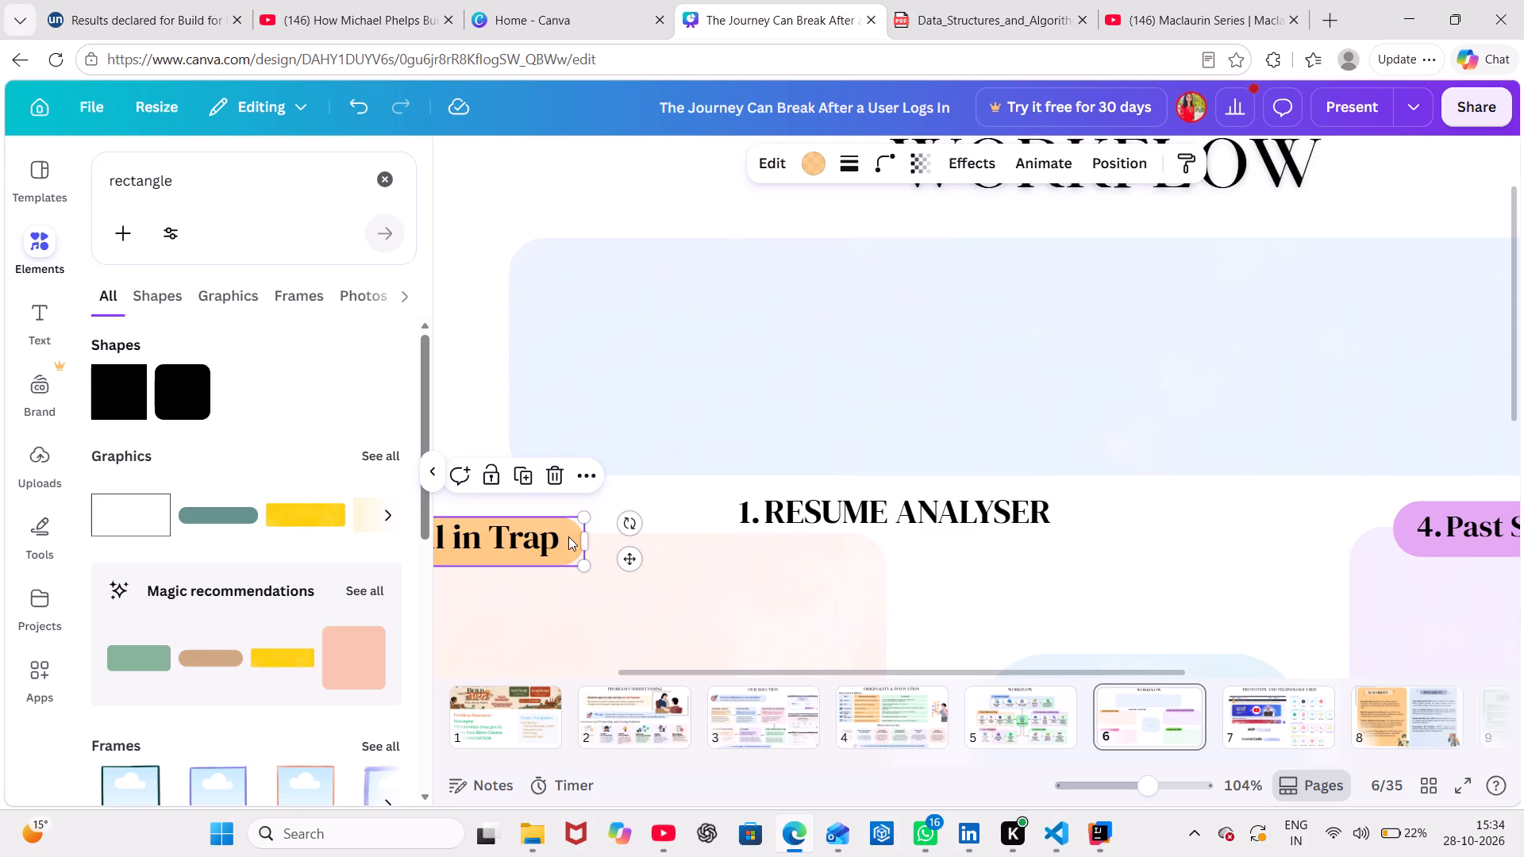
pyautogui.hotkey('ctrl', 'v')
pyautogui.moveTo(641, 574); pyautogui.dragTo(824, 344)
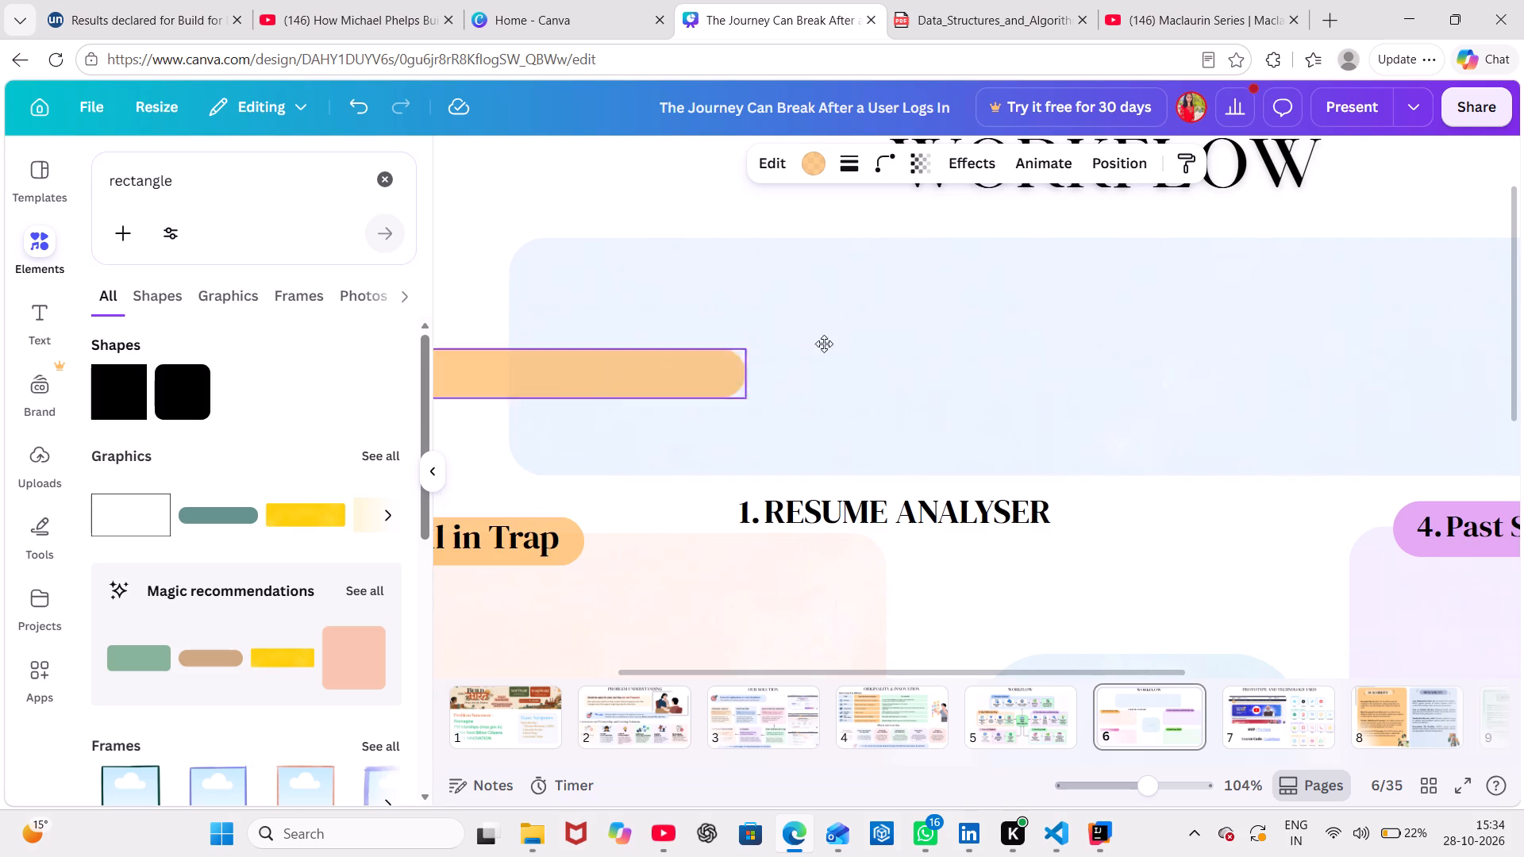
pyautogui.moveTo(824, 344); pyautogui.dragTo(941, 266)
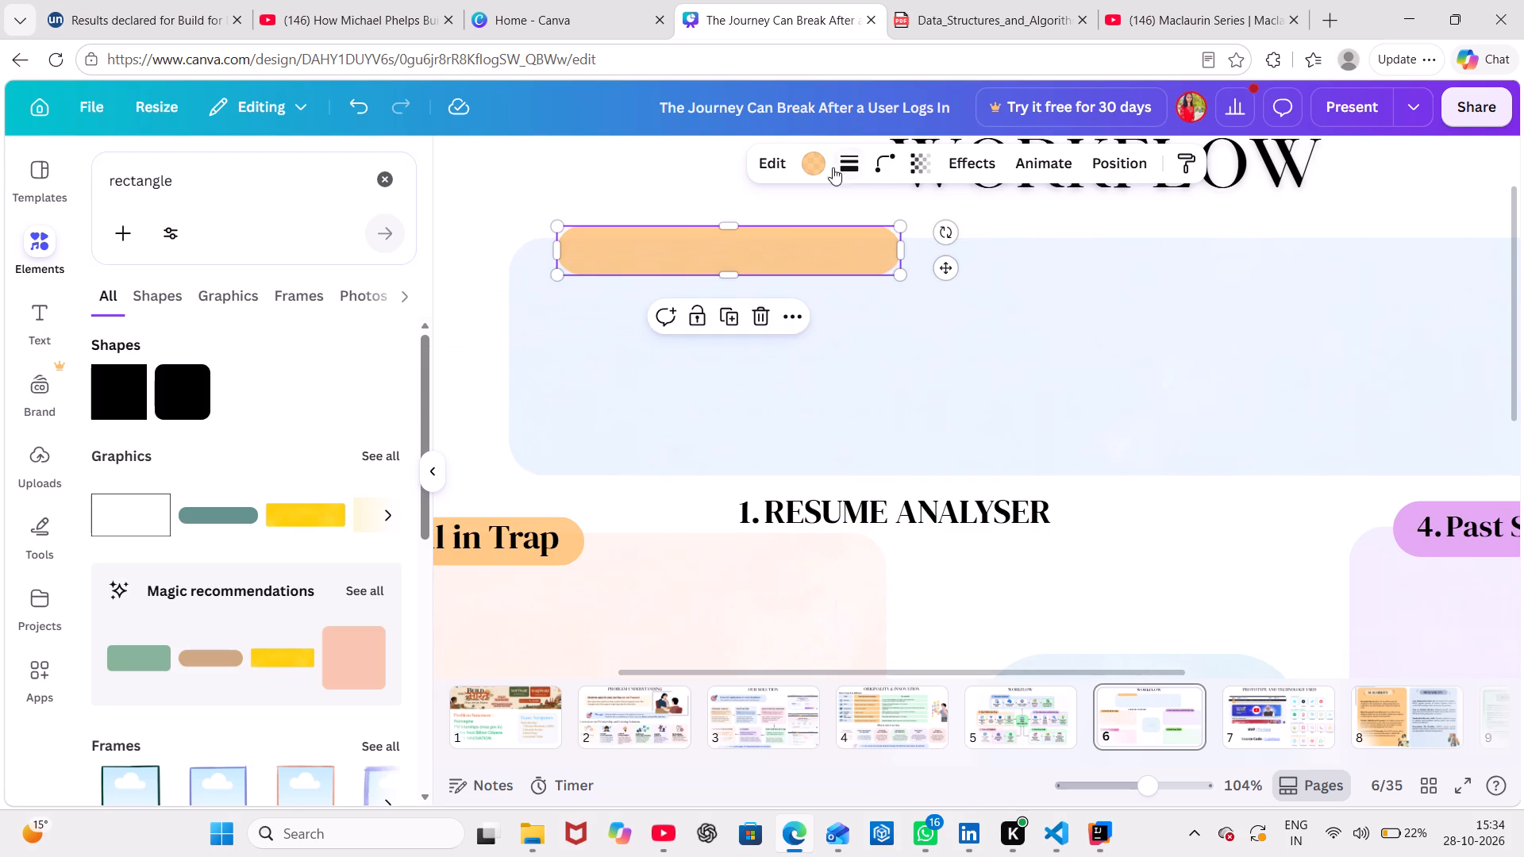
# Recolour the copied label on the wide blue card to light blue #38b6ff.
pyautogui.click(814, 158)
pyautogui.click(254, 488)
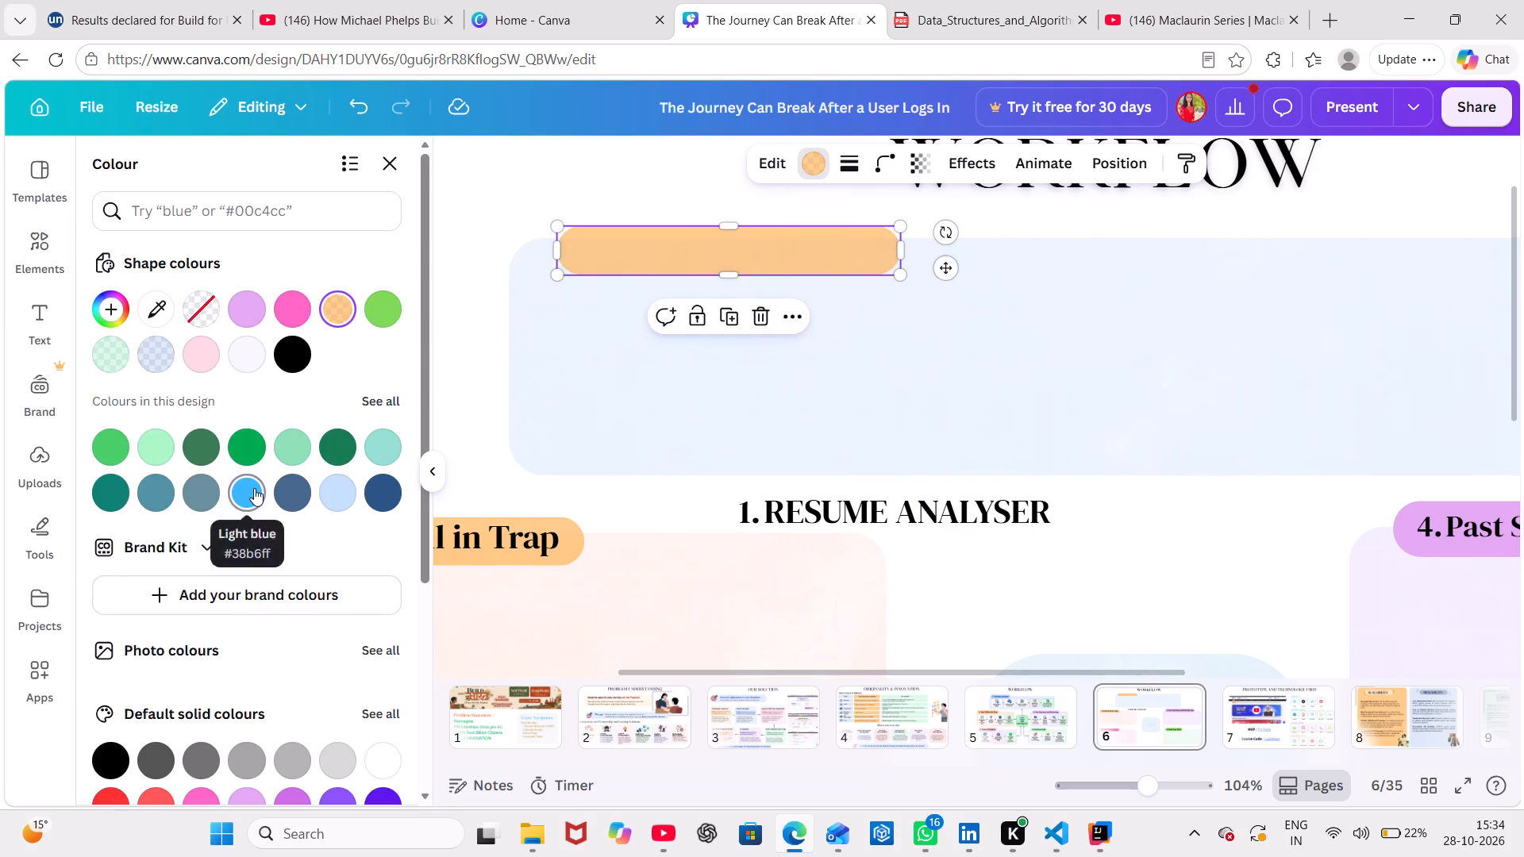
pyautogui.click(289, 495)
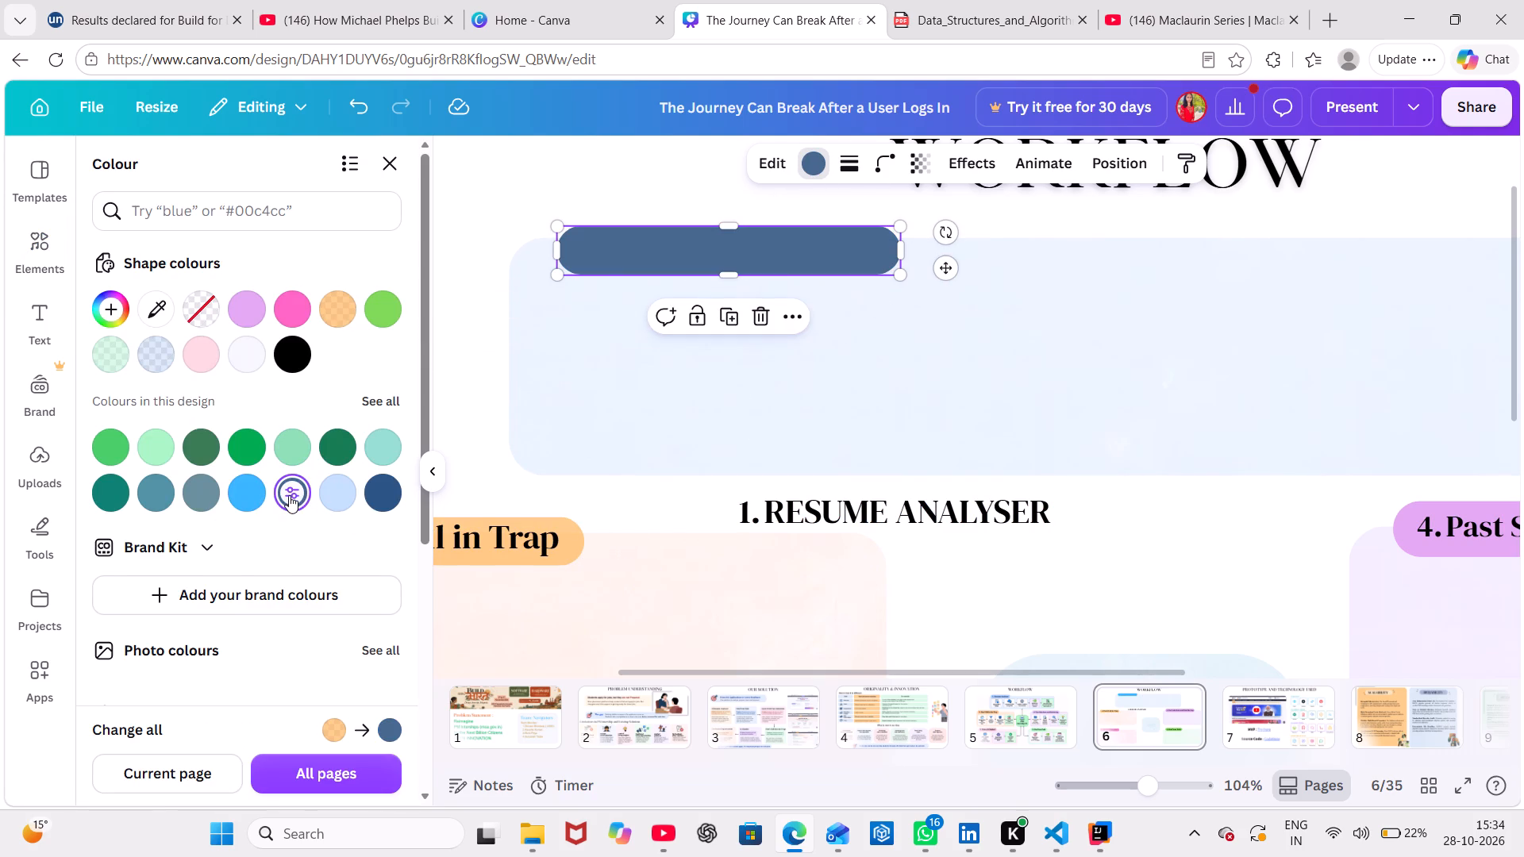
pyautogui.scroll(-1, 251, 440)
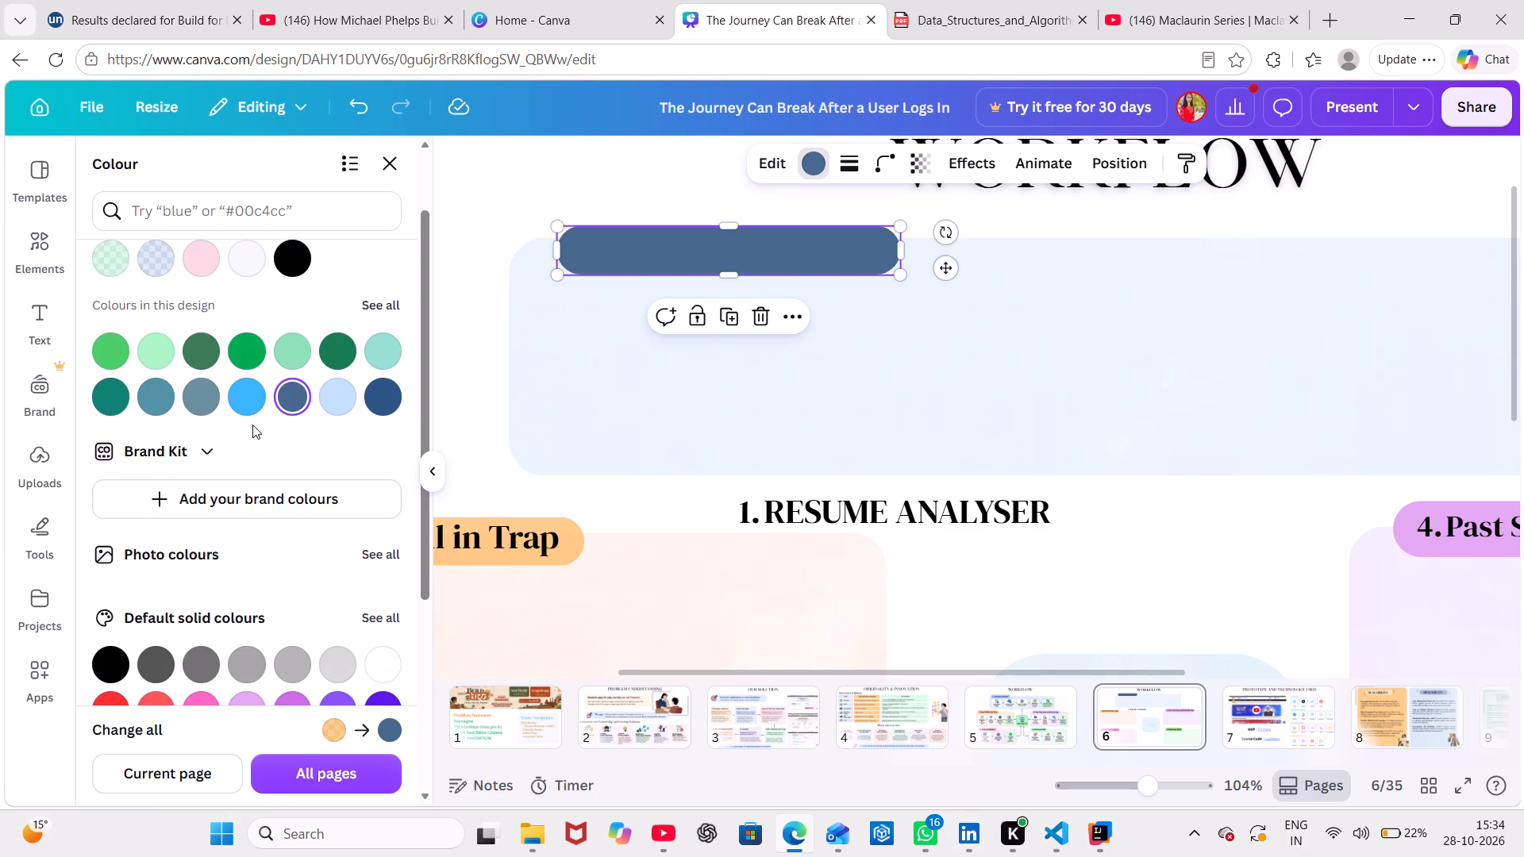
pyautogui.click(334, 415)
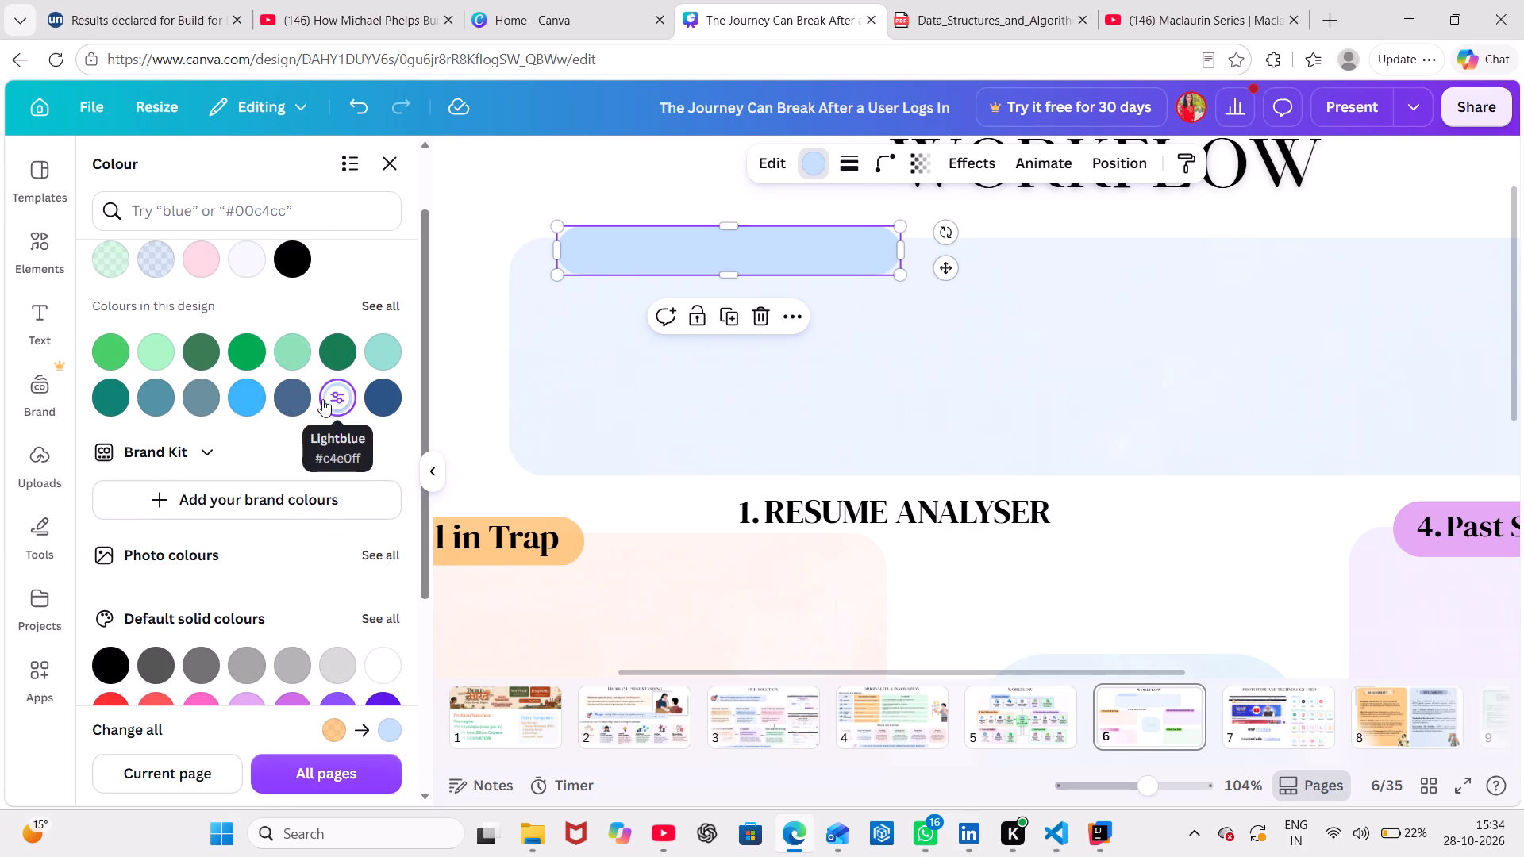
pyautogui.scroll(-3, 604, 444)
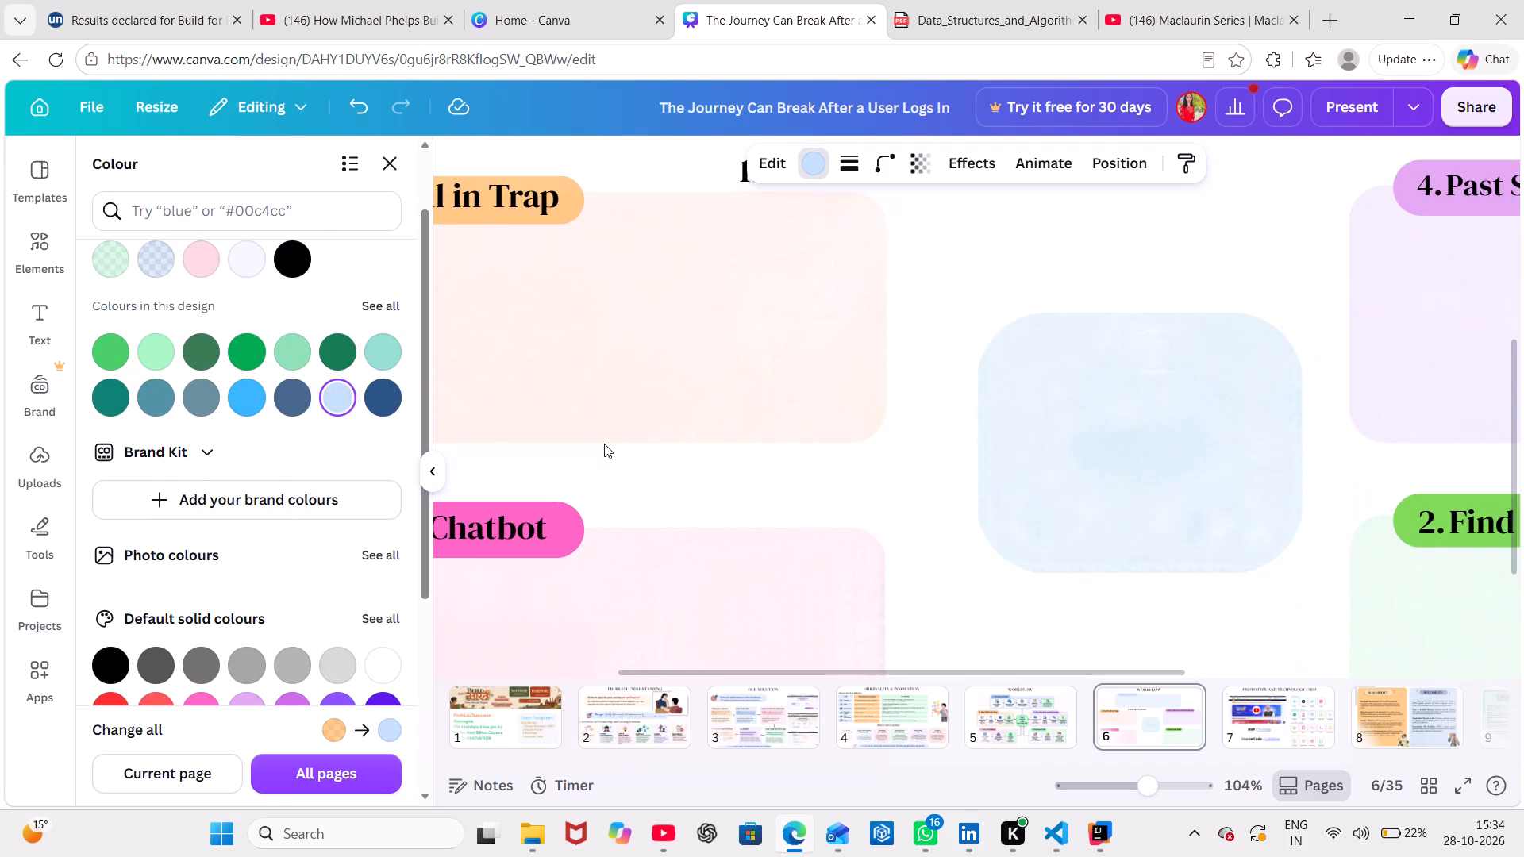
pyautogui.scroll(3, 604, 444)
pyautogui.click(248, 397)
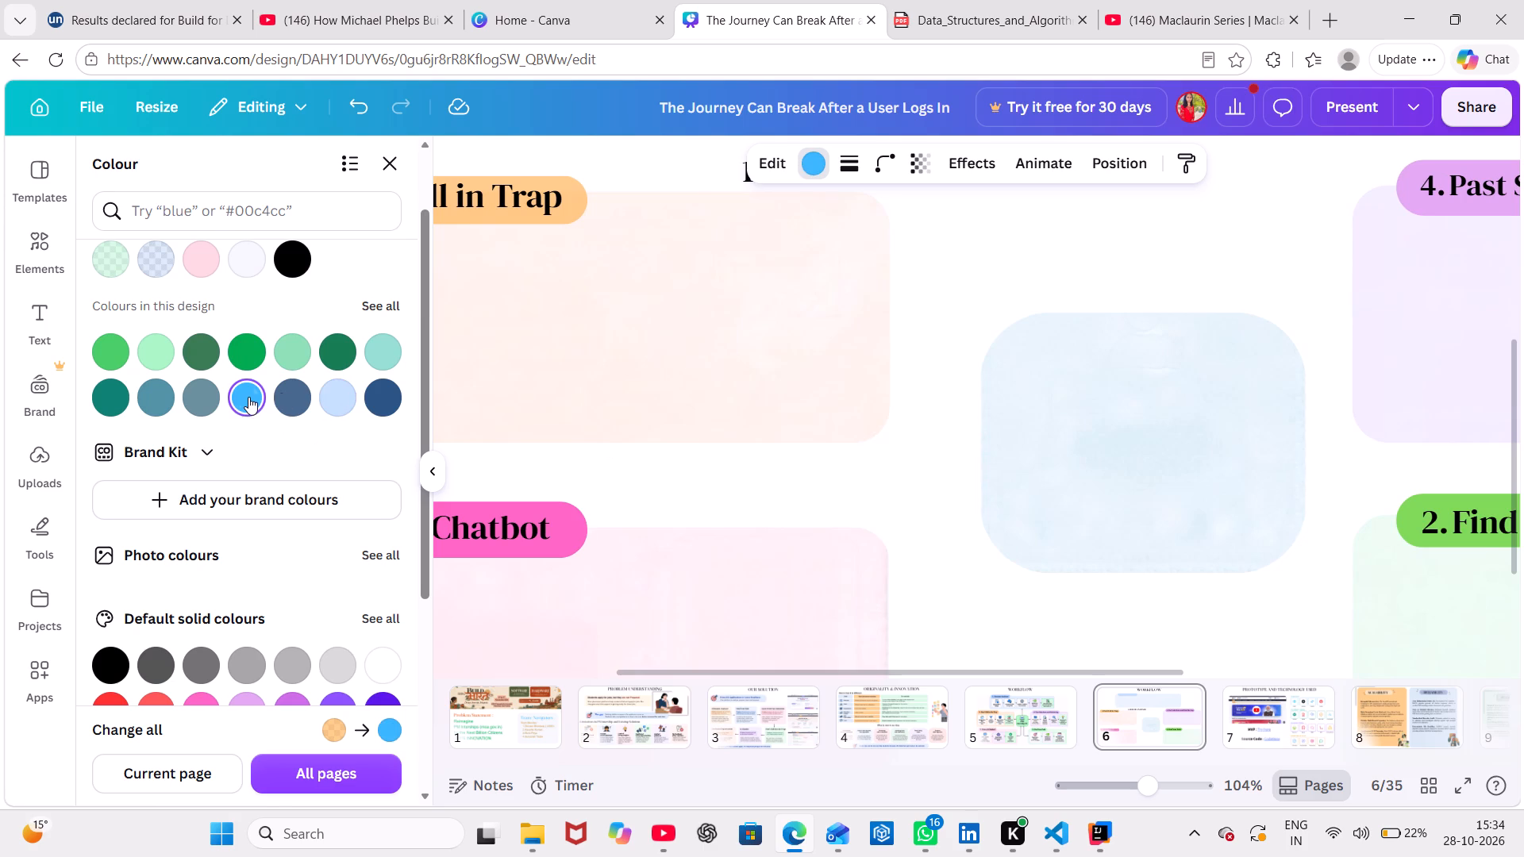
pyautogui.scroll(4, 698, 338)
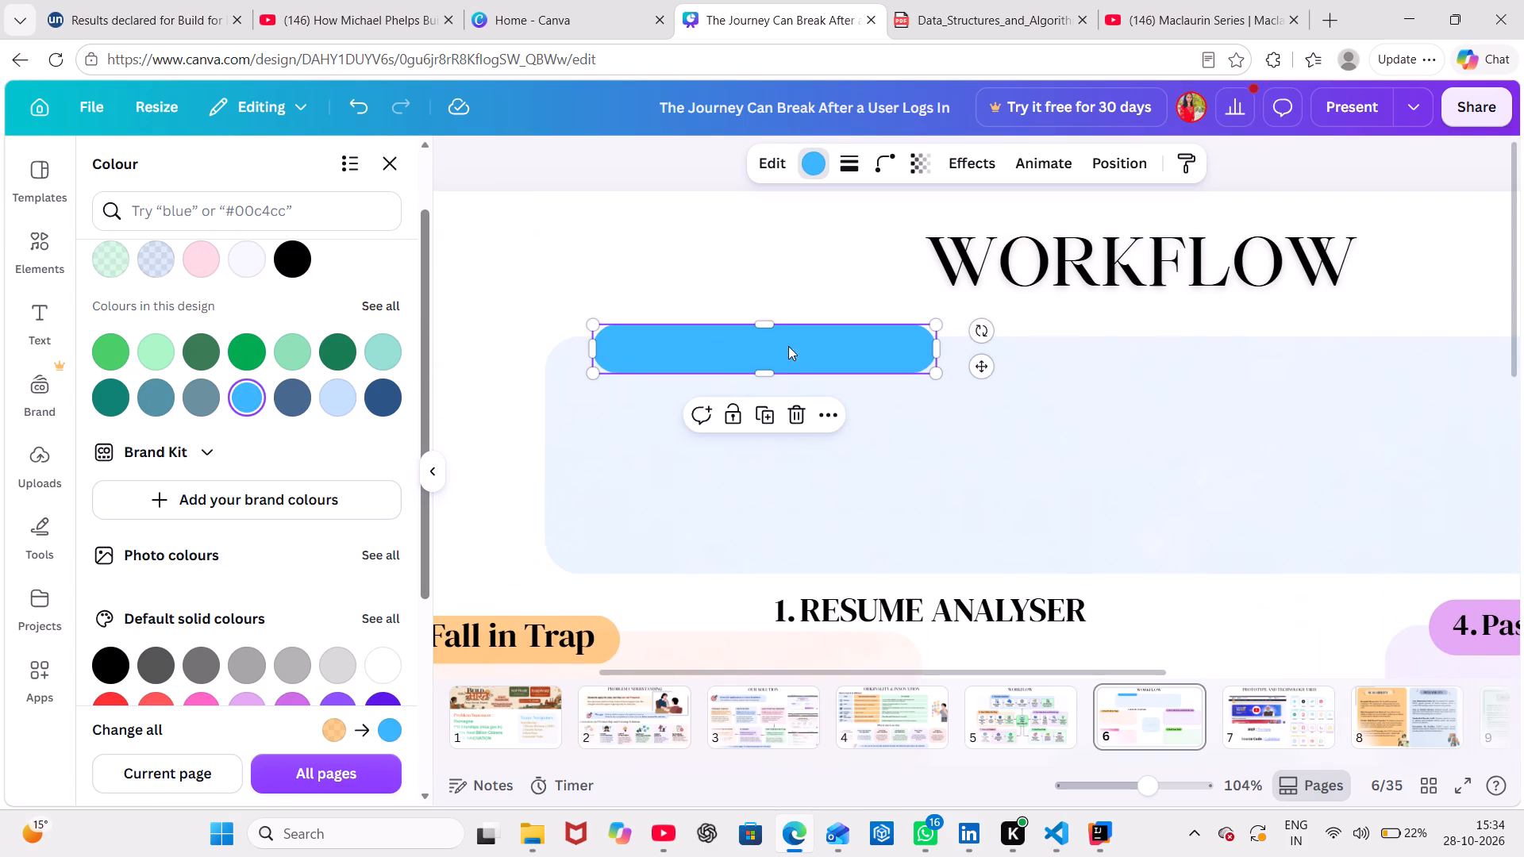
# Make the light blue label slightly shorter and slimmer.
pyautogui.click(765, 370)
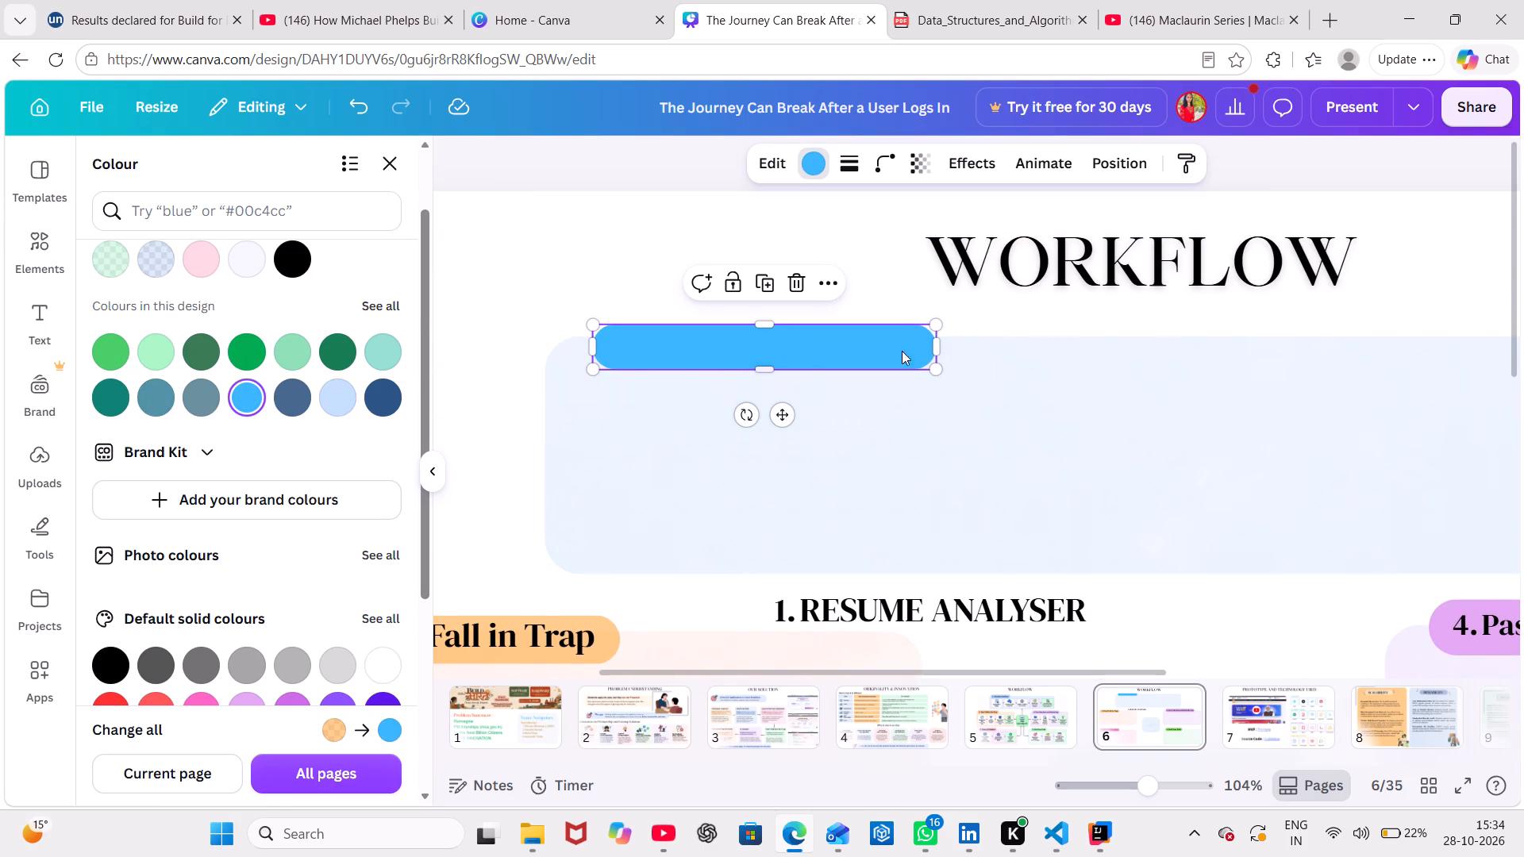
pyautogui.moveTo(933, 348); pyautogui.dragTo(914, 335)
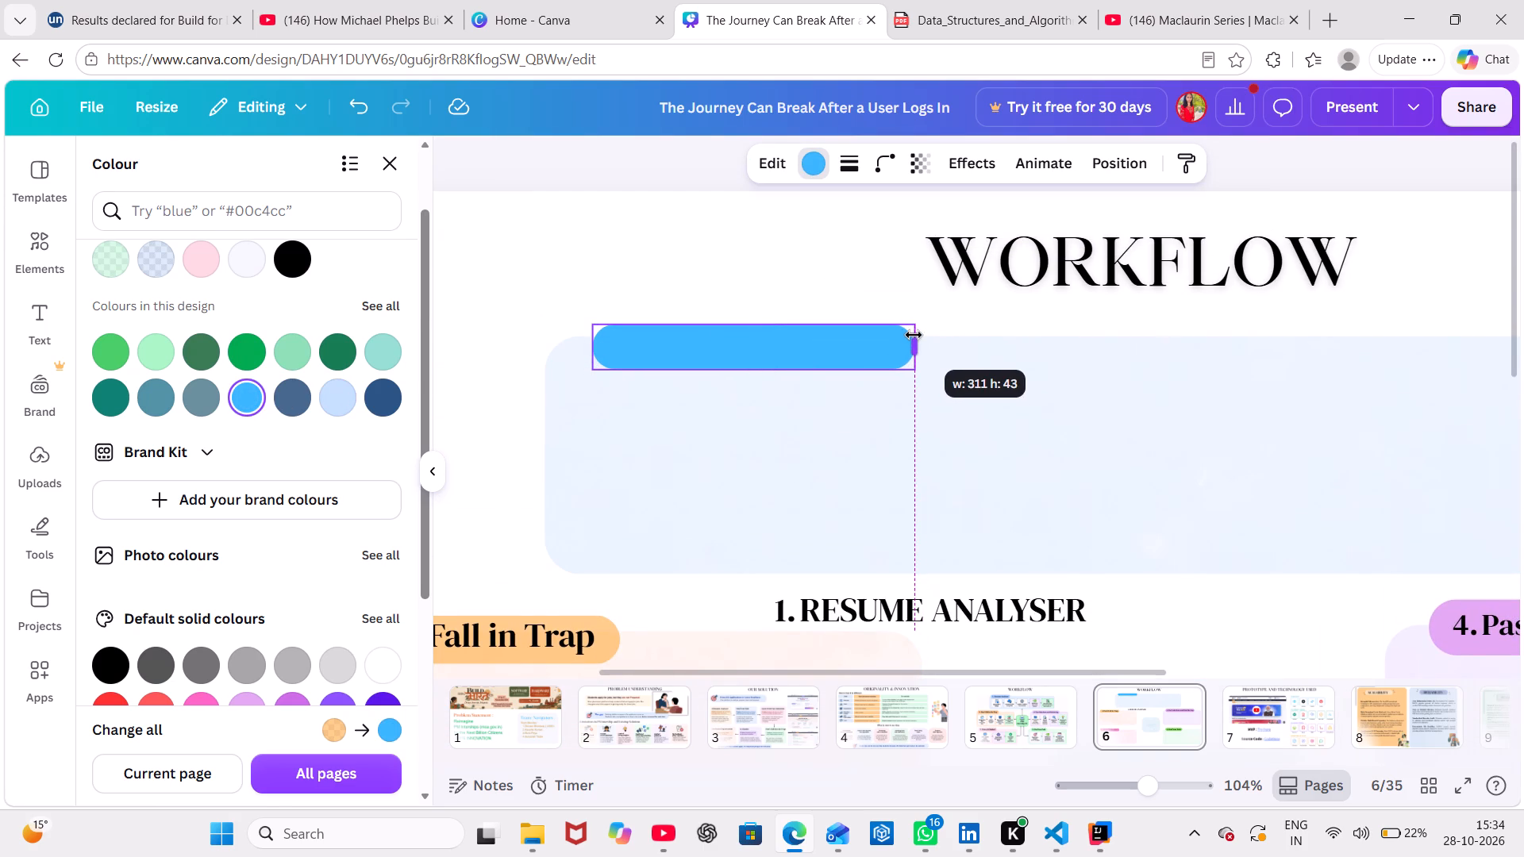
pyautogui.moveTo(914, 335); pyautogui.dragTo(904, 336)
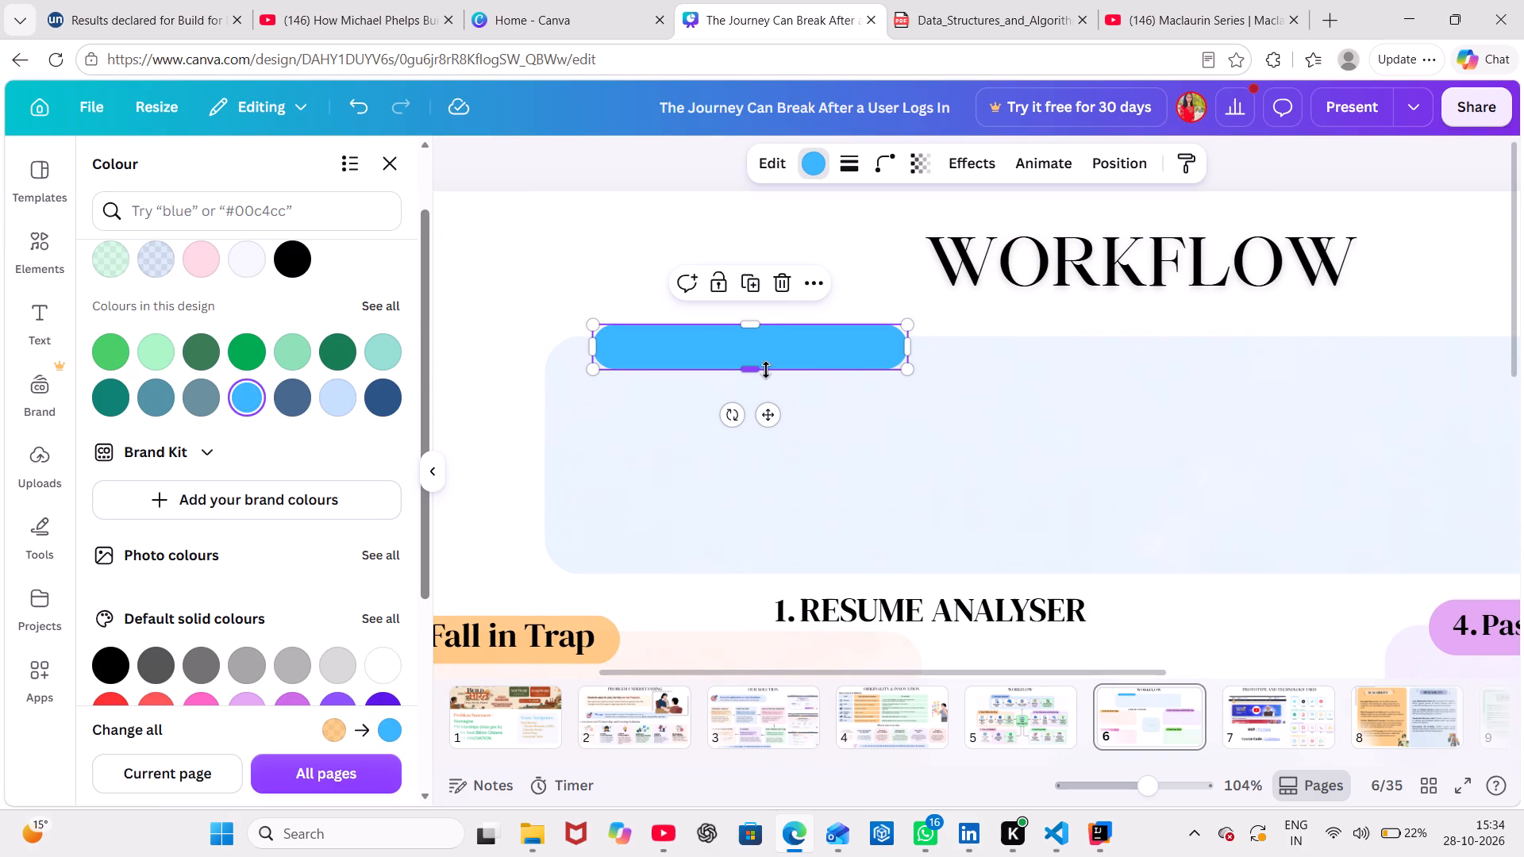
pyautogui.click(761, 367)
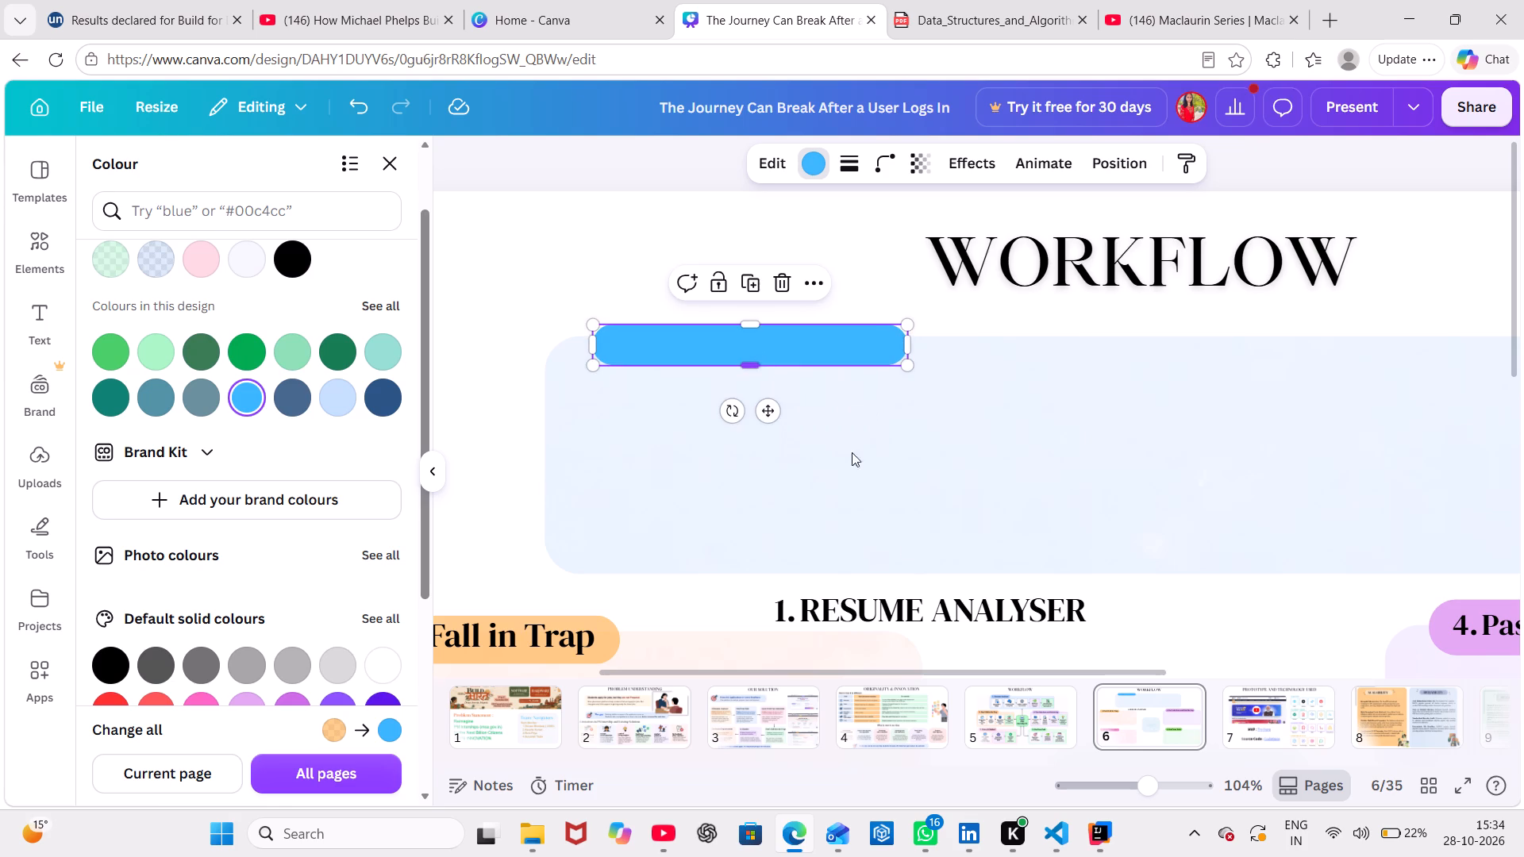
# Retype the heading below the wide blue card in title case so it reads "Resume Analyser".
pyautogui.click(900, 590)
pyautogui.click(895, 597)
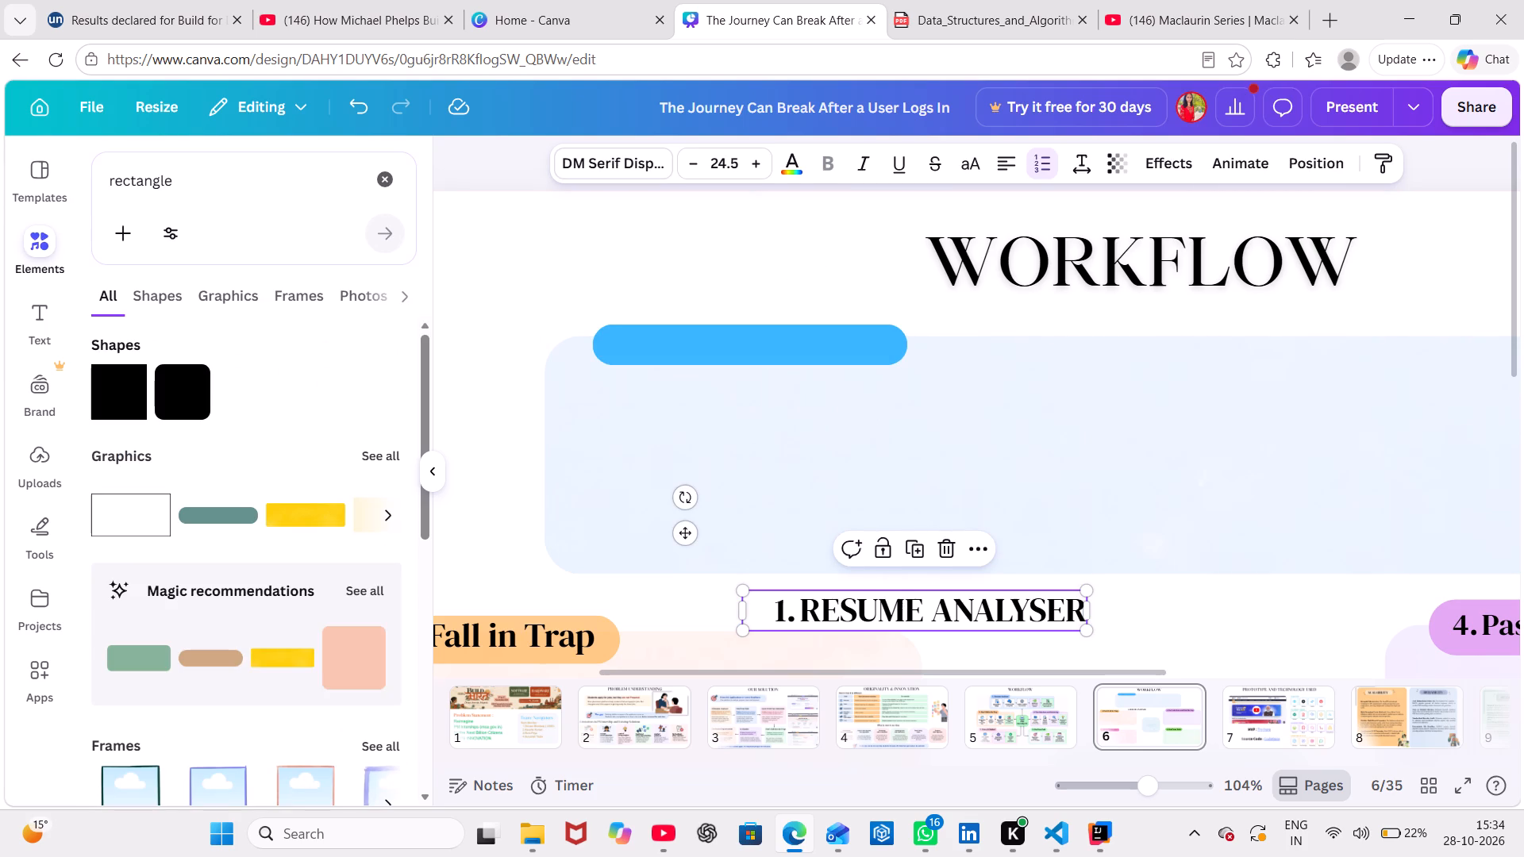
pyautogui.click(933, 608)
pyautogui.click(927, 609)
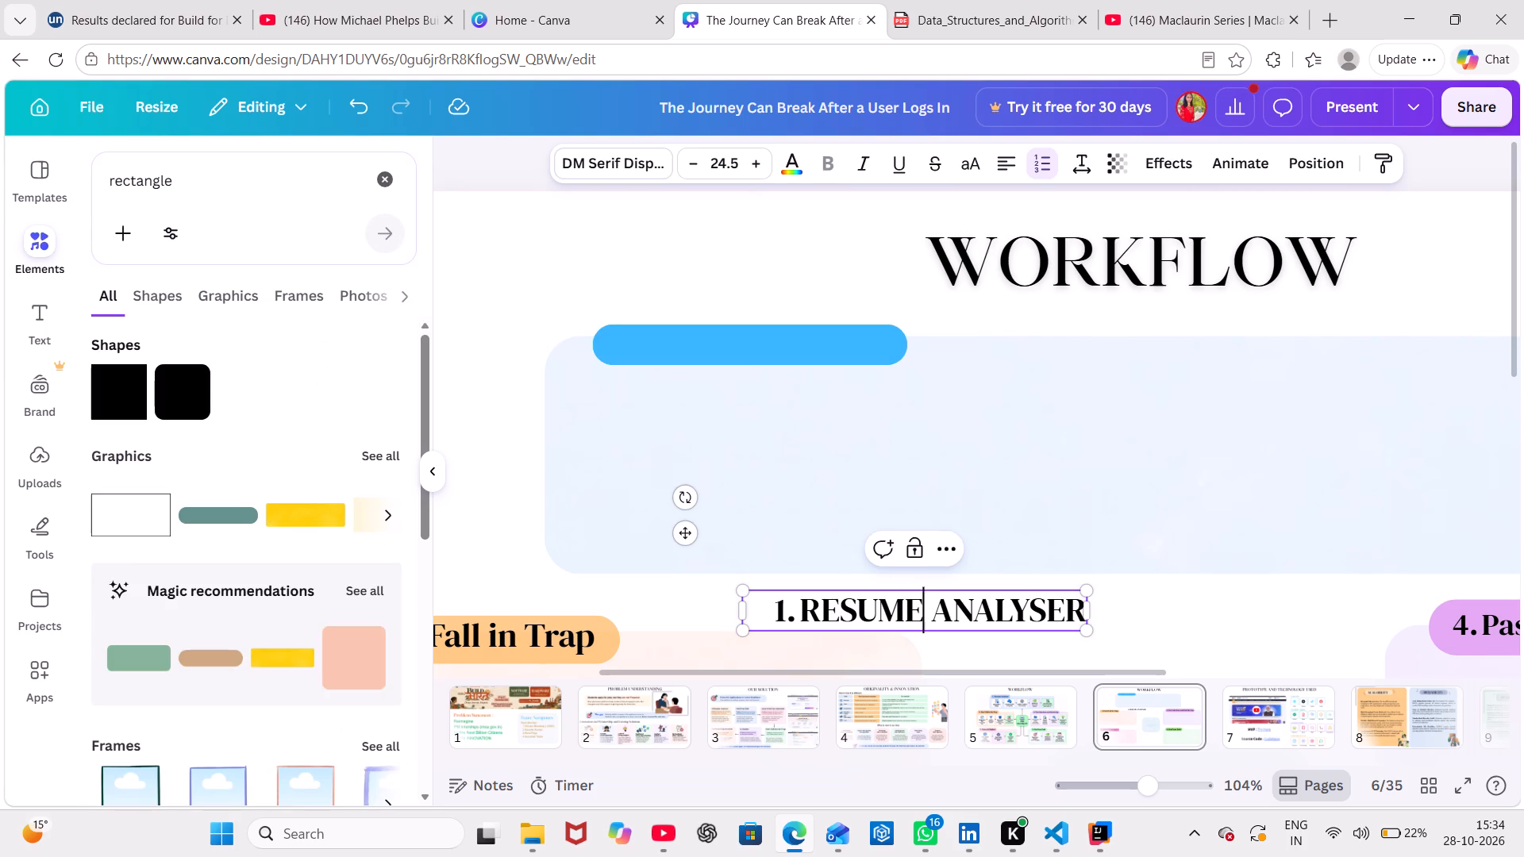
pyautogui.press('BackSpace')
pyautogui.press('BackSpace')
pyautogui.press('BackSpace')
pyautogui.press('BackSpace')
pyautogui.press('BackSpace')
pyautogui.write('esu,')
pyautogui.press('BackSpace')
pyautogui.write('me')
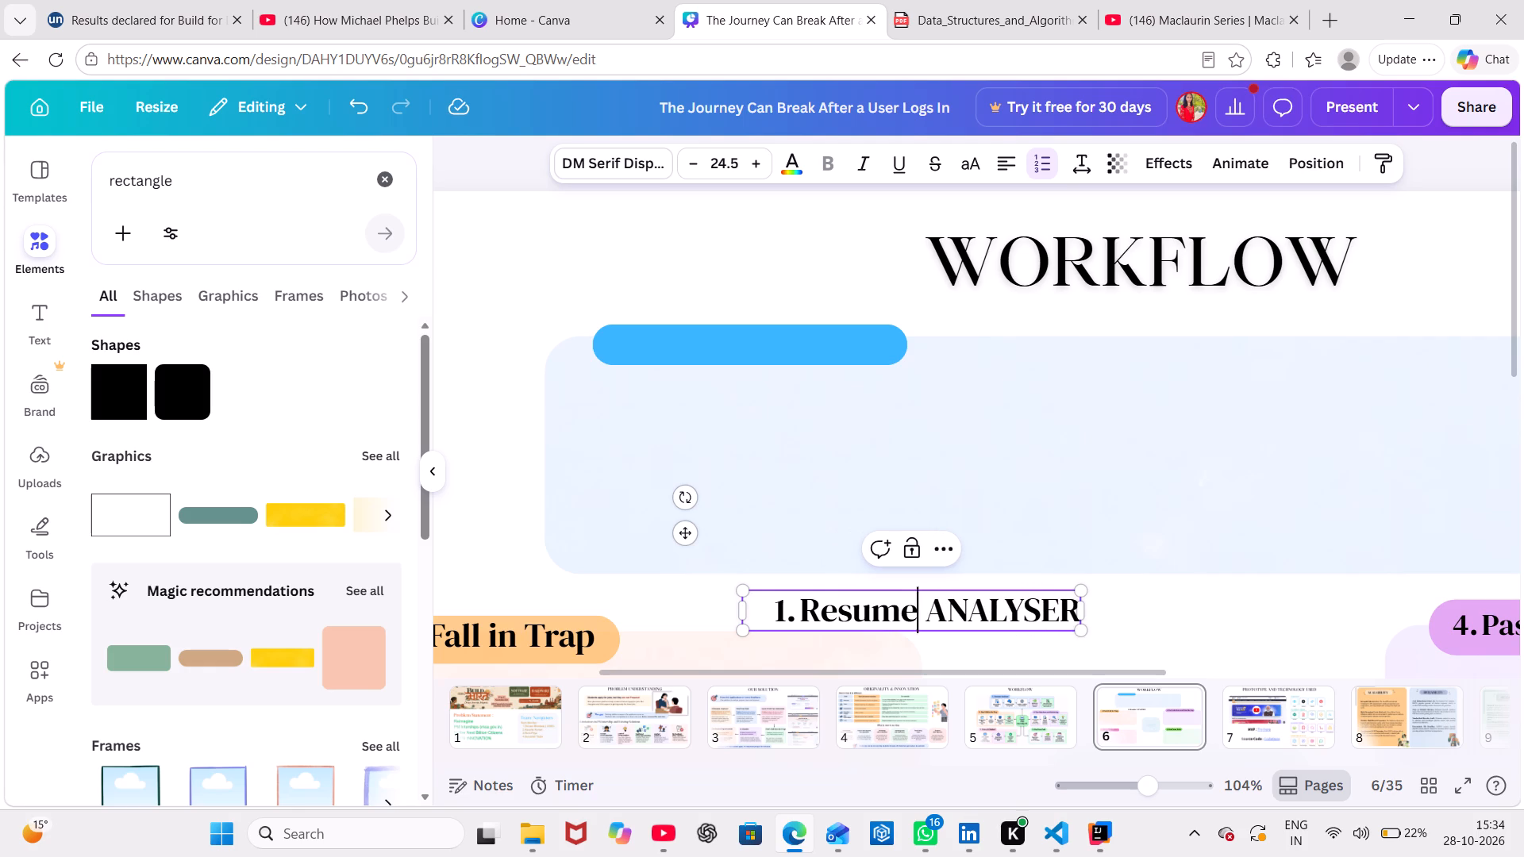
pyautogui.press('Right')
pyautogui.press('Right')
pyautogui.press('Delete')
pyautogui.press('Delete')
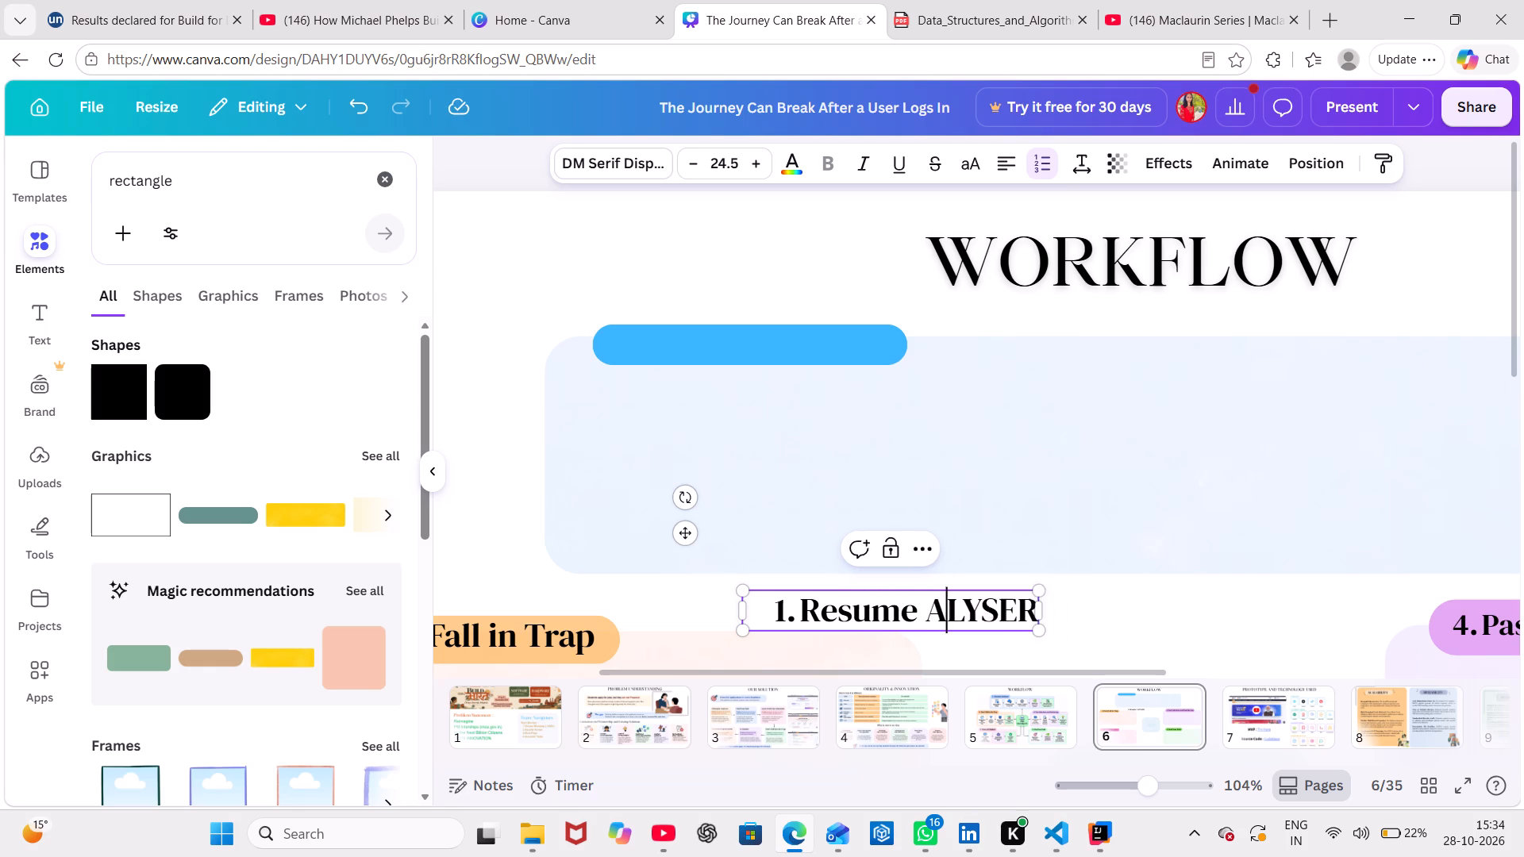
pyautogui.press('Delete')
pyautogui.press('Delete')
pyautogui.press('Delete')
pyautogui.press('Delete')
pyautogui.press('Delete')
pyautogui.write('nalyser')
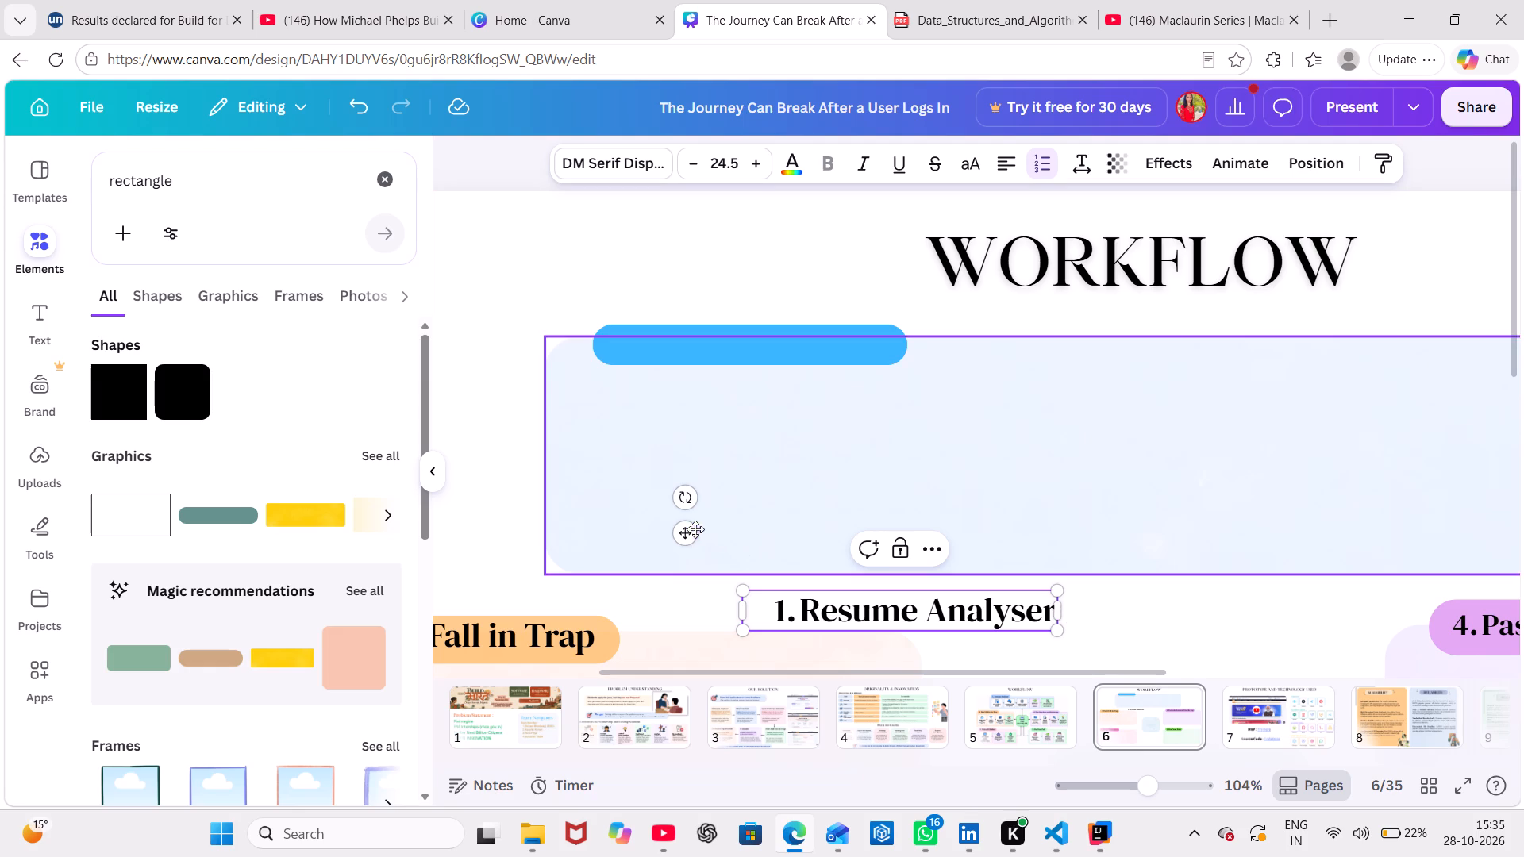
# Bring the "Resume Analyser" heading to the front and position it over the light blue label.
pyautogui.moveTo(688, 530); pyautogui.dragTo(541, 214)
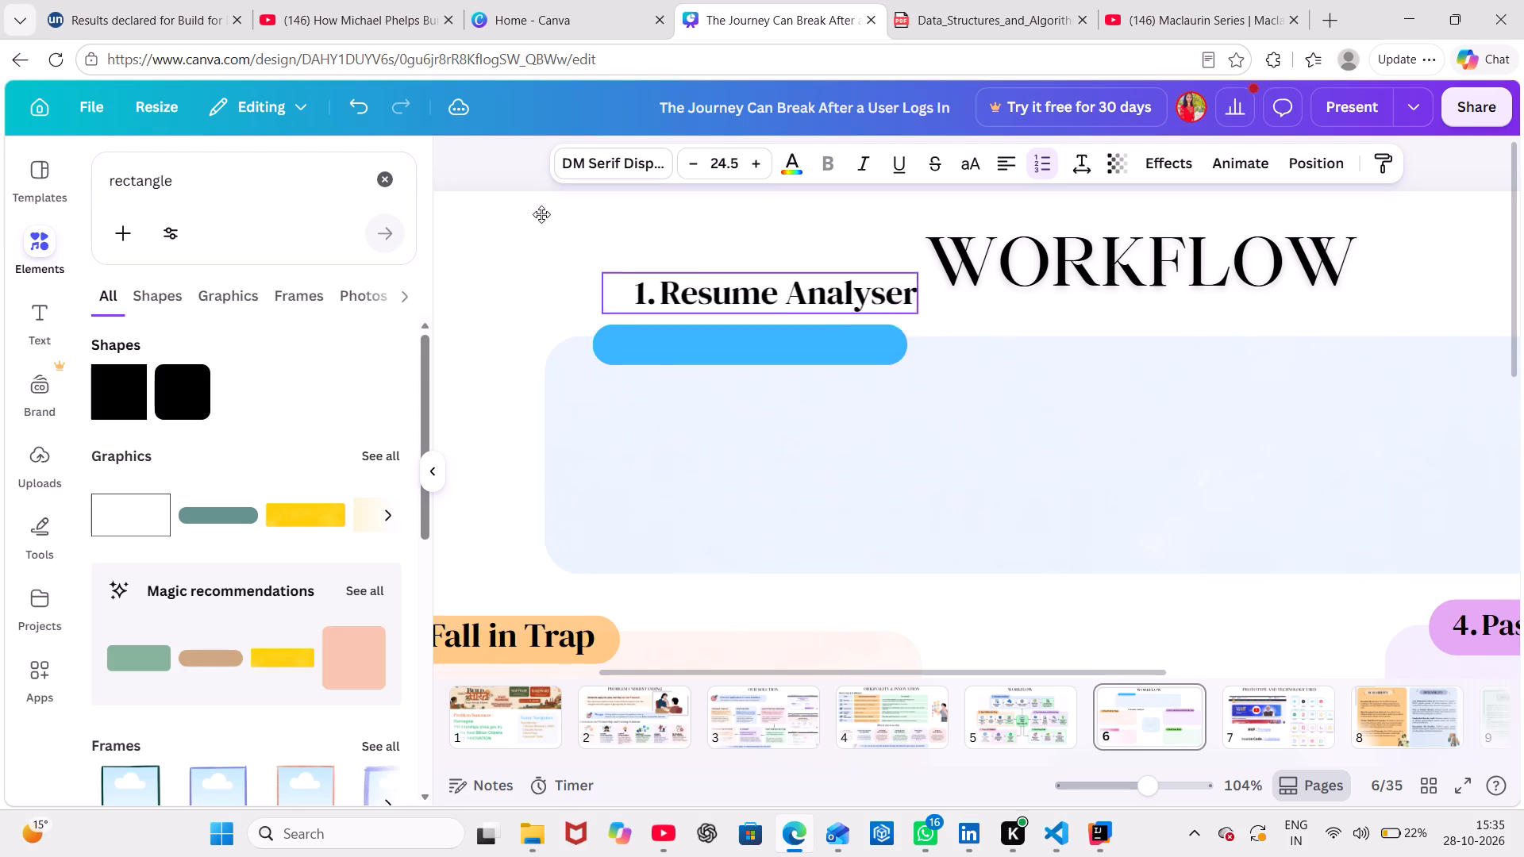
pyautogui.moveTo(541, 214); pyautogui.dragTo(529, 225)
pyautogui.rightClick(687, 304)
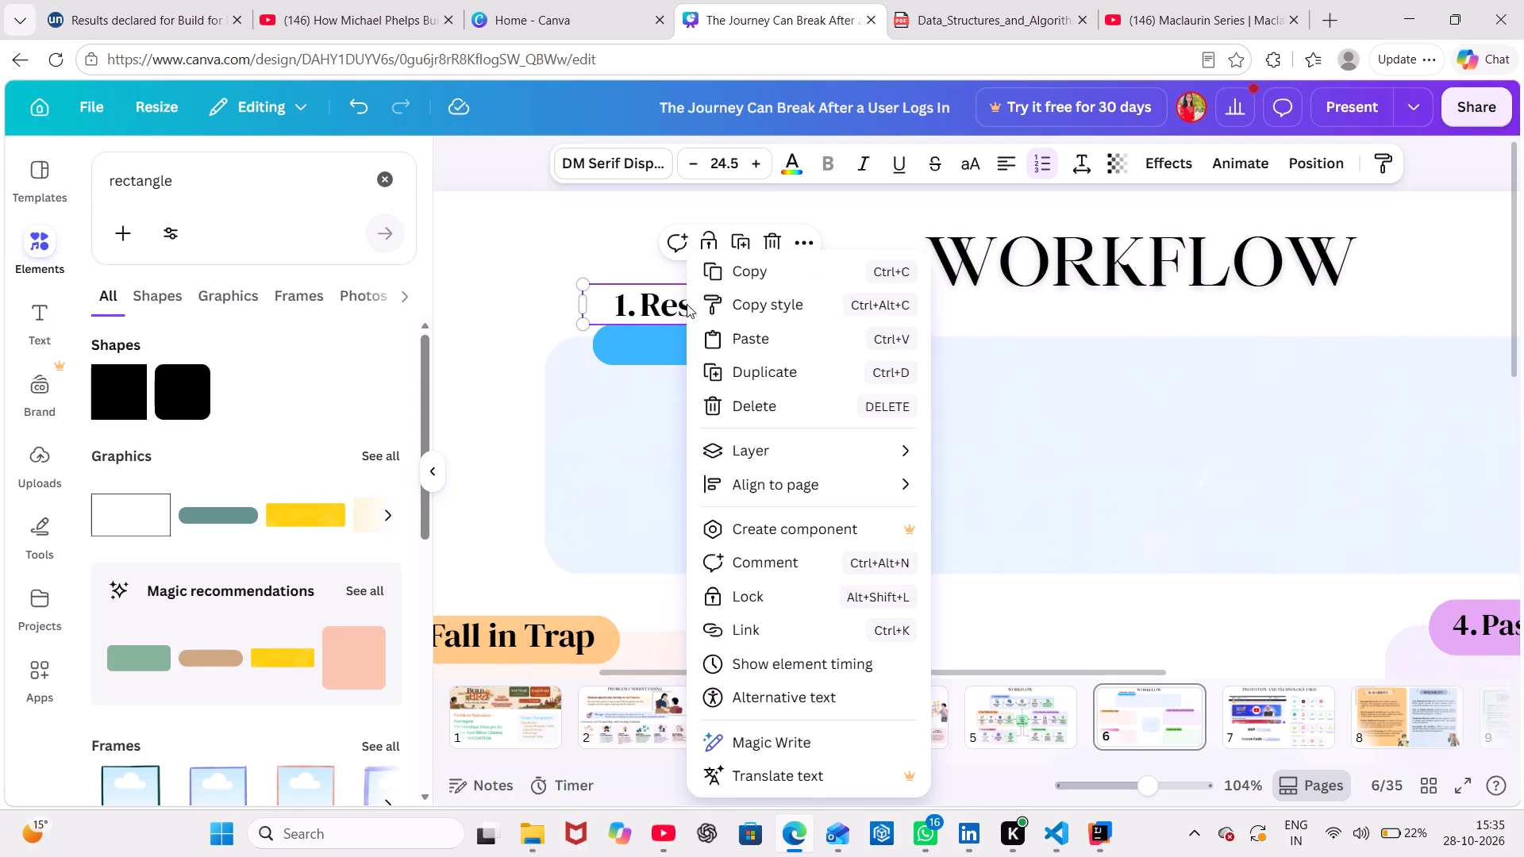
pyautogui.click(791, 452)
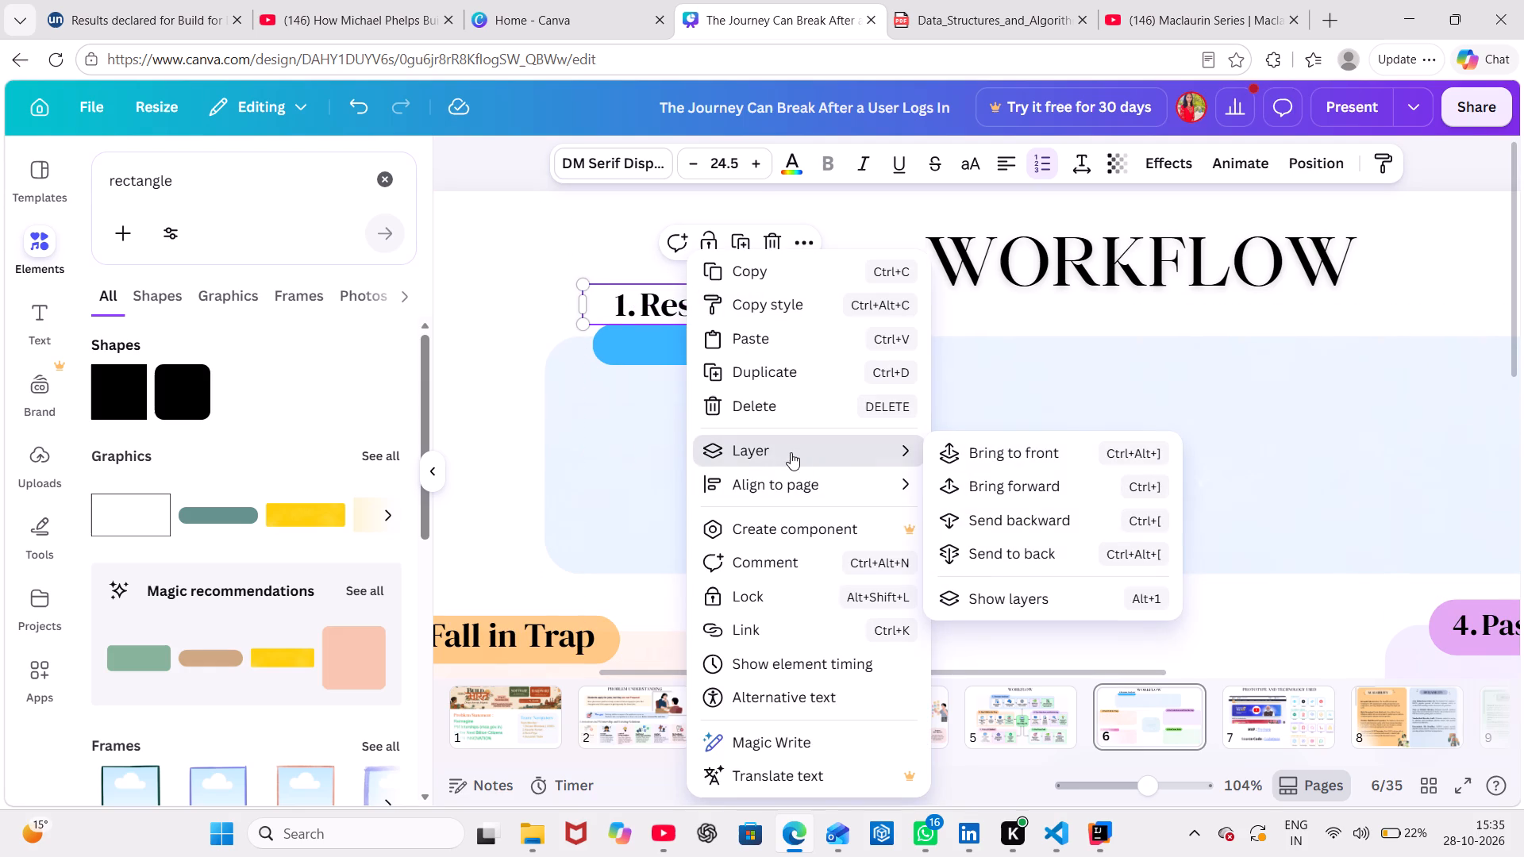
pyautogui.click(957, 464)
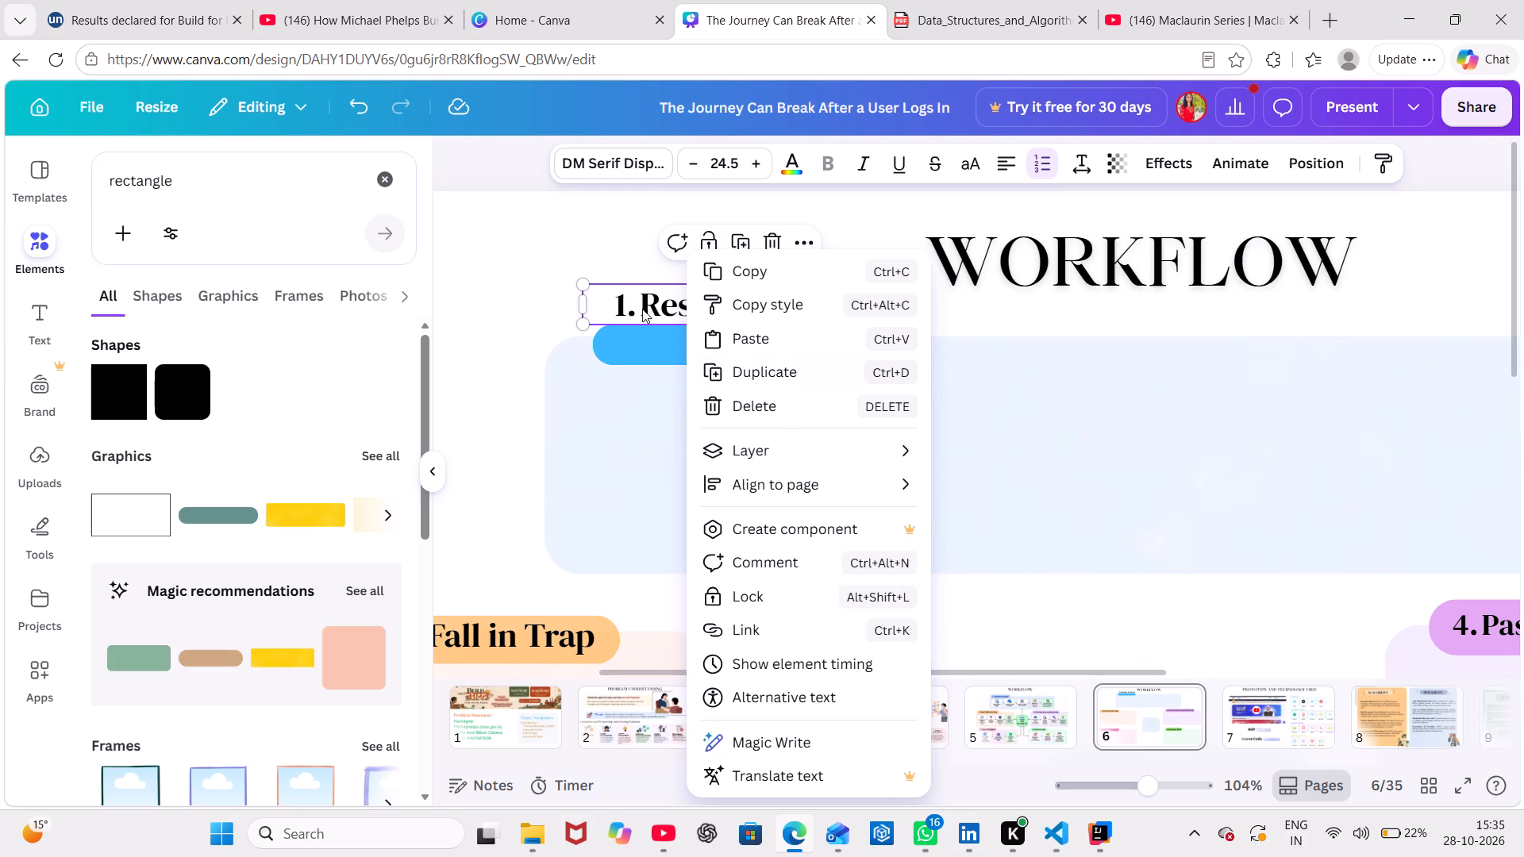
pyautogui.moveTo(638, 303); pyautogui.dragTo(645, 336)
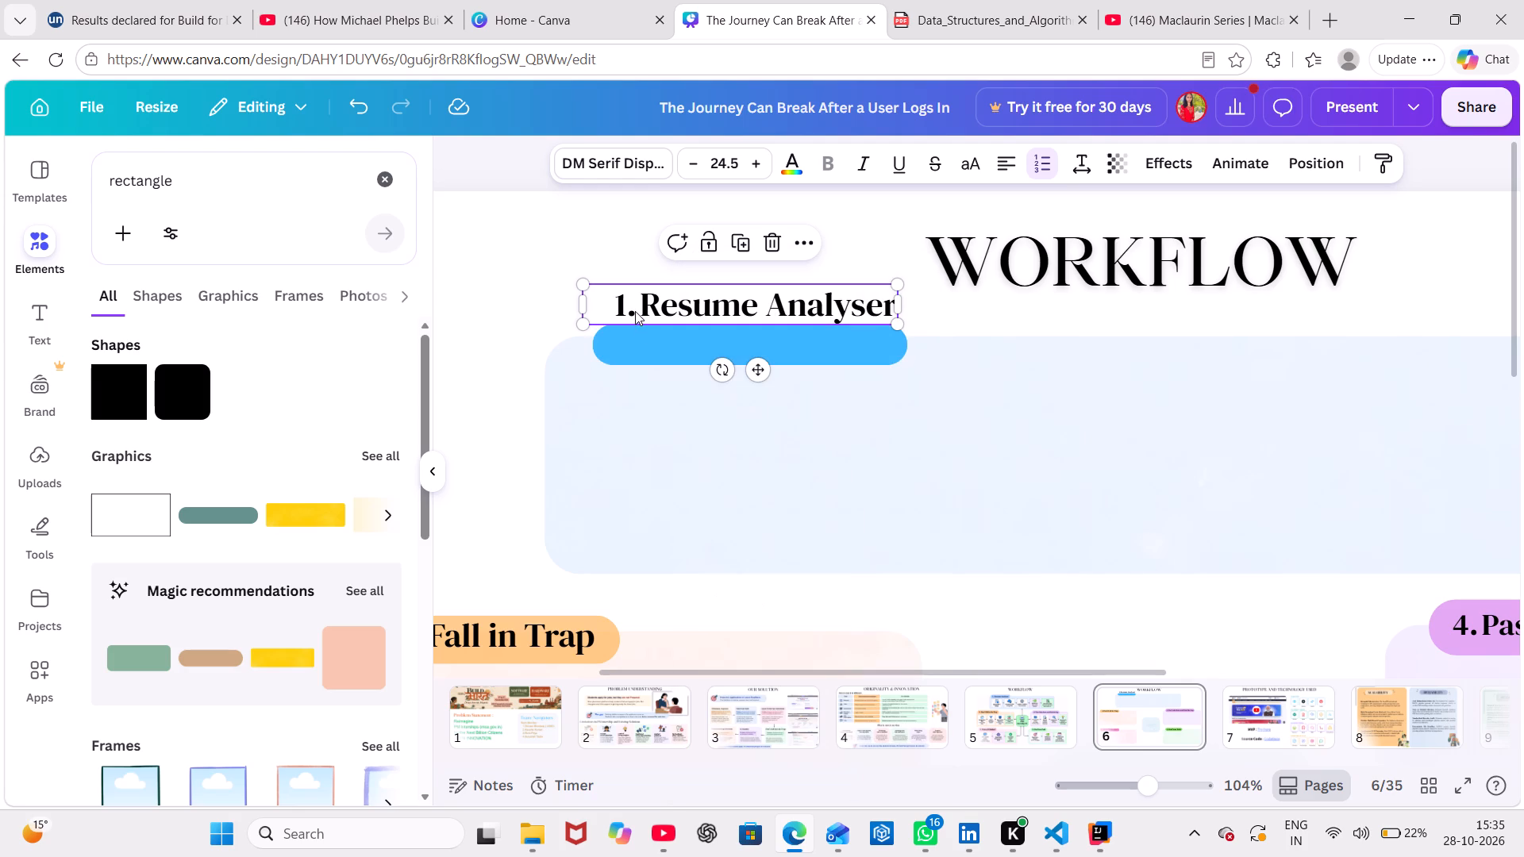
pyautogui.moveTo(635, 311); pyautogui.dragTo(634, 354)
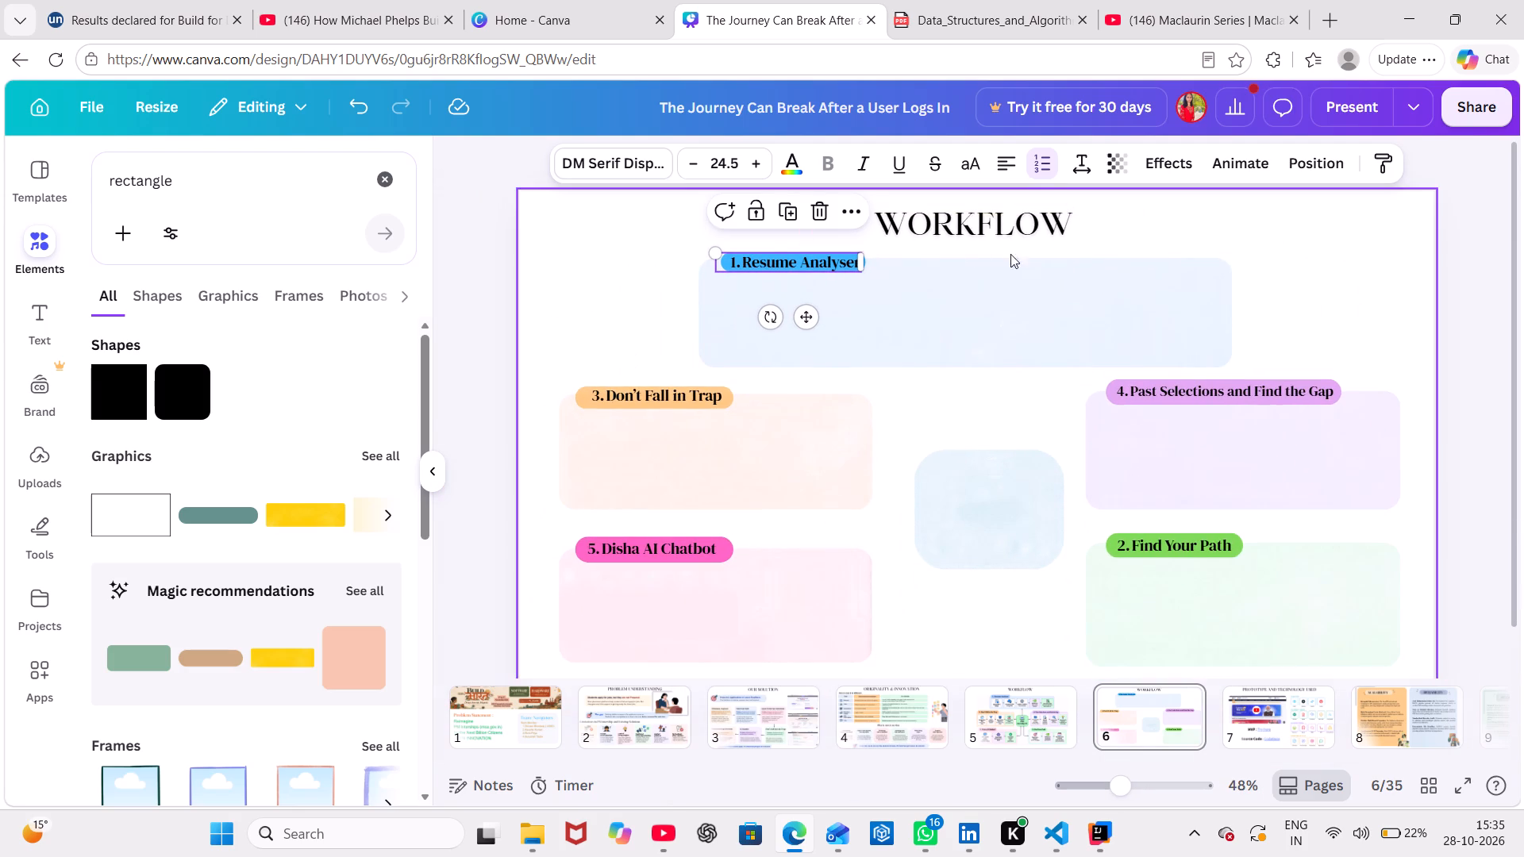
# Set the "Past Selections and Find the Gap" heading to font size 23.5 and nudge it back over its purple label.
pyautogui.click(682, 389)
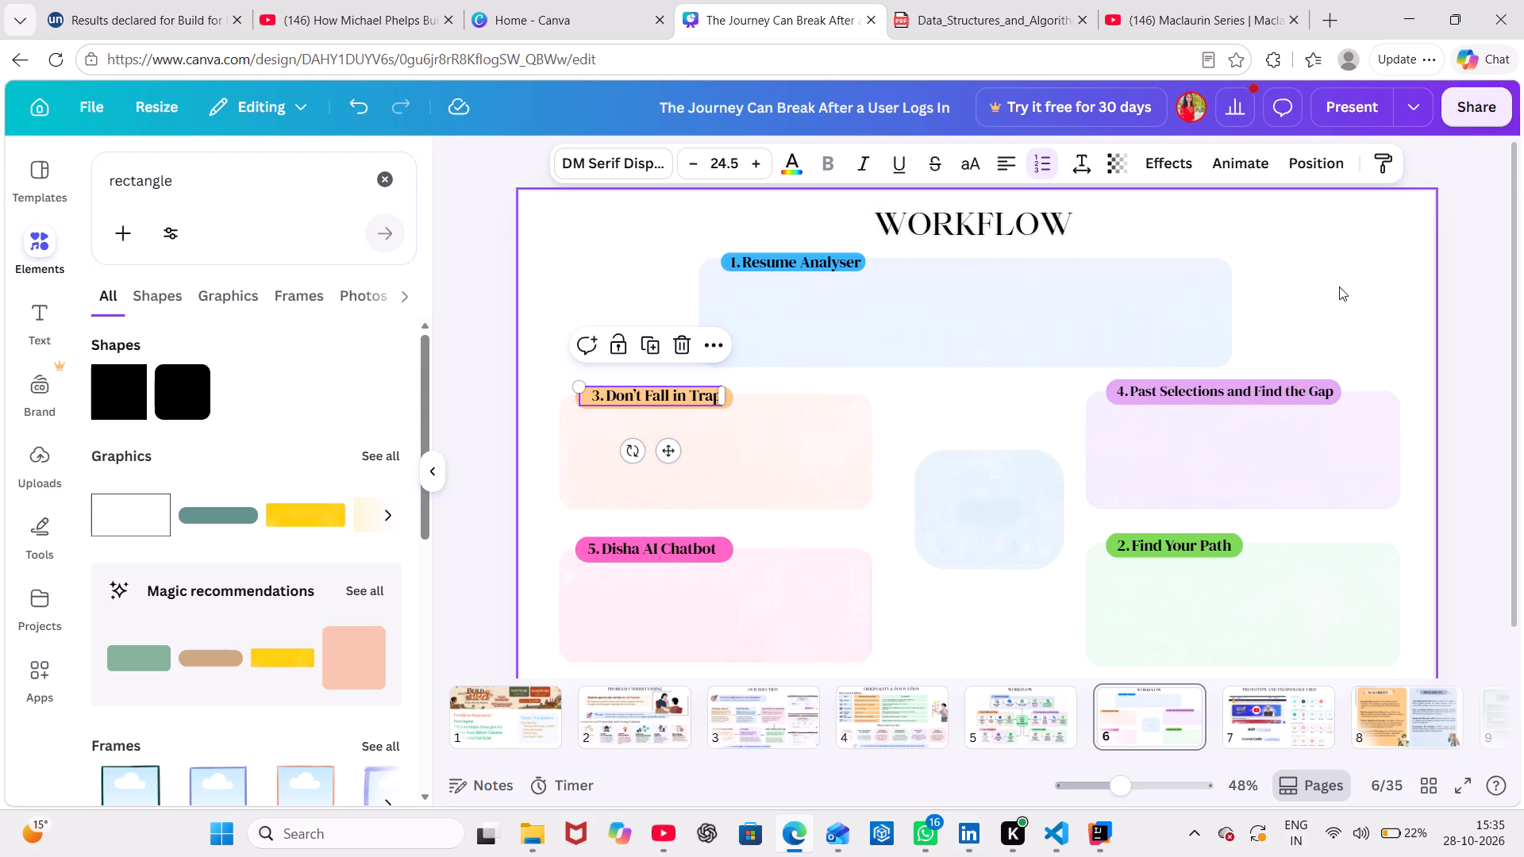
pyautogui.click(1284, 386)
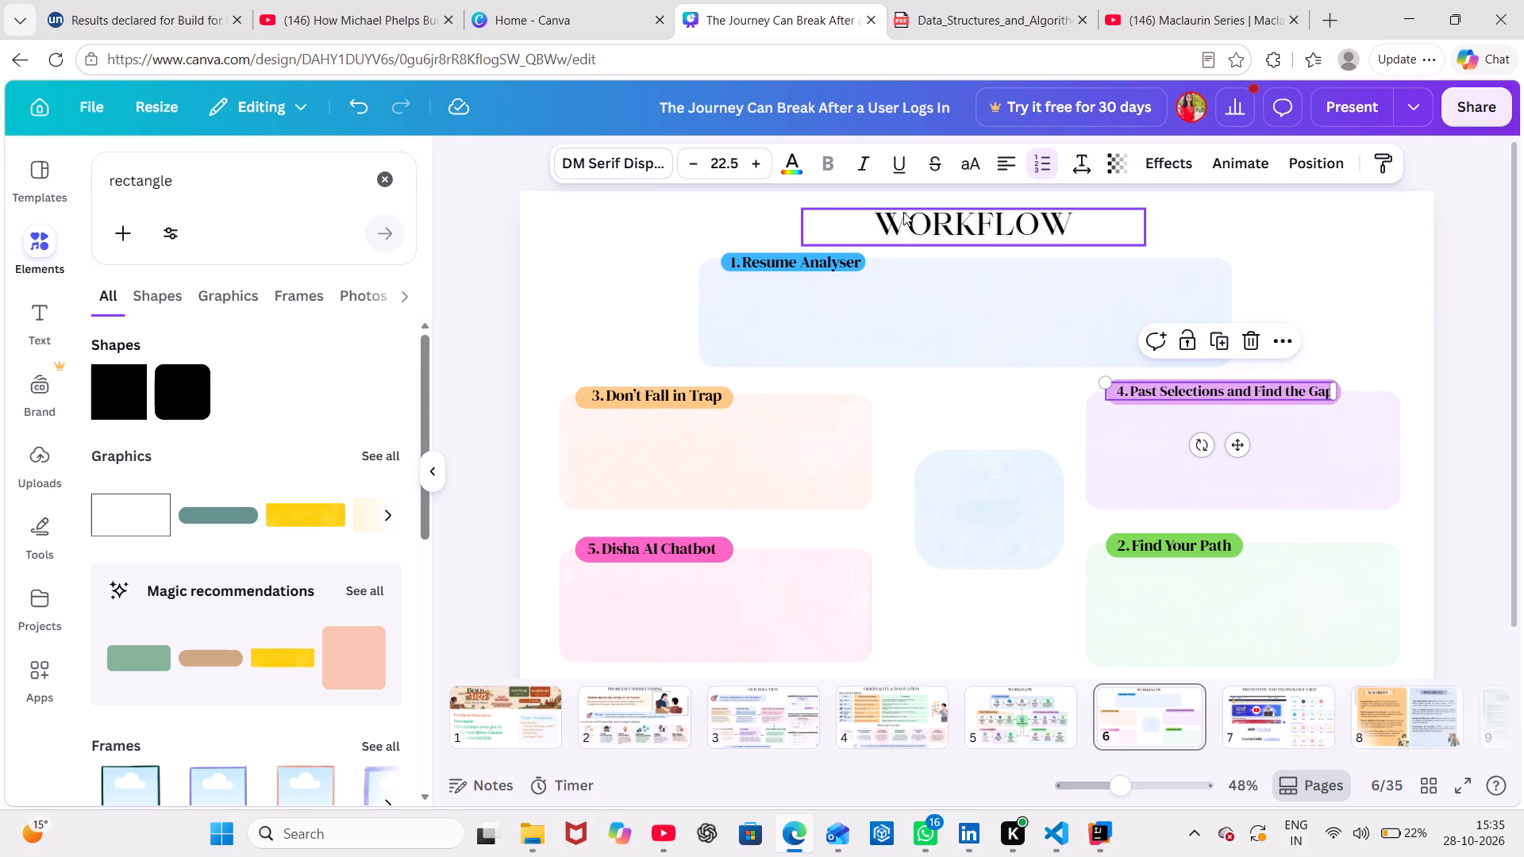
pyautogui.click(771, 163)
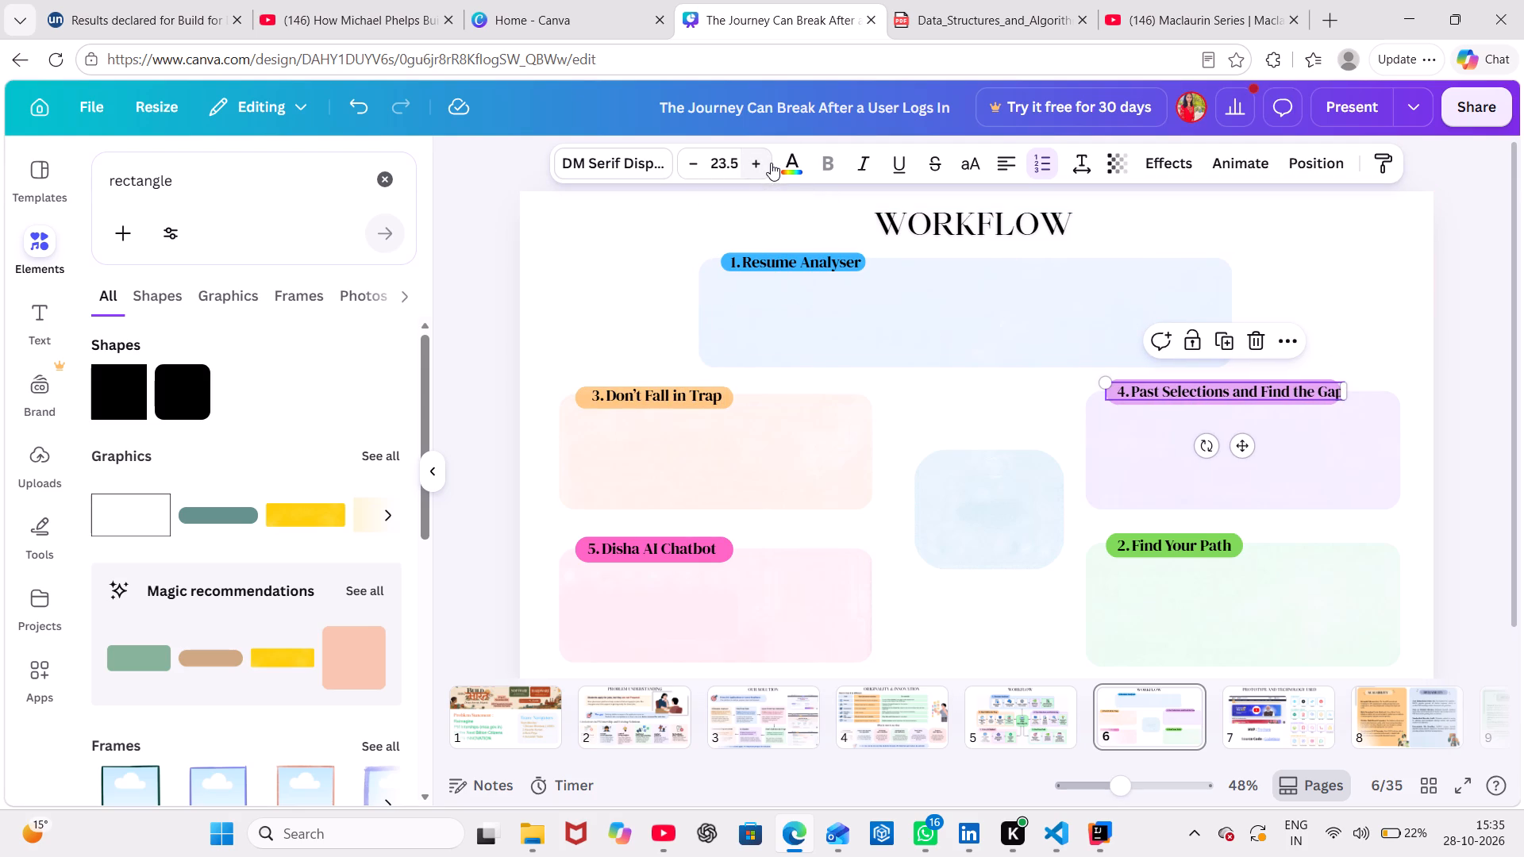
pyautogui.moveTo(1244, 445); pyautogui.dragTo(1236, 444)
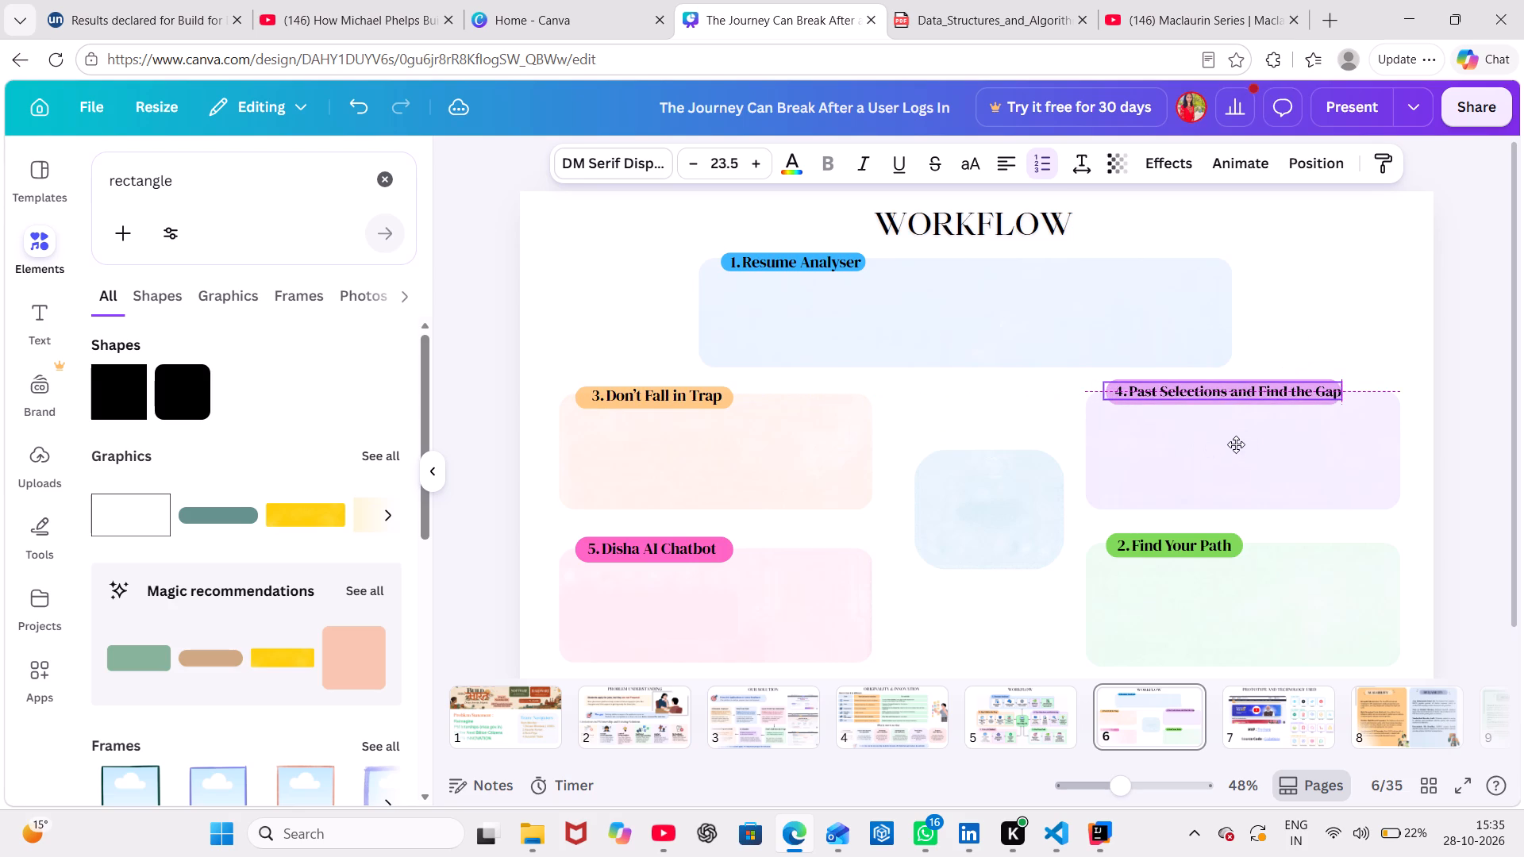
pyautogui.moveTo(1236, 444); pyautogui.dragTo(1235, 442)
pyautogui.click(1321, 282)
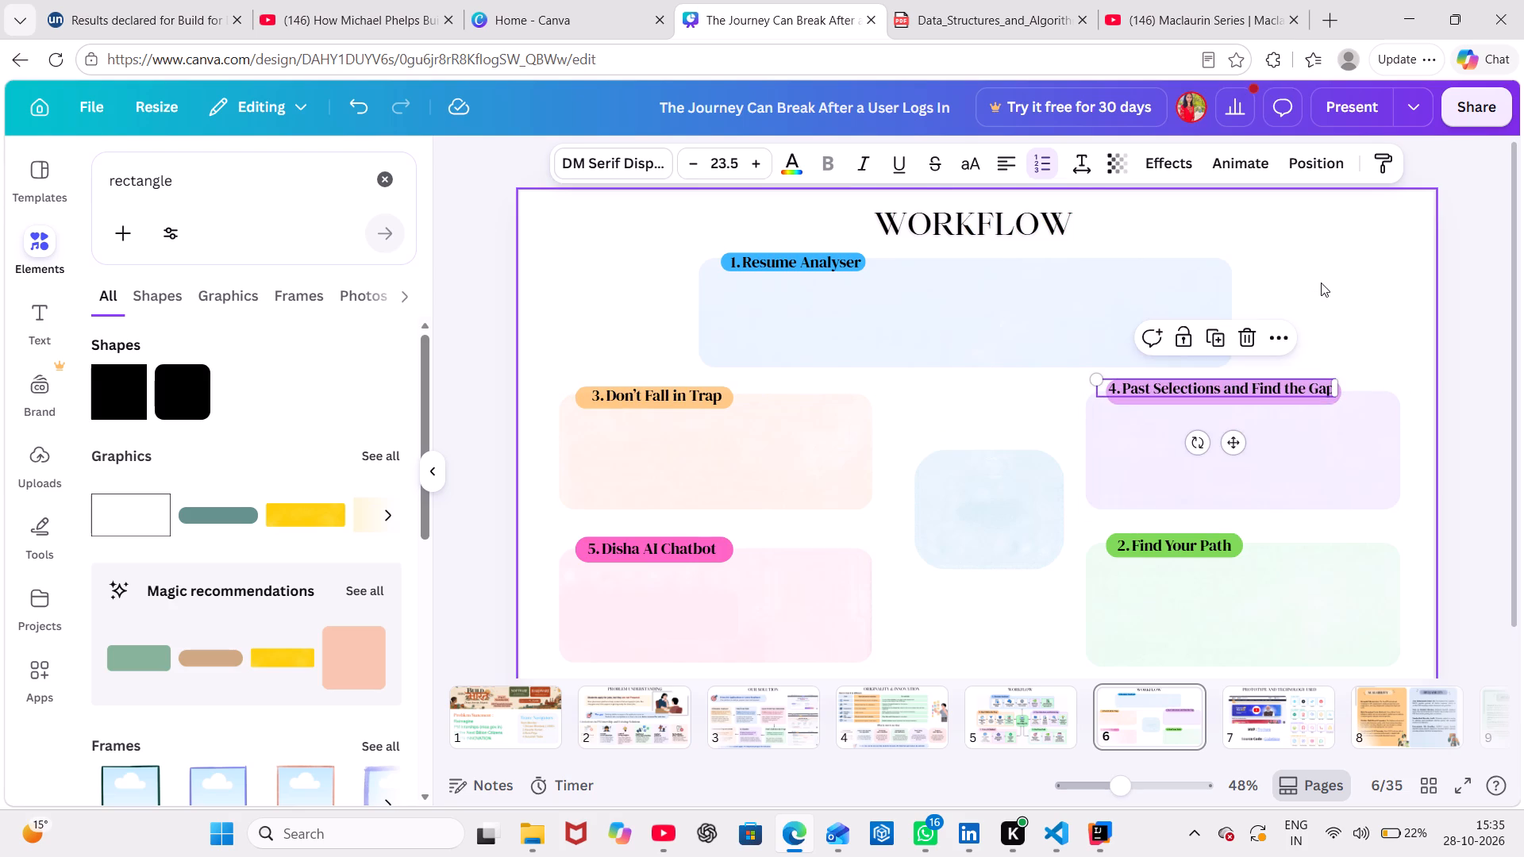
pyautogui.hscroll(-1, 1321, 282)
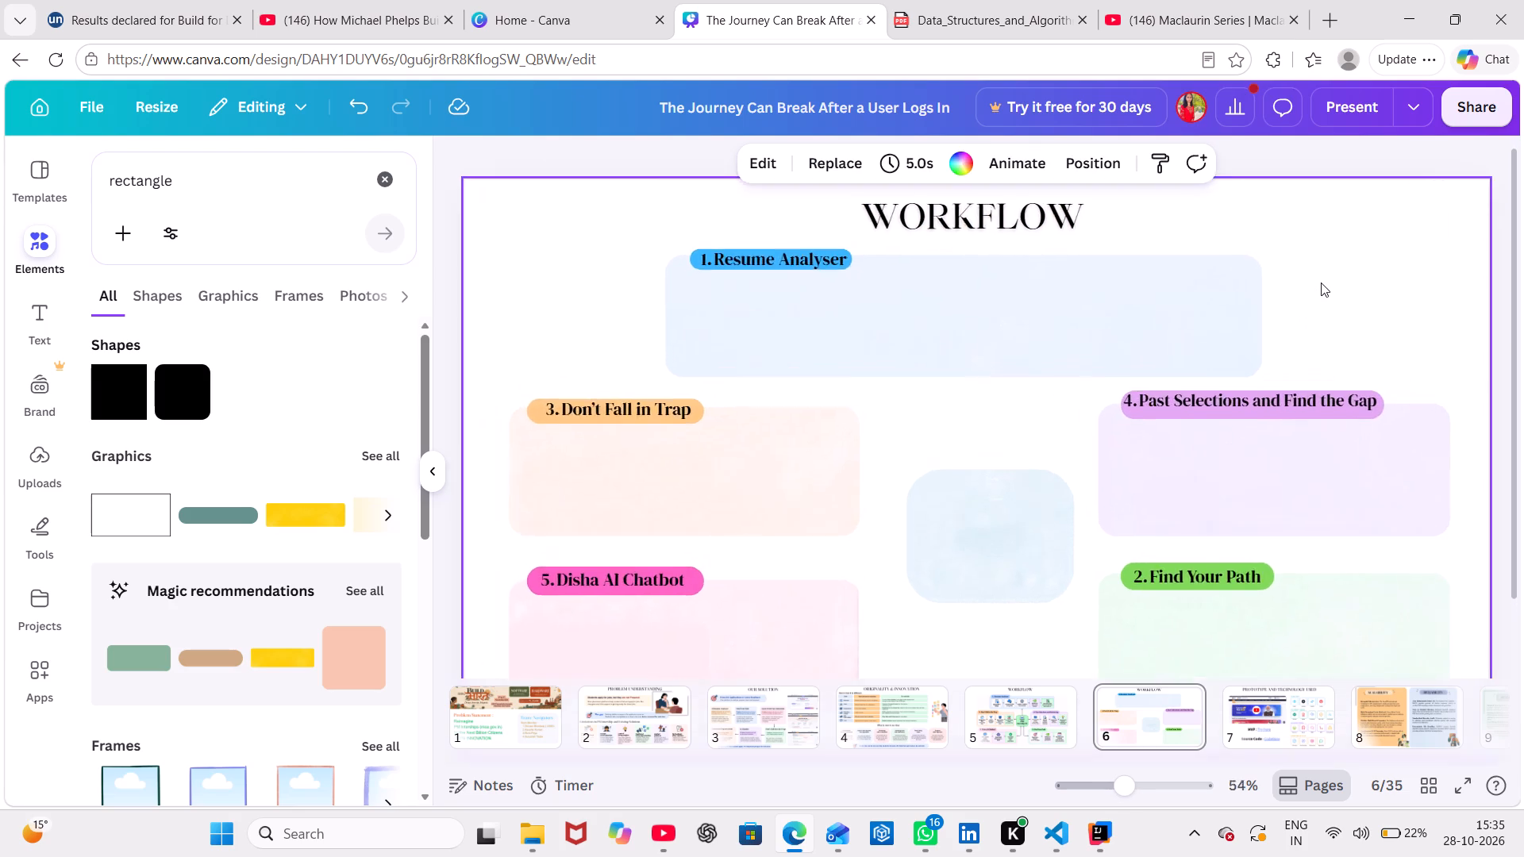
pyautogui.hscroll(-1, 1321, 282)
pyautogui.click(1233, 435)
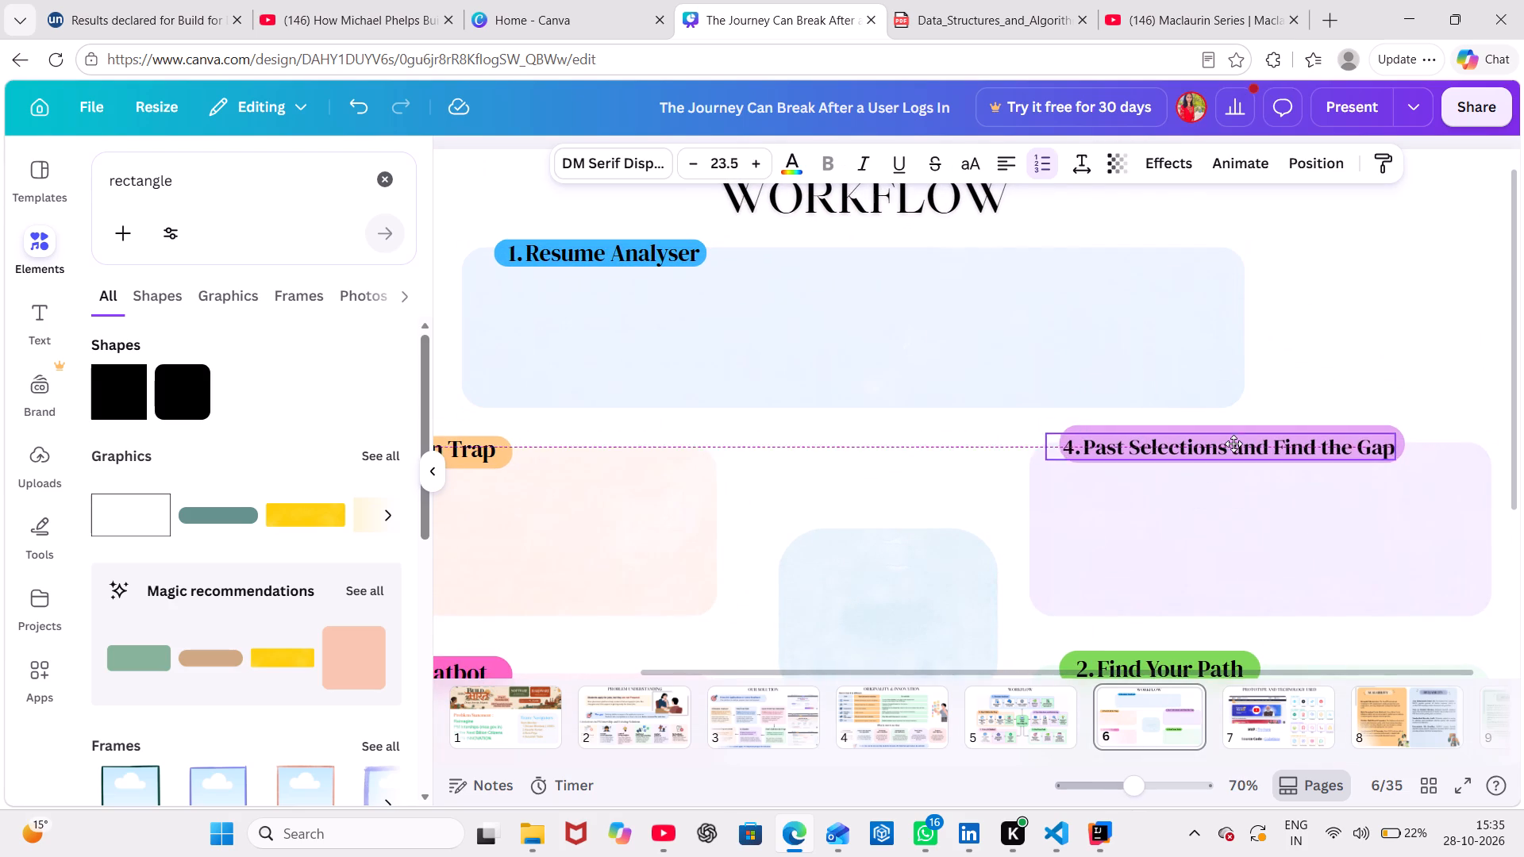
pyautogui.click(1327, 324)
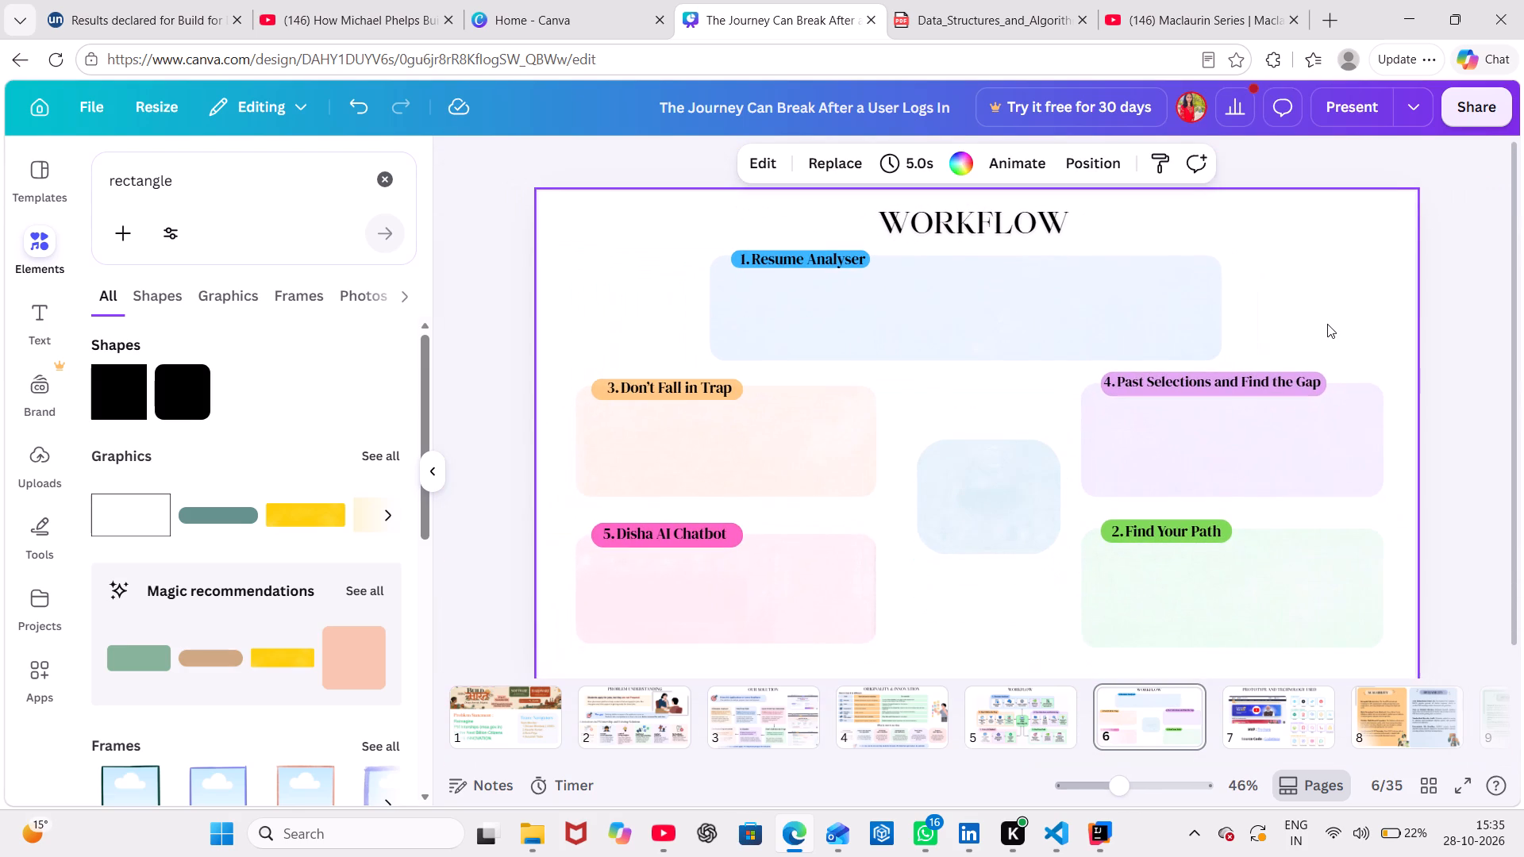
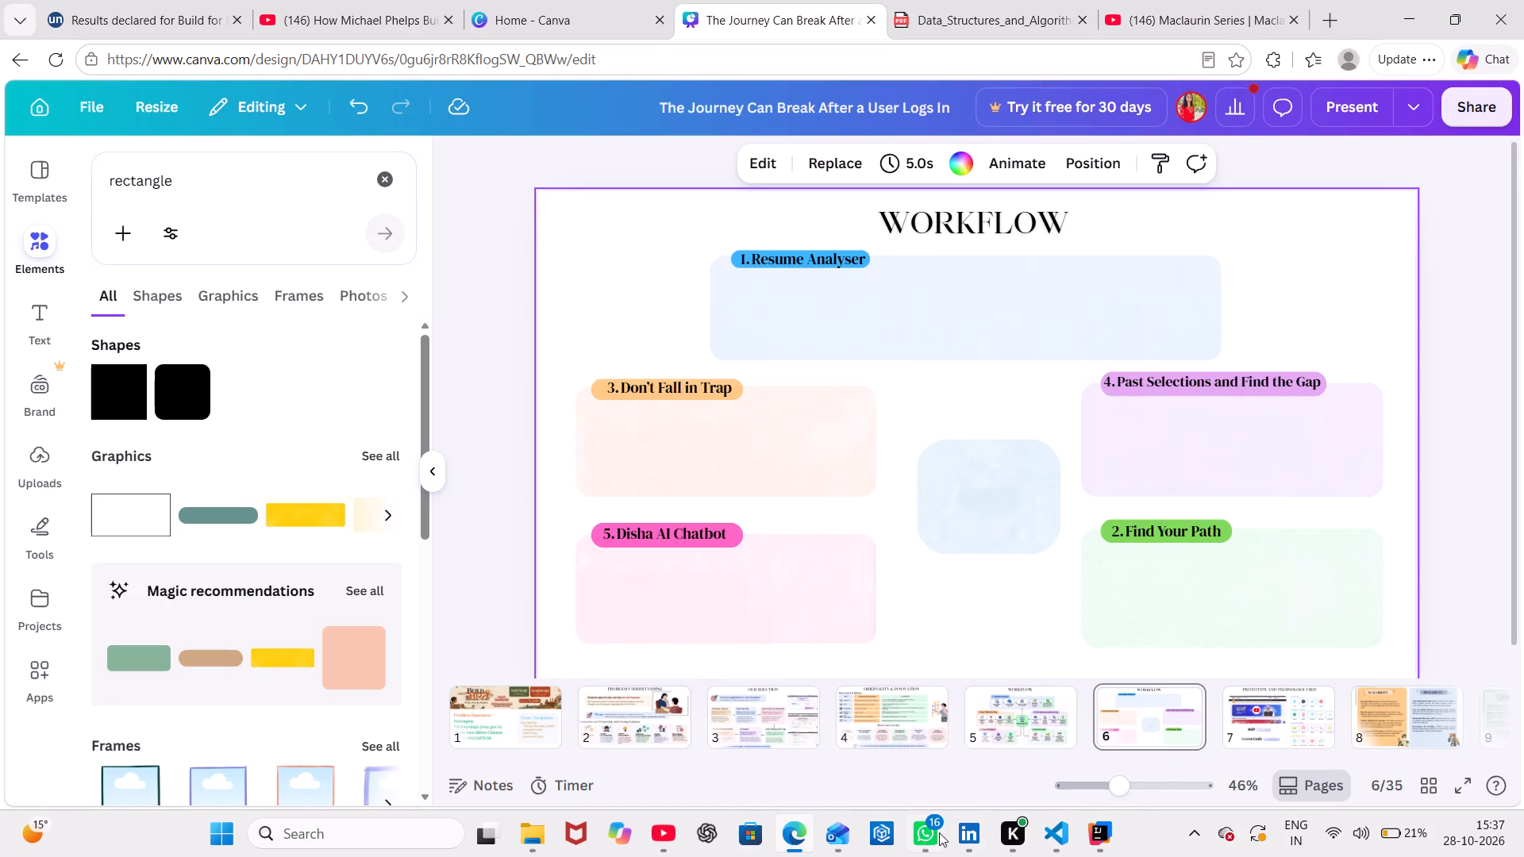
# Check the page 5 diagram, then add a rounded square on page 6, shrink it and move it into the Resume Analyser card.
pyautogui.click(1014, 724)
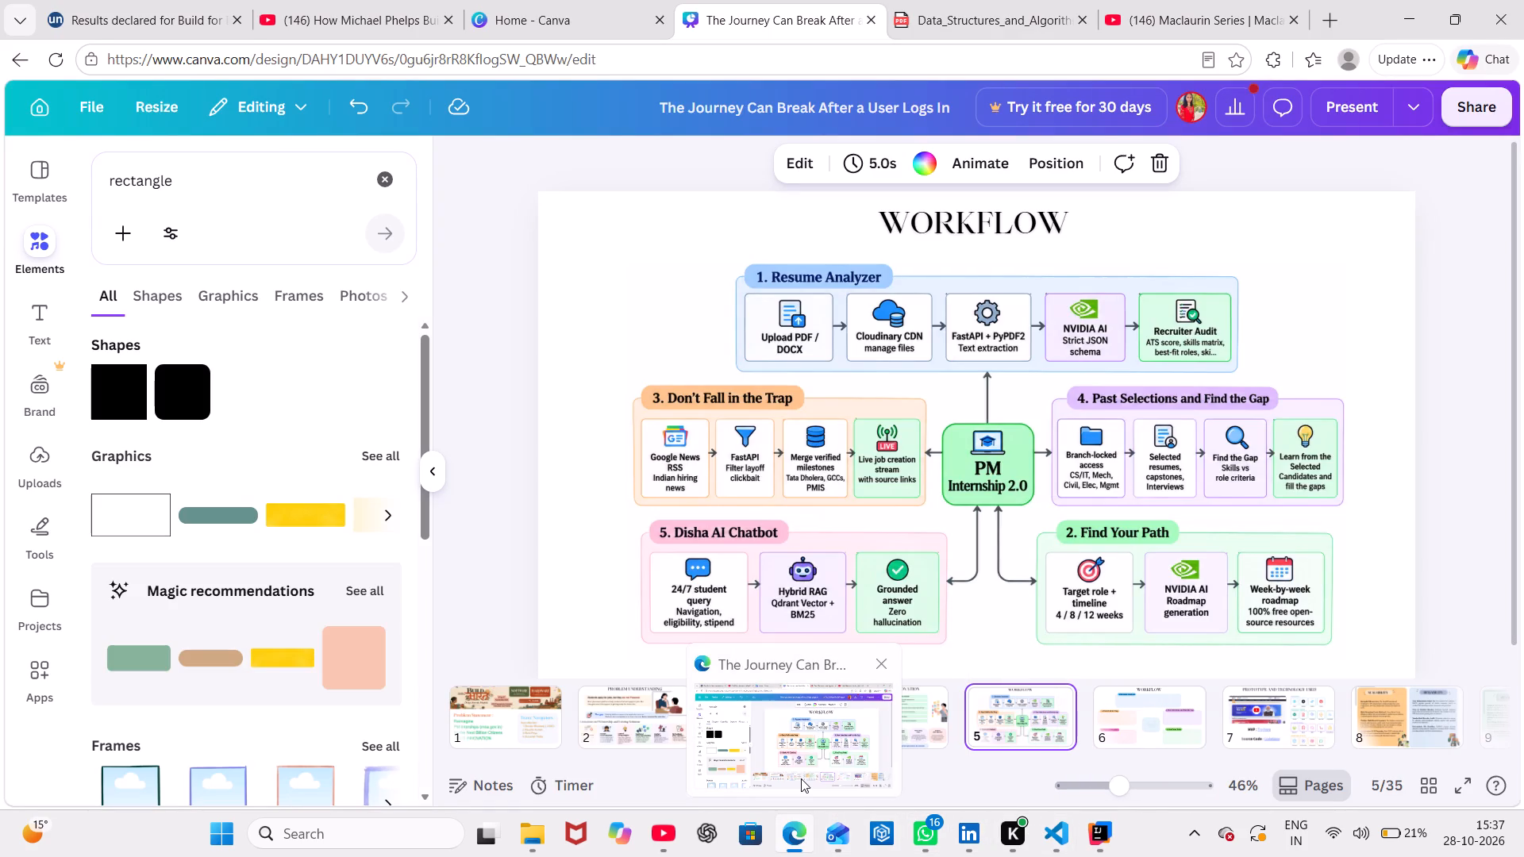
pyautogui.click(796, 752)
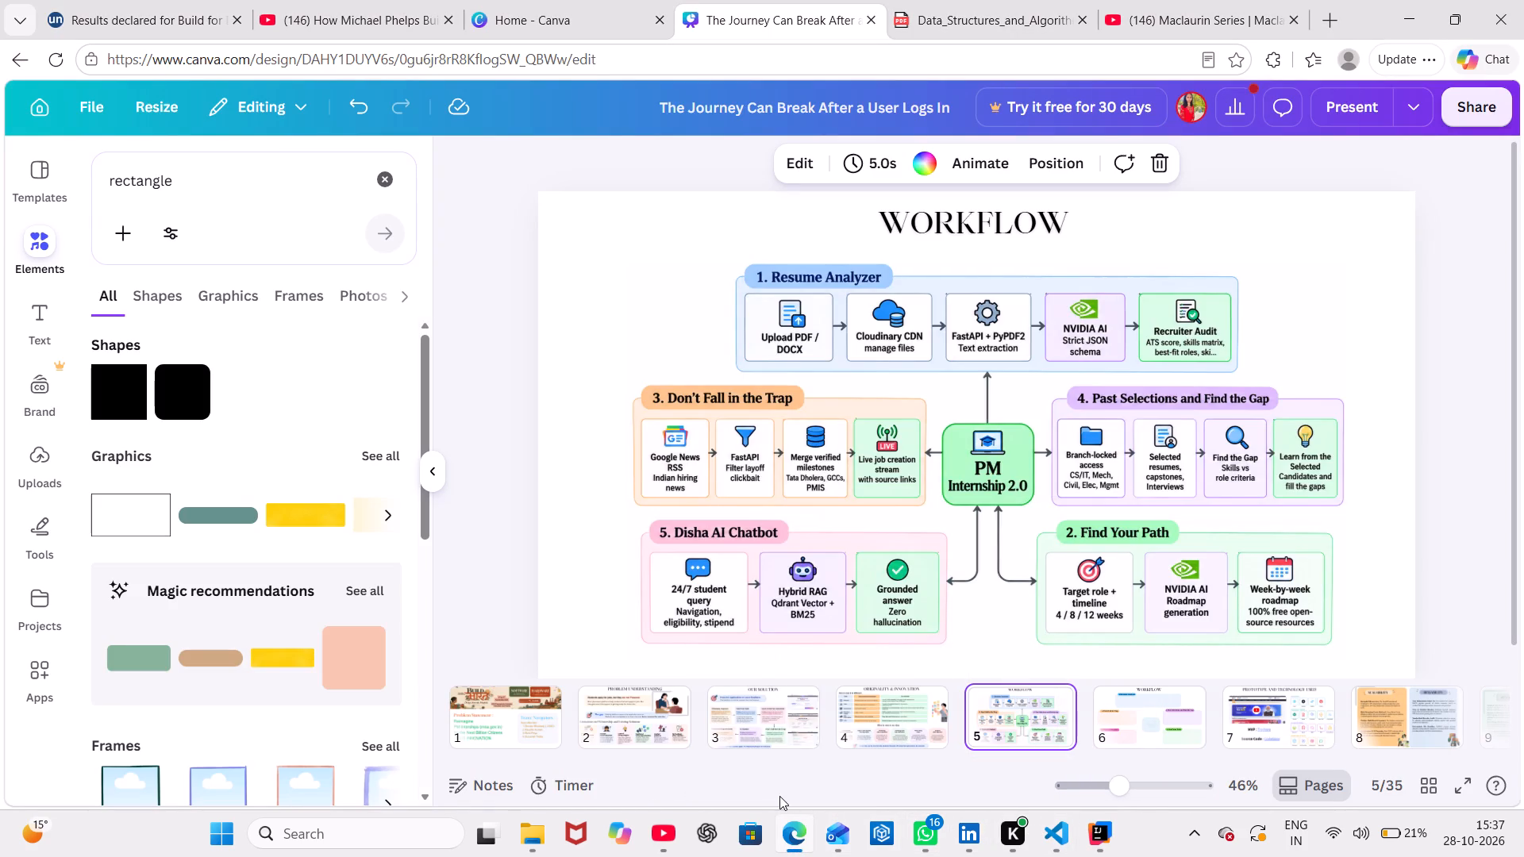
pyautogui.click(1103, 709)
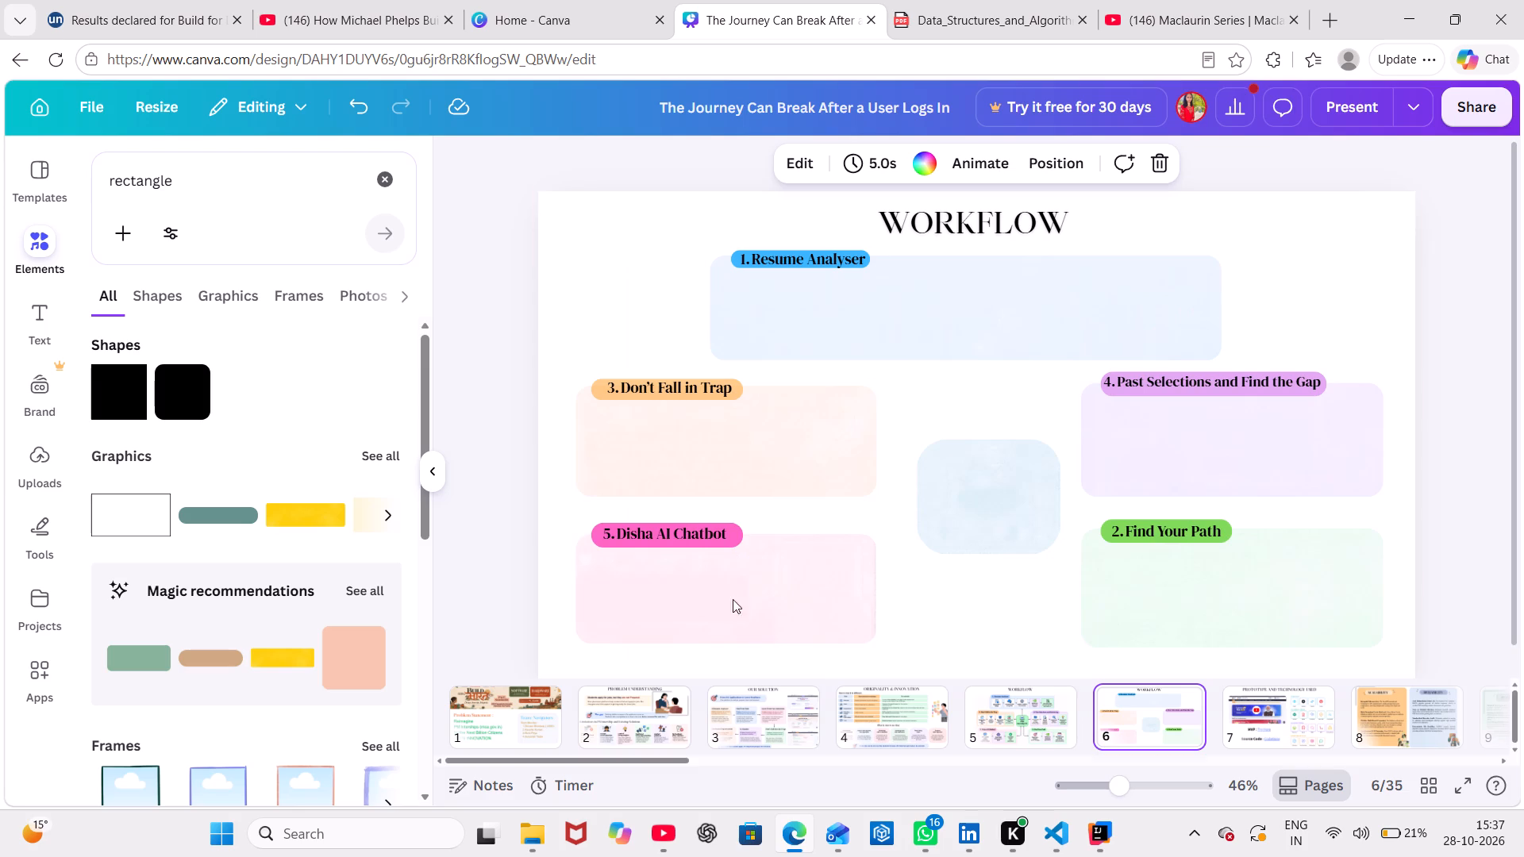
pyautogui.click(1018, 722)
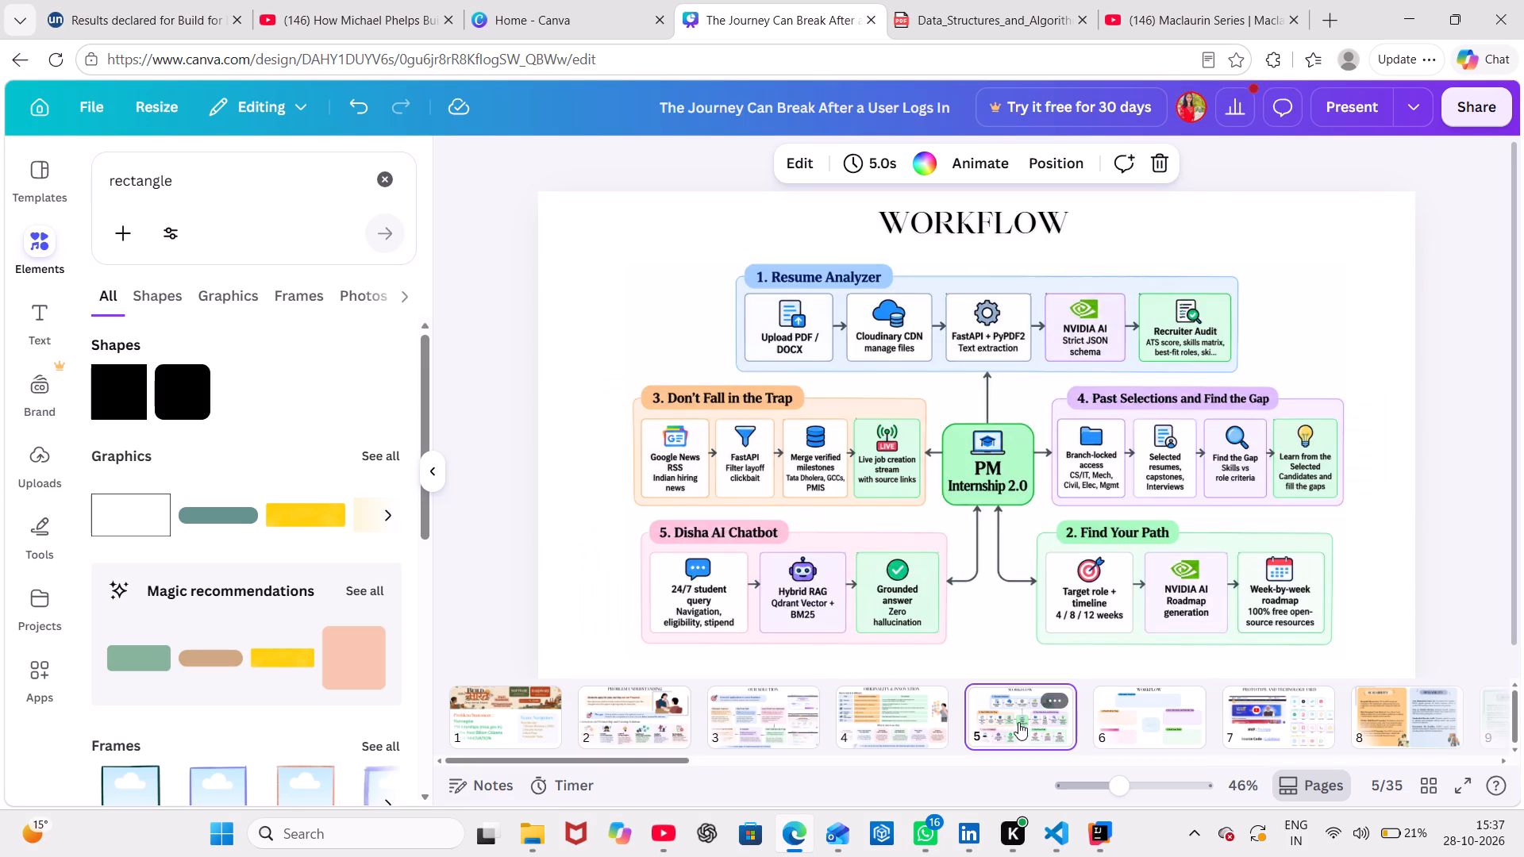
pyautogui.click(1118, 711)
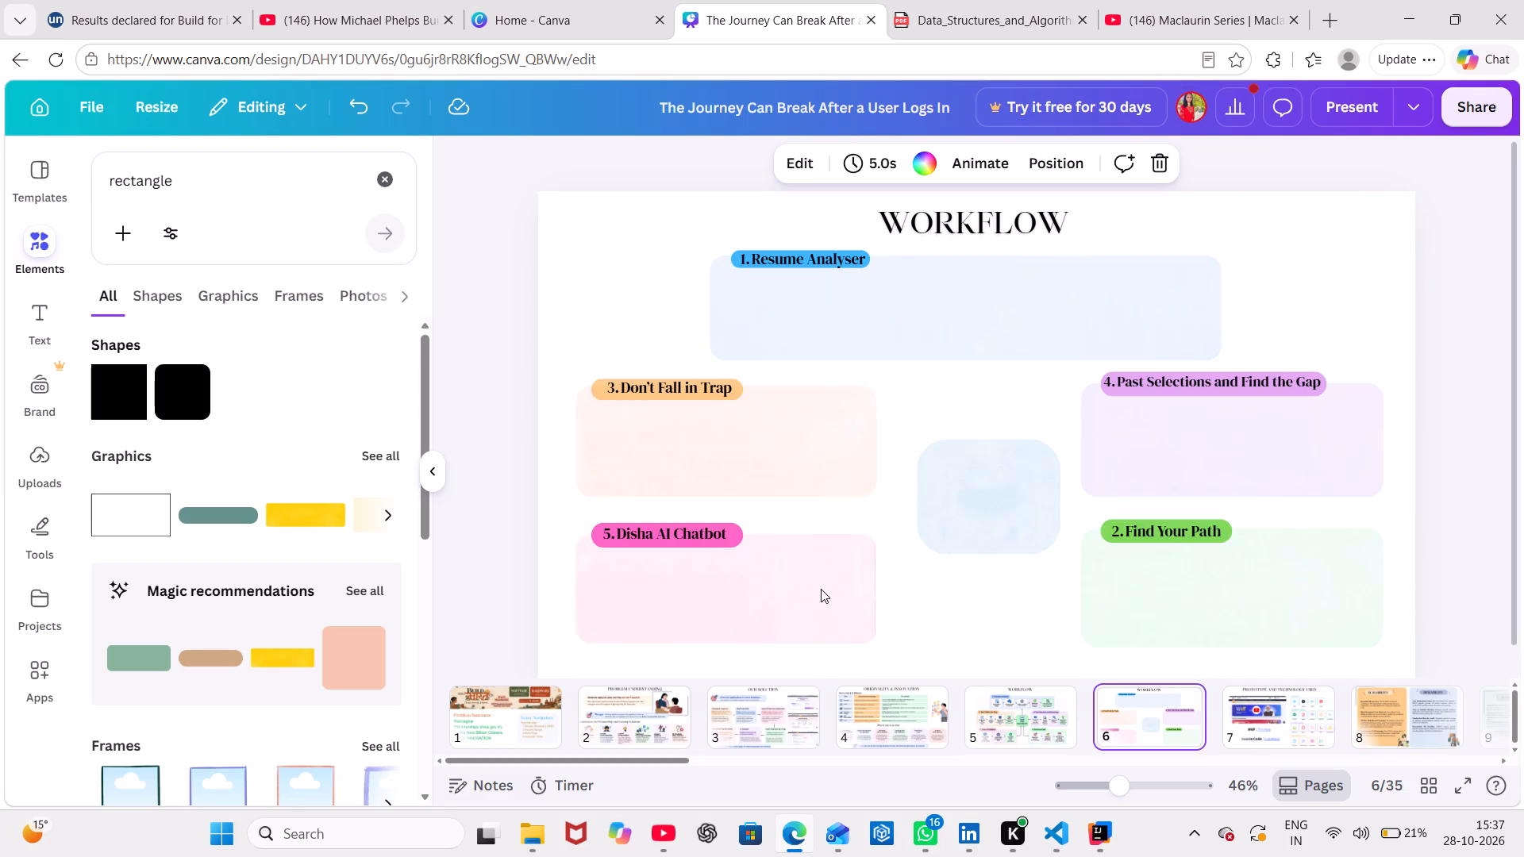
pyautogui.click(194, 375)
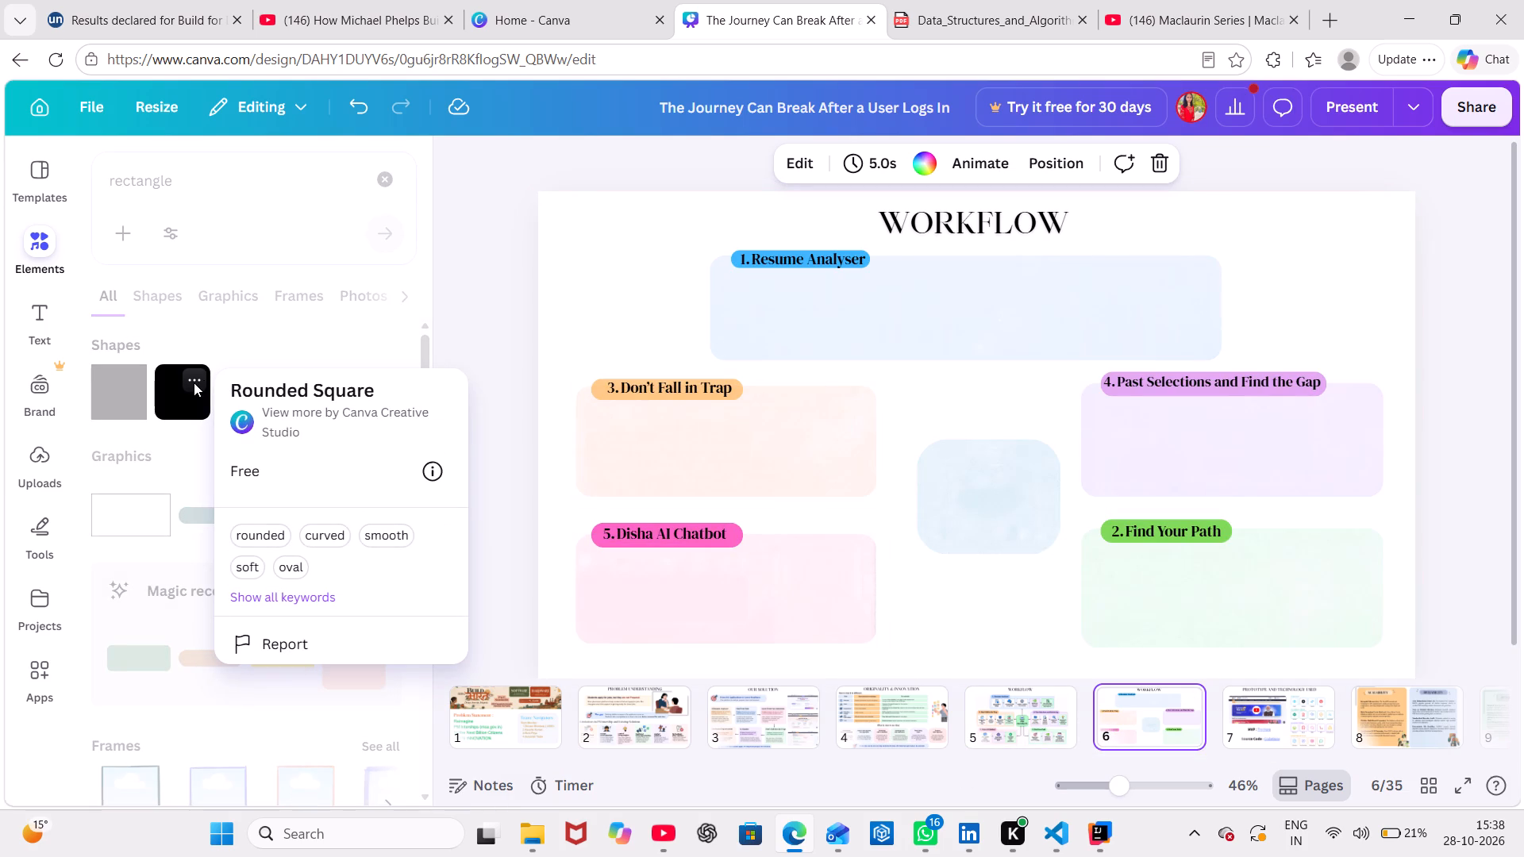
pyautogui.click(183, 393)
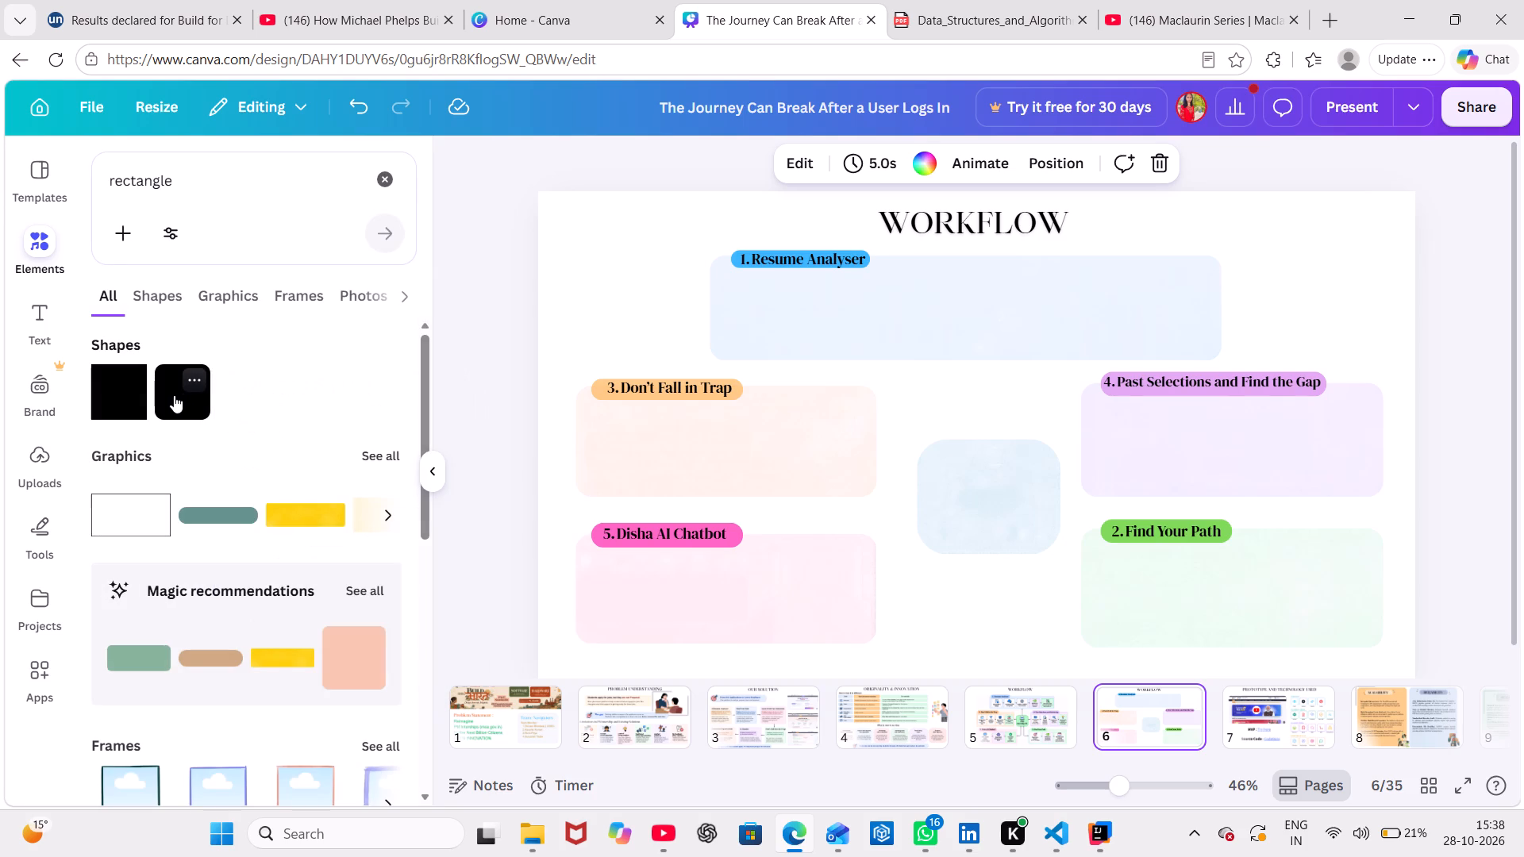
pyautogui.click(174, 395)
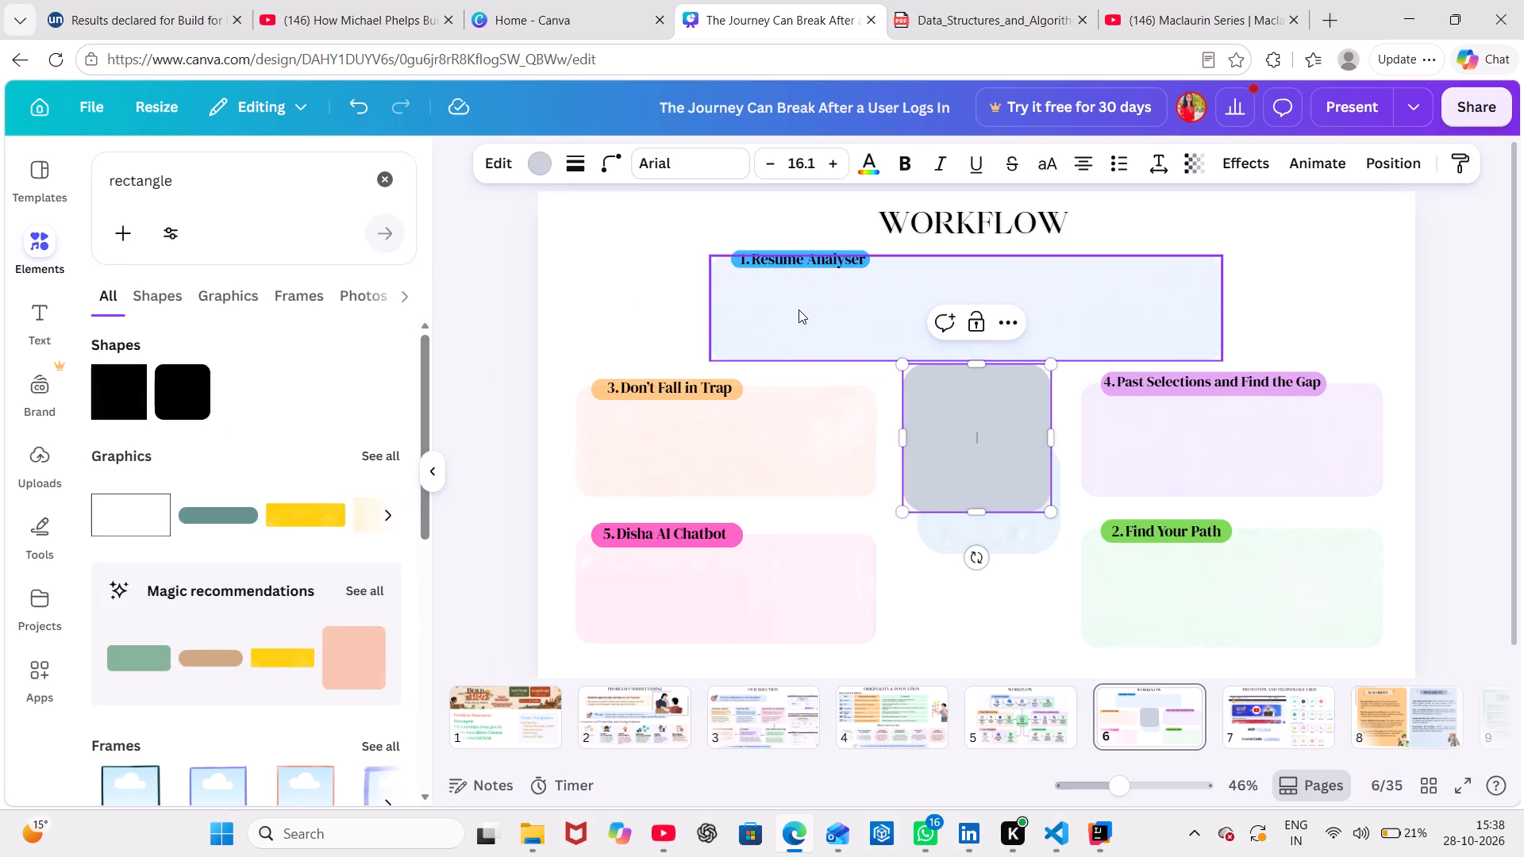
pyautogui.moveTo(903, 510); pyautogui.dragTo(932, 464)
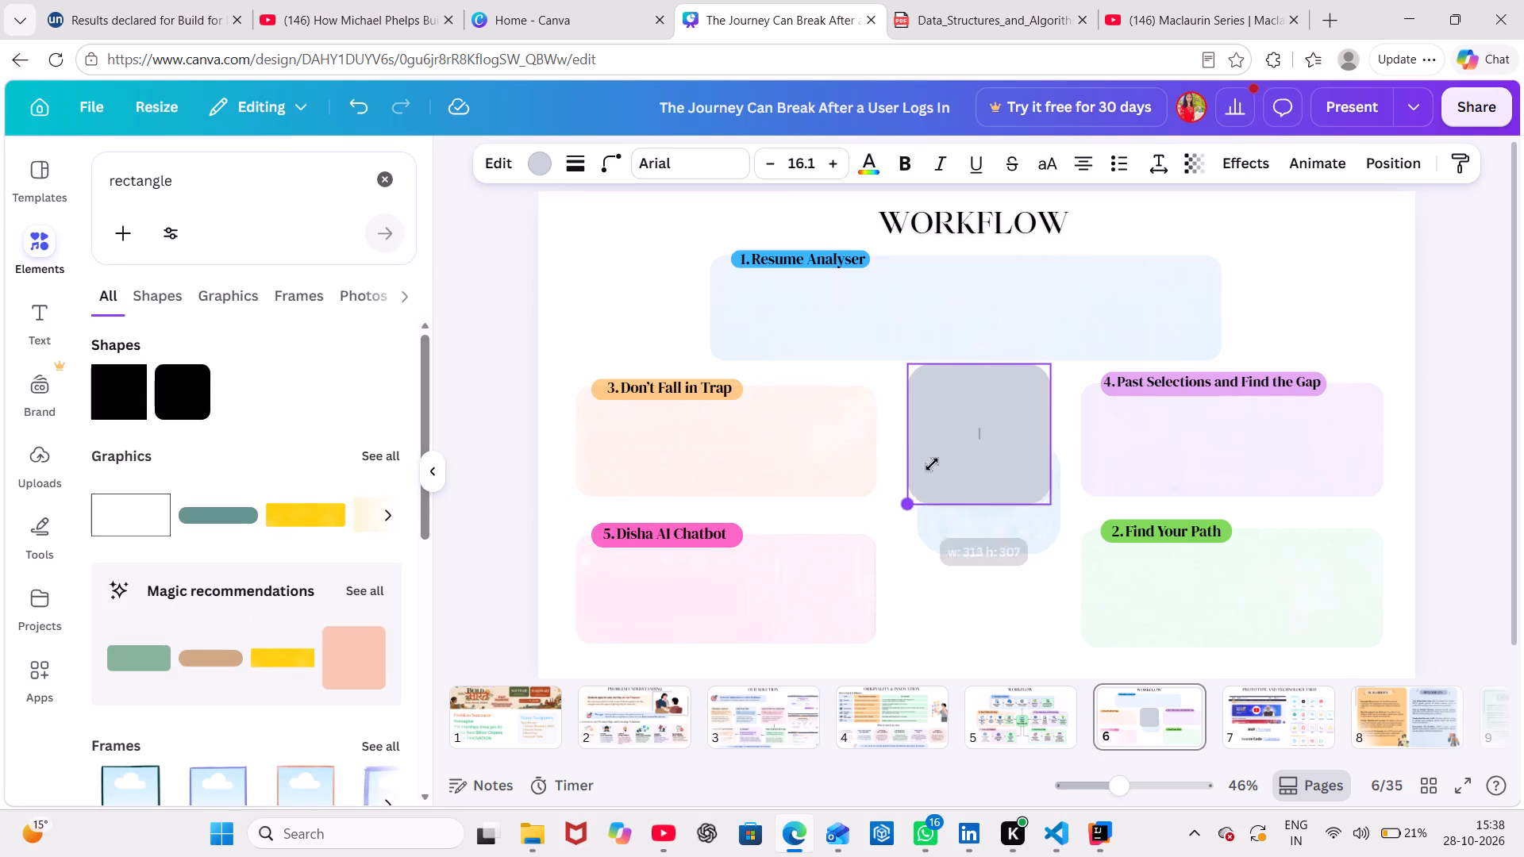
pyautogui.moveTo(932, 464); pyautogui.dragTo(956, 465)
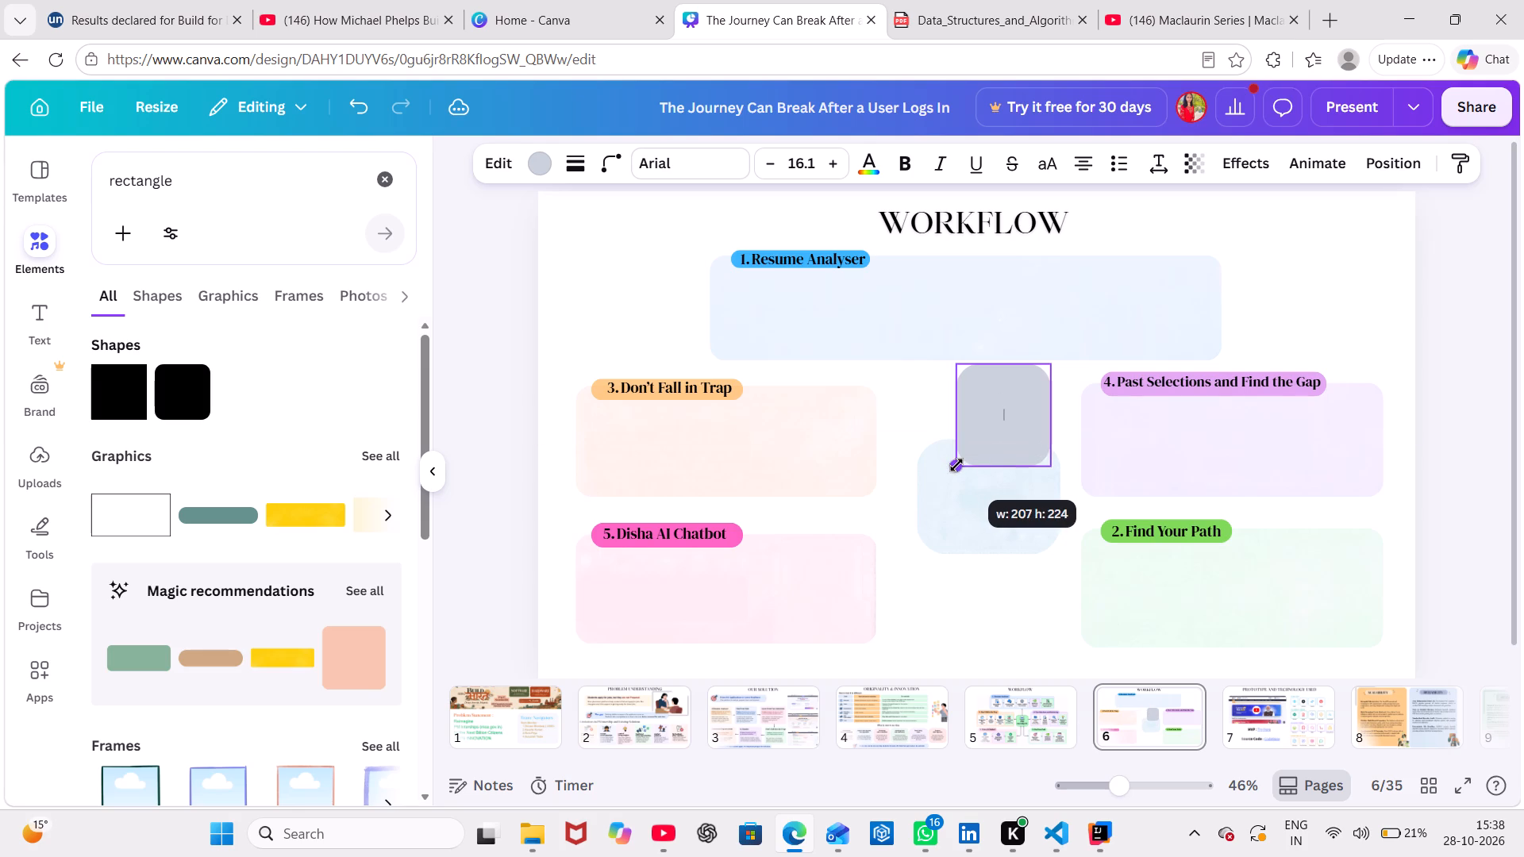
pyautogui.moveTo(956, 465); pyautogui.dragTo(943, 458)
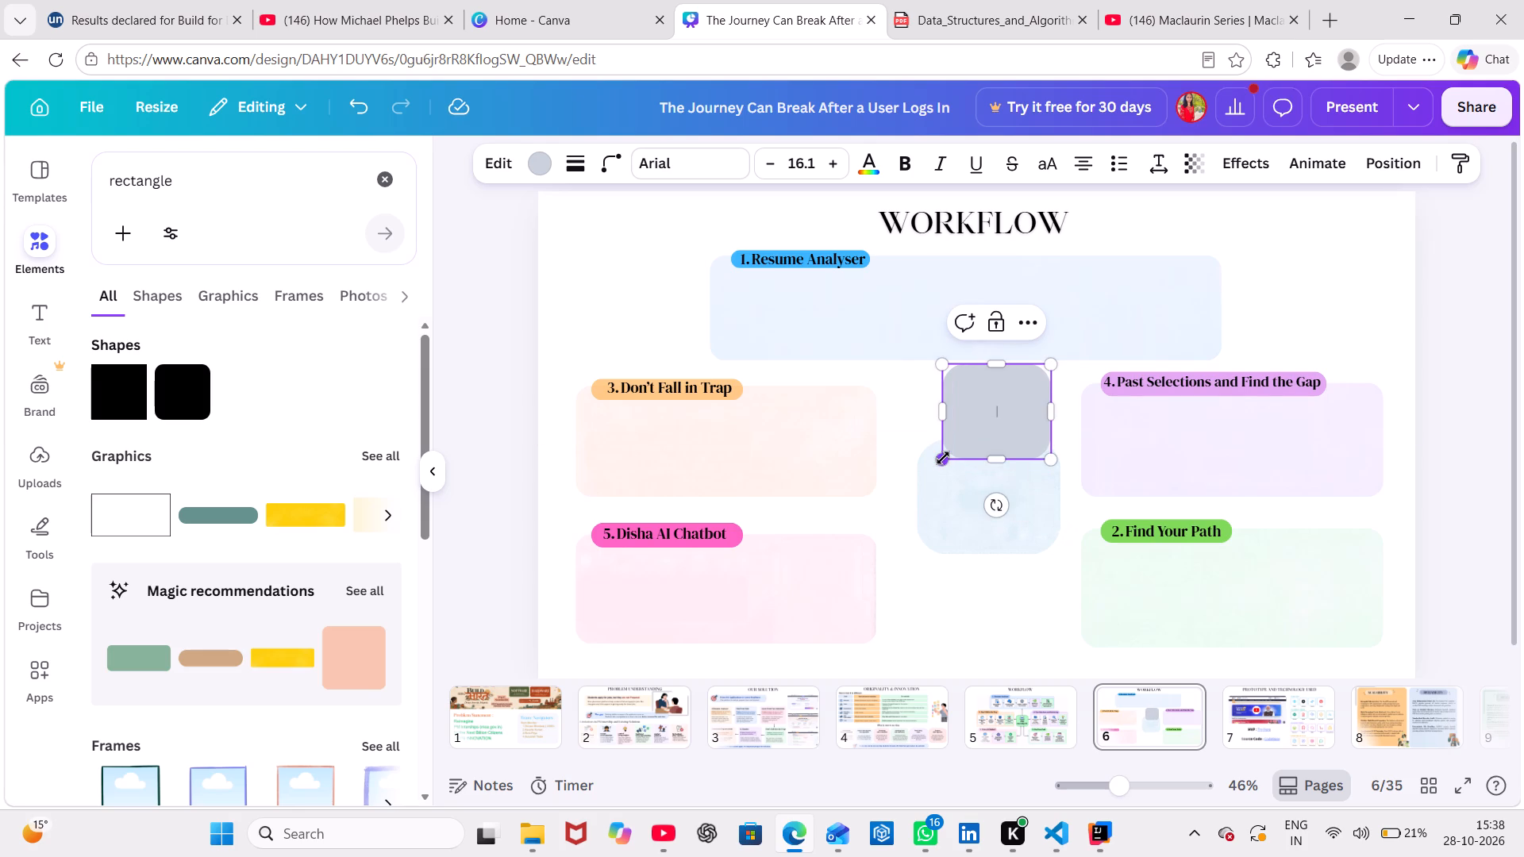
pyautogui.moveTo(989, 410); pyautogui.dragTo(782, 332)
pyautogui.moveTo(983, 423); pyautogui.dragTo(767, 336)
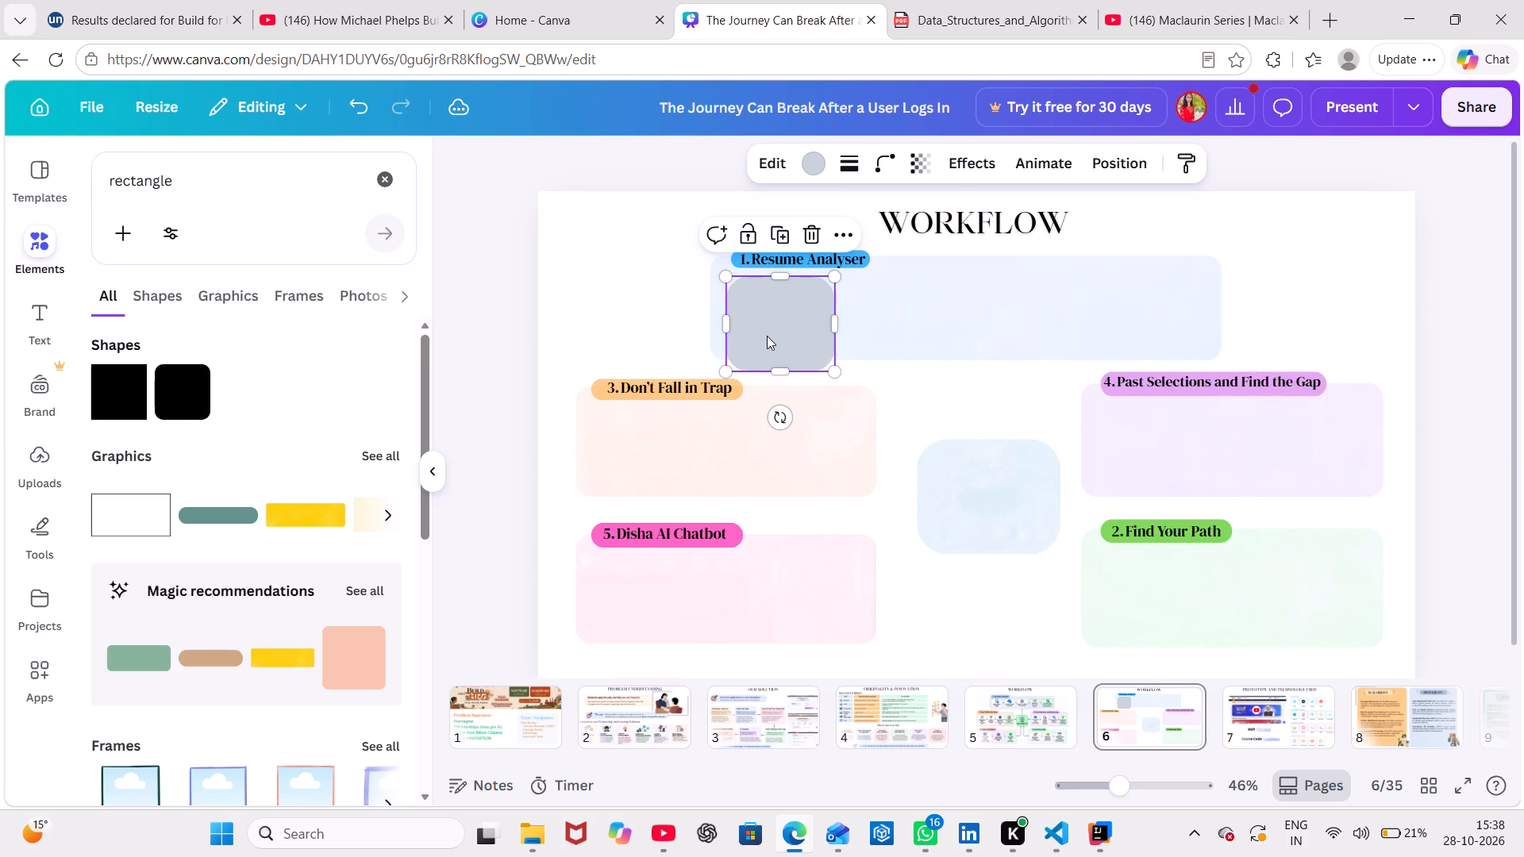
# Shrink the grey rounded square to fit within the Resume Analyser card's height and set it just below the heading.
pyautogui.moveTo(727, 375); pyautogui.dragTo(737, 349)
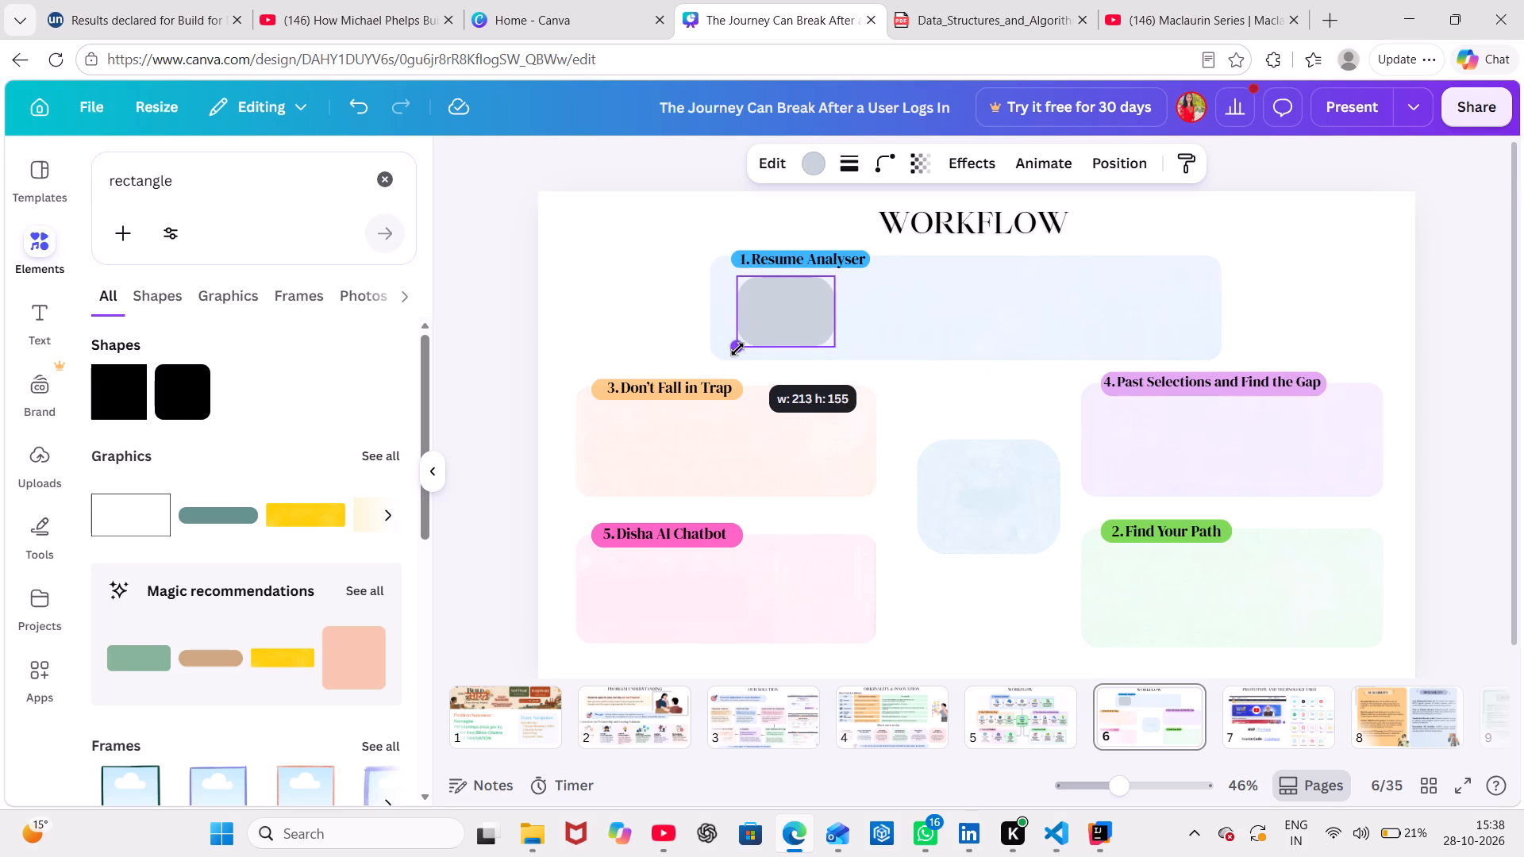
pyautogui.moveTo(737, 349); pyautogui.dragTo(741, 357)
pyautogui.moveTo(784, 317); pyautogui.dragTo(777, 316)
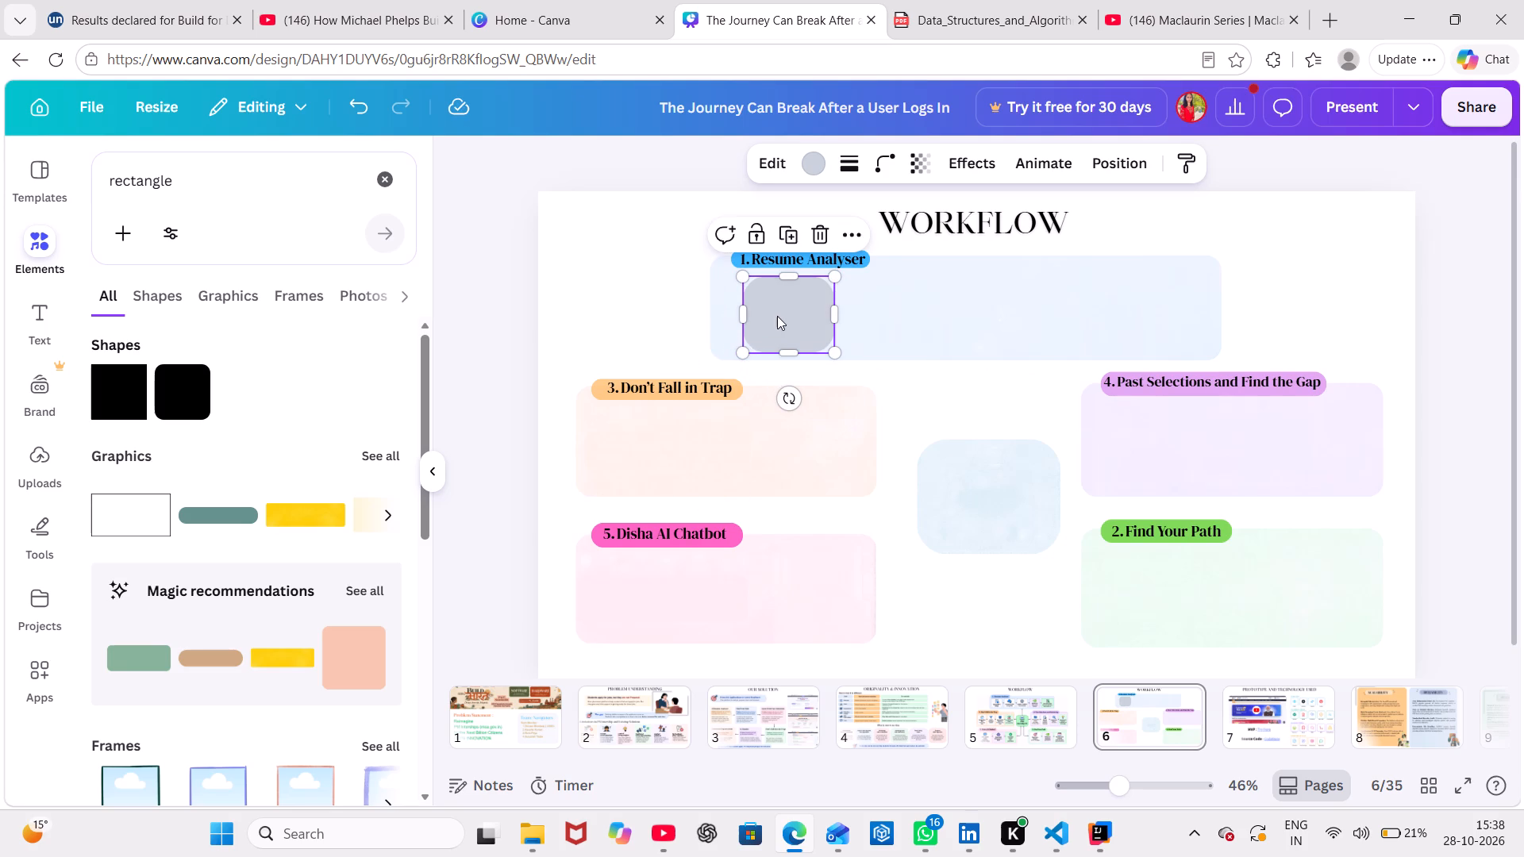
pyautogui.moveTo(777, 316); pyautogui.dragTo(771, 317)
pyautogui.click(771, 317)
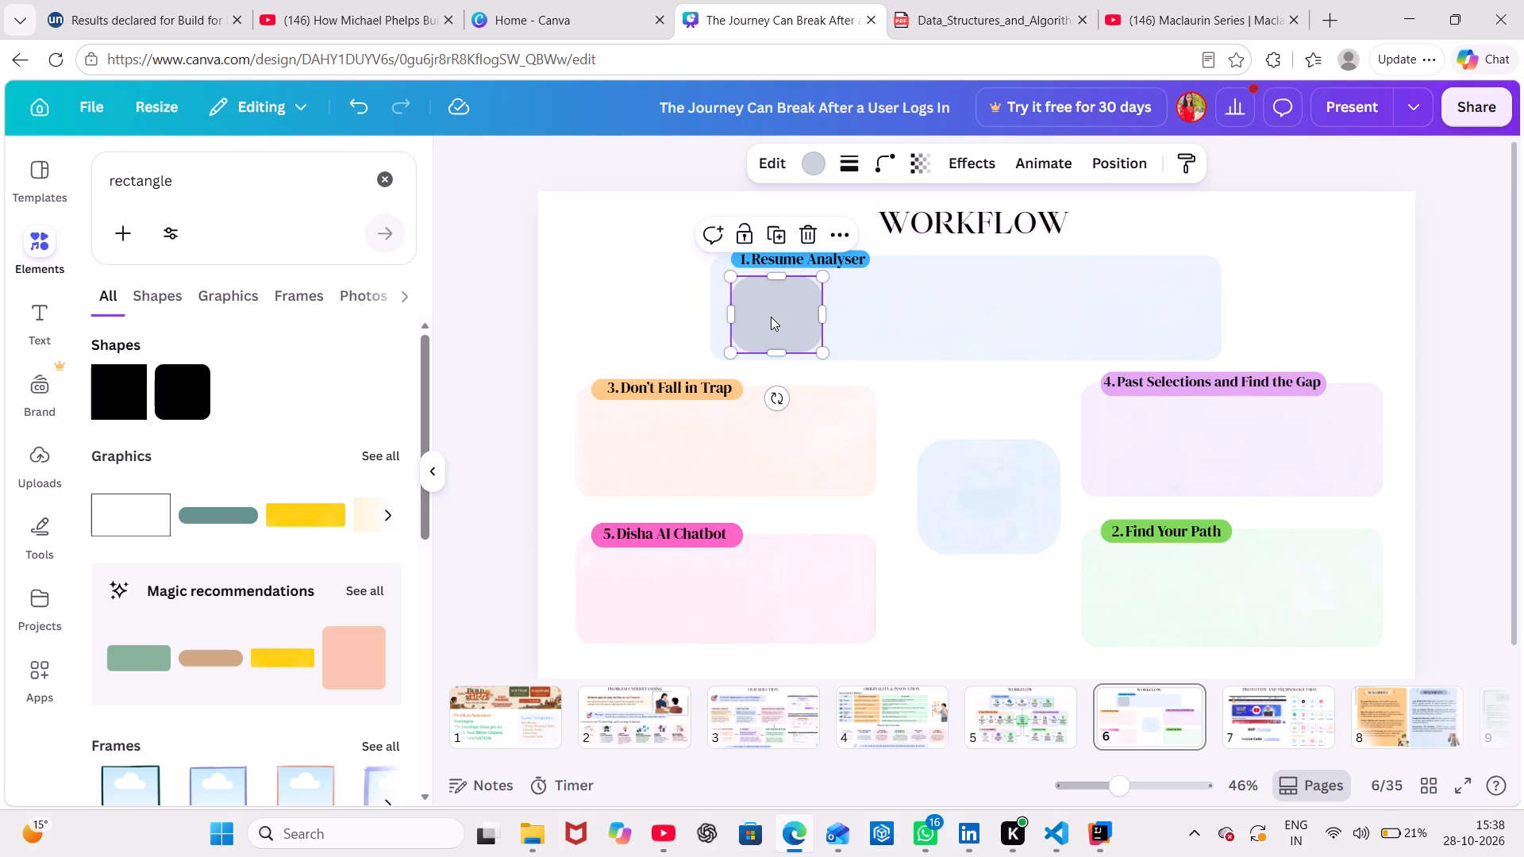
# Make four copies of the grey rounded square and spread them in a row across the Resume Analyser card.
pyautogui.hotkey('ctrl', 'c')
pyautogui.hotkey('ctrl', 'v')
pyautogui.hotkey('ctrl', 'v')
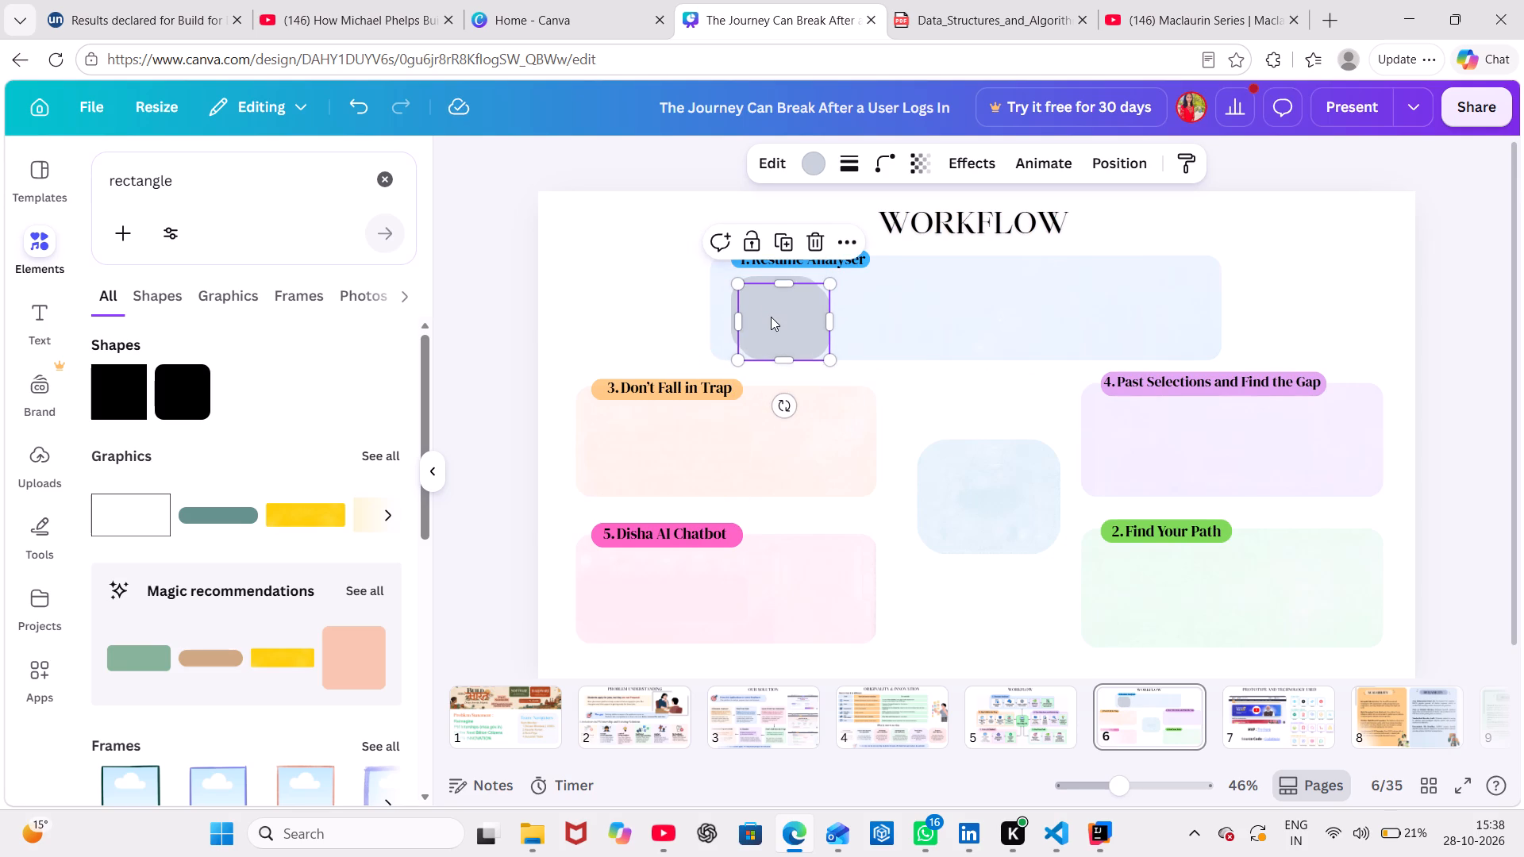
pyautogui.hotkey('ctrl', 'v')
pyautogui.hotkey('ctrl', 'v')
pyautogui.press('v')
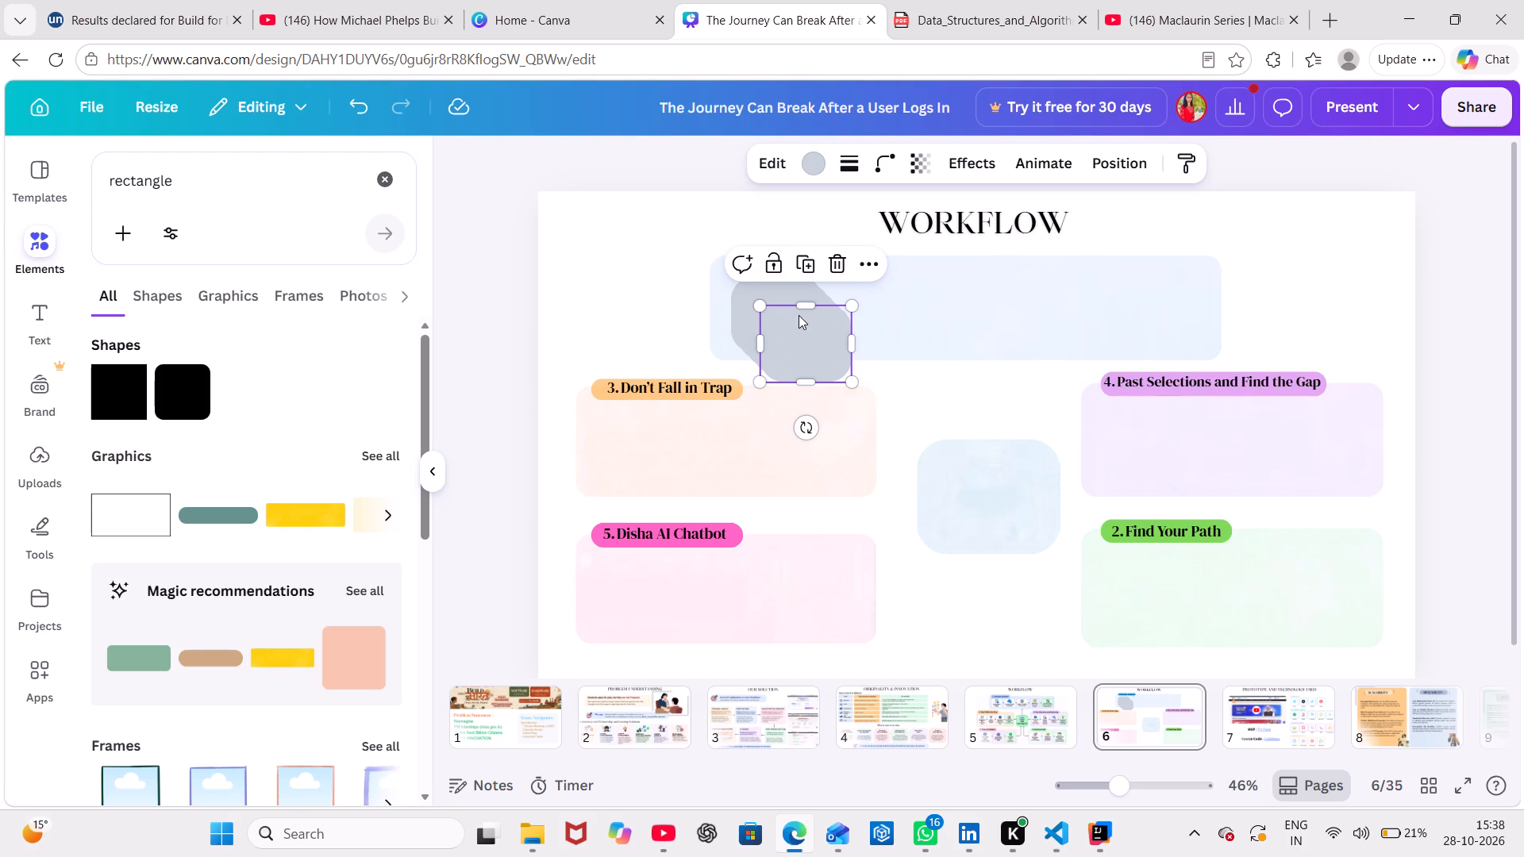
pyautogui.moveTo(802, 316); pyautogui.dragTo(882, 281)
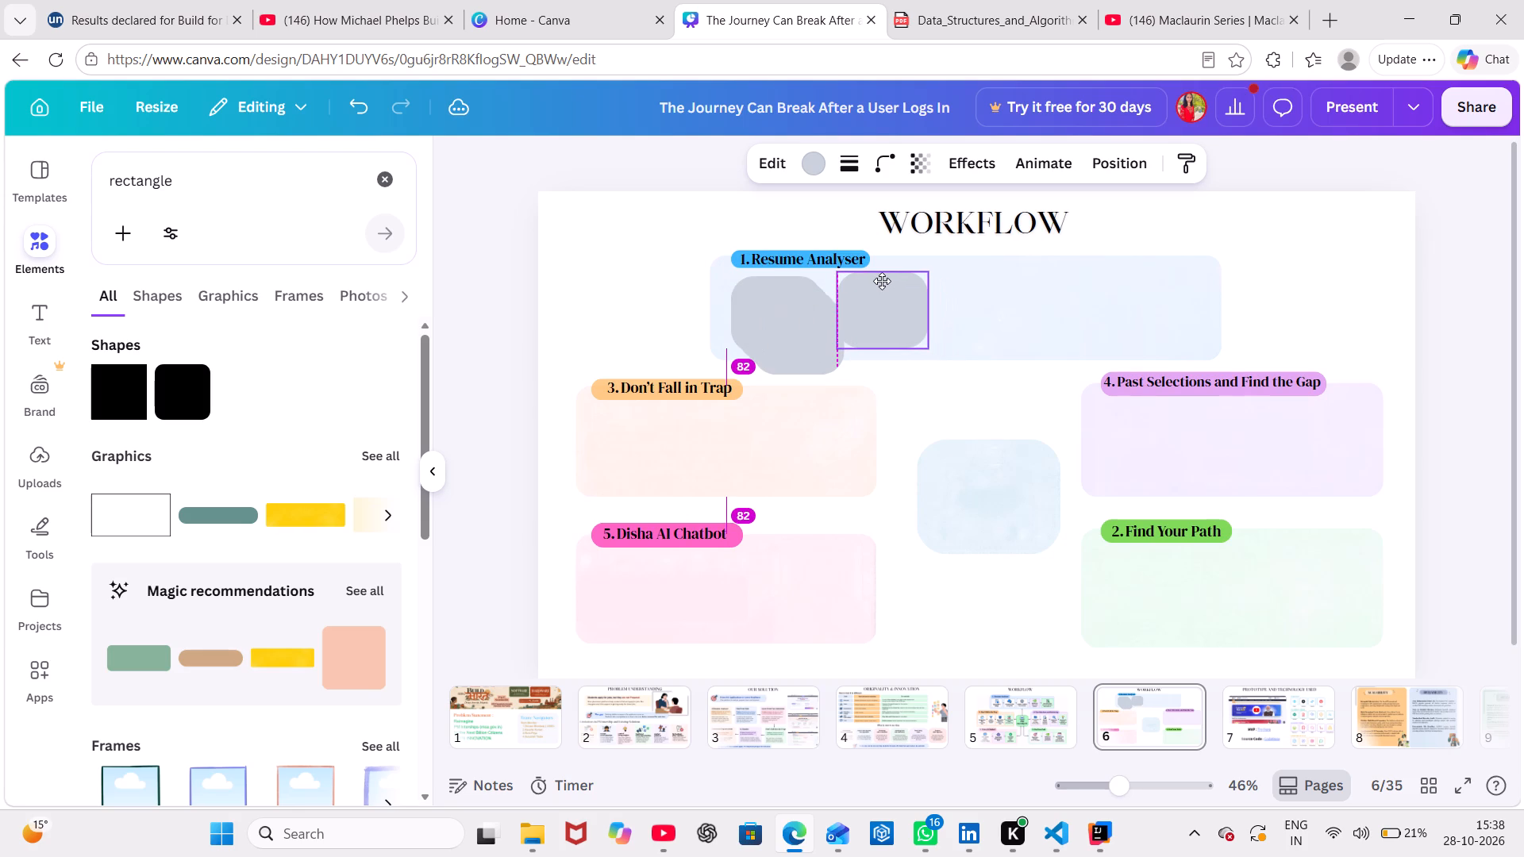
pyautogui.moveTo(882, 281); pyautogui.dragTo(881, 281)
pyautogui.moveTo(796, 321); pyautogui.dragTo(962, 308)
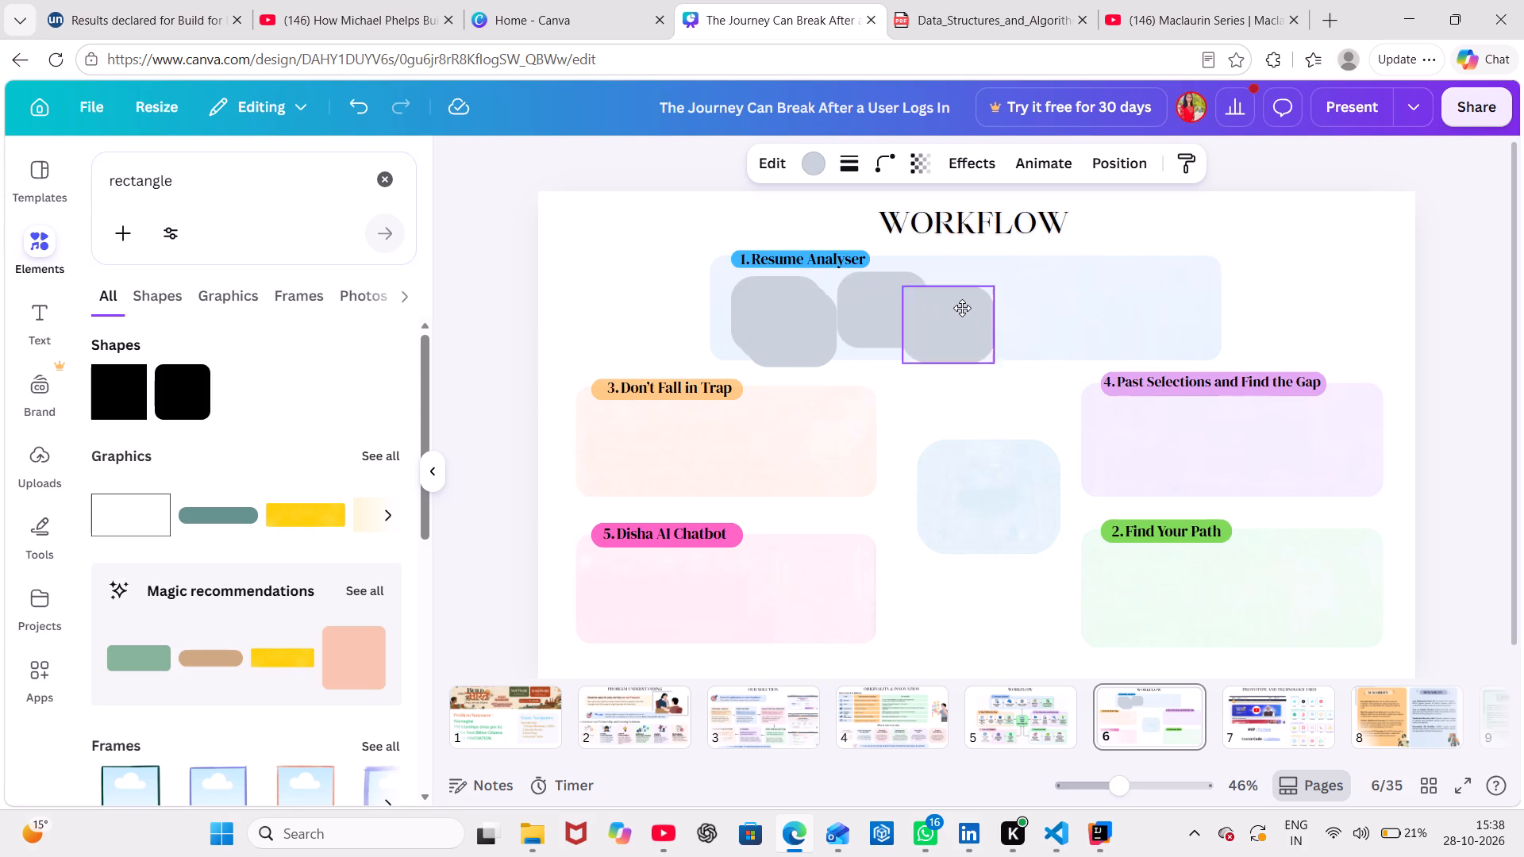
pyautogui.moveTo(962, 308); pyautogui.dragTo(979, 295)
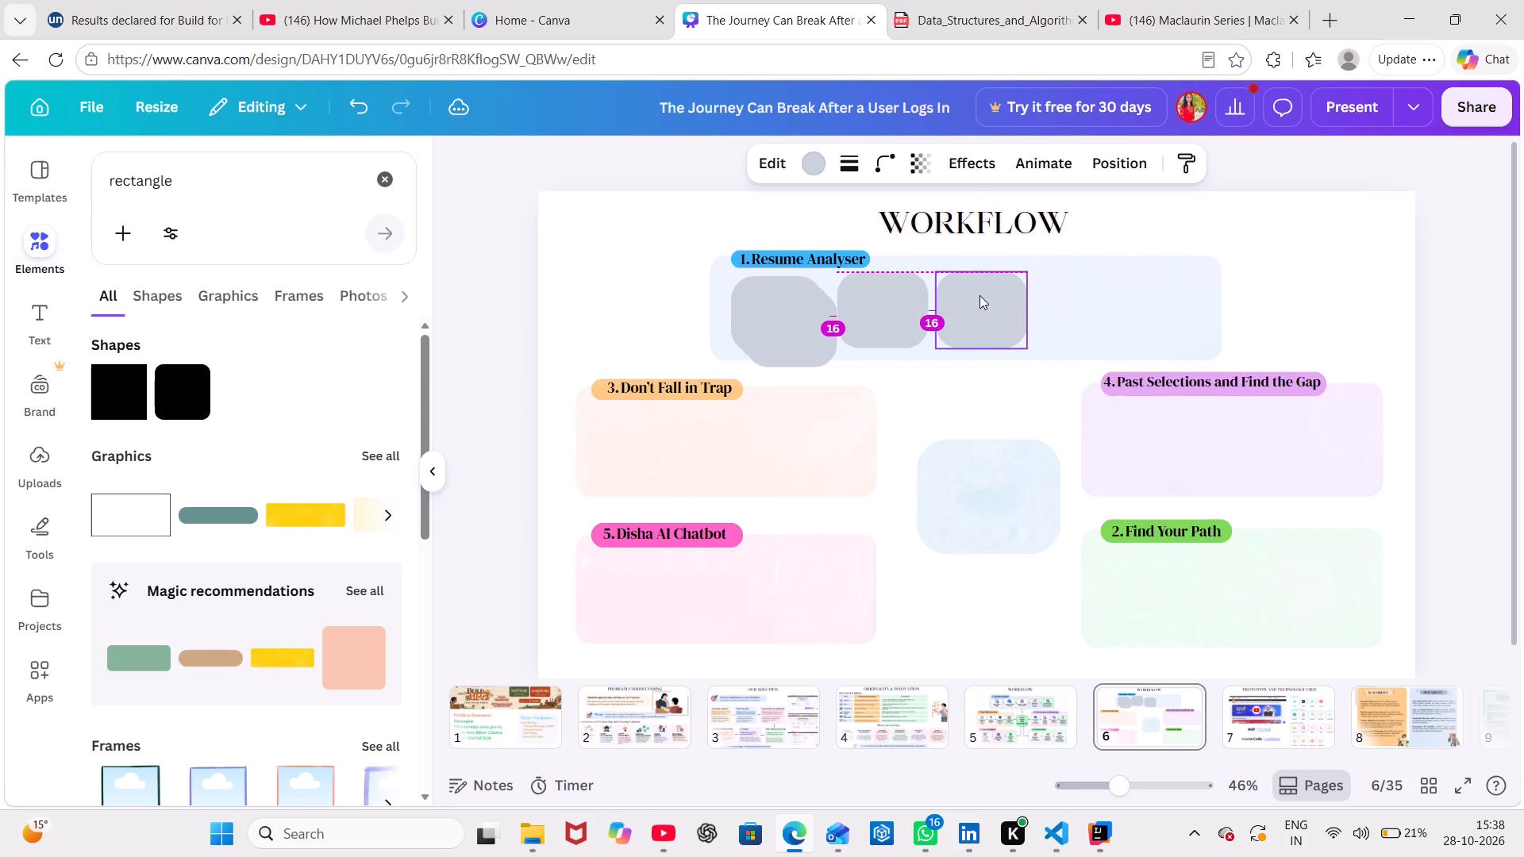
pyautogui.moveTo(831, 319); pyautogui.dragTo(1125, 308)
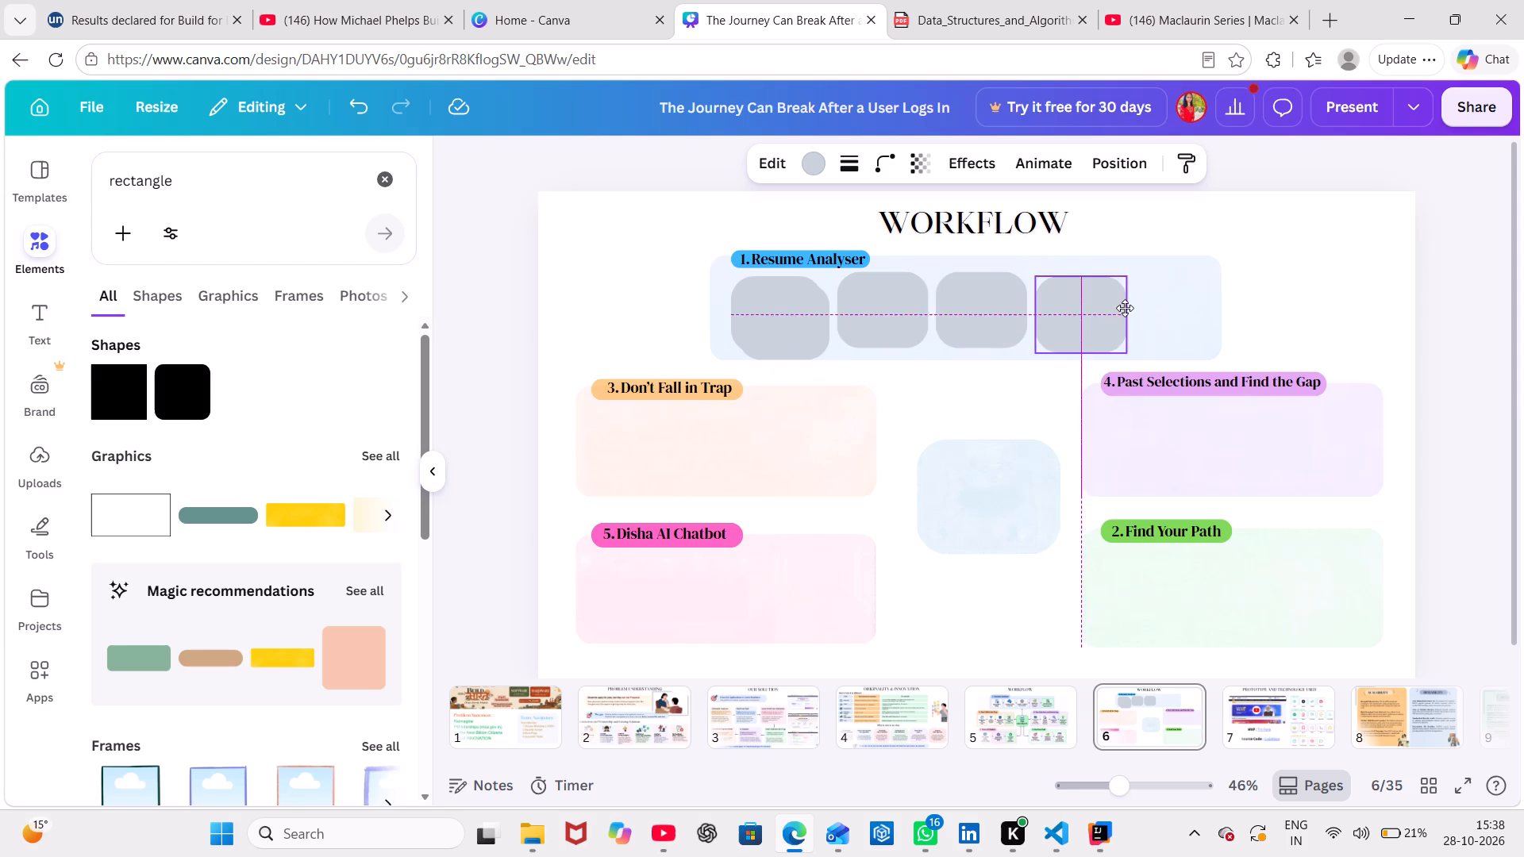
pyautogui.moveTo(1125, 308); pyautogui.dragTo(1121, 297)
pyautogui.moveTo(791, 322); pyautogui.dragTo(1181, 308)
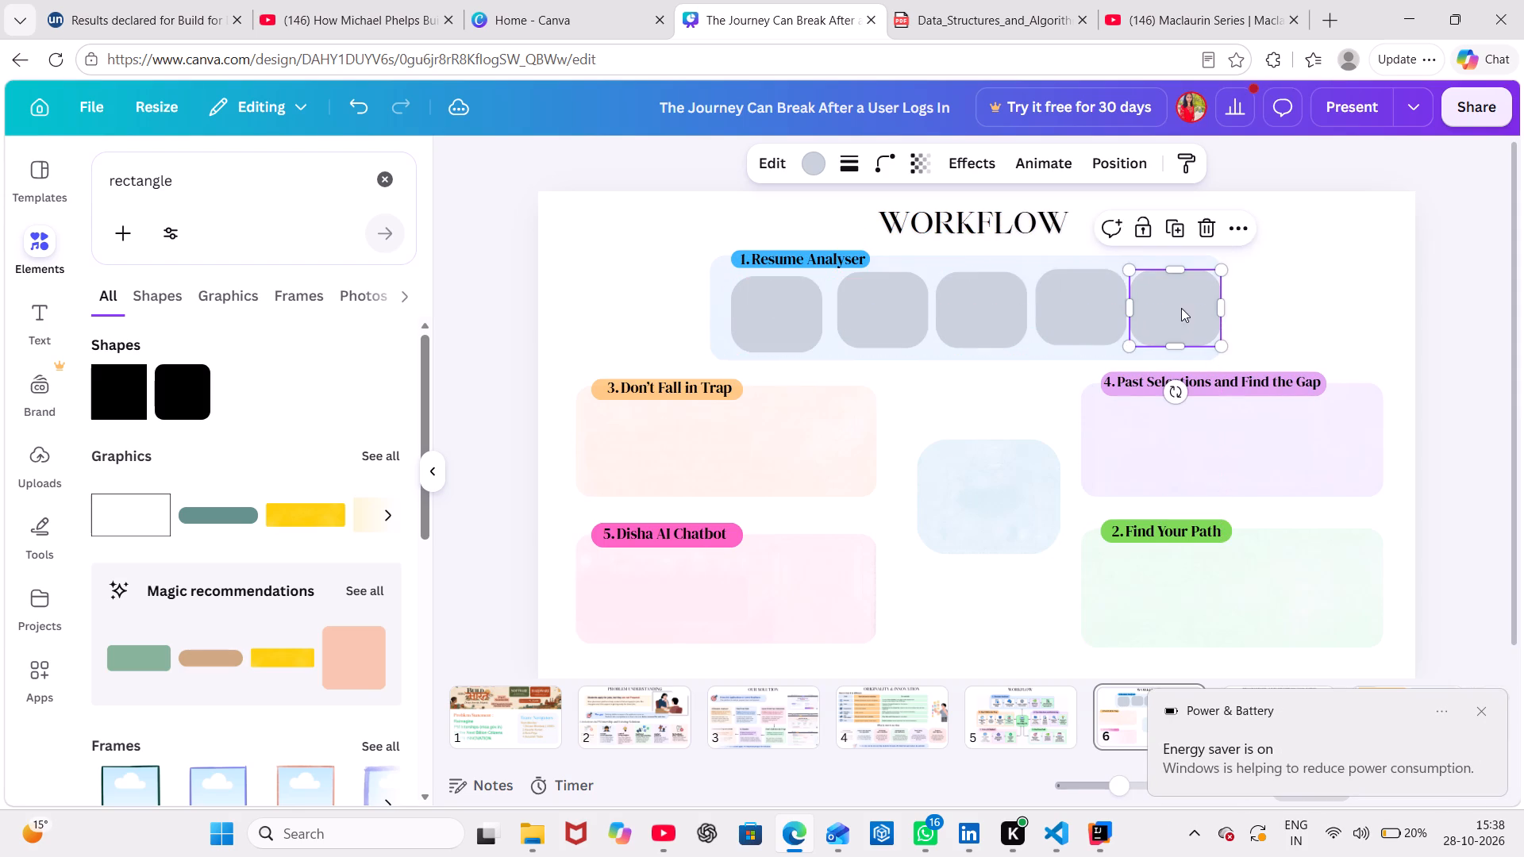
# Shift the five grey squares in the Resume Analyser card into a roughly even, level row with margins at both ends.
pyautogui.moveTo(790, 294); pyautogui.dragTo(773, 289)
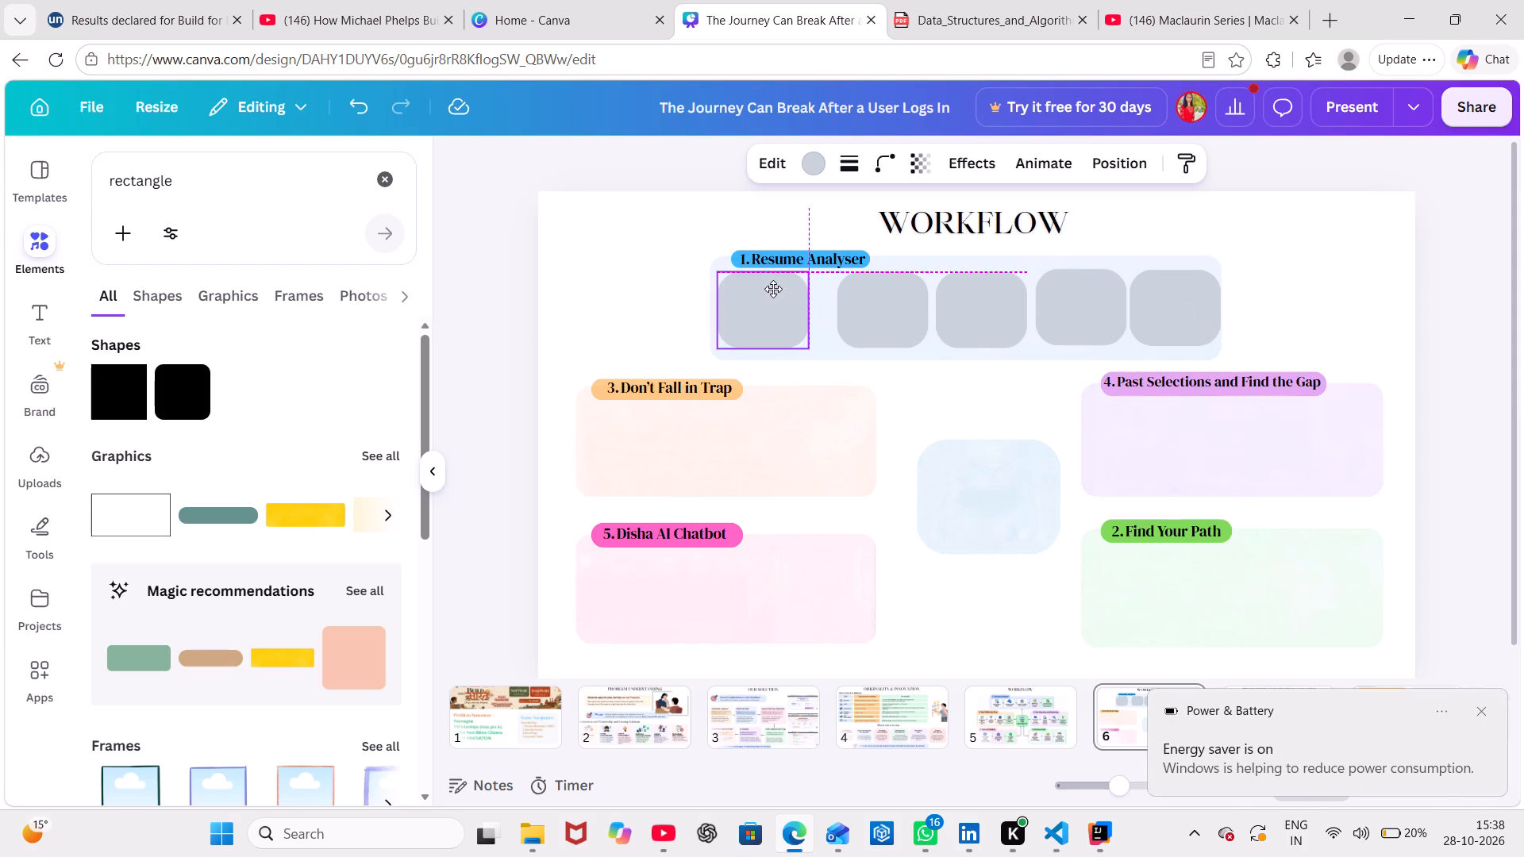
pyautogui.moveTo(773, 289); pyautogui.dragTo(776, 292)
pyautogui.moveTo(870, 306); pyautogui.dragTo(850, 306)
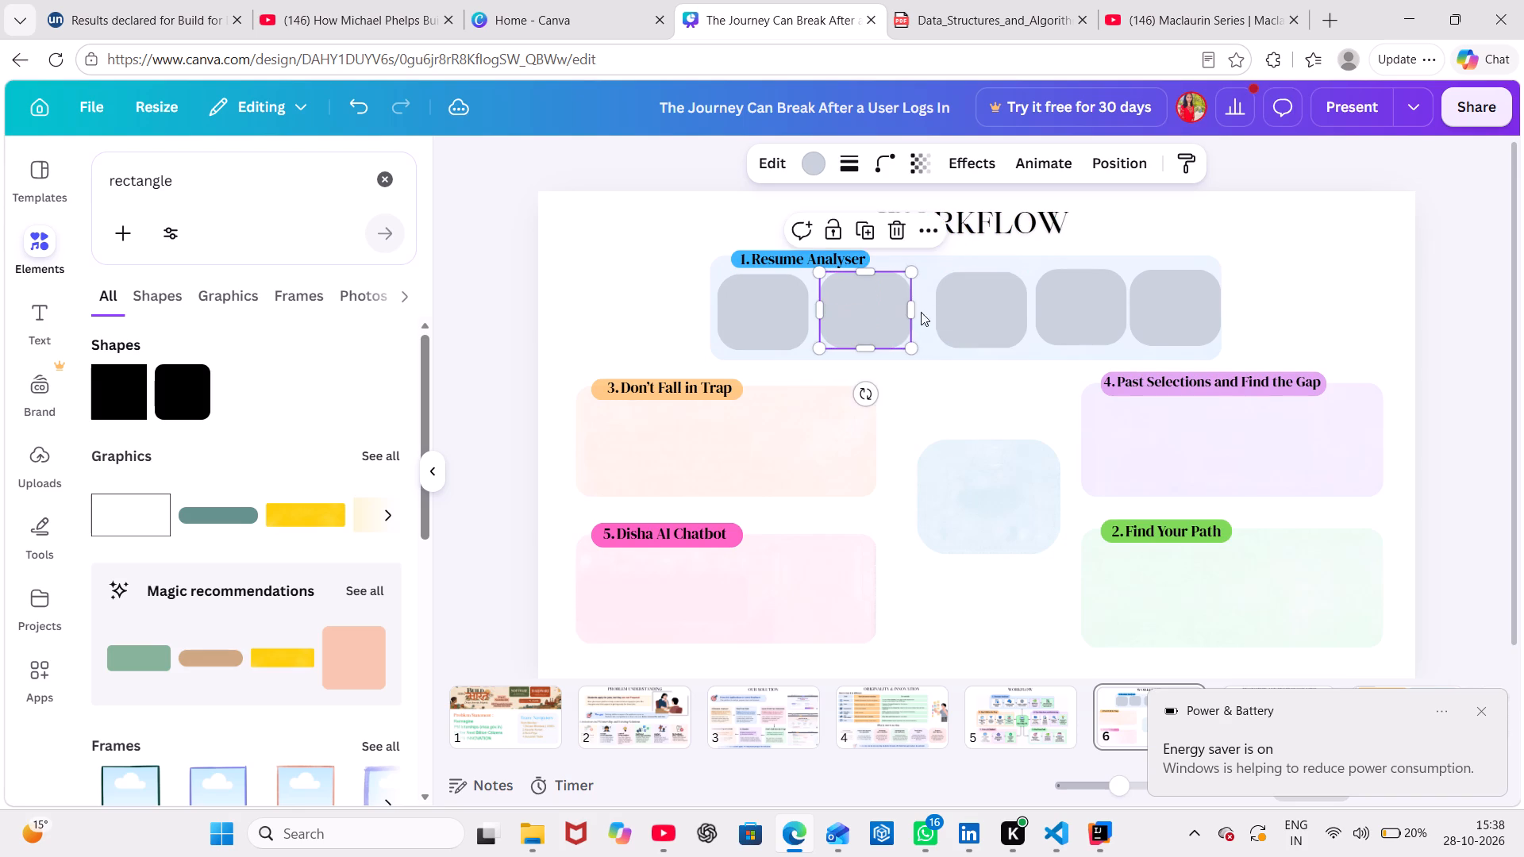
pyautogui.moveTo(965, 309); pyautogui.dragTo(950, 309)
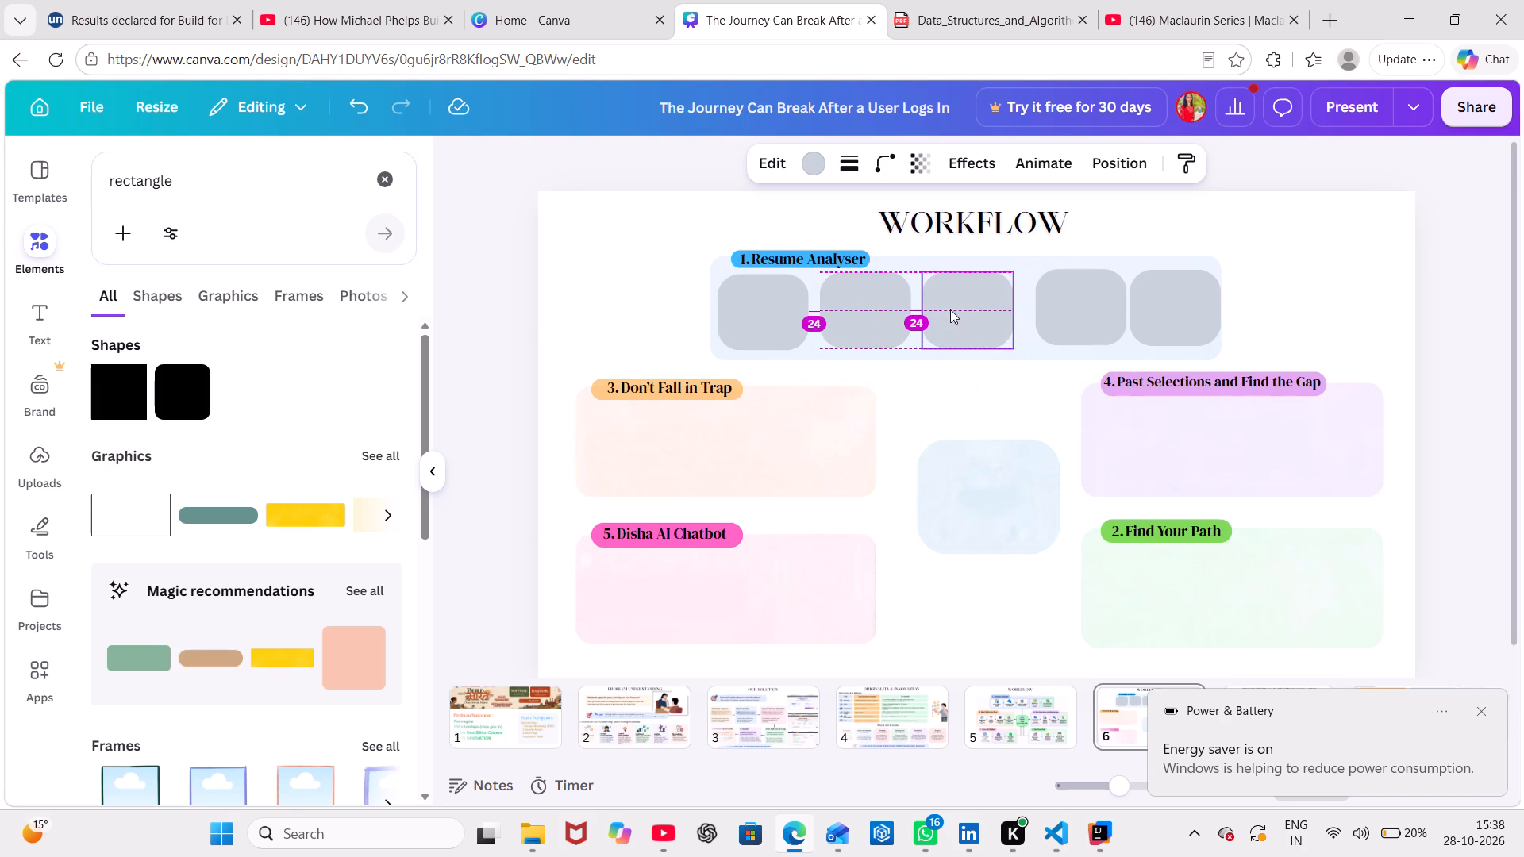
pyautogui.moveTo(1064, 302); pyautogui.dragTo(1055, 303)
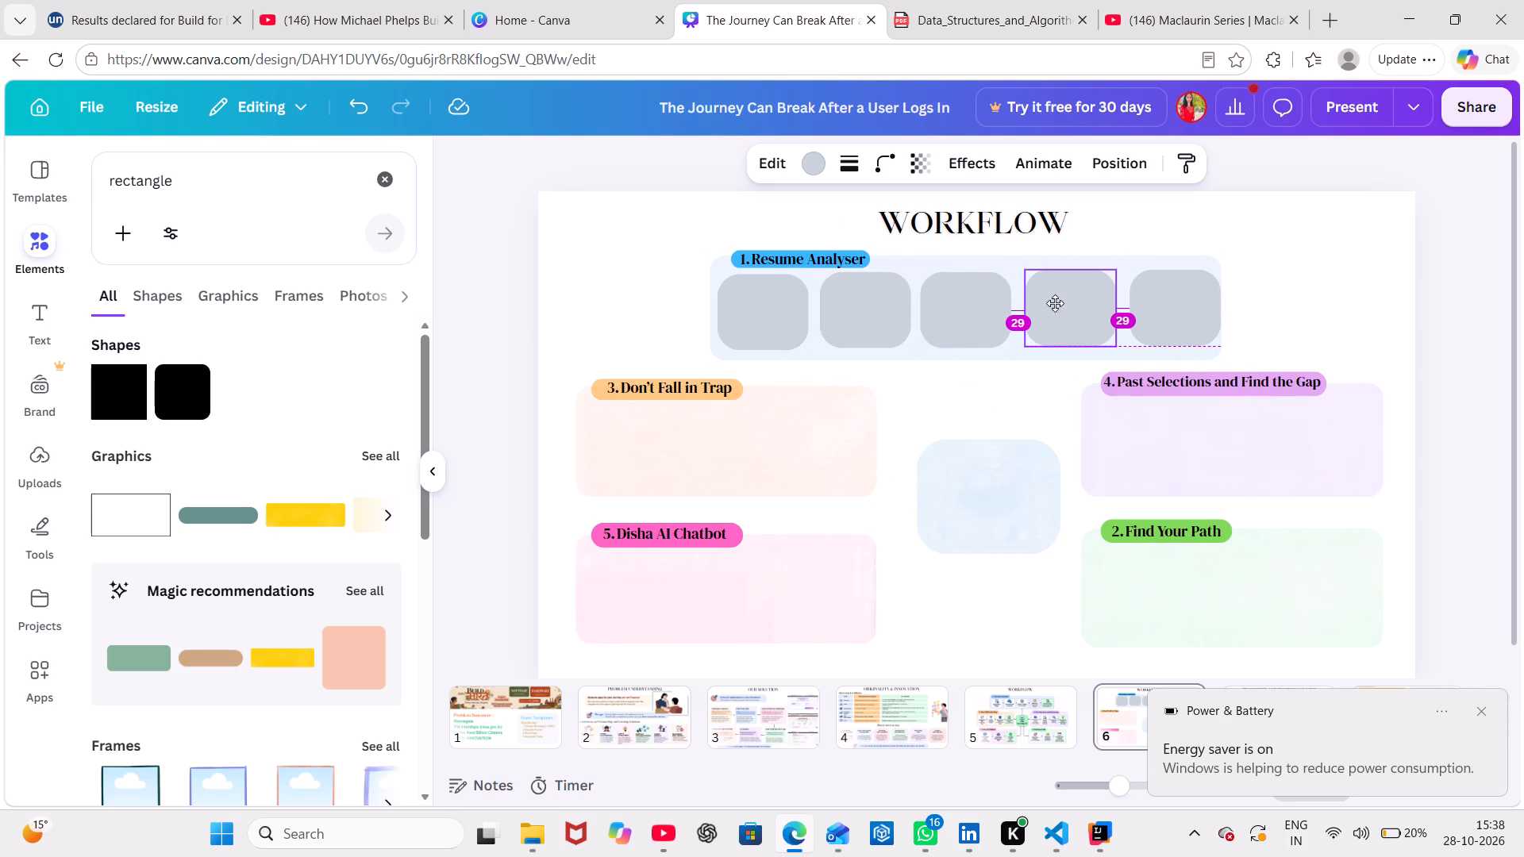
pyautogui.moveTo(1055, 303); pyautogui.dragTo(1054, 303)
pyautogui.click(1160, 309)
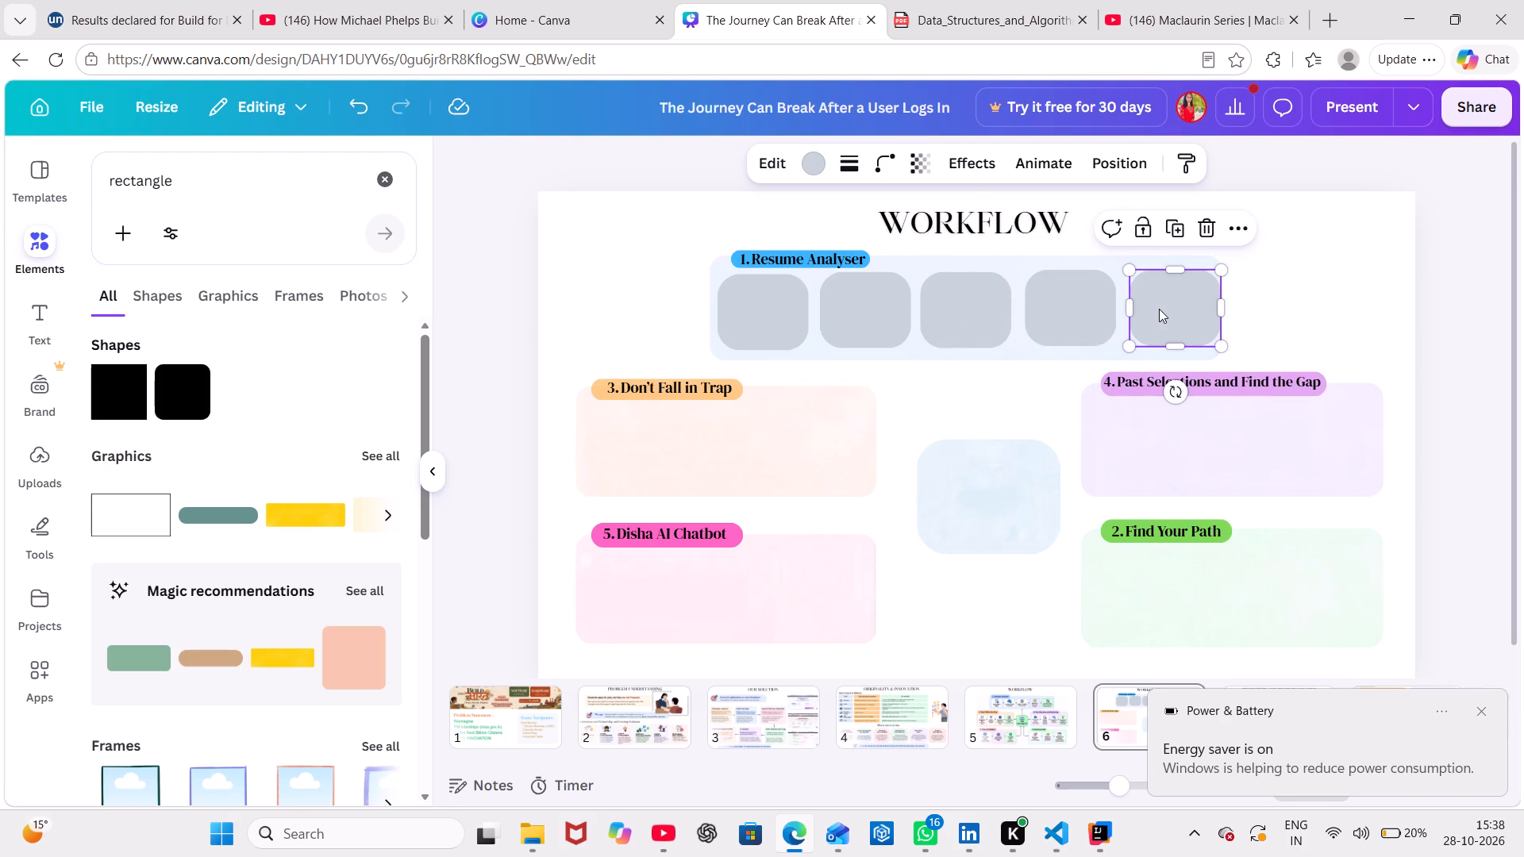
pyautogui.click(1081, 308)
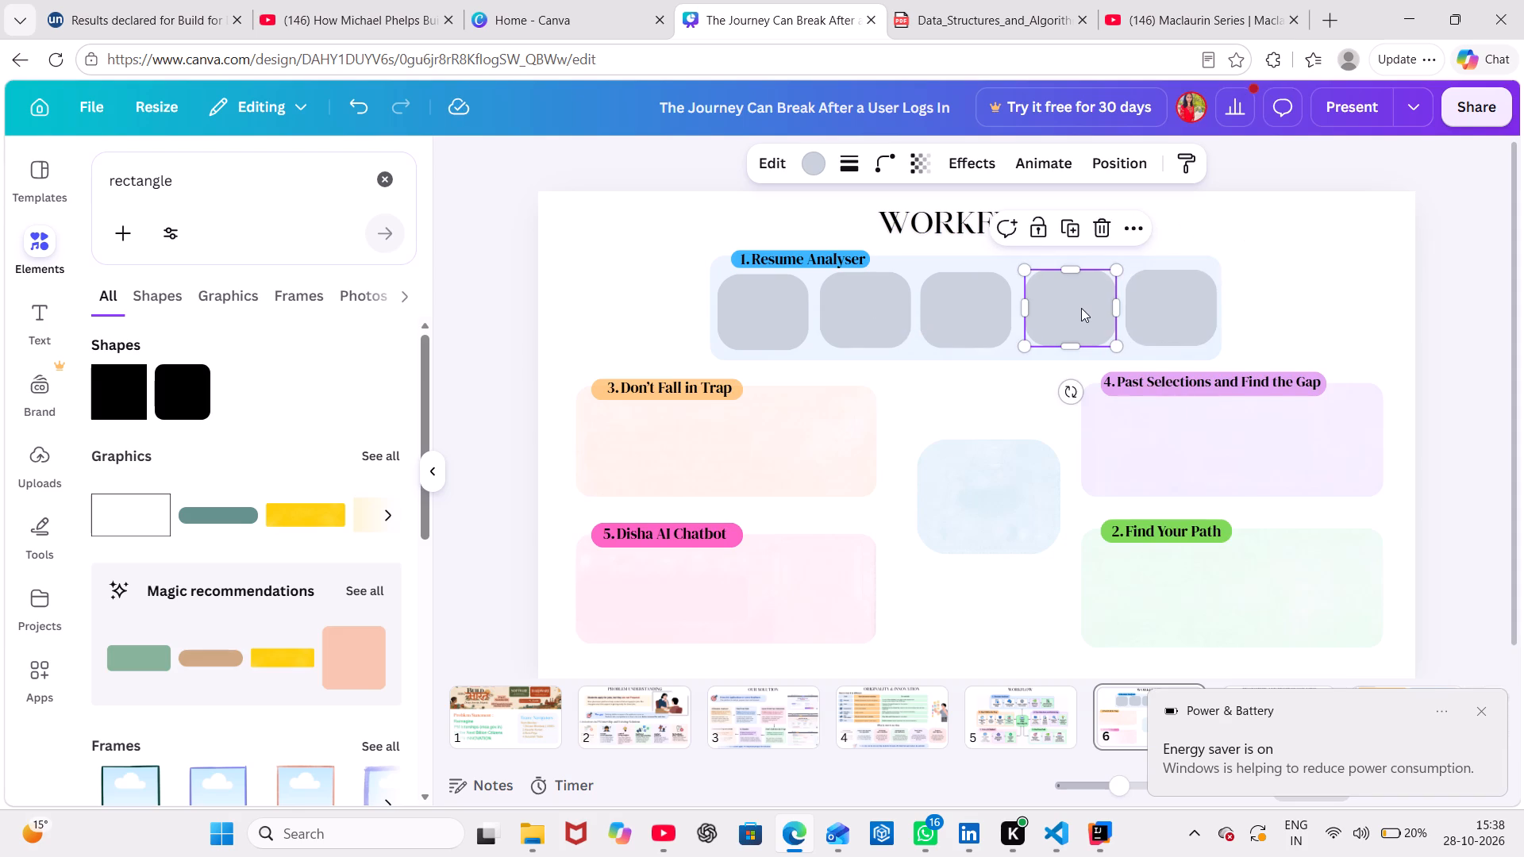
pyautogui.click(1178, 308)
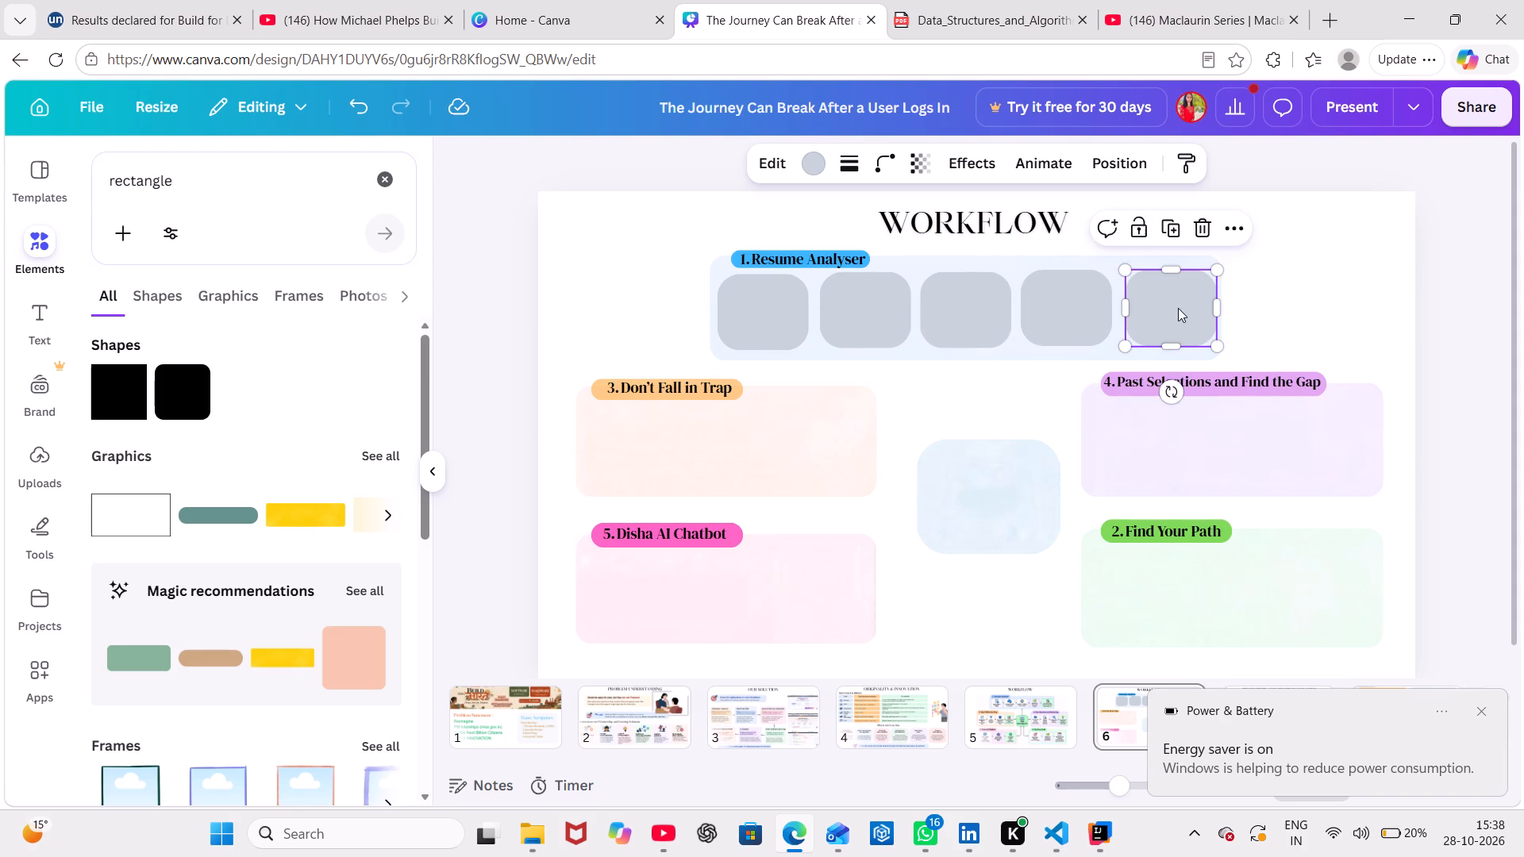
pyautogui.click(1438, 320)
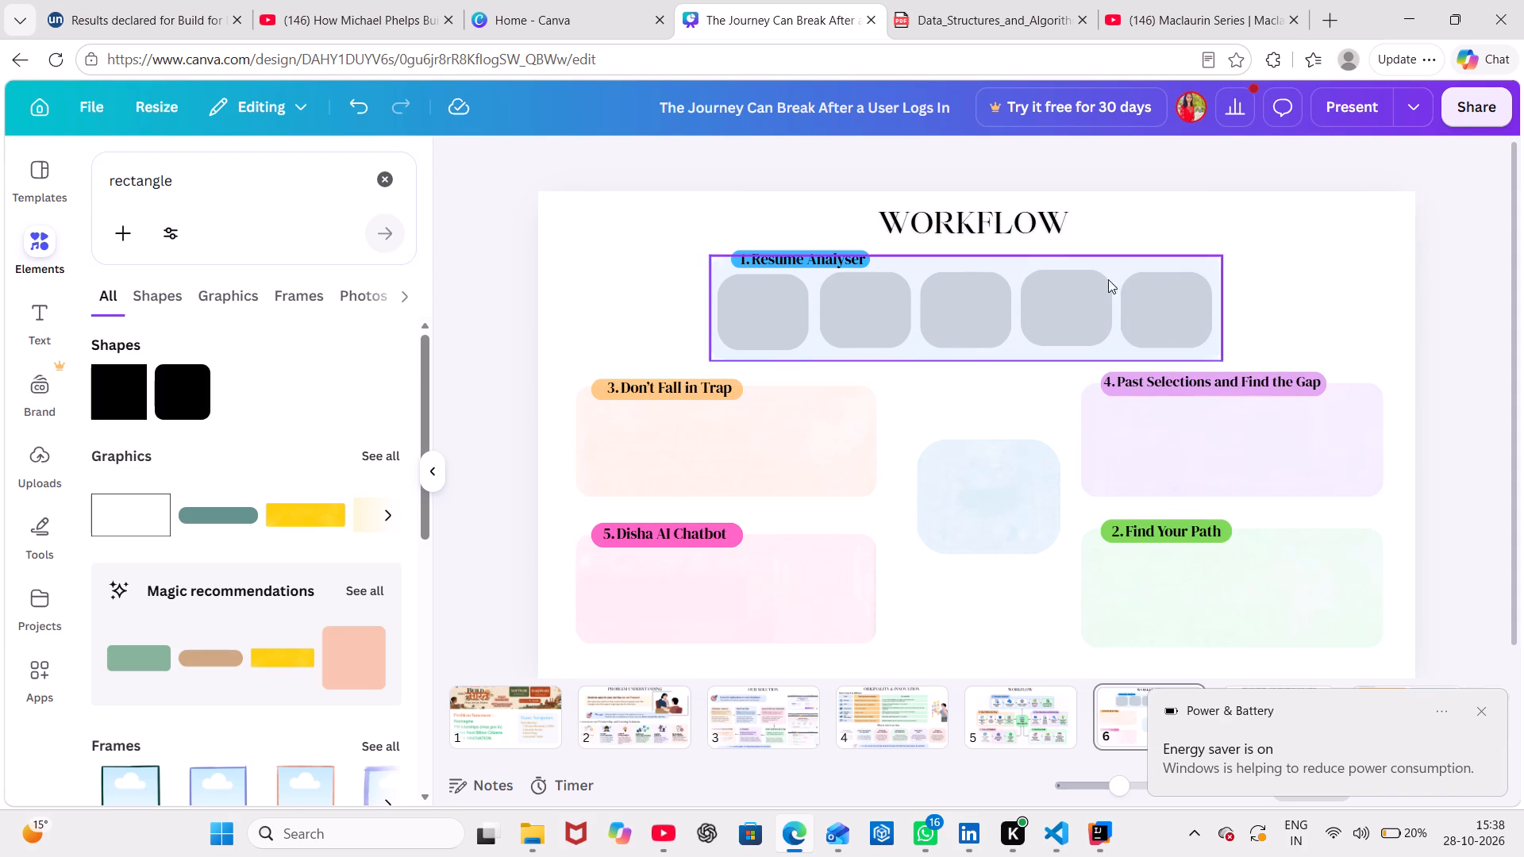
# Replace the fourth grey square in the Resume Analyser card with a copy of the third, placed level and evenly spaced in the gap.
pyautogui.click(1071, 275)
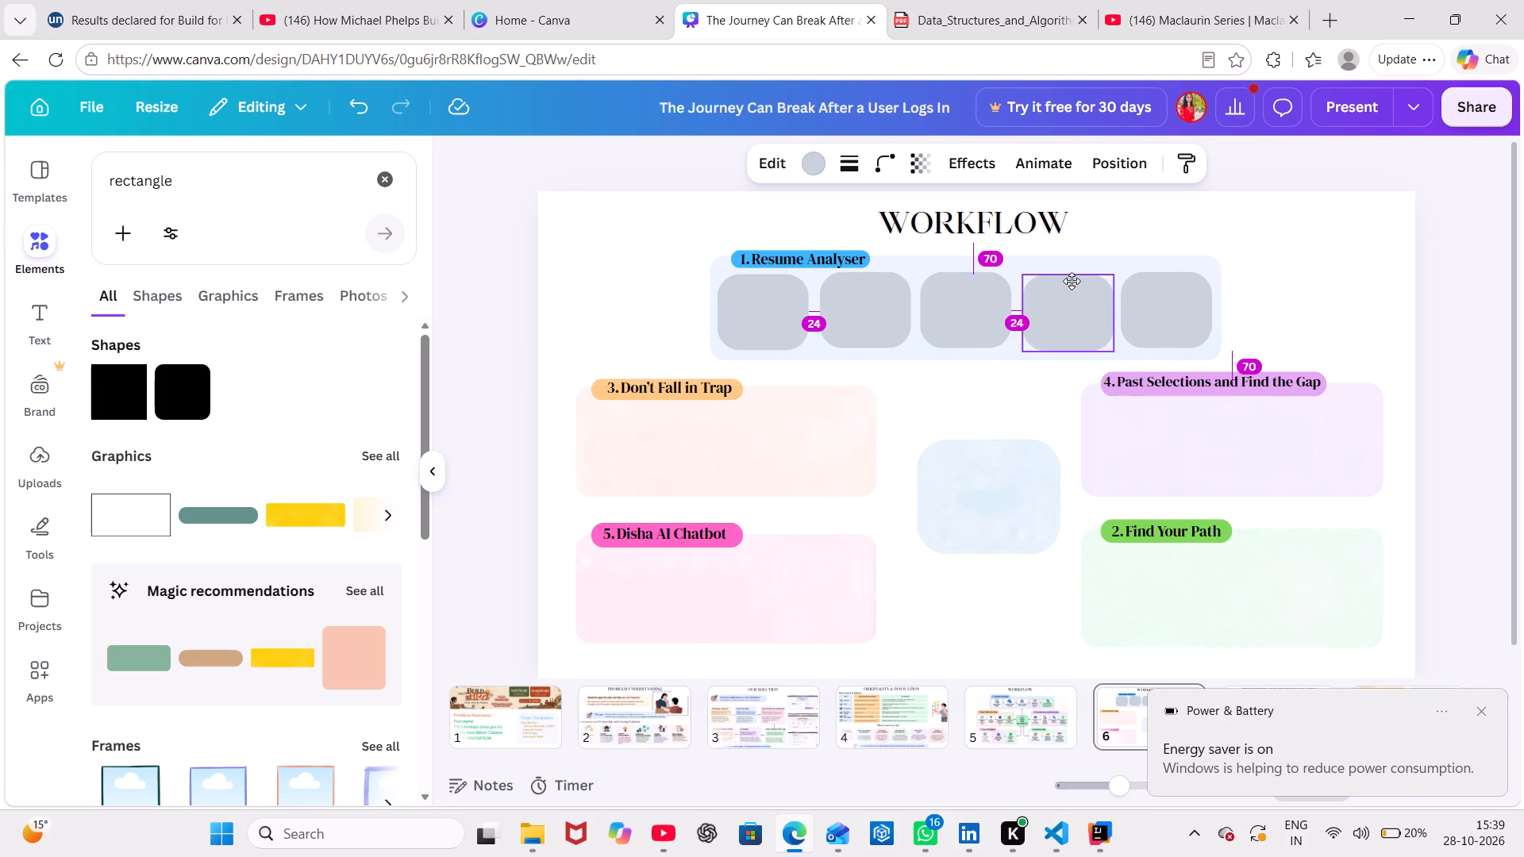
pyautogui.click(1178, 322)
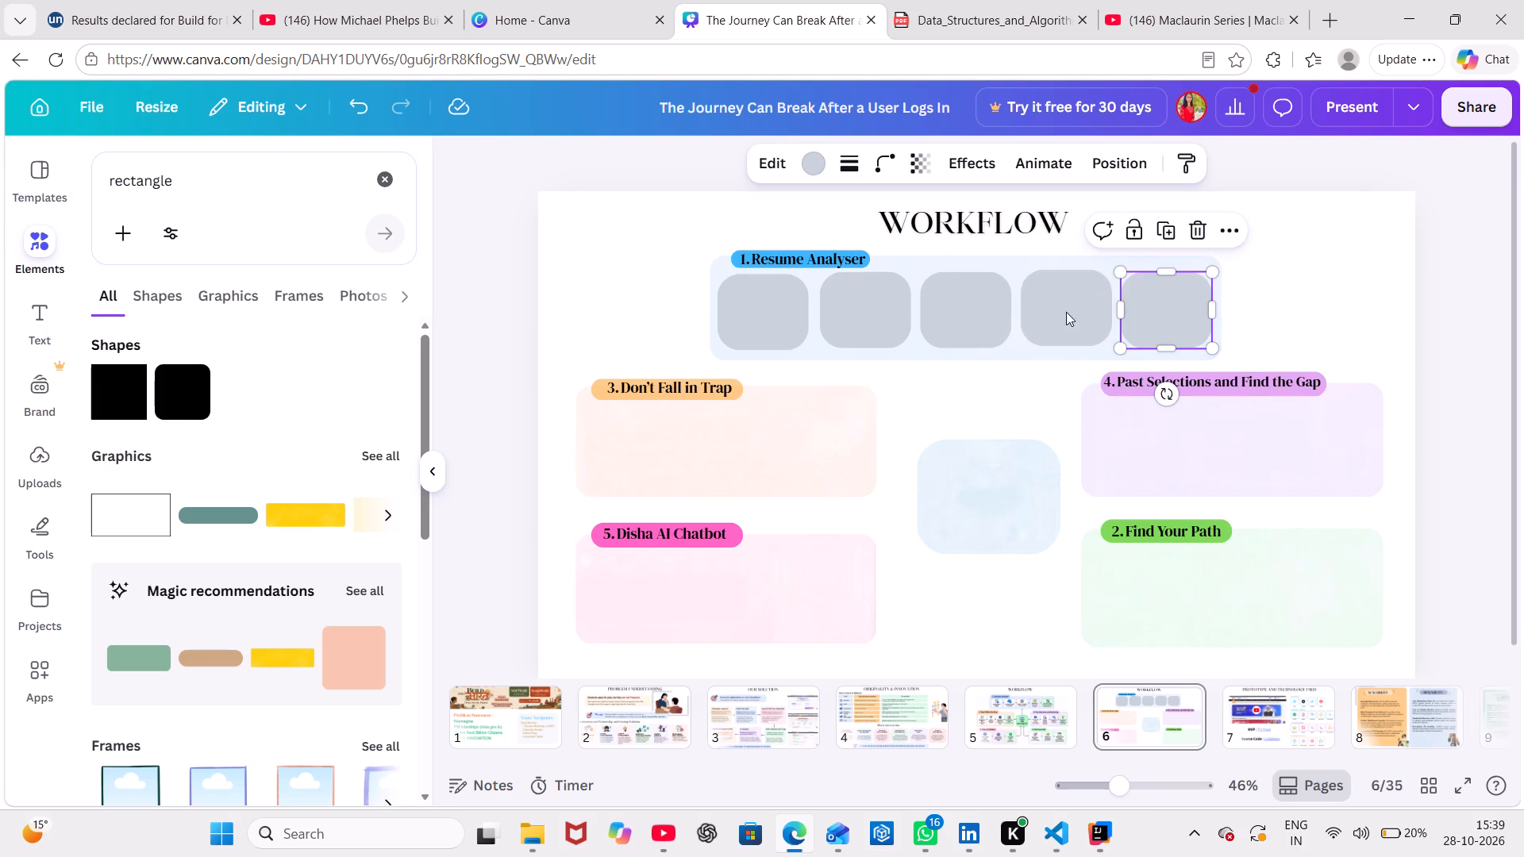
pyautogui.click(1050, 308)
pyautogui.press('BackSpace')
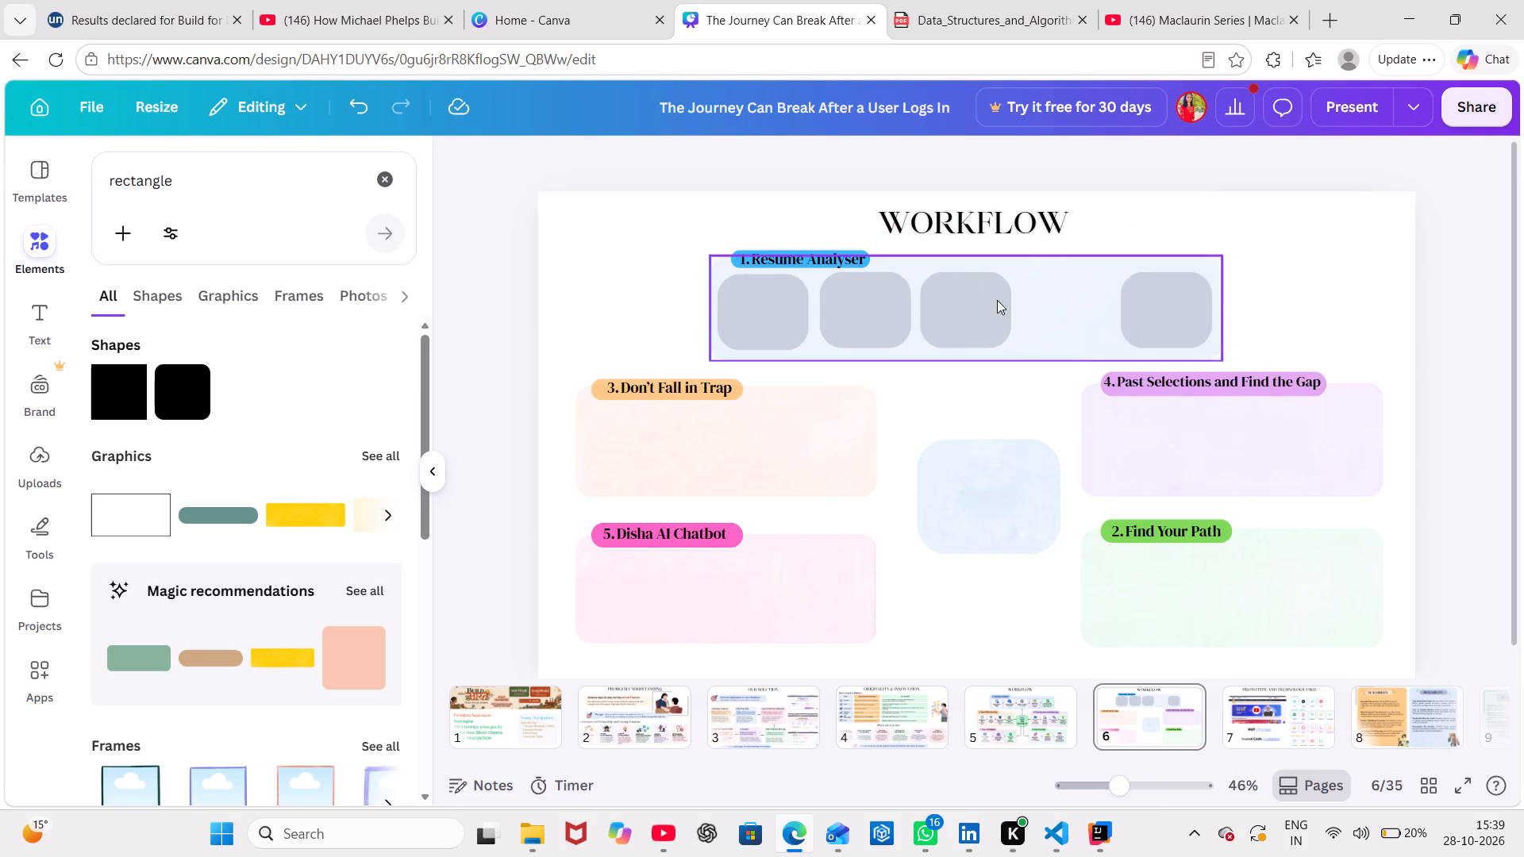
pyautogui.click(985, 301)
pyautogui.hotkey('ctrl', 'c')
pyautogui.hotkey('ctrl', 'v')
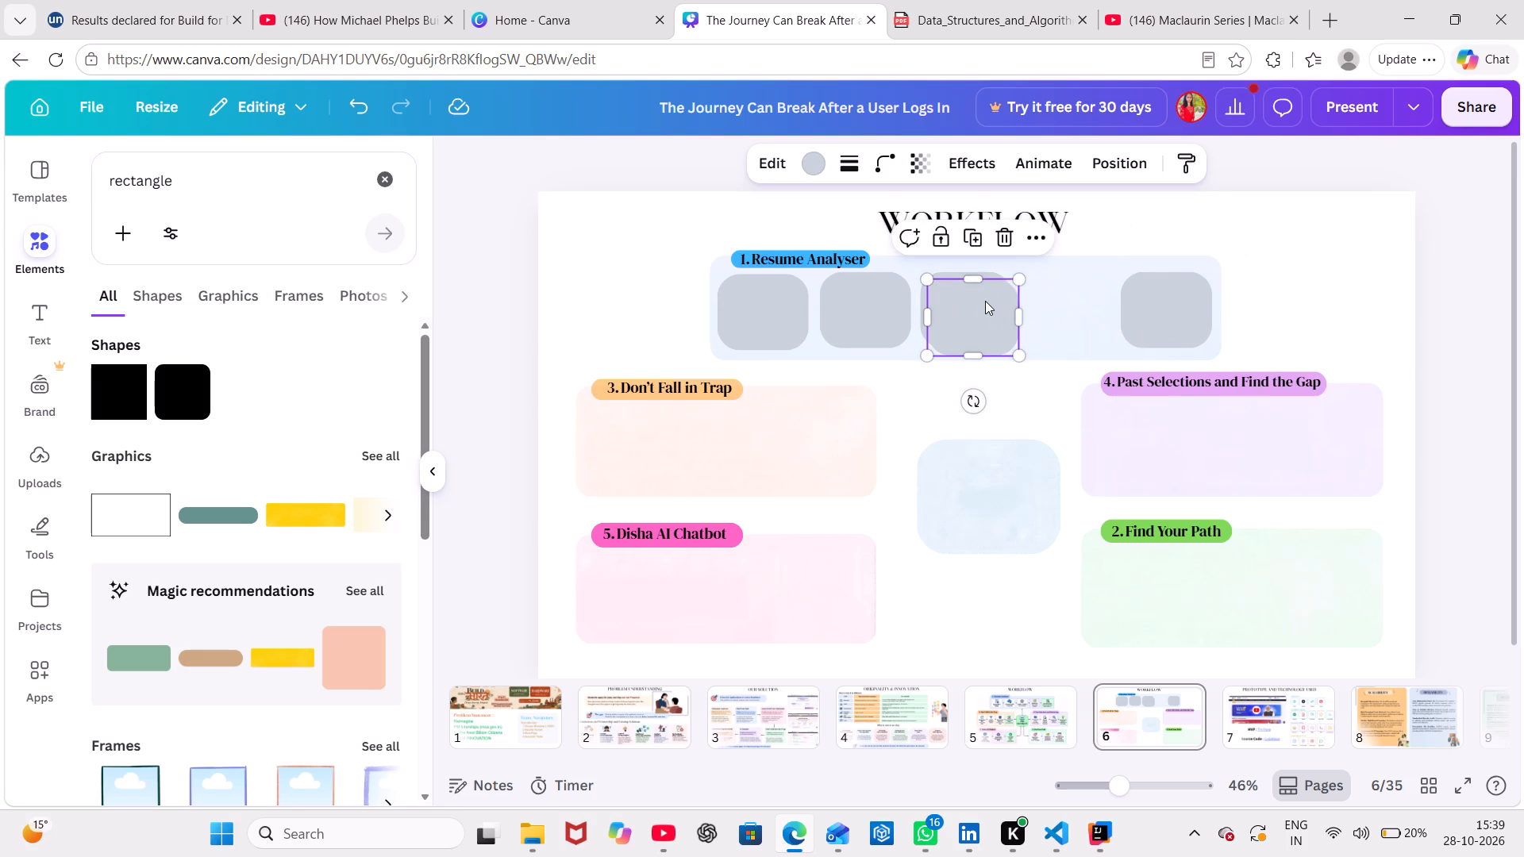
pyautogui.moveTo(985, 301); pyautogui.dragTo(1073, 292)
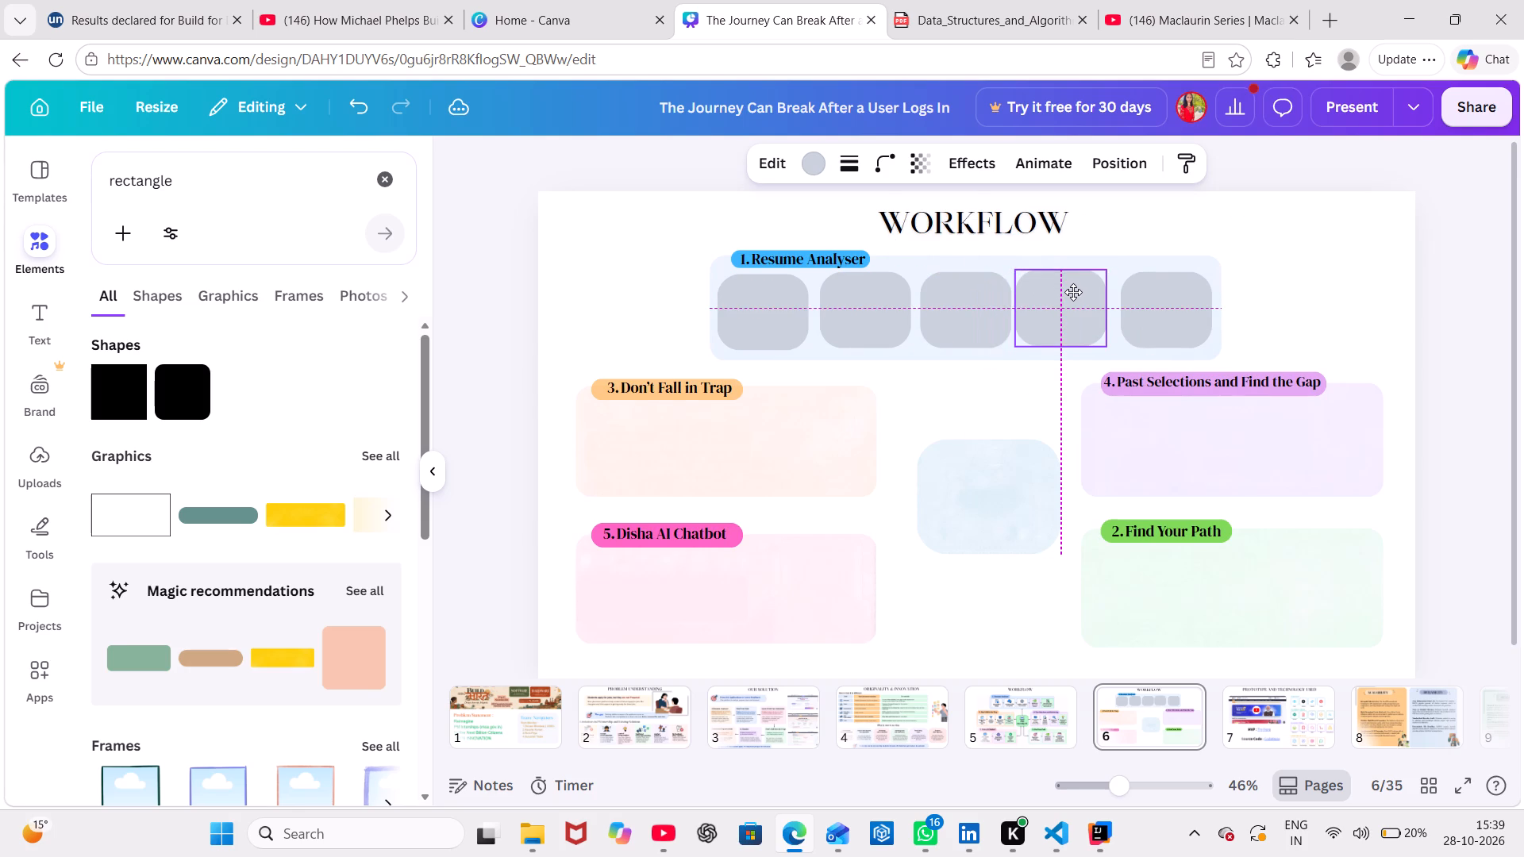
pyautogui.moveTo(1073, 292); pyautogui.dragTo(1074, 292)
pyautogui.moveTo(1074, 292); pyautogui.dragTo(1077, 294)
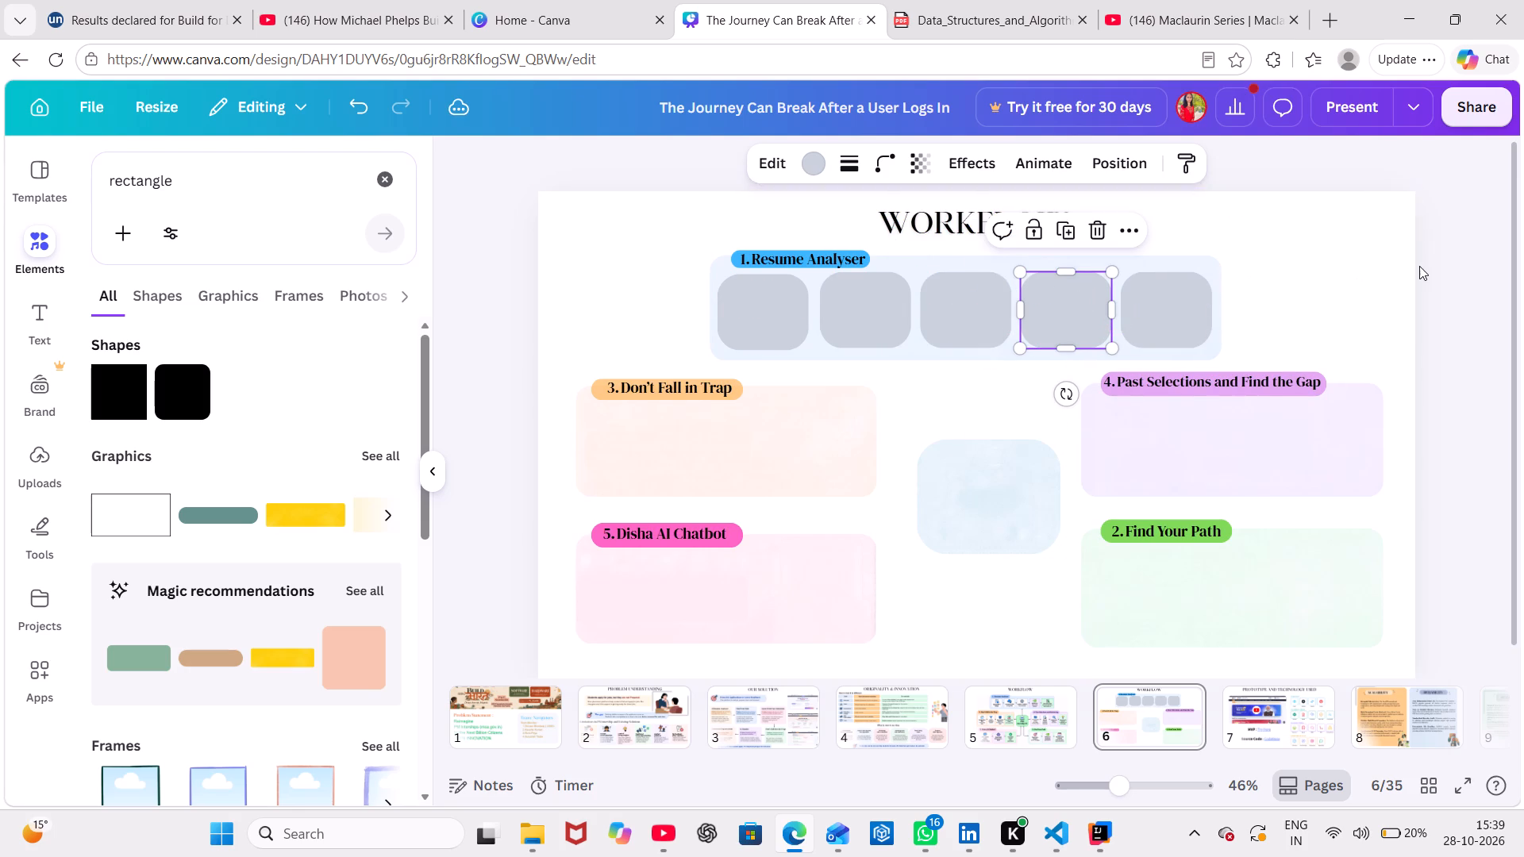
pyautogui.click(1419, 266)
pyautogui.click(1419, 266)
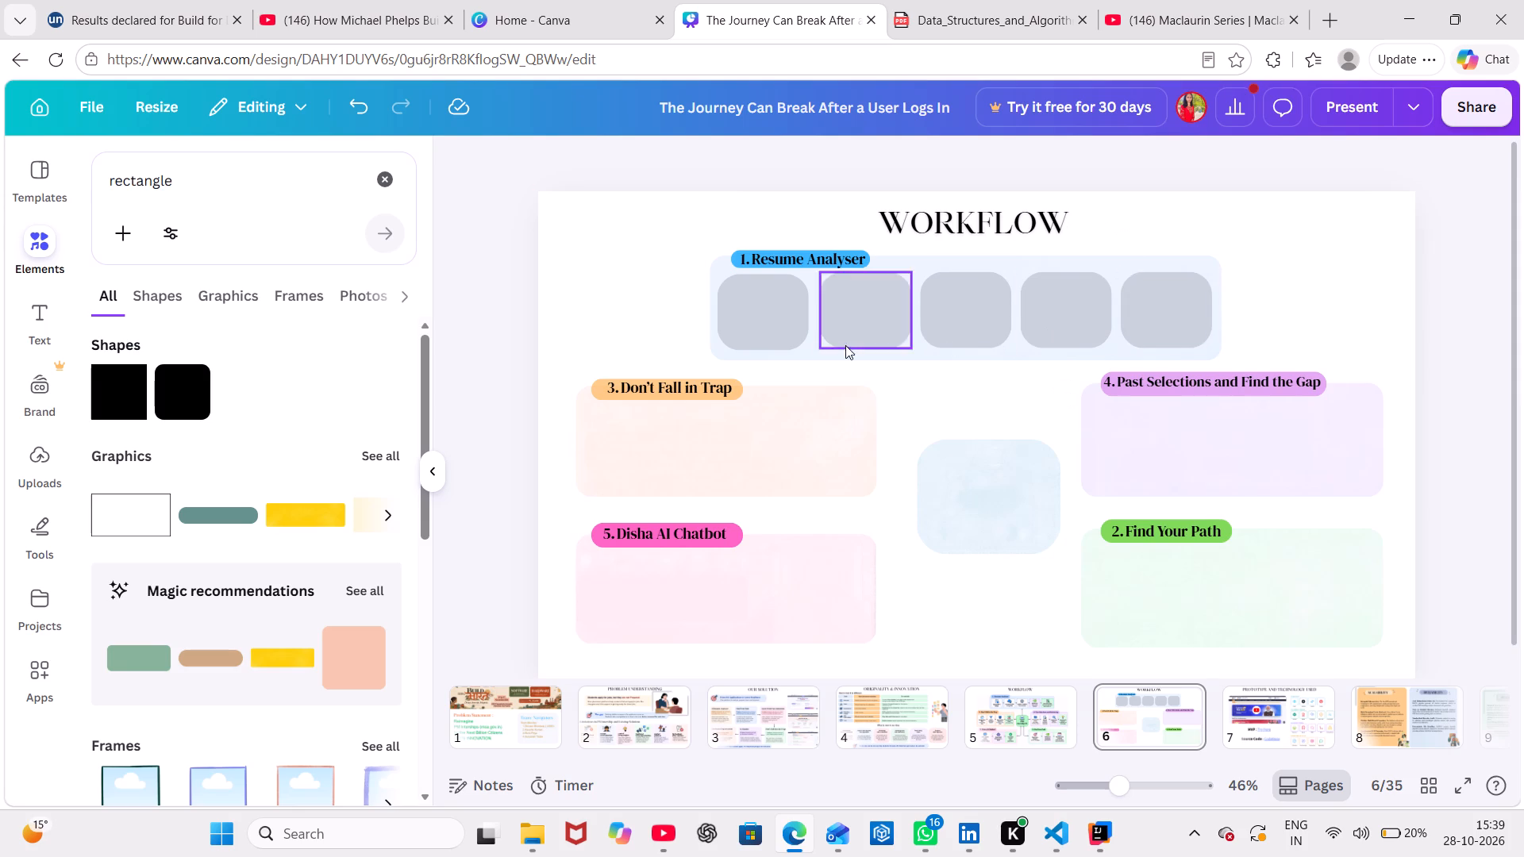
# Recolour the first three grey squares in the Resume Analyser card to Lightazure #f3f7fb.
pyautogui.click(765, 317)
pyautogui.click(811, 166)
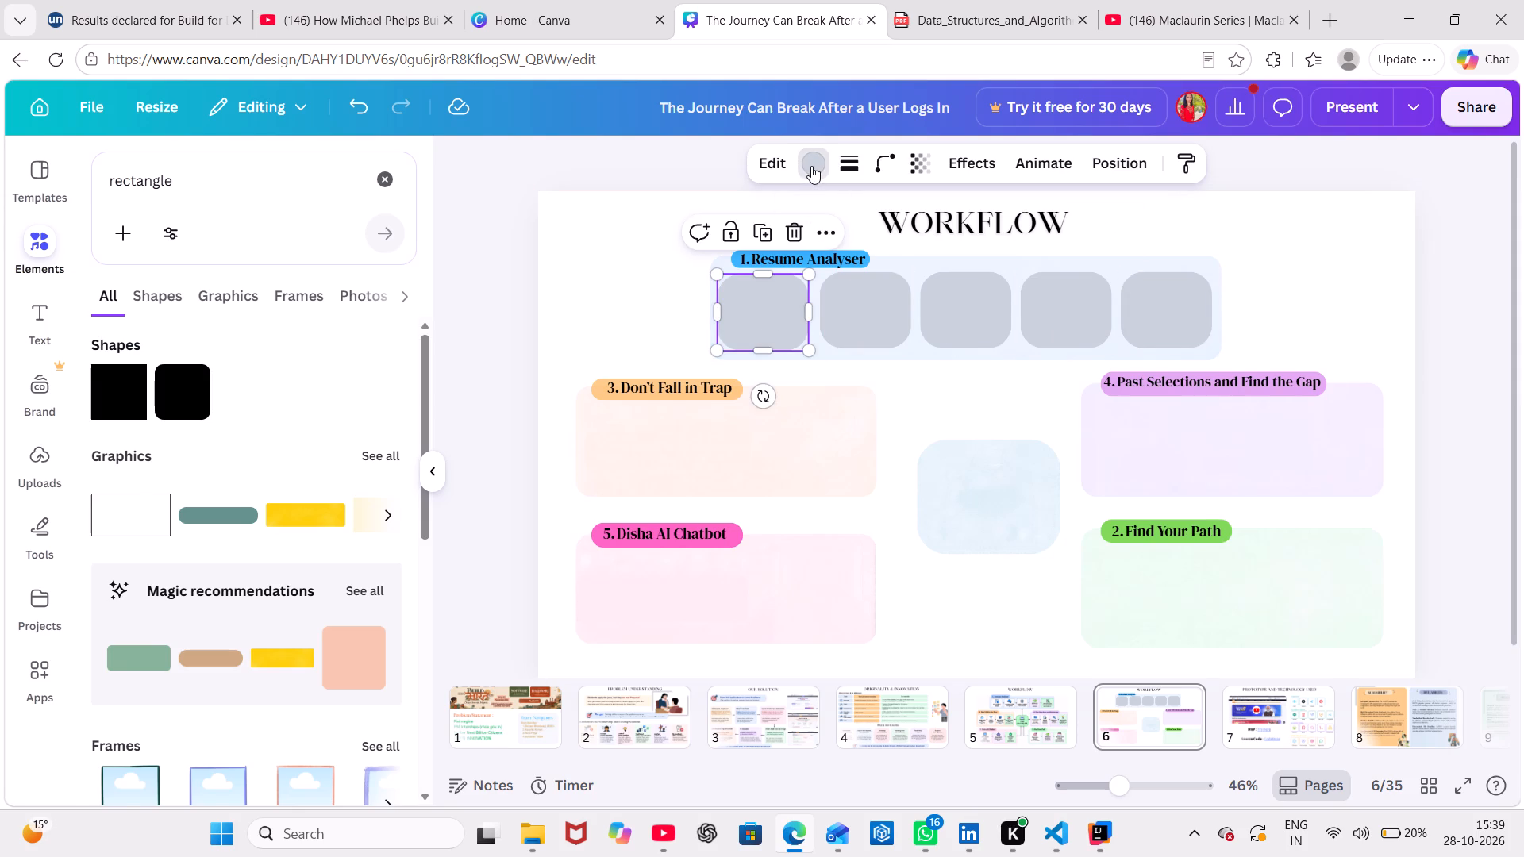
pyautogui.click(291, 351)
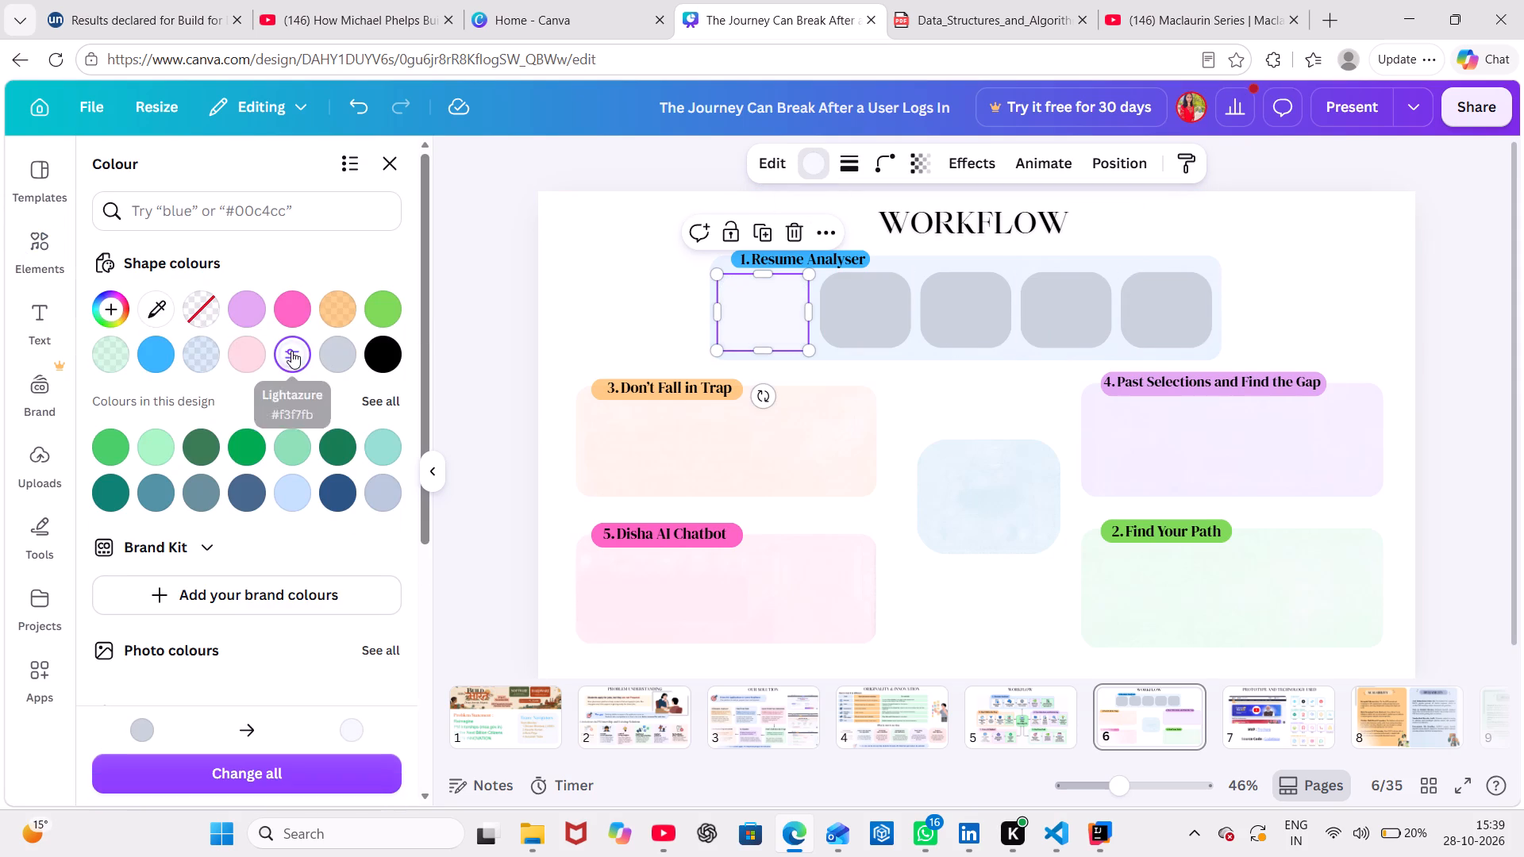
pyautogui.click(860, 313)
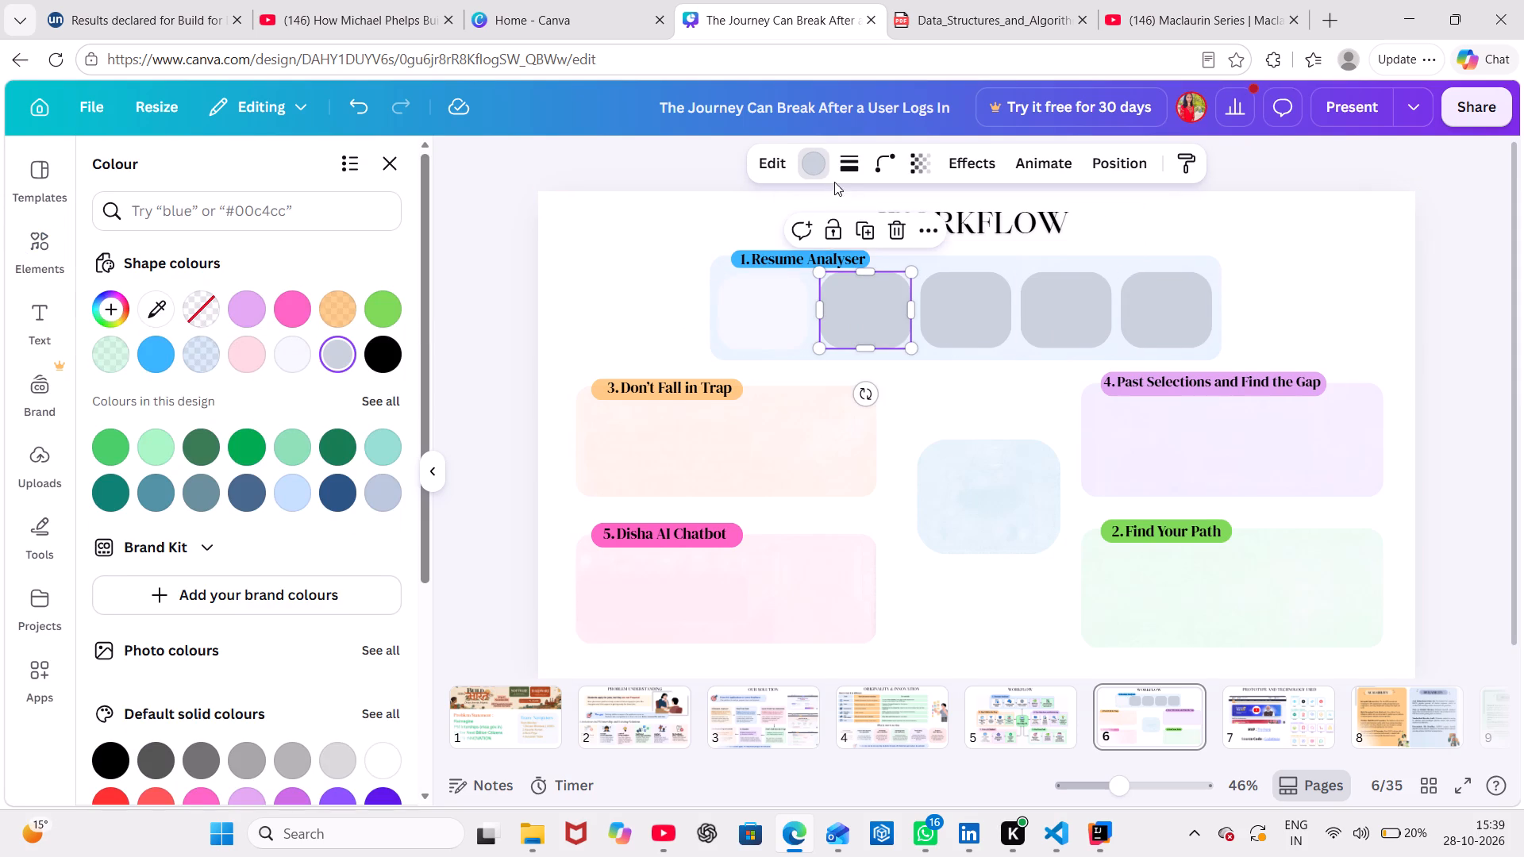
pyautogui.click(822, 168)
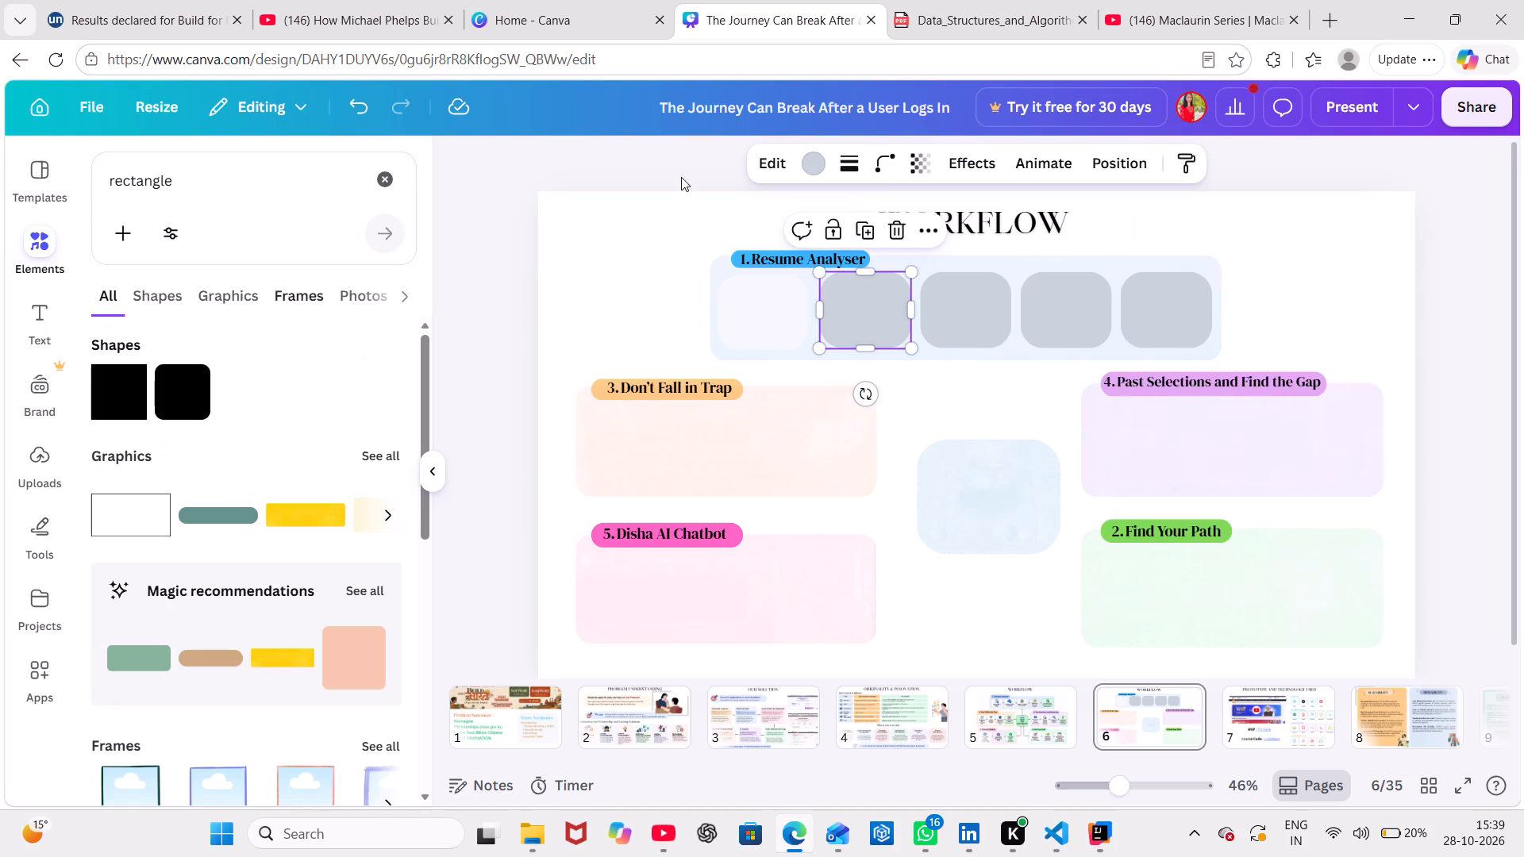
pyautogui.click(809, 160)
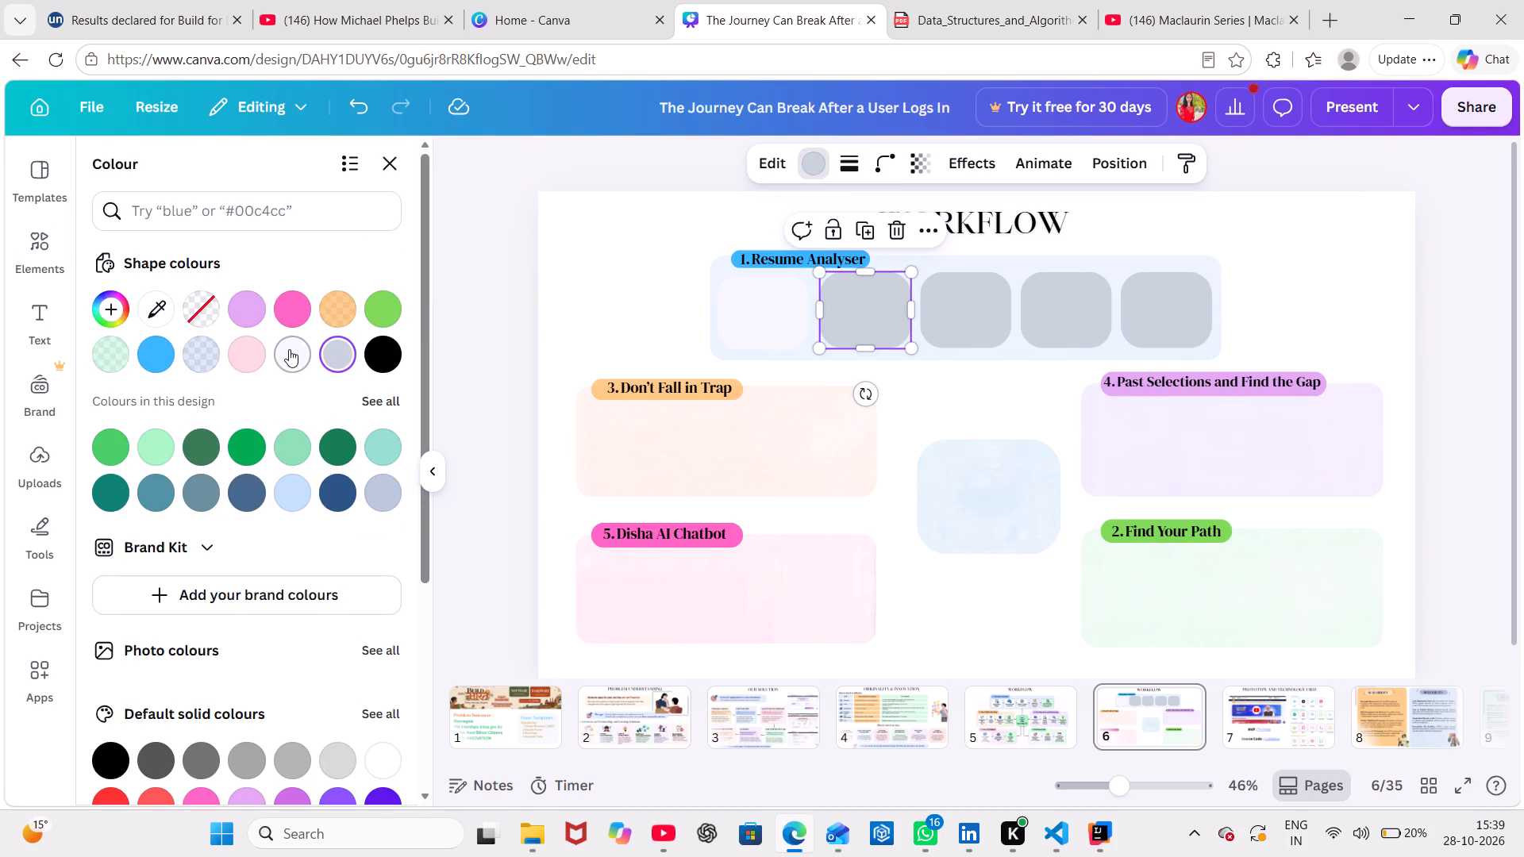
pyautogui.click(289, 349)
pyautogui.click(984, 294)
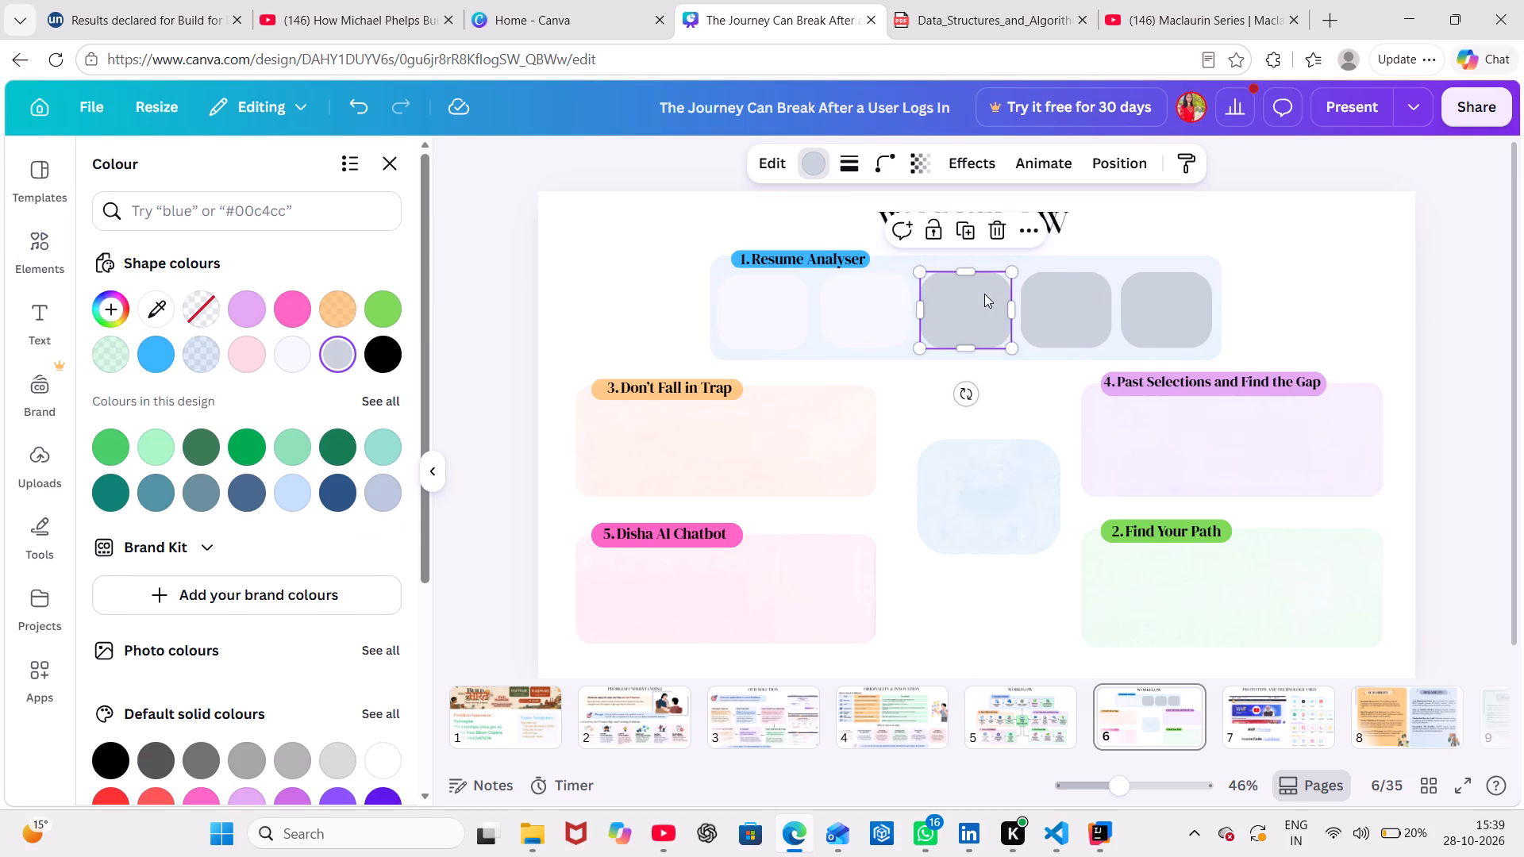
pyautogui.click(283, 358)
# Check the page 5 diagram, then remove the corner rounding from the first square in page 6's Resume Analyser card.
pyautogui.click(1041, 721)
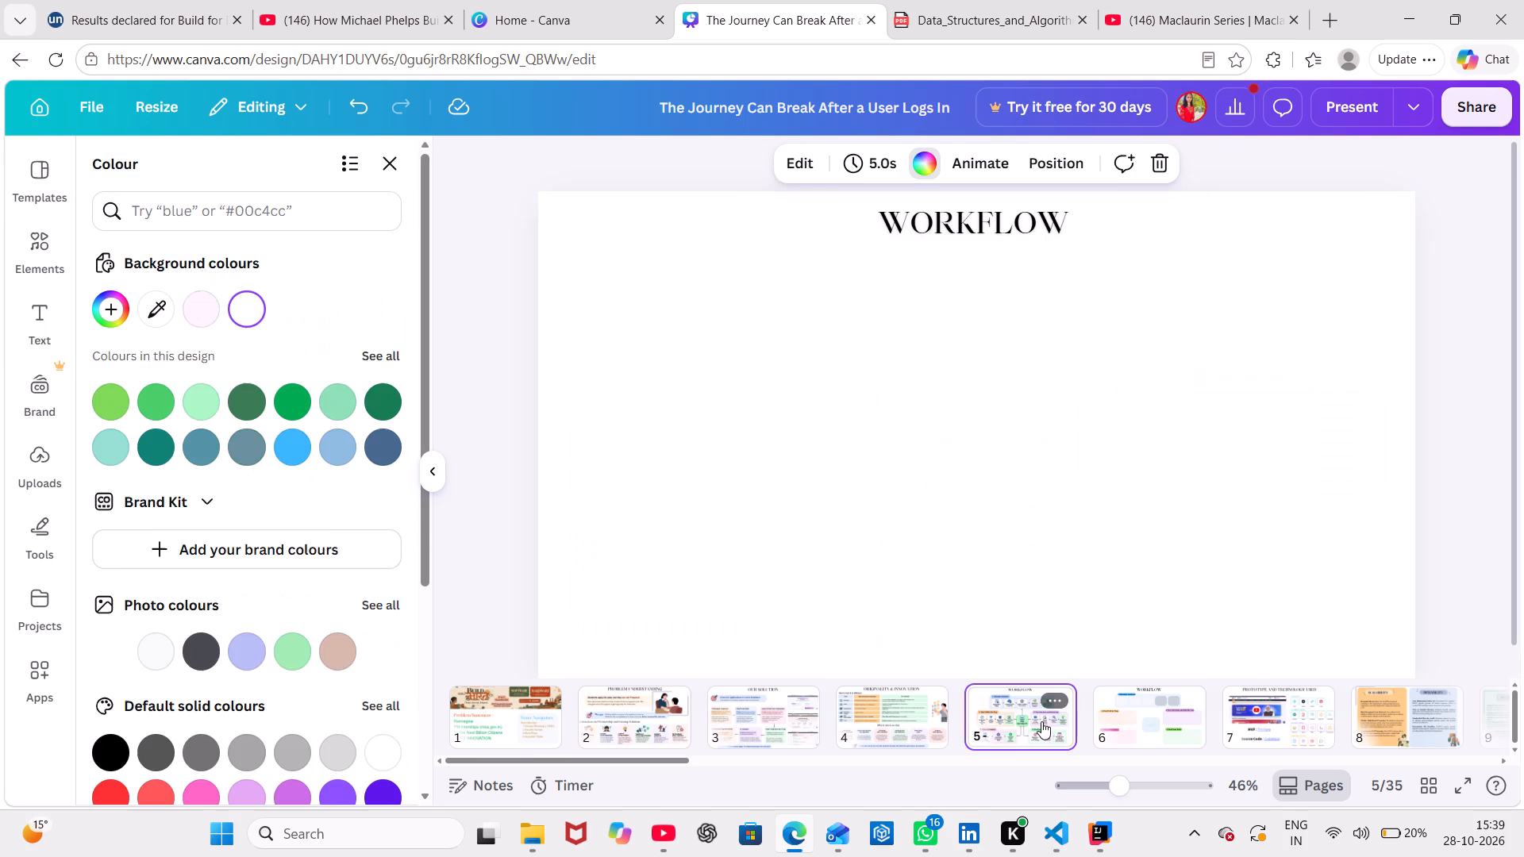
pyautogui.click(1156, 721)
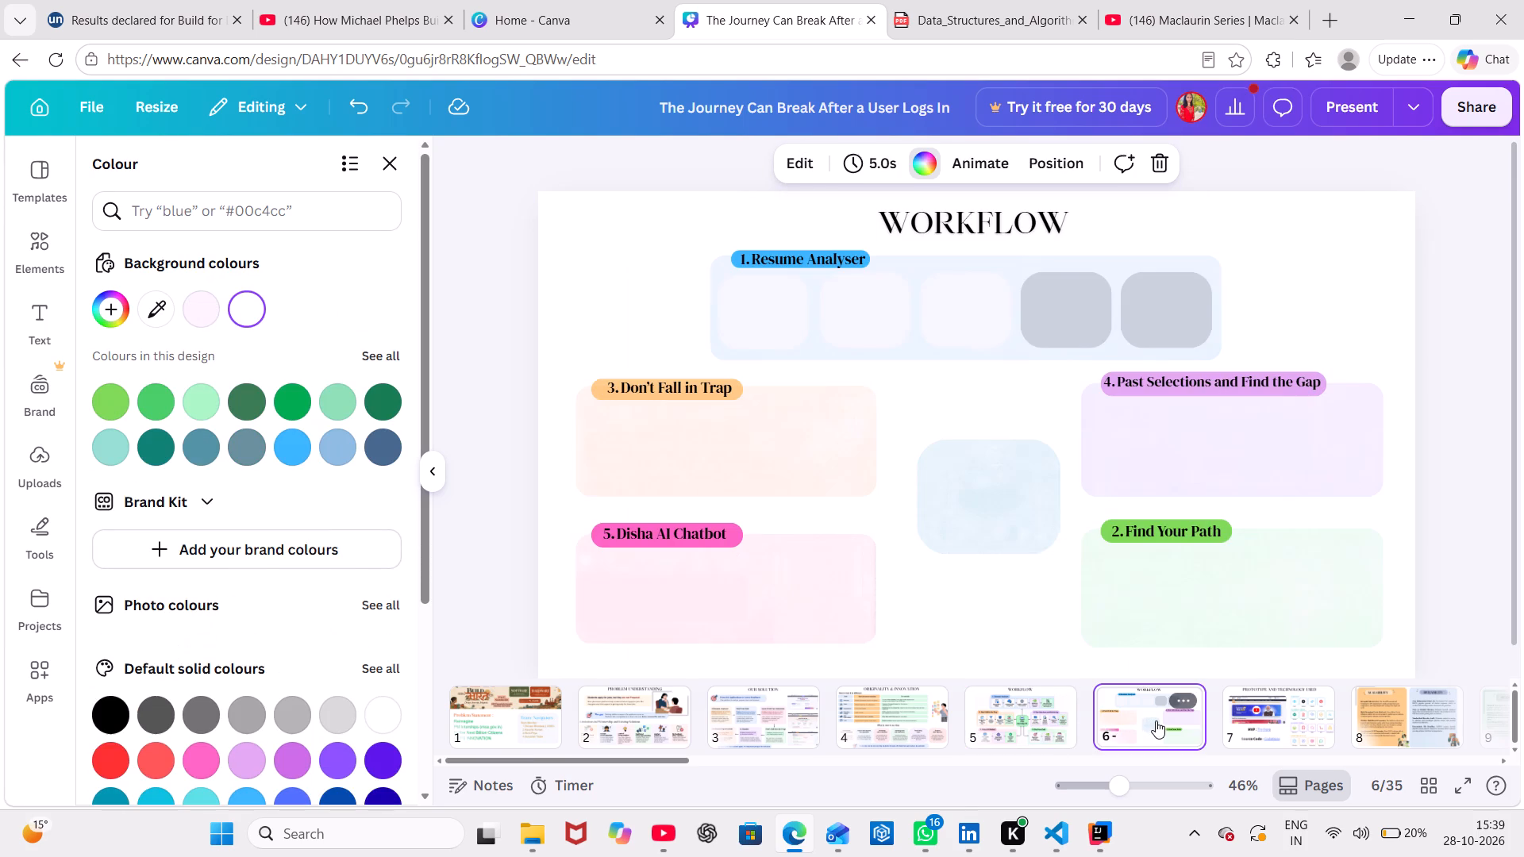
pyautogui.click(1013, 721)
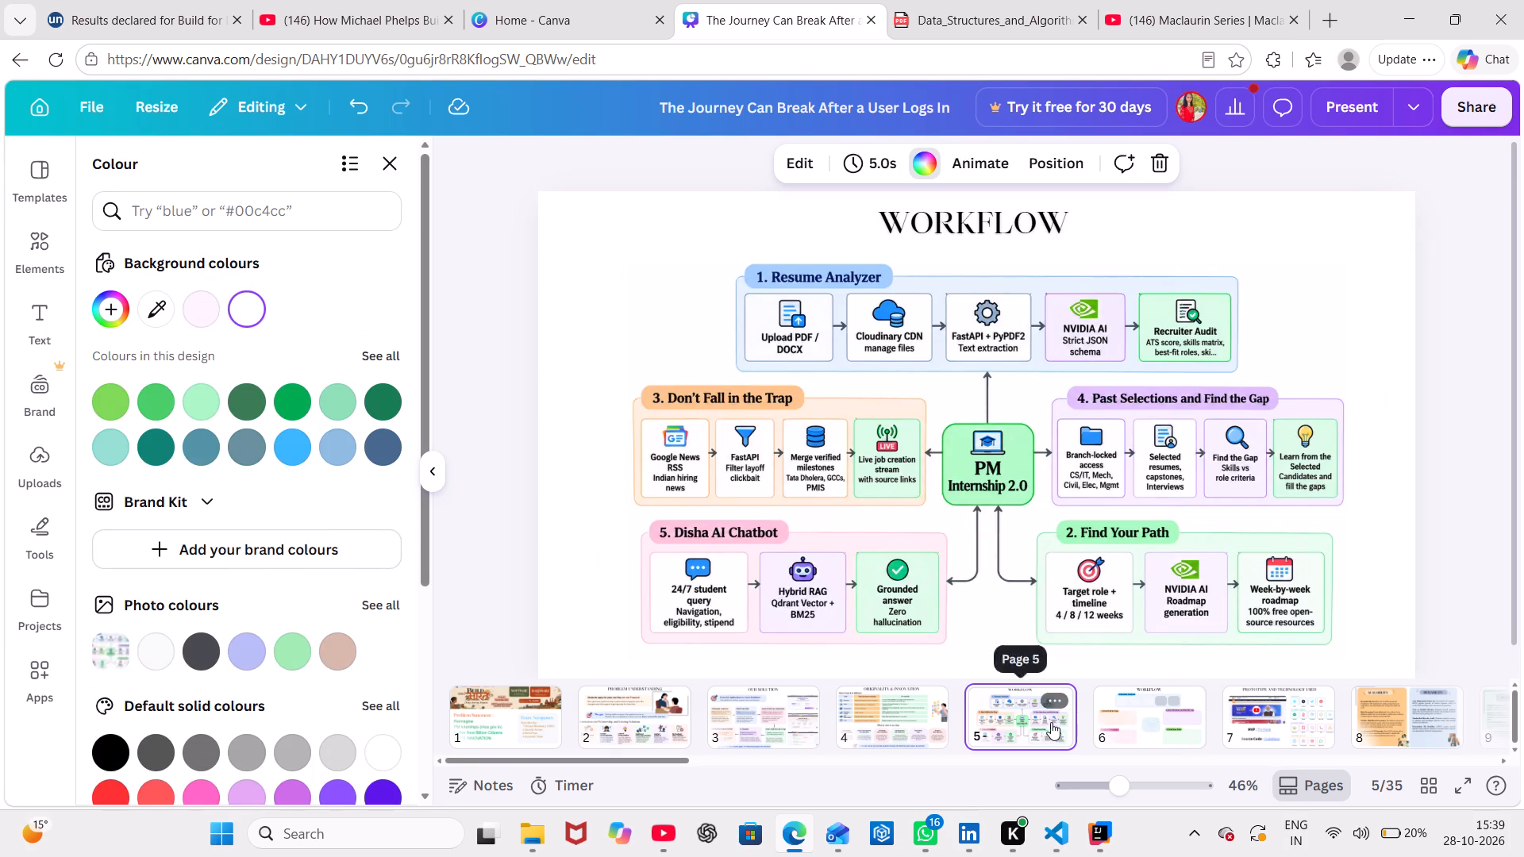
pyautogui.click(1131, 717)
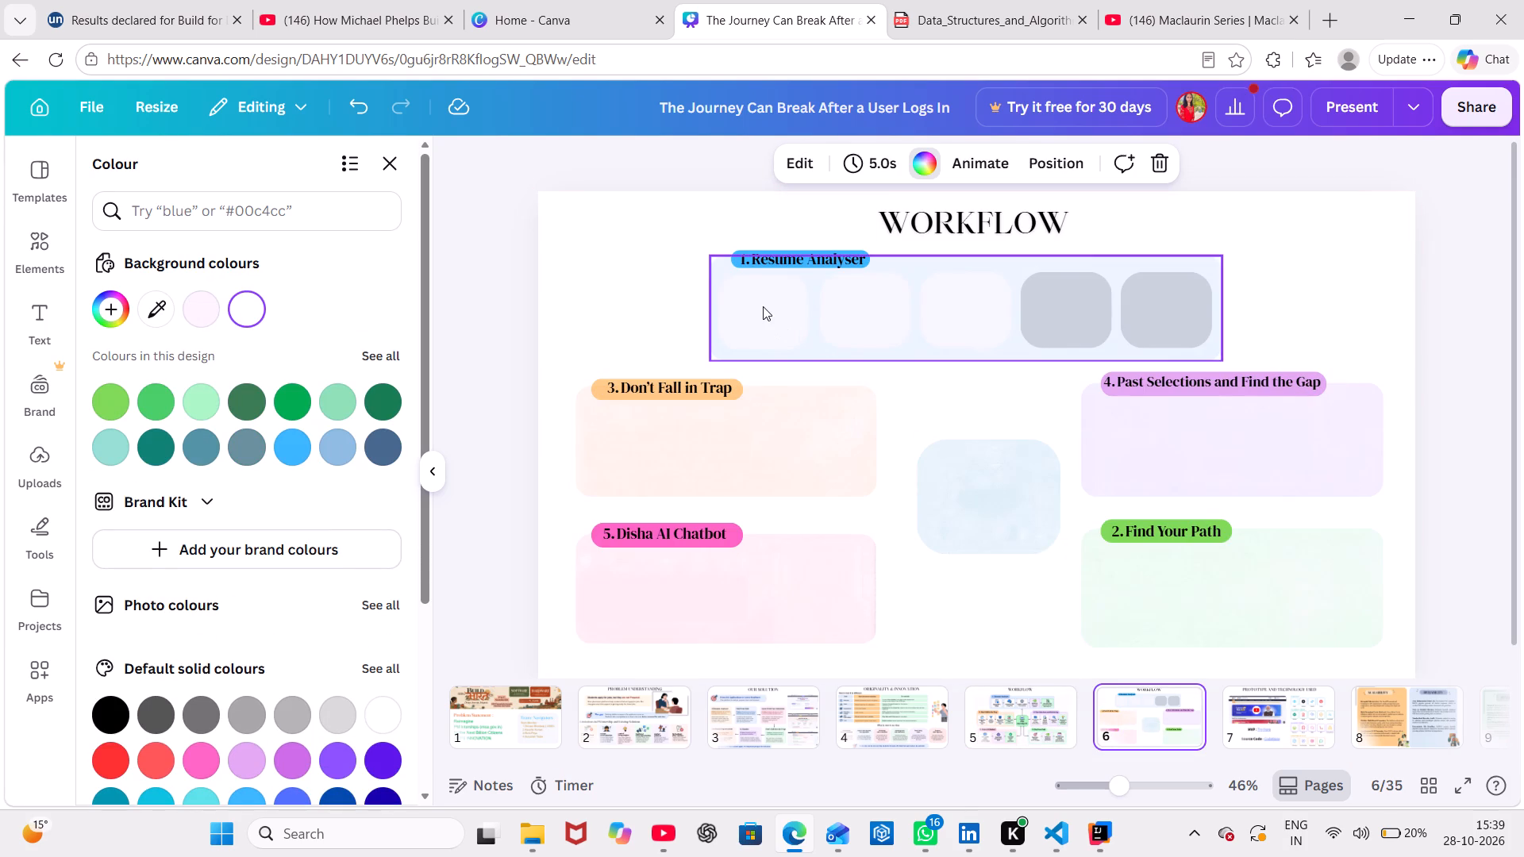
pyautogui.click(763, 306)
pyautogui.click(880, 167)
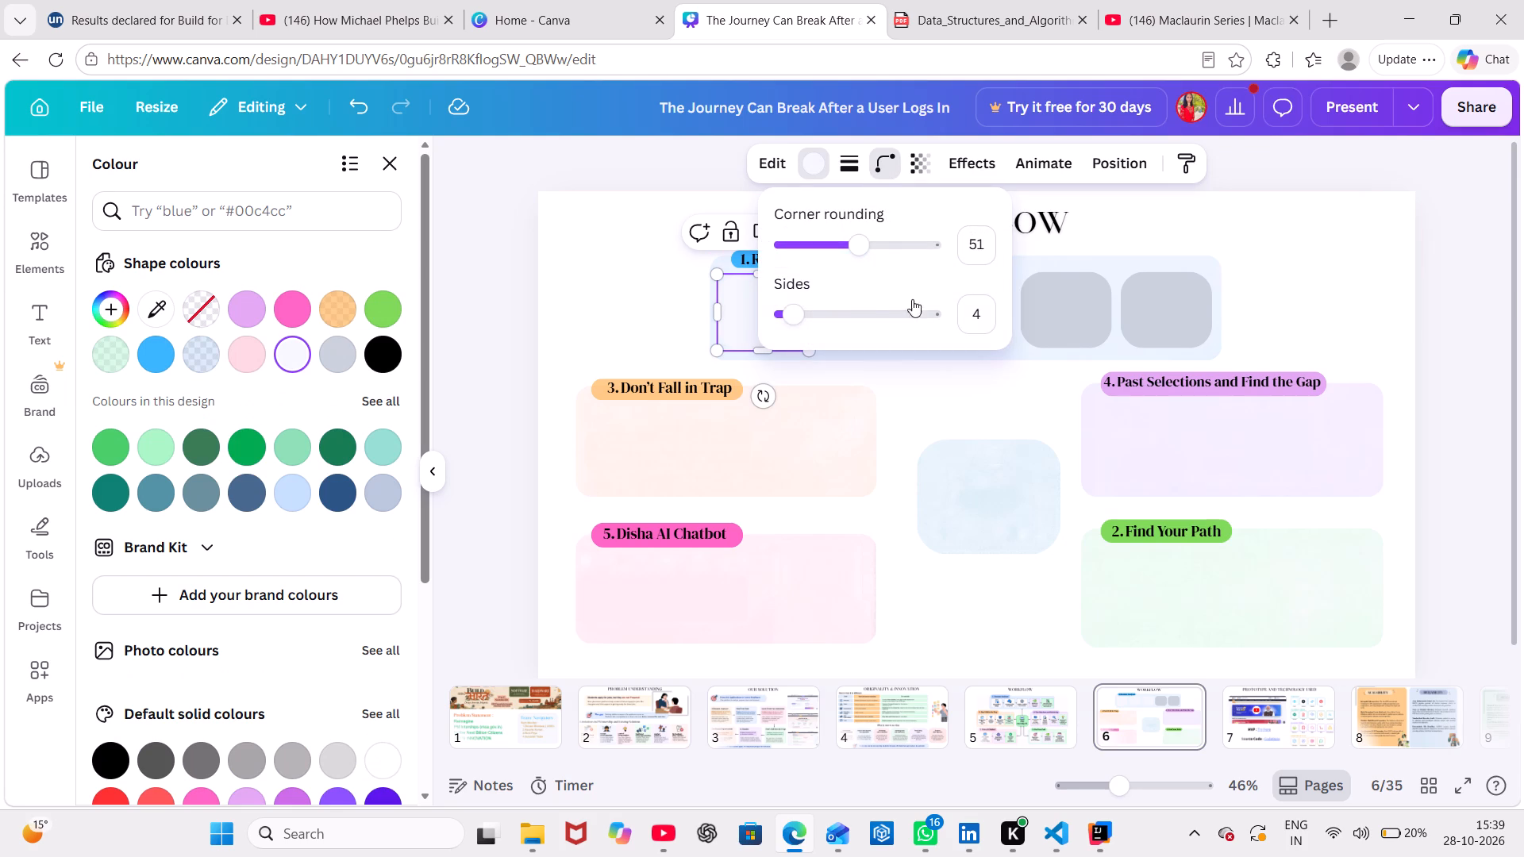
pyautogui.moveTo(863, 244); pyautogui.dragTo(721, 261)
pyautogui.click(629, 303)
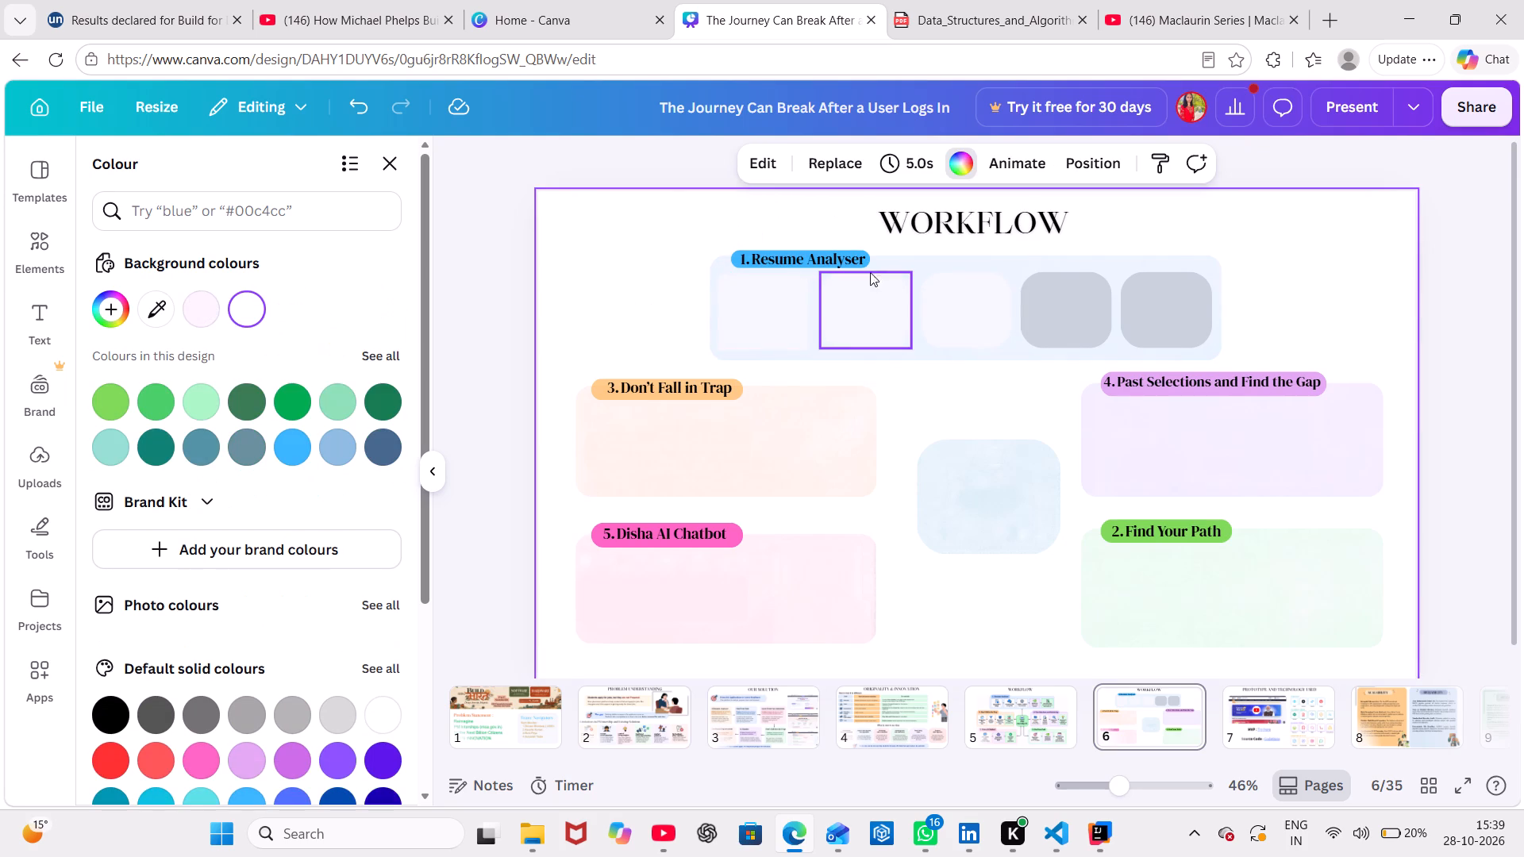
pyautogui.click(159, 301)
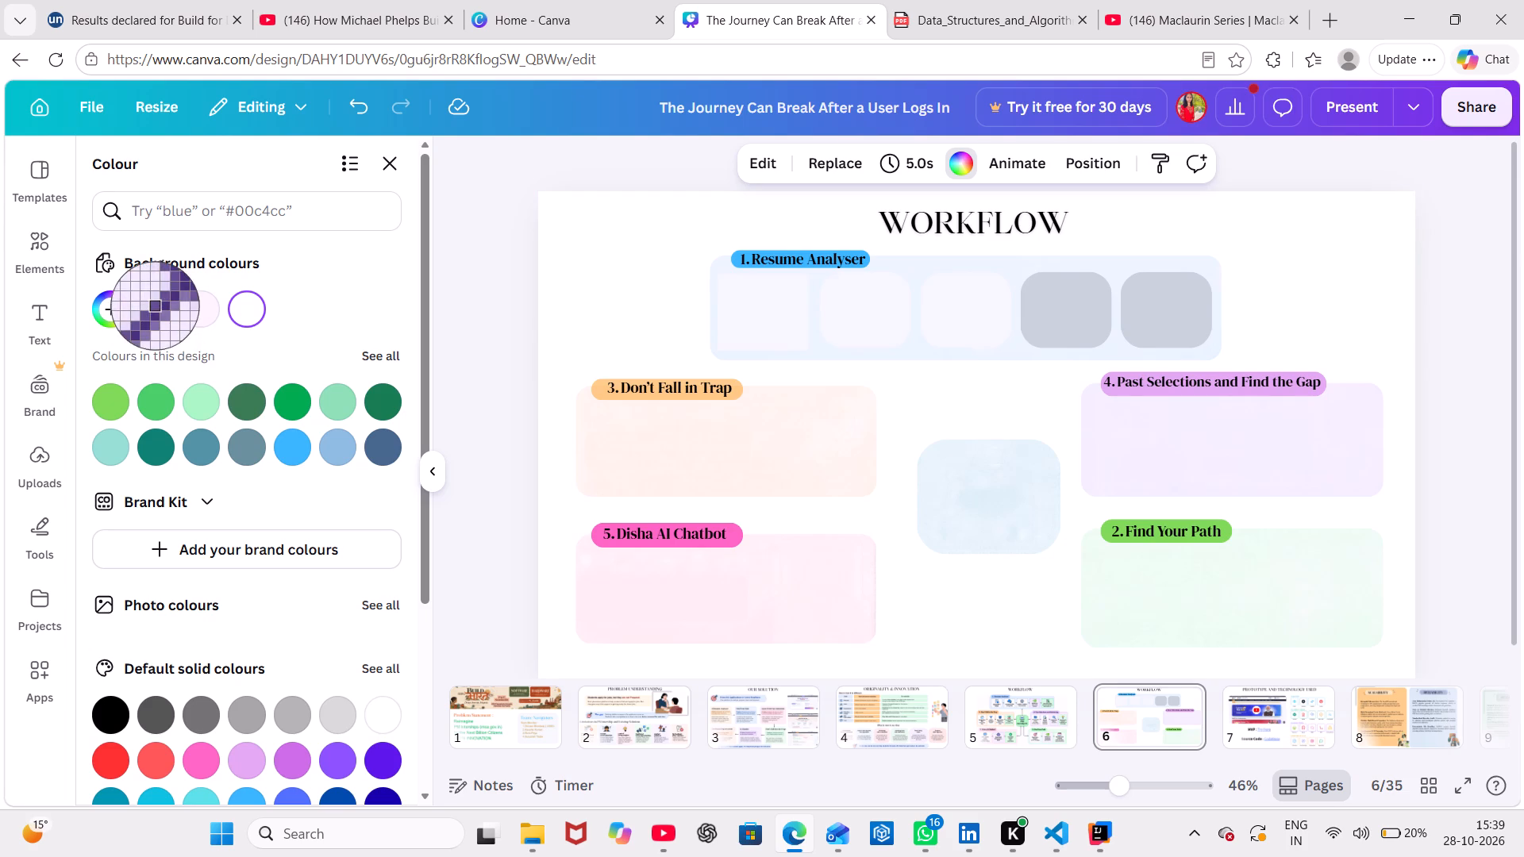
pyautogui.click(180, 337)
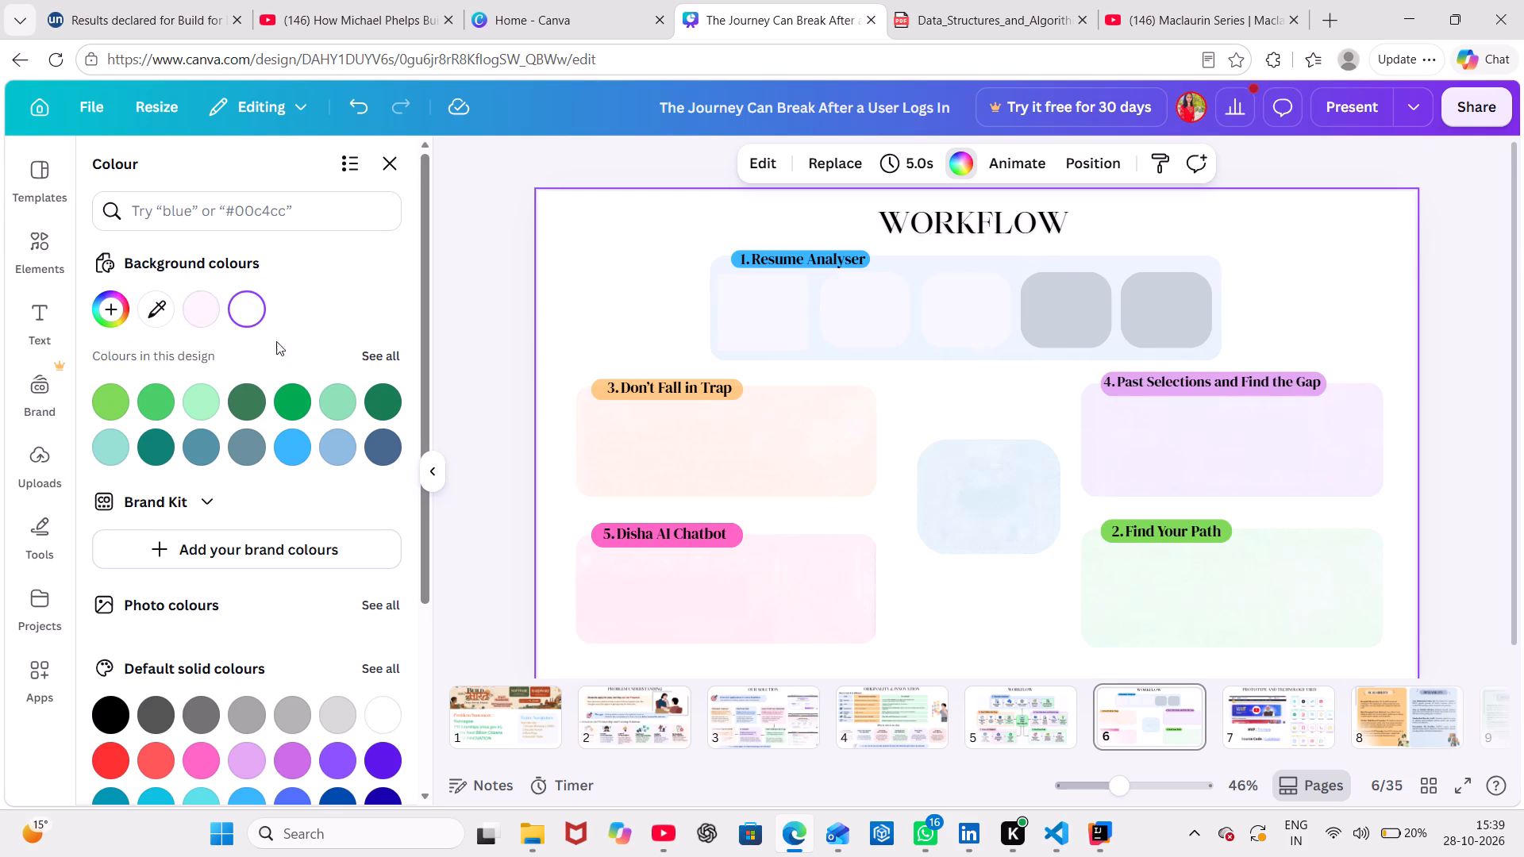
# Set the corner rounding of the second and third squares in the Resume Analyser card to 0.
pyautogui.click(780, 297)
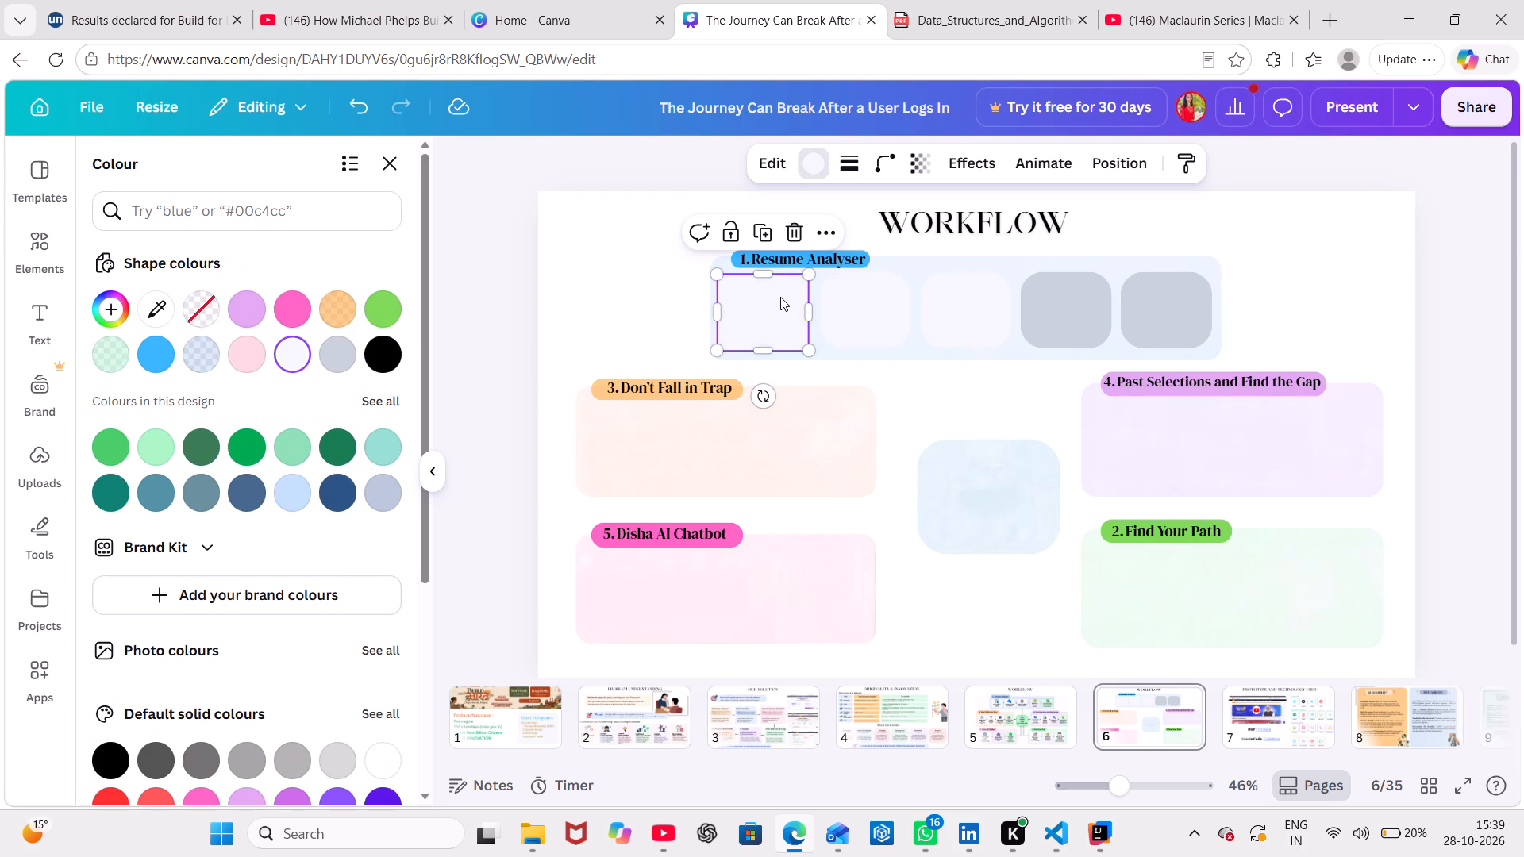
pyautogui.click(860, 296)
pyautogui.click(884, 172)
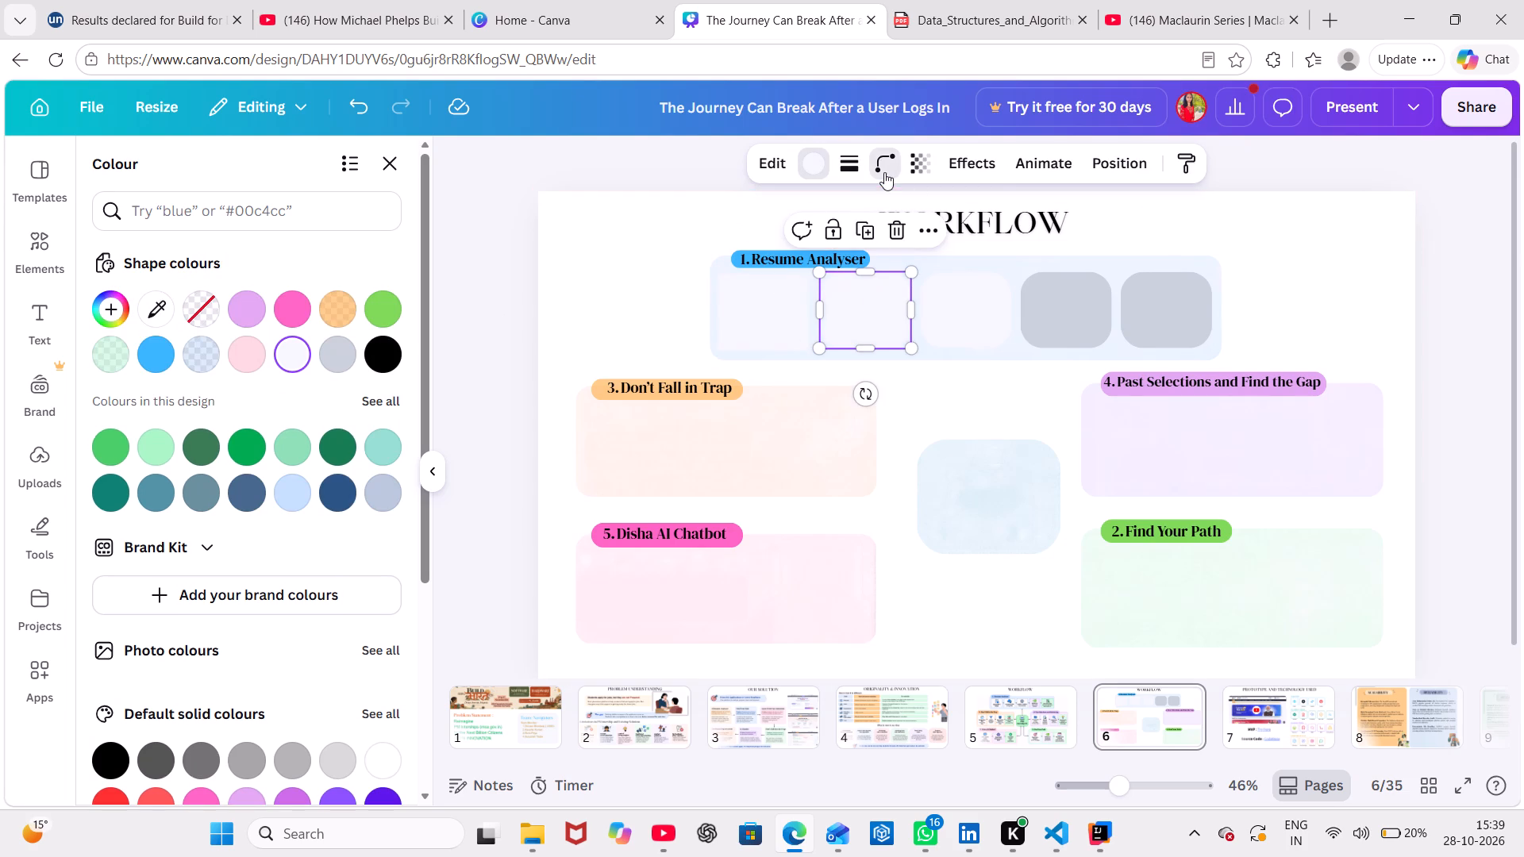
pyautogui.moveTo(863, 247); pyautogui.dragTo(596, 287)
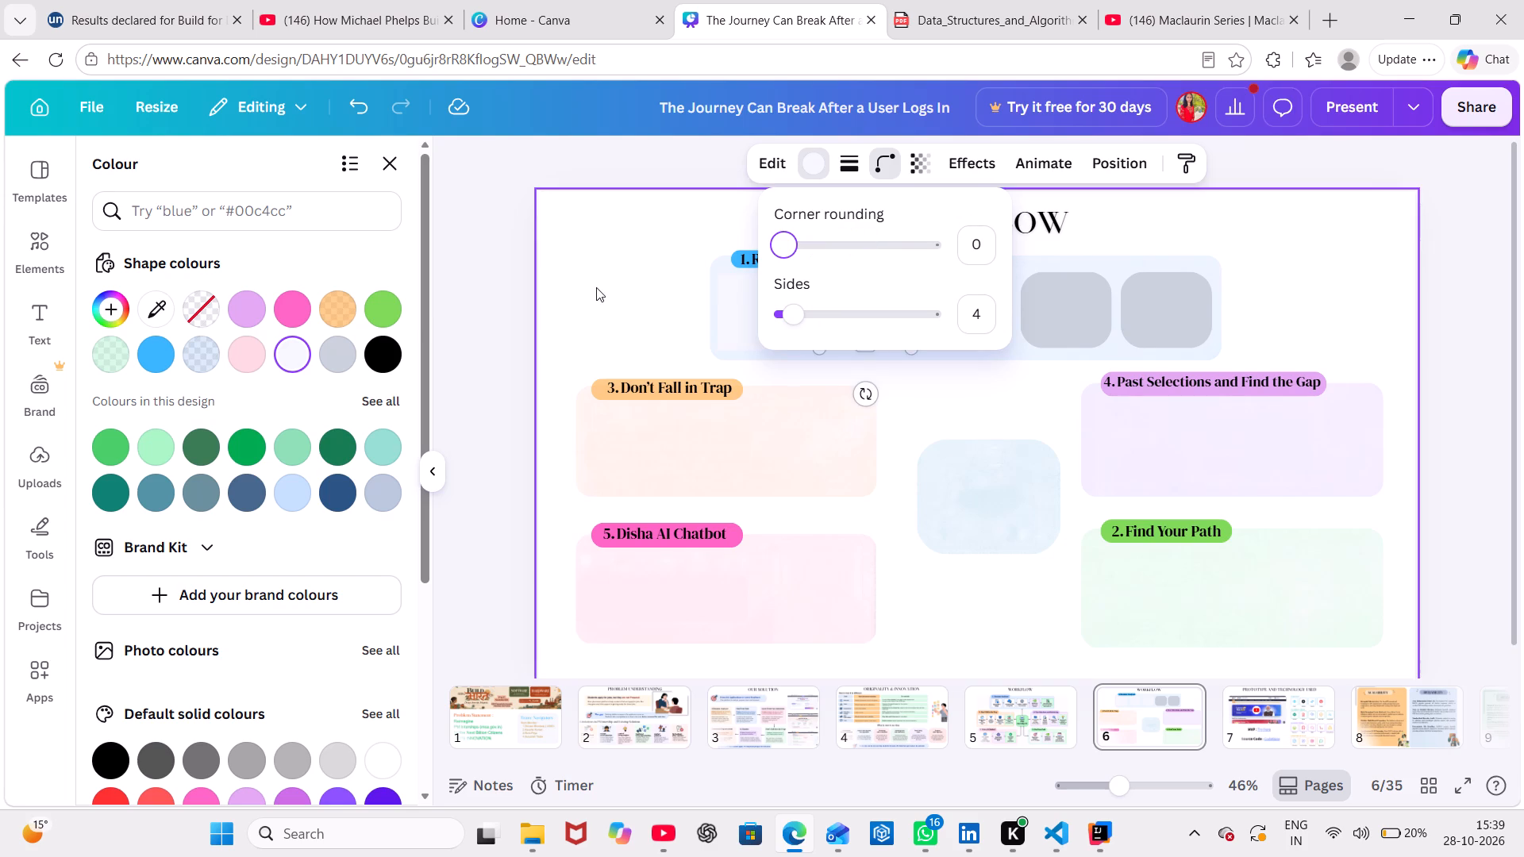
pyautogui.click(421, 320)
pyautogui.click(940, 300)
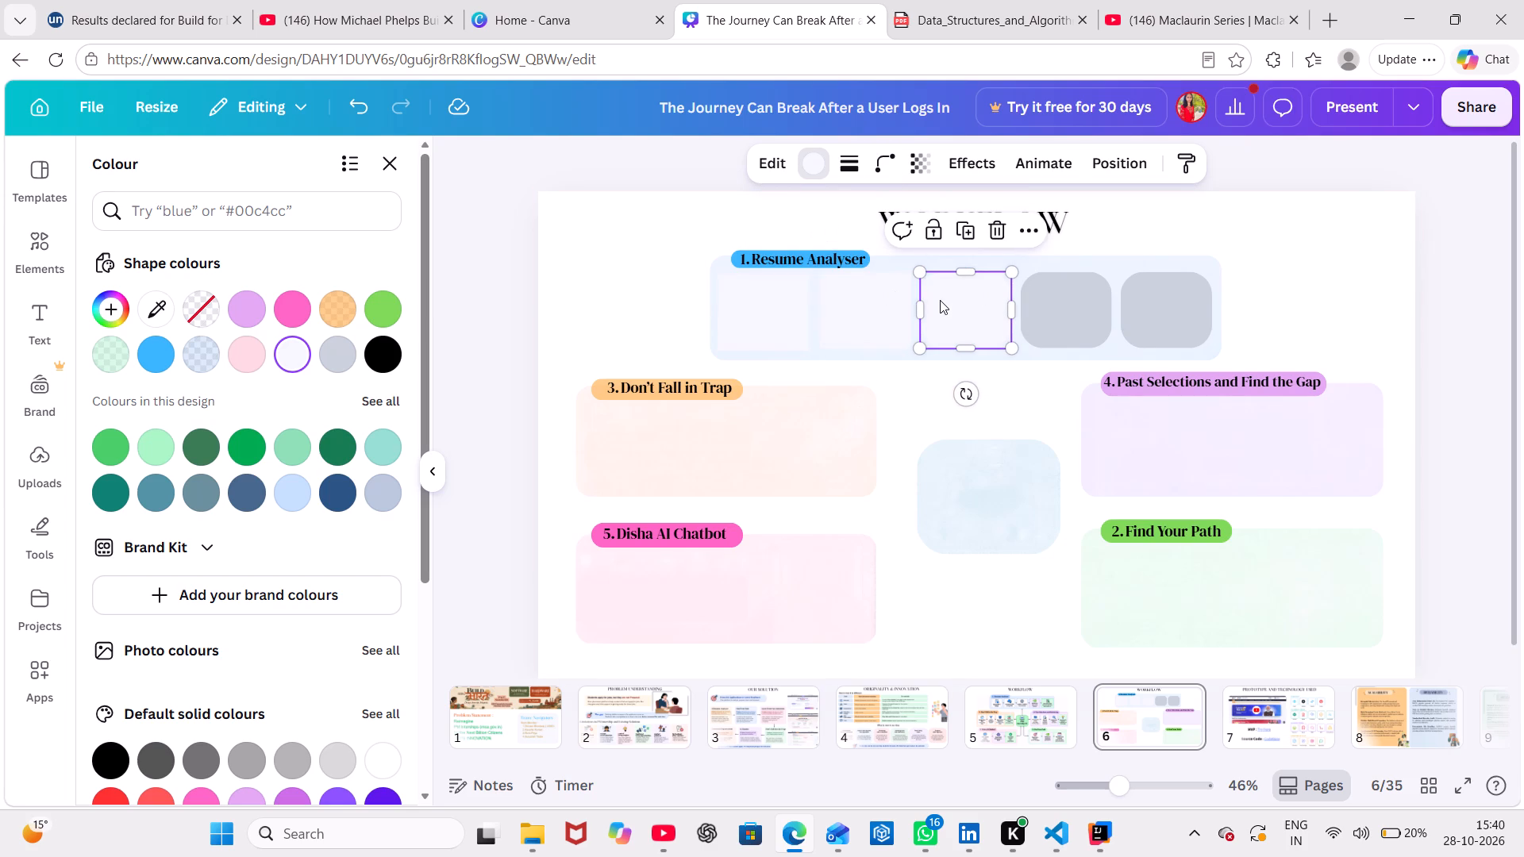
pyautogui.click(889, 171)
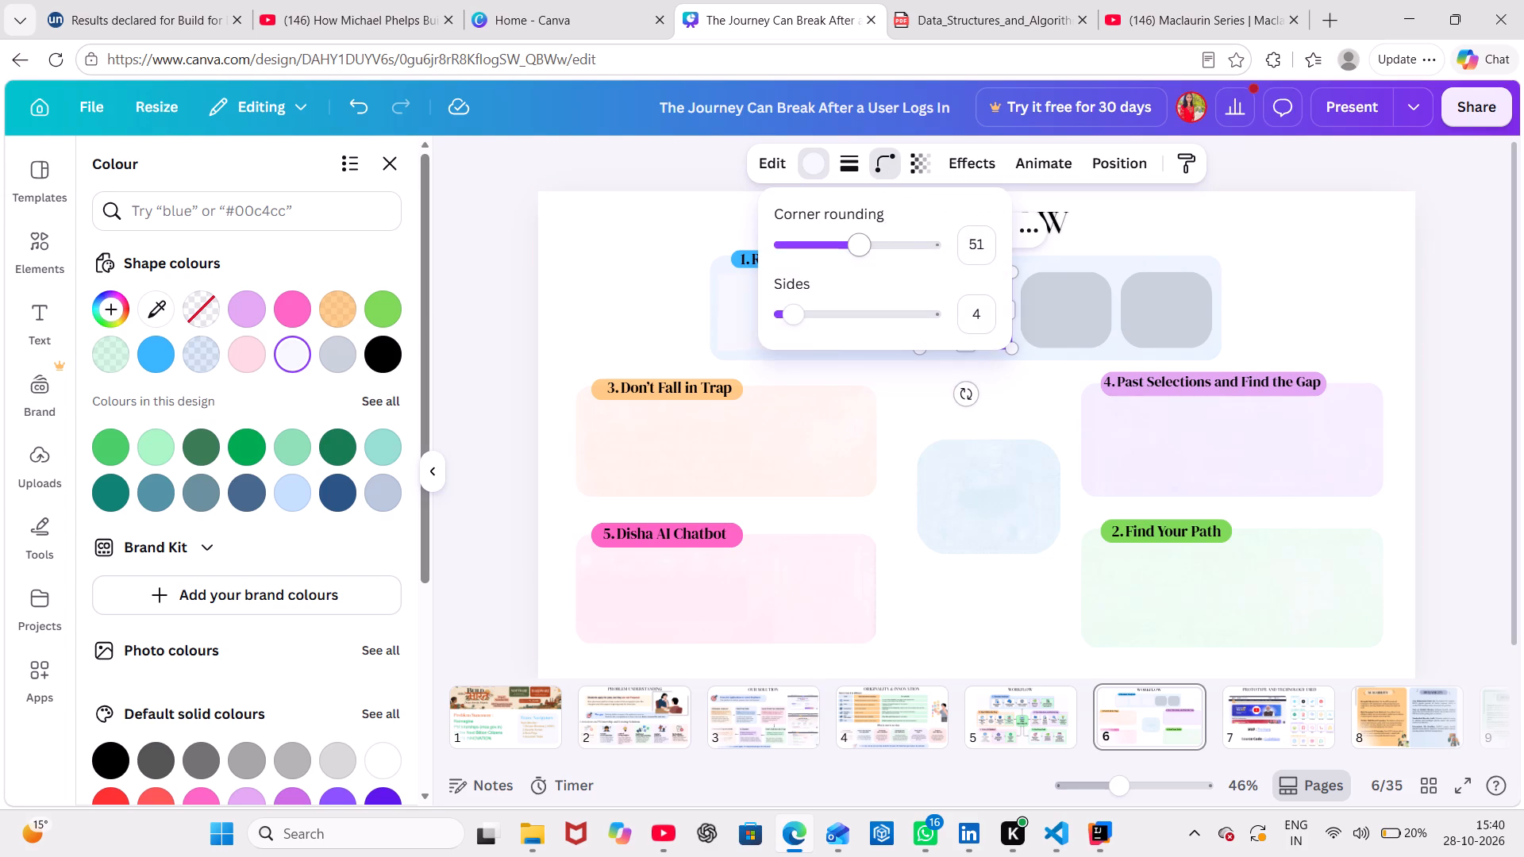
pyautogui.moveTo(855, 248); pyautogui.dragTo(604, 303)
pyautogui.click(509, 306)
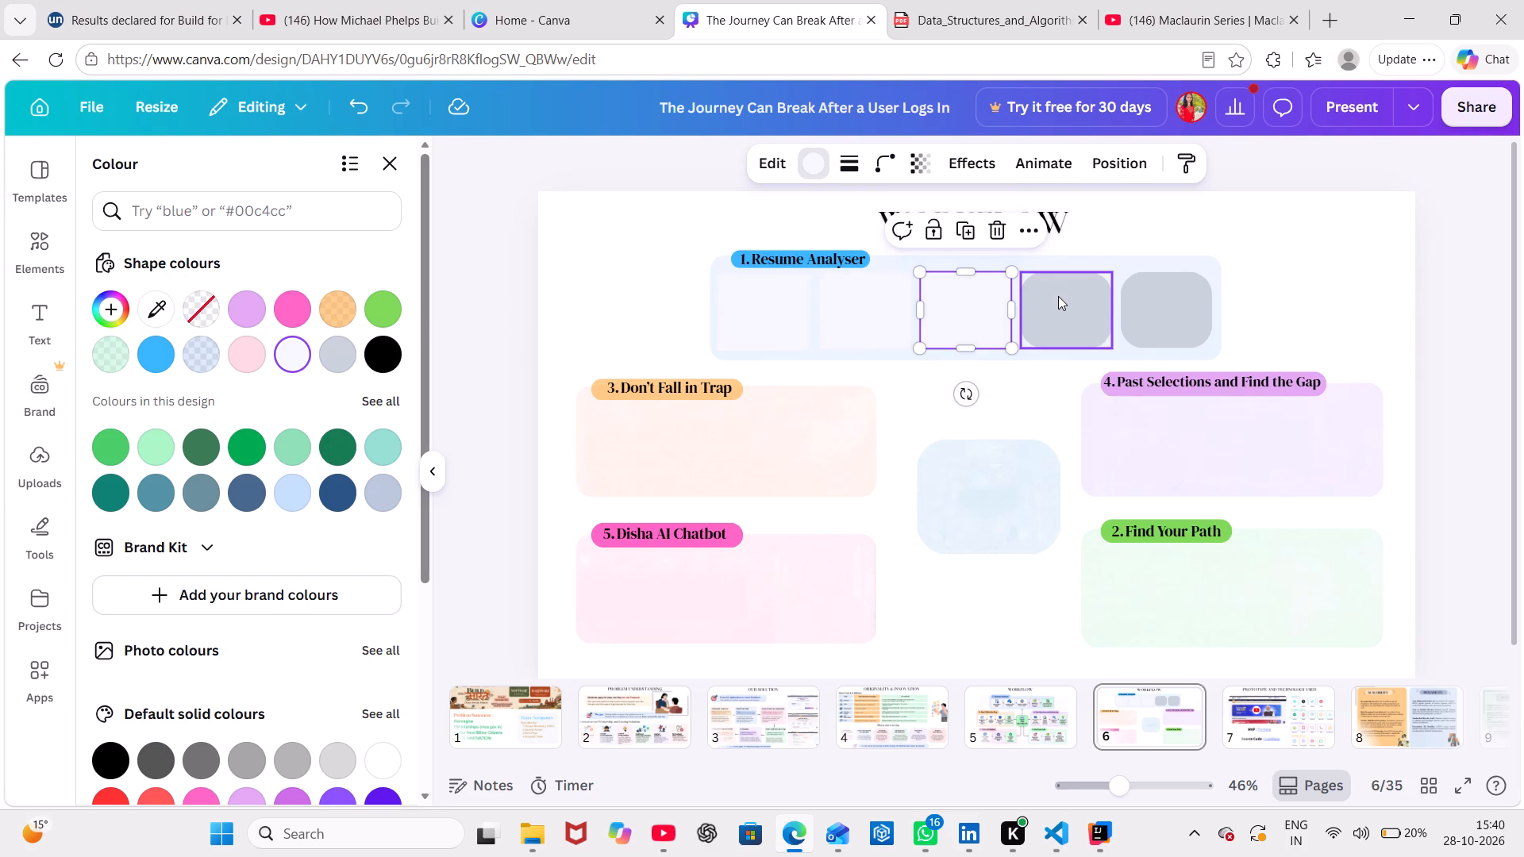
# Set the corner rounding of the two remaining grey squares in the Resume Analyser card to 0.
pyautogui.click(1060, 302)
pyautogui.click(887, 159)
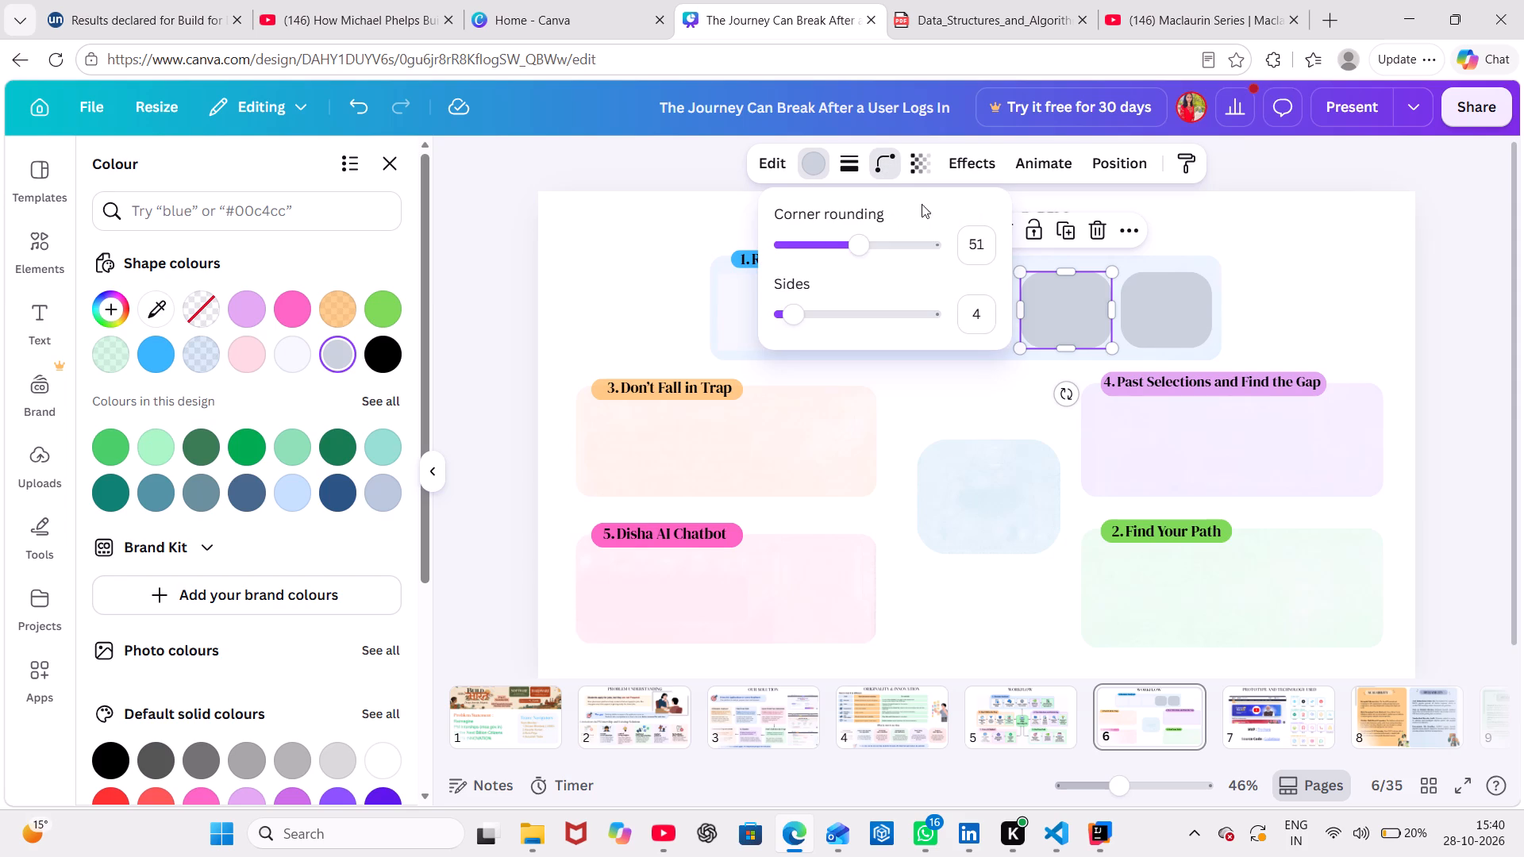
pyautogui.moveTo(845, 245); pyautogui.dragTo(571, 314)
pyautogui.click(1175, 294)
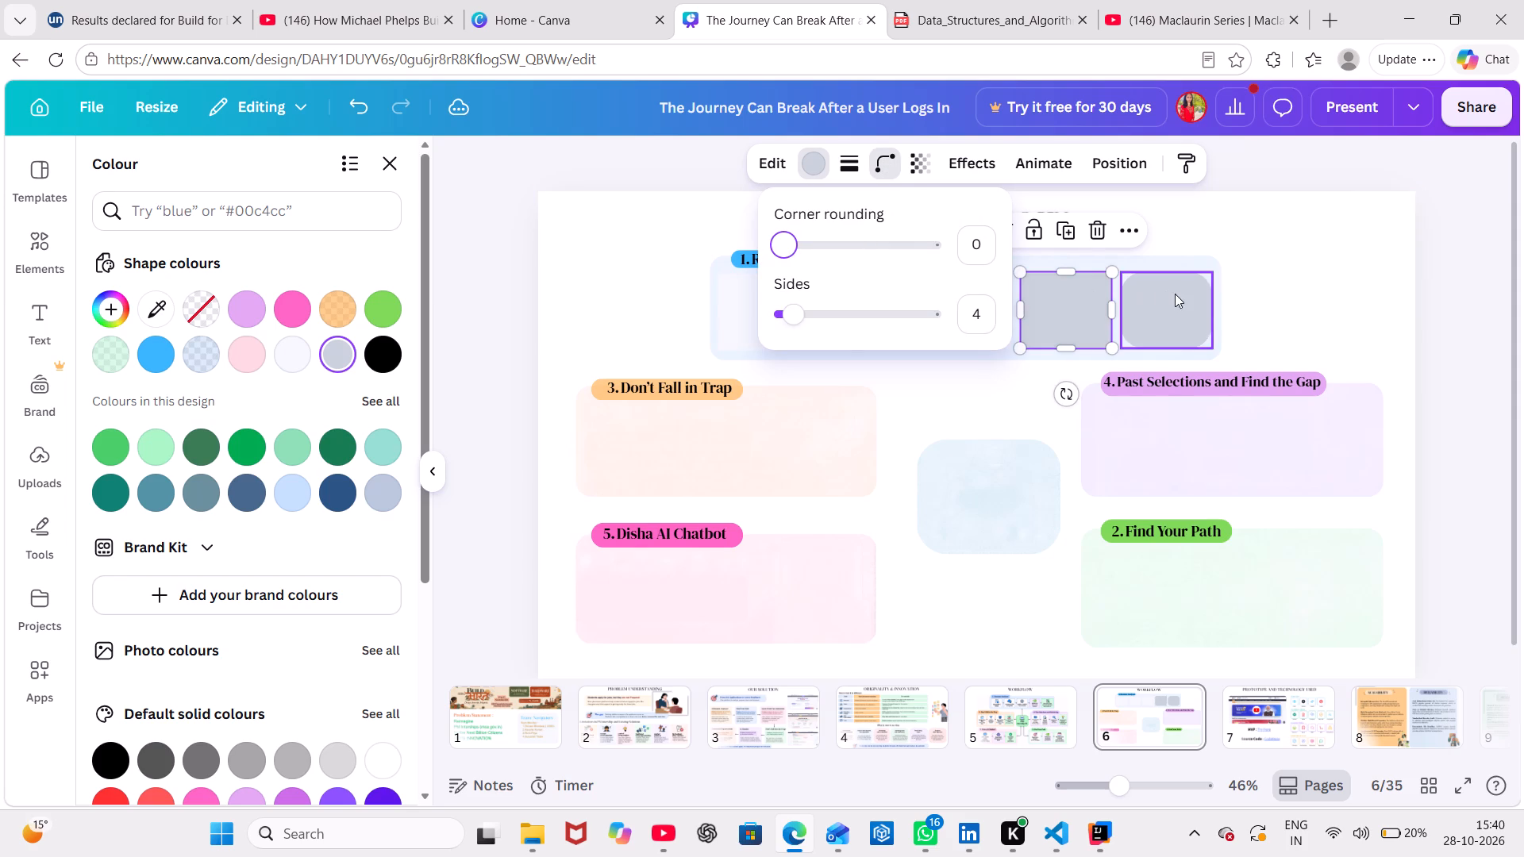
pyautogui.click(898, 163)
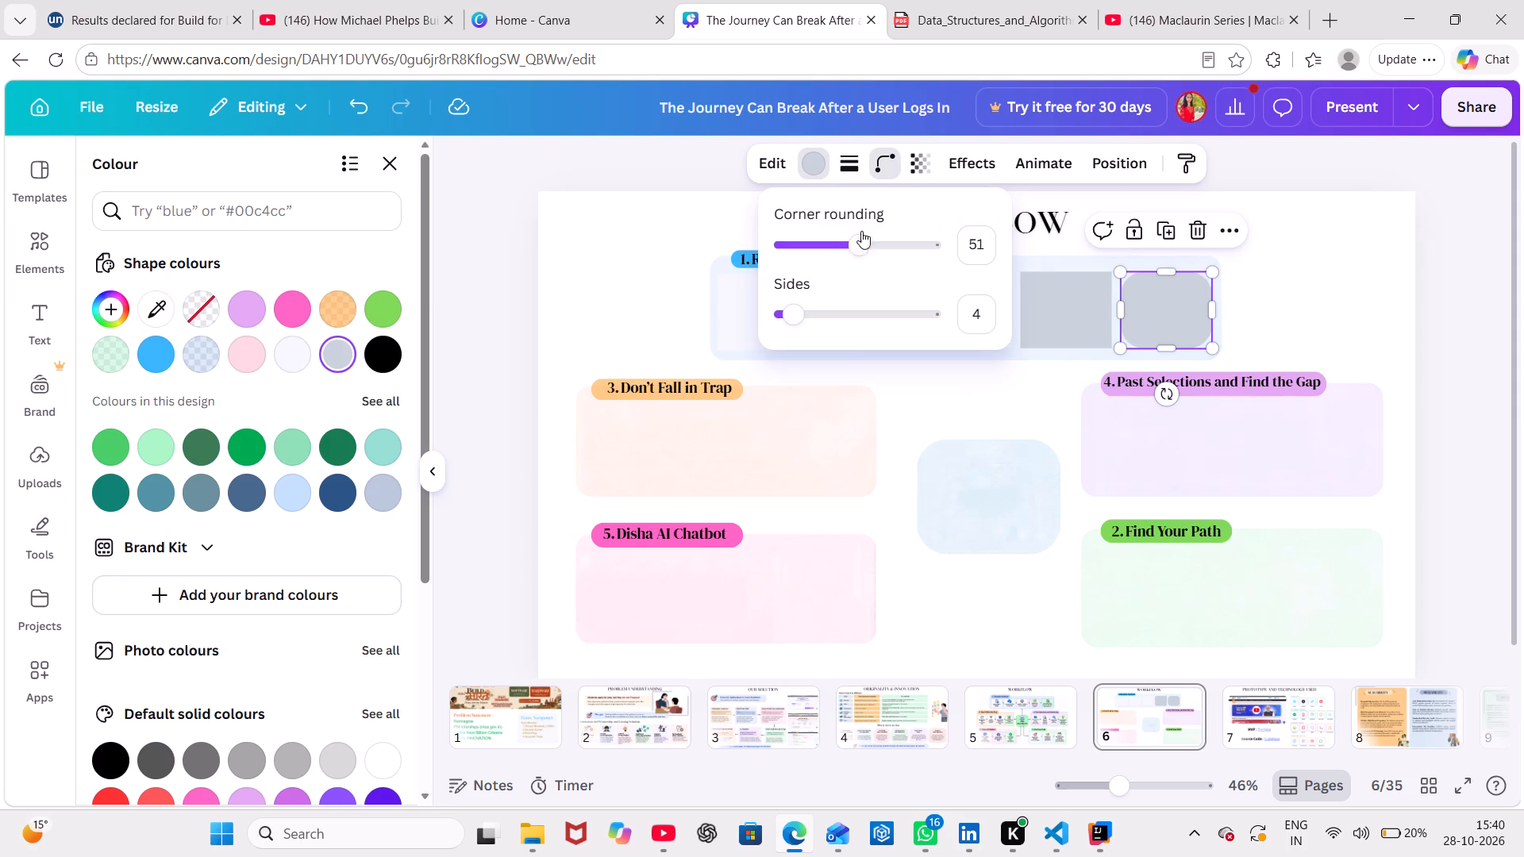
pyautogui.moveTo(852, 236); pyautogui.dragTo(593, 327)
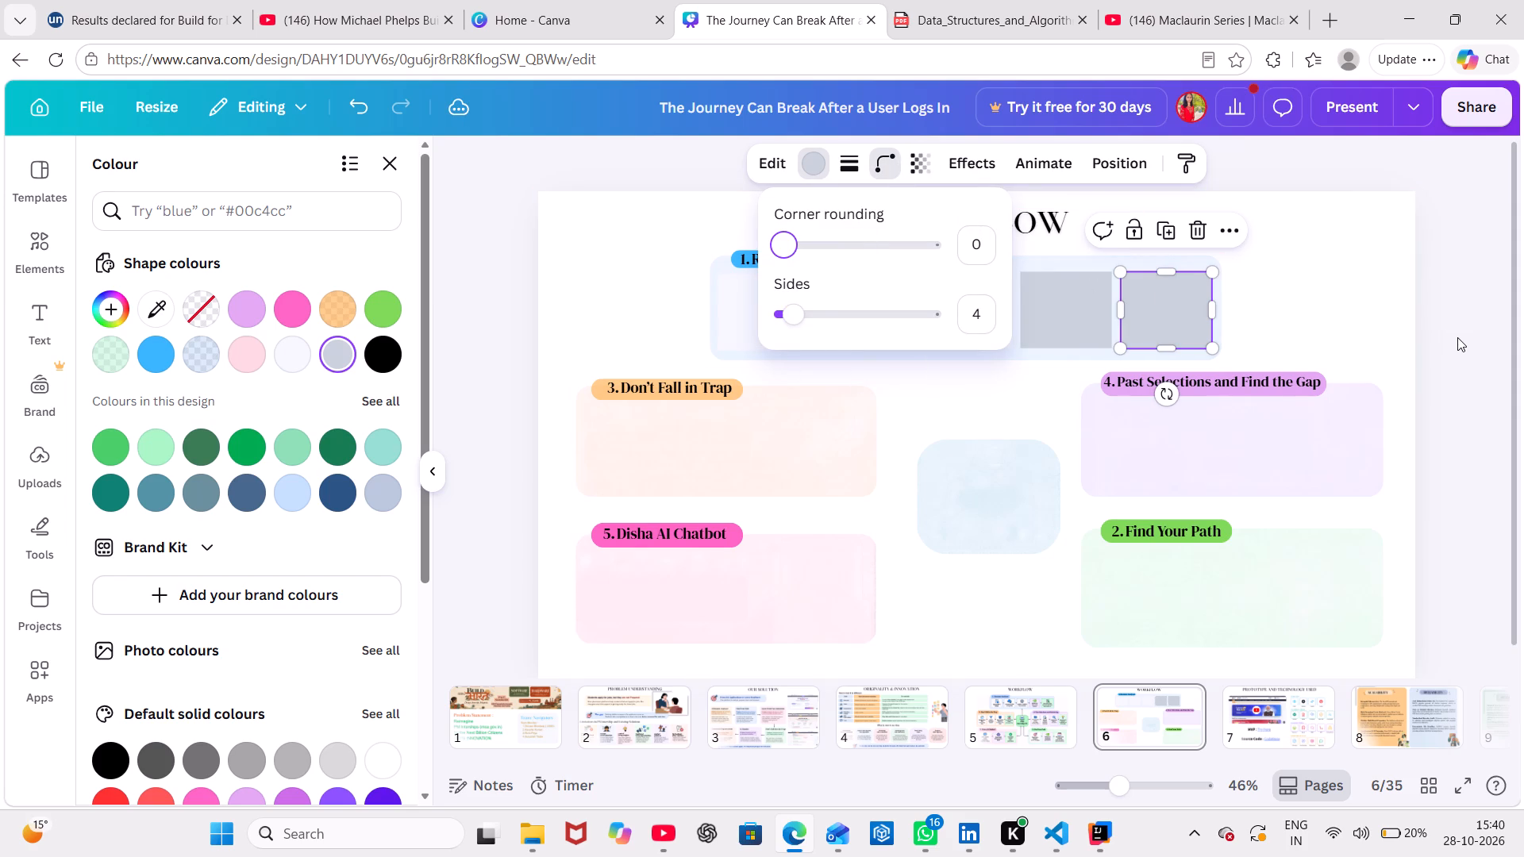
pyautogui.click(1457, 337)
# Compare with the page 5 diagram, then copy a pale Resume Analyser square into the Don't Fall in Trap card as its first two boxes.
pyautogui.click(1062, 697)
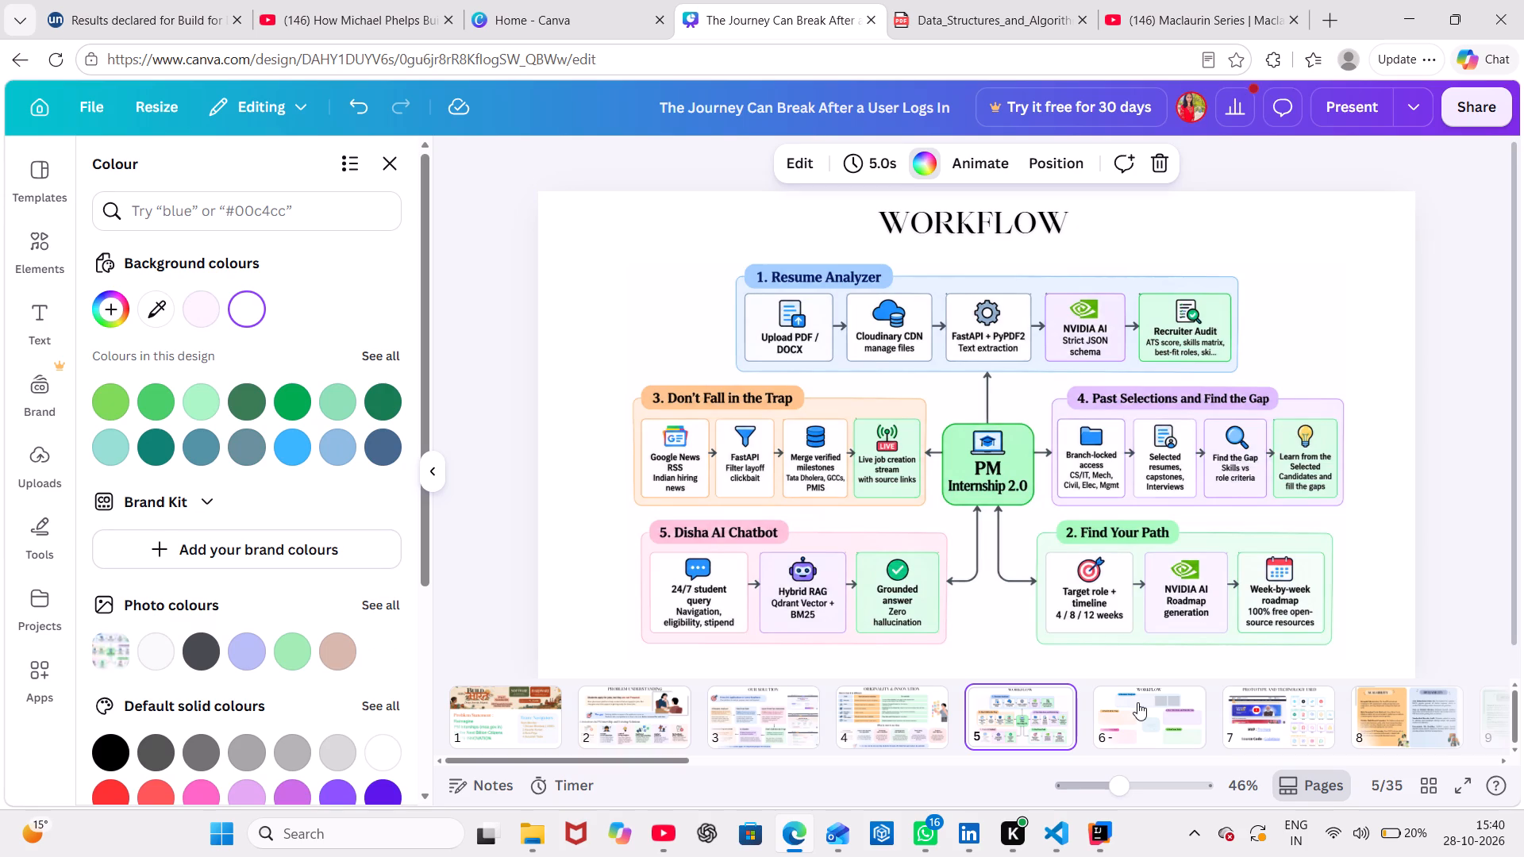
pyautogui.click(1137, 702)
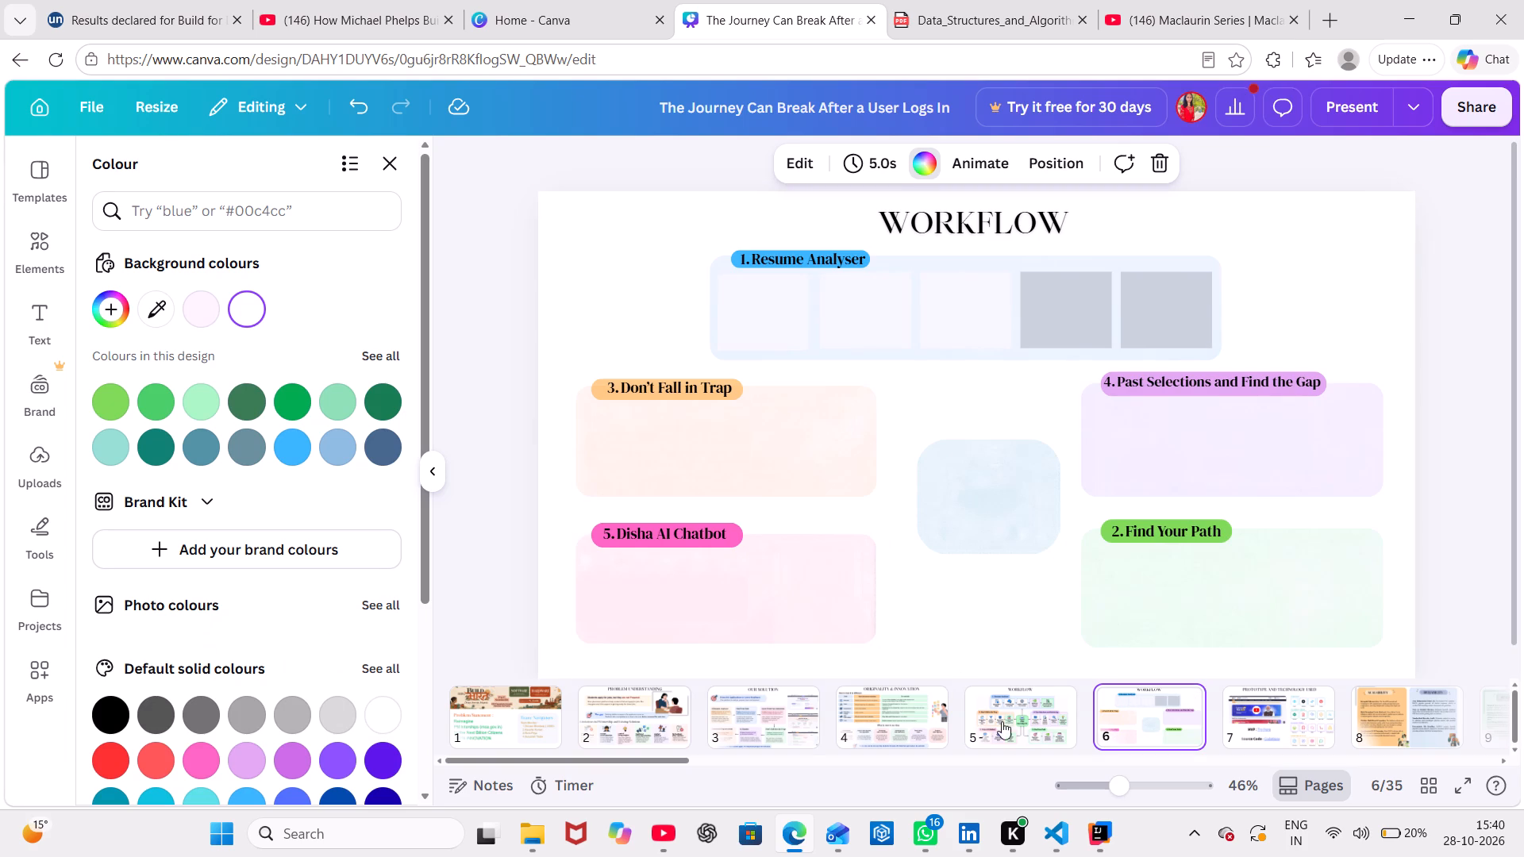
pyautogui.click(1014, 732)
pyautogui.click(1118, 731)
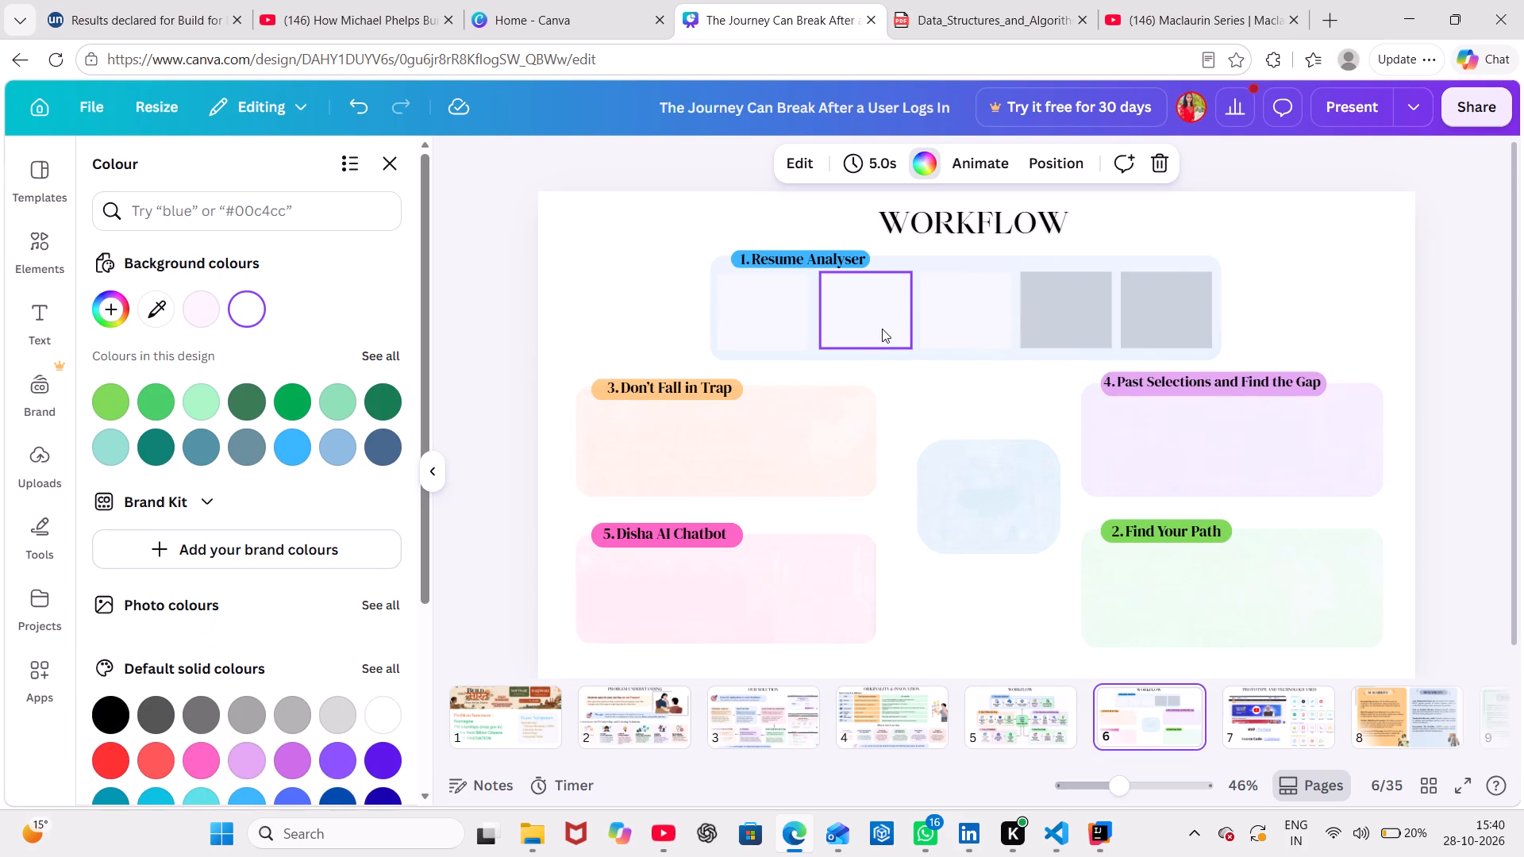
pyautogui.click(882, 327)
pyautogui.hotkey('ctrl', 'c')
pyautogui.hotkey('ctrl', 'v')
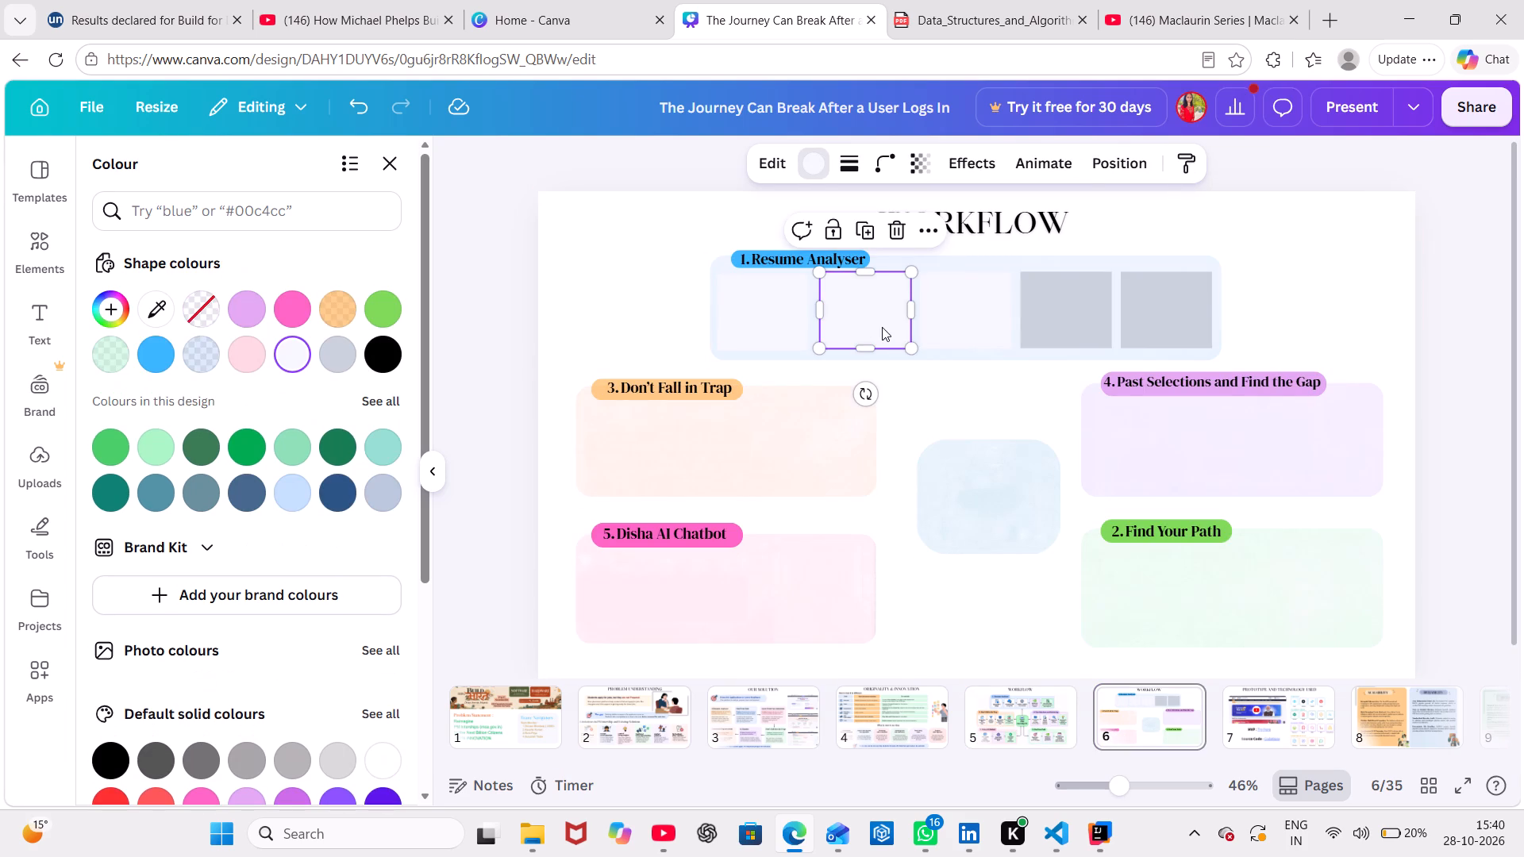
pyautogui.hotkey('ctrl', 'v')
pyautogui.hotkey('ctrl', 'v')
pyautogui.hotkey('ctrl', 'v')
pyautogui.moveTo(882, 327); pyautogui.dragTo(841, 345)
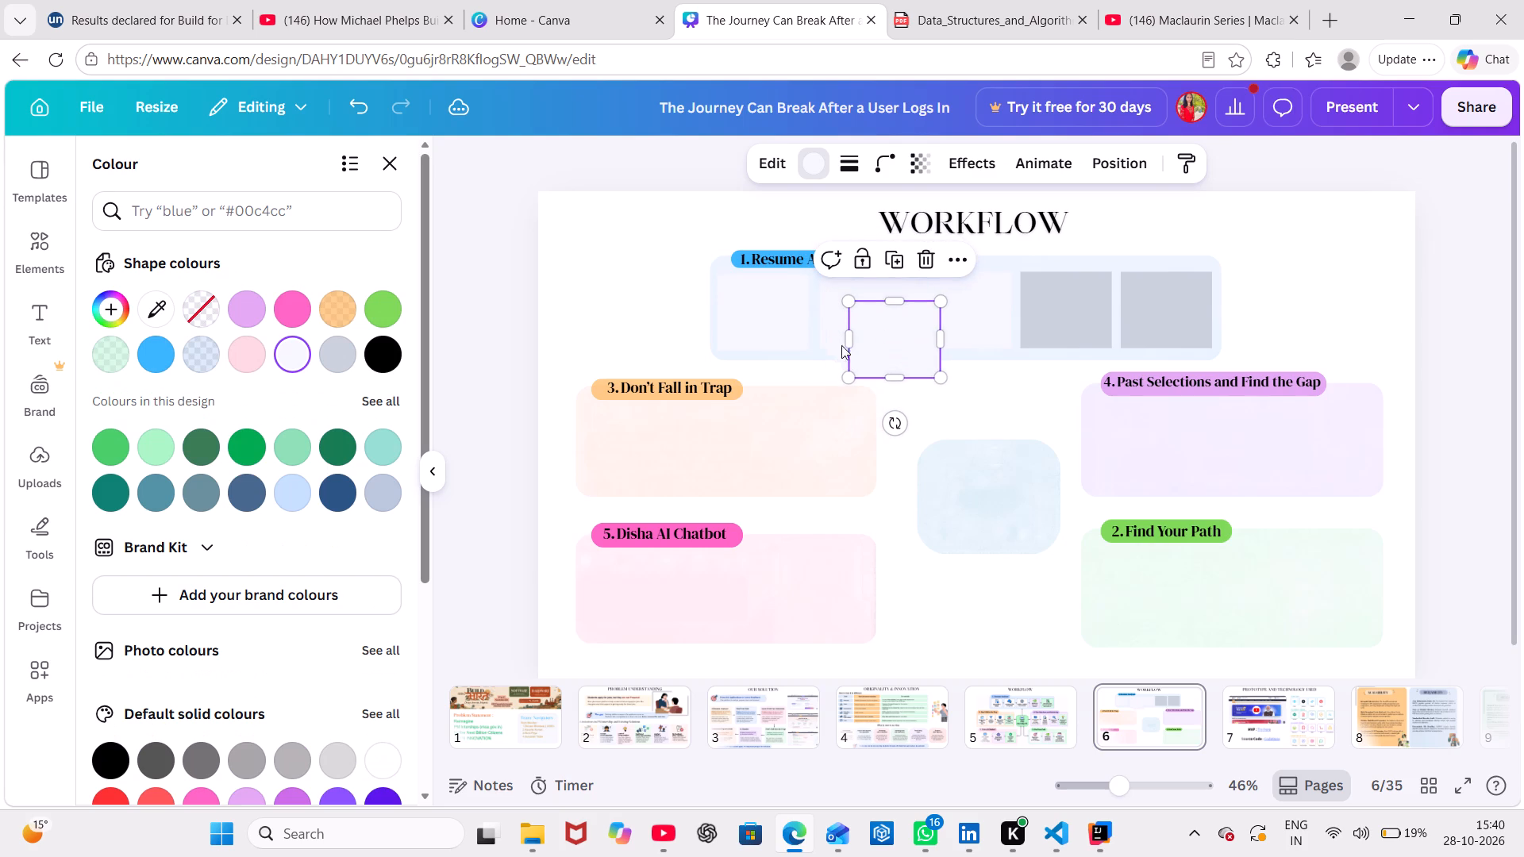
pyautogui.moveTo(841, 345); pyautogui.dragTo(614, 431)
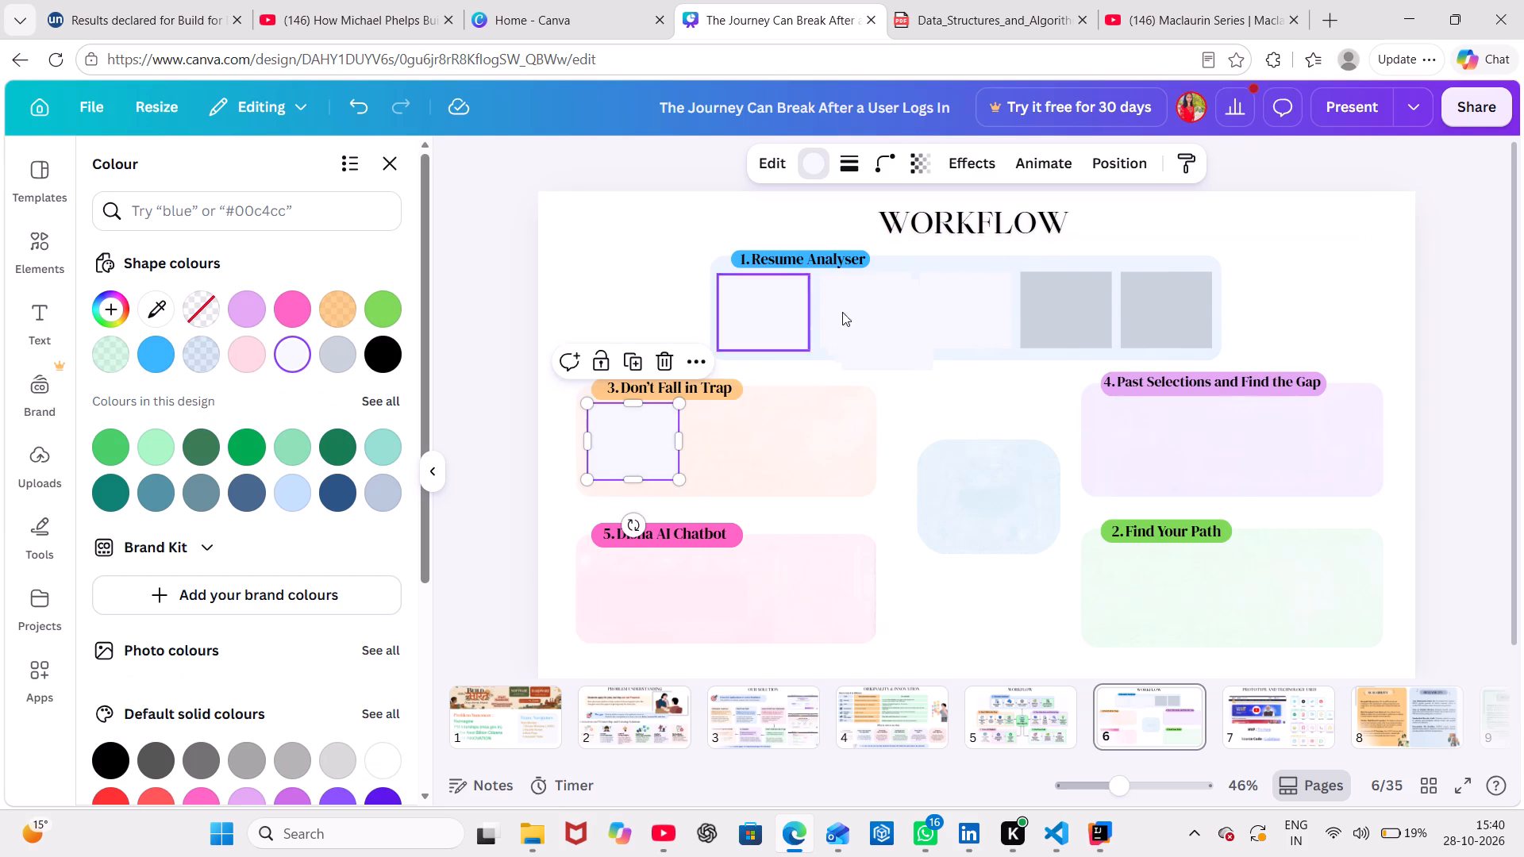
pyautogui.moveTo(863, 307); pyautogui.dragTo(710, 417)
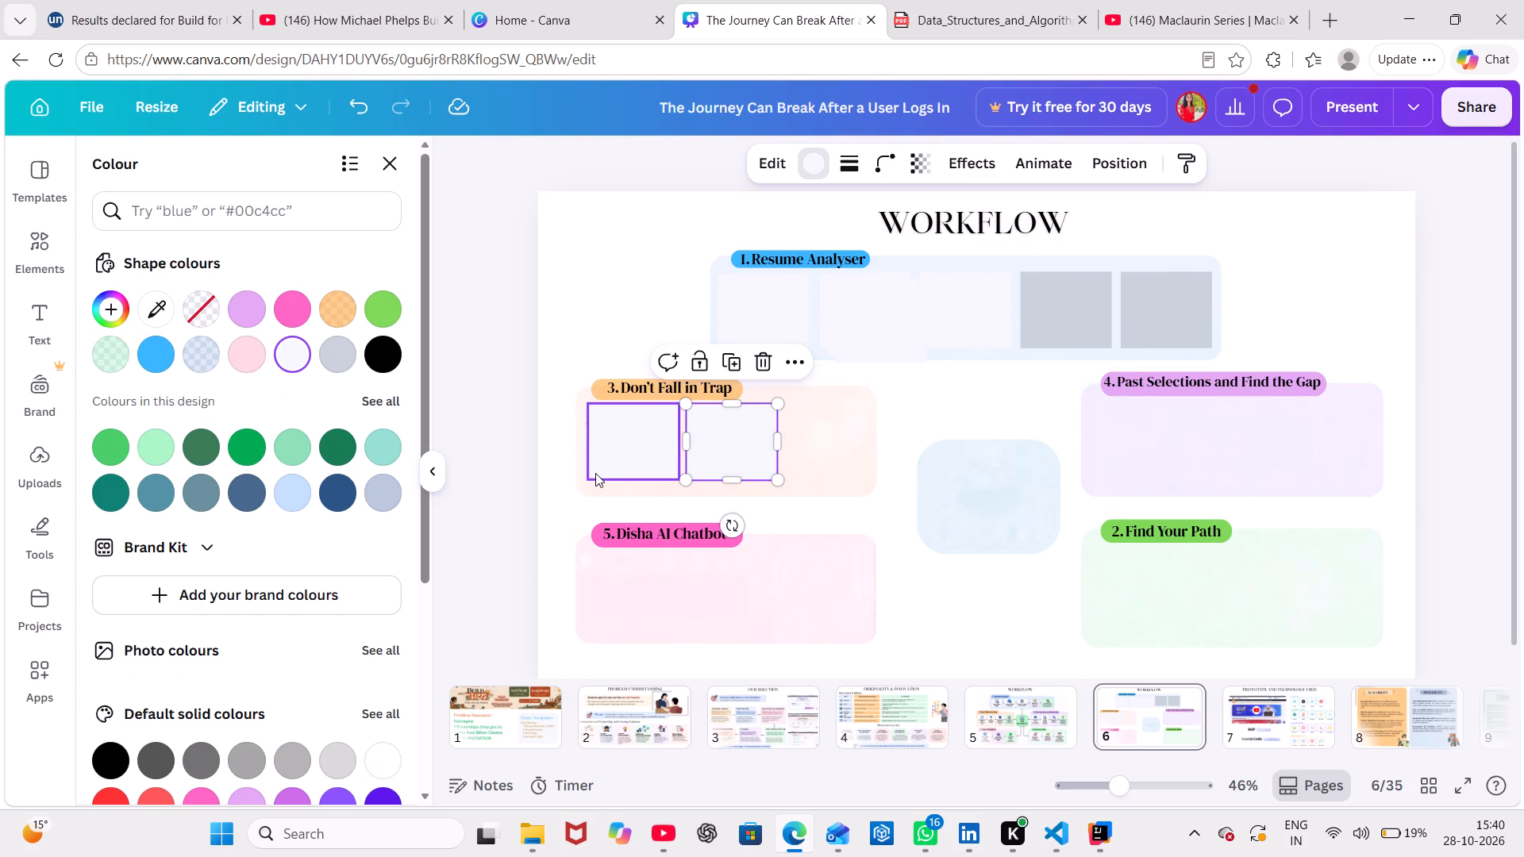
# Check the page 5 diagram, then narrow the first Don't Fall in Trap box to about 131 wide and slightly reduce its height.
pyautogui.click(1018, 713)
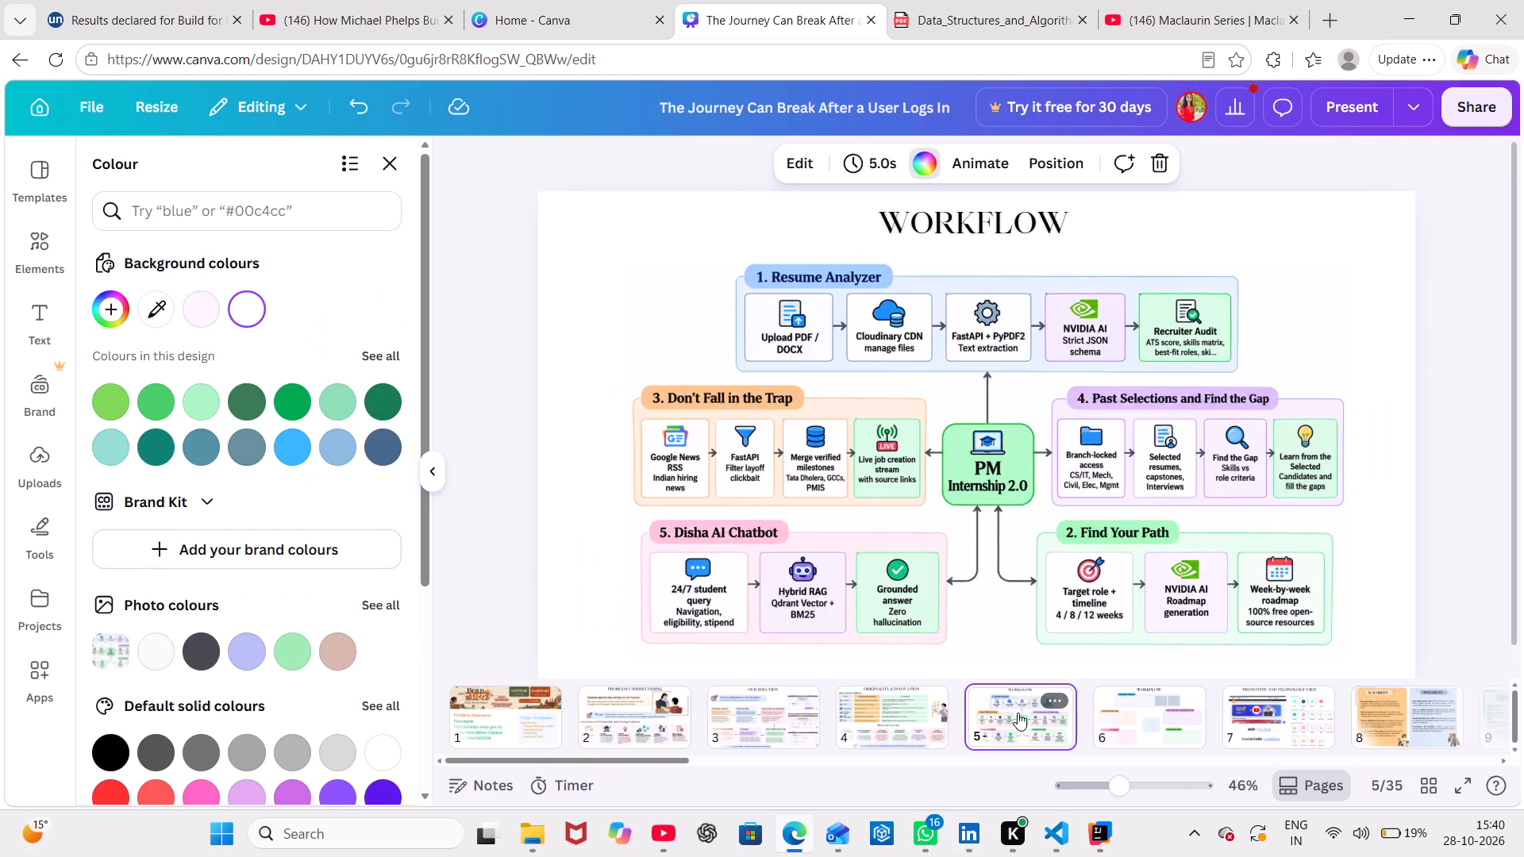
pyautogui.click(896, 717)
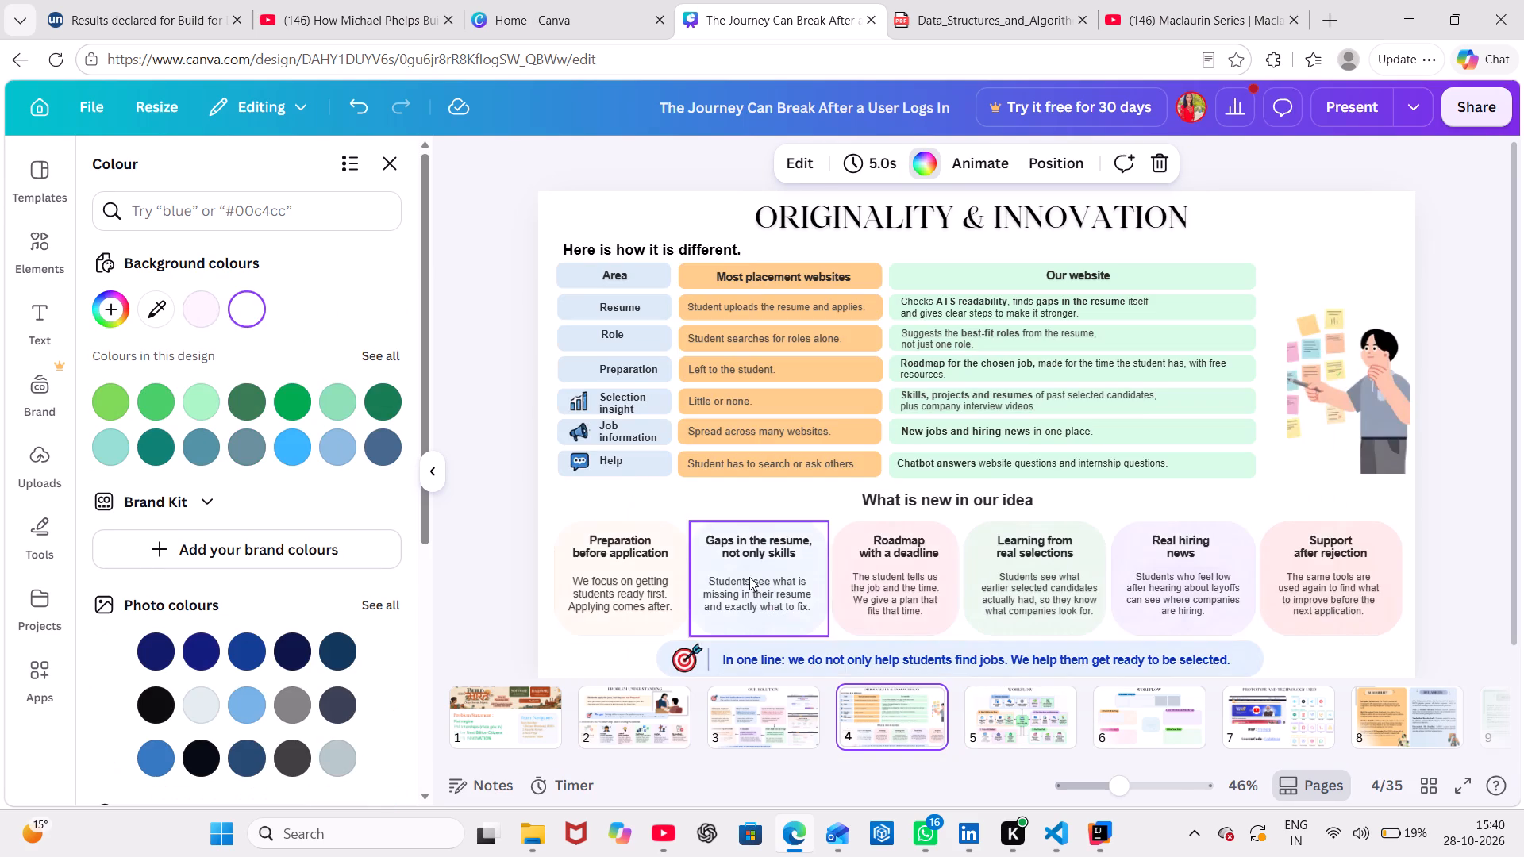
pyautogui.click(1141, 727)
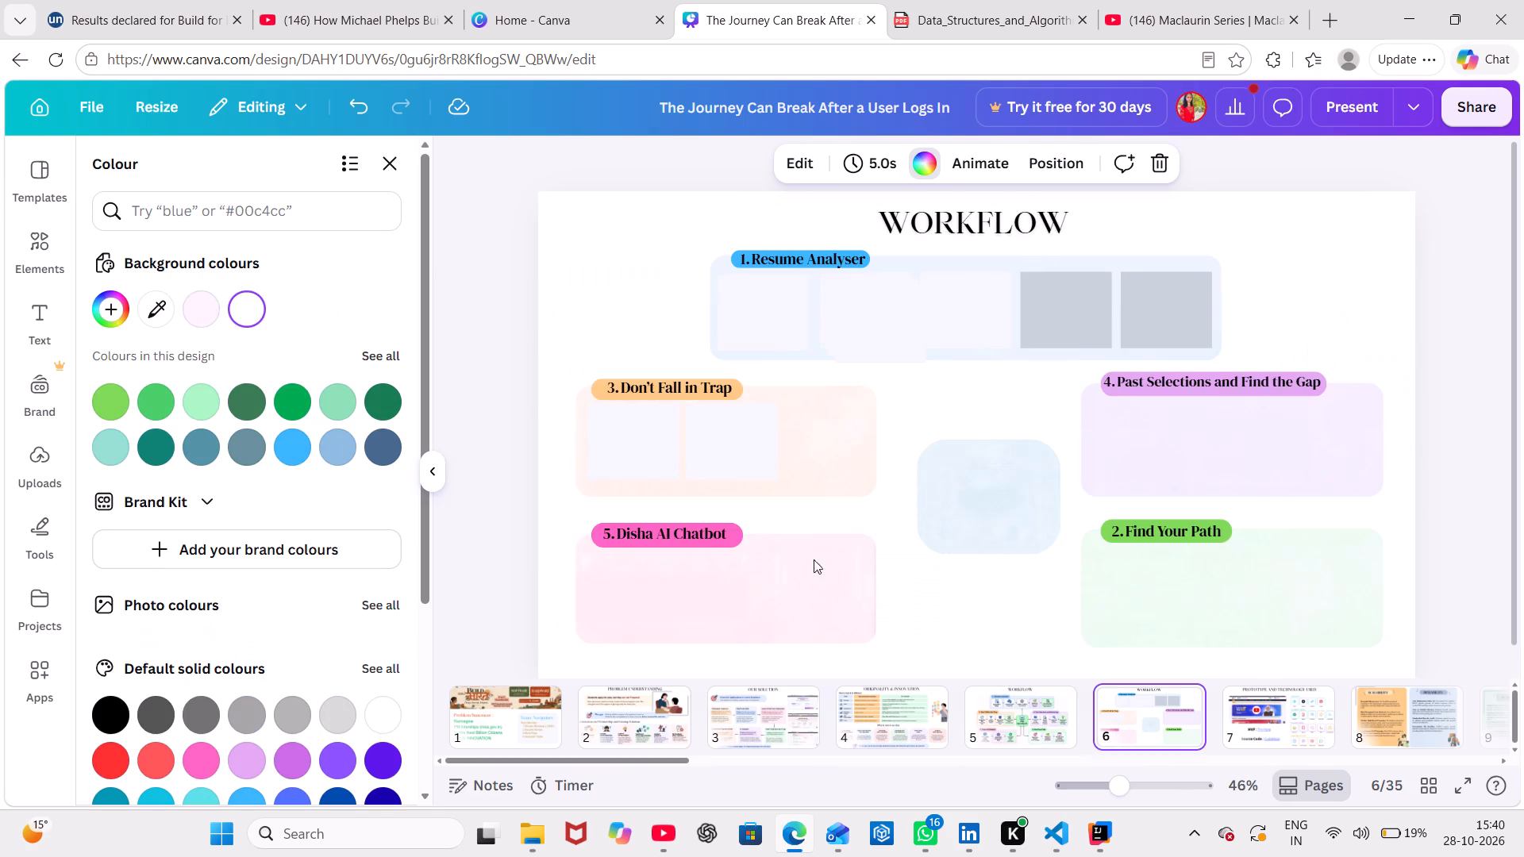
pyautogui.click(642, 445)
pyautogui.moveTo(679, 445); pyautogui.dragTo(648, 443)
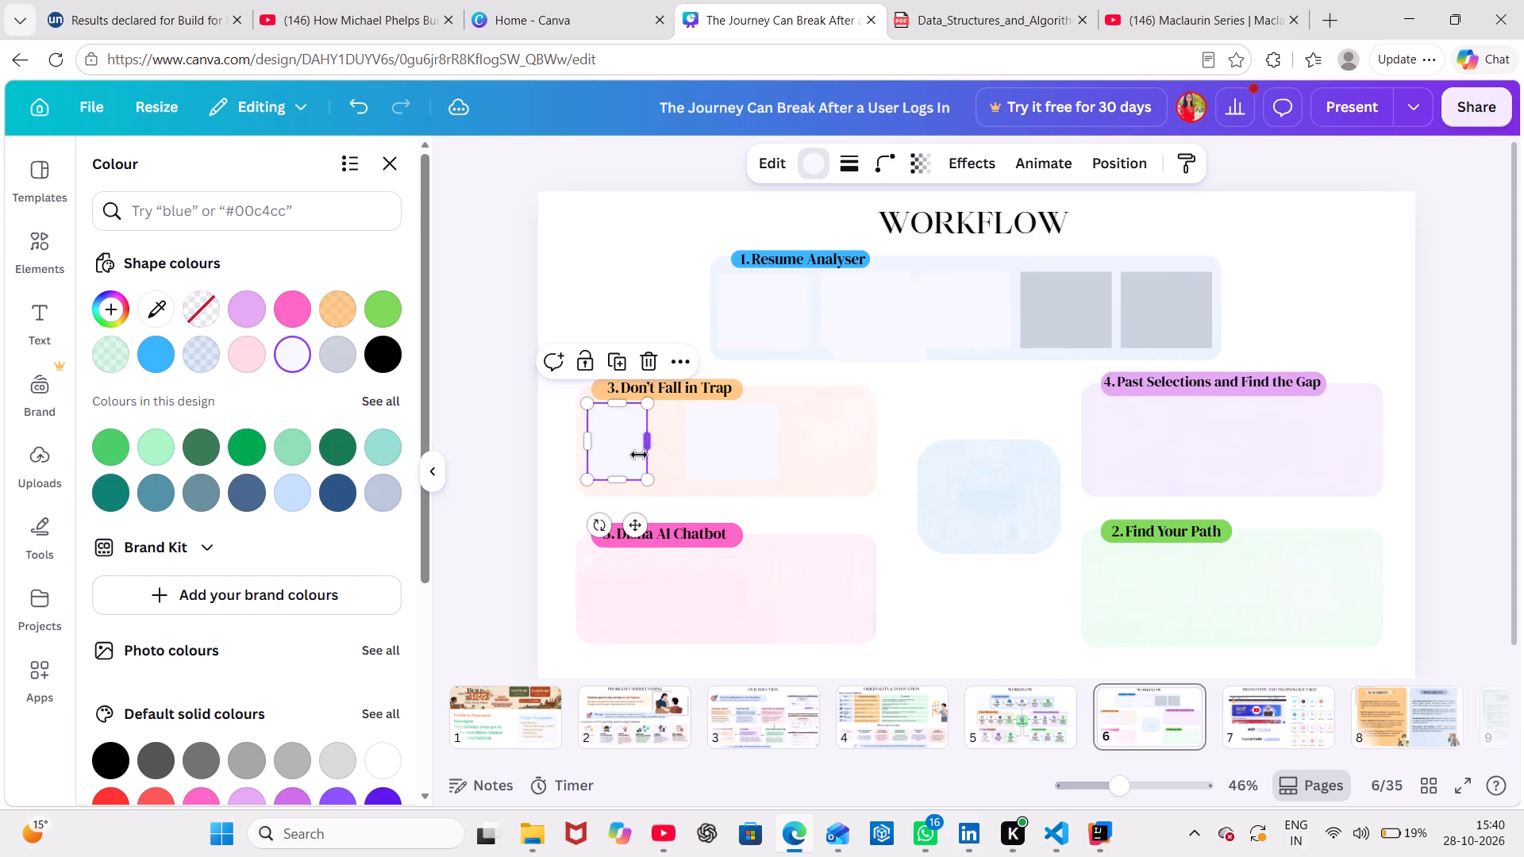
pyautogui.moveTo(621, 398); pyautogui.dragTo(624, 412)
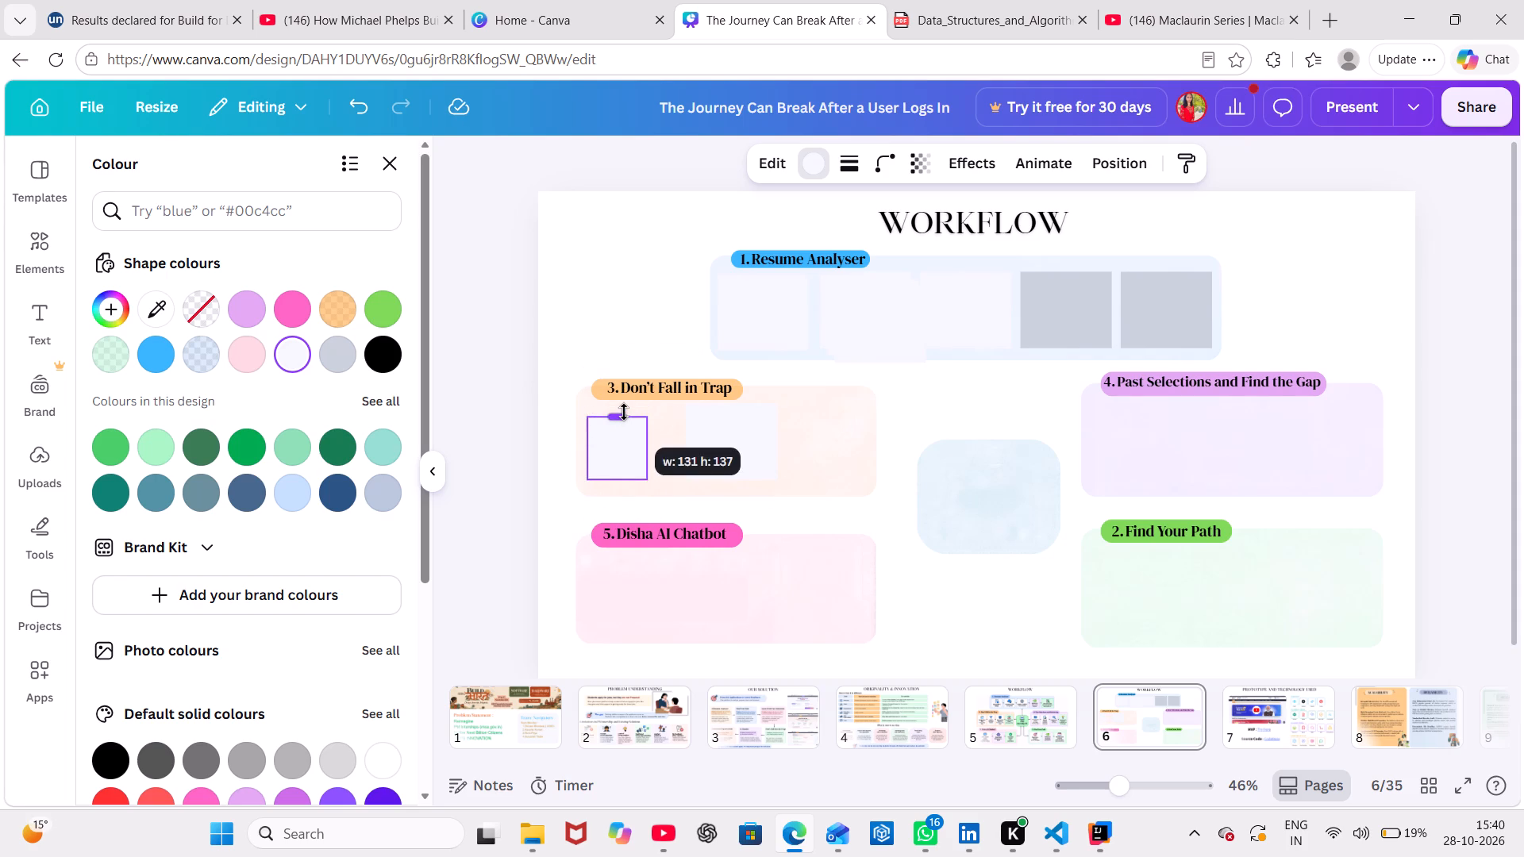
pyautogui.click(617, 455)
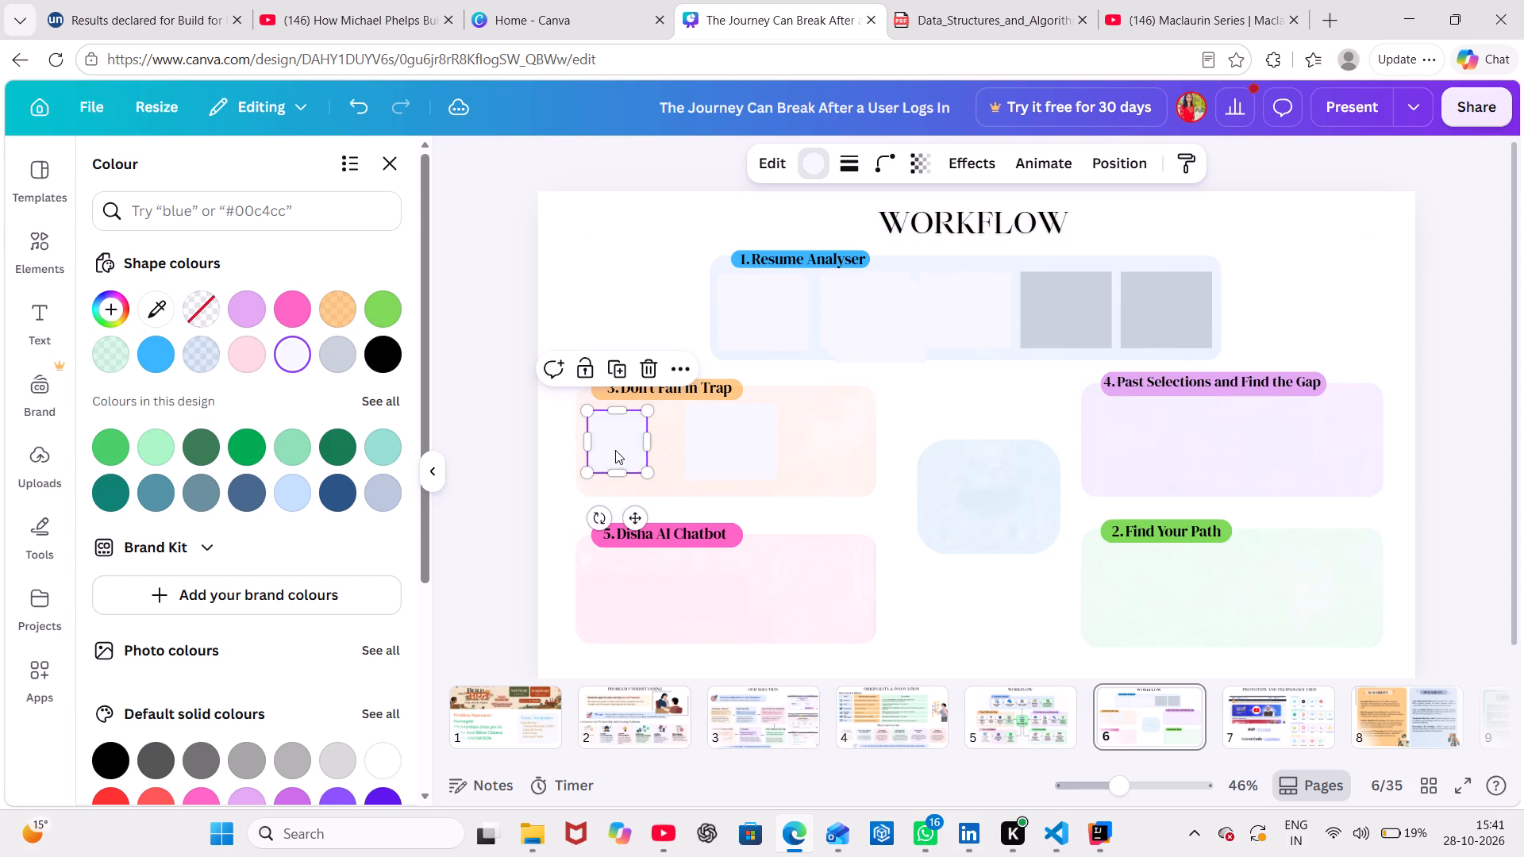
pyautogui.moveTo(616, 472); pyautogui.dragTo(618, 481)
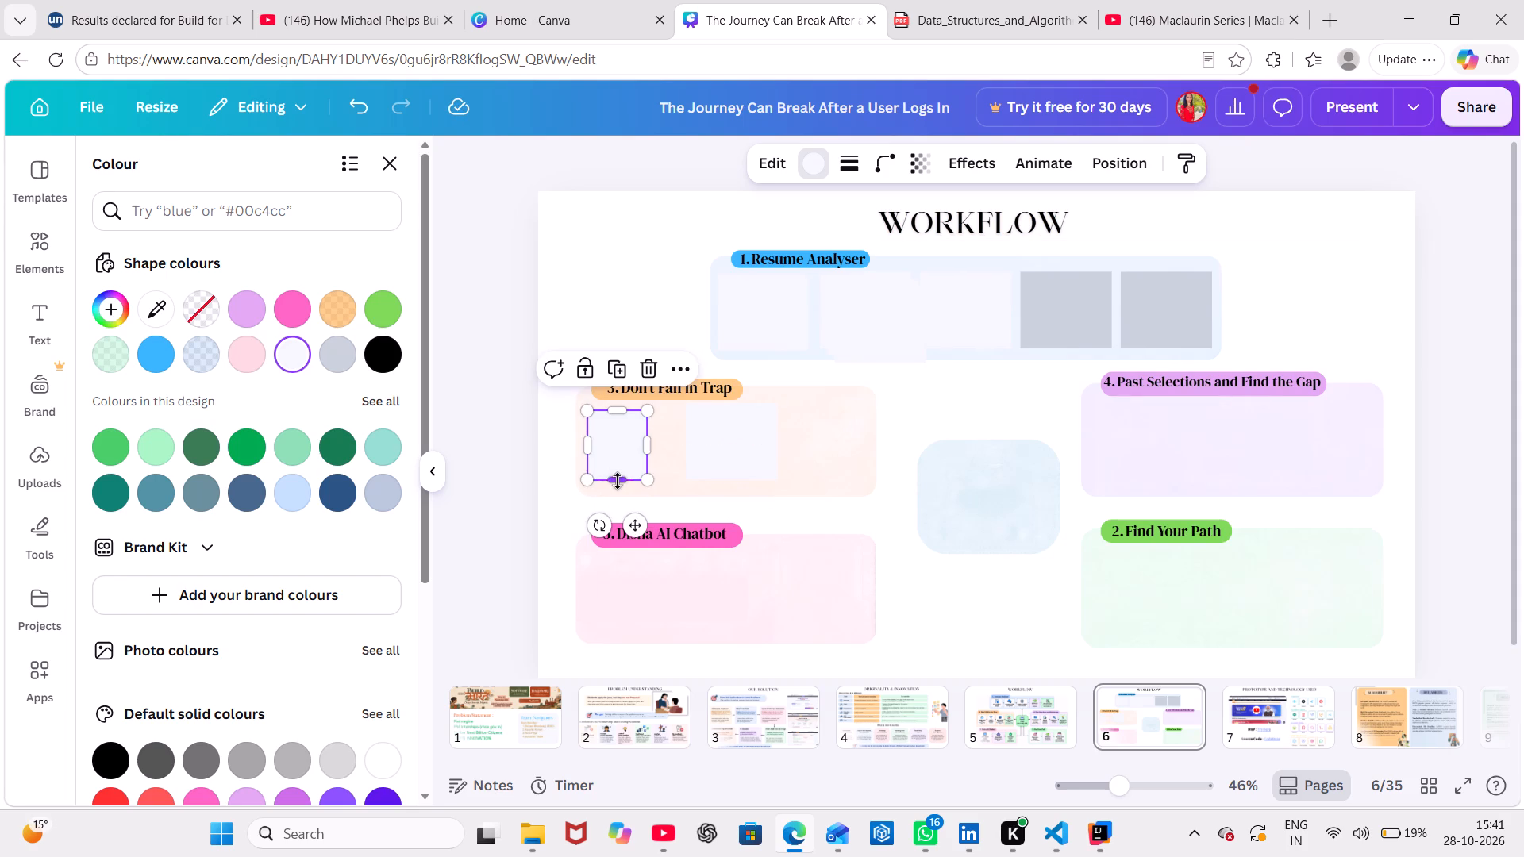
# Delete the wider second box from the Don't Fall in Trap card.
pyautogui.click(754, 447)
pyautogui.press('BackSpace')
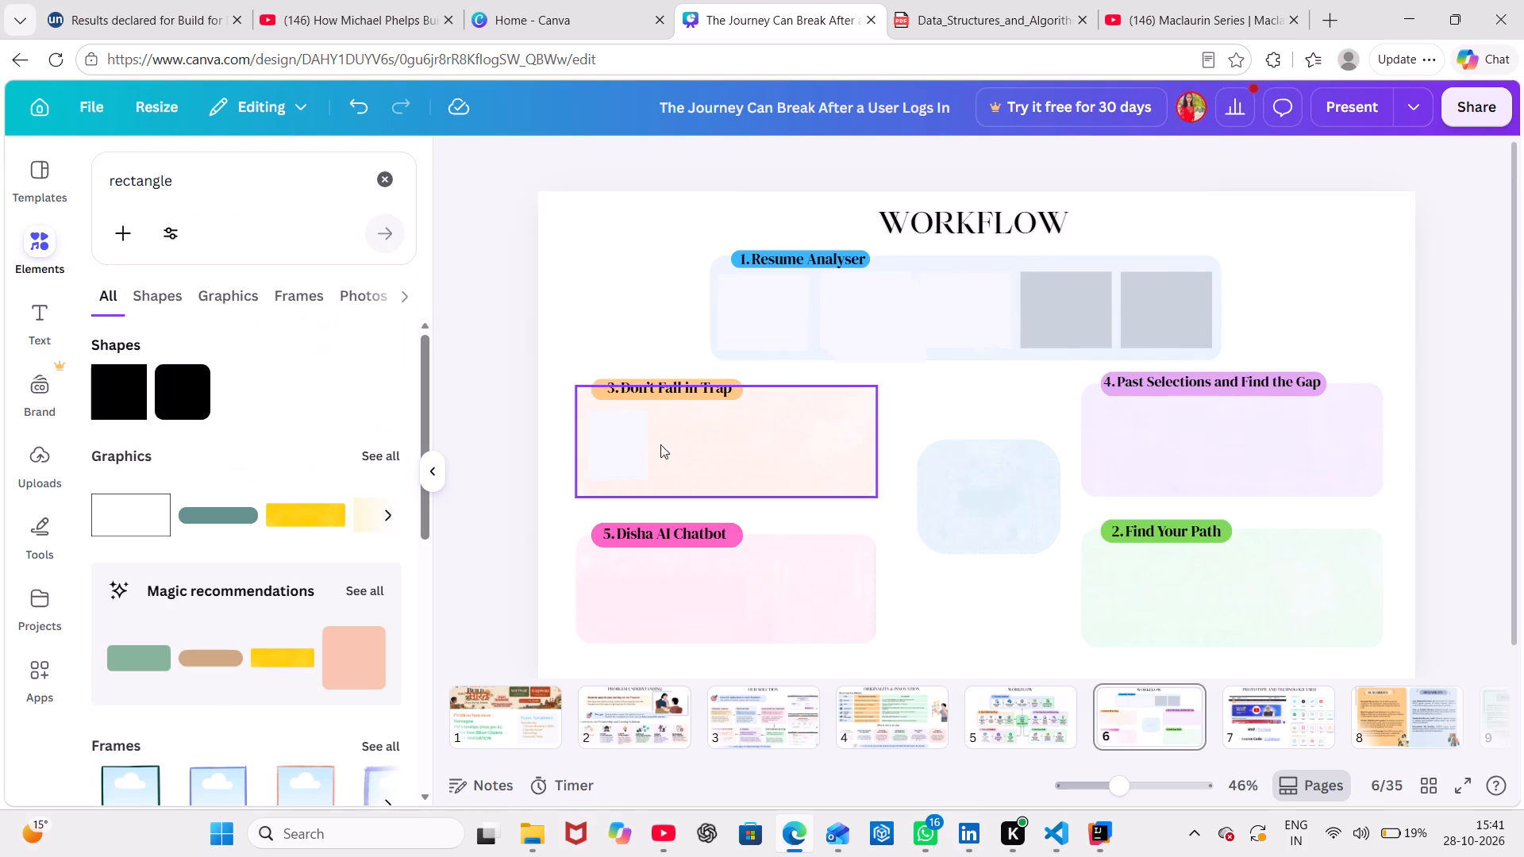
# Copy the narrowed box twice and place the copies as the second and third boxes of the Don't Fall in Trap card.
pyautogui.click(616, 436)
pyautogui.hotkey('ctrl', 'c')
pyautogui.hotkey('ctrl', 'v')
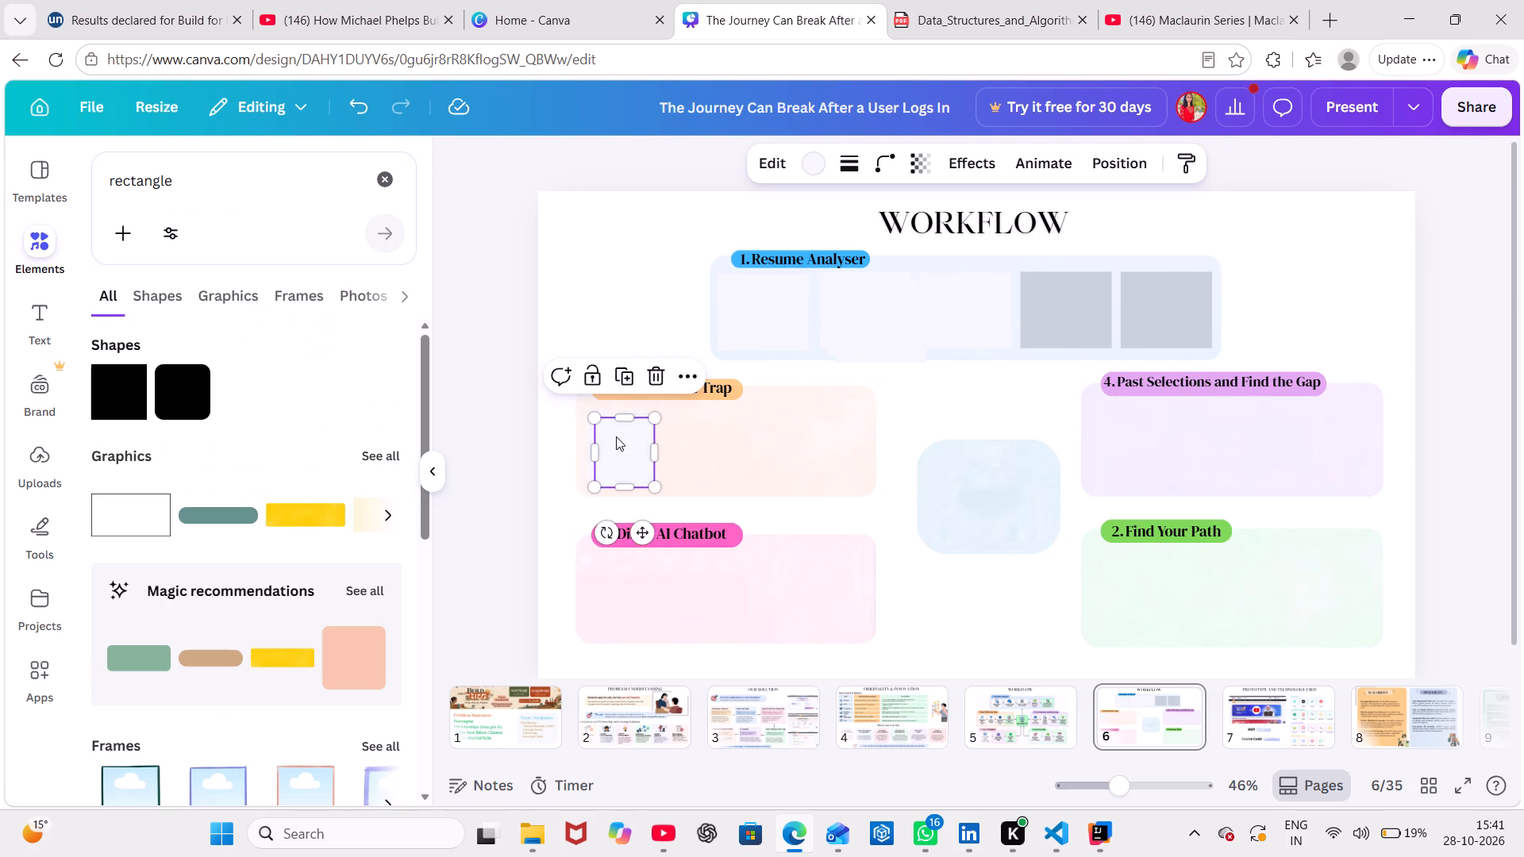
pyautogui.hotkey('ctrl', 'v')
pyautogui.press('v')
pyautogui.moveTo(624, 441); pyautogui.dragTo(645, 436)
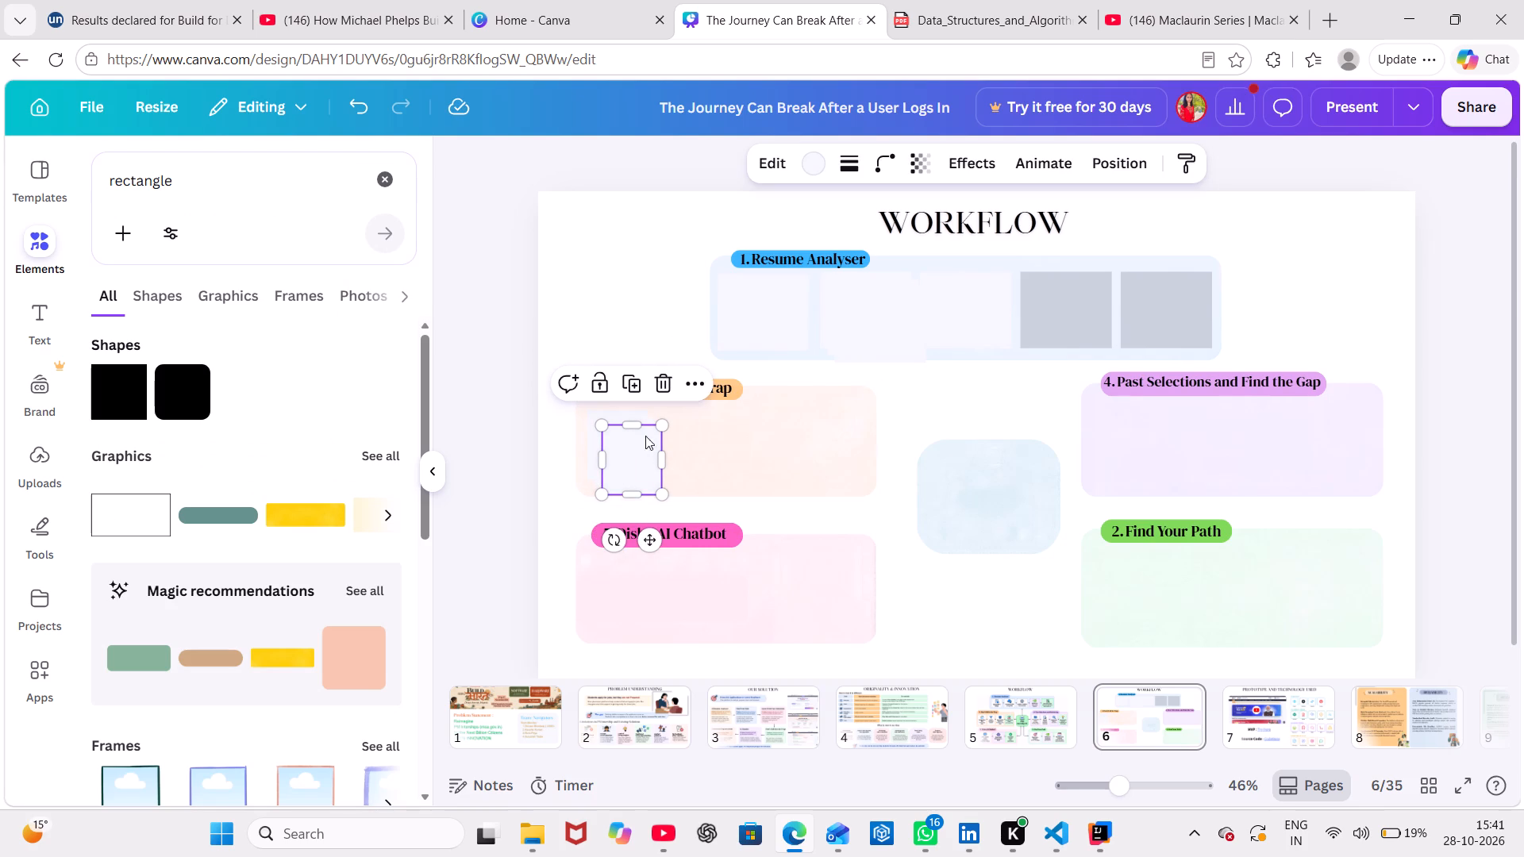
pyautogui.moveTo(645, 436); pyautogui.dragTo(683, 429)
pyautogui.moveTo(622, 441); pyautogui.dragTo(764, 442)
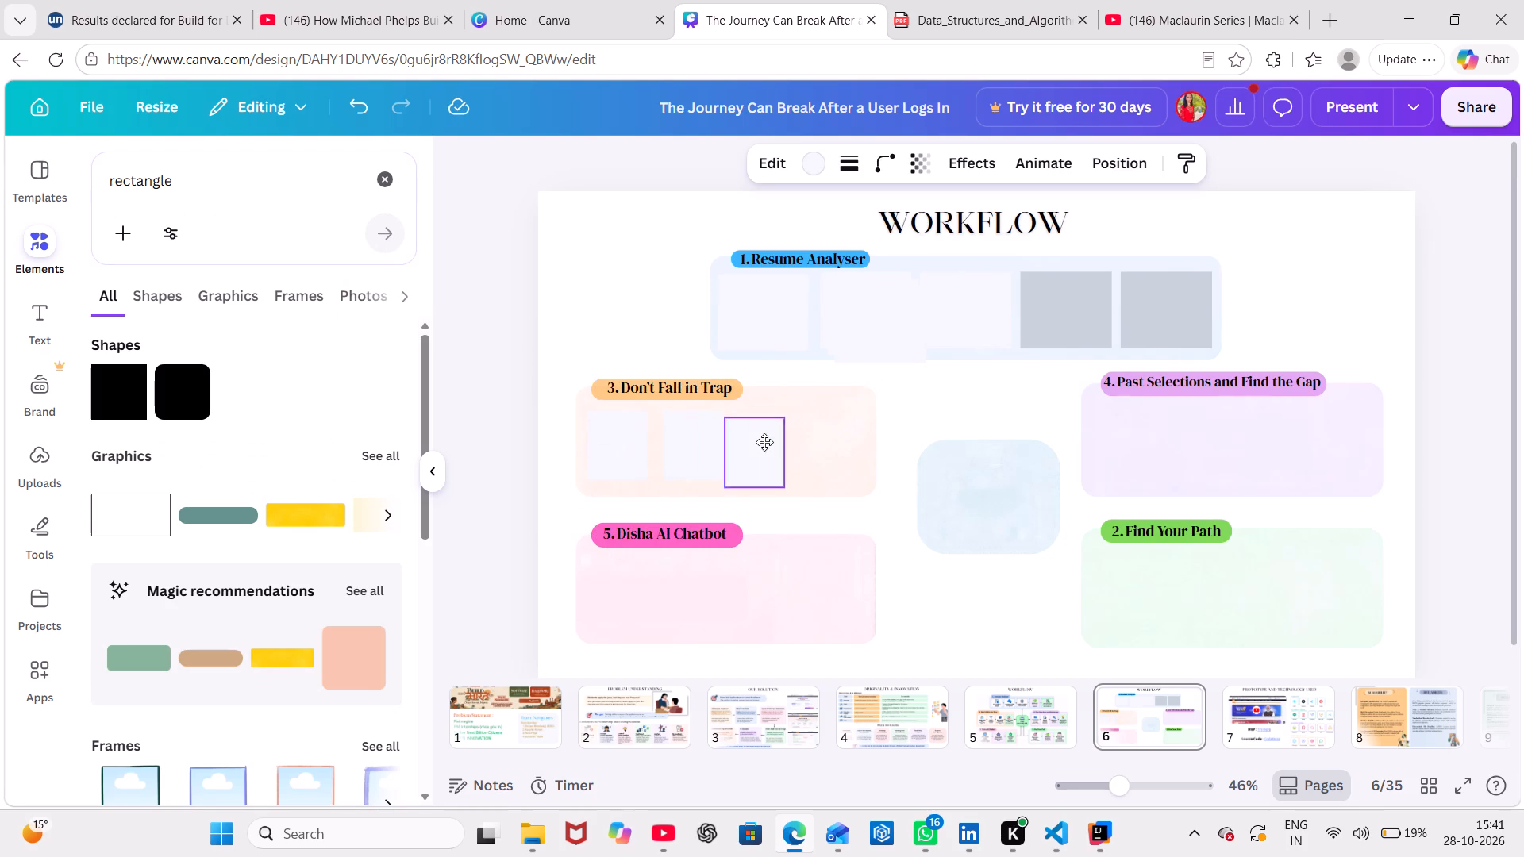
pyautogui.moveTo(764, 442); pyautogui.dragTo(770, 432)
# Adjust the spacing of the three Don't Fall in Trap boxes and add a fourth copy at the row's end.
pyautogui.click(641, 437)
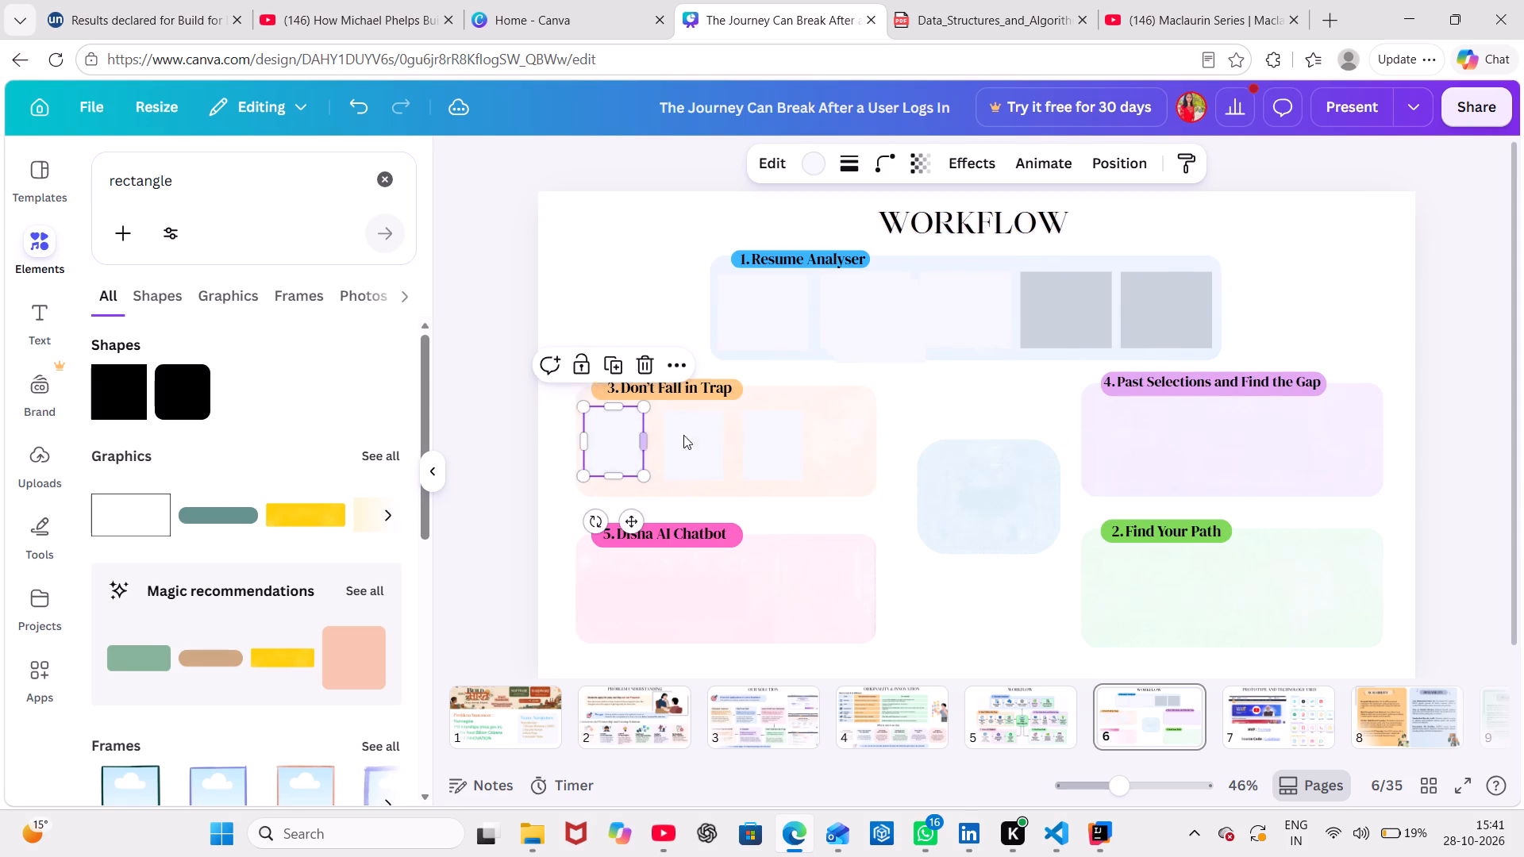
pyautogui.moveTo(711, 438); pyautogui.dragTo(702, 436)
pyautogui.moveTo(783, 444); pyautogui.dragTo(776, 444)
pyautogui.hotkey('ctrl', 'v')
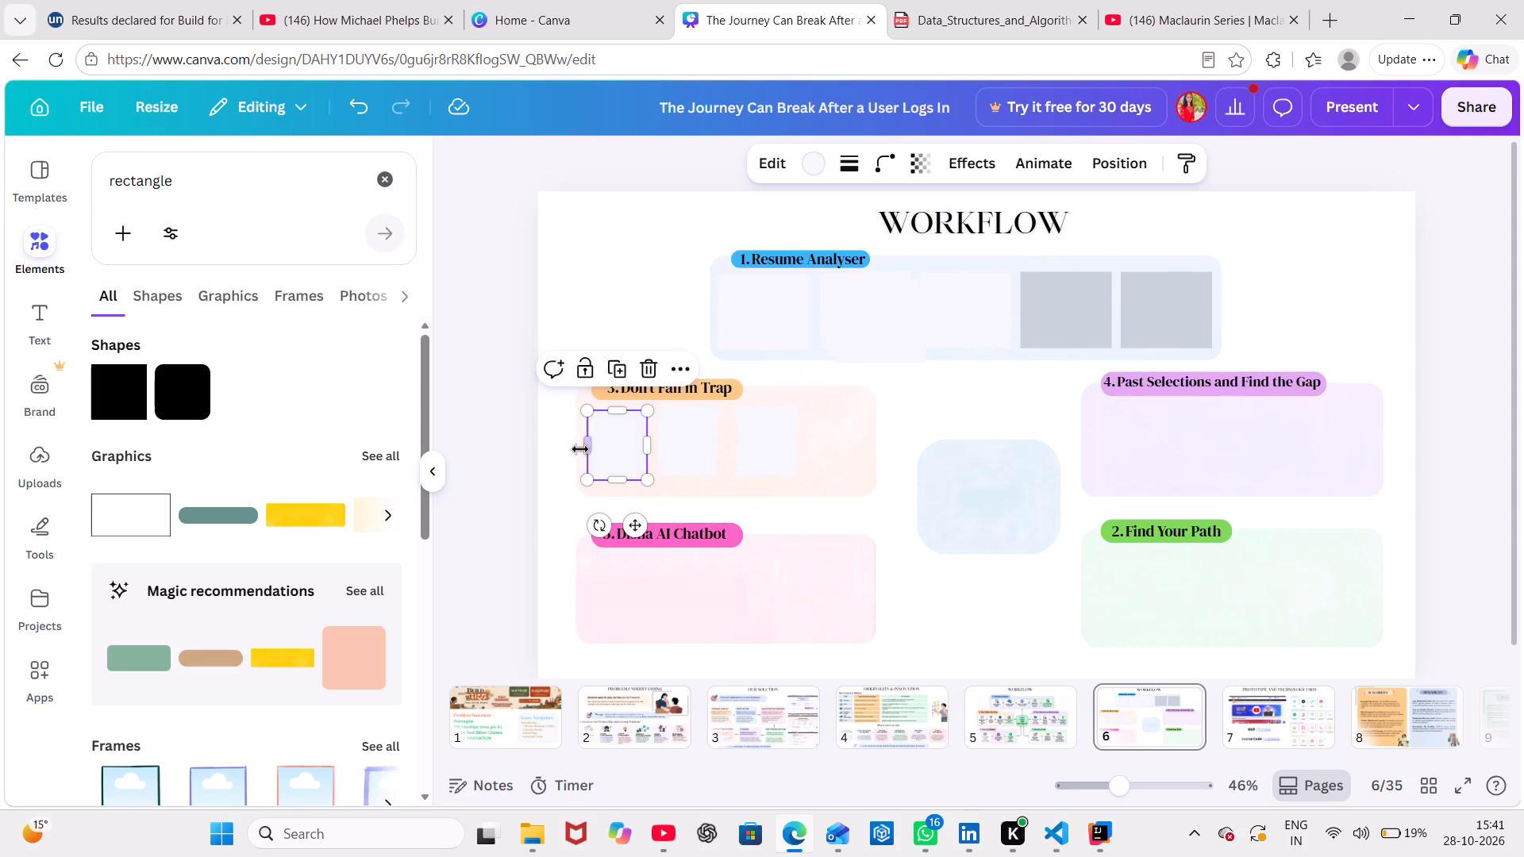
pyautogui.moveTo(613, 449); pyautogui.dragTo(832, 448)
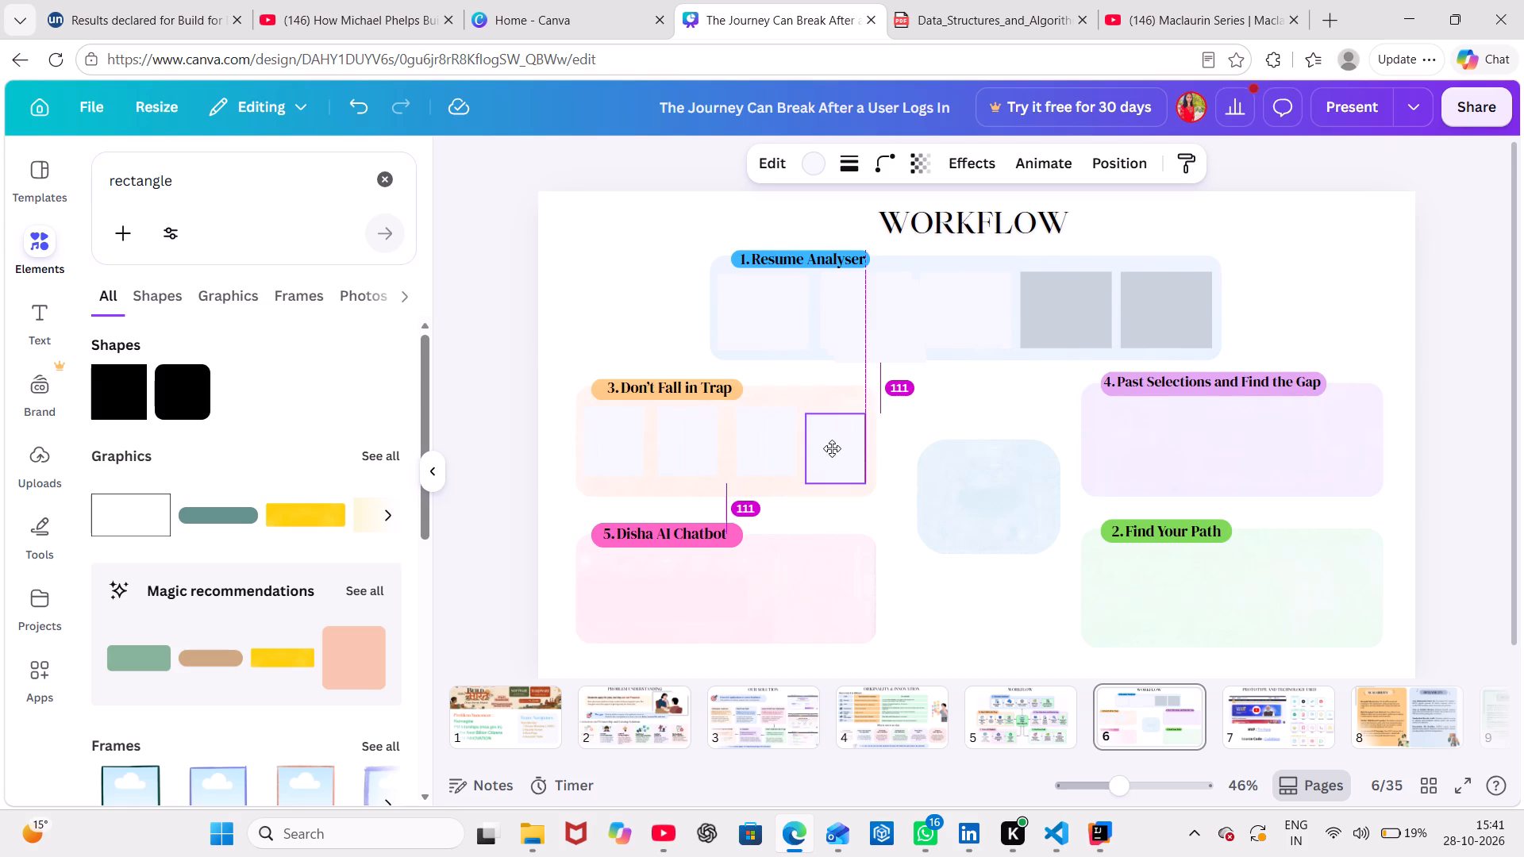
pyautogui.moveTo(832, 448); pyautogui.dragTo(832, 441)
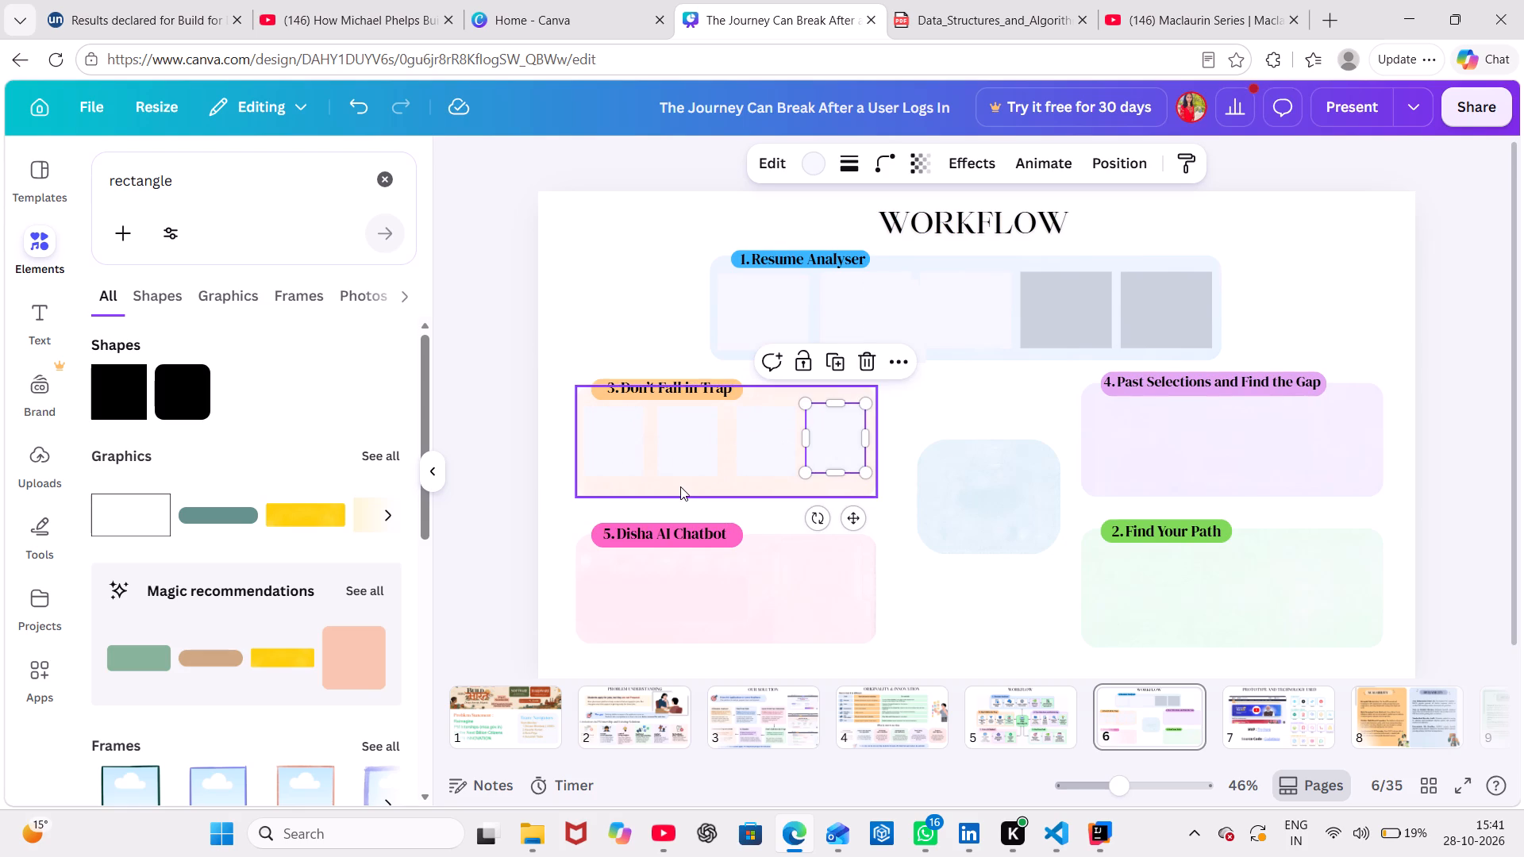
# Check the page 5 diagram, then add a solid outline of weight 4 to the Don't Fall in Trap card.
pyautogui.click(1000, 712)
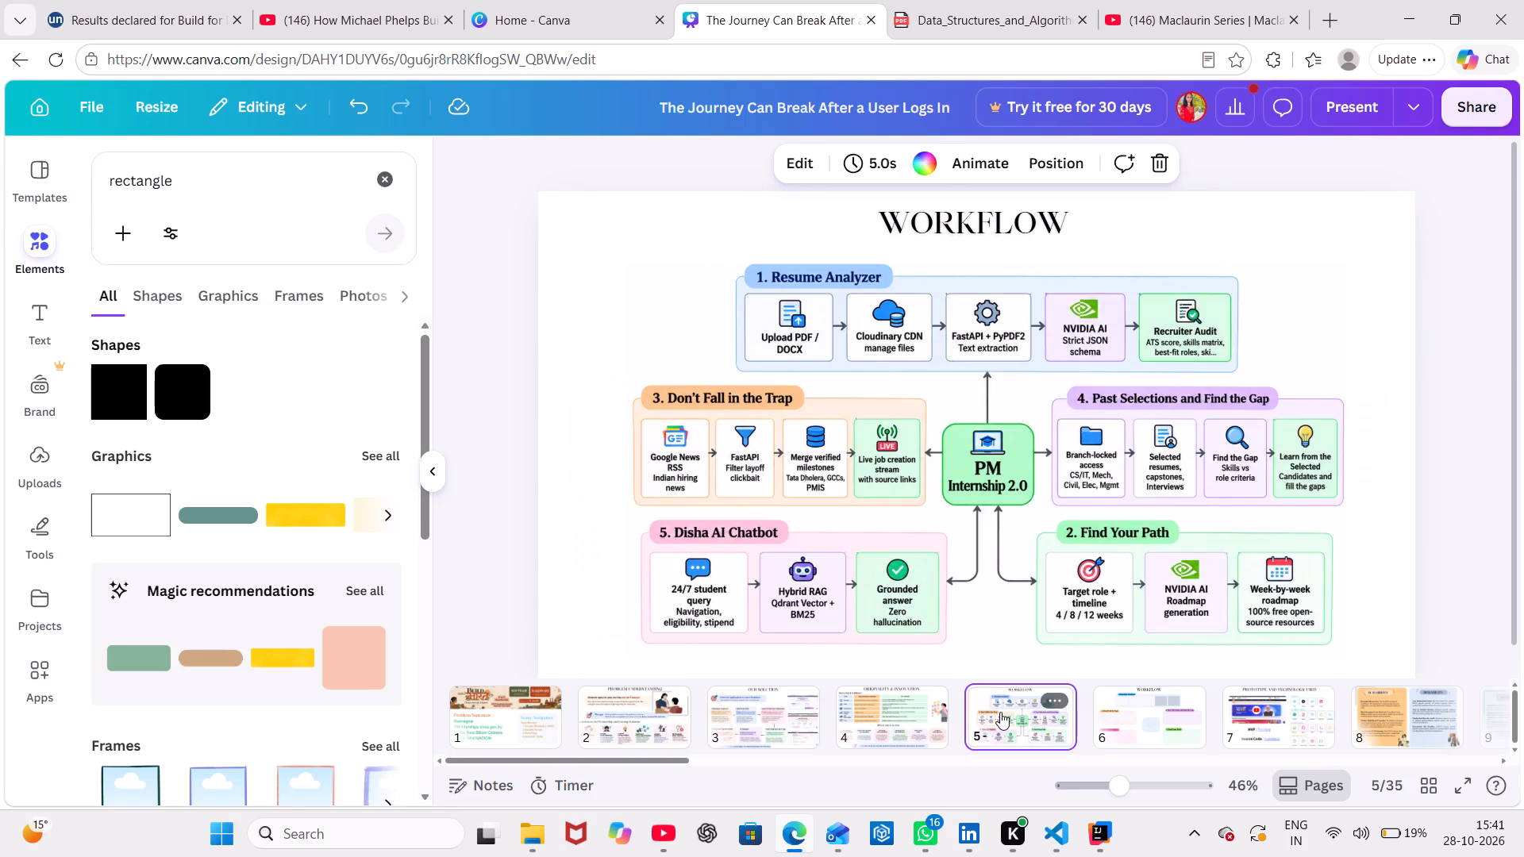
pyautogui.click(1173, 705)
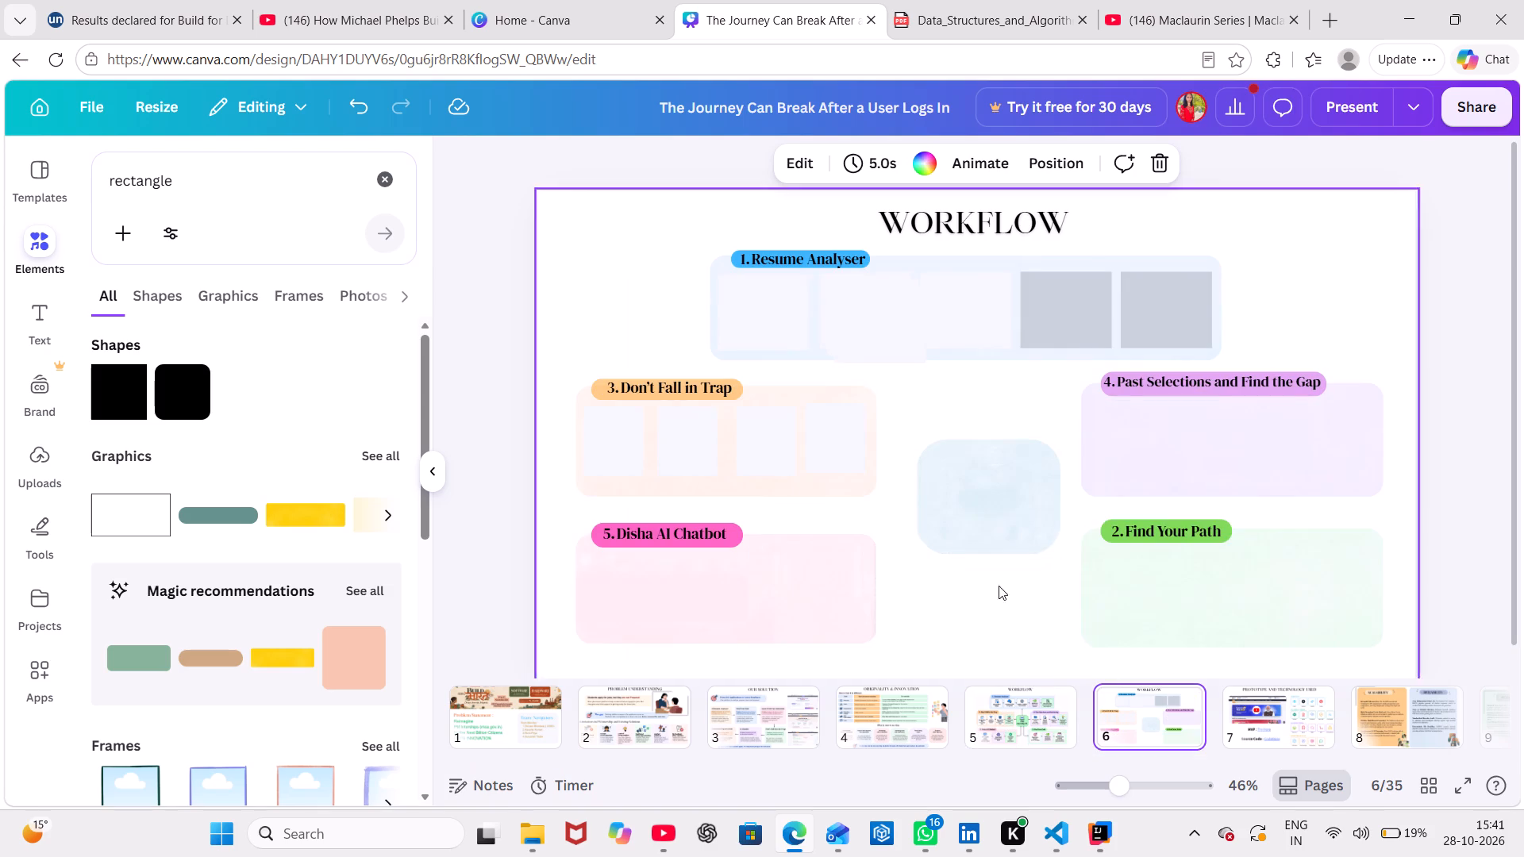
pyautogui.click(862, 476)
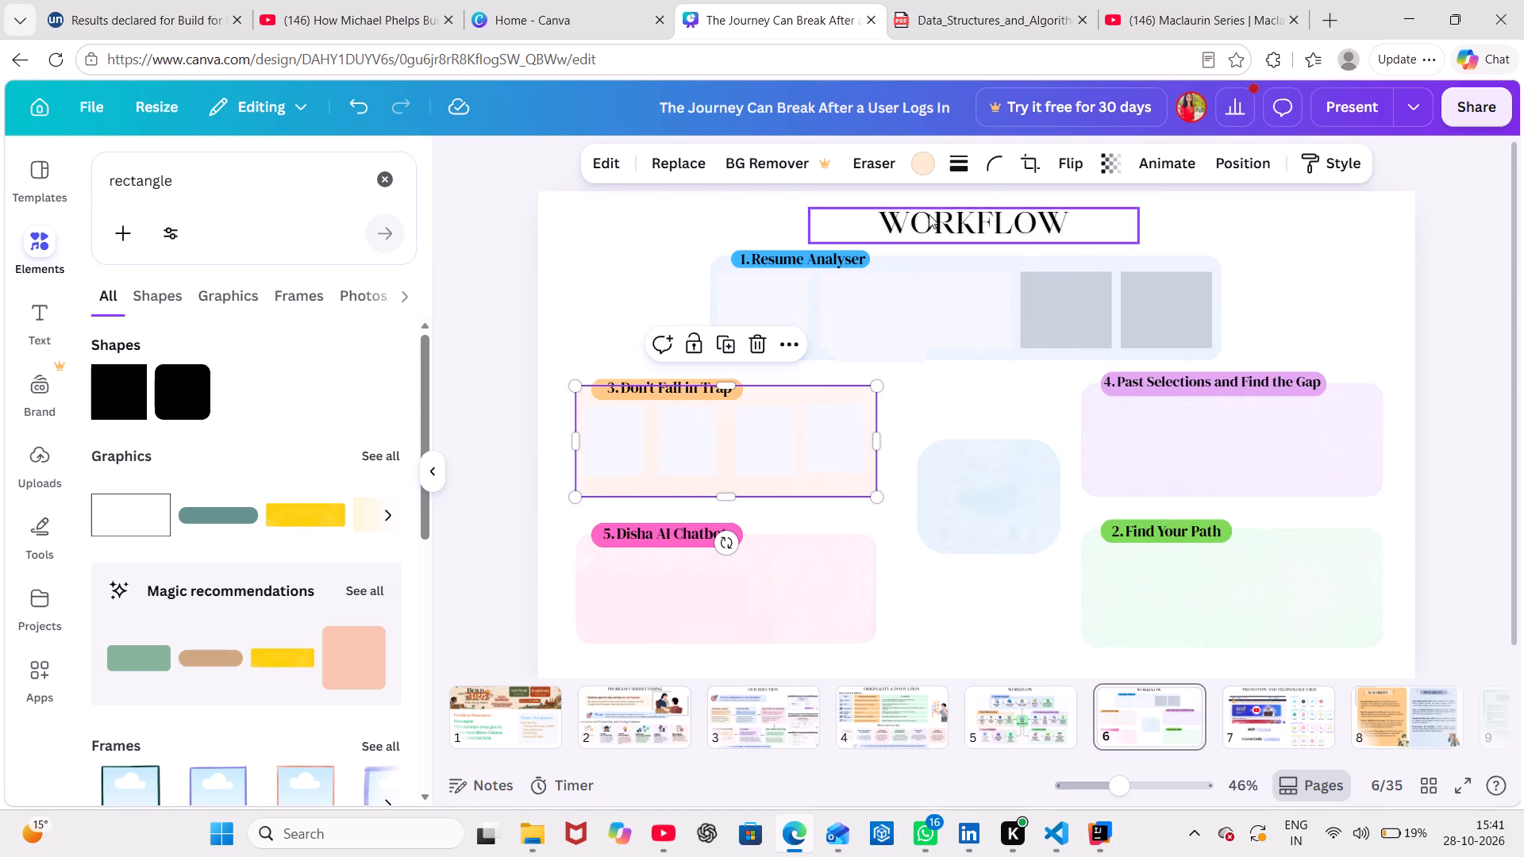
pyautogui.click(999, 163)
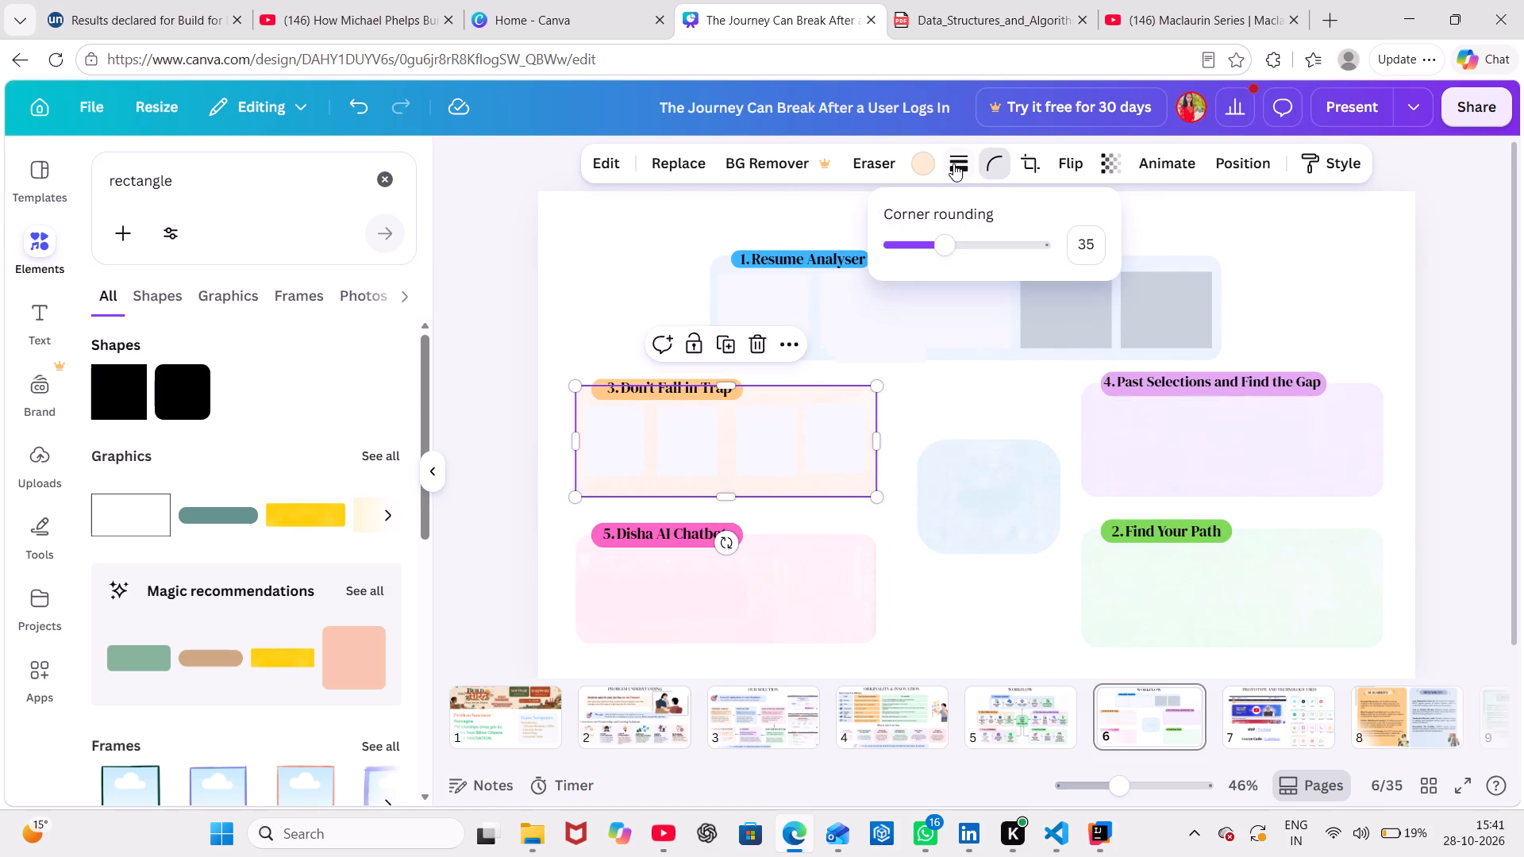
pyautogui.click(953, 163)
pyautogui.click(902, 226)
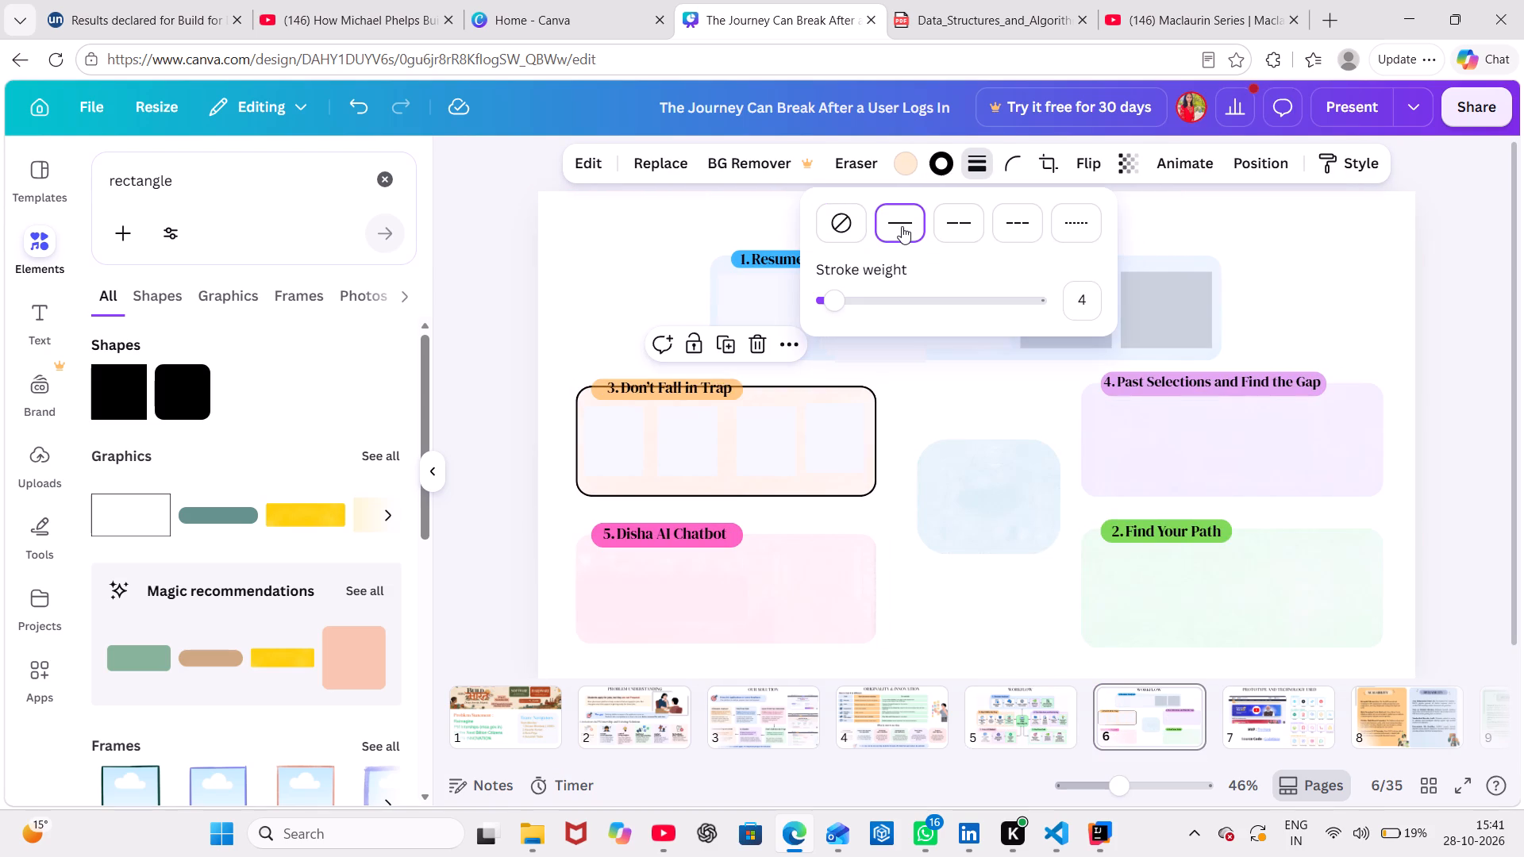
pyautogui.click(518, 282)
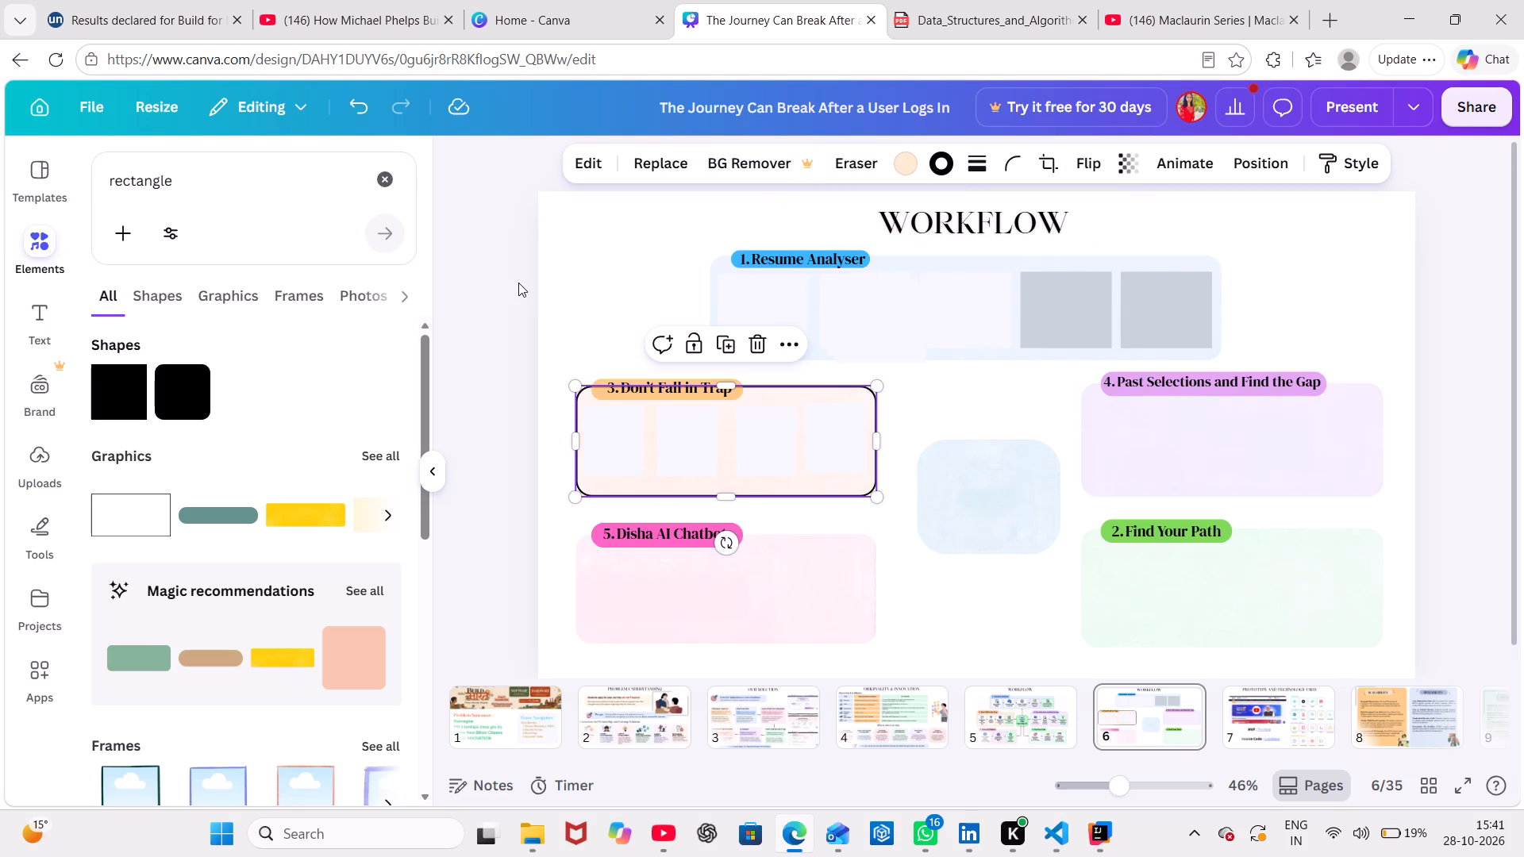
pyautogui.click(518, 282)
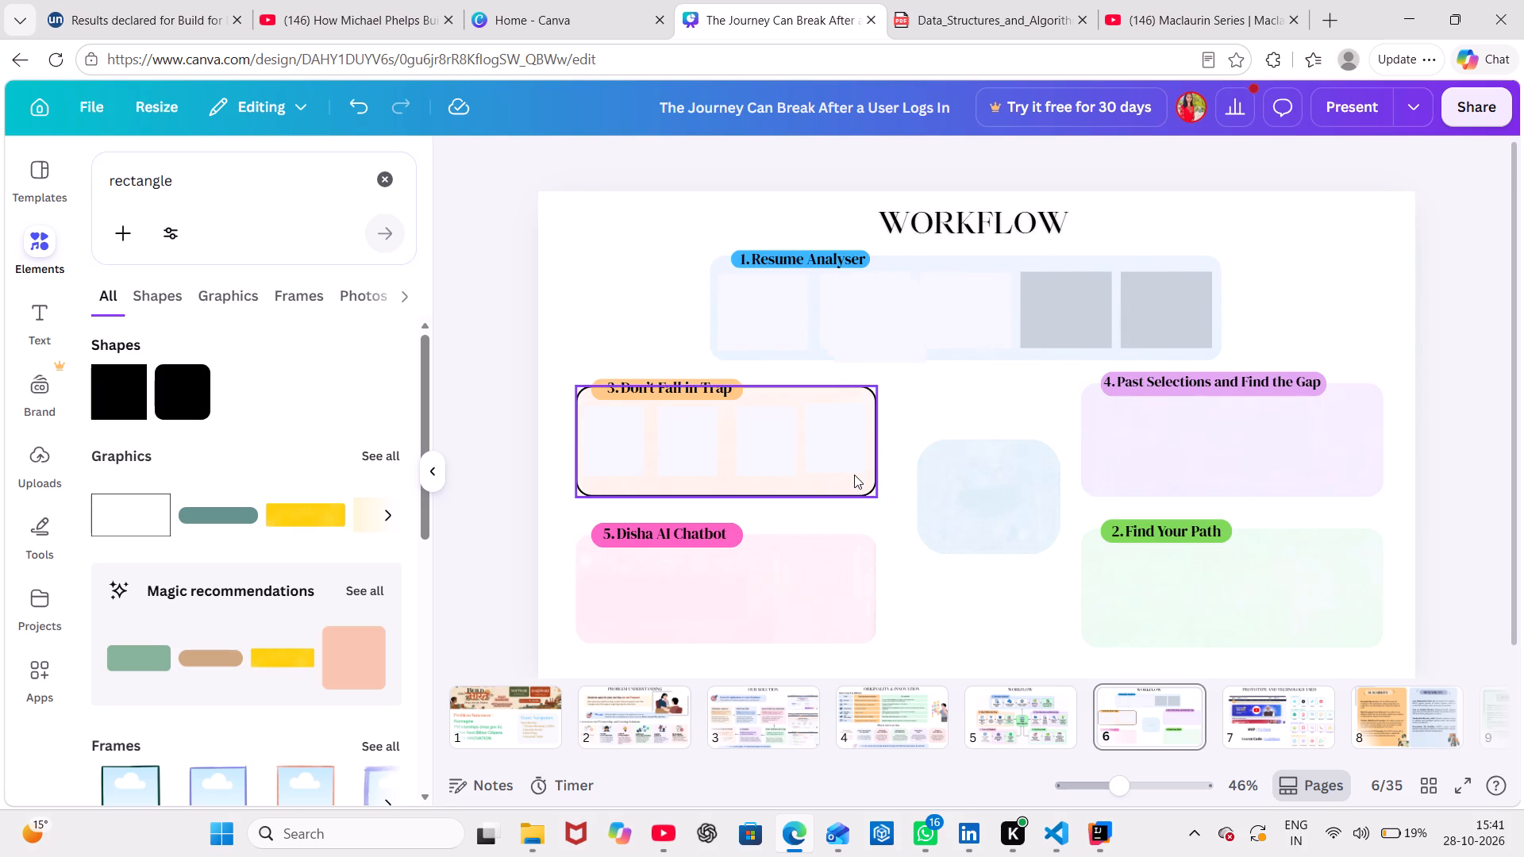
# Change the Don't Fall in Trap card's outline colour to light orange.
pyautogui.click(854, 475)
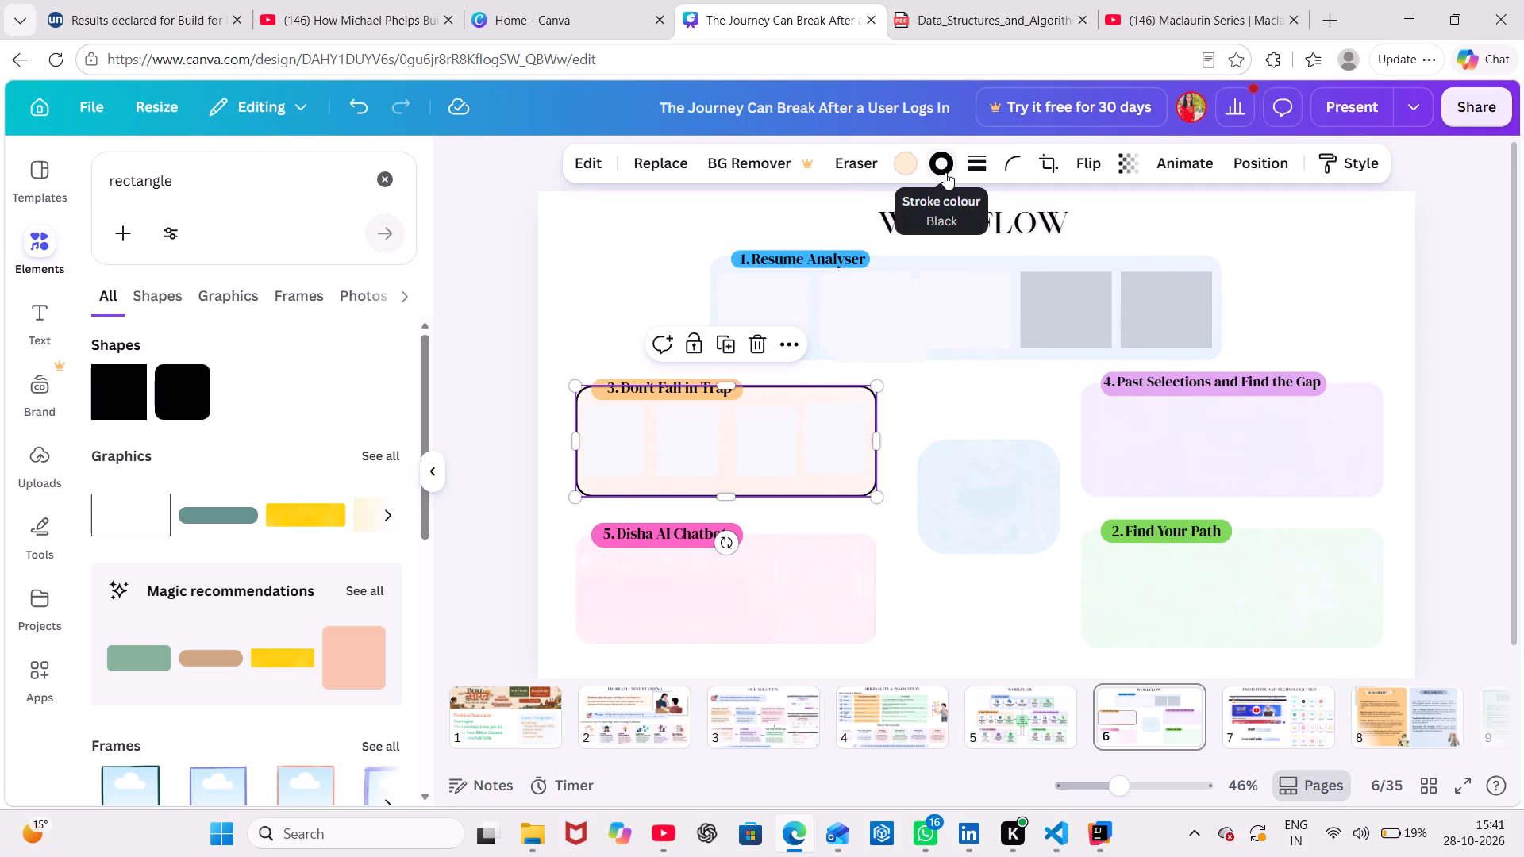
pyautogui.click(941, 164)
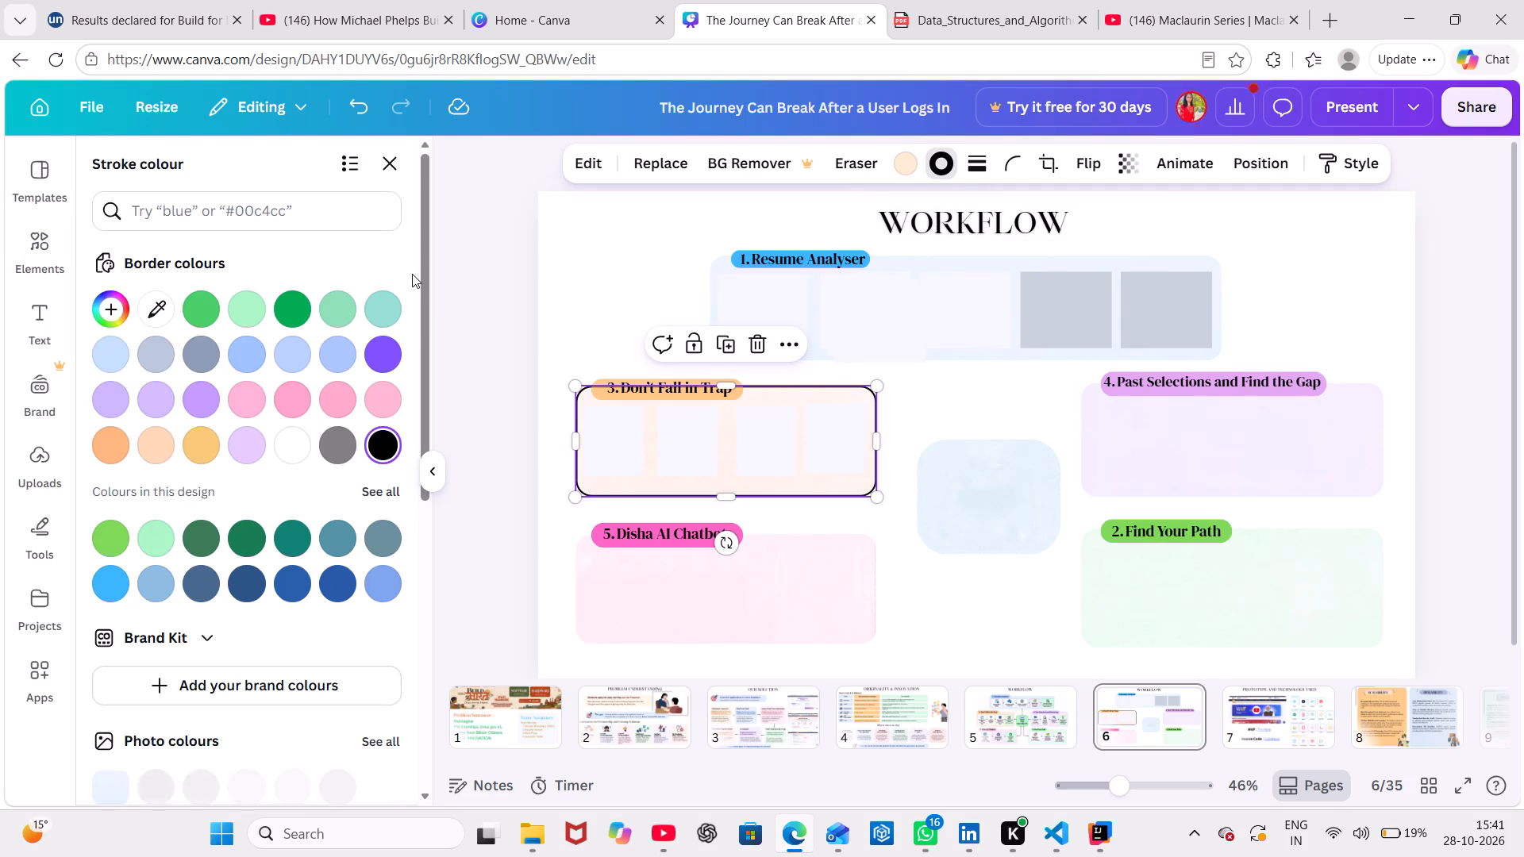
pyautogui.click(200, 448)
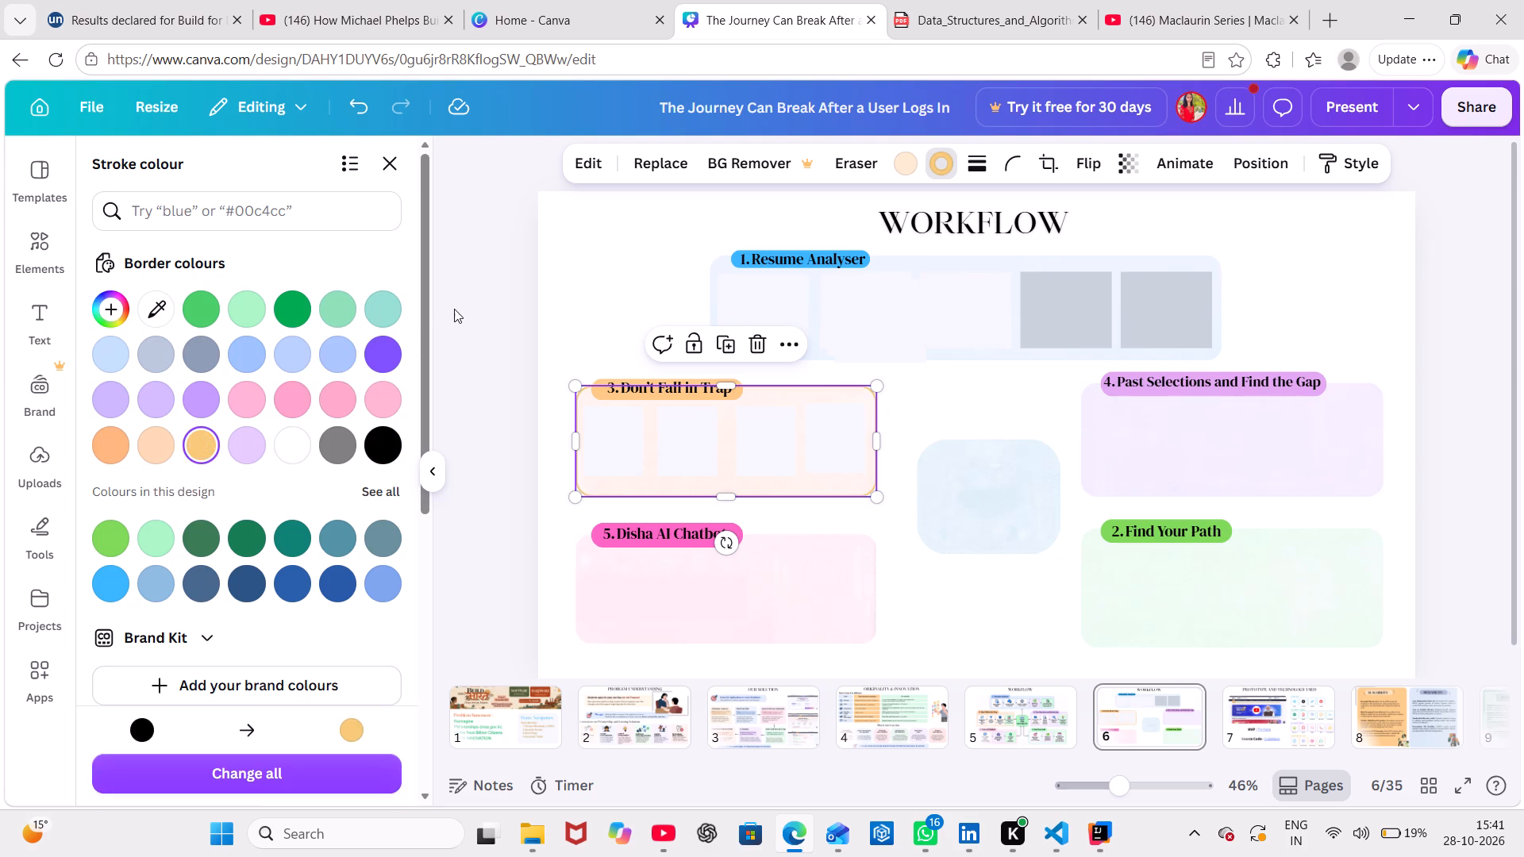
pyautogui.click(455, 309)
pyautogui.click(455, 309)
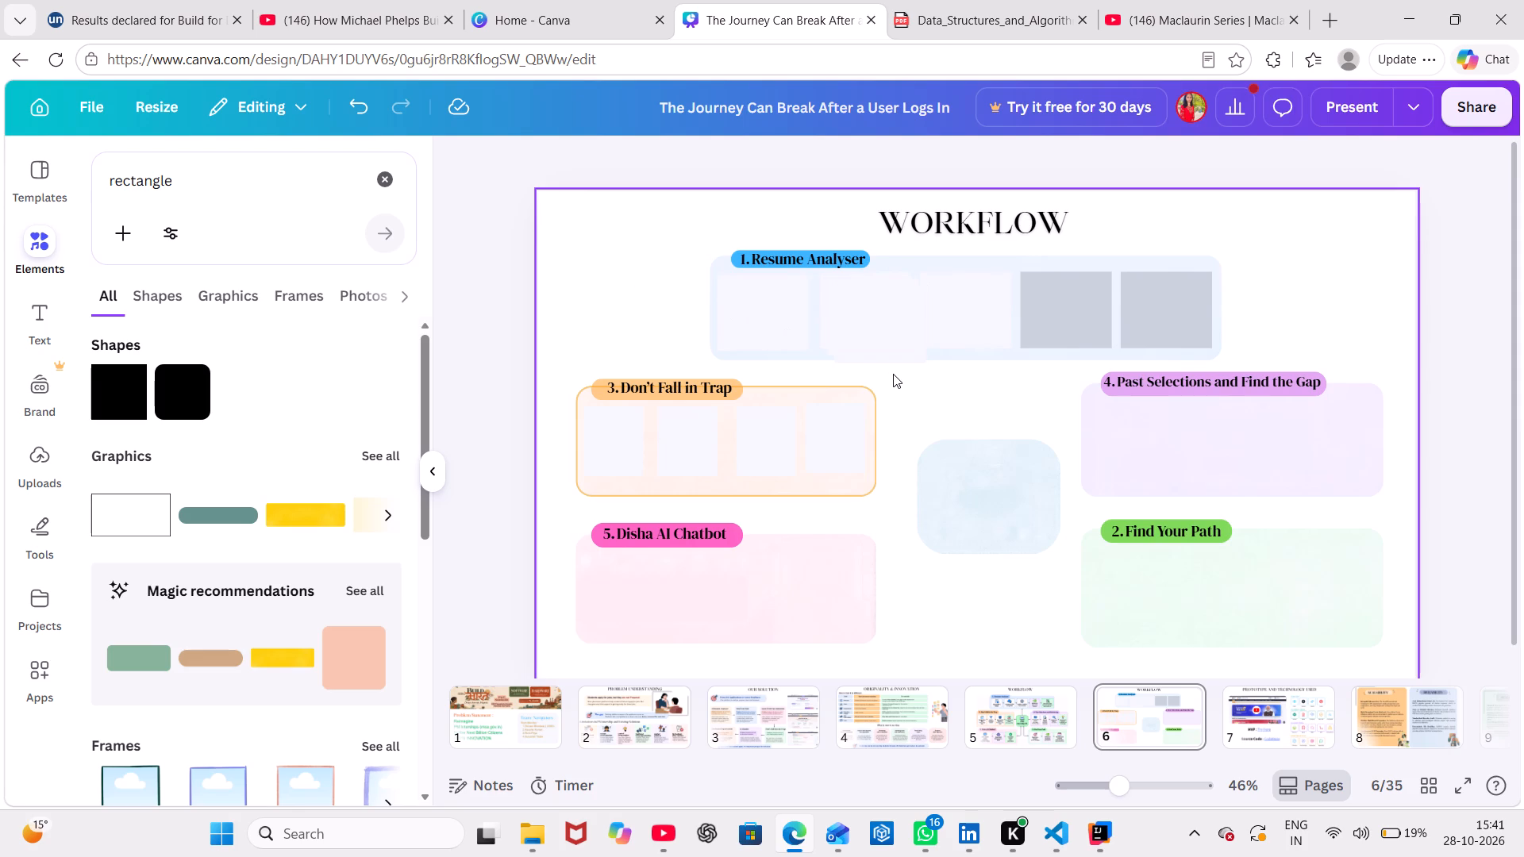
# Add a solid outline of weight 4 in light purple to the Past Selections and Find the Gap card.
pyautogui.click(1134, 441)
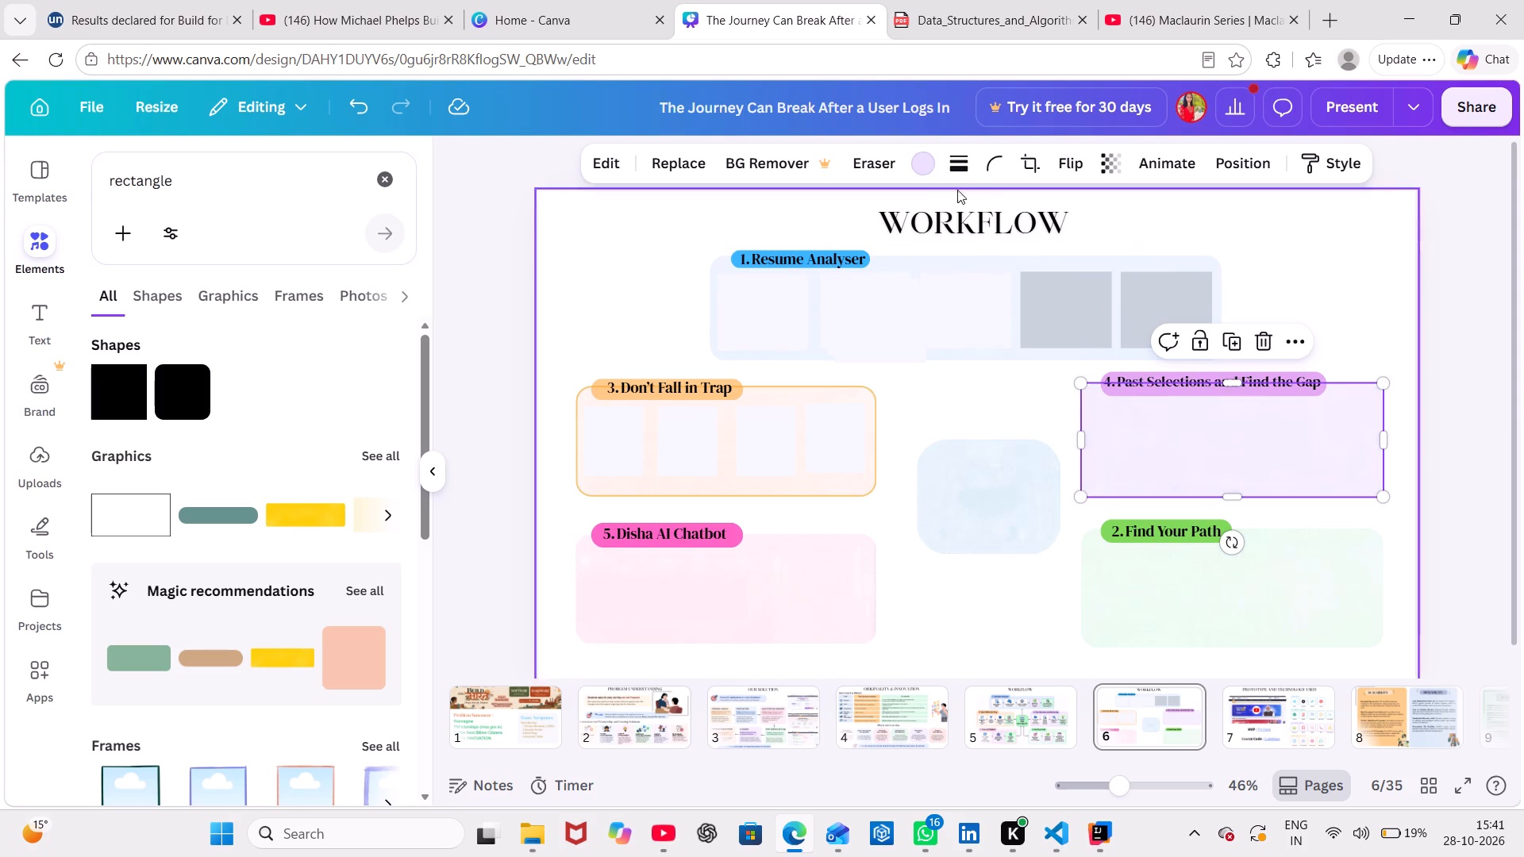
pyautogui.click(956, 181)
pyautogui.click(959, 169)
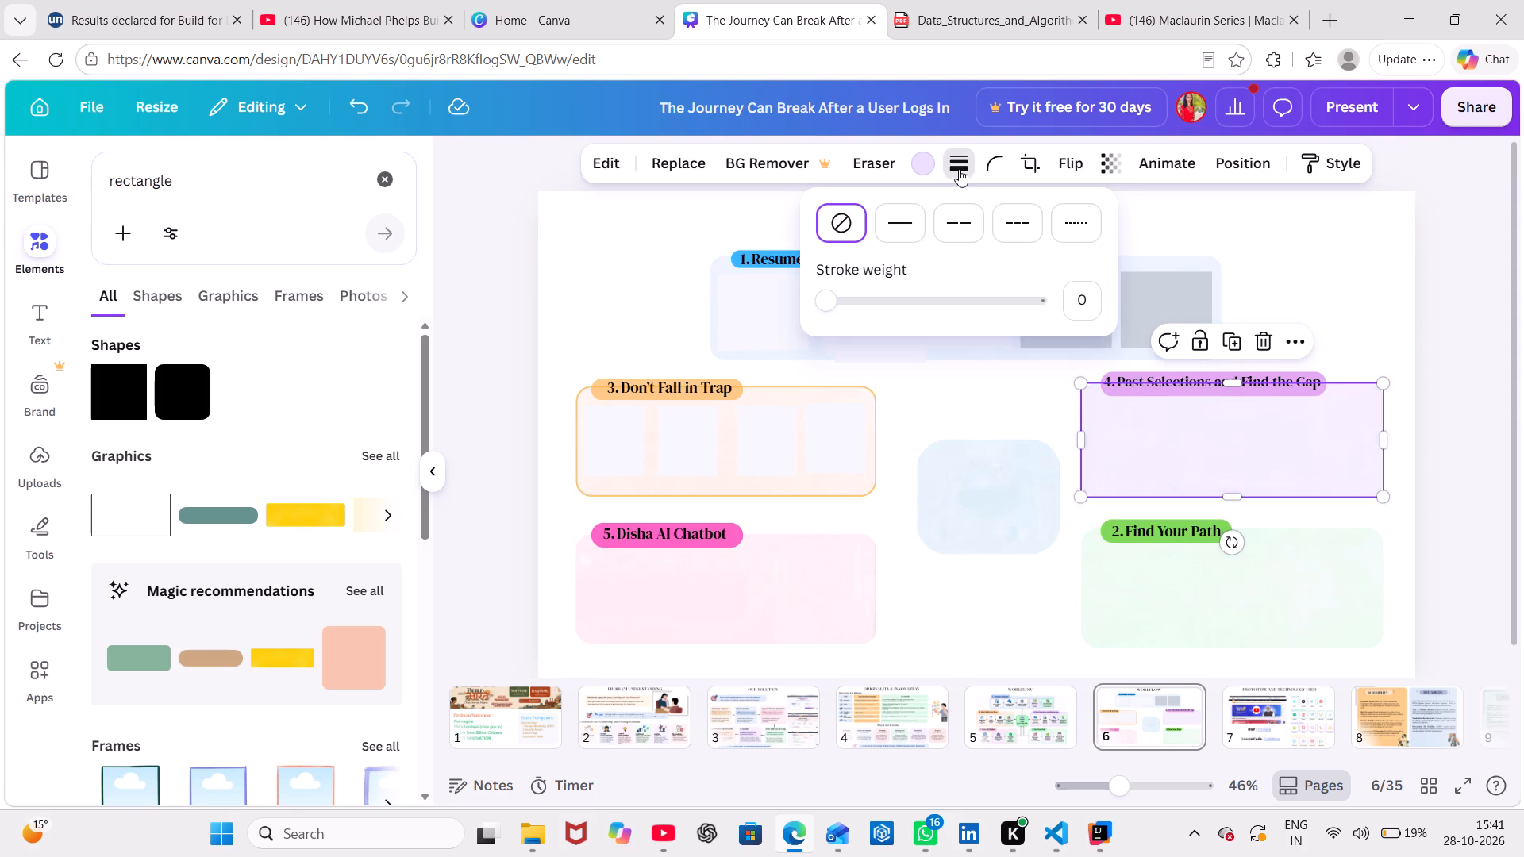
pyautogui.click(900, 210)
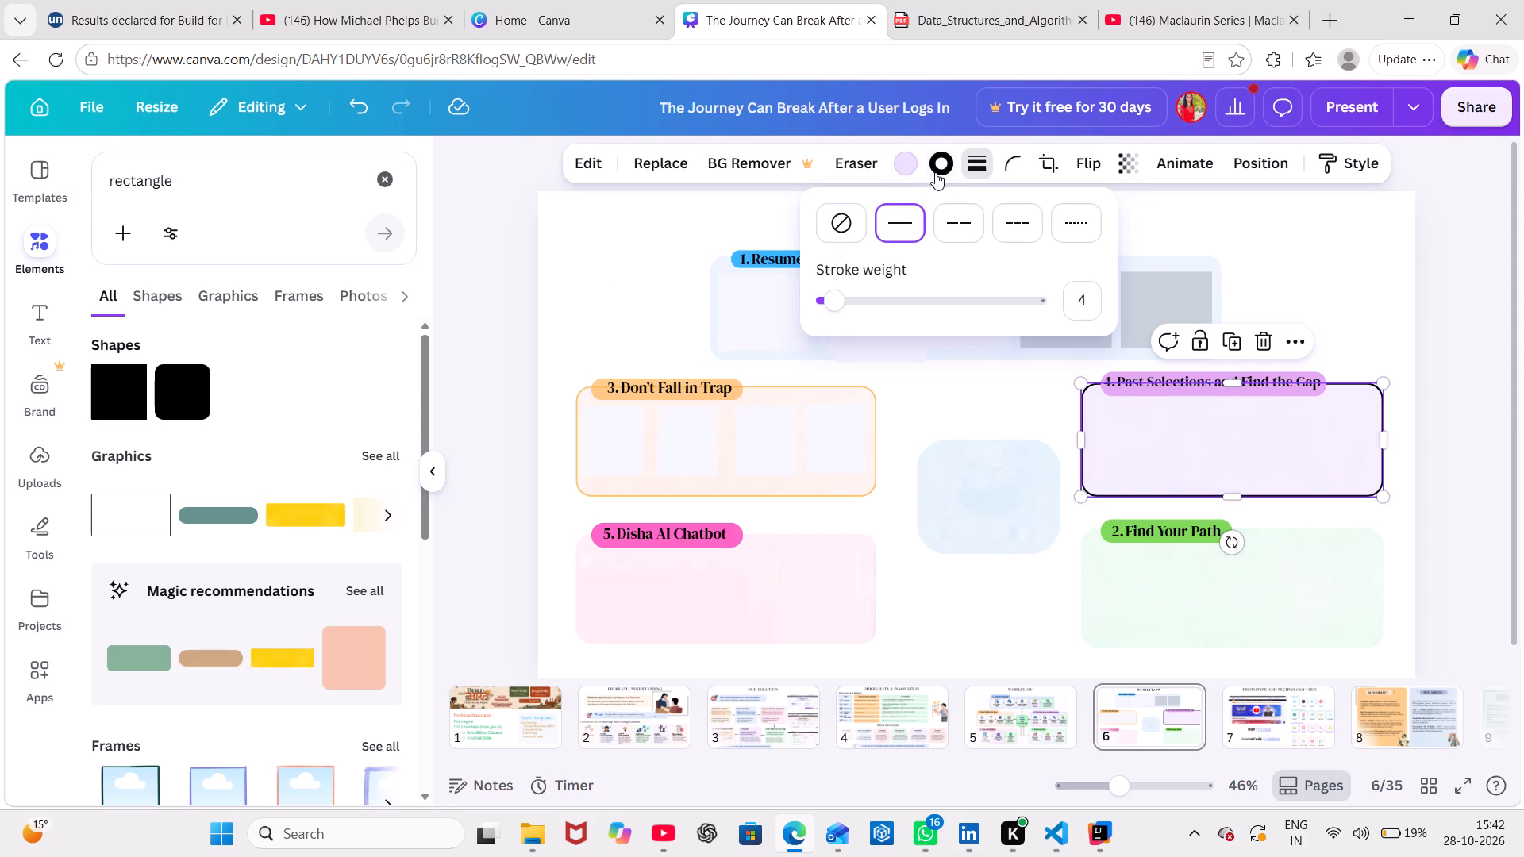
pyautogui.click(939, 167)
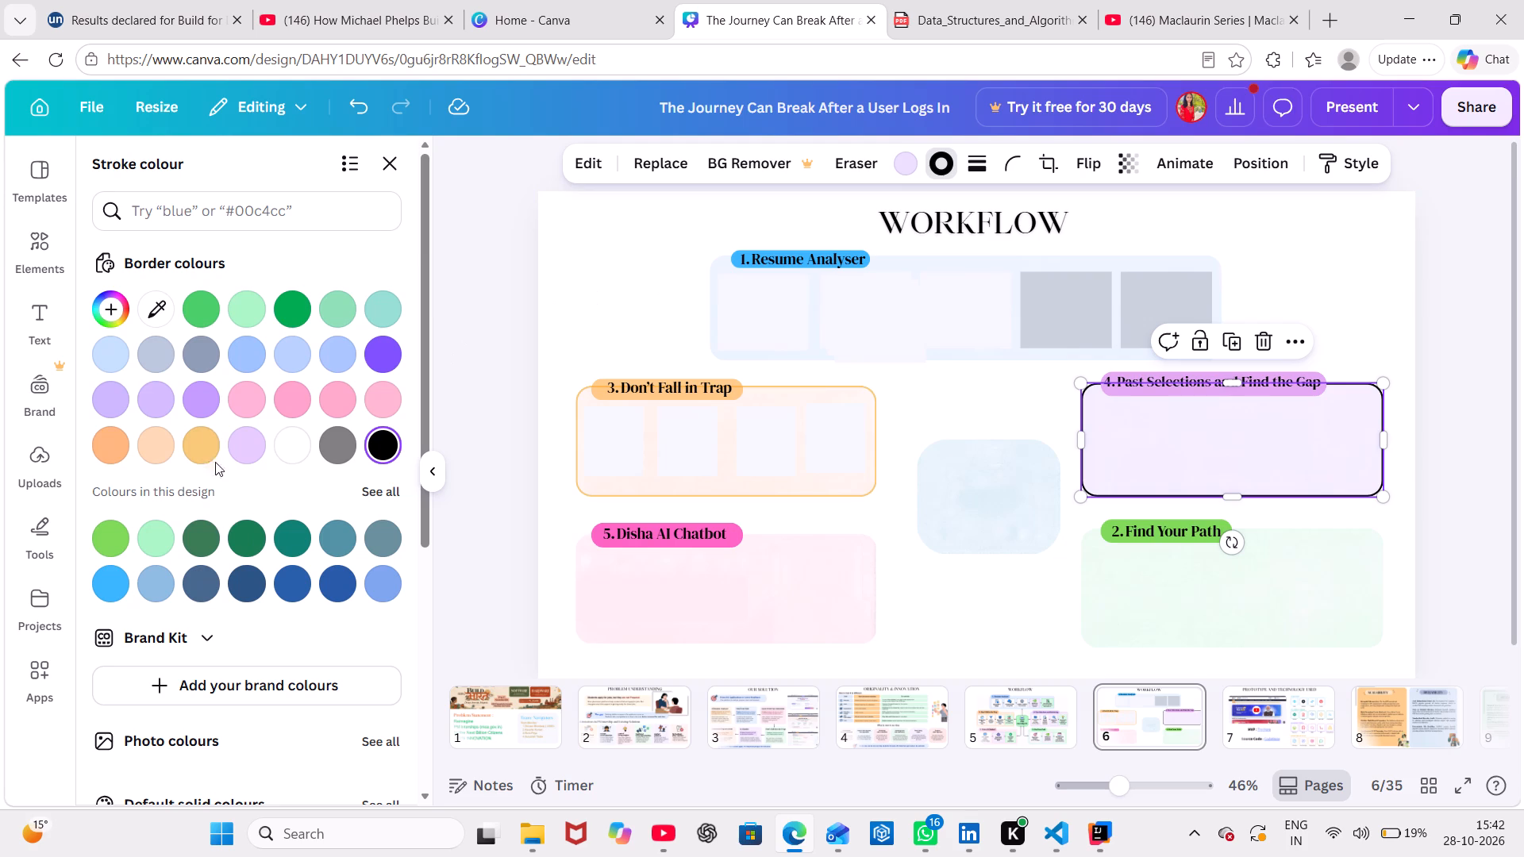
pyautogui.click(200, 398)
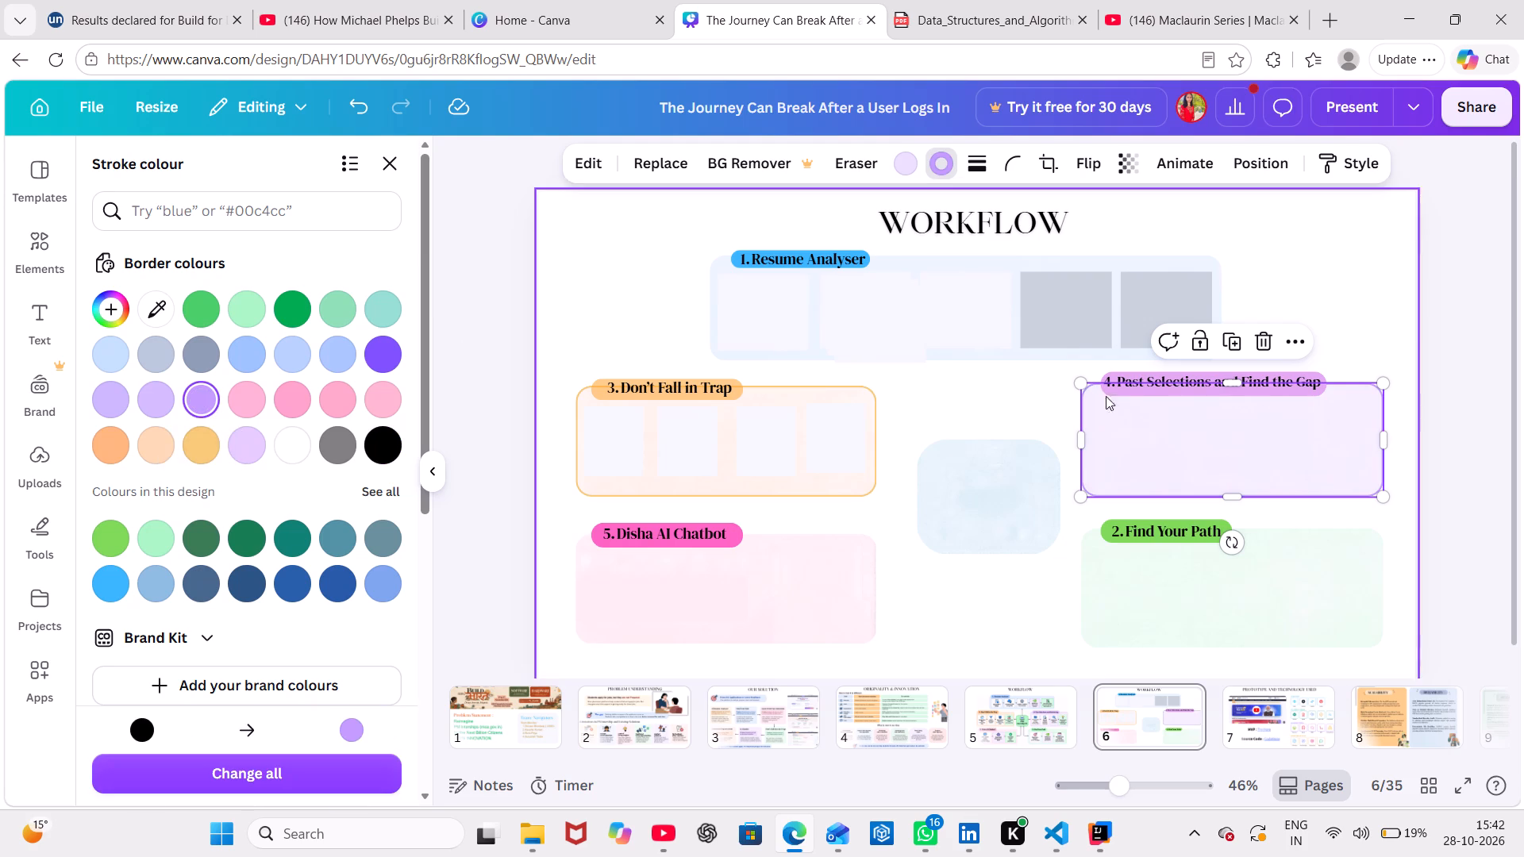
pyautogui.click(1477, 336)
pyautogui.click(1477, 336)
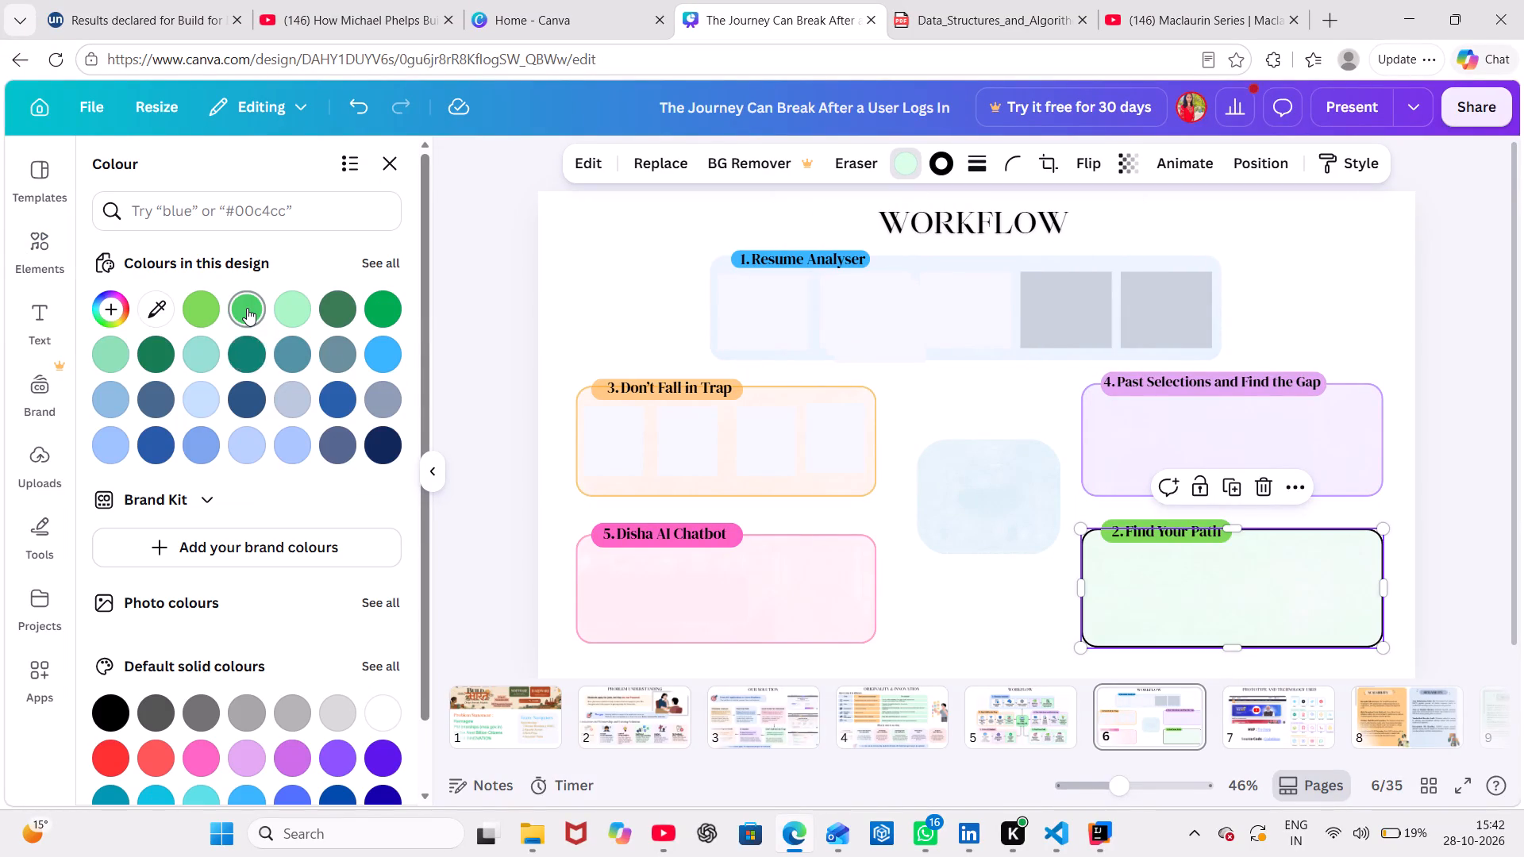
pyautogui.click(247, 308)
pyautogui.click(466, 363)
pyautogui.click(466, 363)
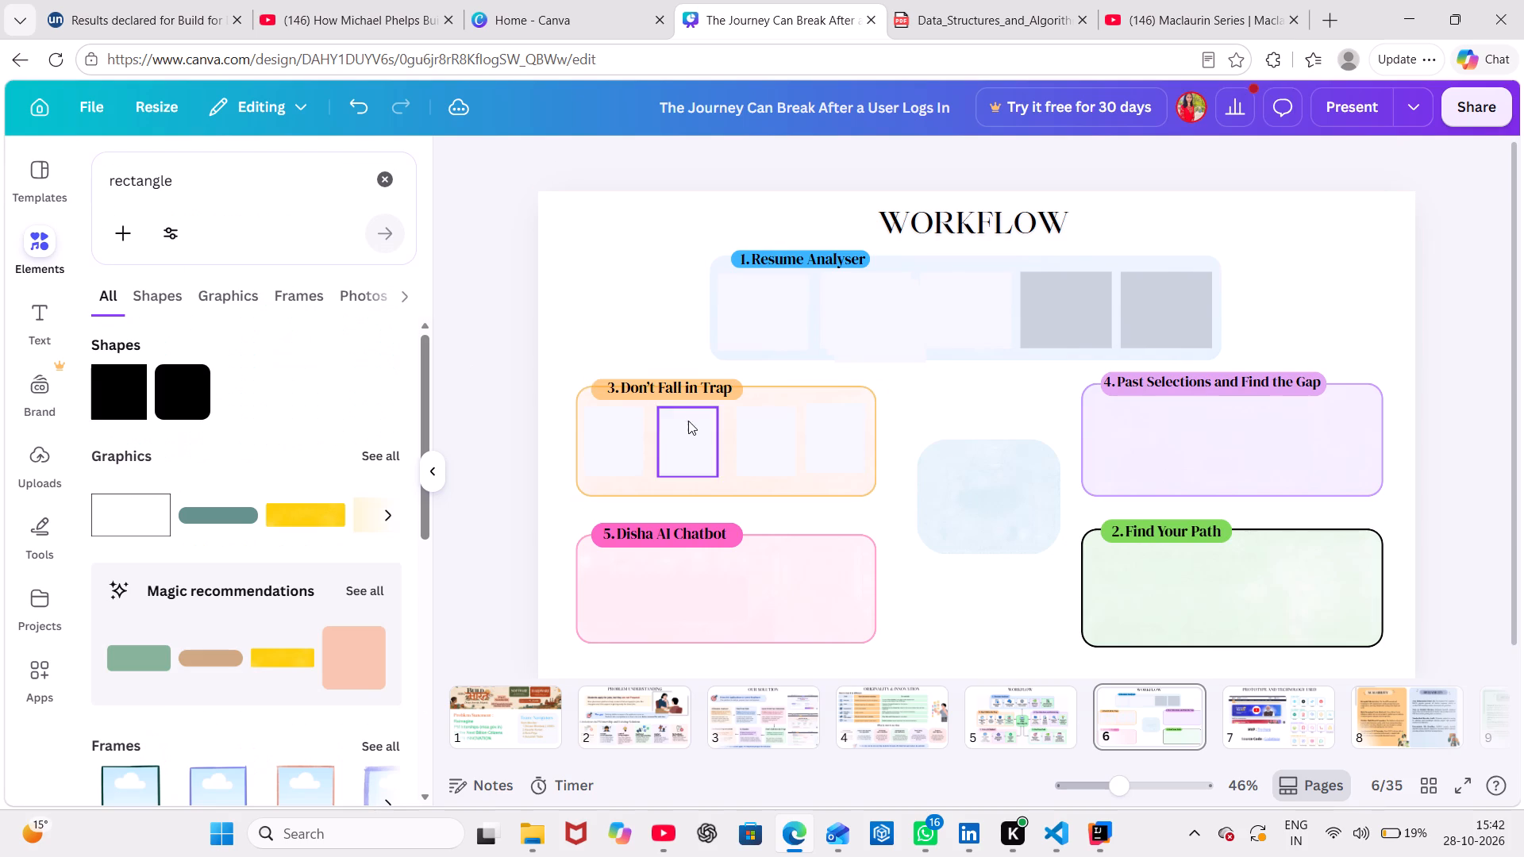
# Change the Don't Fall in Trap card's fill colour to light orange from the default solid colours.
pyautogui.click(660, 483)
pyautogui.click(900, 166)
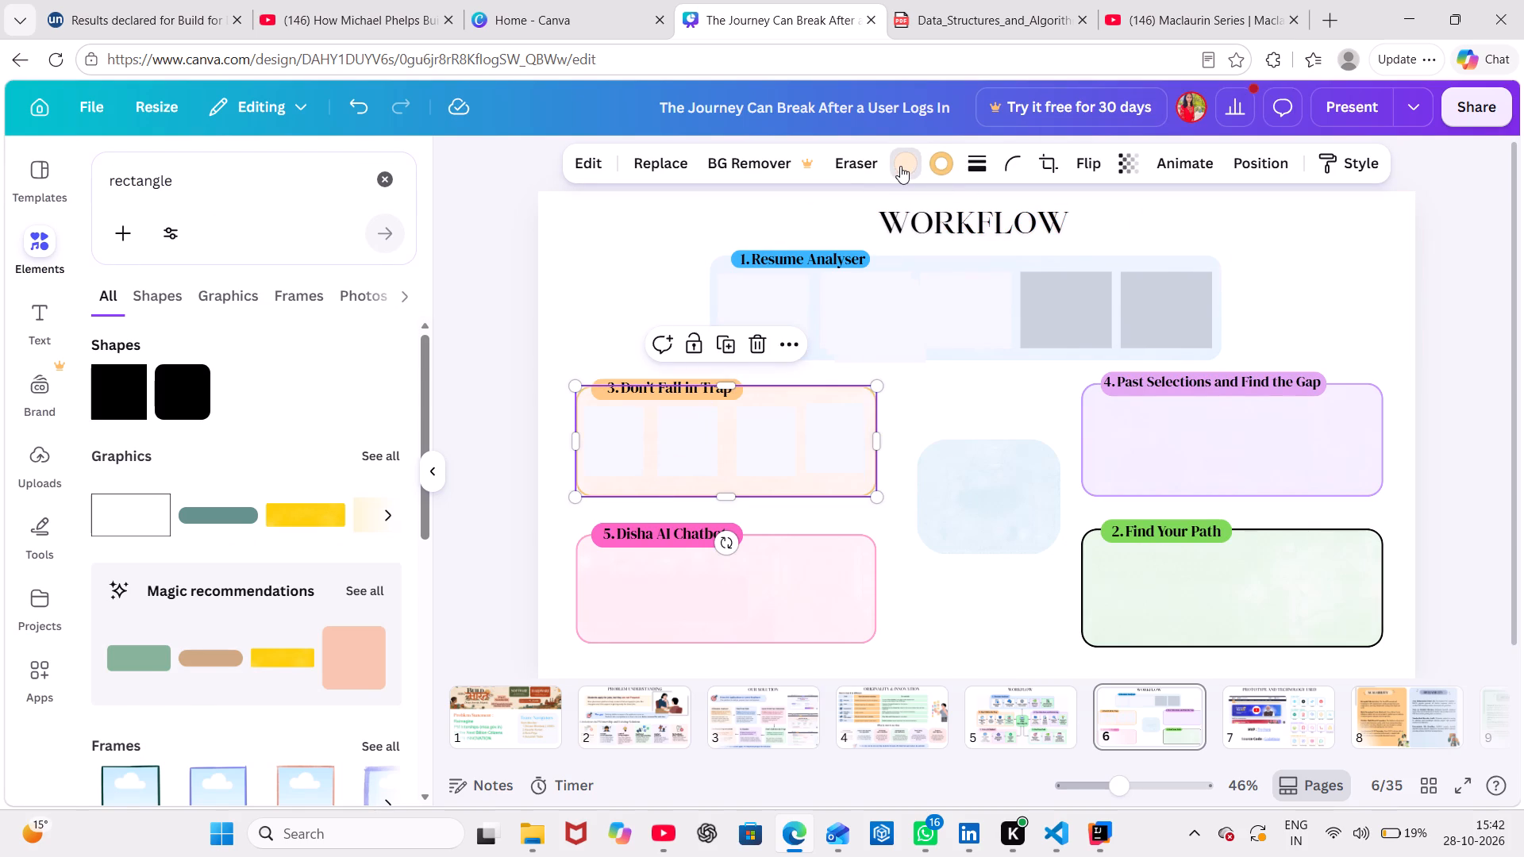
pyautogui.scroll(-2, 337, 476)
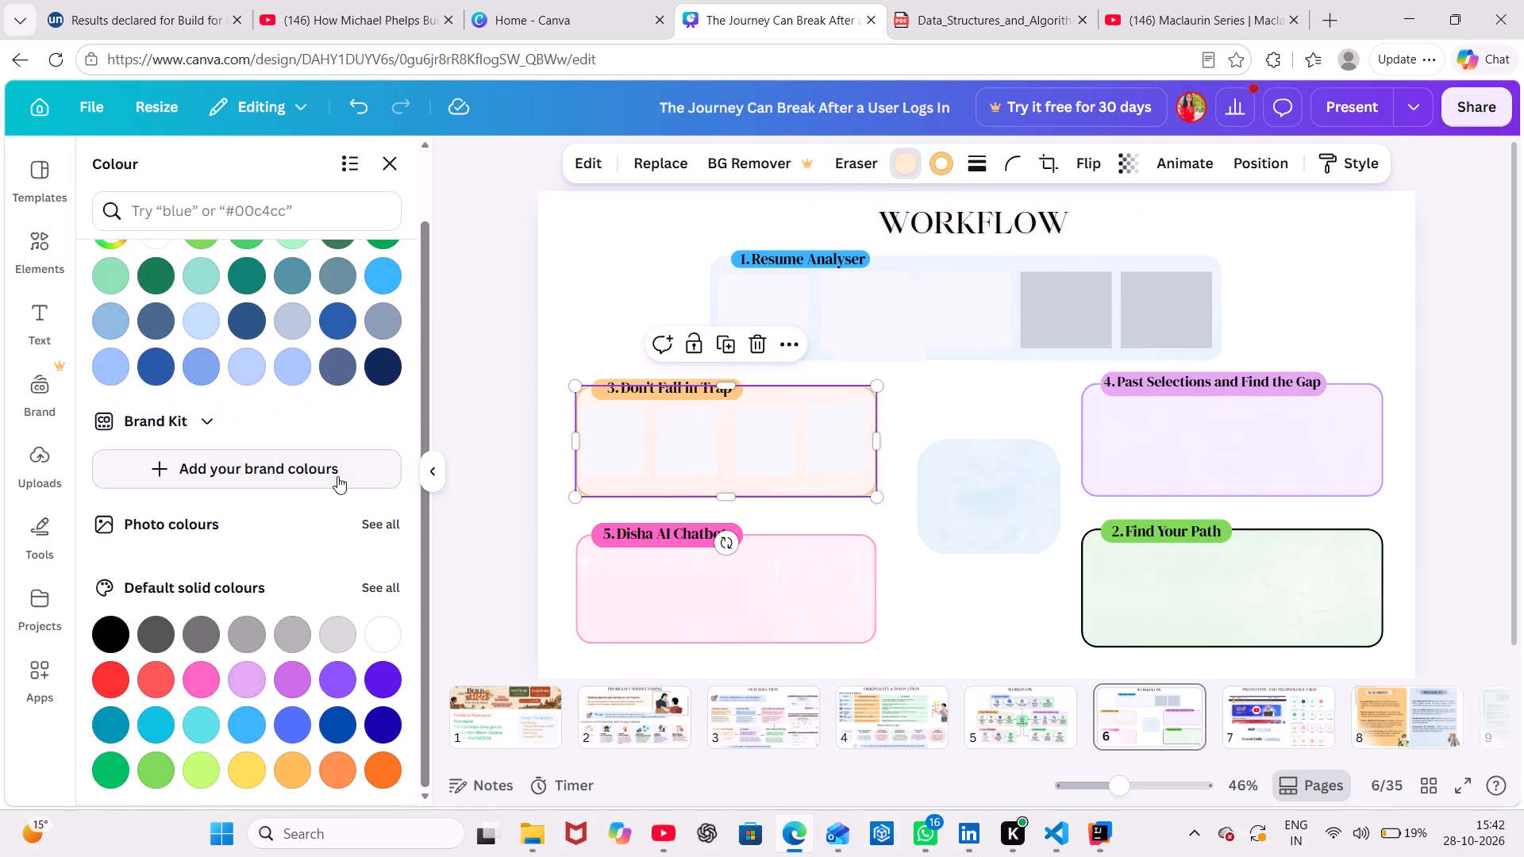
pyautogui.click(282, 759)
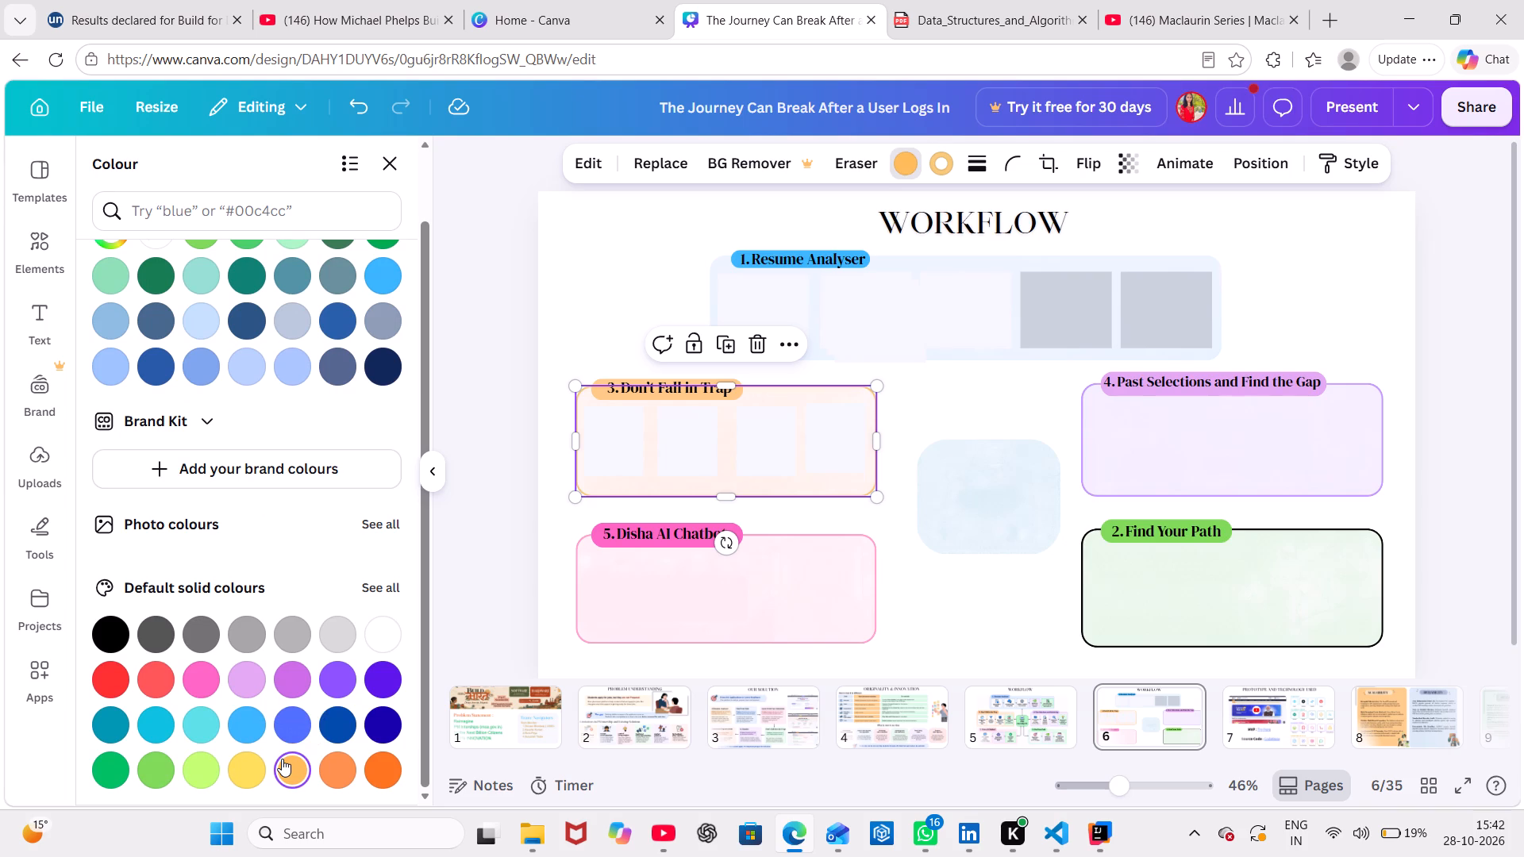
pyautogui.click(452, 519)
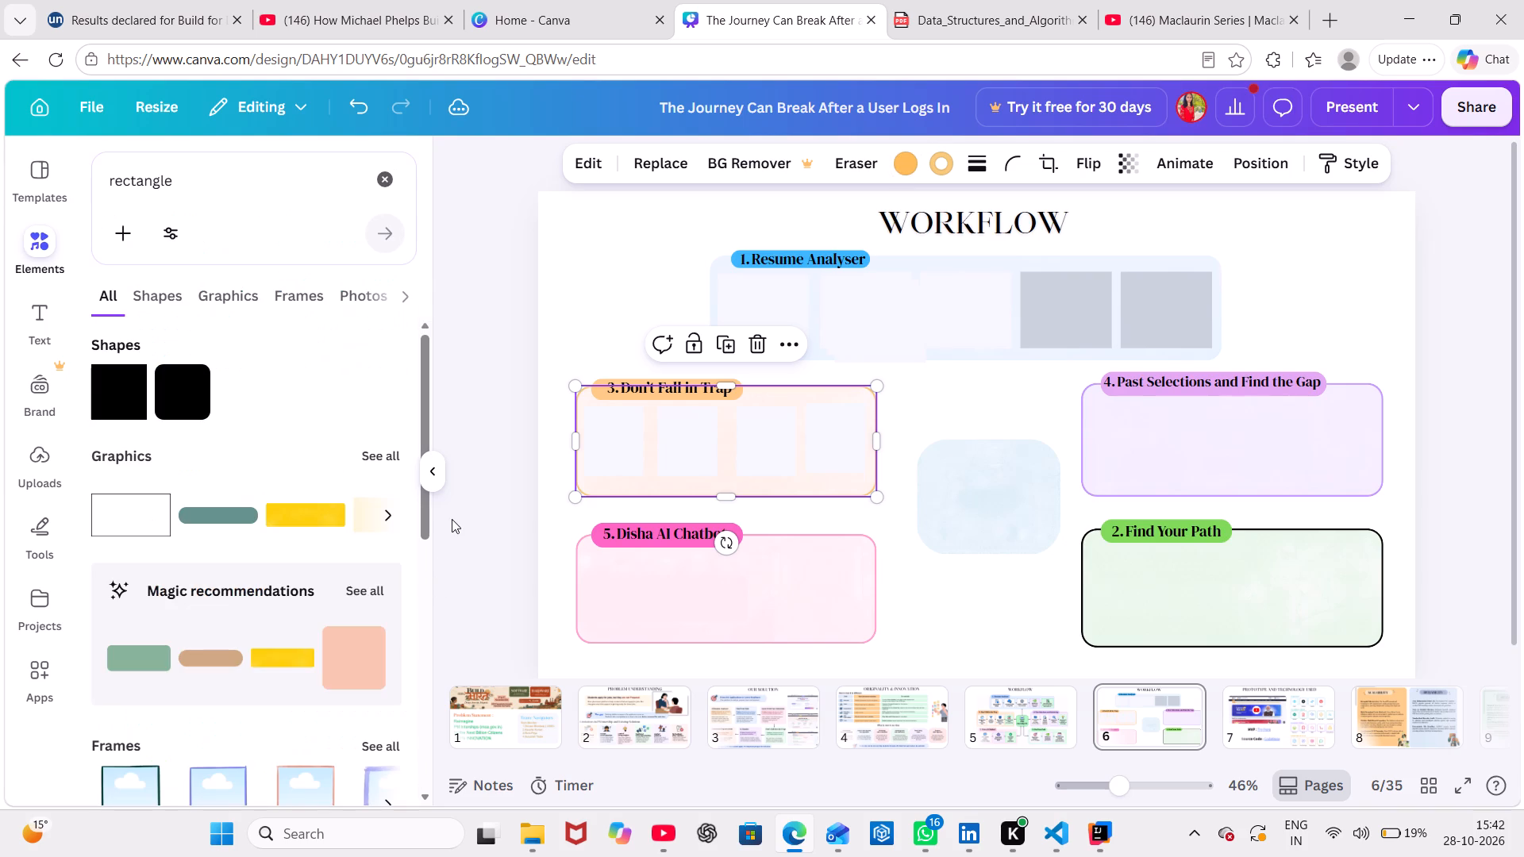
pyautogui.click(501, 448)
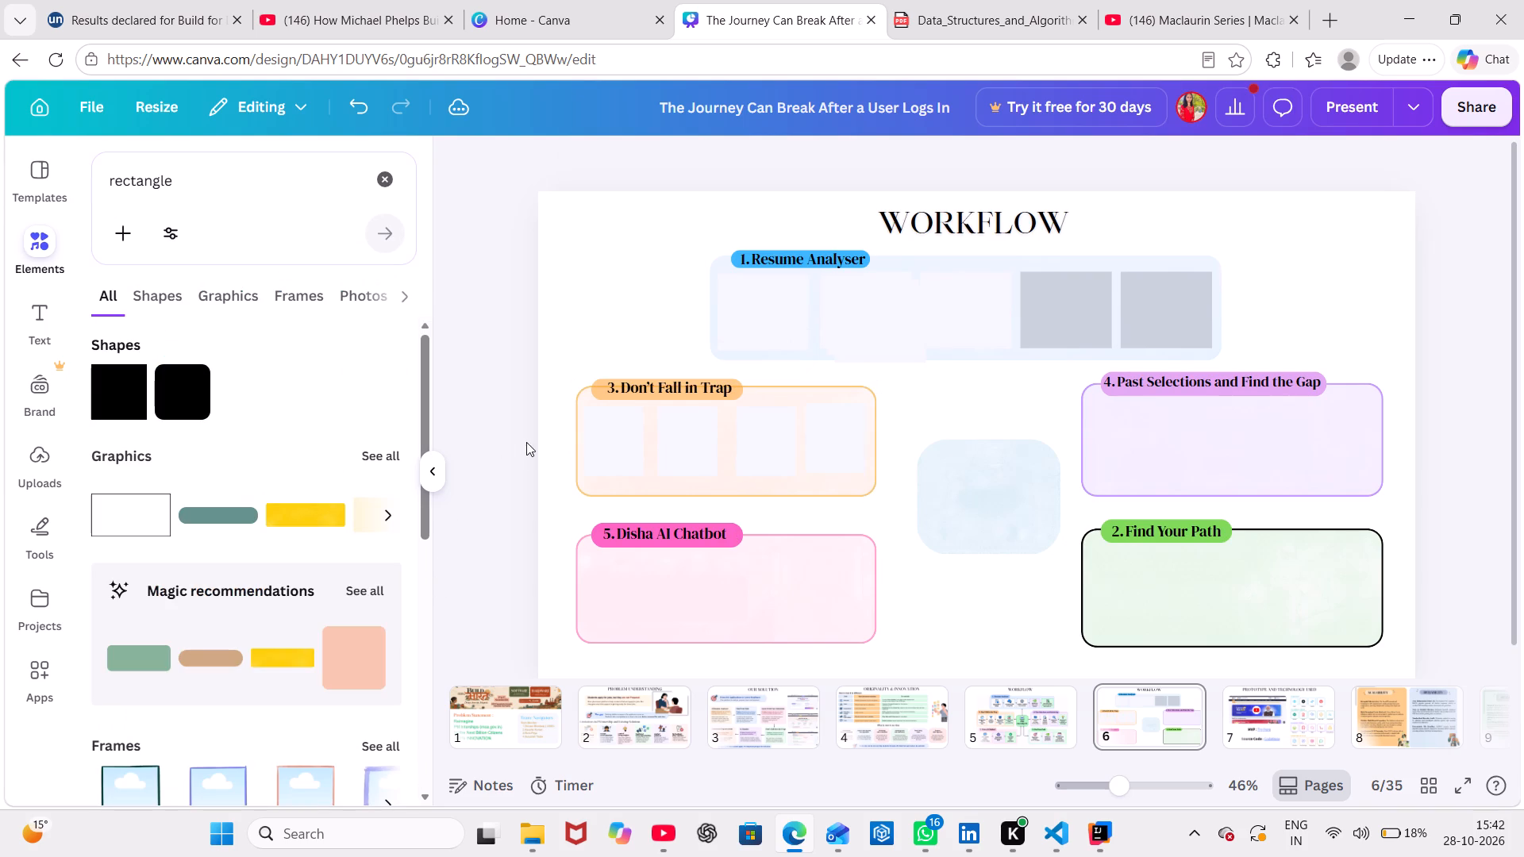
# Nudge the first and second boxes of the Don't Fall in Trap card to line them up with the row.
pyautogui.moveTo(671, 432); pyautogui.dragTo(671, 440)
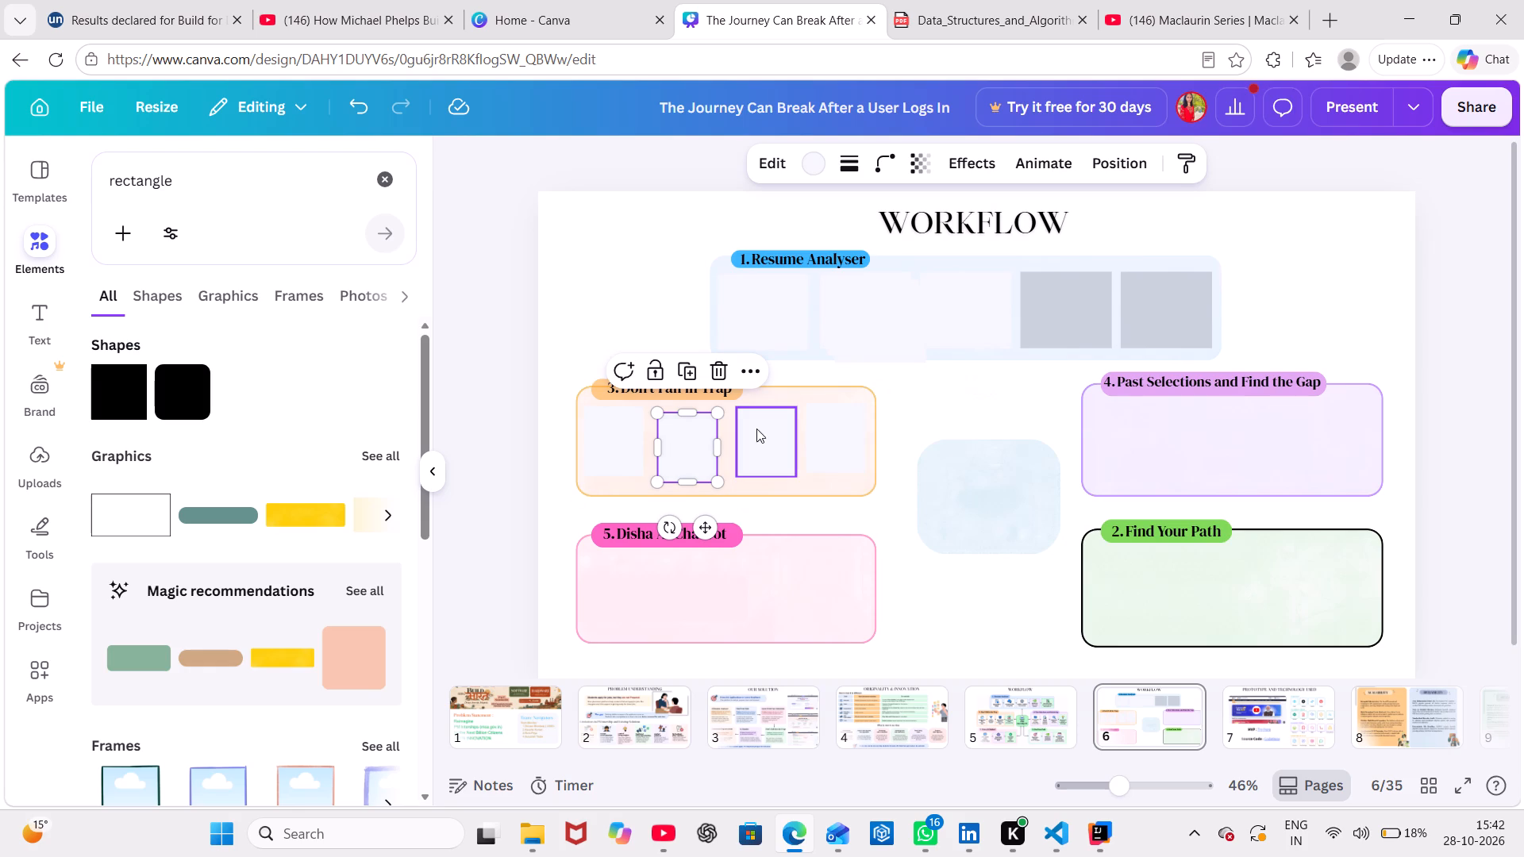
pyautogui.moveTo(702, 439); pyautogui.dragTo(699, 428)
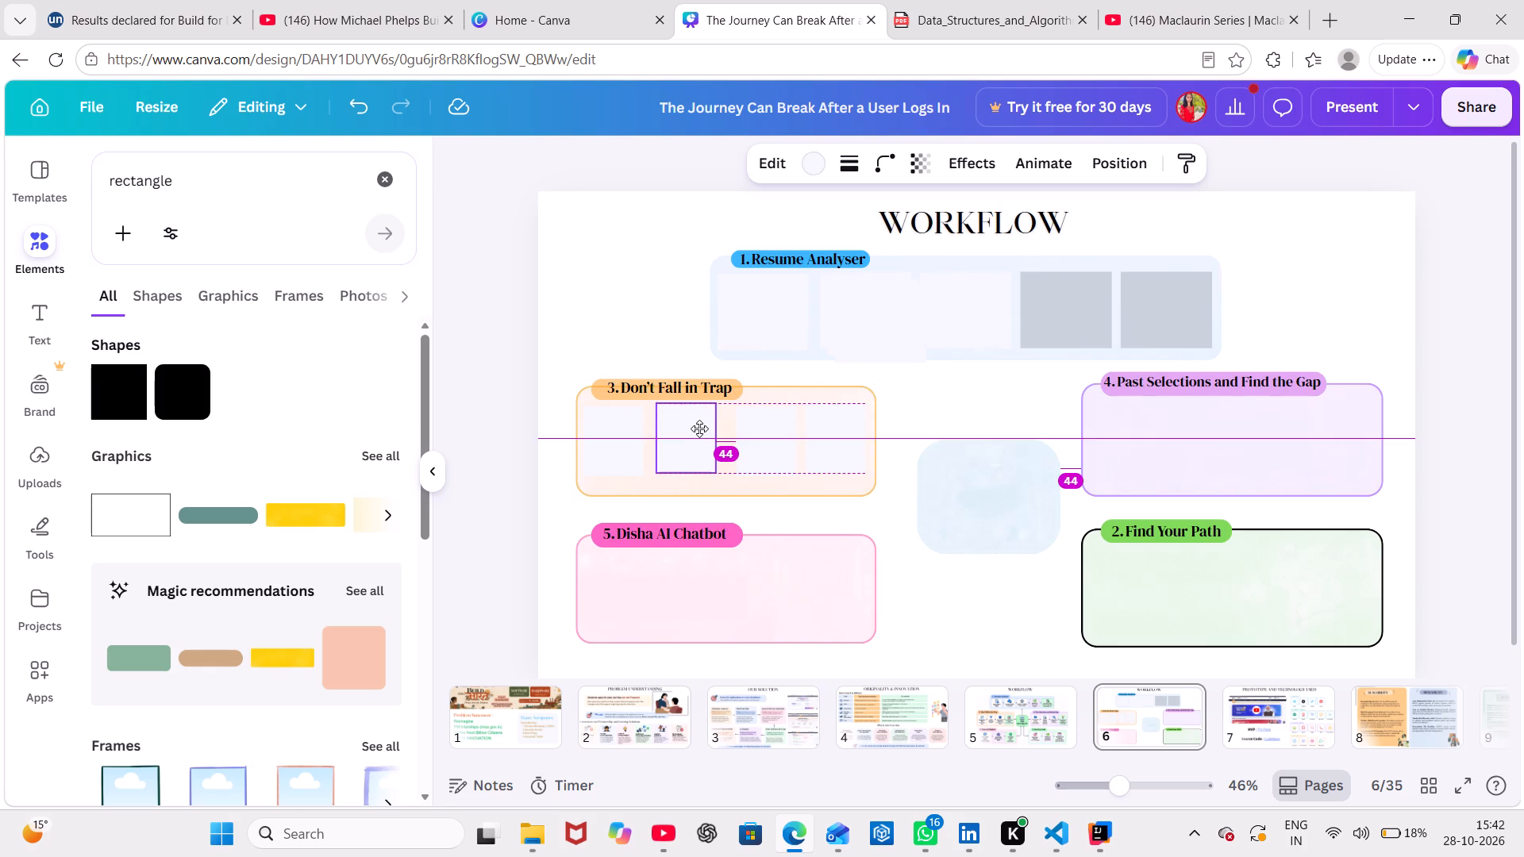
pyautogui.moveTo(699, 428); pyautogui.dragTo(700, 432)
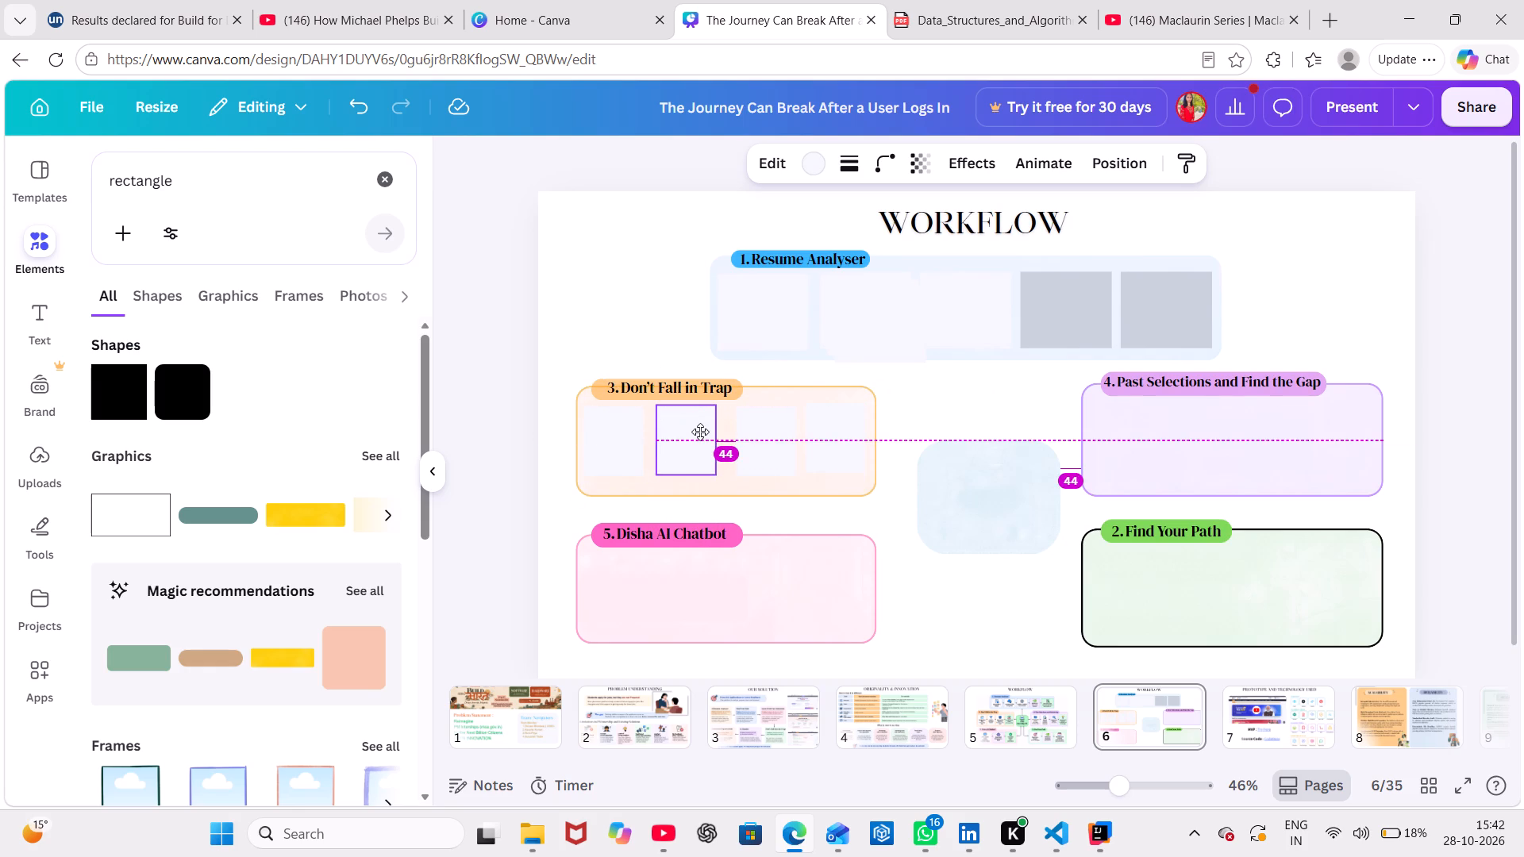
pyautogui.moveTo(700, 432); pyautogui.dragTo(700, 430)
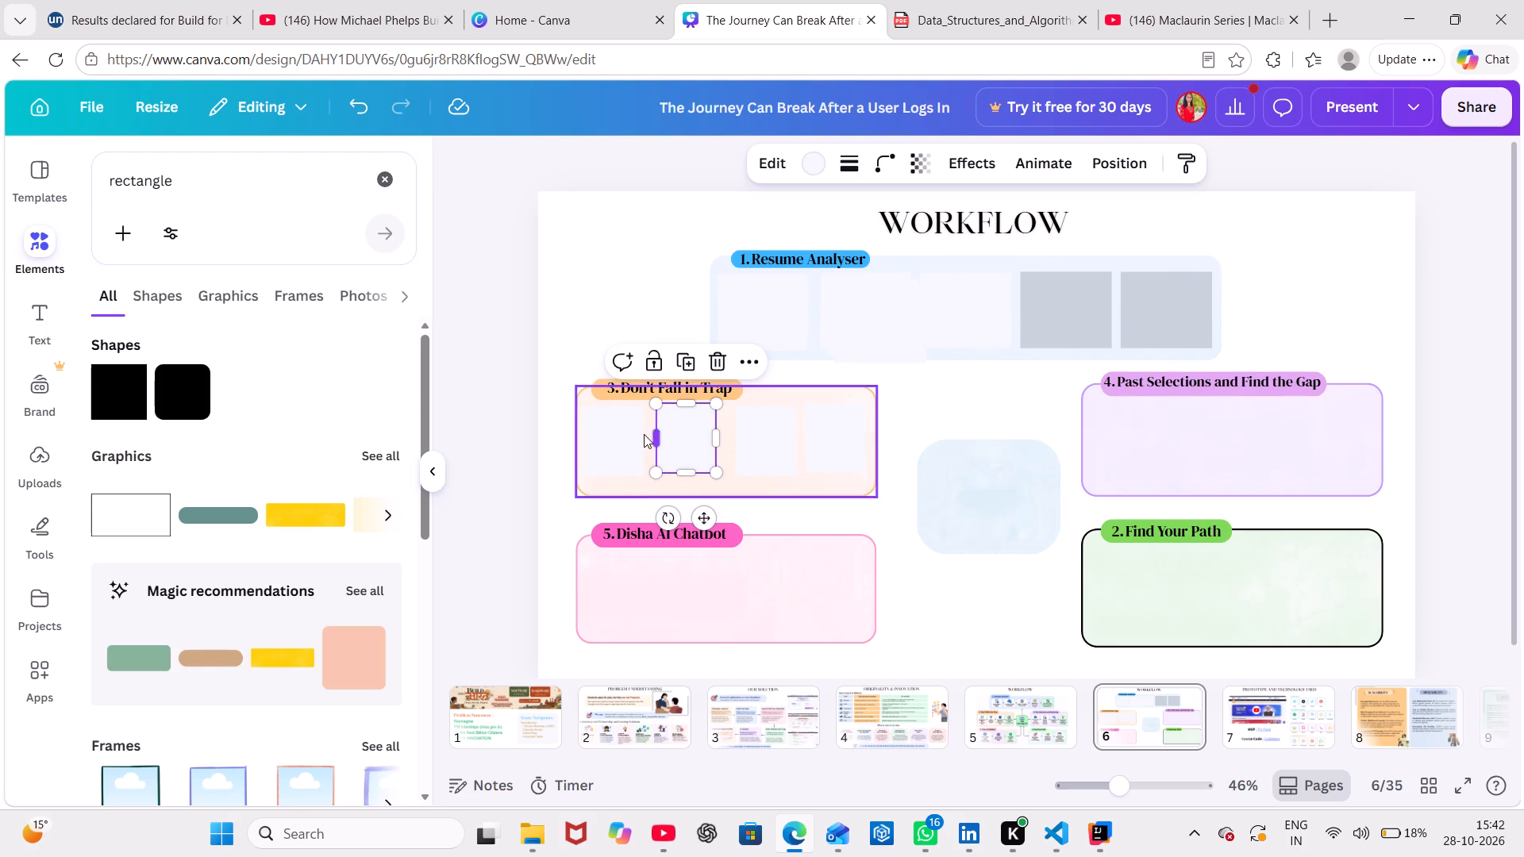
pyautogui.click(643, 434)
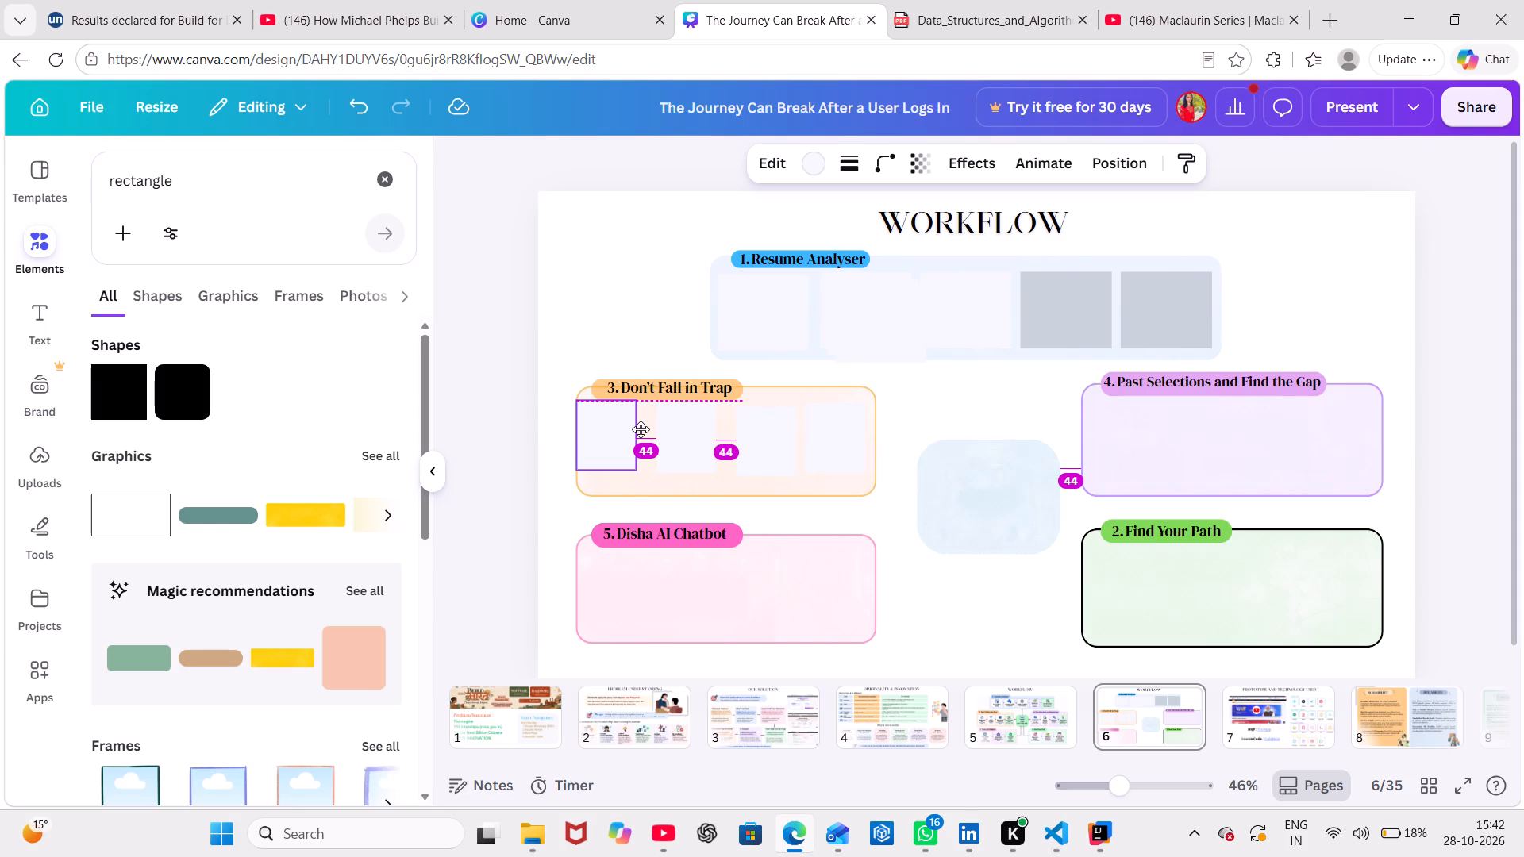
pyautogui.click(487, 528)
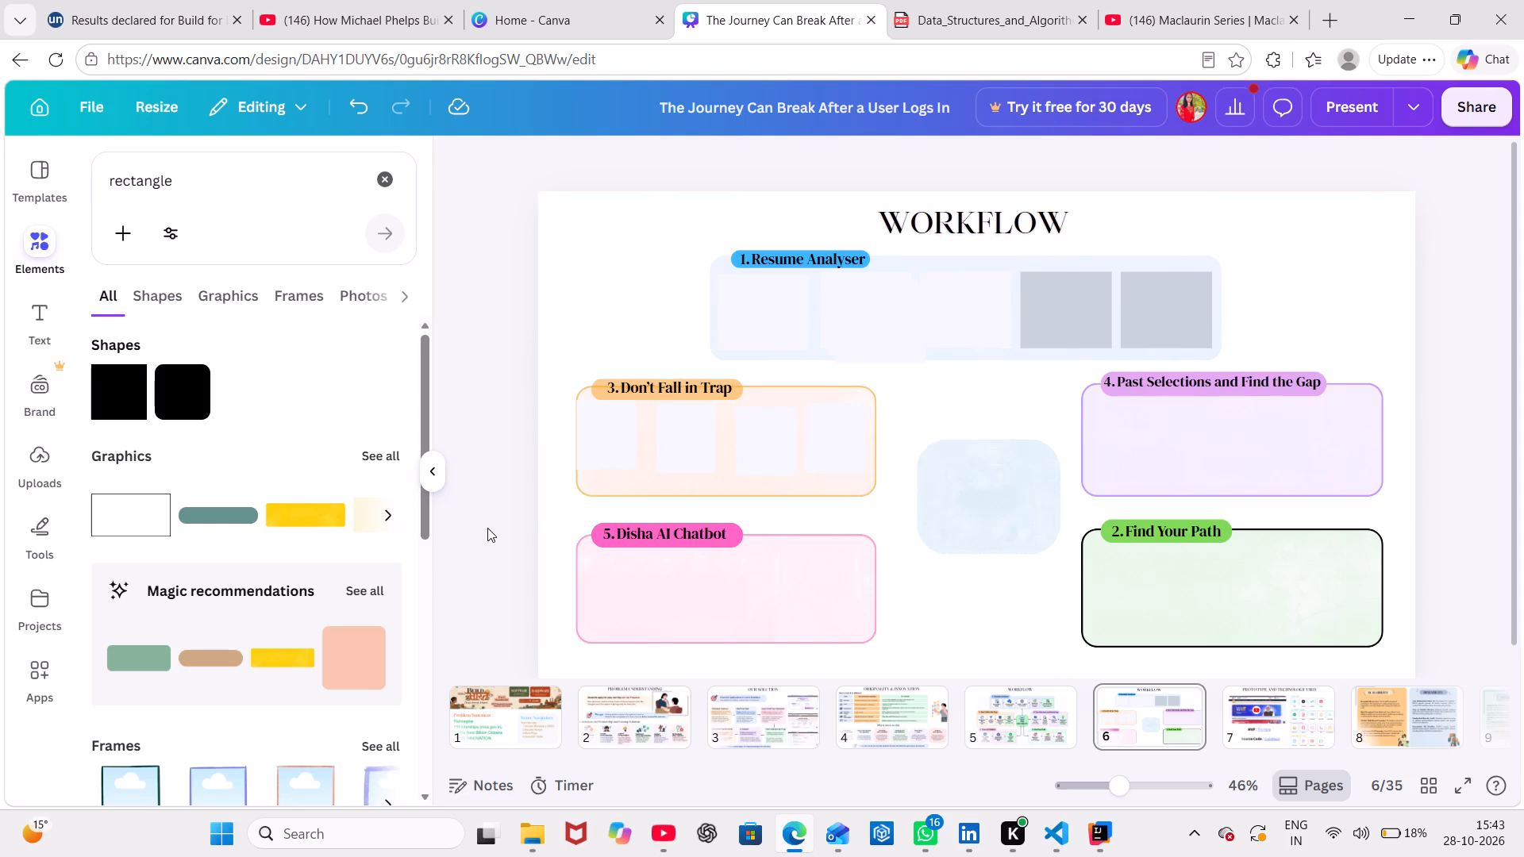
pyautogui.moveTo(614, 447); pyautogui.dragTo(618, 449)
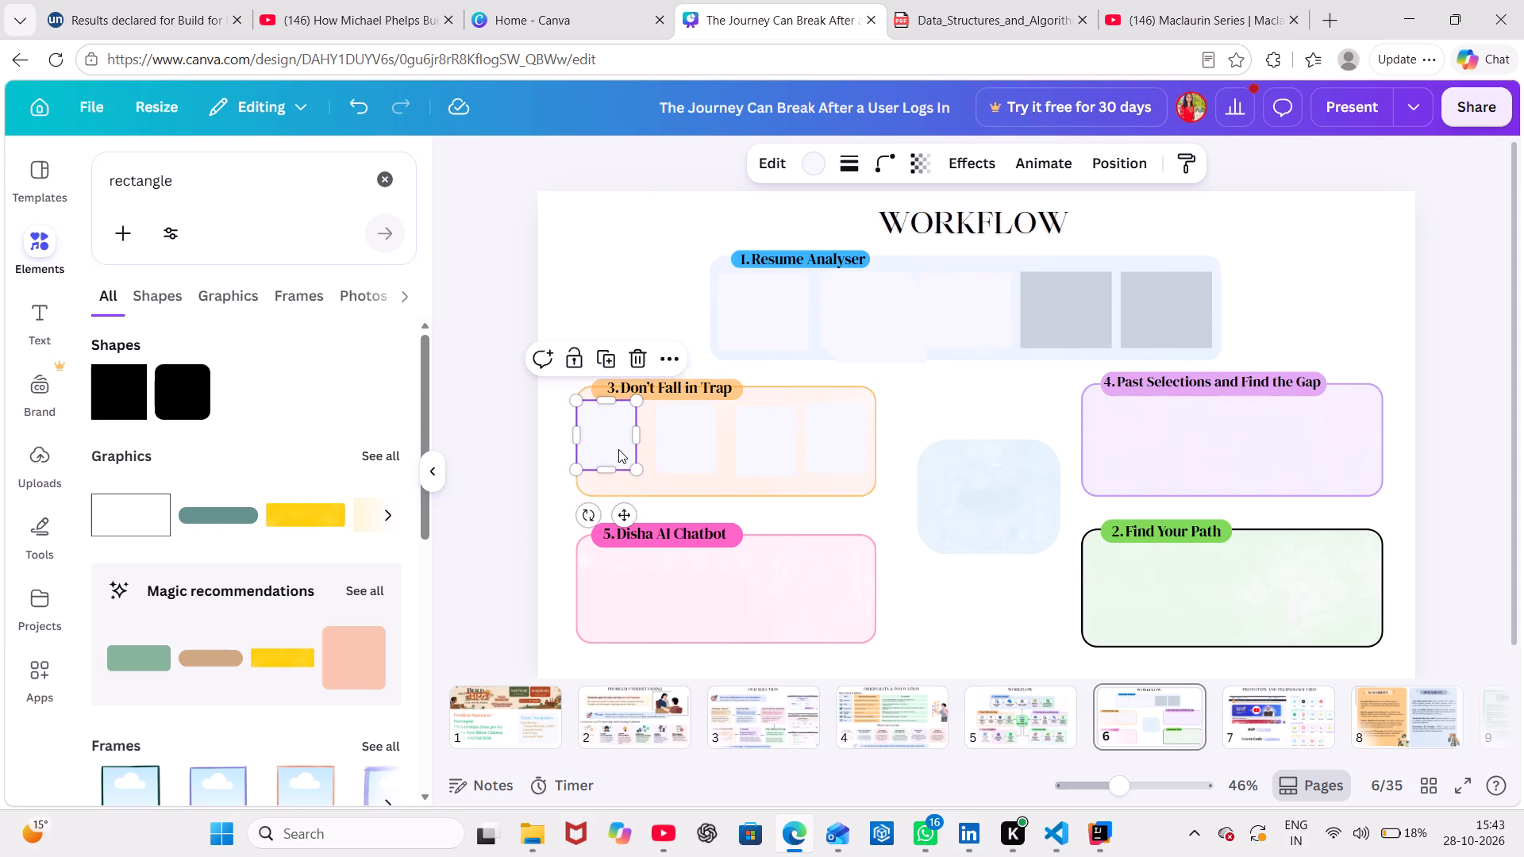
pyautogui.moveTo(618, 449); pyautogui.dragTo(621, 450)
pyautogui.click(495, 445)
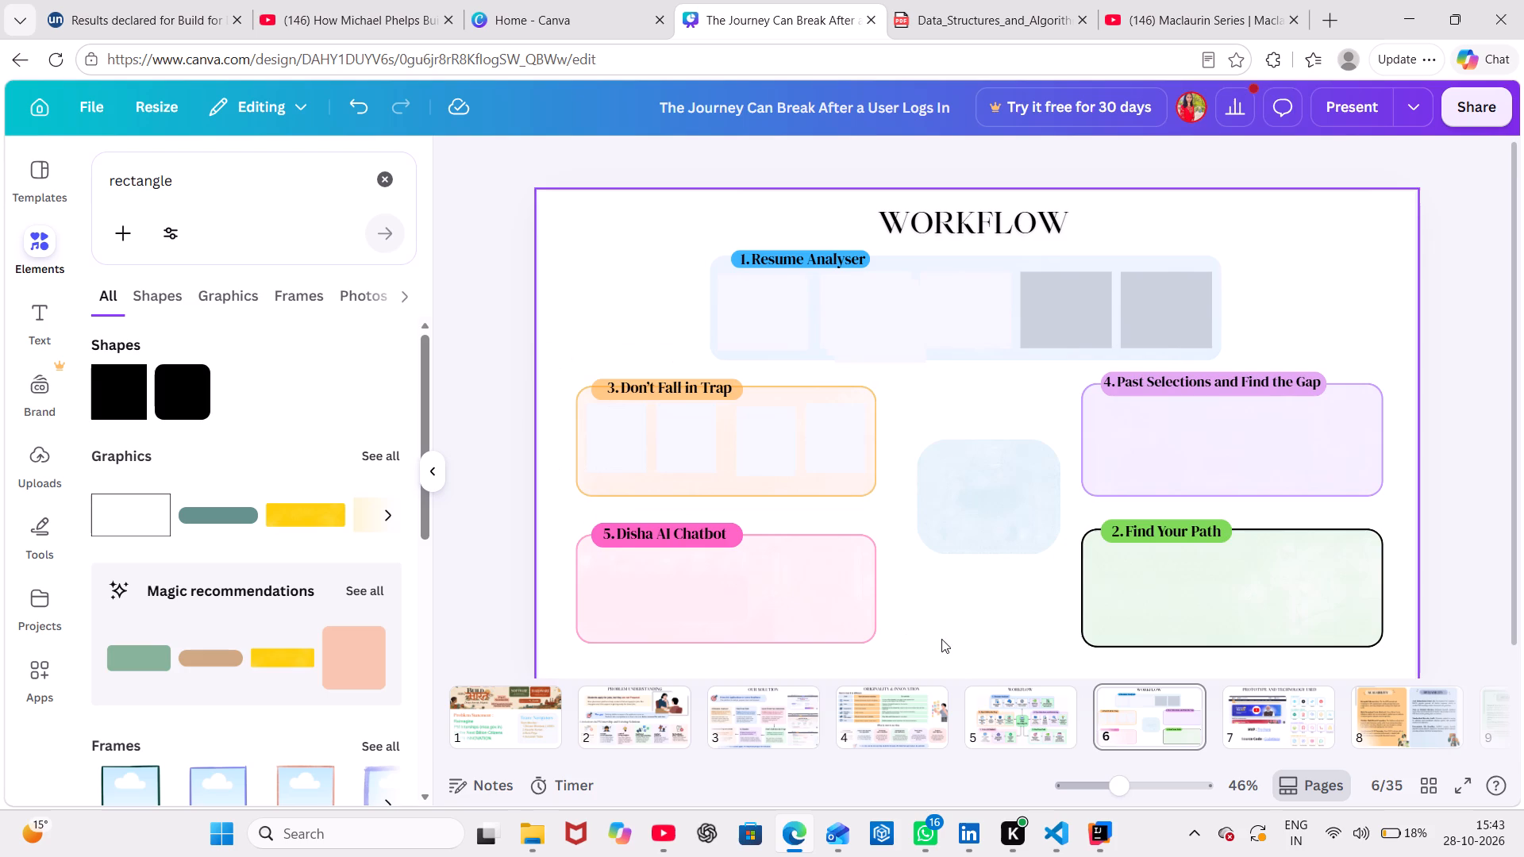
# Check the page 5 diagram, then move the four Don't Fall in Trap boxes lower in the card and align them at one height.
pyautogui.click(1000, 717)
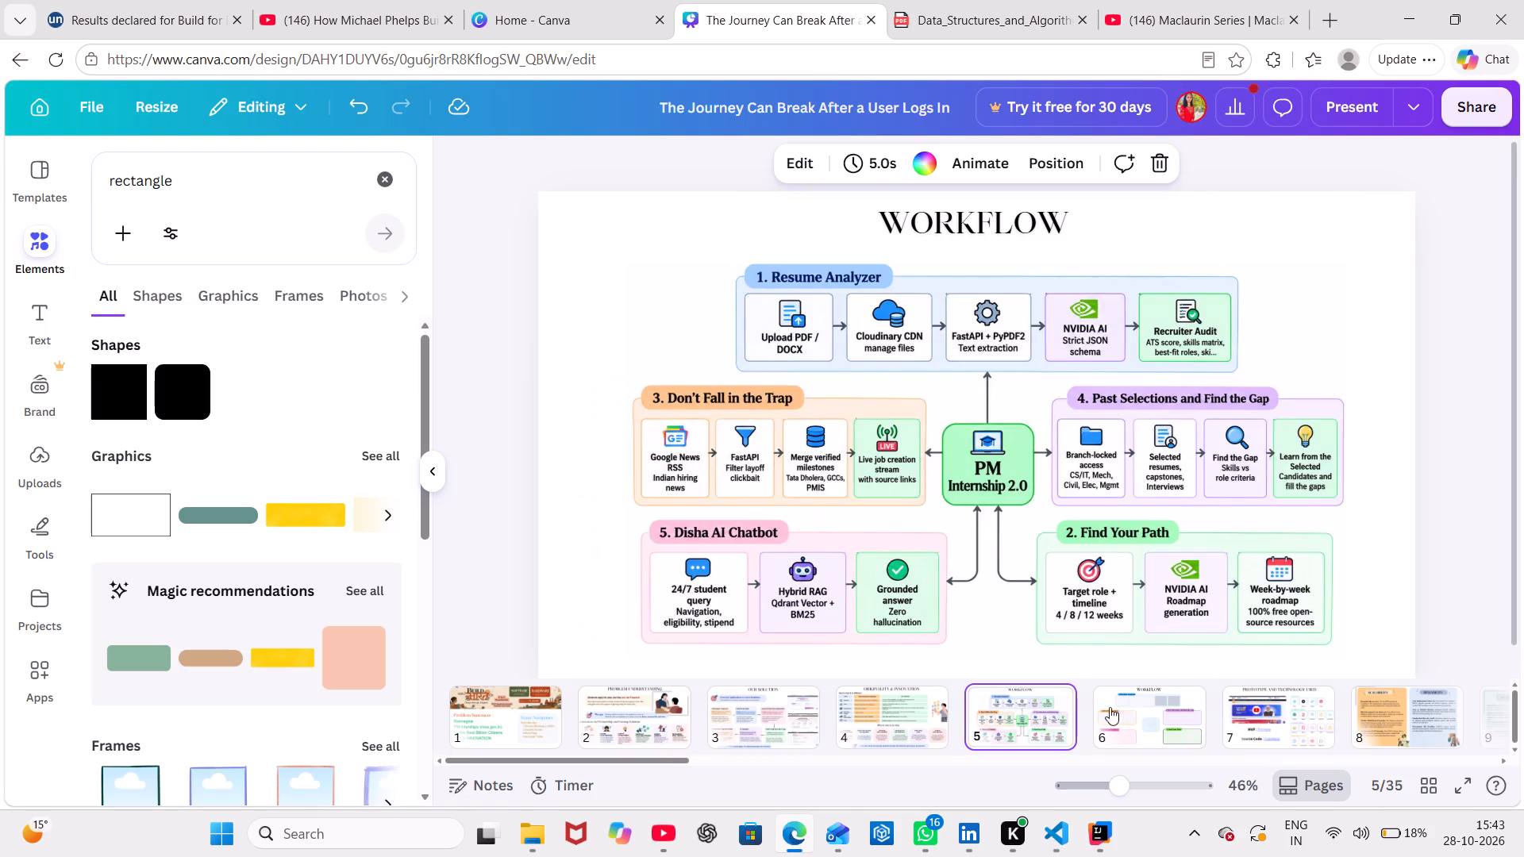
pyautogui.click(1126, 708)
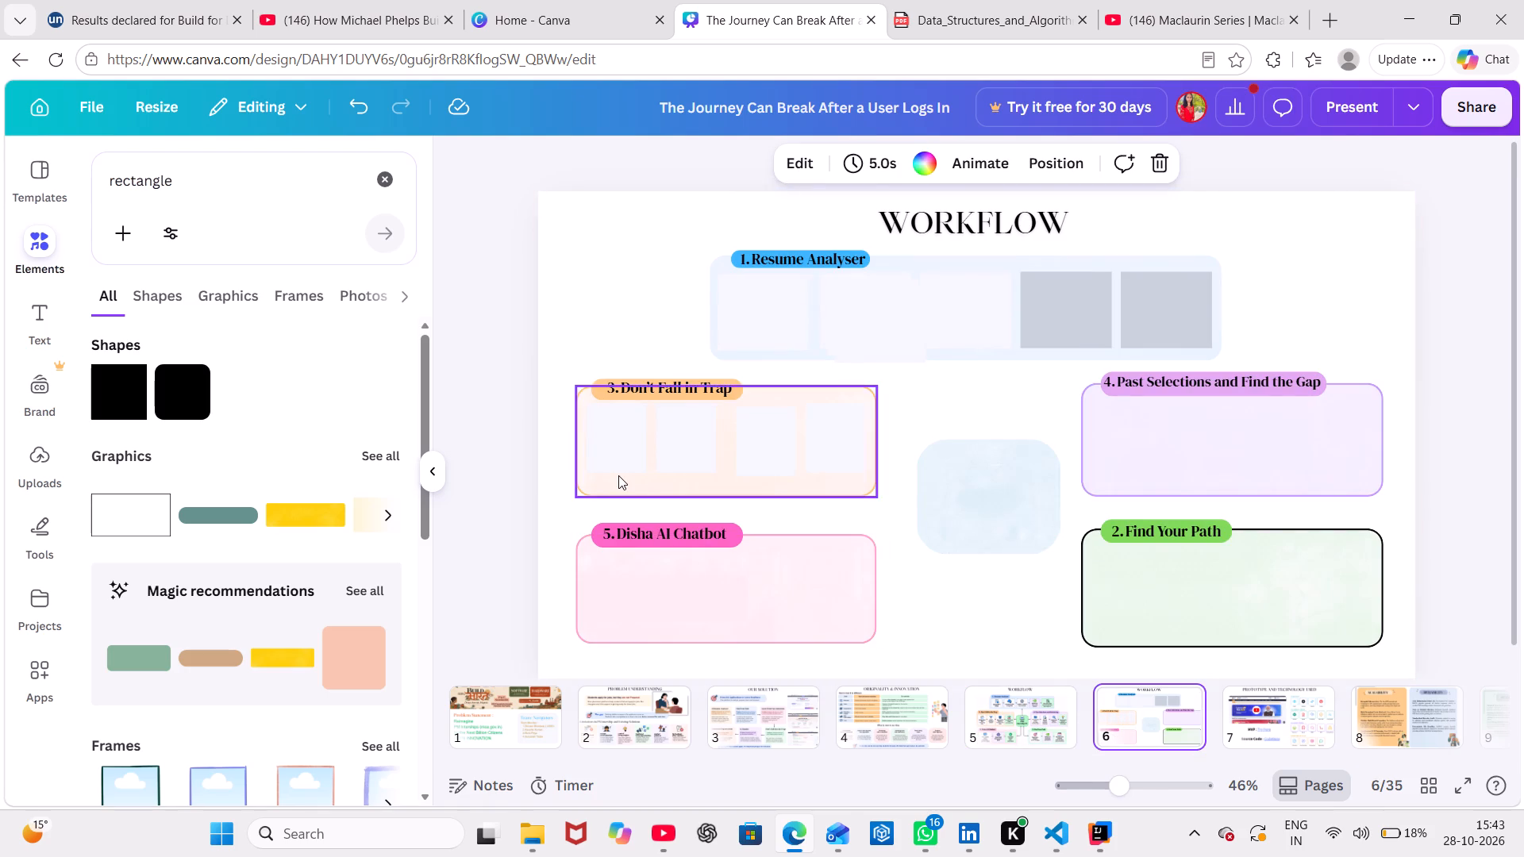
pyautogui.hscroll(2, 618, 475)
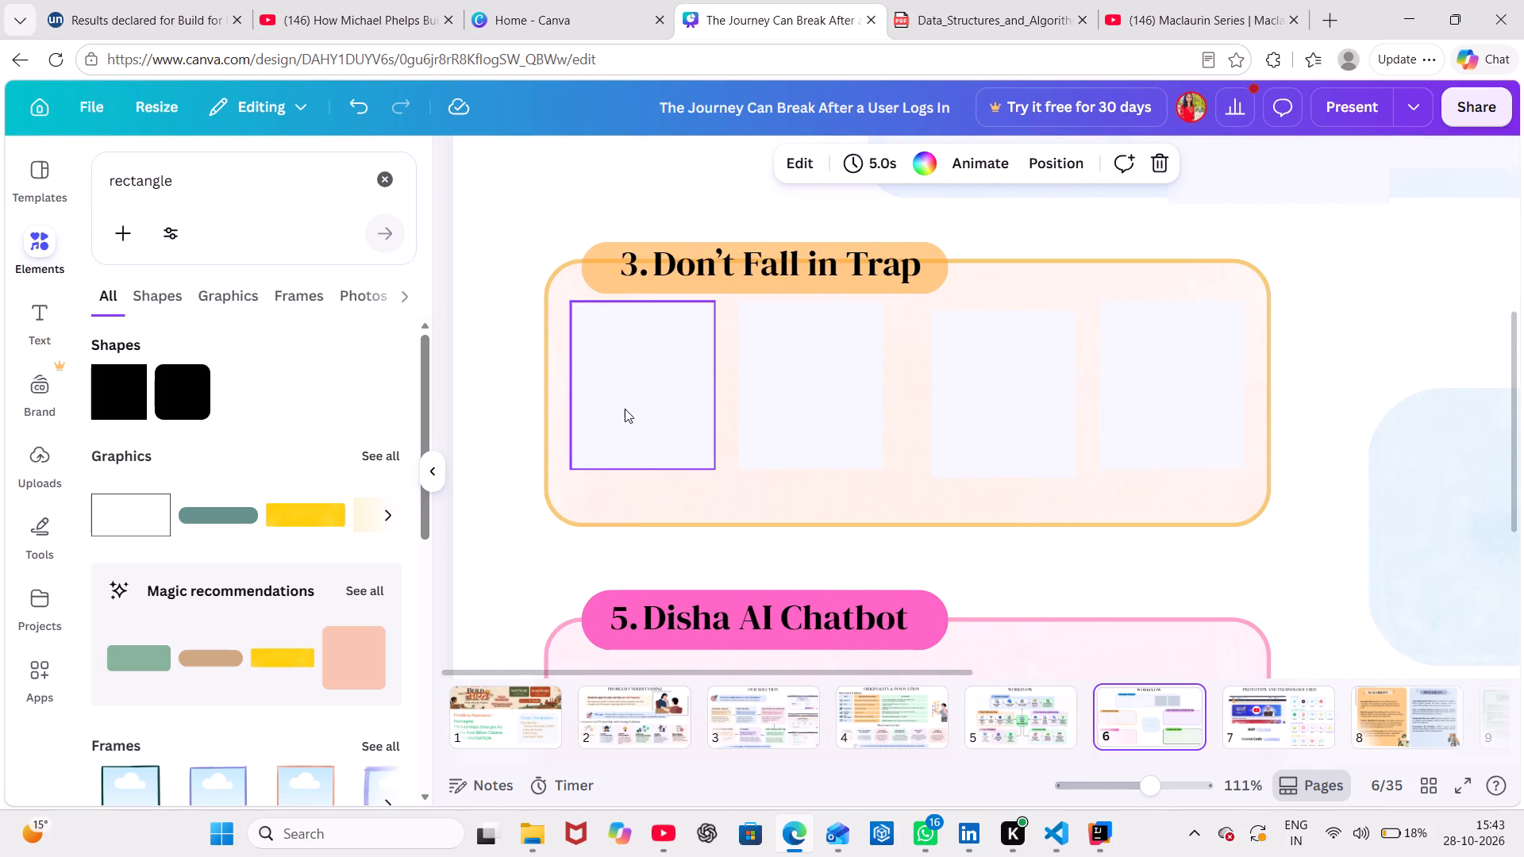
pyautogui.moveTo(626, 408); pyautogui.dragTo(632, 430)
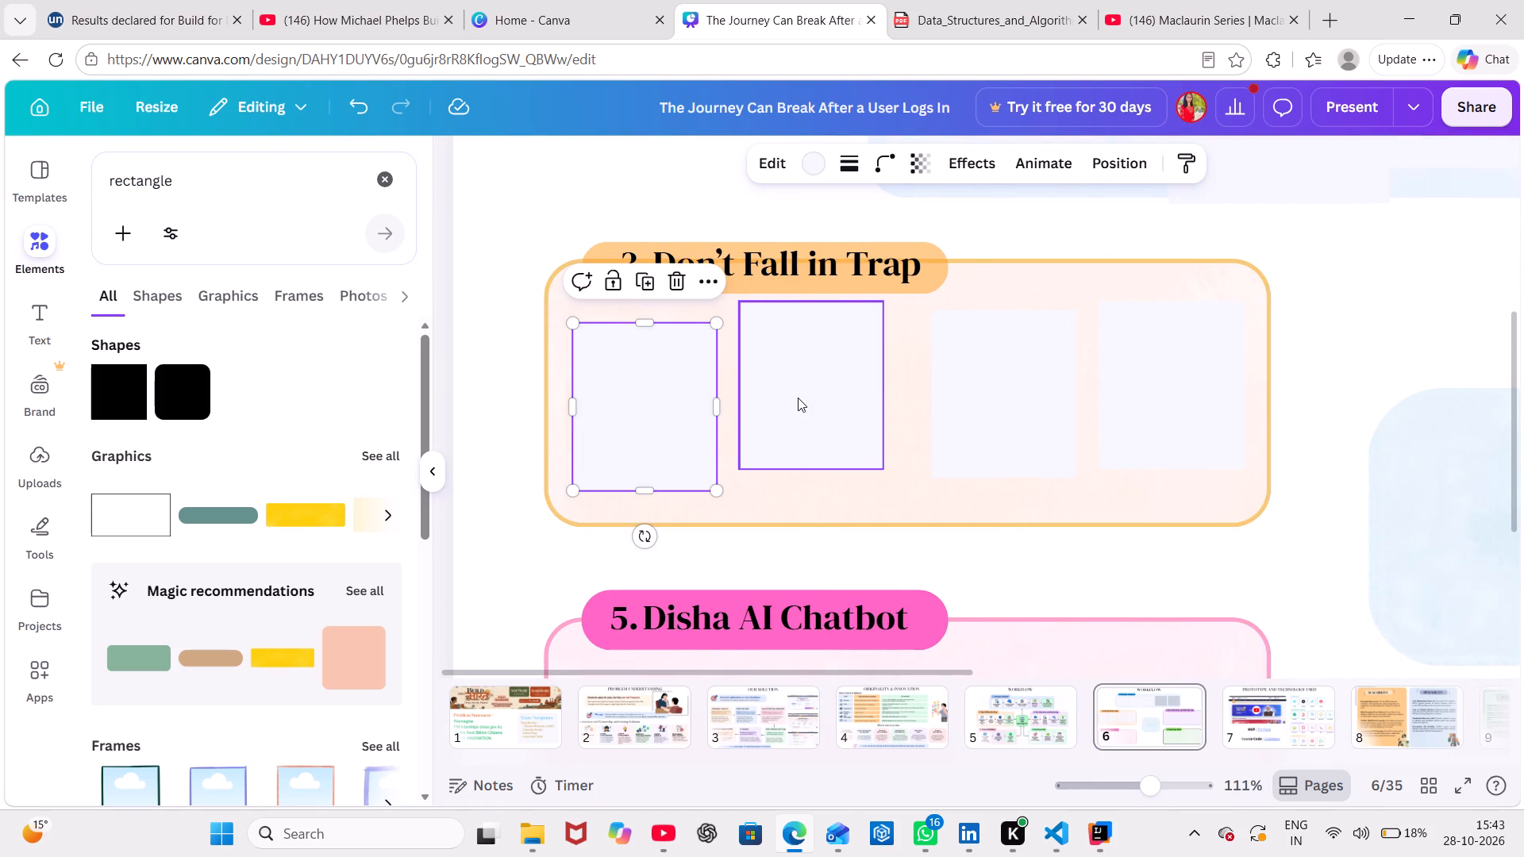
pyautogui.moveTo(798, 398); pyautogui.dragTo(799, 419)
pyautogui.click(995, 379)
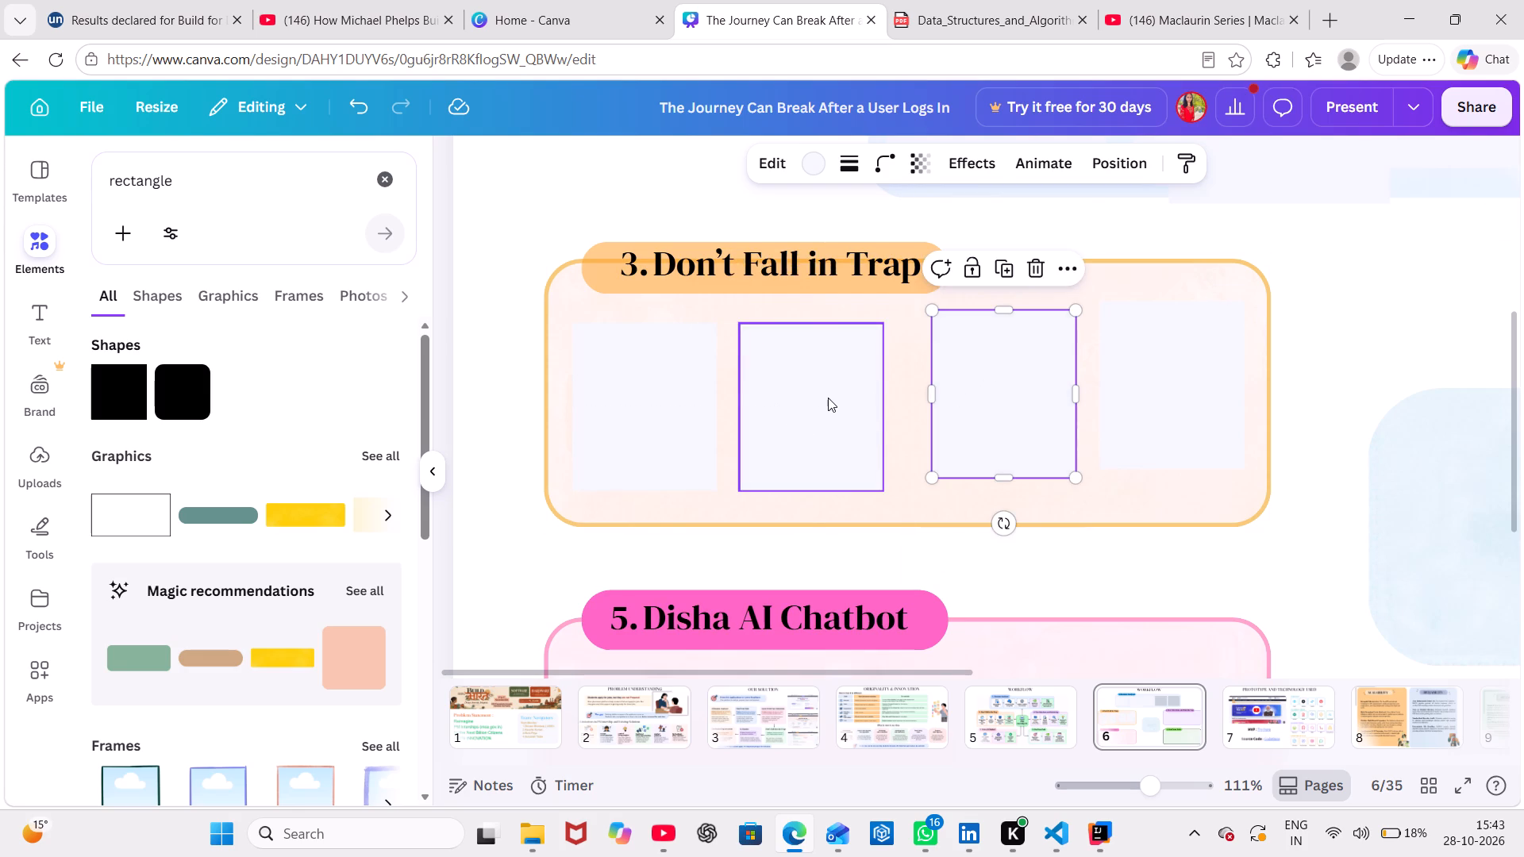
pyautogui.click(828, 398)
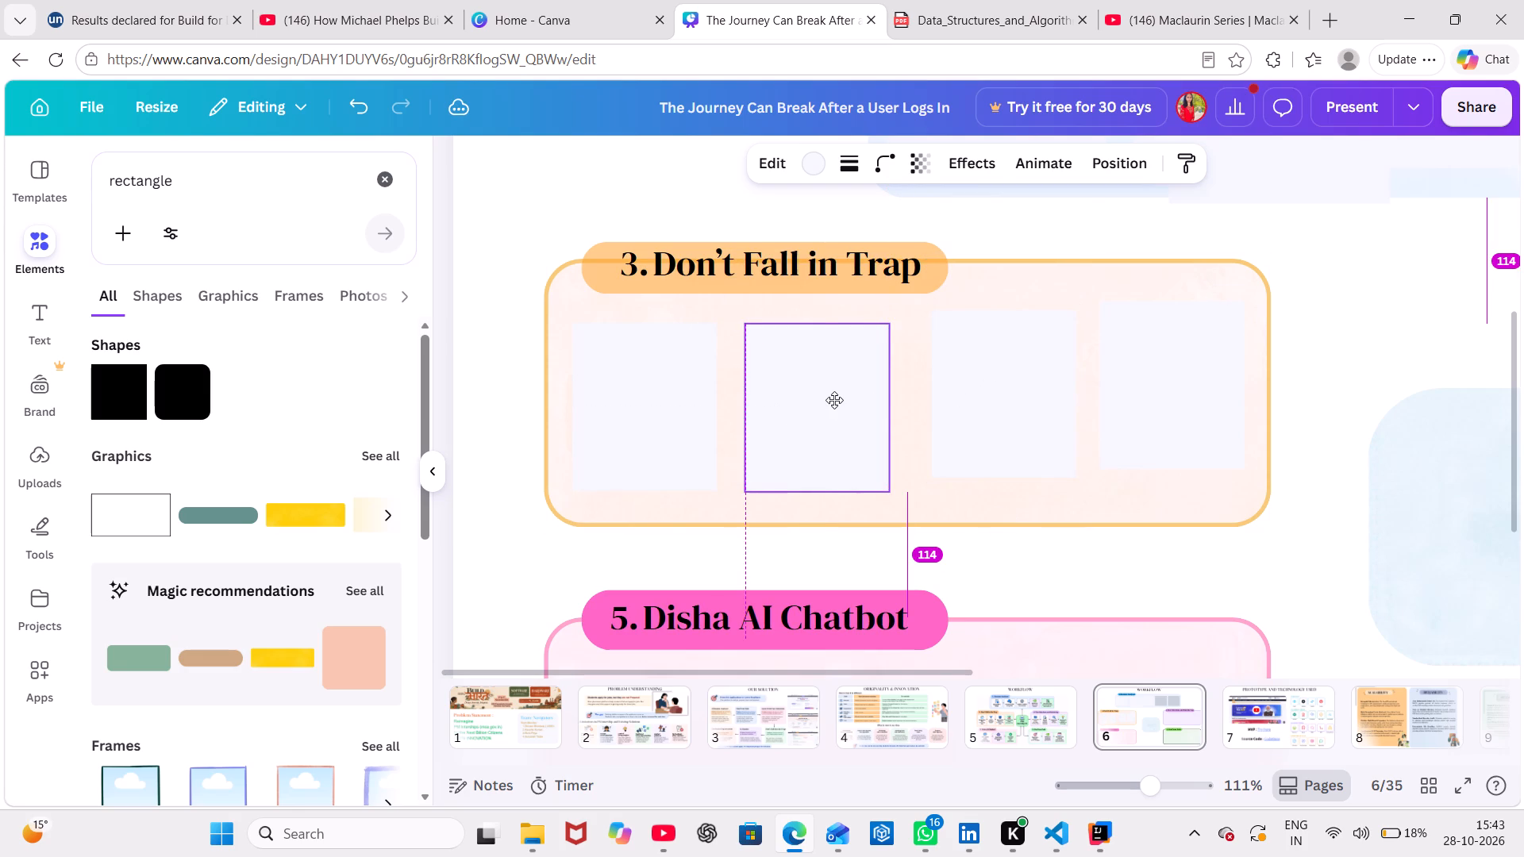
pyautogui.moveTo(959, 379); pyautogui.dragTo(959, 391)
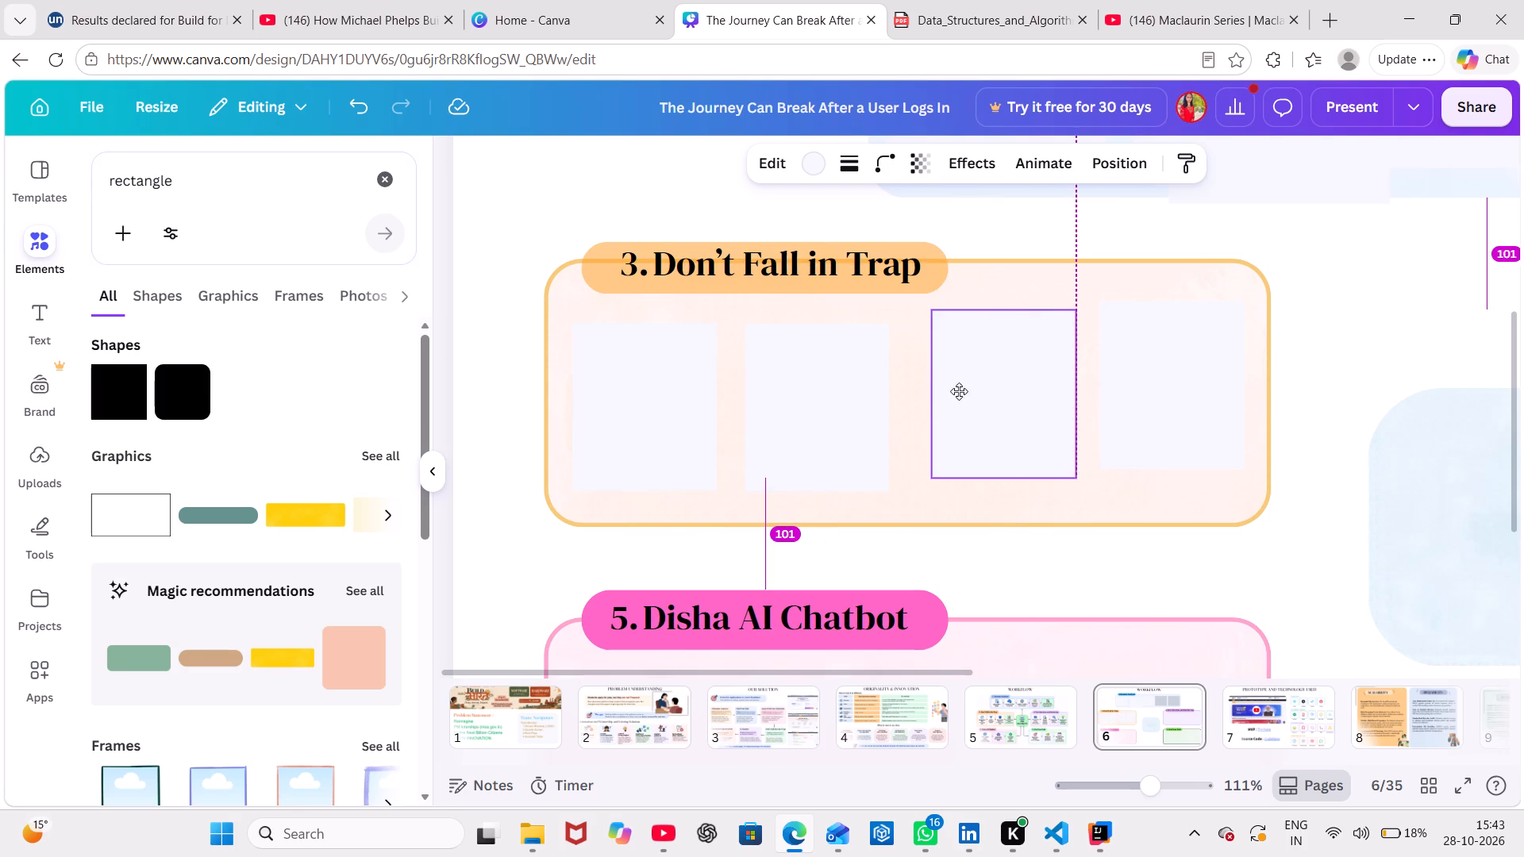
pyautogui.moveTo(959, 391); pyautogui.dragTo(960, 389)
pyautogui.moveTo(1133, 347); pyautogui.dragTo(1134, 369)
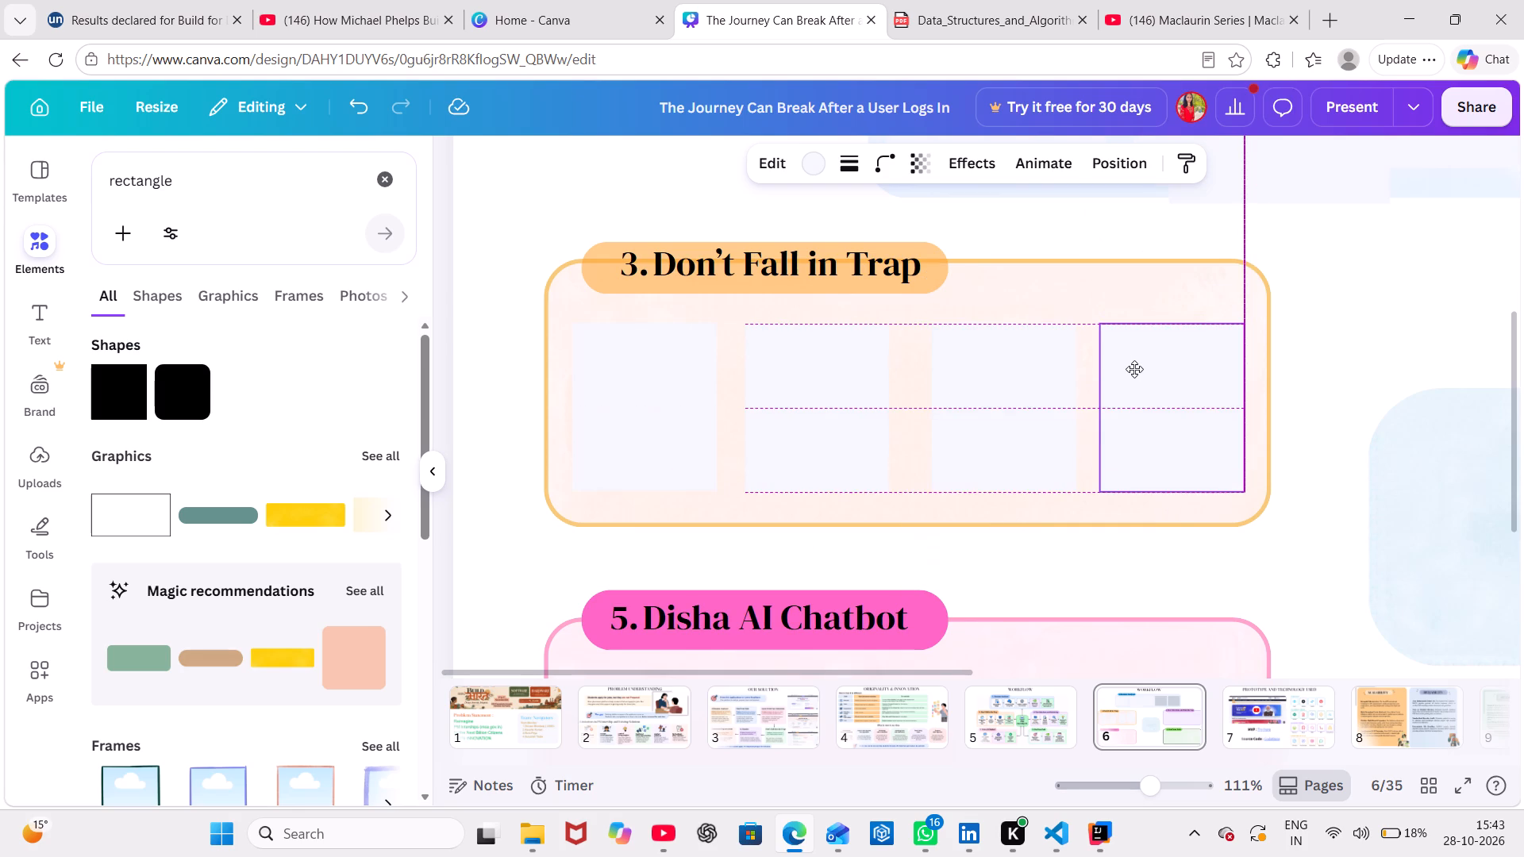
# Align the fourth box of the Don't Fall in Trap card with the tops of the other boxes.
pyautogui.moveTo(1134, 369); pyautogui.dragTo(1135, 367)
pyautogui.click(1377, 287)
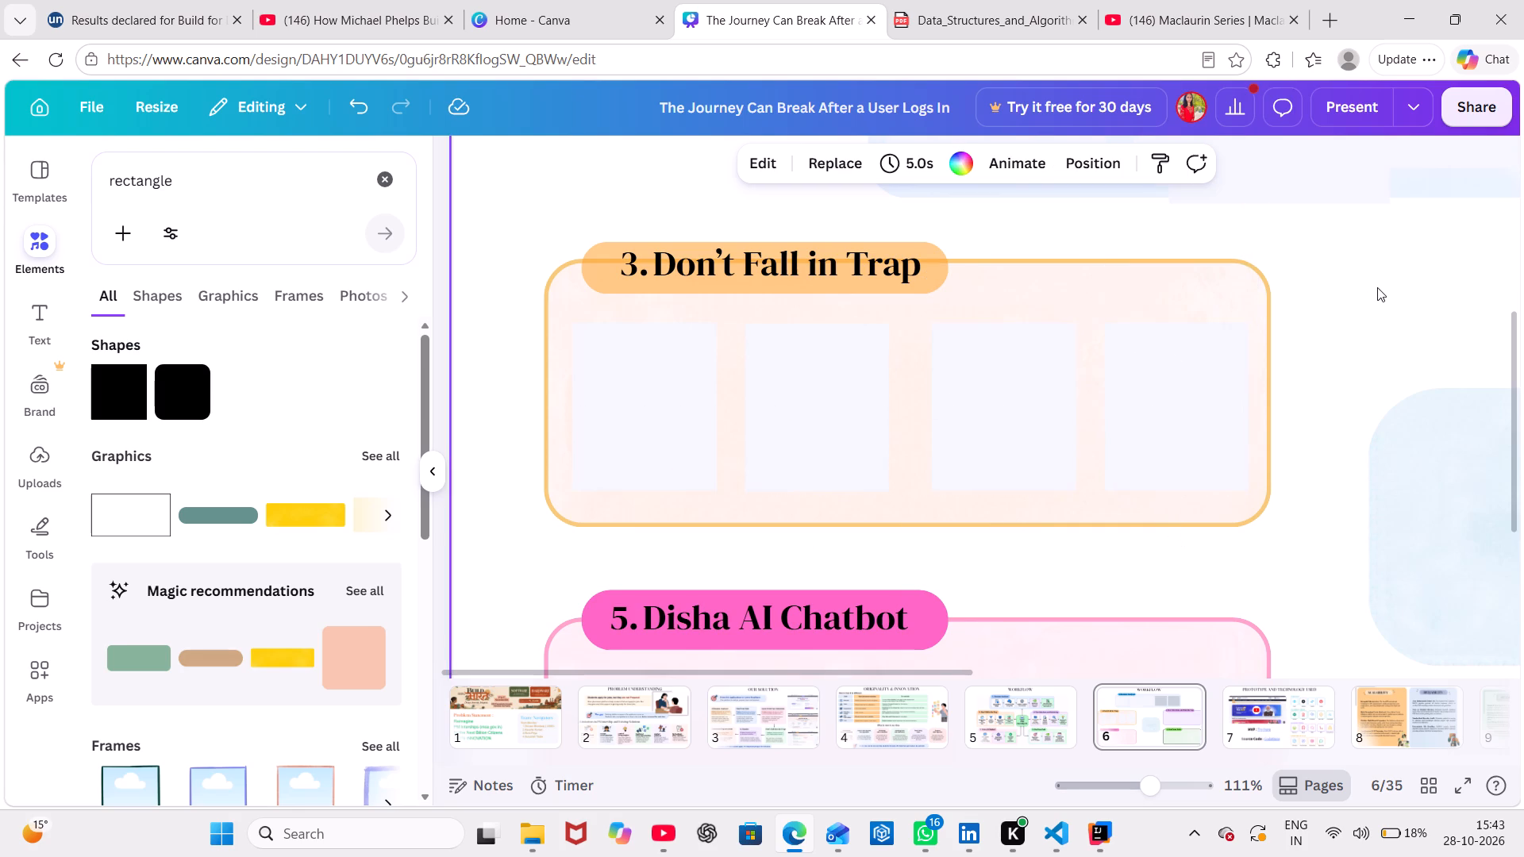
# Copy the fourth Don't Fall in Trap box into the Past Selections and Find the Gap card as its first box, checking the page 5 layout.
pyautogui.click(1141, 398)
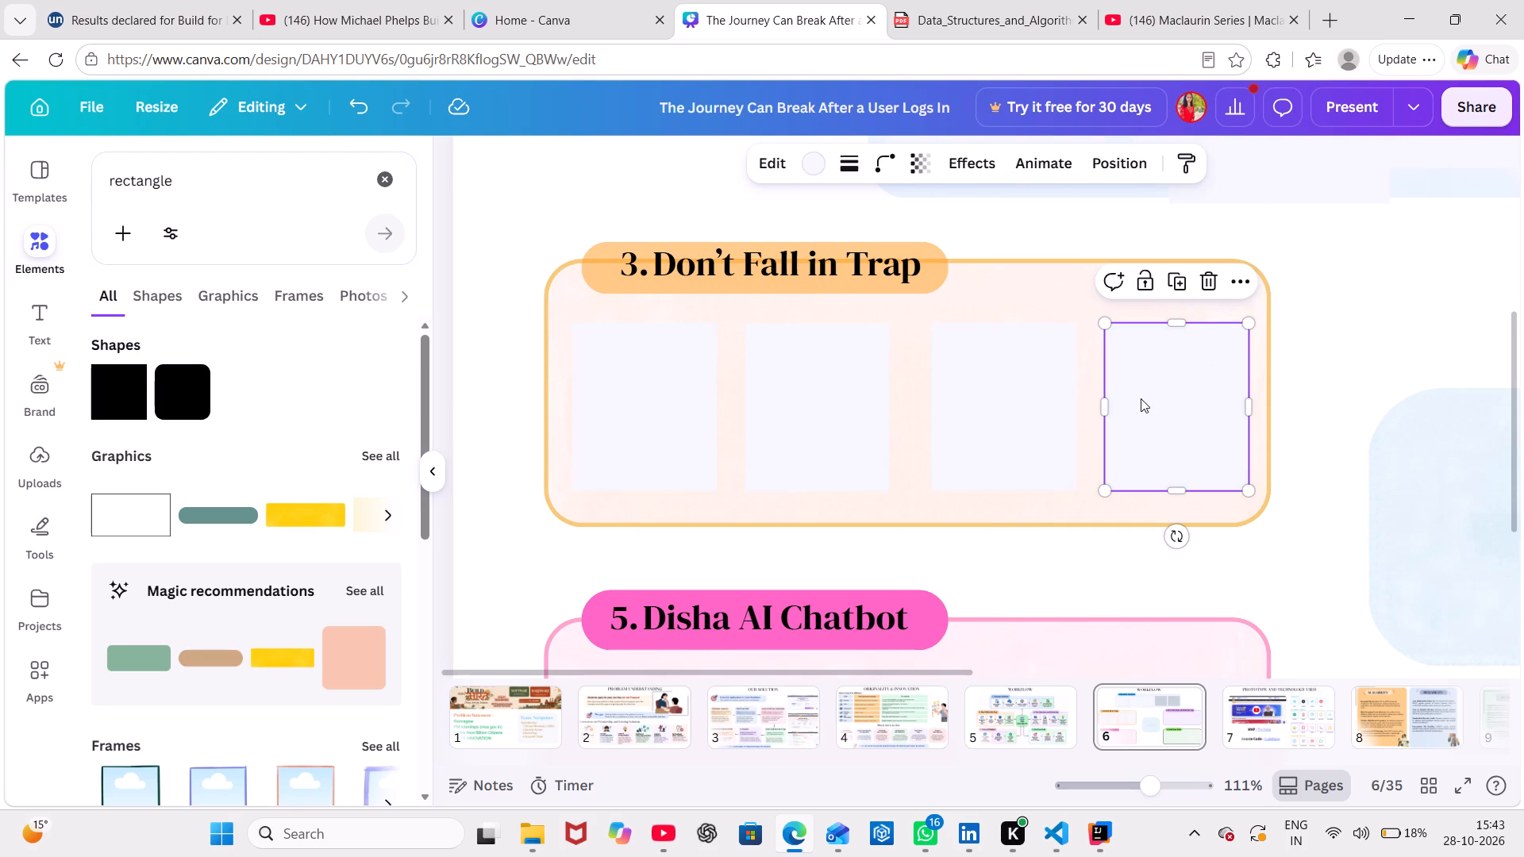
pyautogui.hotkey('ctrl', 'c')
pyautogui.hscroll(-6, 1141, 398)
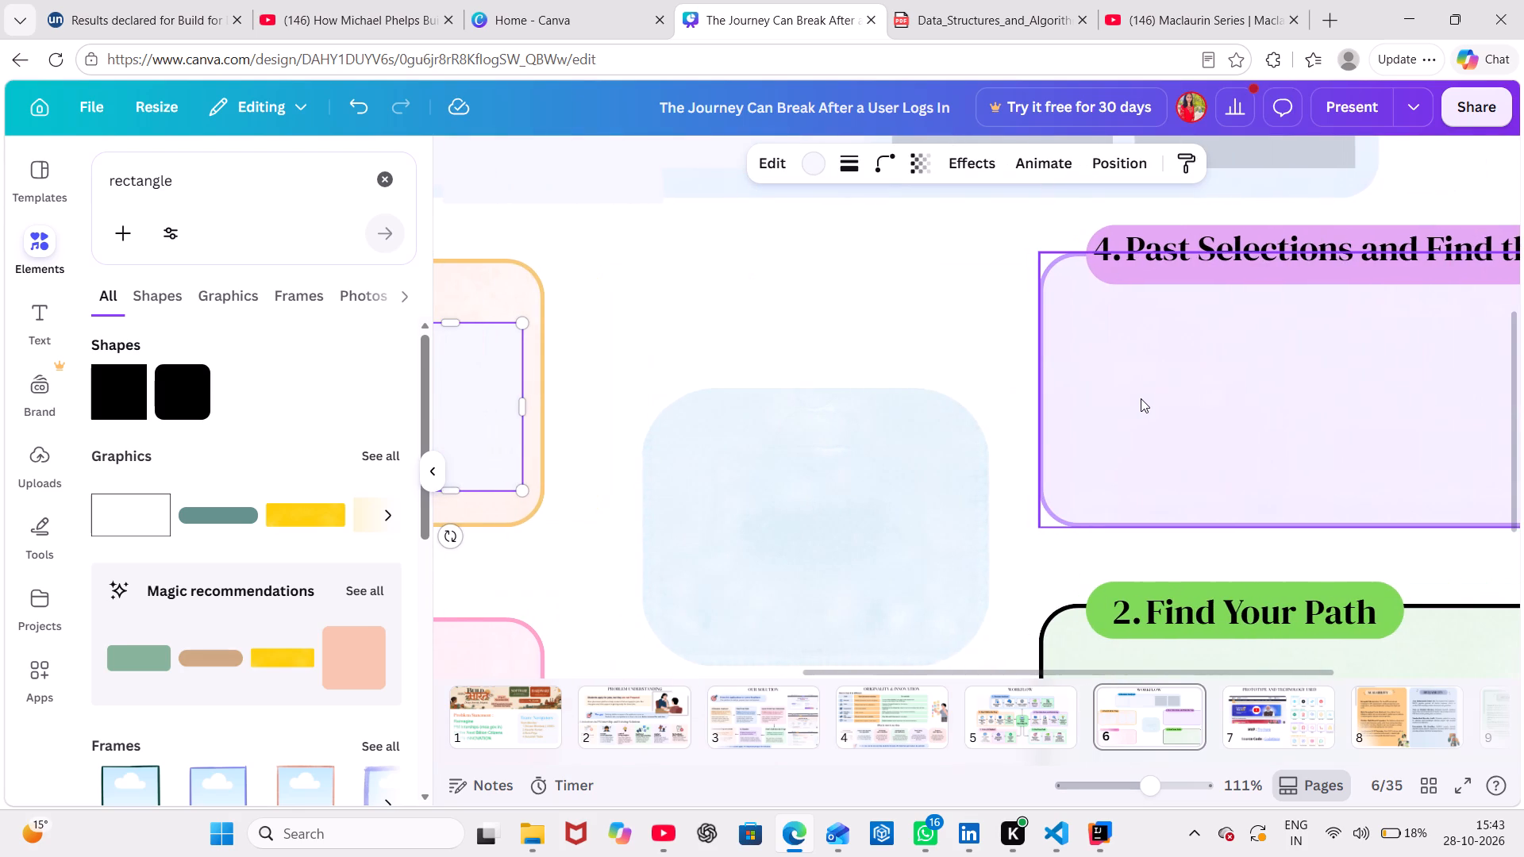
pyautogui.hotkey('ctrl', 'v')
pyautogui.moveTo(473, 406); pyautogui.dragTo(1183, 379)
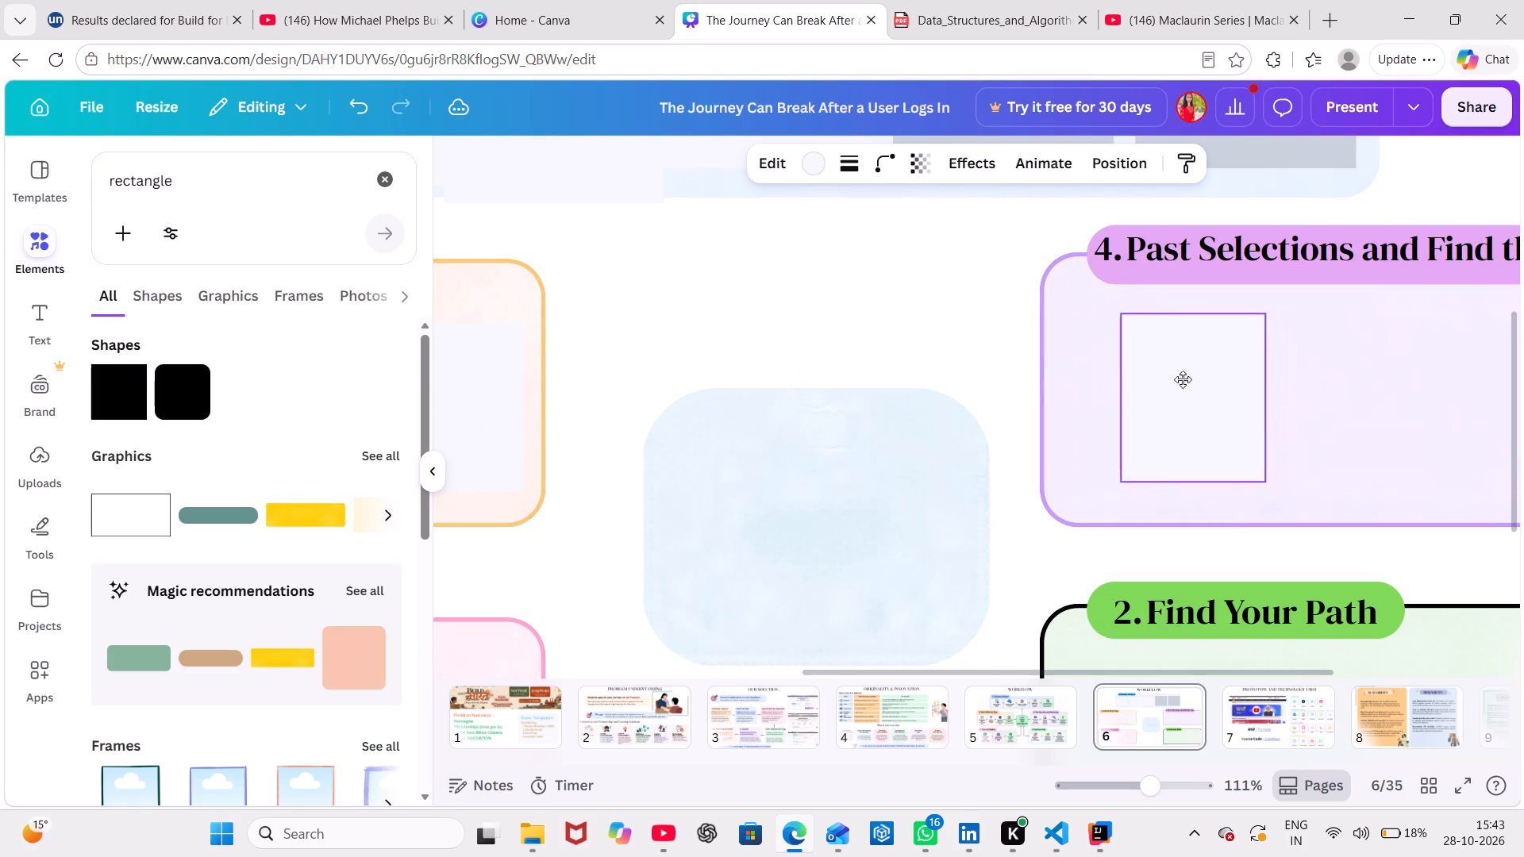
pyautogui.moveTo(1183, 379); pyautogui.dragTo(1159, 373)
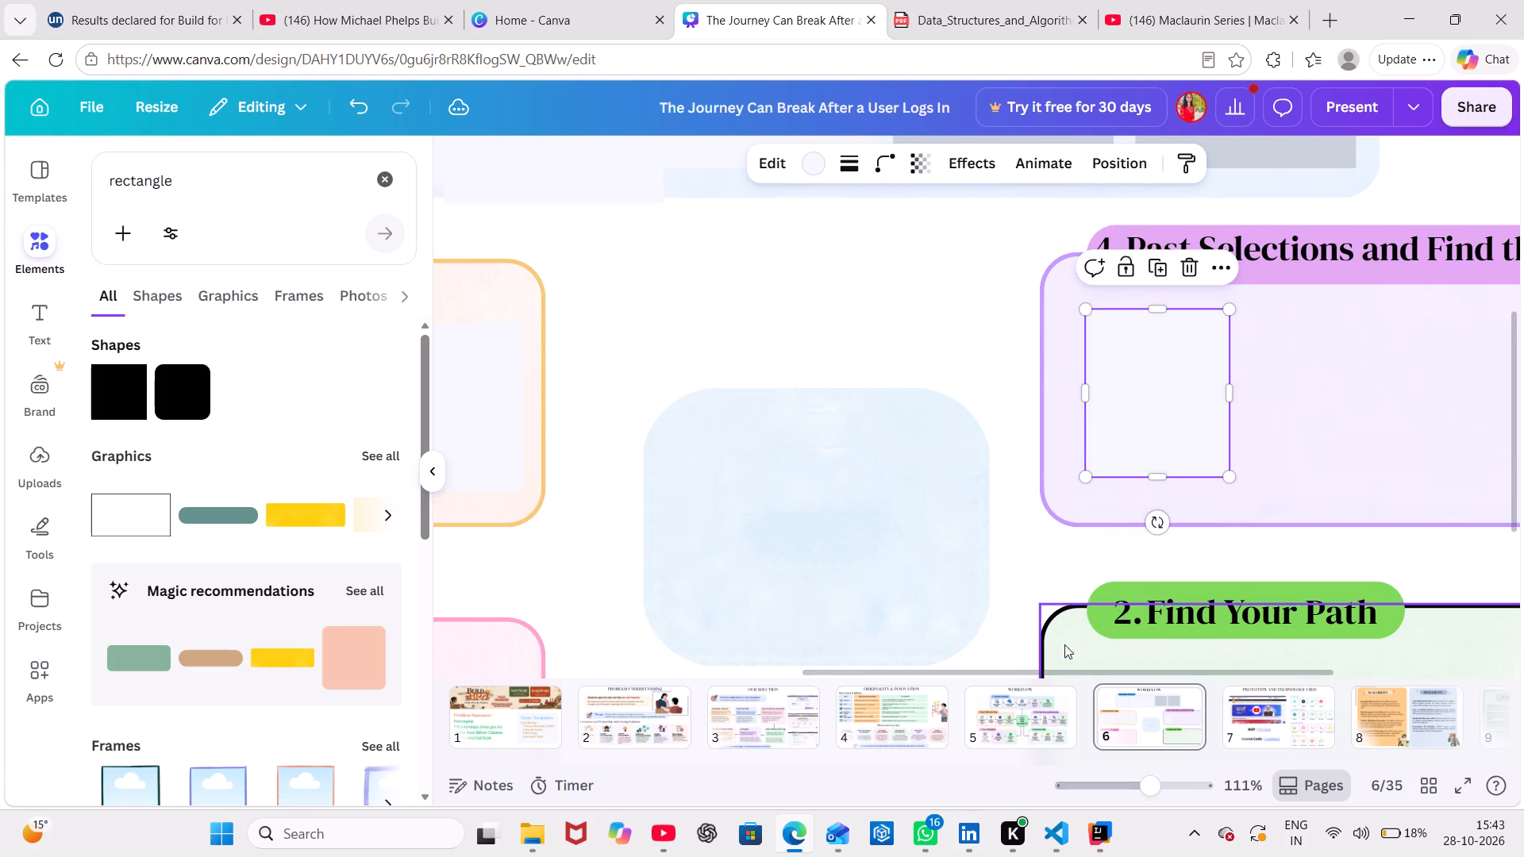
pyautogui.click(1047, 713)
pyautogui.hscroll(-1, 1218, 595)
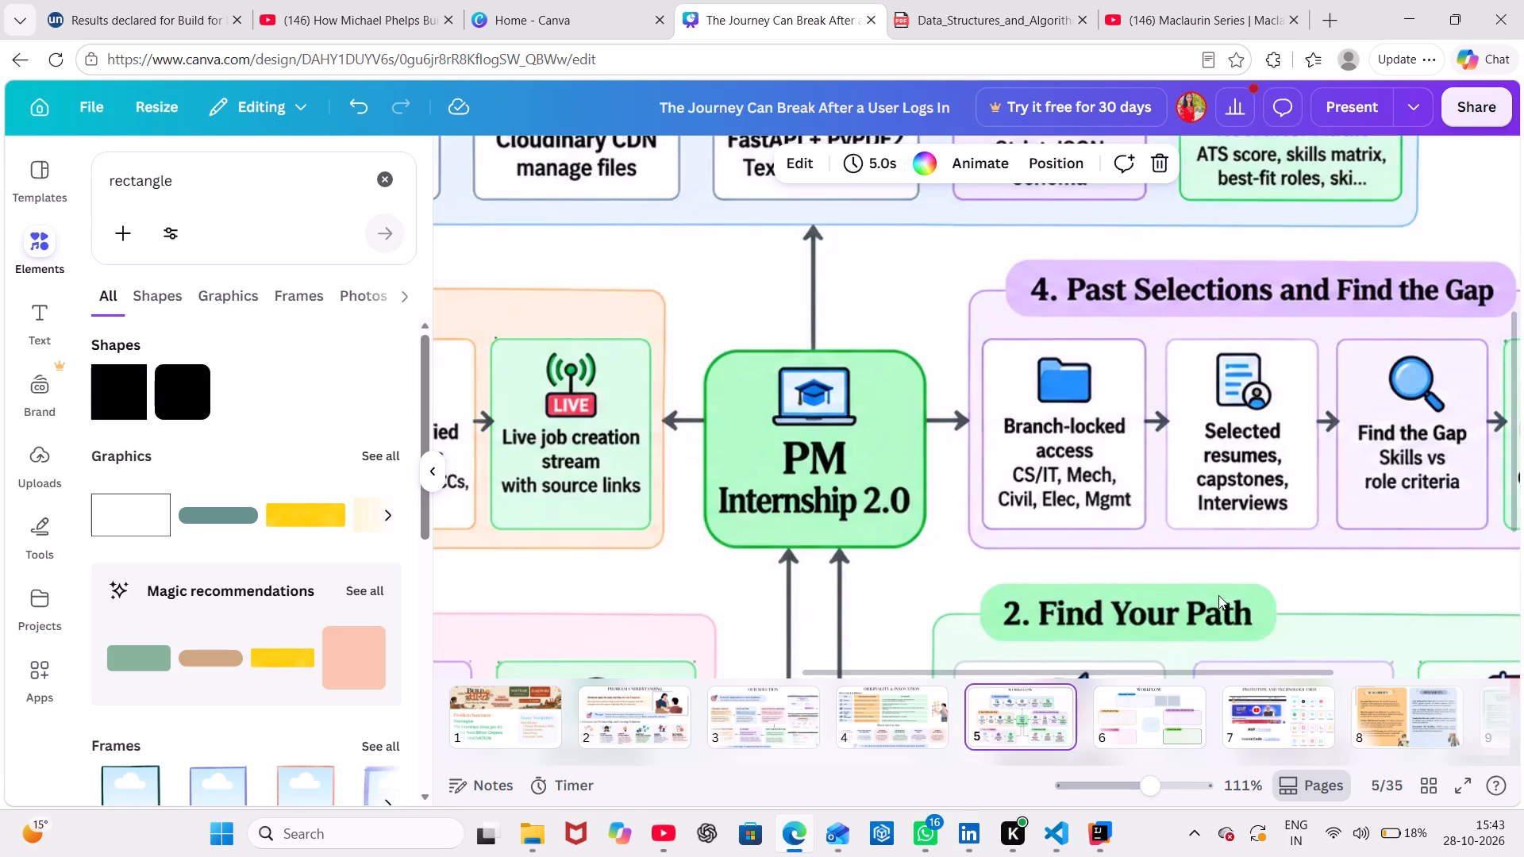
pyautogui.hscroll(-1, 1218, 595)
pyautogui.click(1137, 706)
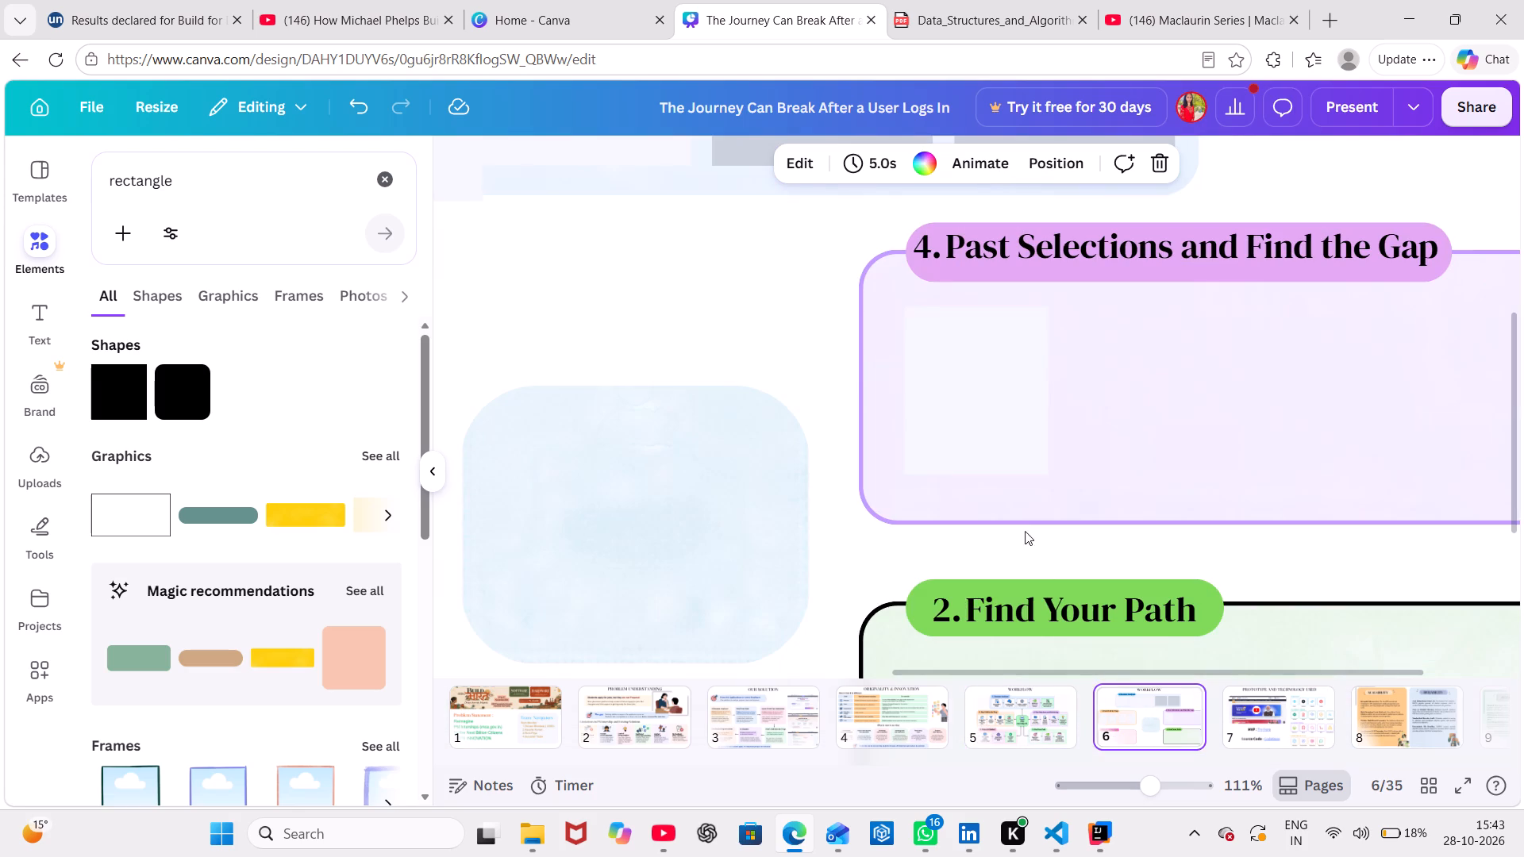
pyautogui.click(964, 395)
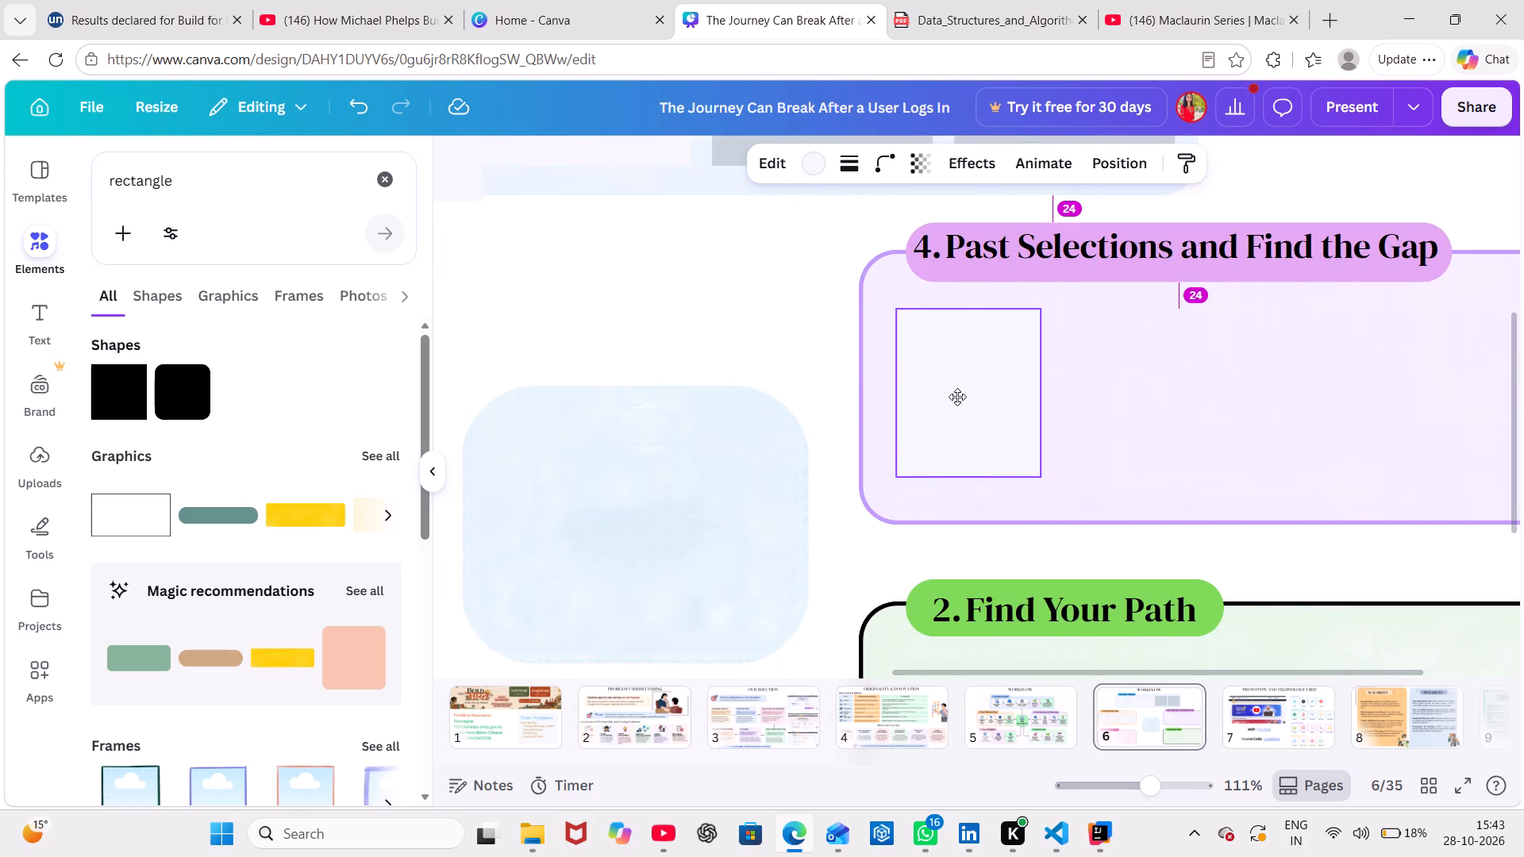
# Paste three more copies of the box in a row beside the first in the Past Selections and Find the Gap card.
pyautogui.hotkey('ctrl', 'v')
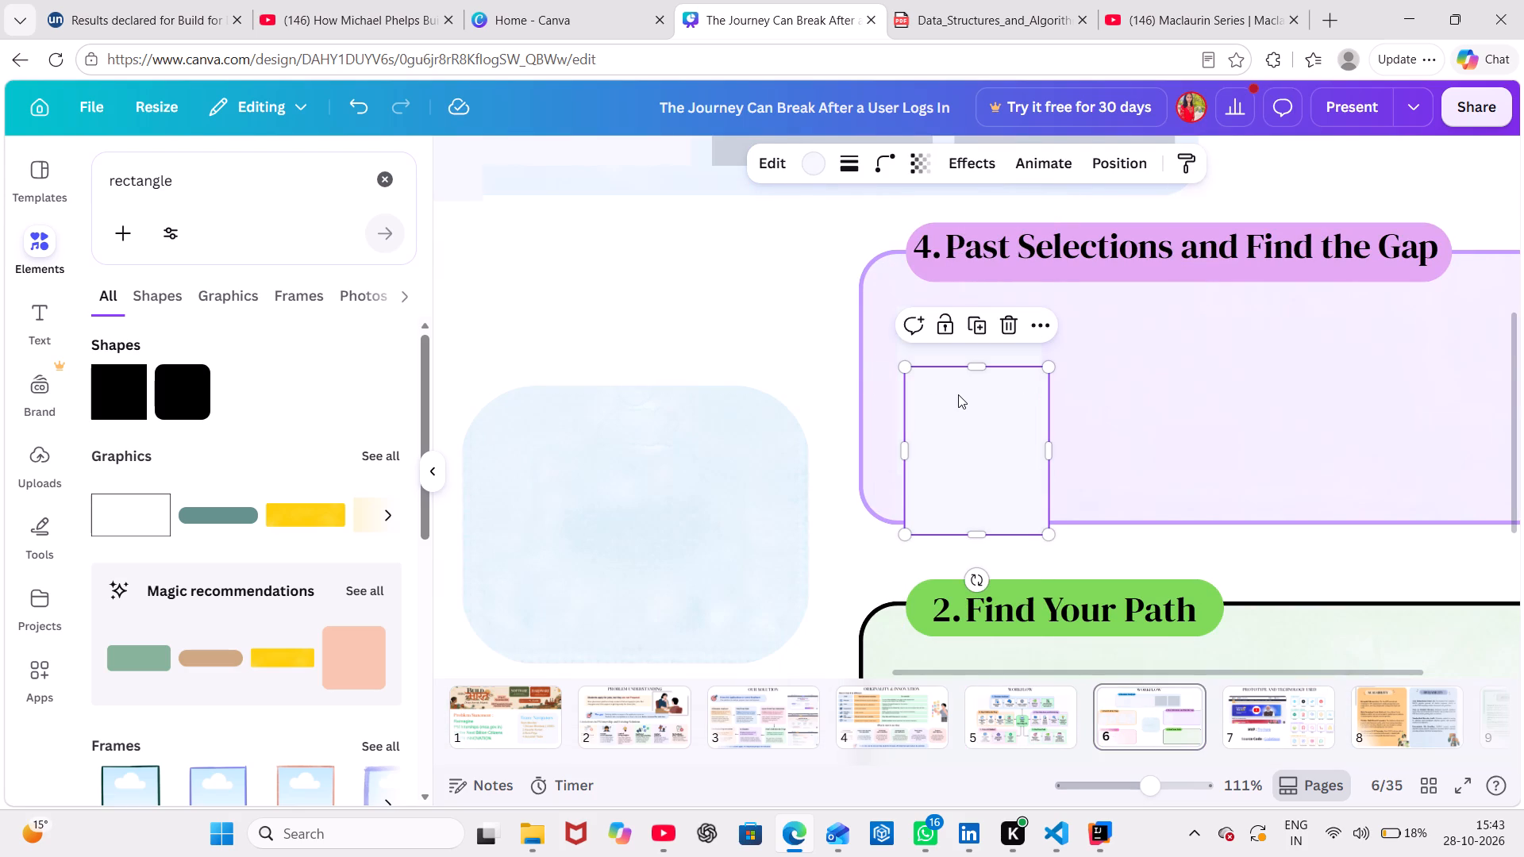
pyautogui.moveTo(959, 394); pyautogui.dragTo(1122, 337)
pyautogui.hotkey('ctrl', 'v')
pyautogui.moveTo(914, 438); pyautogui.dragTo(1283, 384)
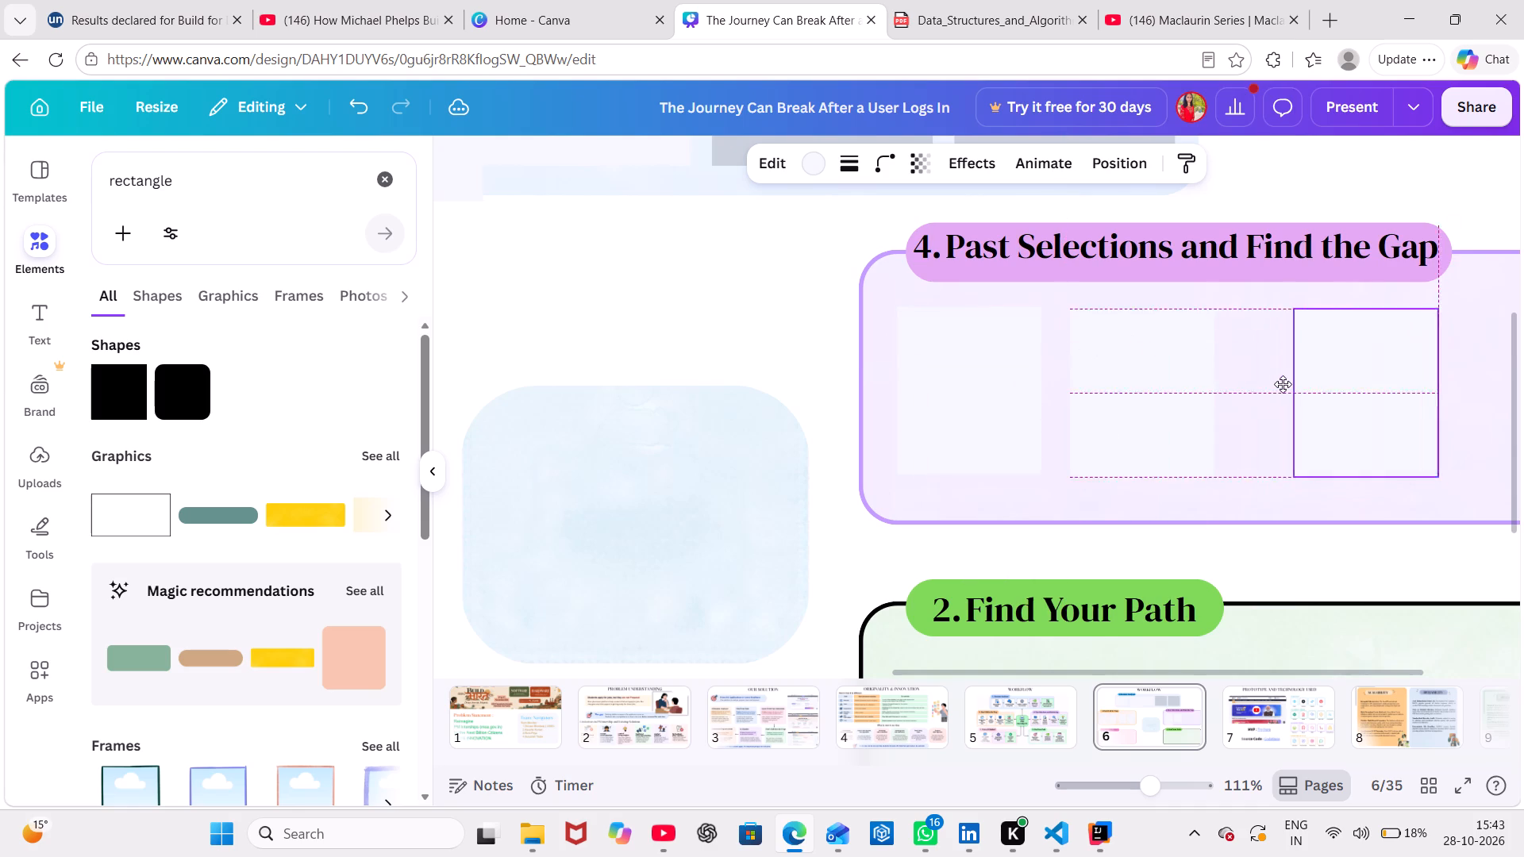
pyautogui.moveTo(1283, 384); pyautogui.dragTo(1272, 384)
pyautogui.hscroll(-4, 1272, 384)
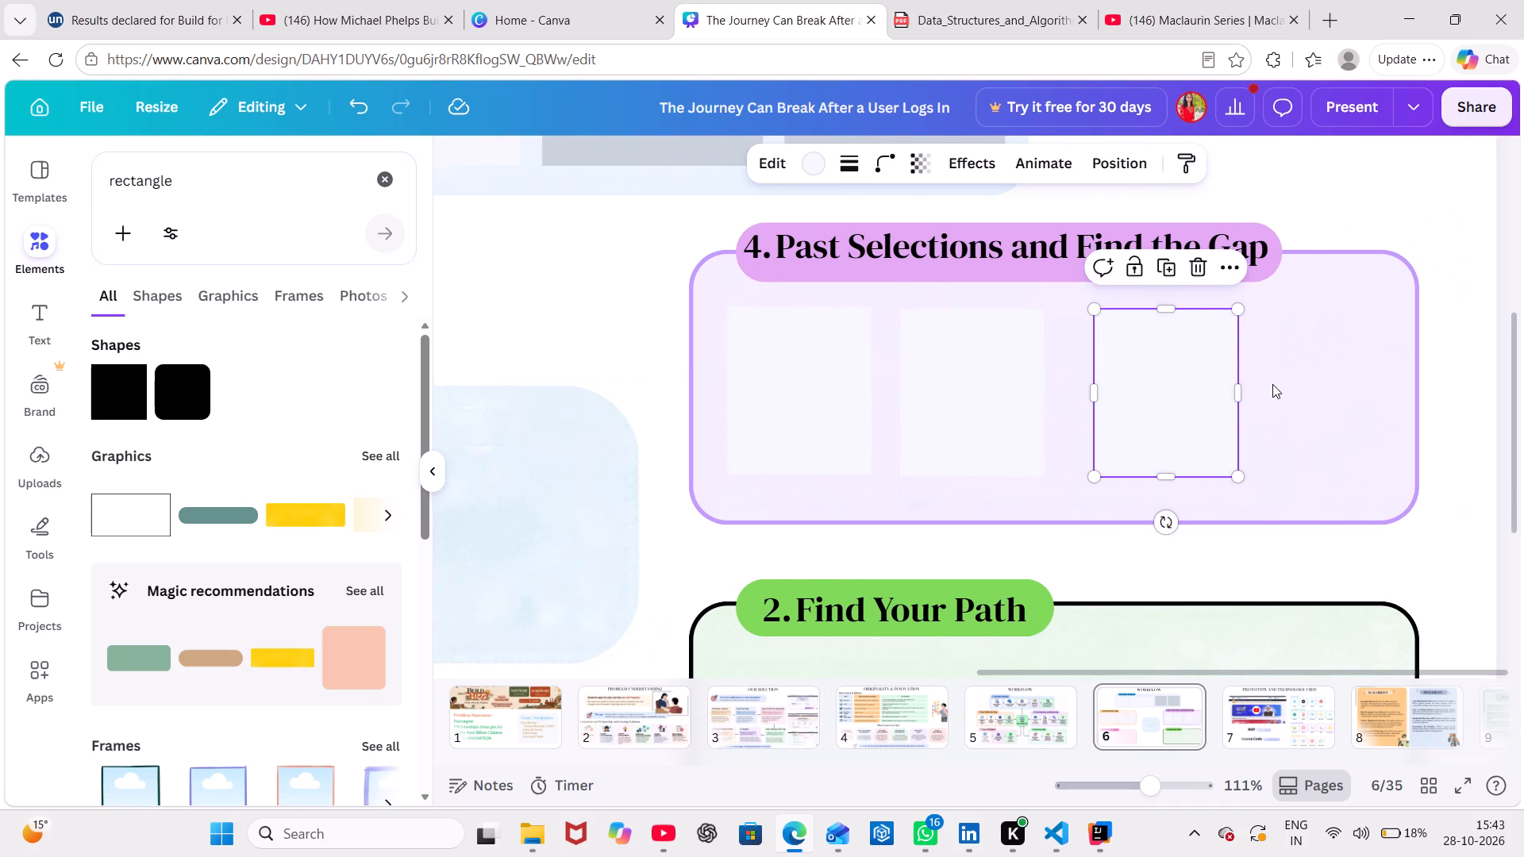
pyautogui.hotkey('ctrl', 'v')
pyautogui.moveTo(976, 432); pyautogui.dragTo(1187, 402)
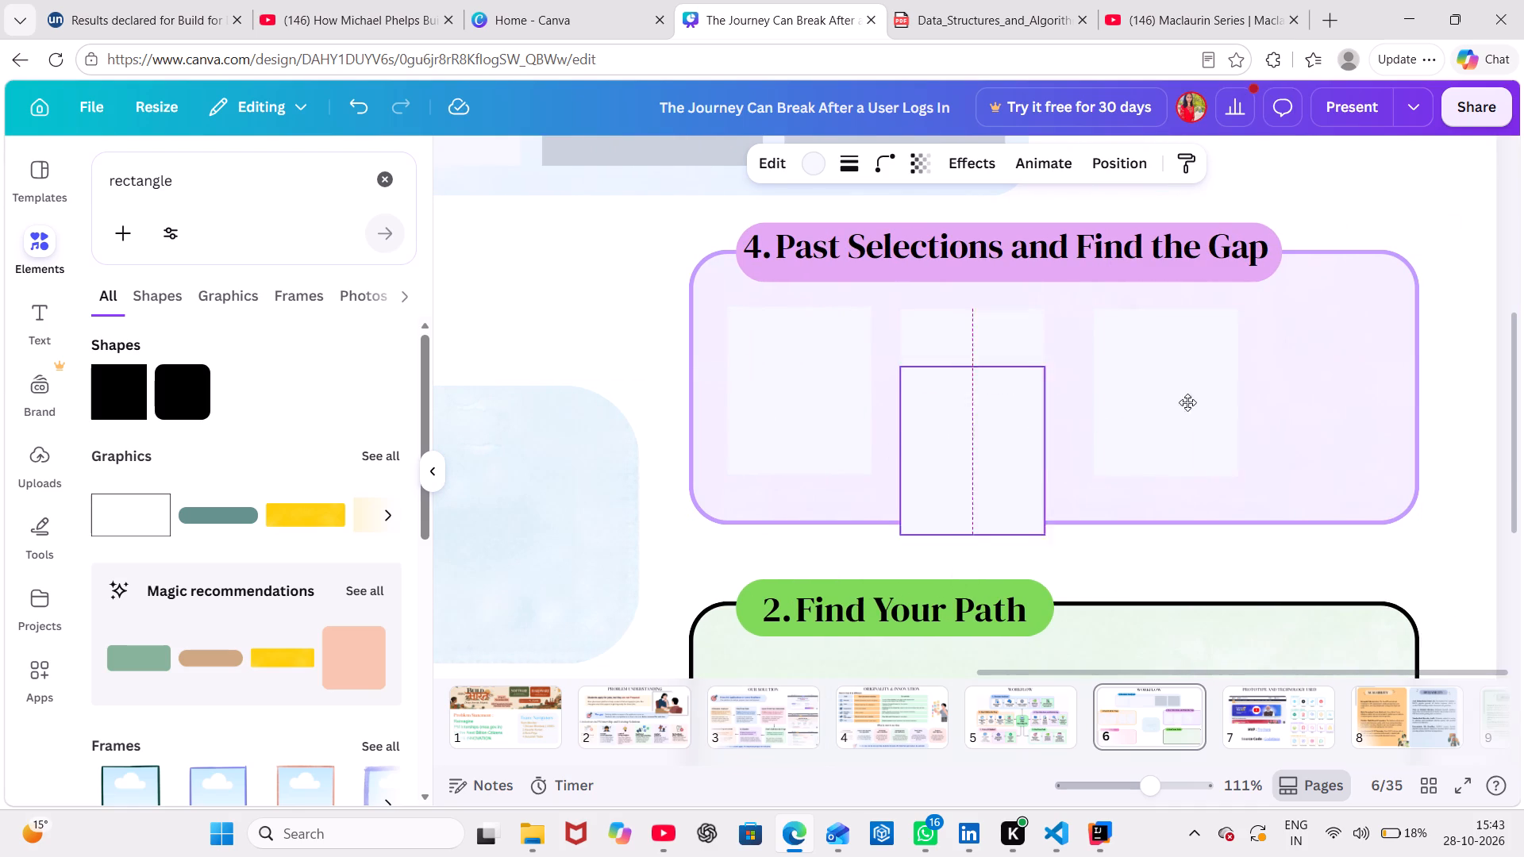
pyautogui.moveTo(1187, 402); pyautogui.dragTo(1342, 375)
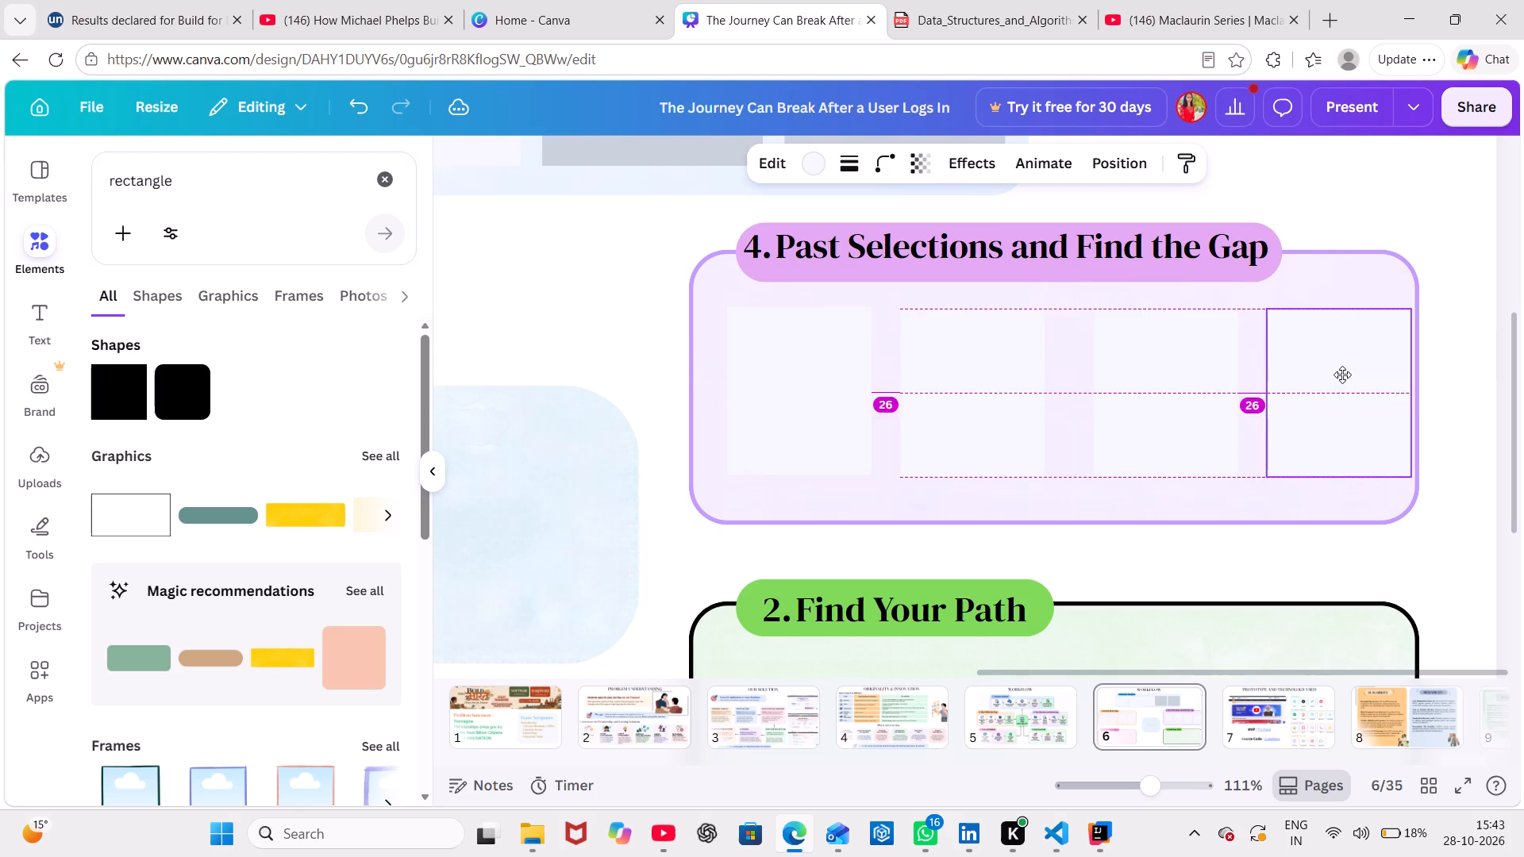
pyautogui.moveTo(1342, 375); pyautogui.dragTo(1341, 375)
# Shift the second, third and fourth boxes of the Past Selections and Find the Gap card to even out the gaps between them.
pyautogui.moveTo(1206, 361); pyautogui.dragTo(1202, 361)
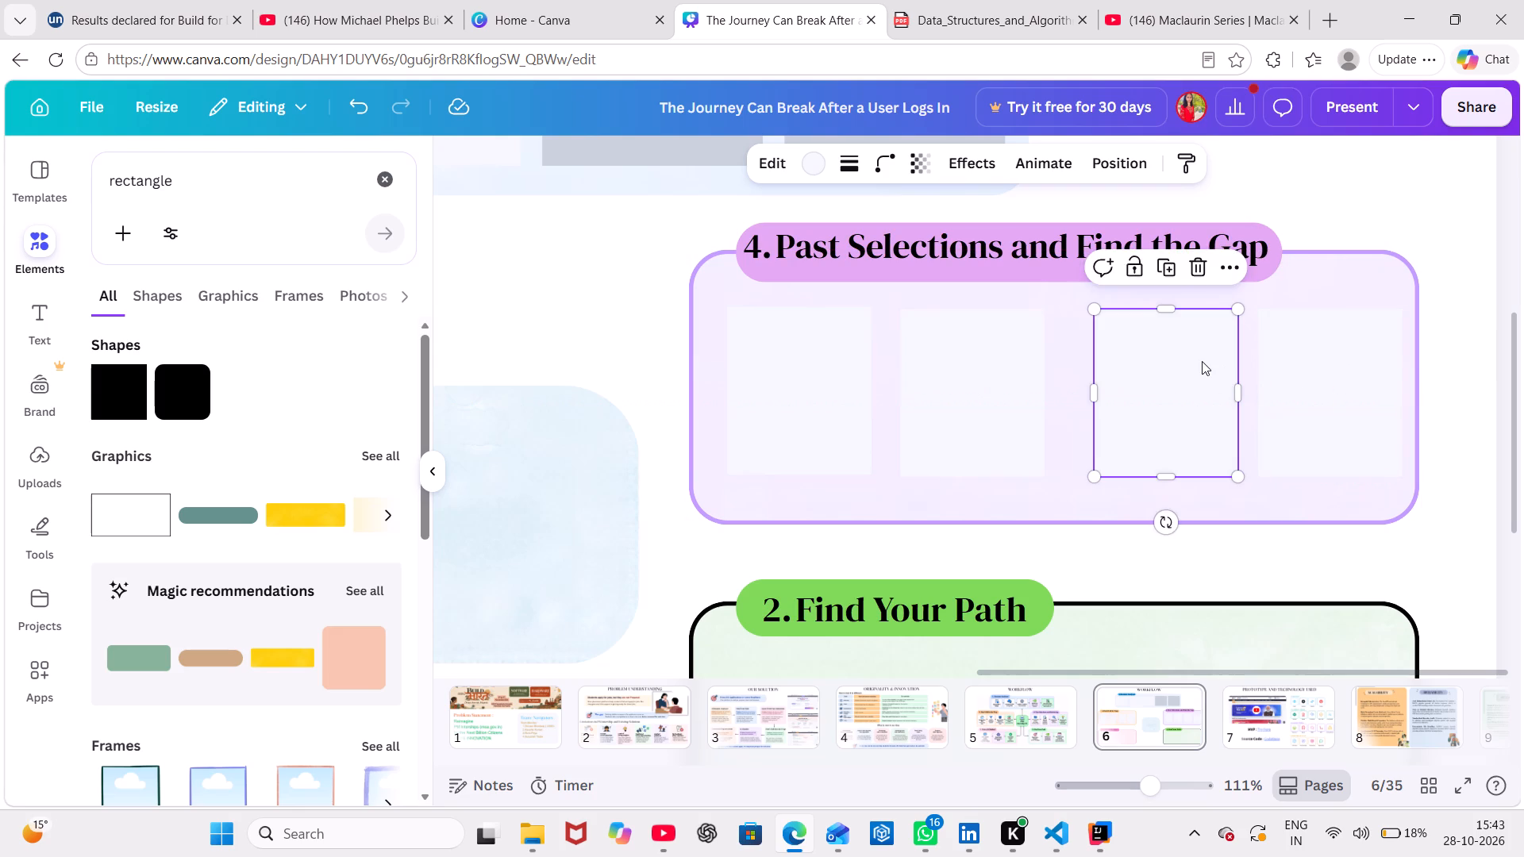
pyautogui.moveTo(1202, 361); pyautogui.dragTo(1196, 360)
pyautogui.click(997, 367)
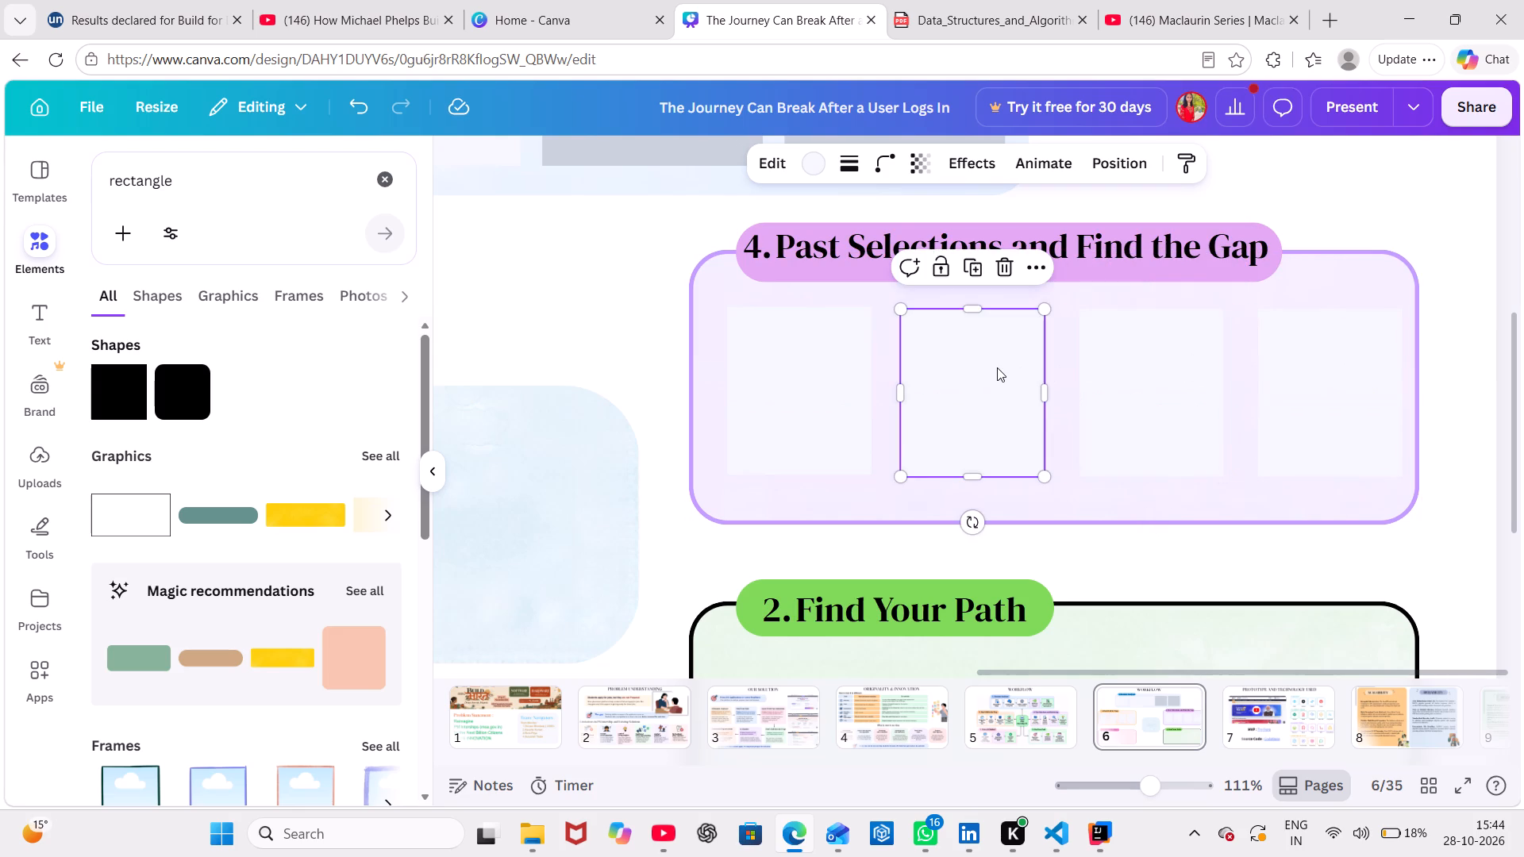
pyautogui.click(830, 379)
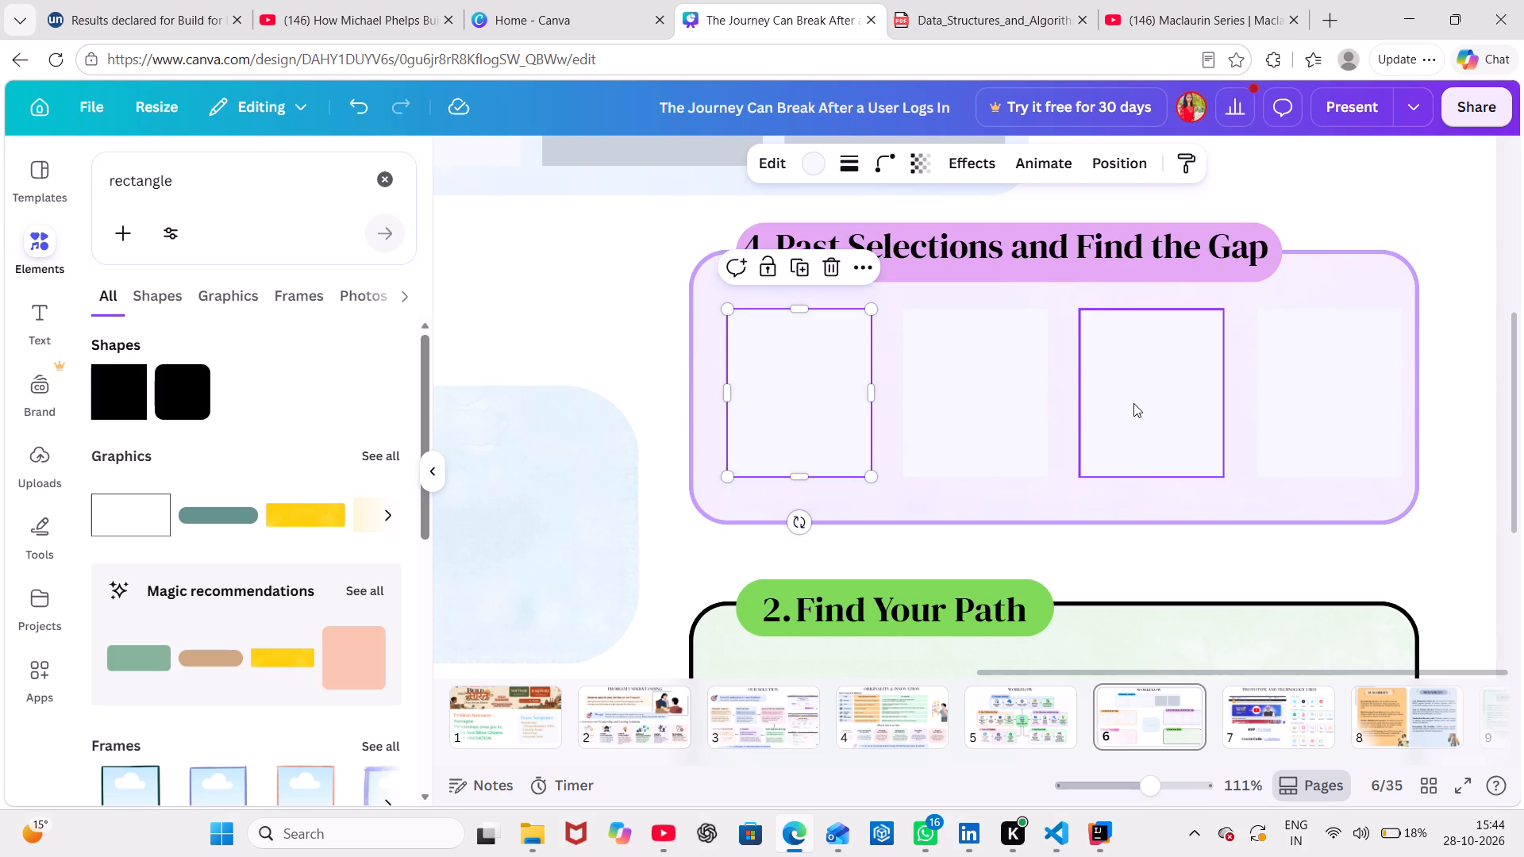
pyautogui.click(1346, 171)
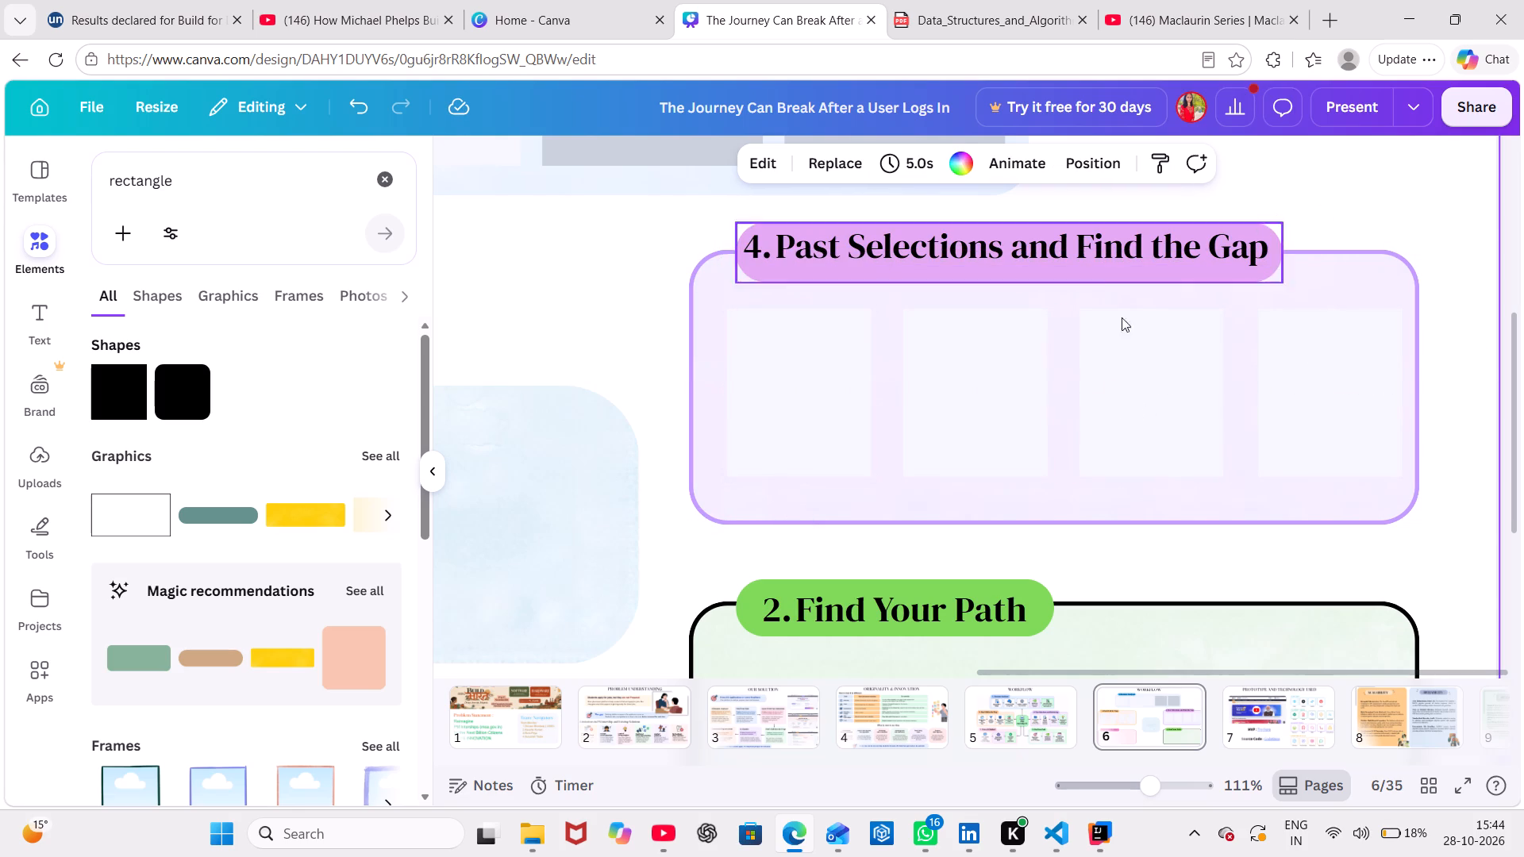
pyautogui.moveTo(979, 391); pyautogui.dragTo(966, 394)
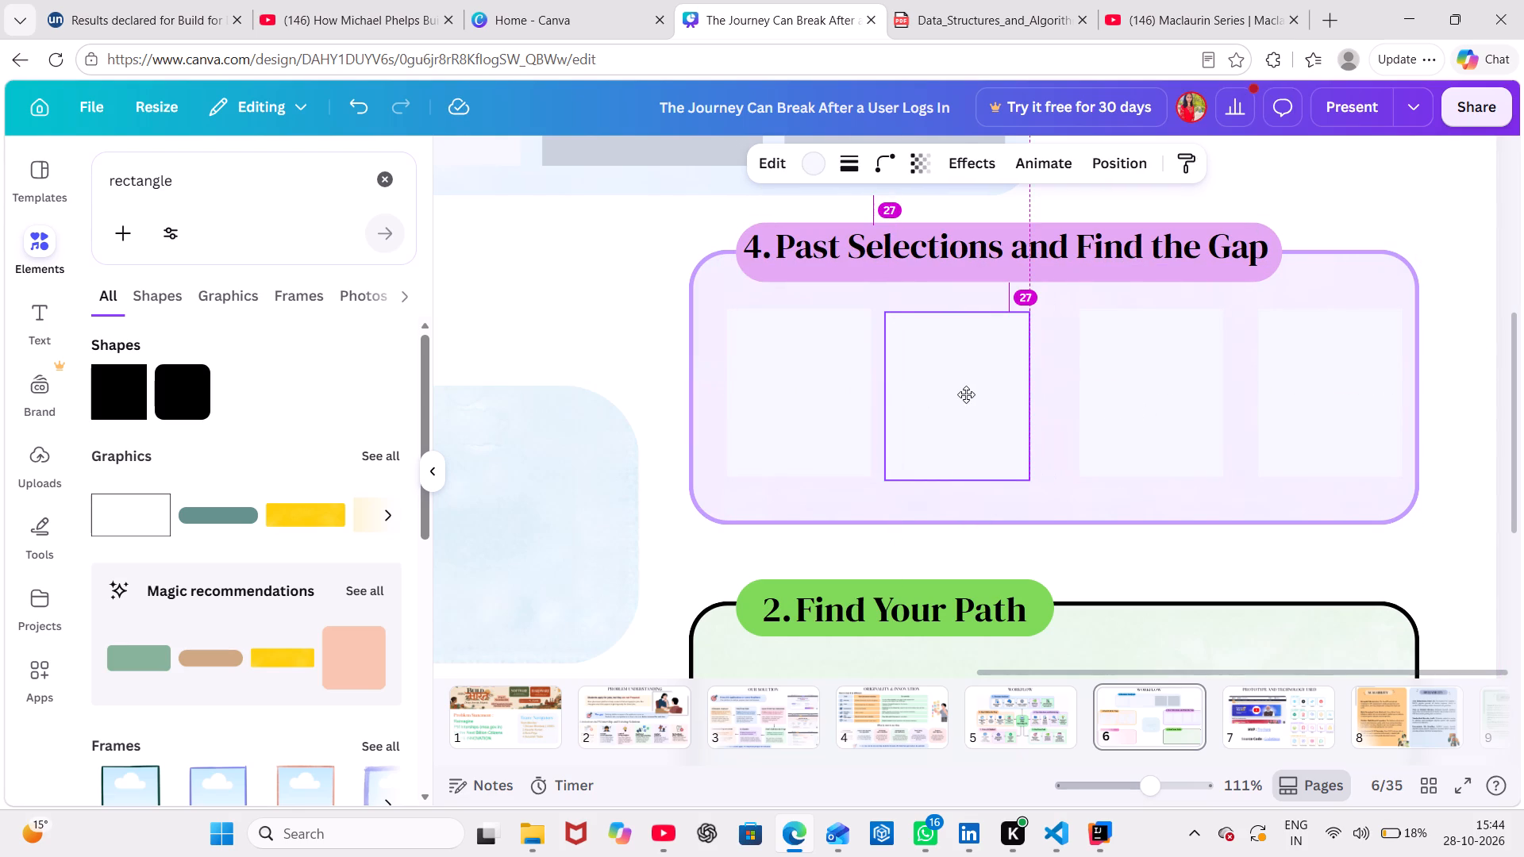
pyautogui.moveTo(966, 394); pyautogui.dragTo(969, 394)
pyautogui.moveTo(1139, 375); pyautogui.dragTo(1134, 376)
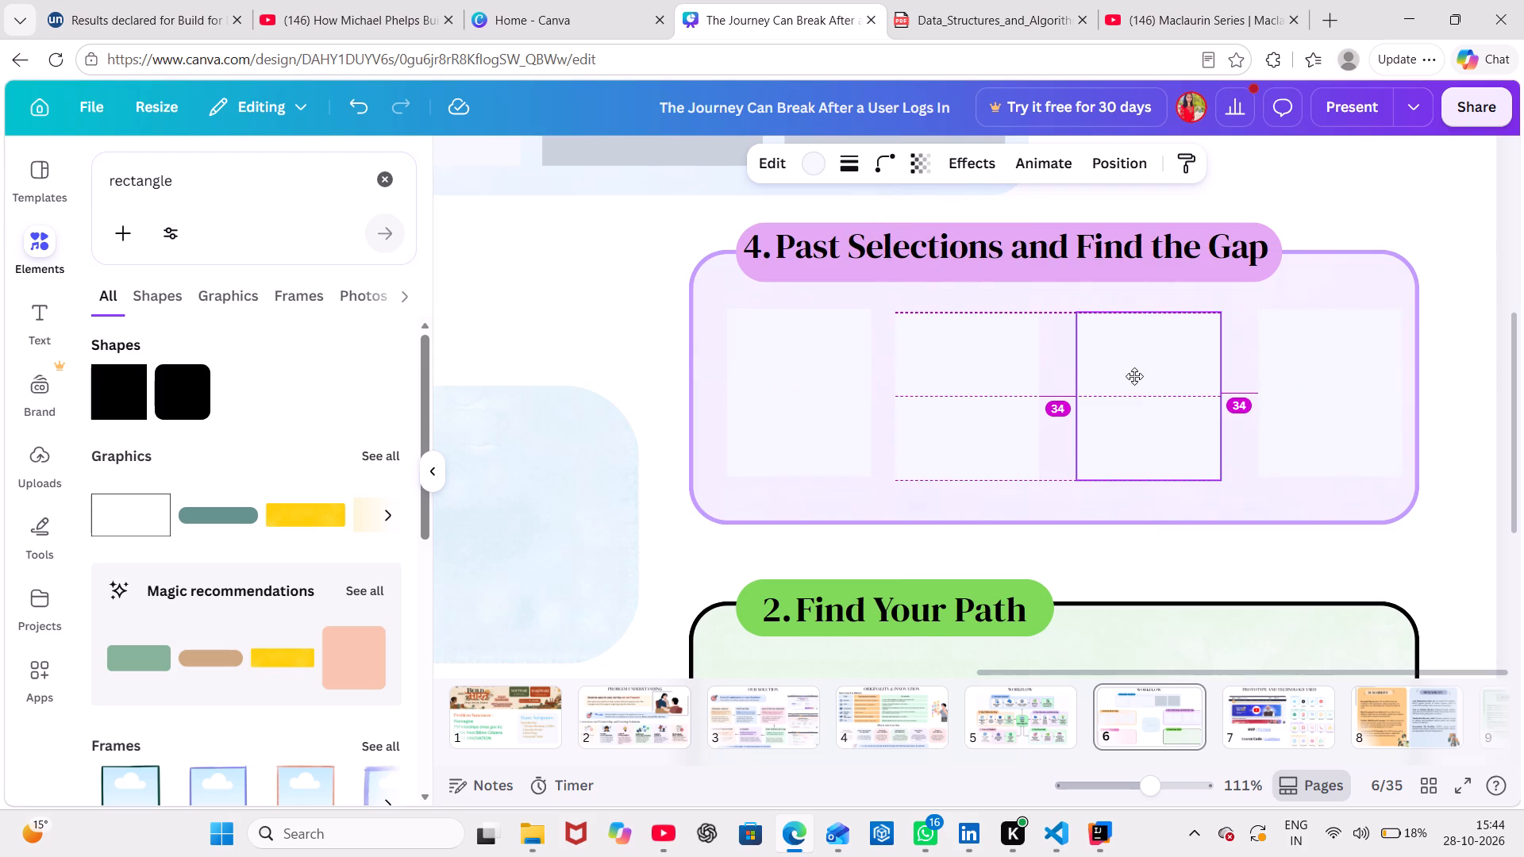
pyautogui.moveTo(1134, 376); pyautogui.dragTo(1133, 375)
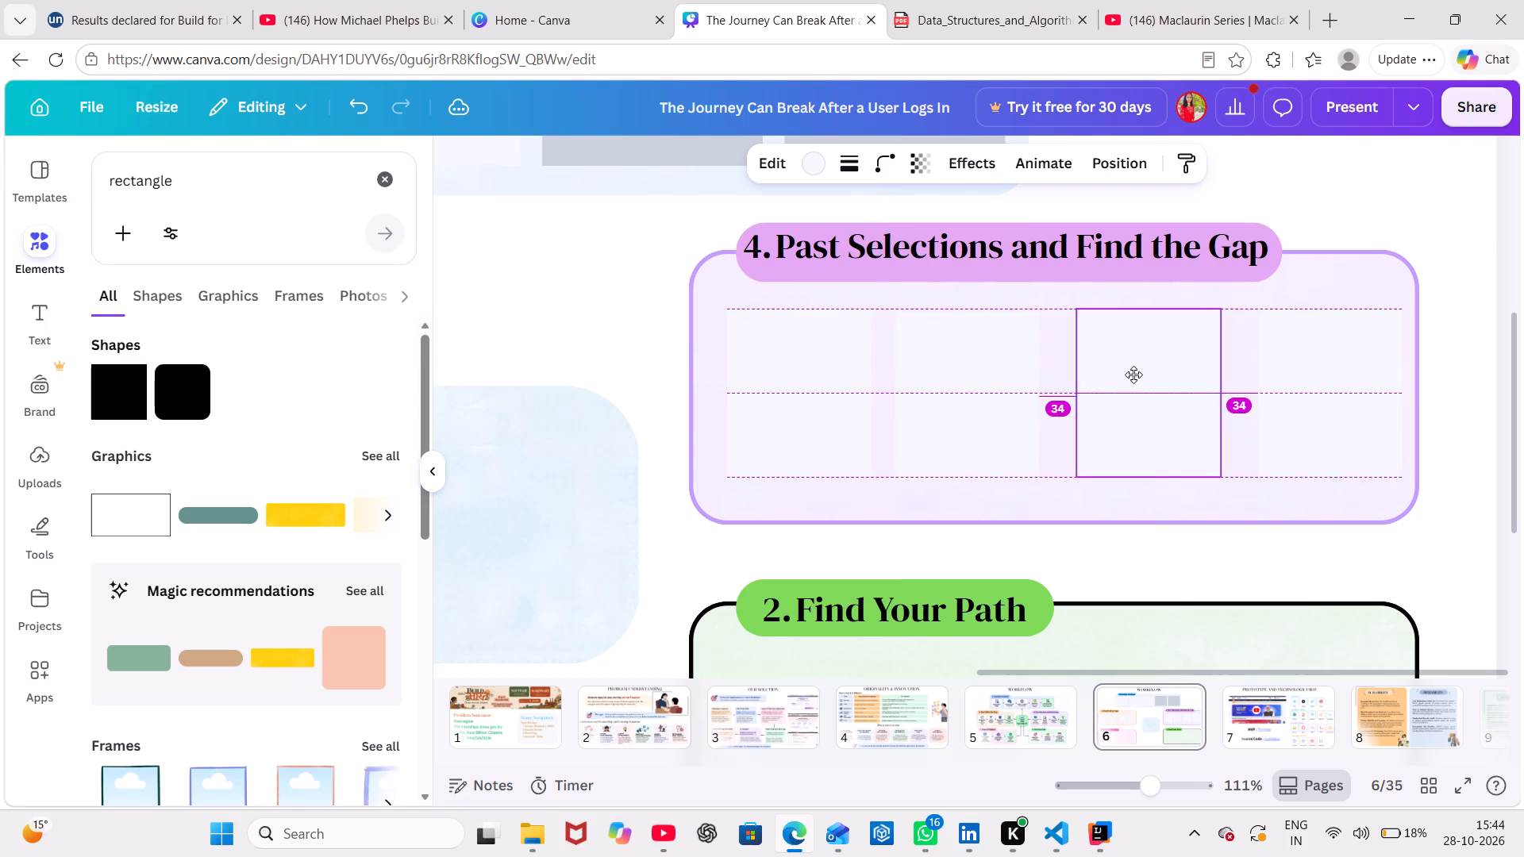
pyautogui.moveTo(1133, 375); pyautogui.dragTo(1132, 375)
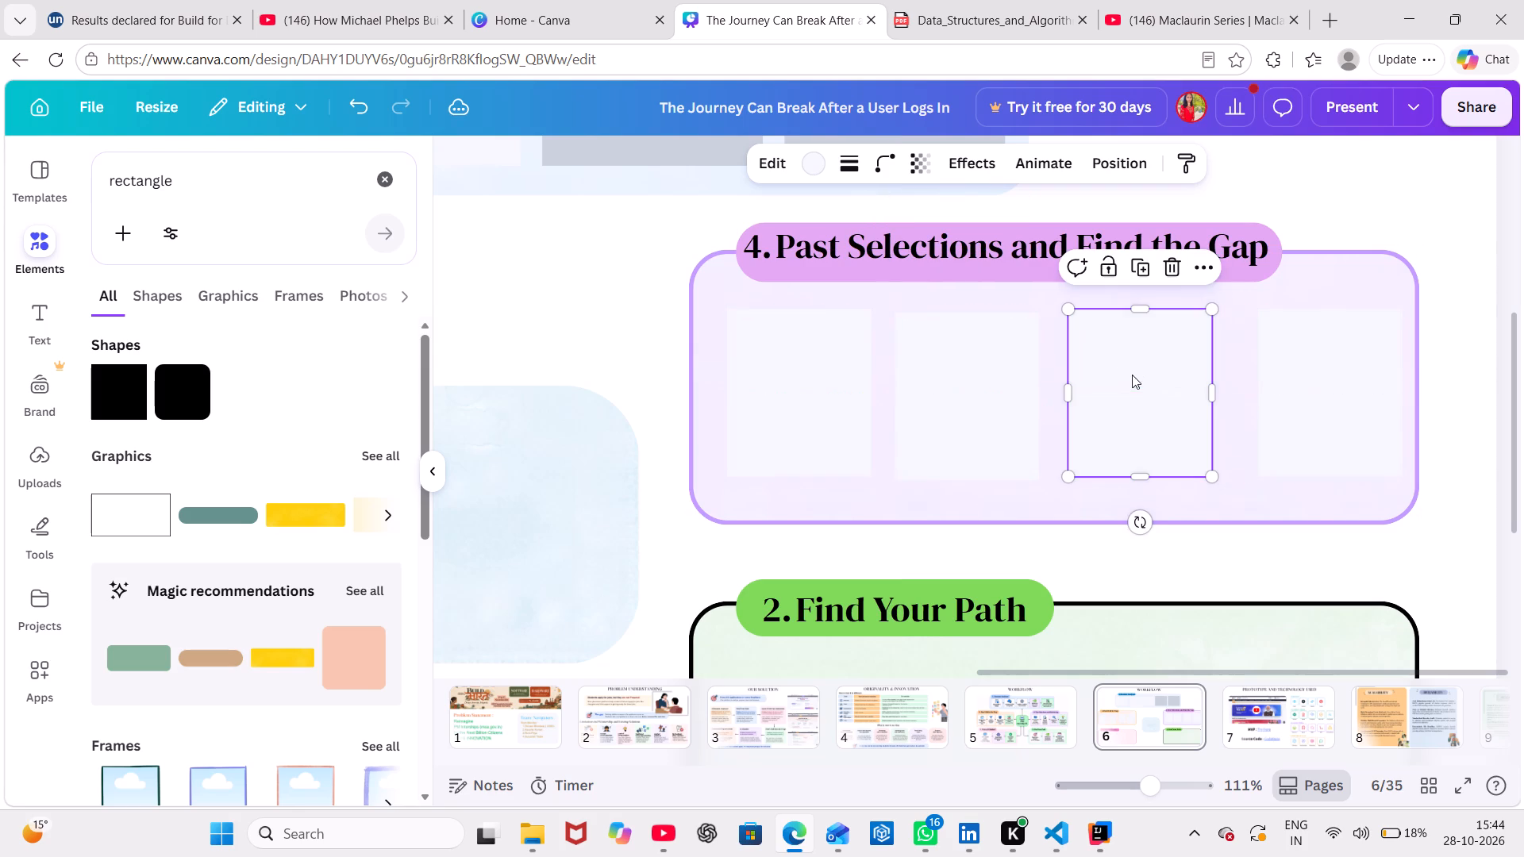
pyautogui.moveTo(1291, 368); pyautogui.dragTo(1286, 370)
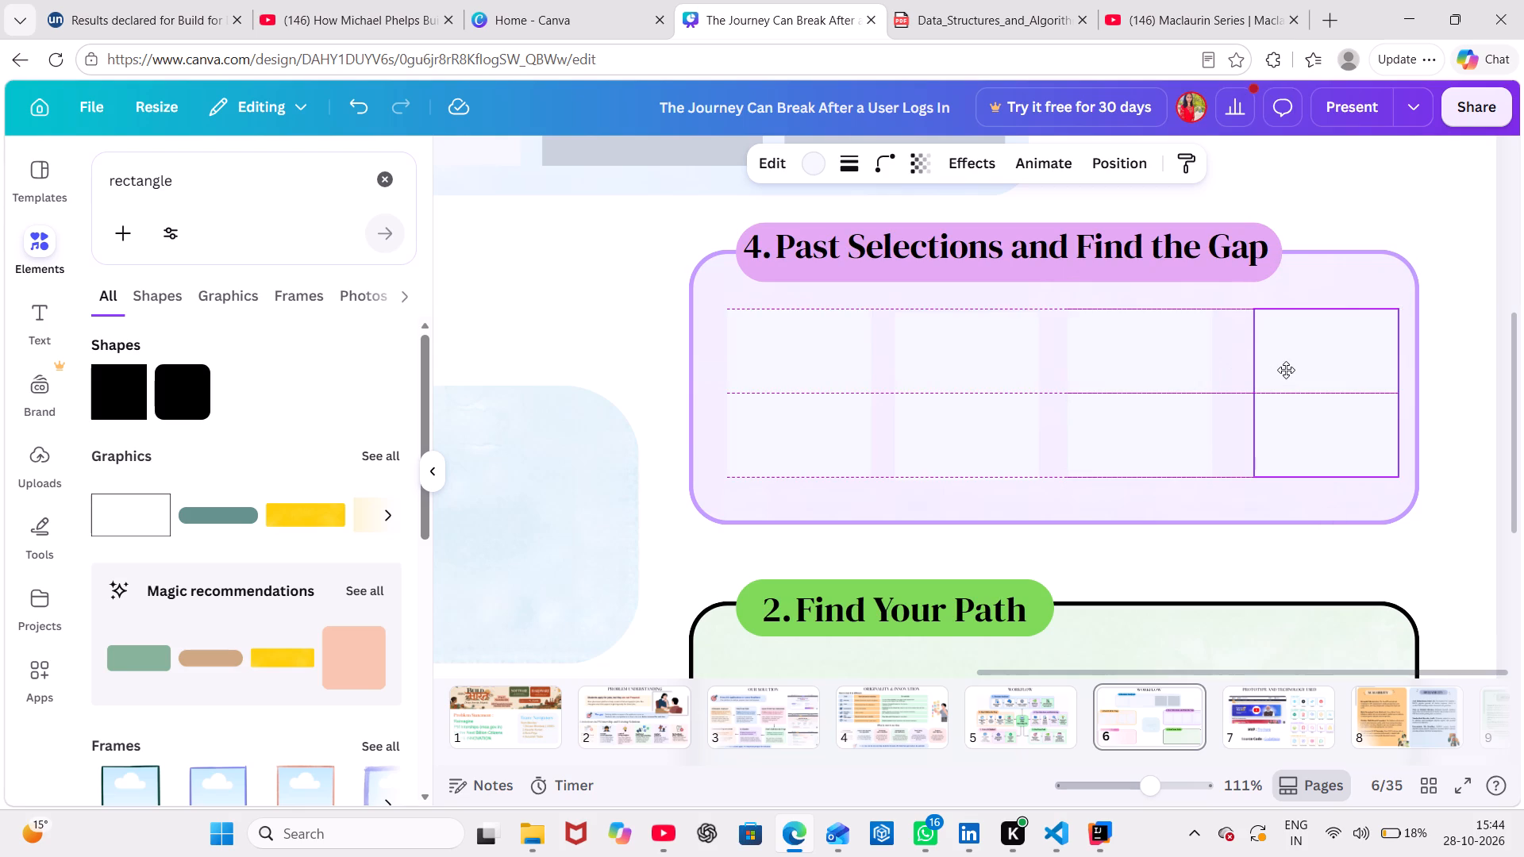
pyautogui.moveTo(1286, 370); pyautogui.dragTo(1280, 370)
pyautogui.click(1455, 217)
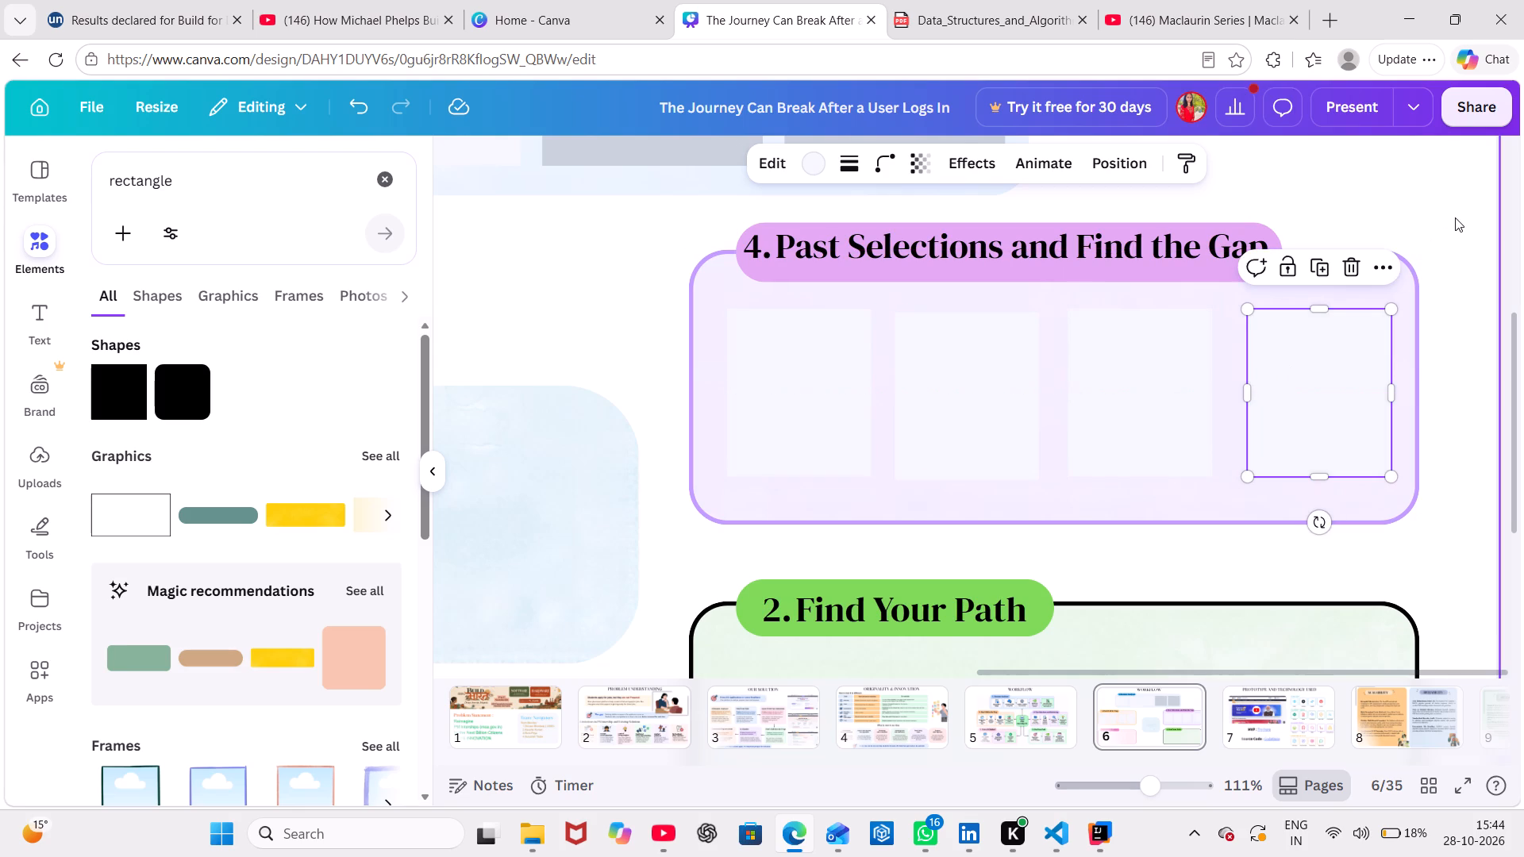
pyautogui.scroll(-1, 1455, 217)
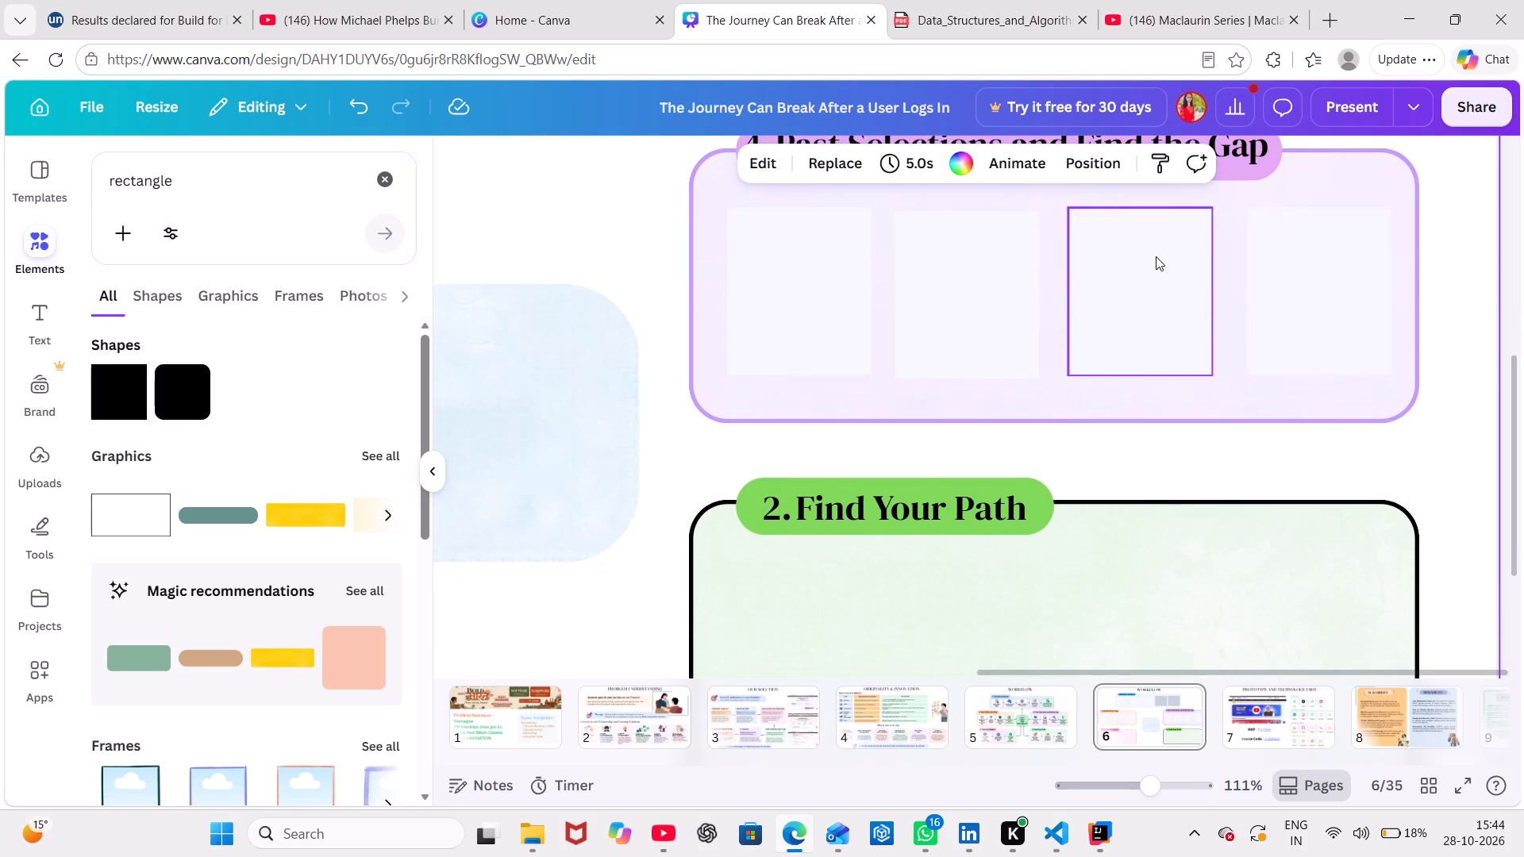
pyautogui.click(1143, 264)
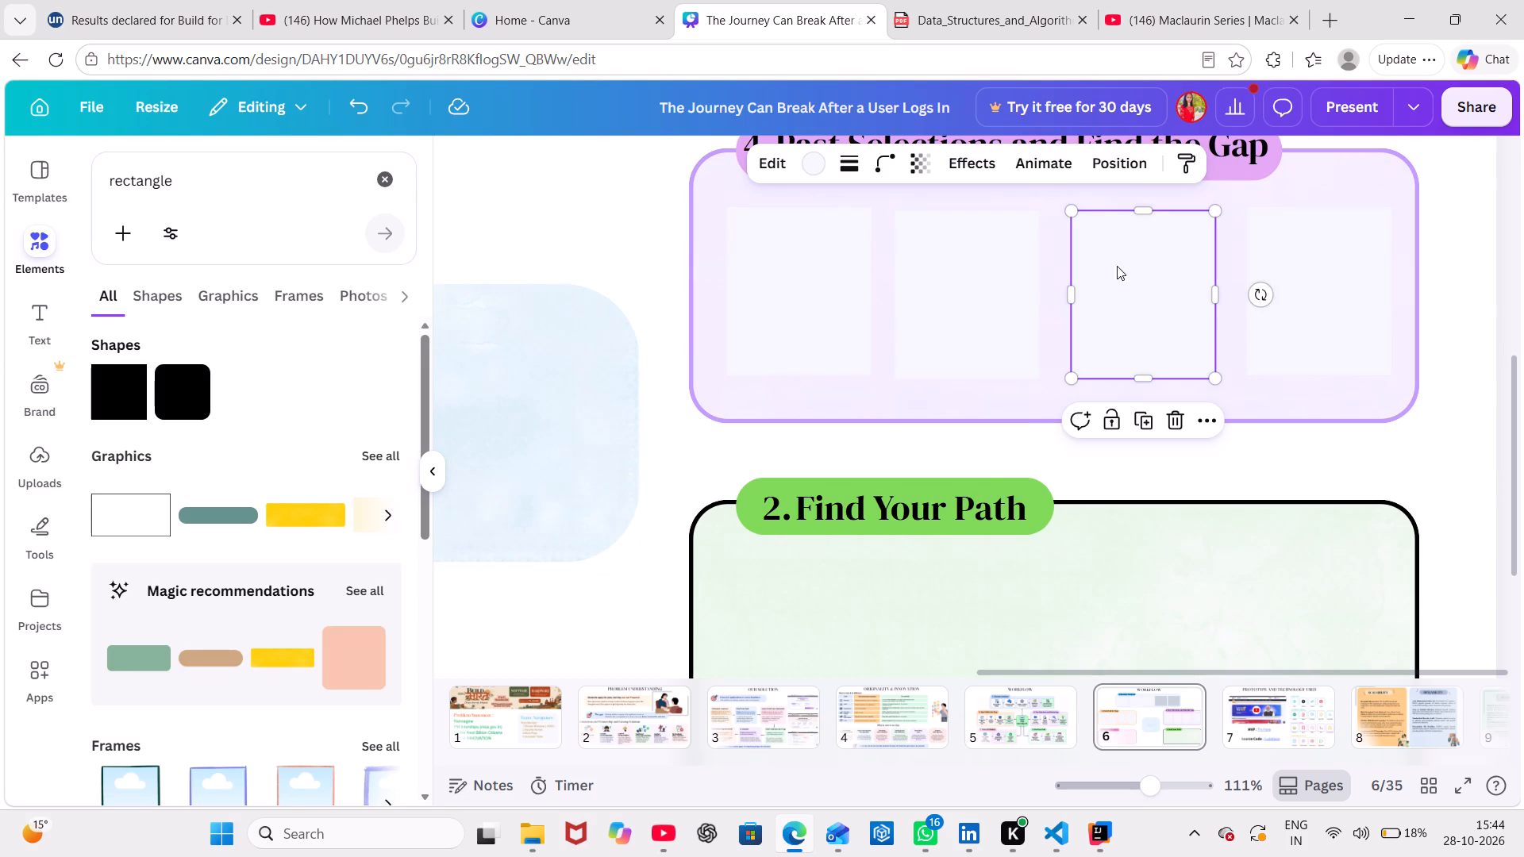
pyautogui.click(1487, 204)
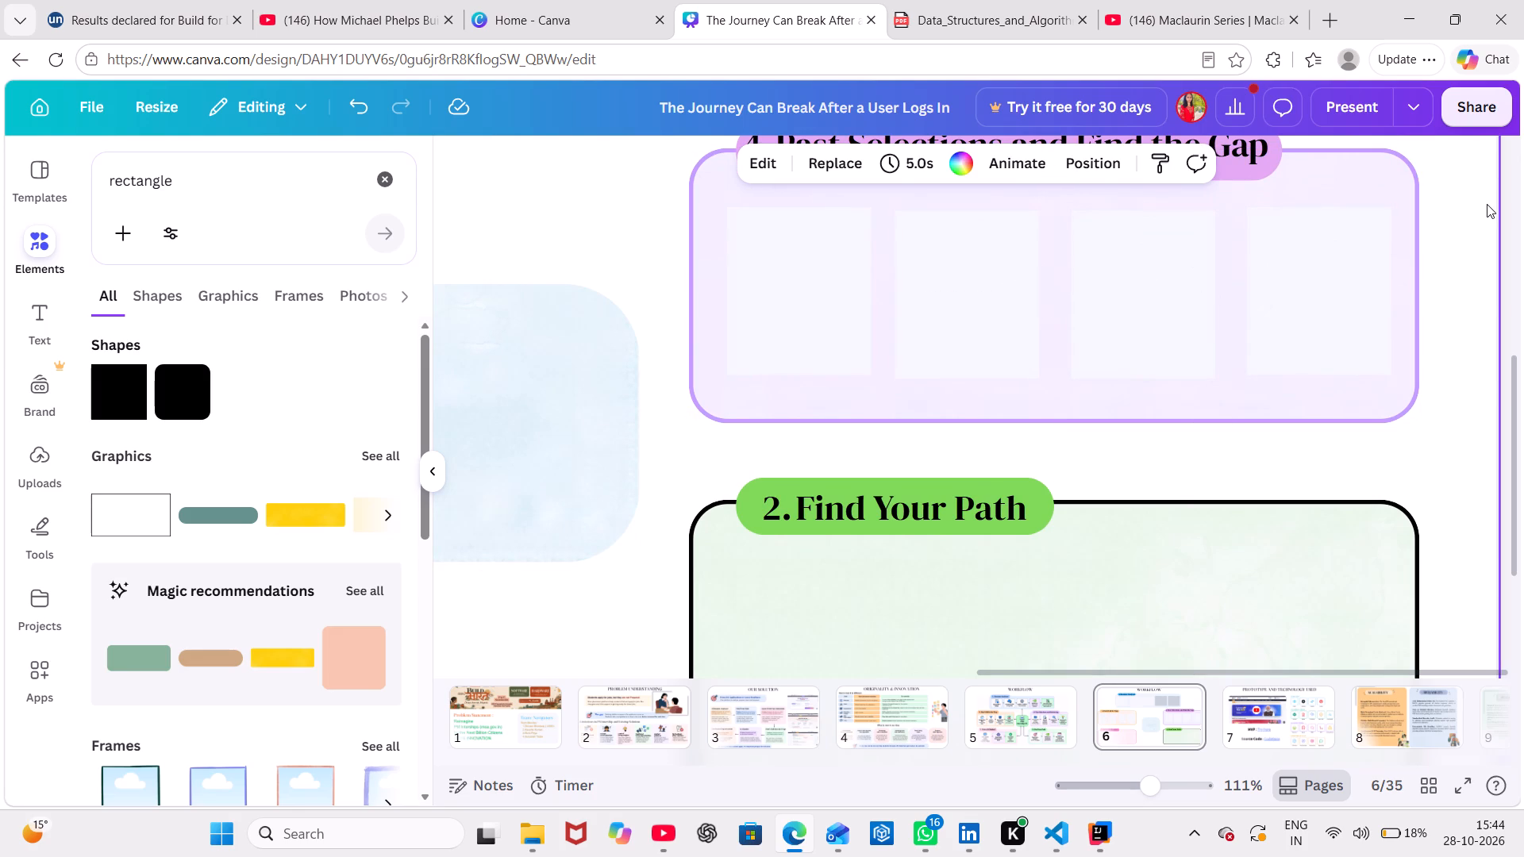
# Paste two copies of the step box side by side in the Find Your Path card, level with each other.
pyautogui.scroll(-1, 1411, 458)
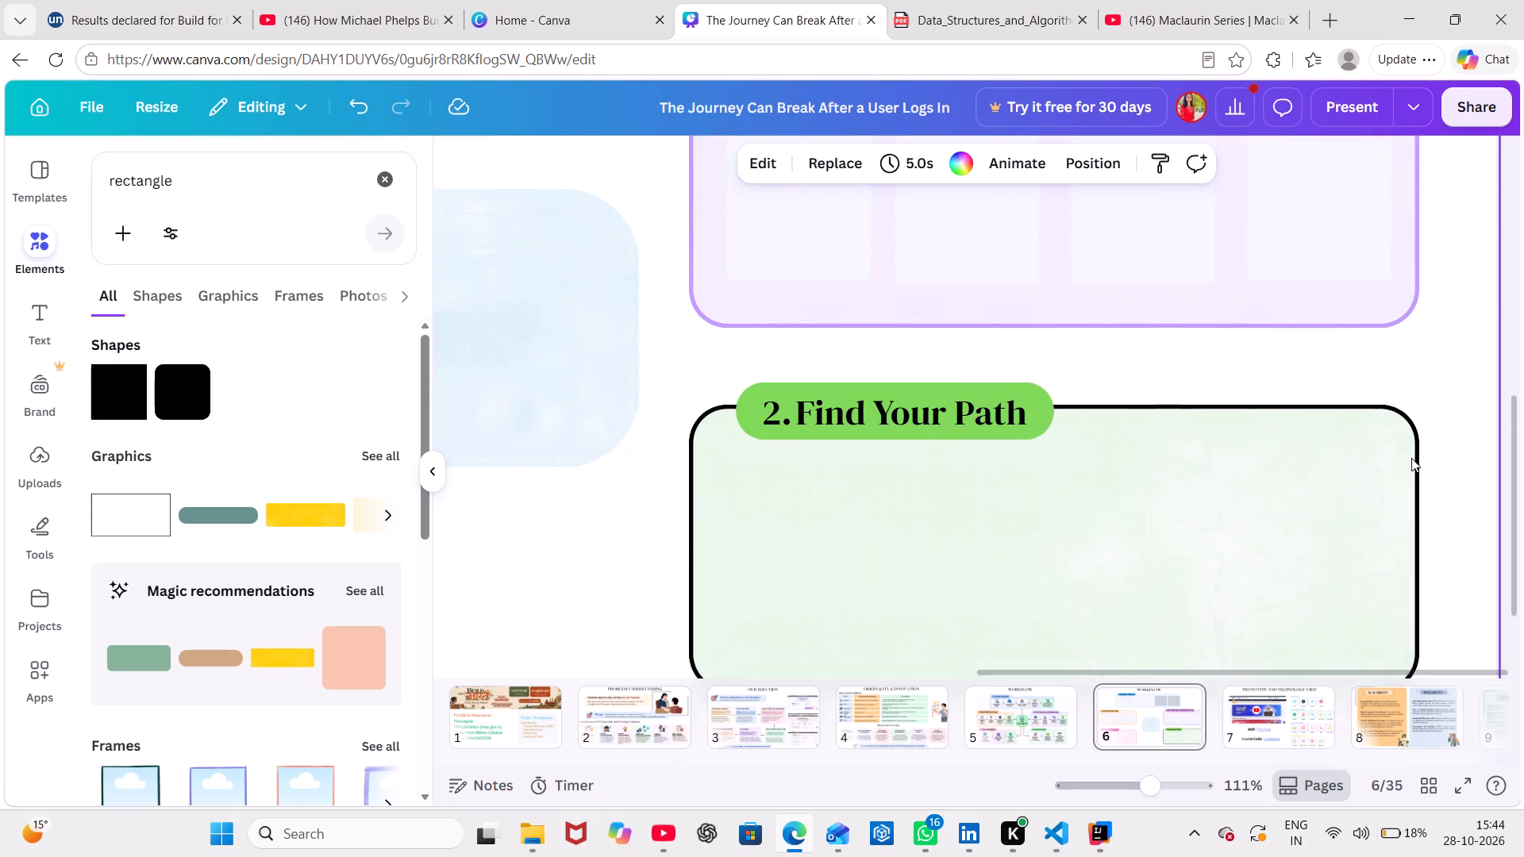
pyautogui.scroll(-1, 1411, 458)
pyautogui.hotkey('ctrl', 'v')
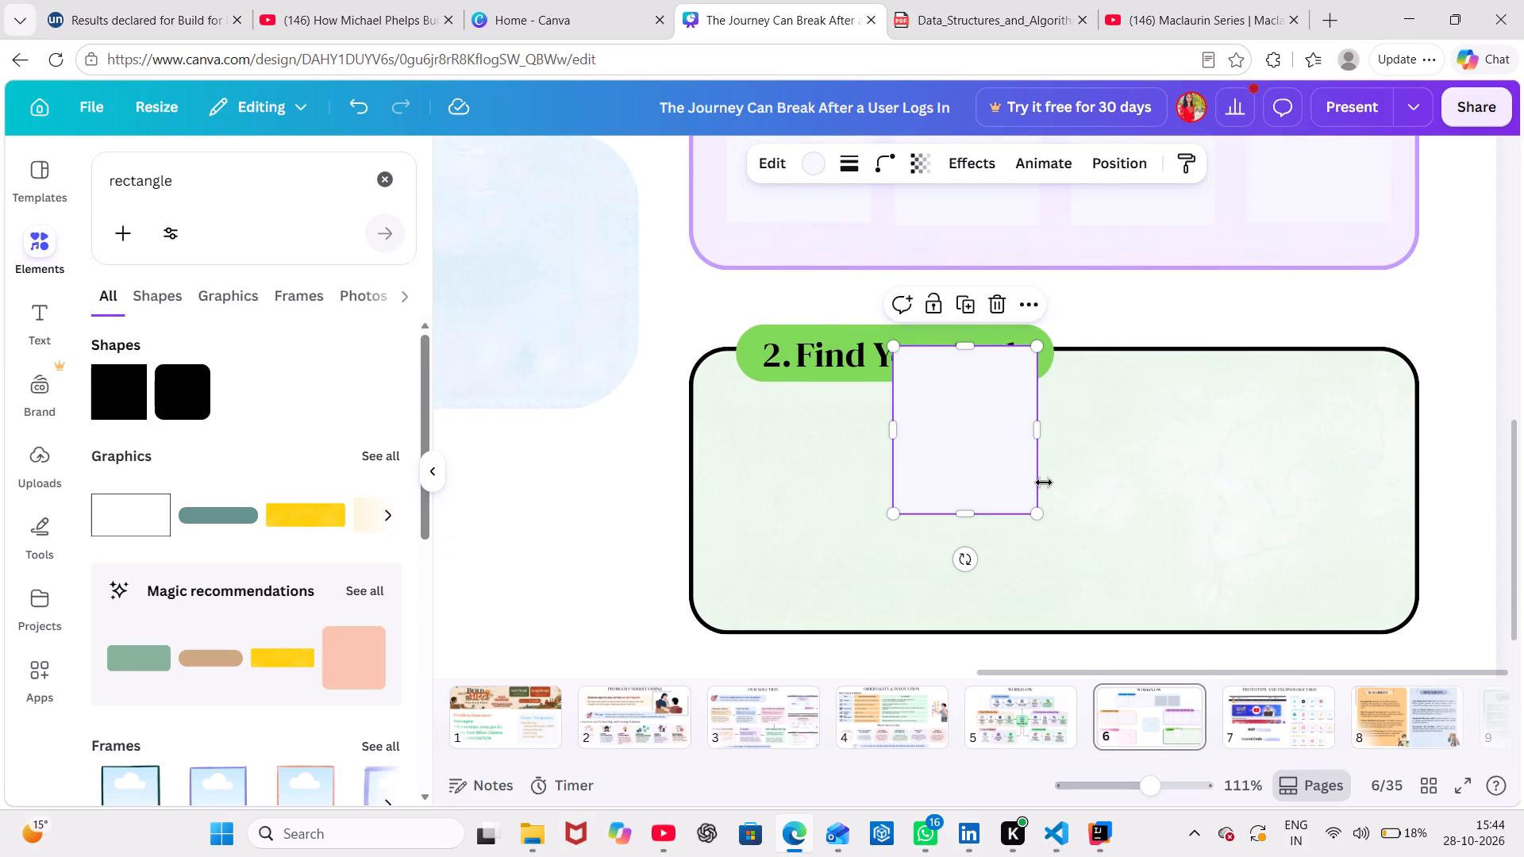
pyautogui.moveTo(976, 425); pyautogui.dragTo(816, 493)
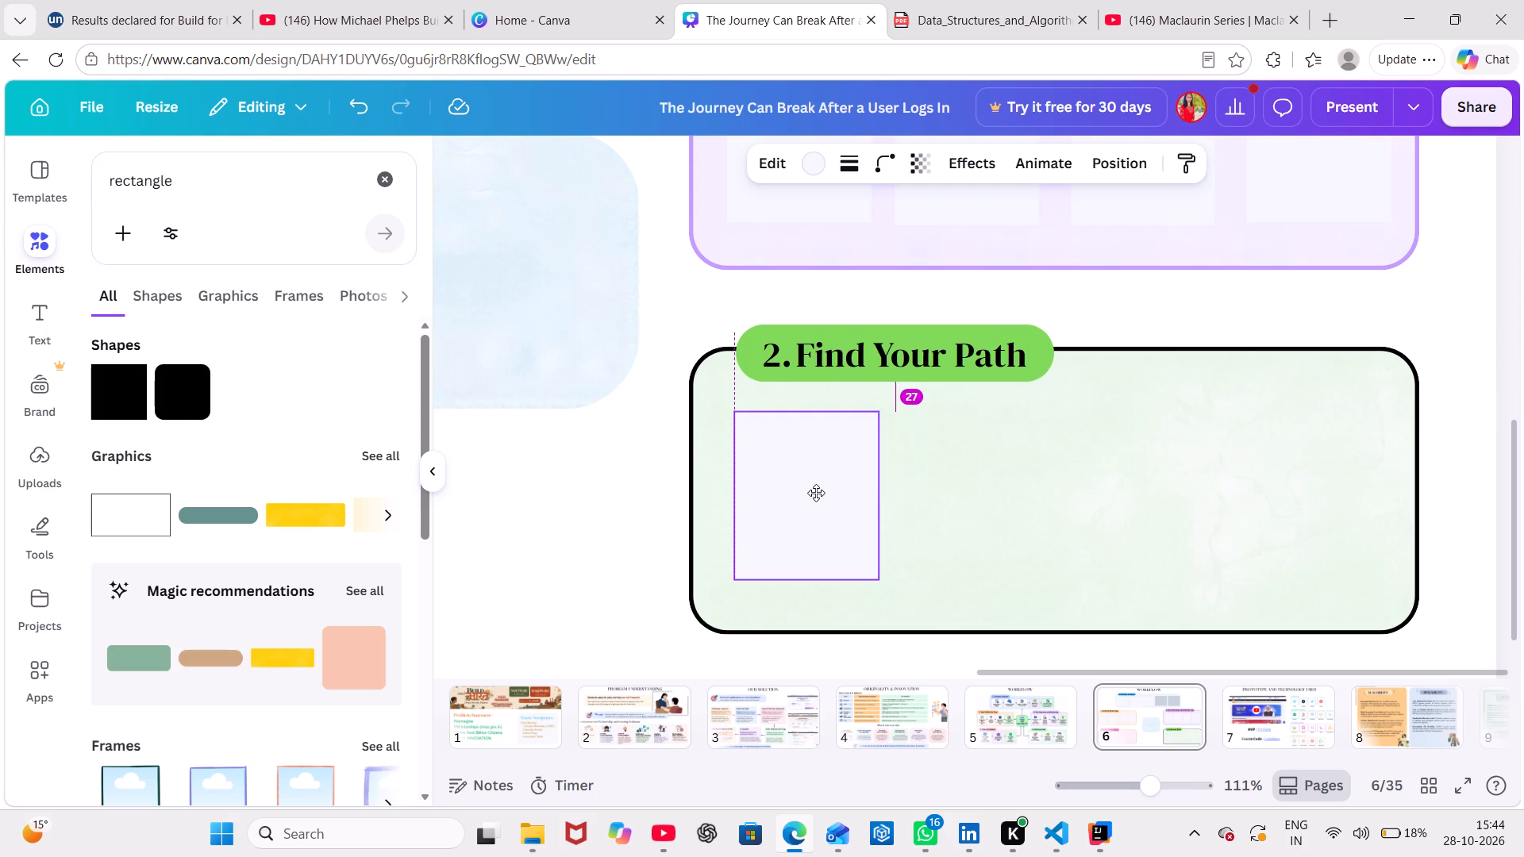
pyautogui.moveTo(816, 493); pyautogui.dragTo(817, 498)
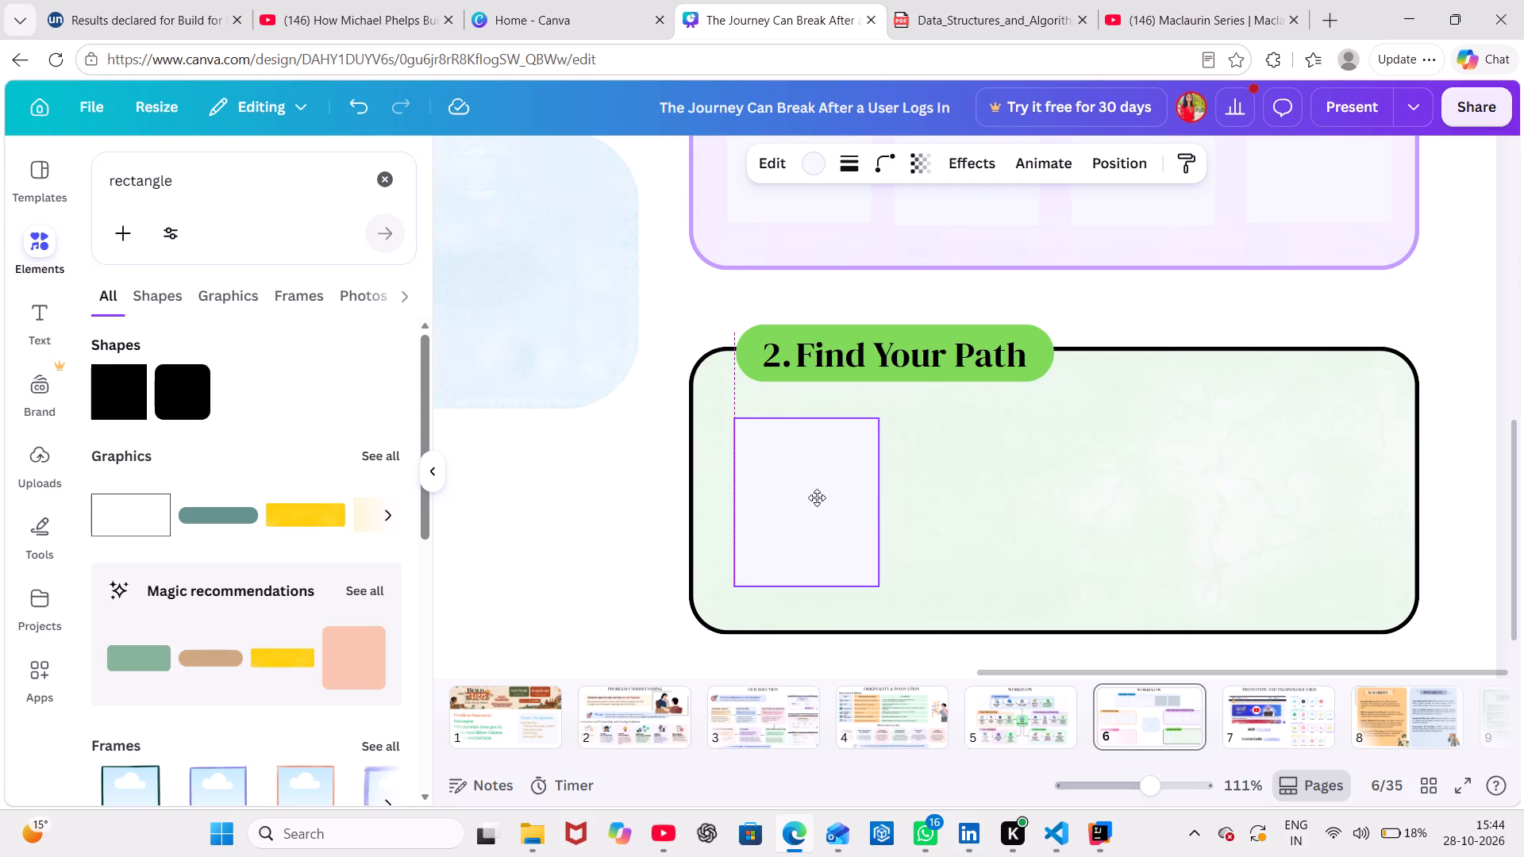
pyautogui.moveTo(817, 498); pyautogui.dragTo(817, 497)
pyautogui.hotkey('ctrl', 'v')
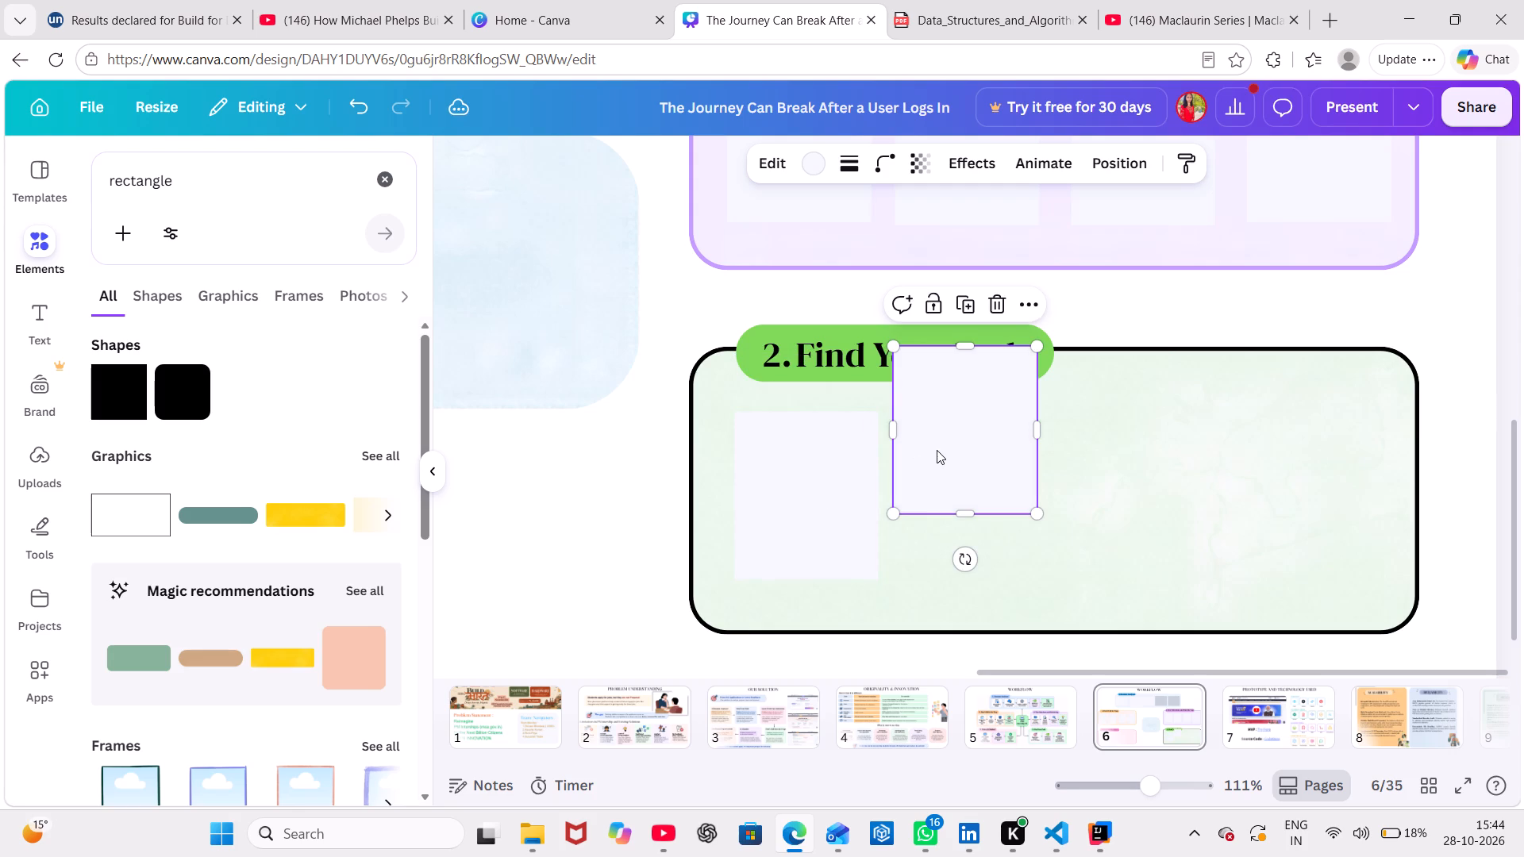
pyautogui.moveTo(943, 448); pyautogui.dragTo(958, 509)
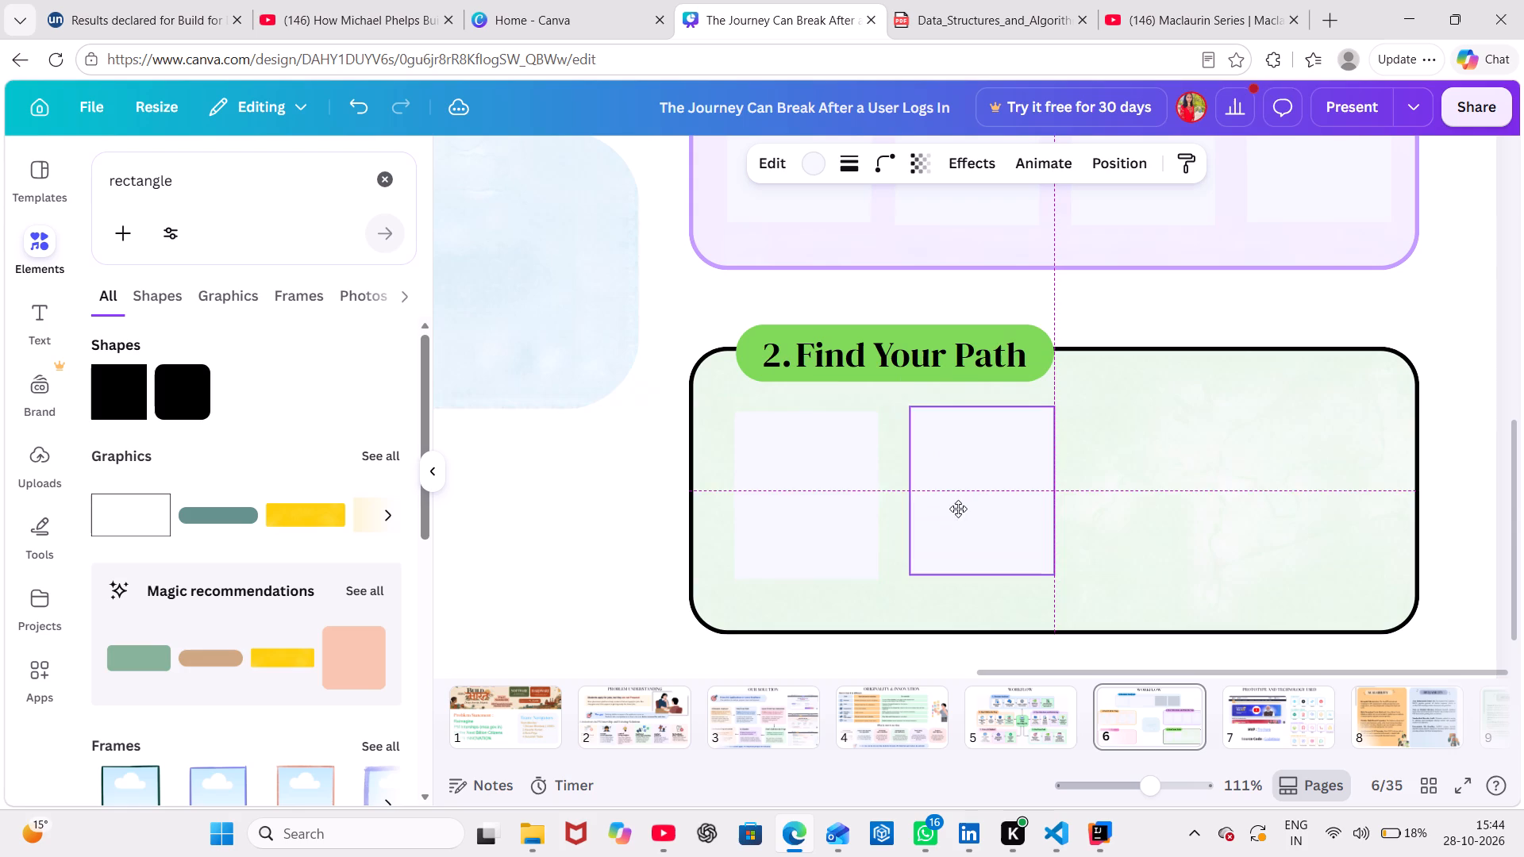
pyautogui.moveTo(958, 509); pyautogui.dragTo(960, 516)
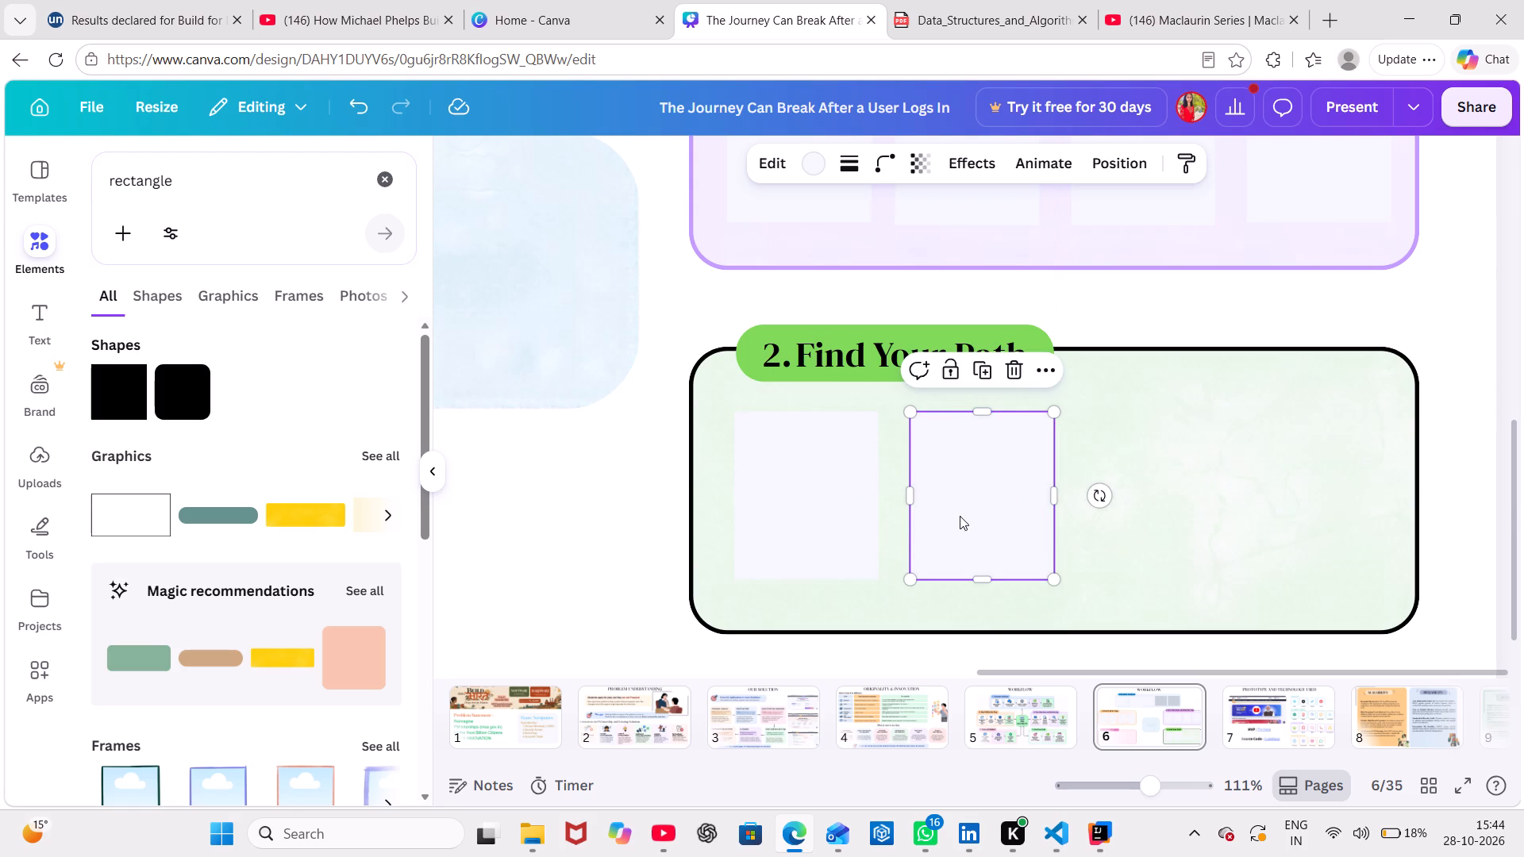
# Paste a third and fourth box in the Find Your Path card, aligned with the first two and spaced 28 apart.
pyautogui.hotkey('ctrl', 'v')
pyautogui.moveTo(968, 433); pyautogui.dragTo(1114, 513)
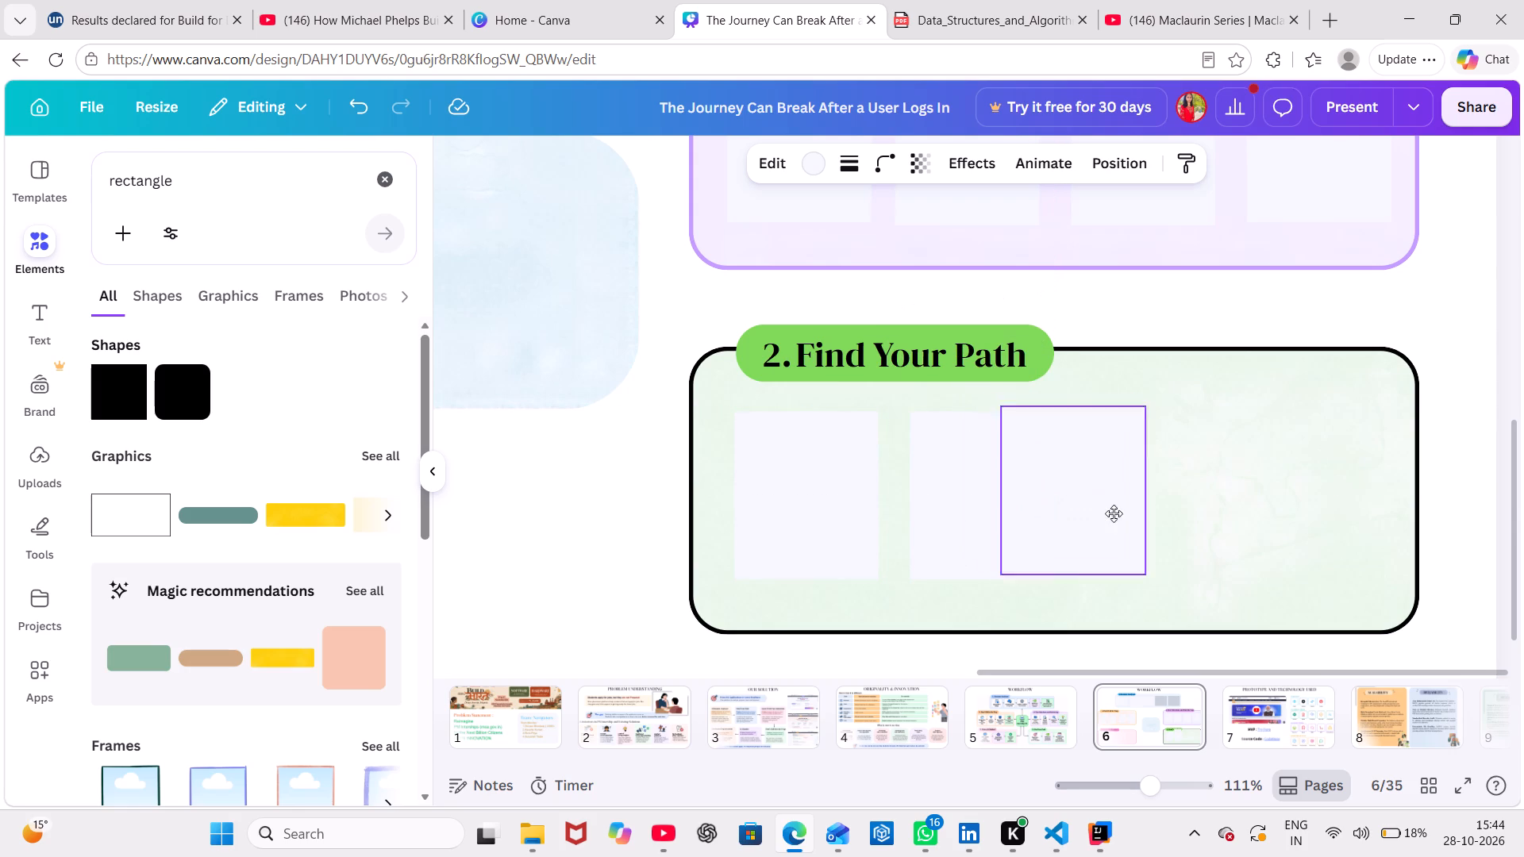
pyautogui.moveTo(1114, 513); pyautogui.dragTo(1153, 501)
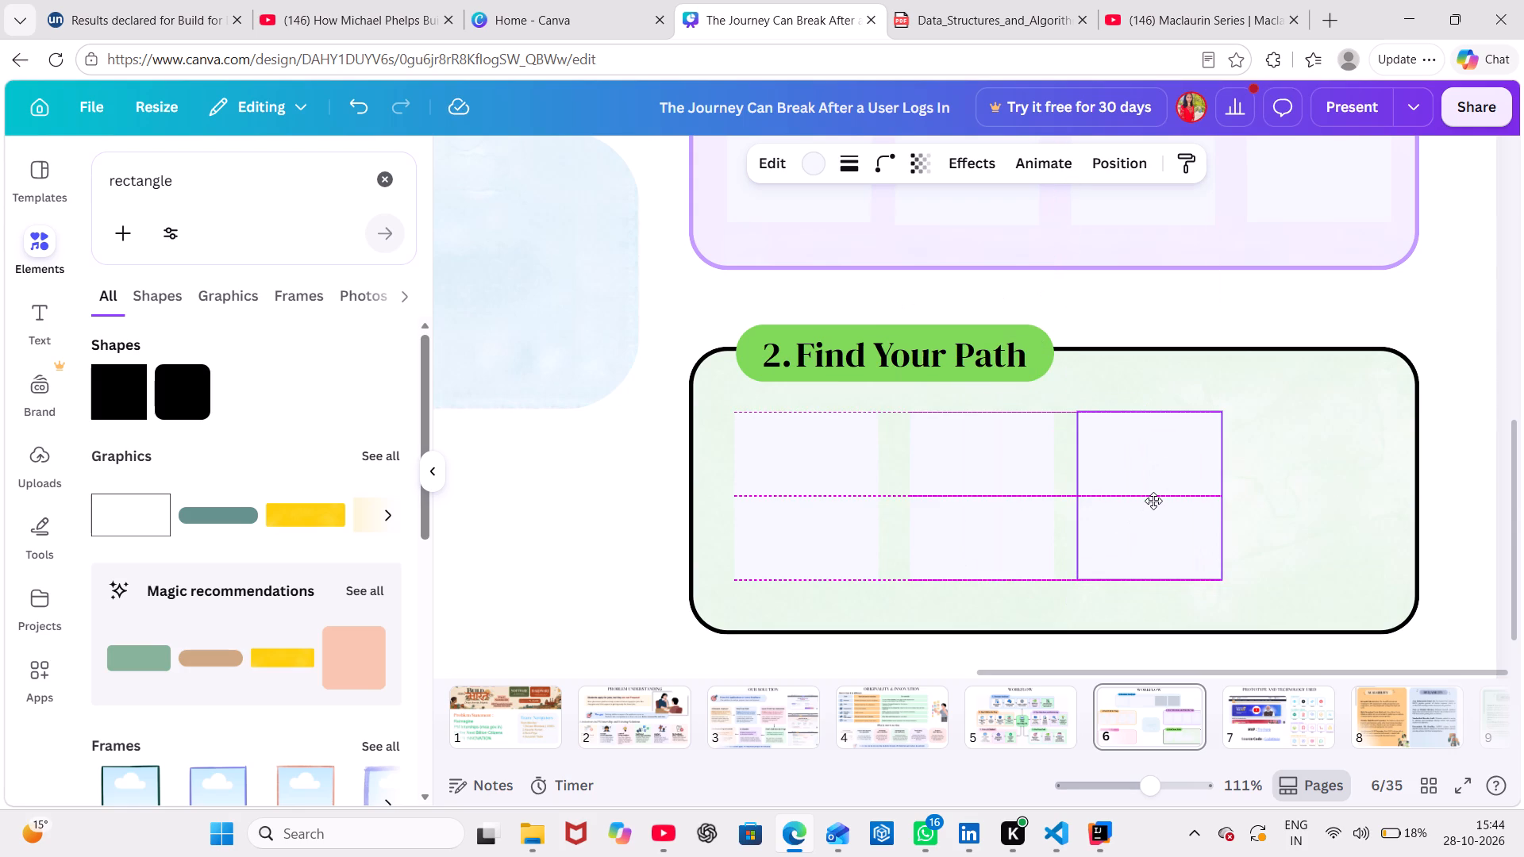
pyautogui.moveTo(1153, 501); pyautogui.dragTo(1156, 500)
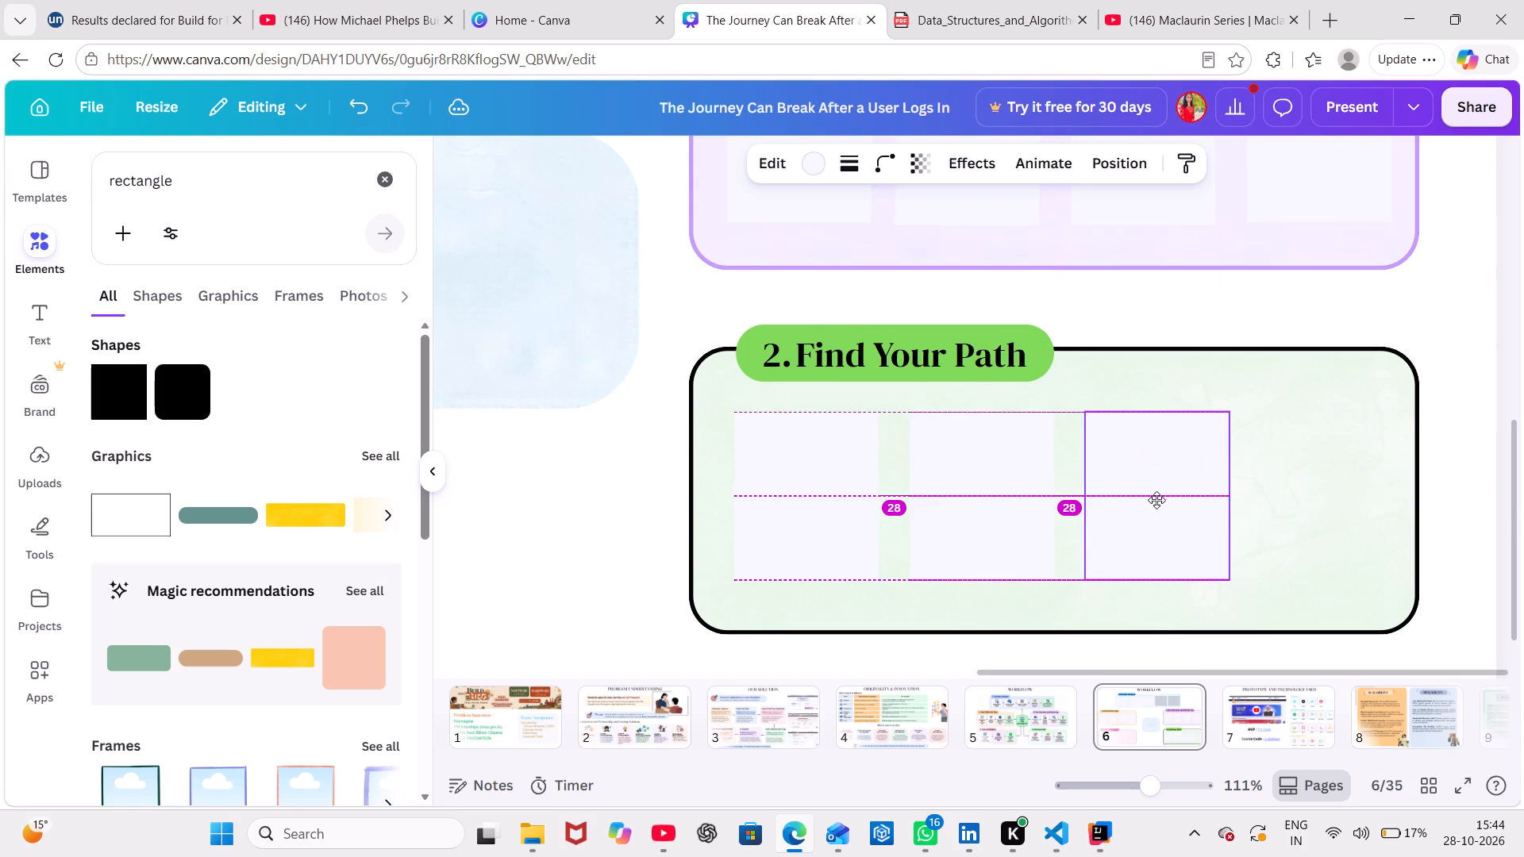
pyautogui.moveTo(1156, 500); pyautogui.dragTo(1157, 500)
pyautogui.hotkey('ctrl', 'v')
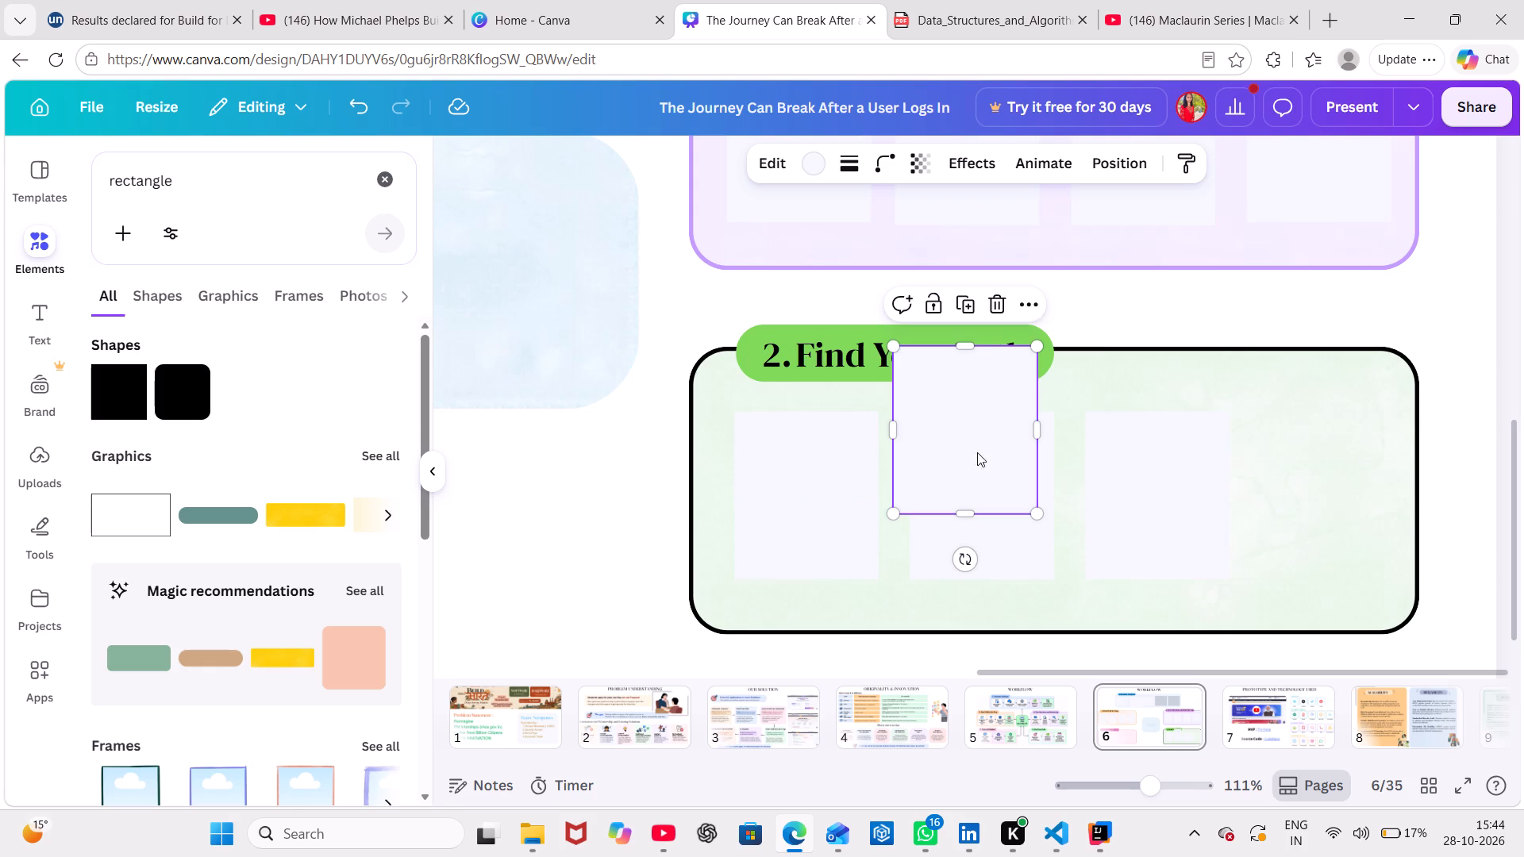
pyautogui.moveTo(959, 437); pyautogui.dragTo(1330, 502)
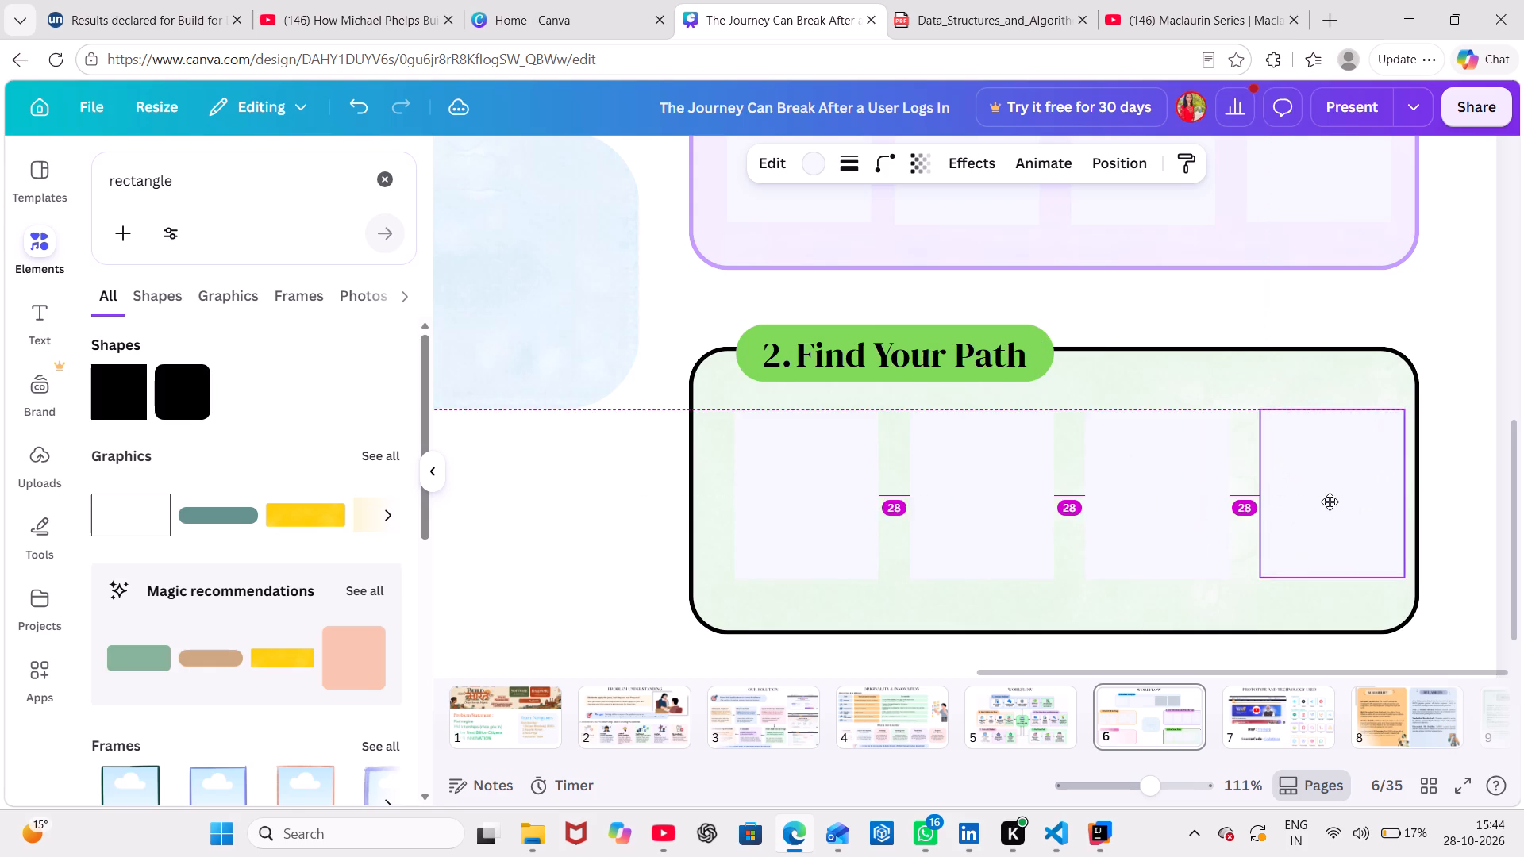
pyautogui.moveTo(1330, 502); pyautogui.dragTo(1322, 505)
pyautogui.click(1322, 505)
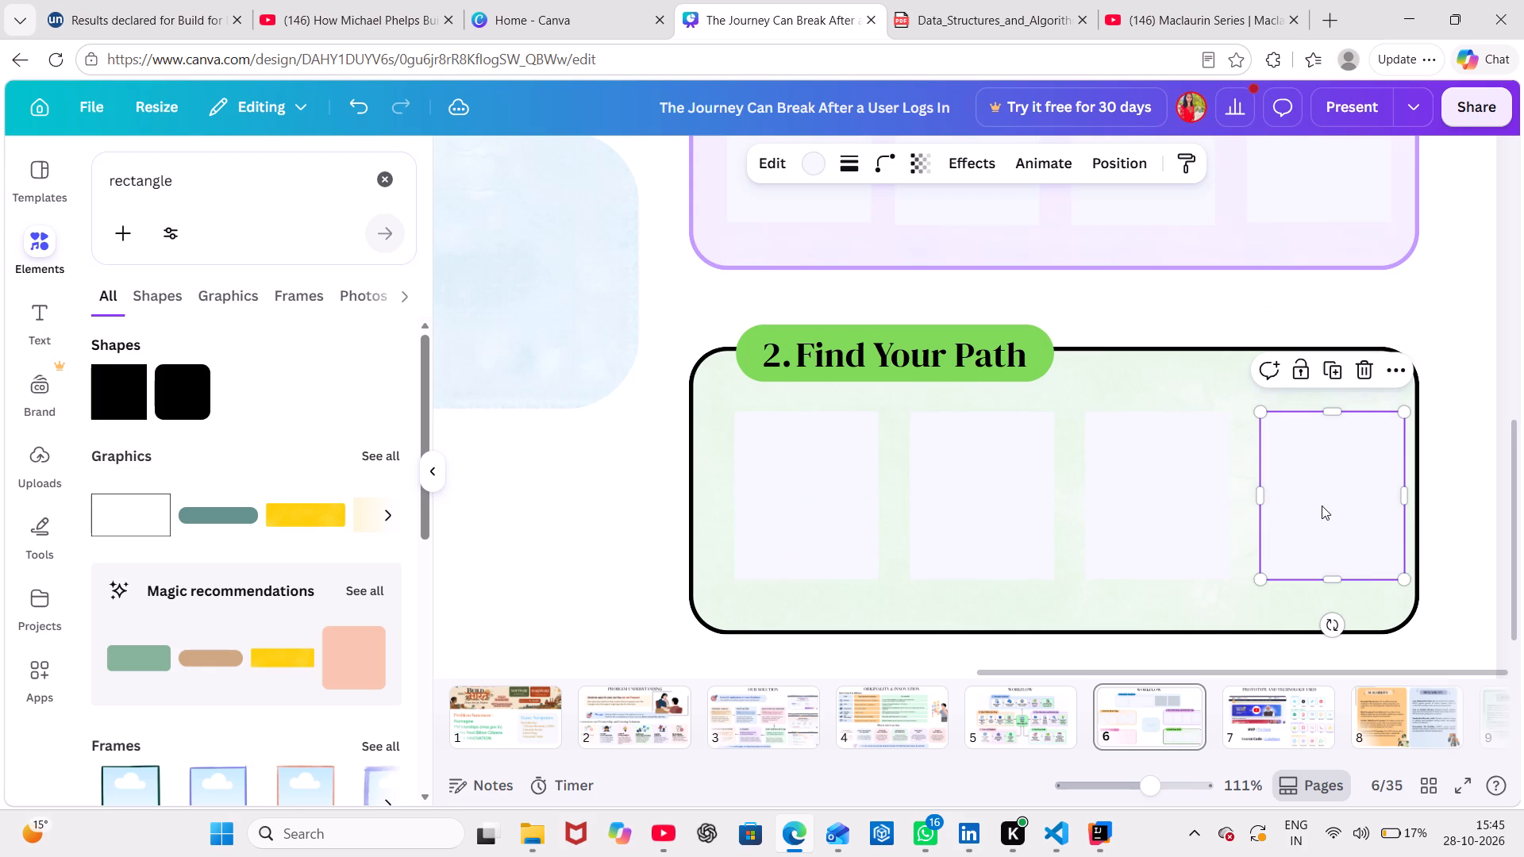
# Shift the four Find Your Path boxes leftward inside the card to balance the side margins and even out the gaps.
pyautogui.moveTo(775, 494); pyautogui.dragTo(771, 494)
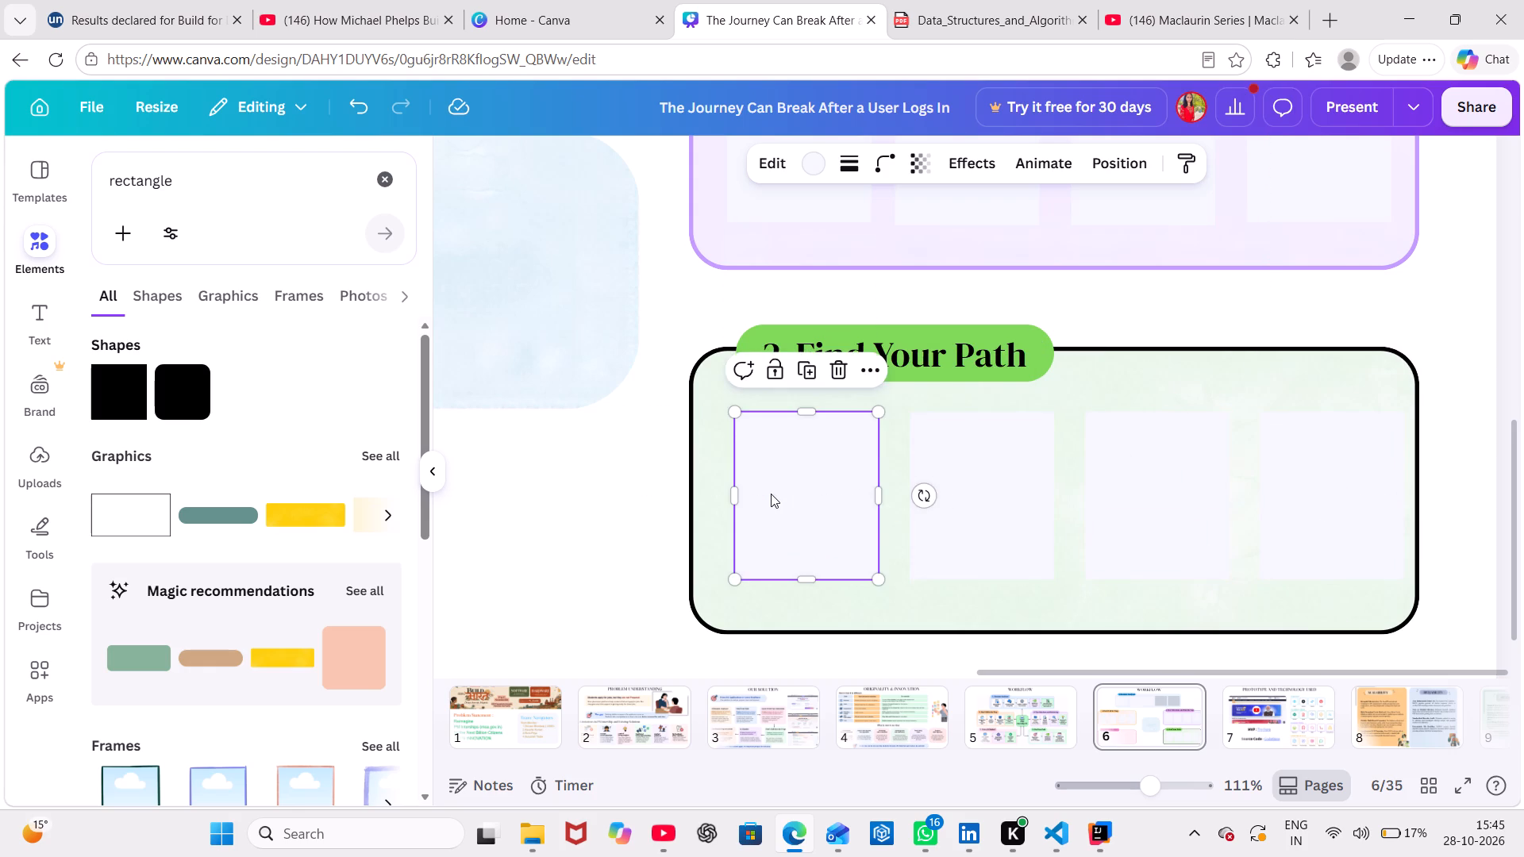
pyautogui.moveTo(771, 494); pyautogui.dragTo(765, 494)
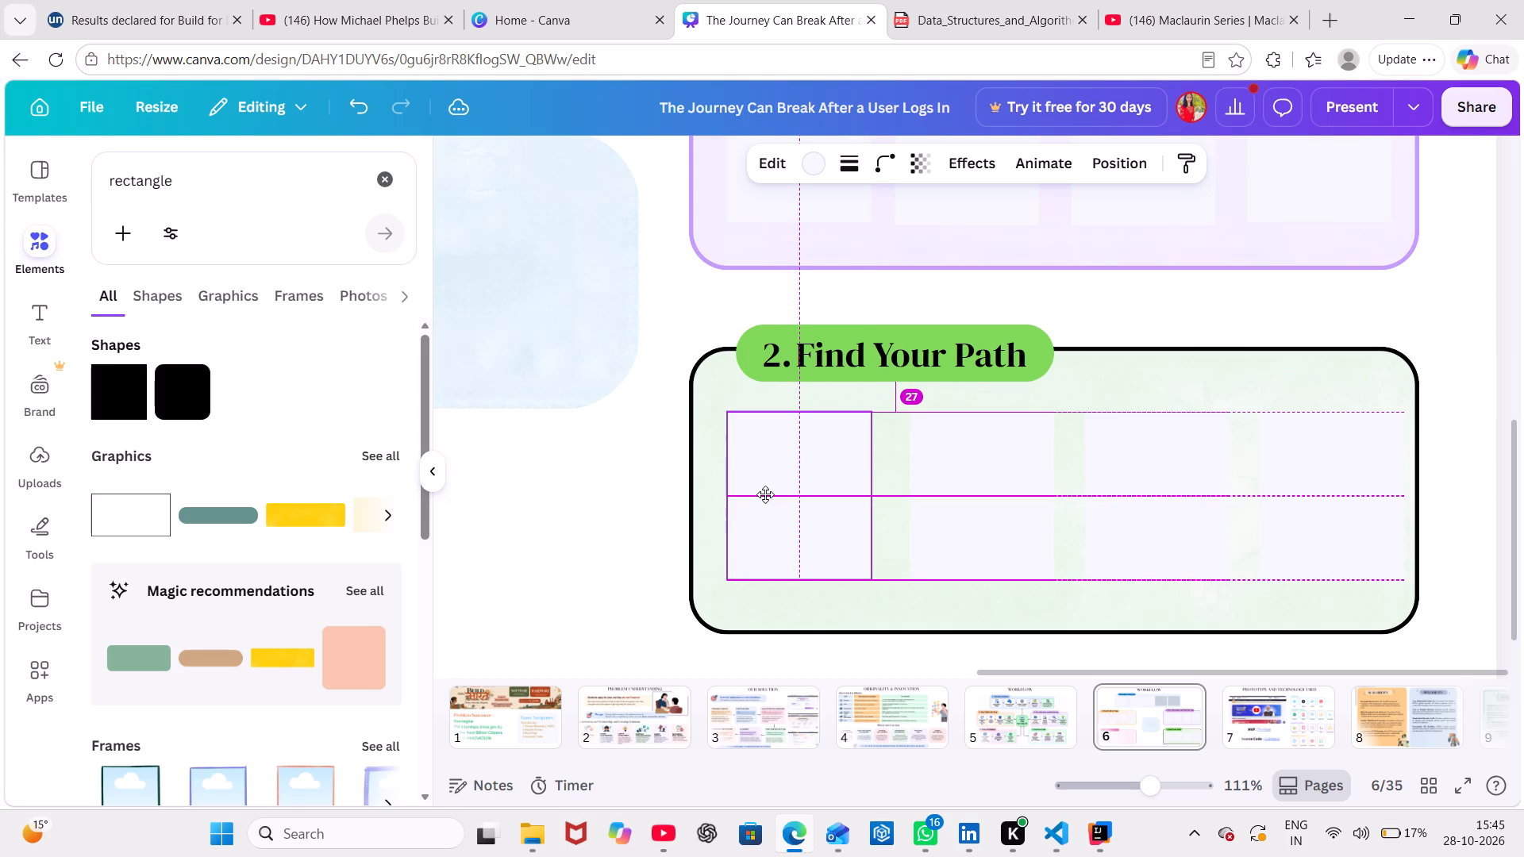
pyautogui.moveTo(765, 494); pyautogui.dragTo(767, 495)
pyautogui.click(961, 493)
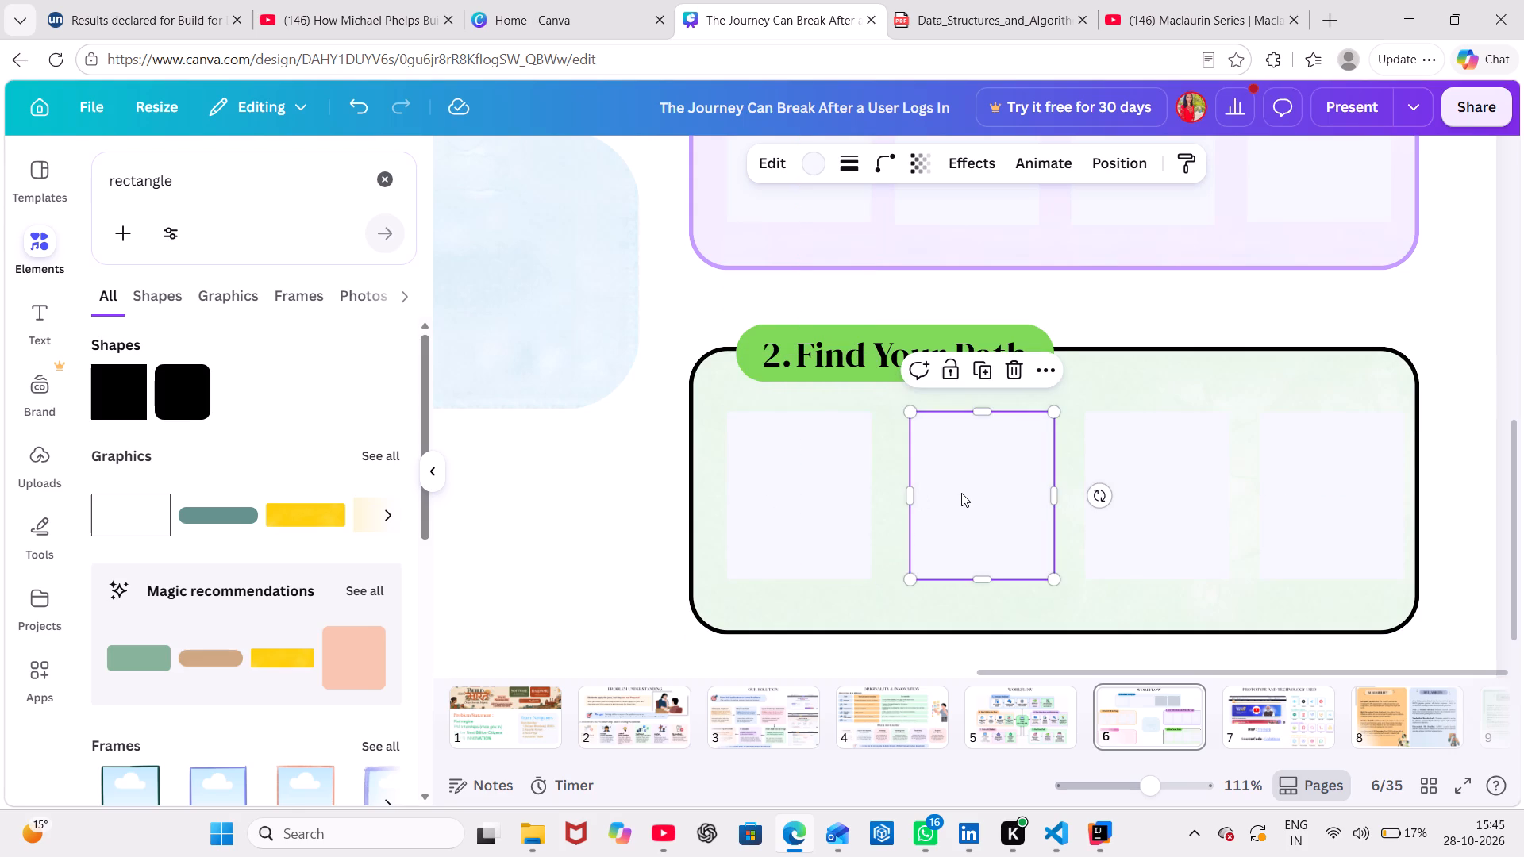
pyautogui.click(1138, 479)
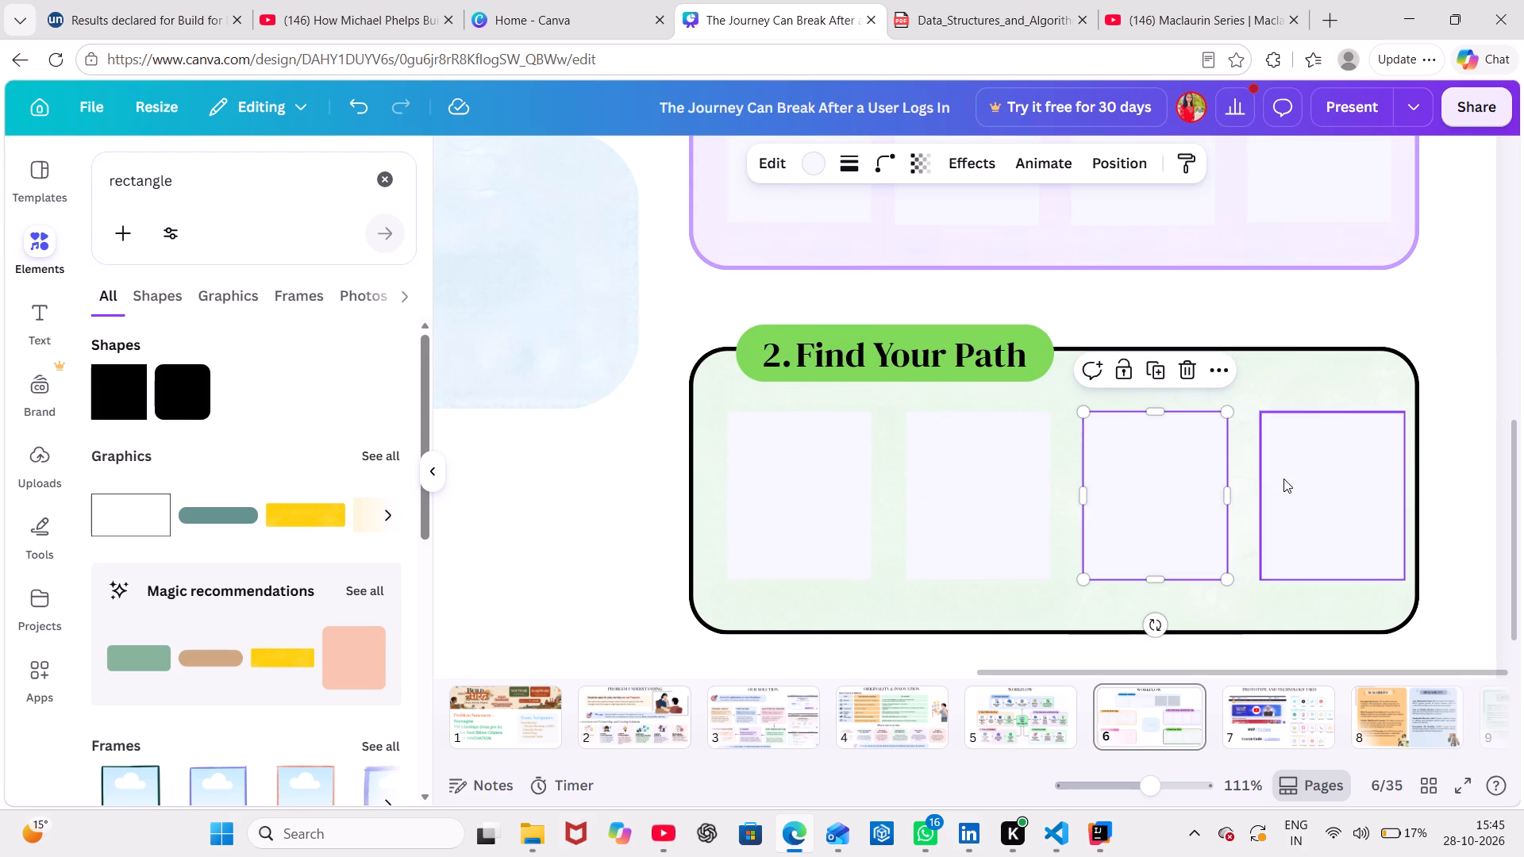
pyautogui.moveTo(1295, 479); pyautogui.dragTo(1287, 479)
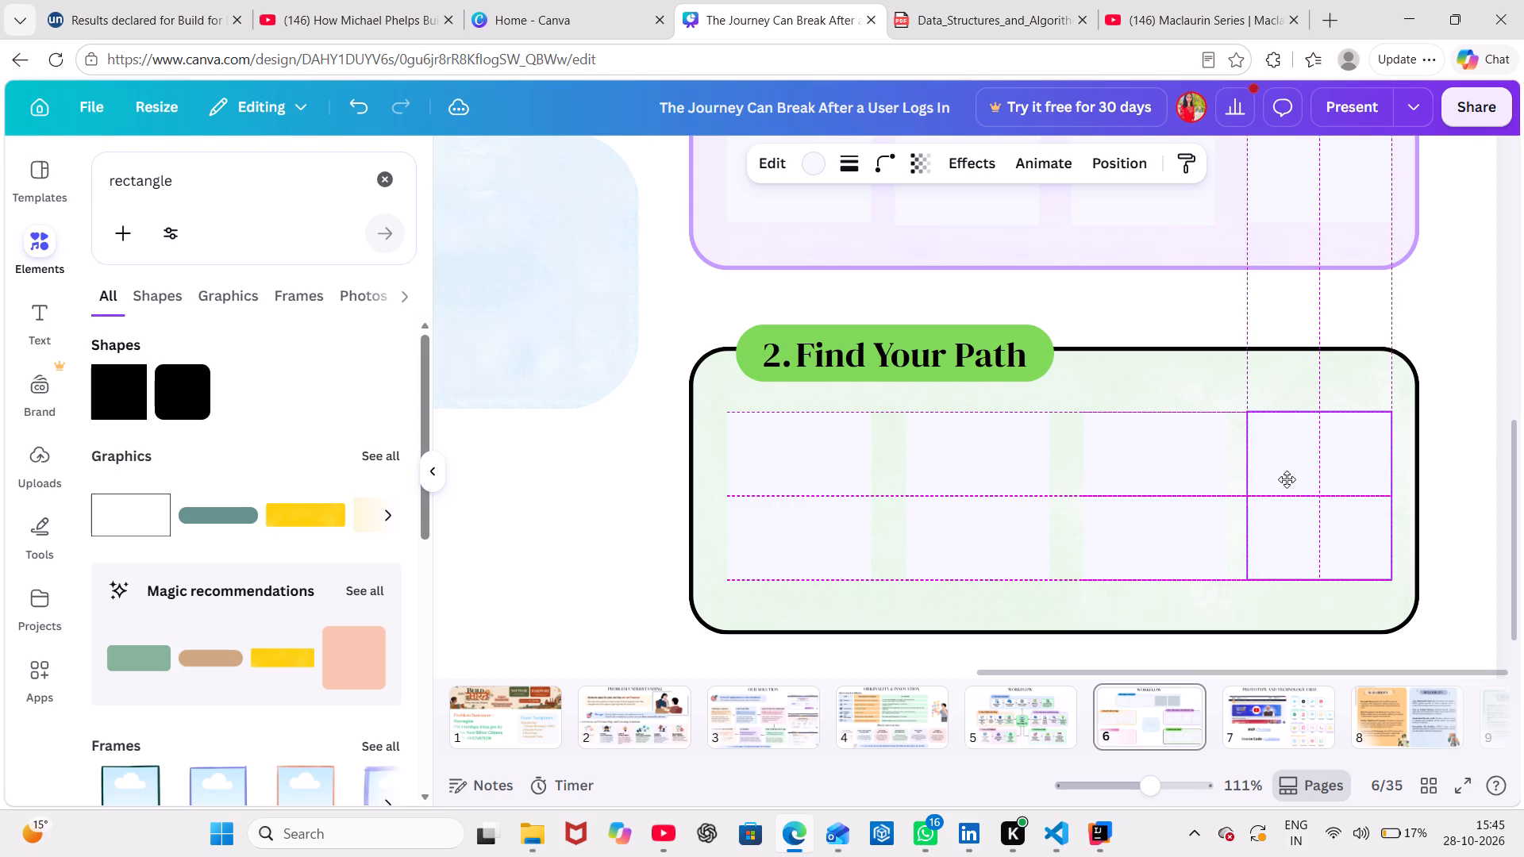
pyautogui.moveTo(1287, 479); pyautogui.dragTo(1286, 480)
pyautogui.moveTo(1186, 479); pyautogui.dragTo(1183, 480)
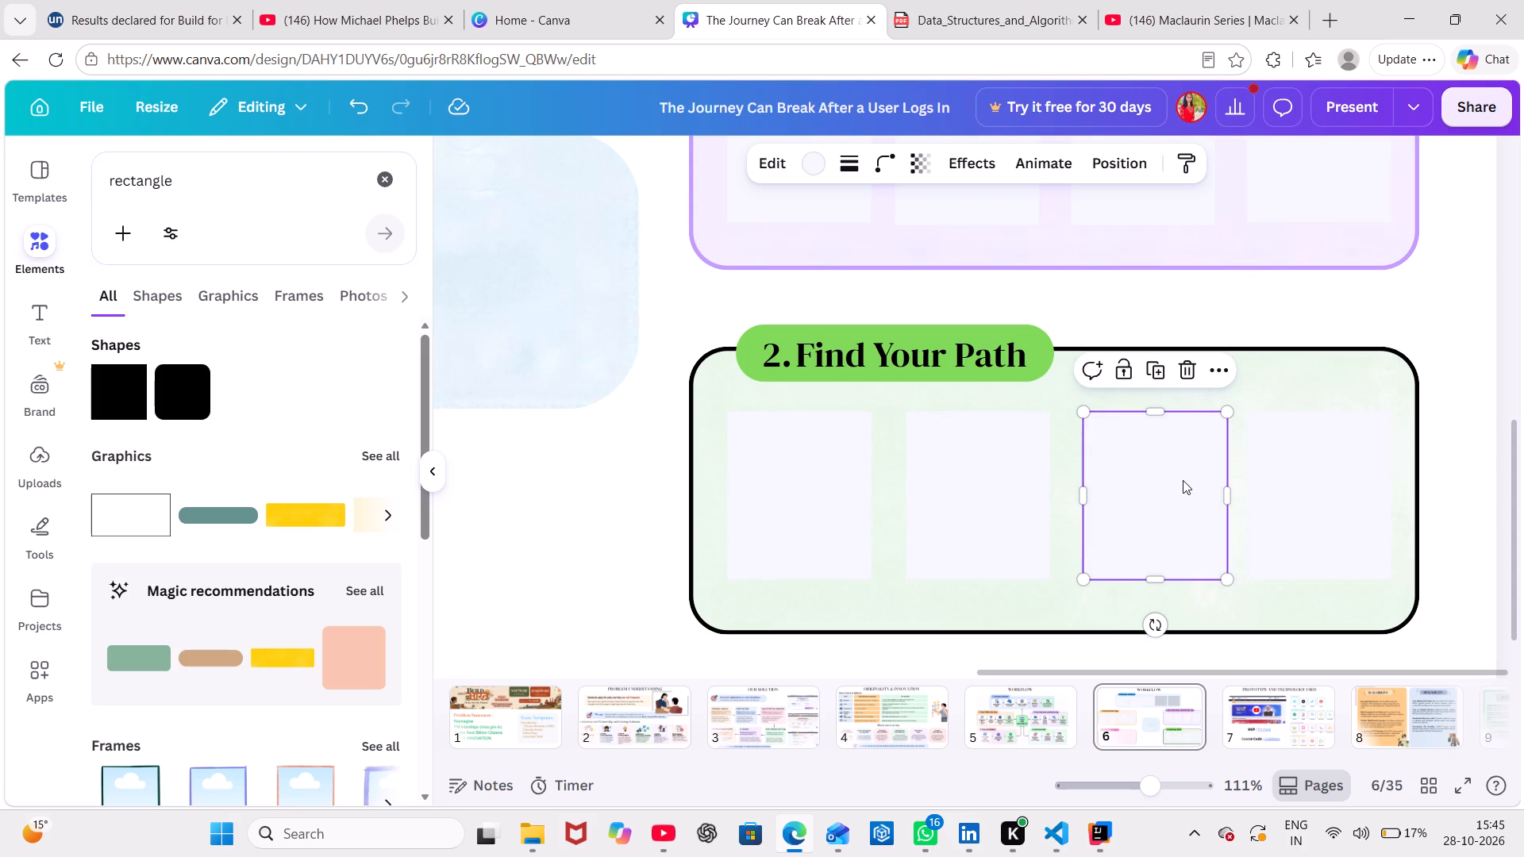
pyautogui.moveTo(1183, 480); pyautogui.dragTo(1175, 482)
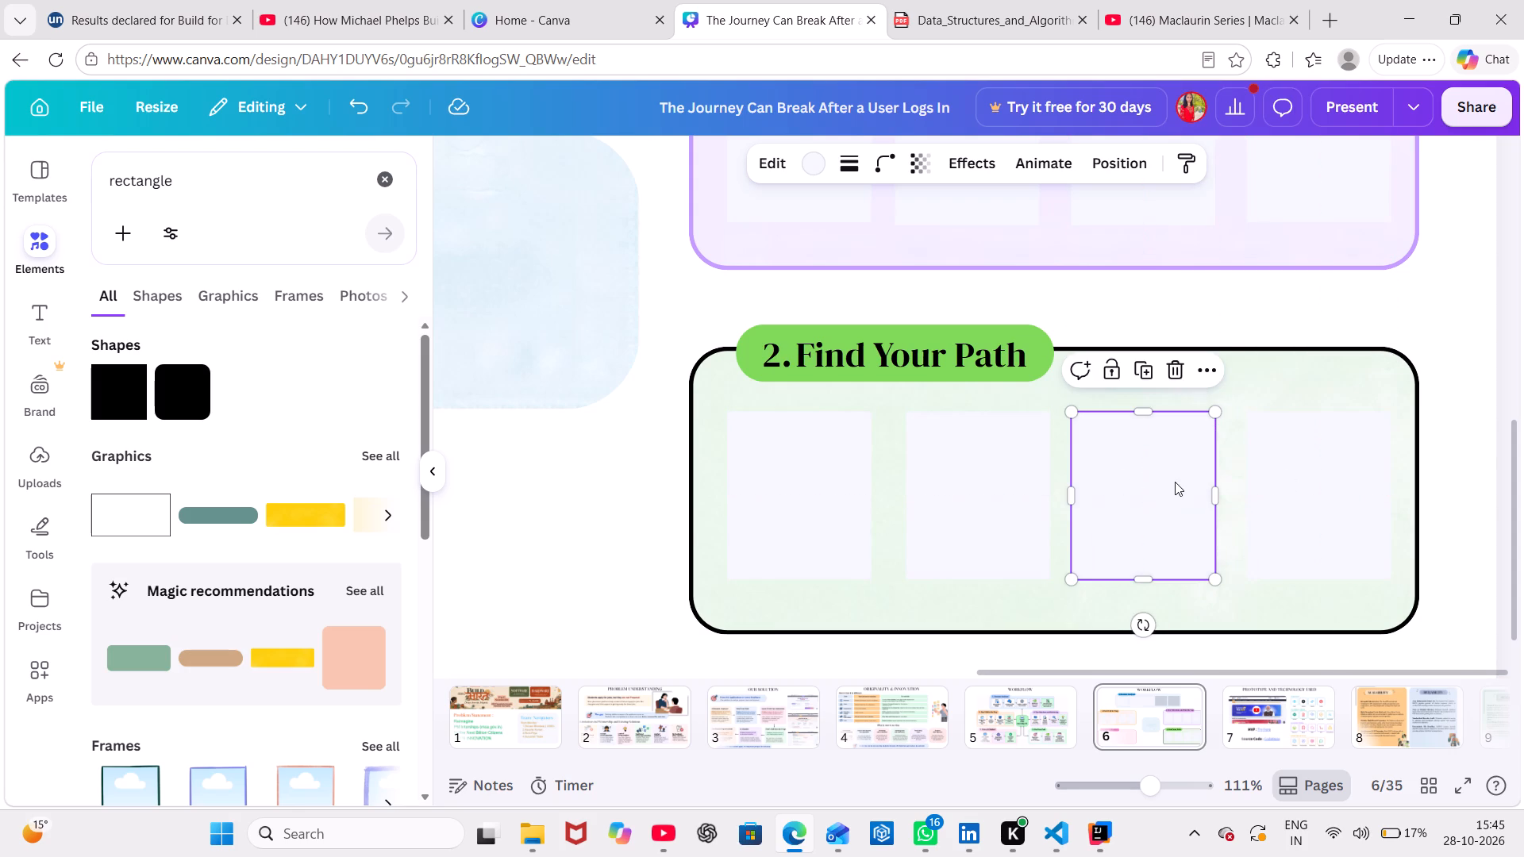
pyautogui.moveTo(1014, 475); pyautogui.dragTo(1006, 475)
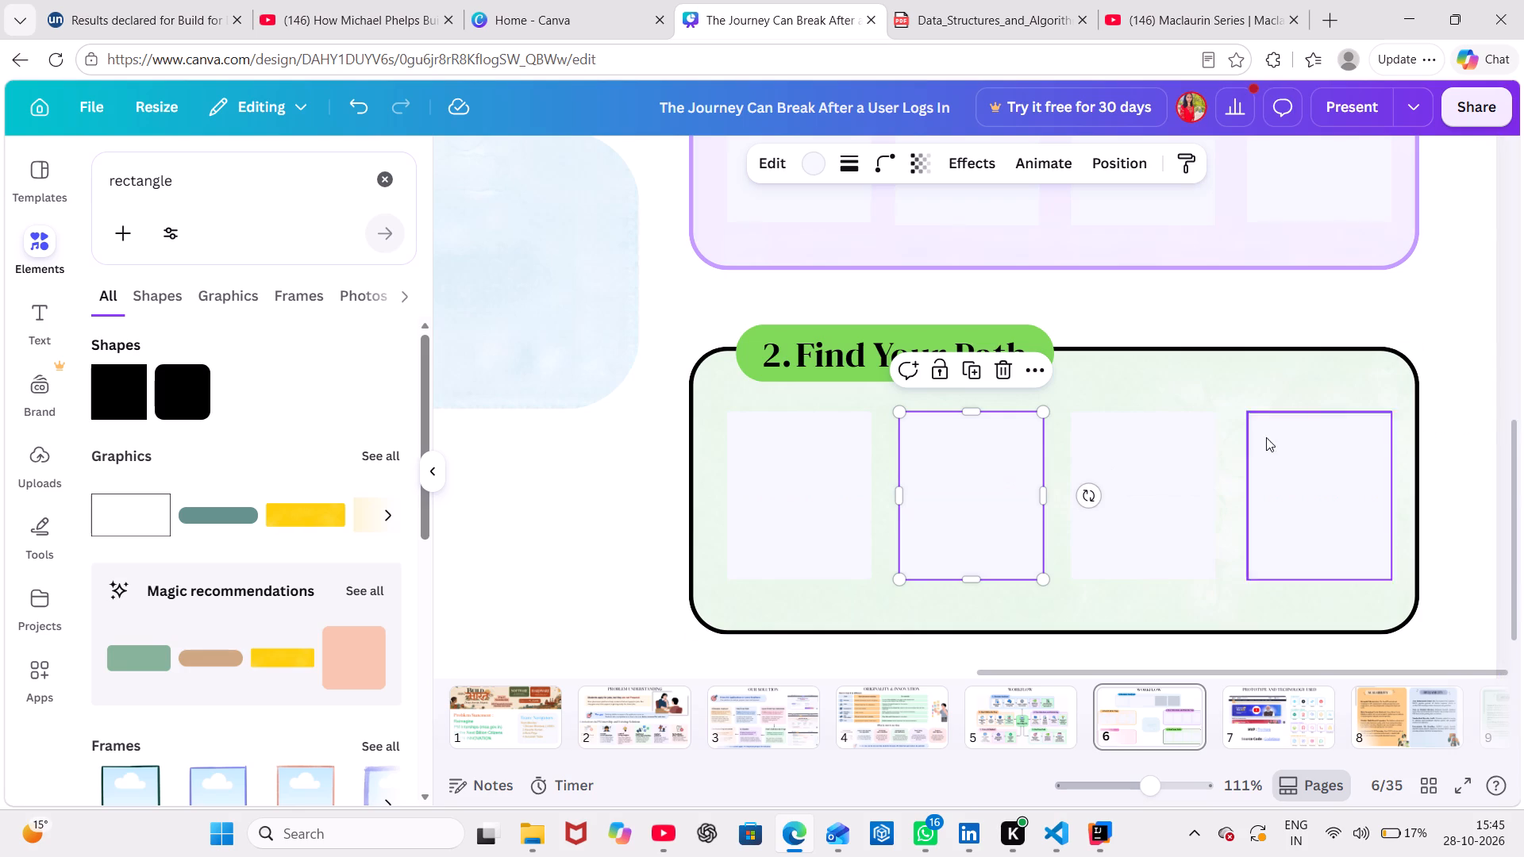
pyautogui.click(1452, 286)
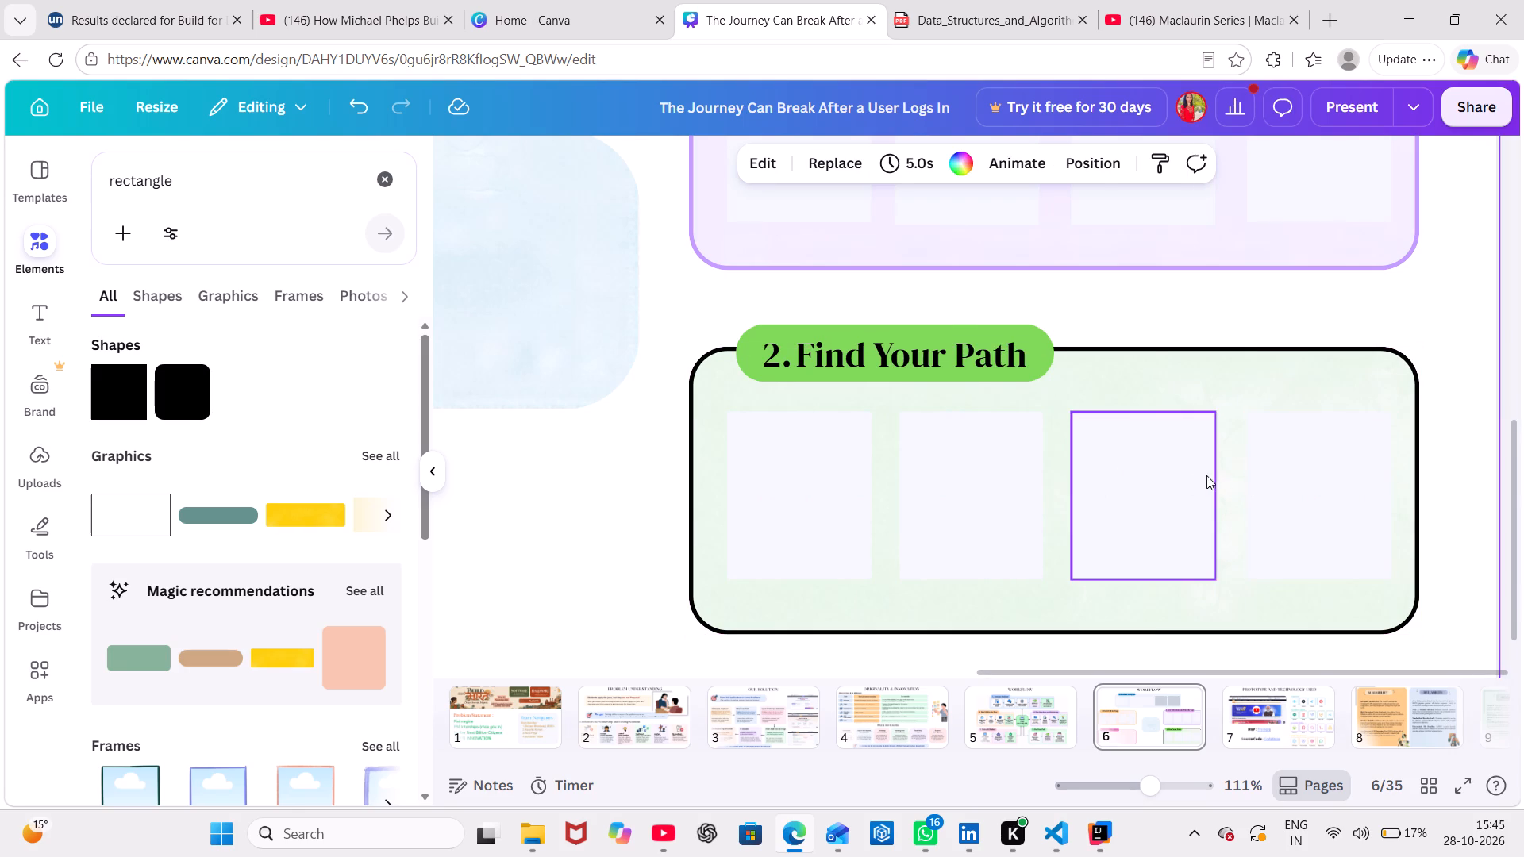
pyautogui.click(1155, 484)
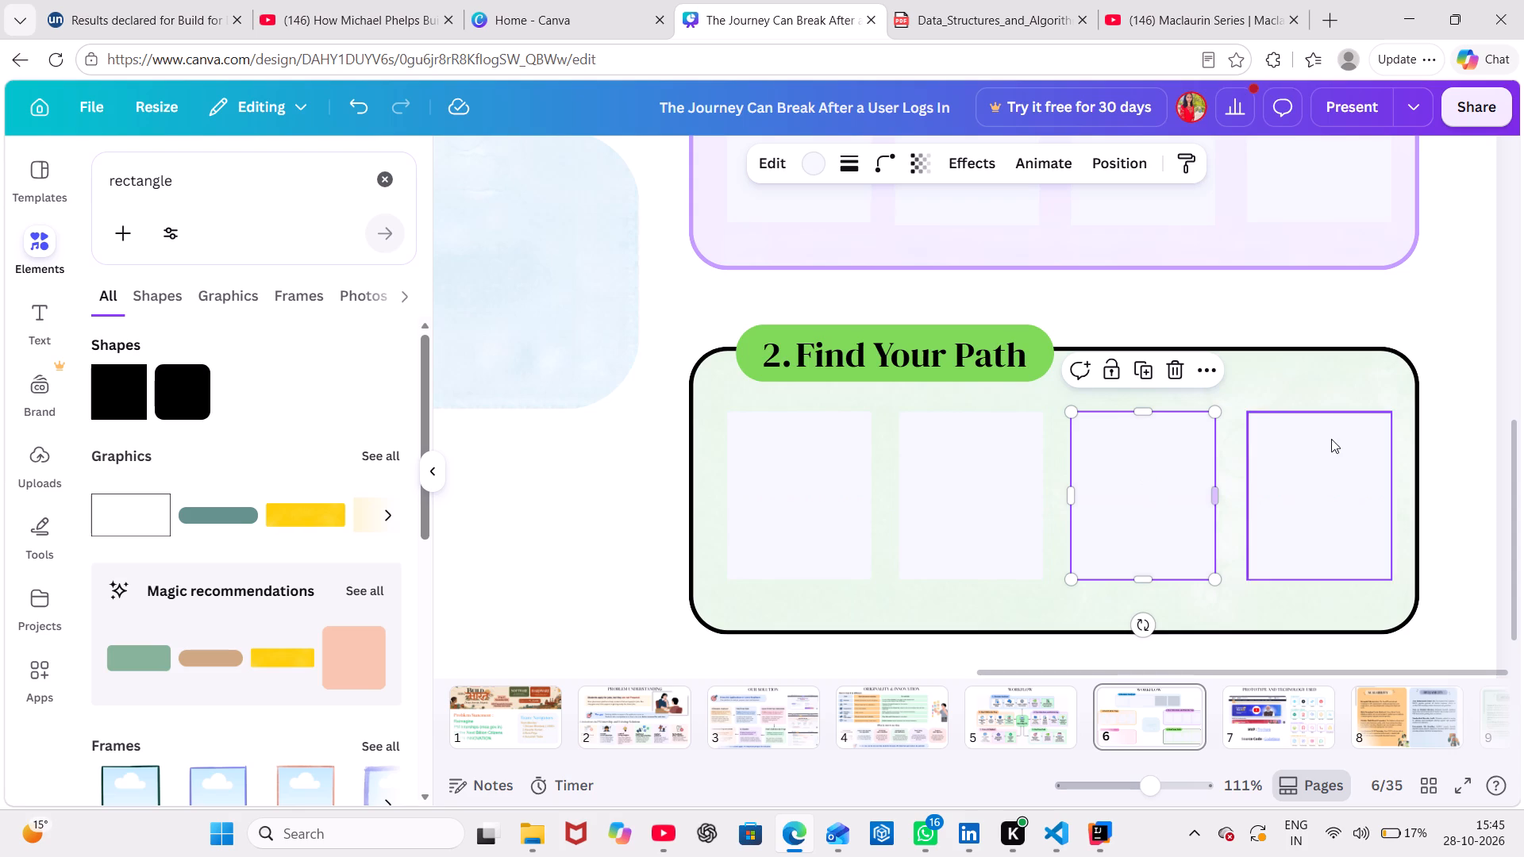
pyautogui.click(1457, 353)
pyautogui.scroll(-2, 1457, 353)
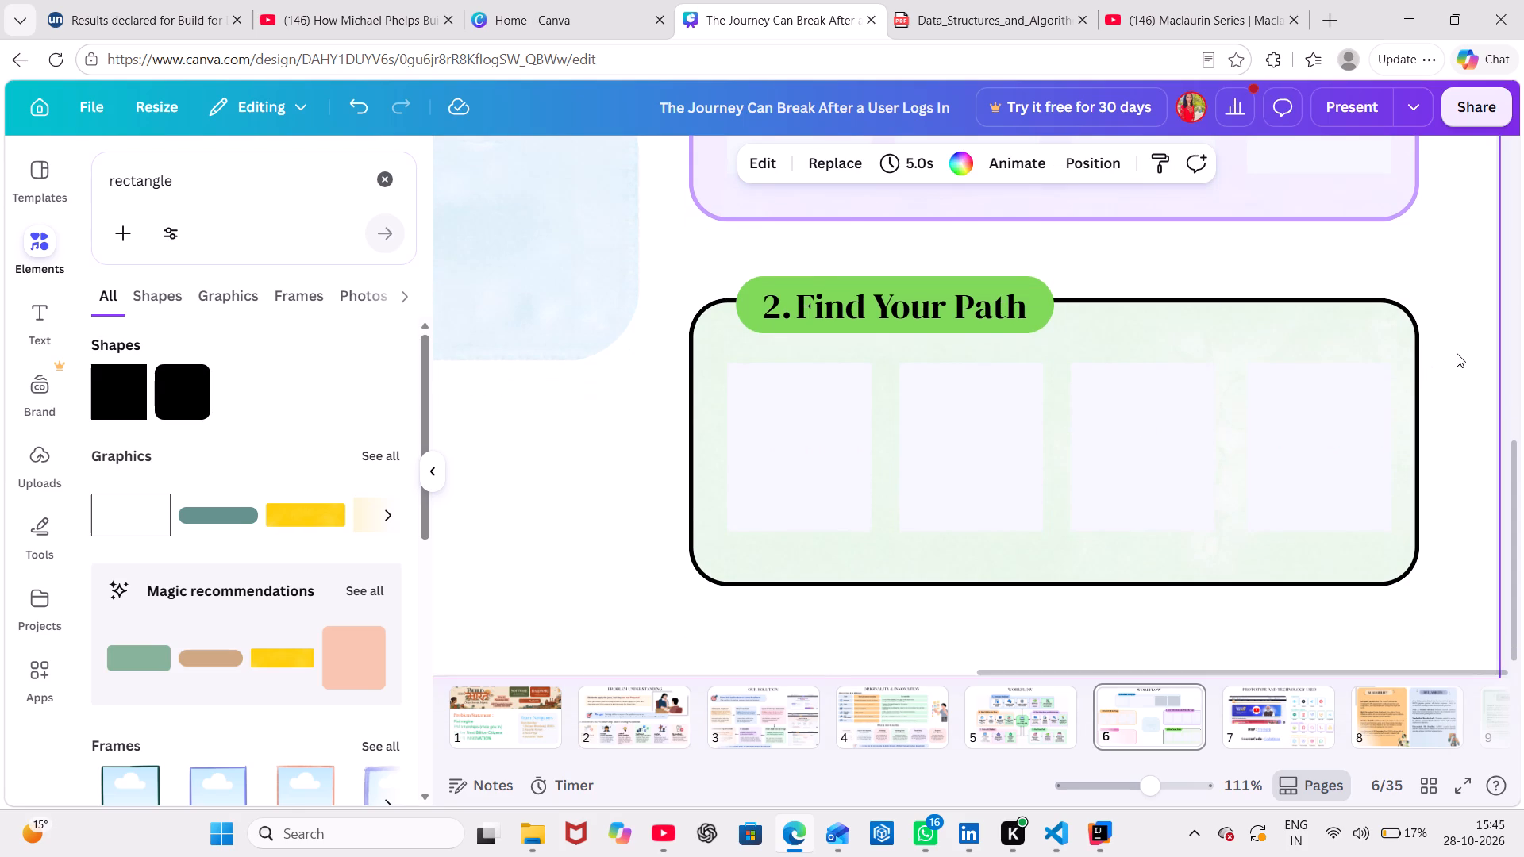
pyautogui.hscroll(9, 1457, 353)
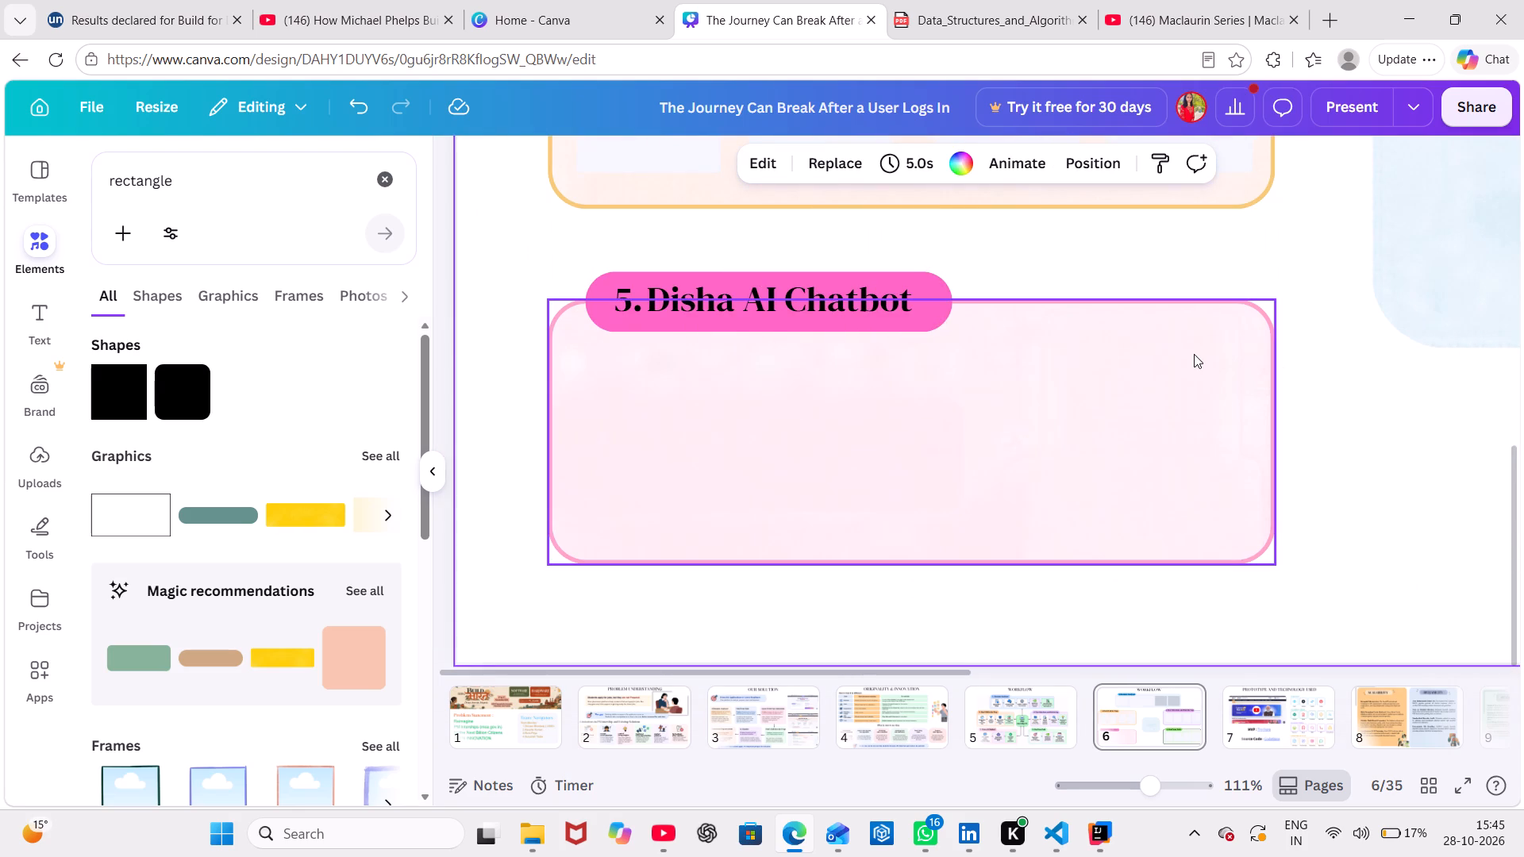
pyautogui.scroll(2, 1194, 354)
pyautogui.click(1180, 278)
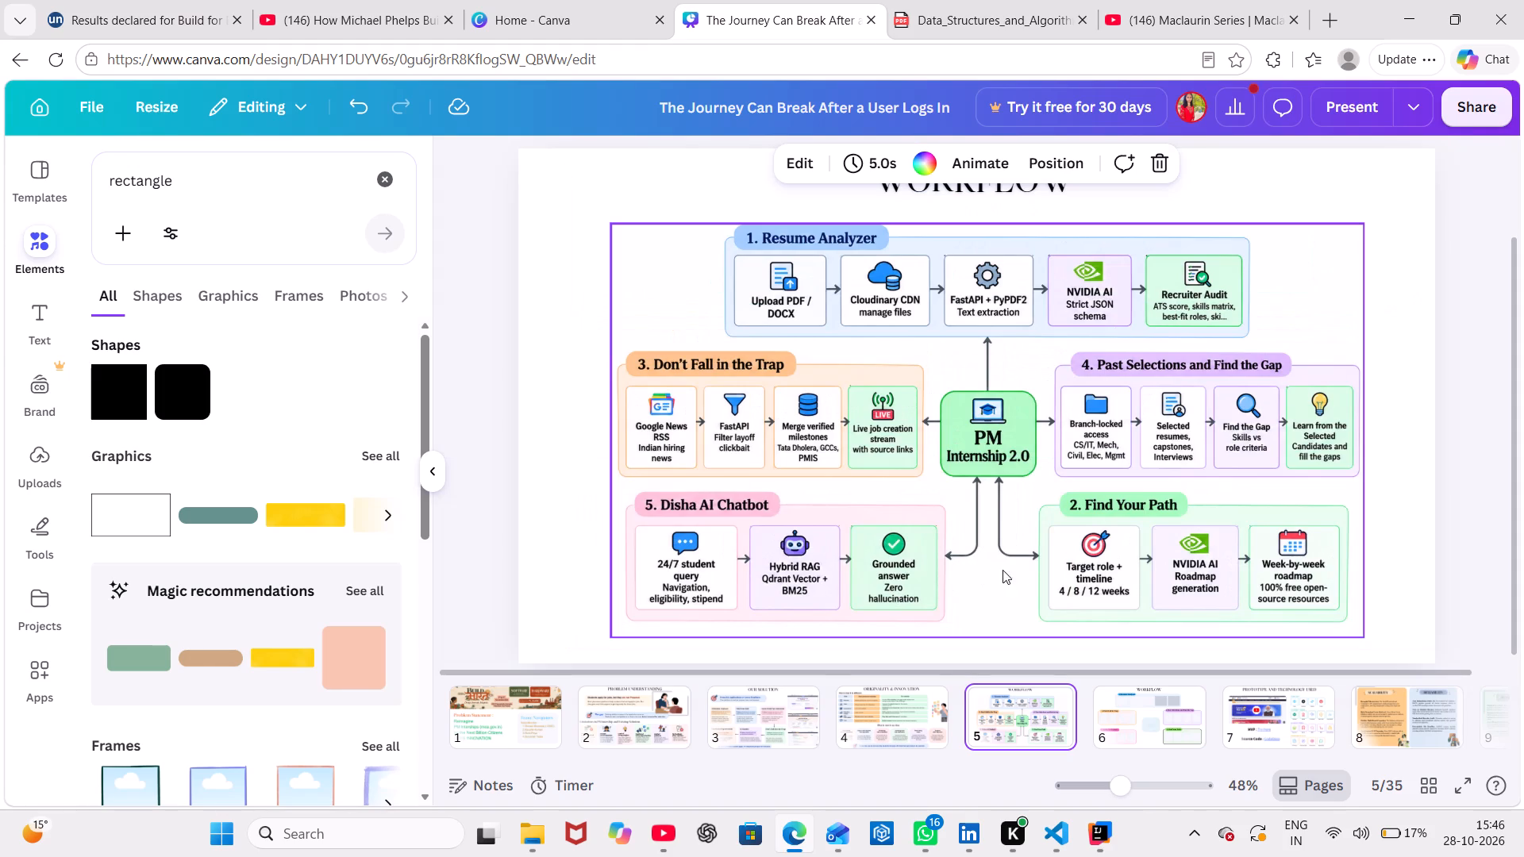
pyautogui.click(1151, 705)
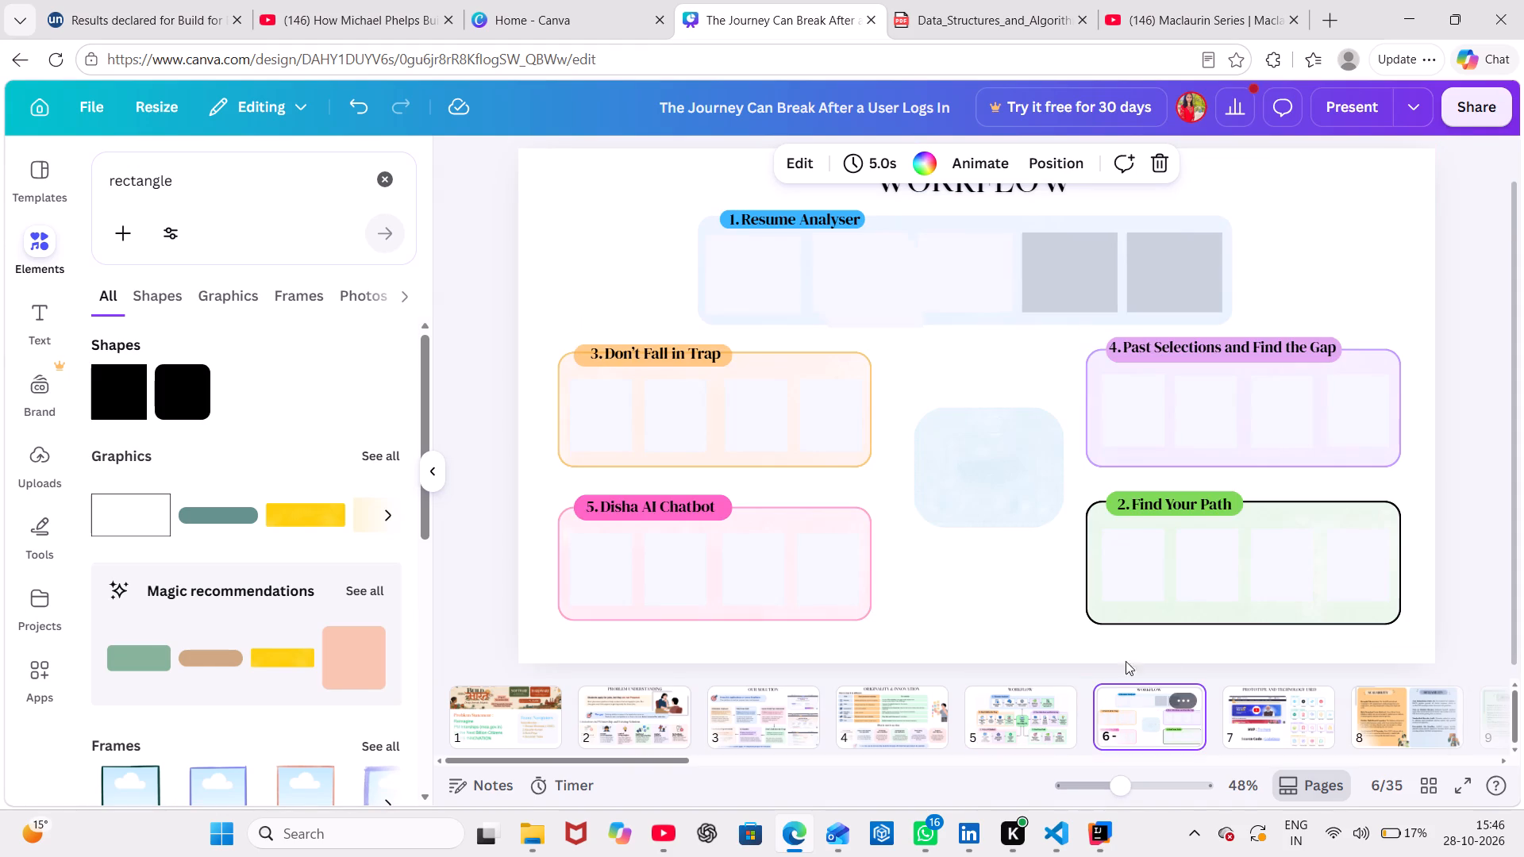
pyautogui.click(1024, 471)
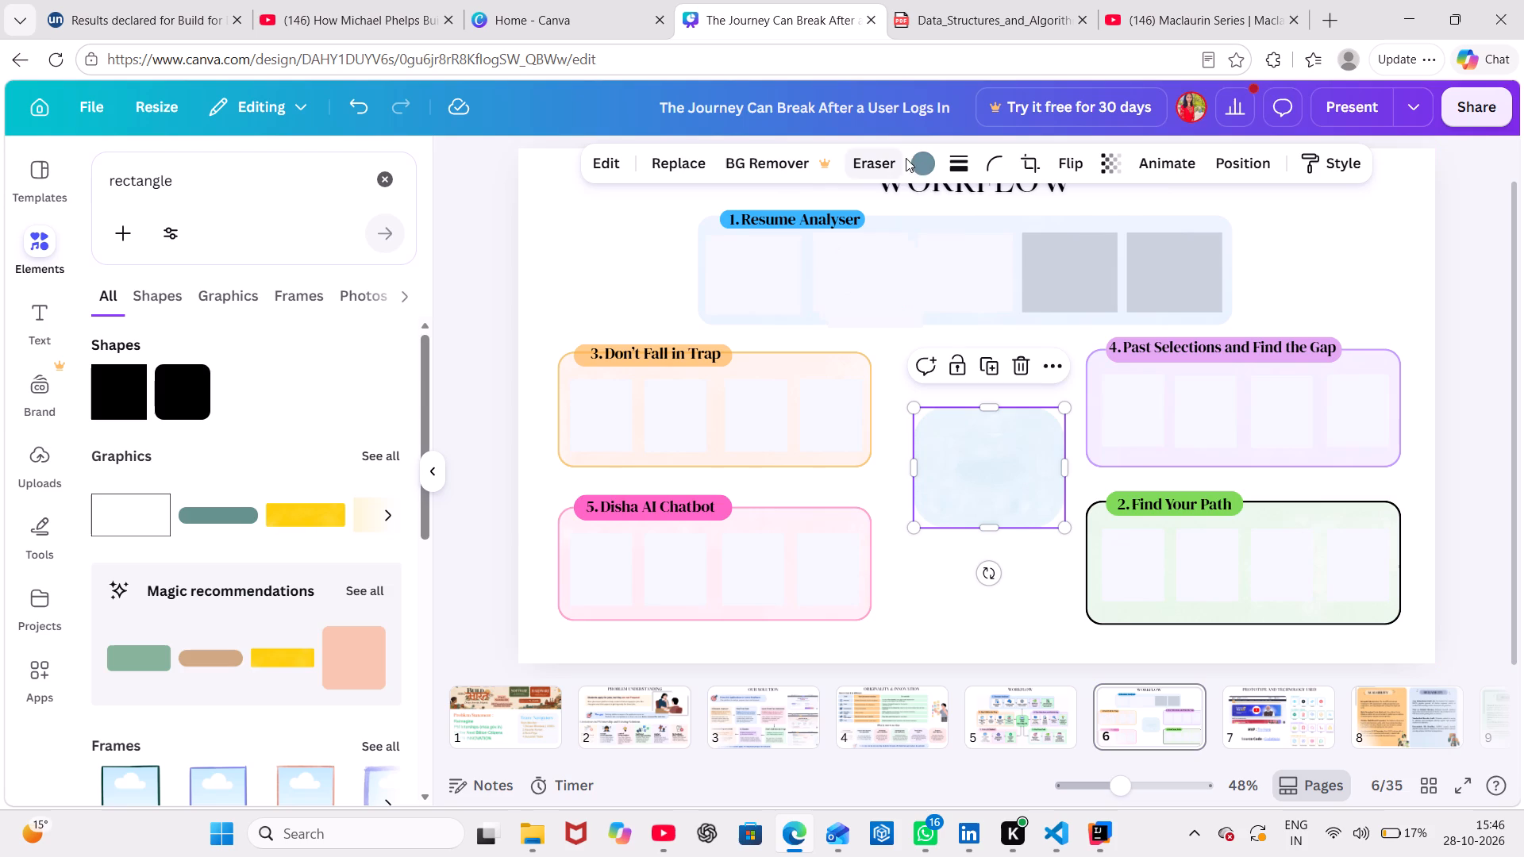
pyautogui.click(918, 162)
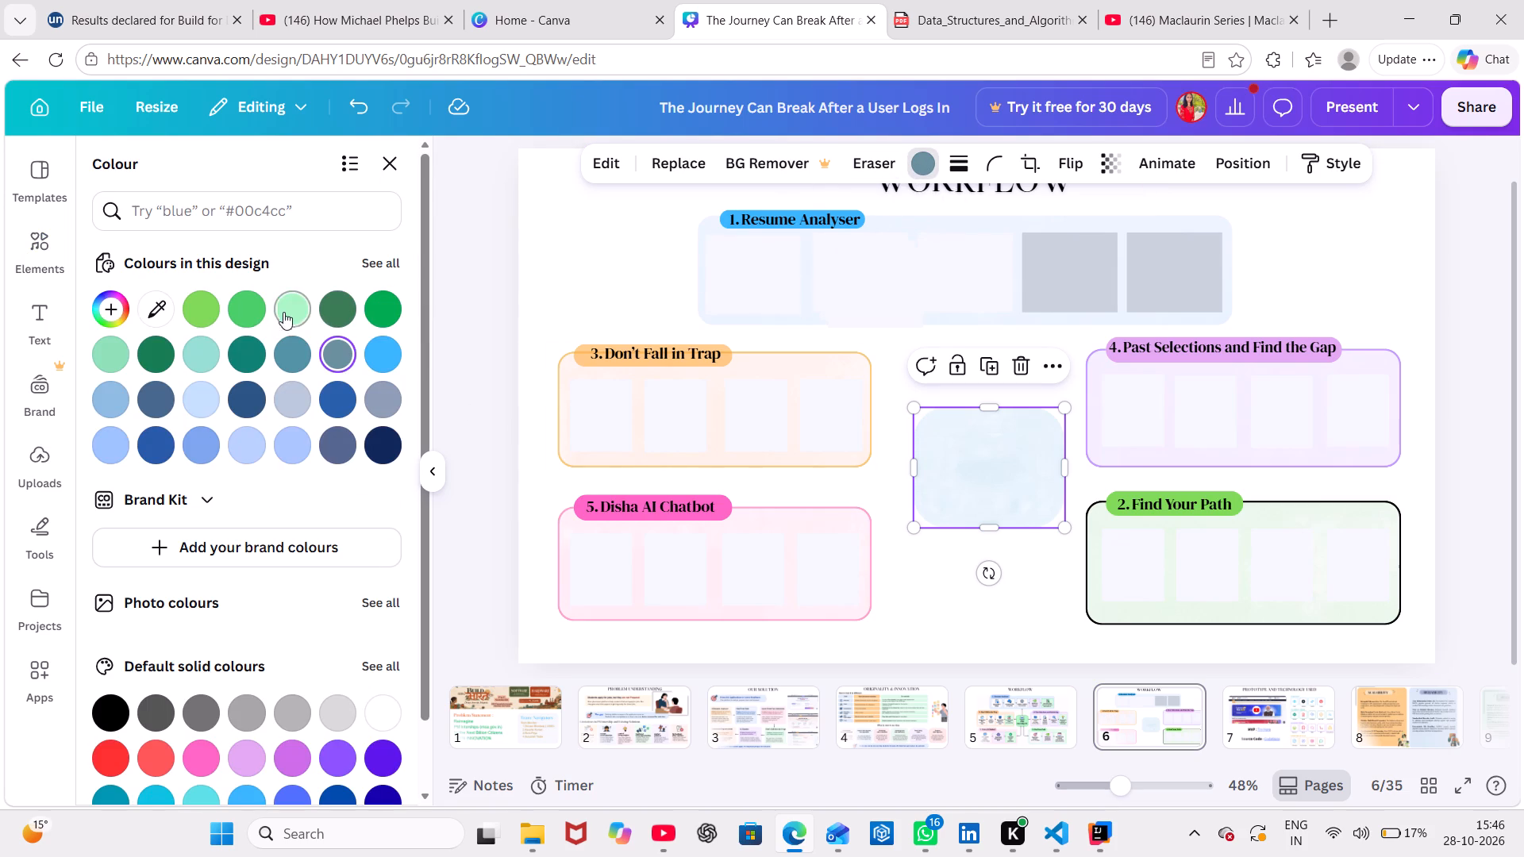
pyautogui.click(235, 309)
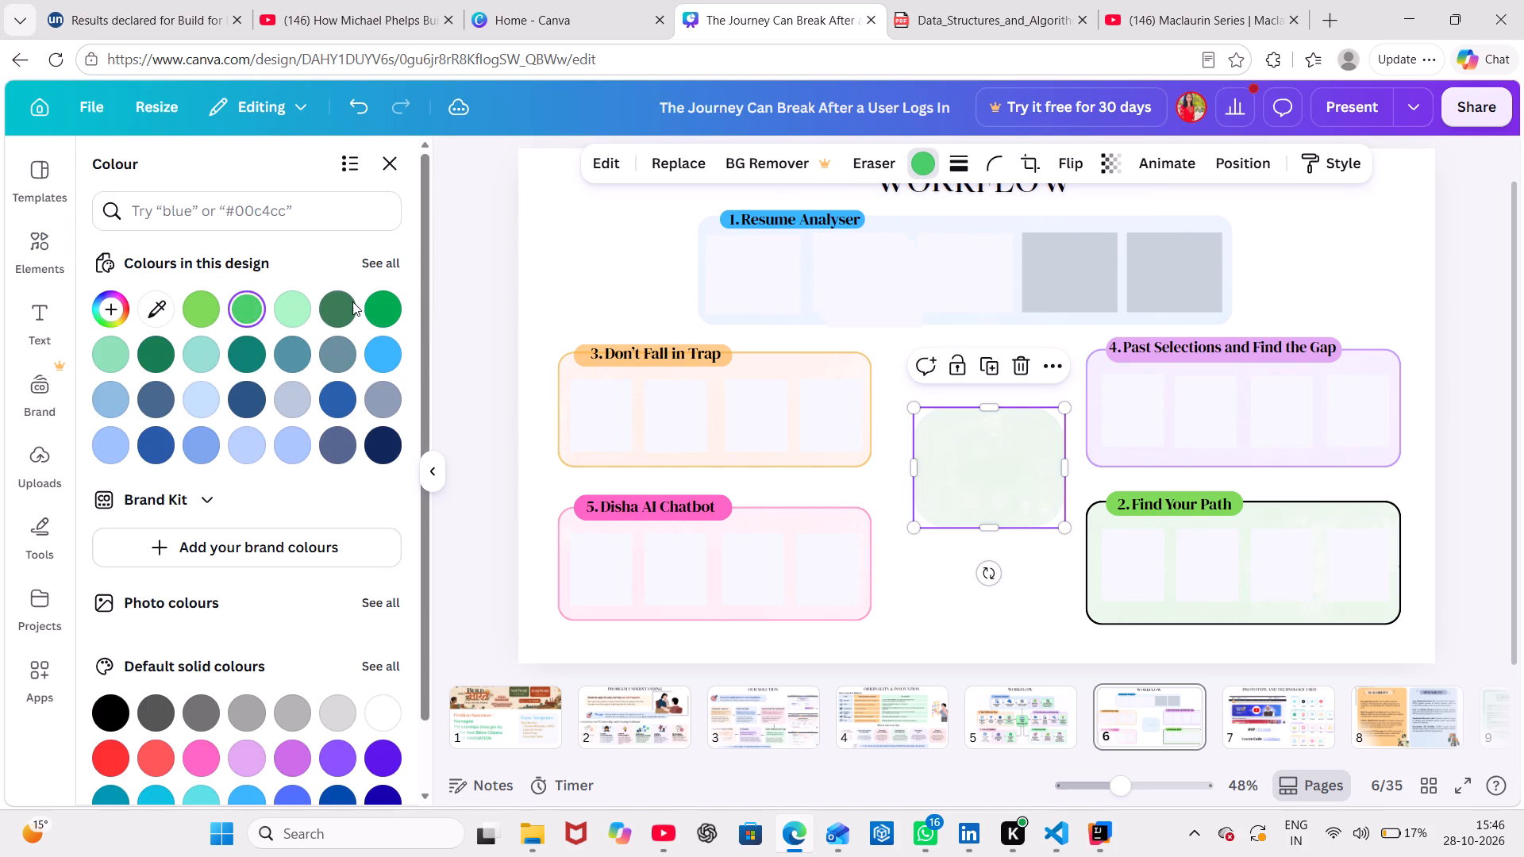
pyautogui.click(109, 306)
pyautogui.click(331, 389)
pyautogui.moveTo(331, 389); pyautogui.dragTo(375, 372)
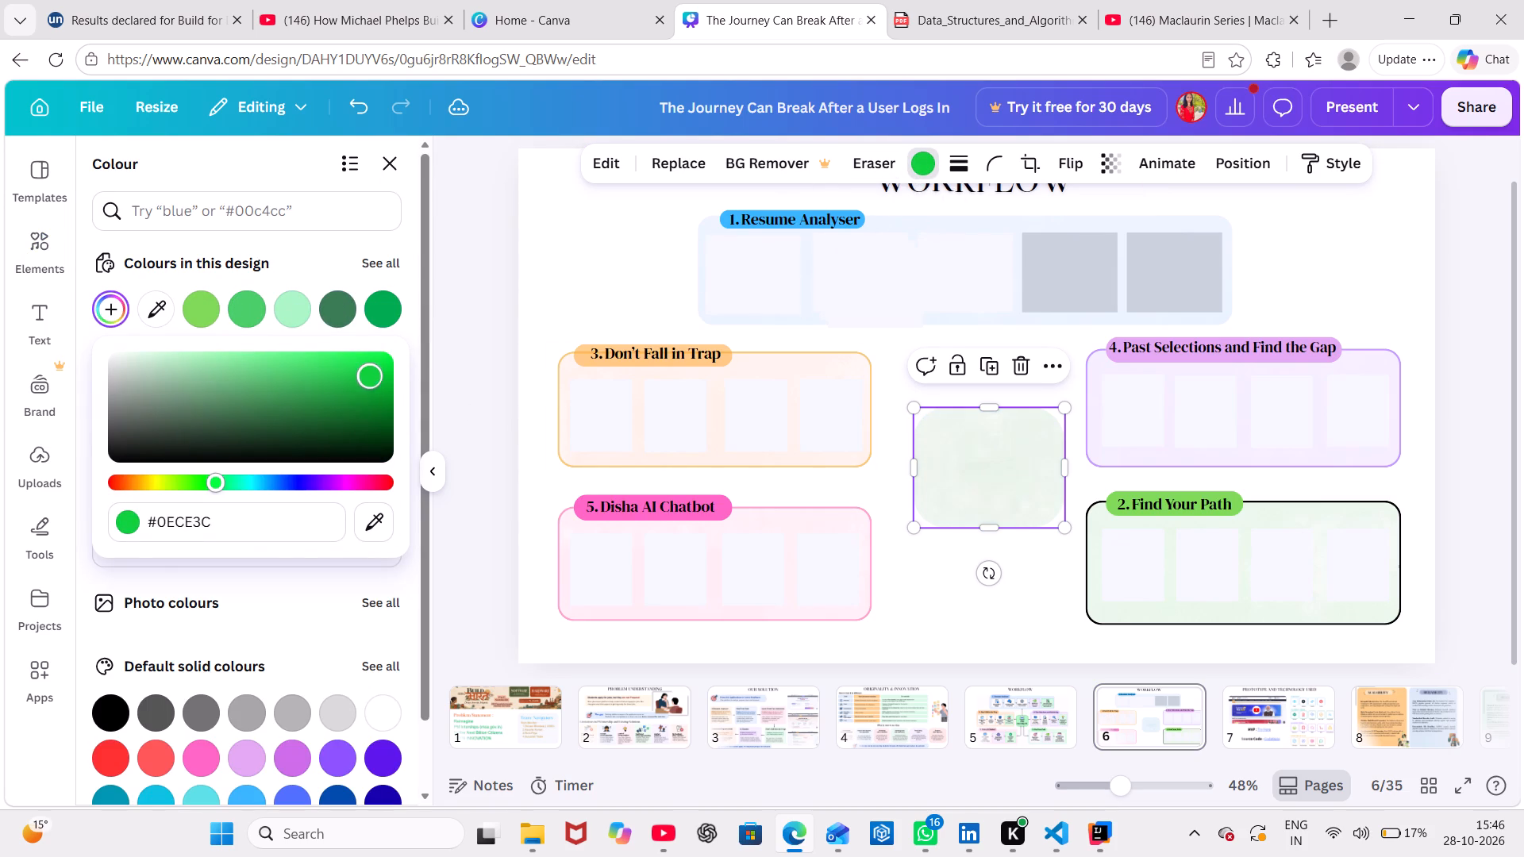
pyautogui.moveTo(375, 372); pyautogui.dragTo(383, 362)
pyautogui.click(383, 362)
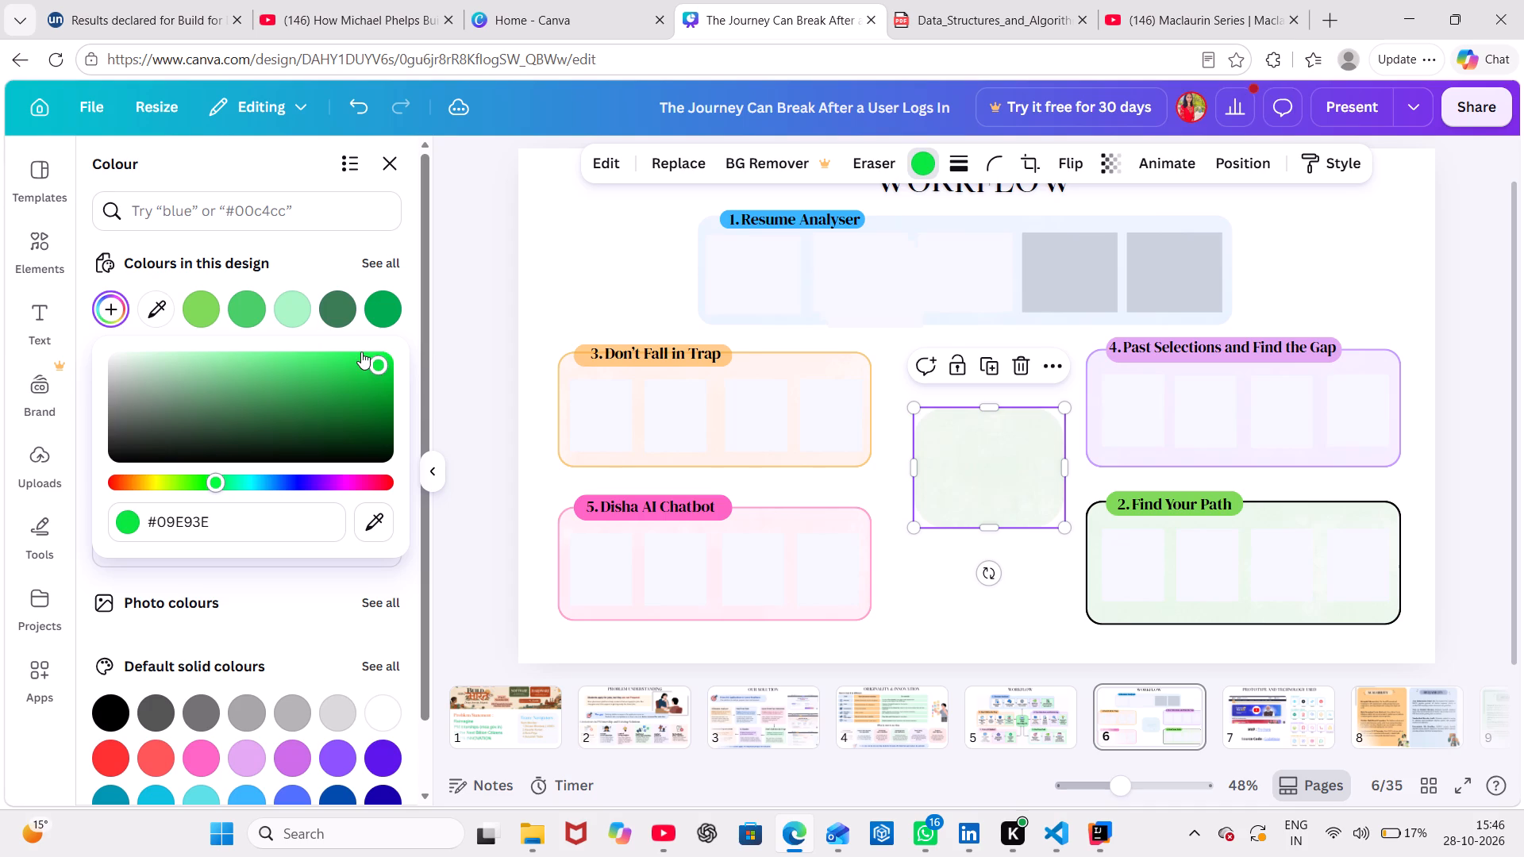
# Delete the central watercolour-textured shape between the cards on page 6.
pyautogui.click(971, 436)
pyautogui.click(971, 436)
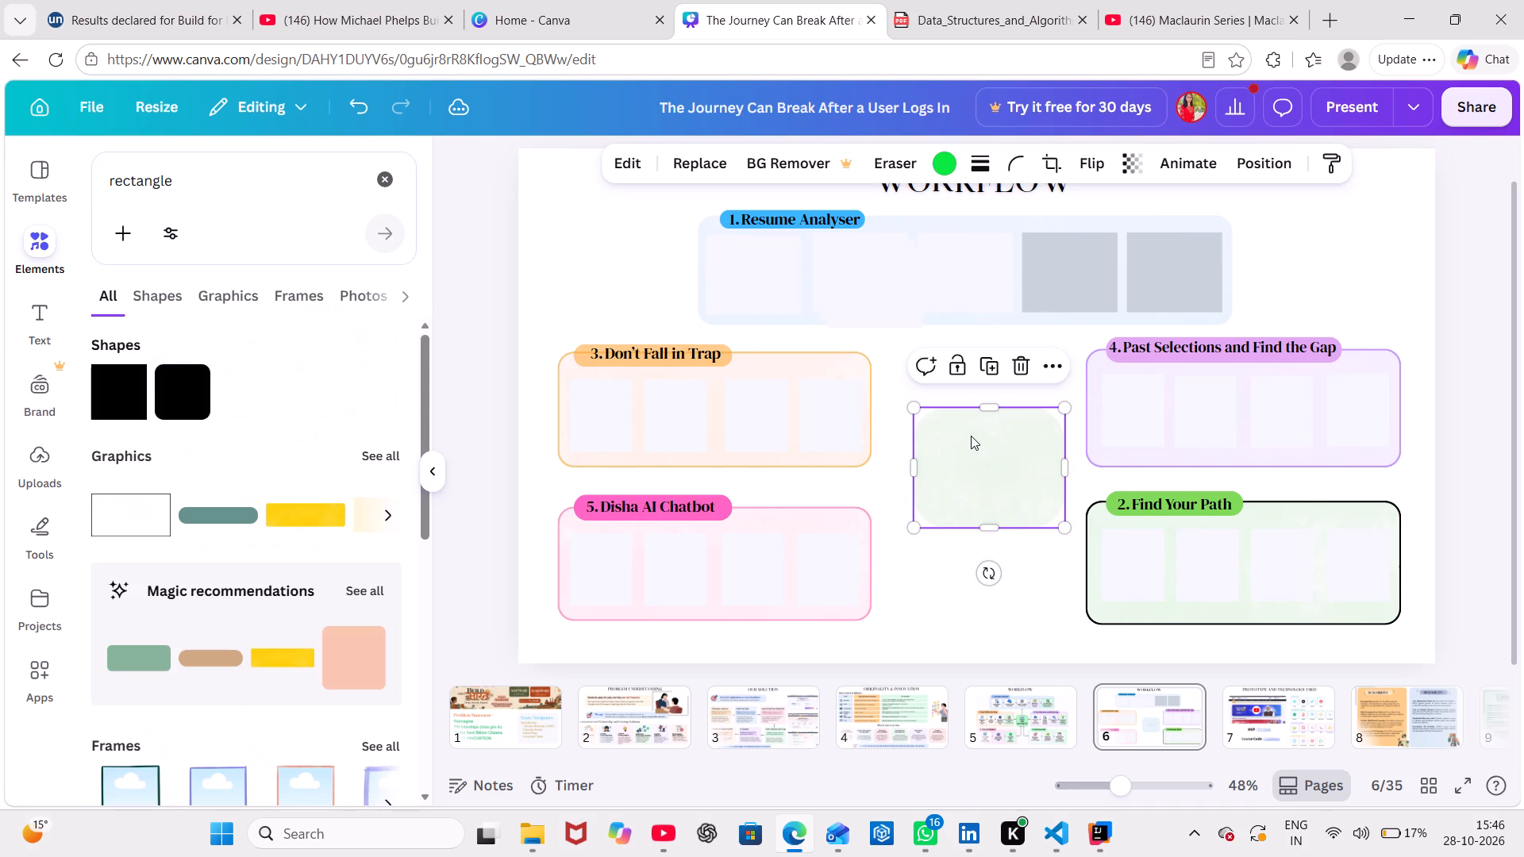
pyautogui.press('BackSpace')
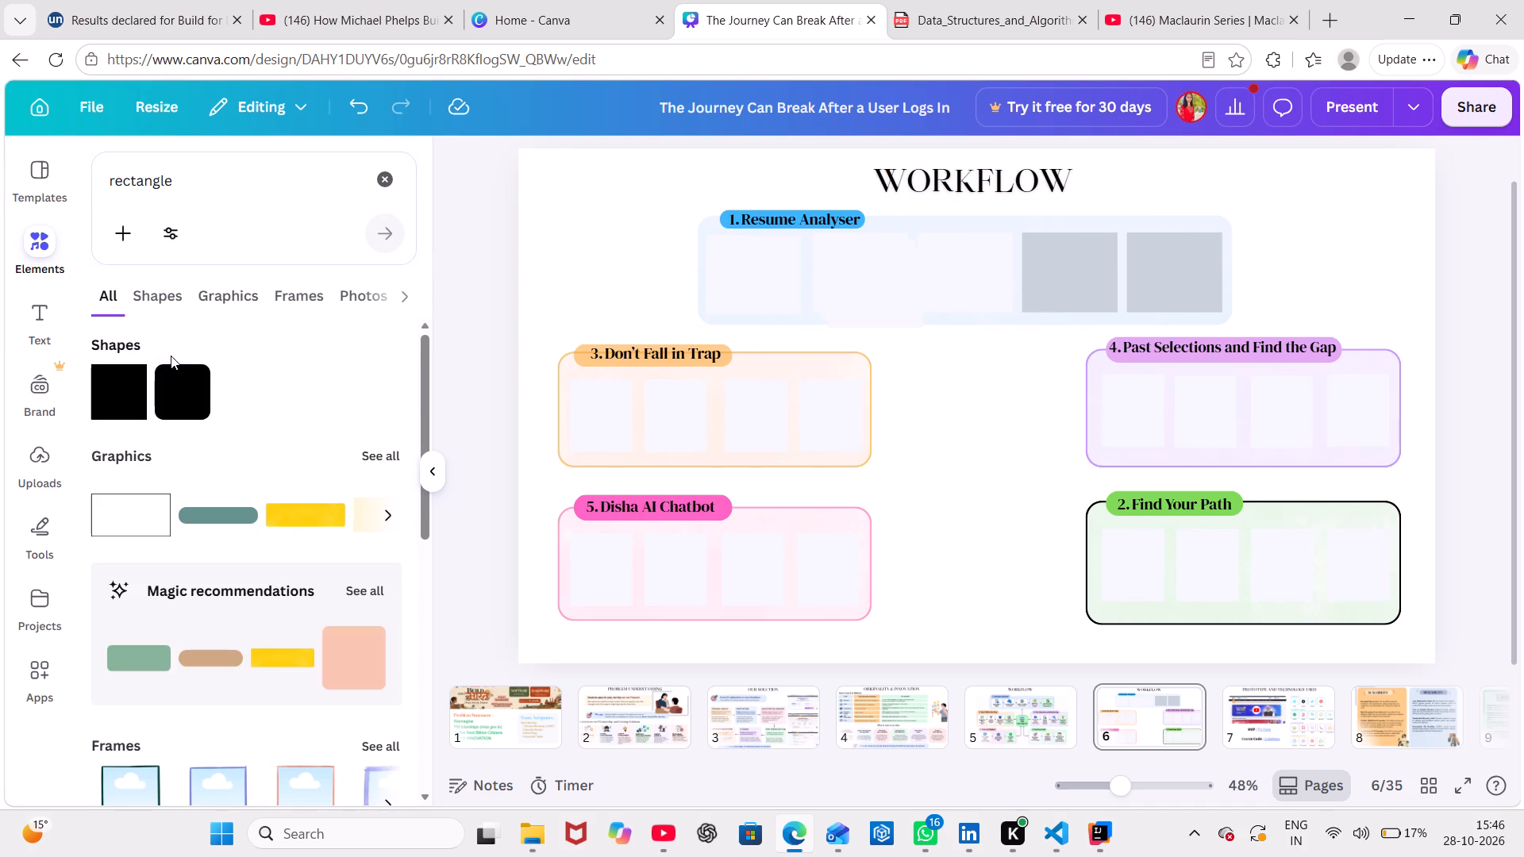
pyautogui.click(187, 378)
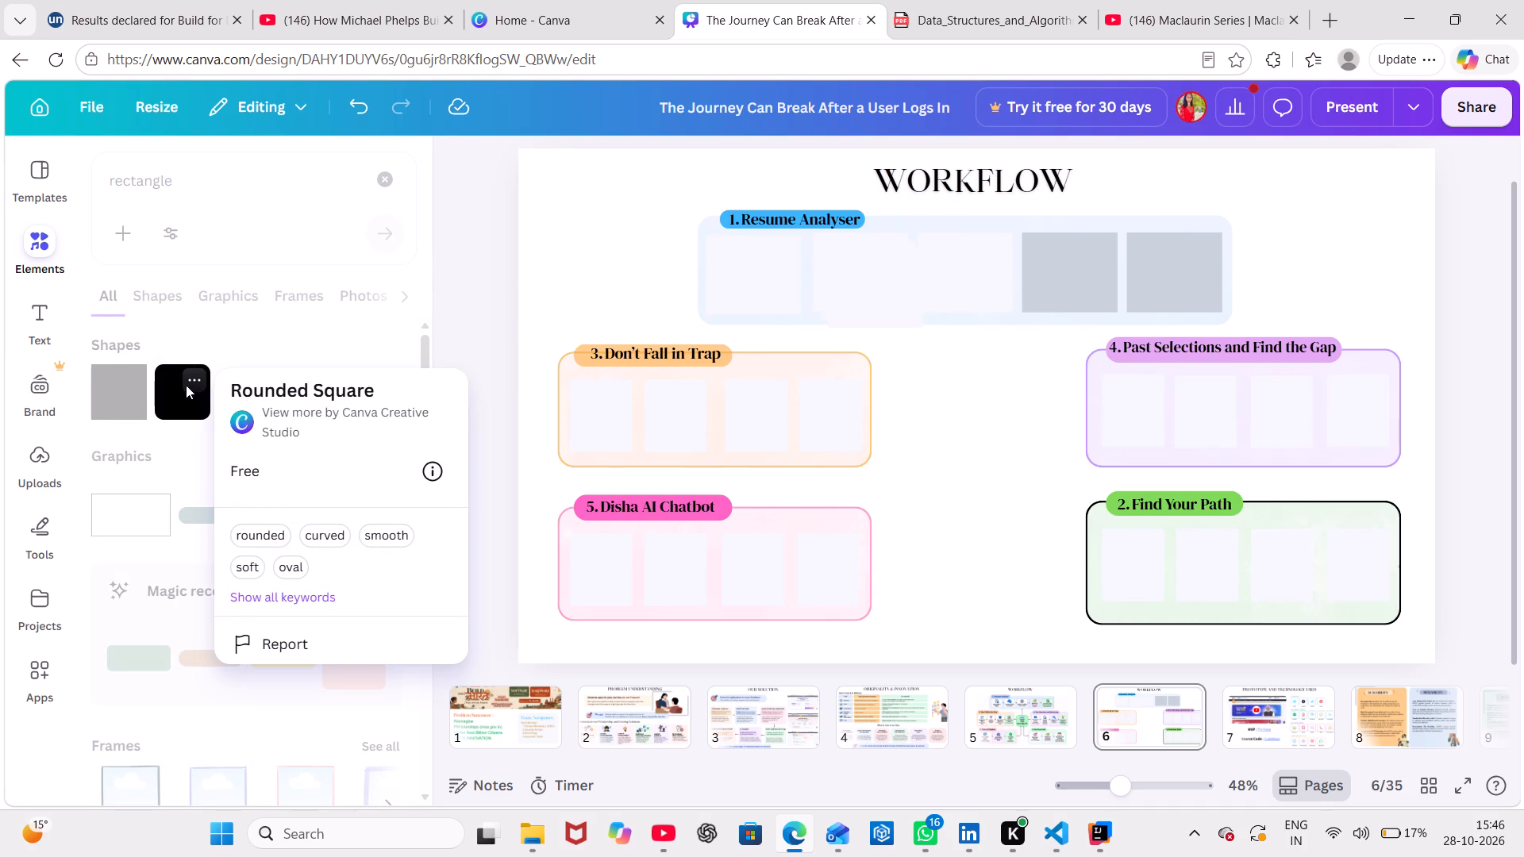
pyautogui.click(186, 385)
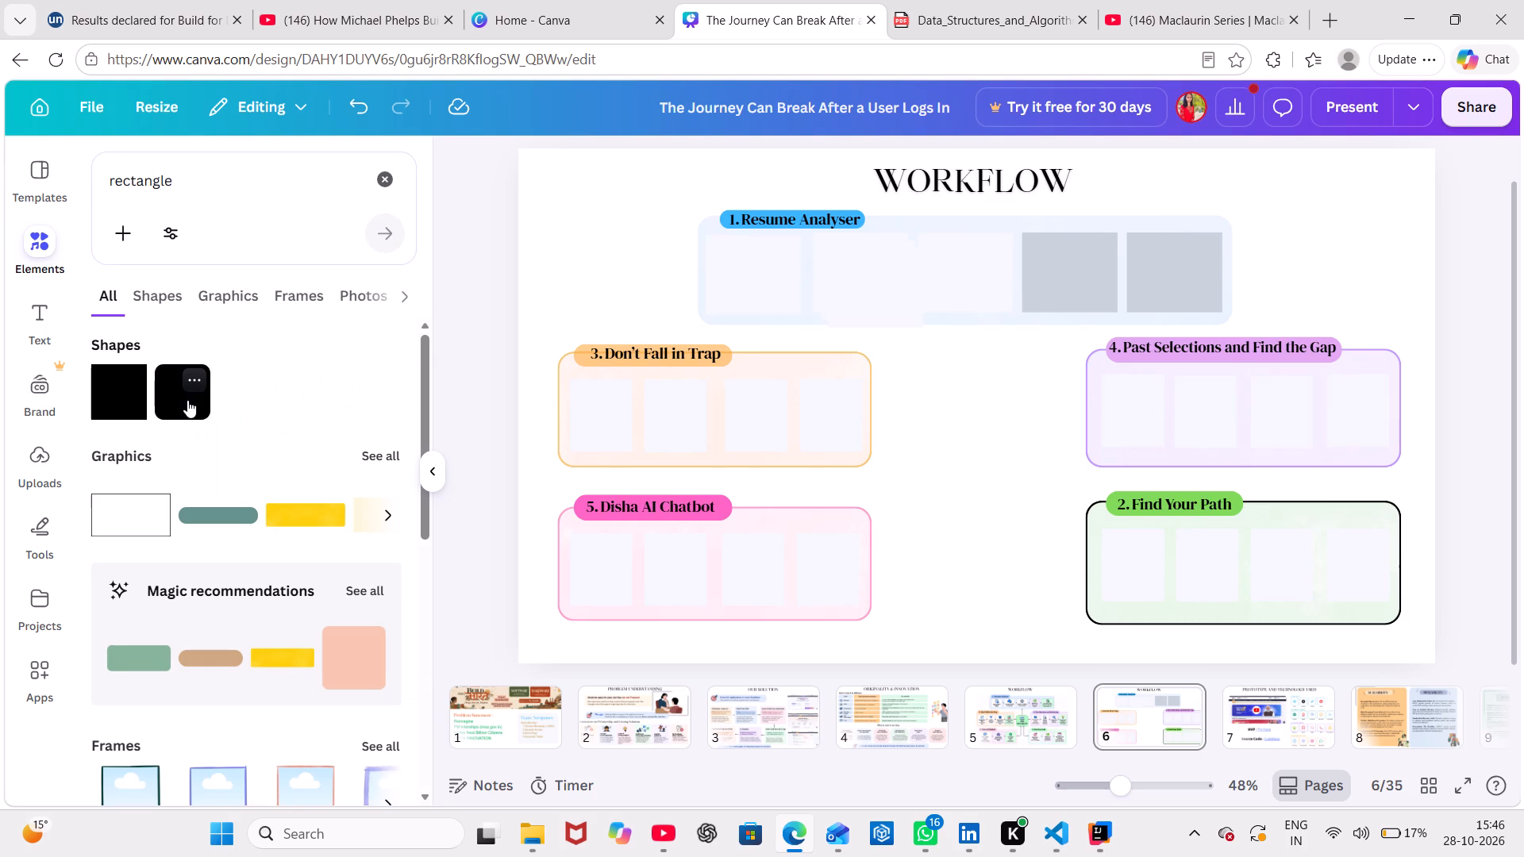
# Delete the two stray duplicates stacked on the second box of the Resume Analyser card.
pyautogui.click(863, 278)
pyautogui.press('BackSpace')
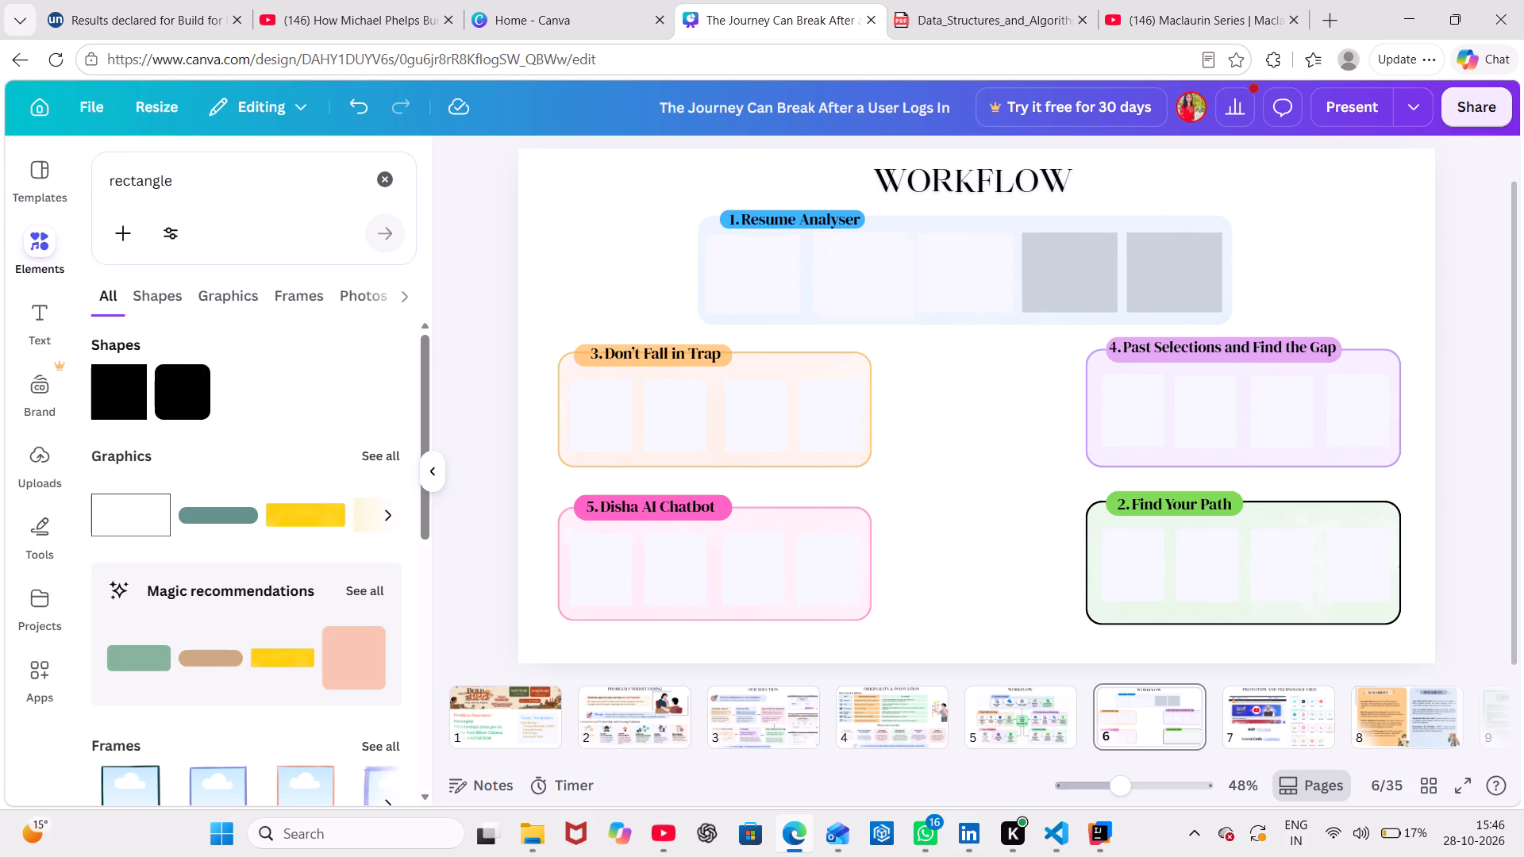
pyautogui.click(860, 263)
pyautogui.press('BackSpace')
# Find elements under the Rounded Square's "rounded" keyword and add the grey rounded square graphic to page 6.
pyautogui.click(183, 390)
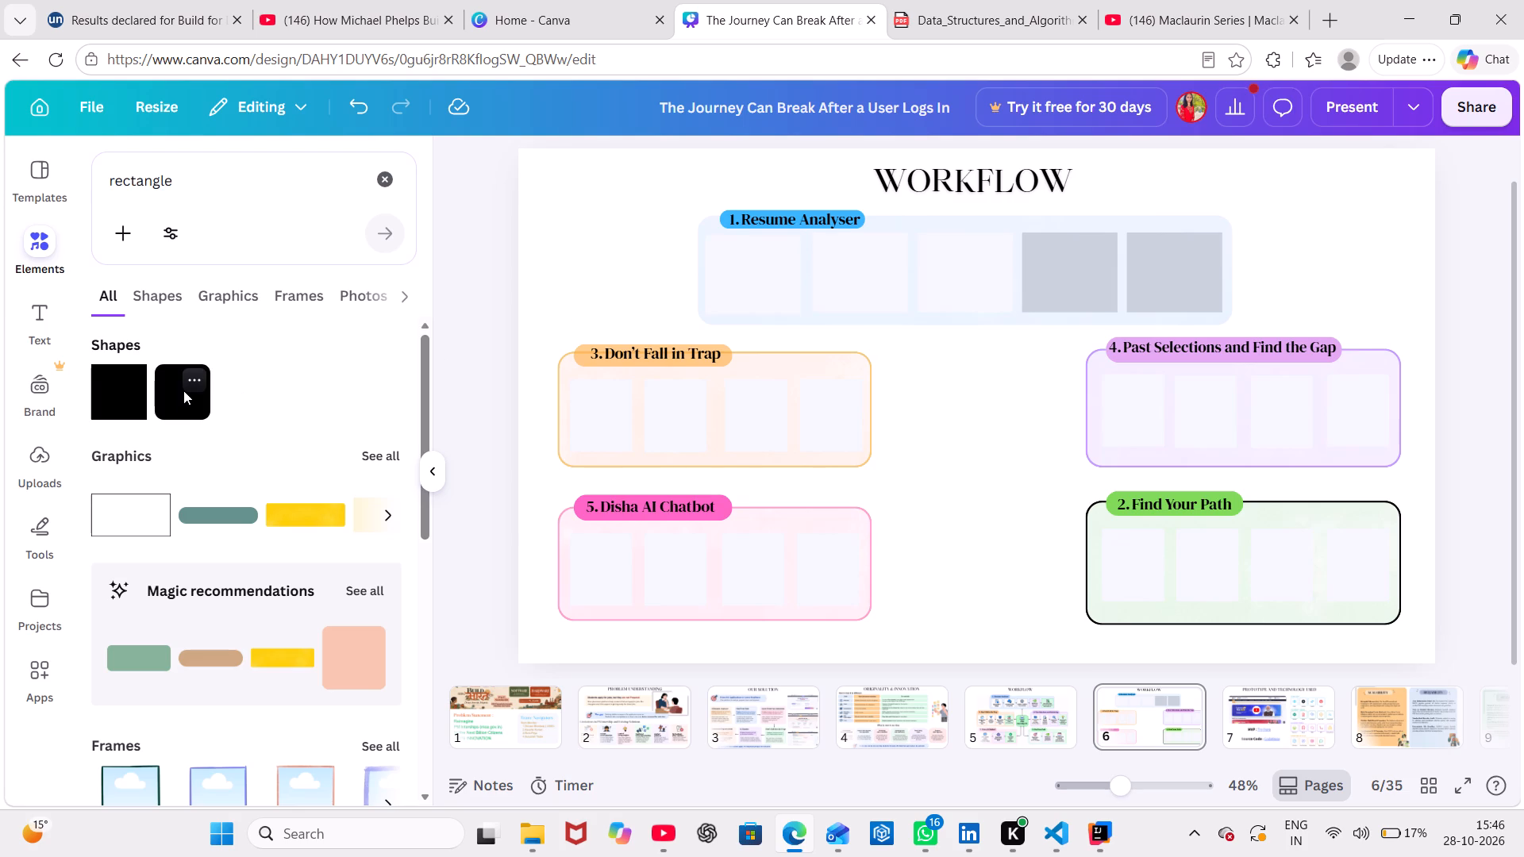
pyautogui.click(895, 238)
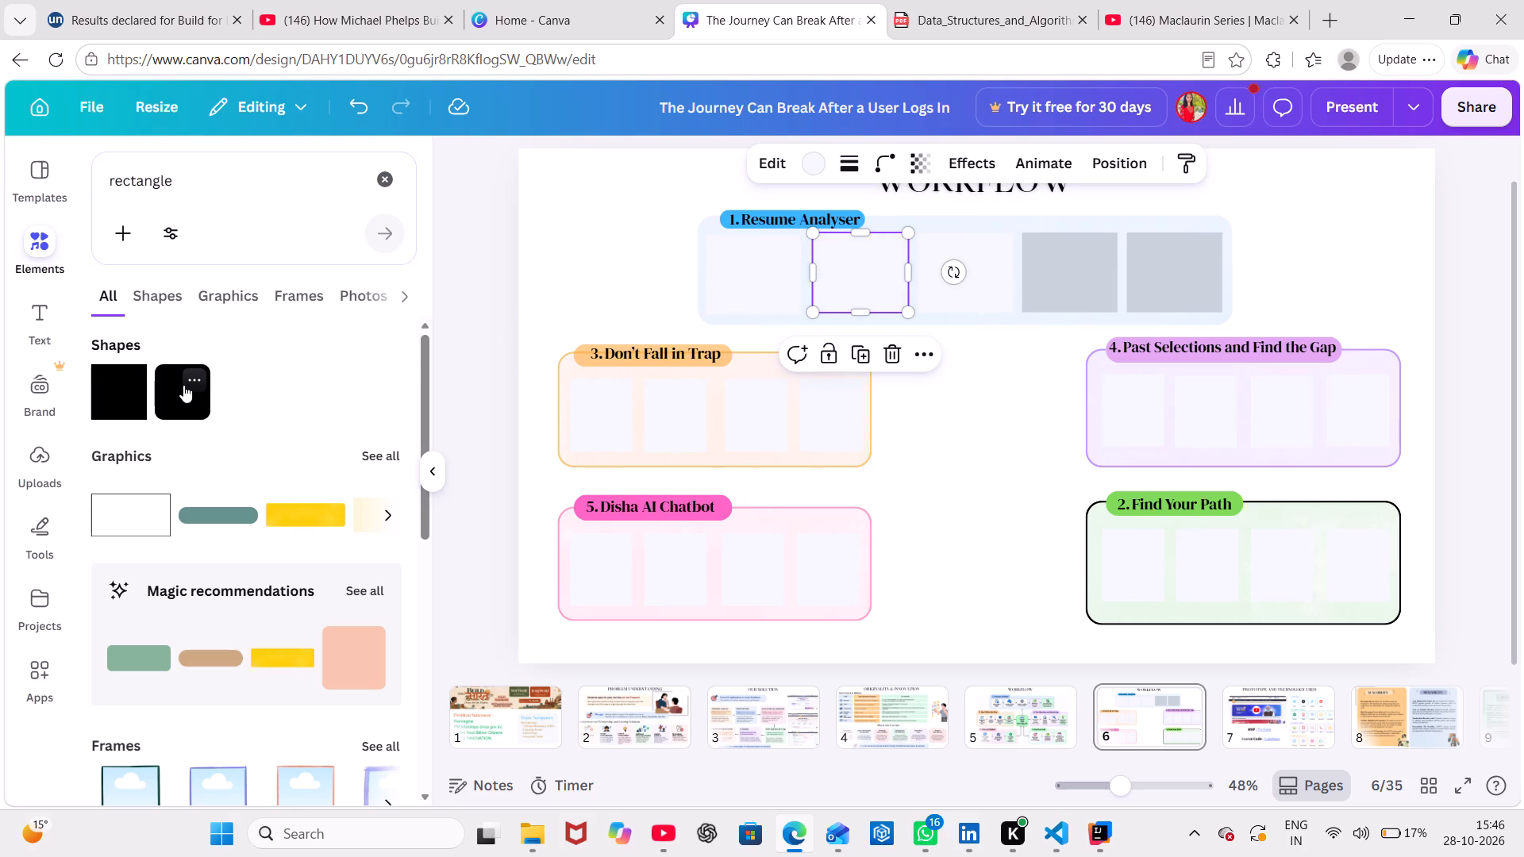
pyautogui.click(183, 385)
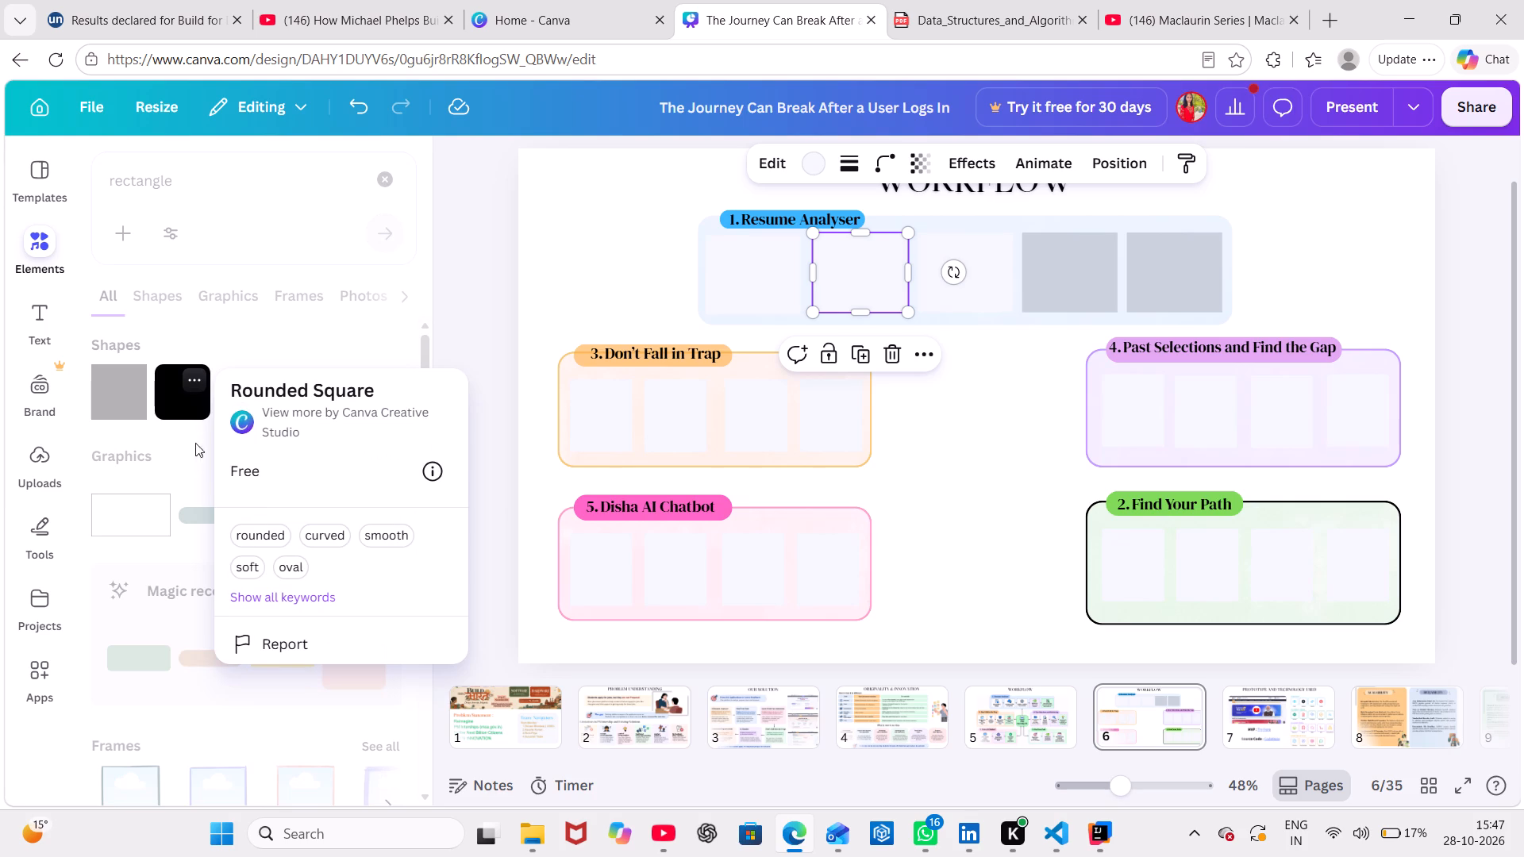
pyautogui.click(259, 536)
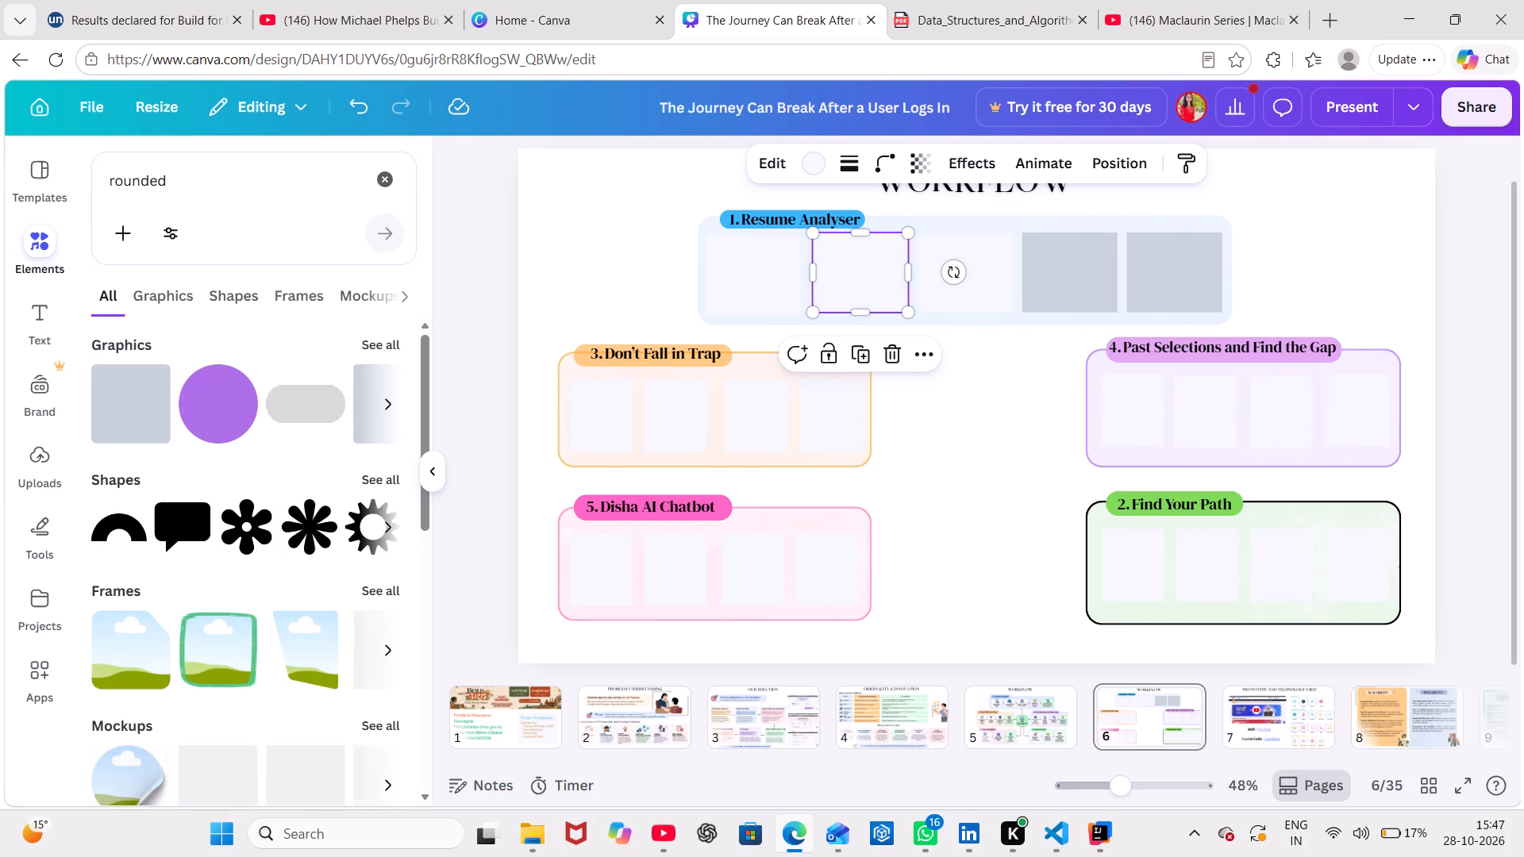
pyautogui.click(124, 409)
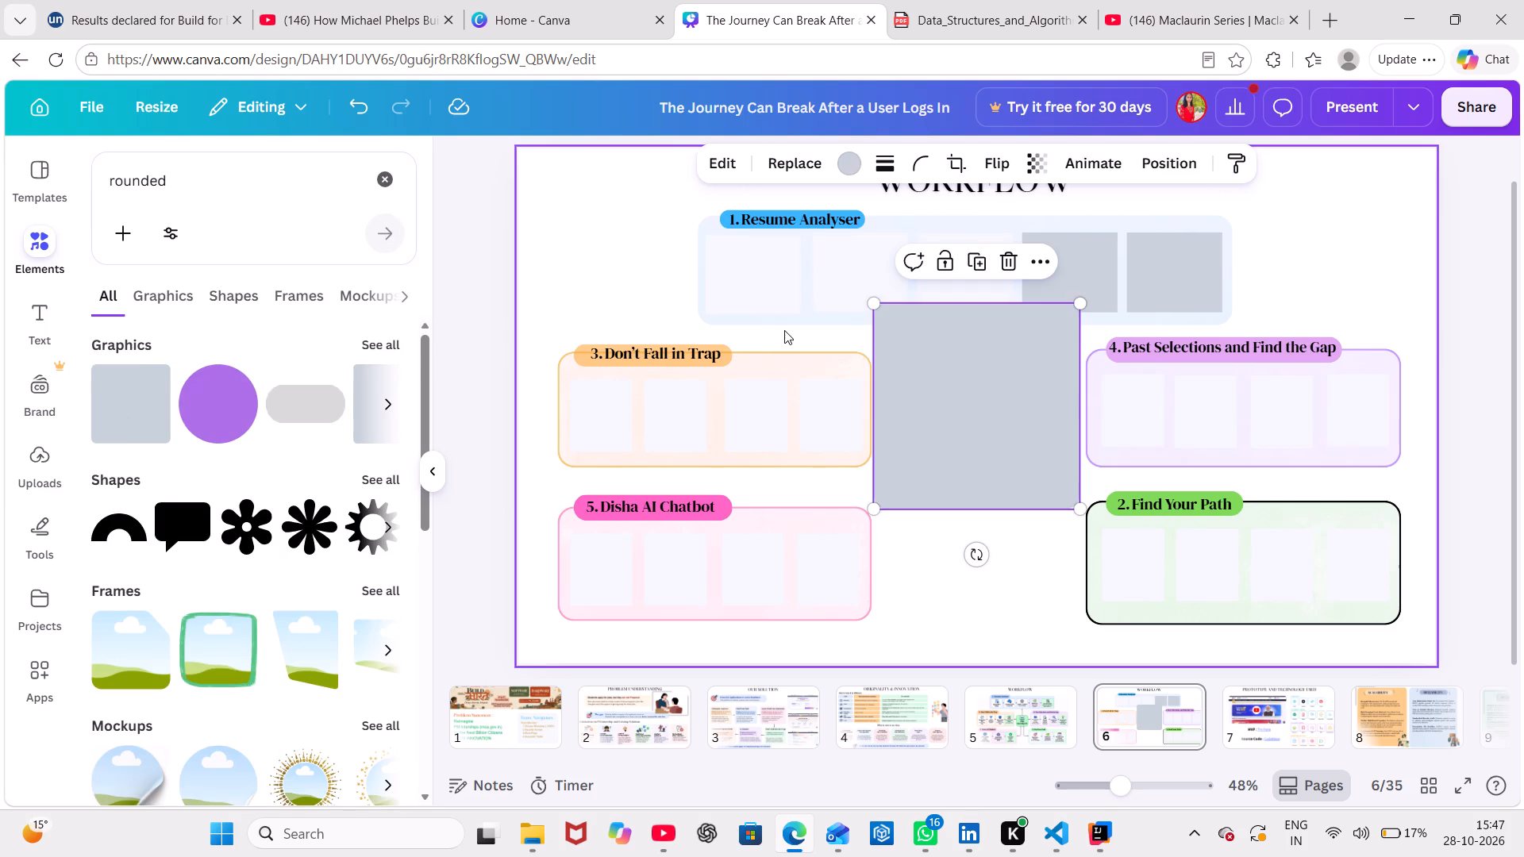
# Shrink the grey rounded square and centre it horizontally on the page in the gap between the left and right cards.
pyautogui.doubleClick(868, 512)
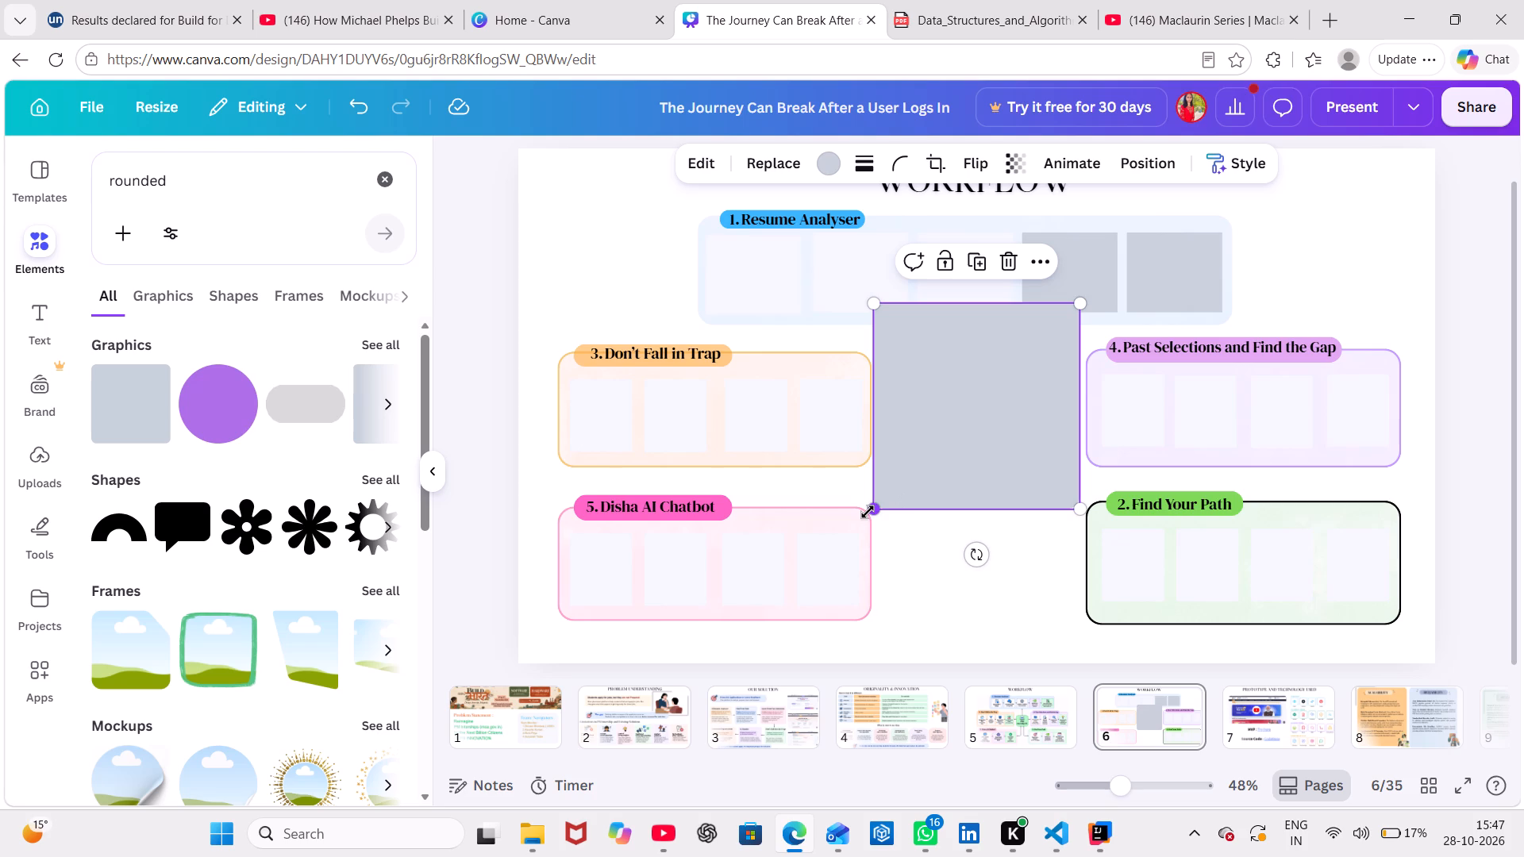
pyautogui.moveTo(868, 512); pyautogui.dragTo(914, 451)
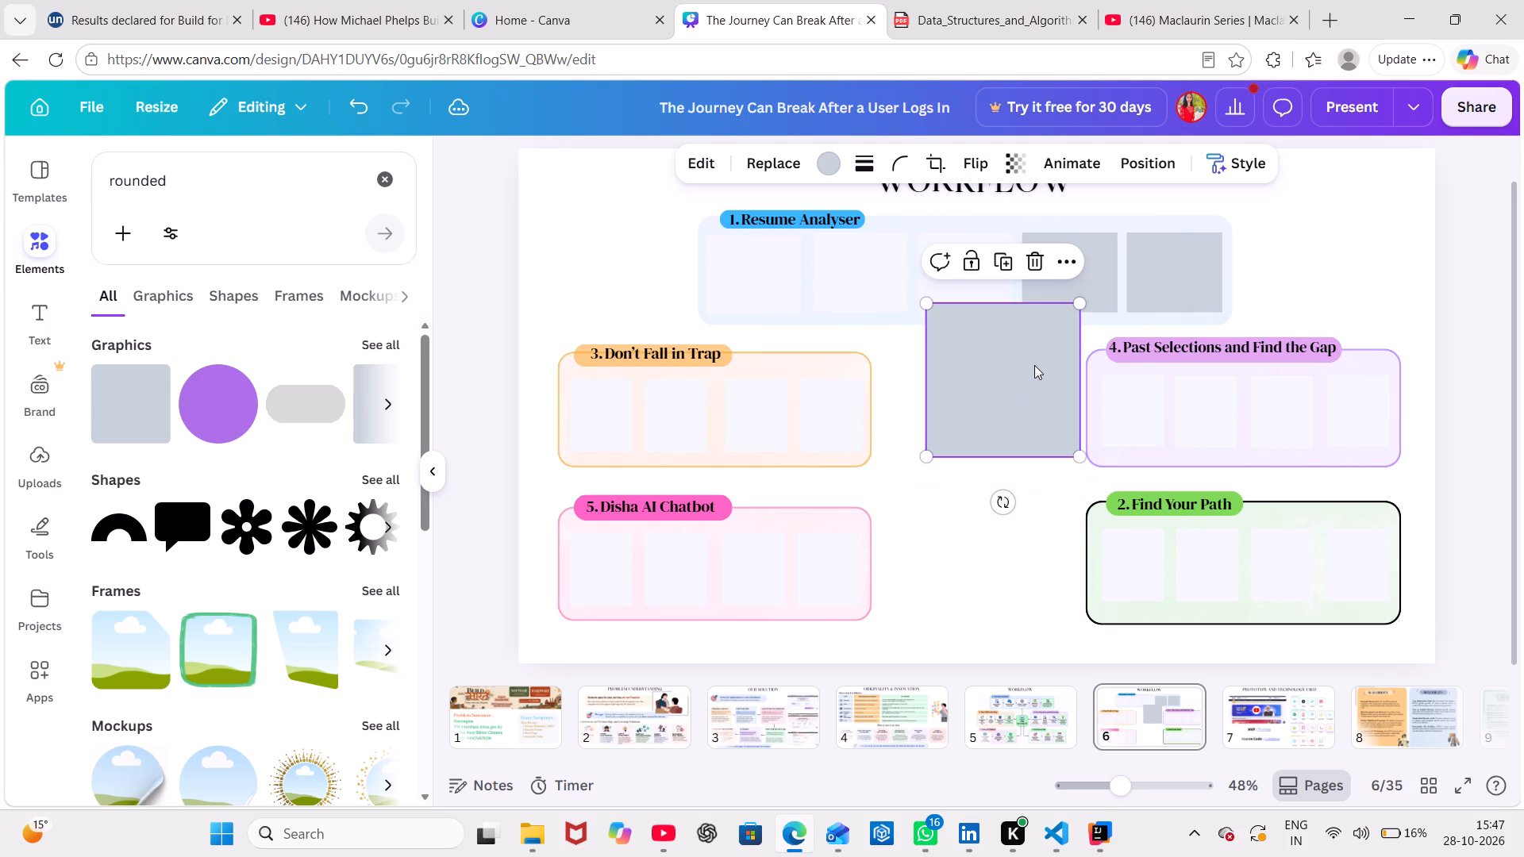
pyautogui.moveTo(1035, 365); pyautogui.dragTo(997, 471)
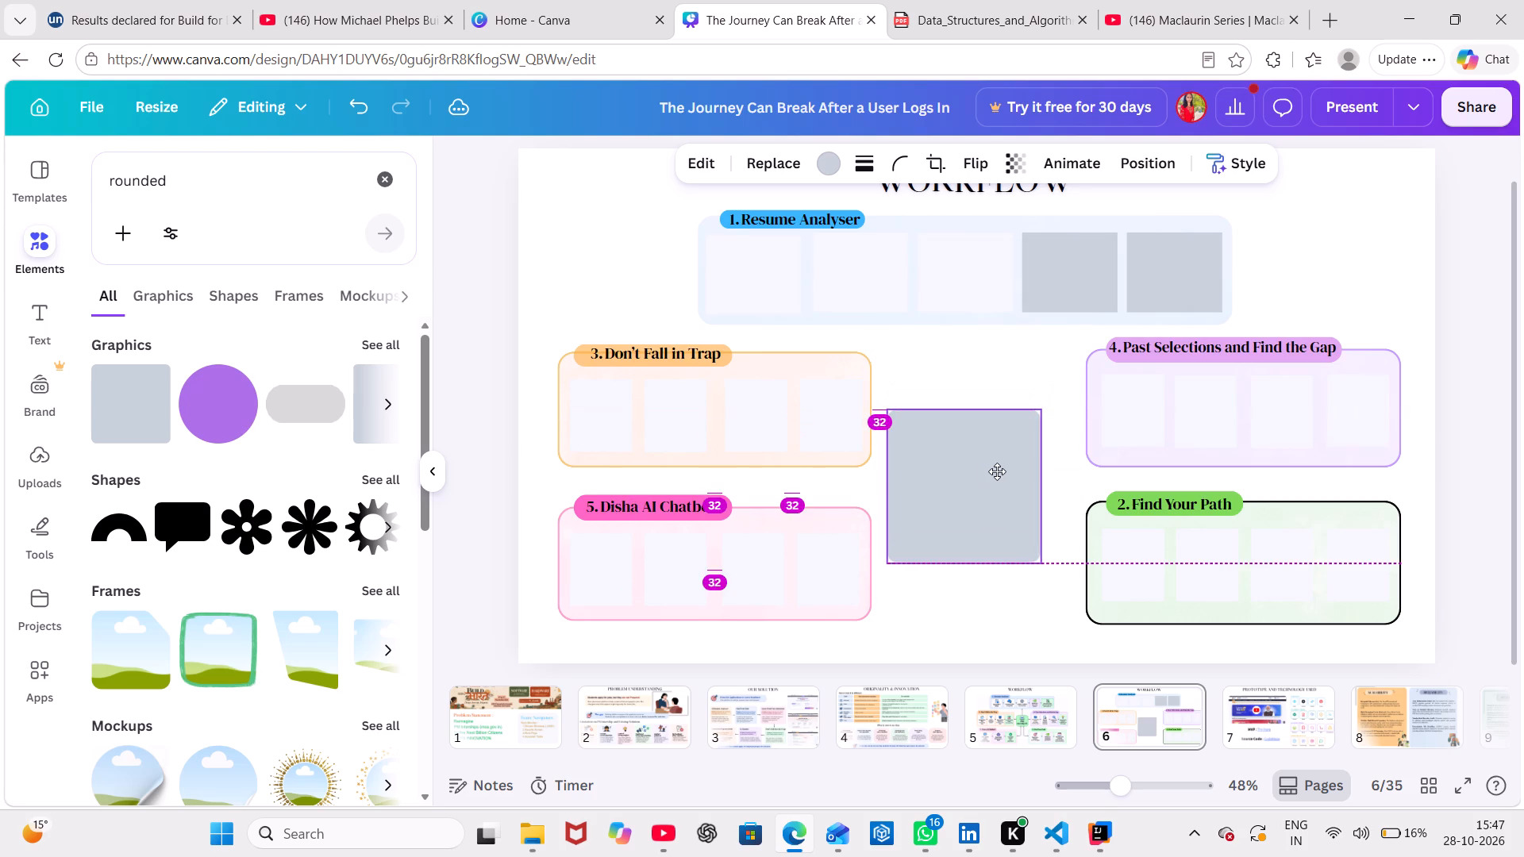
pyautogui.moveTo(997, 471); pyautogui.dragTo(1006, 471)
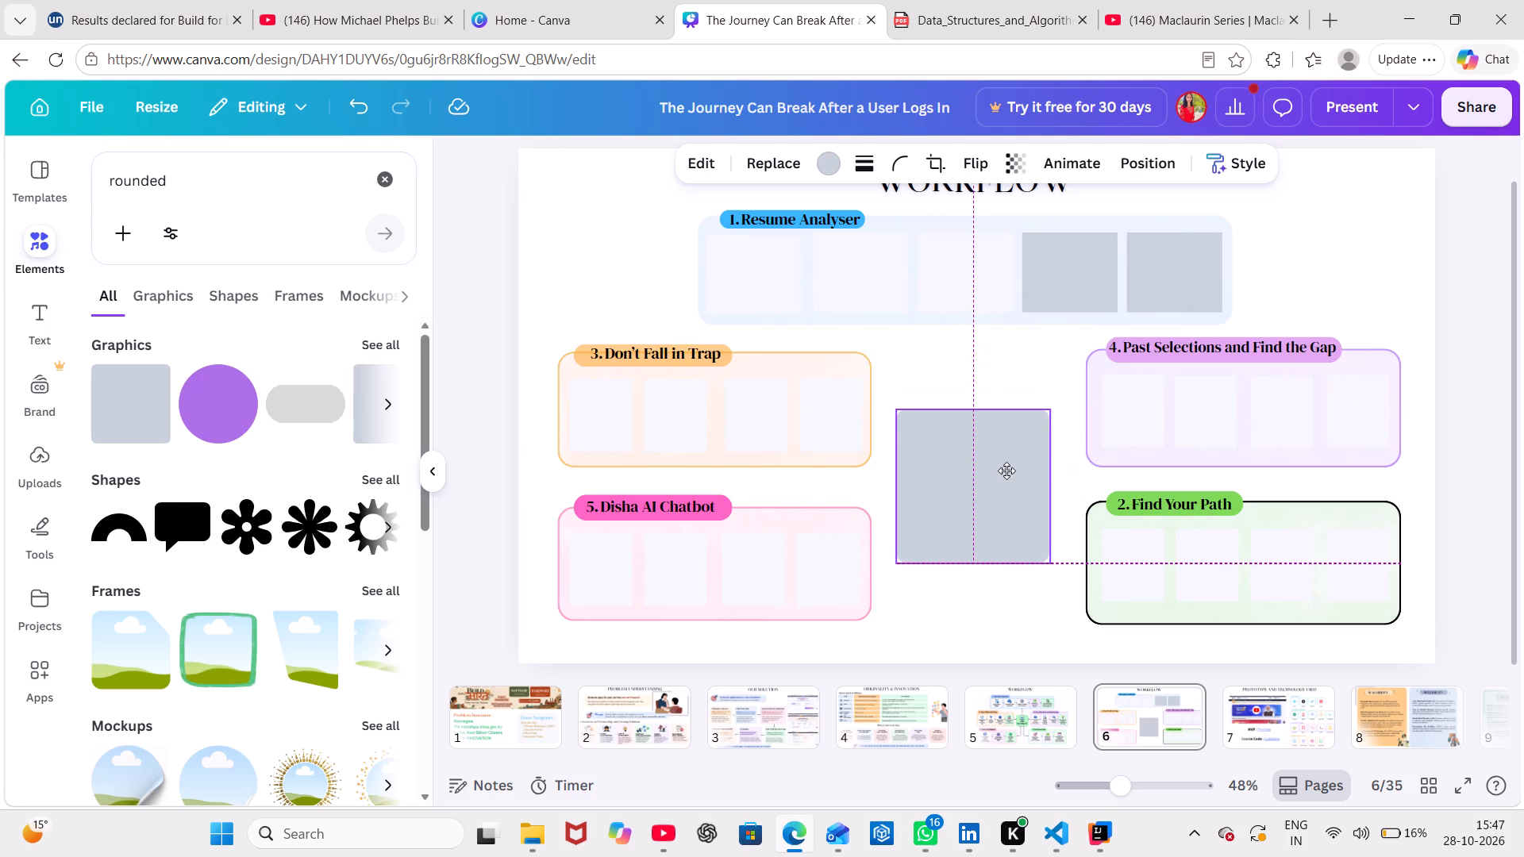
pyautogui.moveTo(1006, 471); pyautogui.dragTo(1006, 470)
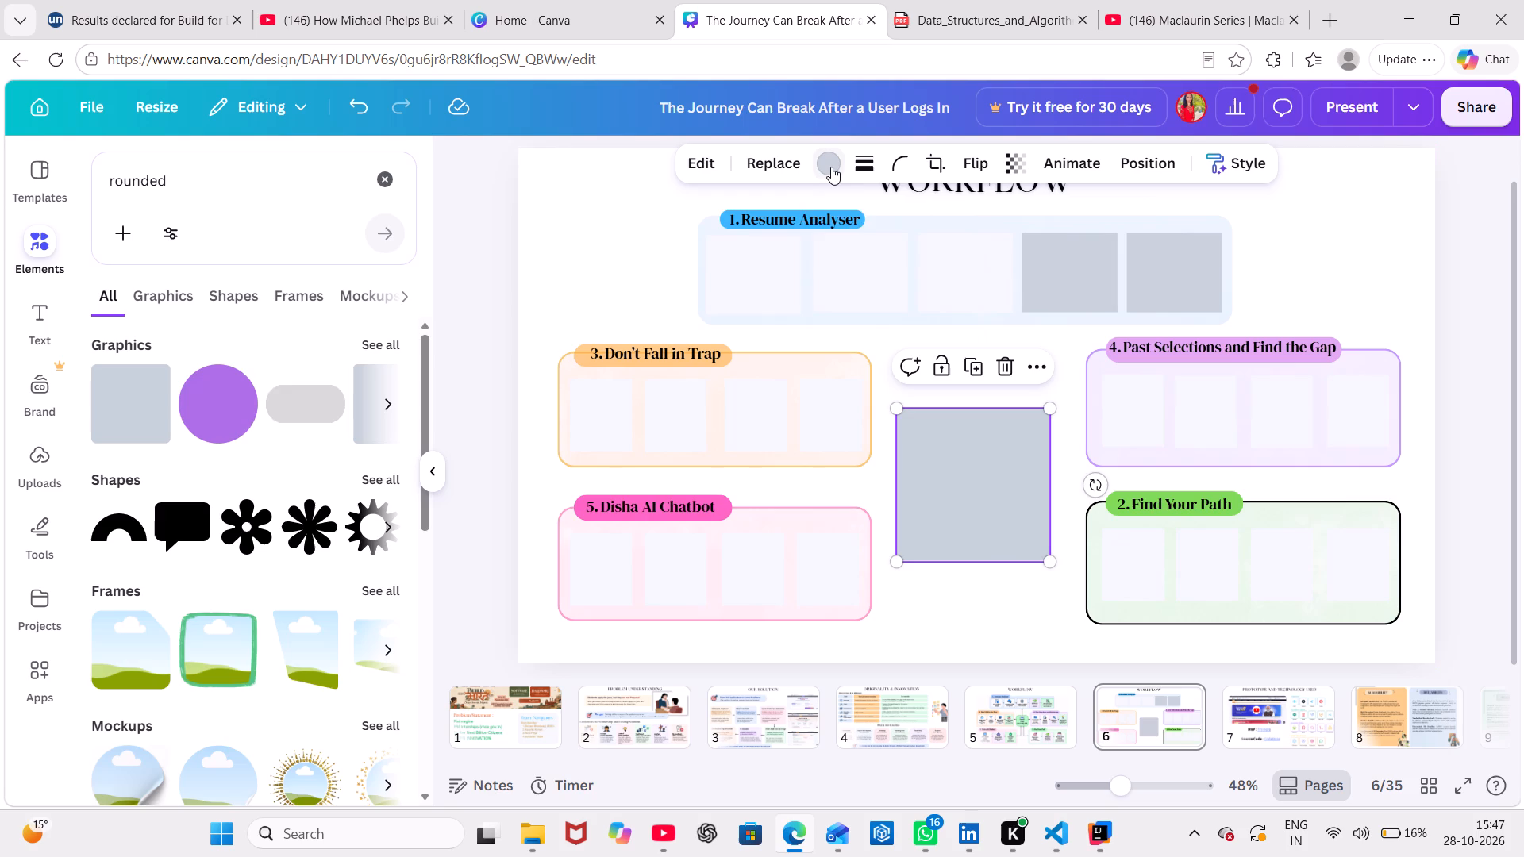
# Fill the central rounded square with the medium green already used in the design.
pyautogui.click(831, 167)
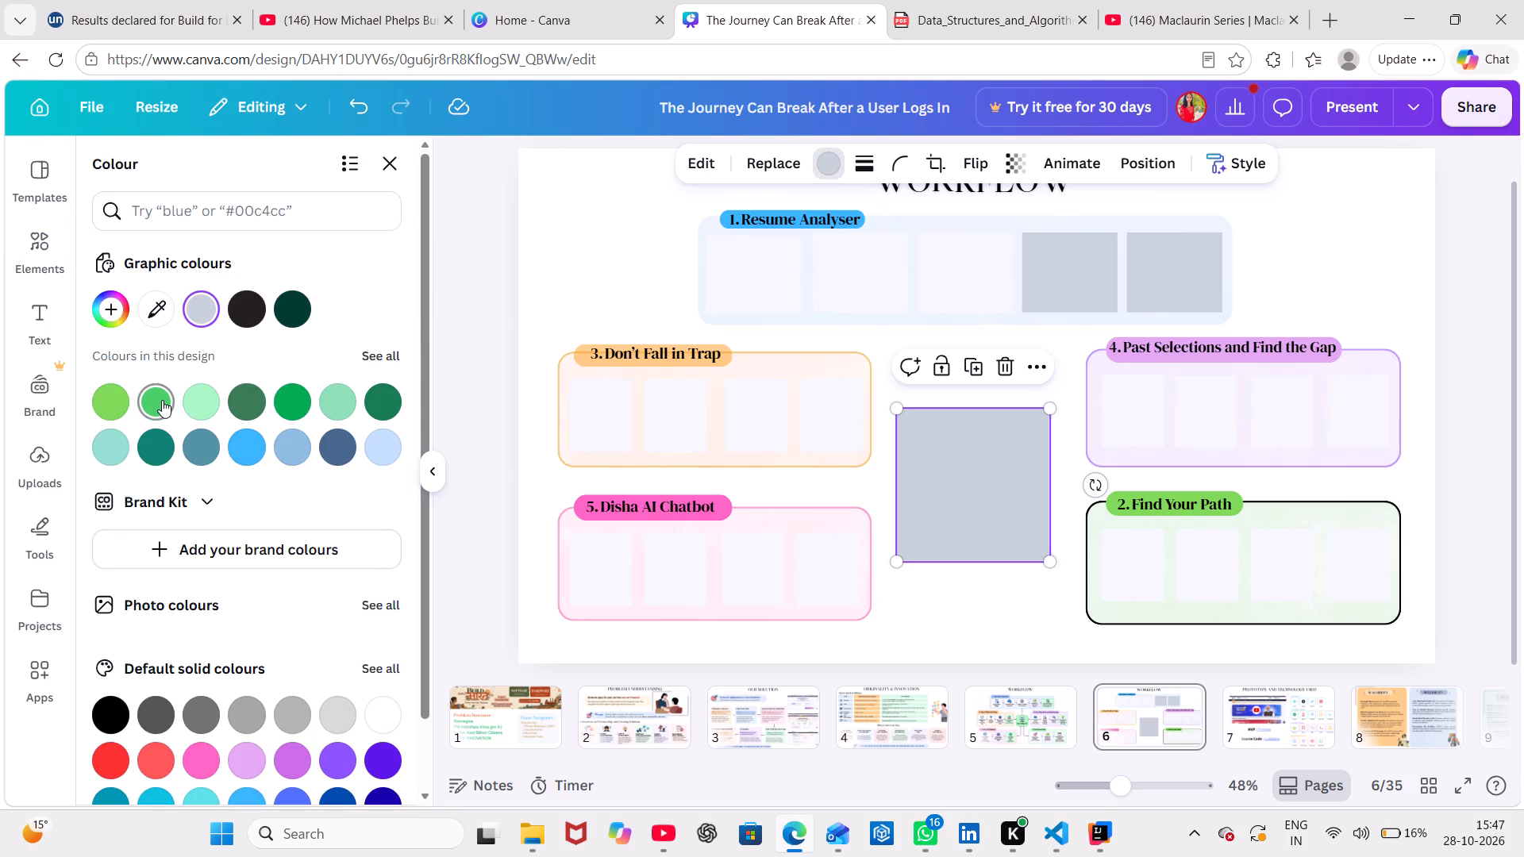
pyautogui.click(162, 400)
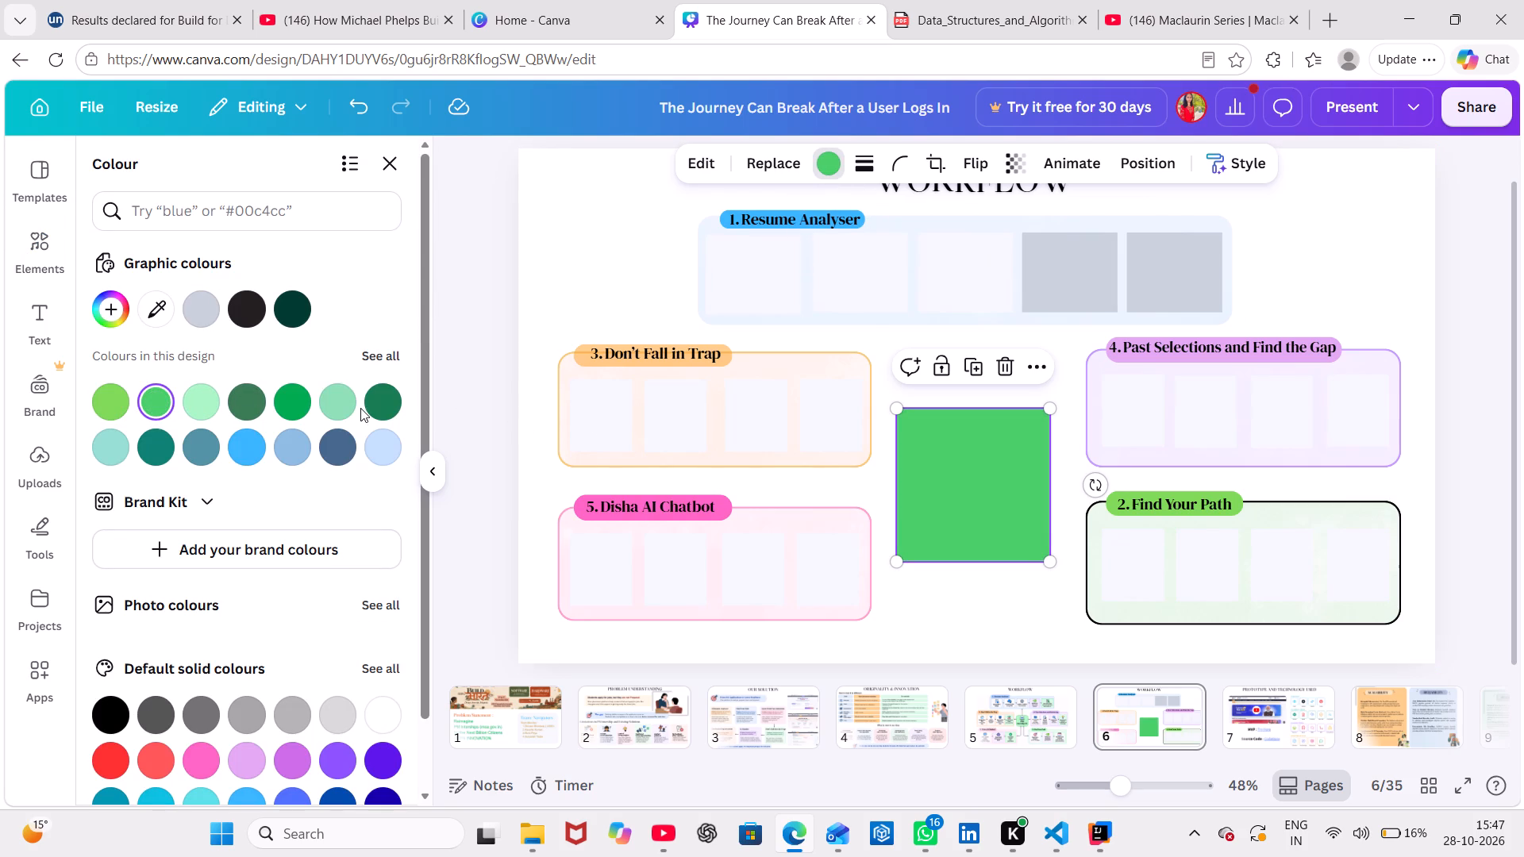
# Try other greens from the design's colours on the central rounded square and settle on the soft mint green.
pyautogui.click(191, 404)
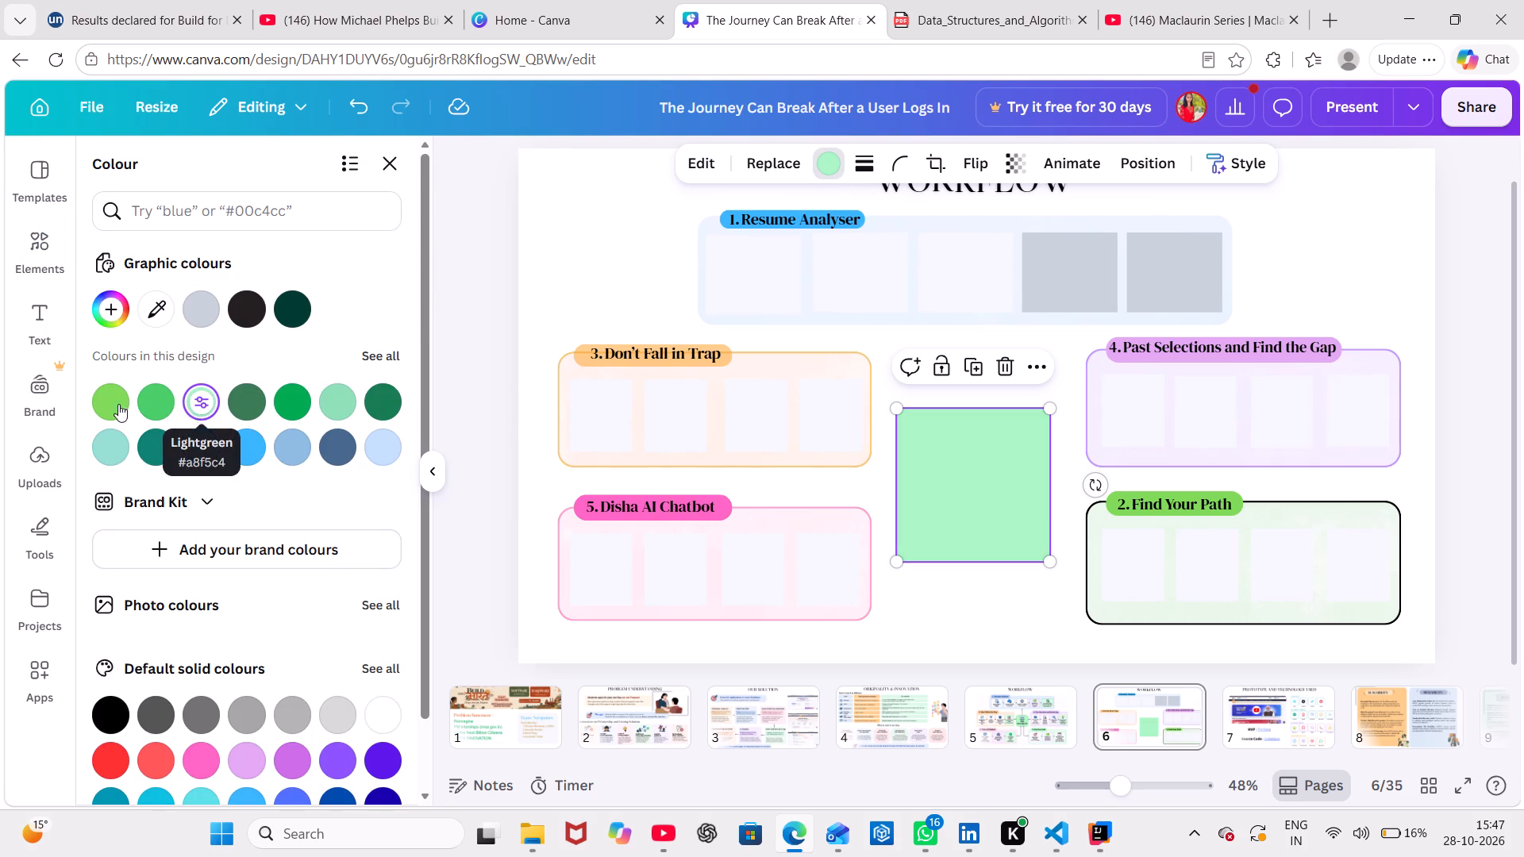
pyautogui.click(89, 398)
pyautogui.click(116, 398)
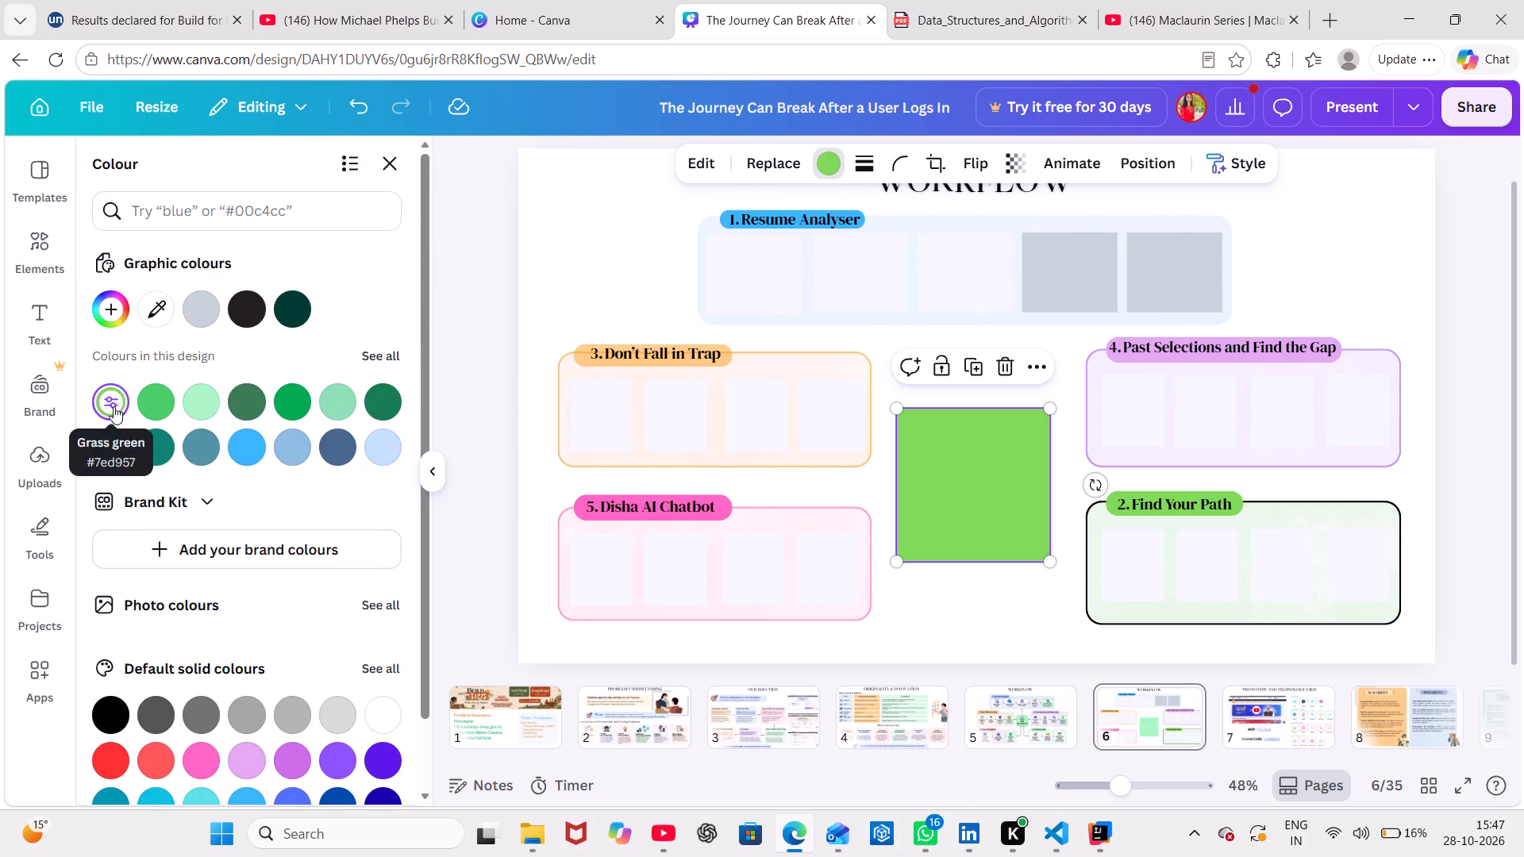
pyautogui.click(99, 448)
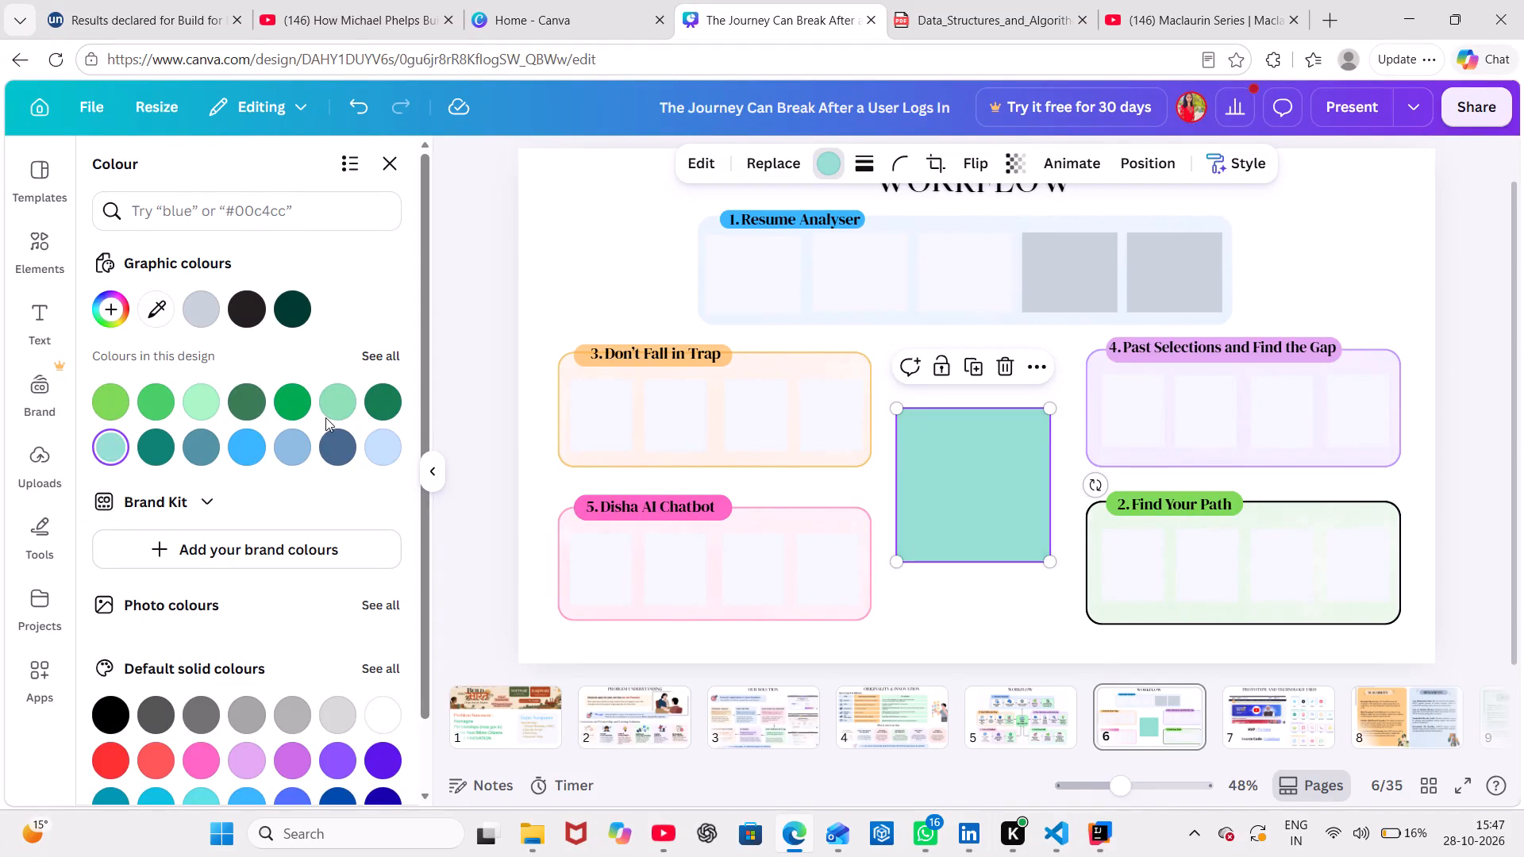
pyautogui.click(338, 407)
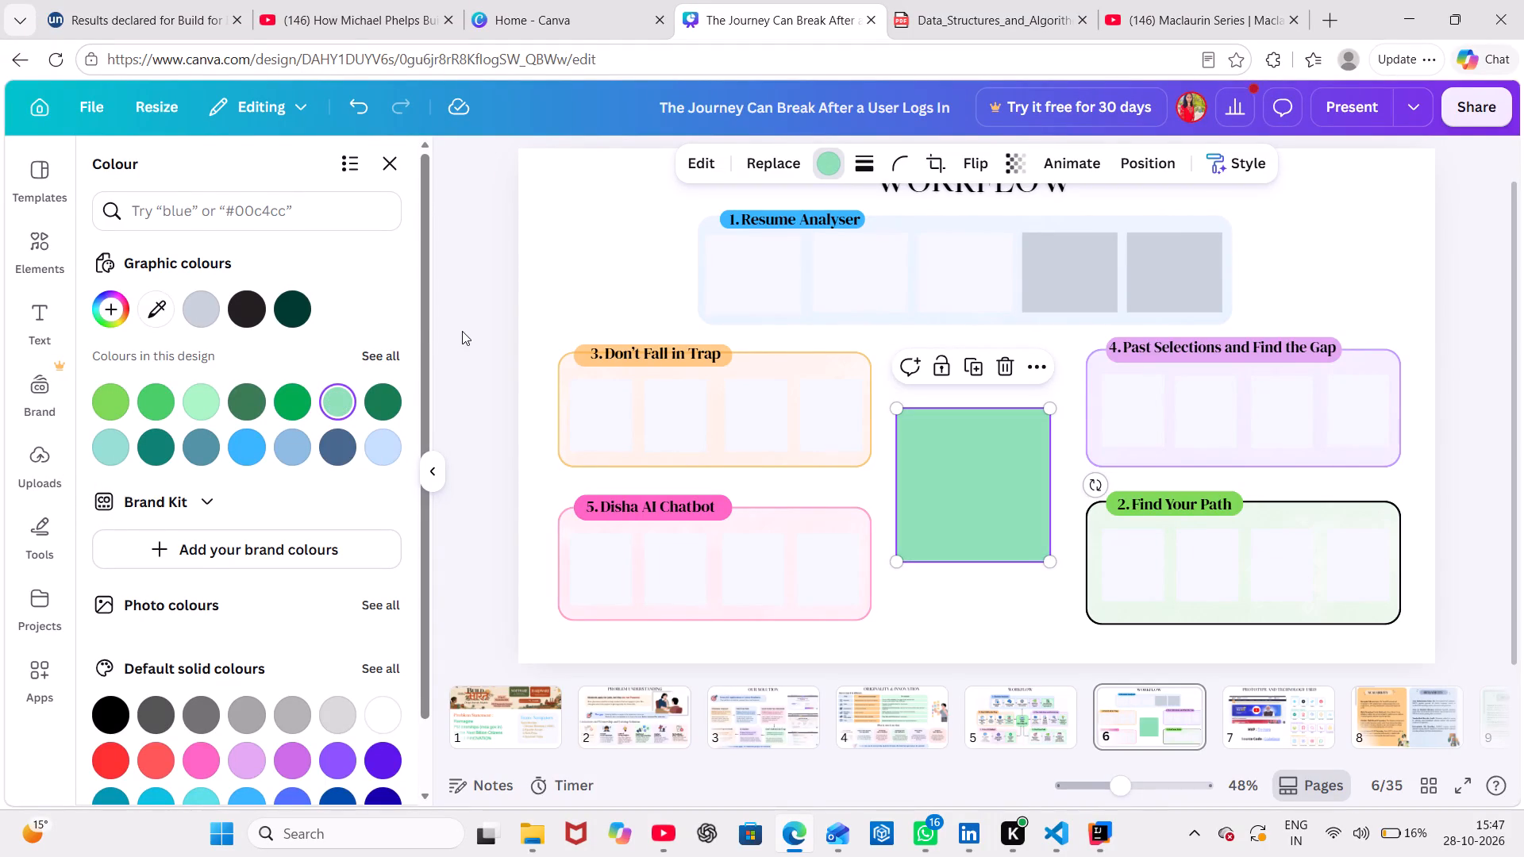
pyautogui.doubleClick(462, 331)
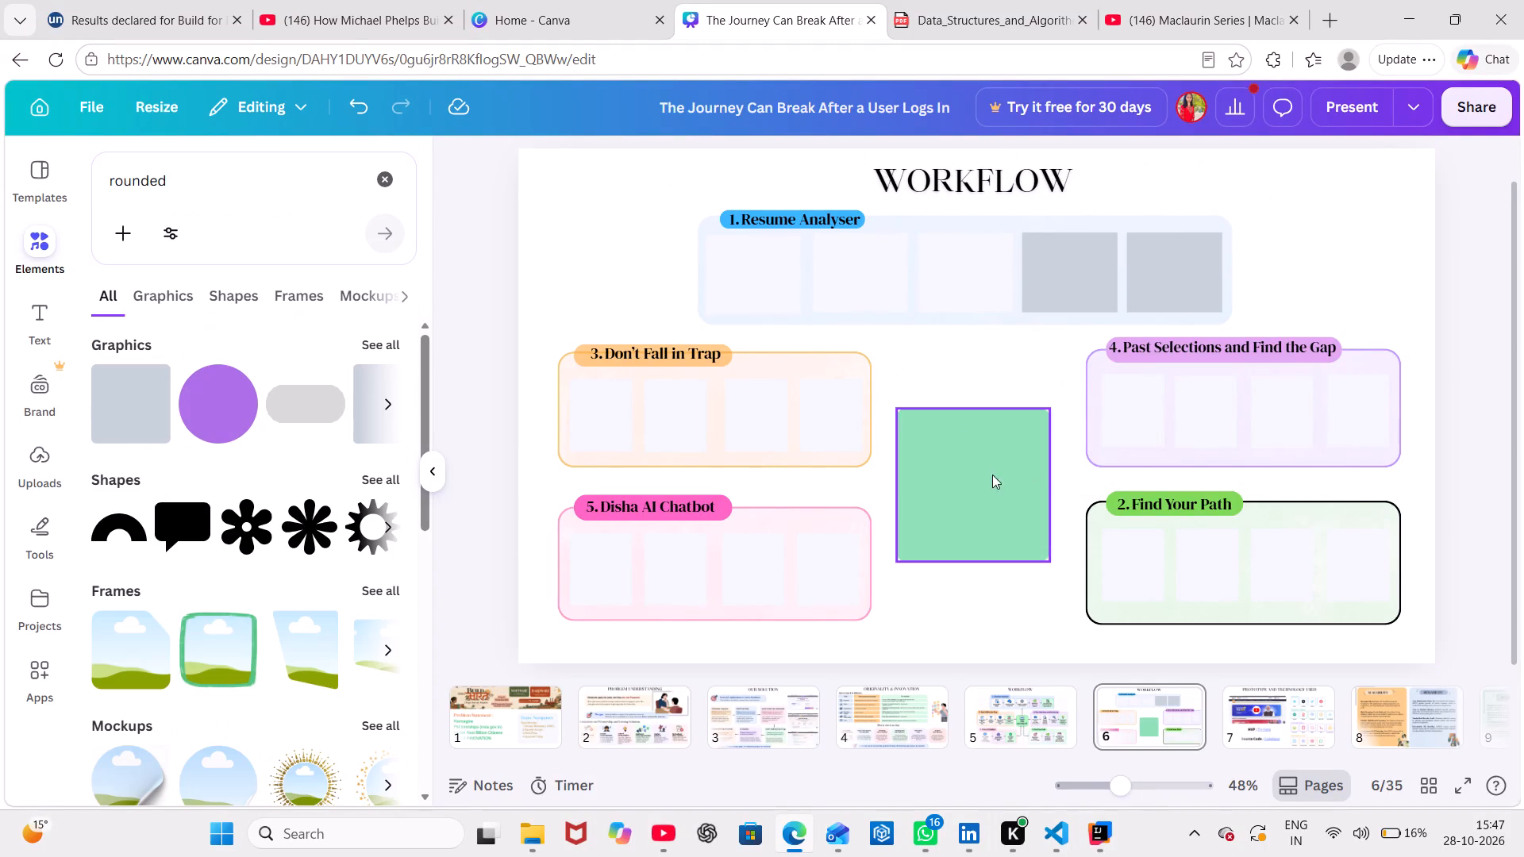
# Shift the mint square horizontally to leave equal gaps of 63 to the cards on both sides.
pyautogui.click(973, 471)
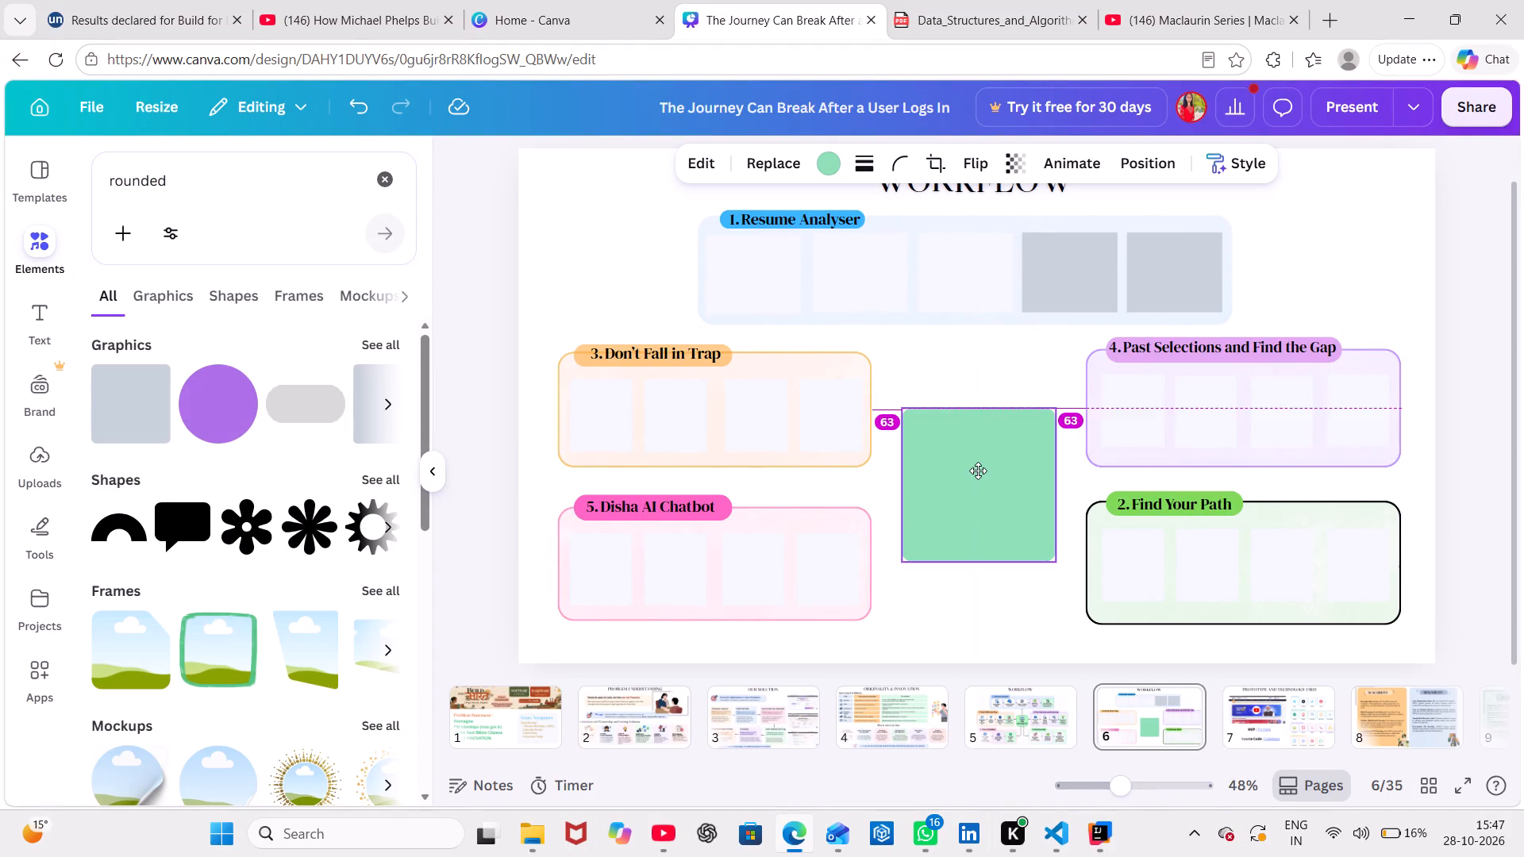
pyautogui.click(1451, 293)
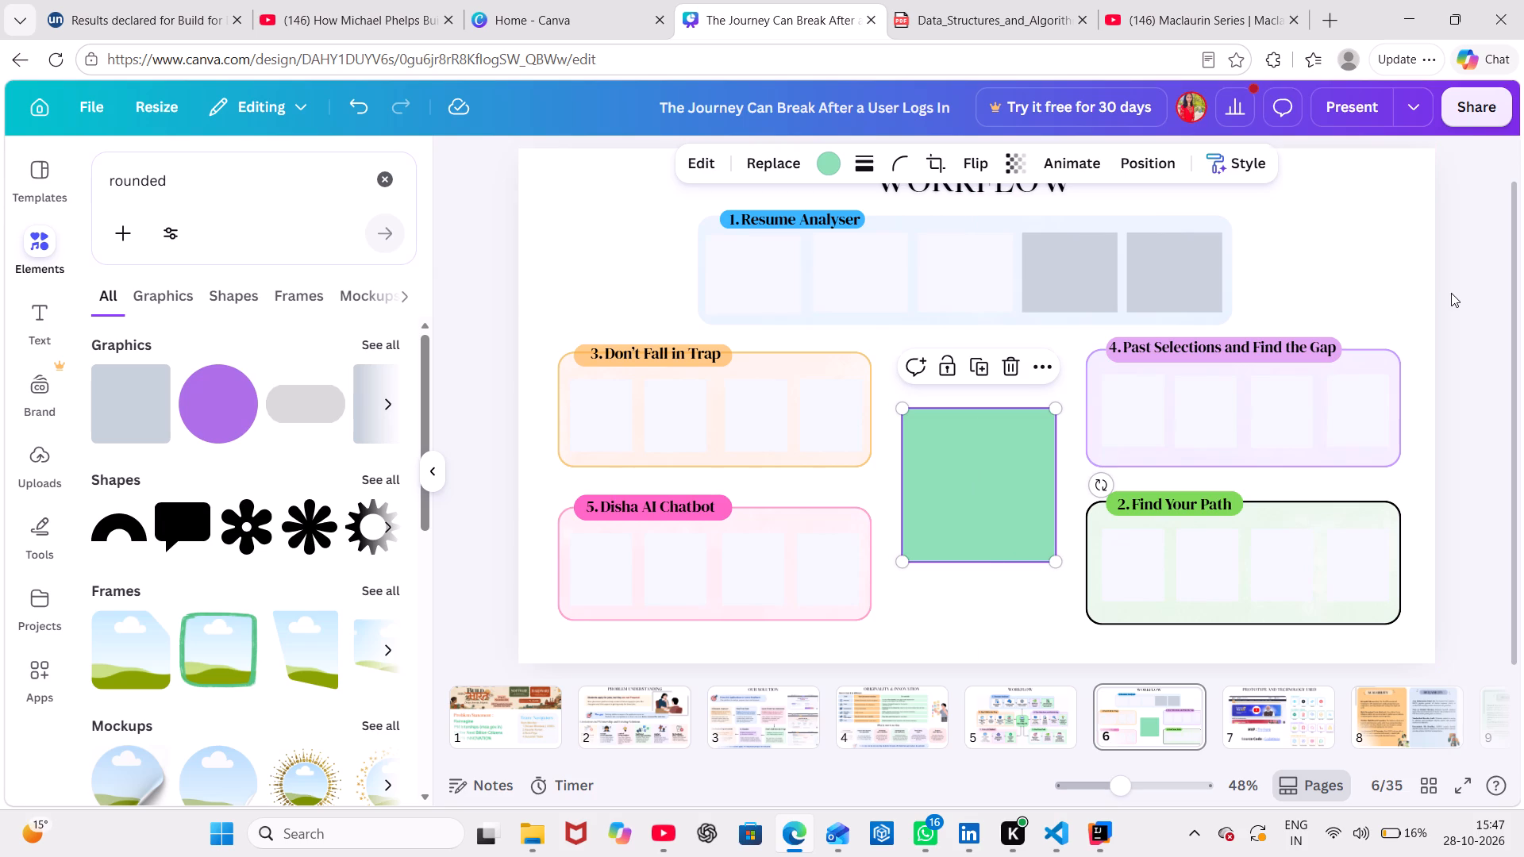
# Check the page 5 diagram for reference, return to page 6 and search the elements for "upload".
pyautogui.click(1065, 707)
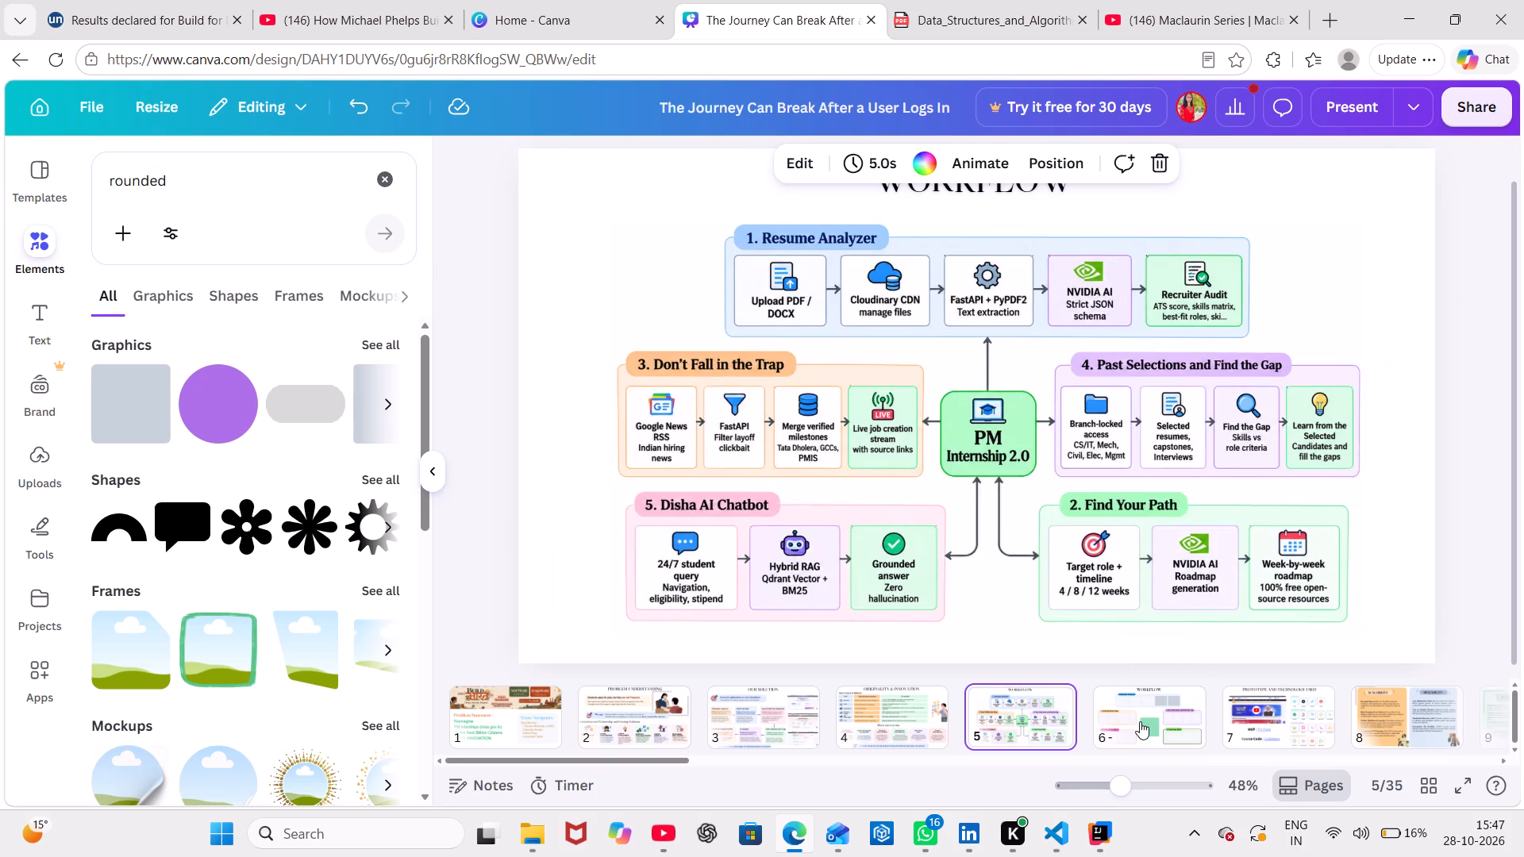
pyautogui.click(1140, 721)
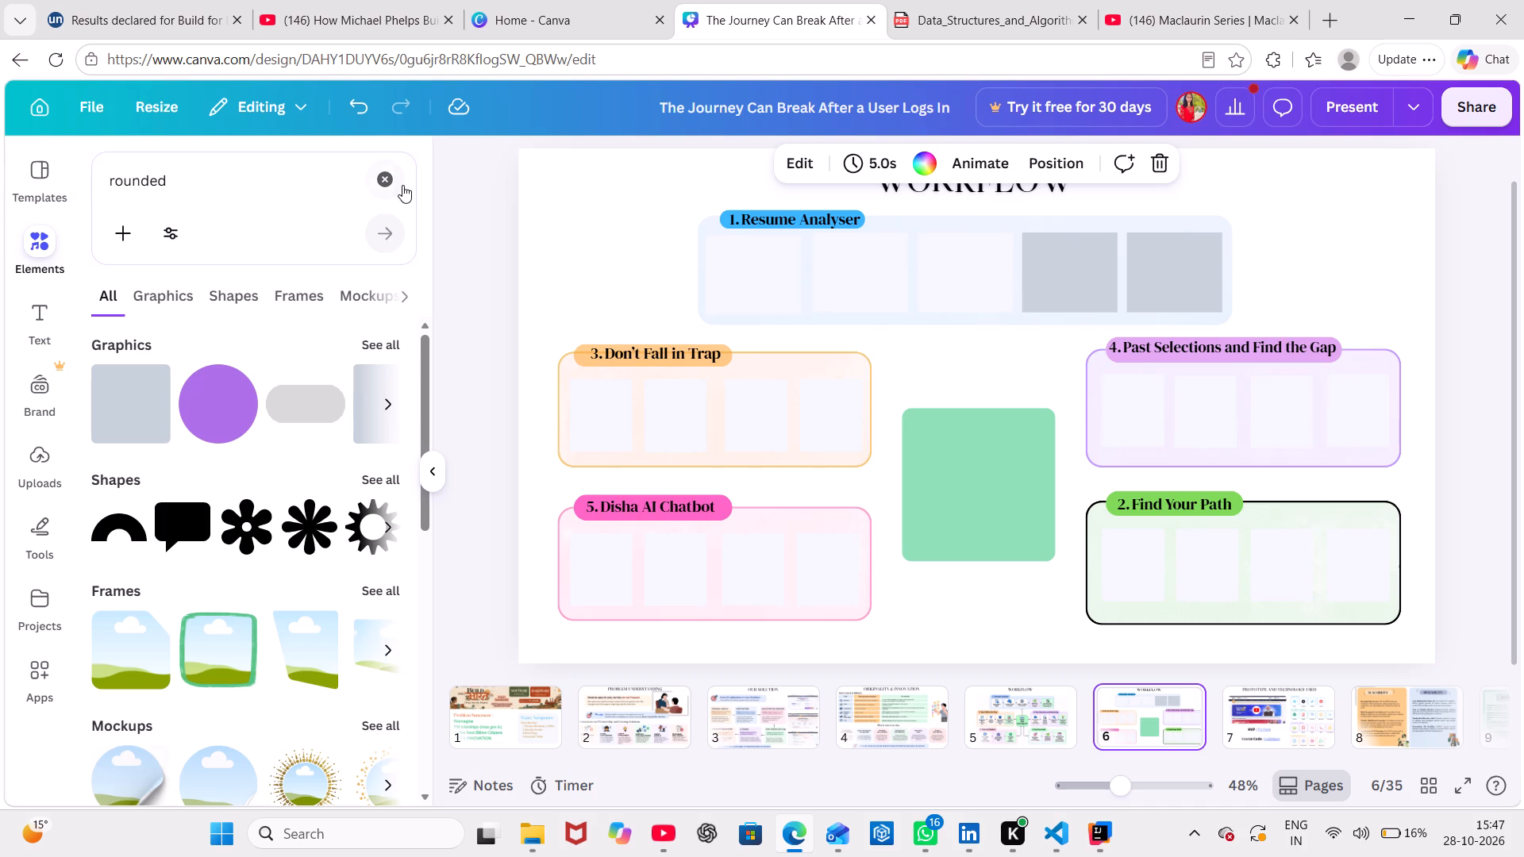
pyautogui.click(398, 183)
pyautogui.click(306, 179)
pyautogui.write('upli')
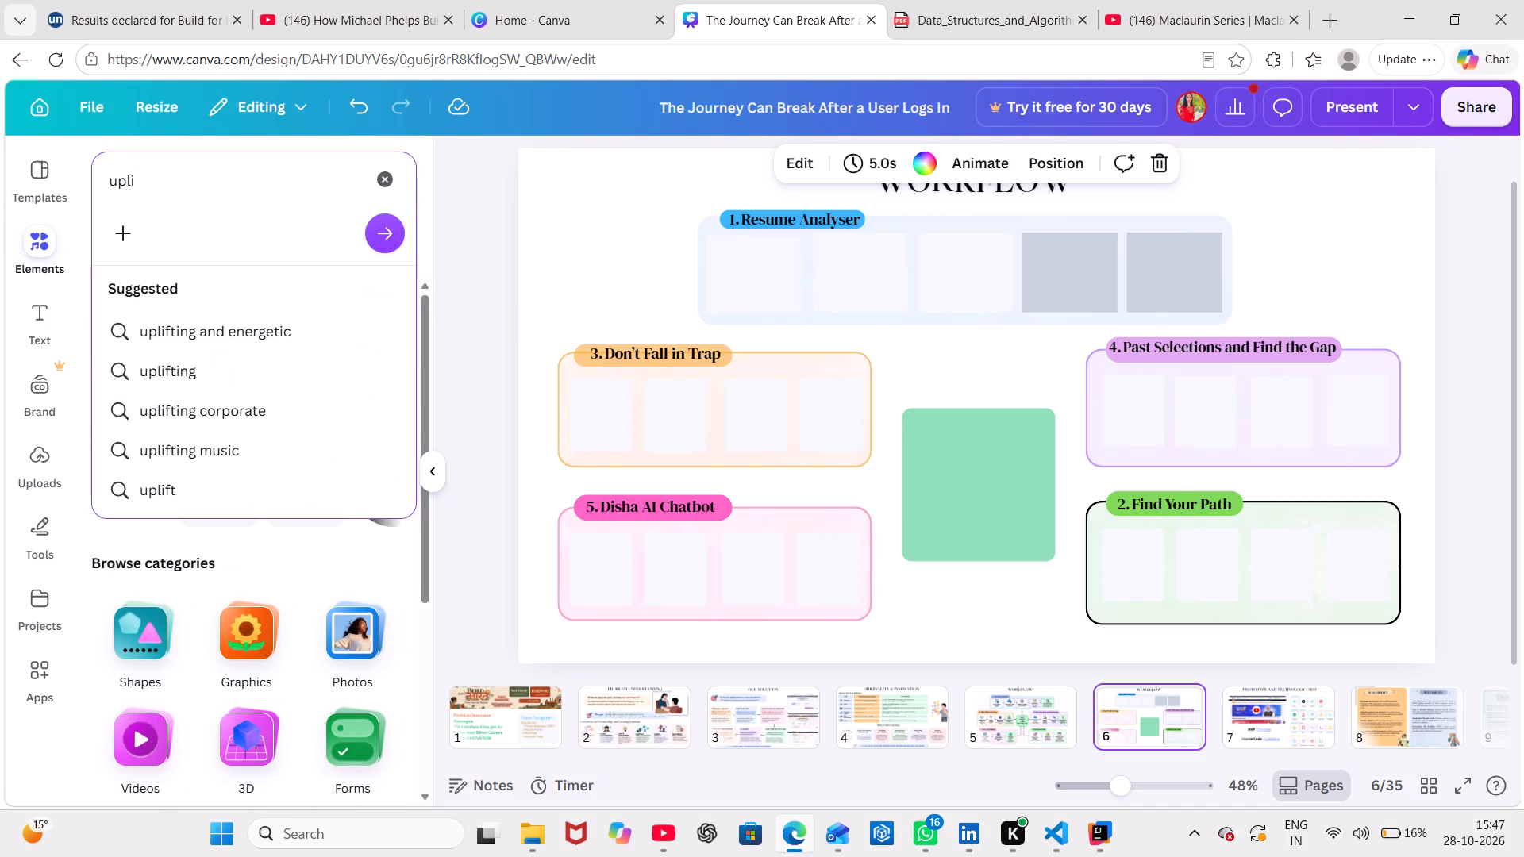
pyautogui.press('BackSpace')
pyautogui.write('opad')
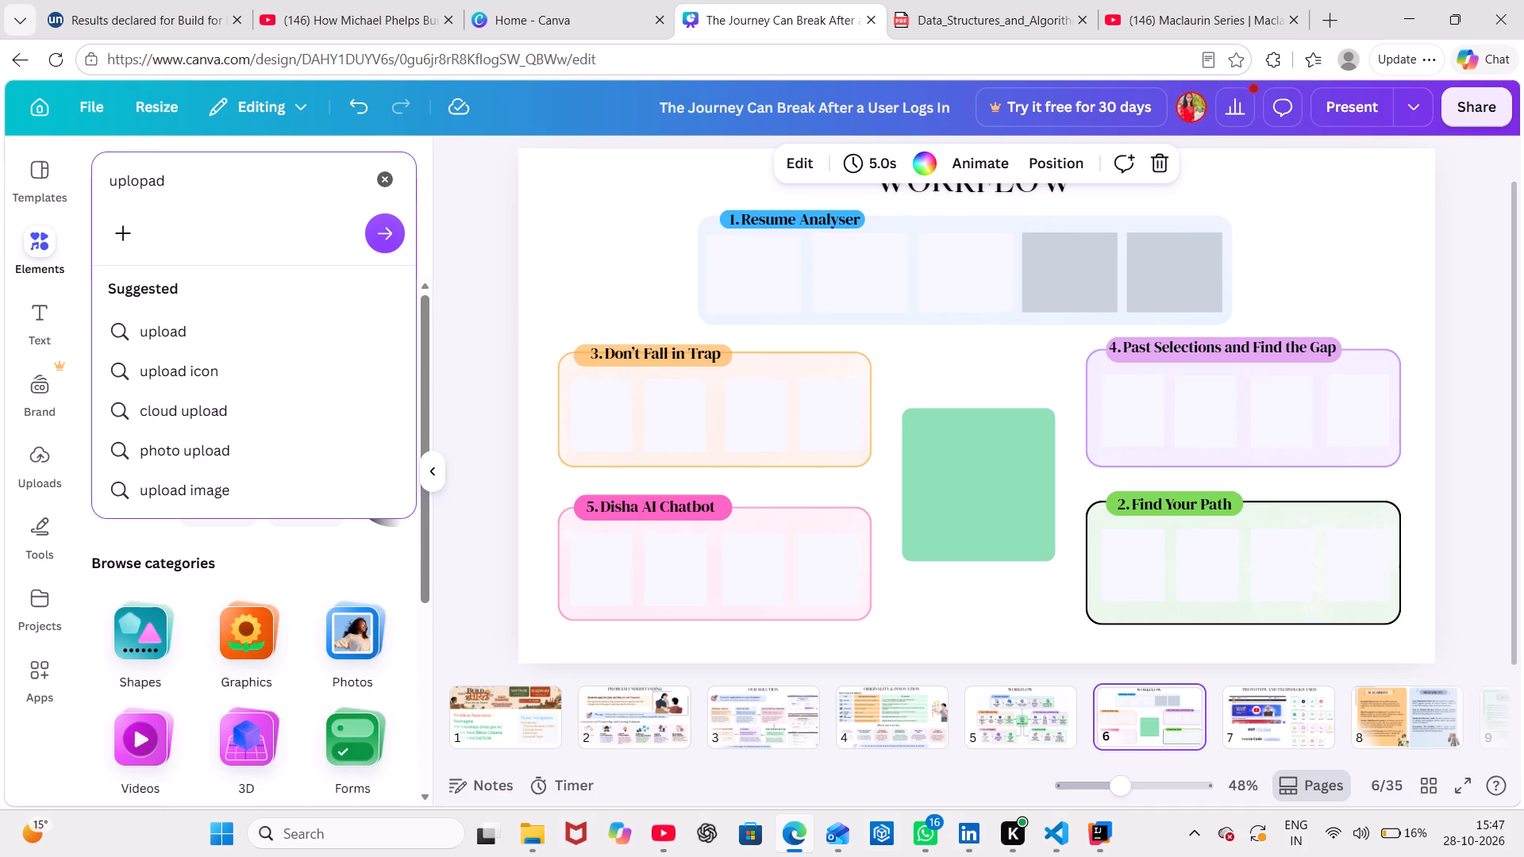
pyautogui.press('BackSpace')
pyautogui.press('BackSpace')
pyautogui.press('BackSpace')
pyautogui.write('ad')
pyautogui.press('Return')
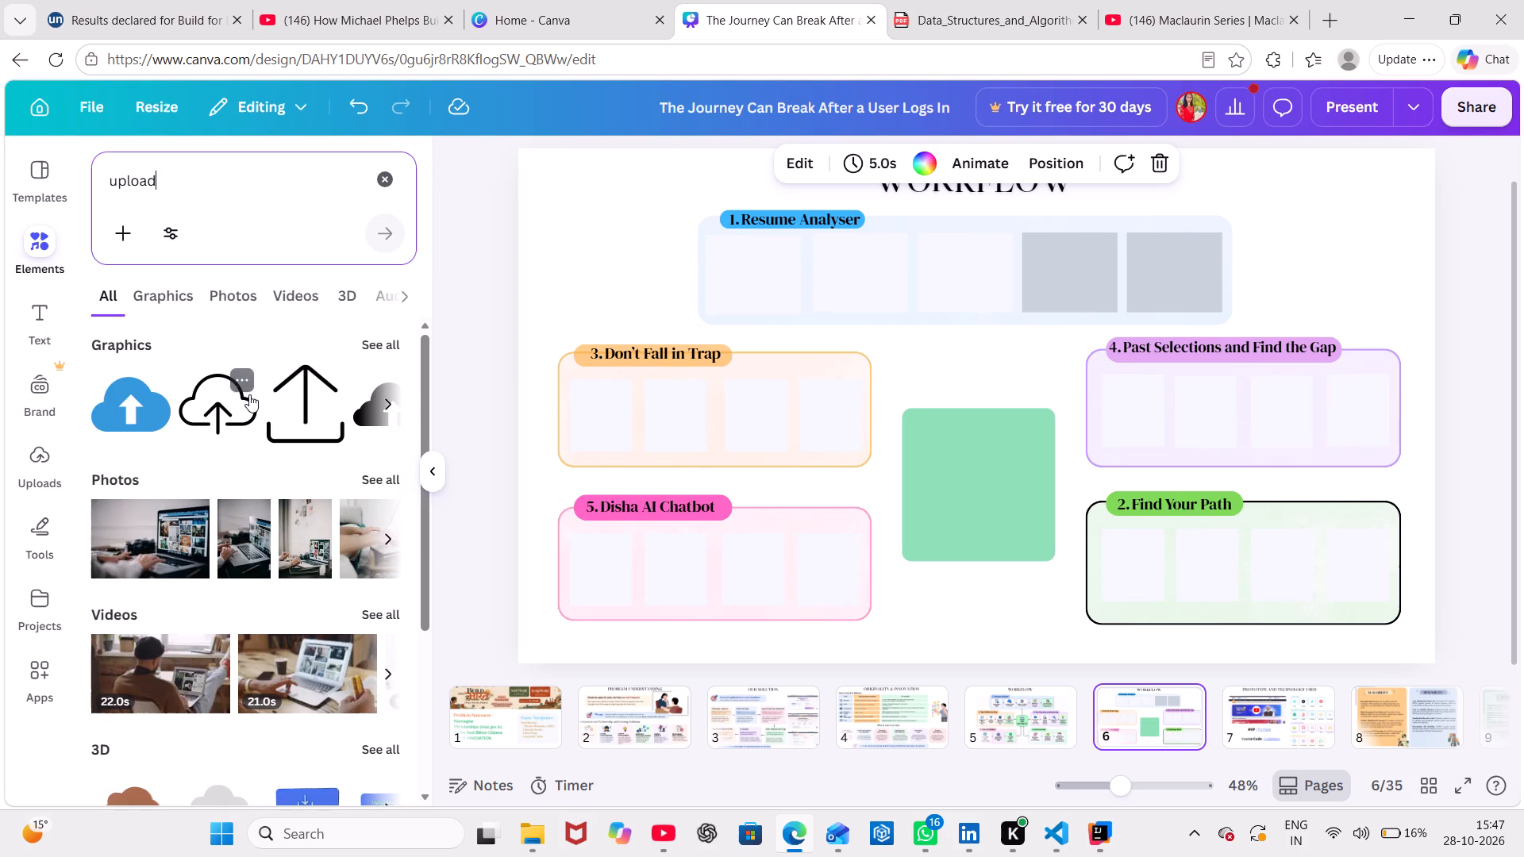
# Add the black document graphic with an upload arrow, shrink it and place it in the Resume Analyser card's first box.
pyautogui.hscroll(-3, 249, 394)
pyautogui.scroll(1, 249, 394)
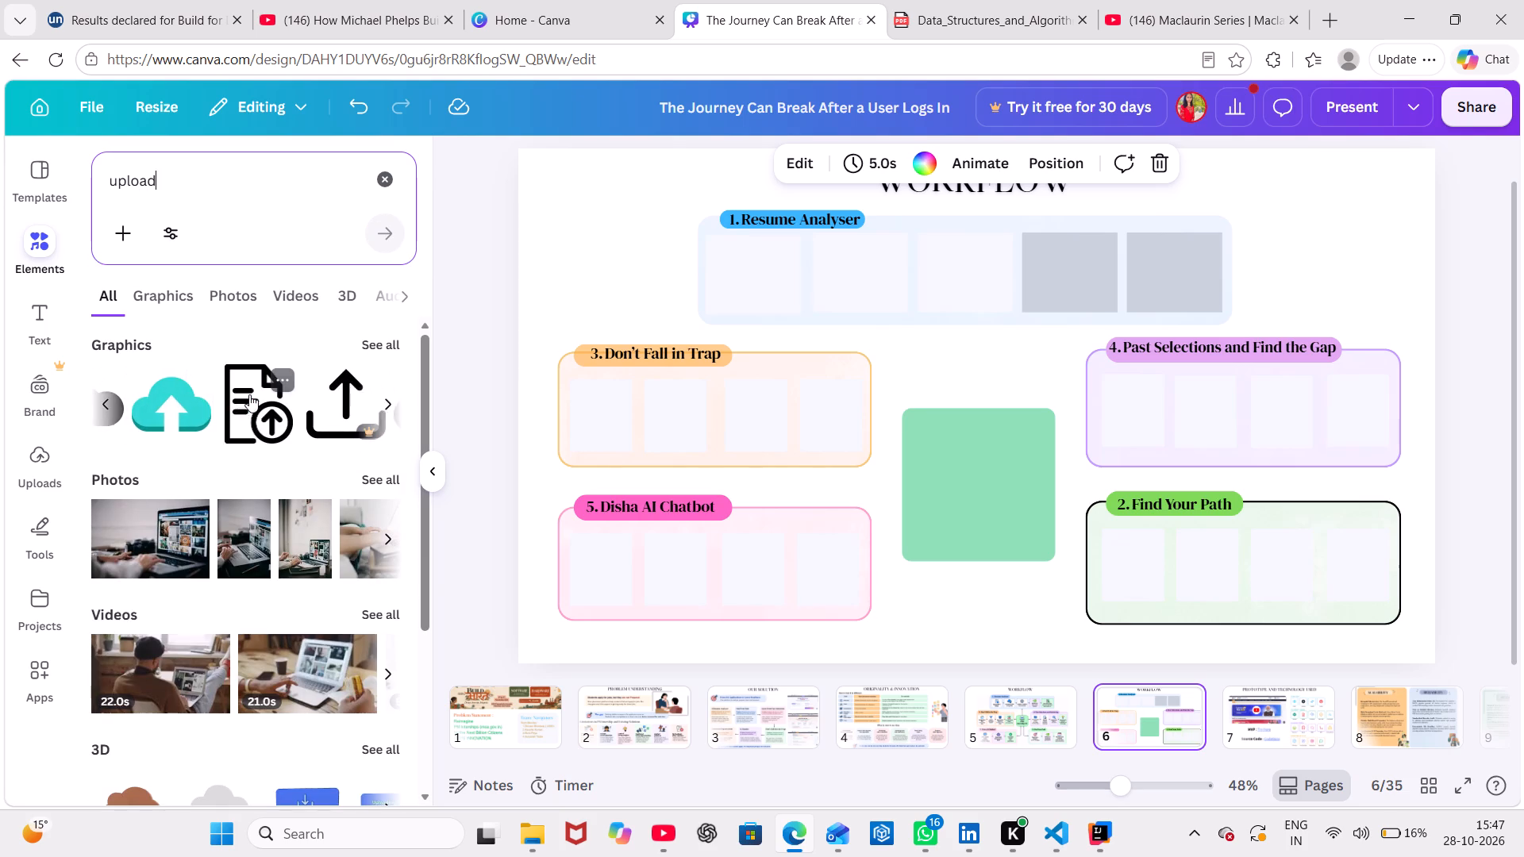
pyautogui.scroll(1, 249, 394)
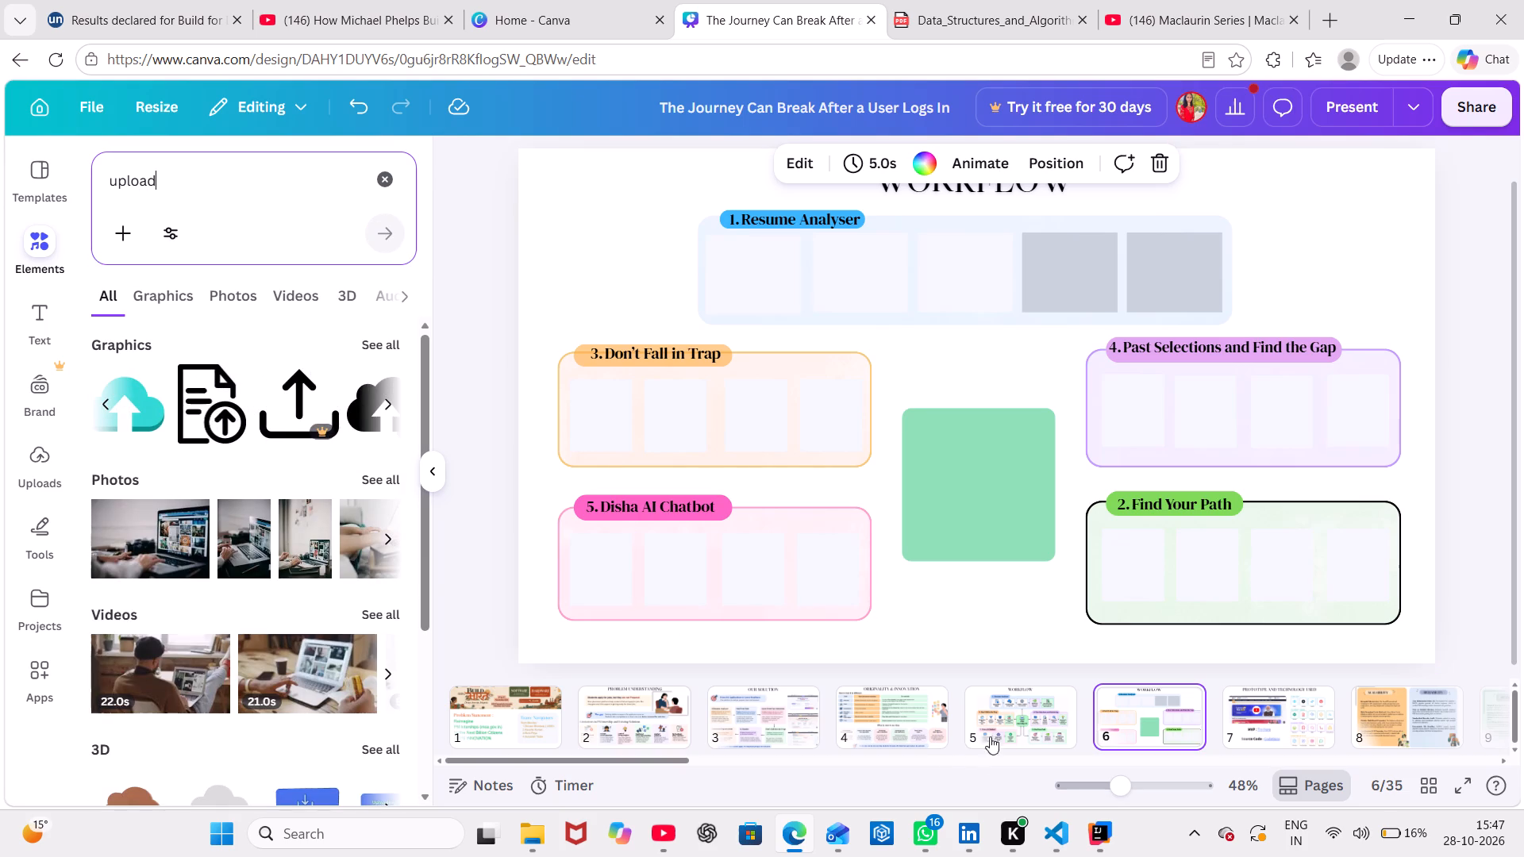
pyautogui.click(1000, 708)
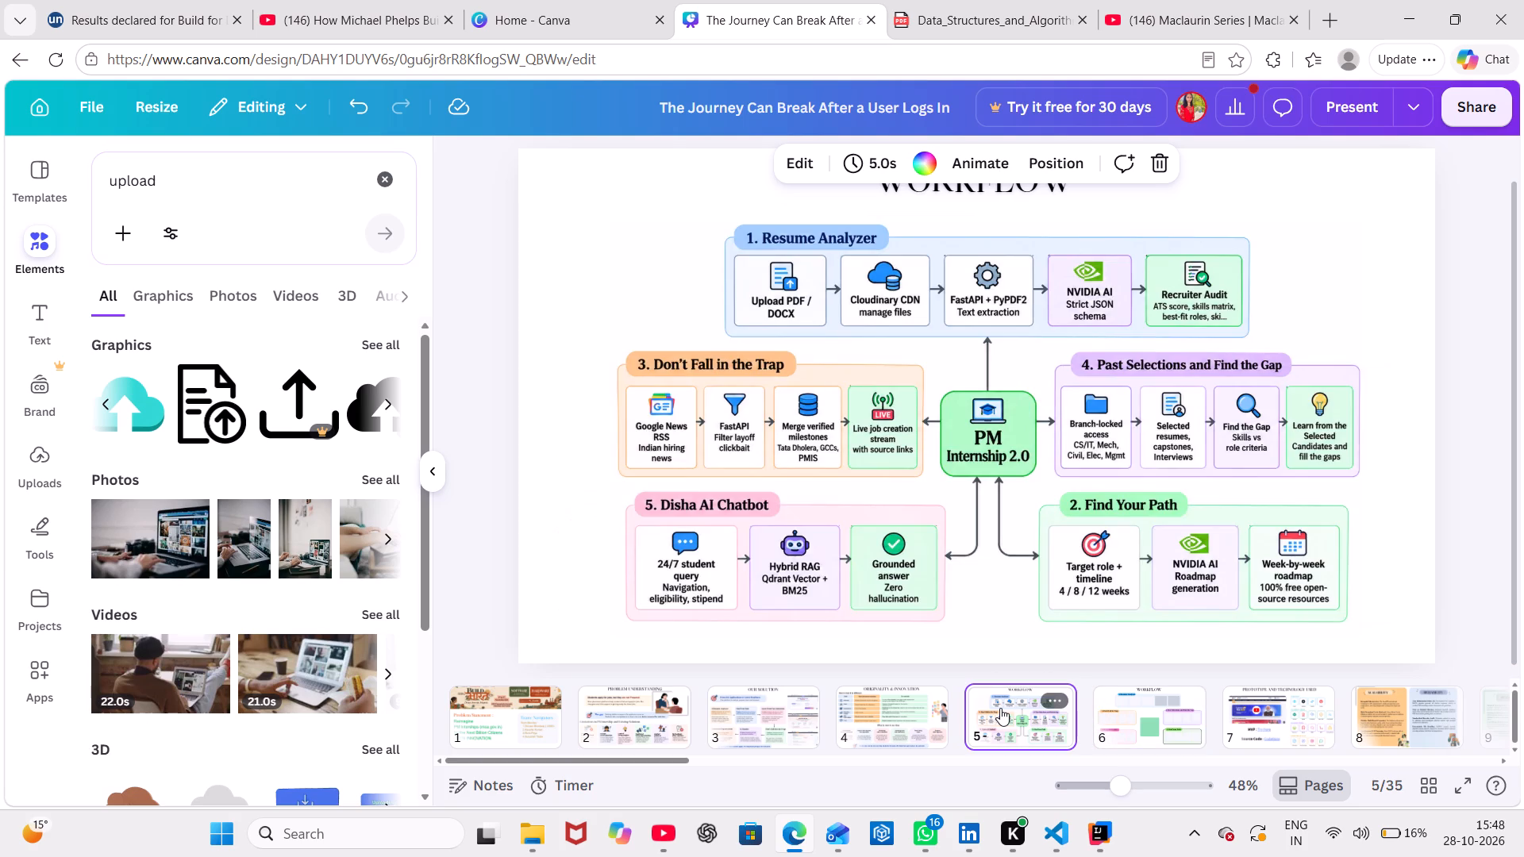
pyautogui.click(1119, 703)
pyautogui.click(205, 402)
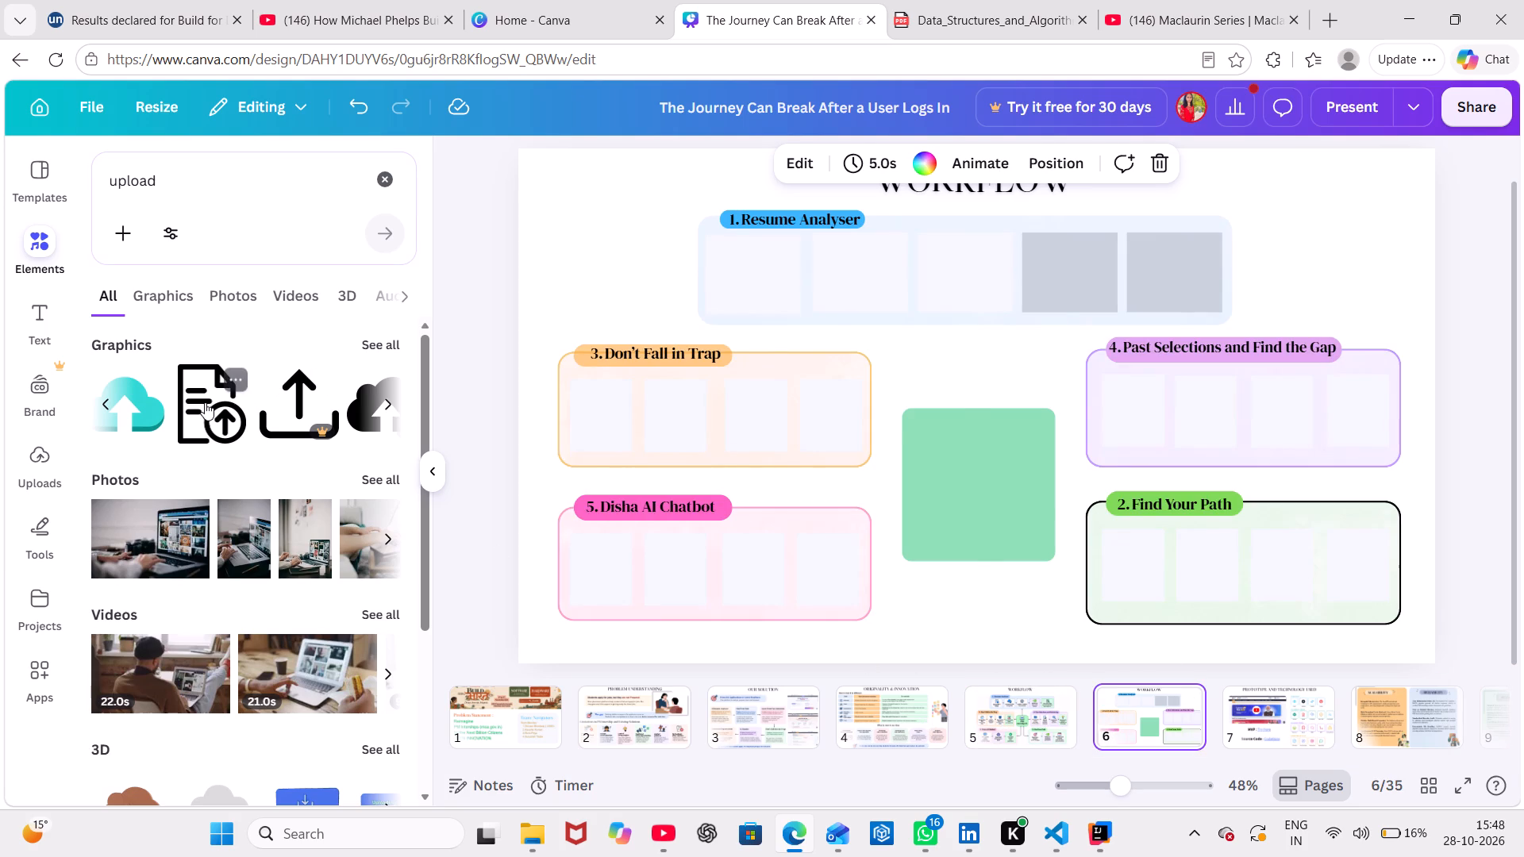
pyautogui.moveTo(887, 509); pyautogui.dragTo(1022, 348)
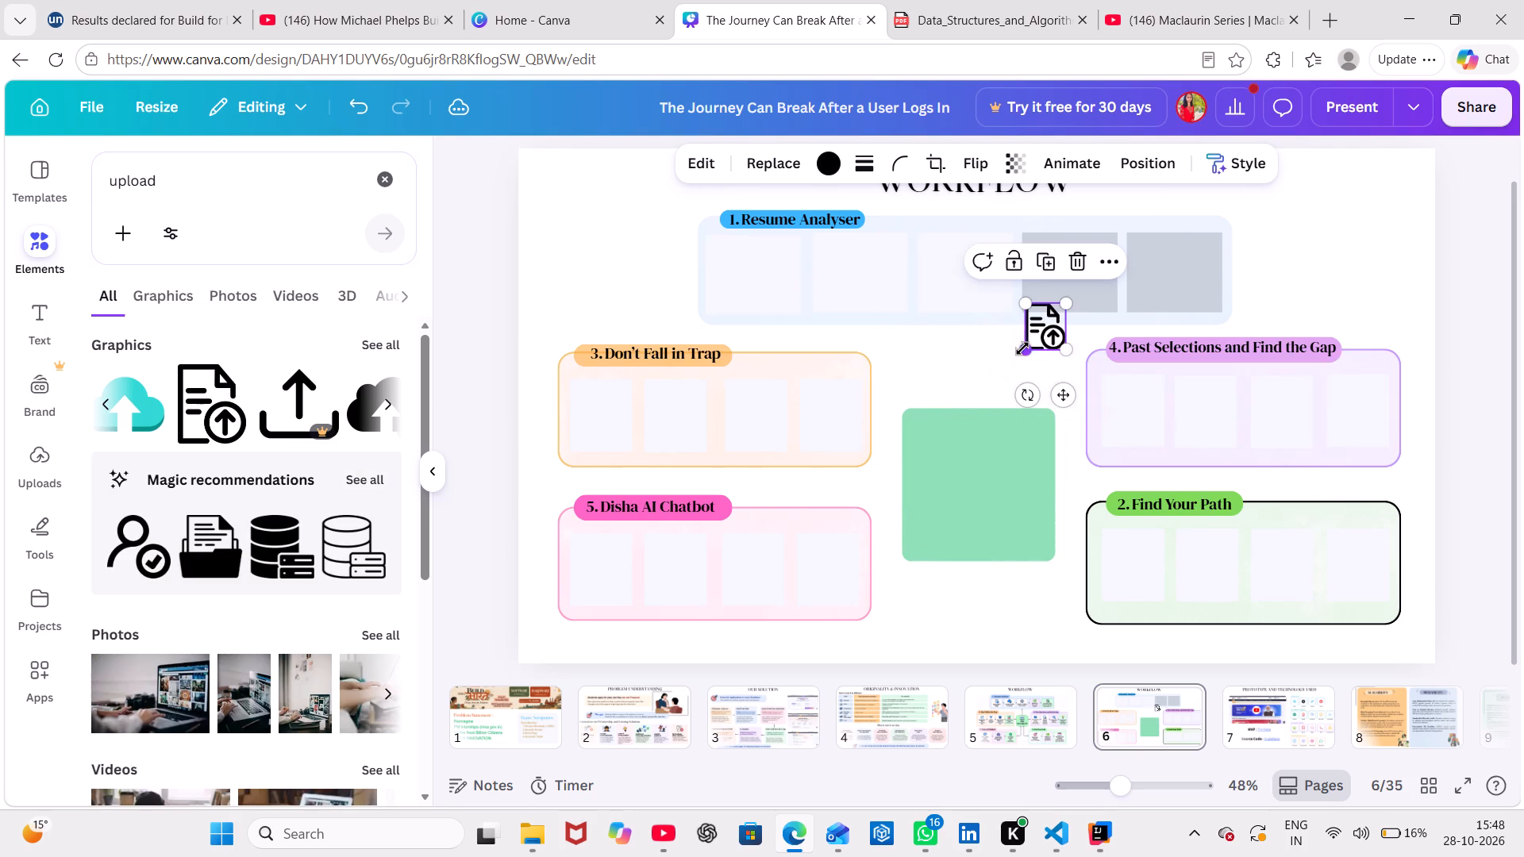
pyautogui.moveTo(1068, 390); pyautogui.dragTo(779, 314)
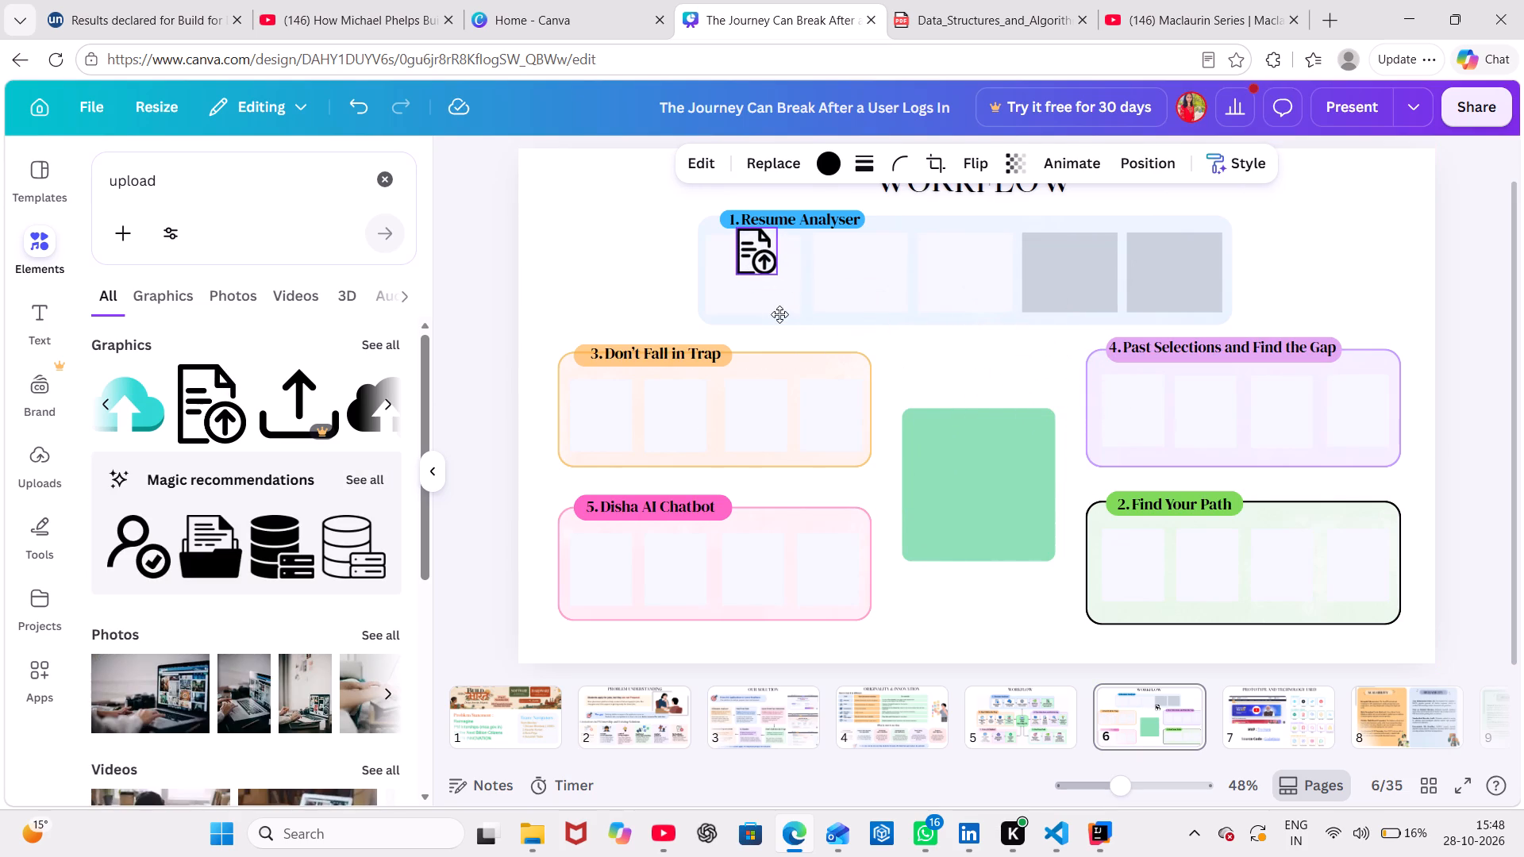
pyautogui.moveTo(779, 314); pyautogui.dragTo(777, 325)
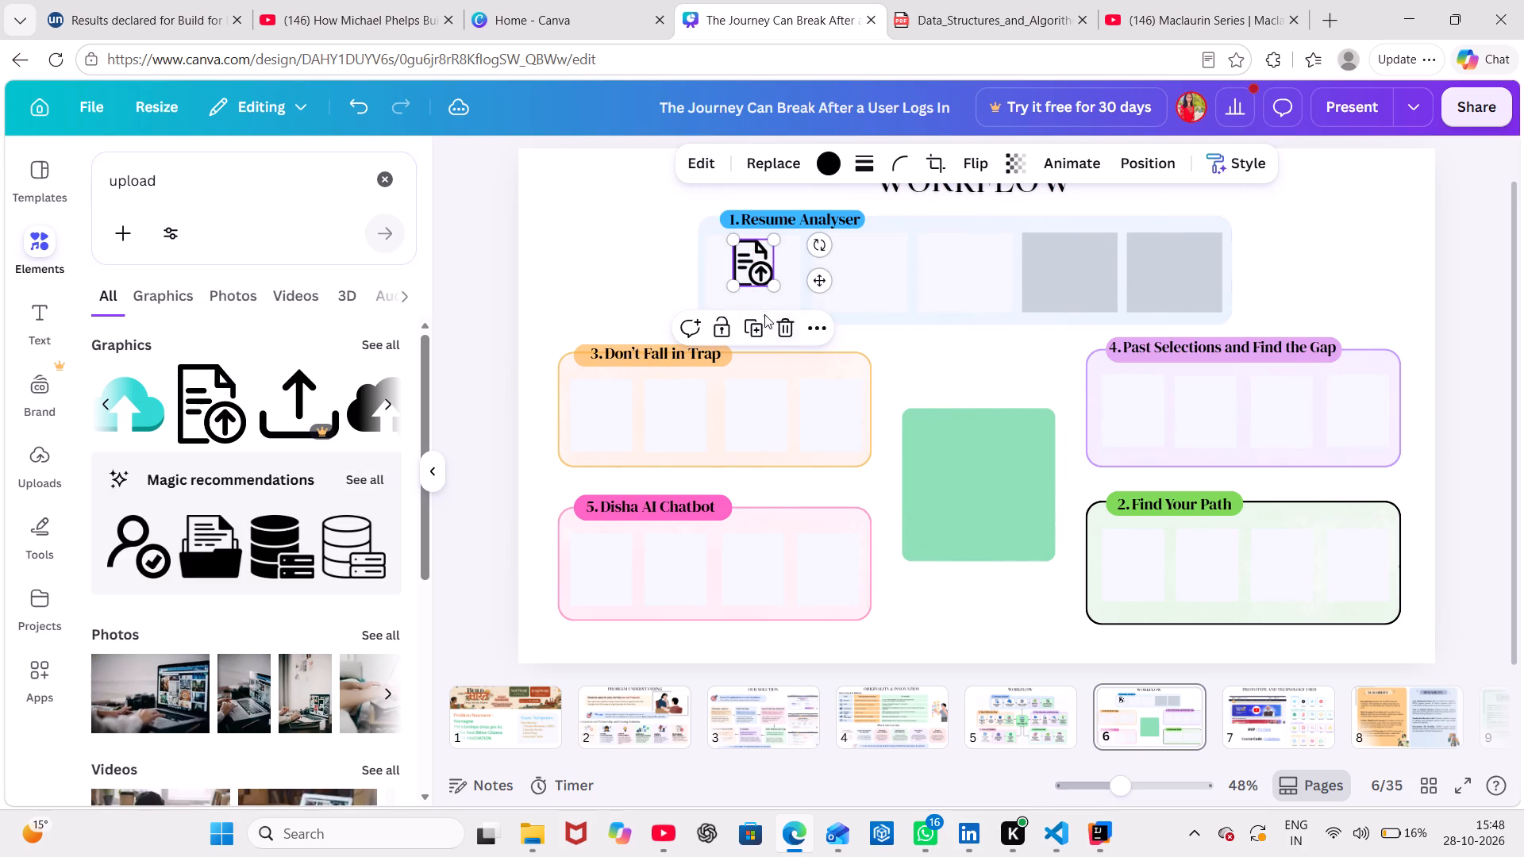
# Recolour the document upload icon with the dark blue from the default solid colours.
pyautogui.click(826, 170)
pyautogui.click(206, 442)
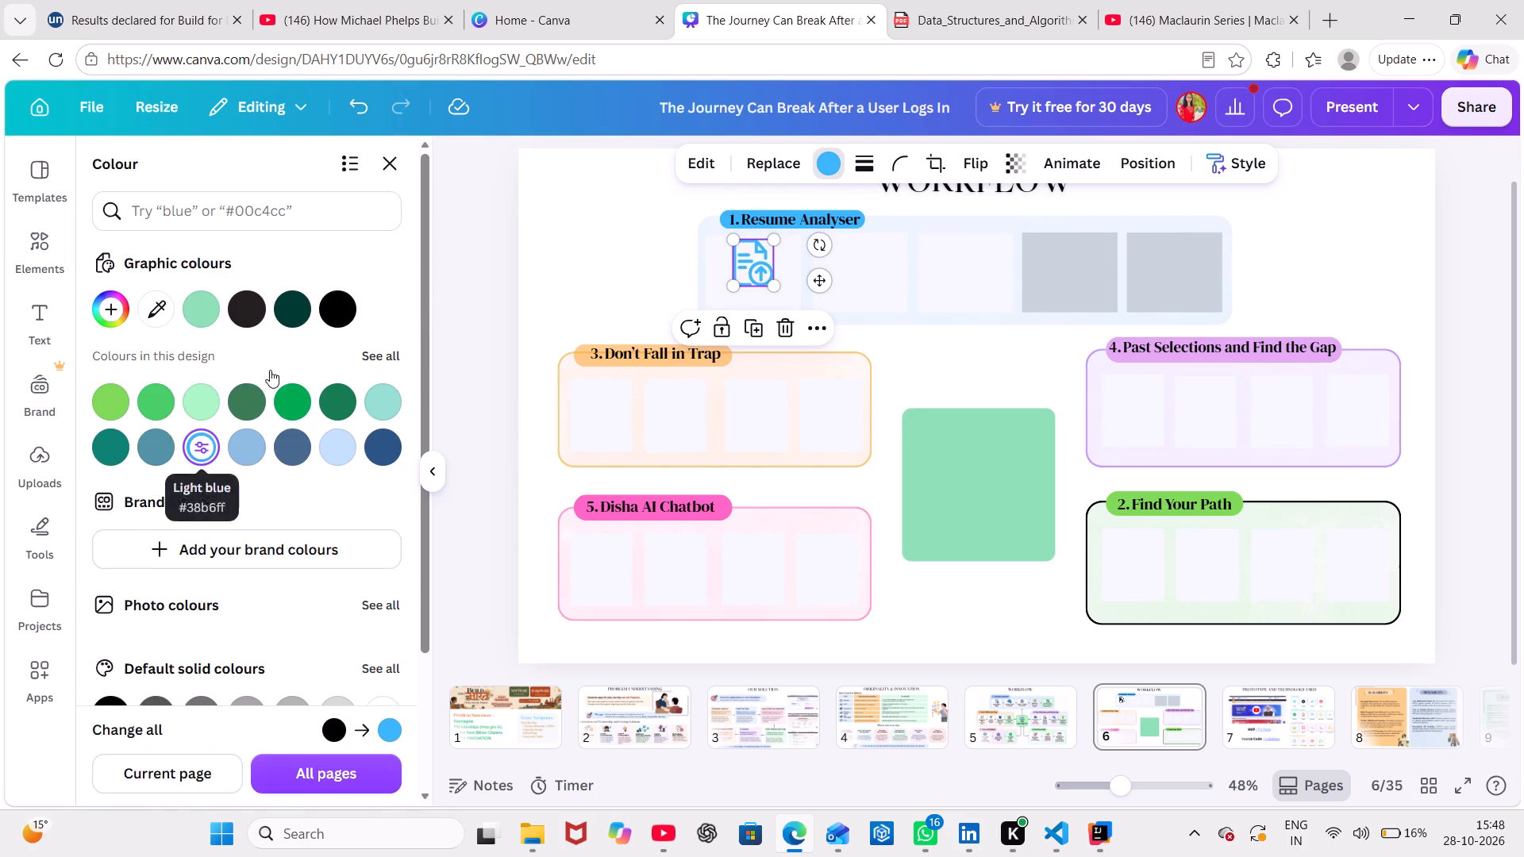
pyautogui.scroll(-1, 284, 506)
pyautogui.scroll(-2, 266, 623)
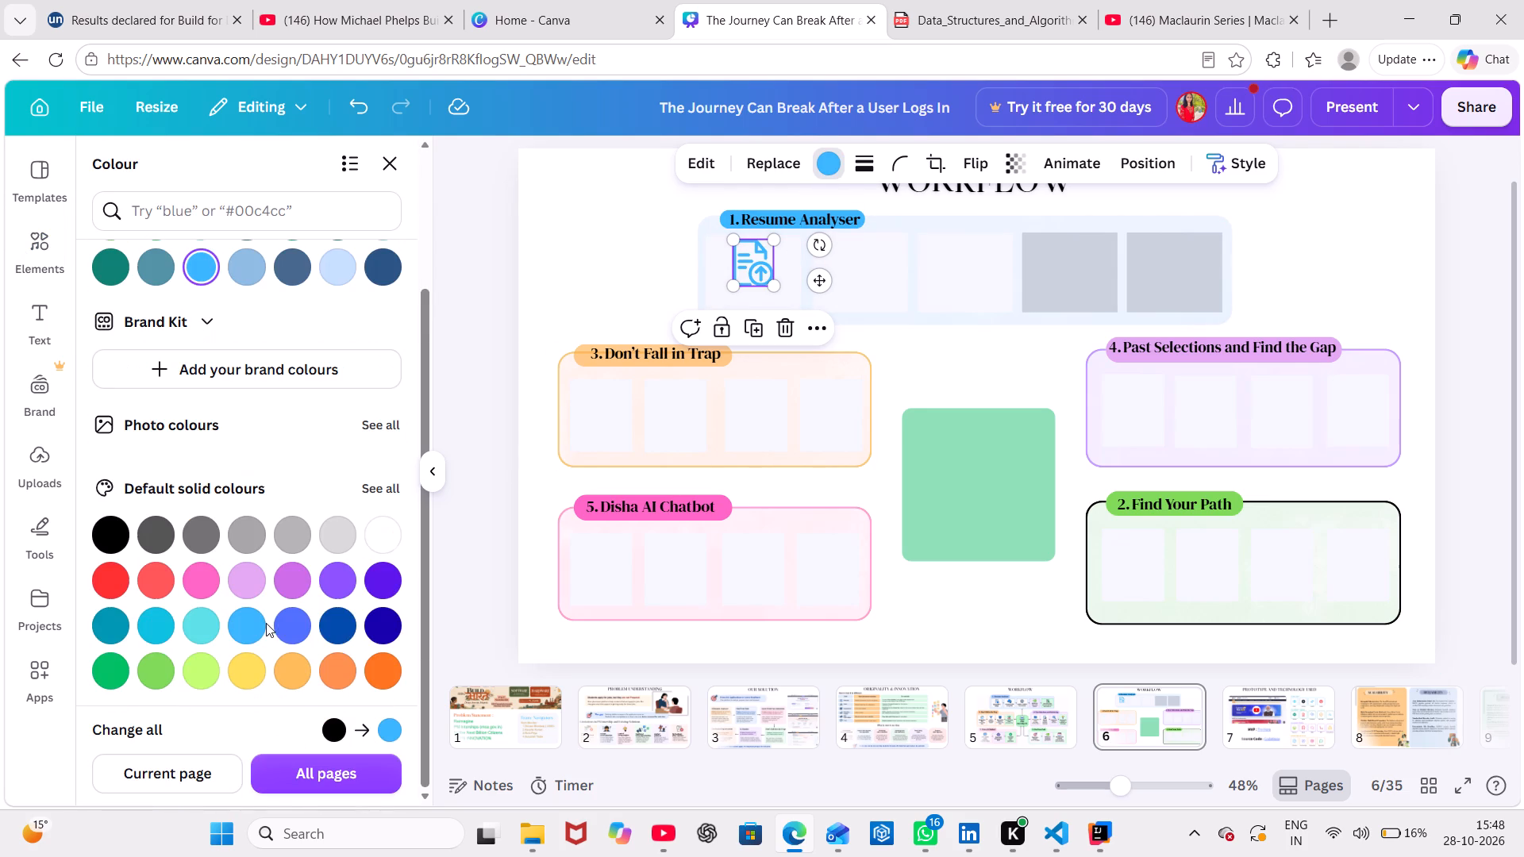
pyautogui.scroll(-1, 266, 623)
pyautogui.click(348, 621)
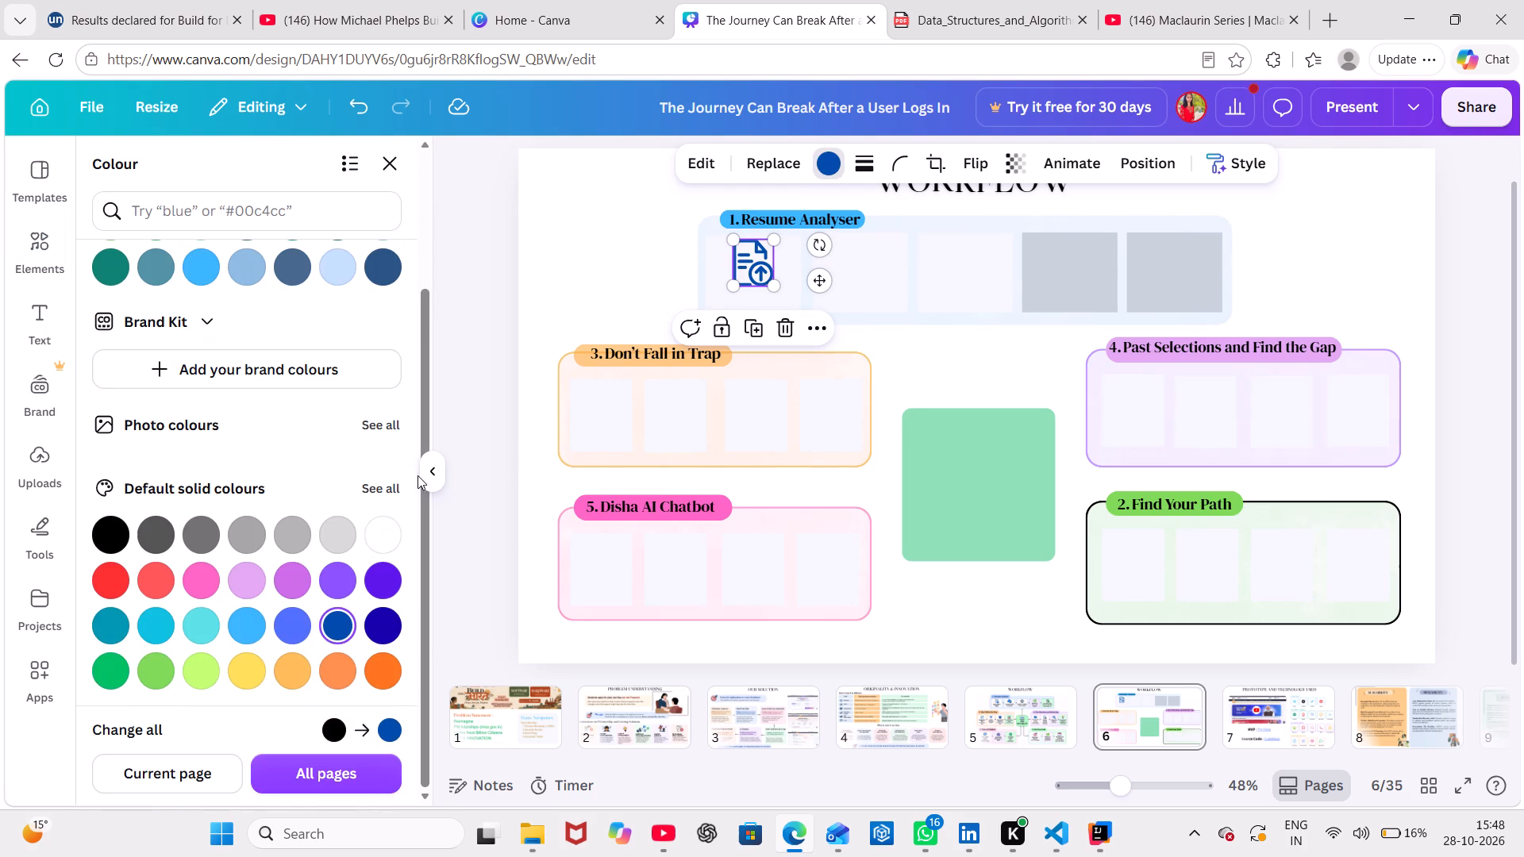
pyautogui.click(468, 416)
pyautogui.click(468, 416)
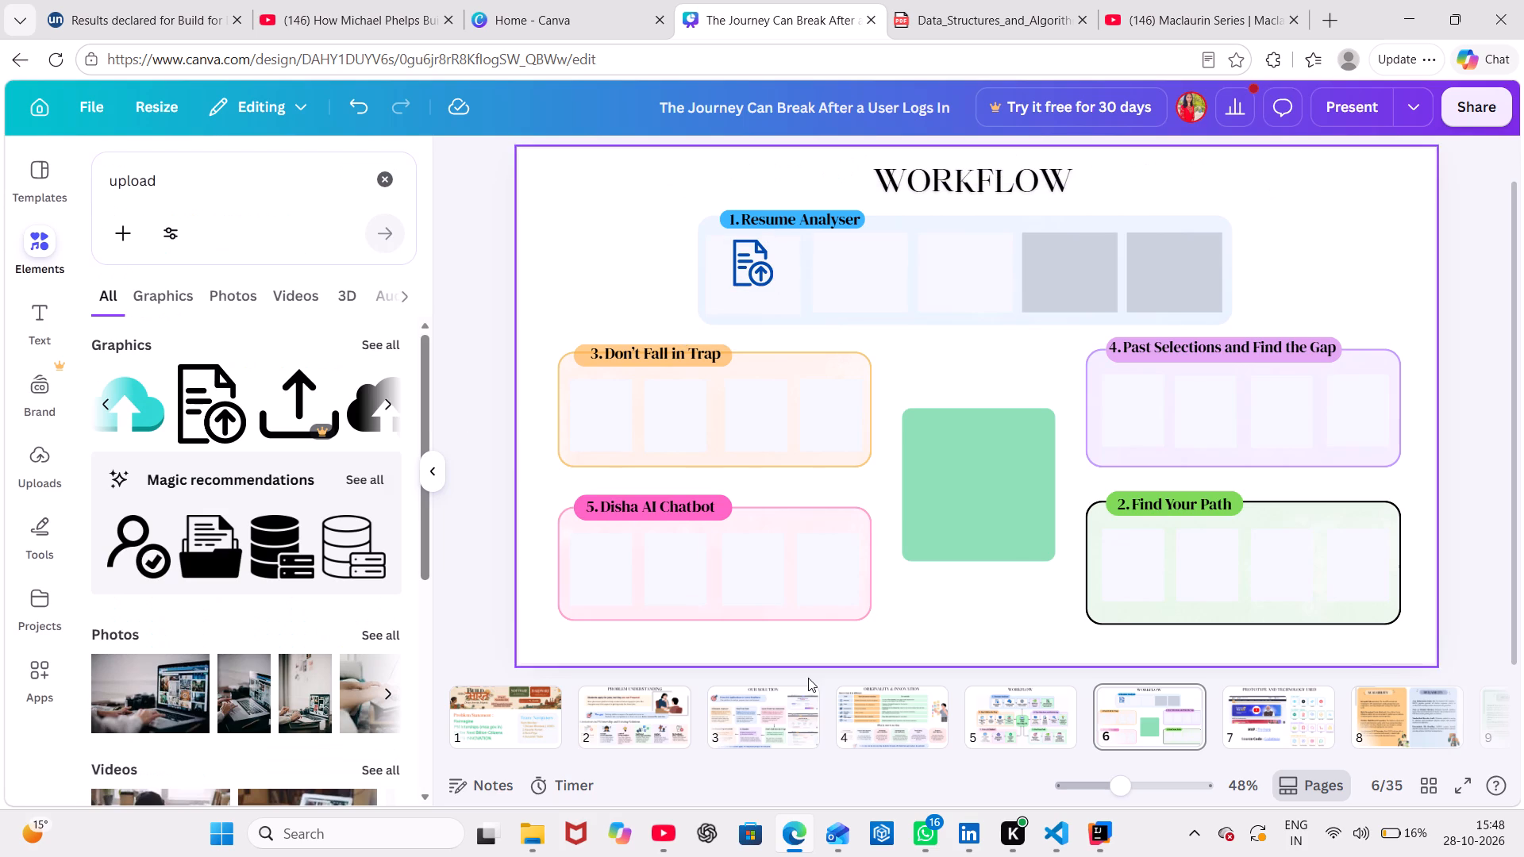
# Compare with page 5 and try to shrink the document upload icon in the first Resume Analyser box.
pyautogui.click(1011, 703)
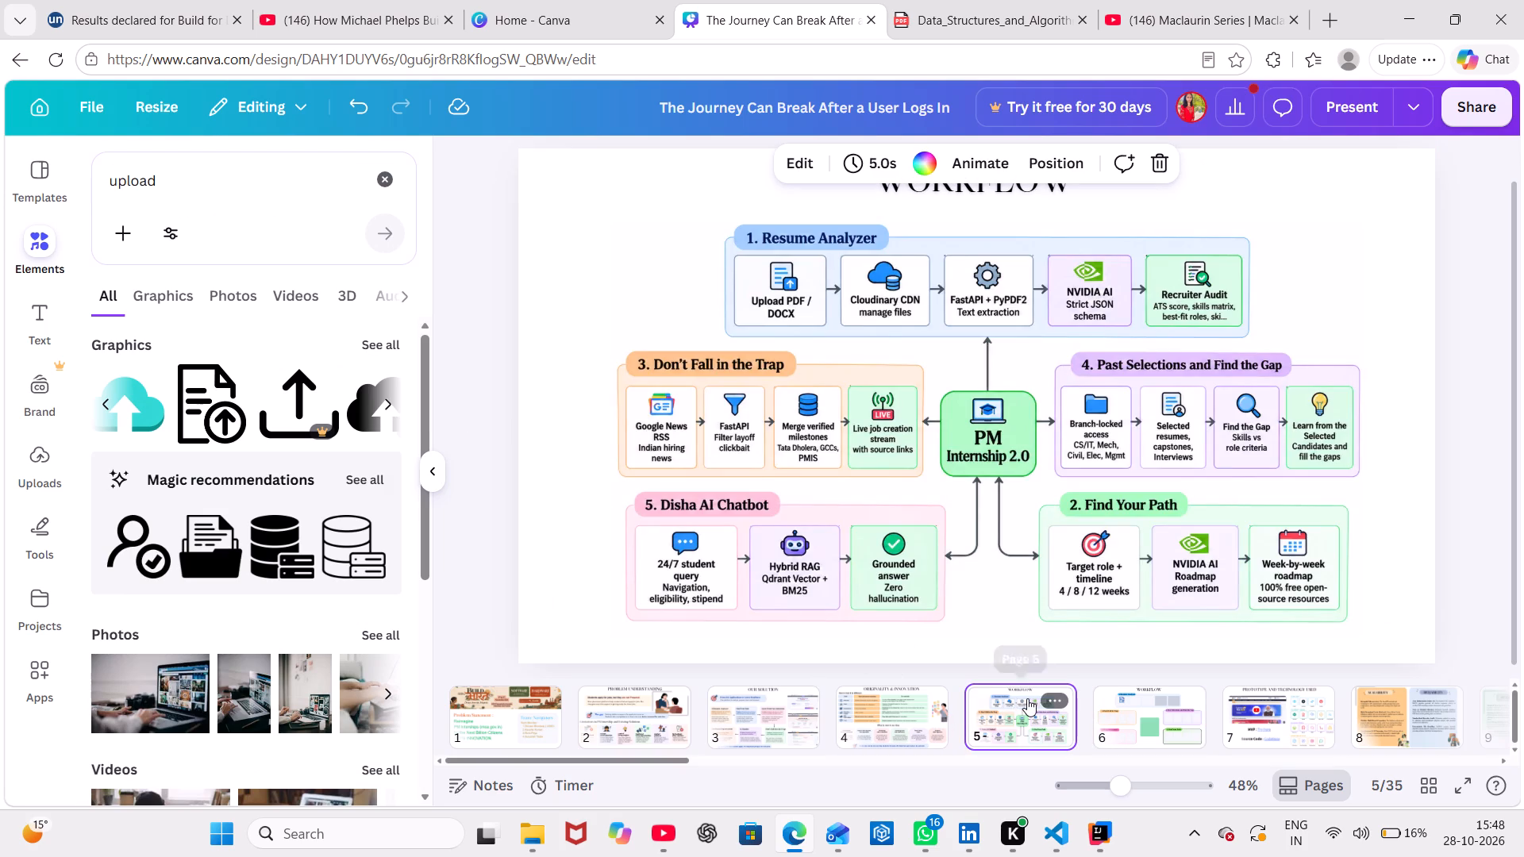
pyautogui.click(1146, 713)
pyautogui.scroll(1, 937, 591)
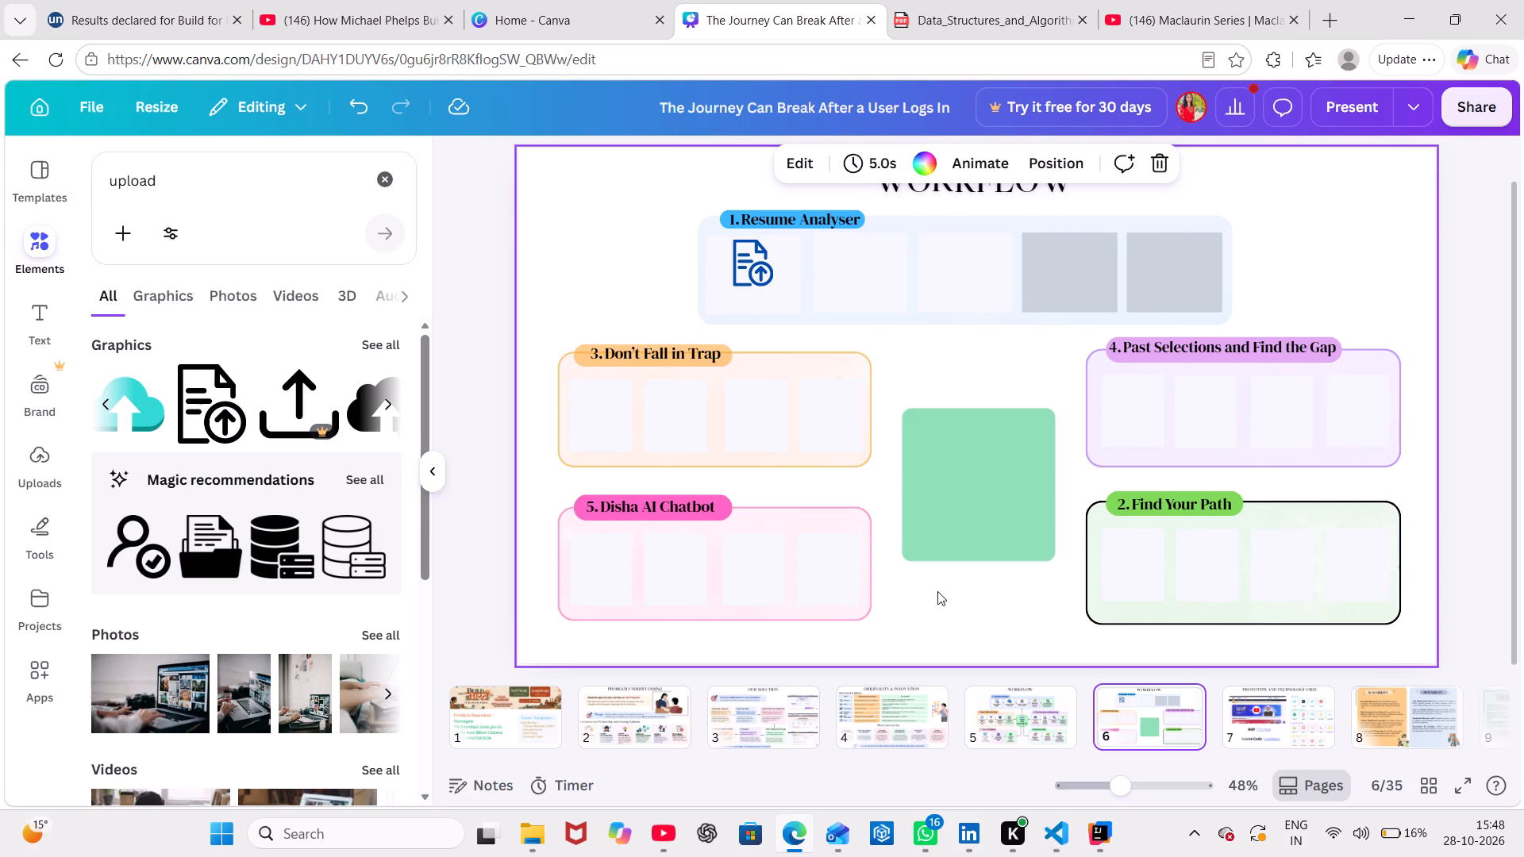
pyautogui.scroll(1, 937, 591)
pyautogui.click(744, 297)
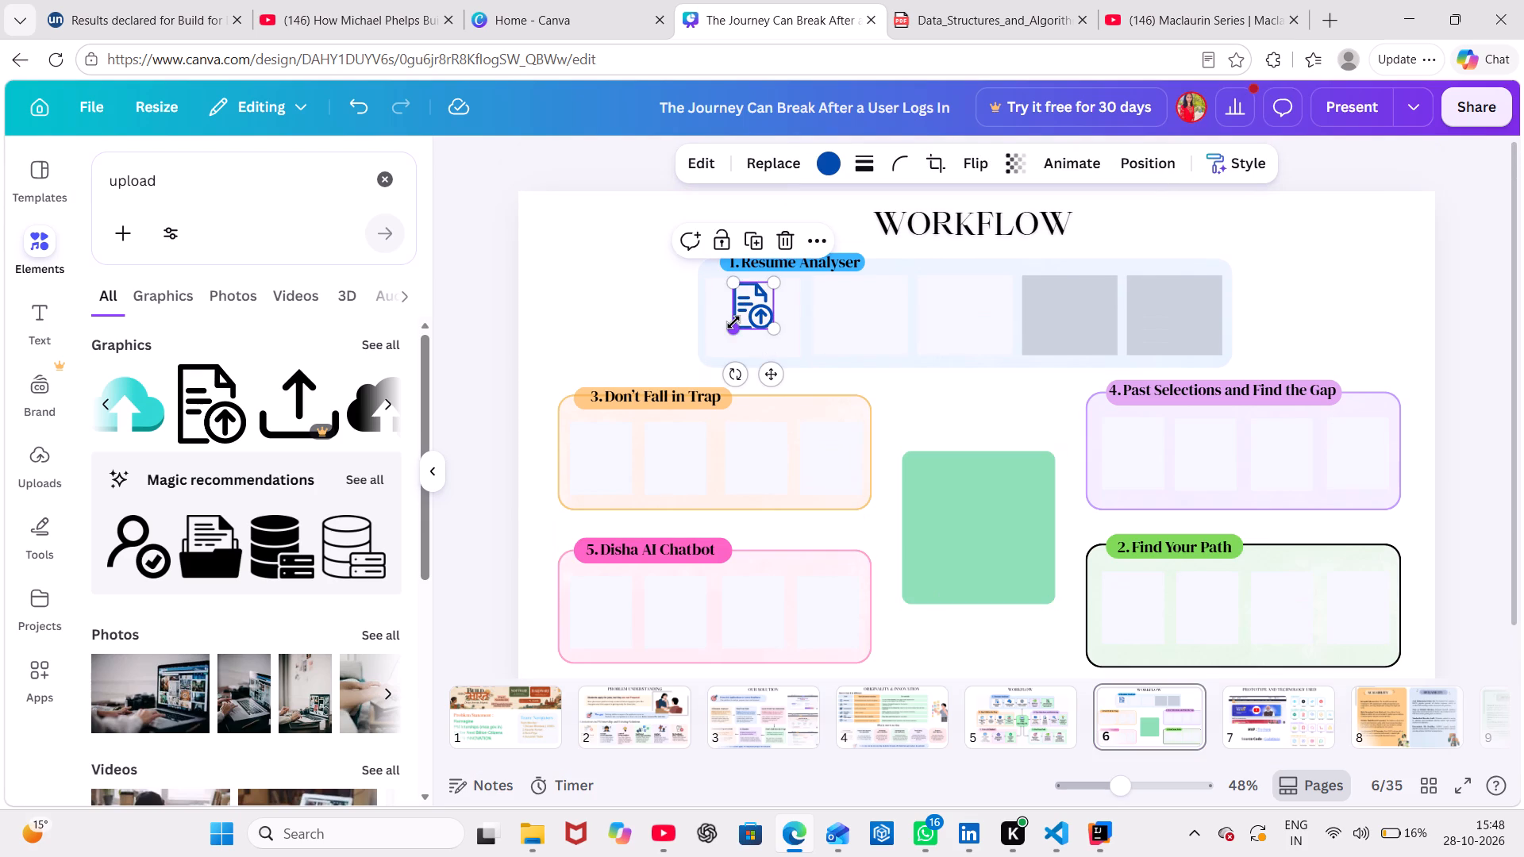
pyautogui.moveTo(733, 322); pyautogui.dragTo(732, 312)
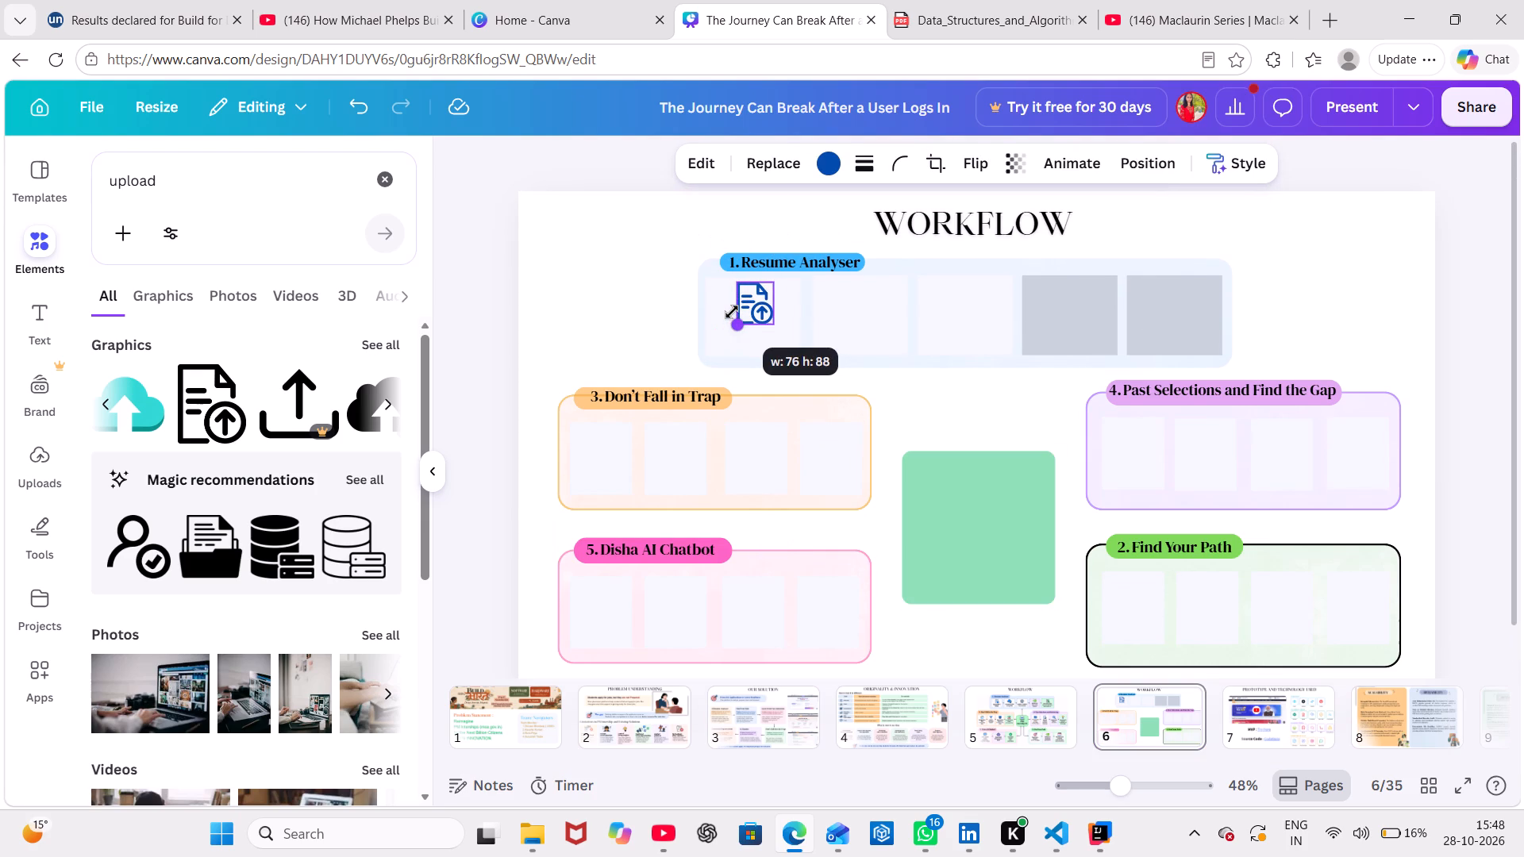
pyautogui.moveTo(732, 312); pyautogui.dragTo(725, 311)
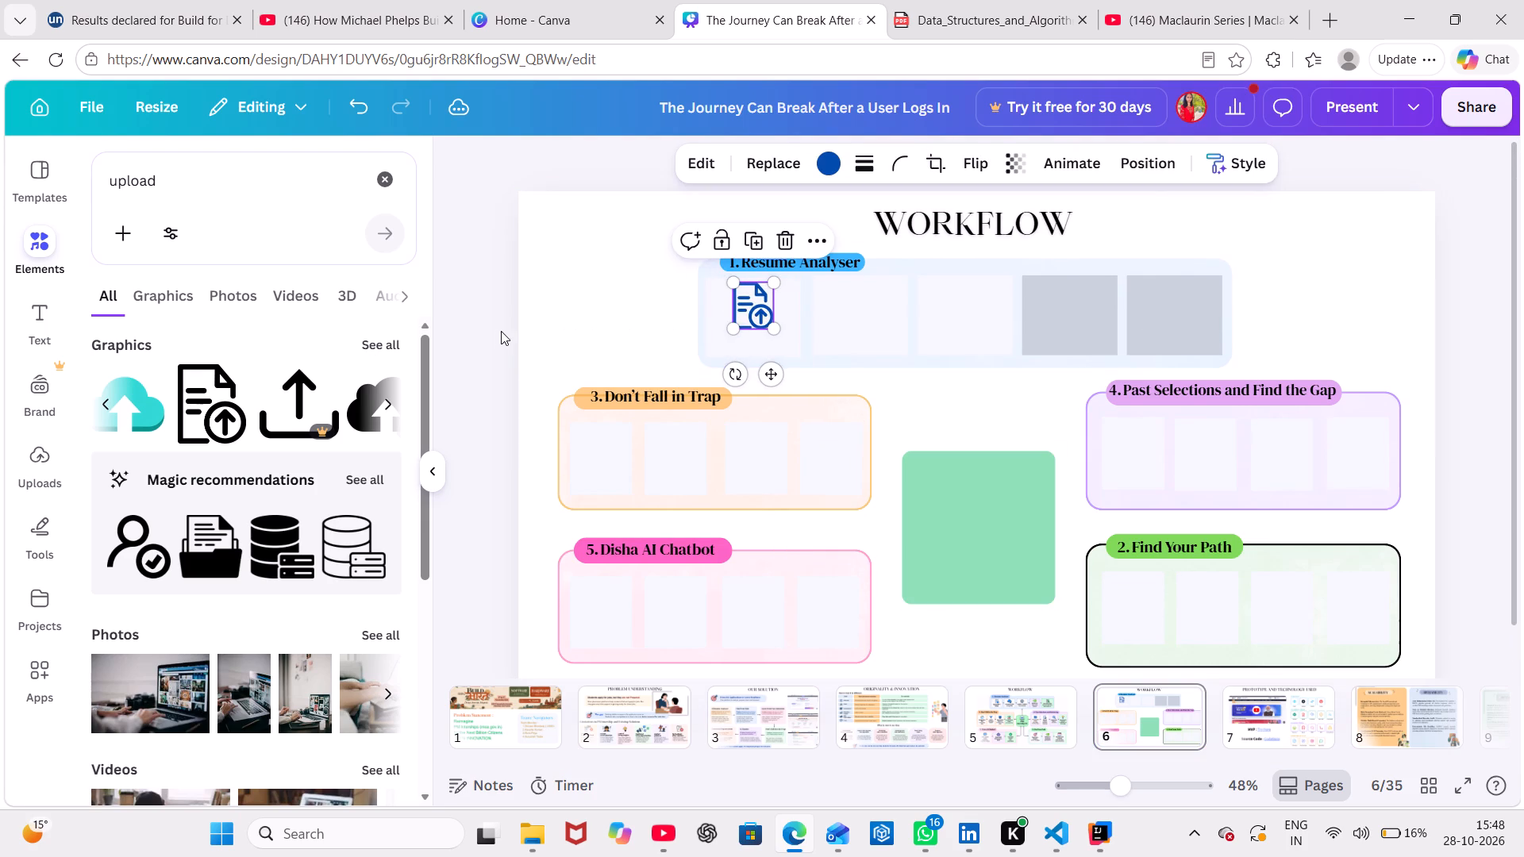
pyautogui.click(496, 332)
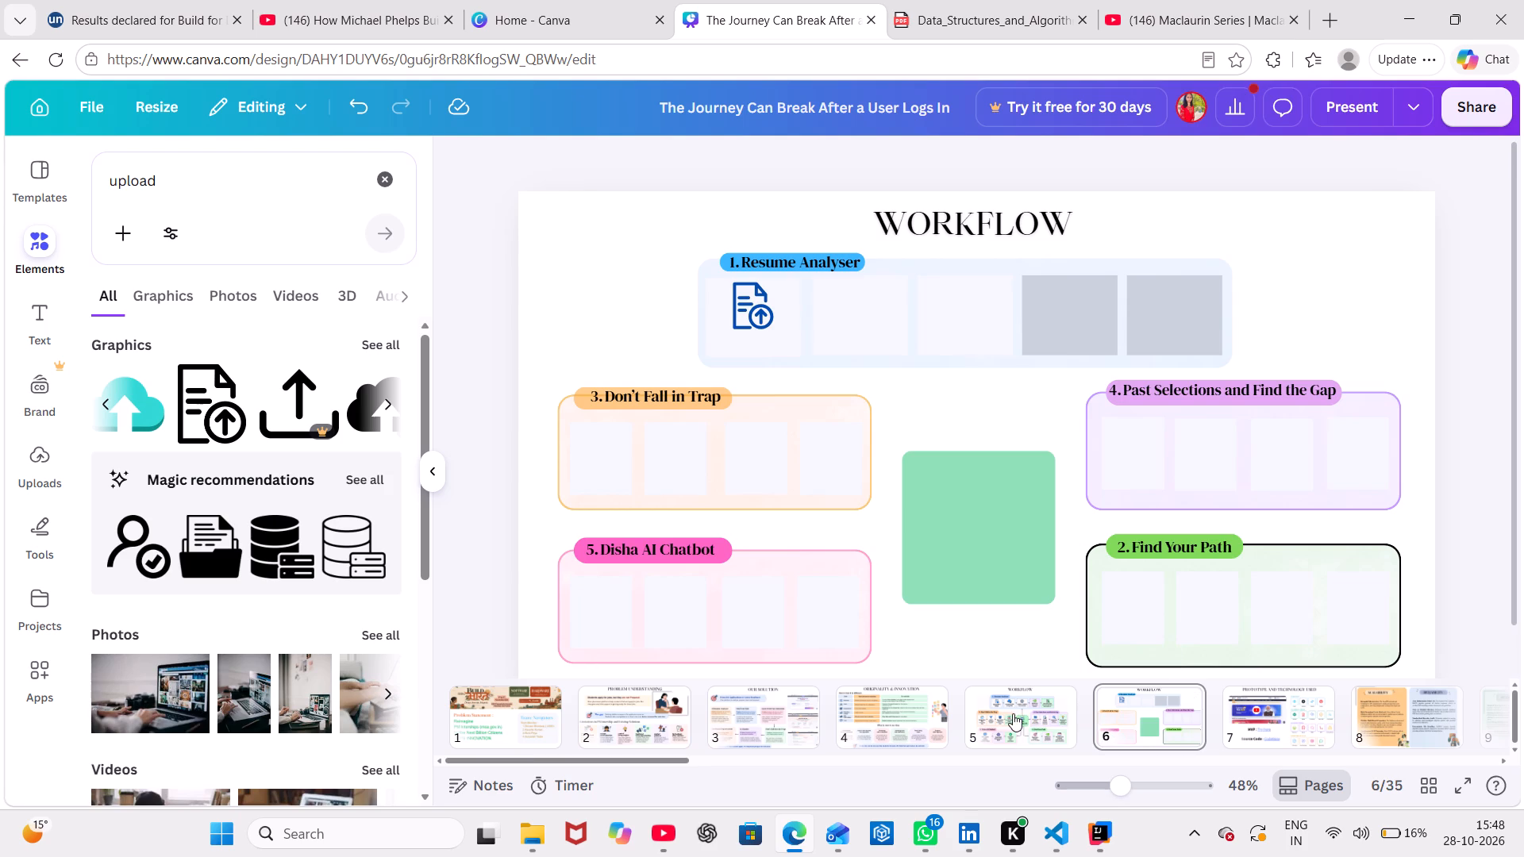
# Check page 5 for reference, add the teal cloud graphic with an upload arrow, and fit it into the Resume Analyser card's second box.
pyautogui.click(1013, 713)
pyautogui.click(1134, 707)
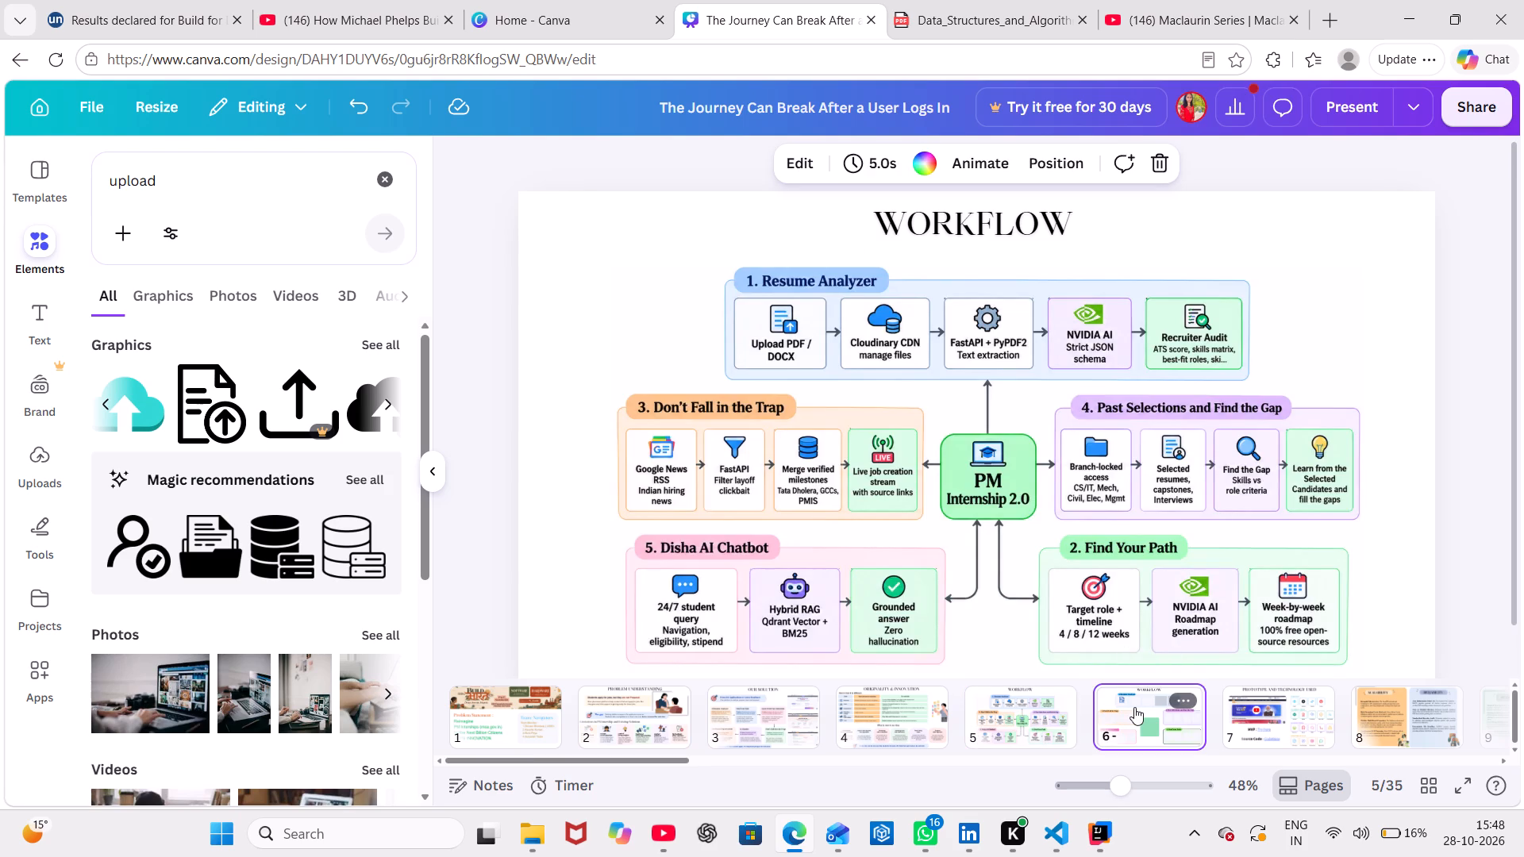
pyautogui.hscroll(1, 159, 409)
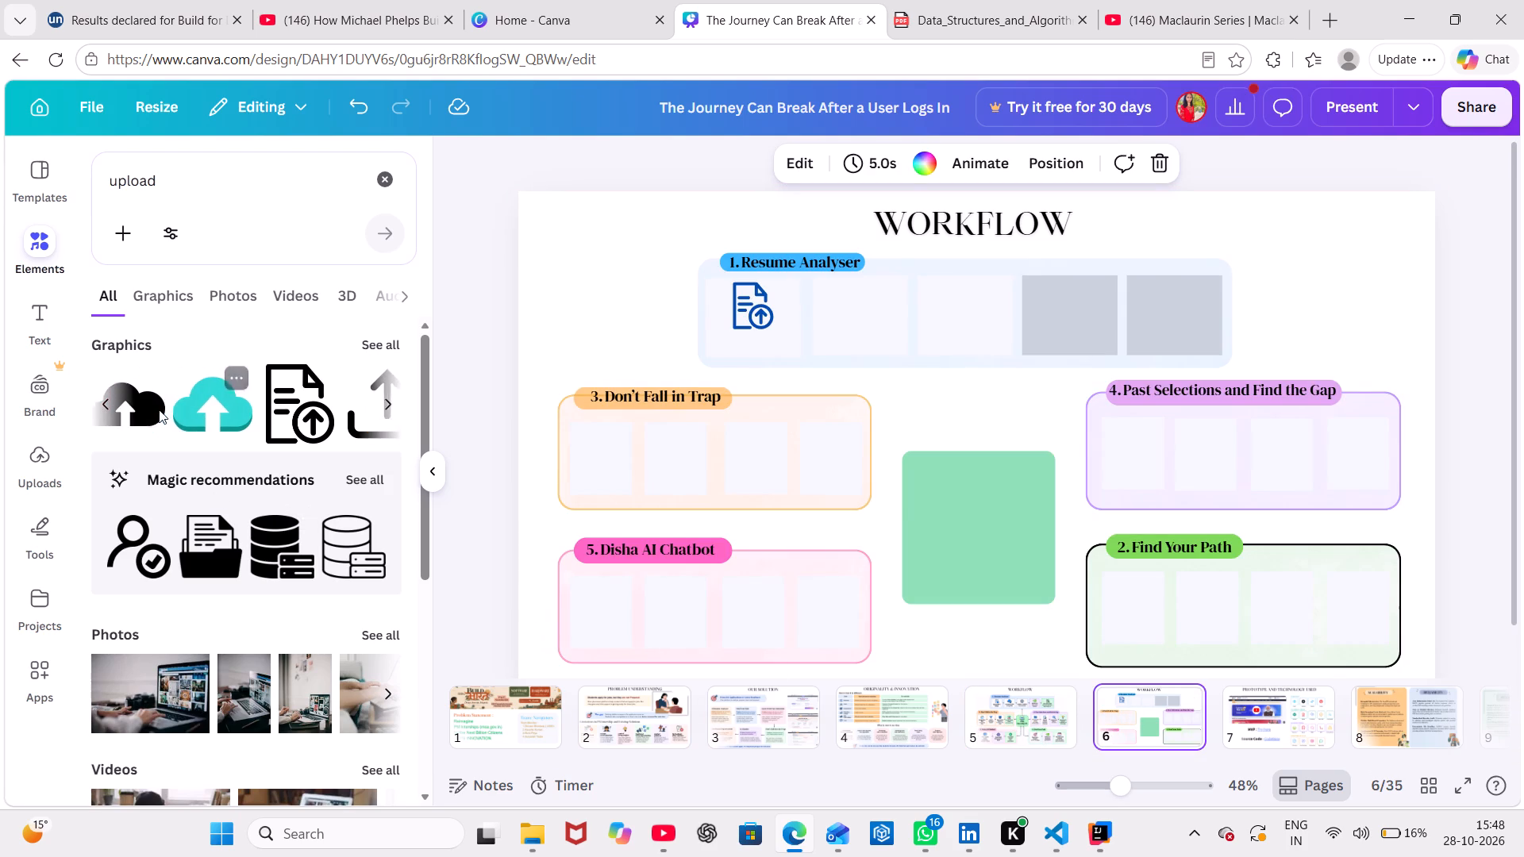
pyautogui.hscroll(1, 159, 409)
pyautogui.click(228, 425)
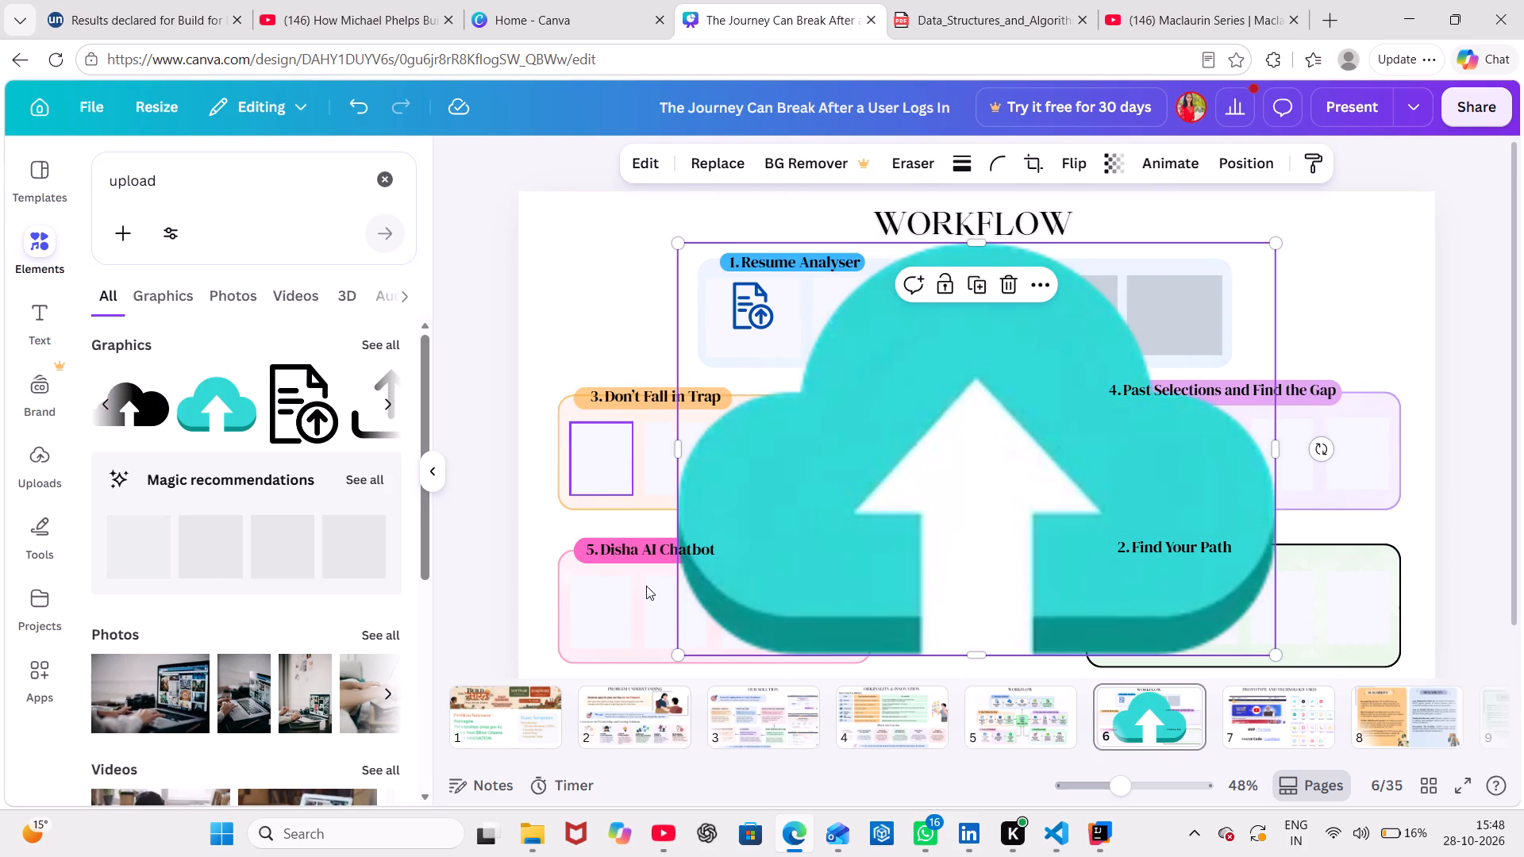
pyautogui.moveTo(676, 656); pyautogui.dragTo(891, 503)
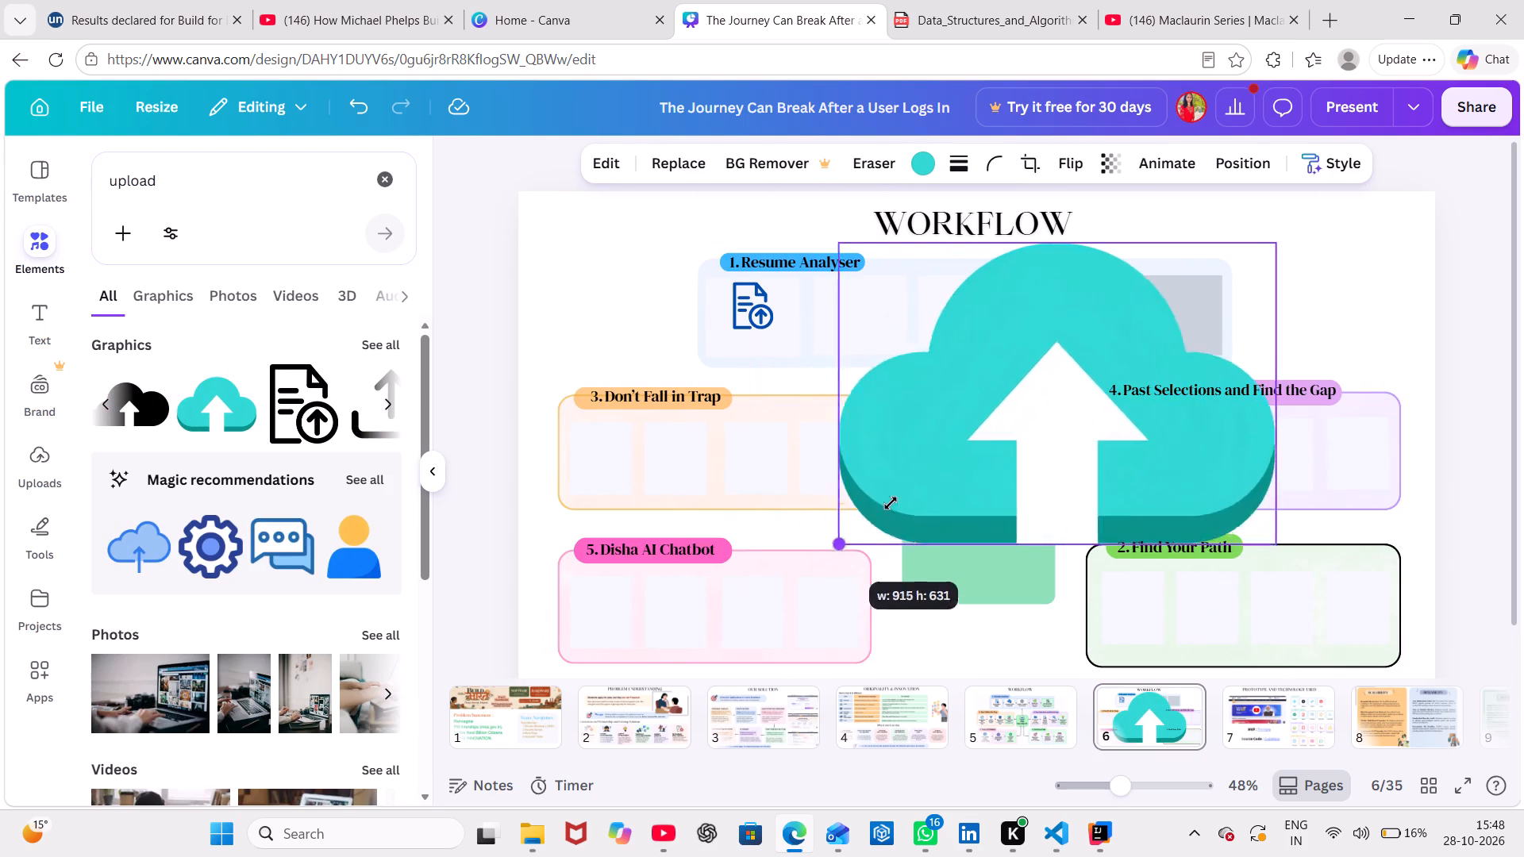
pyautogui.moveTo(891, 503); pyautogui.dragTo(1211, 300)
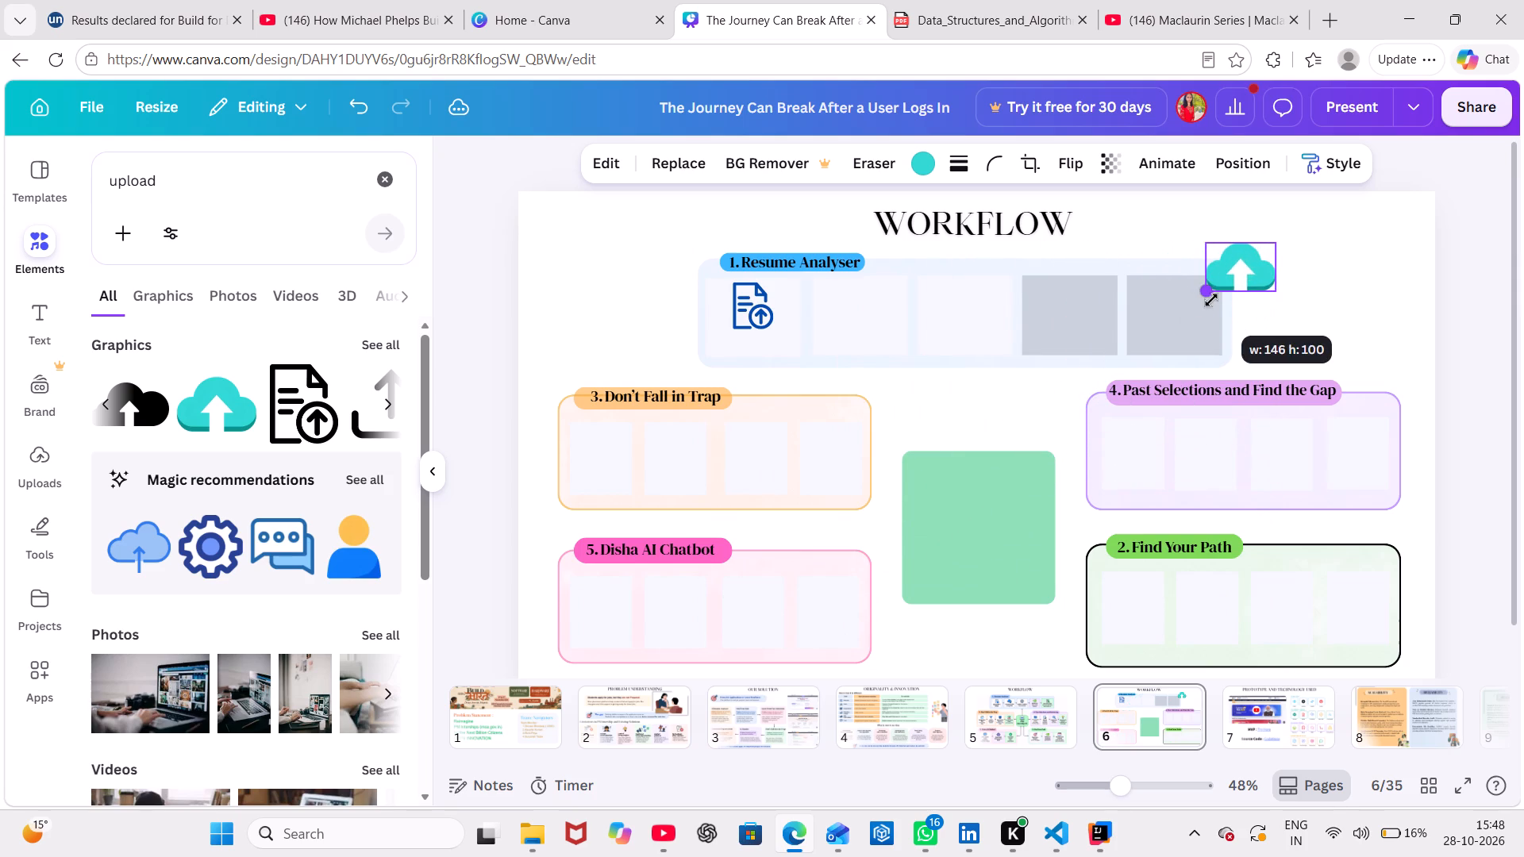
pyautogui.moveTo(1211, 300); pyautogui.dragTo(1275, 322)
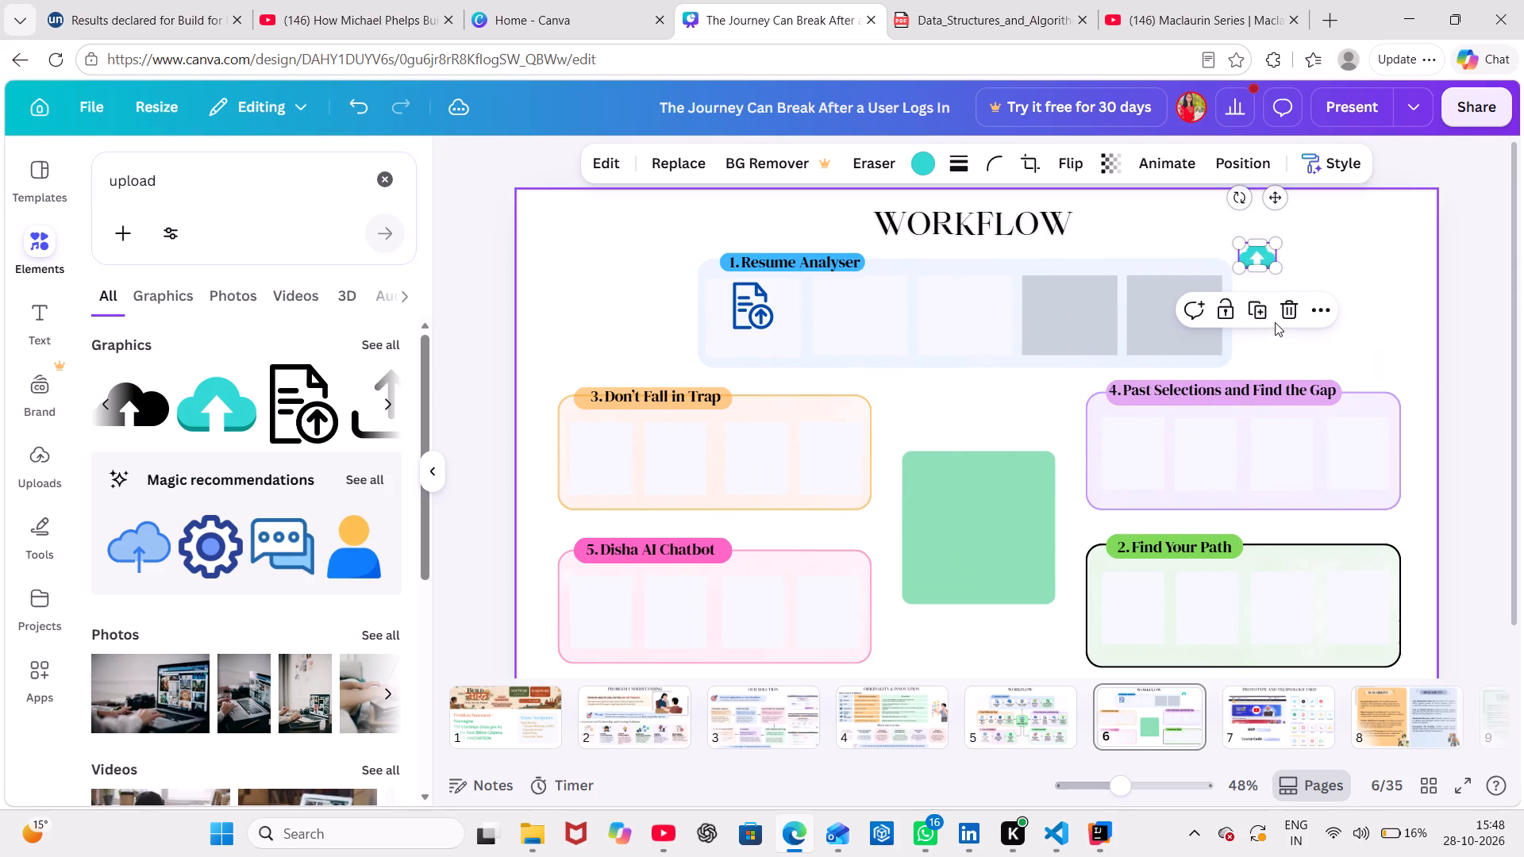
pyautogui.moveTo(1274, 198); pyautogui.dragTo(920, 256)
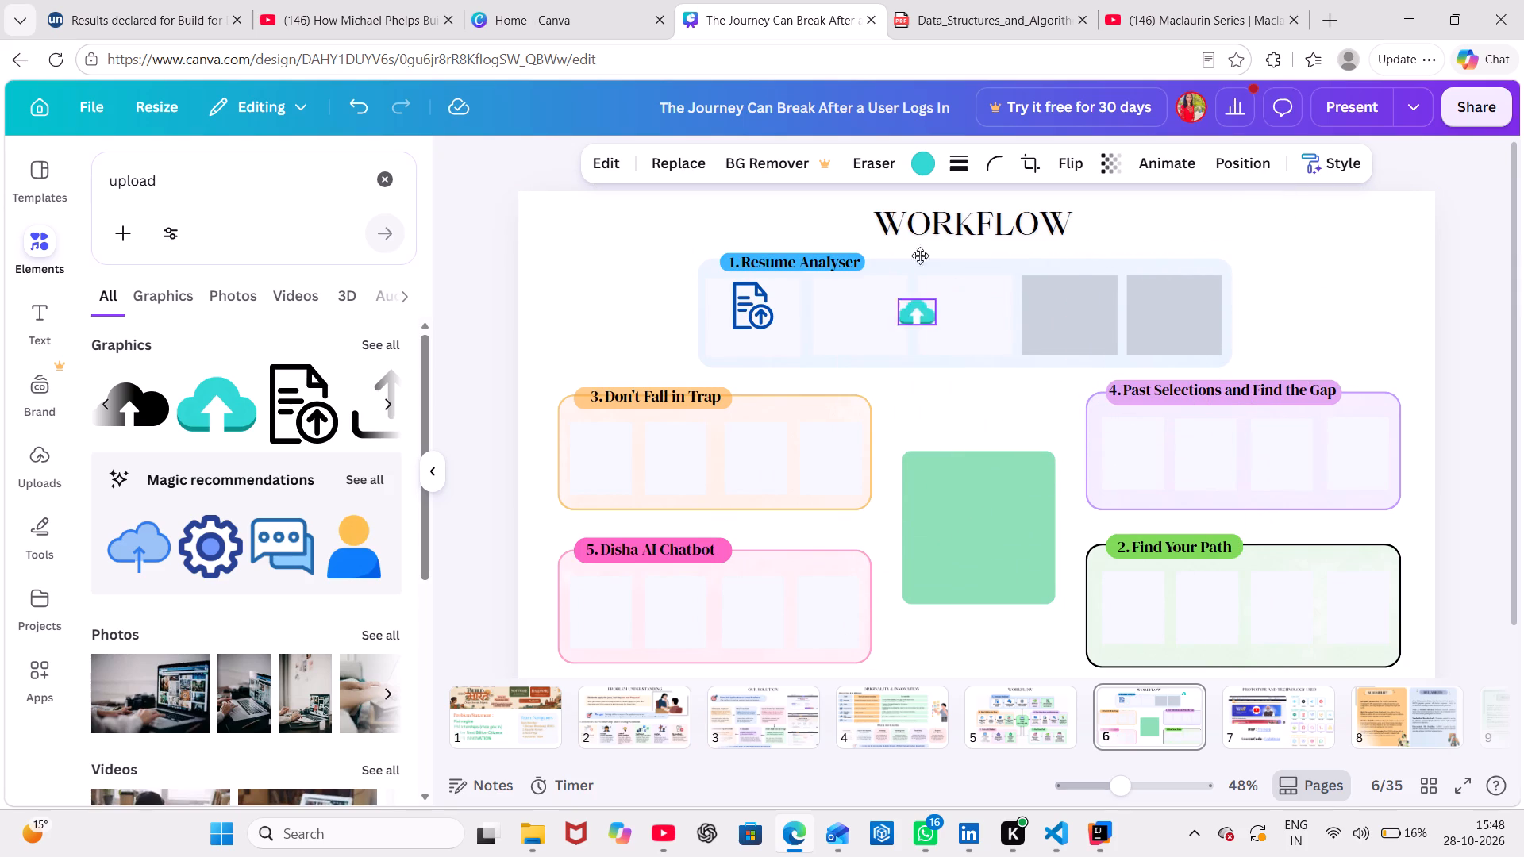
pyautogui.moveTo(920, 256); pyautogui.dragTo(871, 240)
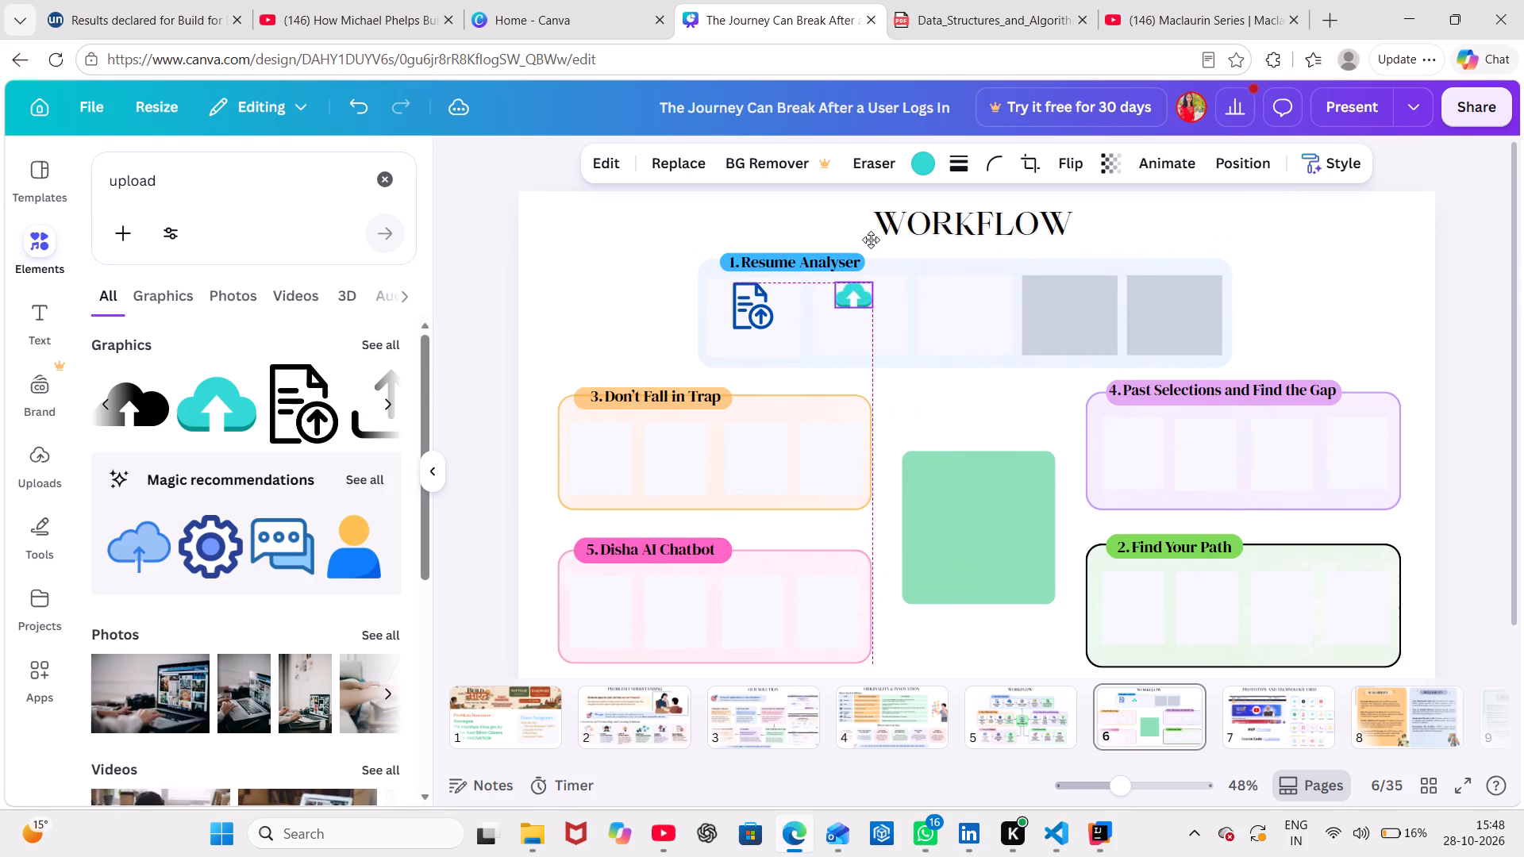
pyautogui.moveTo(871, 240); pyautogui.dragTo(871, 239)
pyautogui.click(868, 307)
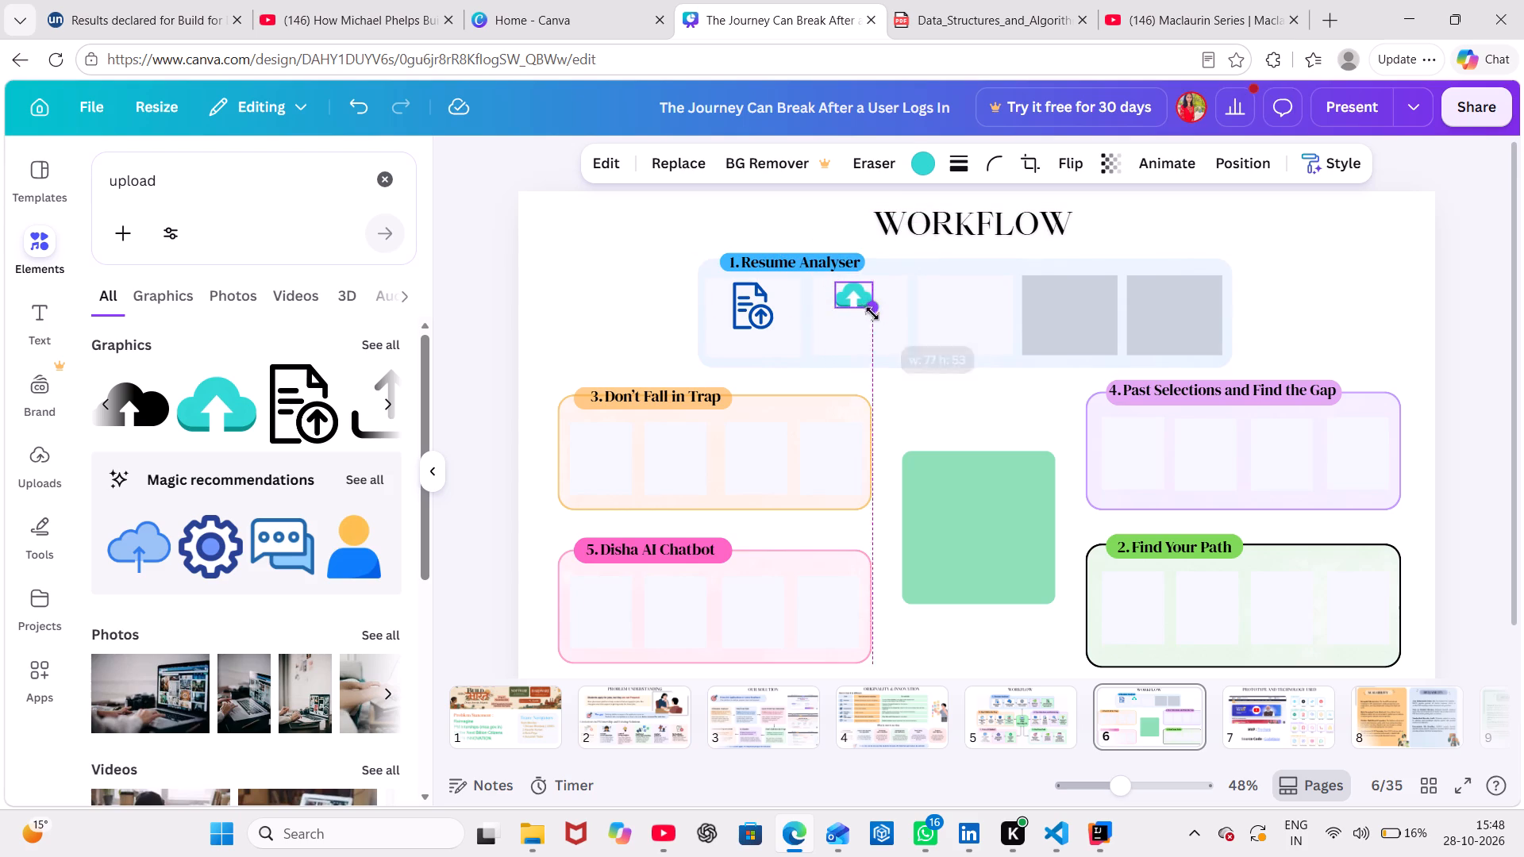
# Compare with the page 5 diagram and open the colour options for the cloud upload icon on page 6.
pyautogui.click(1051, 717)
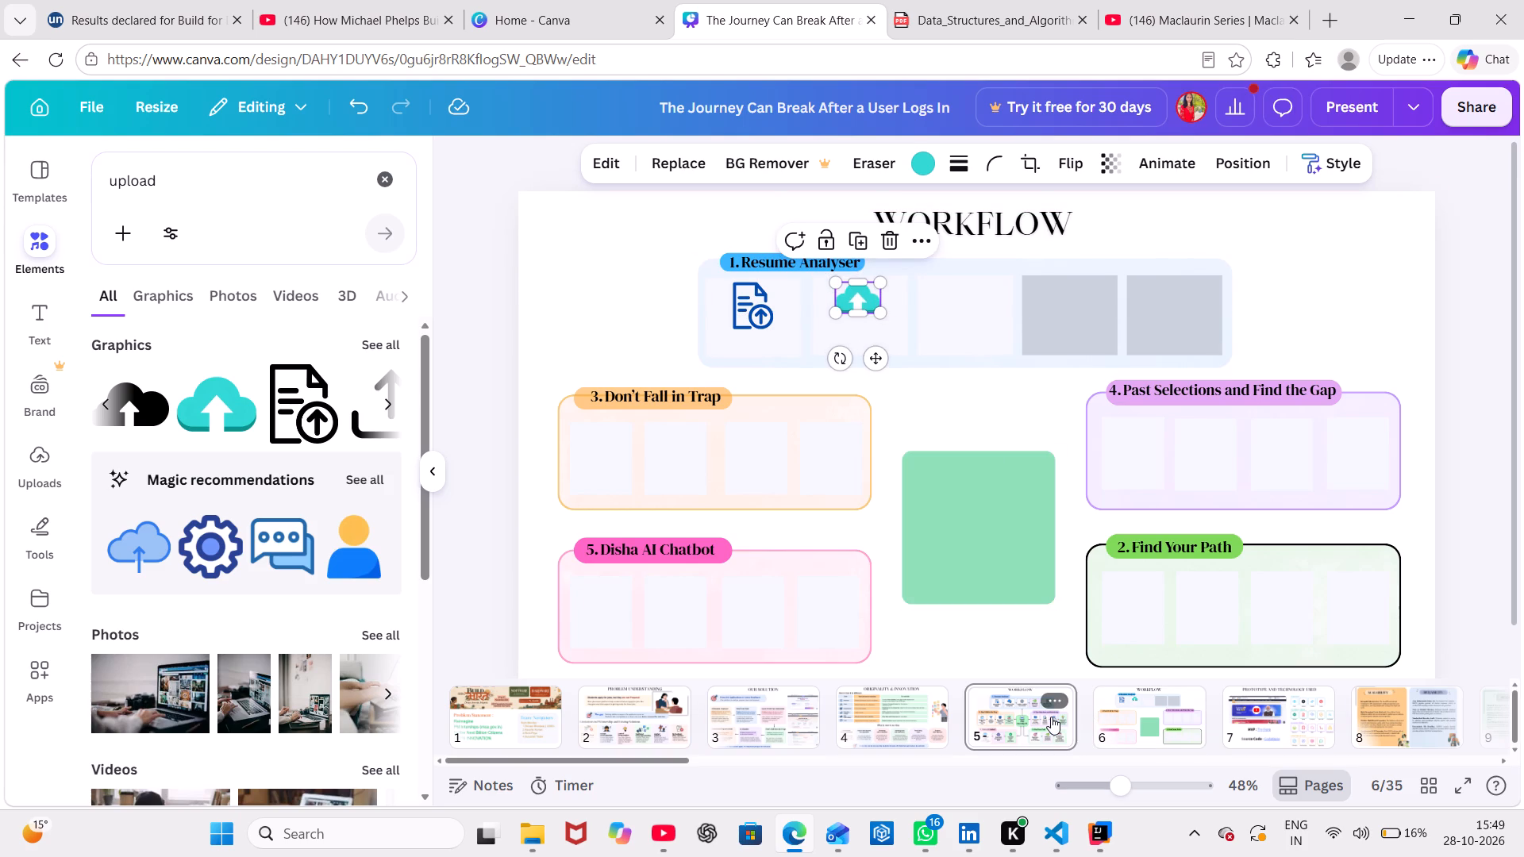
pyautogui.click(1130, 714)
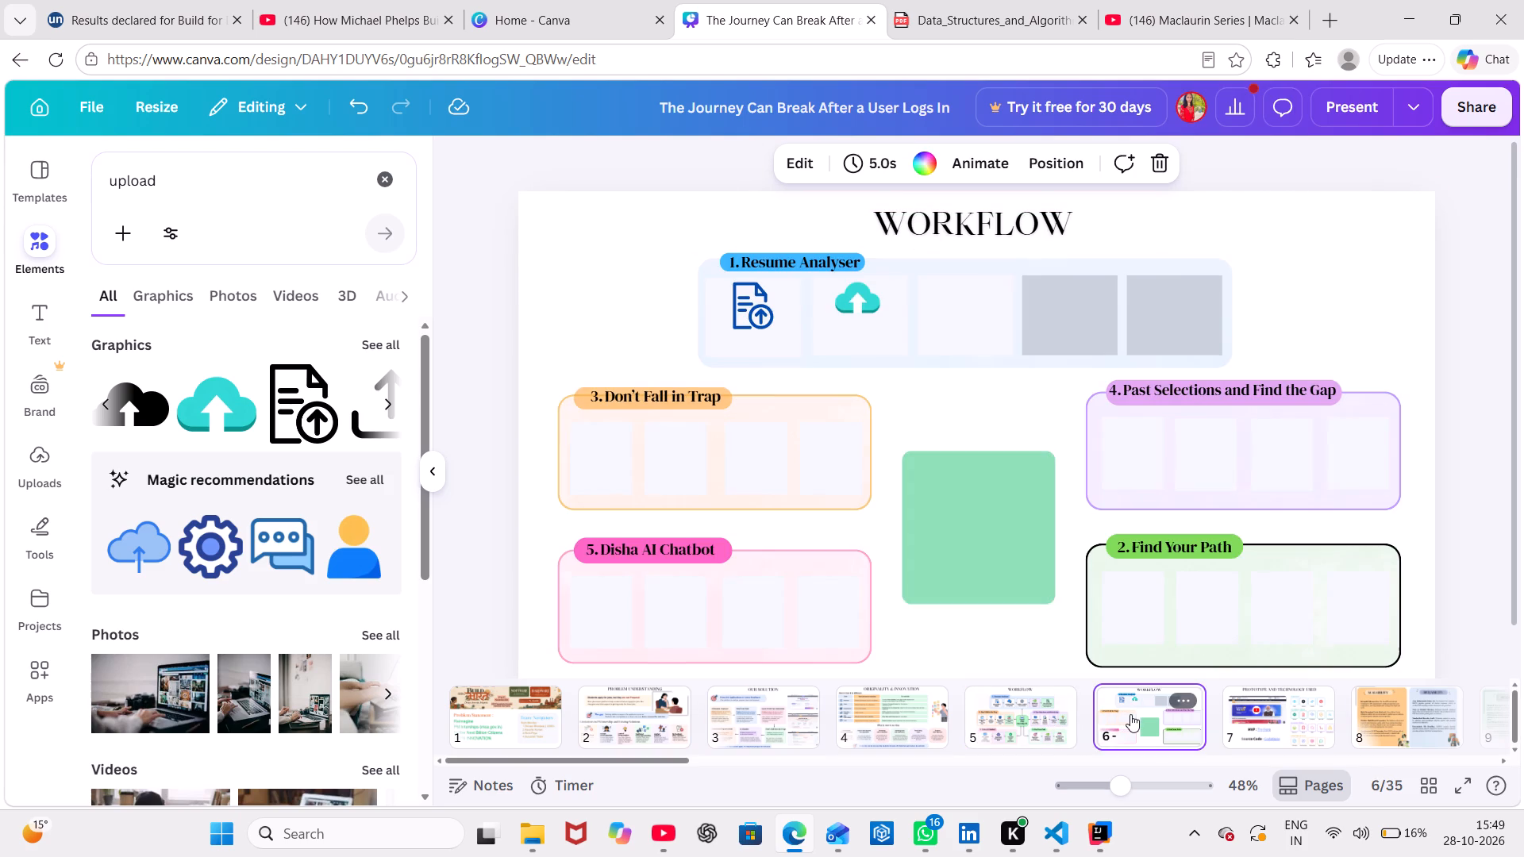
pyautogui.click(1024, 709)
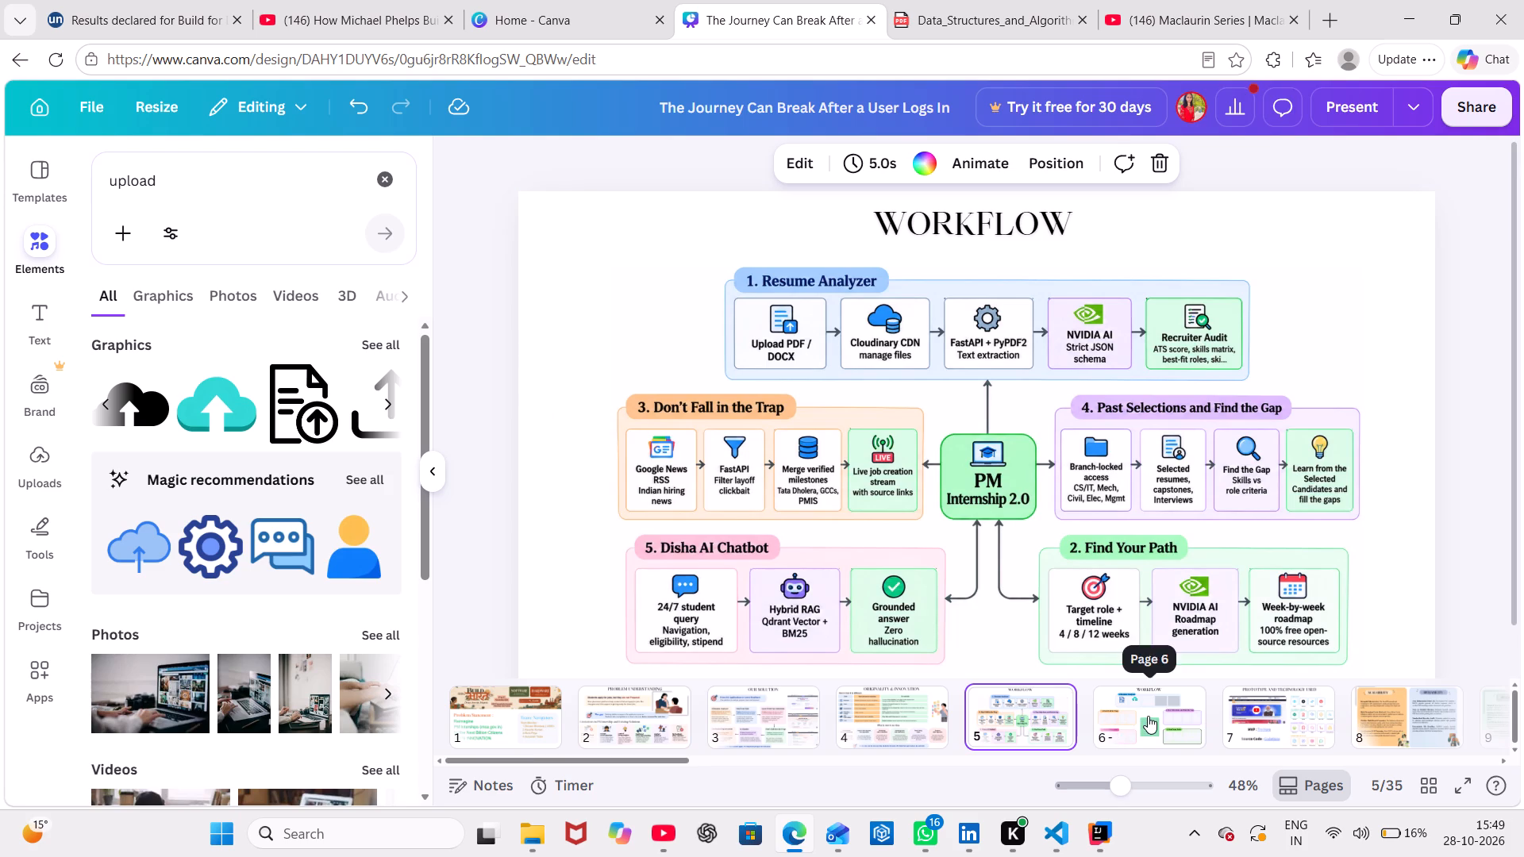
pyautogui.click(1148, 716)
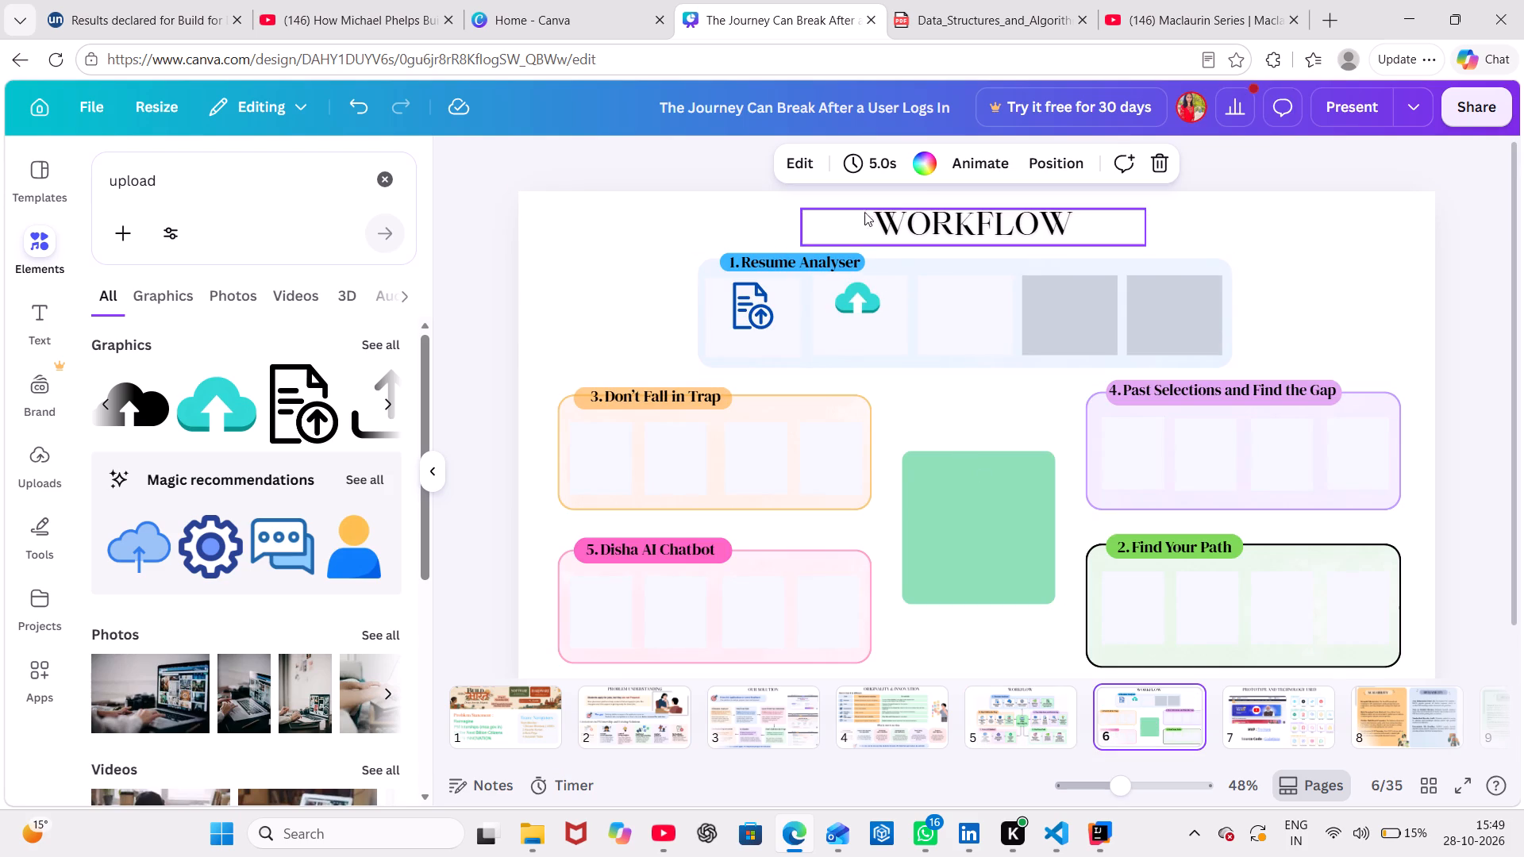
pyautogui.click(856, 294)
pyautogui.click(929, 169)
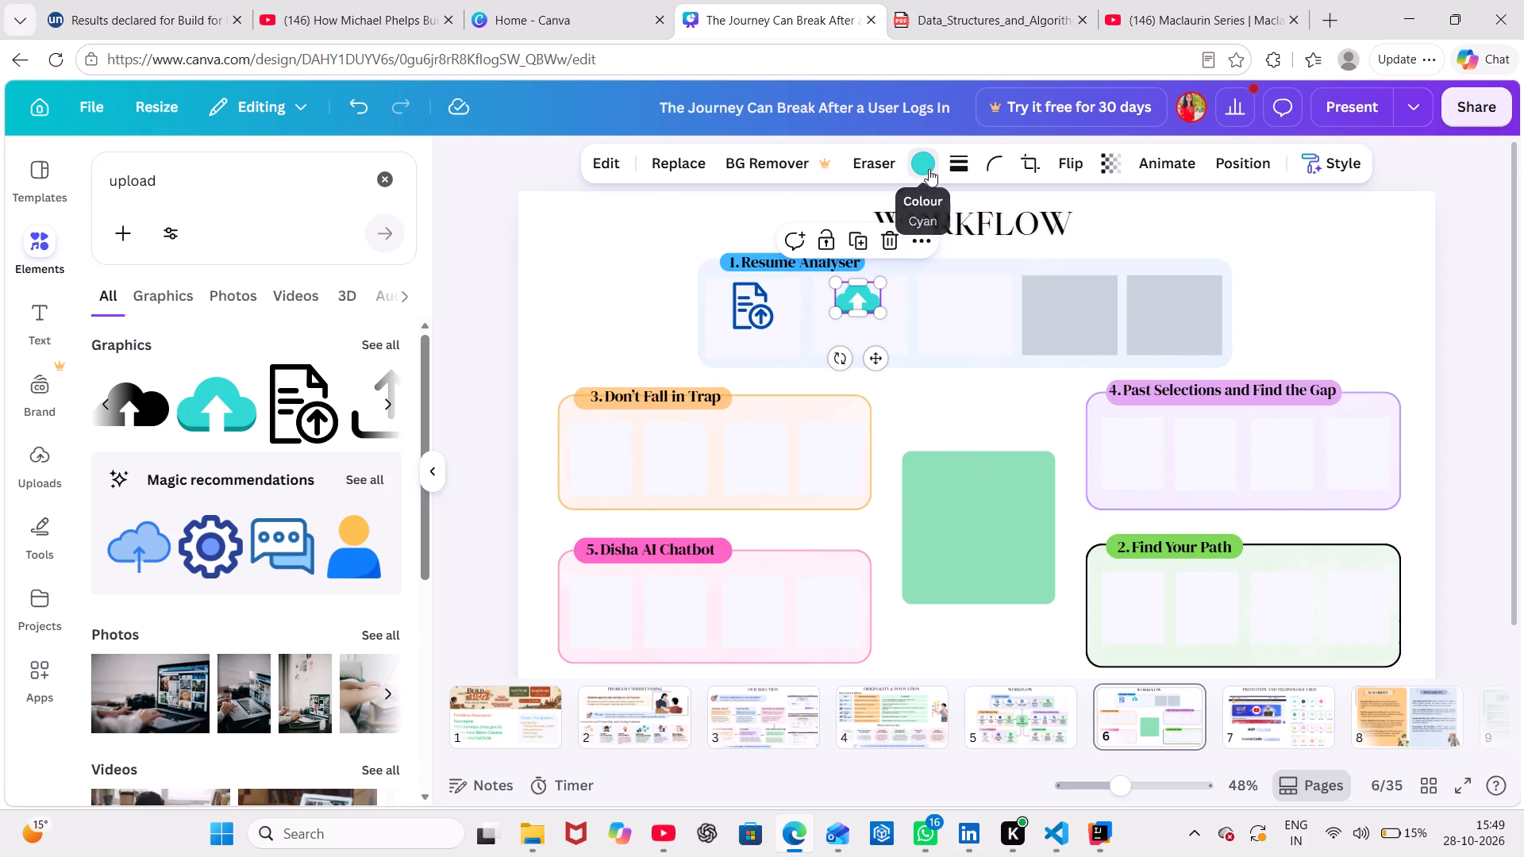
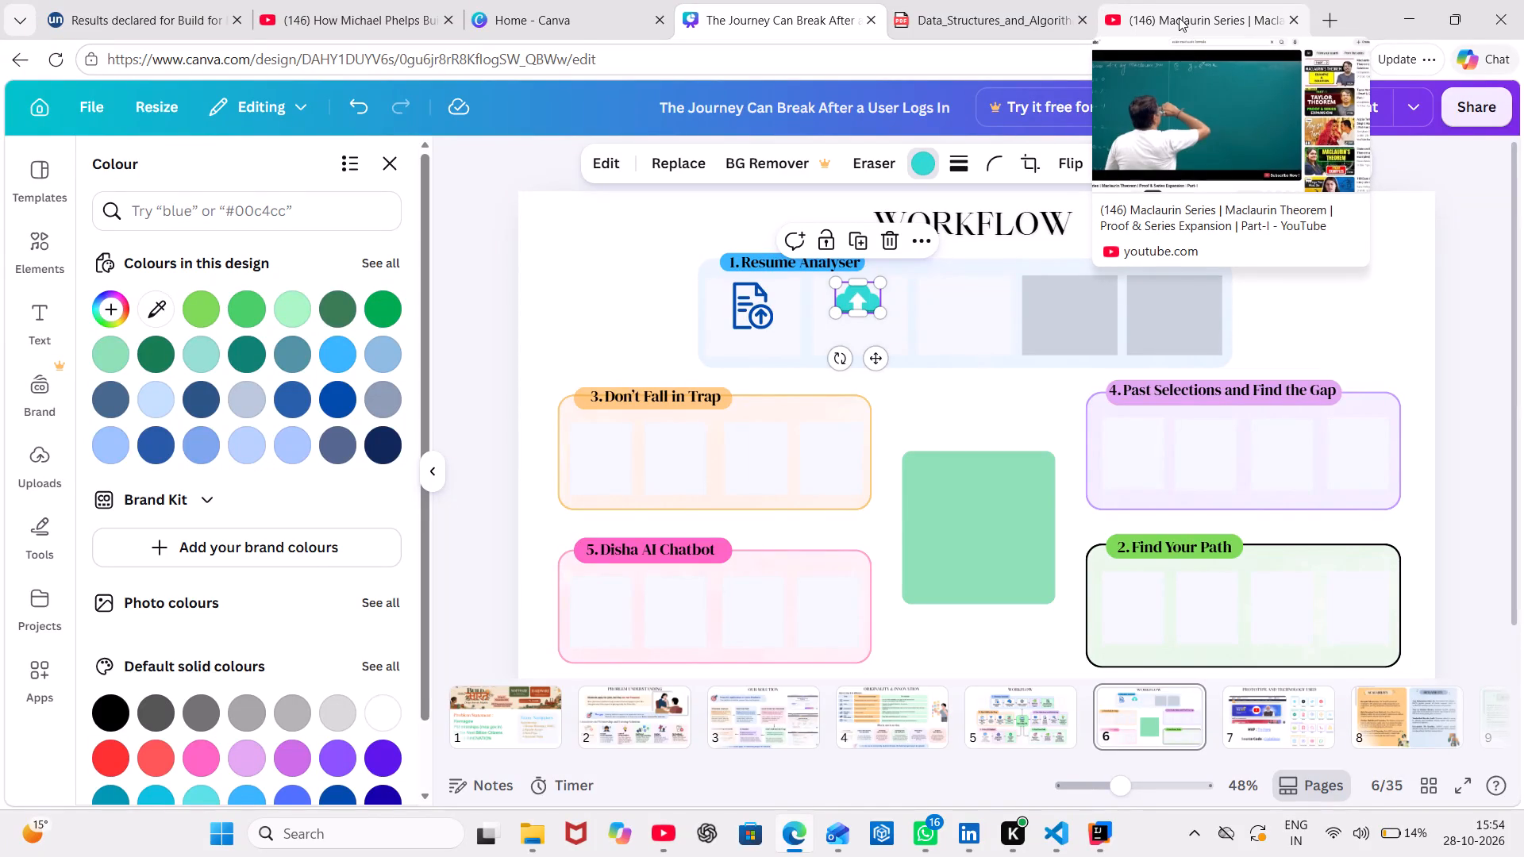
# Switch from the Canva design to the open YouTube Maclaurin Series video and go to the YouTube home feed.
pyautogui.click(1179, 17)
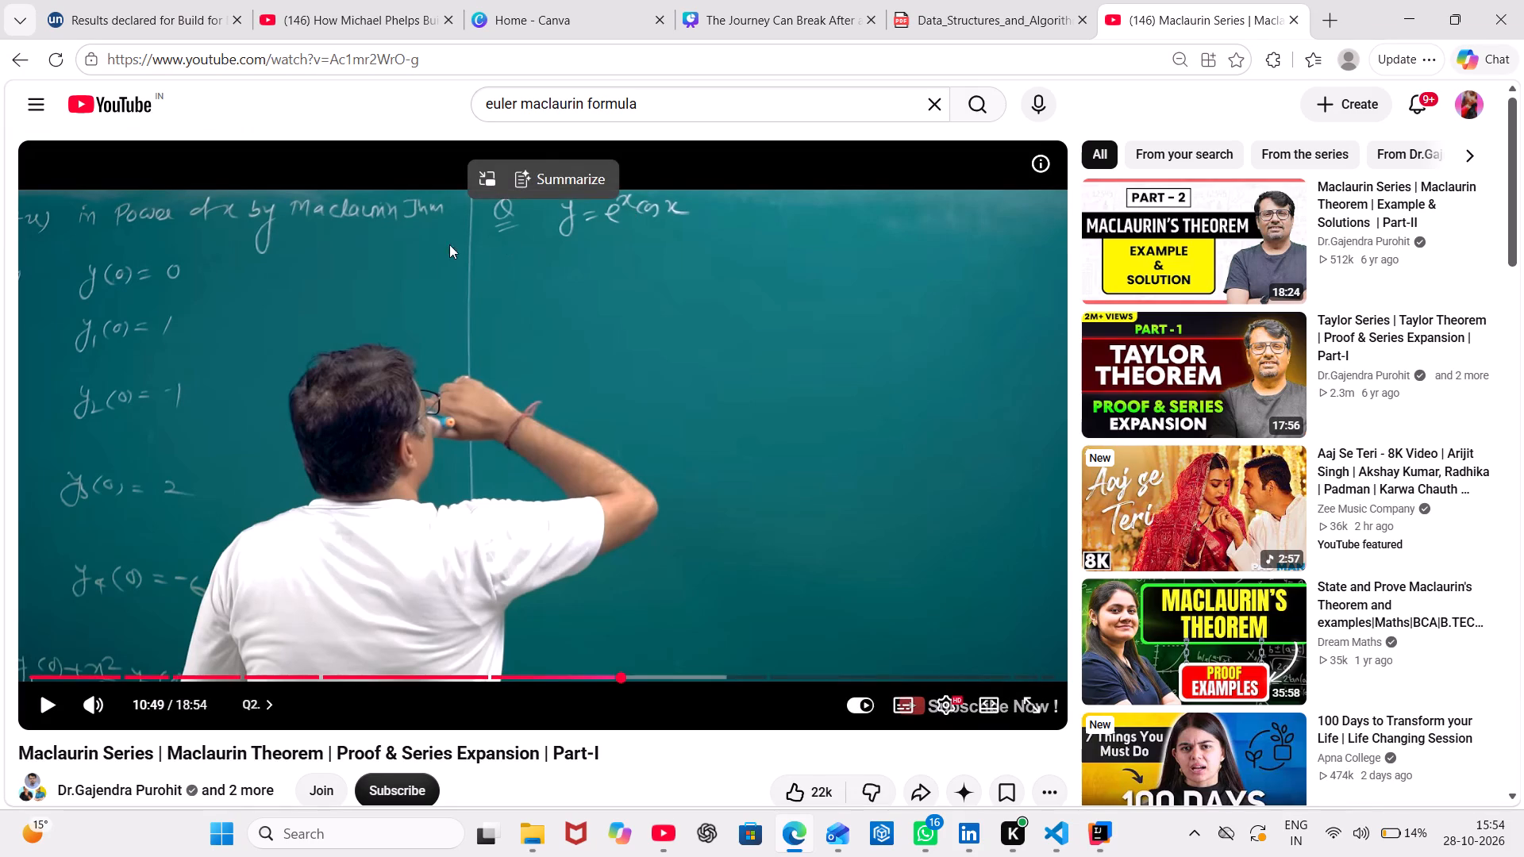
pyautogui.click(44, 103)
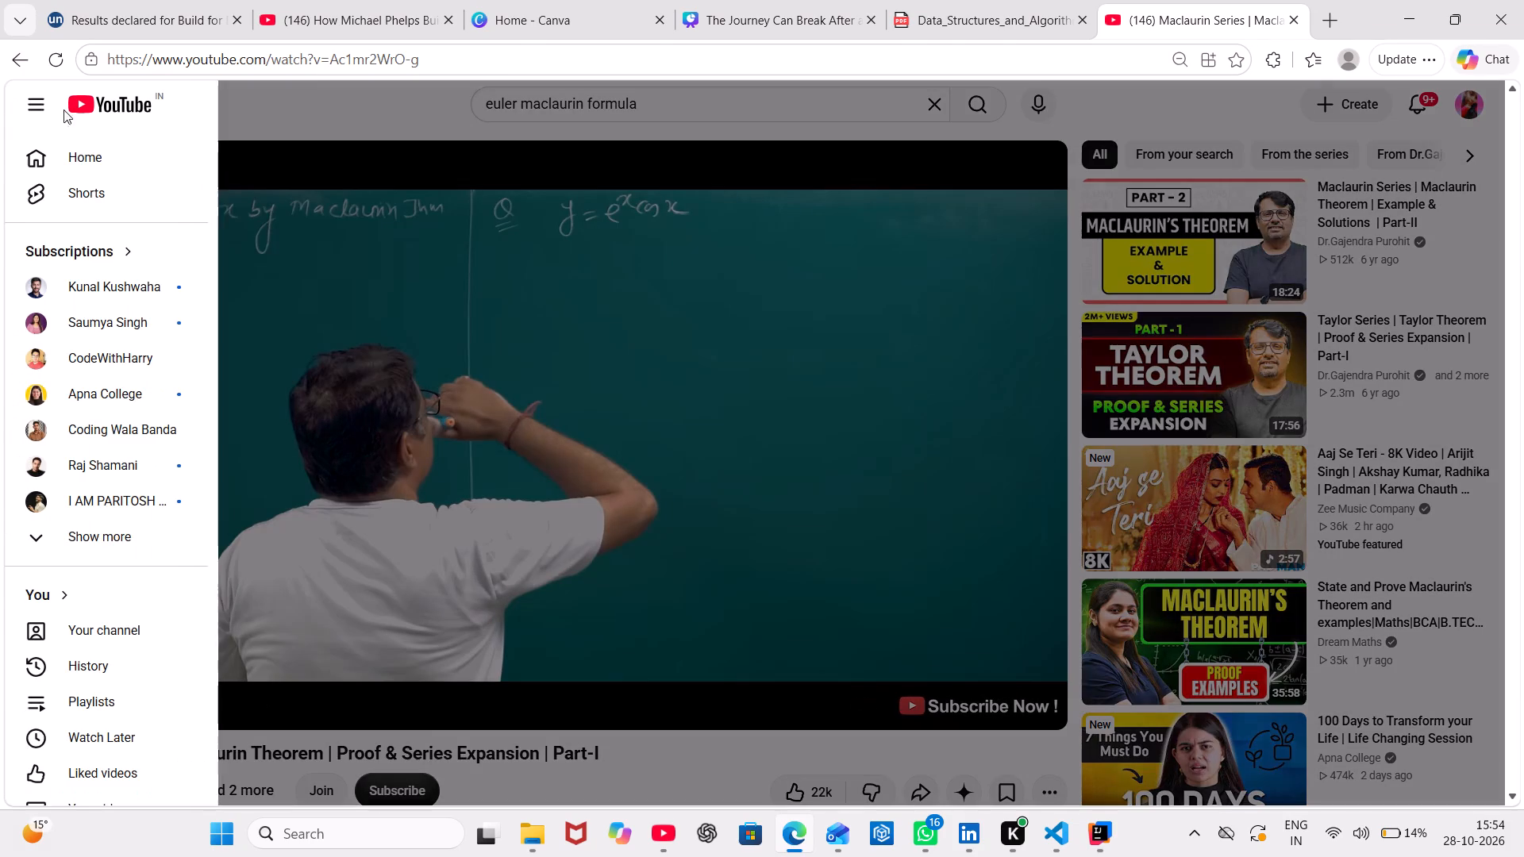
pyautogui.doubleClick(101, 145)
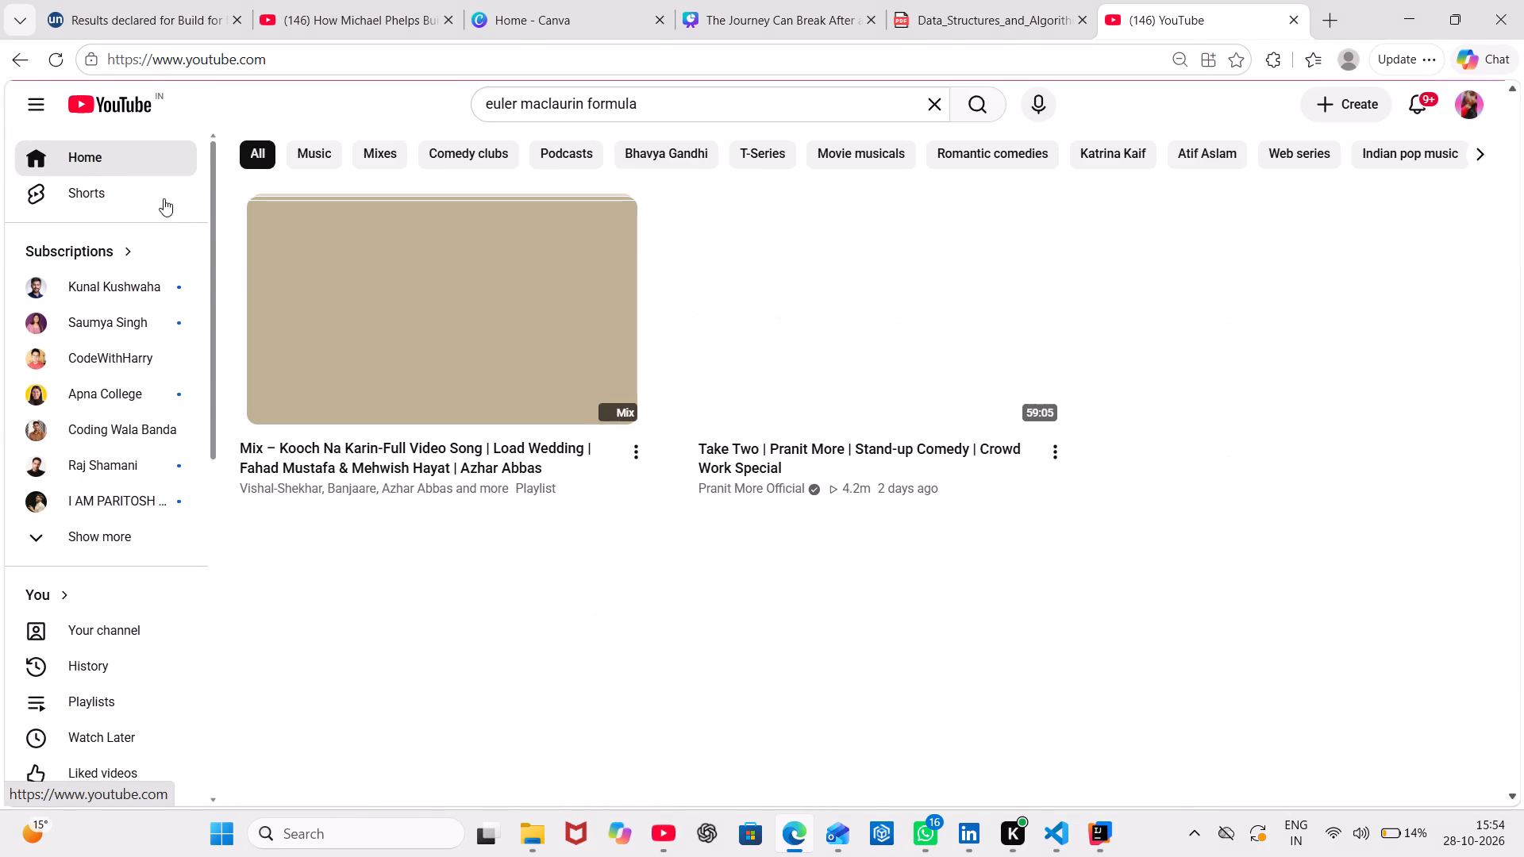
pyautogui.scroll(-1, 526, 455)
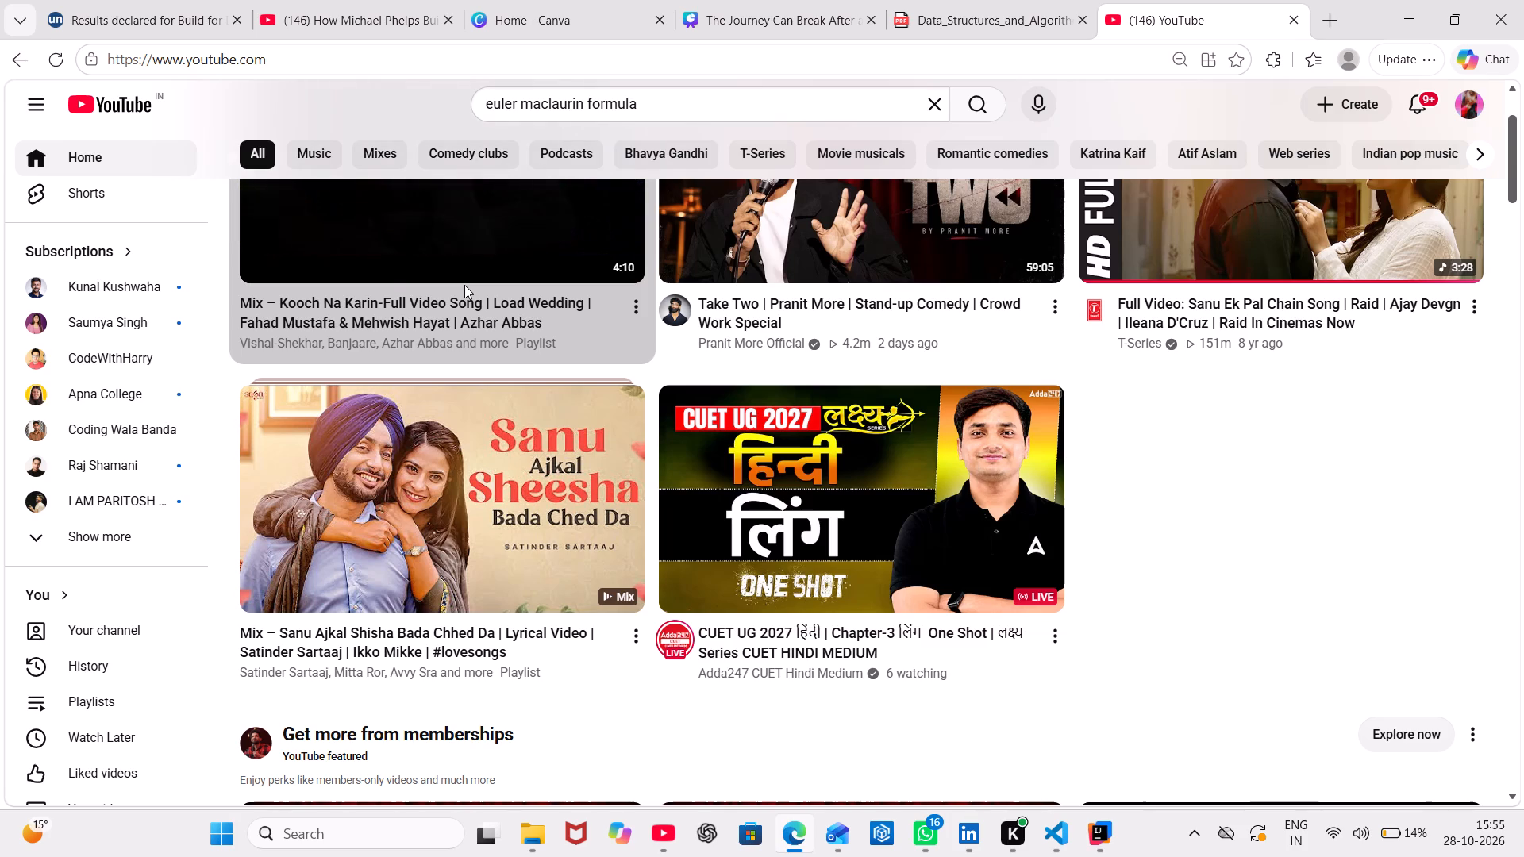
# Open the Windows quick settings for network, sound and battery.
pyautogui.click(1407, 839)
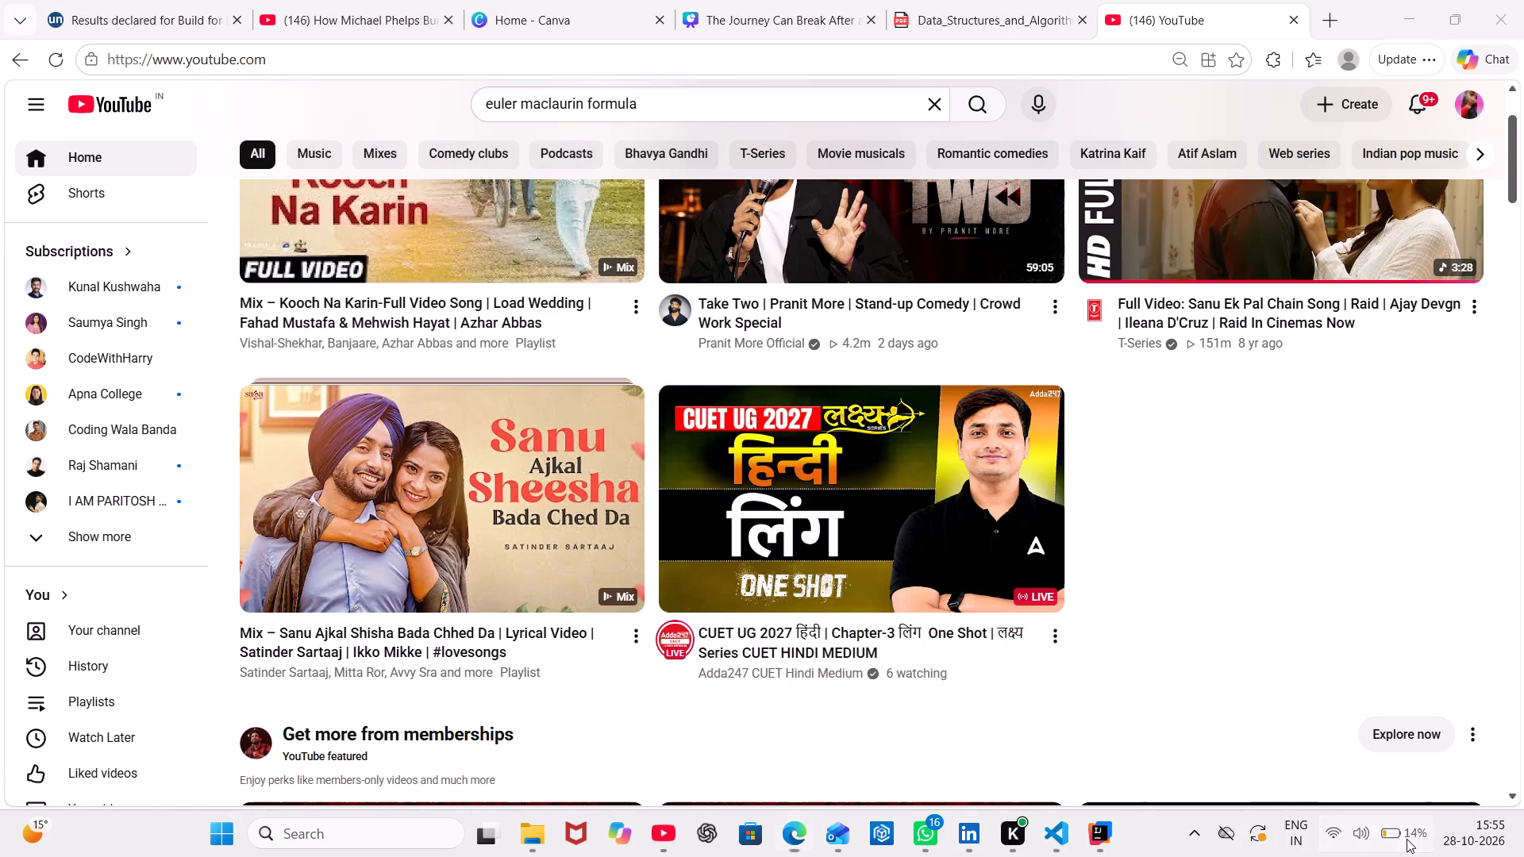
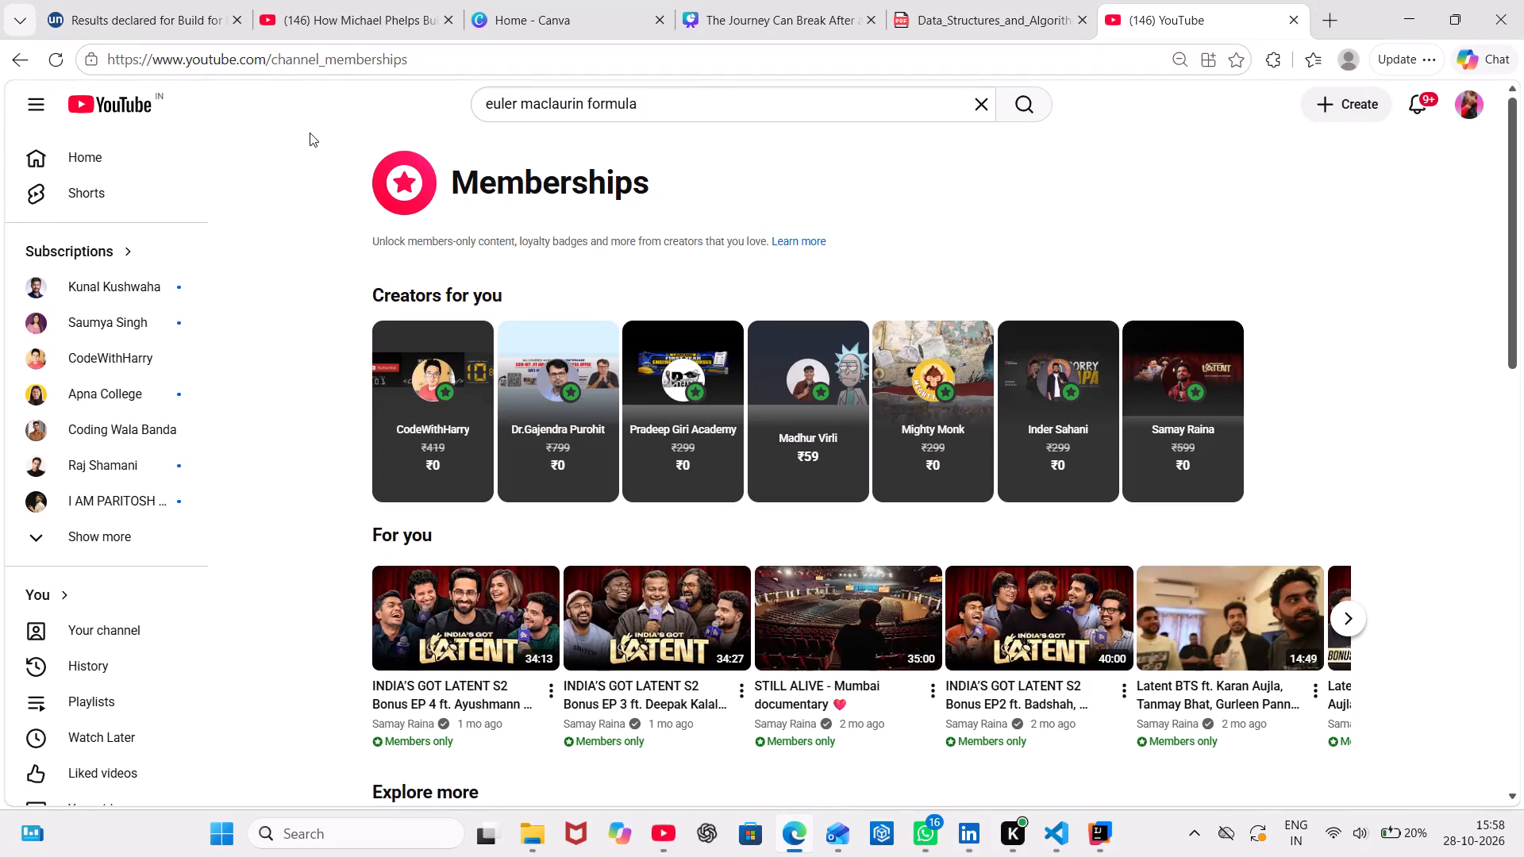
# Go to the YouTube home feed and play the "Kooch Na Karin-Full Video Song" mix.
pyautogui.click(156, 152)
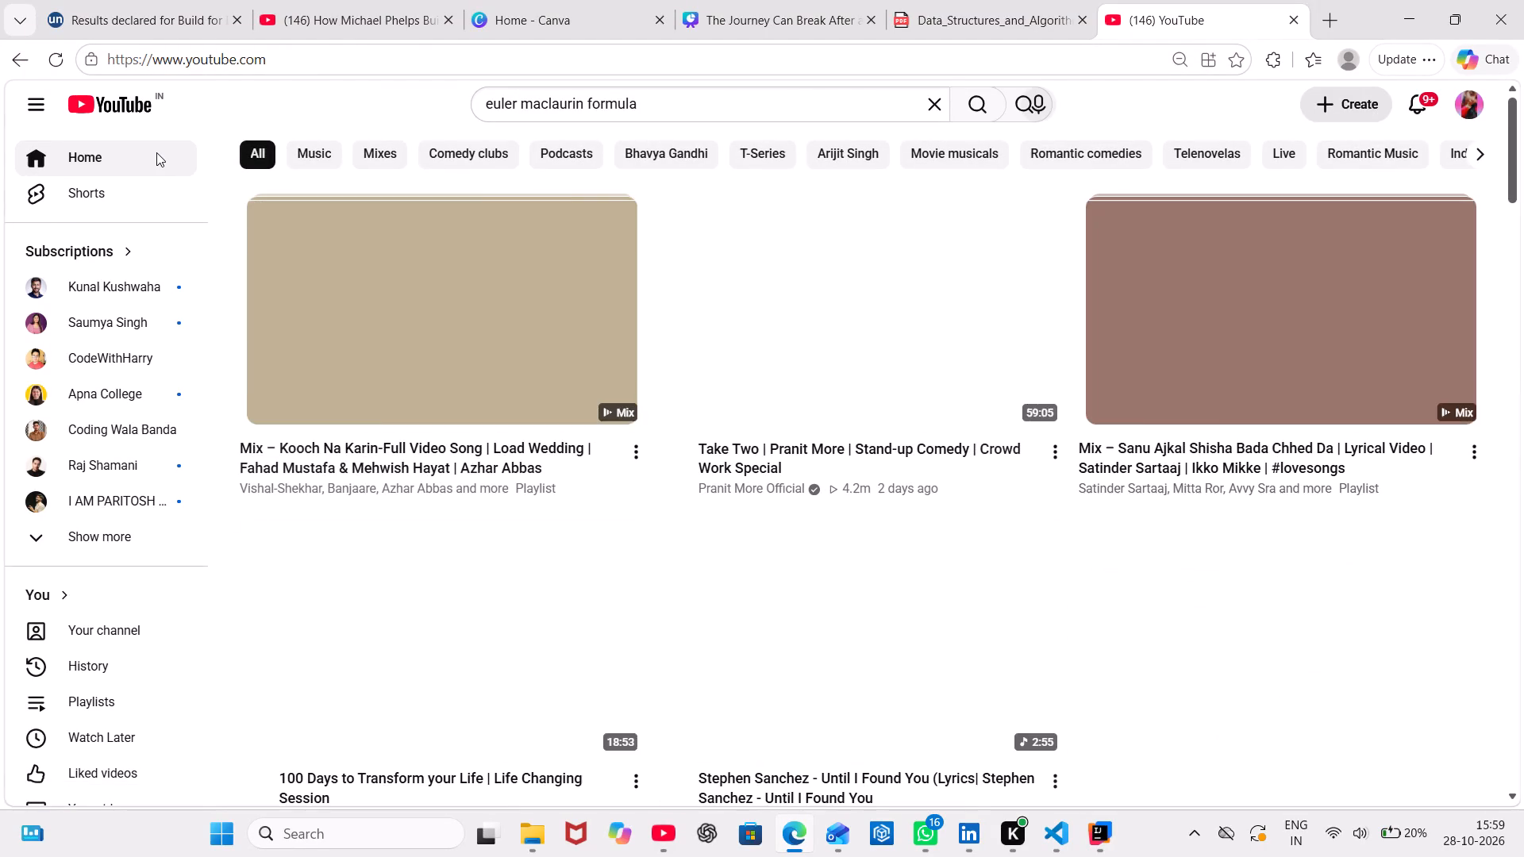
pyautogui.click(402, 311)
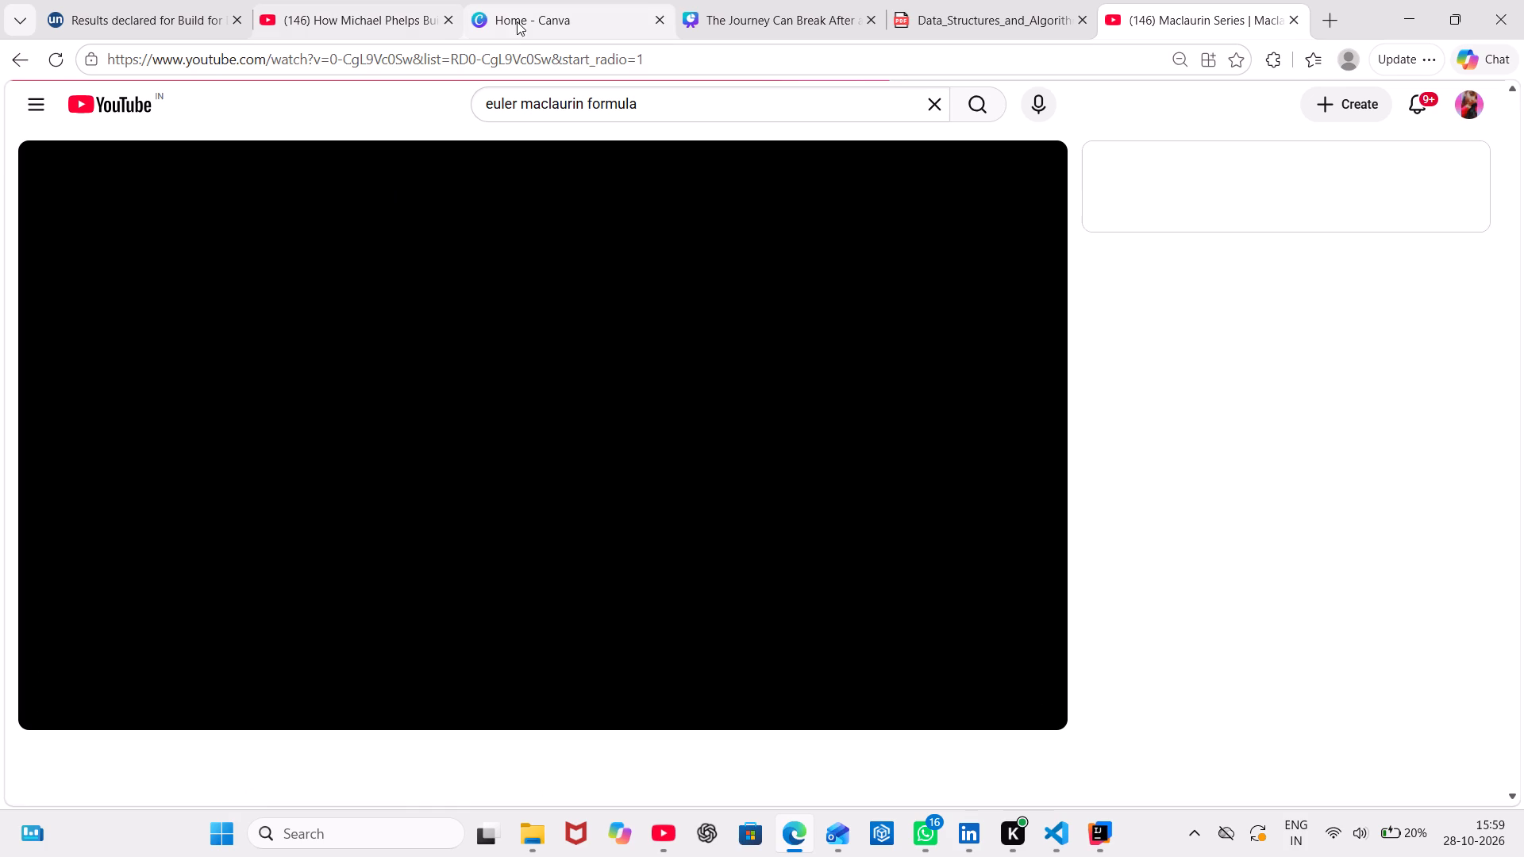
# Set the playback speed of the Kooch Na Karin video to 1.0 and leave it playing.
pyautogui.click(739, 2)
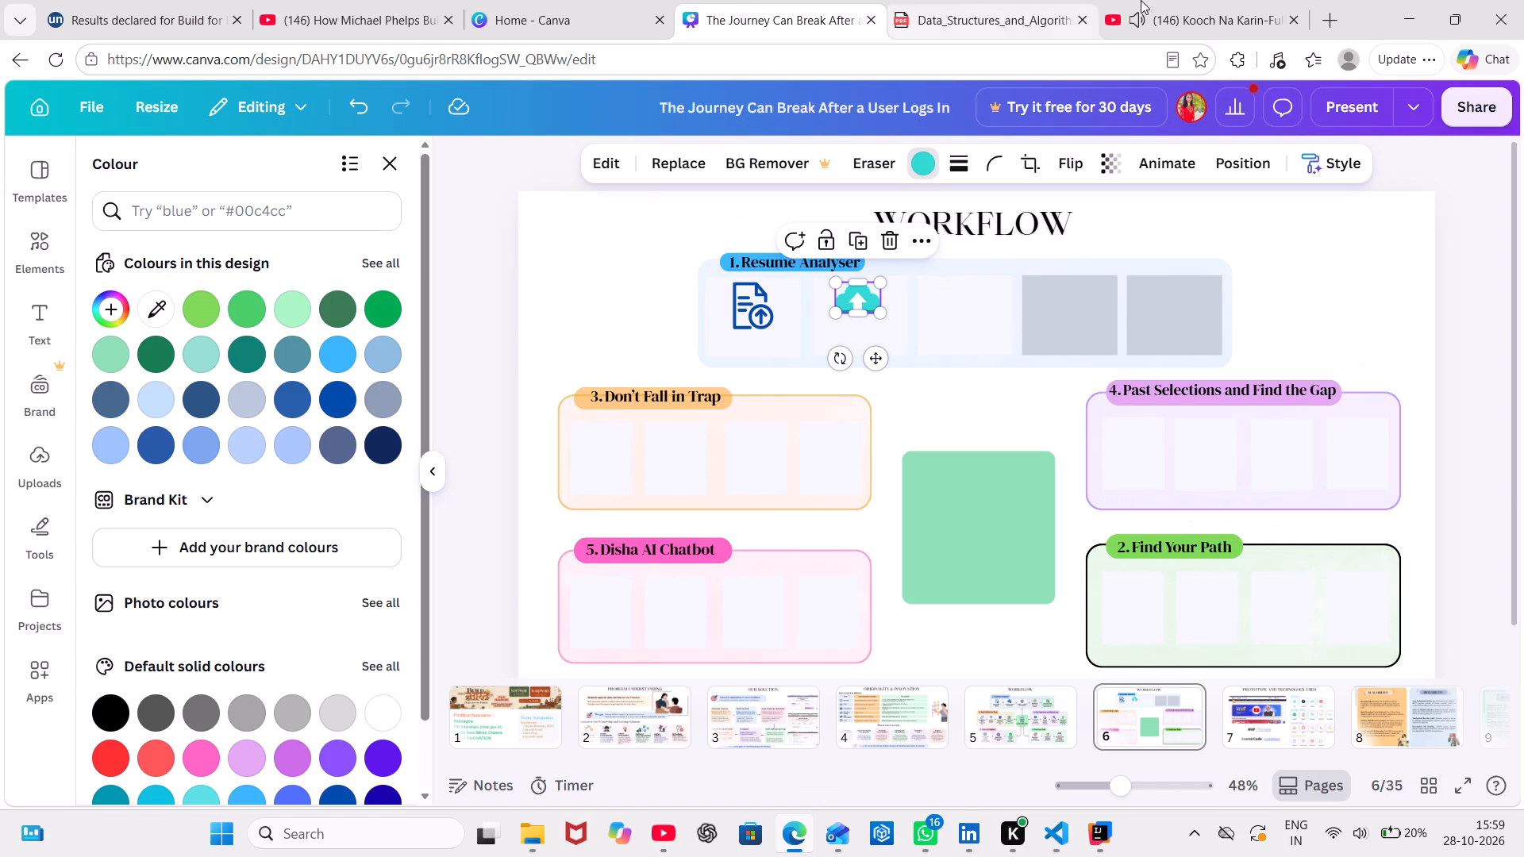
pyautogui.click(1199, 17)
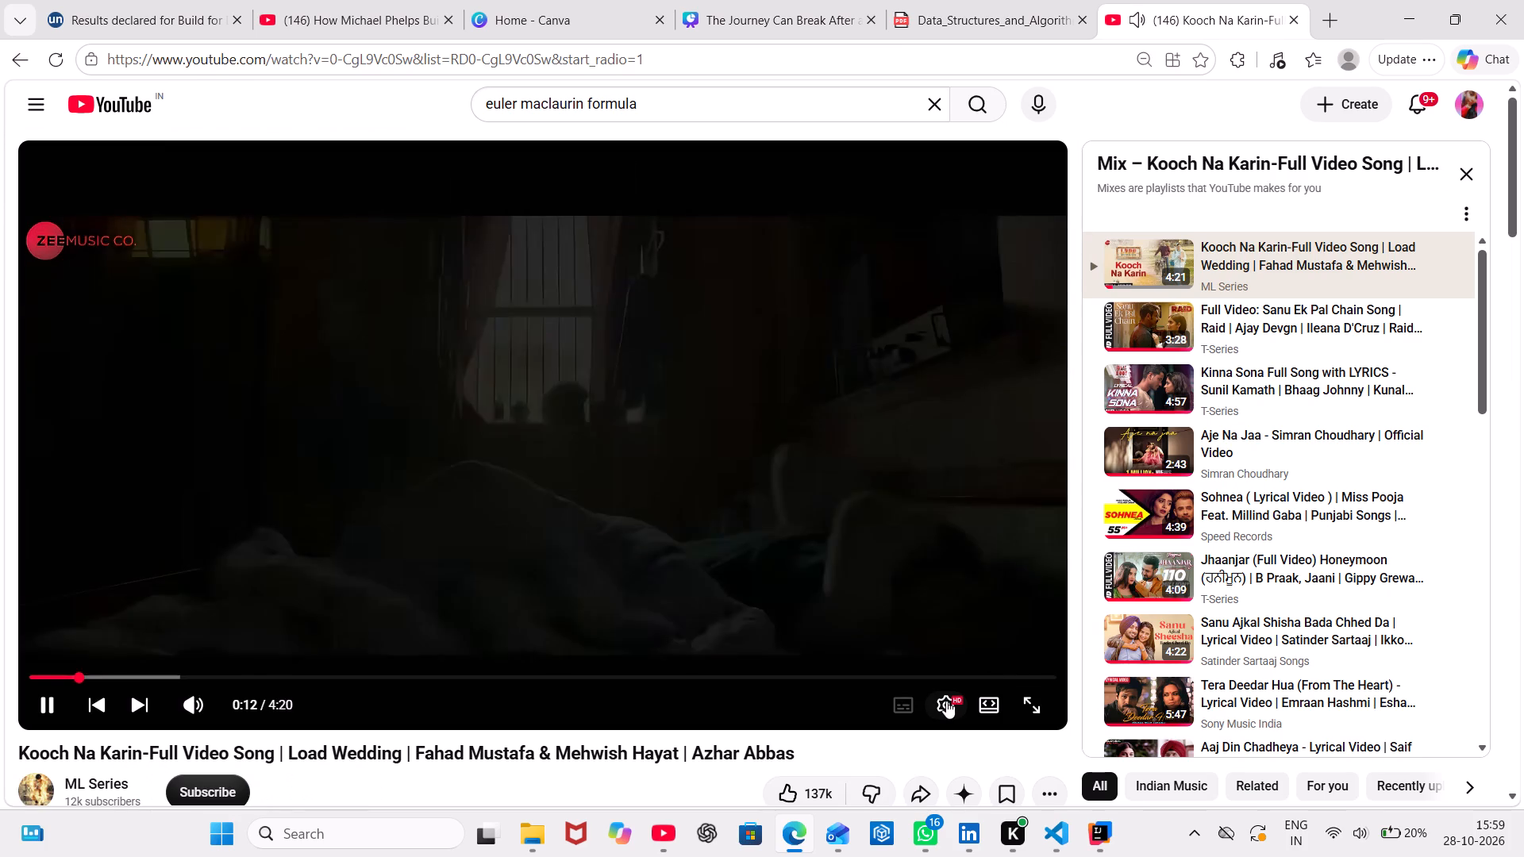
pyautogui.click(946, 701)
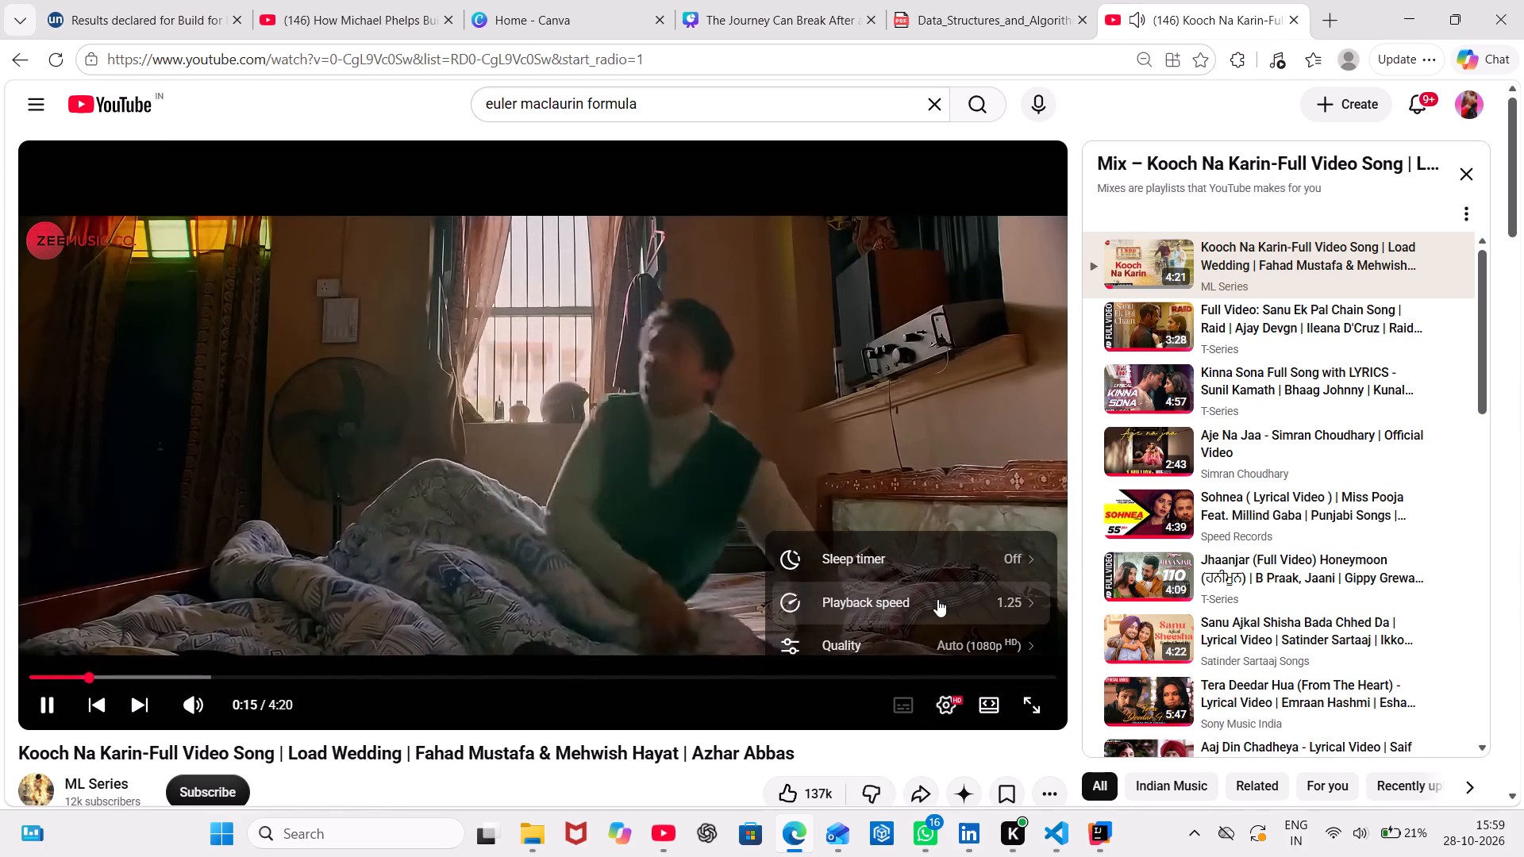
pyautogui.click(903, 601)
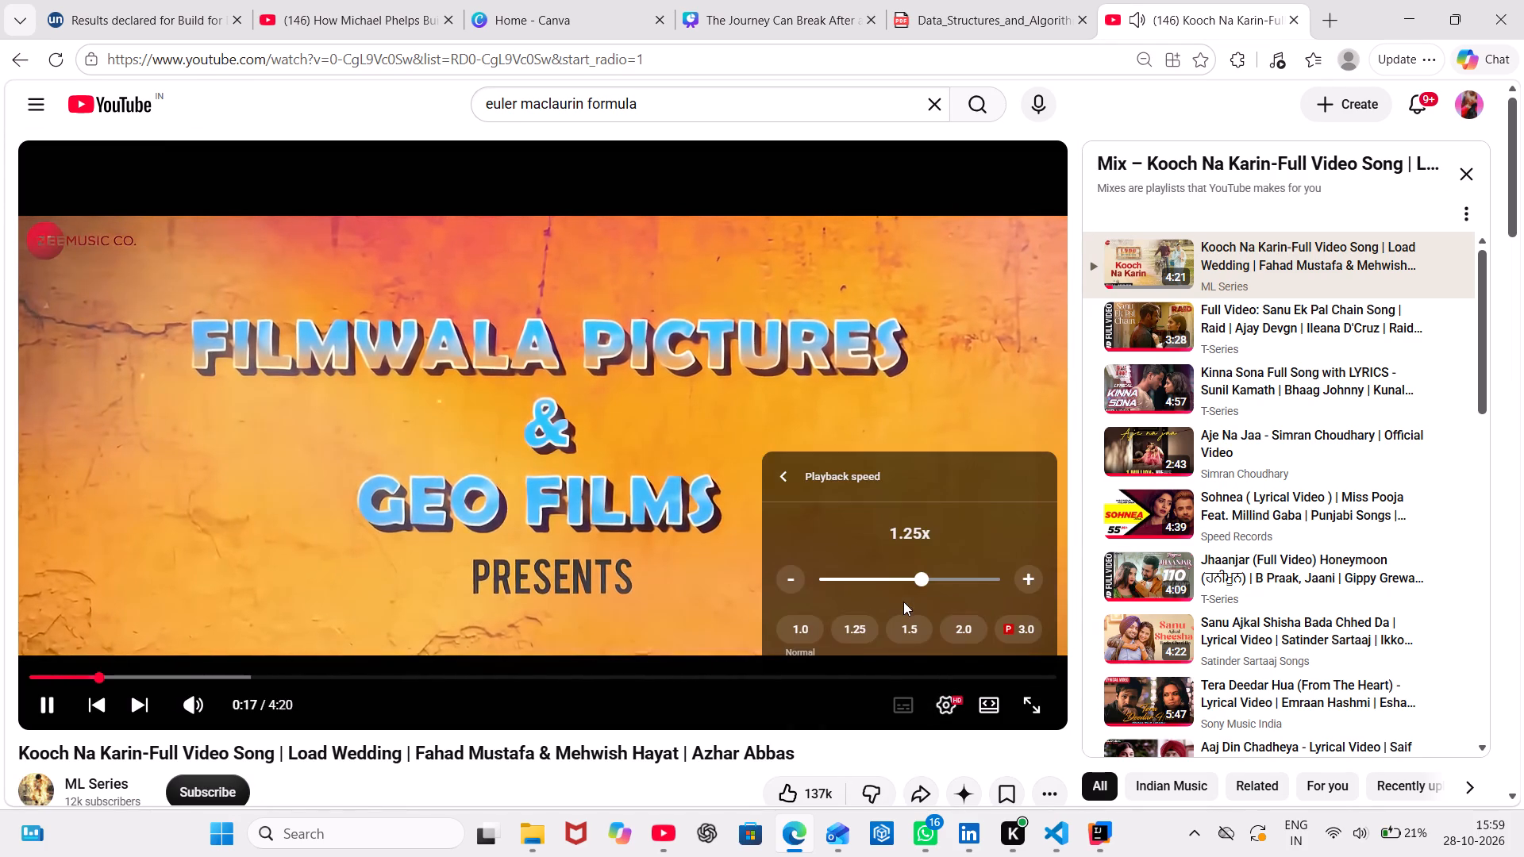
pyautogui.click(813, 621)
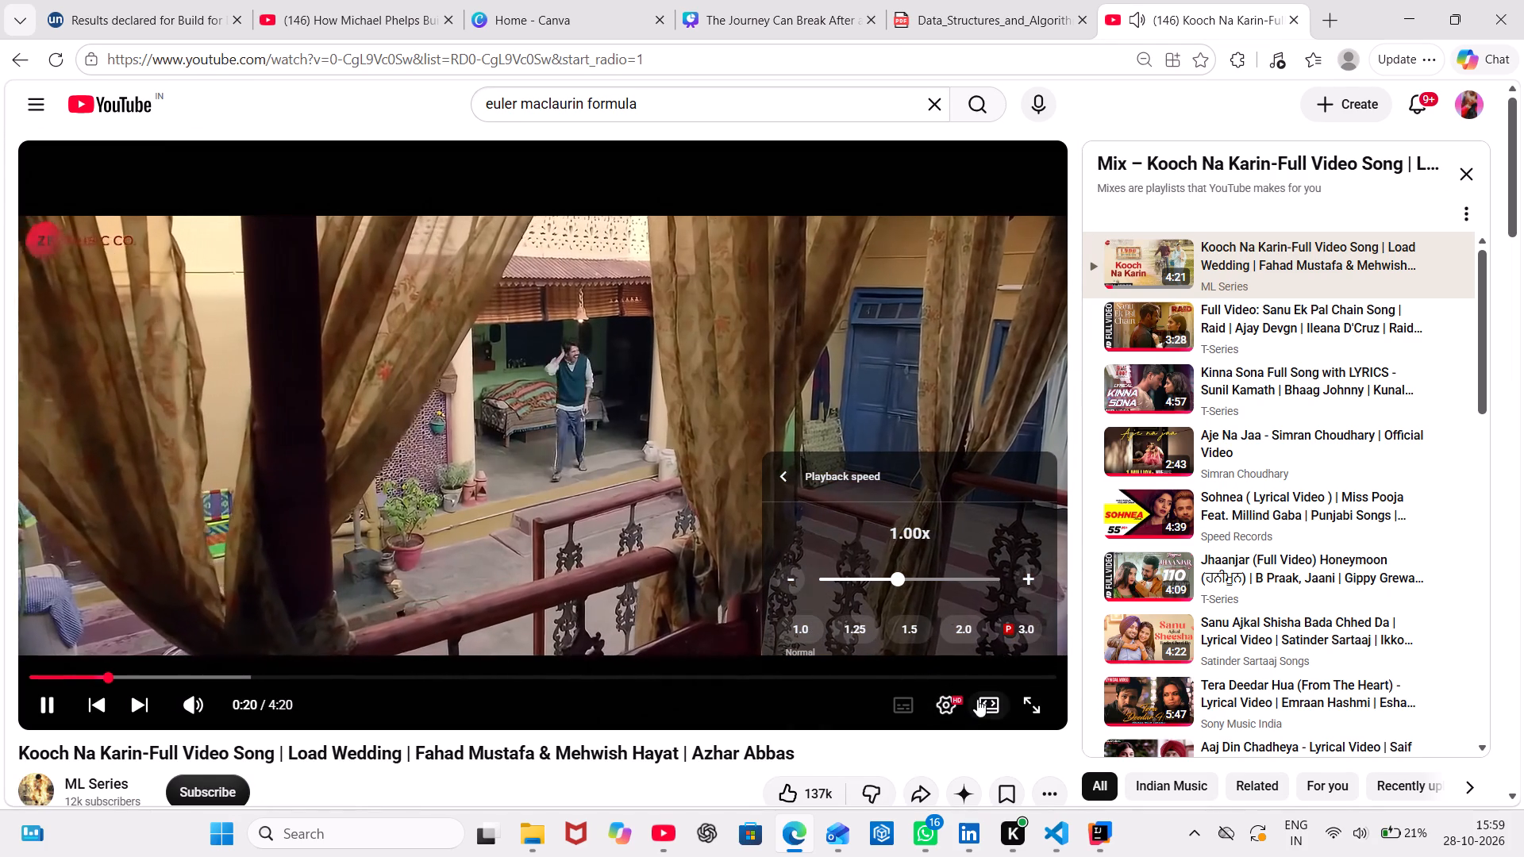
pyautogui.click(958, 705)
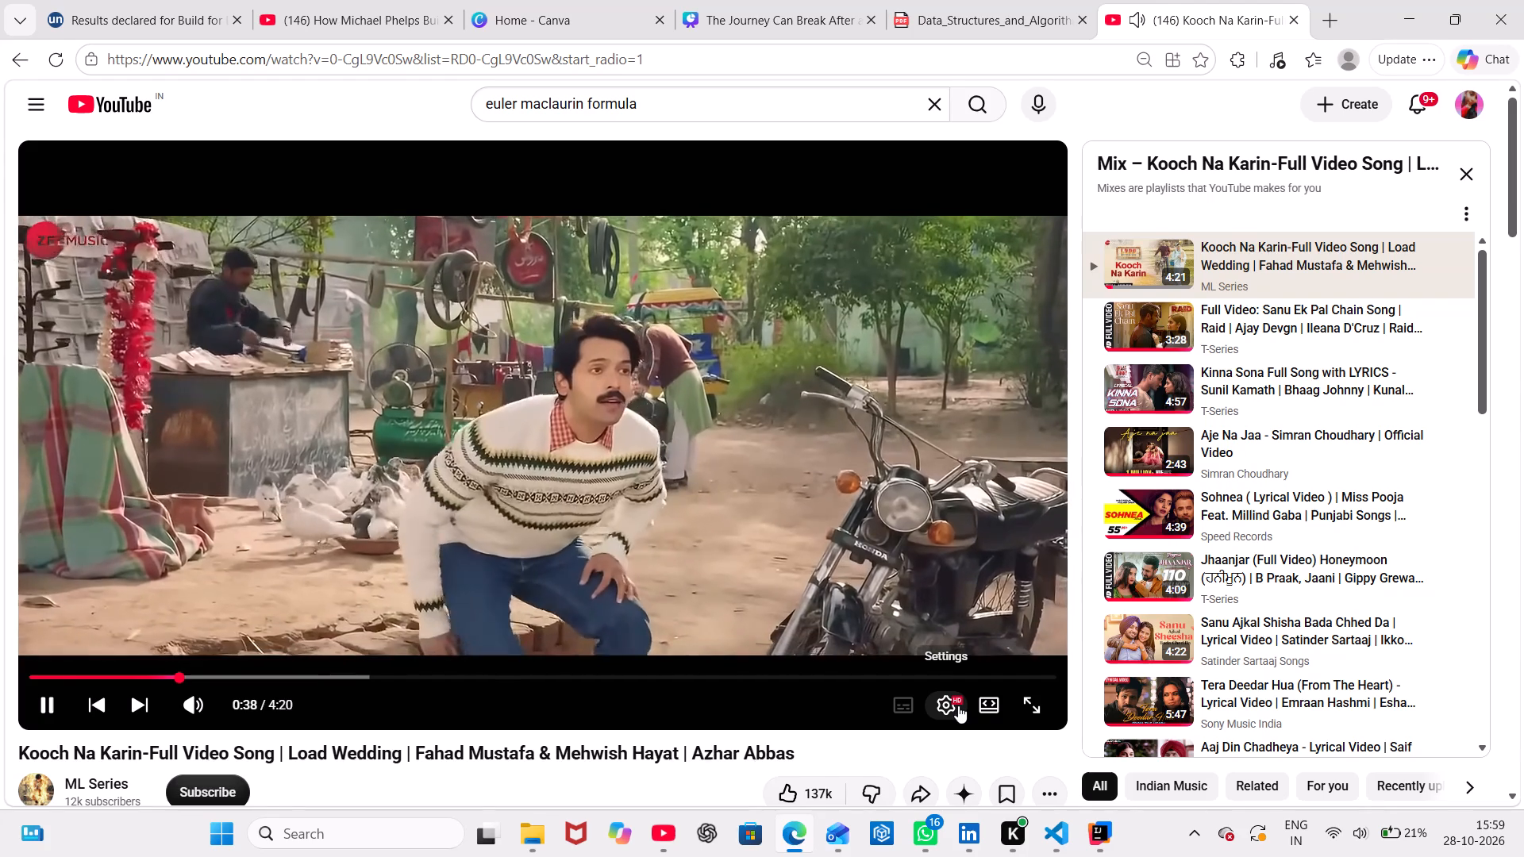
# Switch back to the Canva design and check page 5's reference workflow, returning to the Workflow slide on page 6.
pyautogui.click(599, 1)
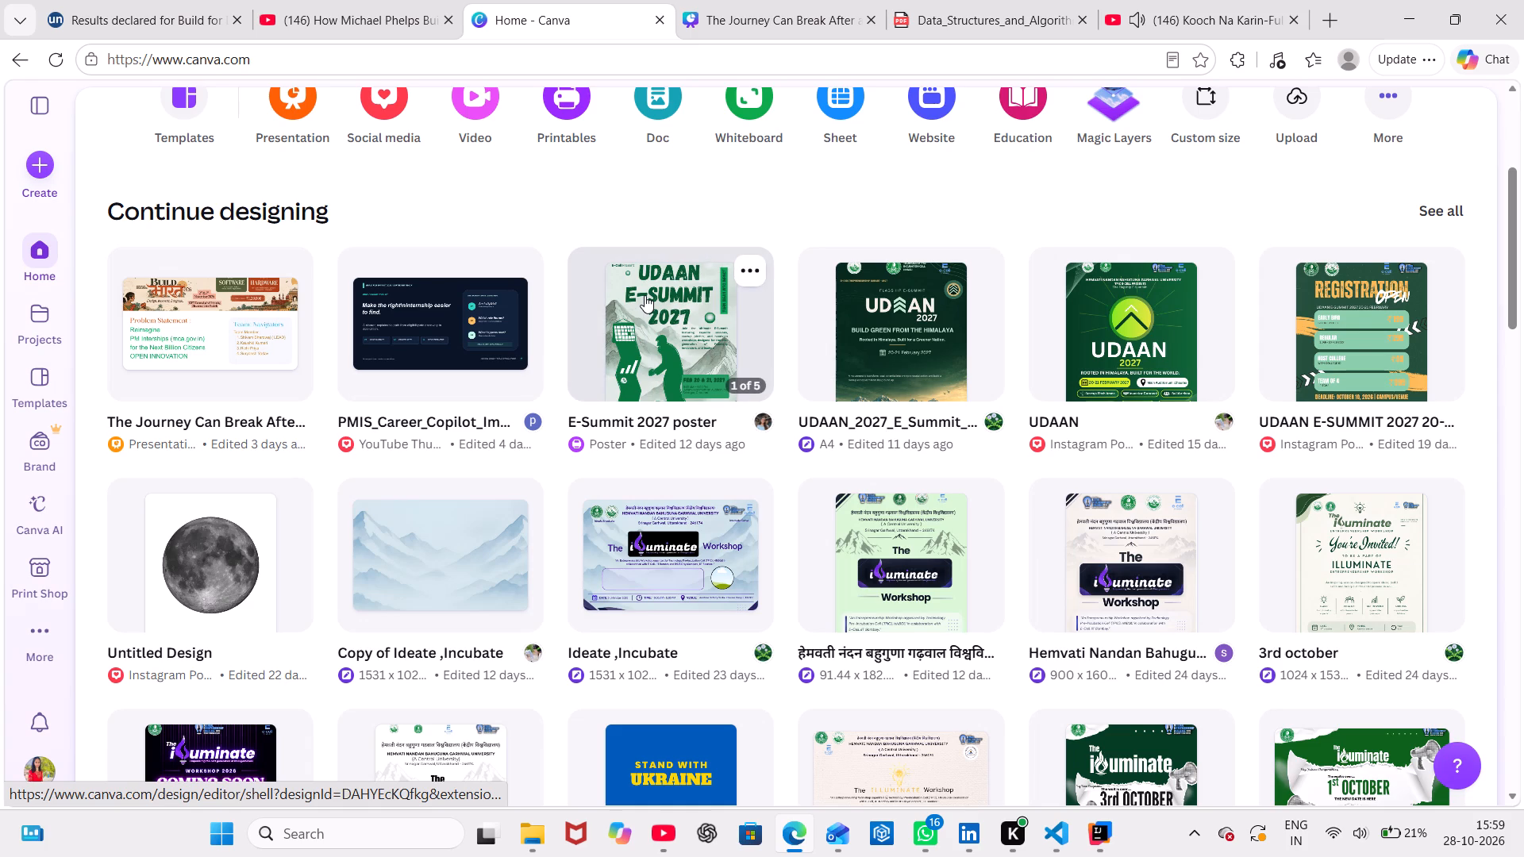
pyautogui.click(736, 0)
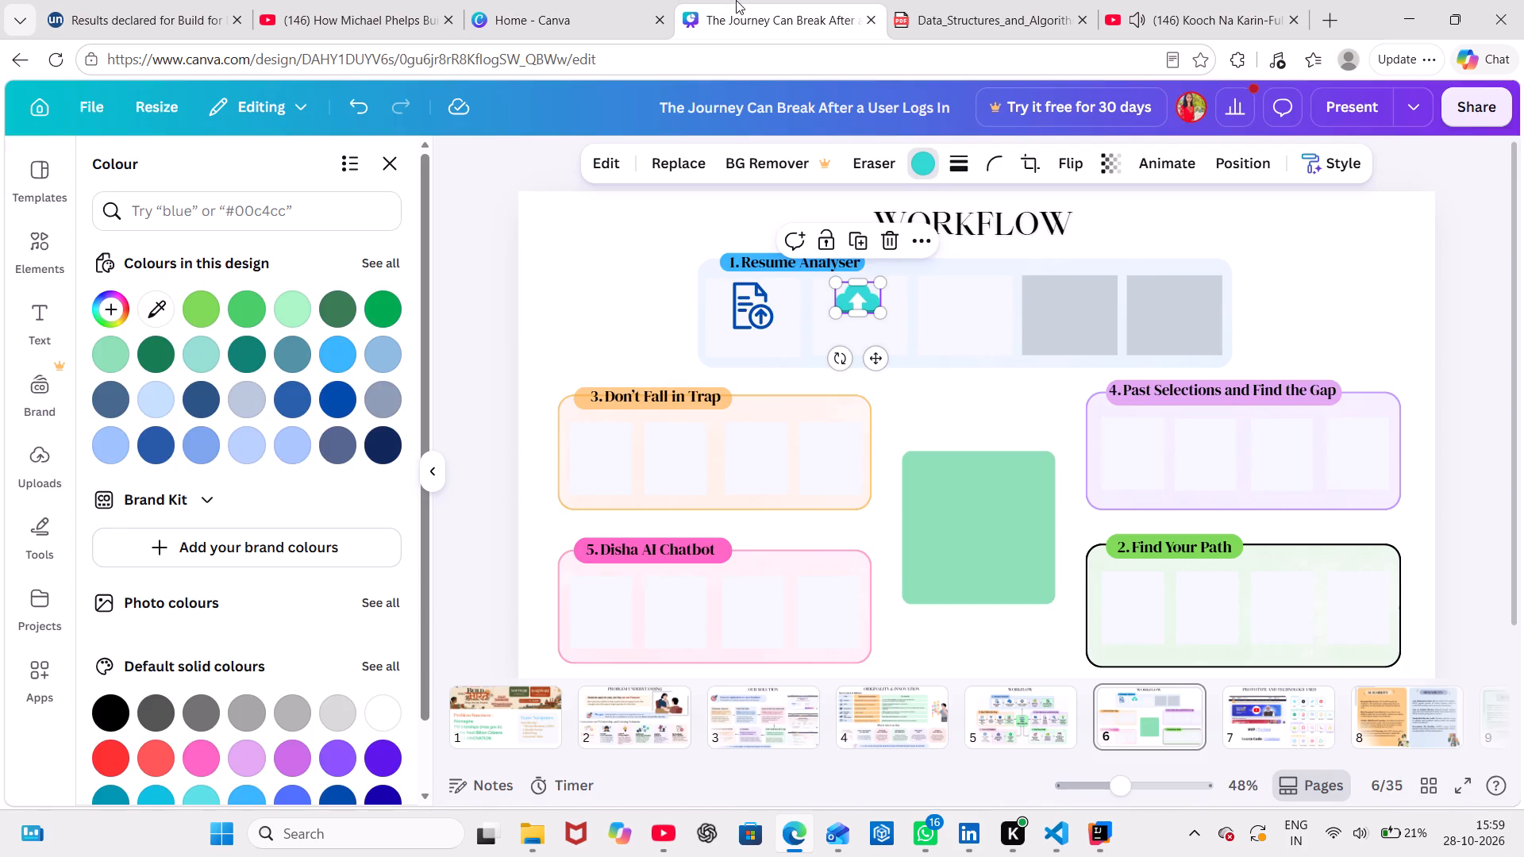
pyautogui.click(736, 0)
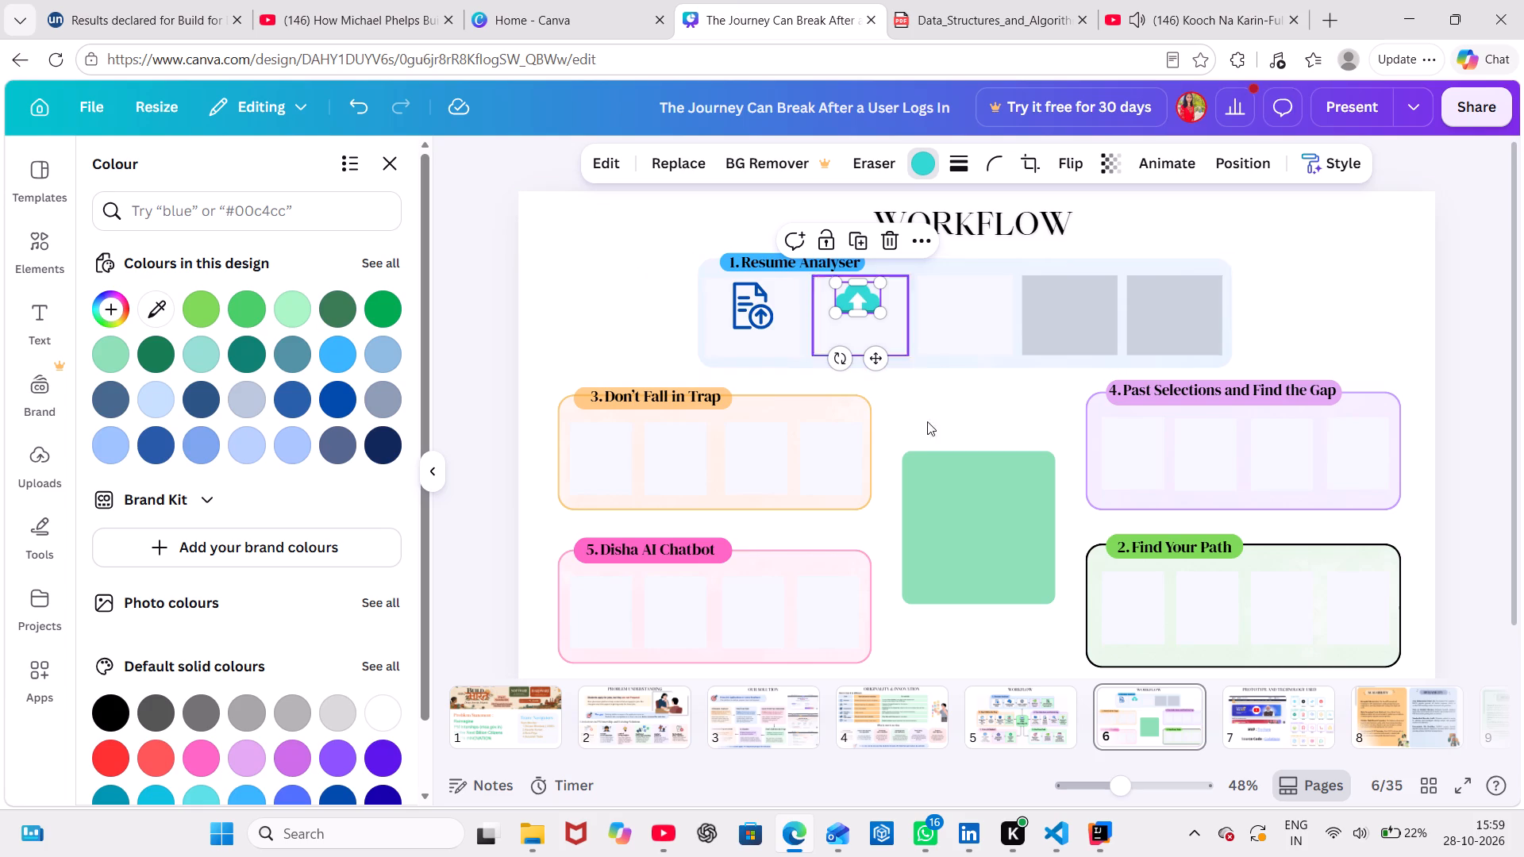
pyautogui.click(1025, 707)
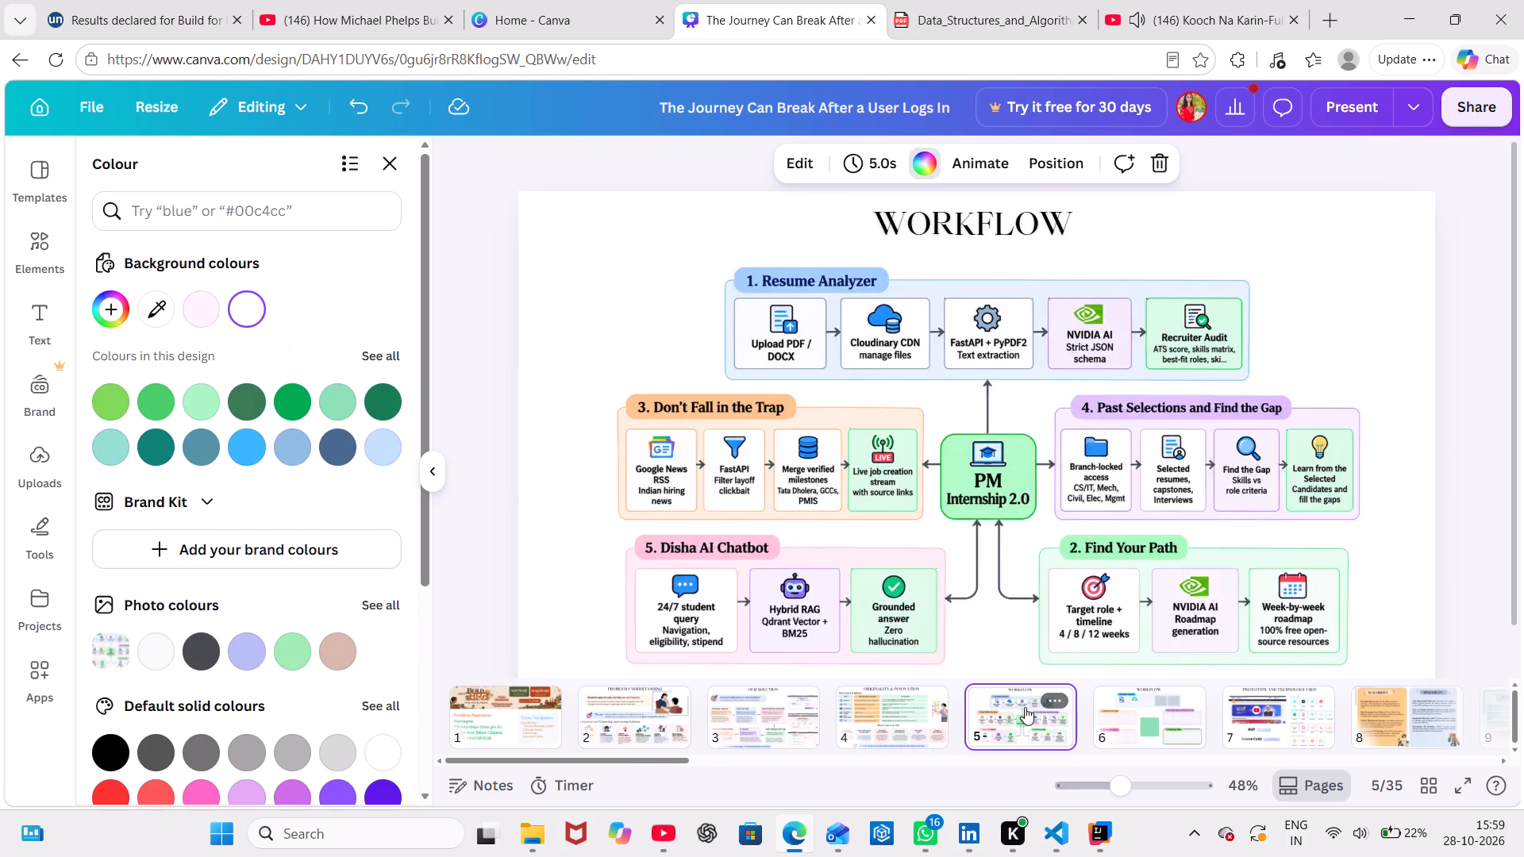
pyautogui.click(1136, 717)
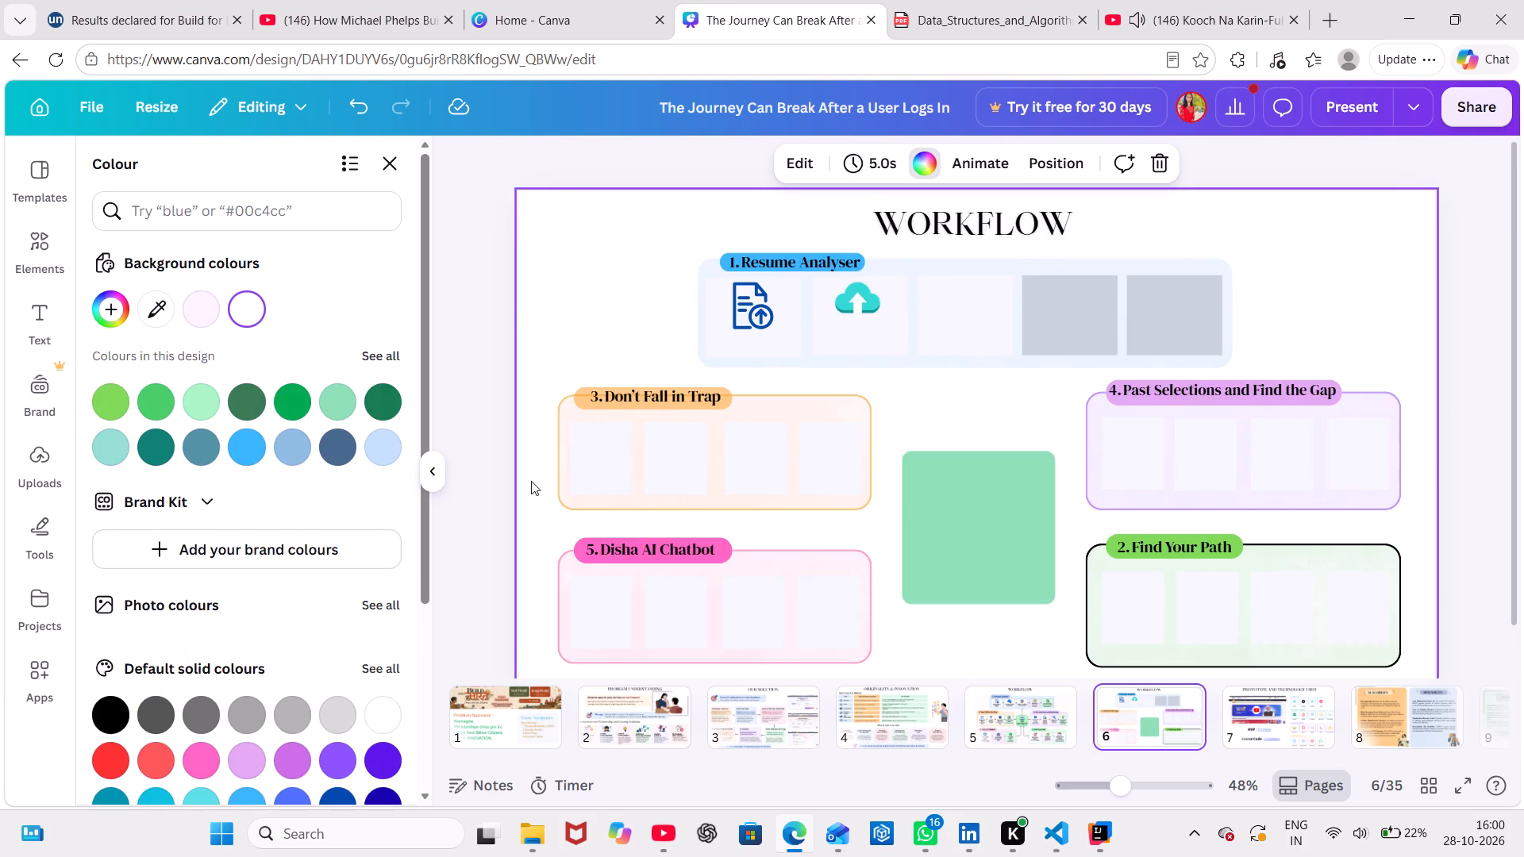
# Enter "setting" as the elements search term and add the recommended blue gear graphic to page 6.
pyautogui.click(25, 253)
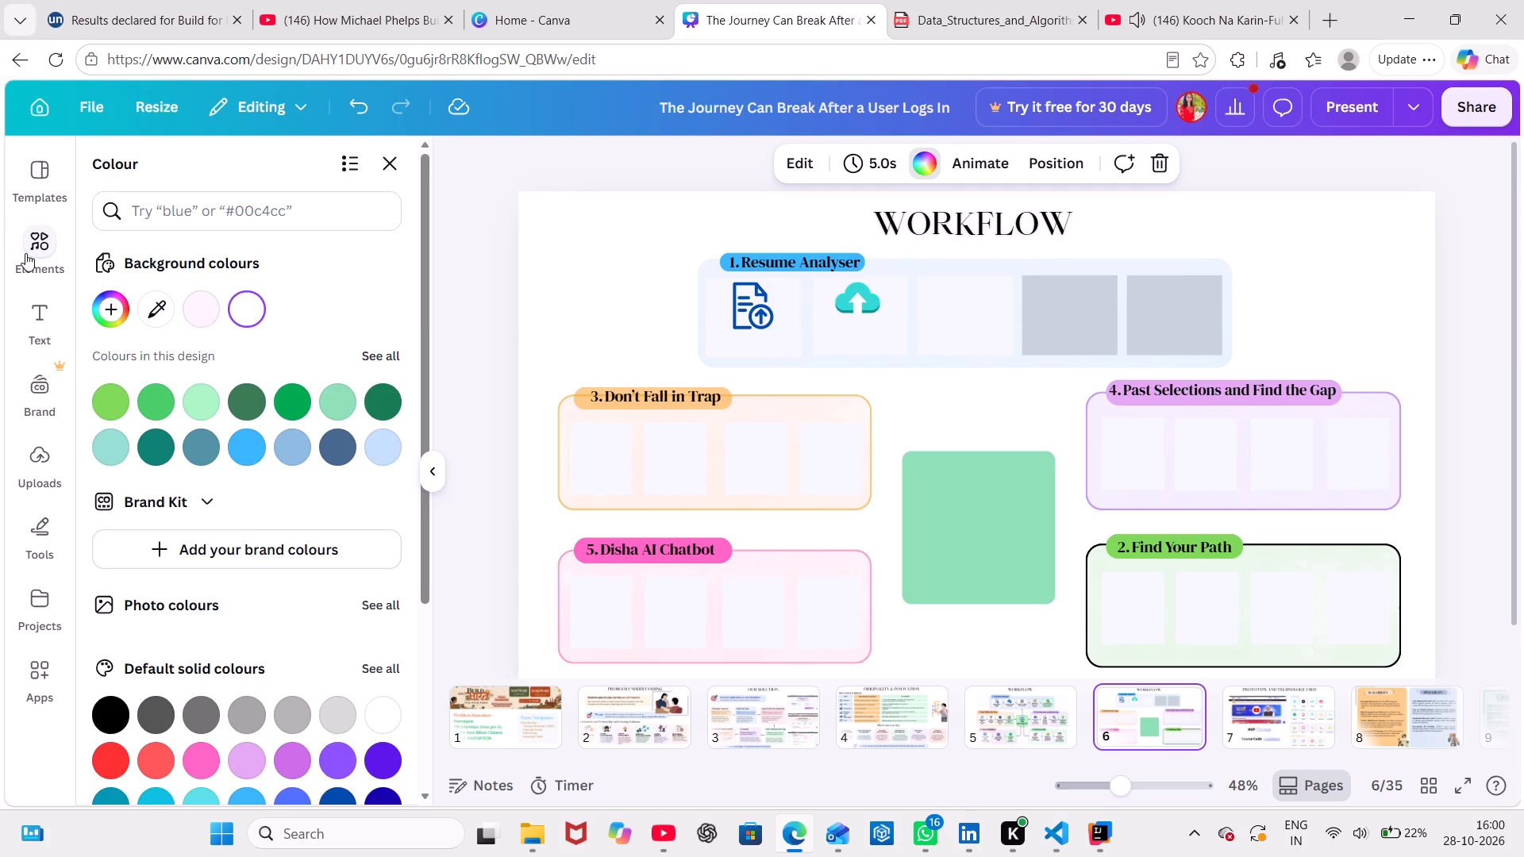
pyautogui.doubleClick(204, 174)
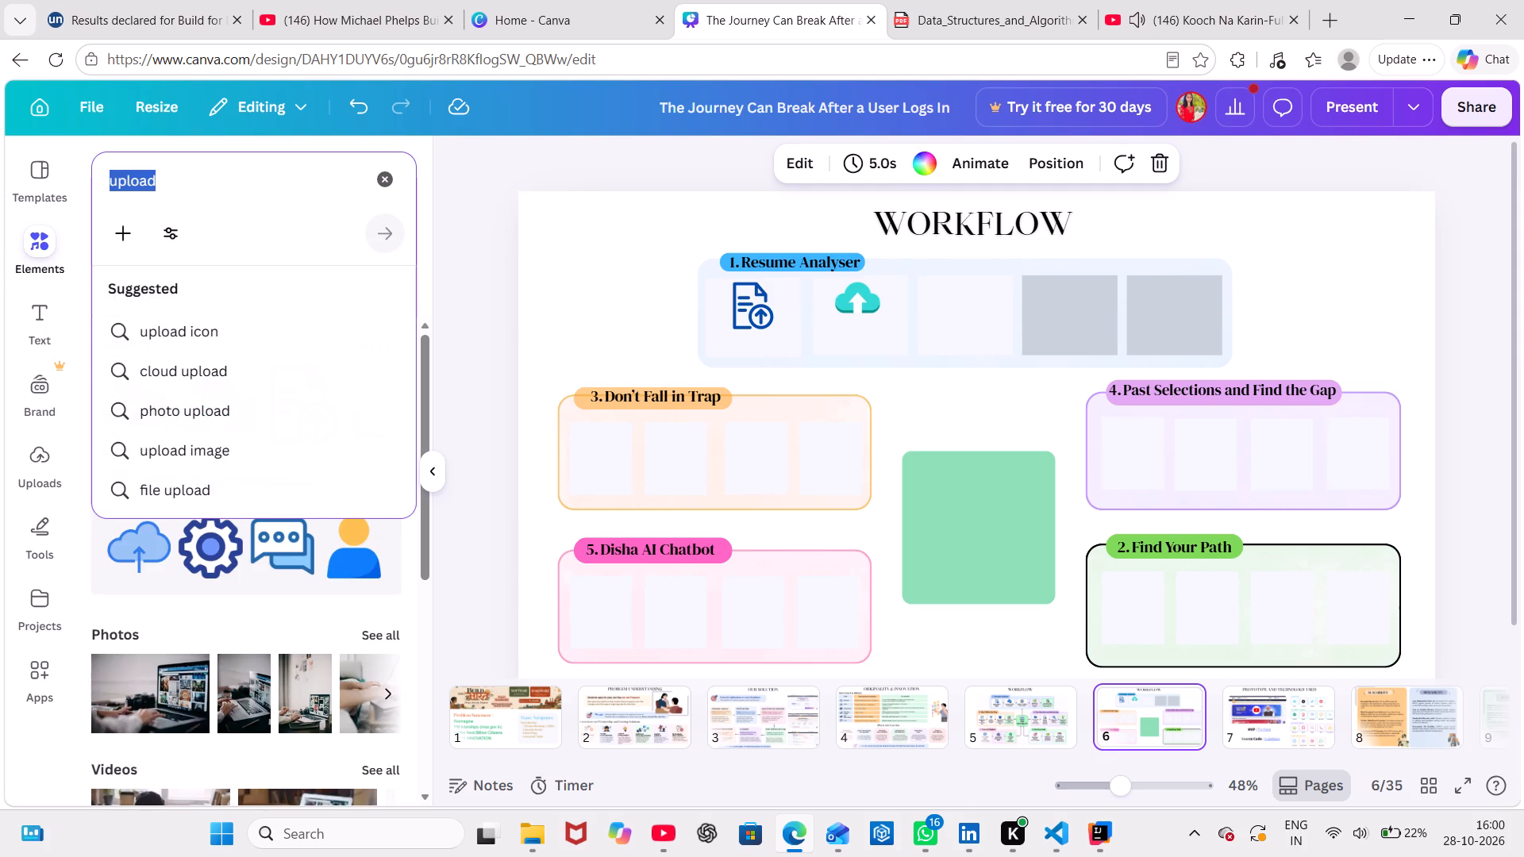
pyautogui.press('BackSpace')
pyautogui.write('sett')
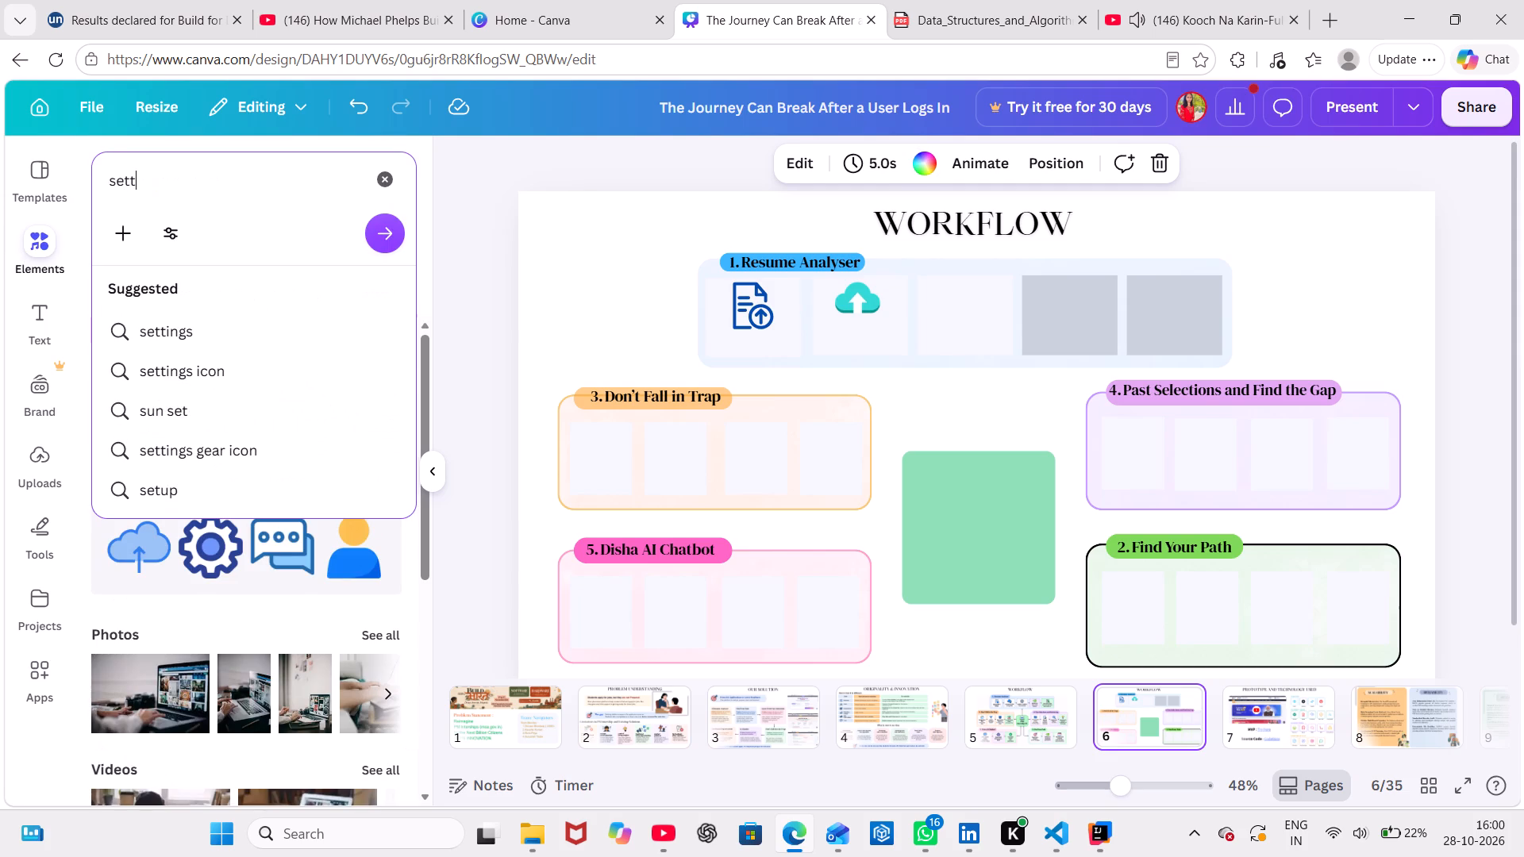
pyautogui.write('ing')
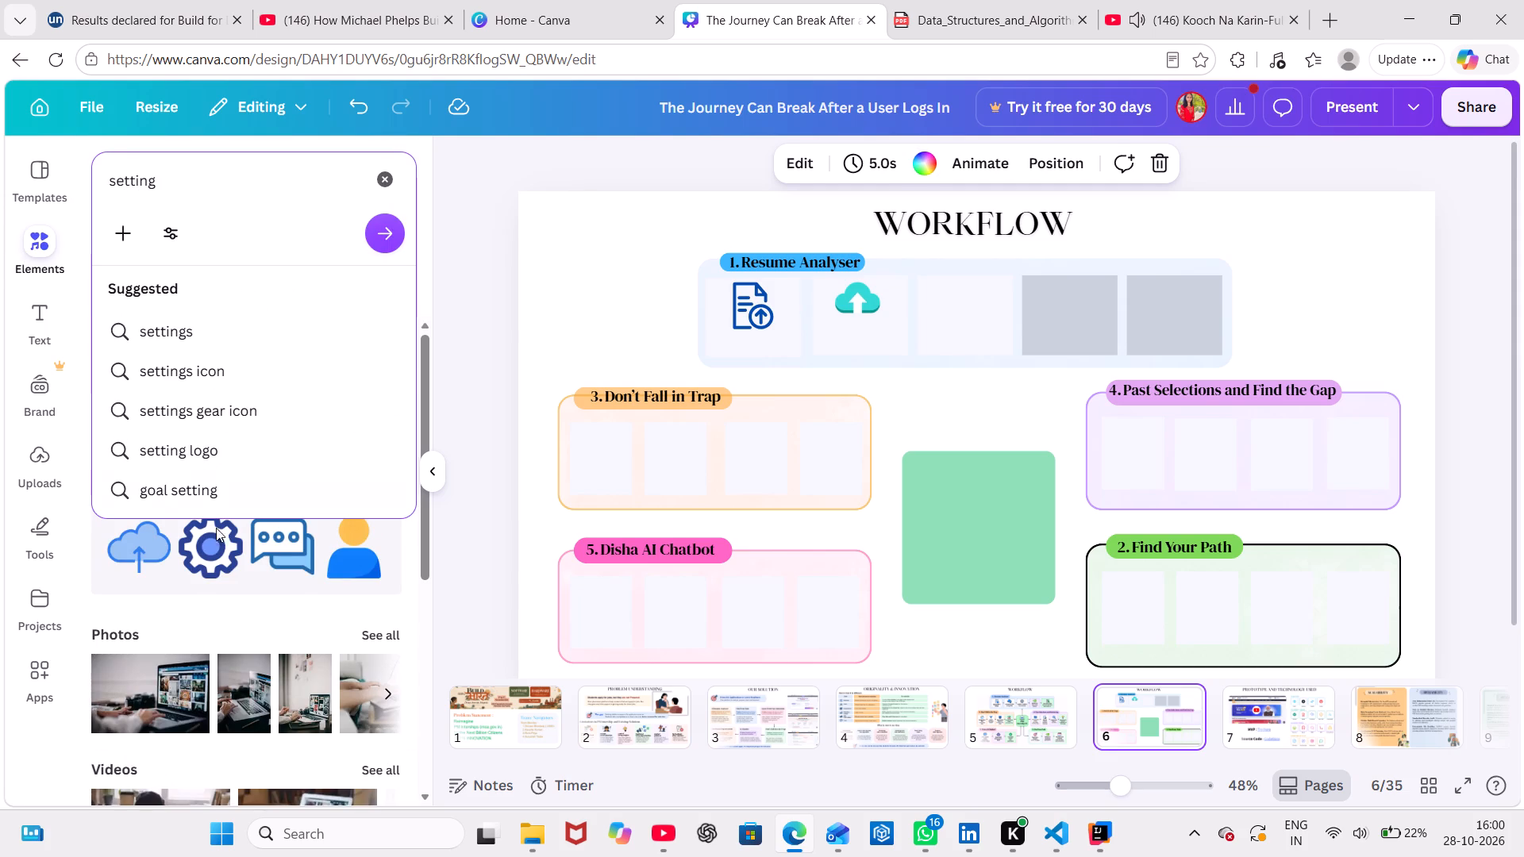
pyautogui.click(231, 551)
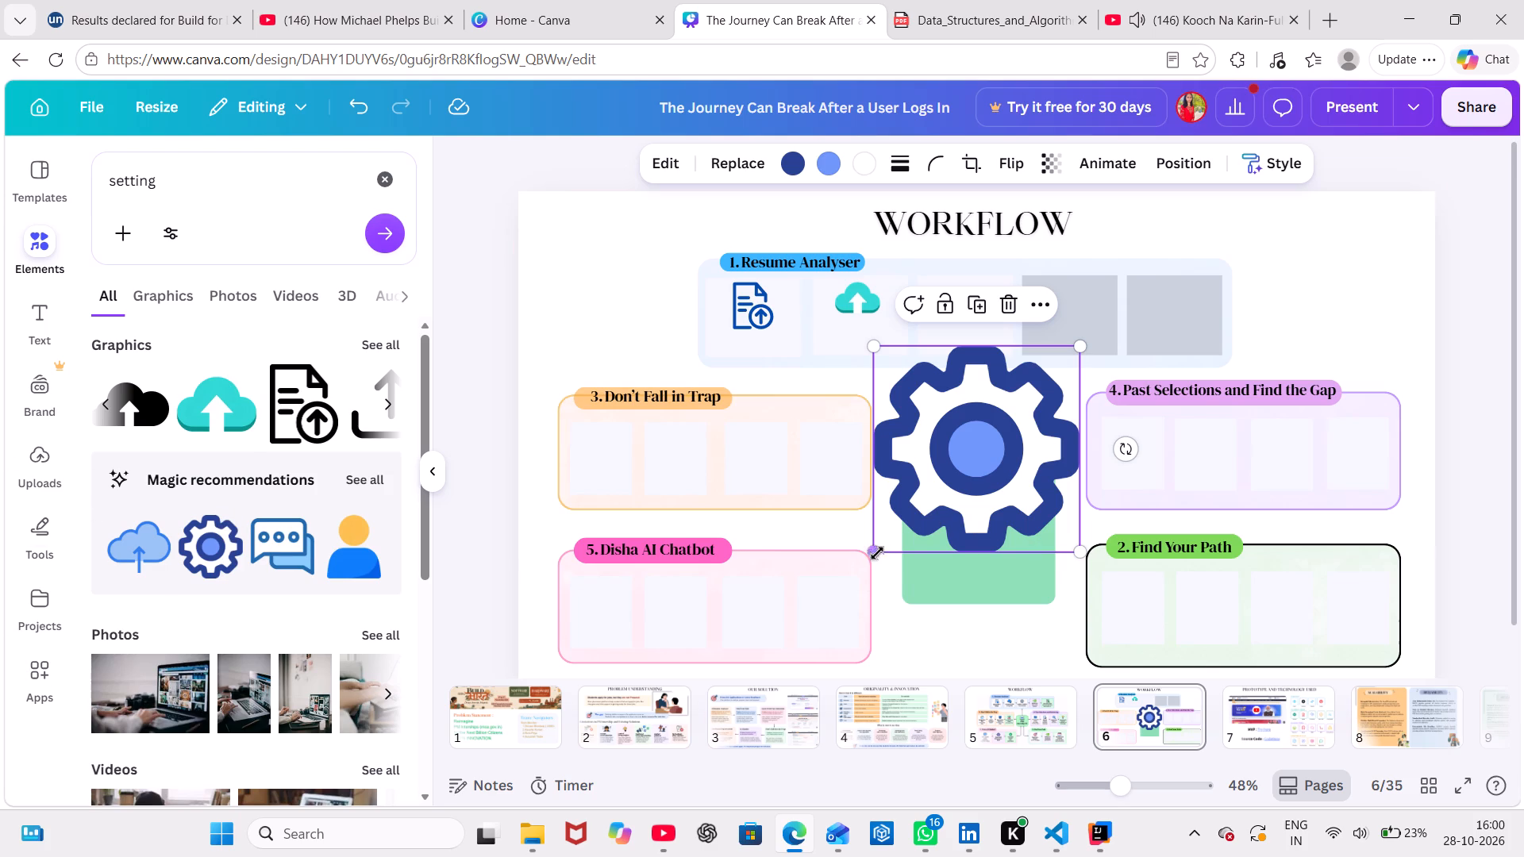
# Shrink the gear to about 74 by 74 and place it in the third box of the Resume Analyser row.
pyautogui.moveTo(873, 551); pyautogui.dragTo(1009, 402)
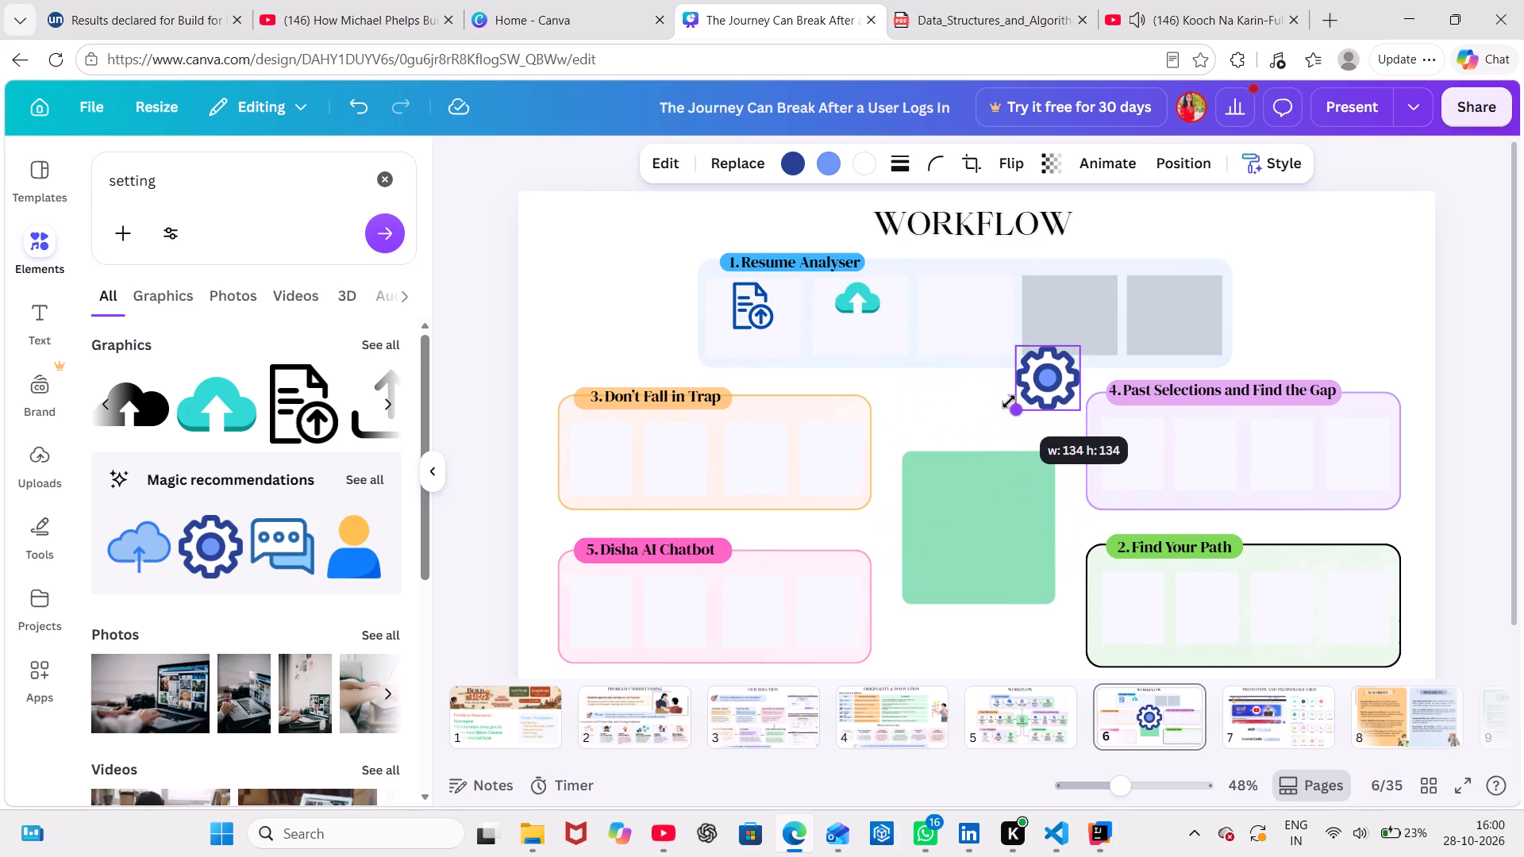
pyautogui.moveTo(1009, 402); pyautogui.dragTo(1031, 385)
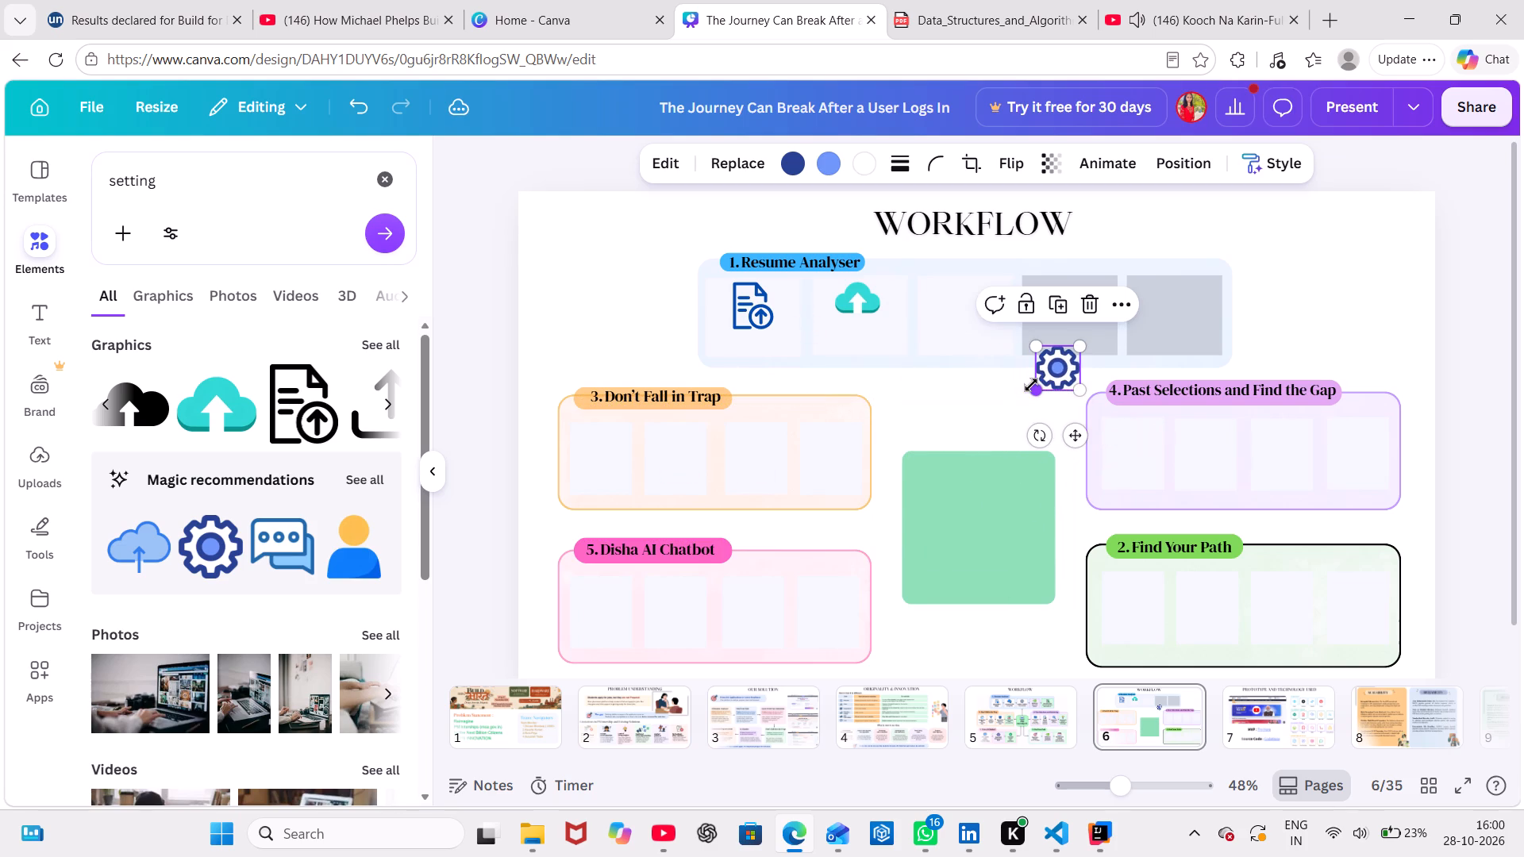
pyautogui.moveTo(1063, 367); pyautogui.dragTo(968, 290)
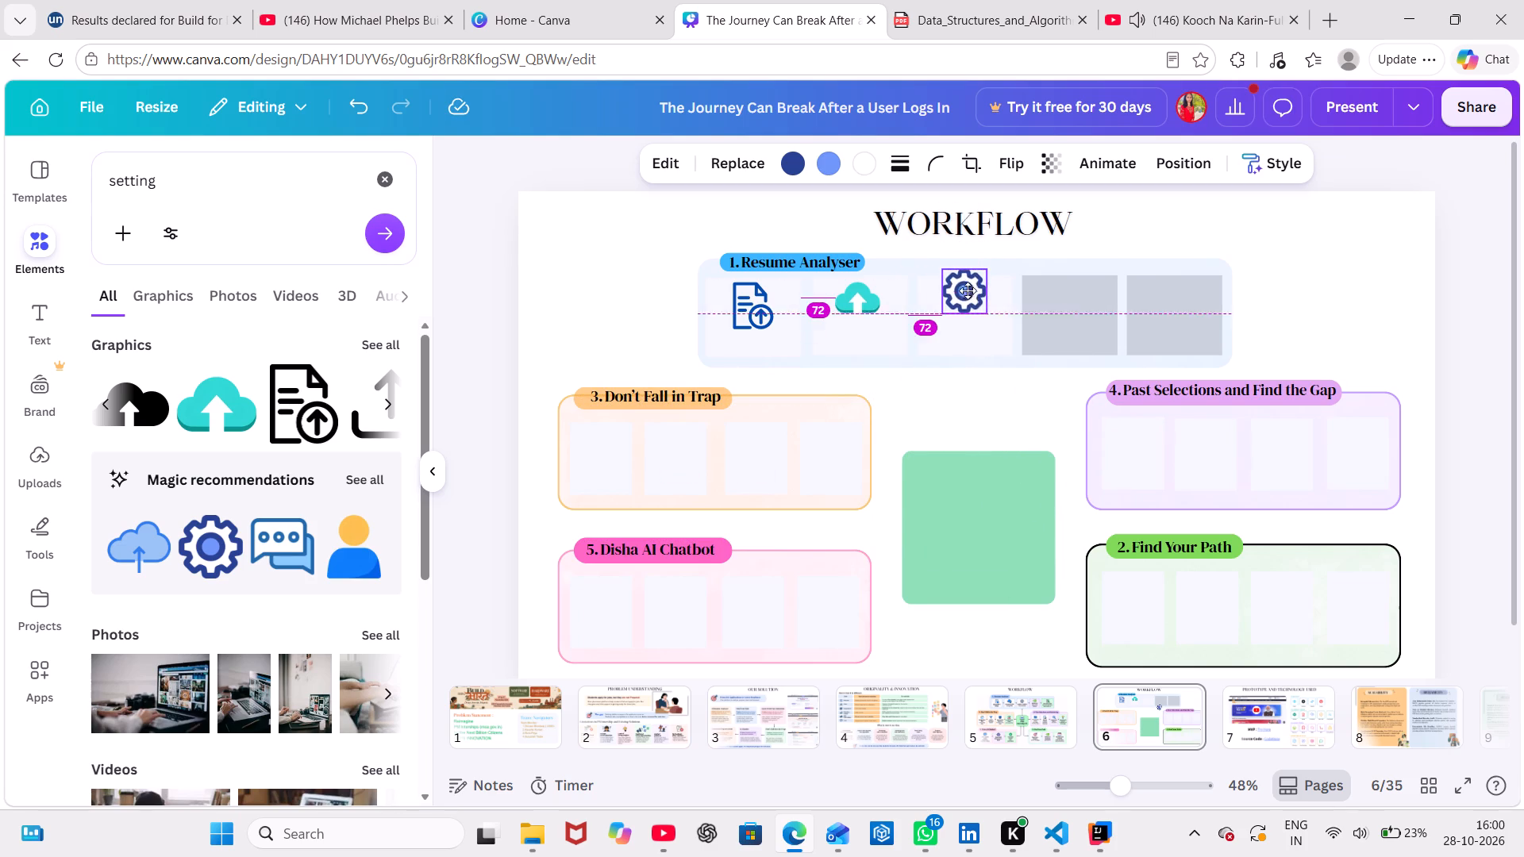
pyautogui.moveTo(968, 290); pyautogui.dragTo(965, 299)
pyautogui.moveTo(937, 317); pyautogui.dragTo(947, 310)
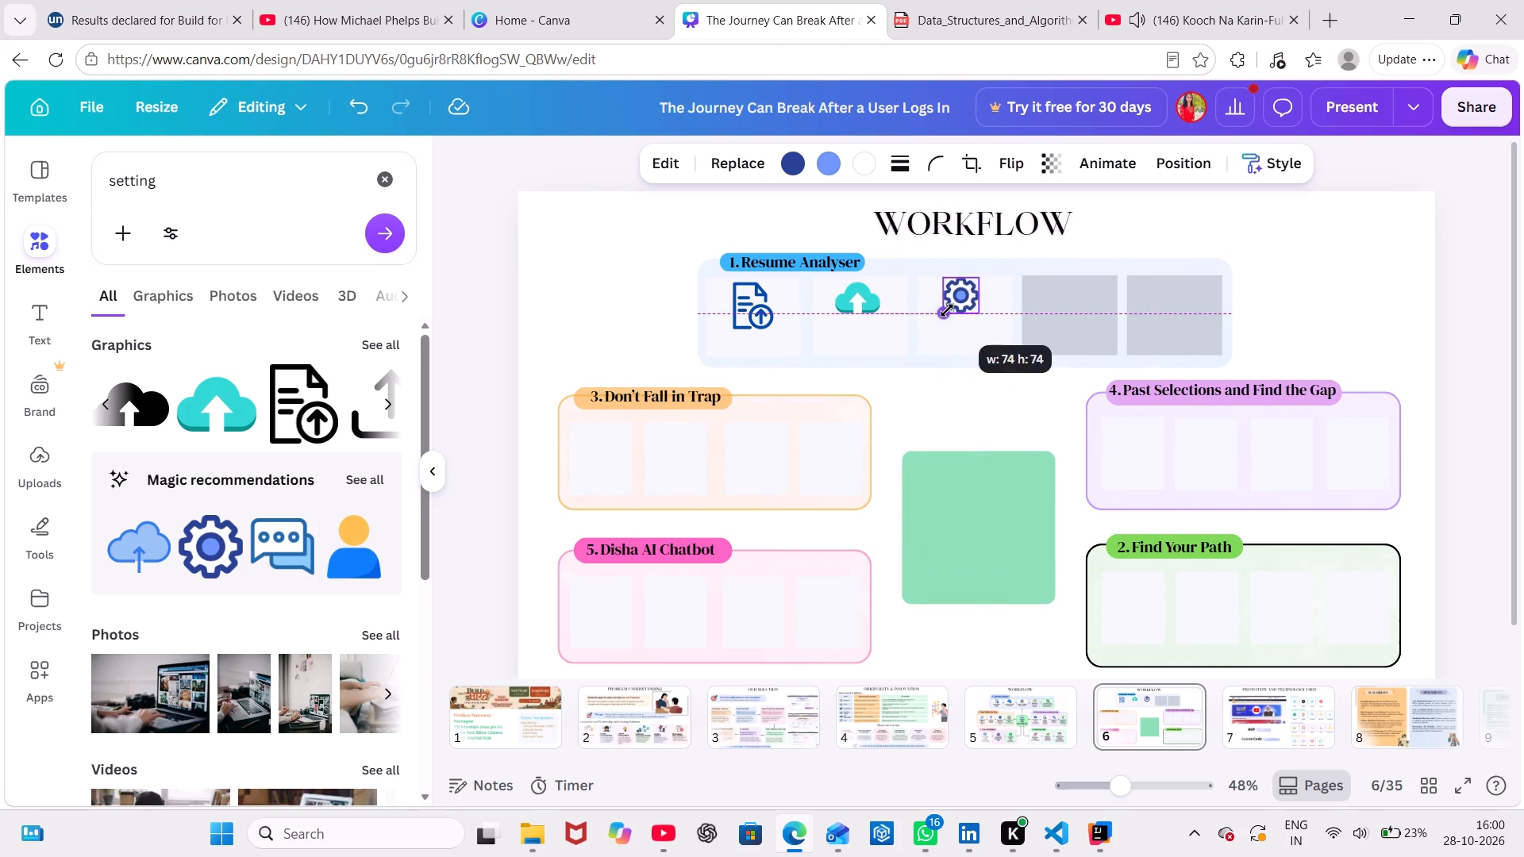
pyautogui.moveTo(947, 310); pyautogui.dragTo(948, 309)
# Check page 5's reference workflow again and add the first uploaded icon-sheet image to page 6.
pyautogui.click(1022, 713)
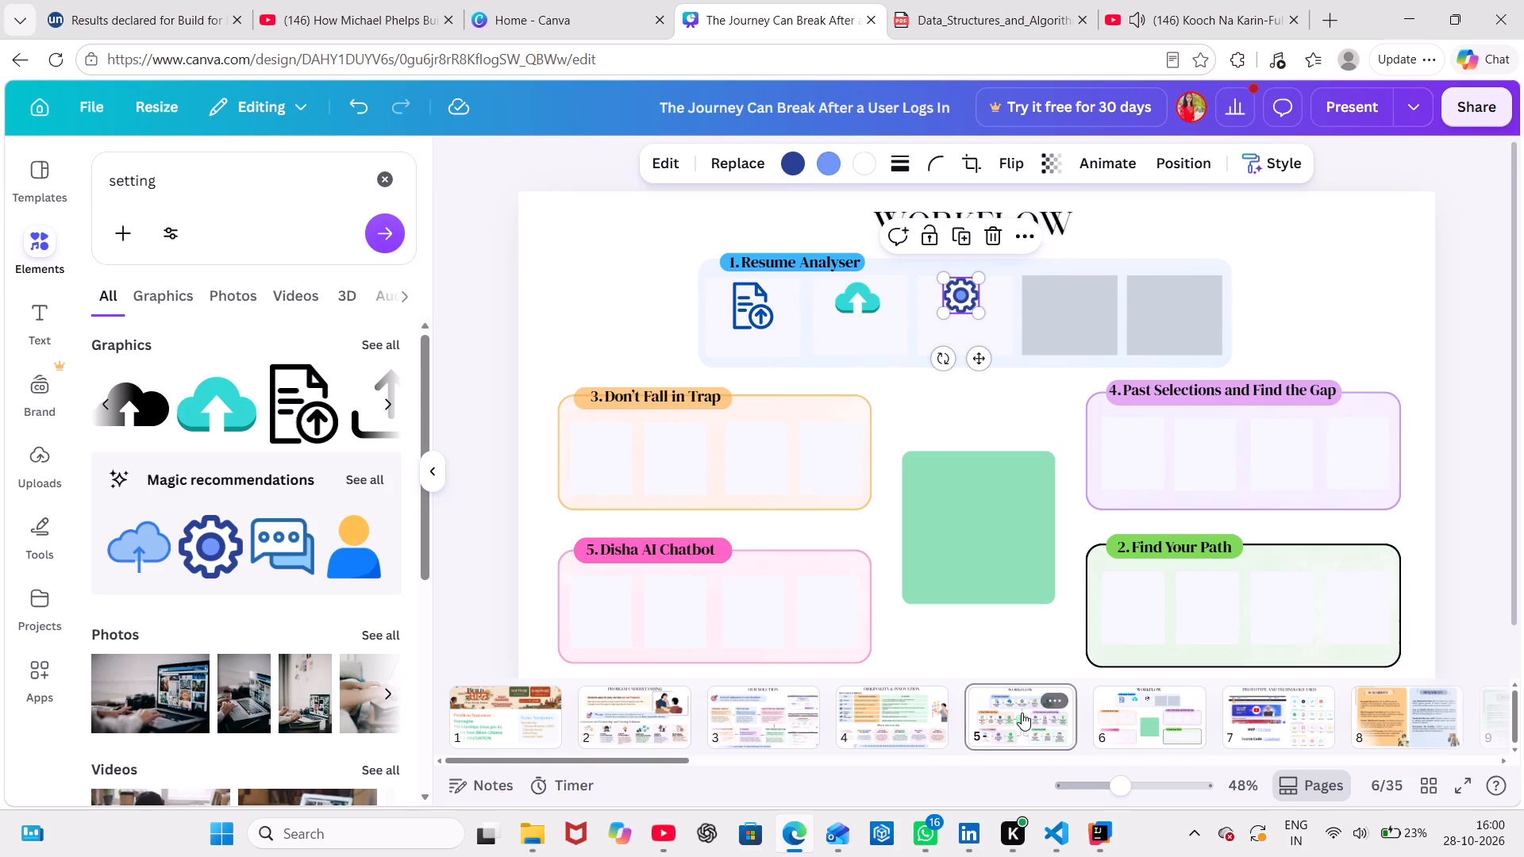
pyautogui.click(1205, 733)
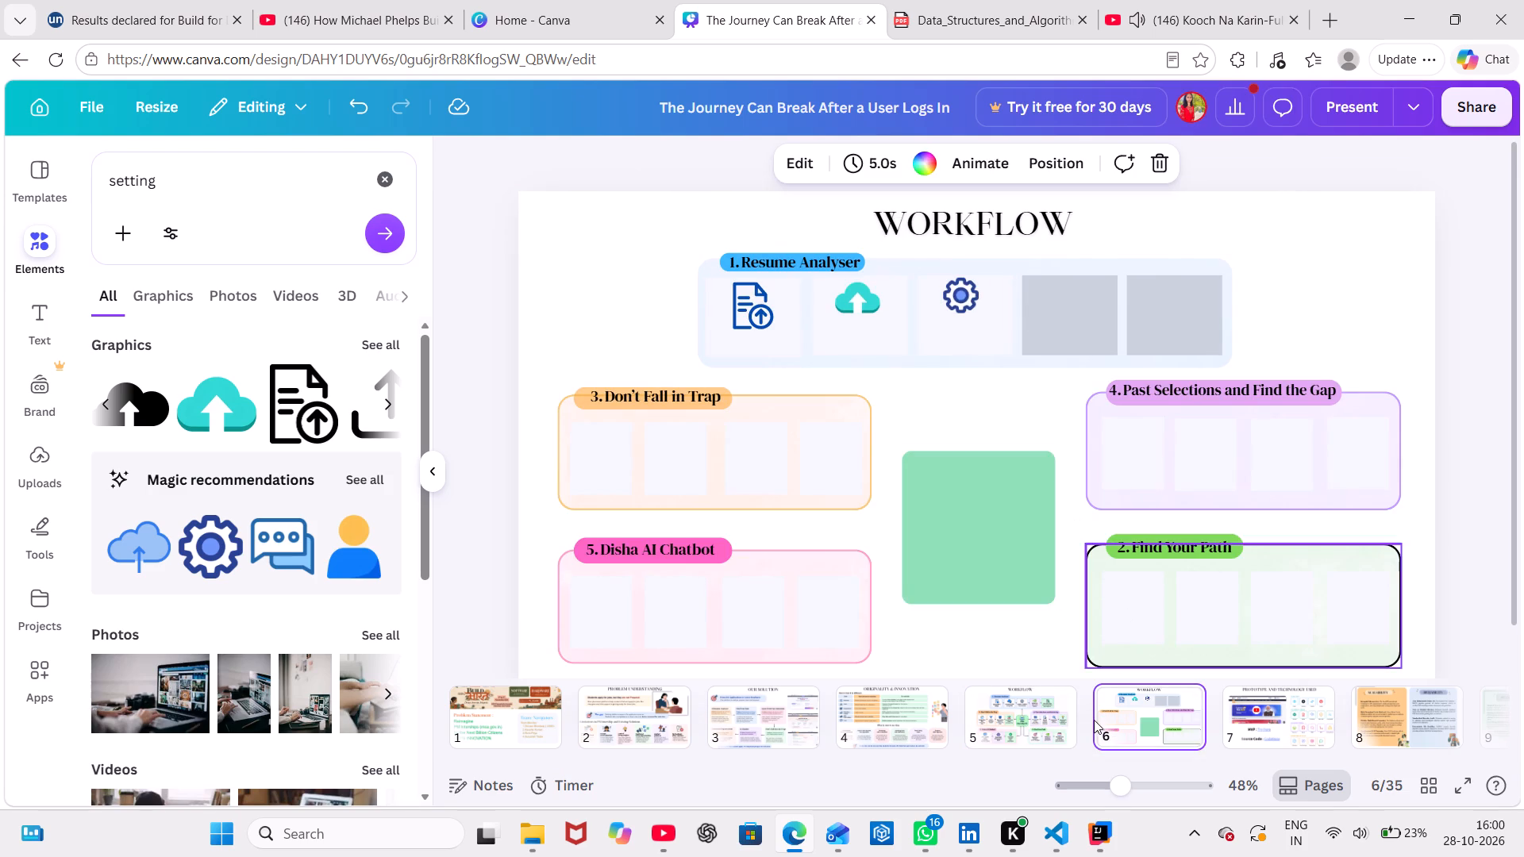
pyautogui.click(1030, 702)
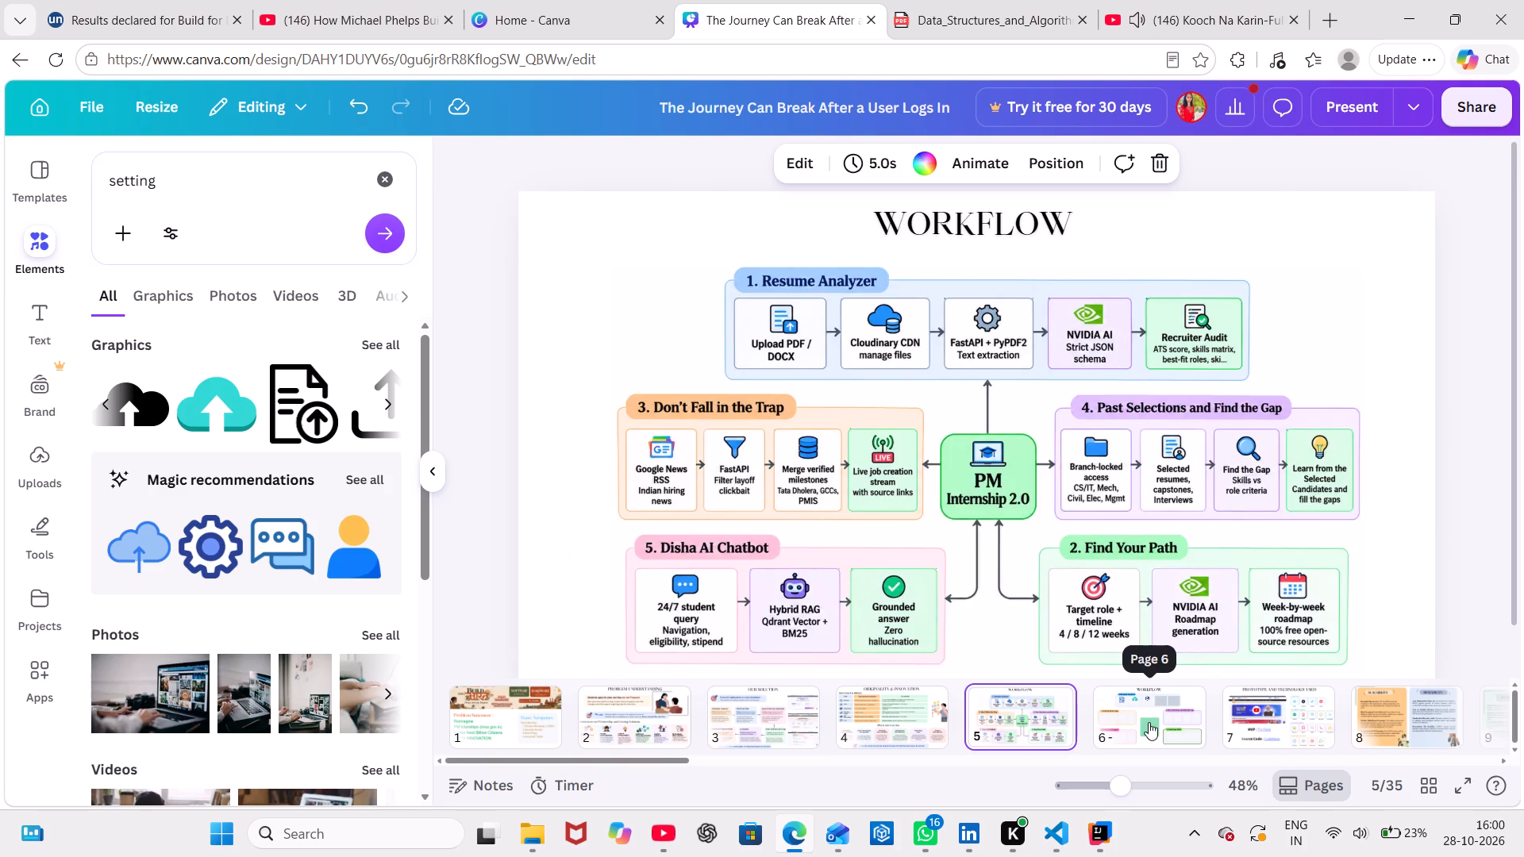
pyautogui.click(1149, 722)
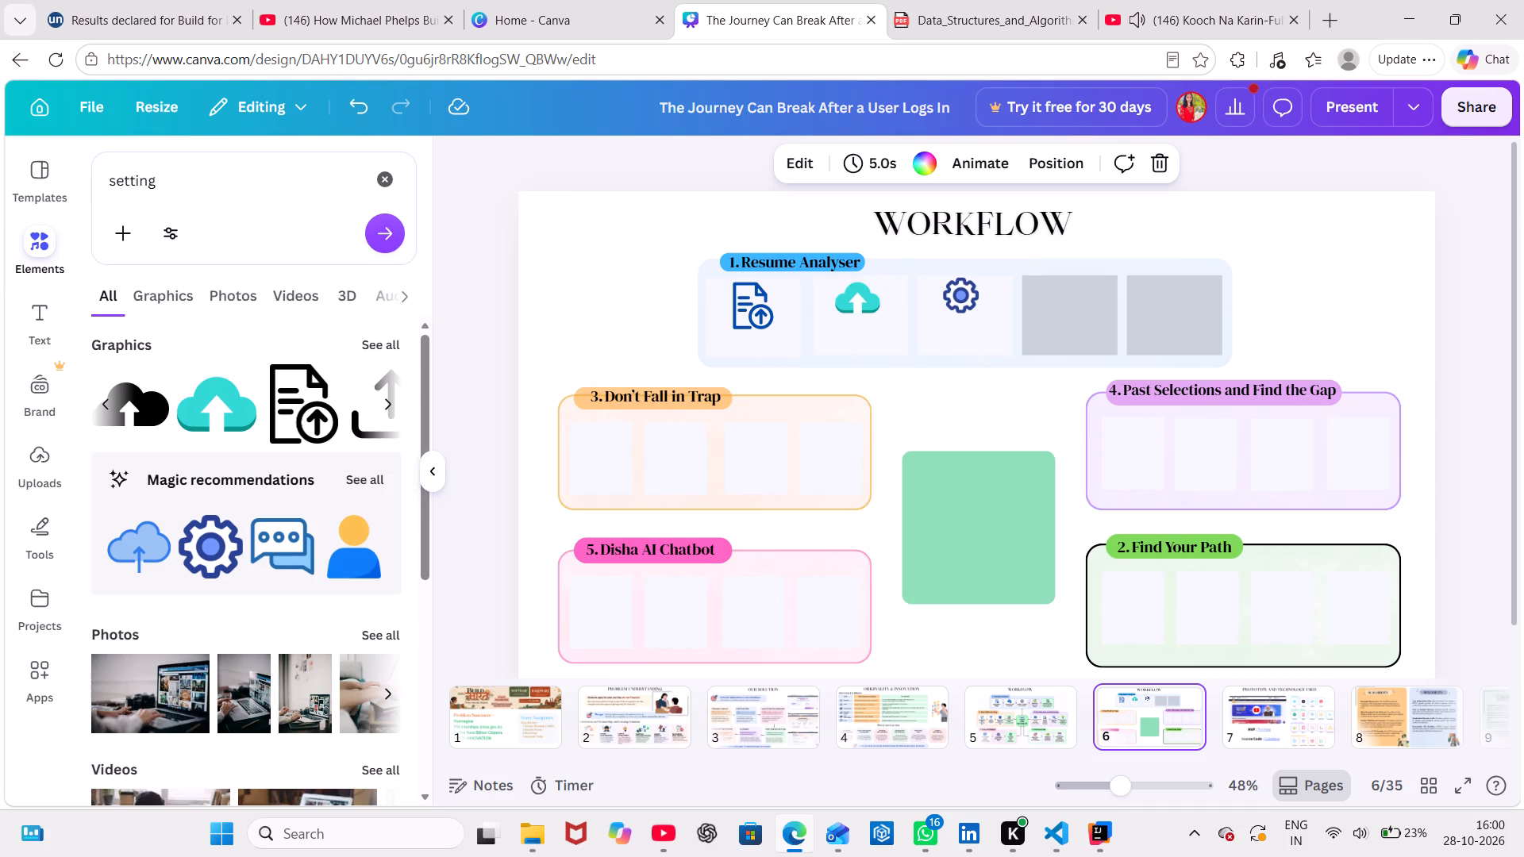
pyautogui.click(376, 186)
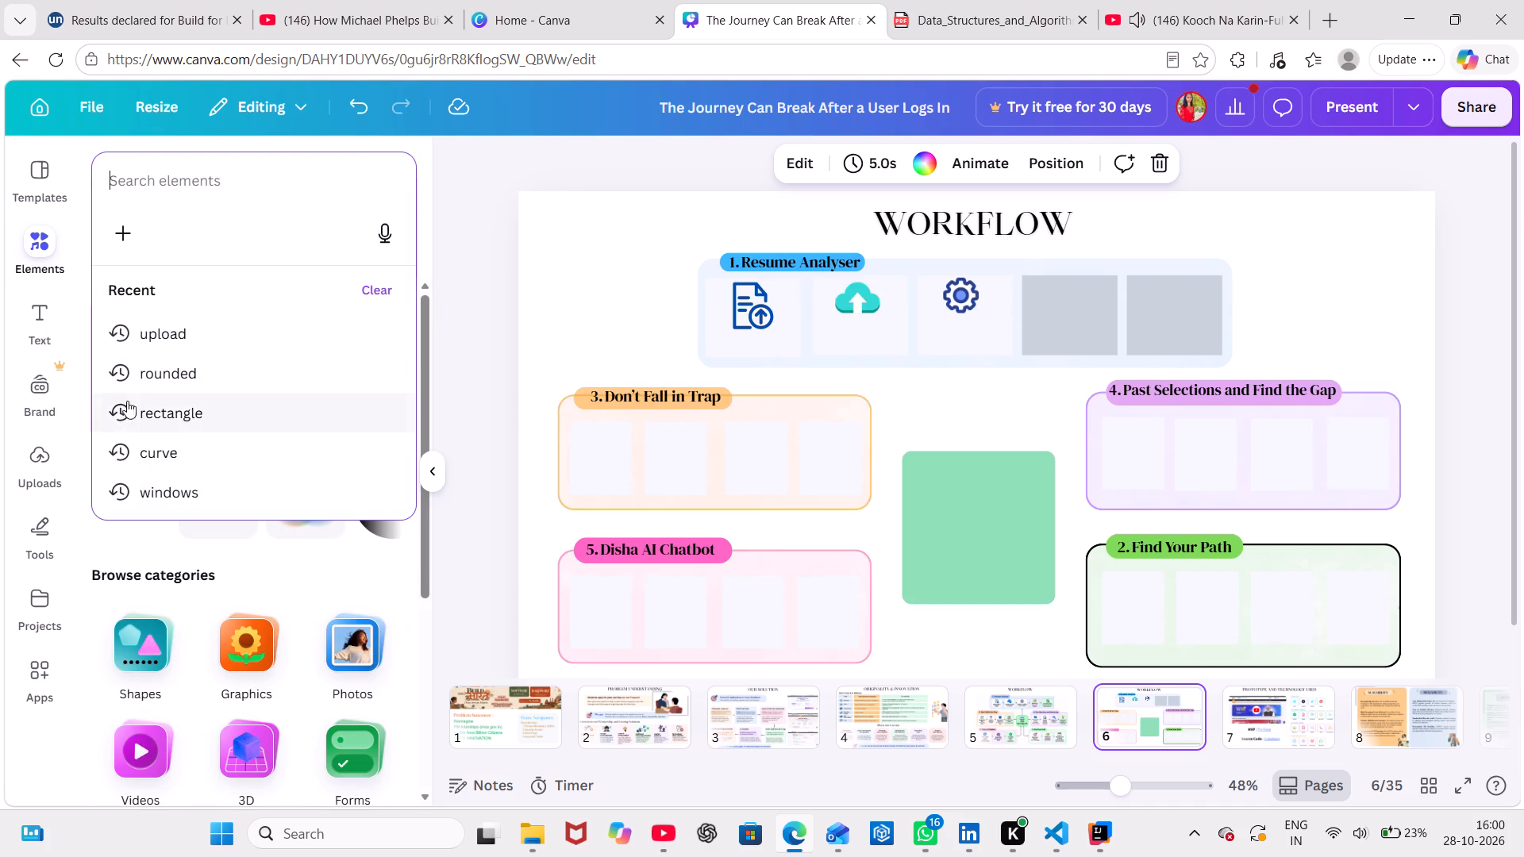
pyautogui.click(45, 434)
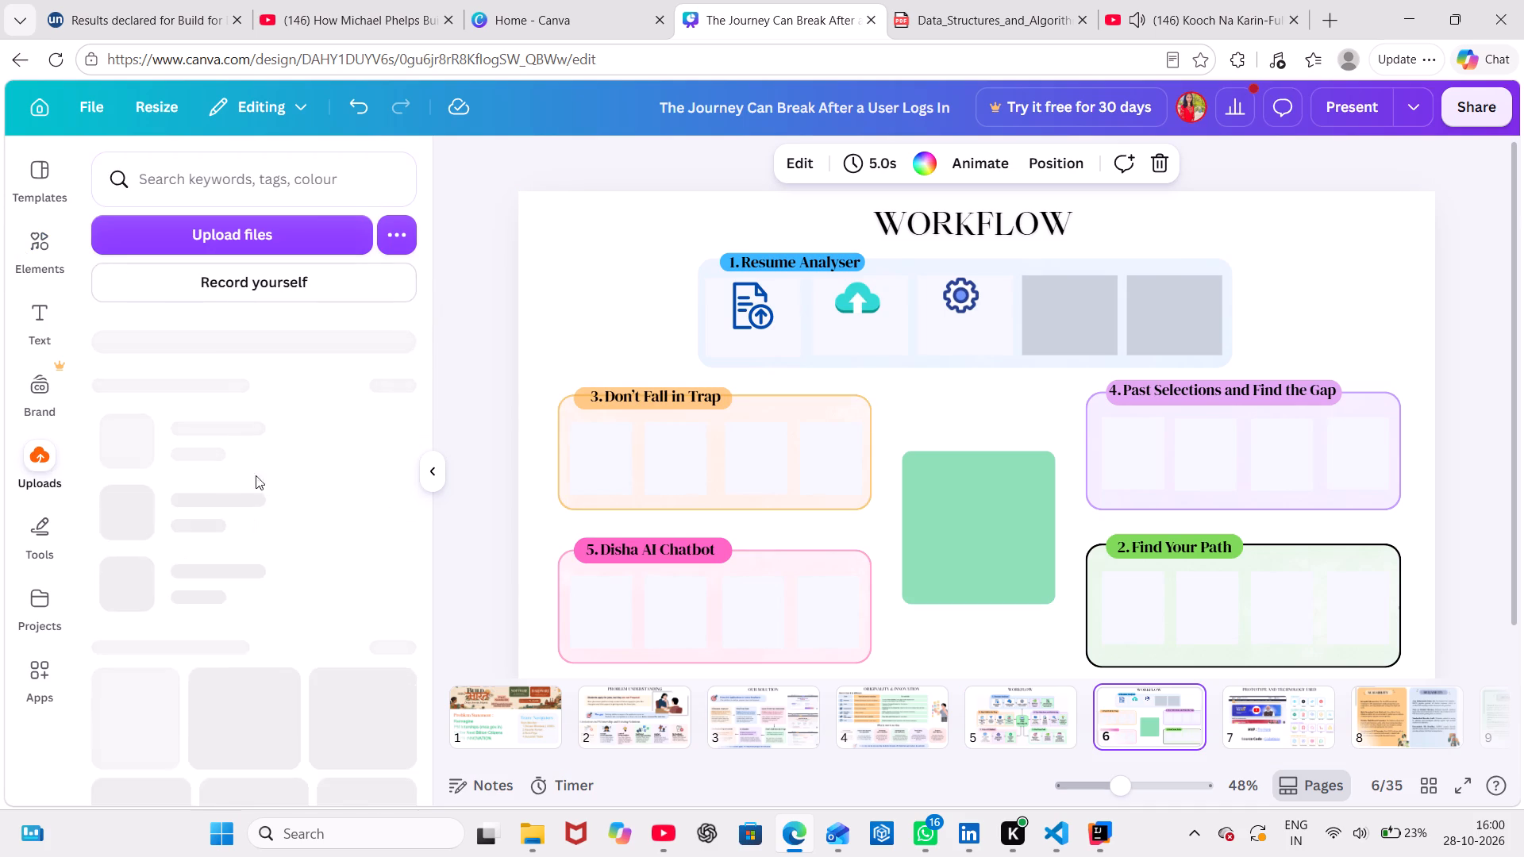
pyautogui.scroll(-1, 229, 612)
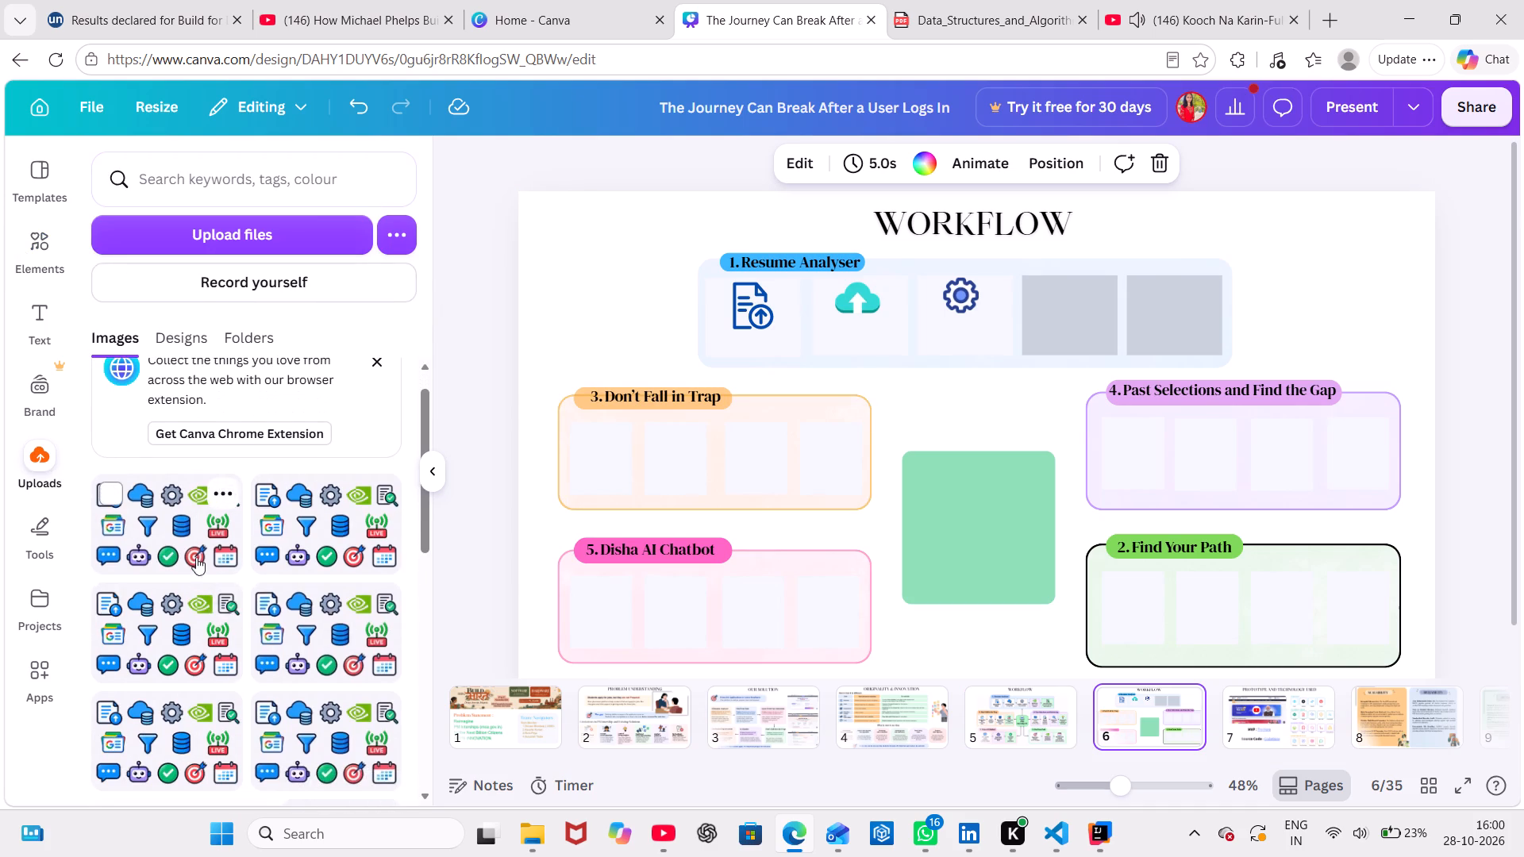
pyautogui.click(194, 525)
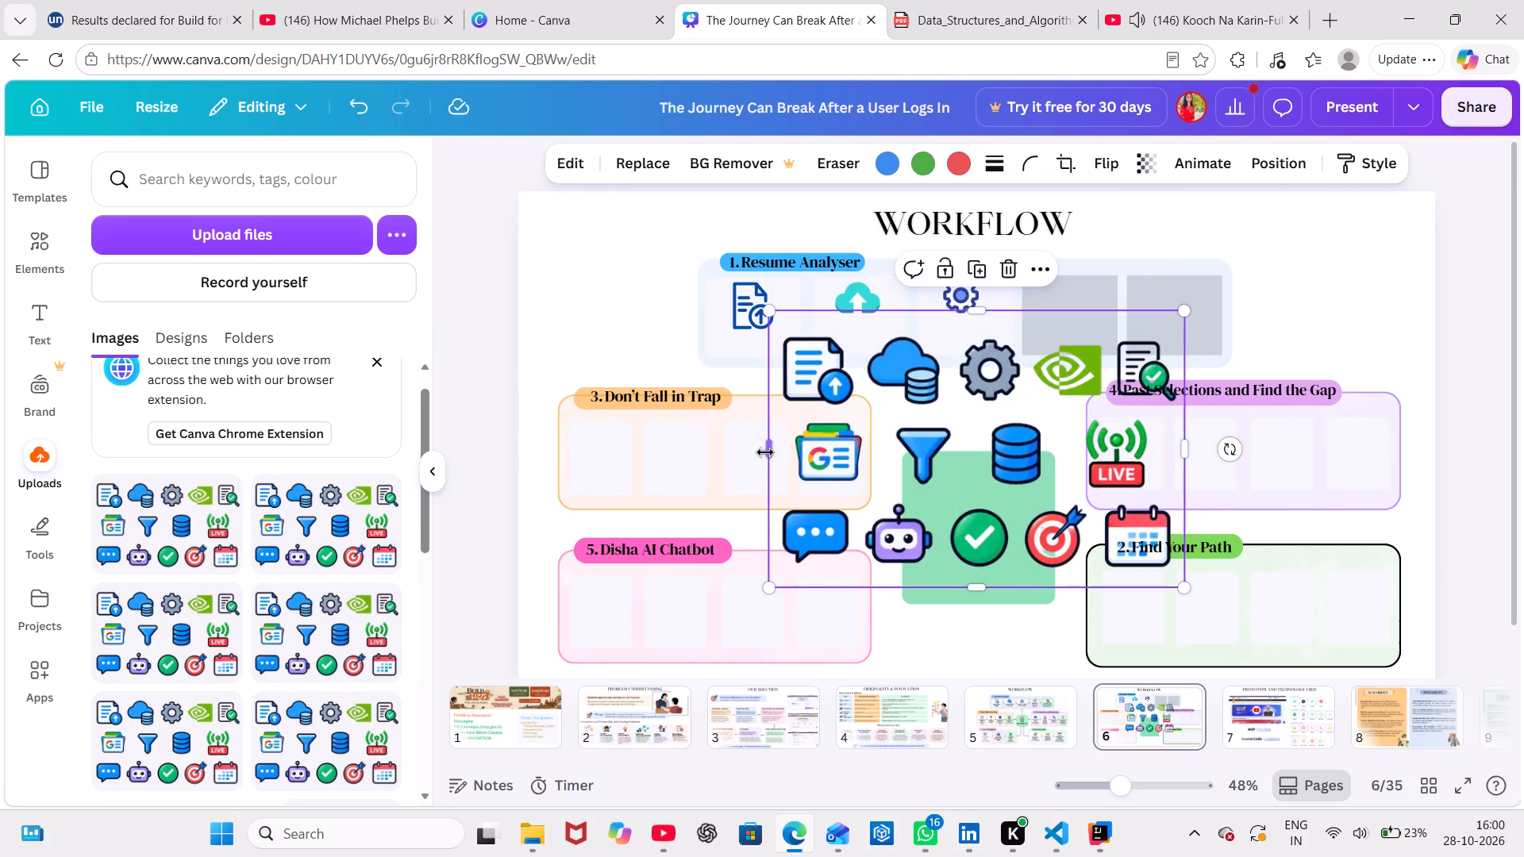
# Crop the icon sheet to its last icon columns and move the NVIDIA and document-check icons over Resume Analyser's grey boxes.
pyautogui.moveTo(765, 452); pyautogui.dragTo(1034, 436)
pyautogui.moveTo(1113, 394); pyautogui.dragTo(1099, 340)
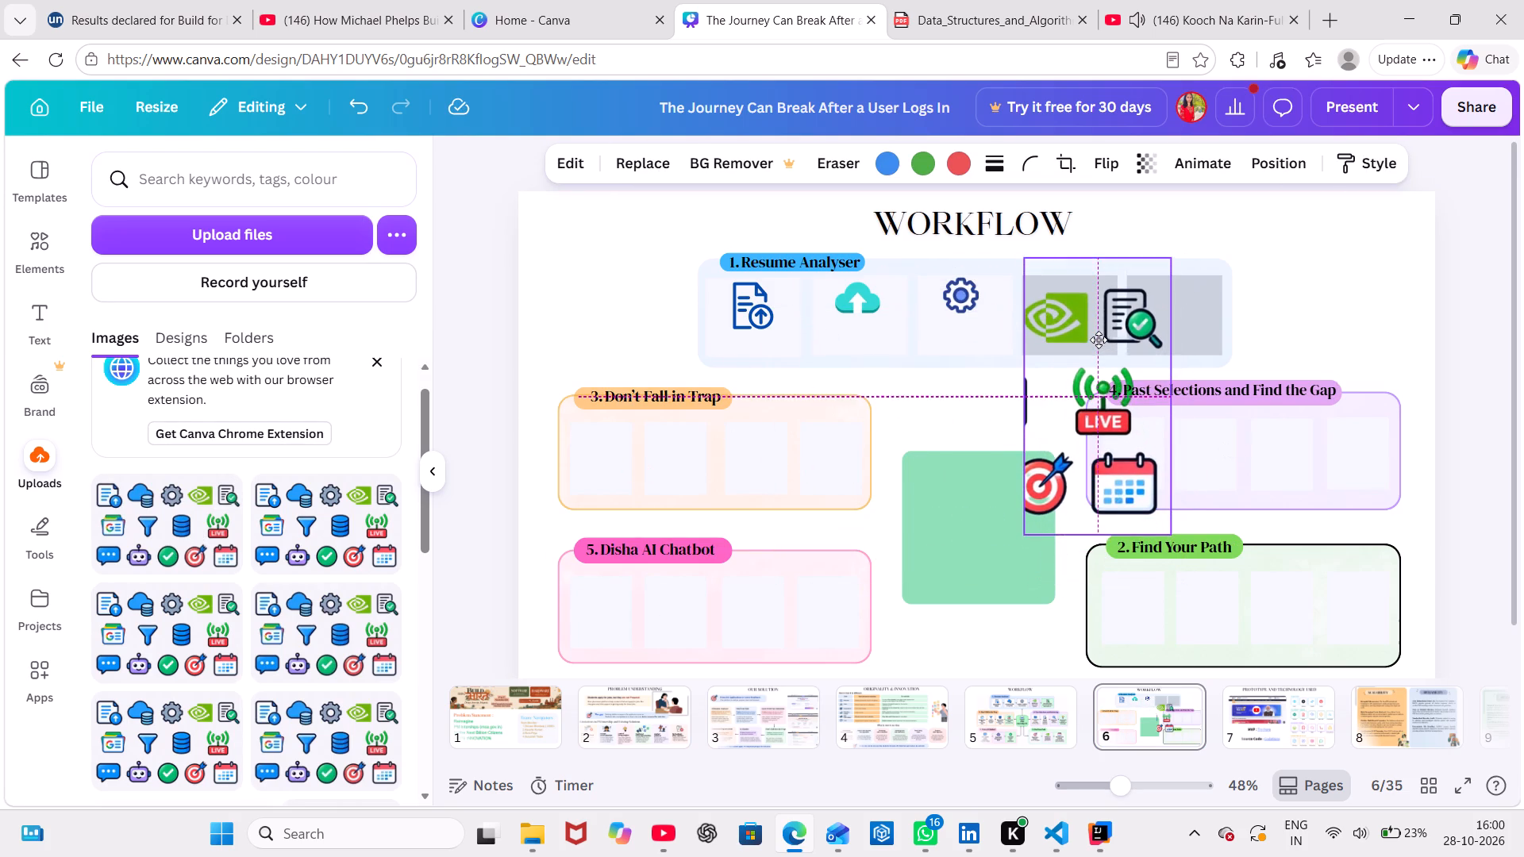
pyautogui.moveTo(1099, 340); pyautogui.dragTo(1099, 333)
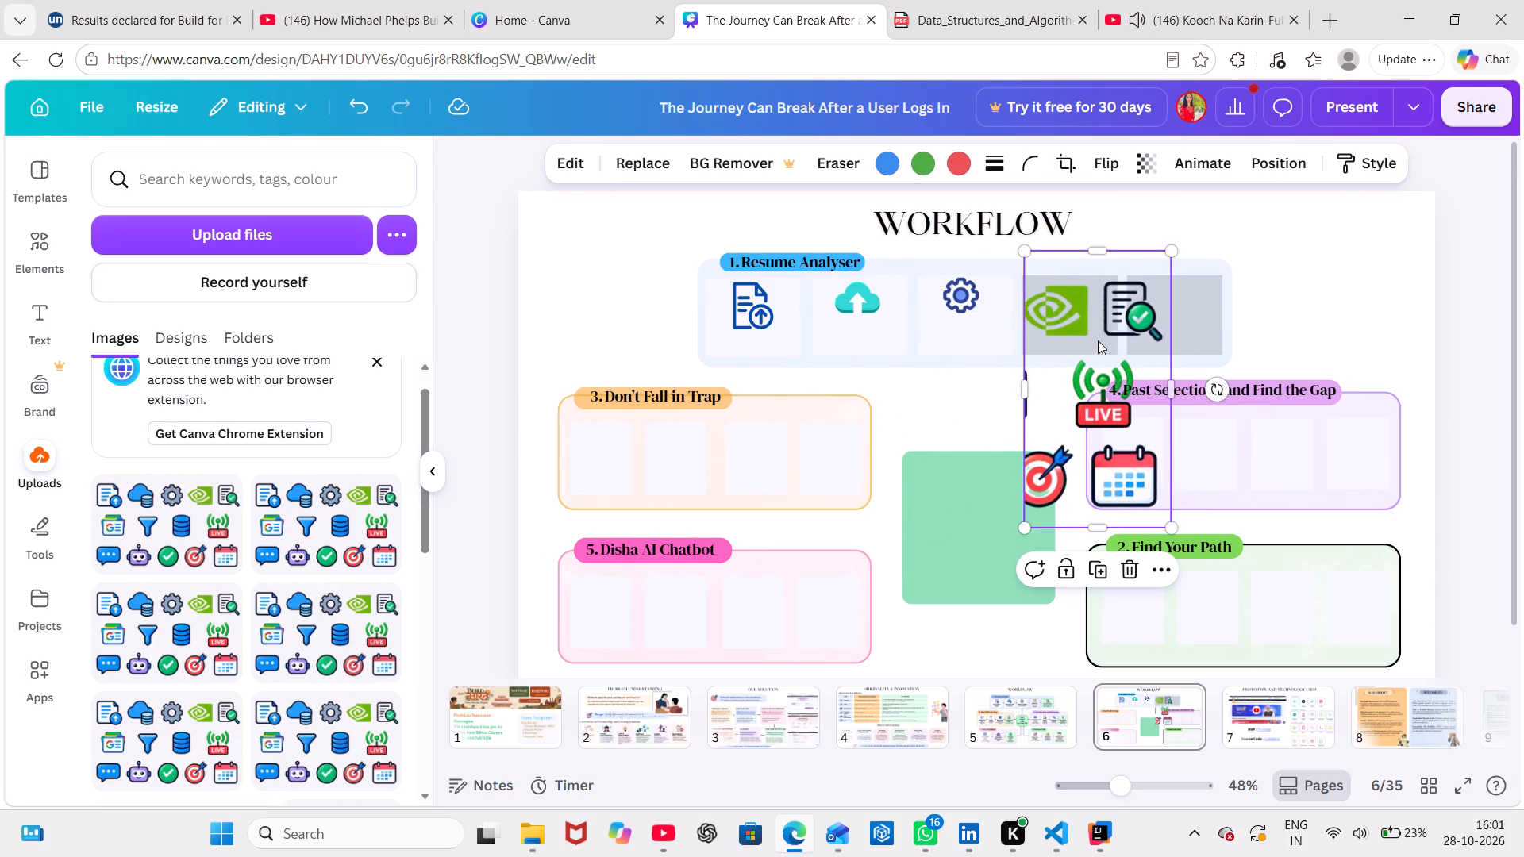
# Shrink the cropped icon sheet and move it so the NVIDIA icon sits over Resume Analyser's fourth box.
pyautogui.click(1173, 528)
pyautogui.click(1032, 291)
pyautogui.moveTo(1020, 252); pyautogui.dragTo(1031, 291)
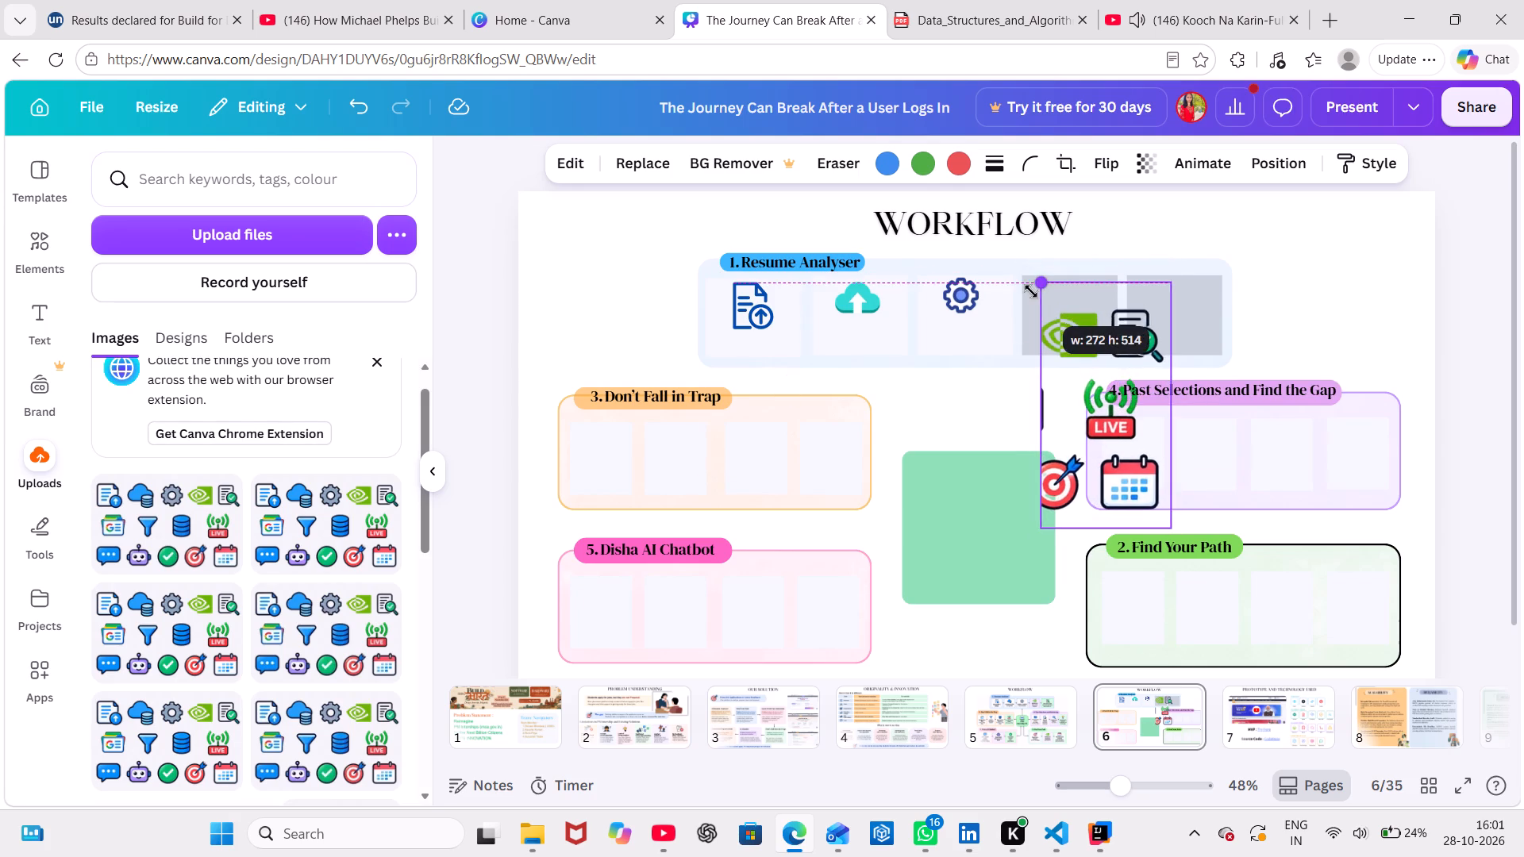
pyautogui.moveTo(1031, 291); pyautogui.dragTo(1123, 341)
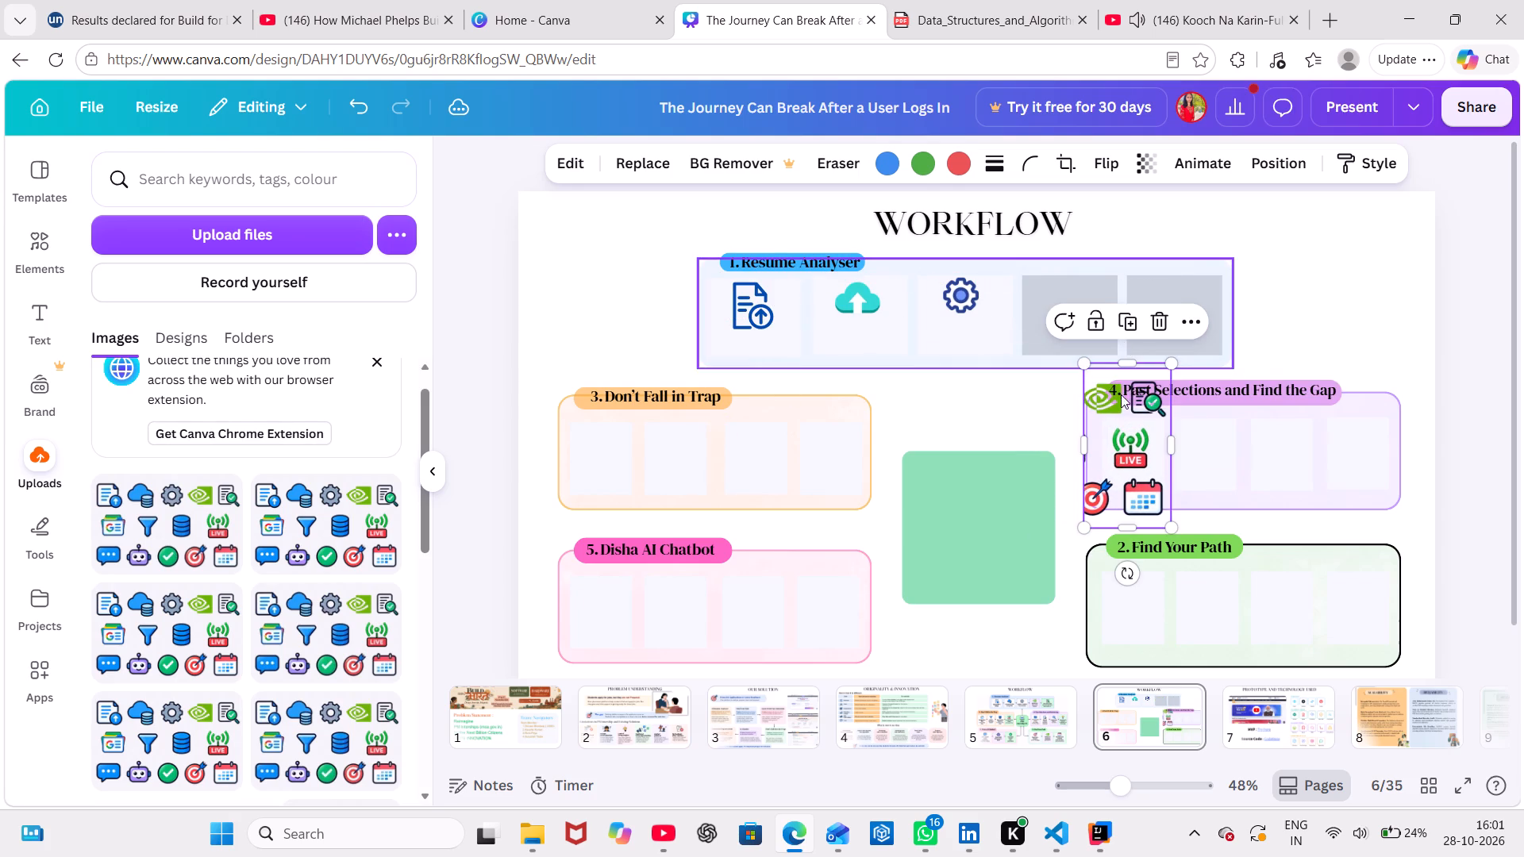
pyautogui.moveTo(1120, 427); pyautogui.dragTo(1079, 326)
# Crop the icon sheet on all sides to just the NVIDIA logo, keeping its full width within Resume Analyser's fourth box.
pyautogui.moveTo(1131, 345); pyautogui.dragTo(1103, 344)
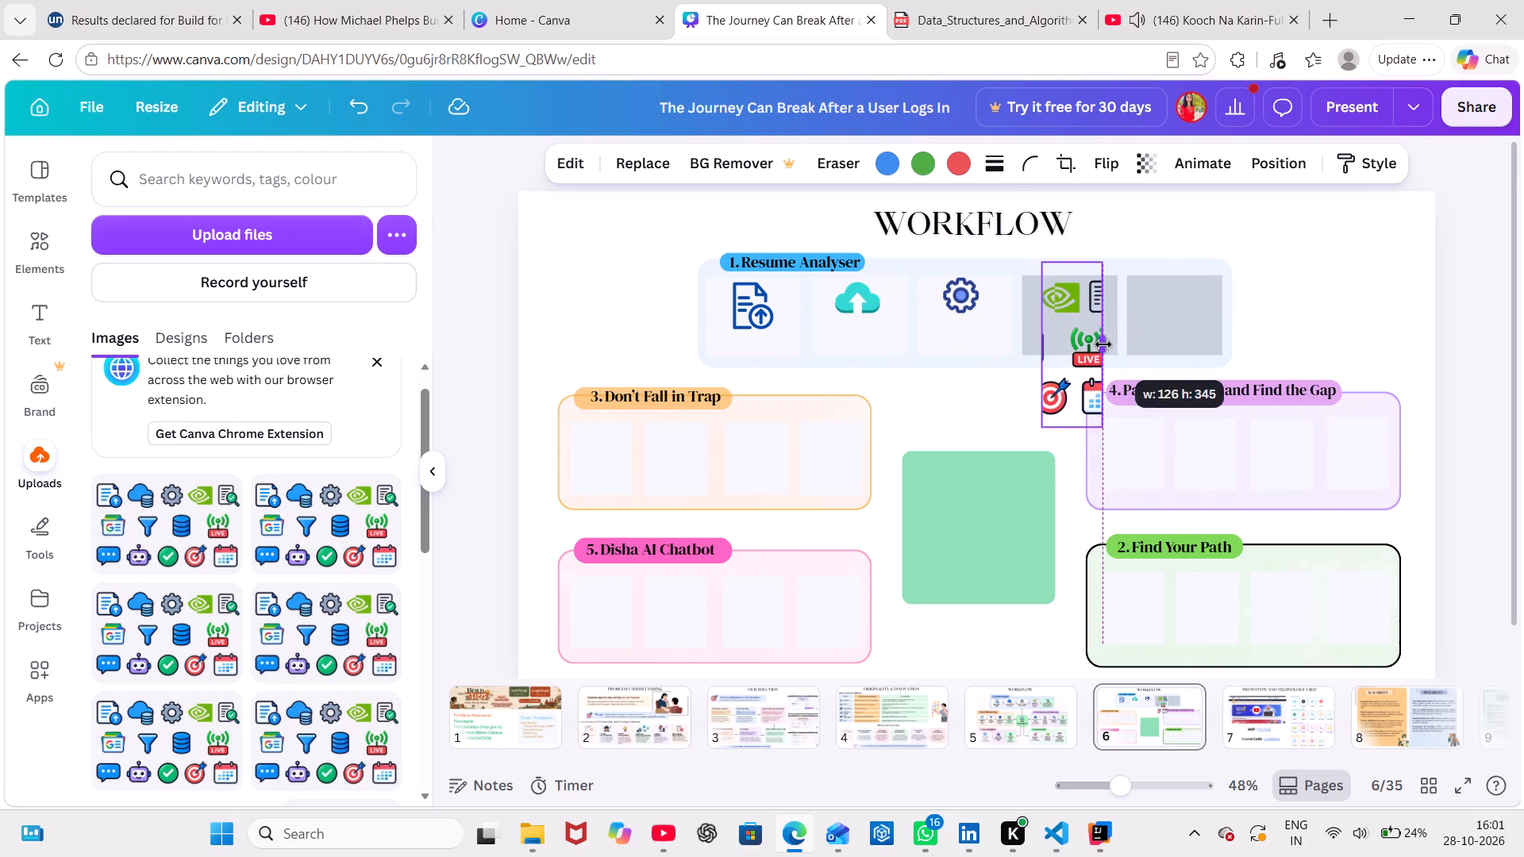
pyautogui.moveTo(1103, 344); pyautogui.dragTo(1092, 342)
pyautogui.moveTo(1067, 426); pyautogui.dragTo(1060, 318)
pyautogui.moveTo(1064, 260); pyautogui.dragTo(1066, 270)
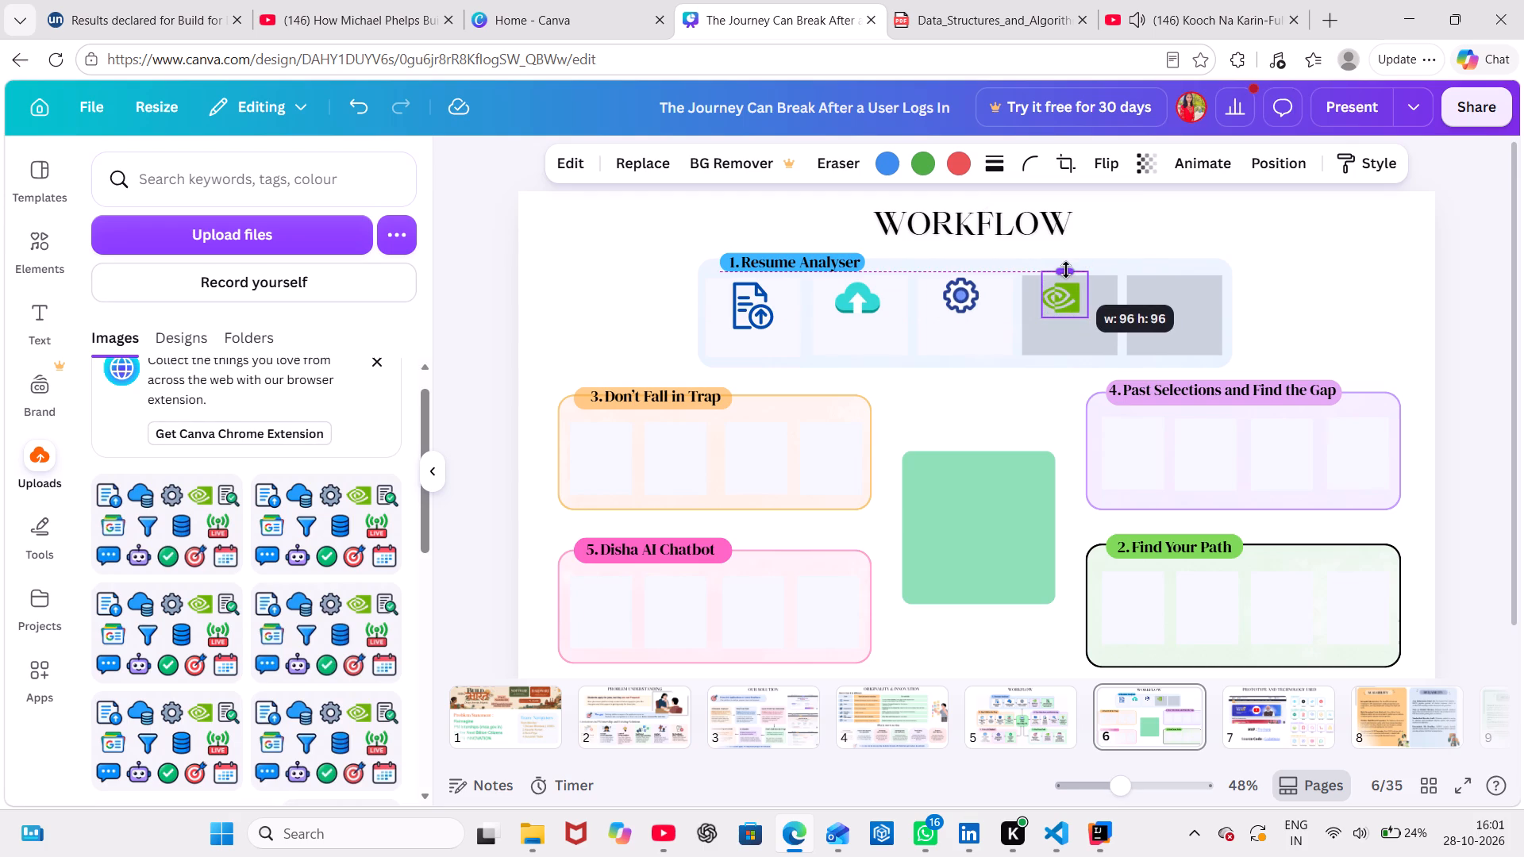
pyautogui.moveTo(1066, 270); pyautogui.dragTo(1067, 273)
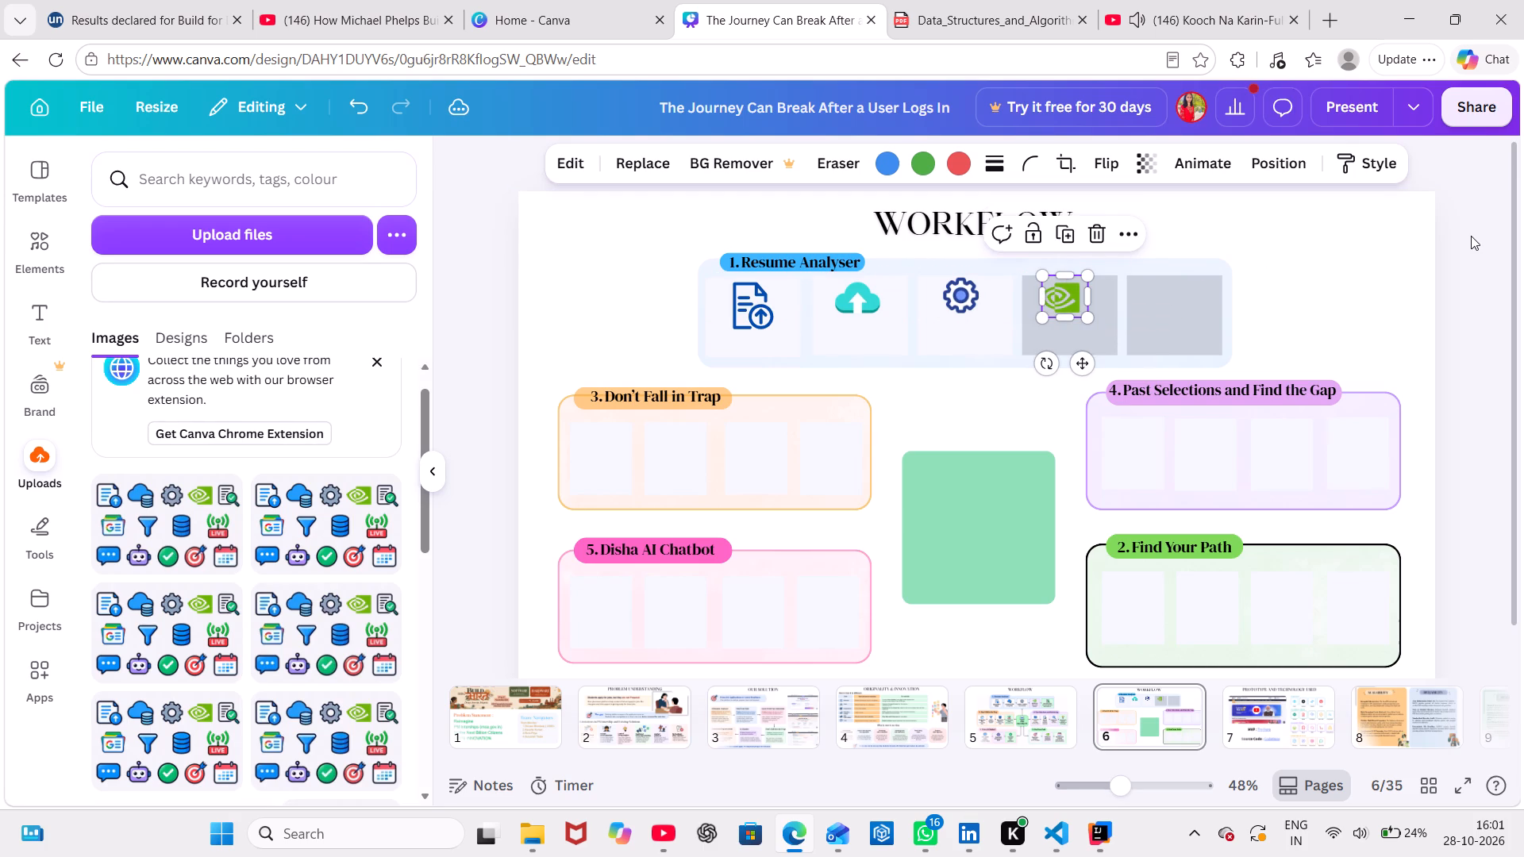
pyautogui.click(1471, 236)
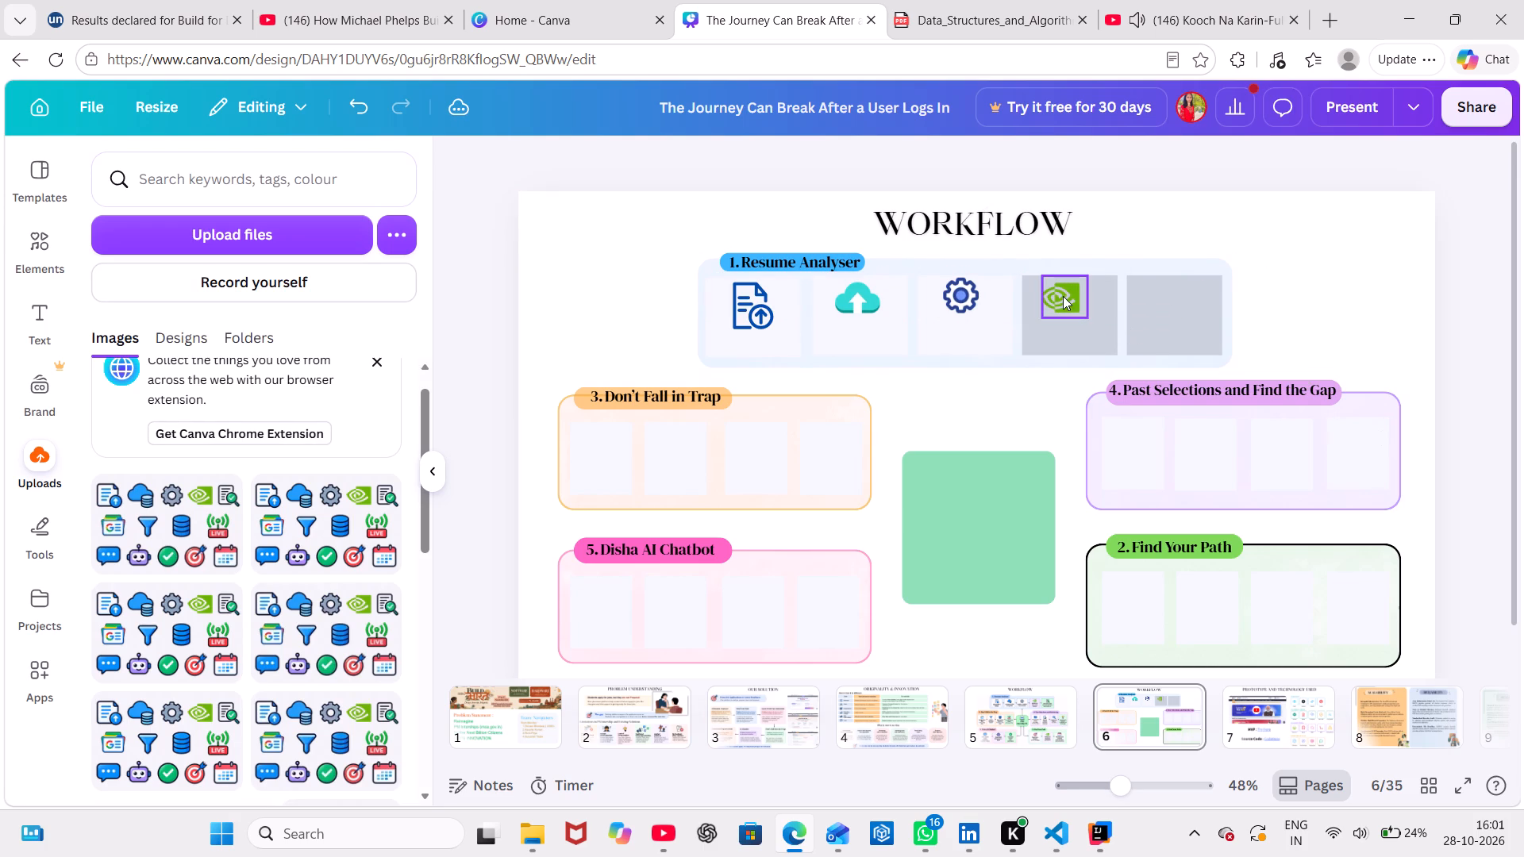
pyautogui.click(1063, 296)
pyautogui.moveTo(1042, 292); pyautogui.dragTo(1042, 297)
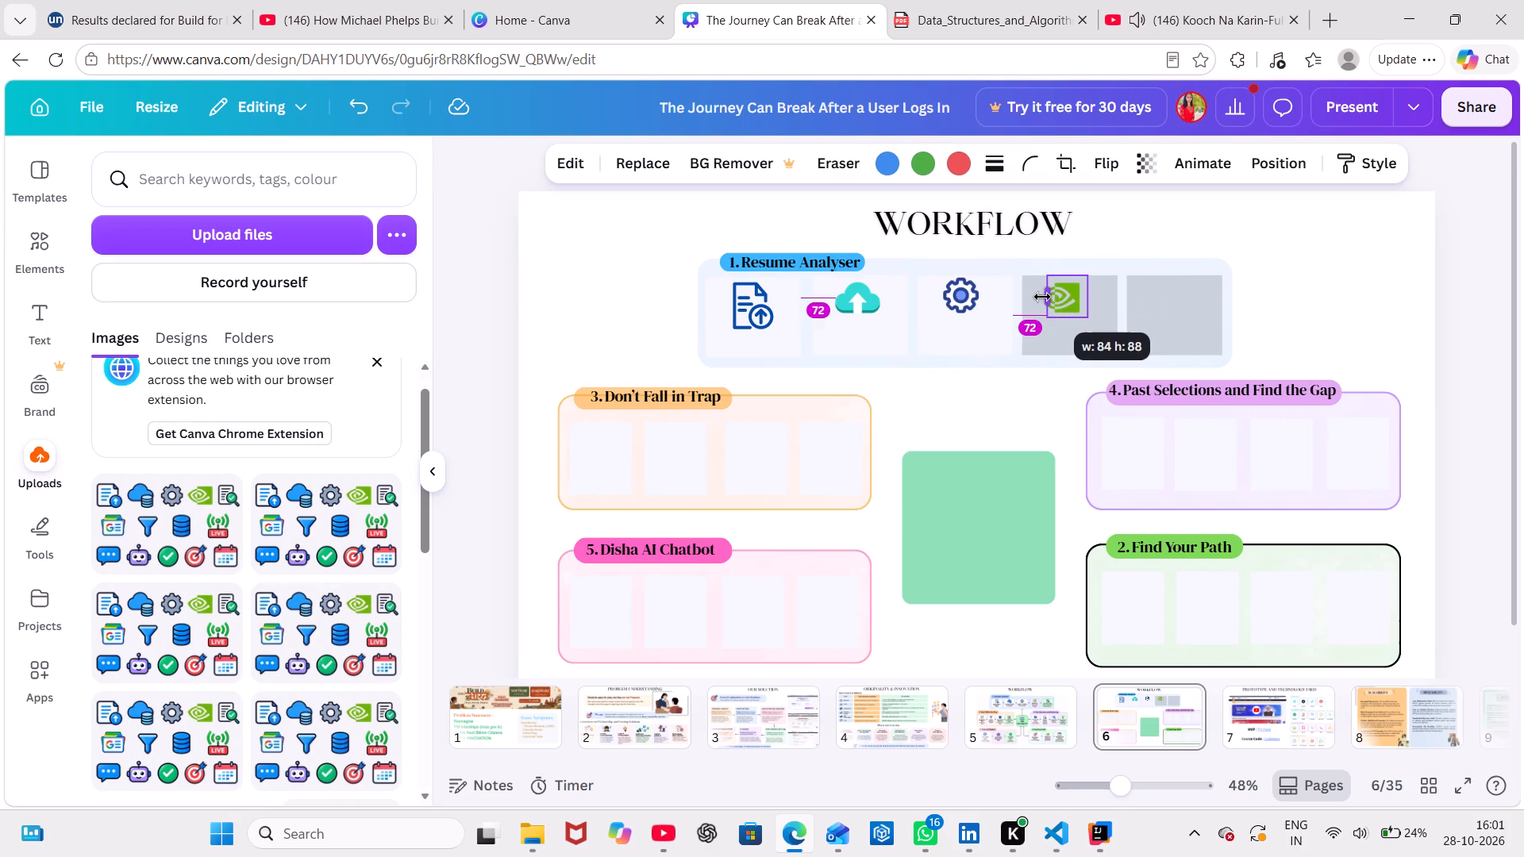
pyautogui.moveTo(1042, 297); pyautogui.dragTo(1034, 297)
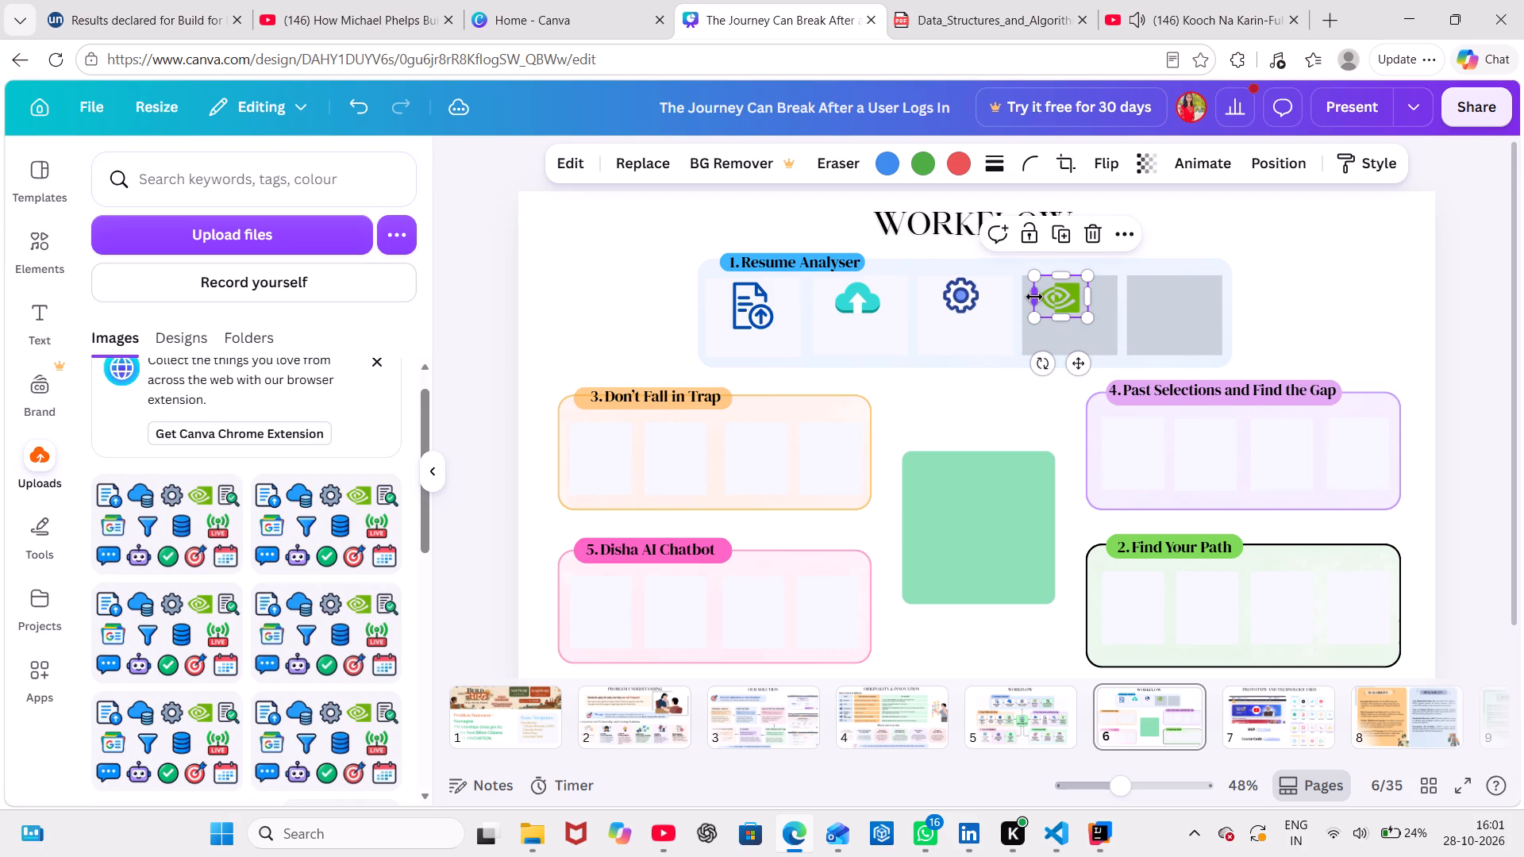
pyautogui.click(1466, 338)
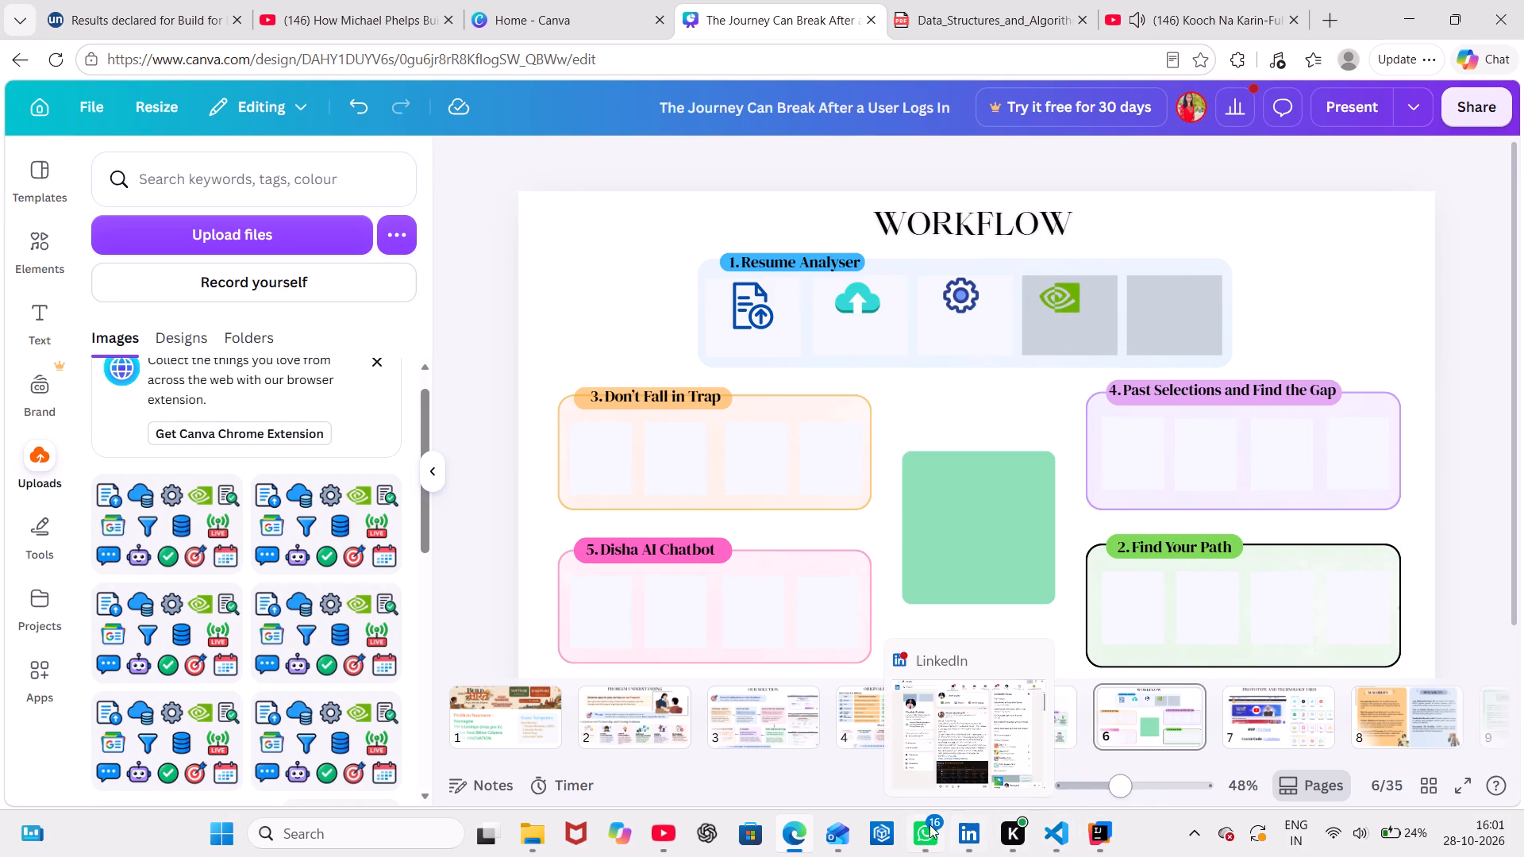
# Add the first uploaded icon sheet to page 6, enlarge it and align its document-check icon with Resume Analyser's fifth box.
pyautogui.click(1036, 717)
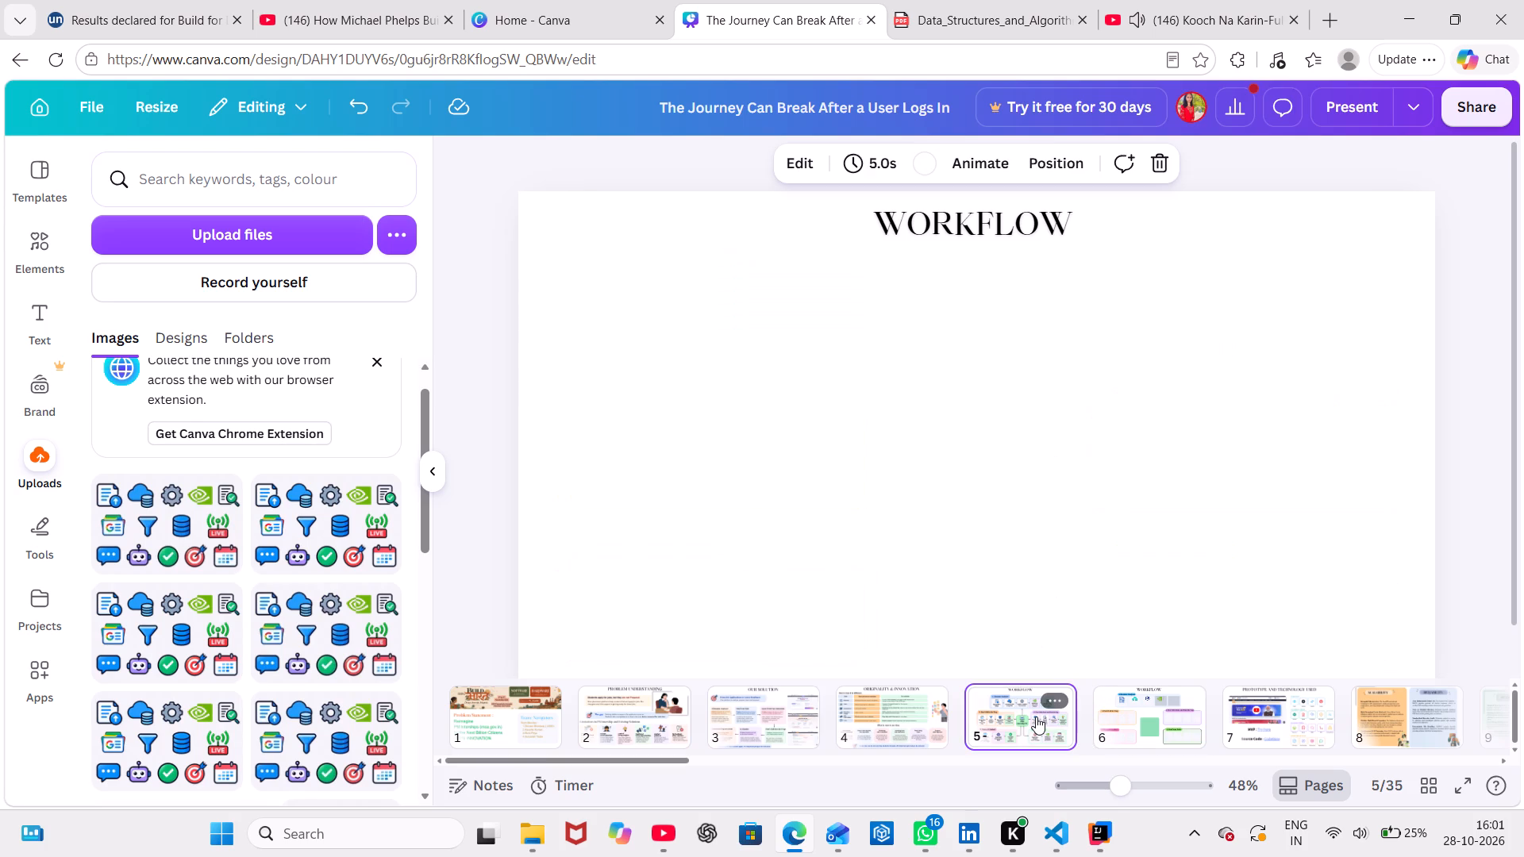
pyautogui.click(1160, 702)
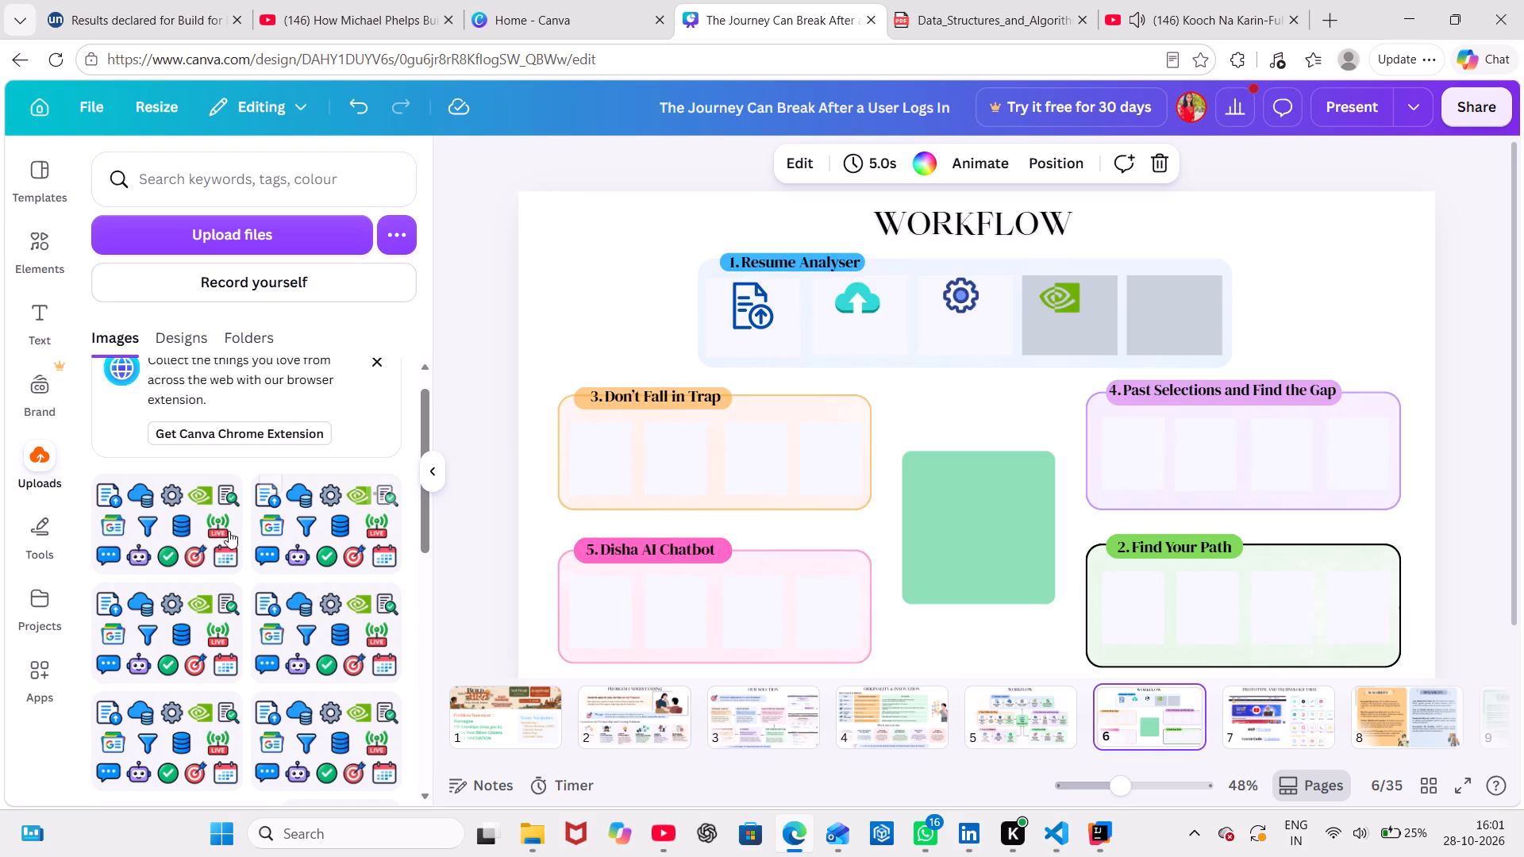
pyautogui.click(198, 519)
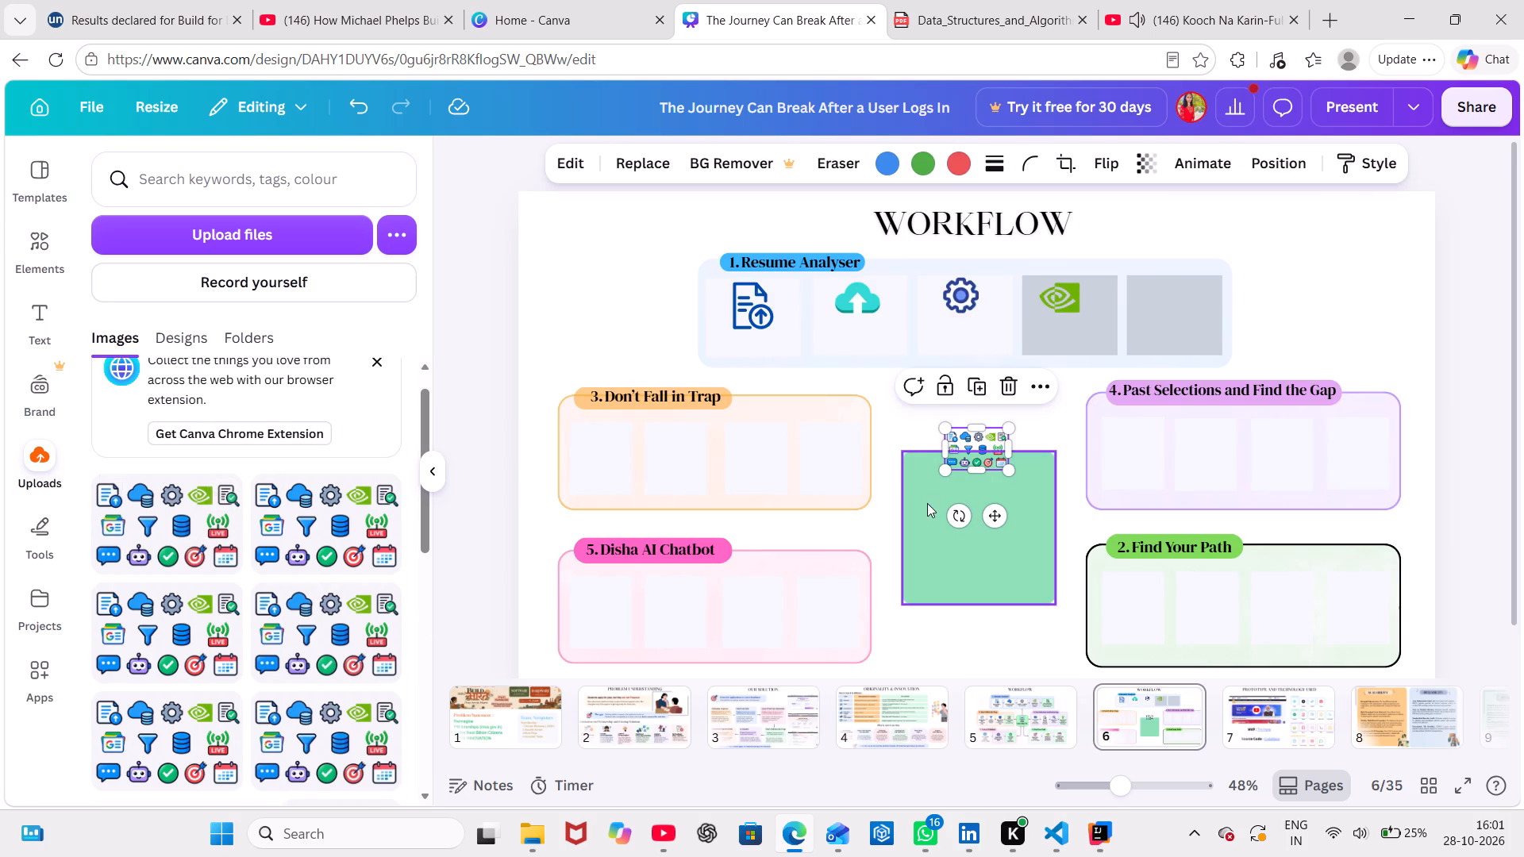
pyautogui.moveTo(972, 450); pyautogui.dragTo(1179, 332)
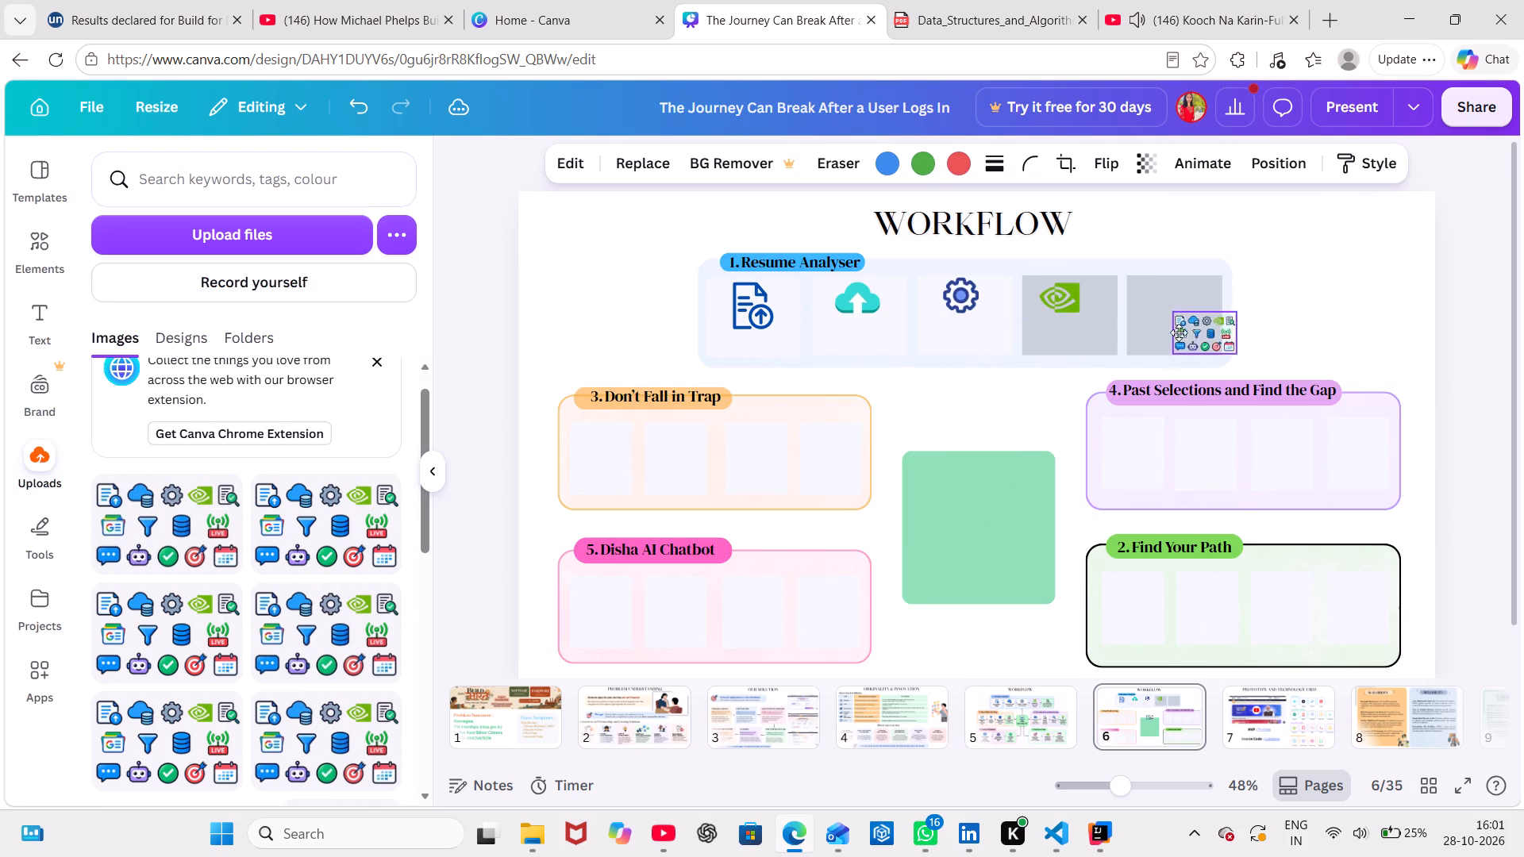
pyautogui.moveTo(1179, 332); pyautogui.dragTo(1153, 316)
pyautogui.moveTo(1189, 336); pyautogui.dragTo(1221, 422)
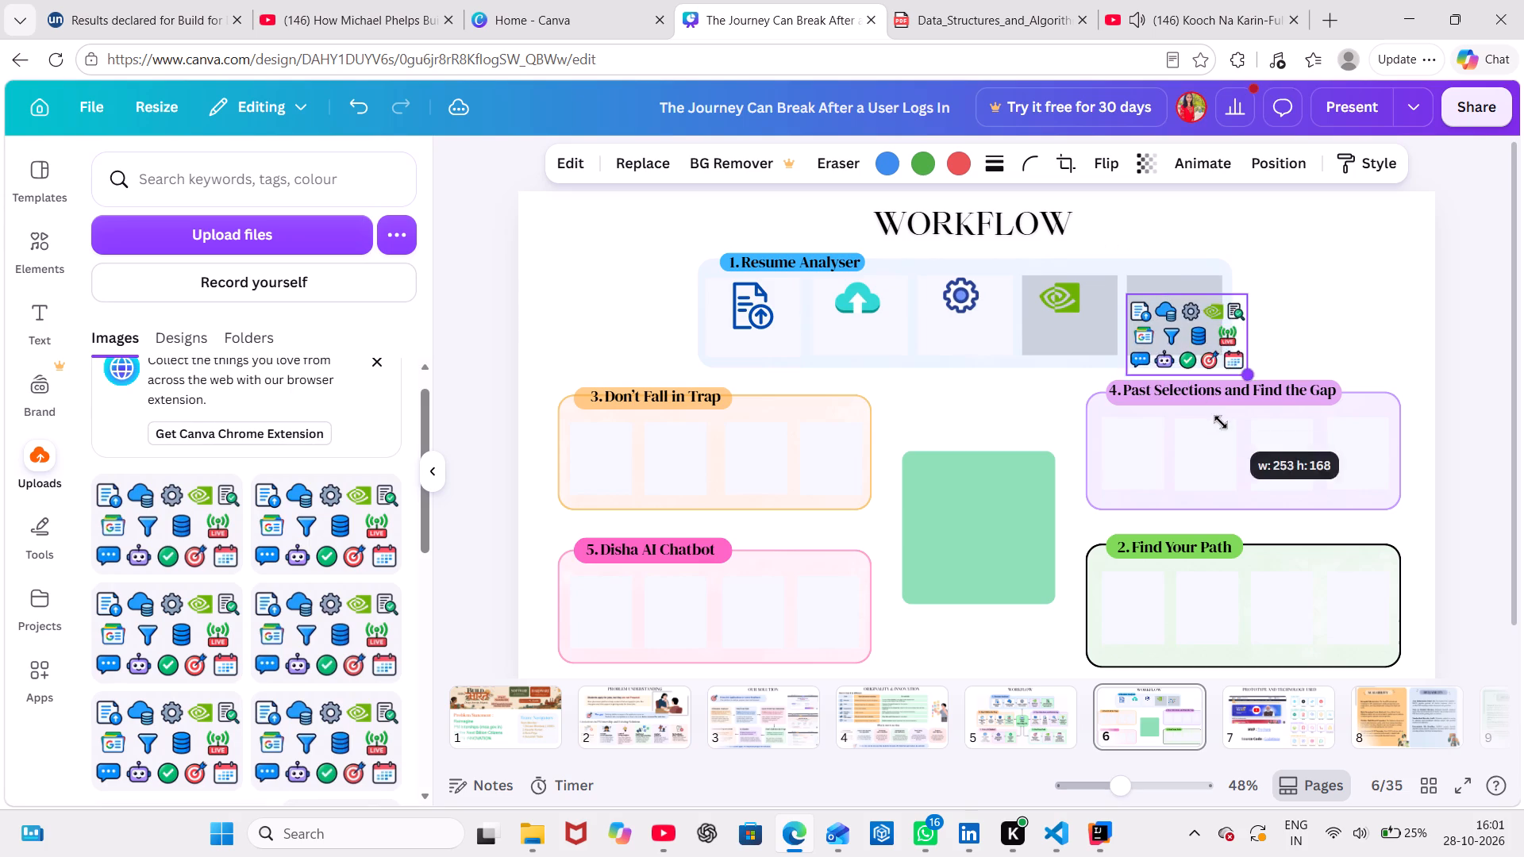
pyautogui.moveTo(1221, 422); pyautogui.dragTo(1221, 485)
pyautogui.moveTo(1216, 322); pyautogui.dragTo(1121, 301)
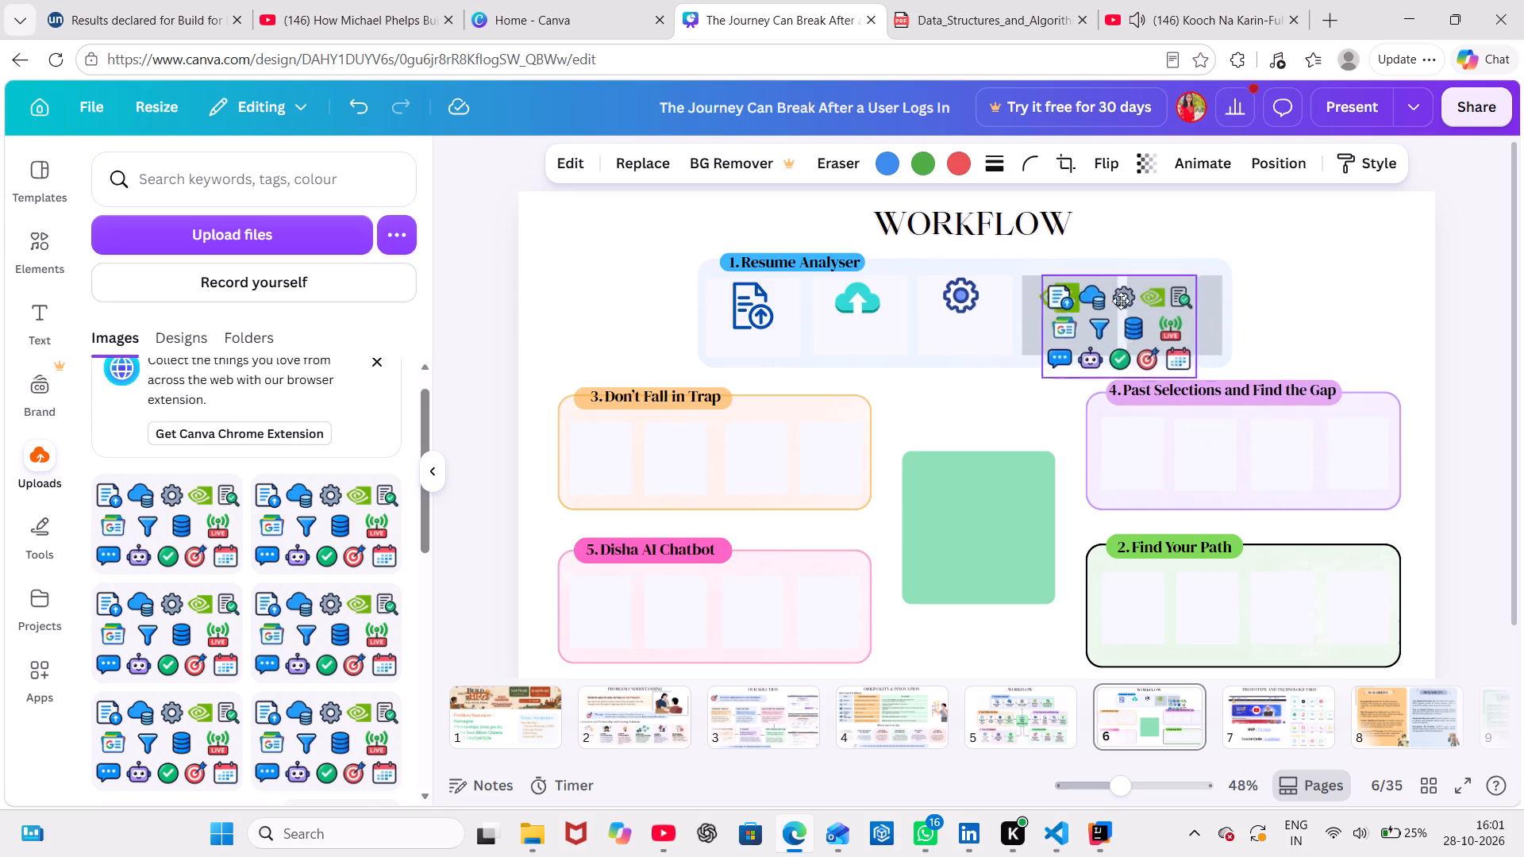
pyautogui.moveTo(1121, 301); pyautogui.dragTo(1129, 311)
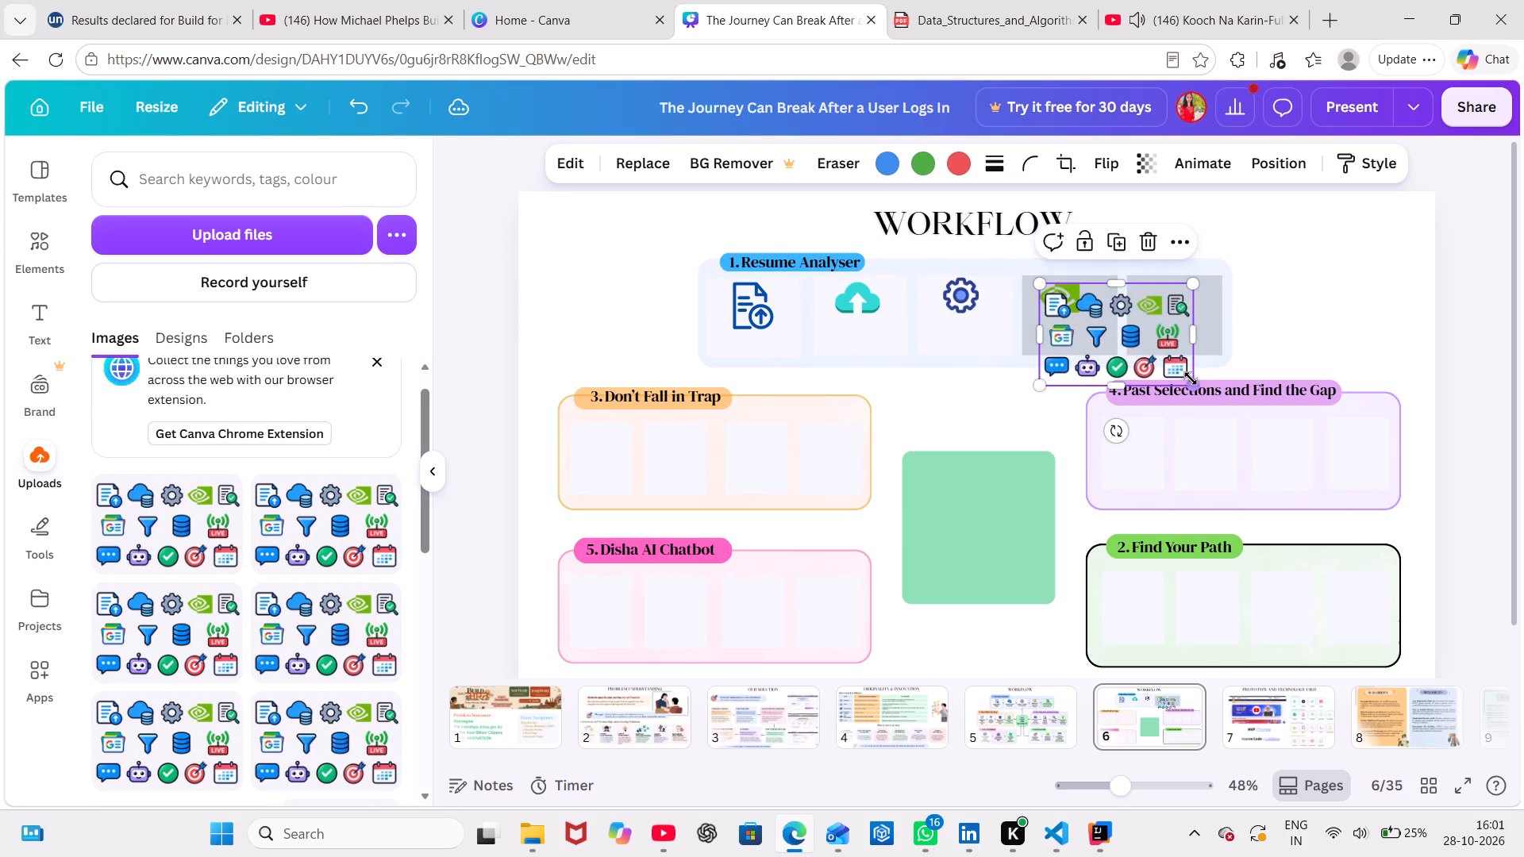
pyautogui.moveTo(1191, 379); pyautogui.dragTo(1342, 432)
pyautogui.moveTo(1251, 341); pyautogui.dragTo(1214, 332)
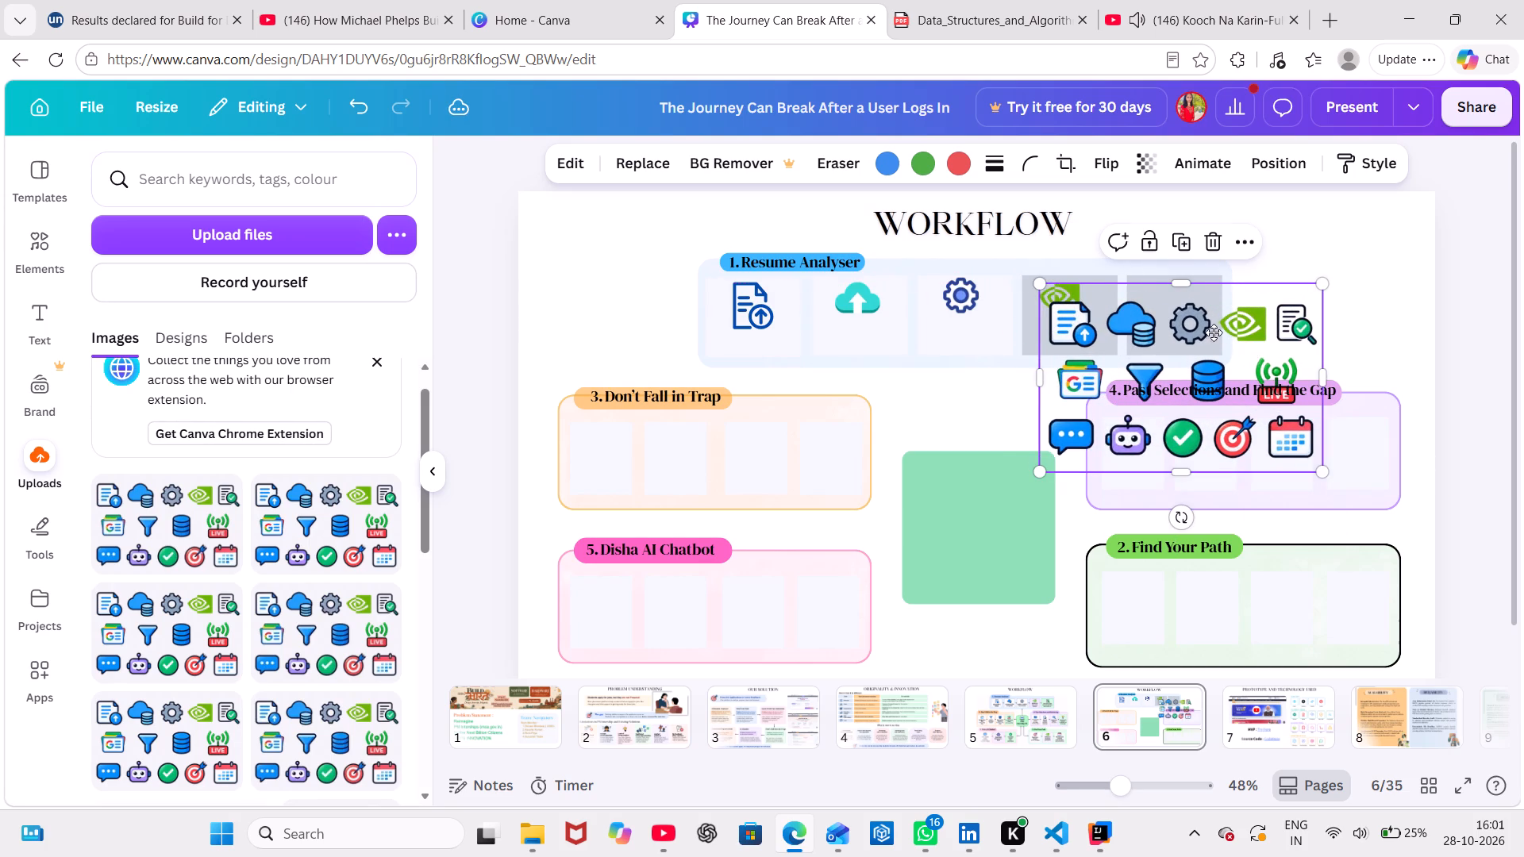
pyautogui.moveTo(1214, 332); pyautogui.dragTo(1132, 327)
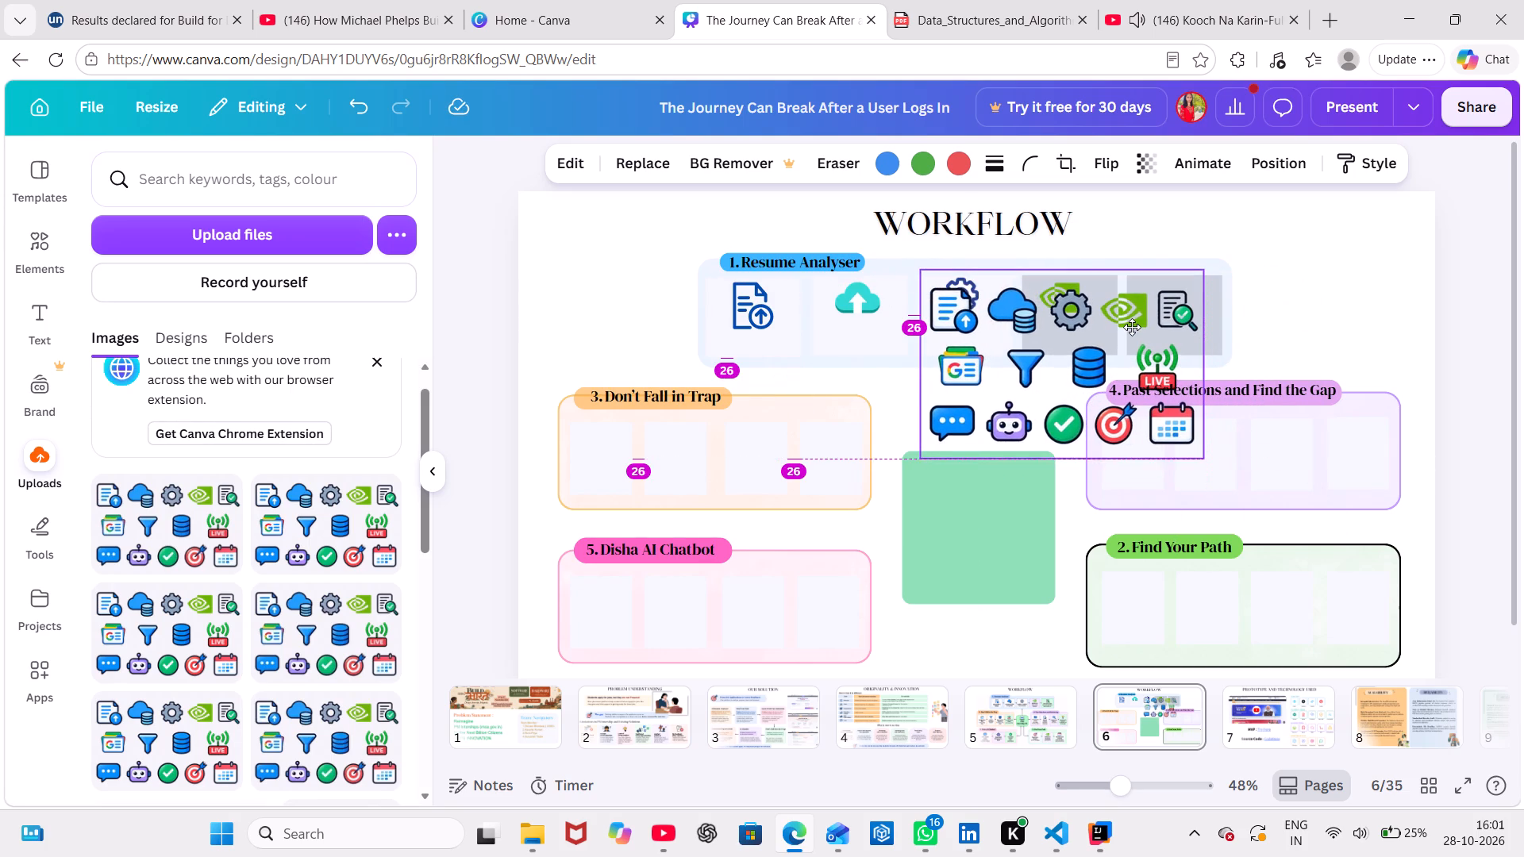
pyautogui.moveTo(1132, 327); pyautogui.dragTo(1132, 319)
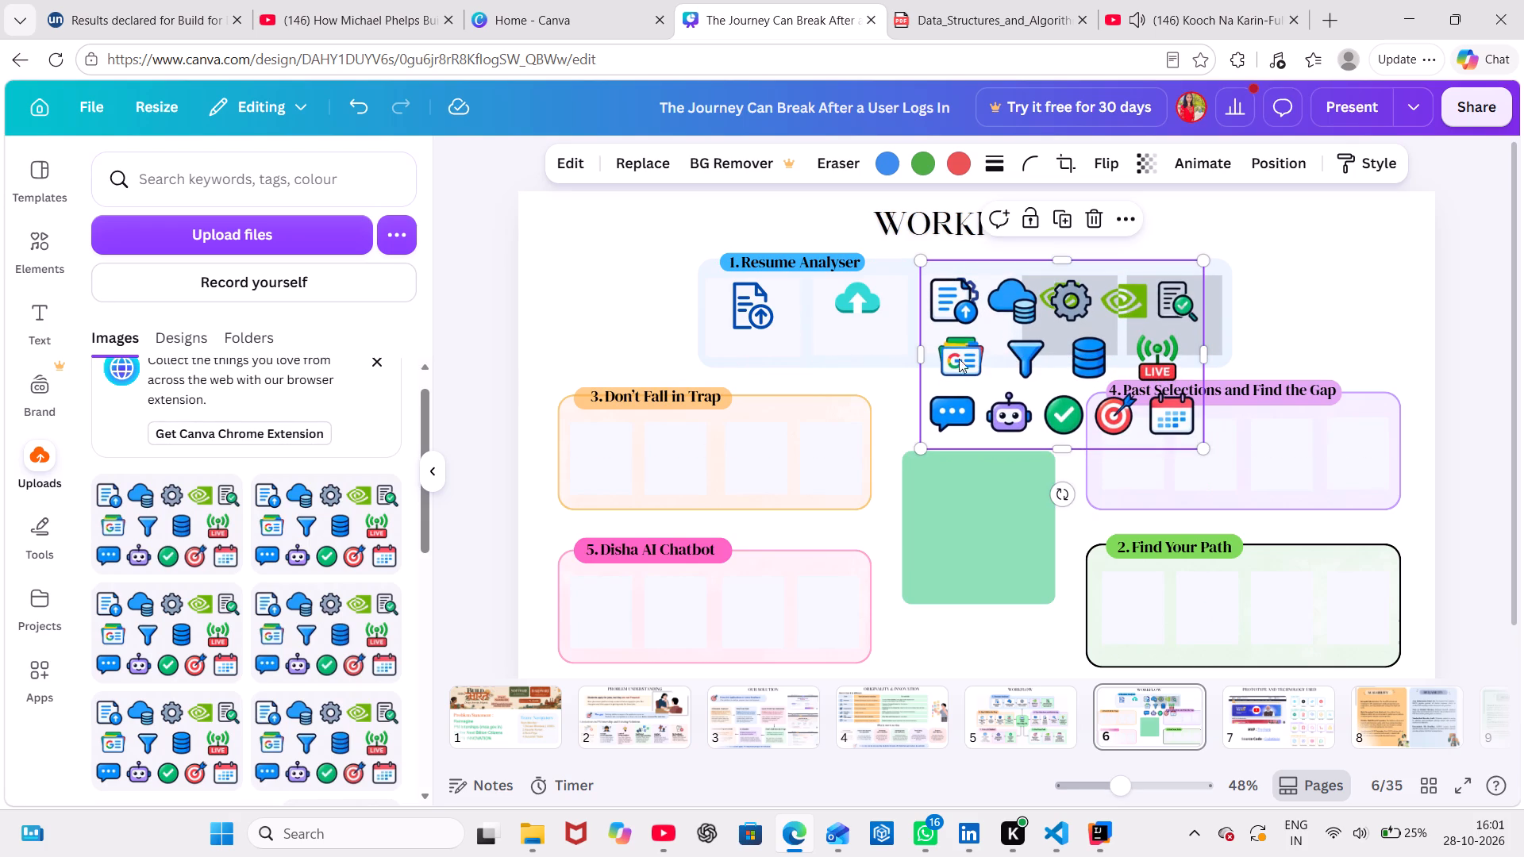
# Crop the icon sheet to just the document-check icon, about 108 wide, in Resume Analyser's fifth box.
pyautogui.moveTo(924, 362); pyautogui.dragTo(1149, 324)
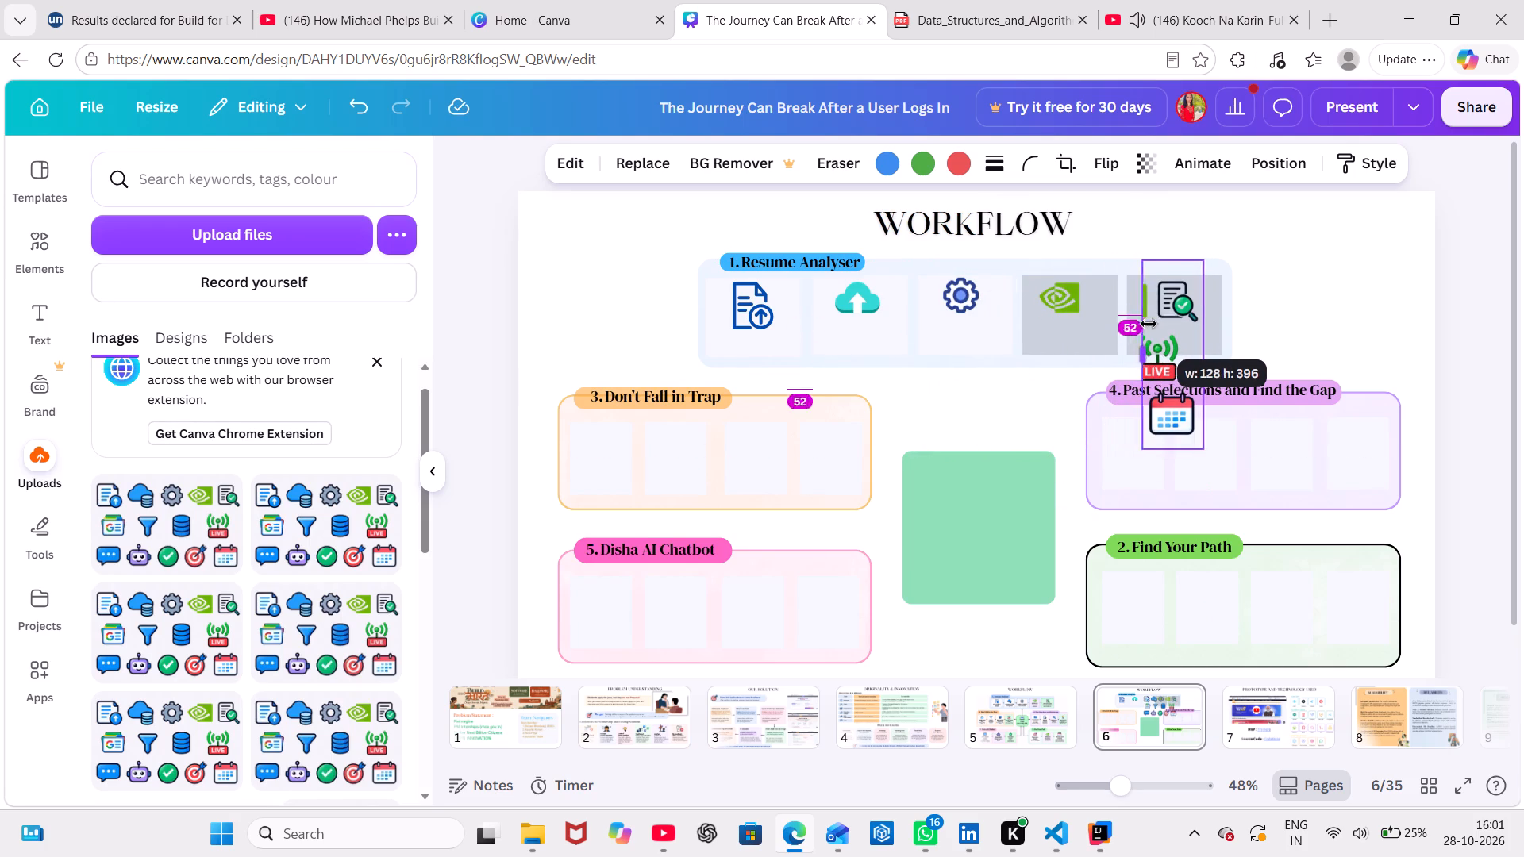
pyautogui.moveTo(1149, 324); pyautogui.dragTo(1154, 325)
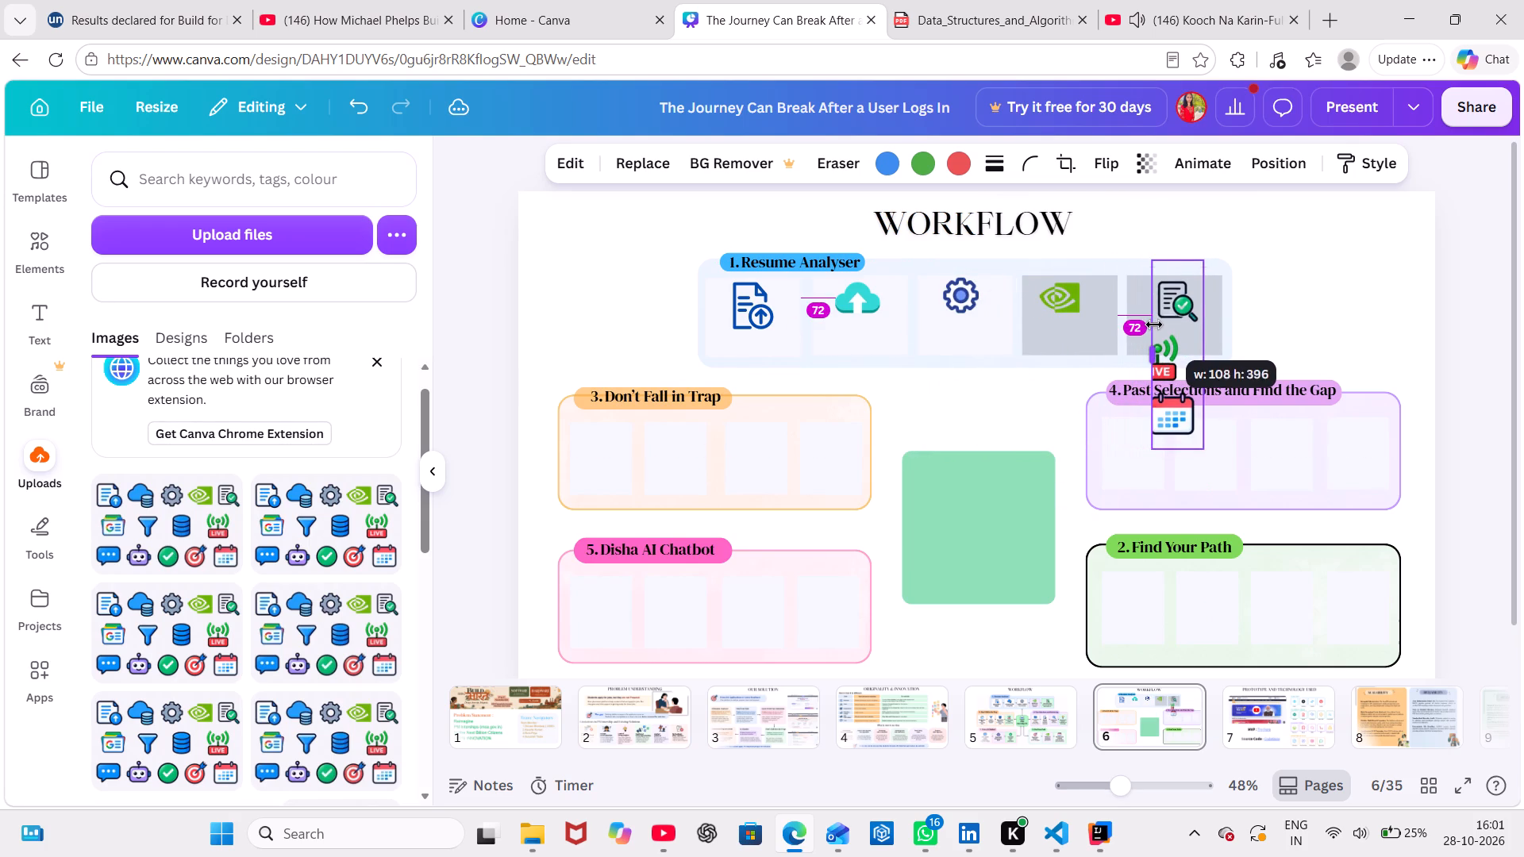
pyautogui.moveTo(1181, 450); pyautogui.dragTo(1177, 358)
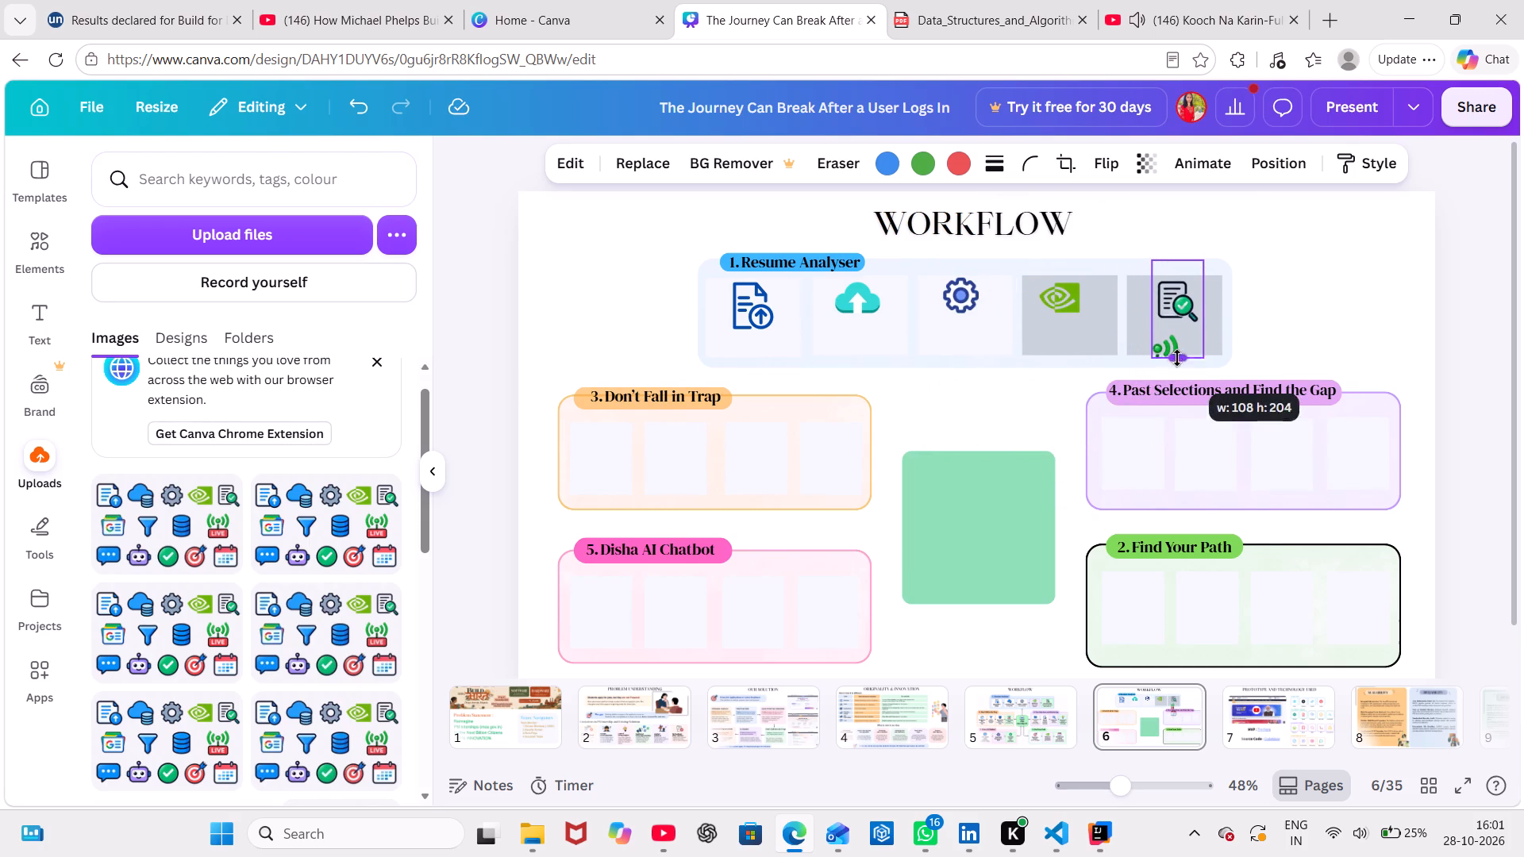
pyautogui.moveTo(1177, 358); pyautogui.dragTo(1176, 333)
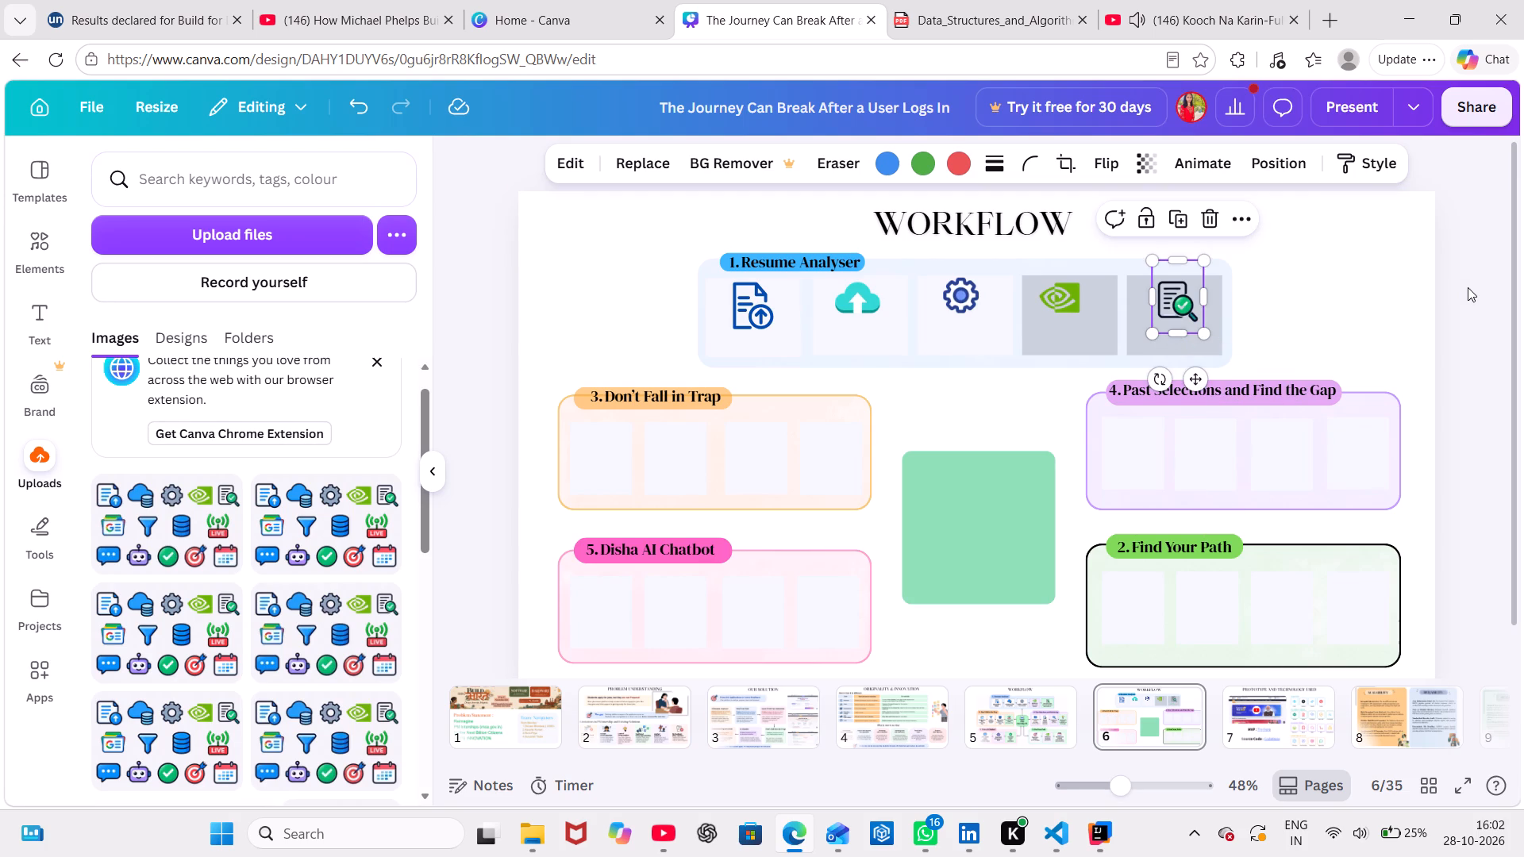
pyautogui.click(1468, 287)
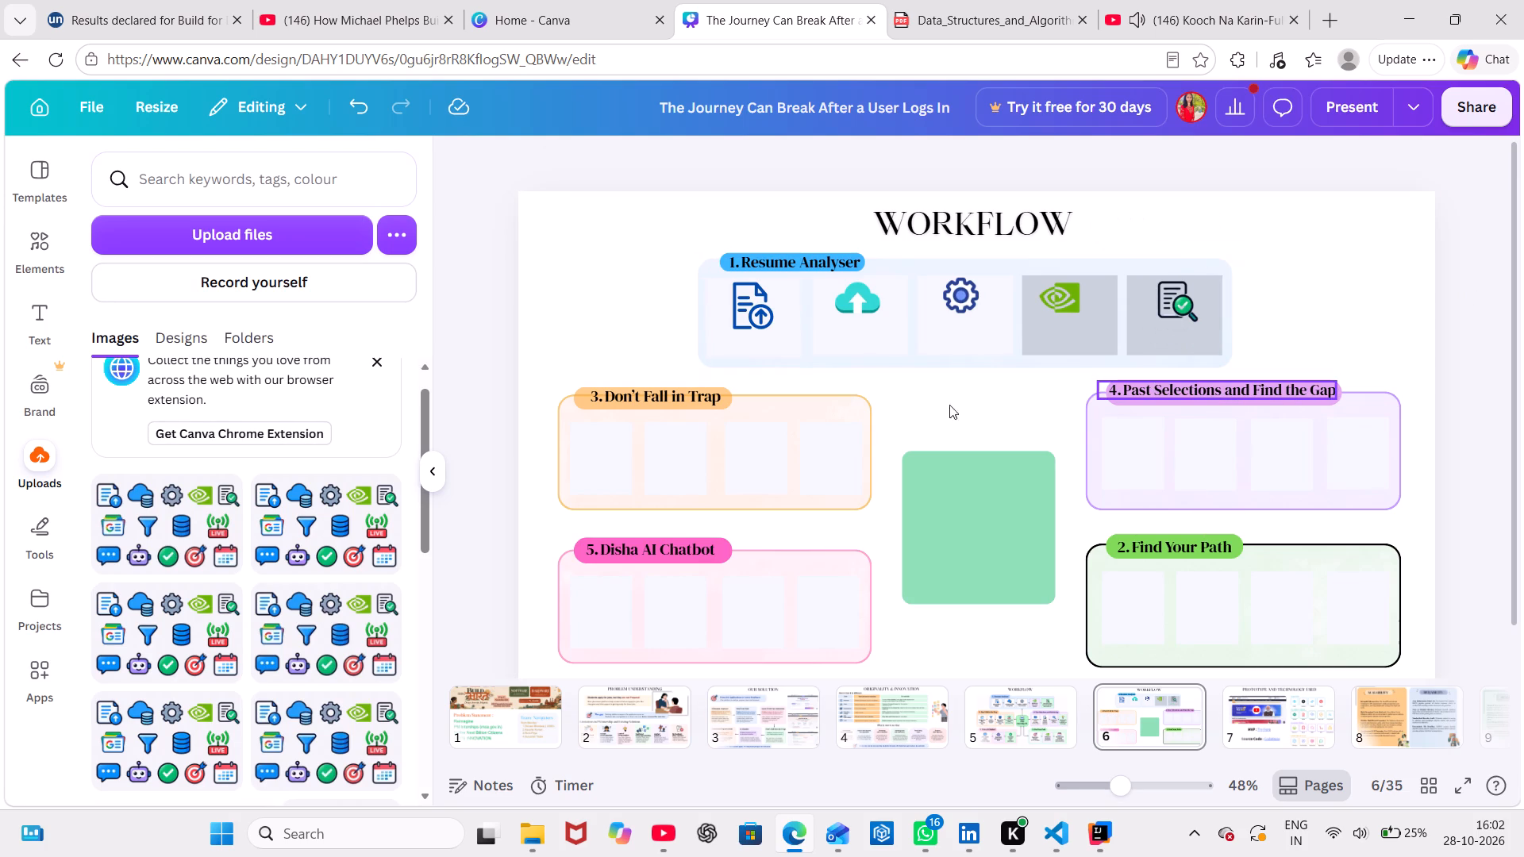
# Delete the teal cloud-upload icon from Resume Analyser's second box.
pyautogui.click(852, 290)
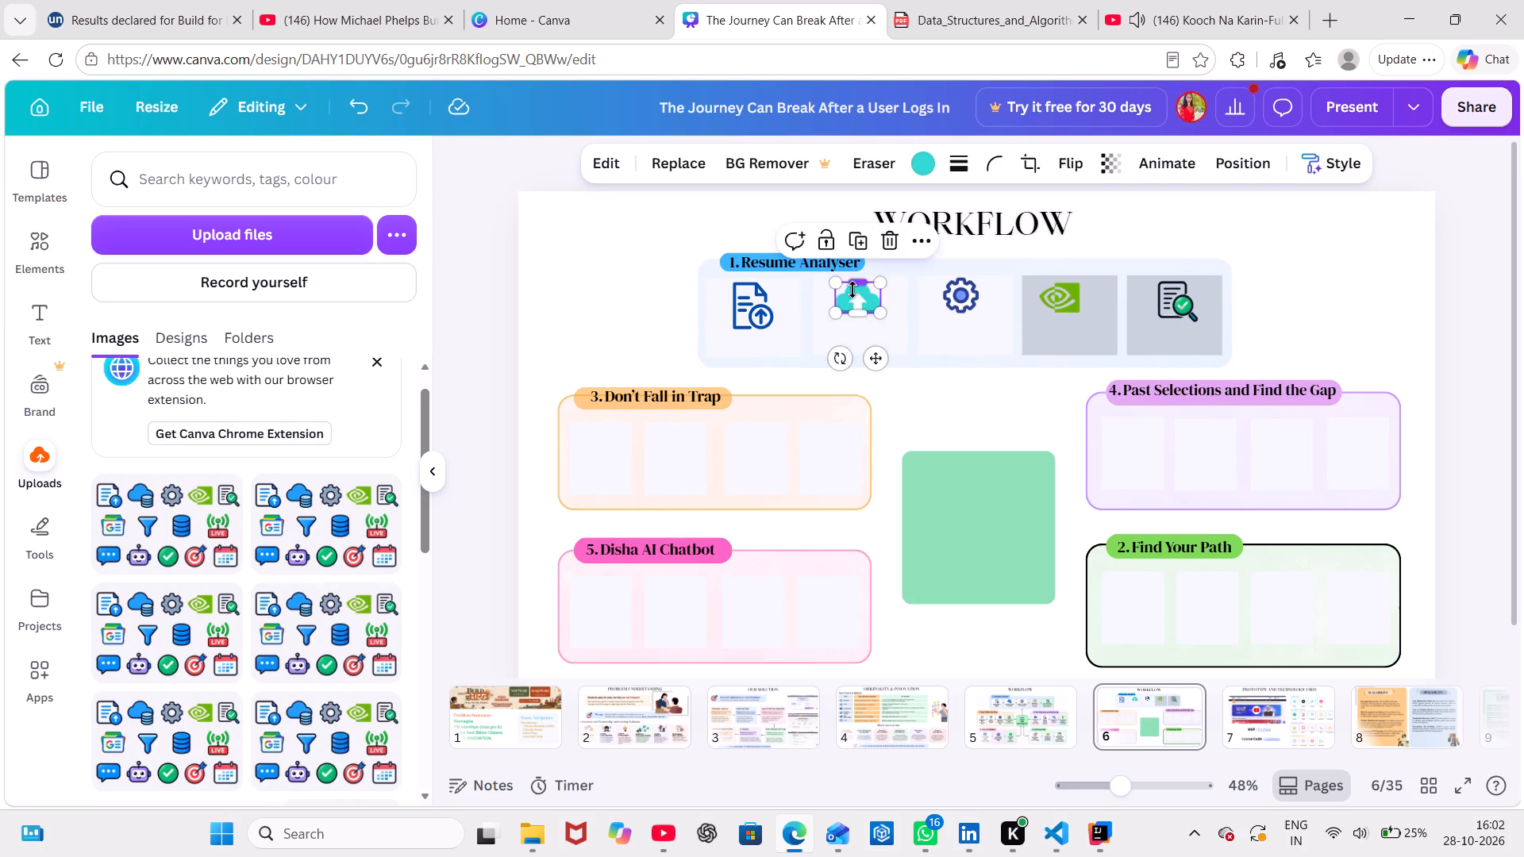
pyautogui.press('BackSpace')
# Add the first uploaded icon sheet to page 6, enlarge it and move its cloud-database icon over Resume Analyser's second box.
pyautogui.click(143, 512)
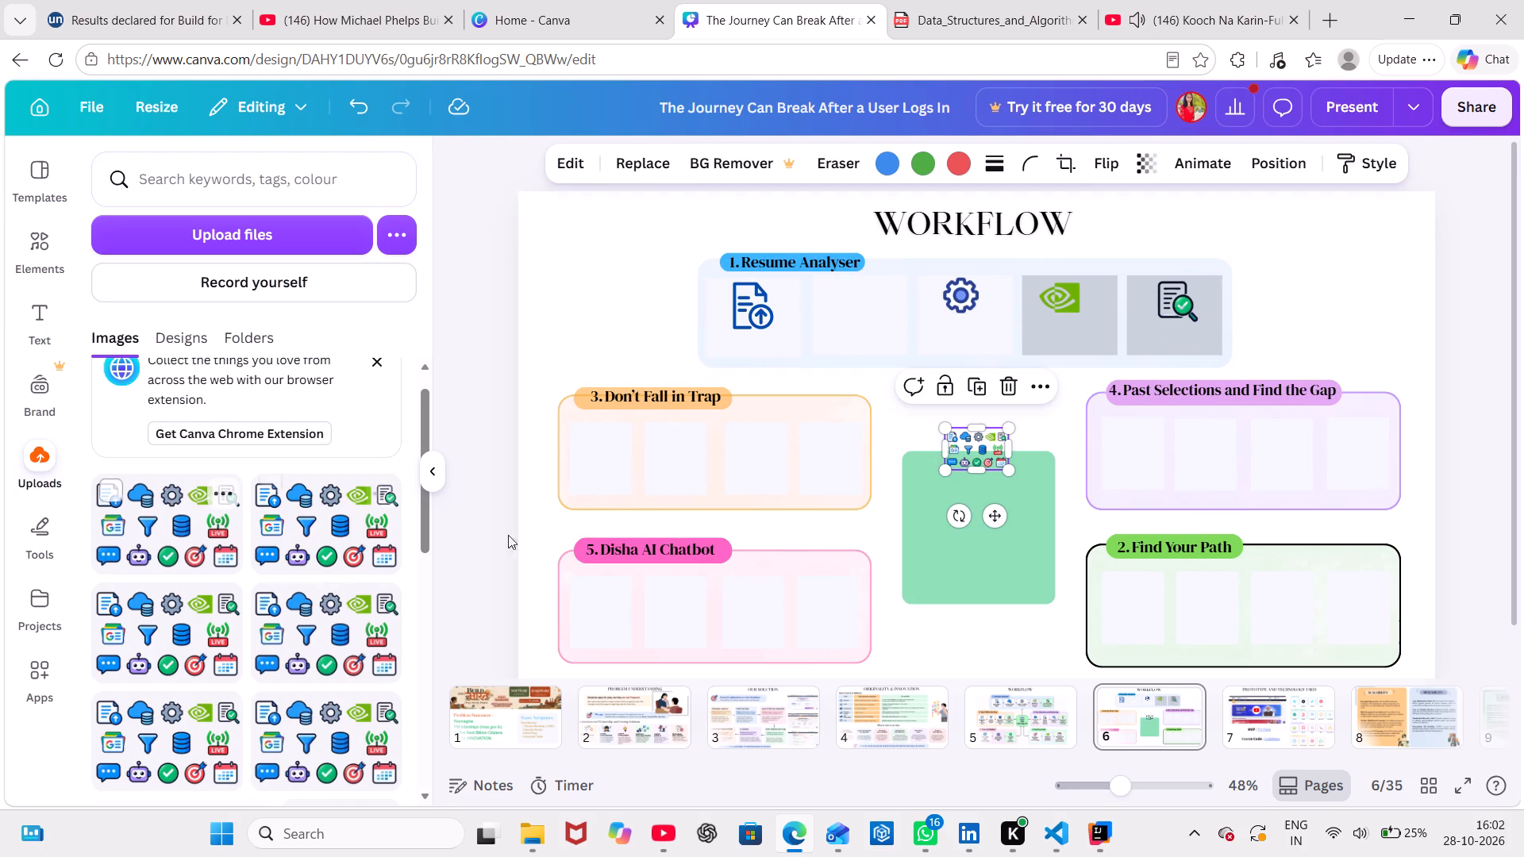
pyautogui.moveTo(950, 472); pyautogui.dragTo(839, 604)
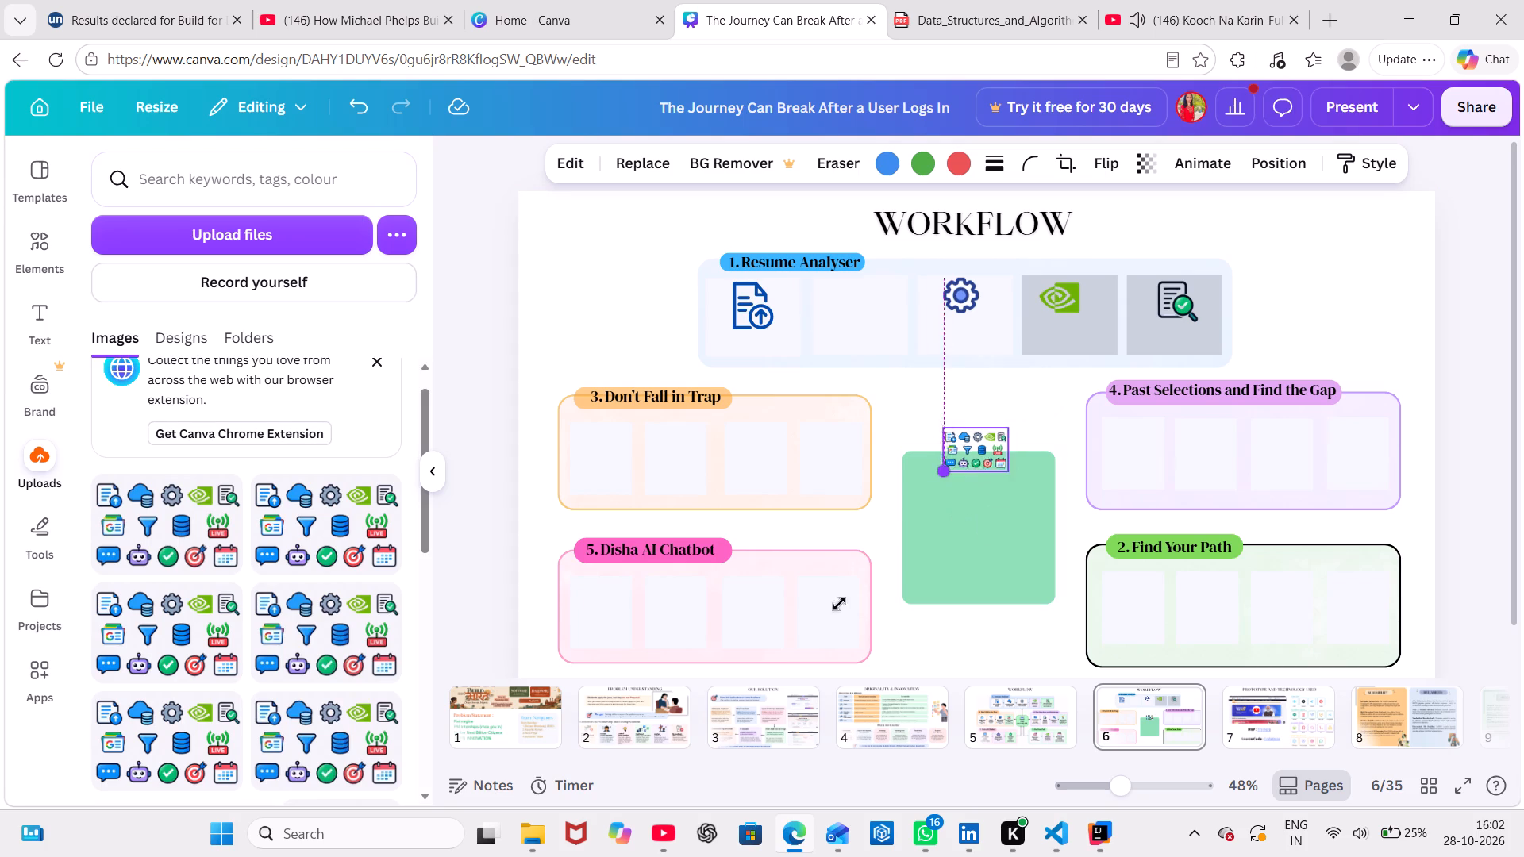
pyautogui.moveTo(839, 604); pyautogui.dragTo(795, 667)
pyautogui.moveTo(859, 525); pyautogui.dragTo(868, 405)
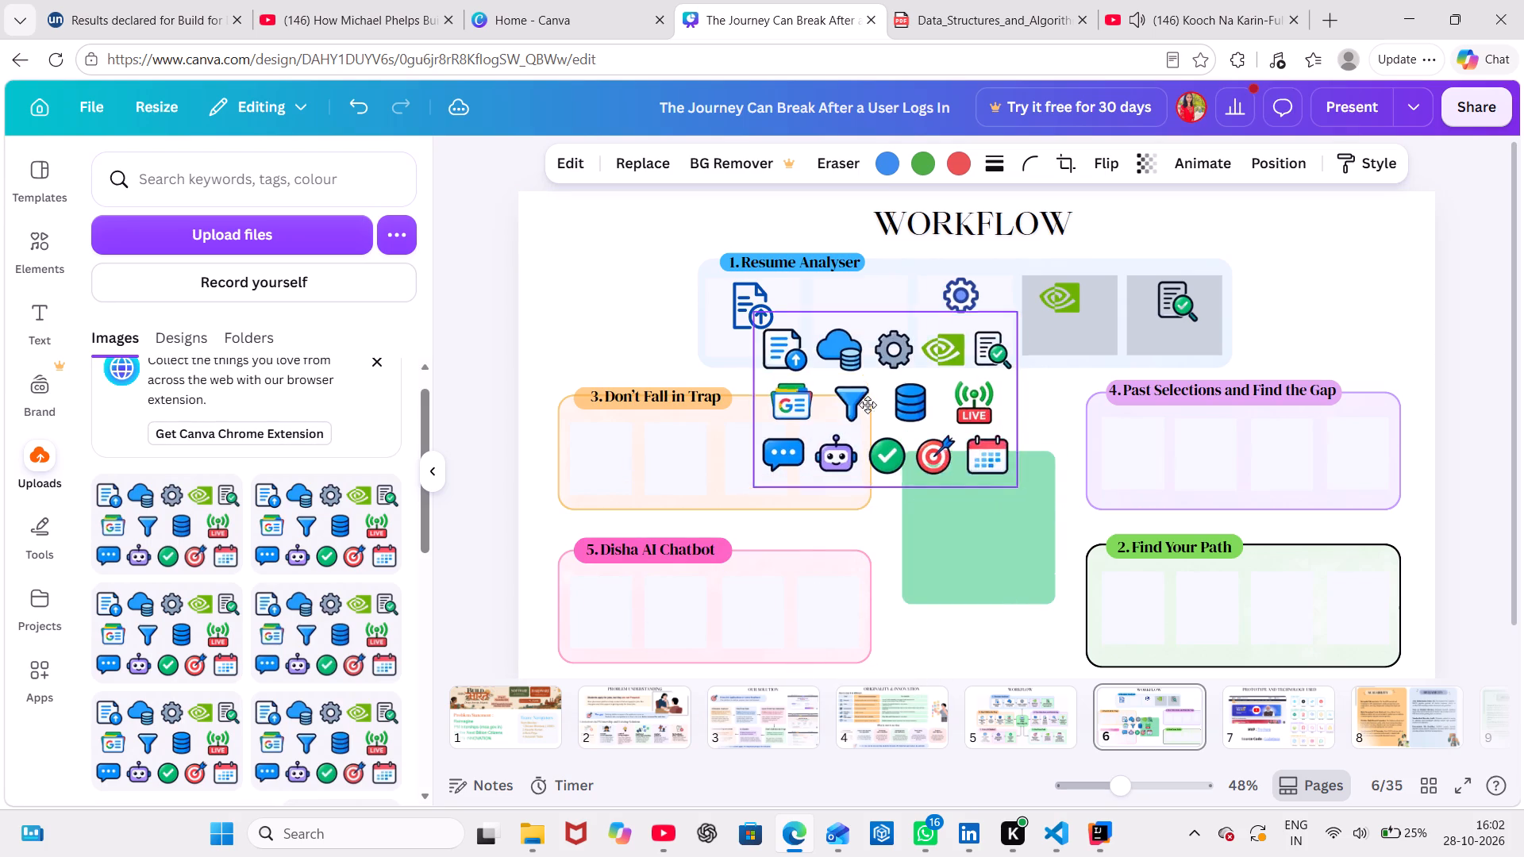
pyautogui.moveTo(868, 405); pyautogui.dragTo(879, 363)
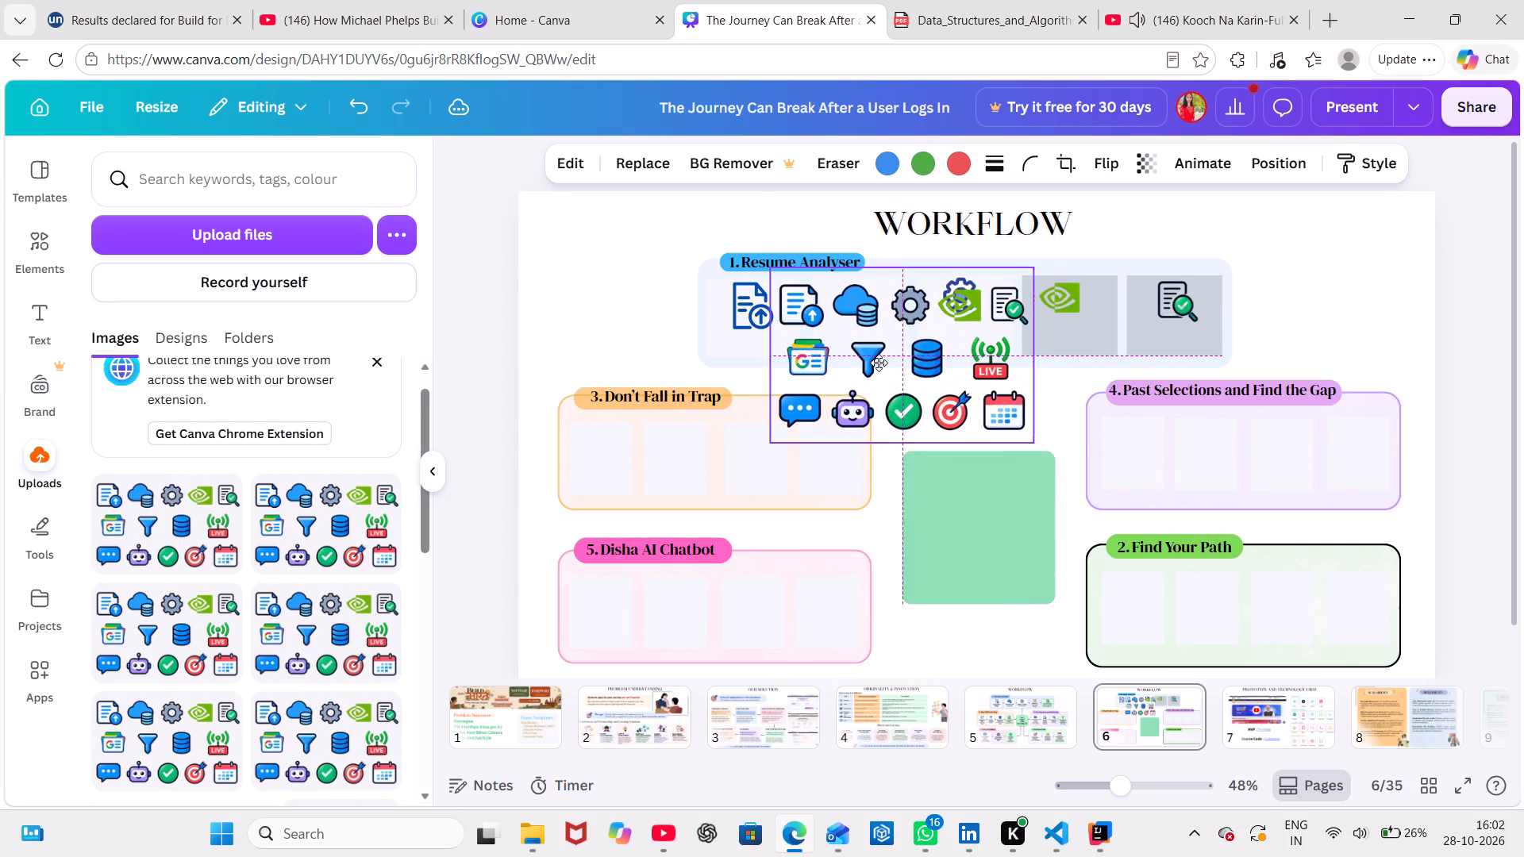
pyautogui.moveTo(879, 363); pyautogui.dragTo(876, 363)
# Crop the icon sheet to just the blue cloud-database icon in Resume Analyser's second box.
pyautogui.moveTo(771, 340); pyautogui.dragTo(832, 342)
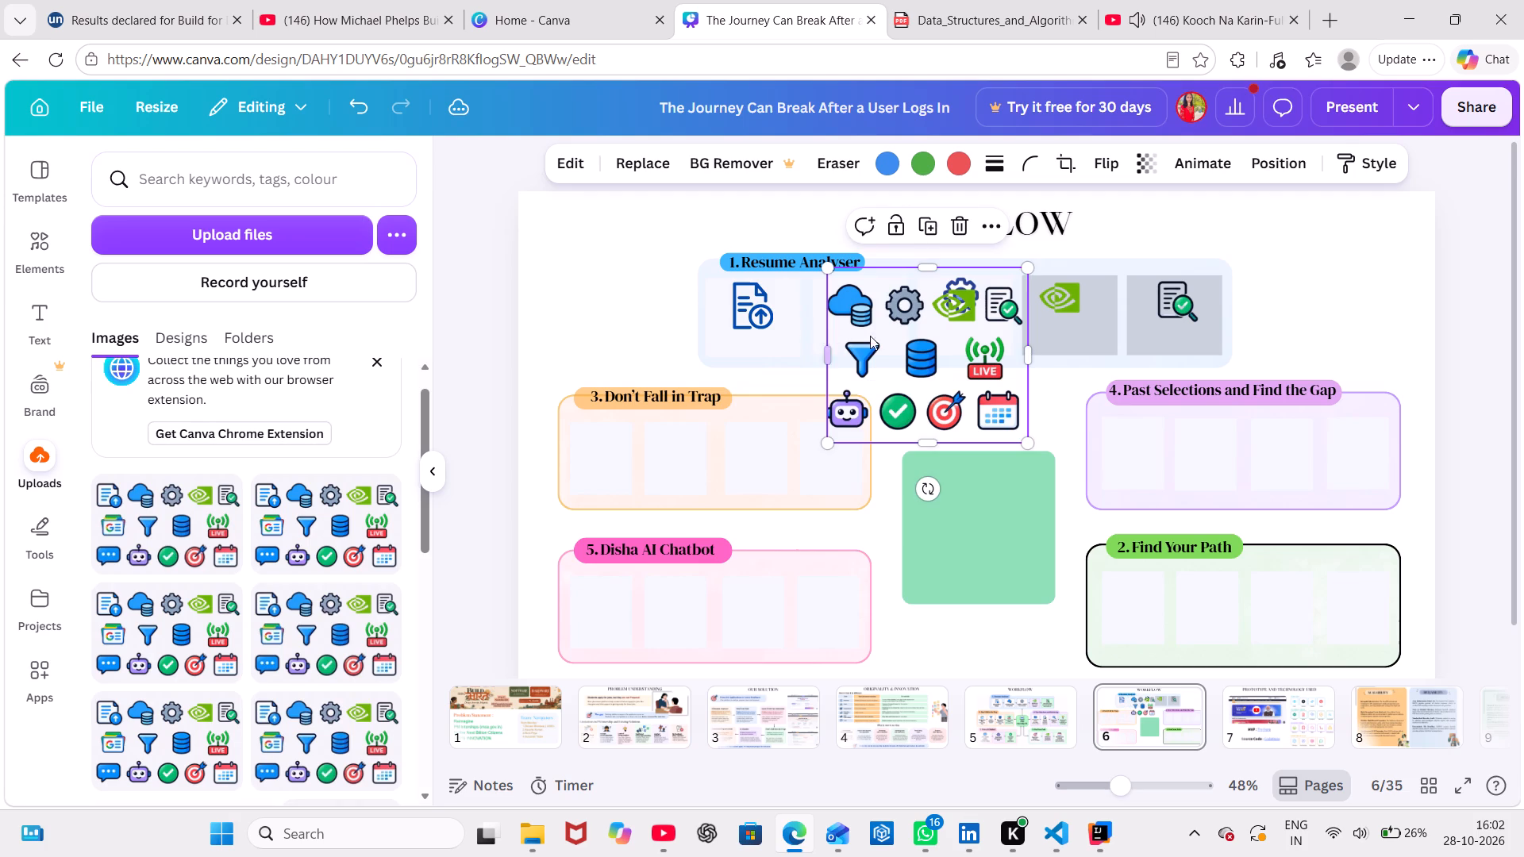
pyautogui.click(1034, 361)
pyautogui.moveTo(1034, 361); pyautogui.dragTo(895, 358)
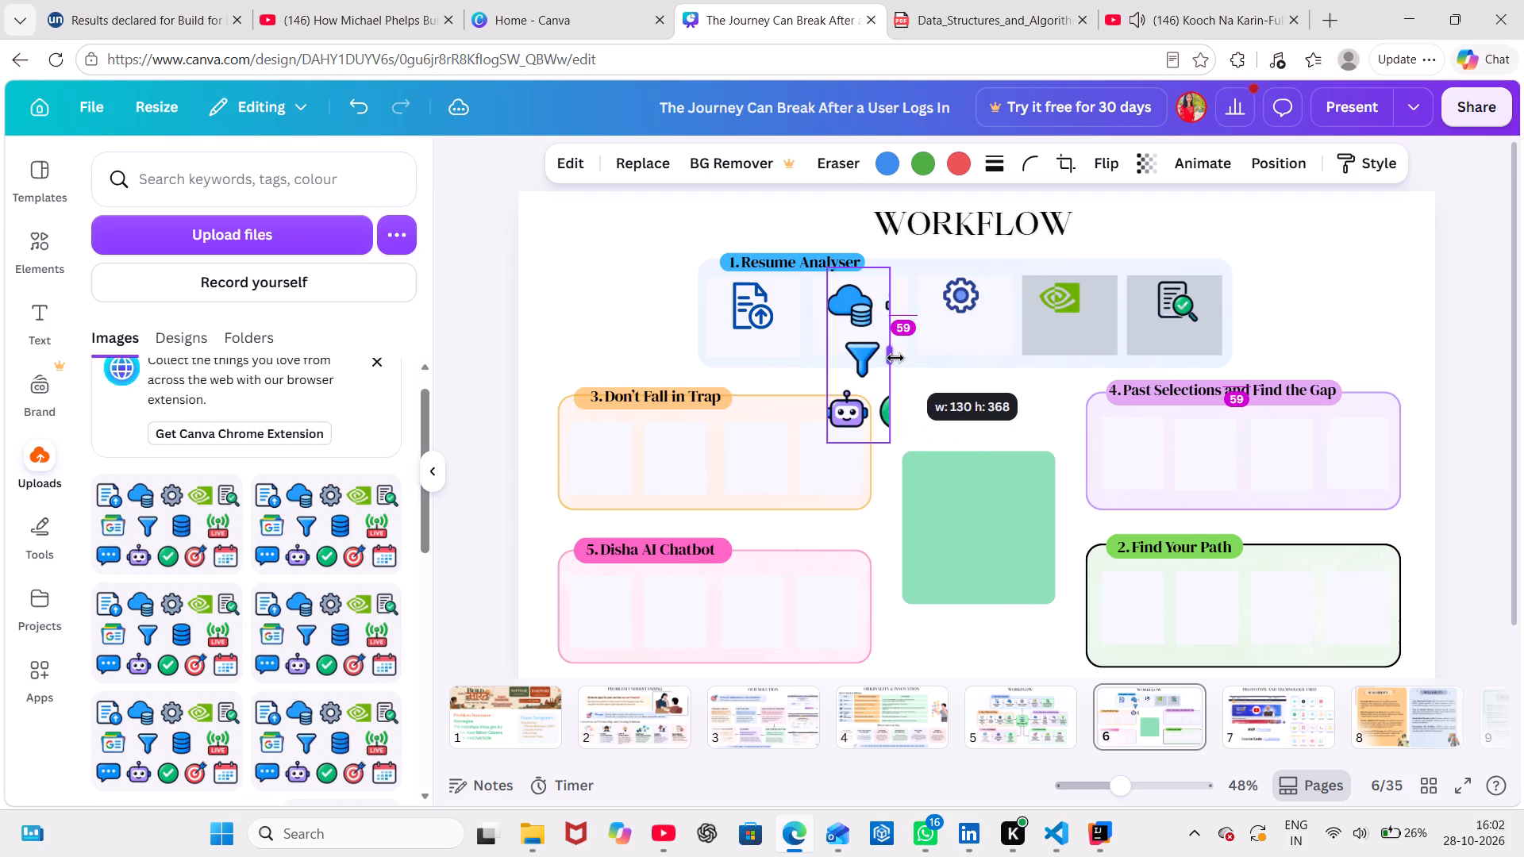
pyautogui.moveTo(895, 358); pyautogui.dragTo(890, 358)
pyautogui.moveTo(861, 447); pyautogui.dragTo(853, 344)
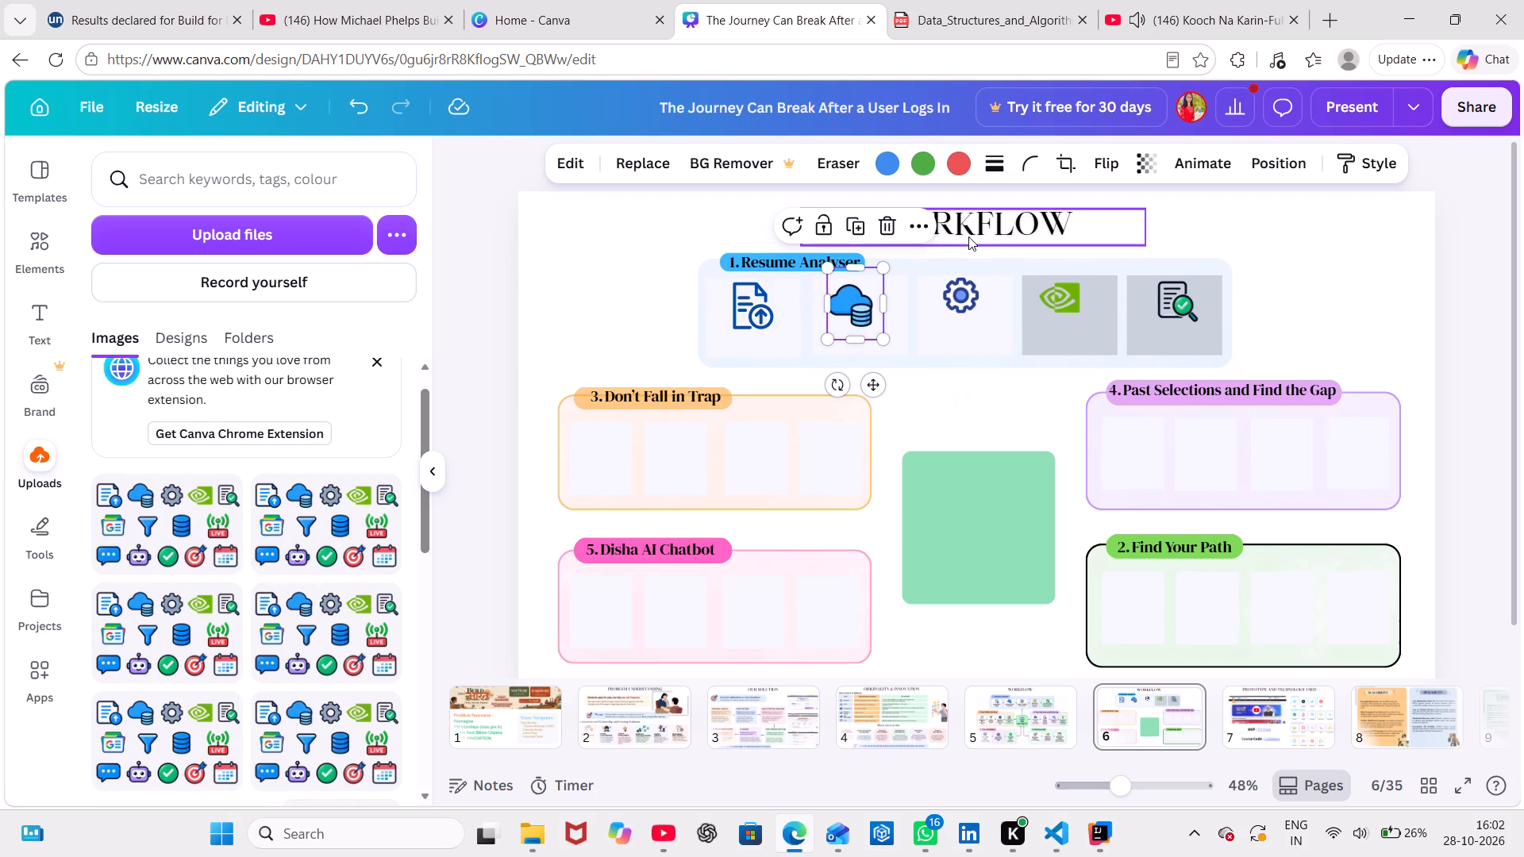
# Nudge the blue cloud-database icon closer to the centre of Resume Analyser's second box.
pyautogui.click(1471, 231)
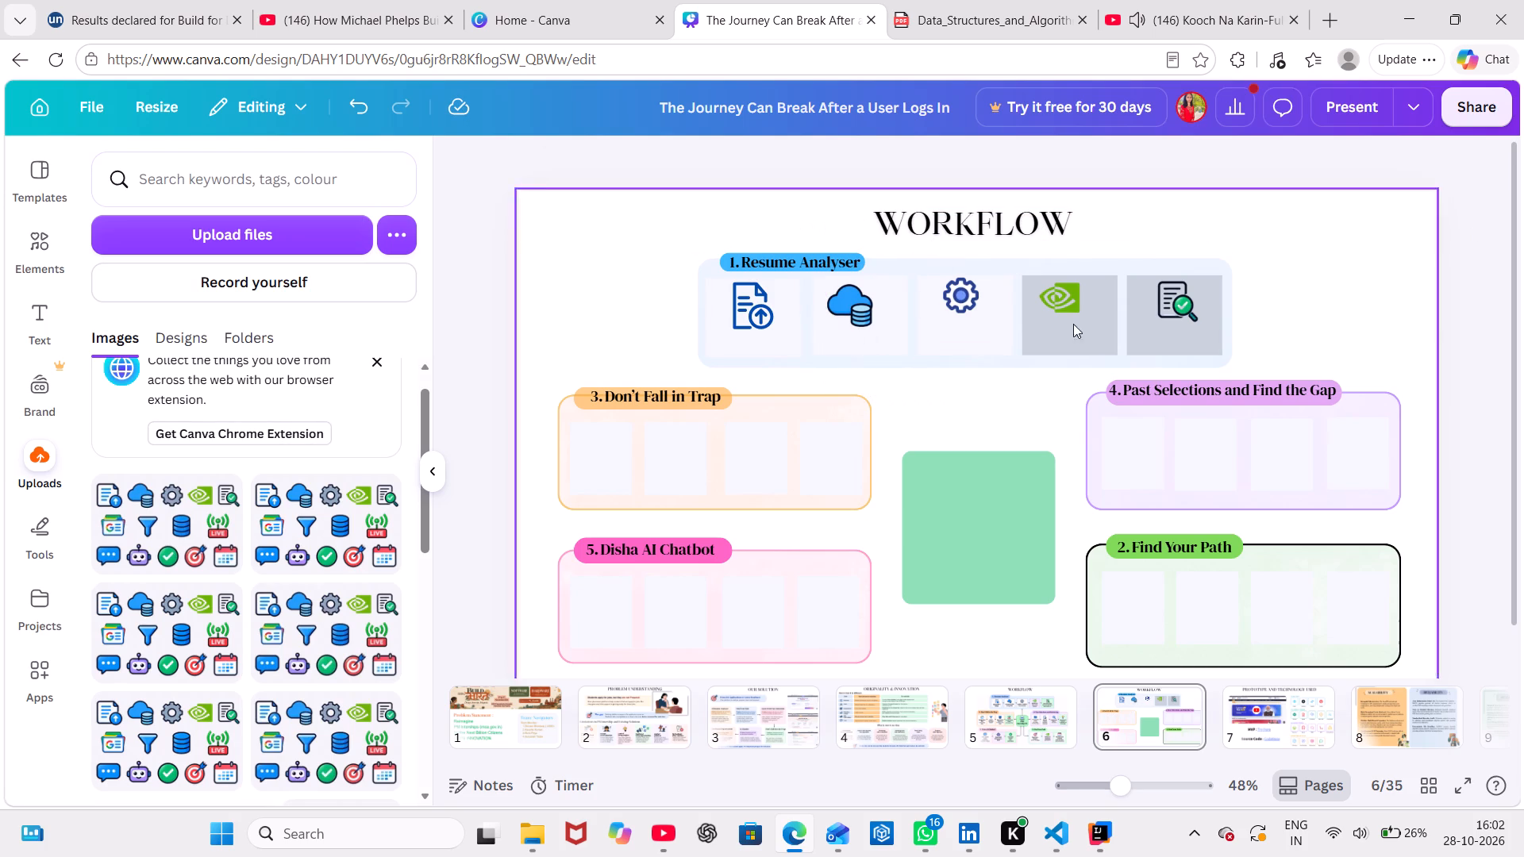
pyautogui.click(860, 305)
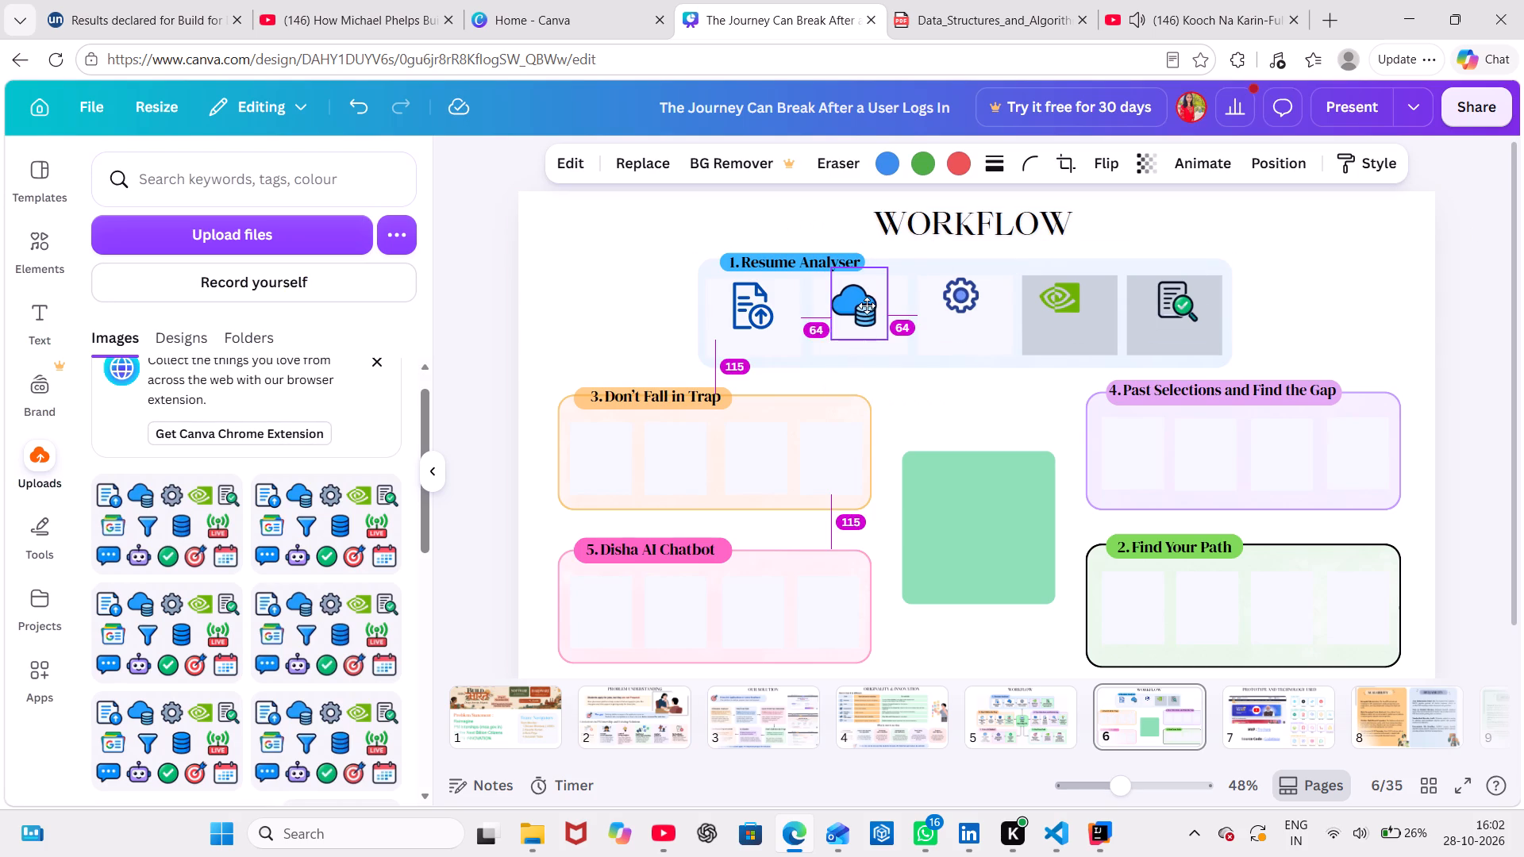
pyautogui.click(1523, 287)
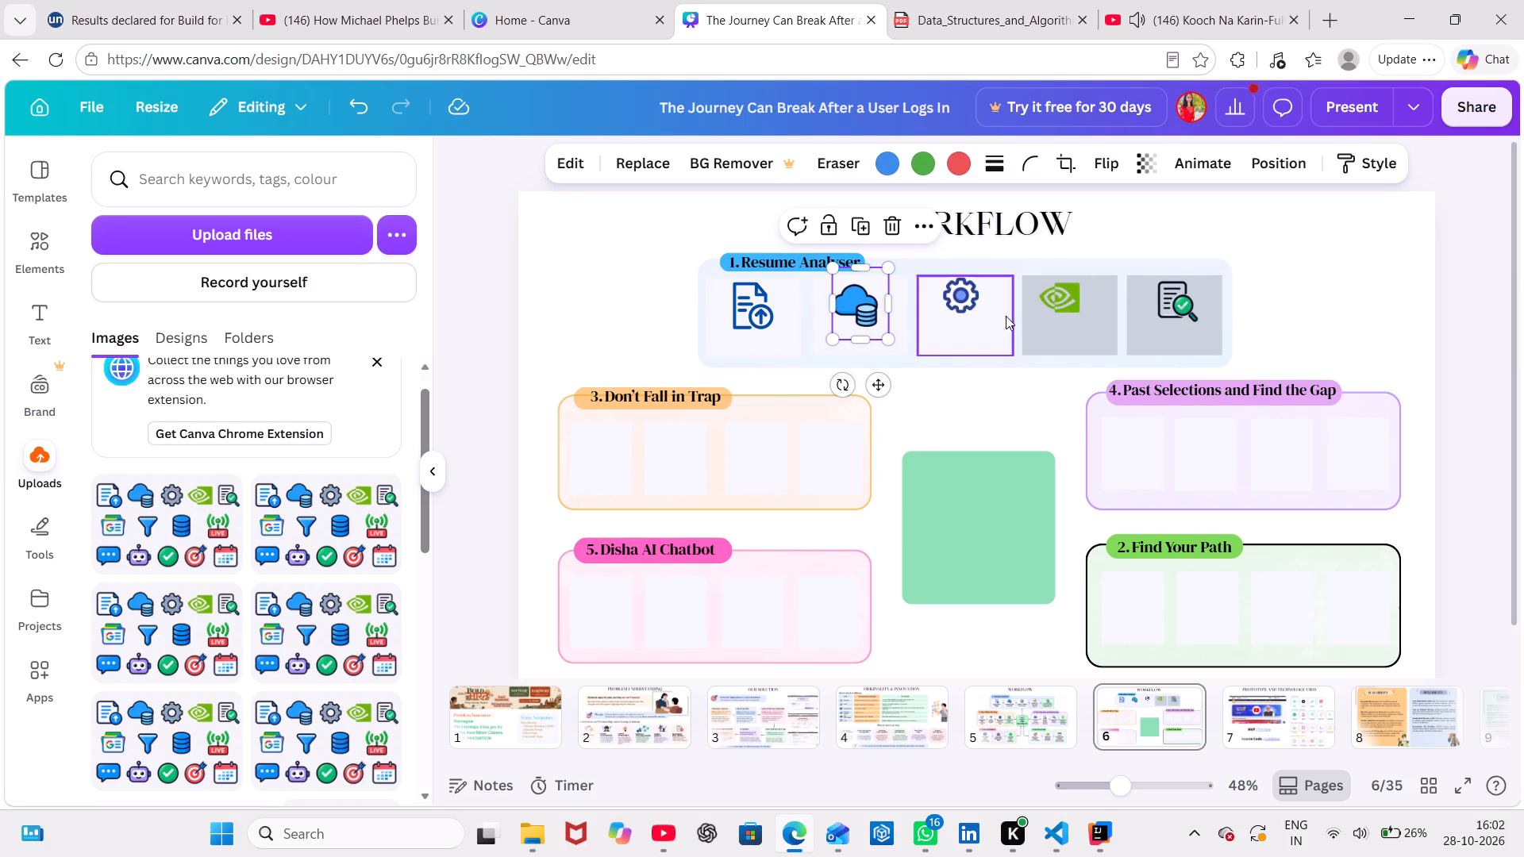
# Delete the document-upload icon from Resume Analyser's first box.
pyautogui.click(756, 299)
pyautogui.press('BackSpace')
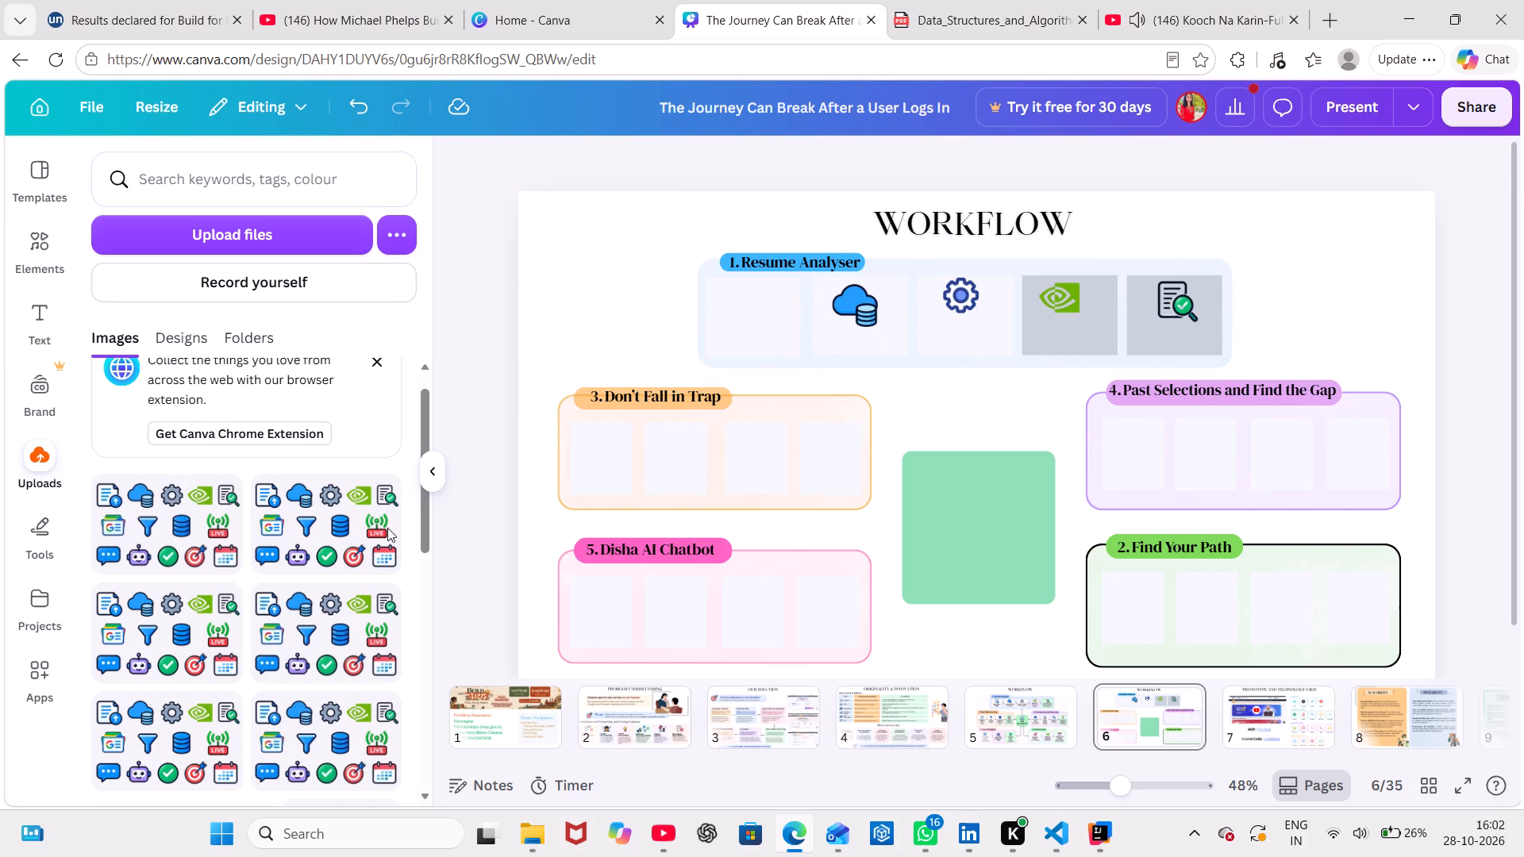
# Add another uploaded icon sheet to page 6, shrink it and place its document-upload icon over Resume Analyser's first box.
pyautogui.click(279, 541)
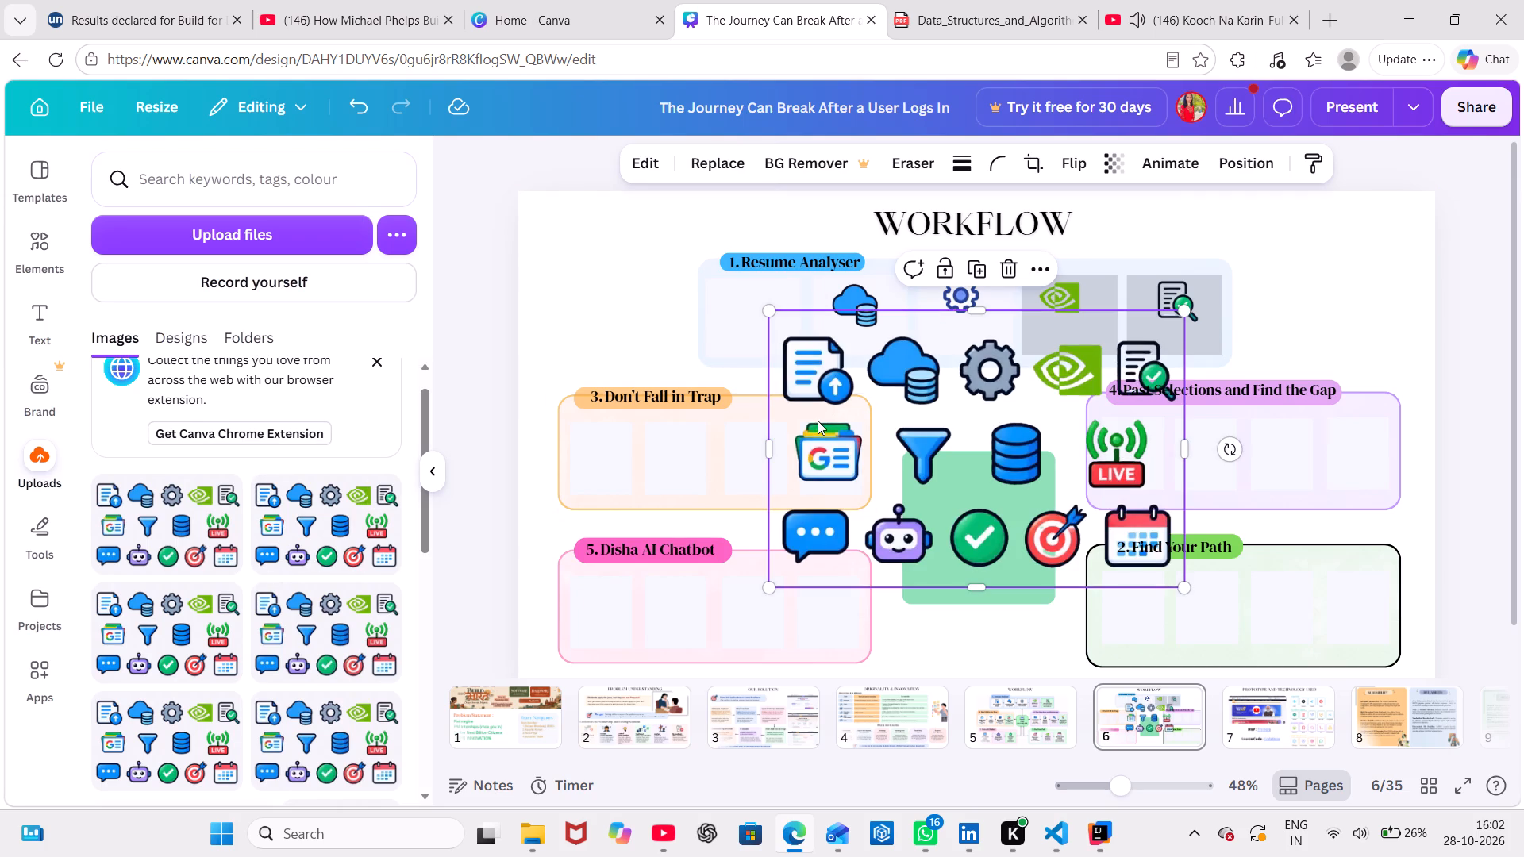
pyautogui.moveTo(818, 421); pyautogui.dragTo(760, 364)
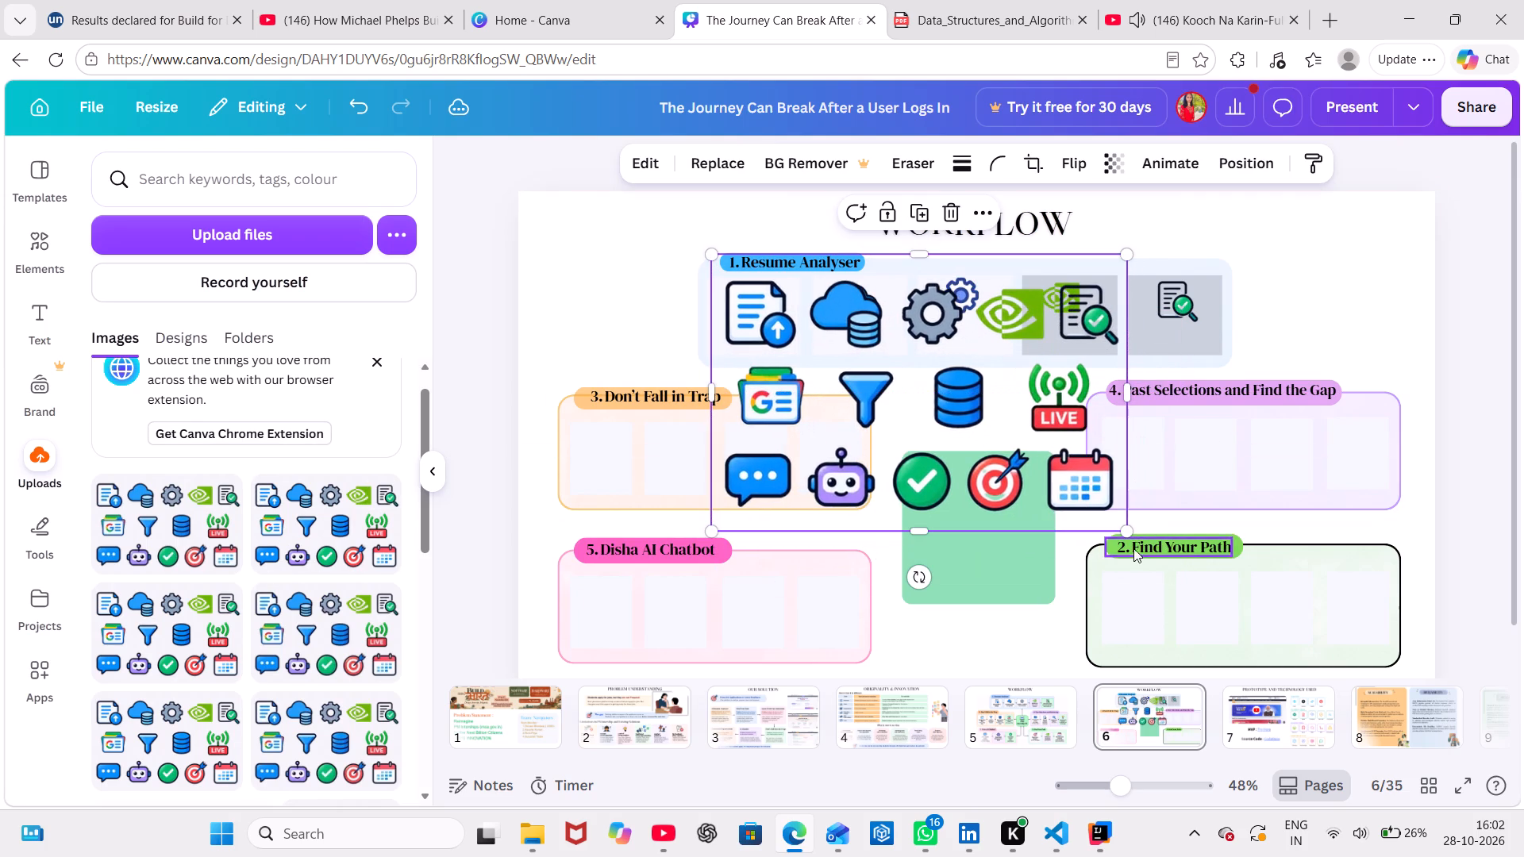
pyautogui.moveTo(1133, 528); pyautogui.dragTo(1022, 480)
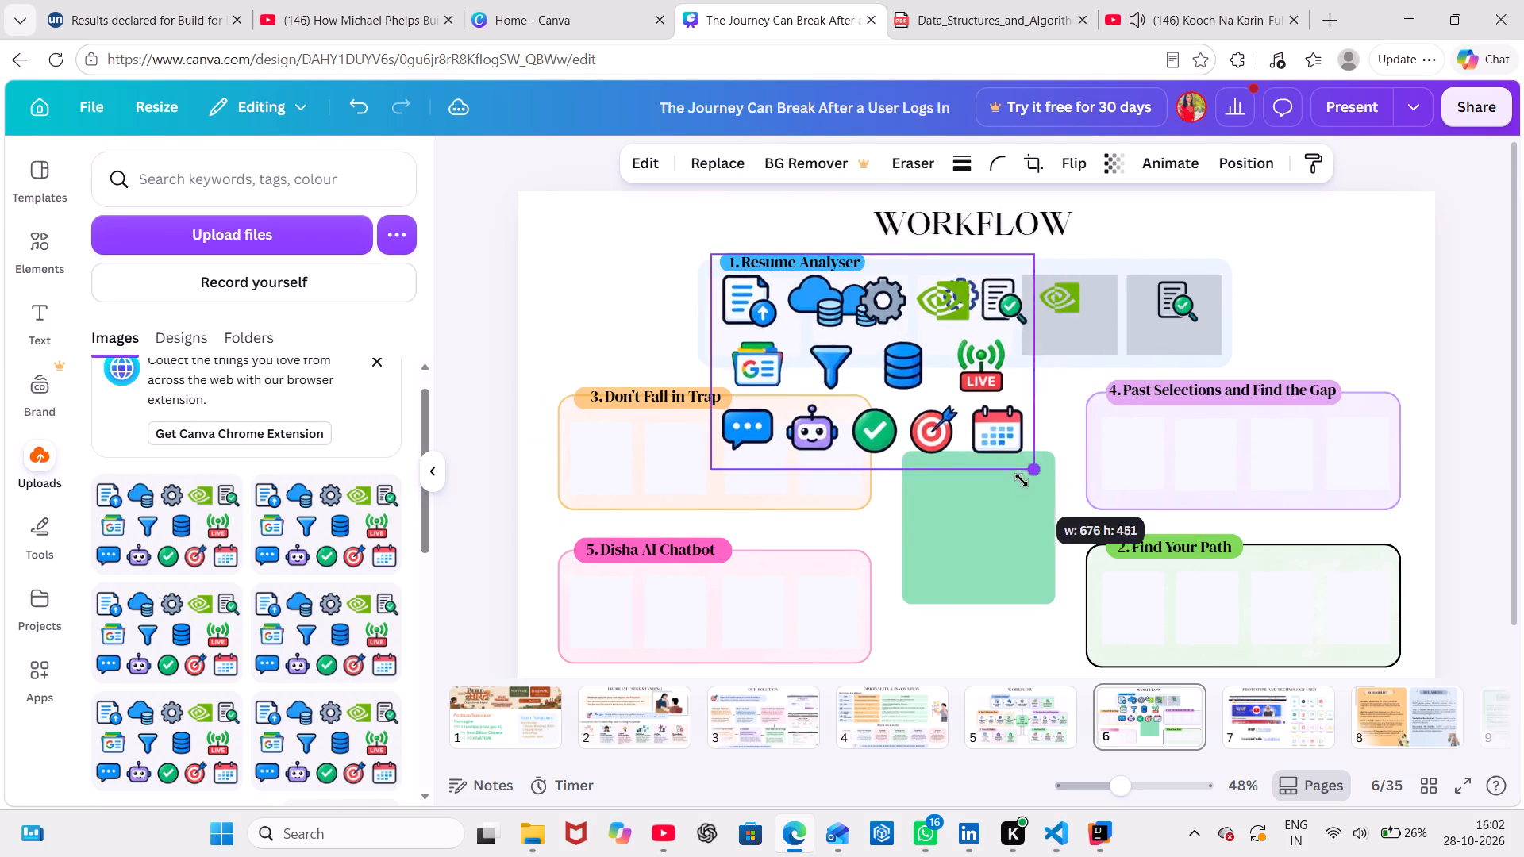
pyautogui.moveTo(1022, 480); pyautogui.dragTo(1018, 478)
pyautogui.moveTo(835, 348); pyautogui.dragTo(833, 377)
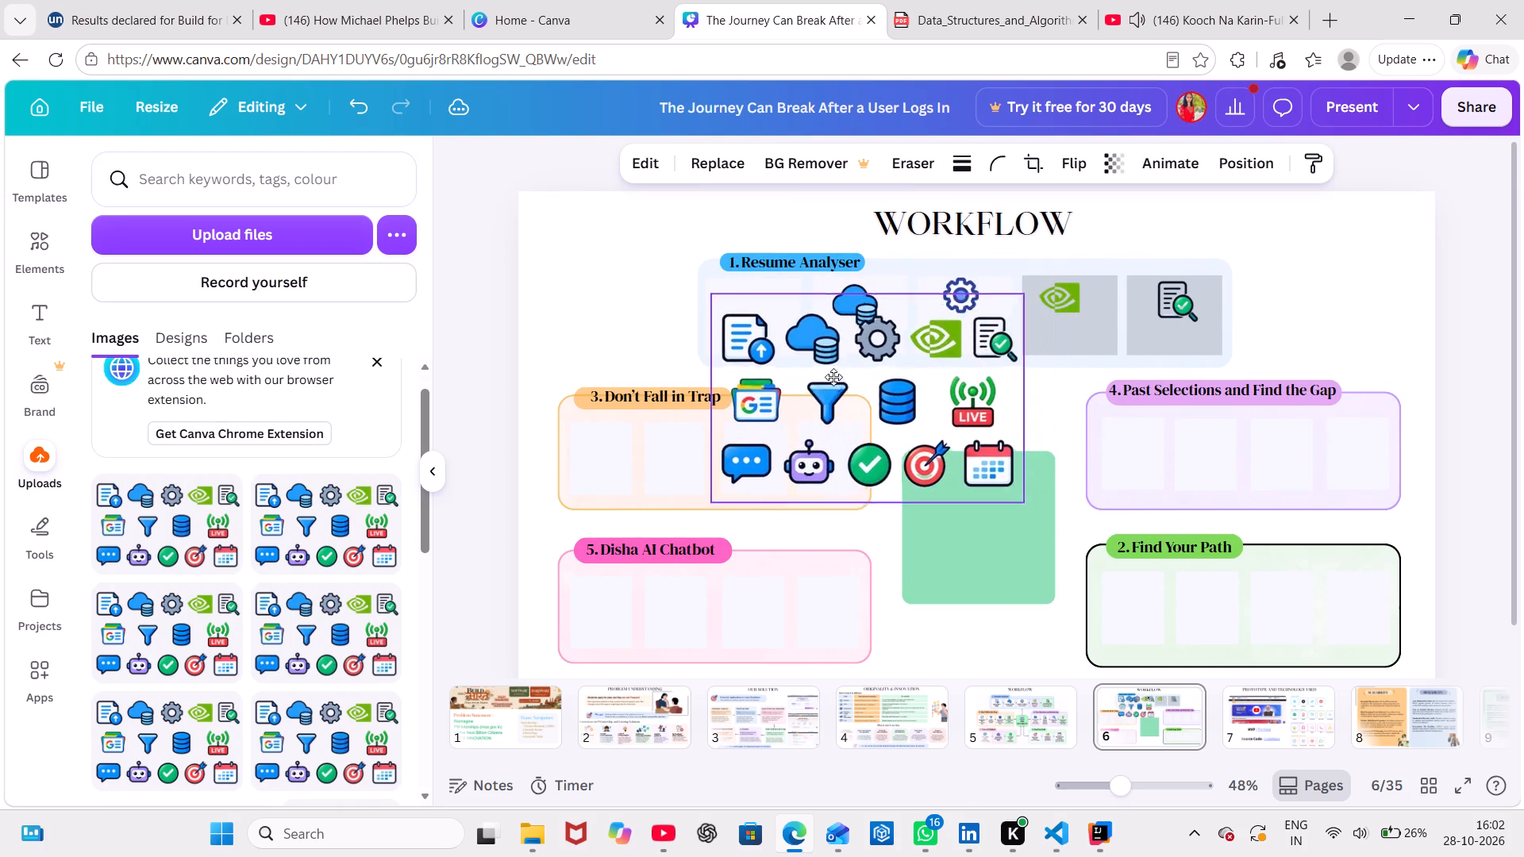
pyautogui.moveTo(833, 377); pyautogui.dragTo(842, 355)
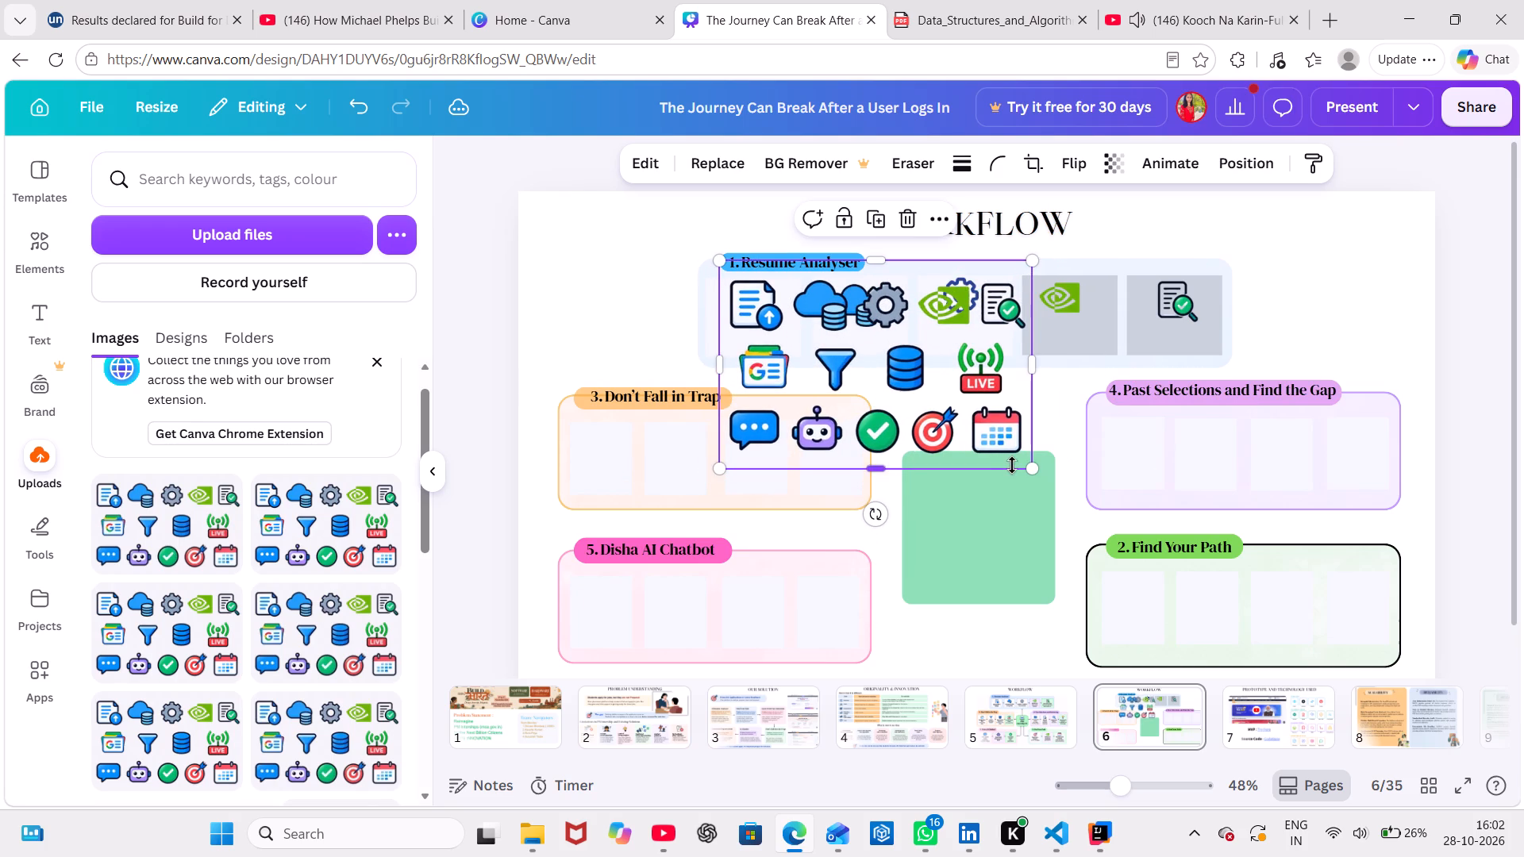
pyautogui.moveTo(1030, 467); pyautogui.dragTo(1010, 451)
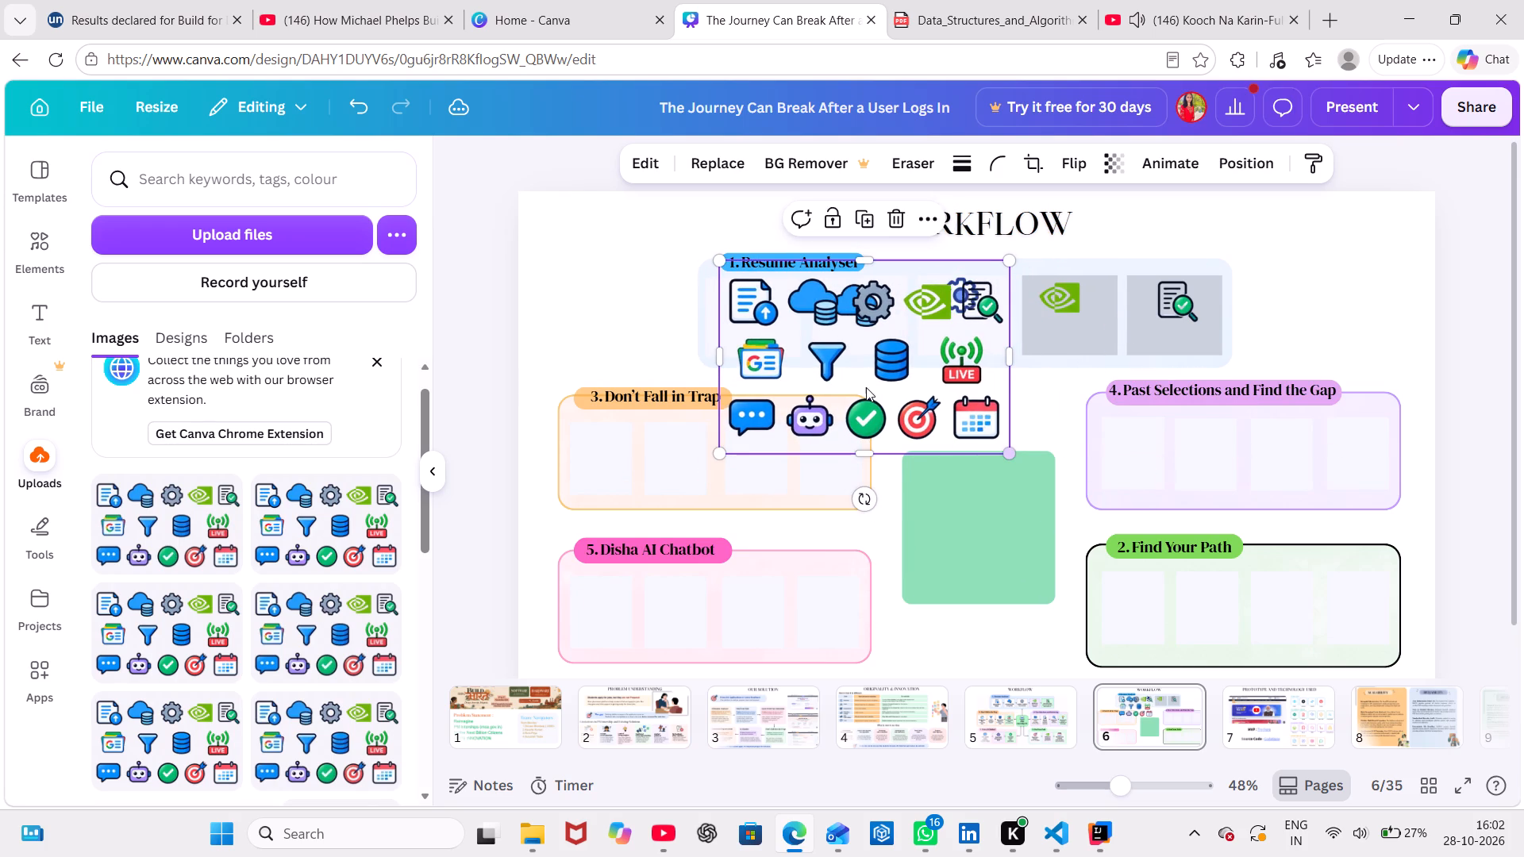
pyautogui.moveTo(844, 359); pyautogui.dragTo(845, 399)
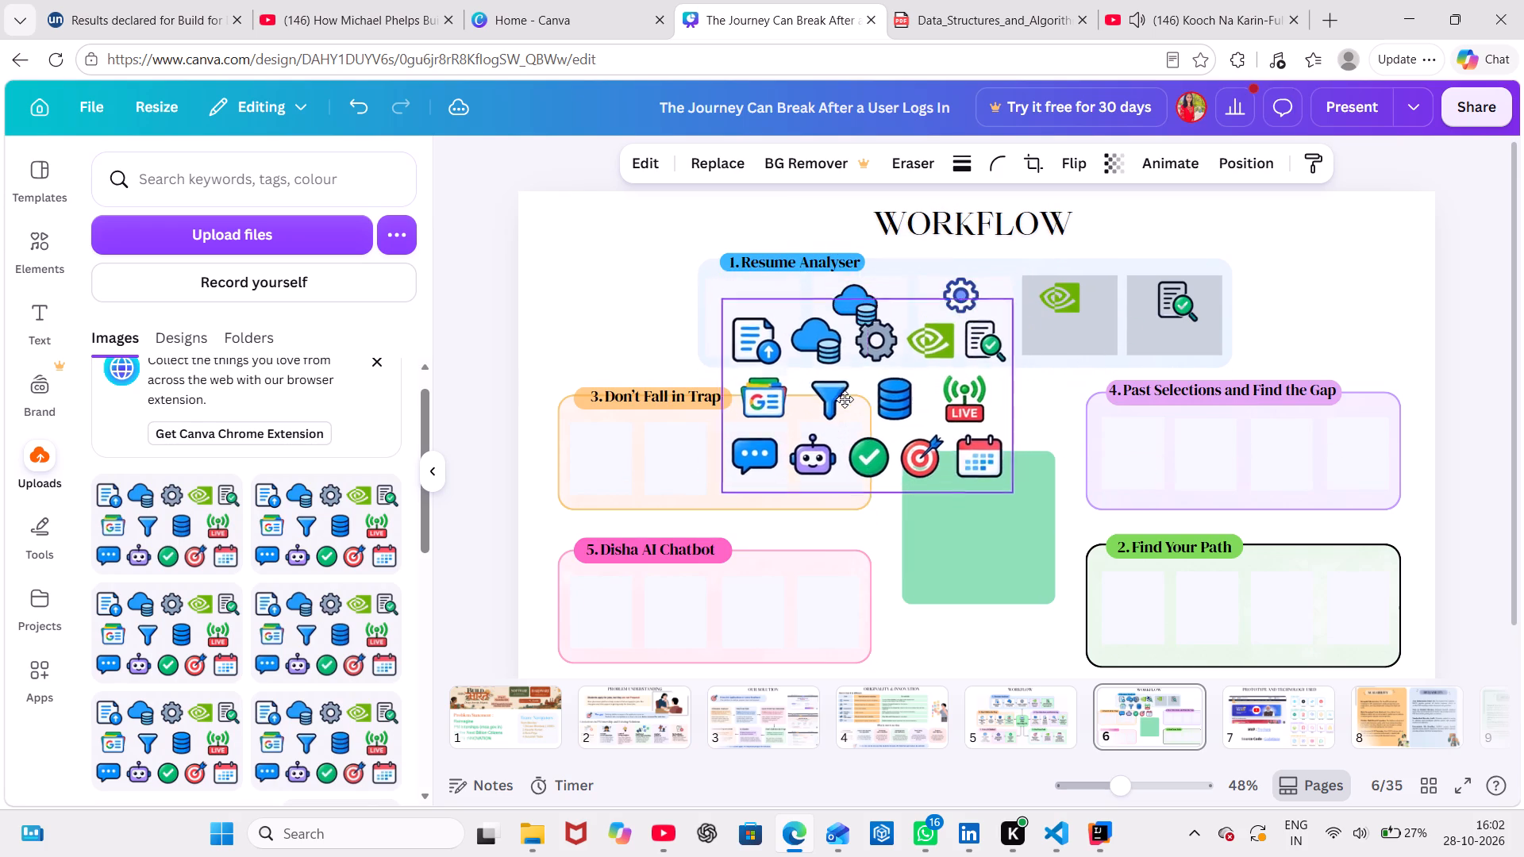
pyautogui.moveTo(845, 399); pyautogui.dragTo(842, 368)
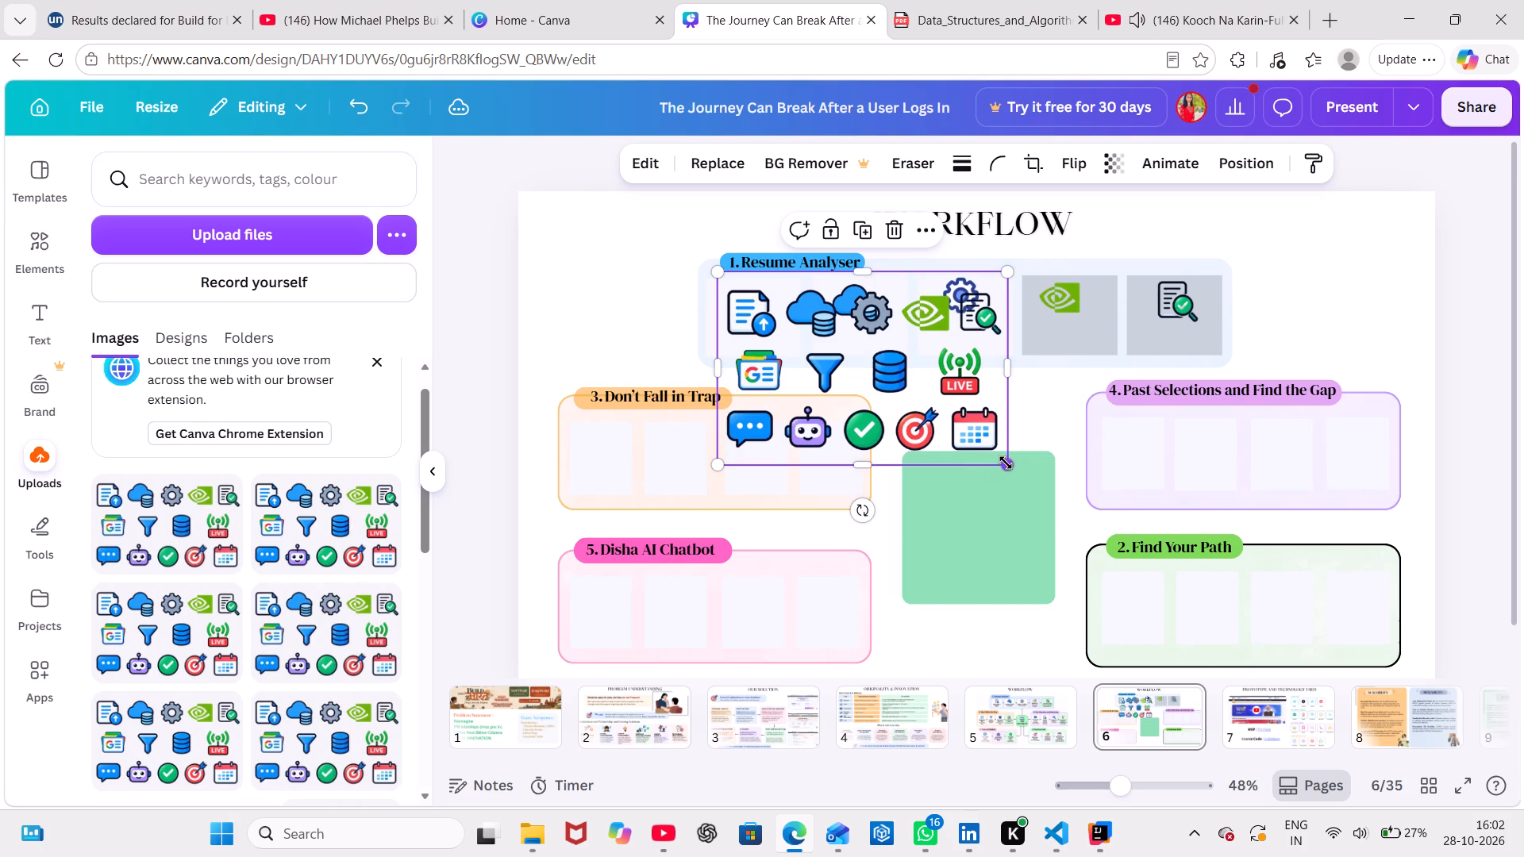
pyautogui.moveTo(1006, 463); pyautogui.dragTo(972, 433)
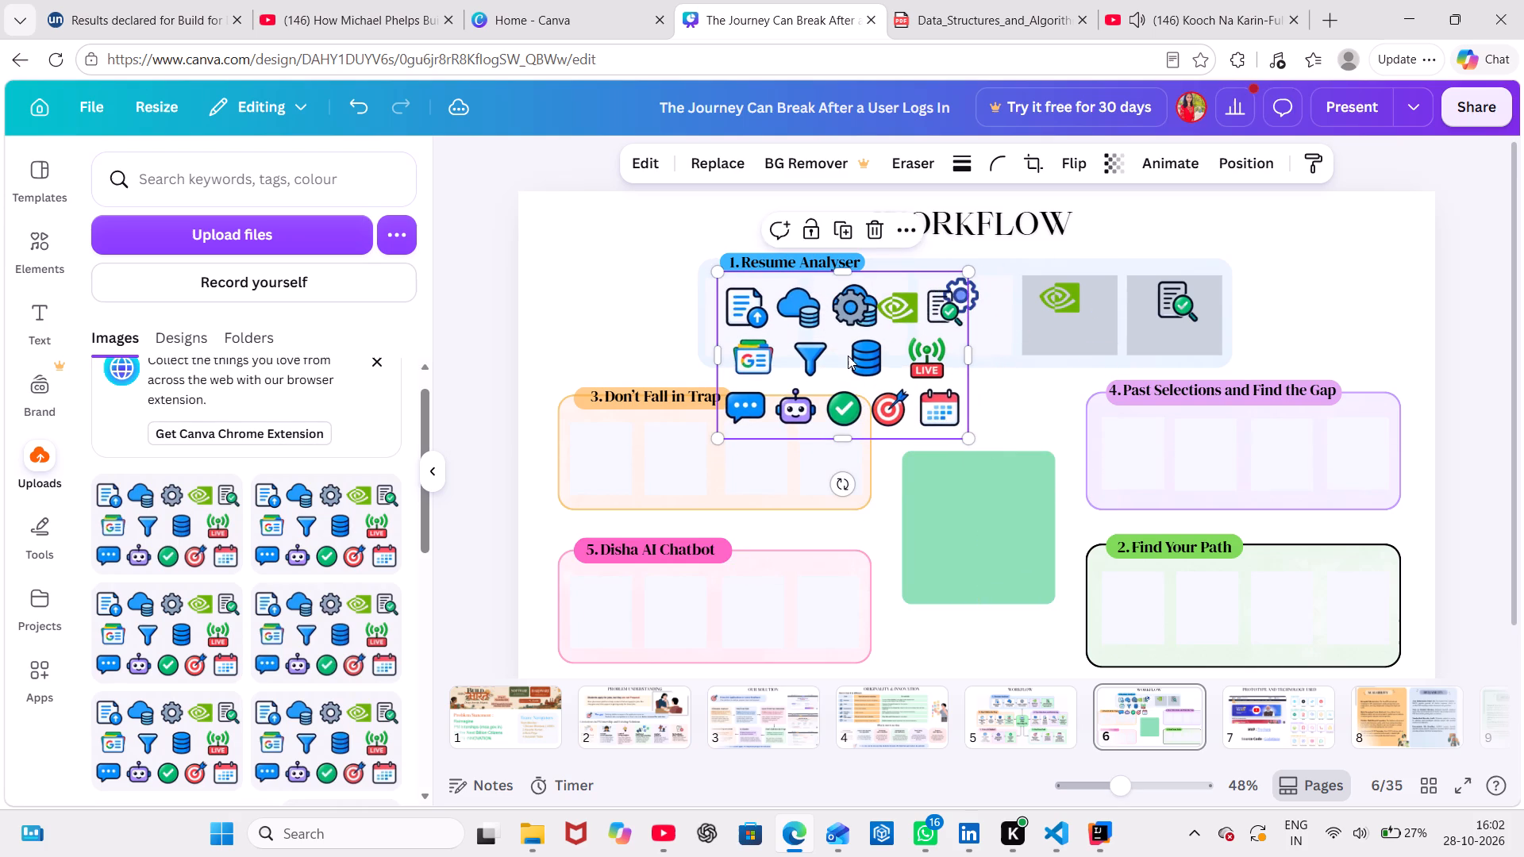
pyautogui.moveTo(848, 355); pyautogui.dragTo(860, 348)
# Crop the icon sheet to just the document-upload icon, about 124 wide, in Resume Analyser's first box.
pyautogui.moveTo(981, 348); pyautogui.dragTo(795, 332)
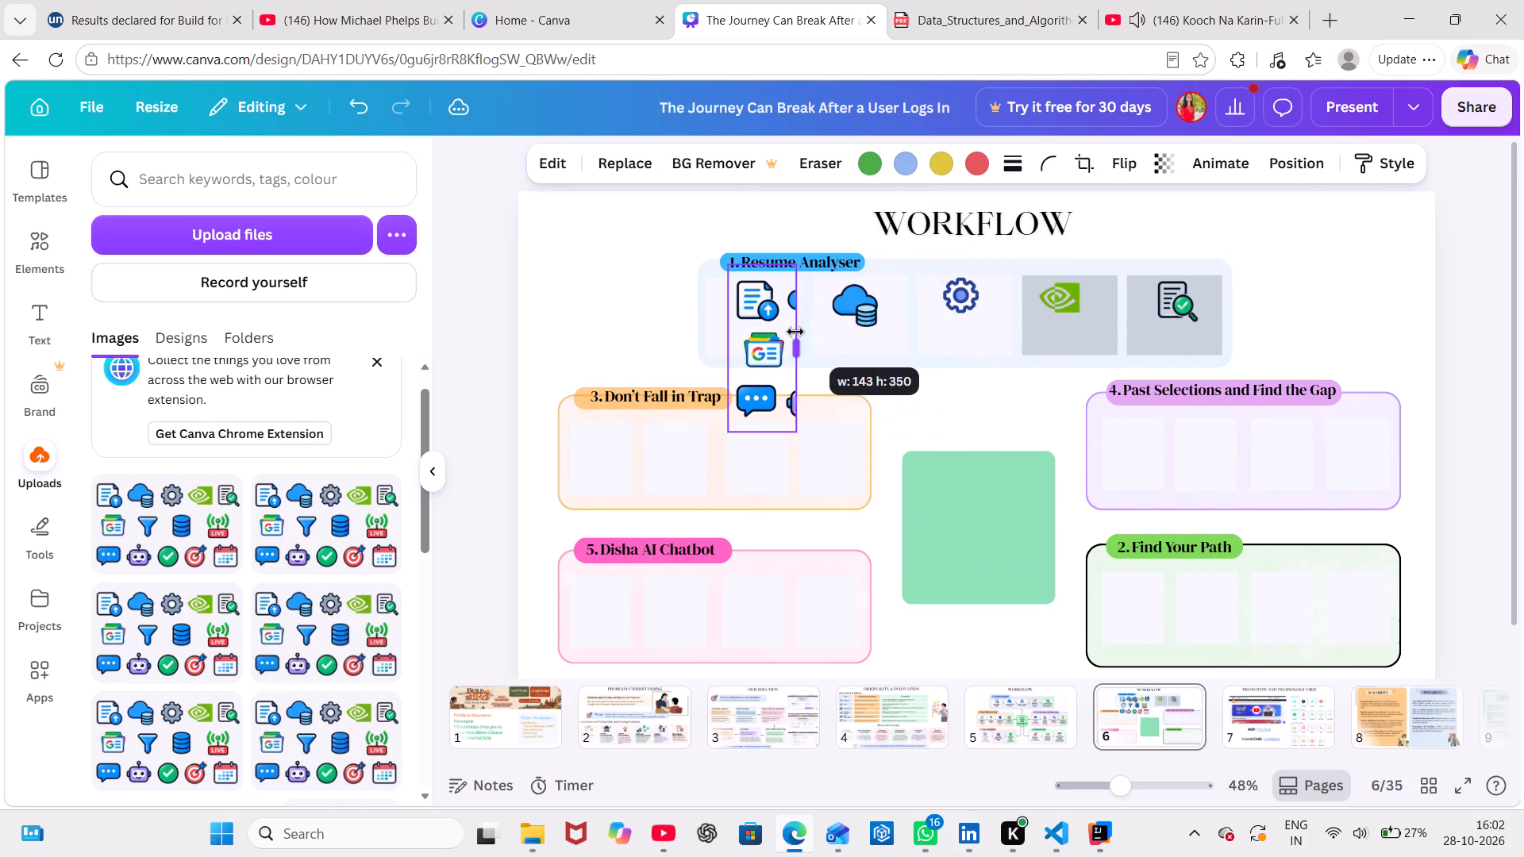
pyautogui.moveTo(795, 332); pyautogui.dragTo(789, 330)
pyautogui.moveTo(757, 429); pyautogui.dragTo(761, 347)
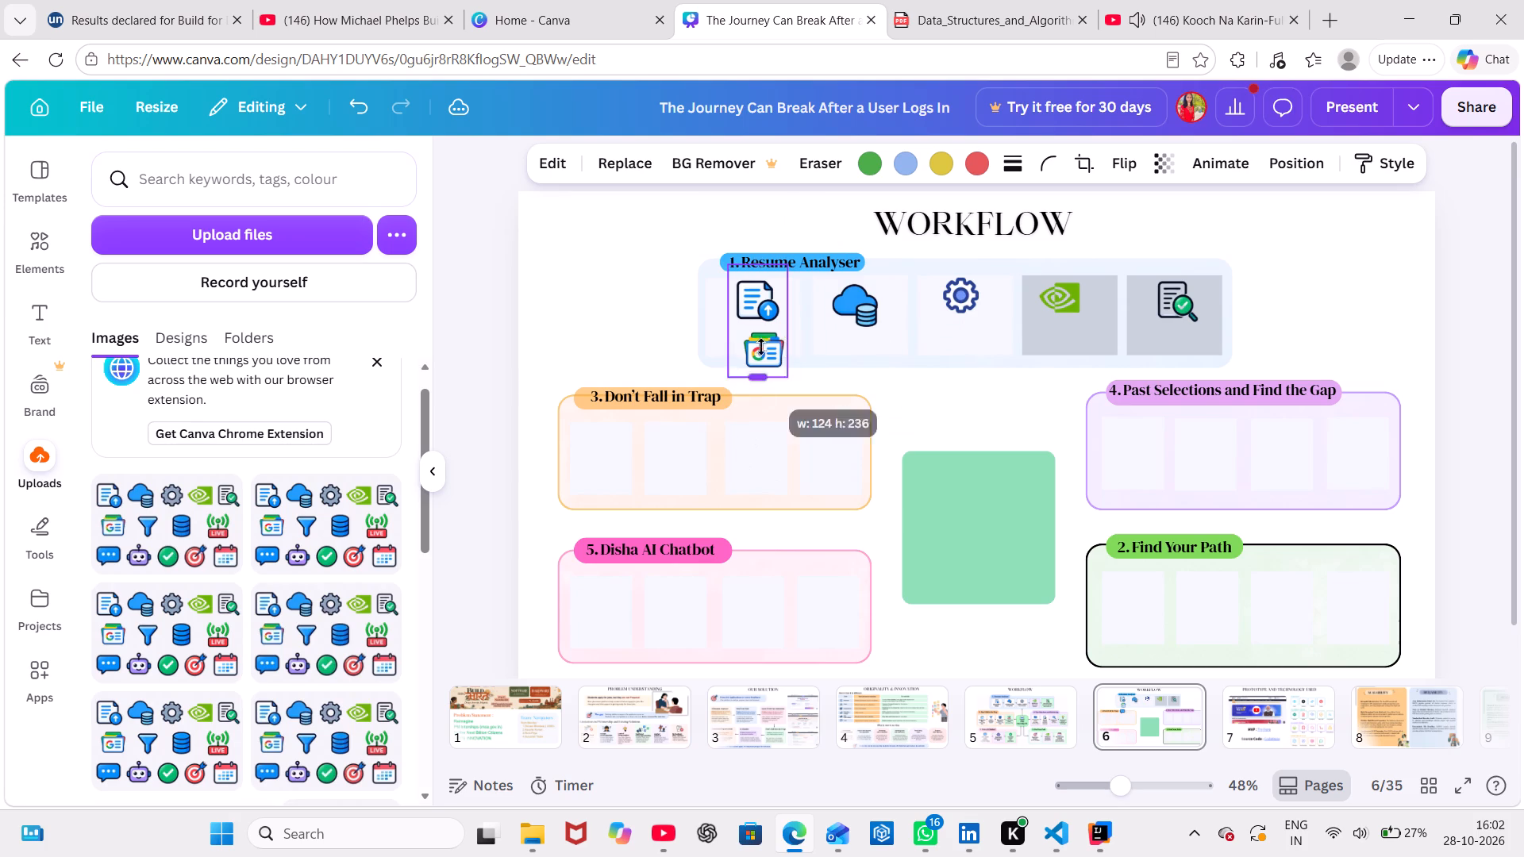
pyautogui.moveTo(761, 347); pyautogui.dragTo(763, 329)
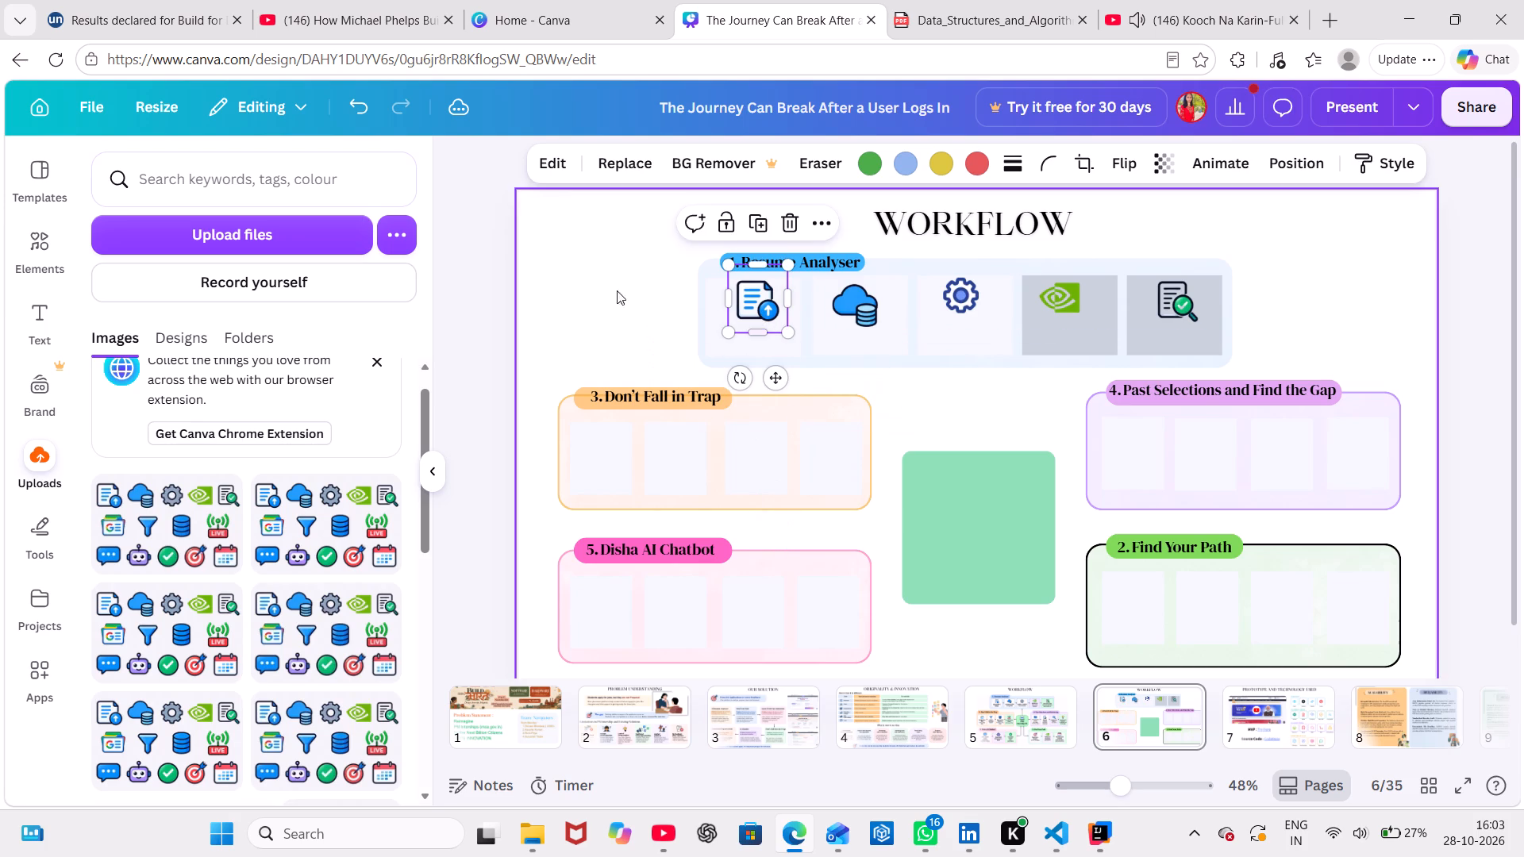
pyautogui.click(562, 295)
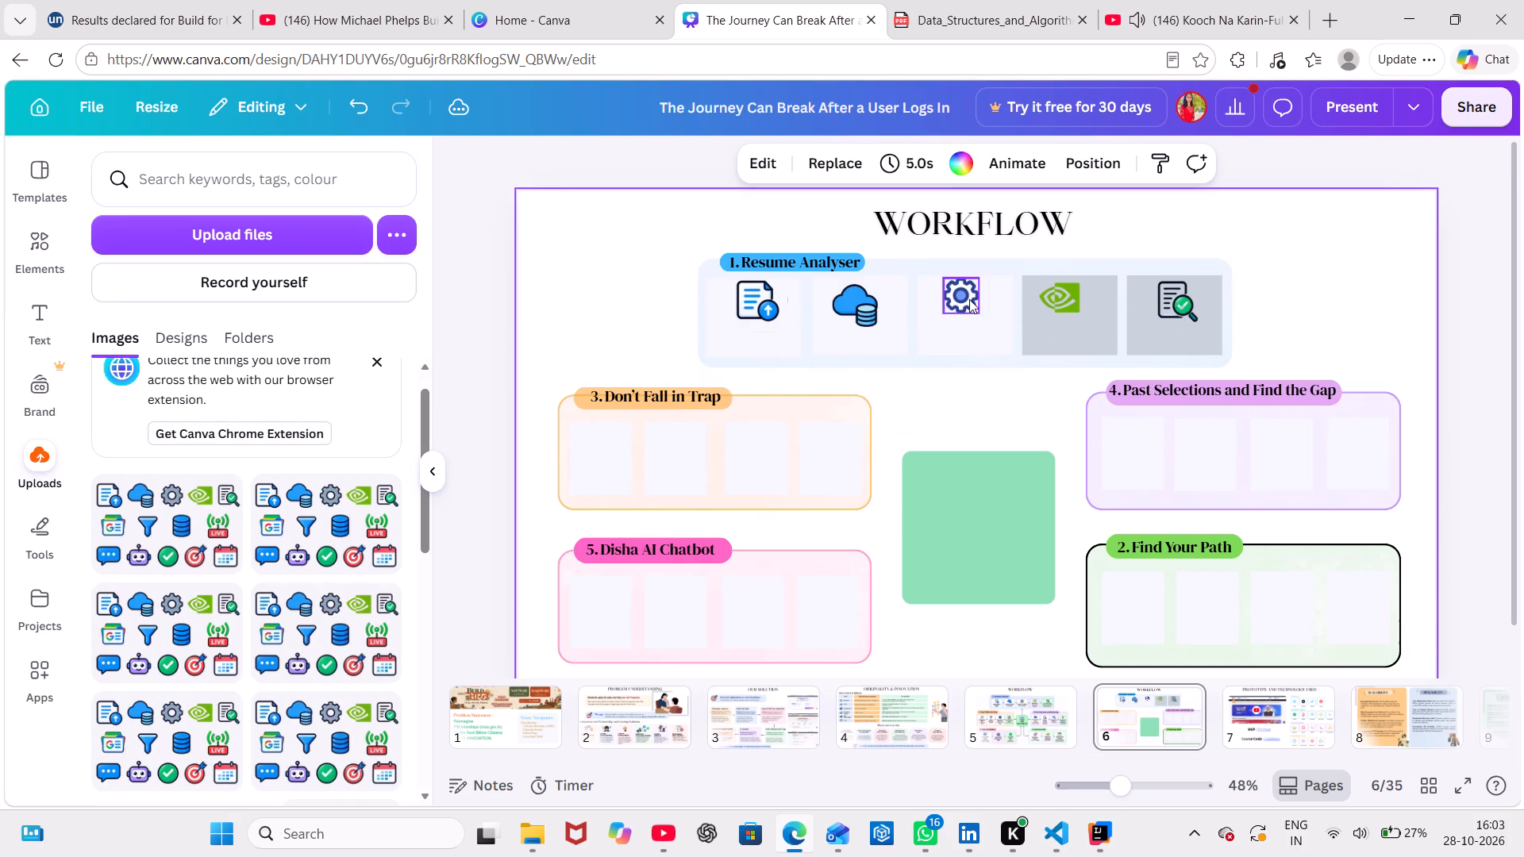
# Centre the gear icon in Resume Analyser's third box and nudge the NVIDIA icon towards the middle of the fourth.
pyautogui.moveTo(968, 297); pyautogui.dragTo(971, 302)
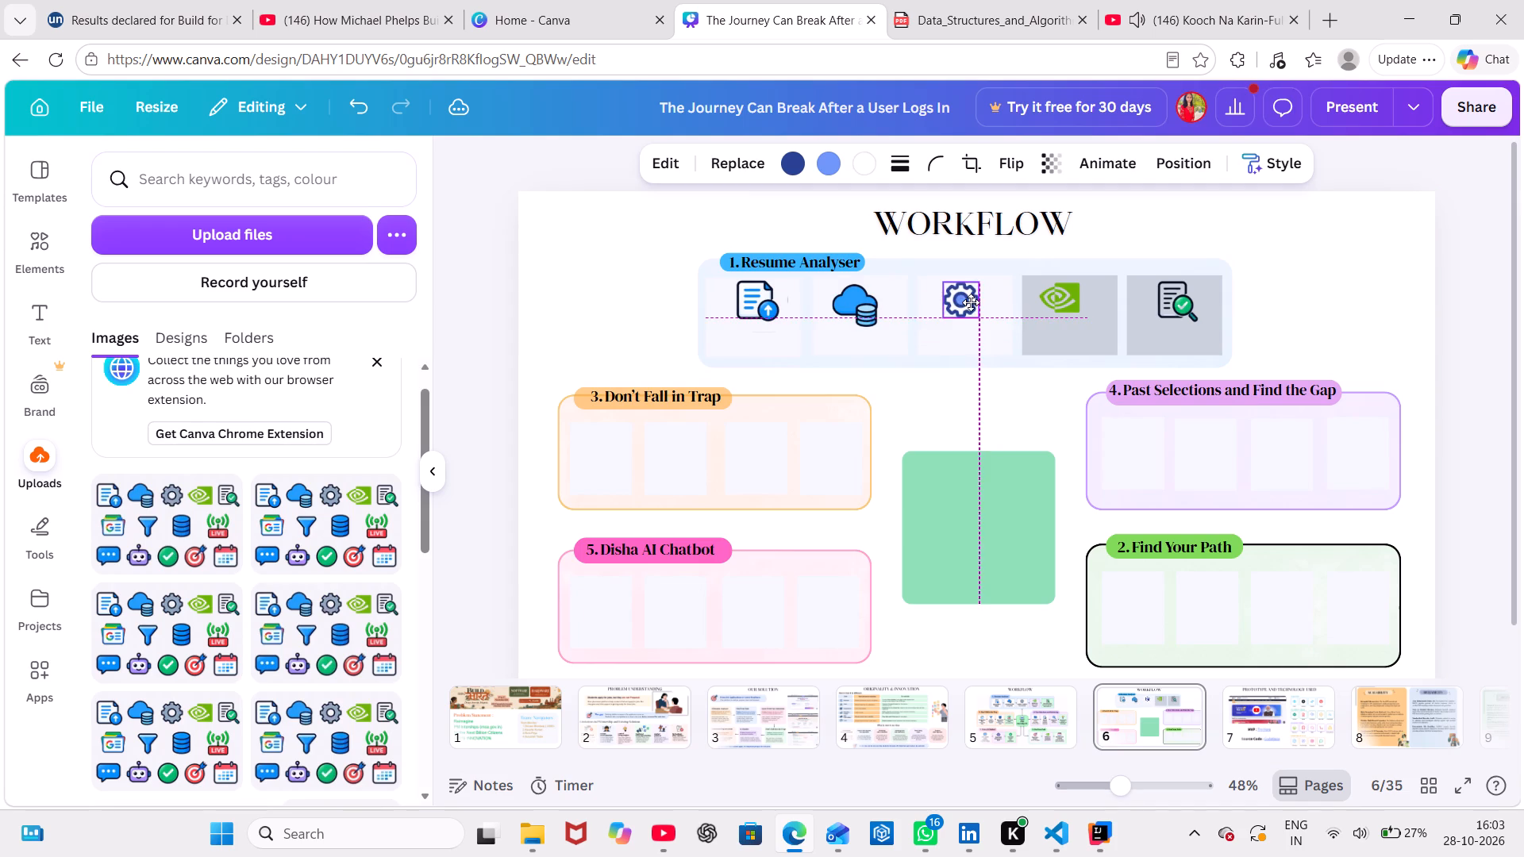
pyautogui.moveTo(971, 302); pyautogui.dragTo(972, 305)
pyautogui.click(1078, 284)
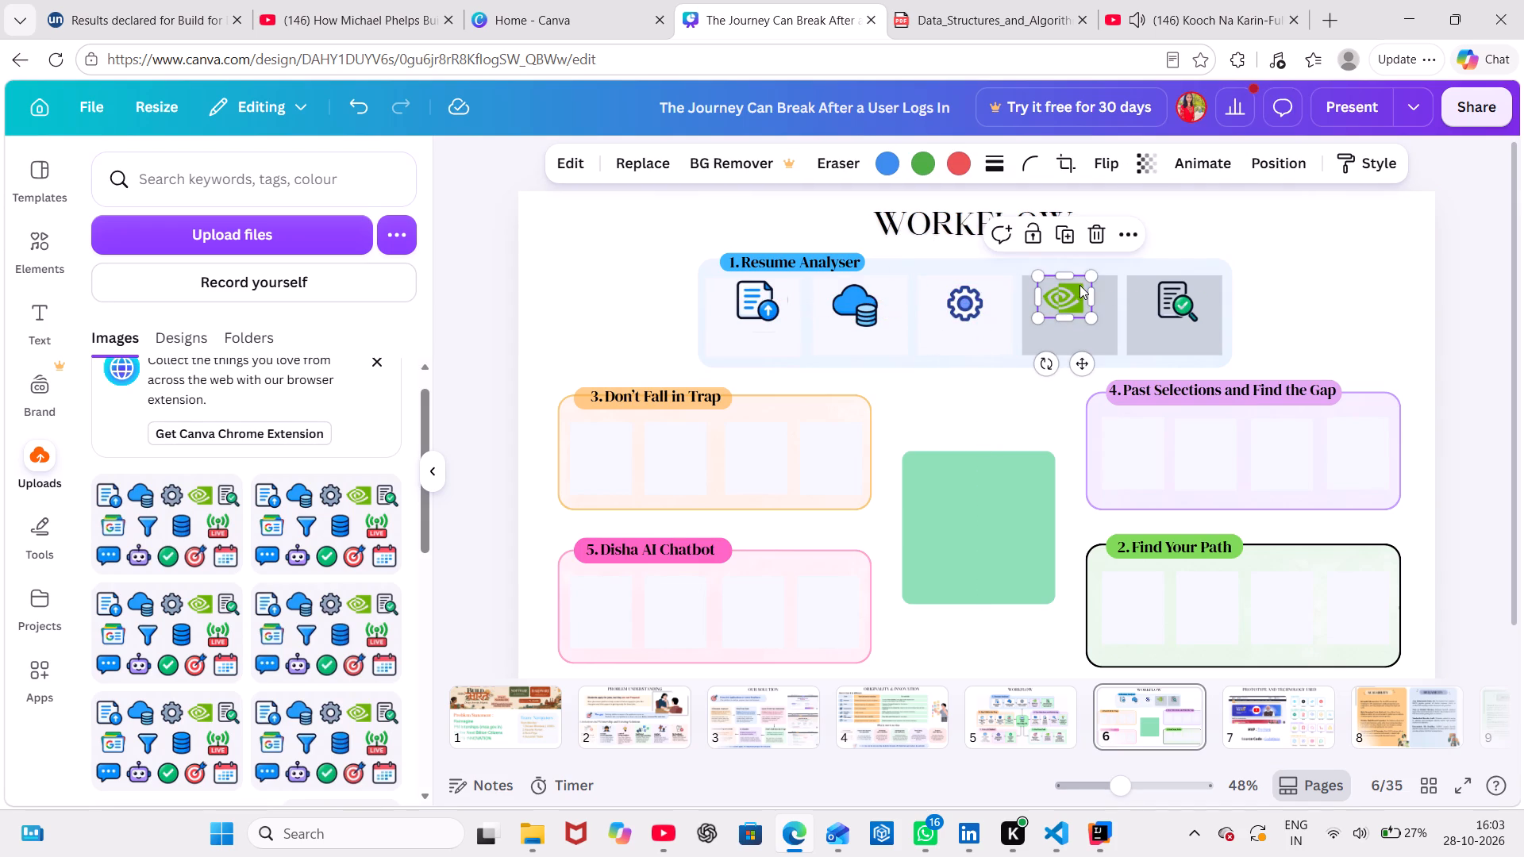
pyautogui.click(1472, 295)
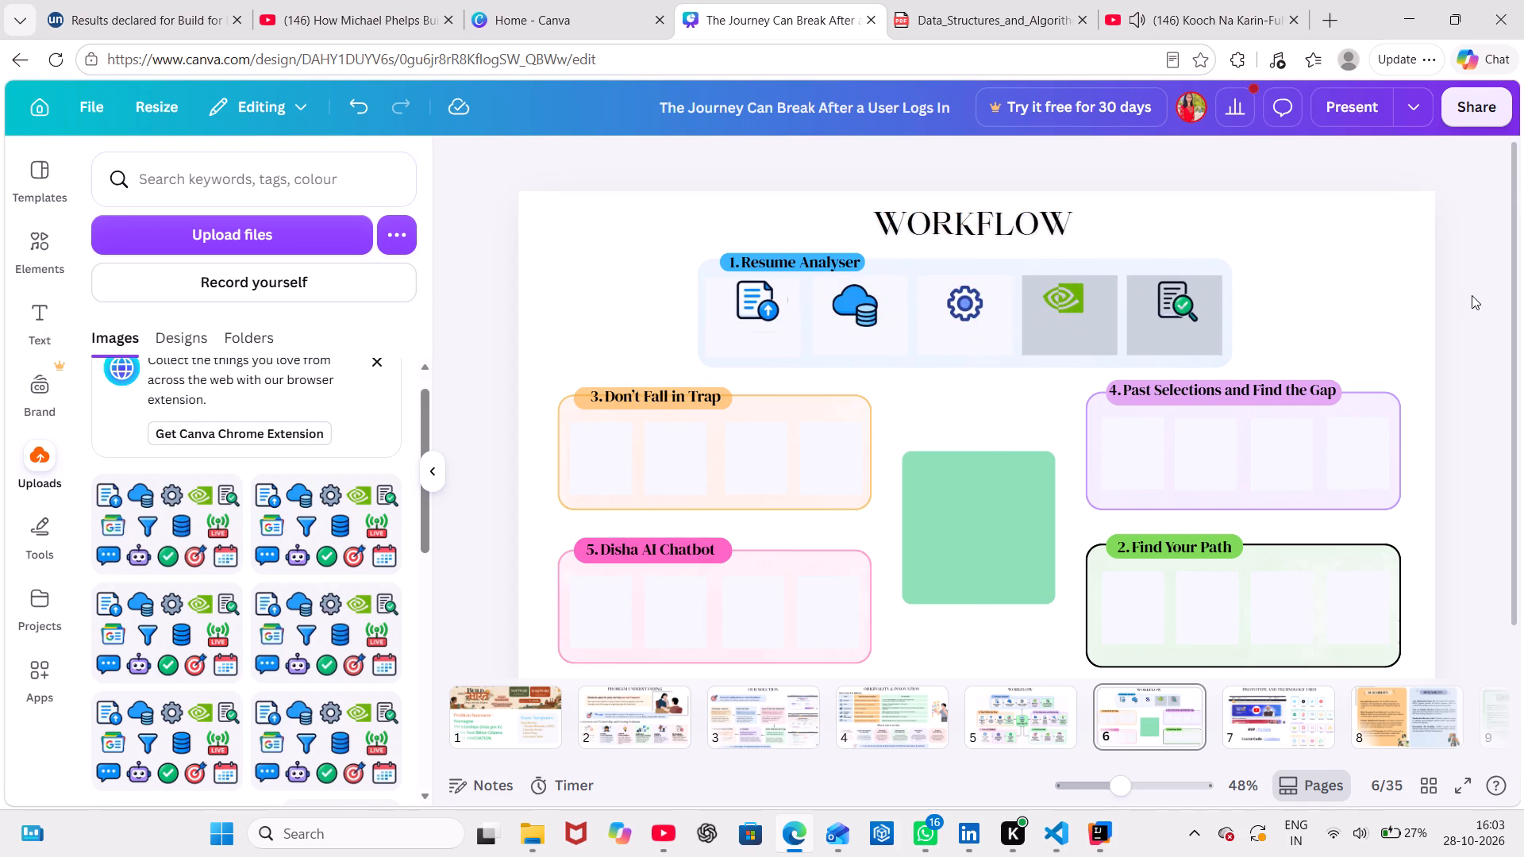
# Compare page 6 with the page 5 diagram and give Resume Analyser's third box a solid black outline of weight 4.
pyautogui.click(1149, 729)
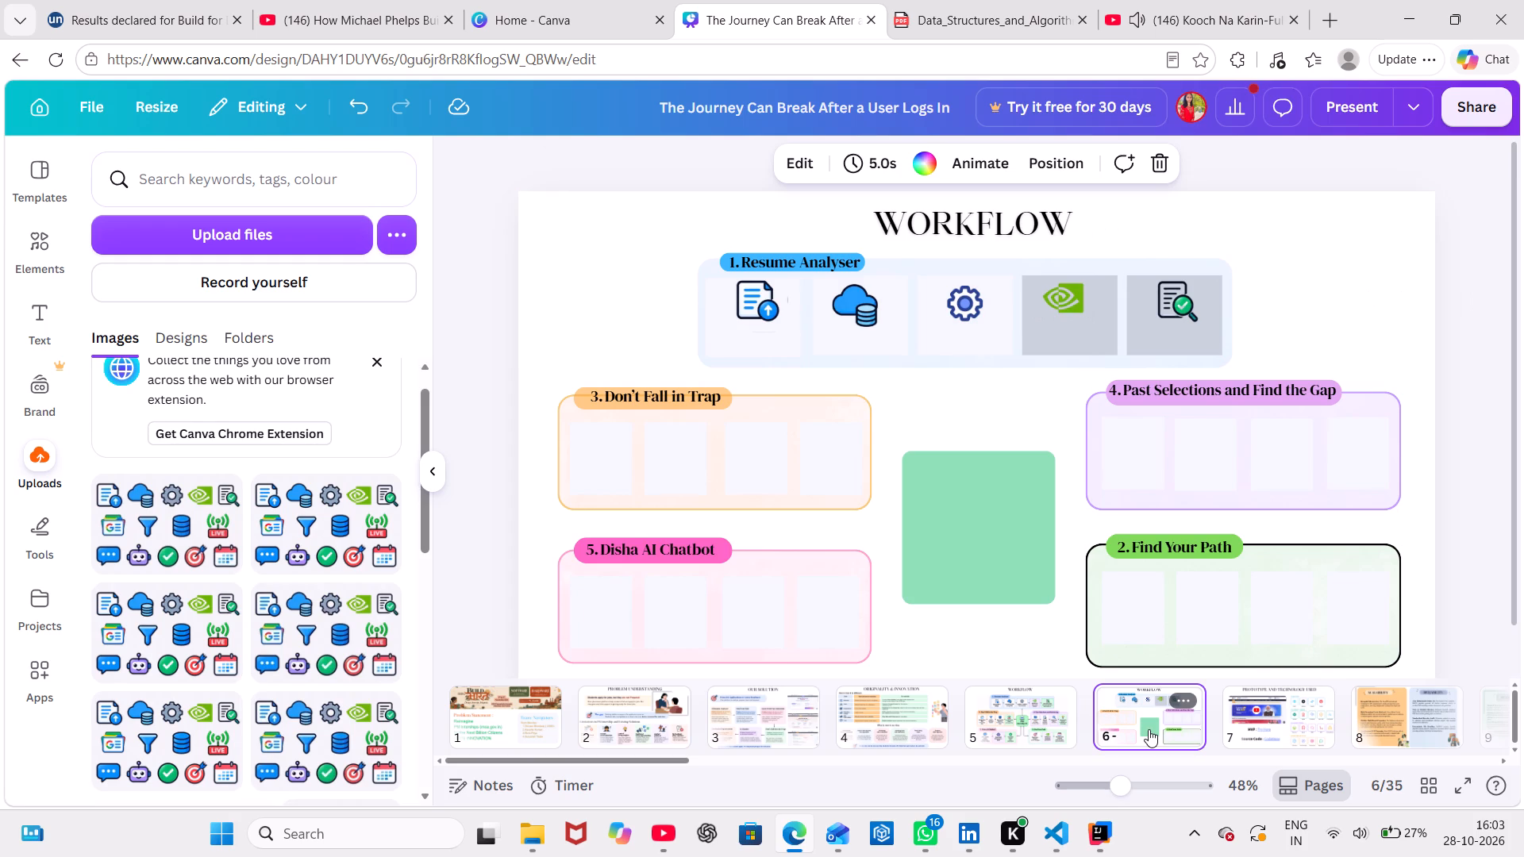
pyautogui.click(1043, 717)
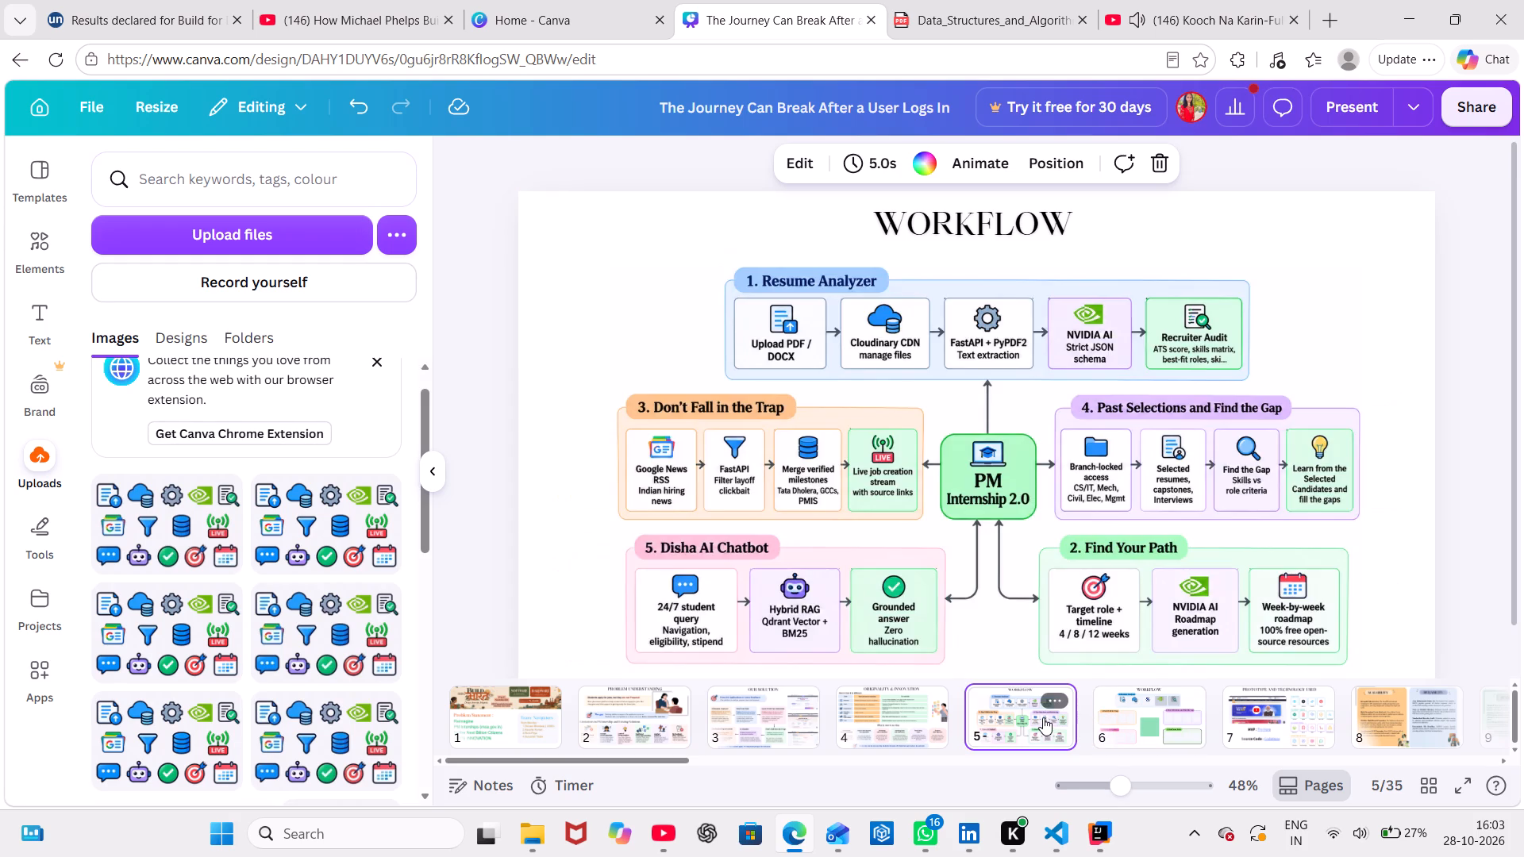
pyautogui.click(1133, 715)
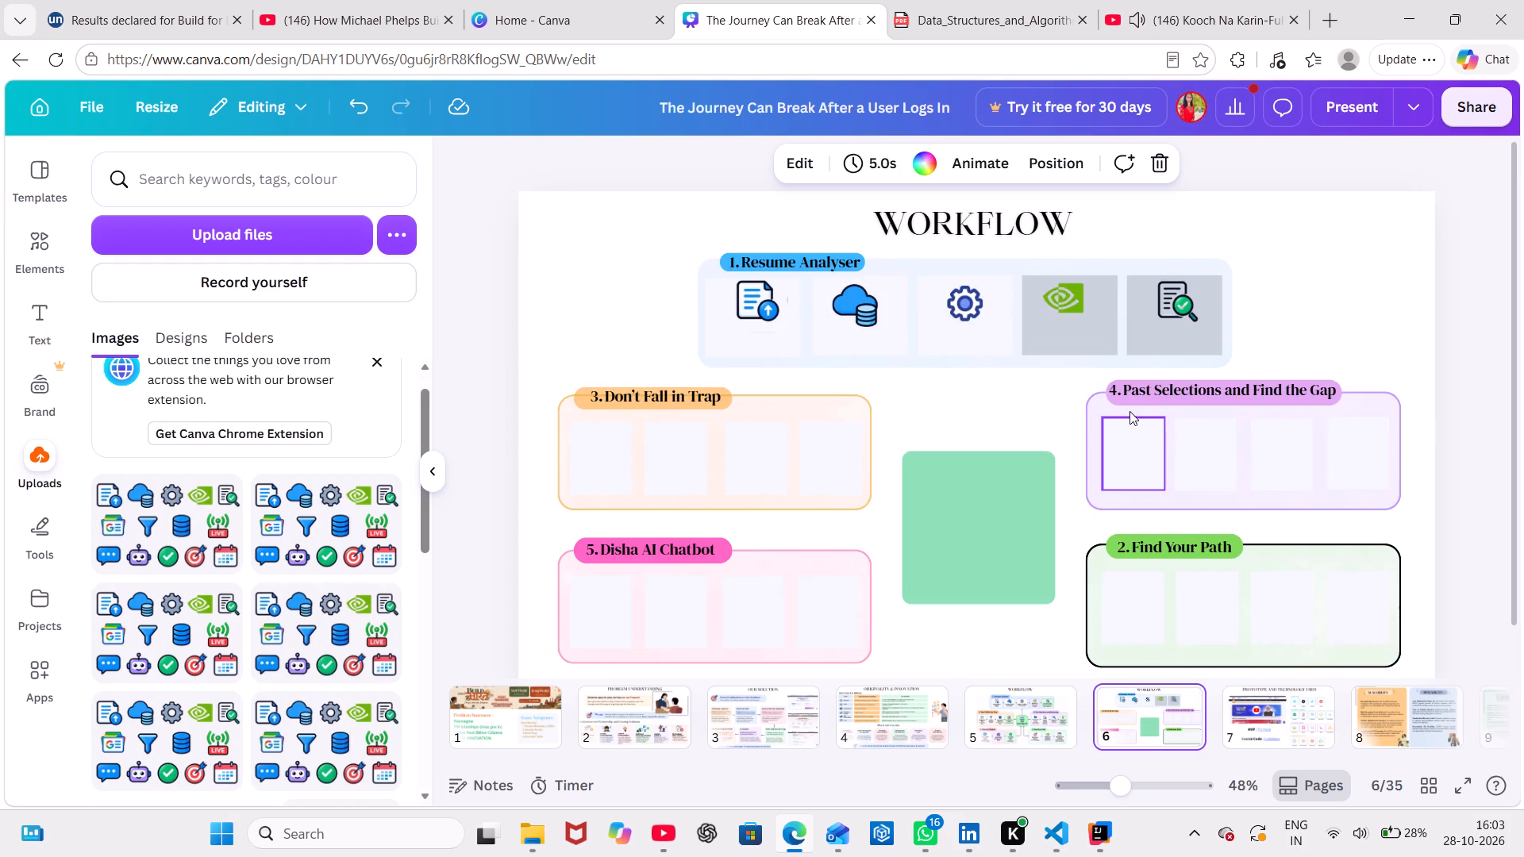
pyautogui.click(1031, 727)
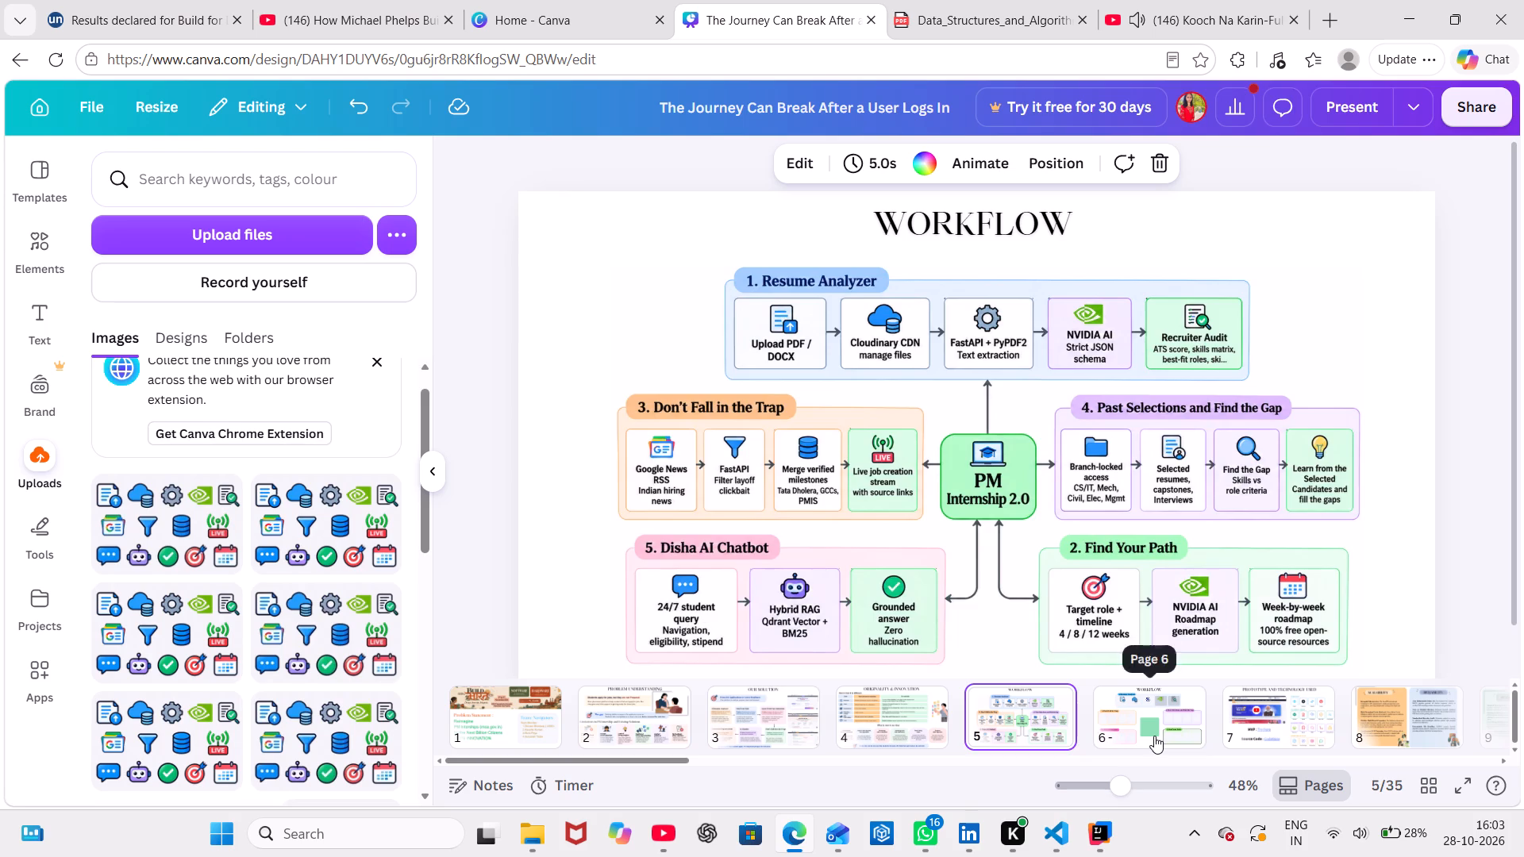
pyautogui.click(1154, 736)
pyautogui.click(962, 332)
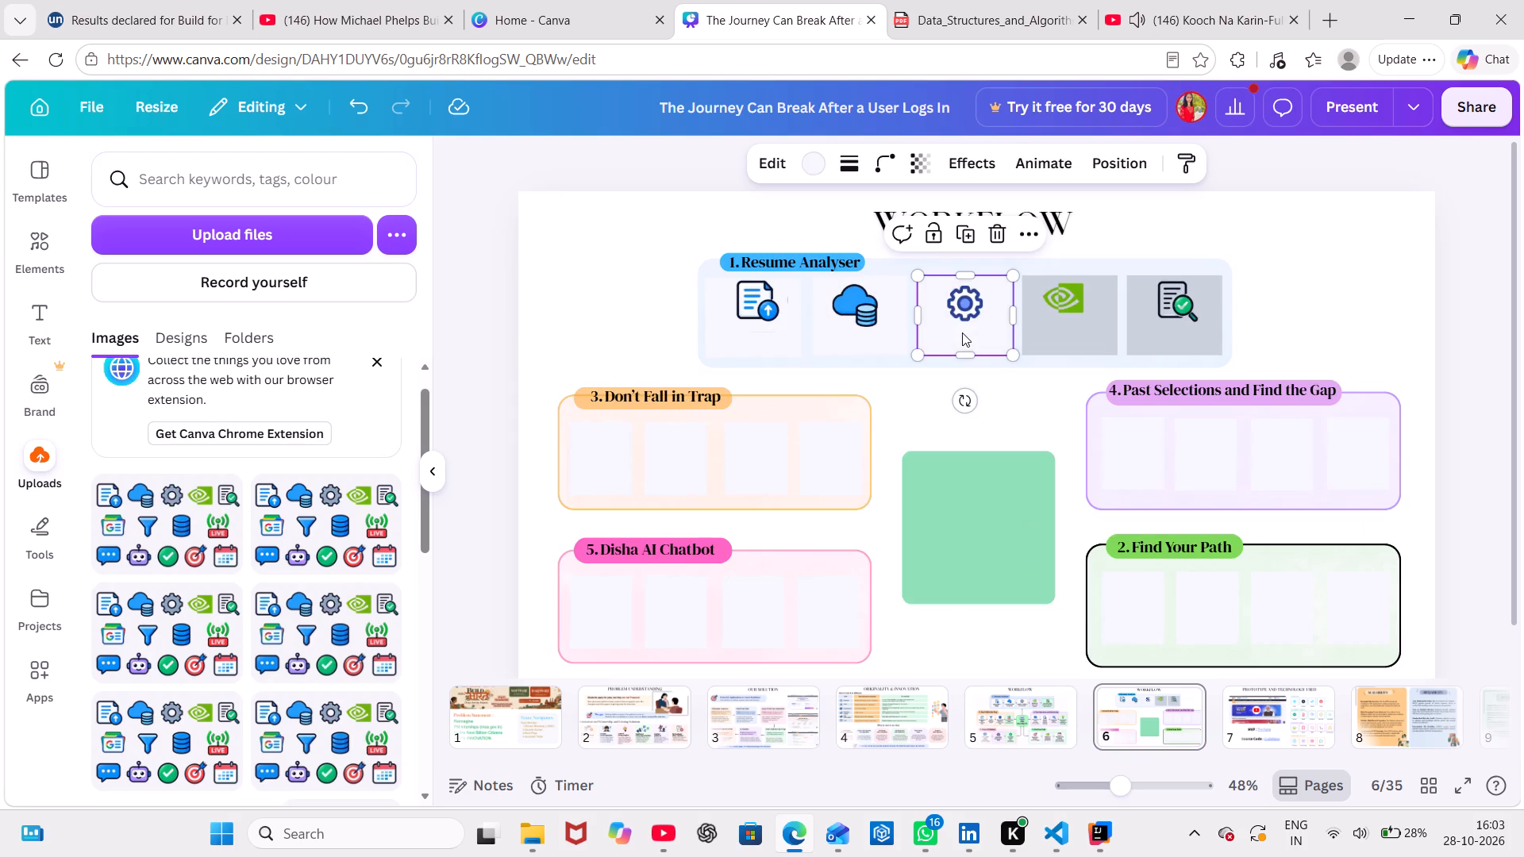
pyautogui.click(853, 163)
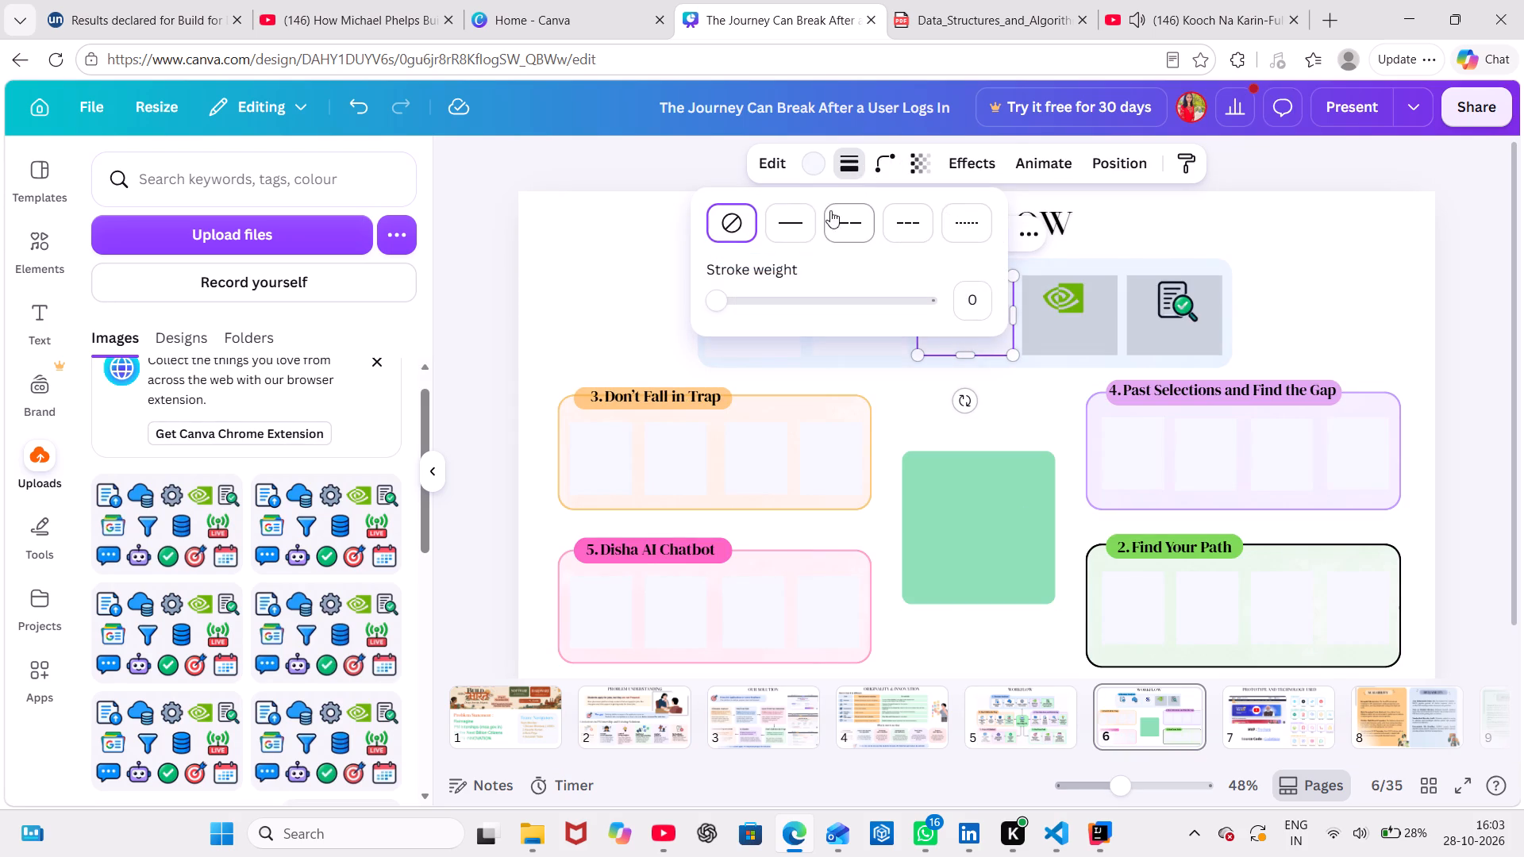
pyautogui.click(807, 222)
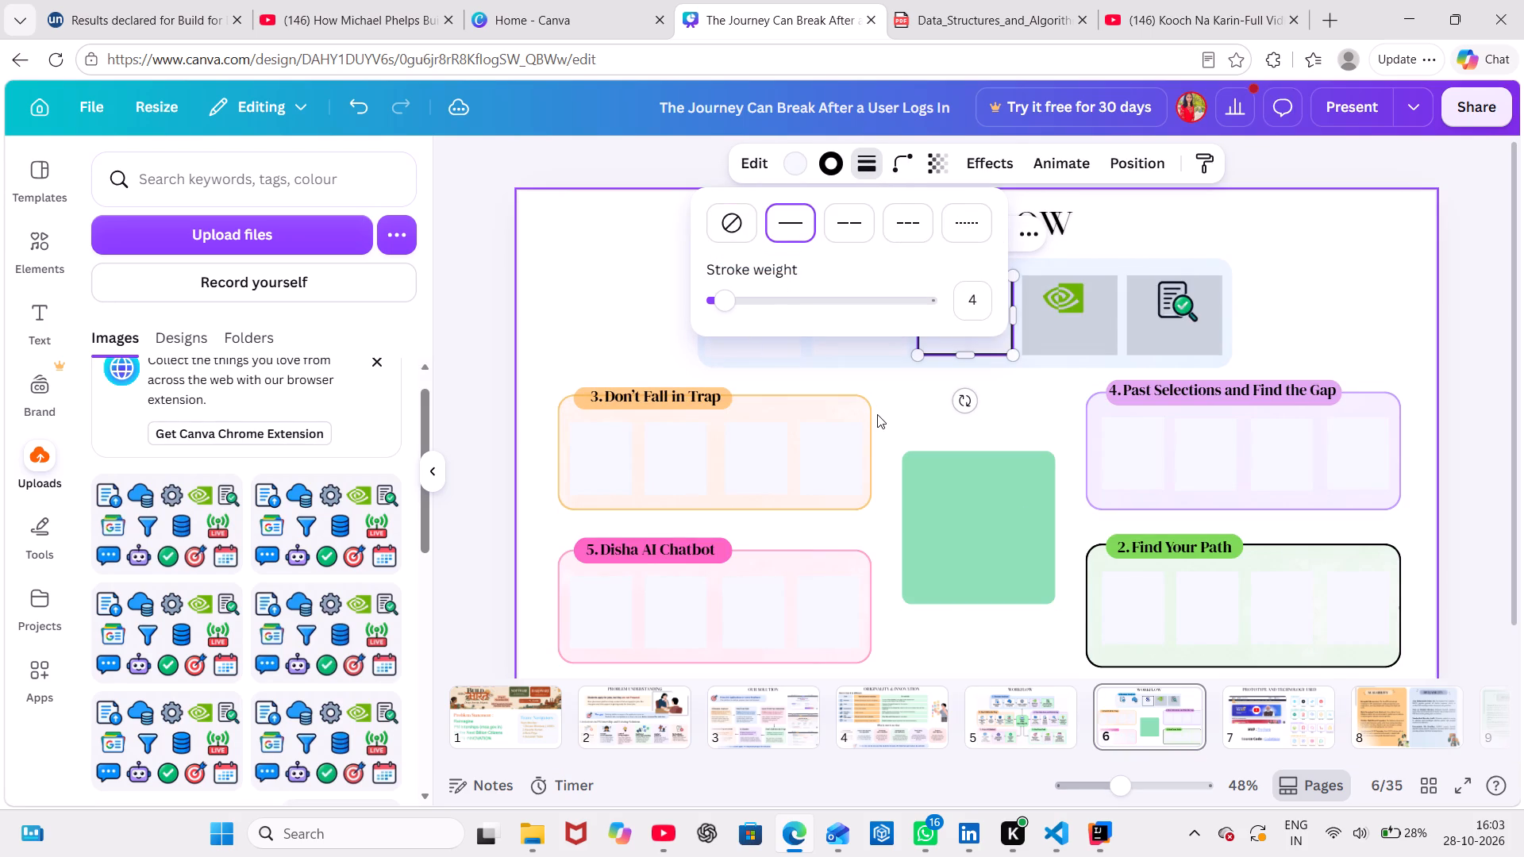
pyautogui.click(885, 414)
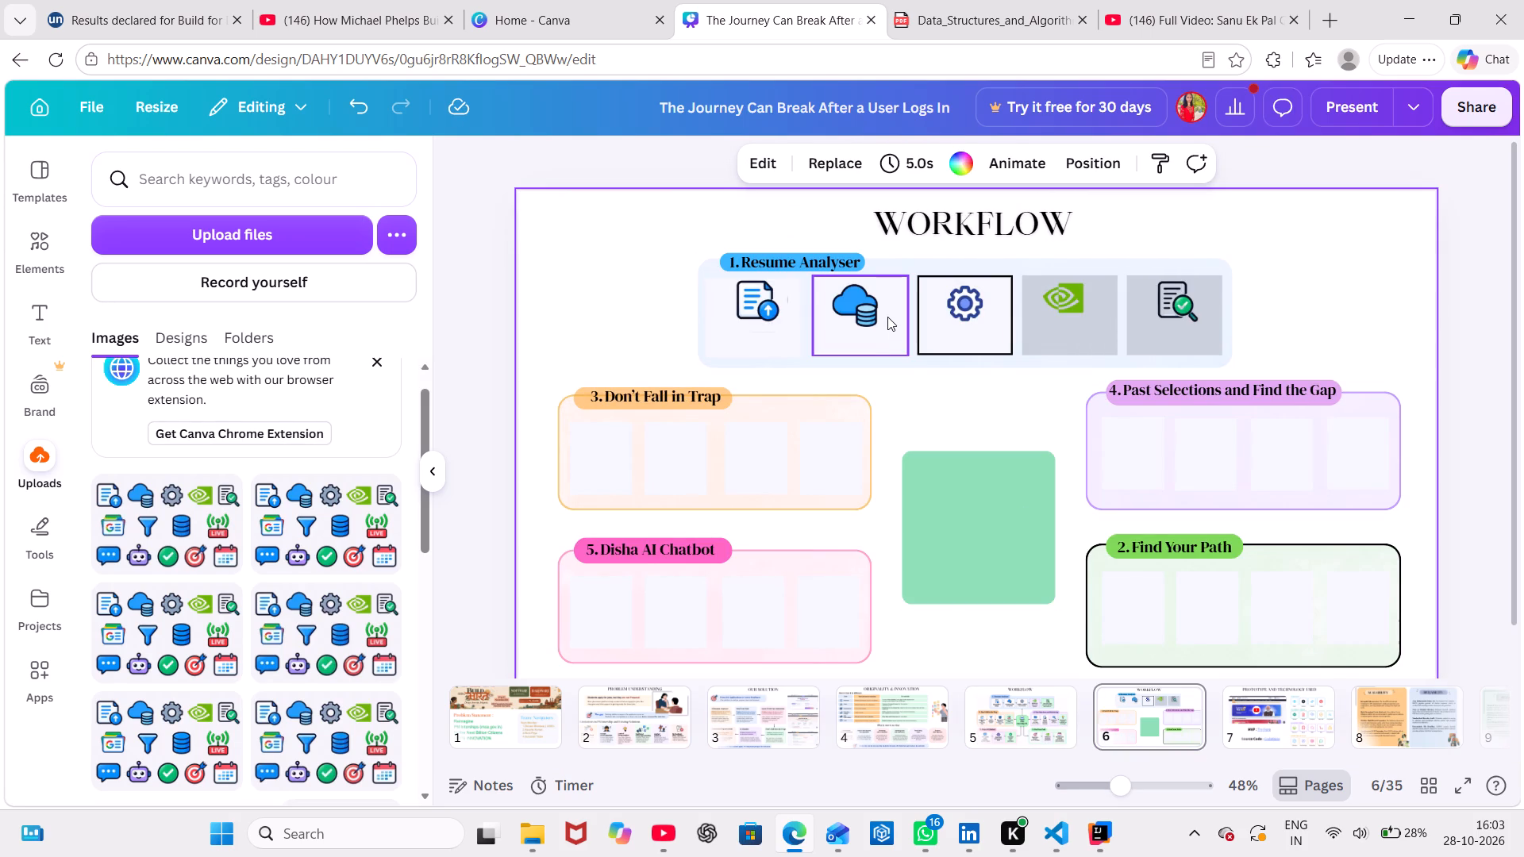
# Give Resume Analyser's second box a solid black outline with a stroke weight of 2.
pyautogui.click(898, 319)
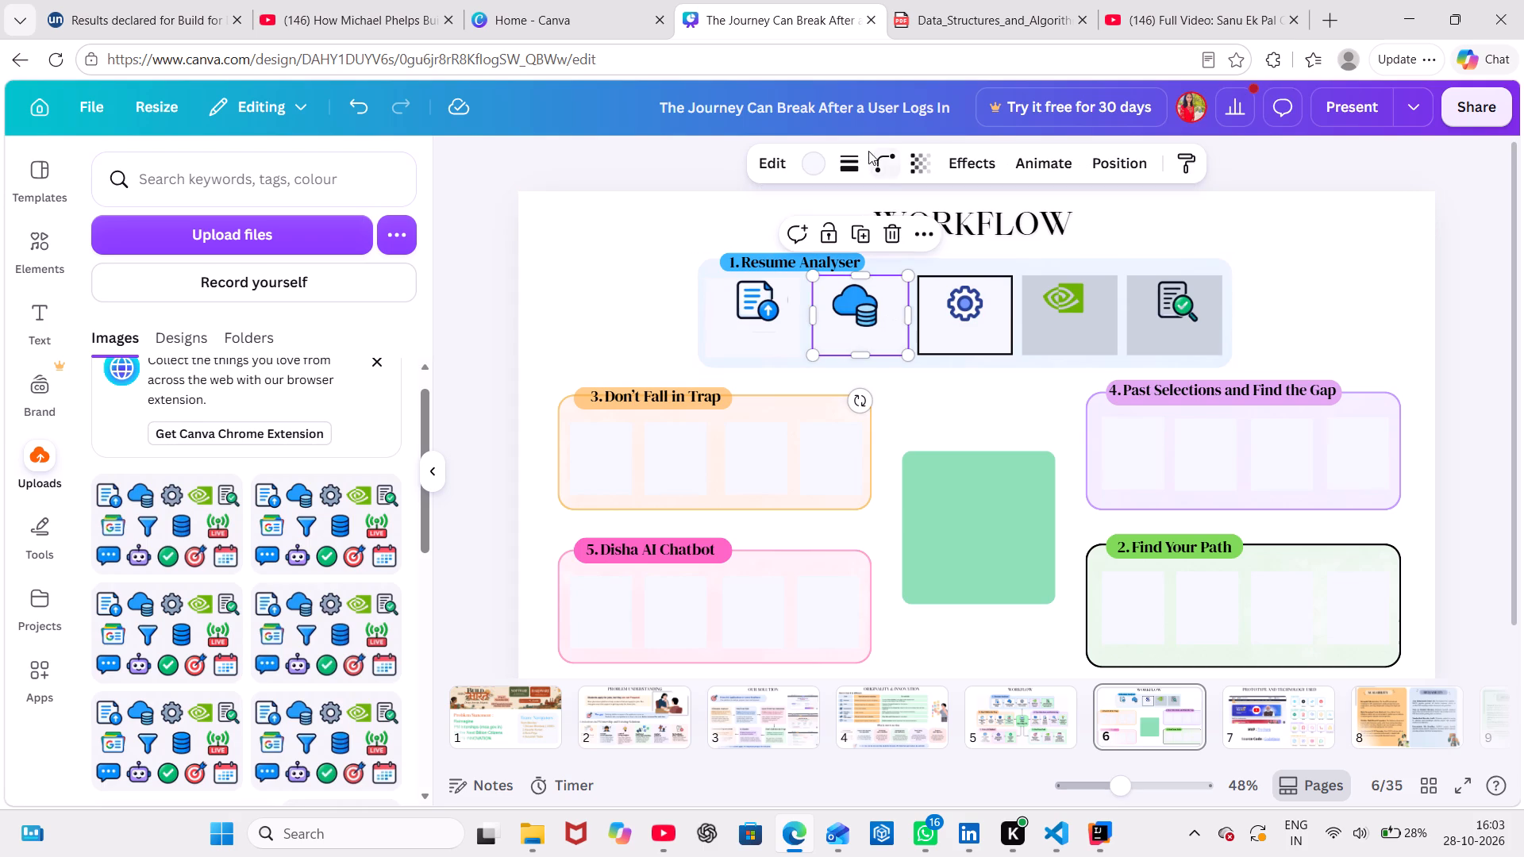
pyautogui.click(850, 157)
pyautogui.click(794, 220)
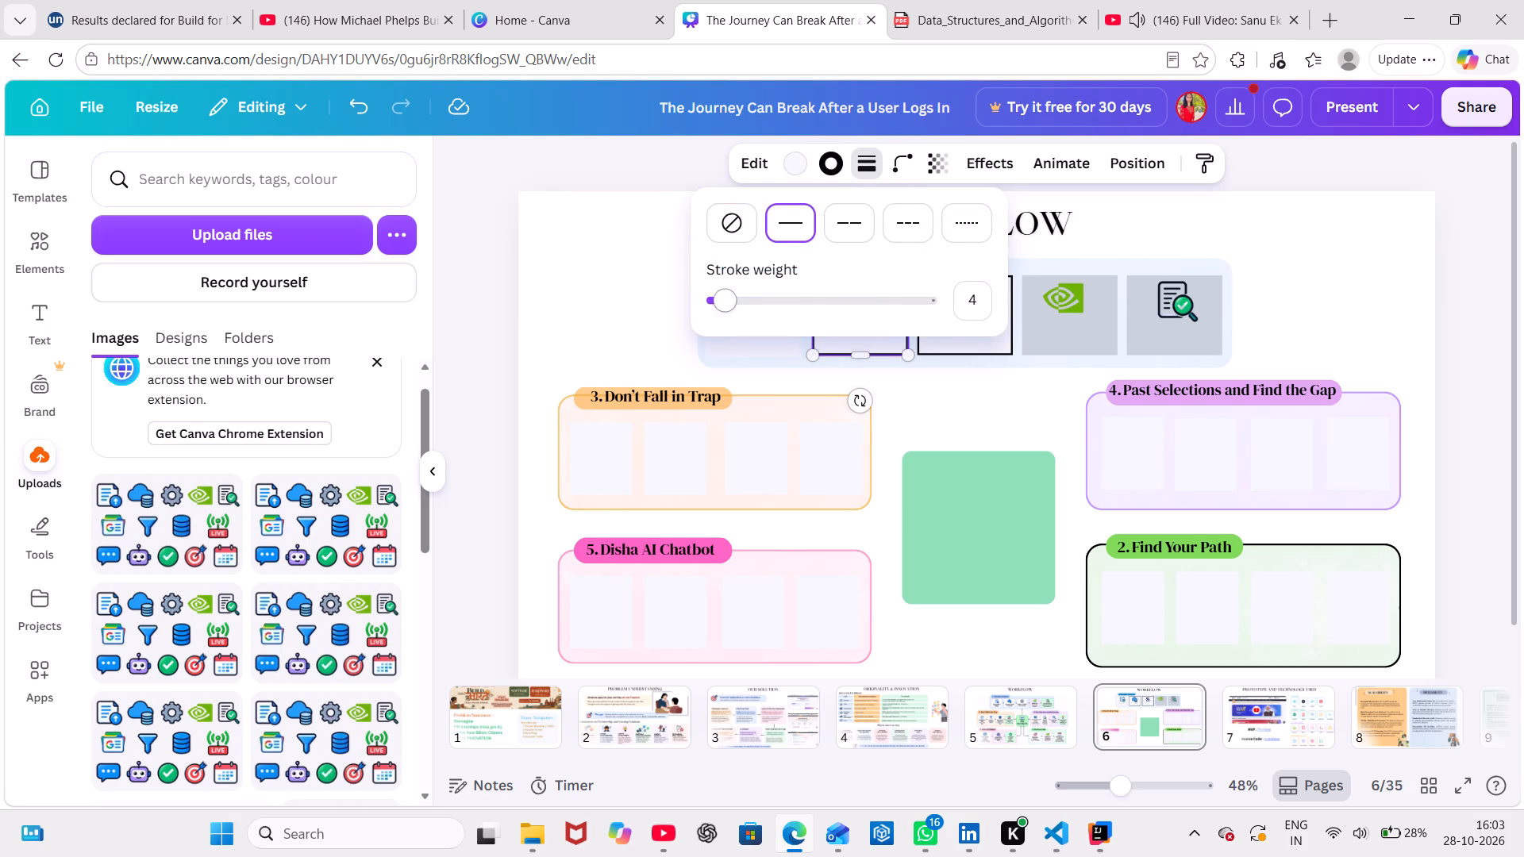
pyautogui.moveTo(714, 302); pyautogui.dragTo(687, 306)
pyautogui.click(774, 231)
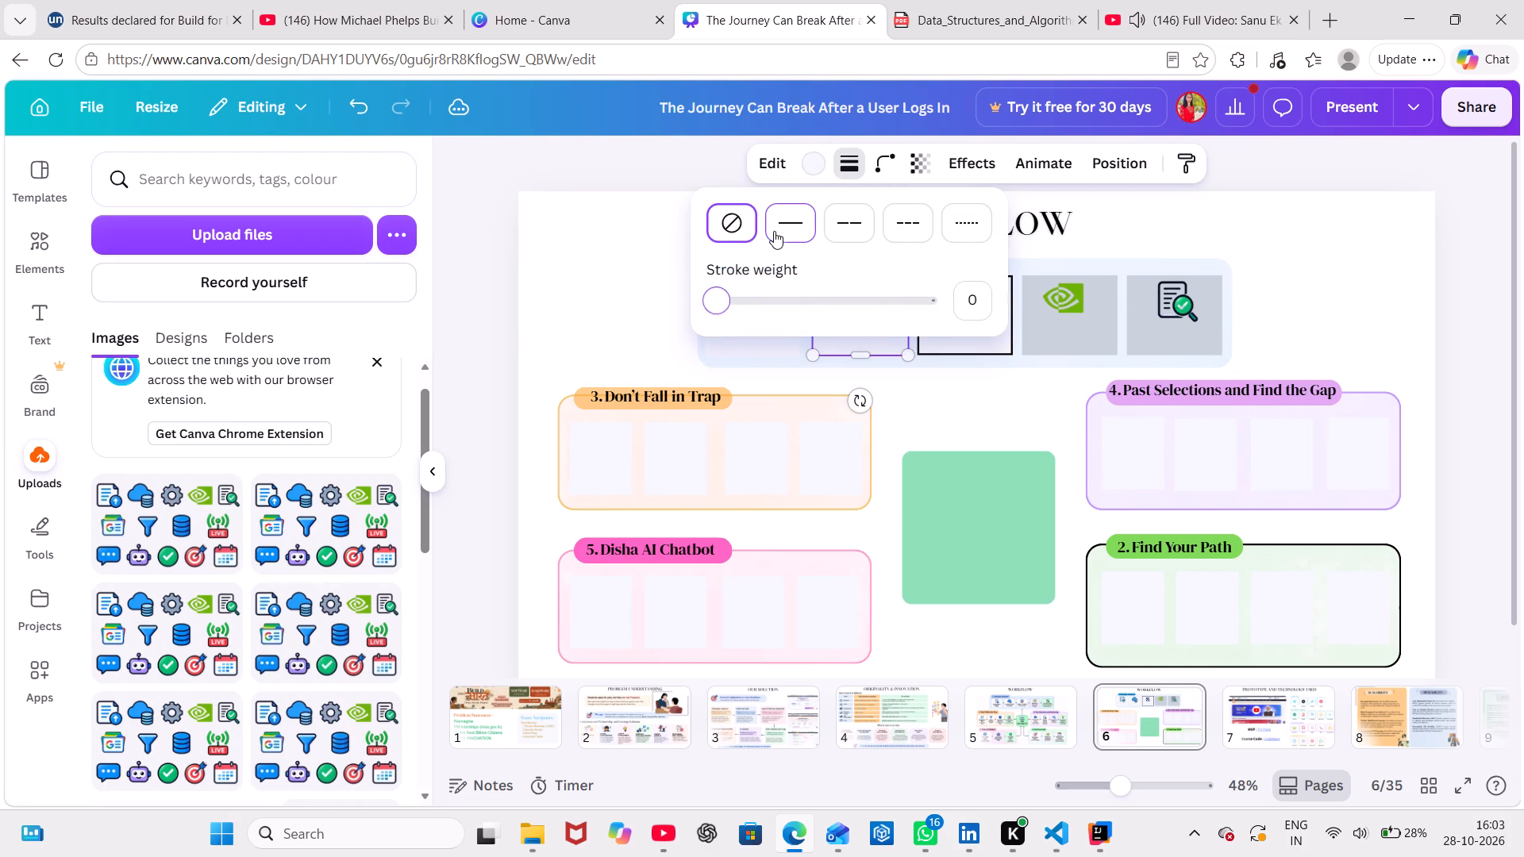
pyautogui.click(722, 302)
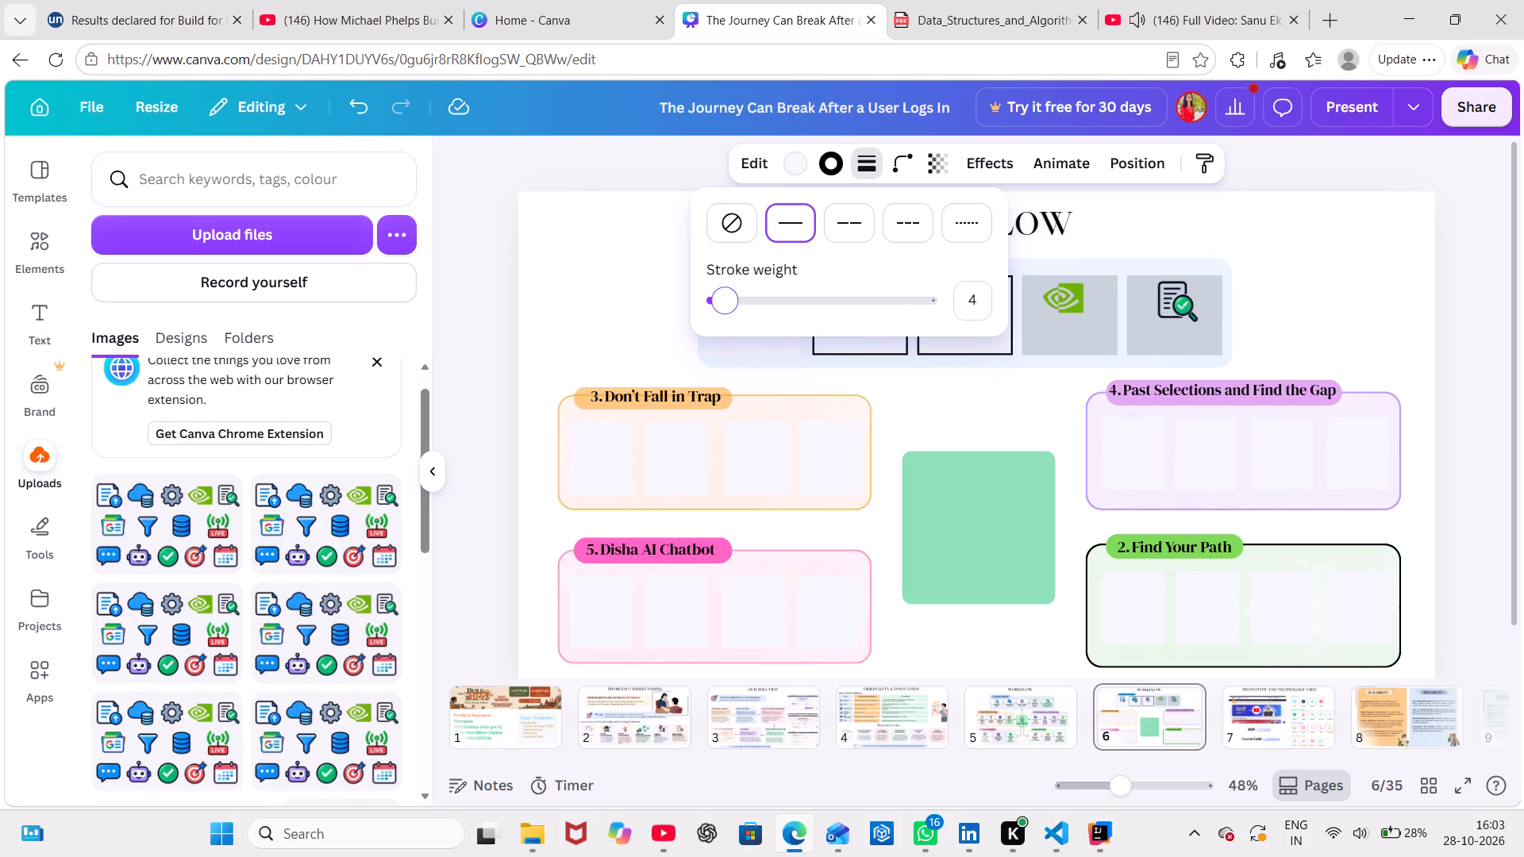
pyautogui.click(483, 313)
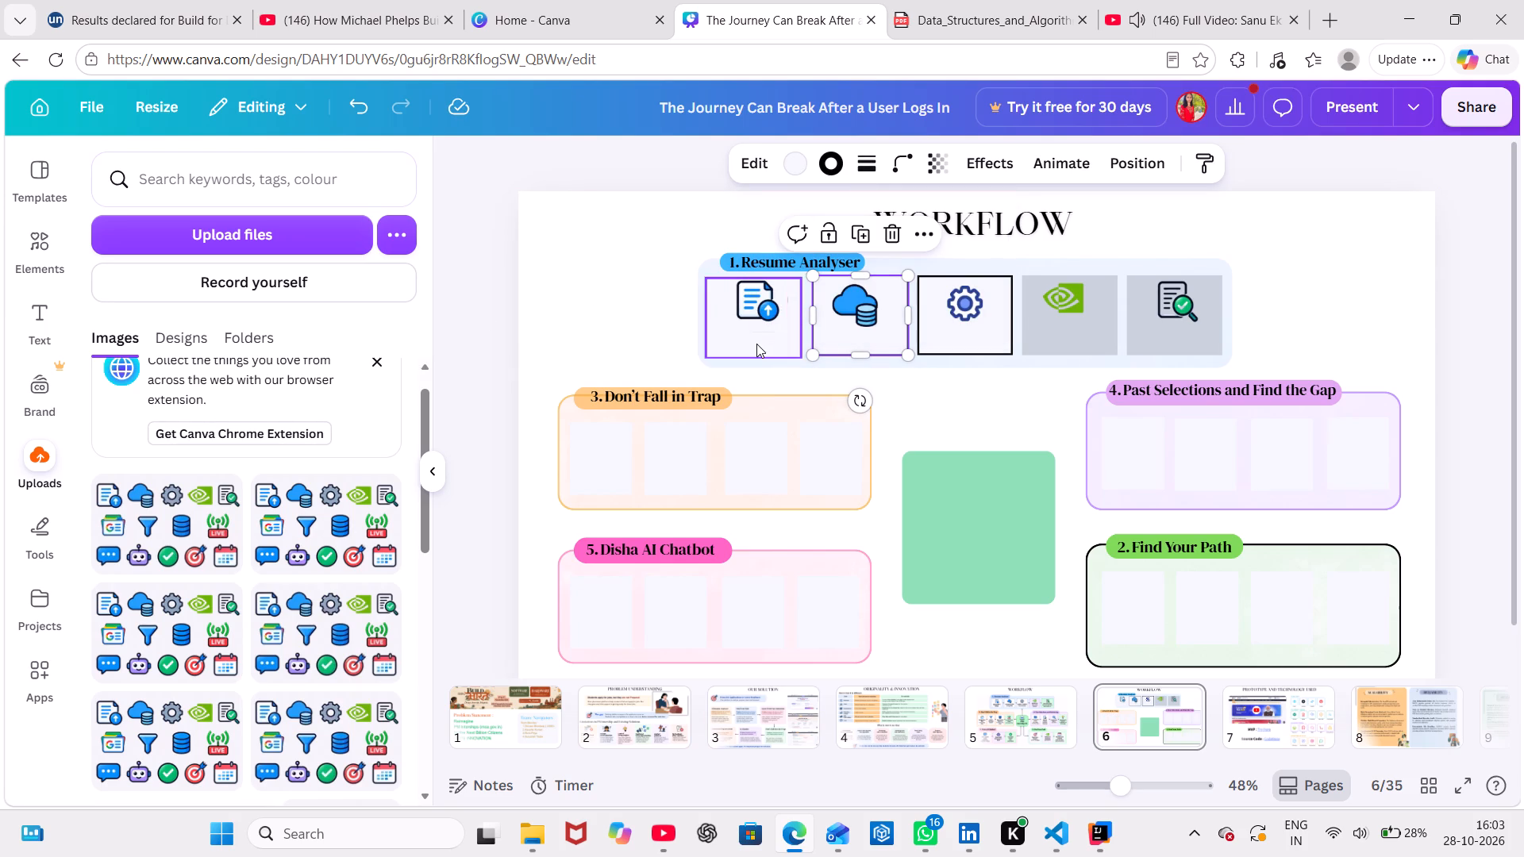
# Give Resume Analyser's first box a thin solid black outline matching the second box.
pyautogui.click(756, 344)
pyautogui.click(849, 168)
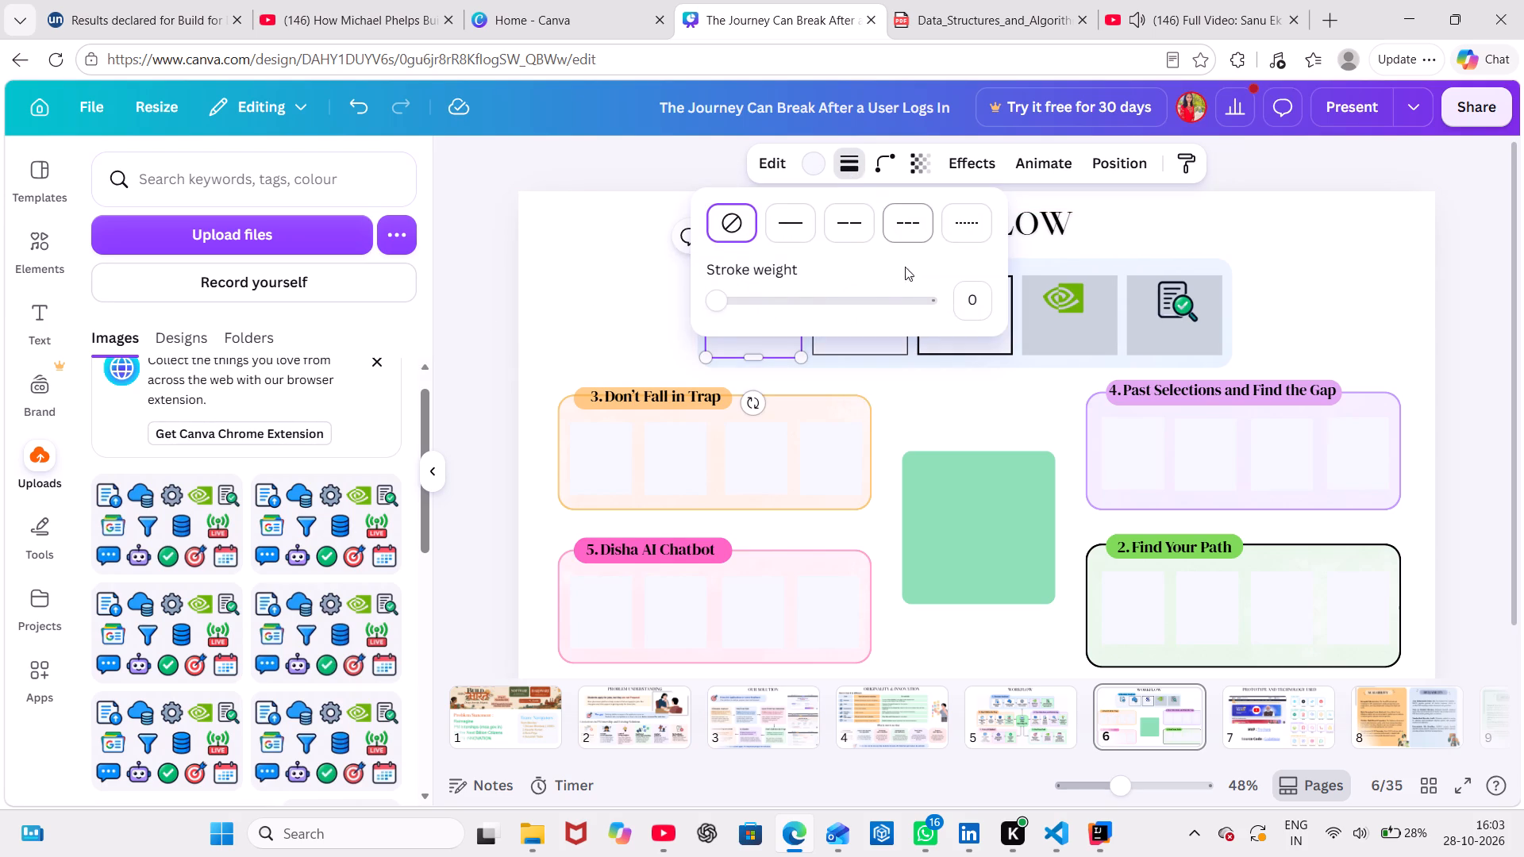
pyautogui.click(778, 230)
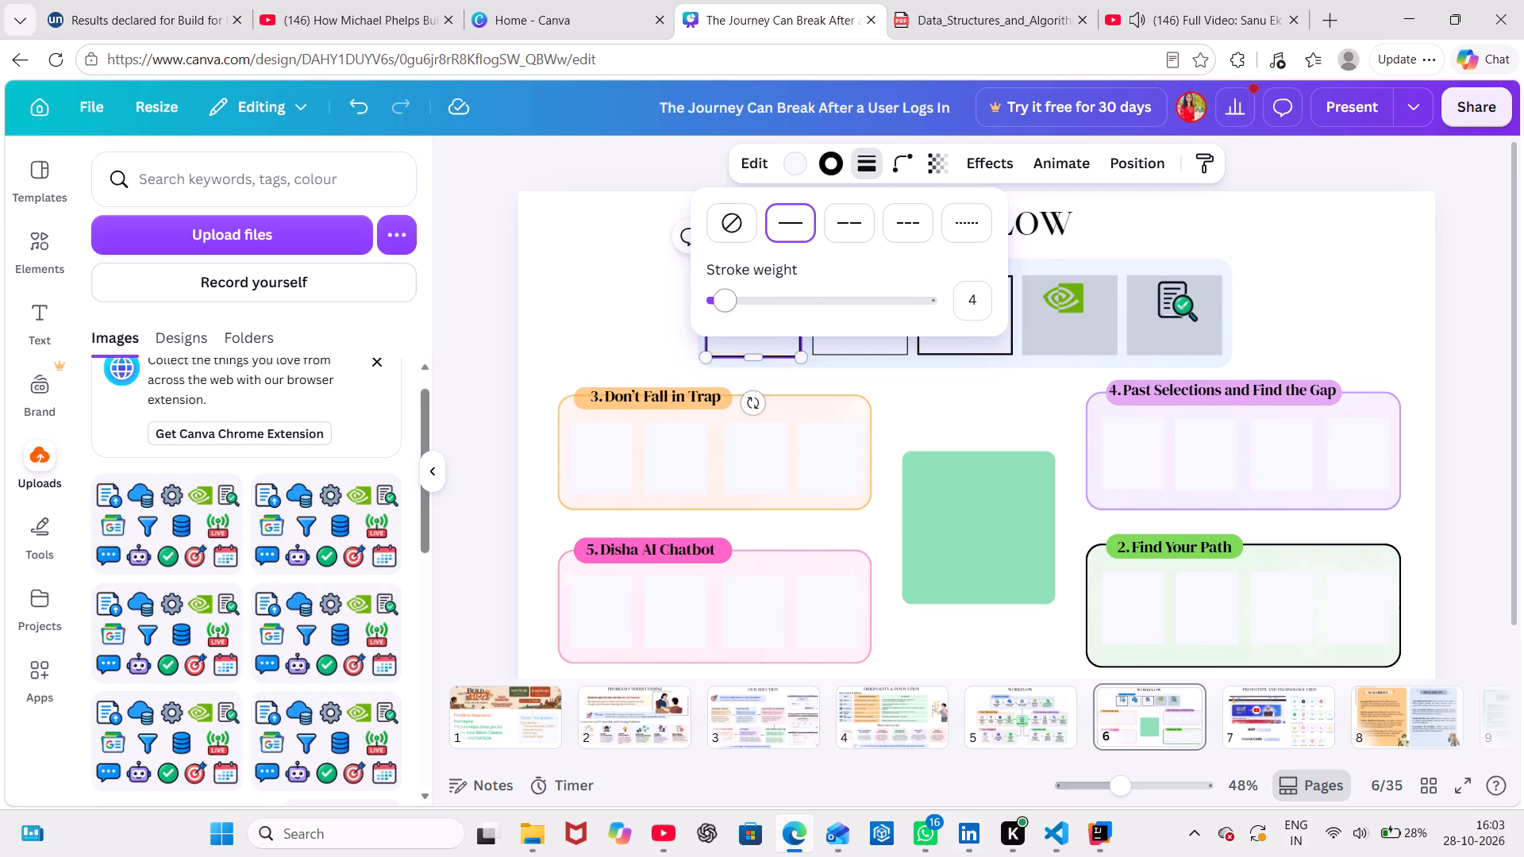
pyautogui.moveTo(725, 306); pyautogui.dragTo(718, 306)
pyautogui.click(1500, 200)
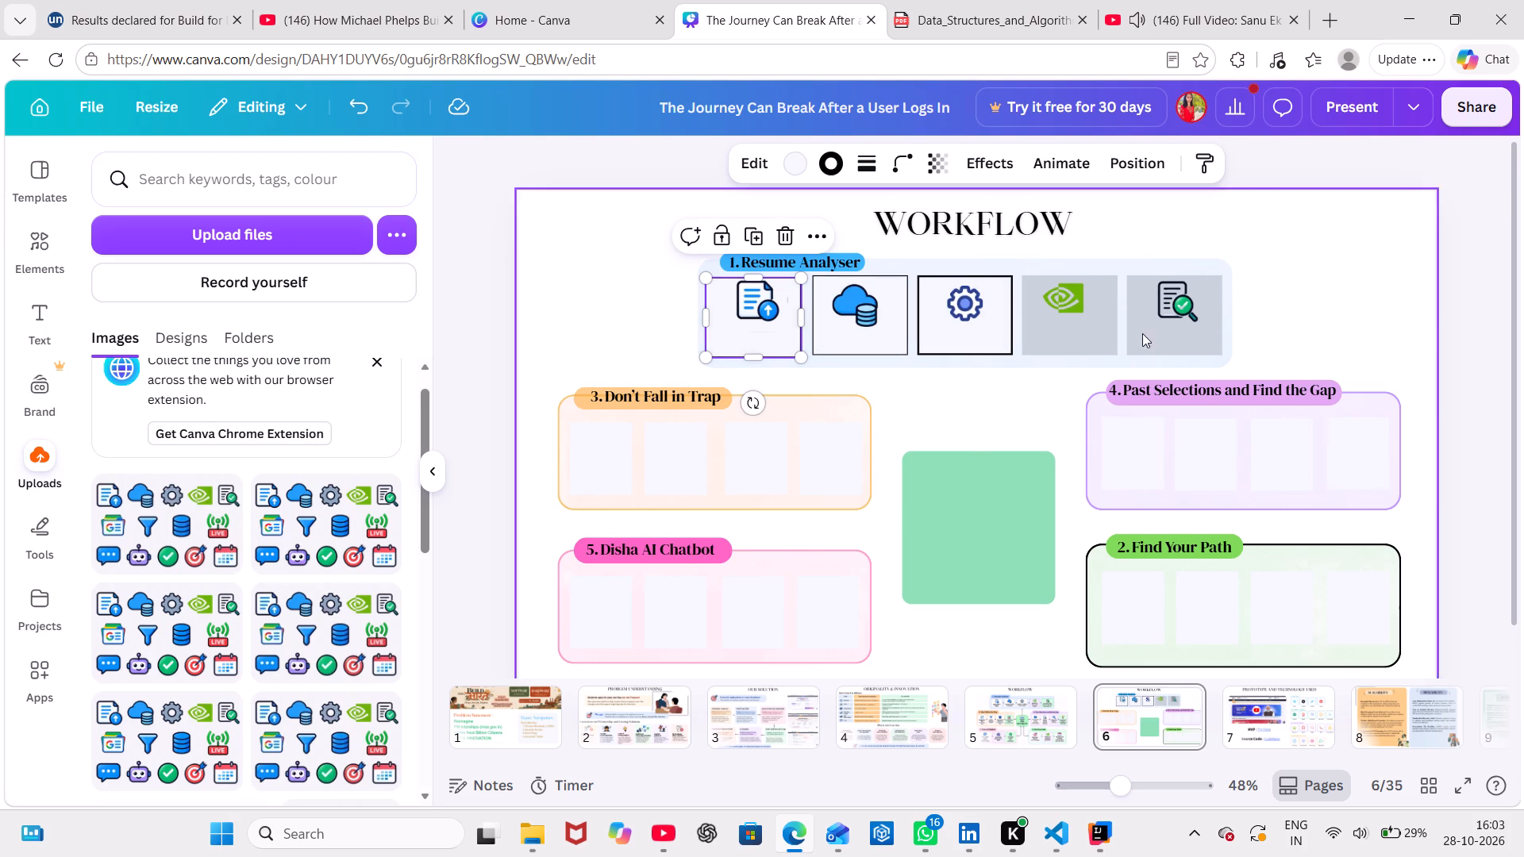
# Reduce the outline of Resume Analyser's third box, the one with the gear icon, to a stroke weight of 1.
pyautogui.click(988, 340)
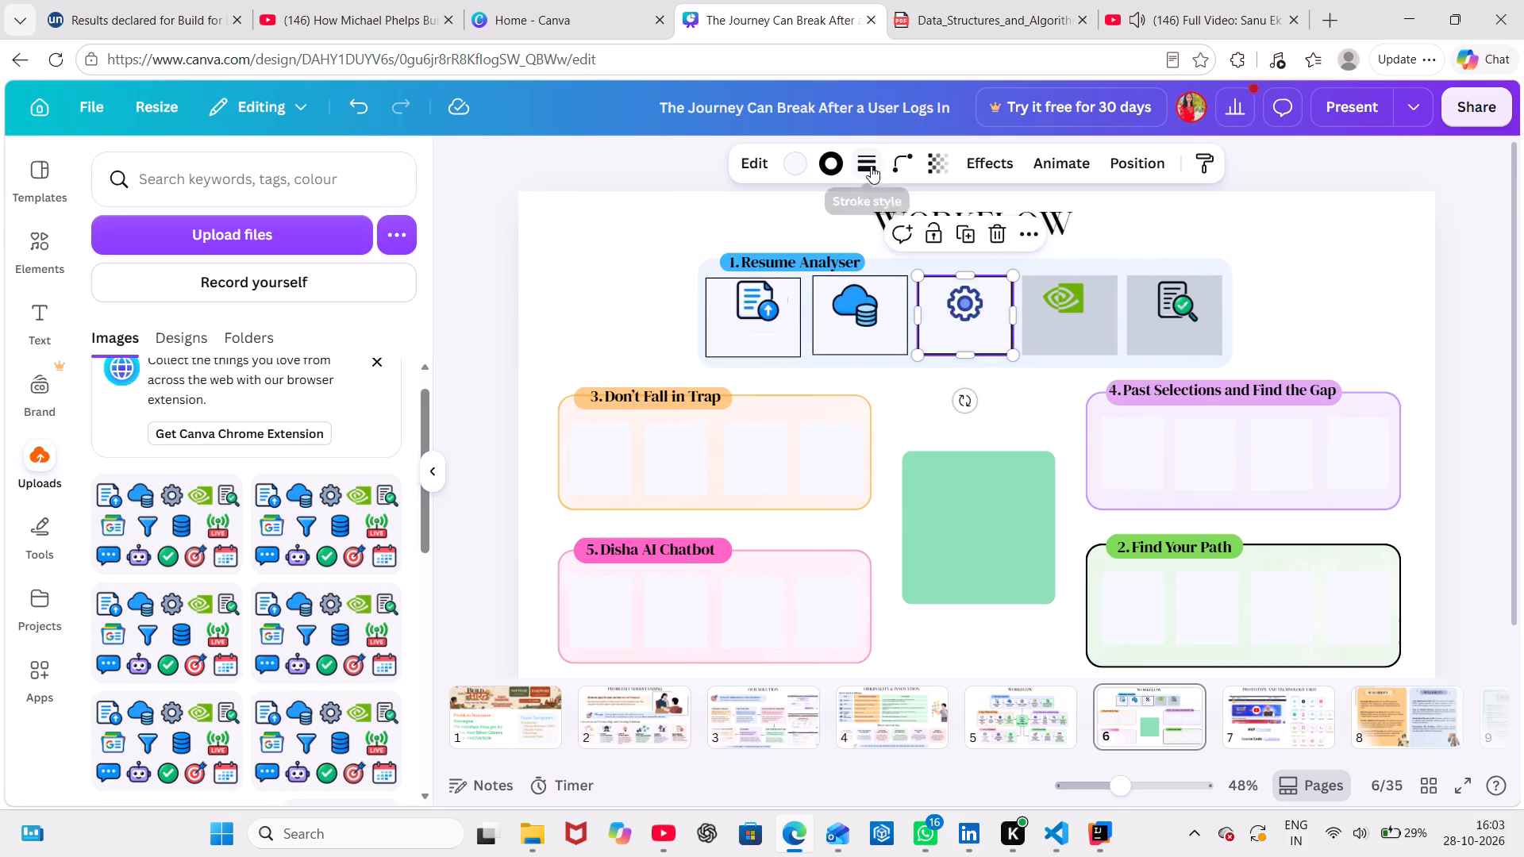
pyautogui.click(866, 164)
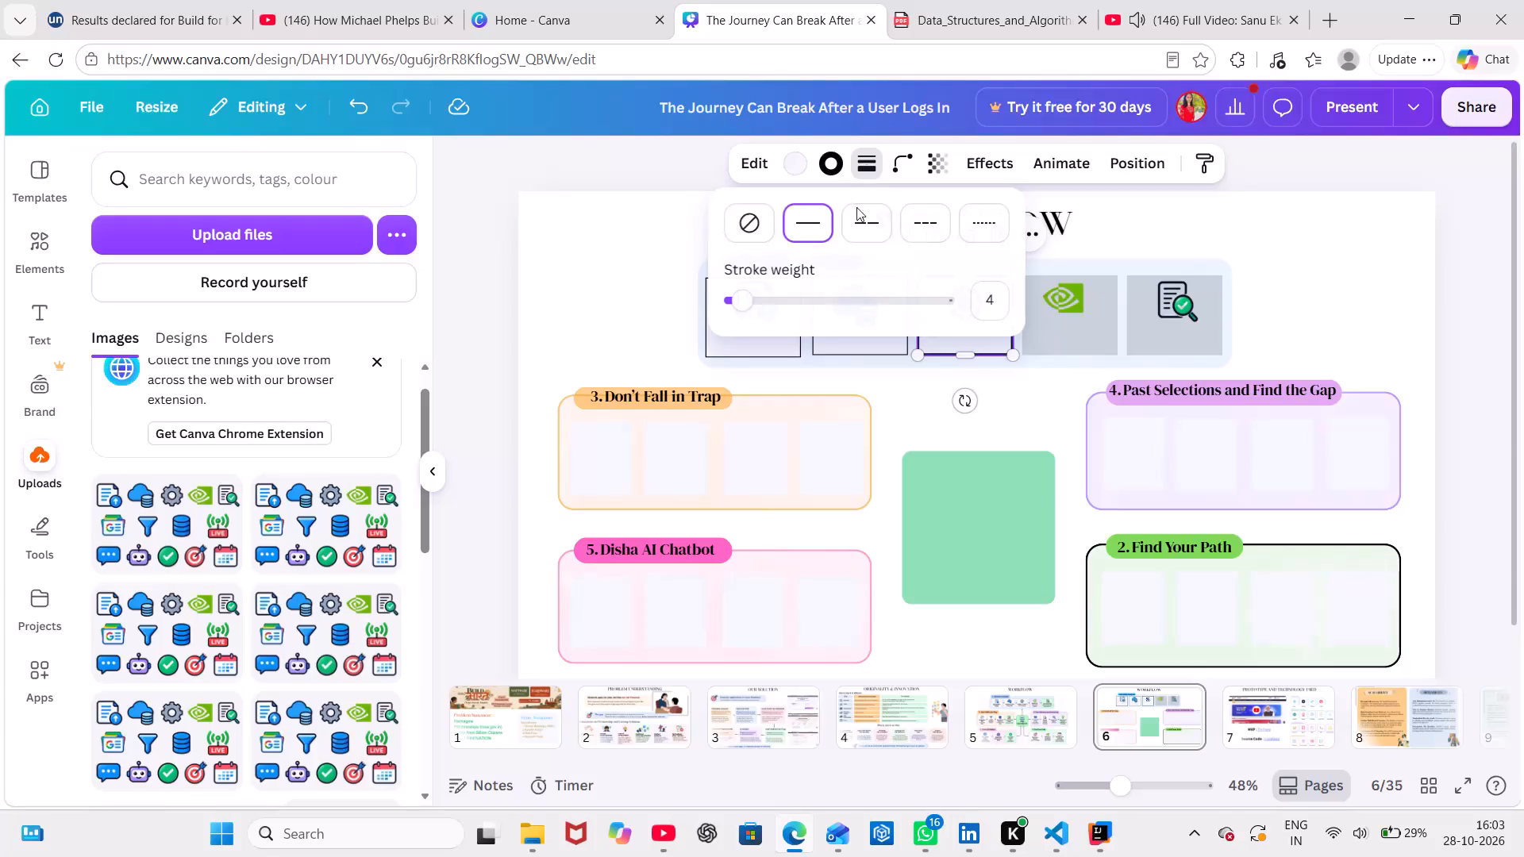
pyautogui.moveTo(744, 303); pyautogui.dragTo(737, 303)
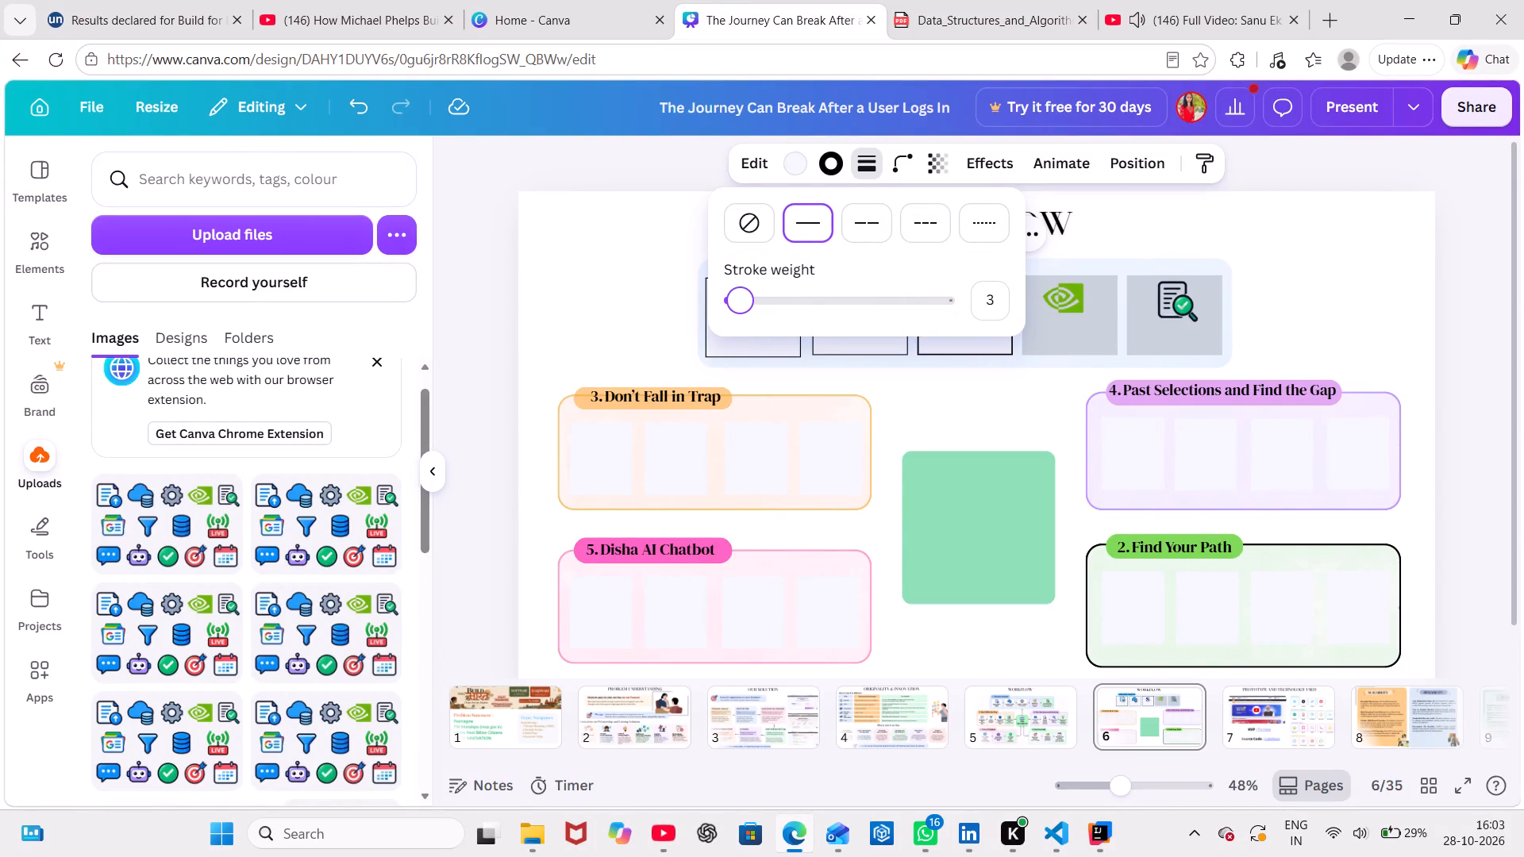
pyautogui.moveTo(737, 303); pyautogui.dragTo(735, 304)
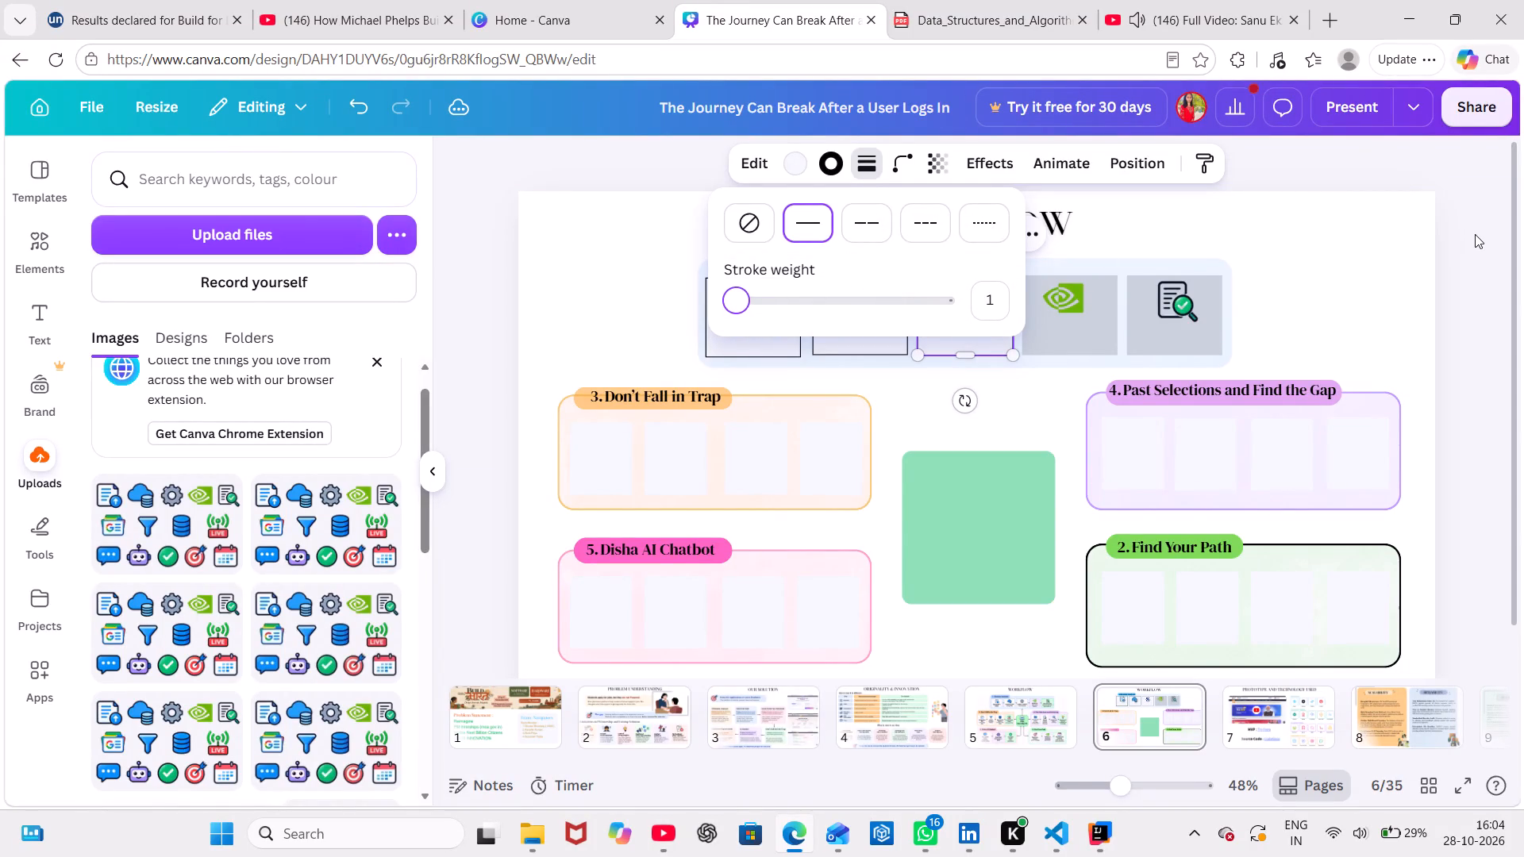
pyautogui.click(1475, 234)
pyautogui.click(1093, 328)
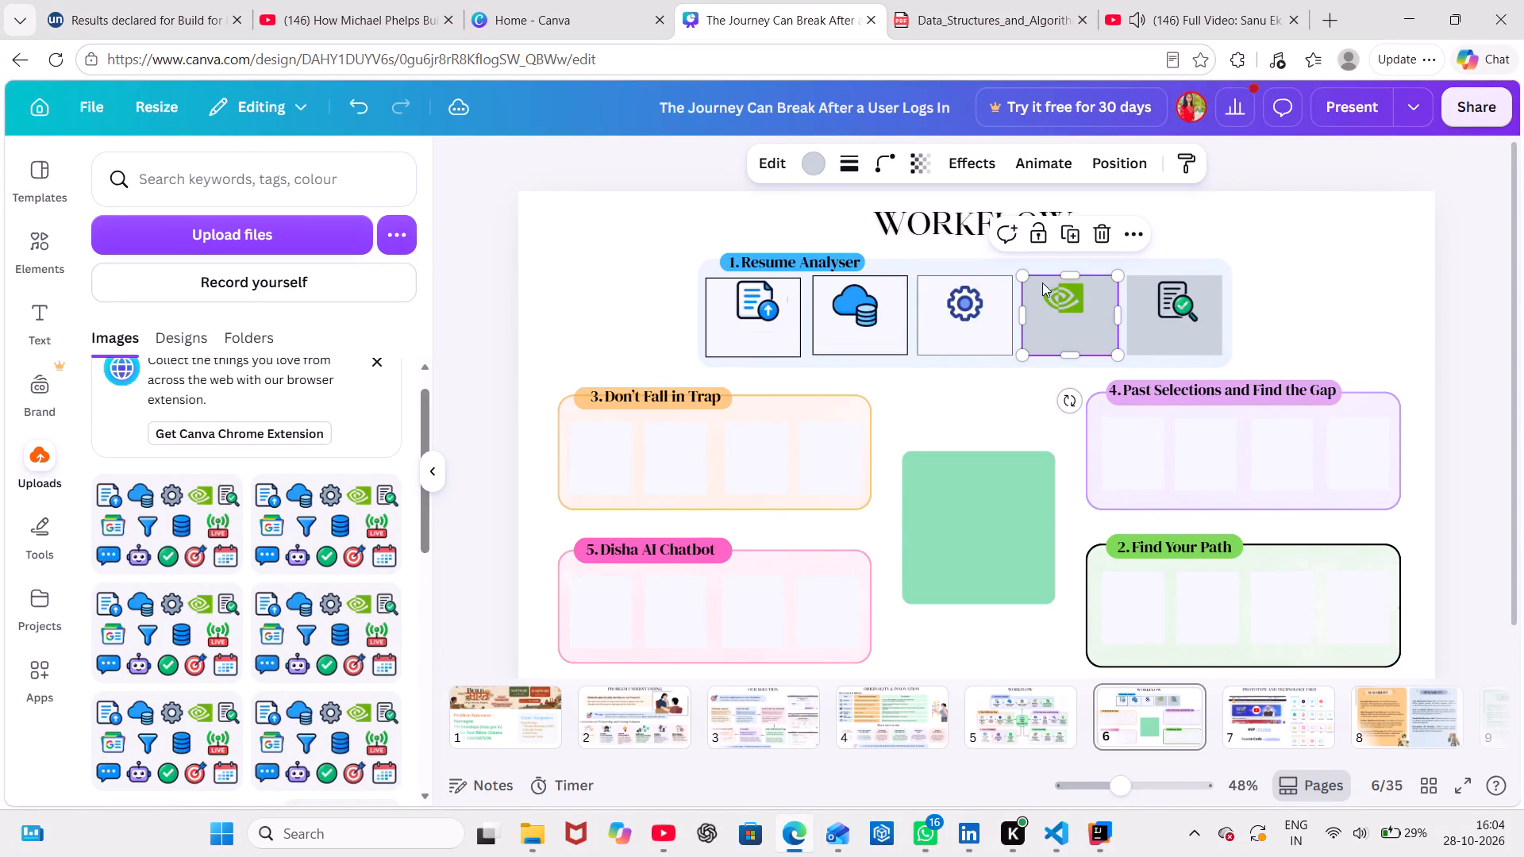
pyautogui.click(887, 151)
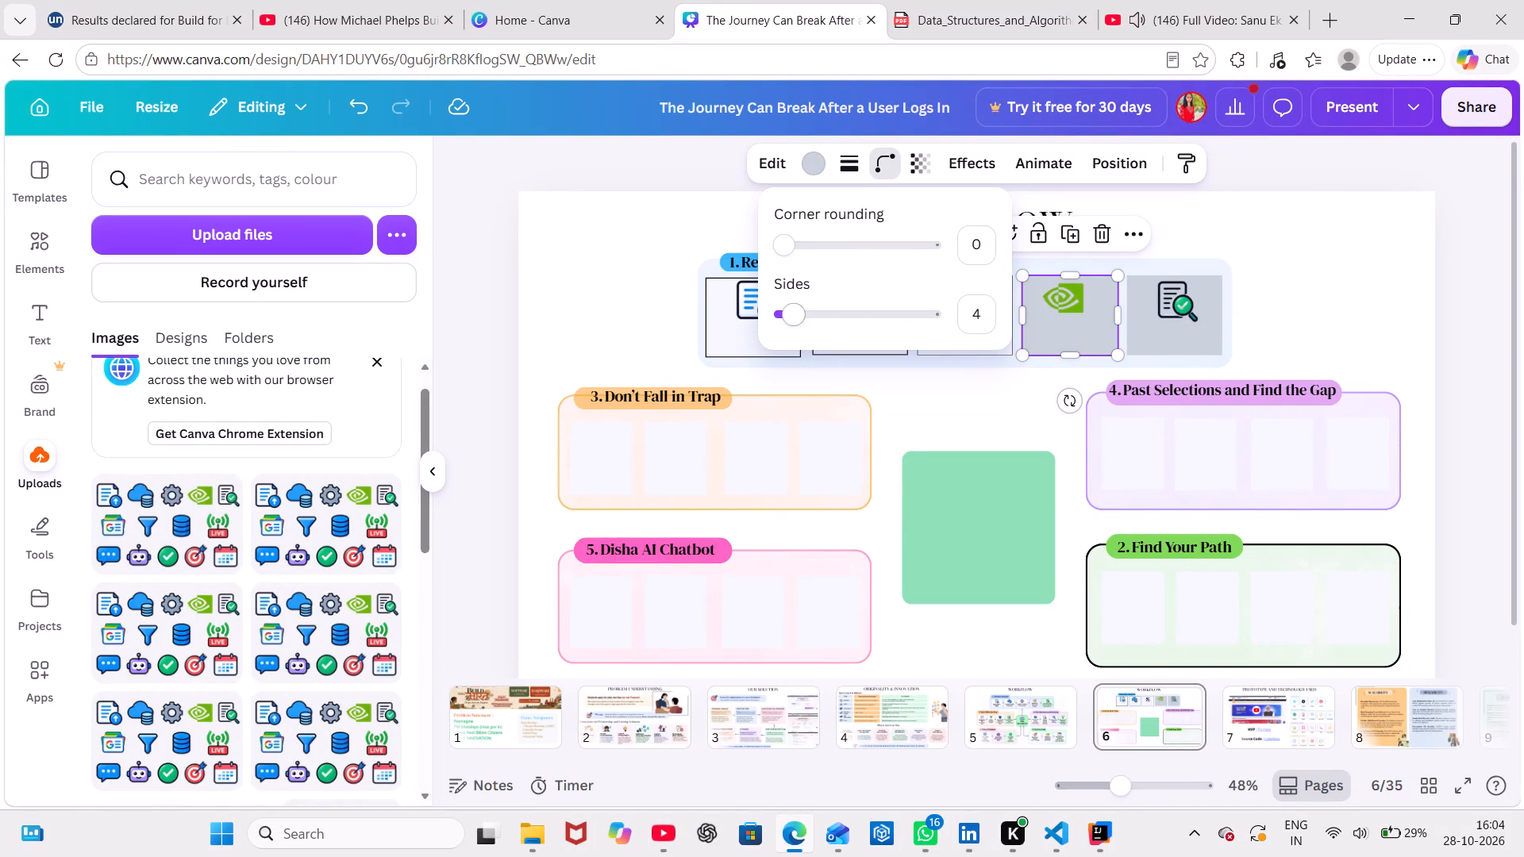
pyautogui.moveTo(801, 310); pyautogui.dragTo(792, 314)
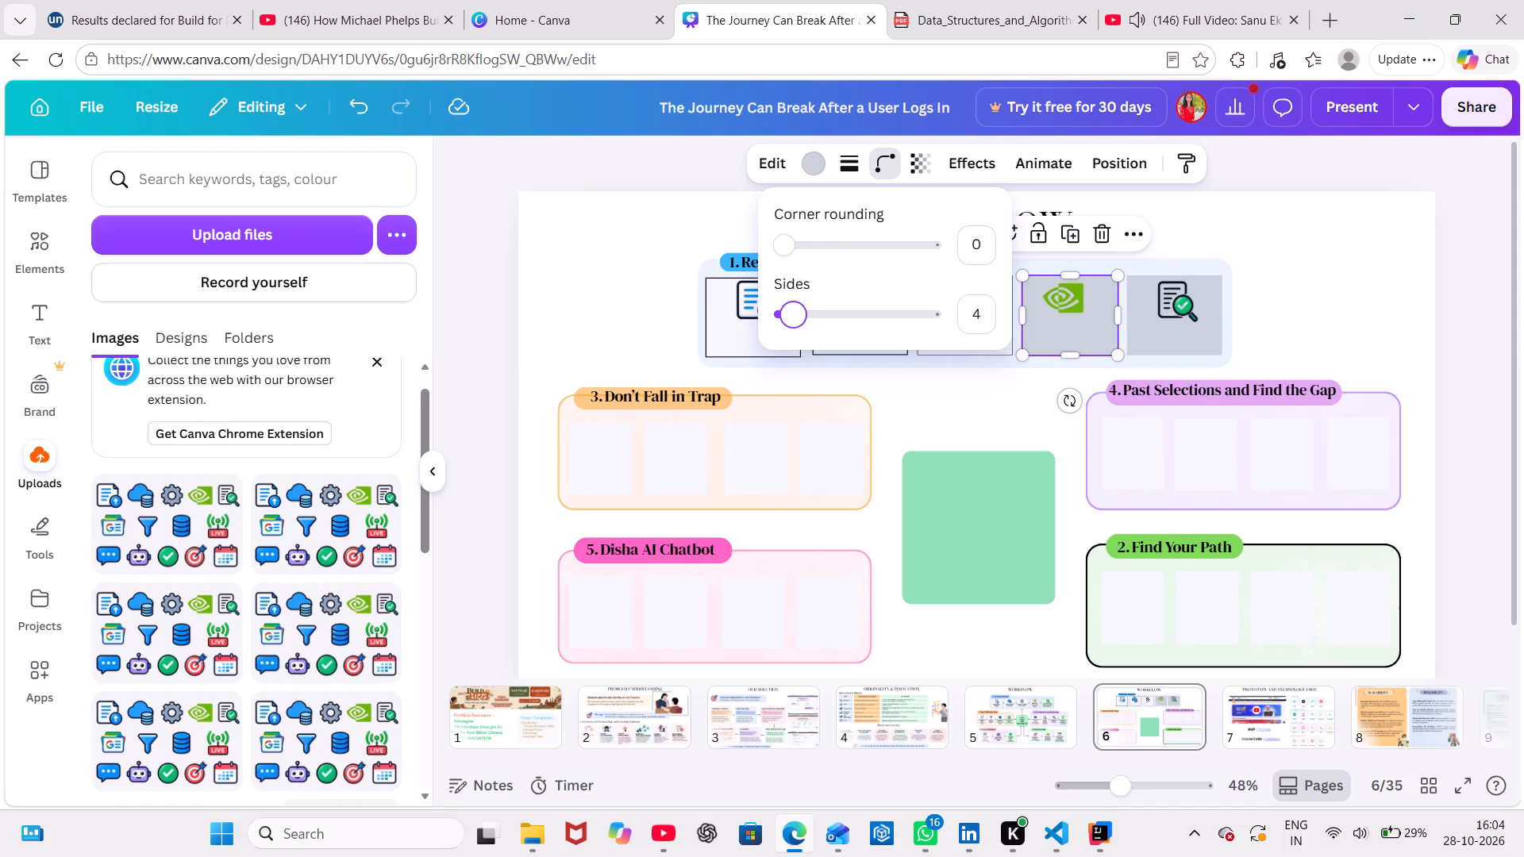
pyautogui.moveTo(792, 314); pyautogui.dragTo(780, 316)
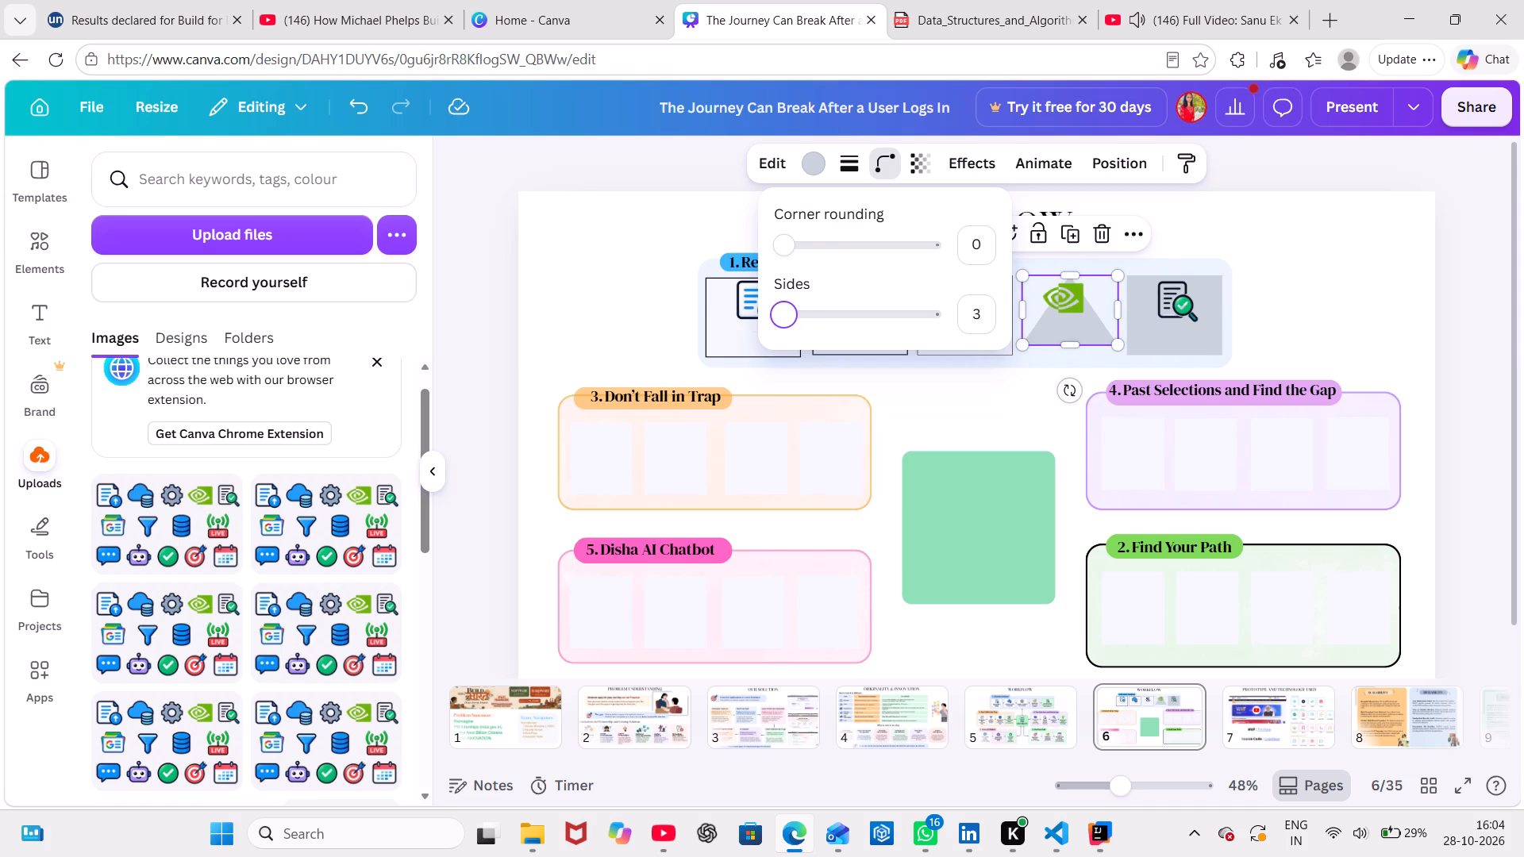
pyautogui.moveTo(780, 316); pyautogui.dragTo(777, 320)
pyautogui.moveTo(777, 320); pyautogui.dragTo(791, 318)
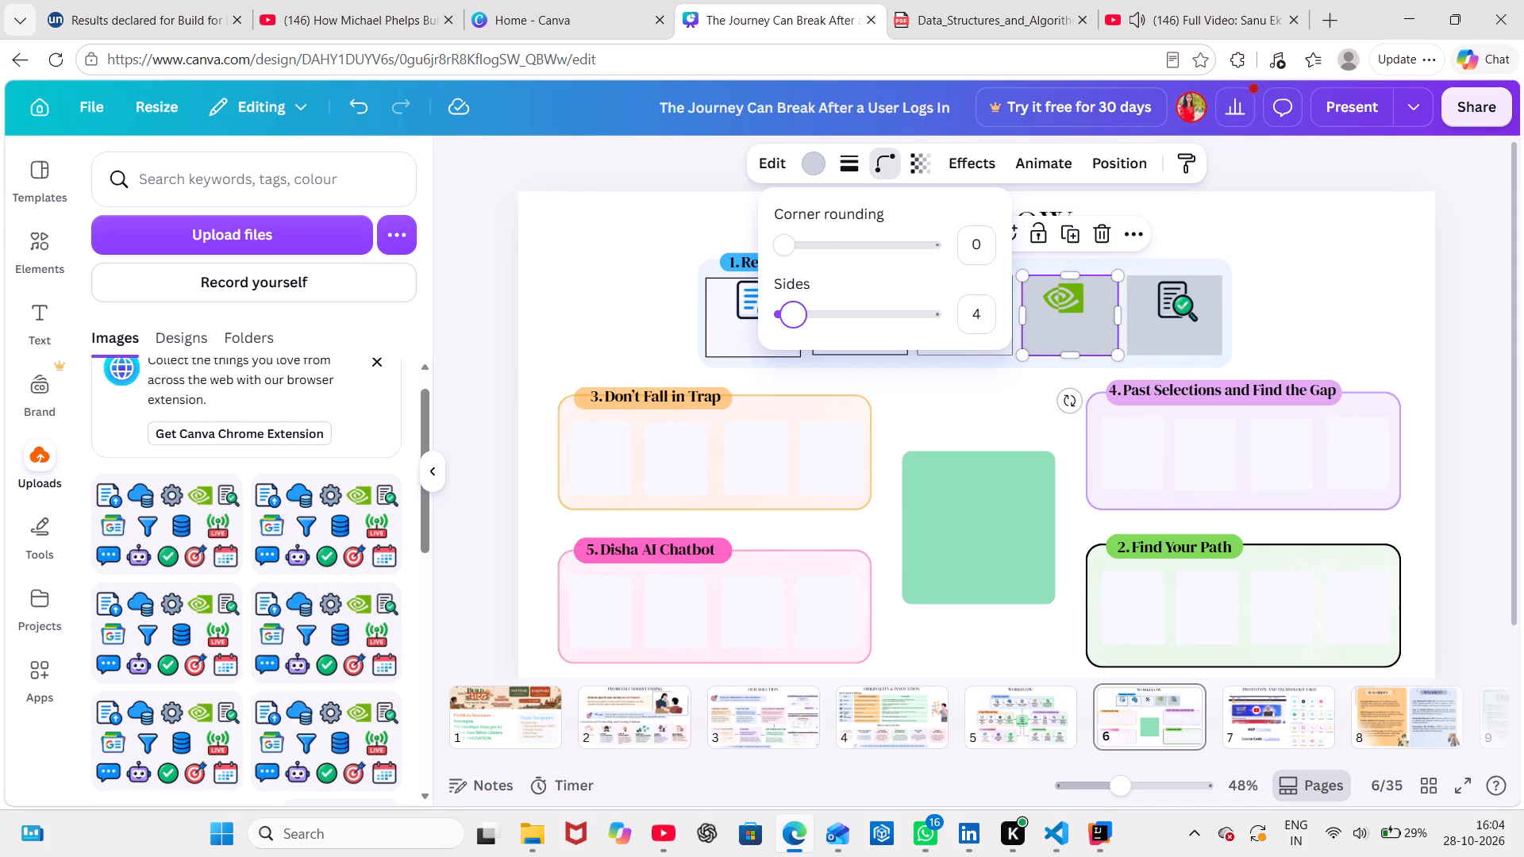
# Give Resume Analyser's fourth box, behind the NVIDIA icon, a solid black outline with a stroke weight of 2.
pyautogui.click(842, 161)
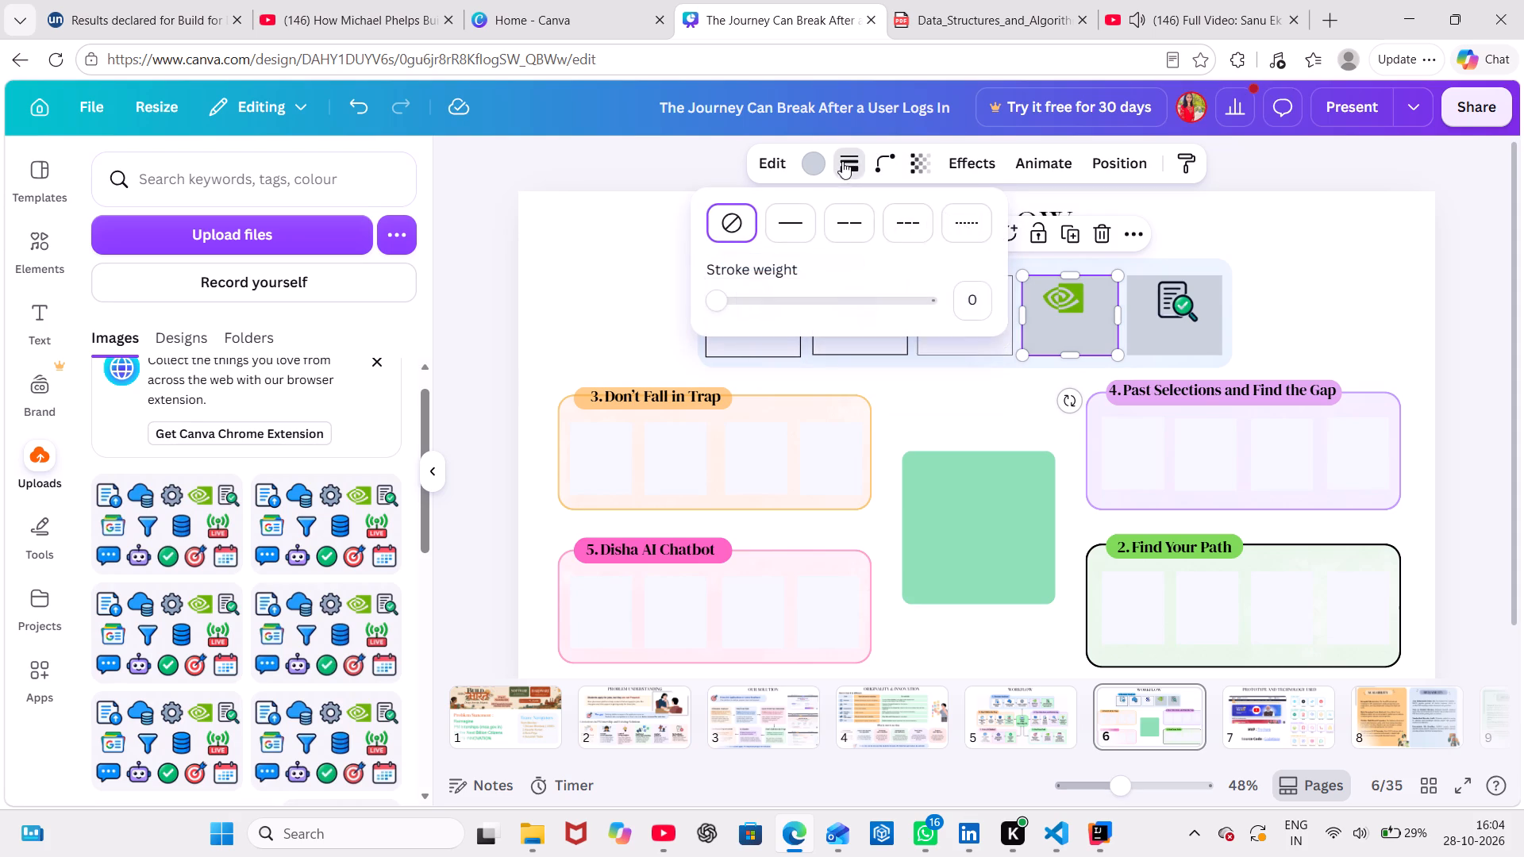
pyautogui.click(723, 300)
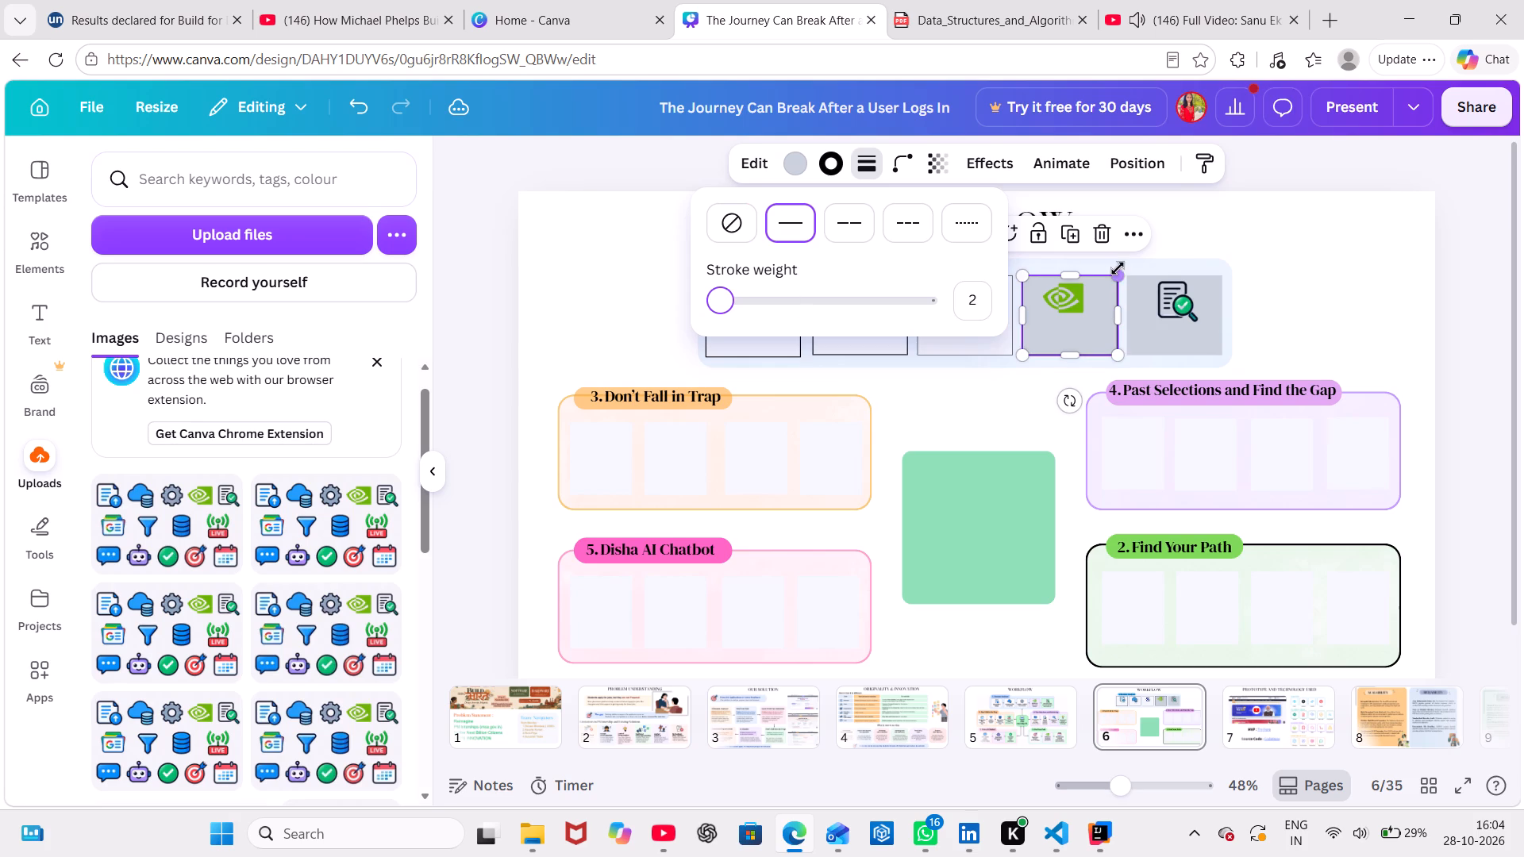
# Give Resume Analyser's fifth box a solid black outline with a stroke weight of 2.
pyautogui.click(1207, 326)
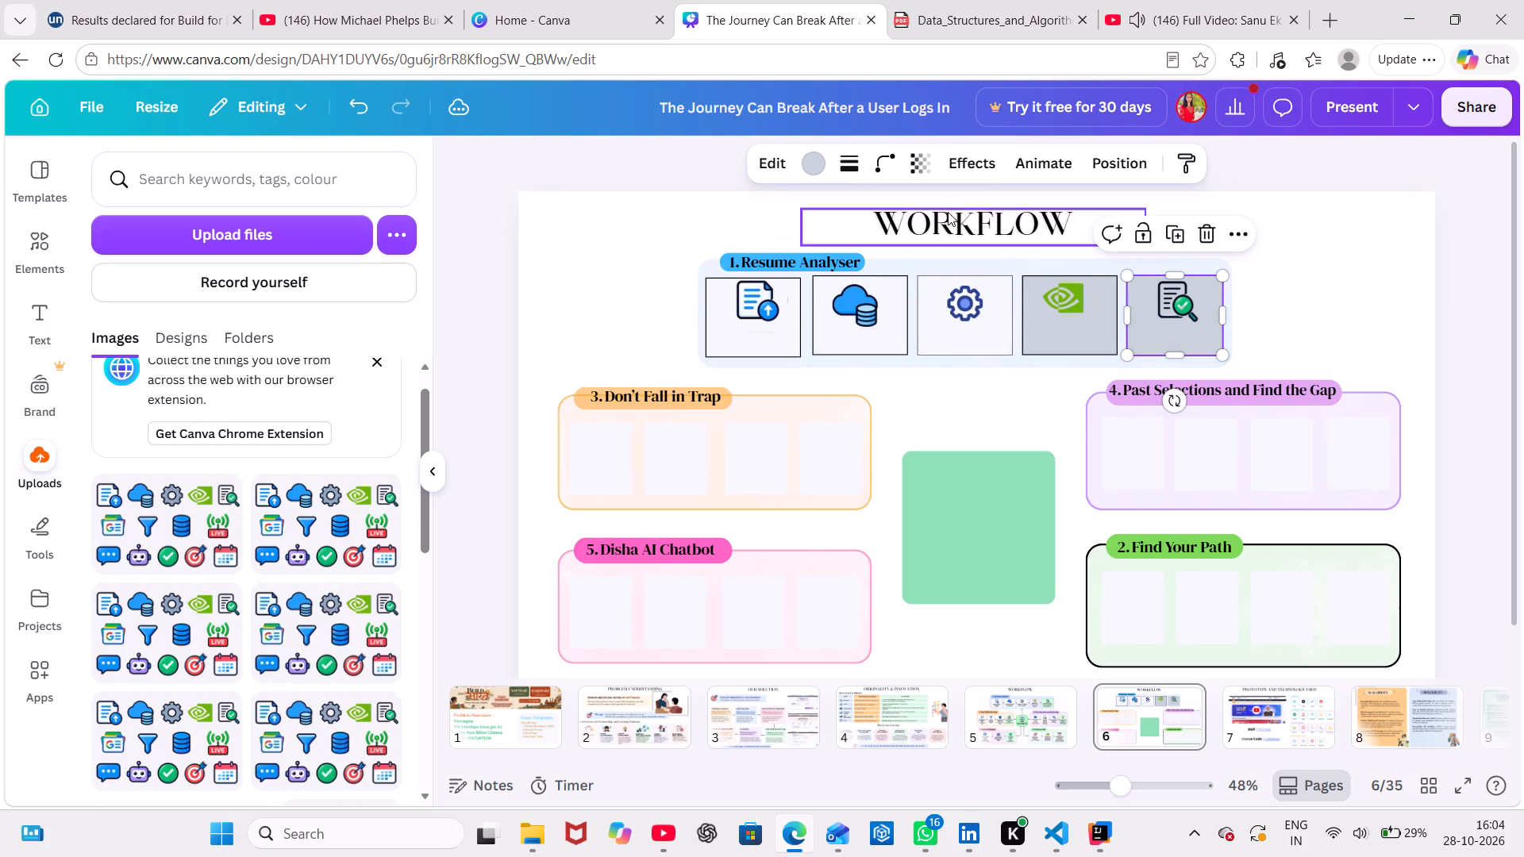
pyautogui.click(847, 168)
pyautogui.click(795, 227)
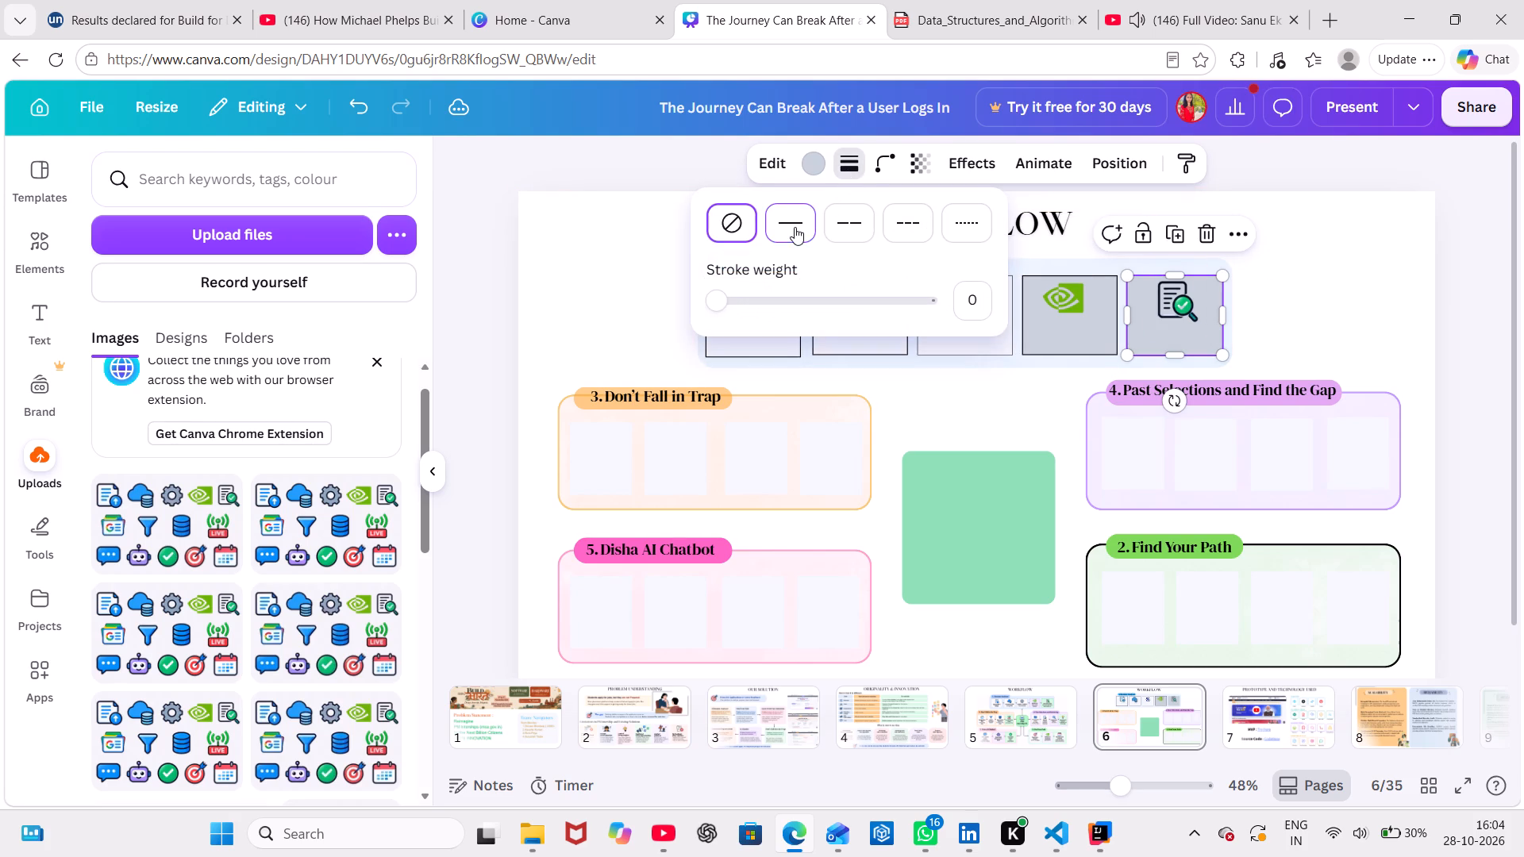
pyautogui.moveTo(731, 298); pyautogui.dragTo(725, 299)
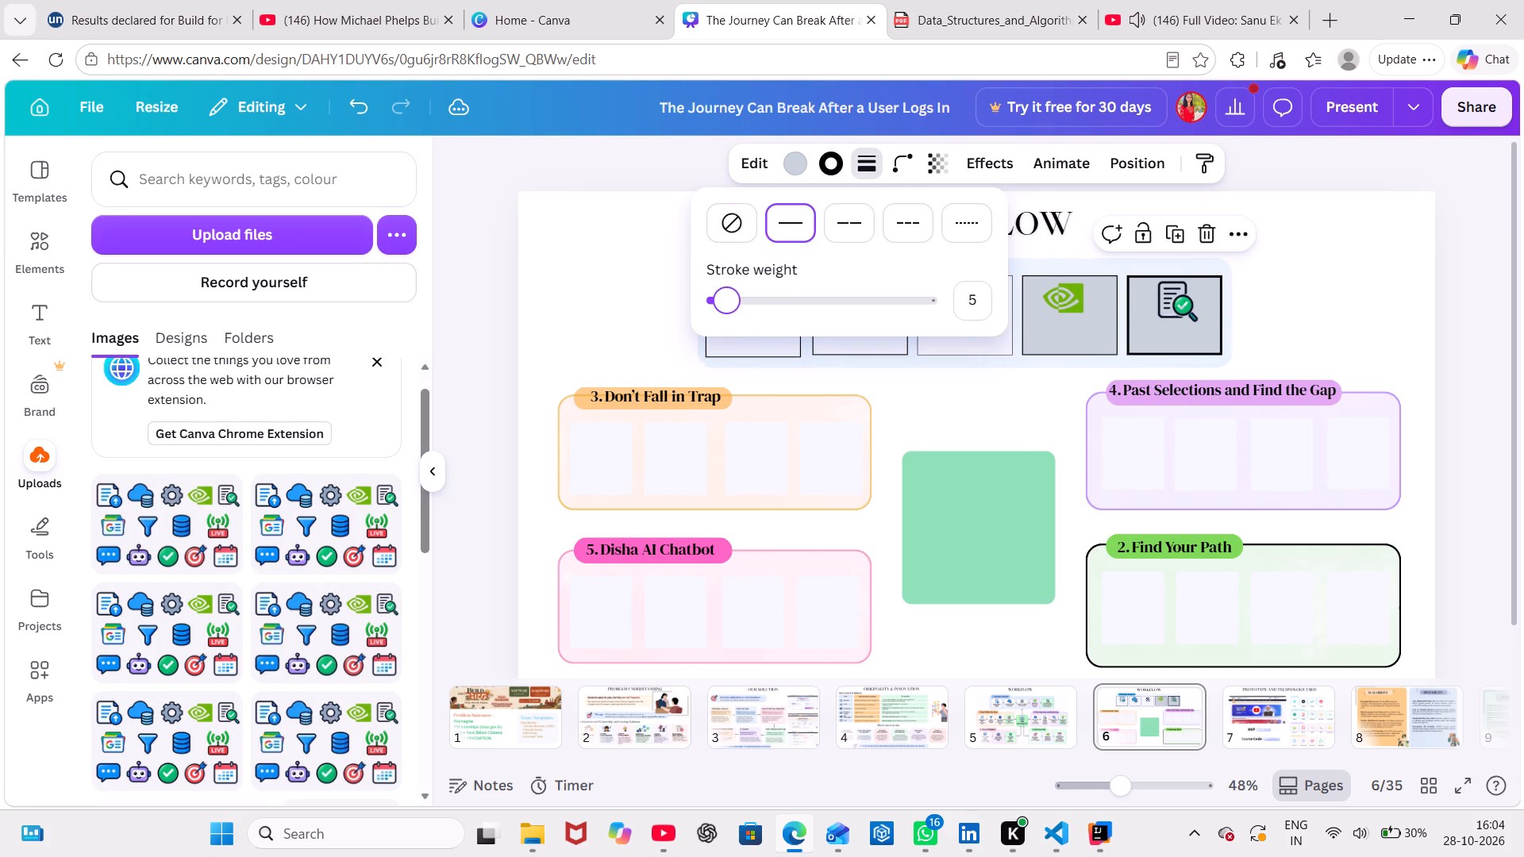
pyautogui.moveTo(725, 299); pyautogui.dragTo(718, 299)
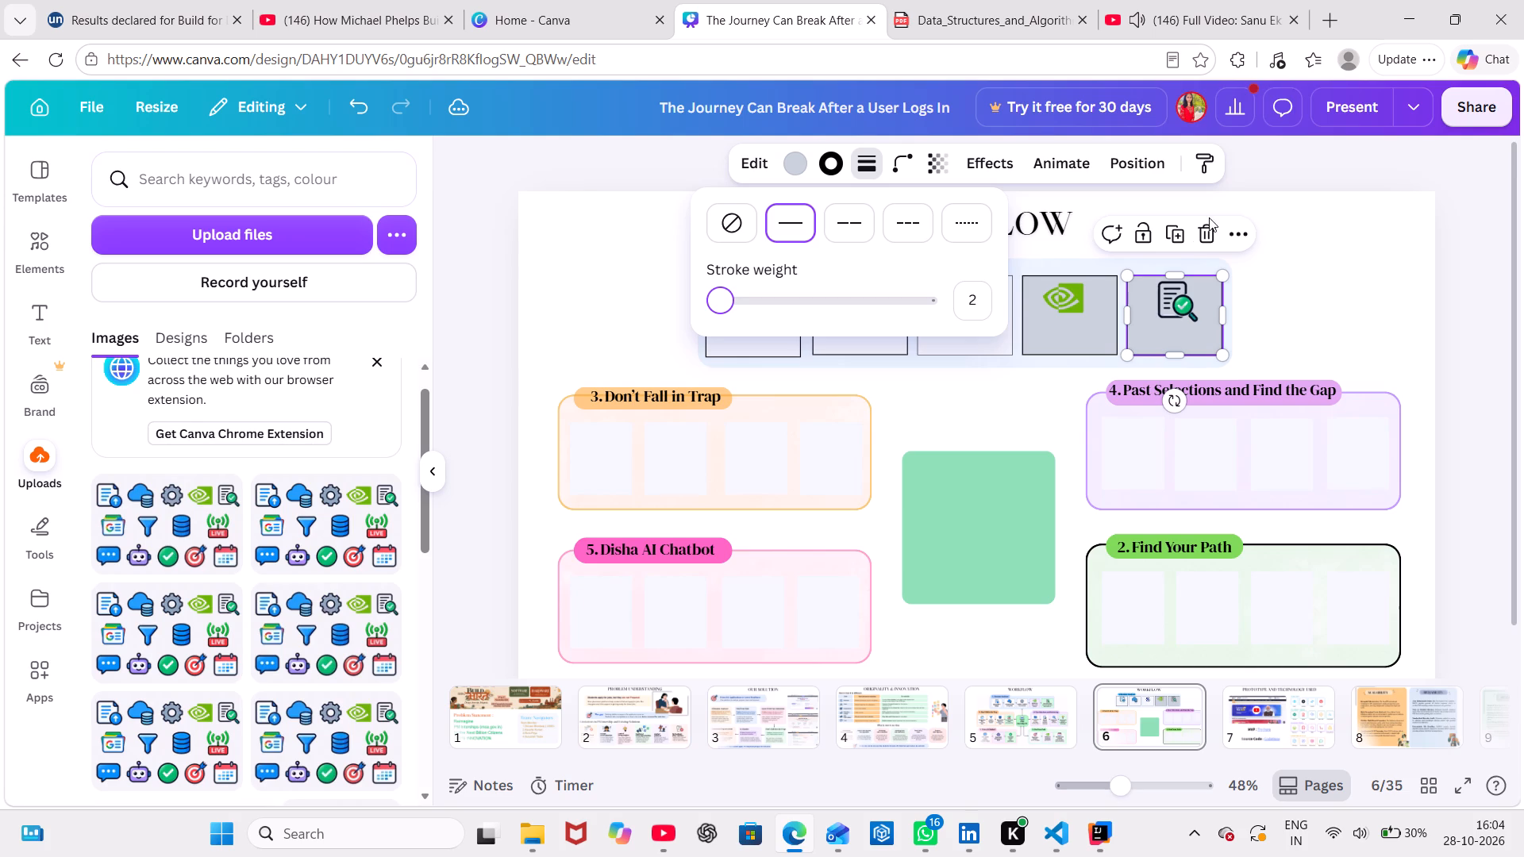
# Recolour Resume Analyser's fifth and fourth boxes from grey to the near-white fill used by the other boxes.
pyautogui.click(793, 162)
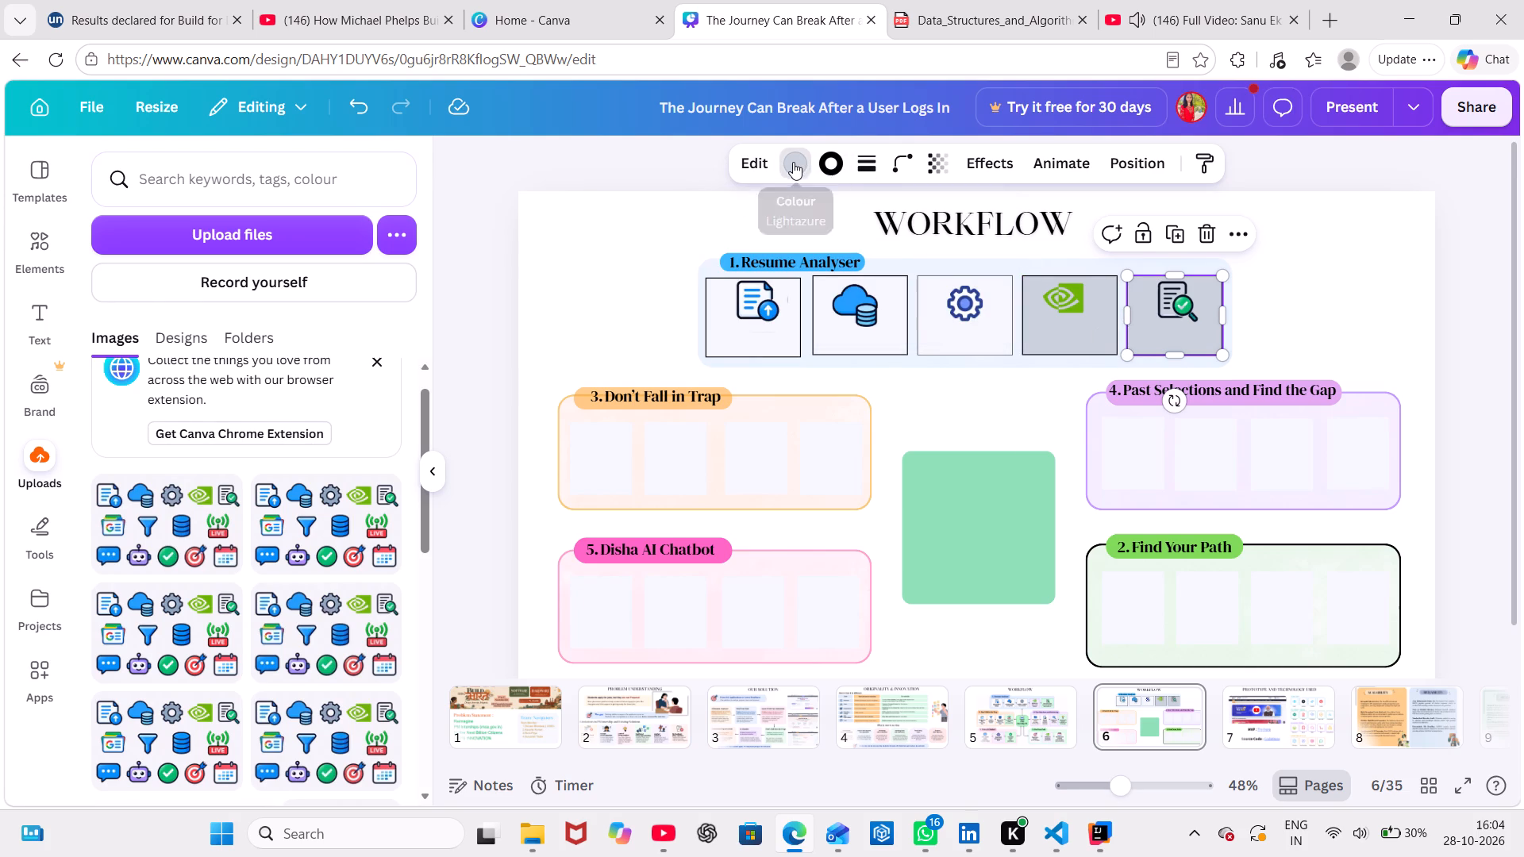
pyautogui.click(288, 351)
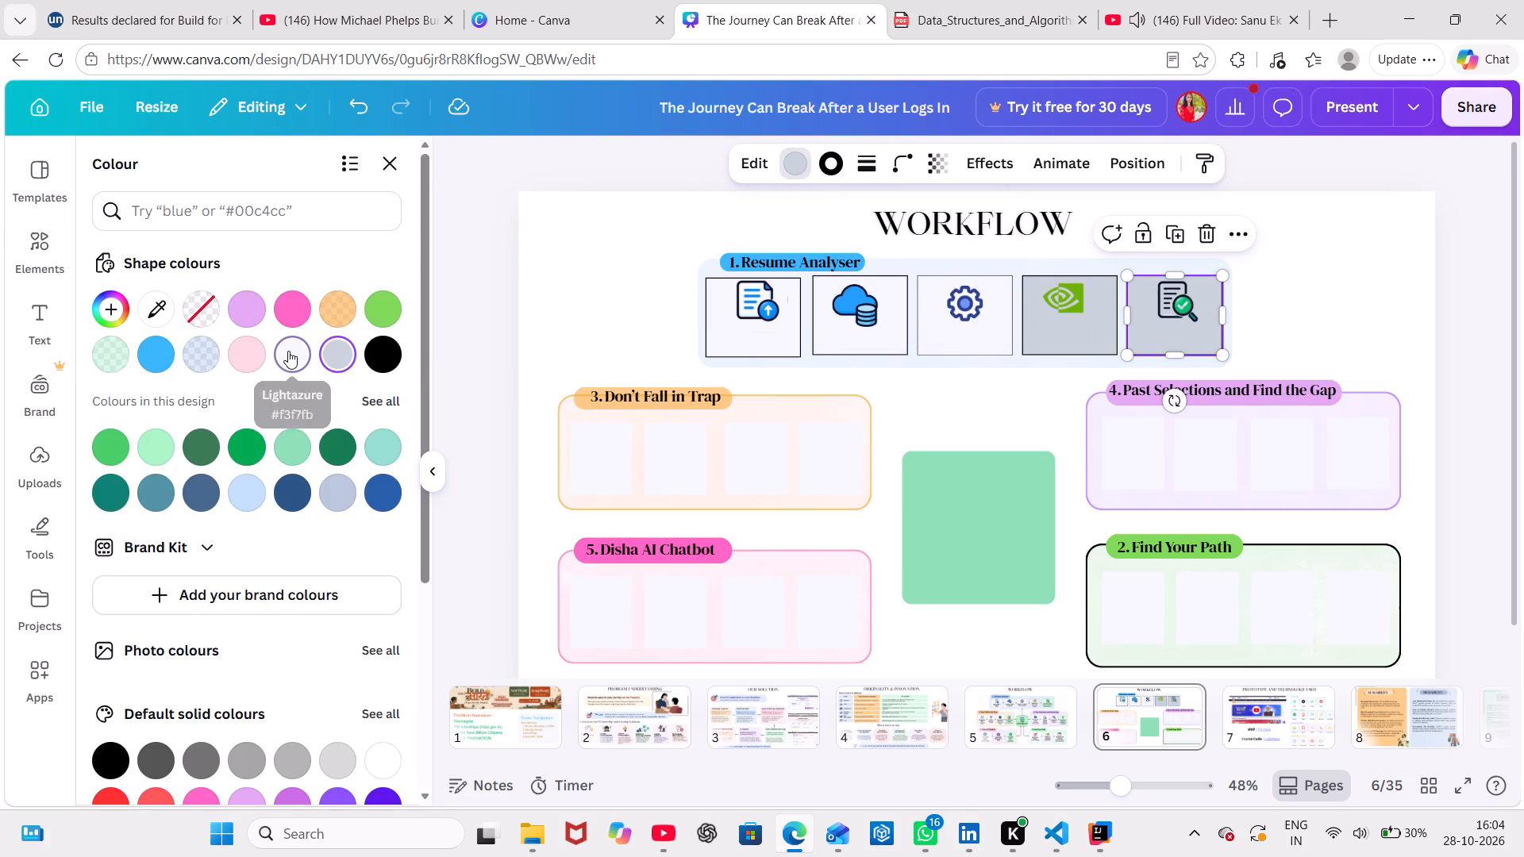
pyautogui.click(1047, 329)
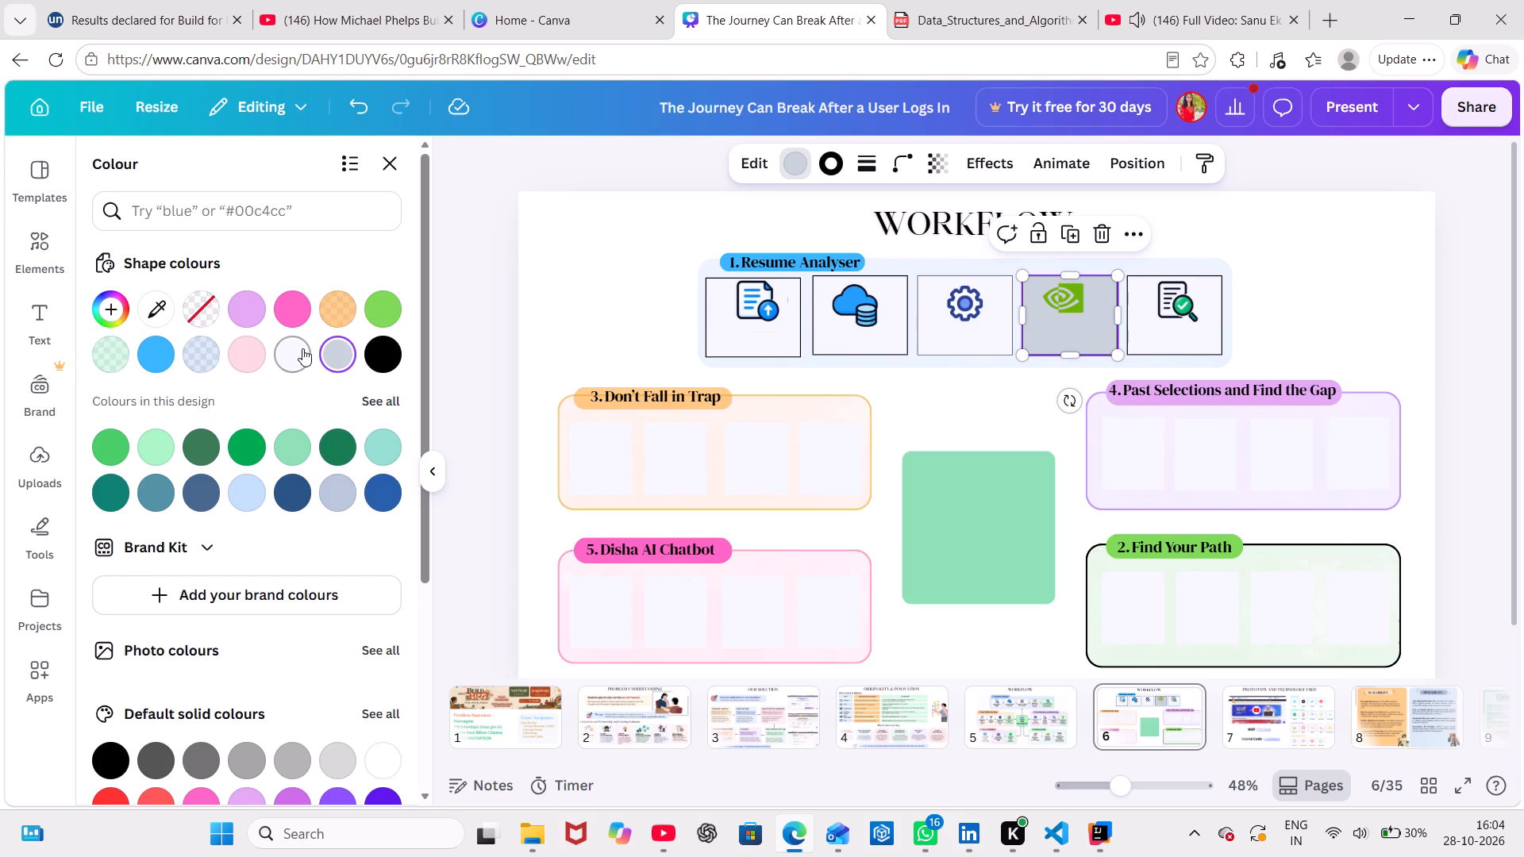
pyautogui.click(301, 346)
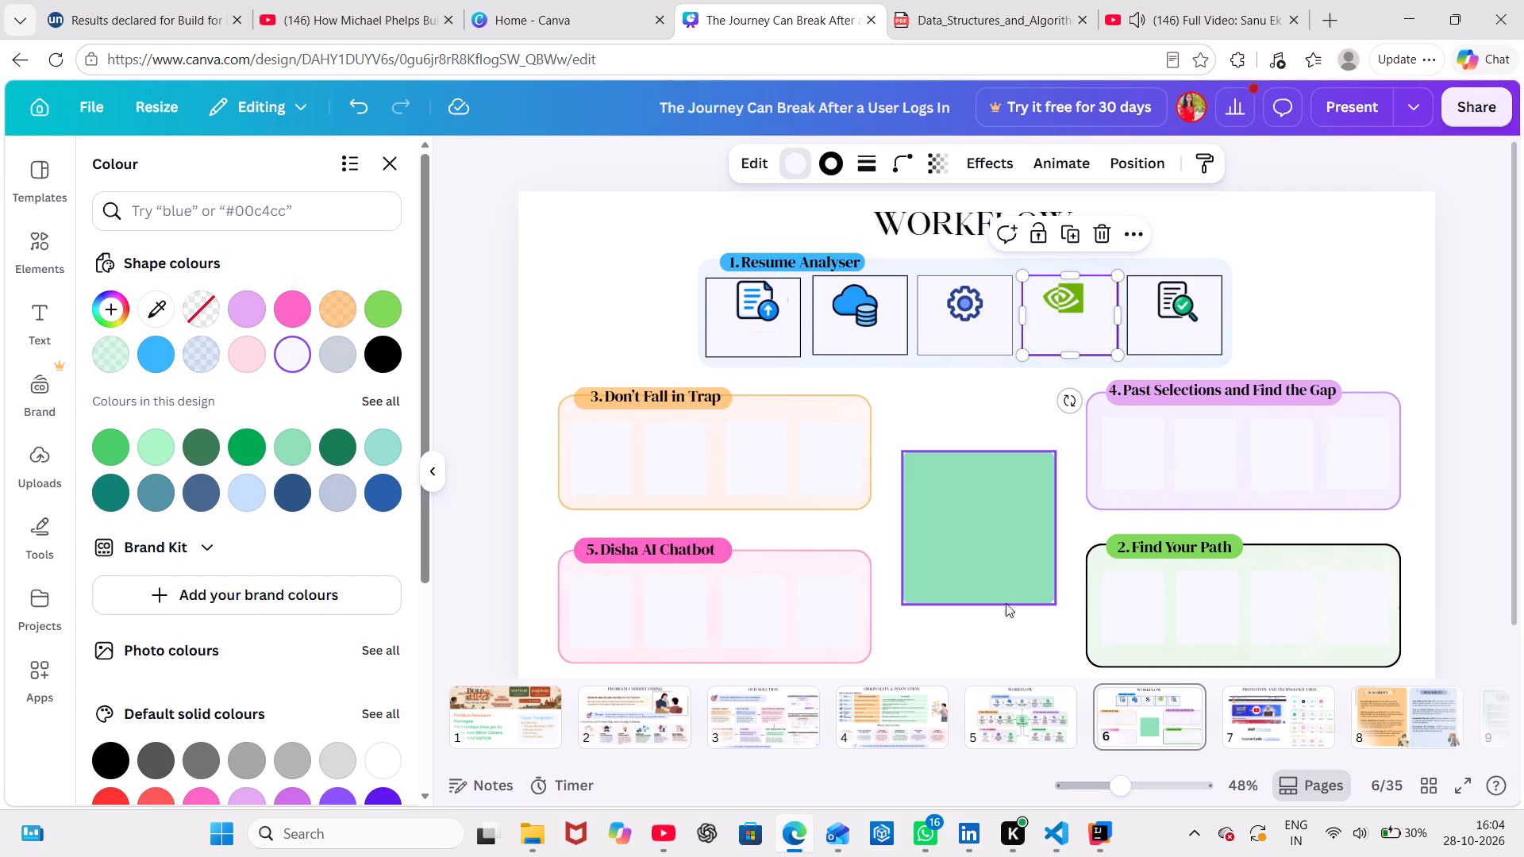
pyautogui.click(1474, 275)
pyautogui.click(1474, 275)
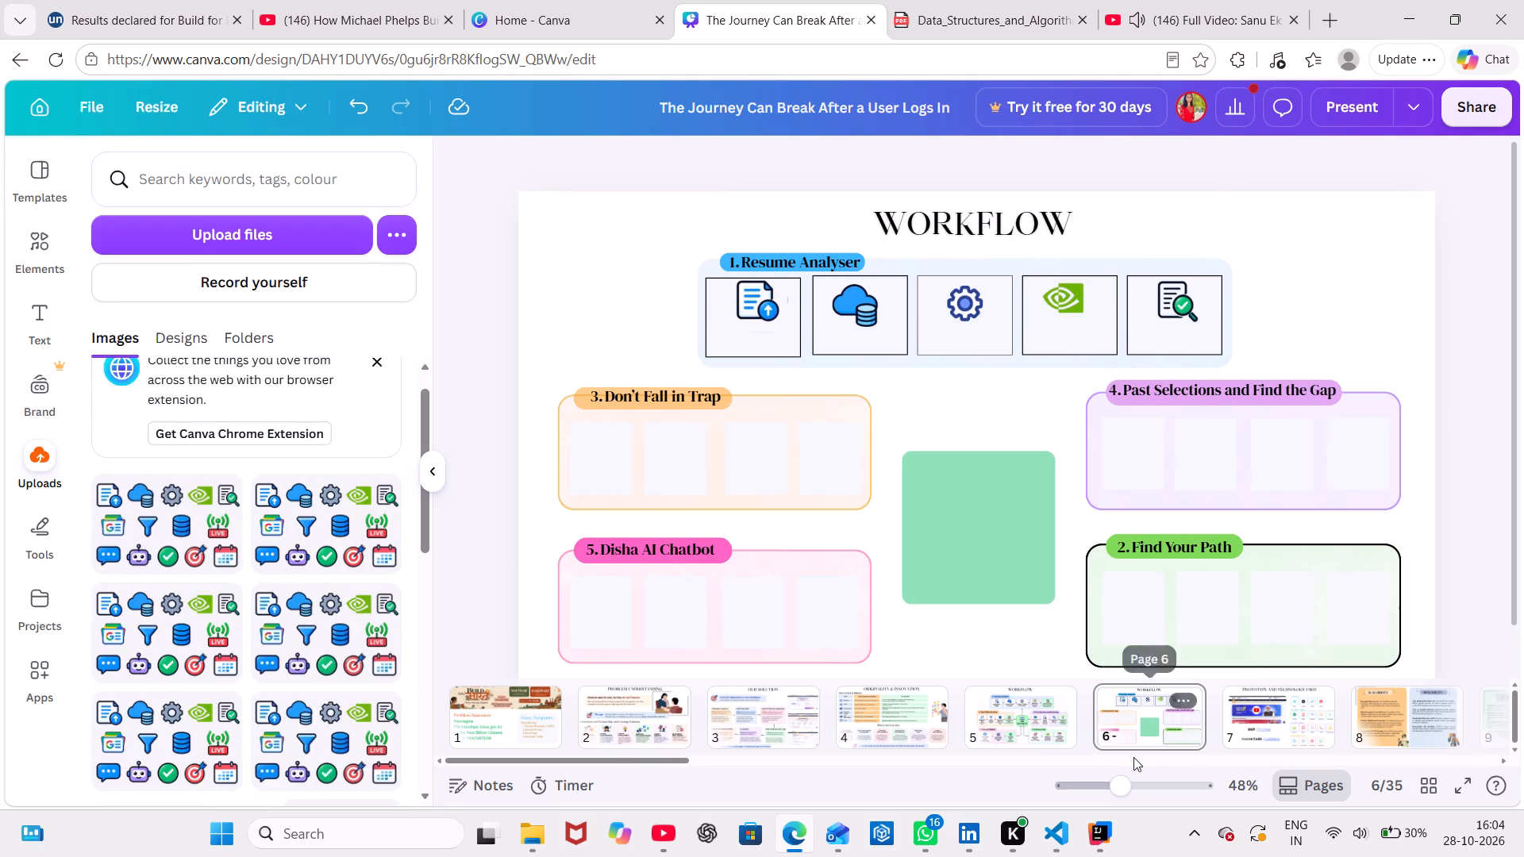
# Check the page 5 diagram, and on page 6 give the first box in Don't Fall in Trap a solid black outline of weight 2.
pyautogui.click(1026, 724)
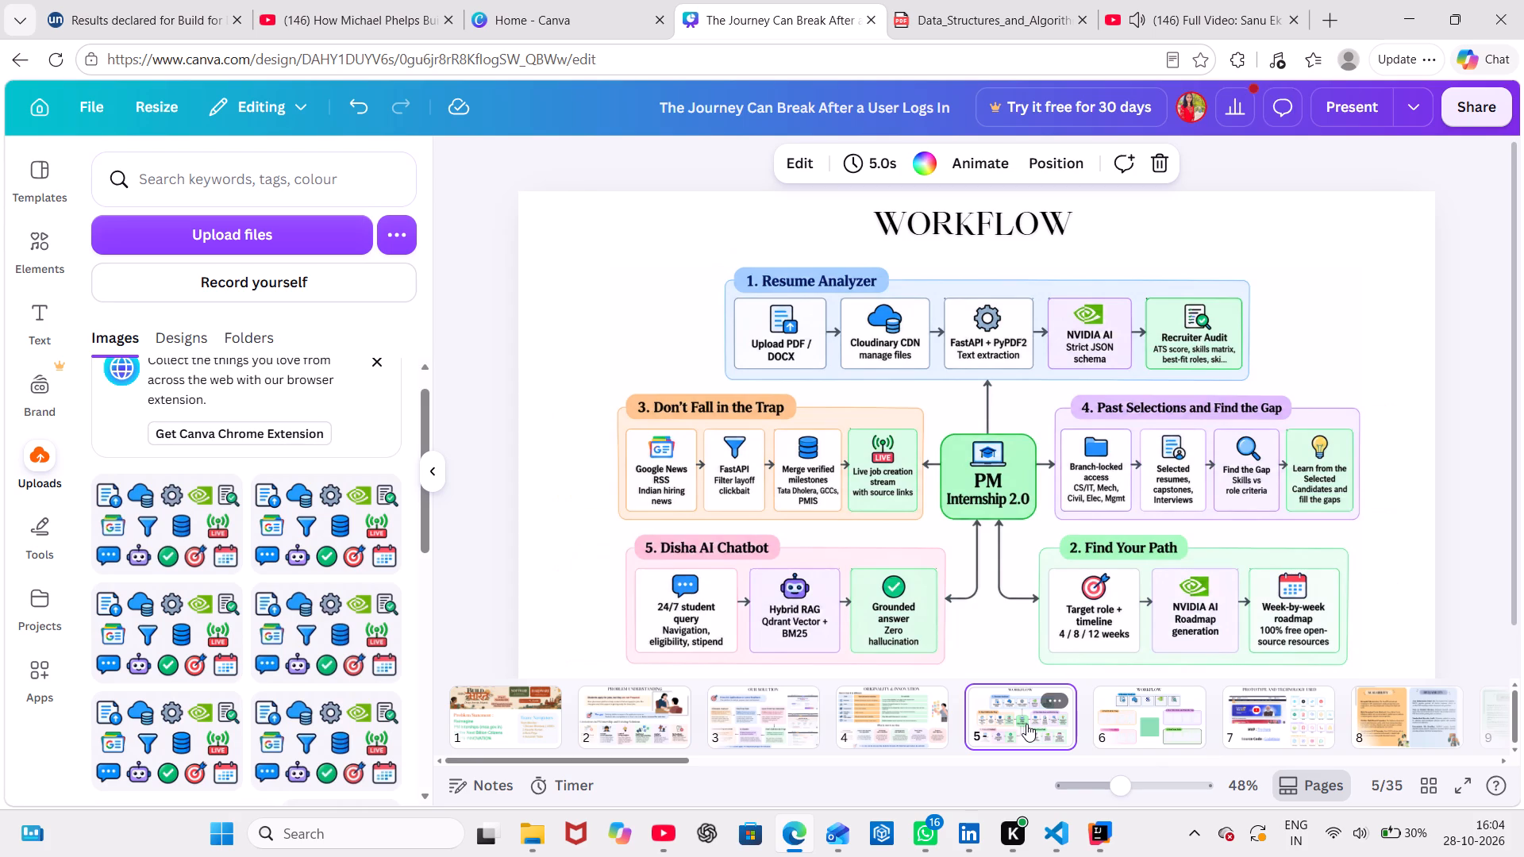
pyautogui.click(1168, 718)
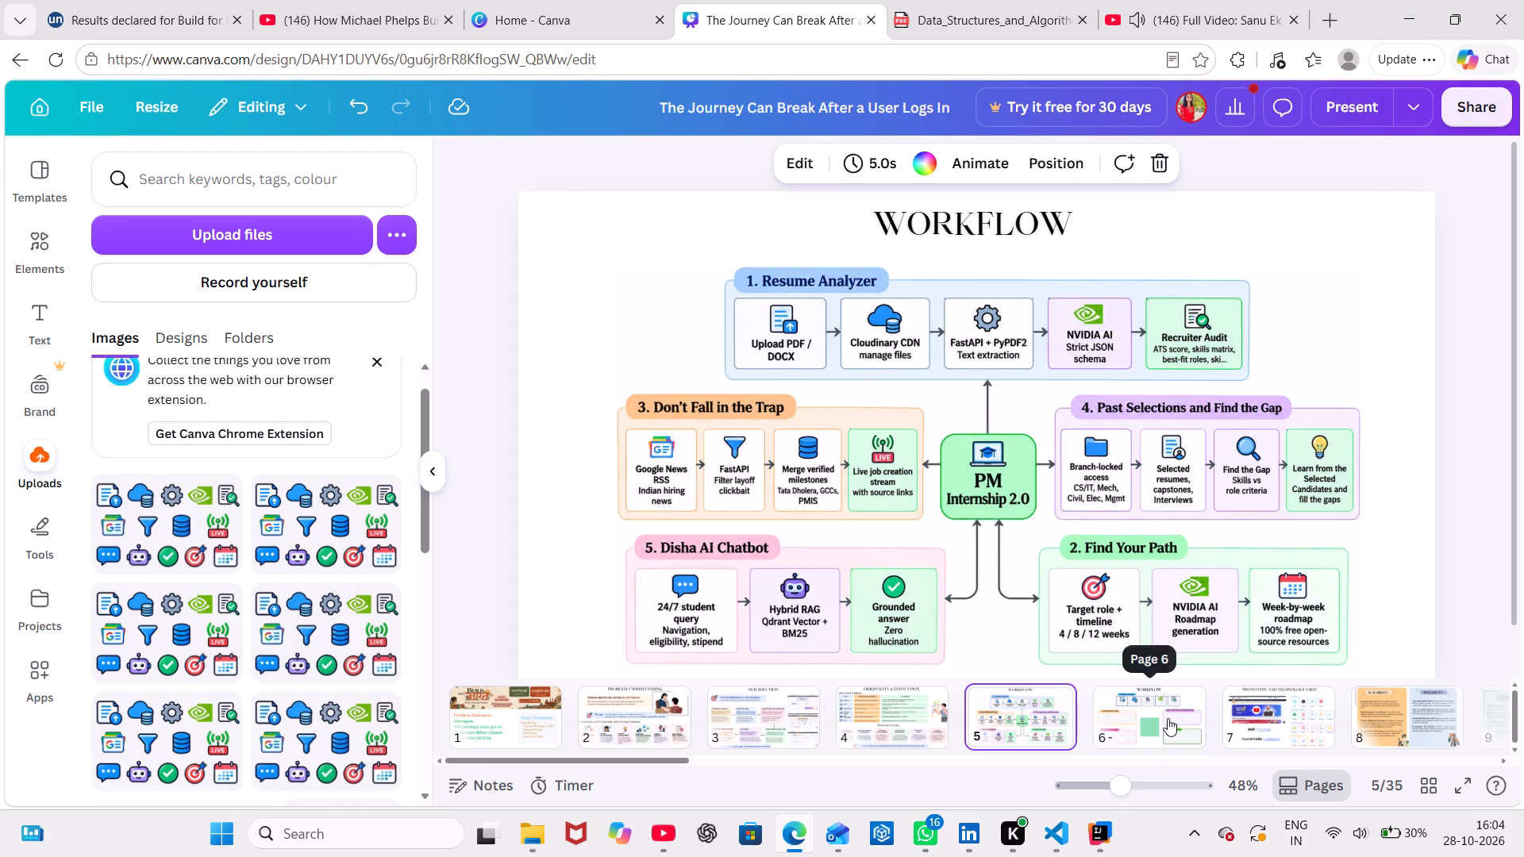
pyautogui.click(584, 467)
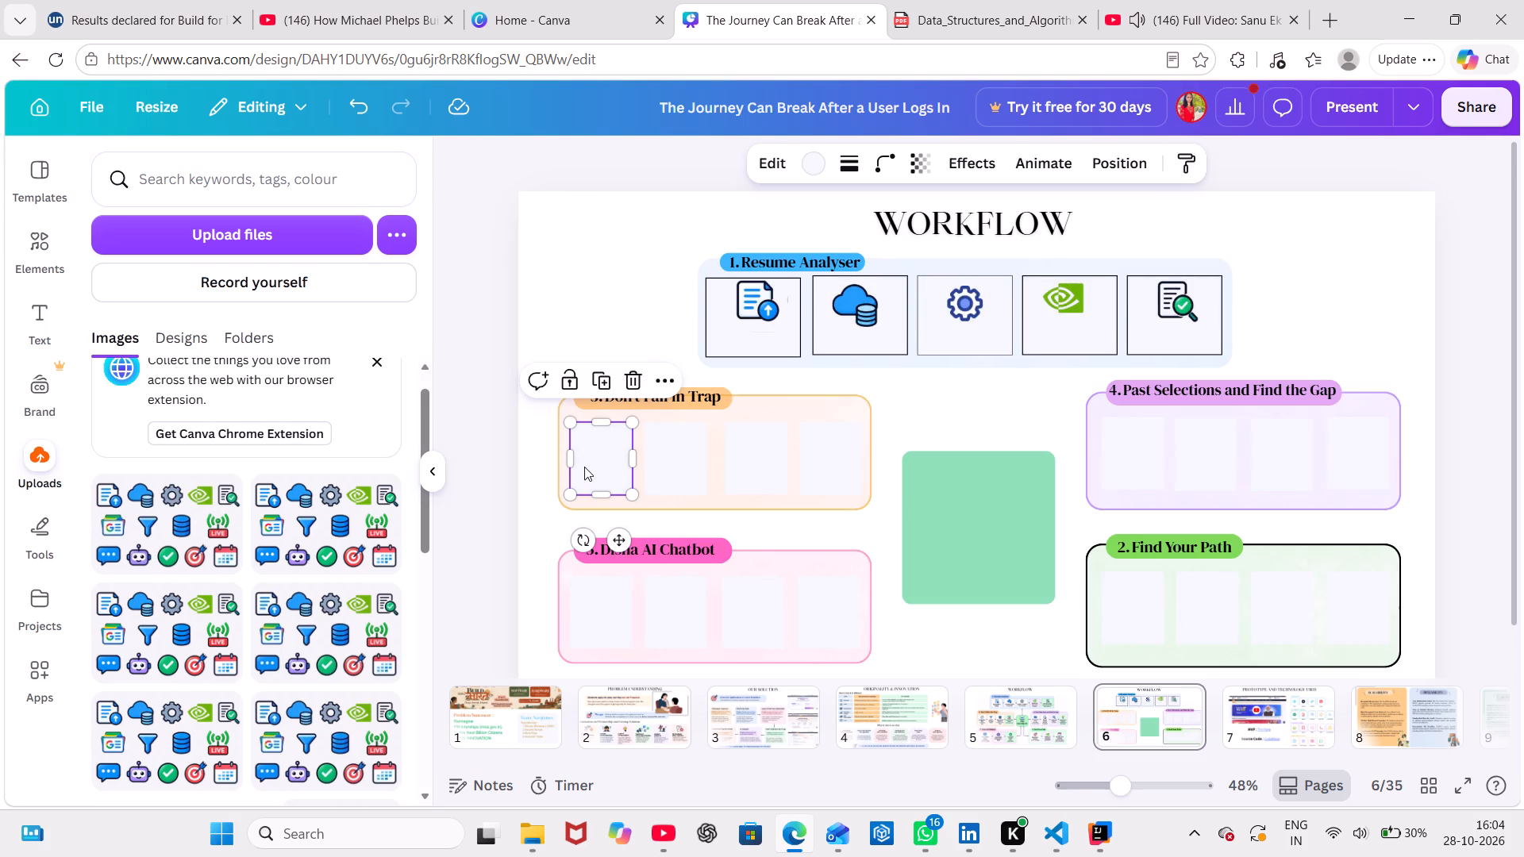
pyautogui.click(855, 164)
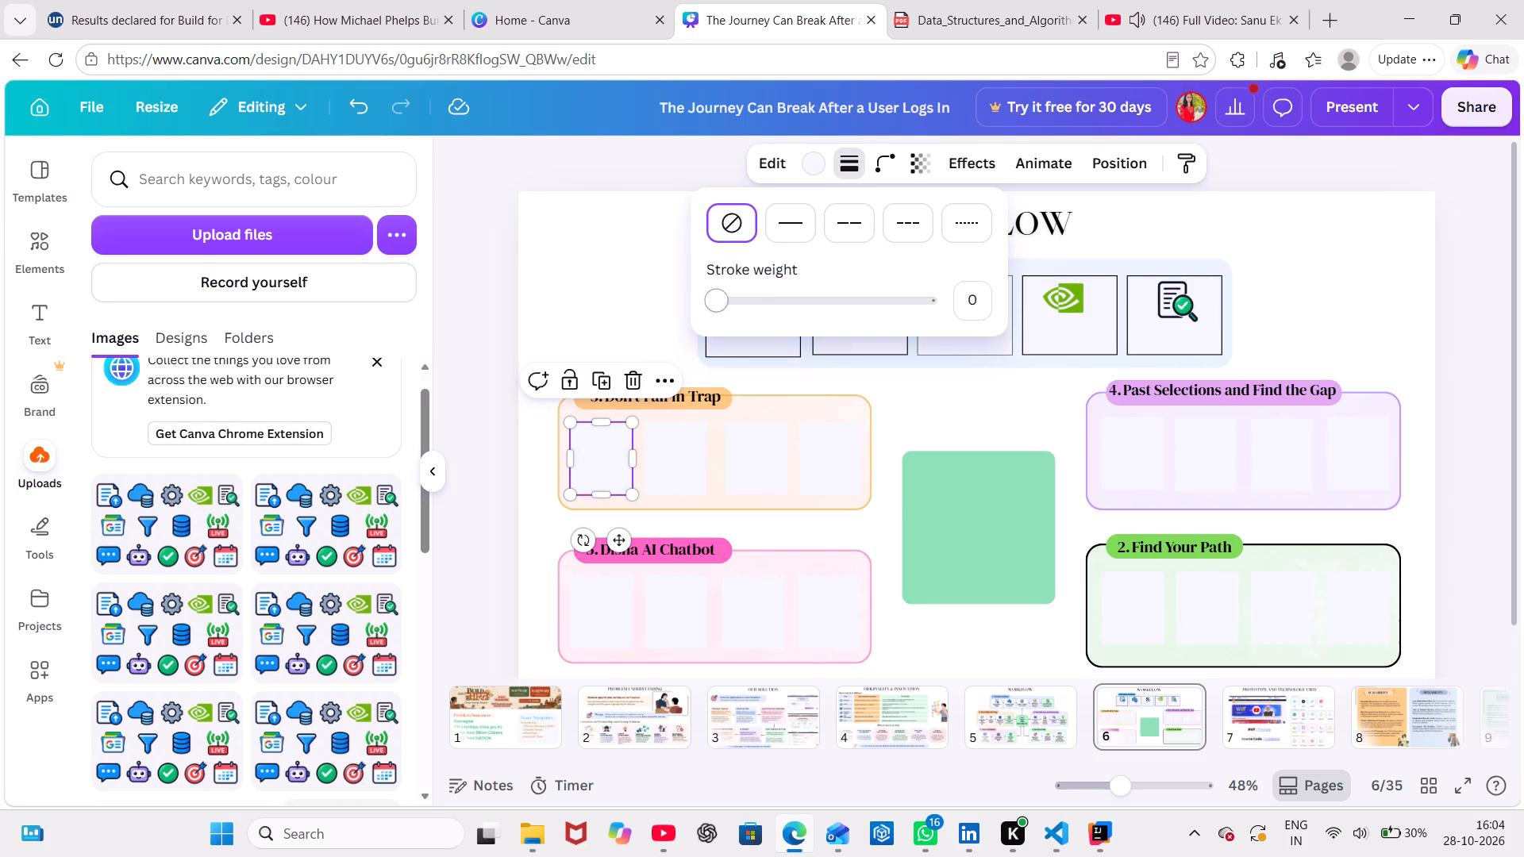
pyautogui.click(721, 305)
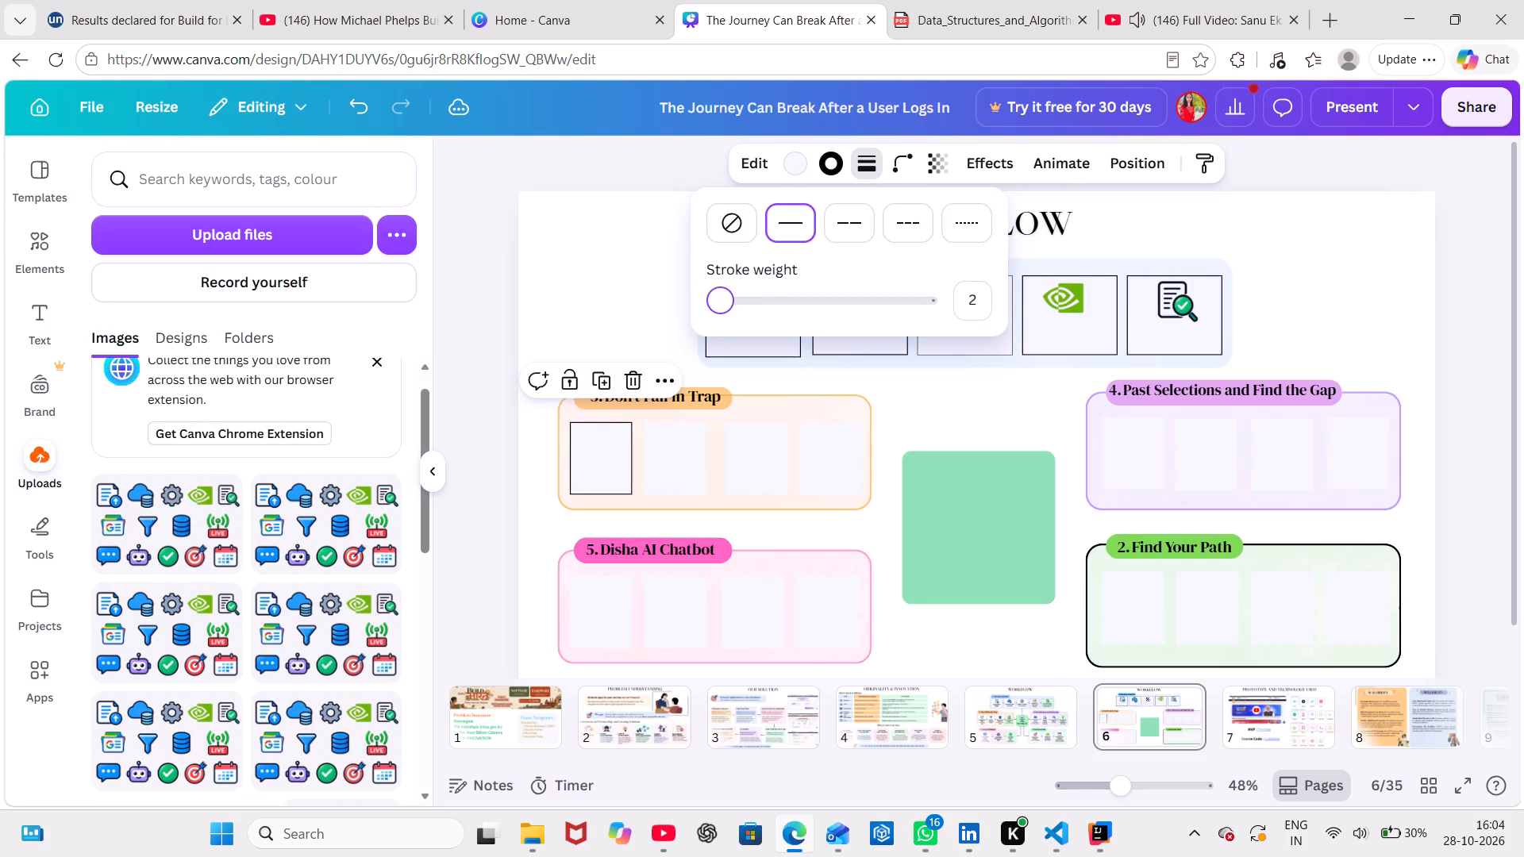
# Give the second box in Don't Fall in Trap a solid black outline with a stroke weight of 2.
pyautogui.click(673, 448)
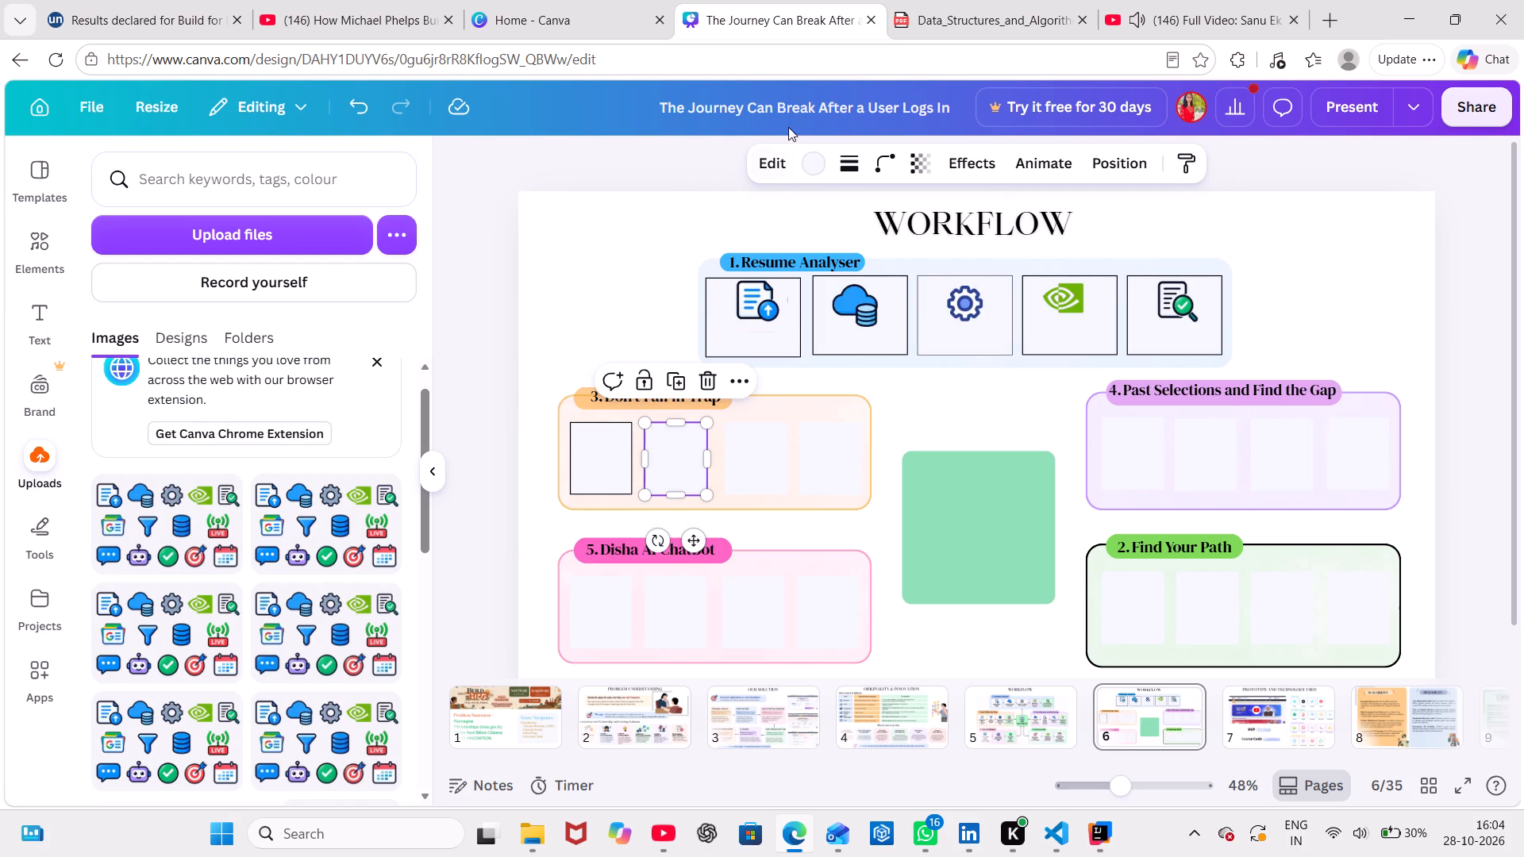
pyautogui.click(814, 156)
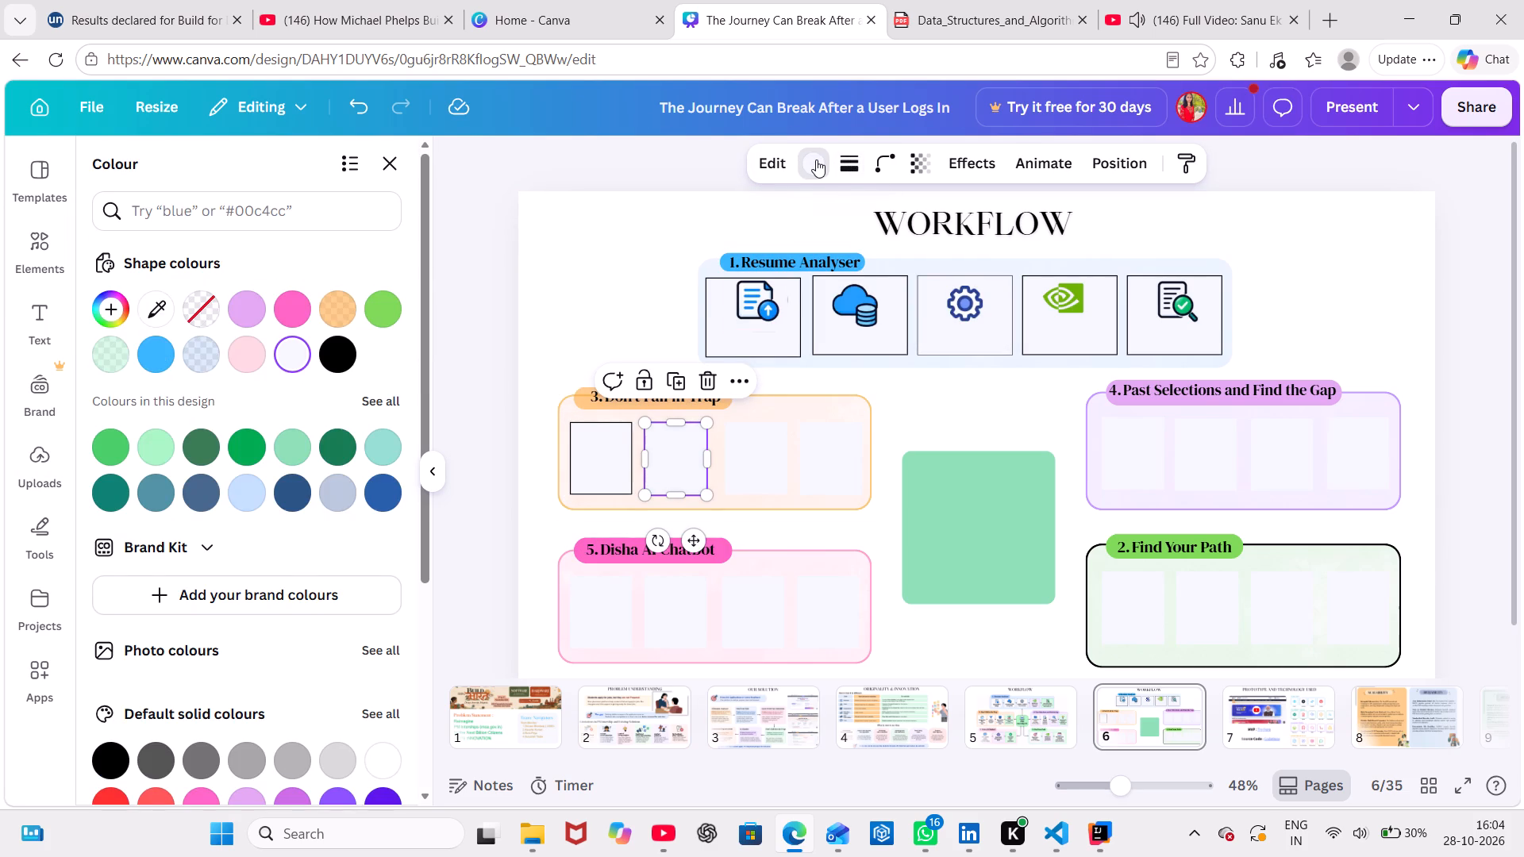
pyautogui.click(816, 159)
pyautogui.click(844, 160)
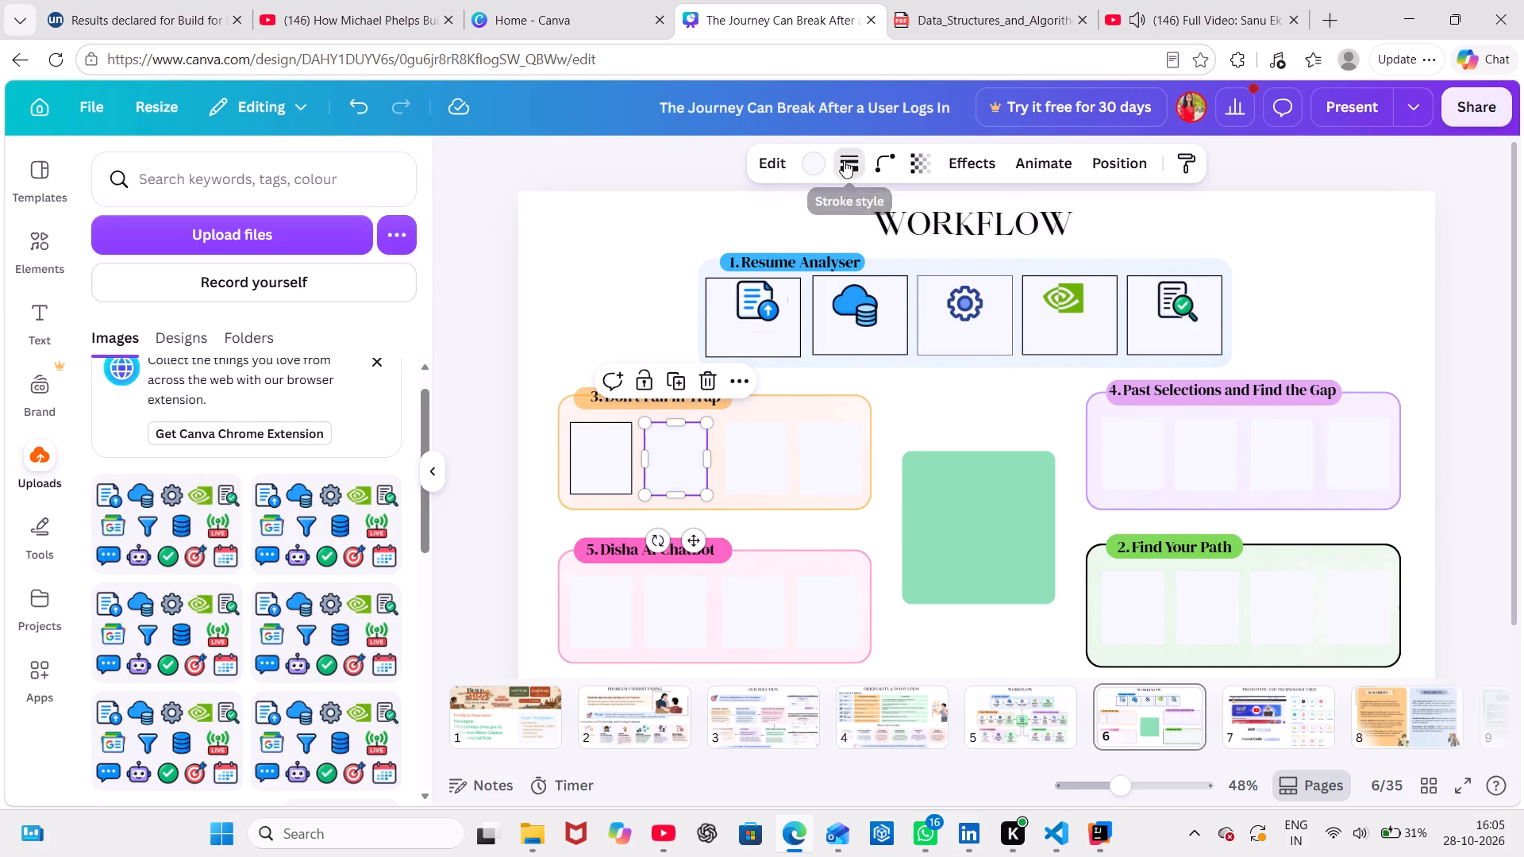
pyautogui.click(720, 302)
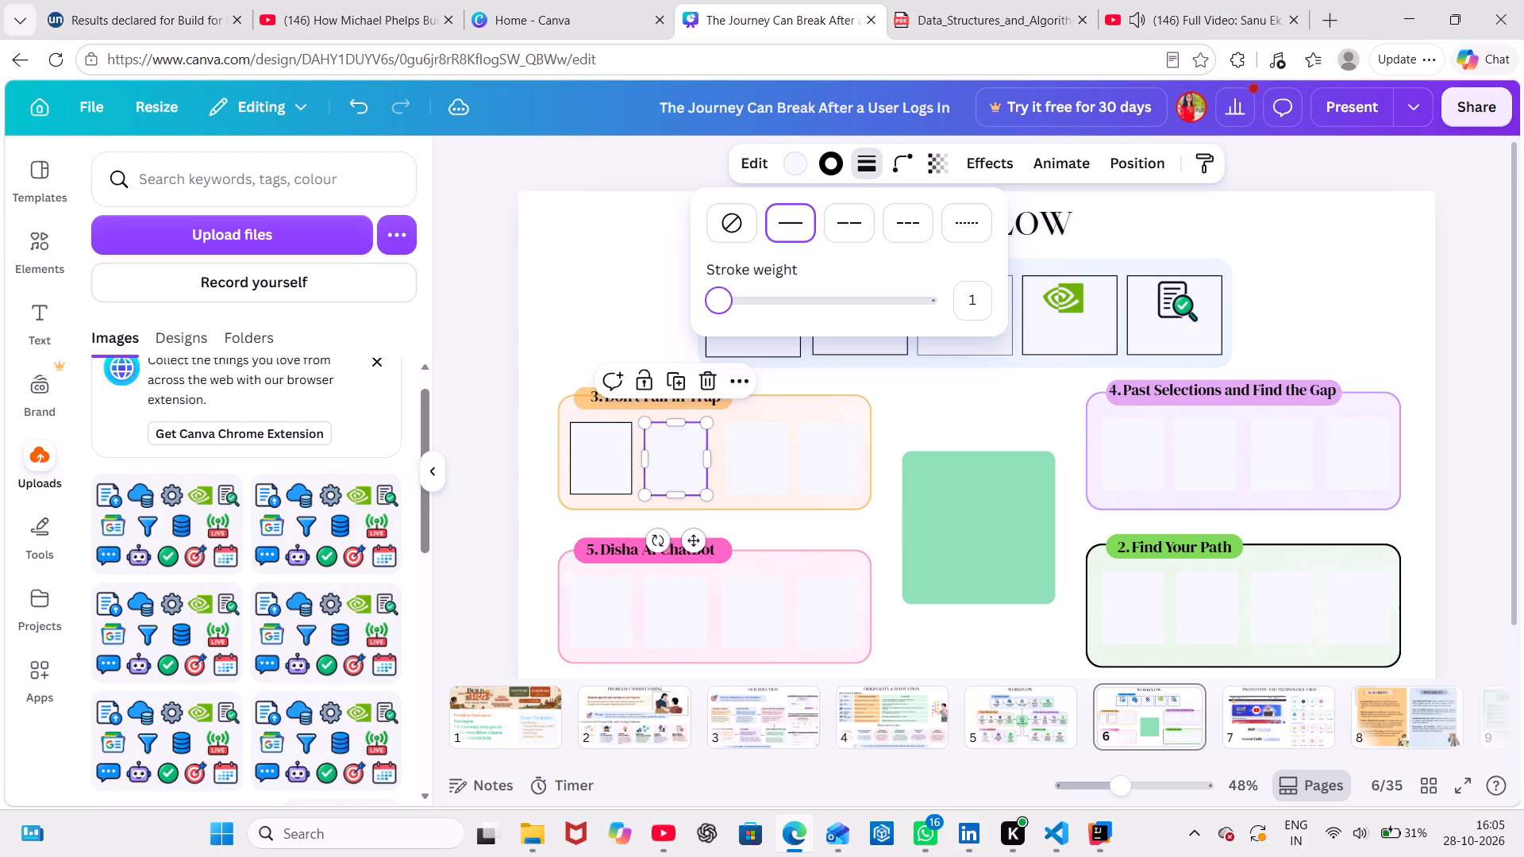
pyautogui.click(718, 303)
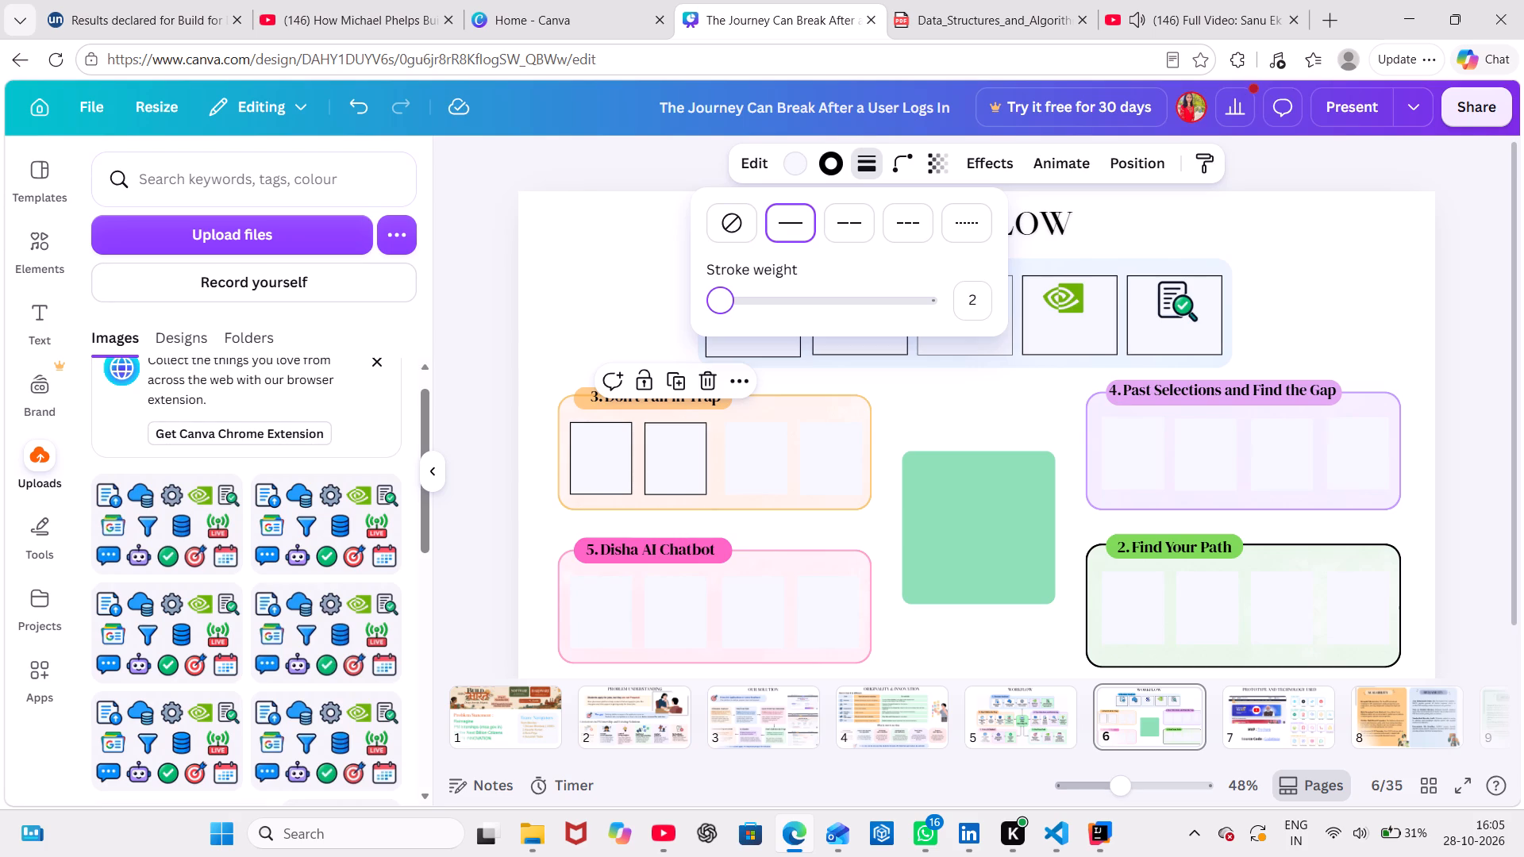
# Give the third and fourth boxes in Don't Fall in Trap a solid black outline with a stroke weight of 2.
pyautogui.click(769, 450)
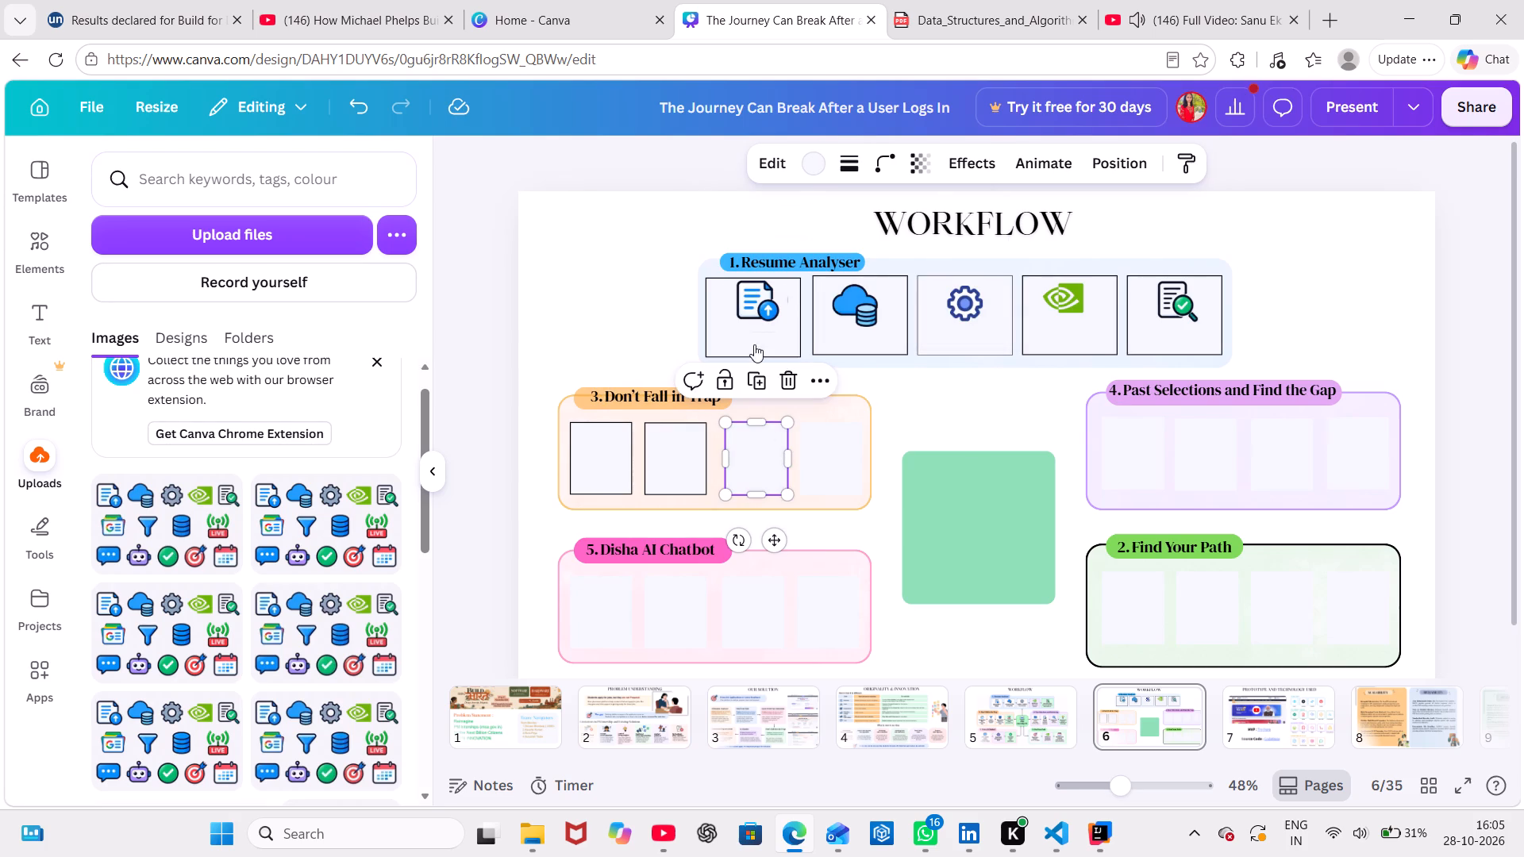
pyautogui.click(845, 167)
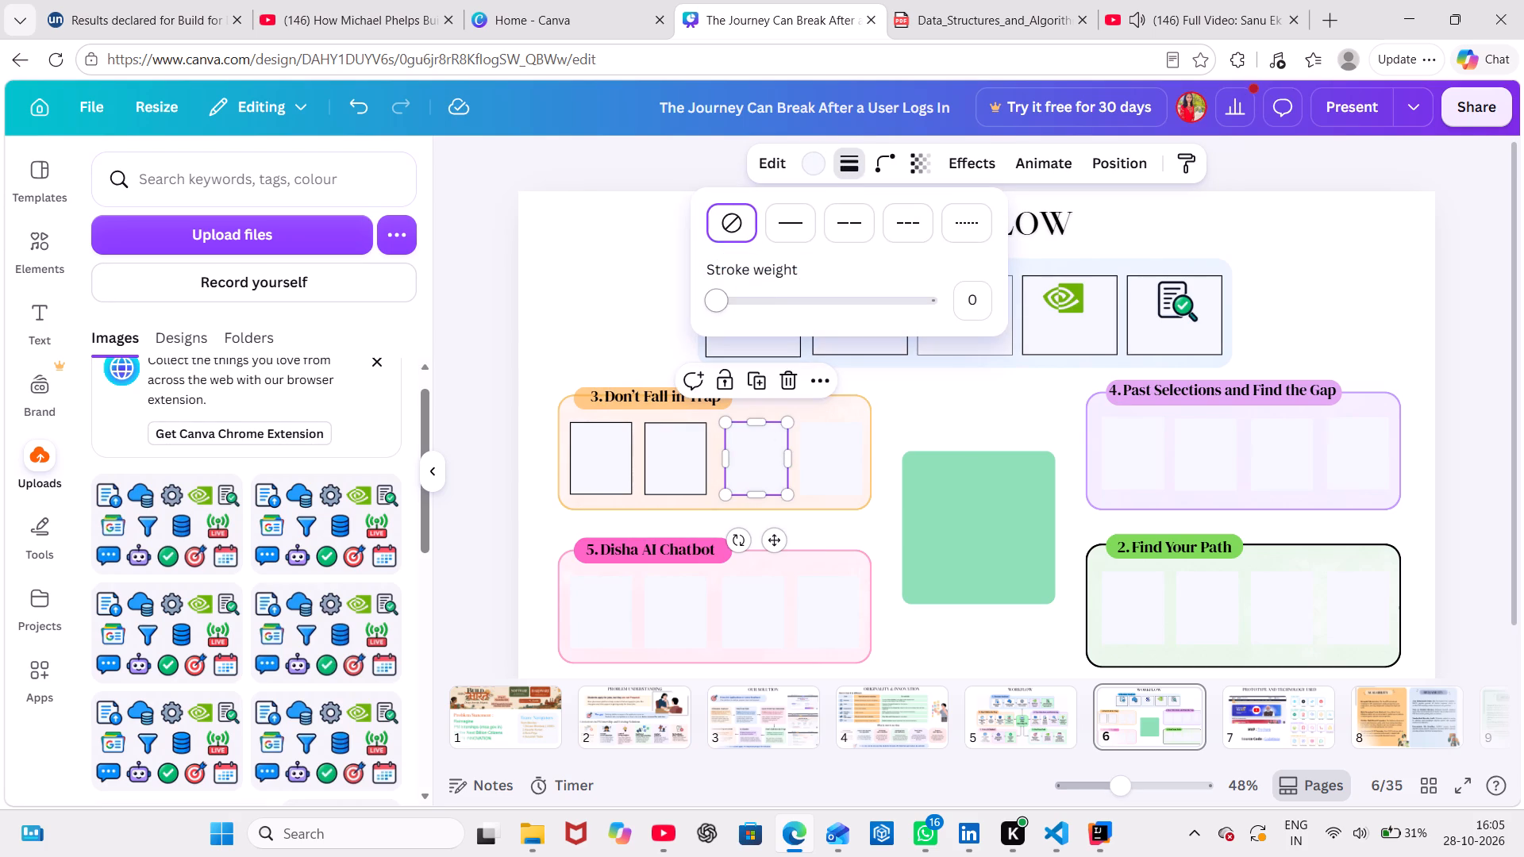
pyautogui.click(720, 302)
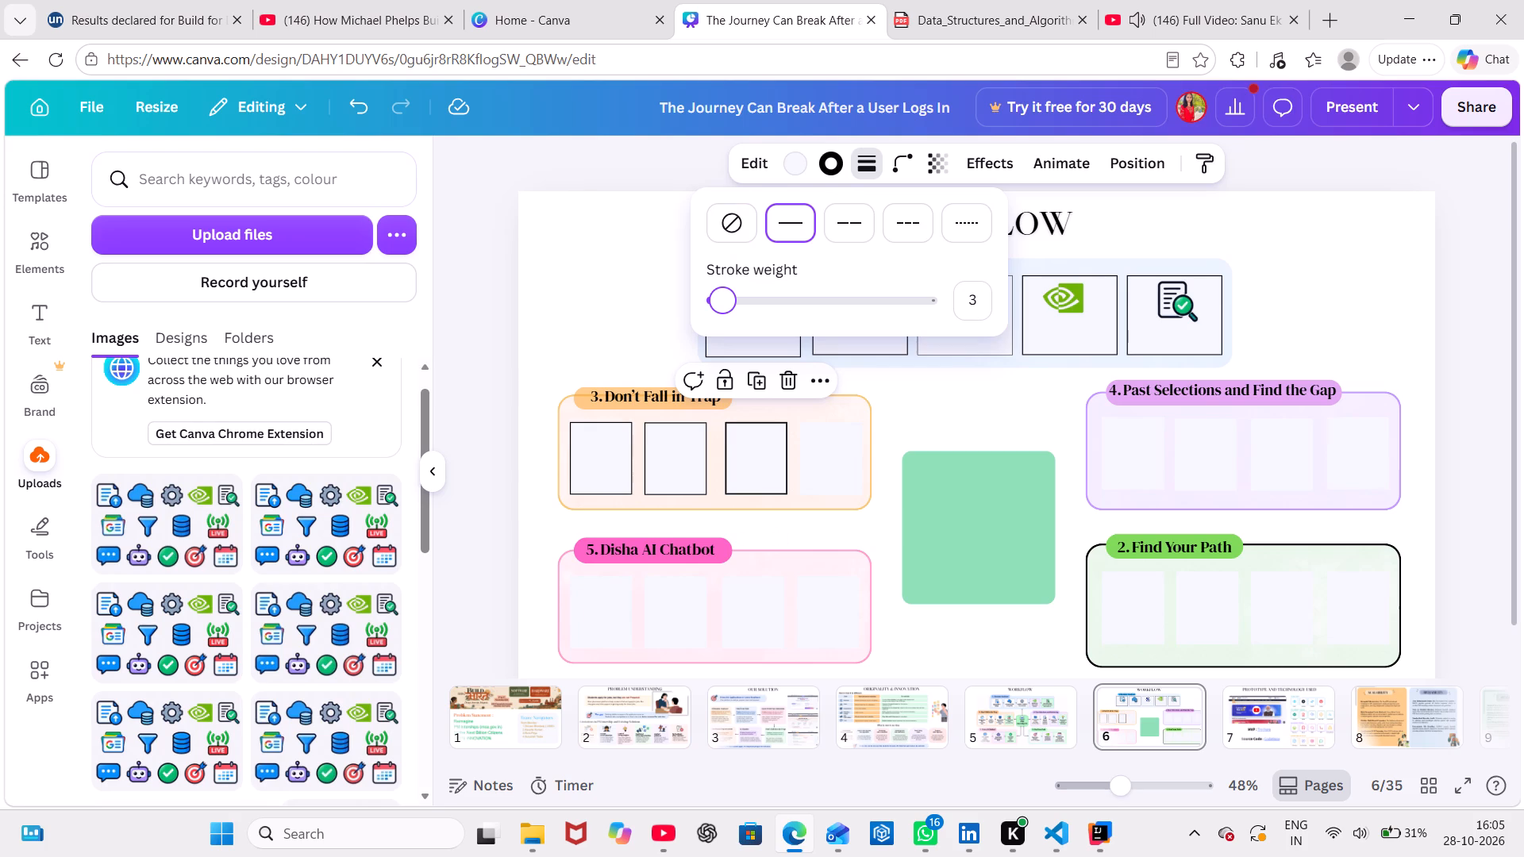
pyautogui.click(816, 432)
pyautogui.click(835, 159)
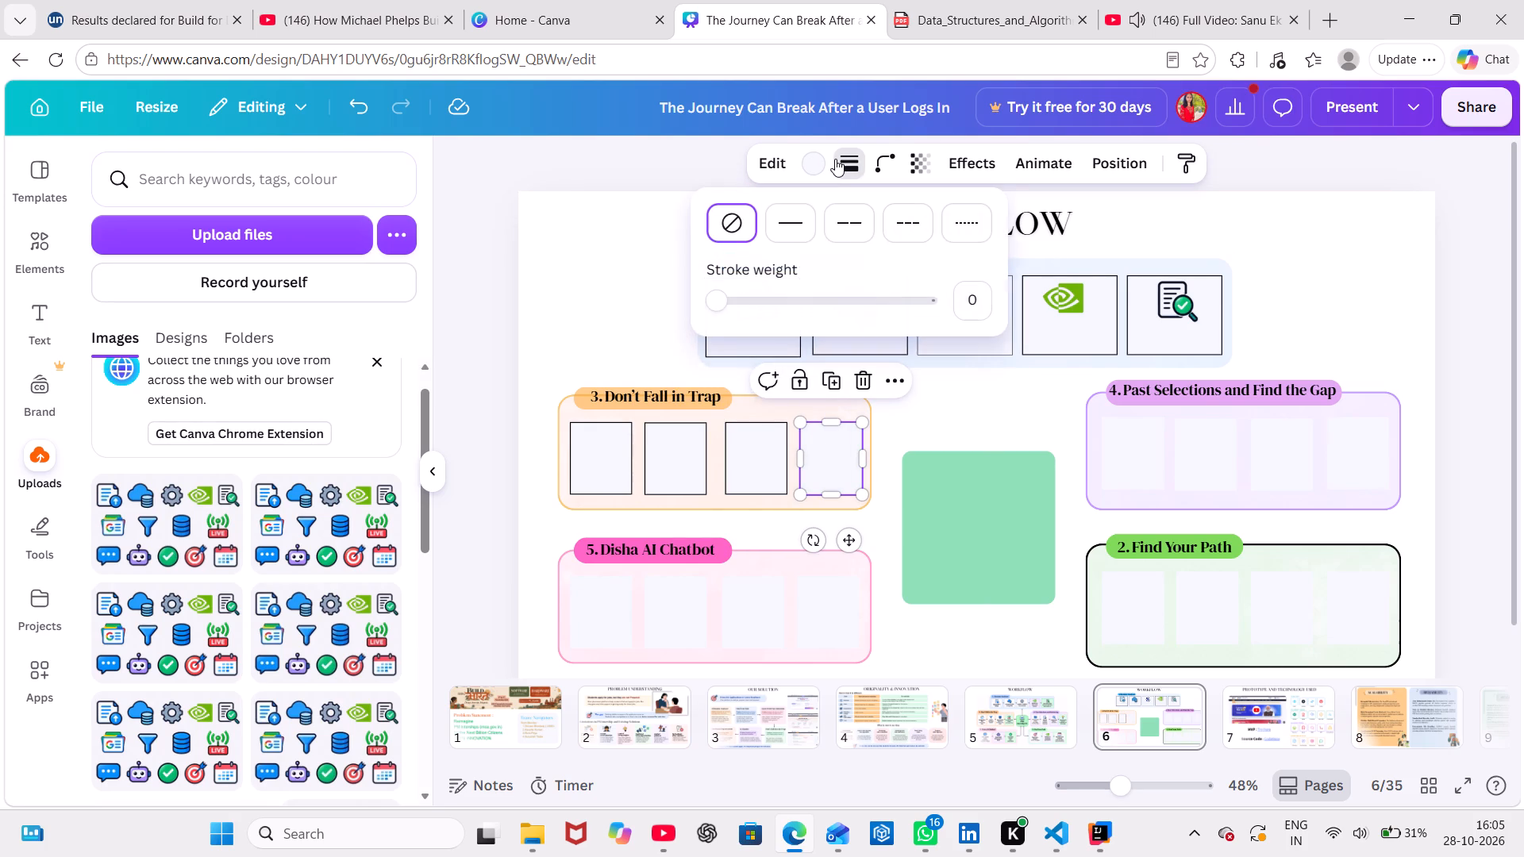
pyautogui.click(719, 306)
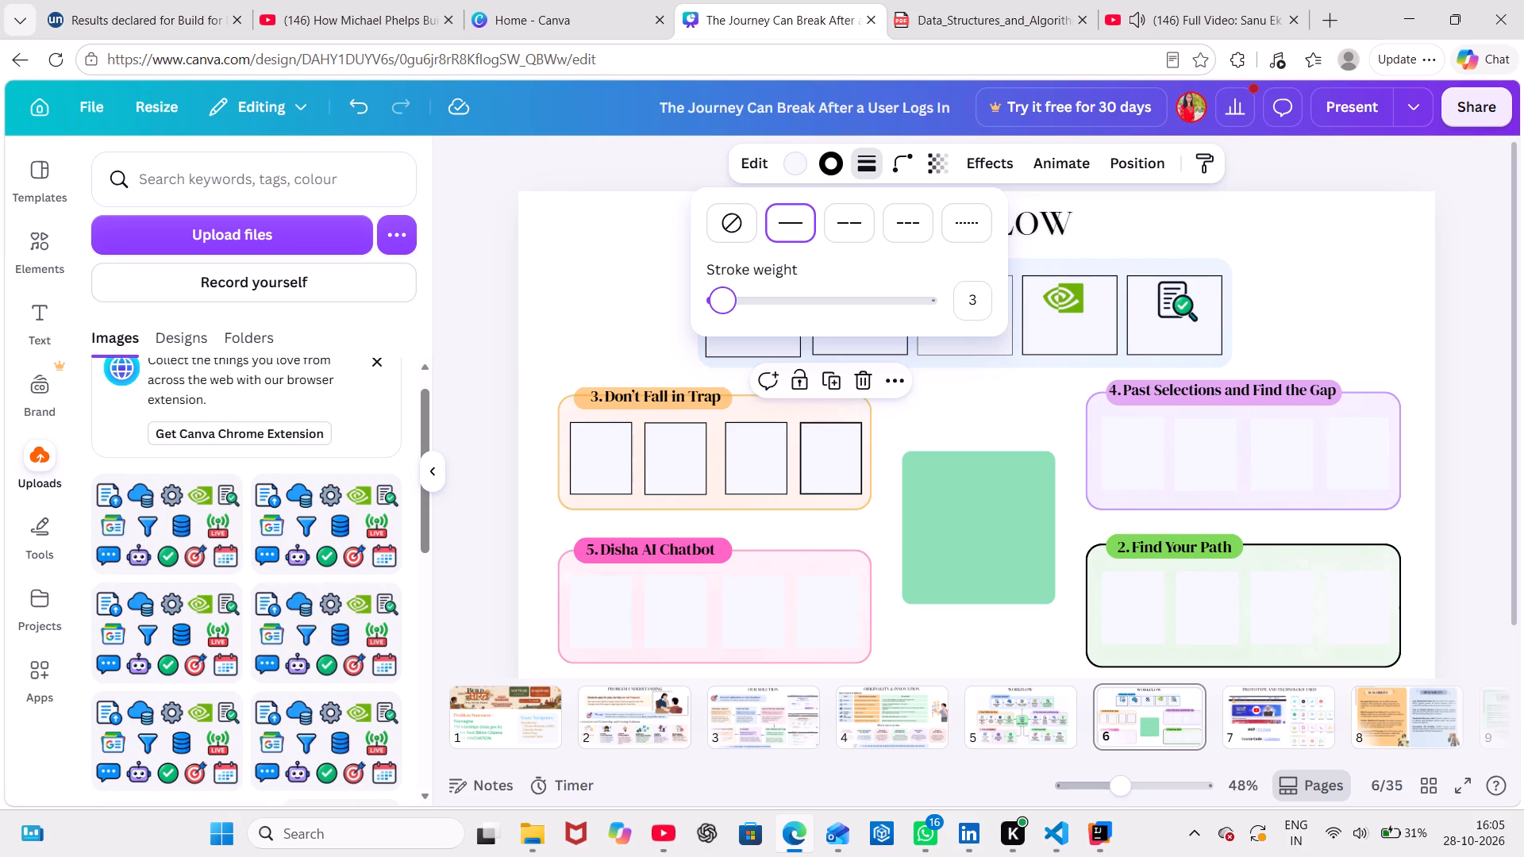
# Give the first box in Past Selections and Find the Gap a solid black outline with a stroke weight of 2.
pyautogui.click(1117, 438)
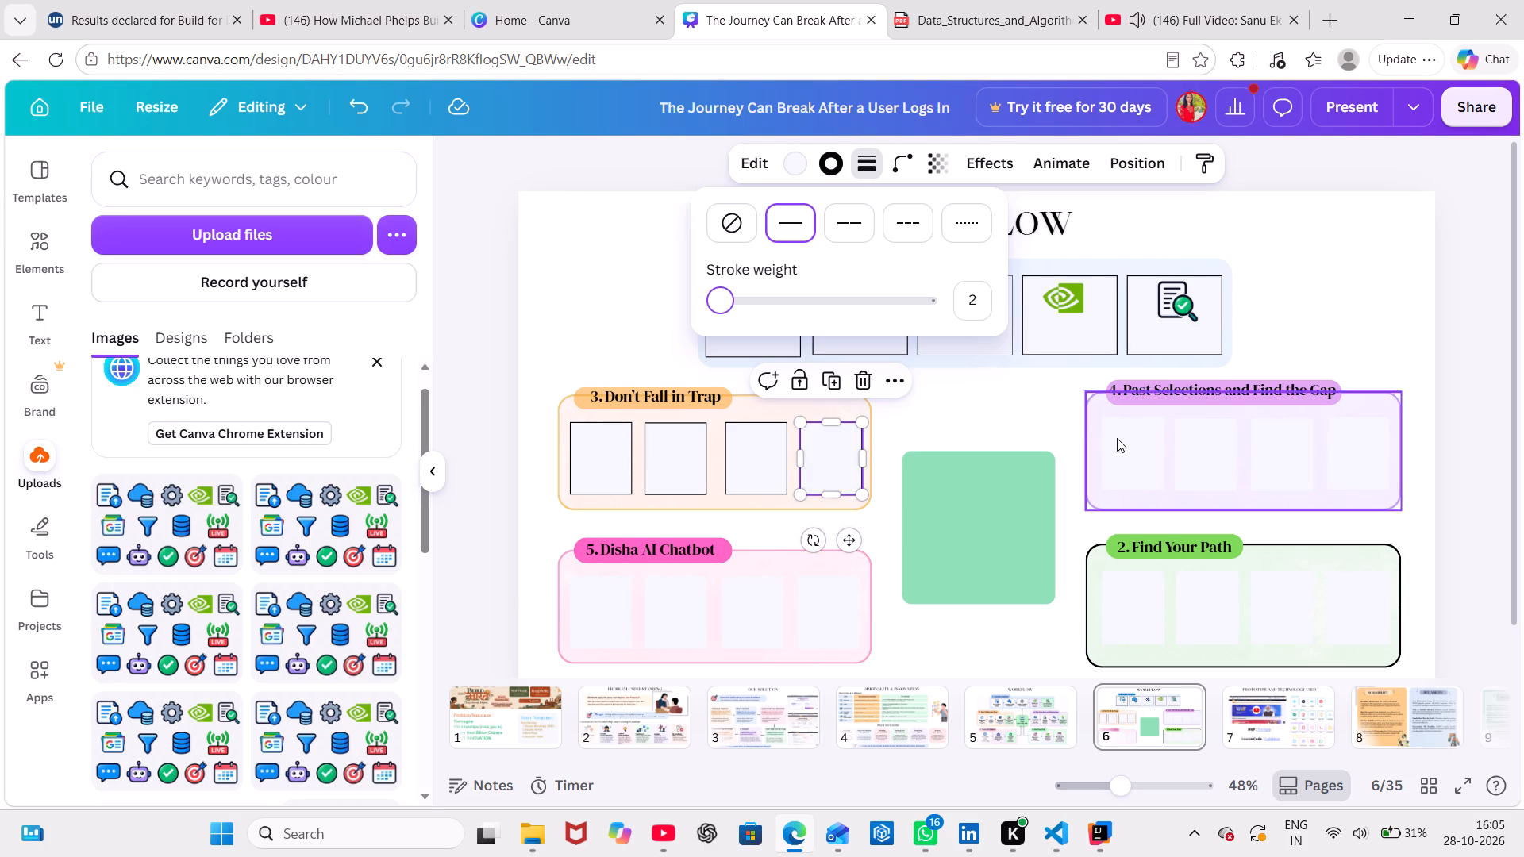
pyautogui.click(847, 175)
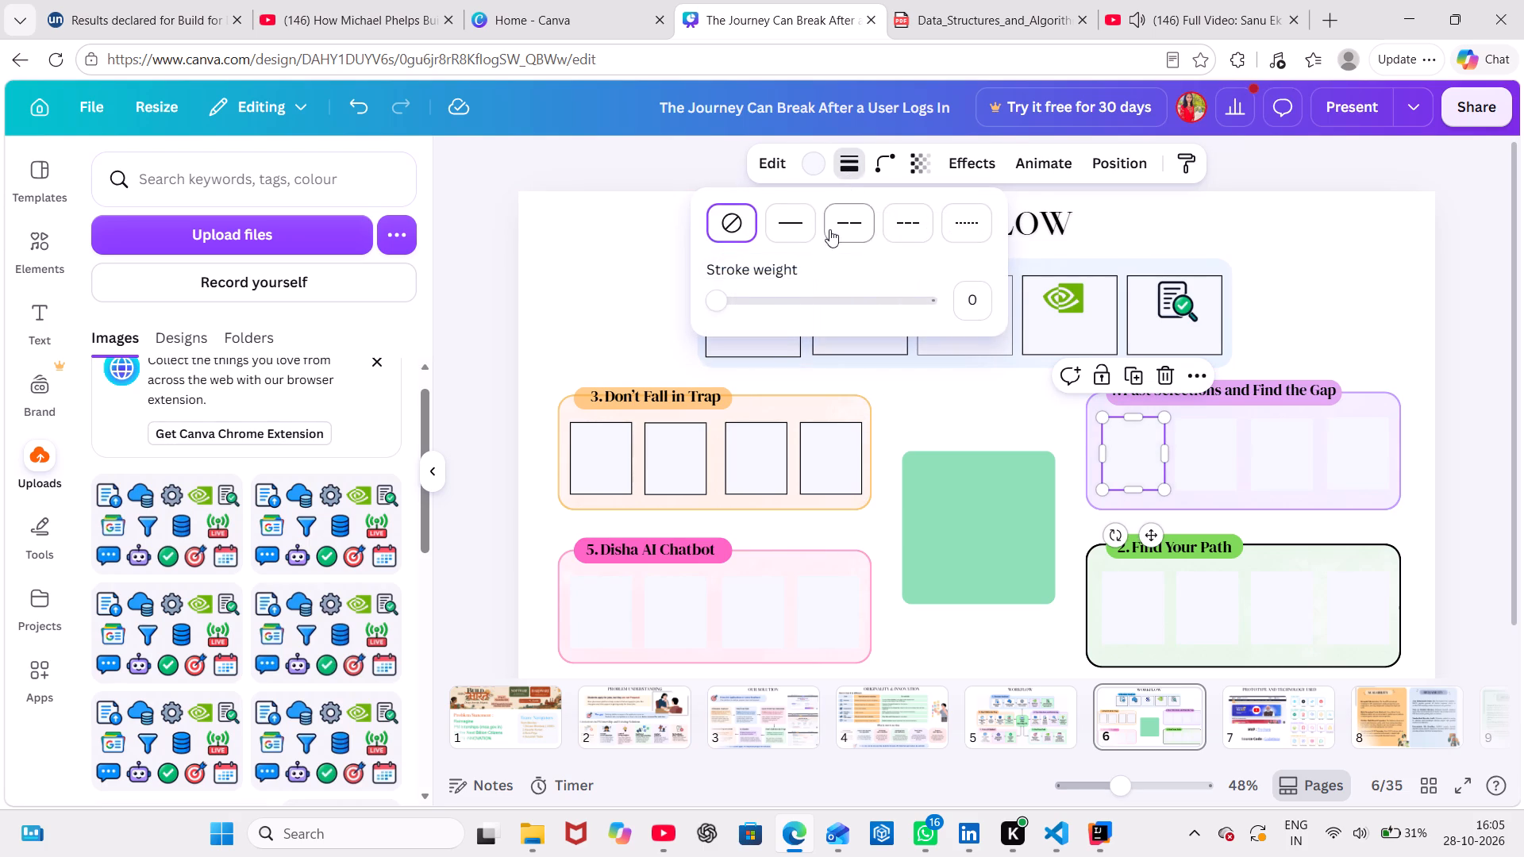
pyautogui.click(797, 225)
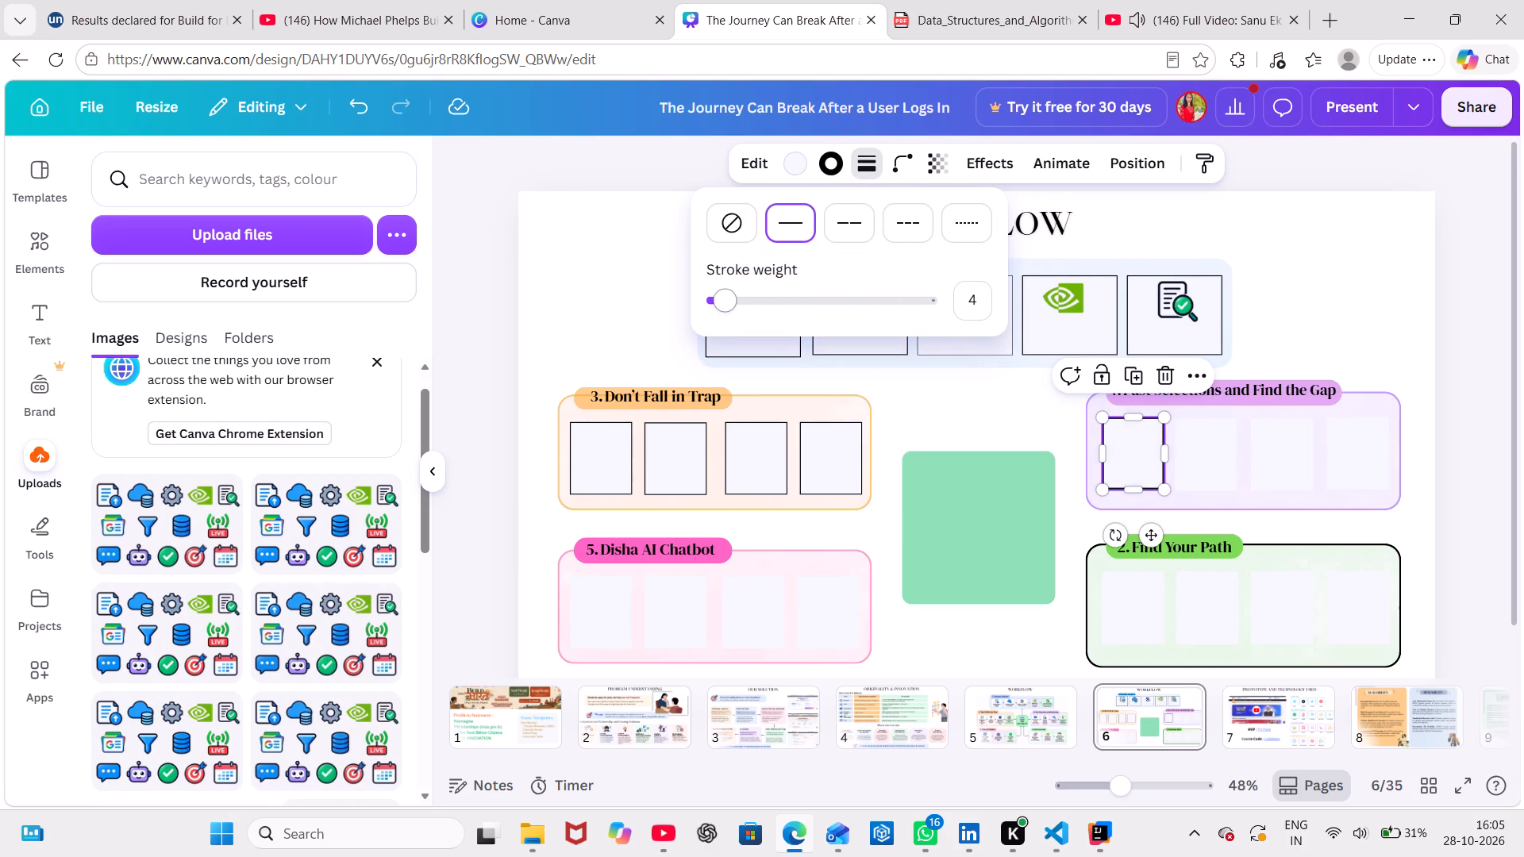
pyautogui.click(721, 309)
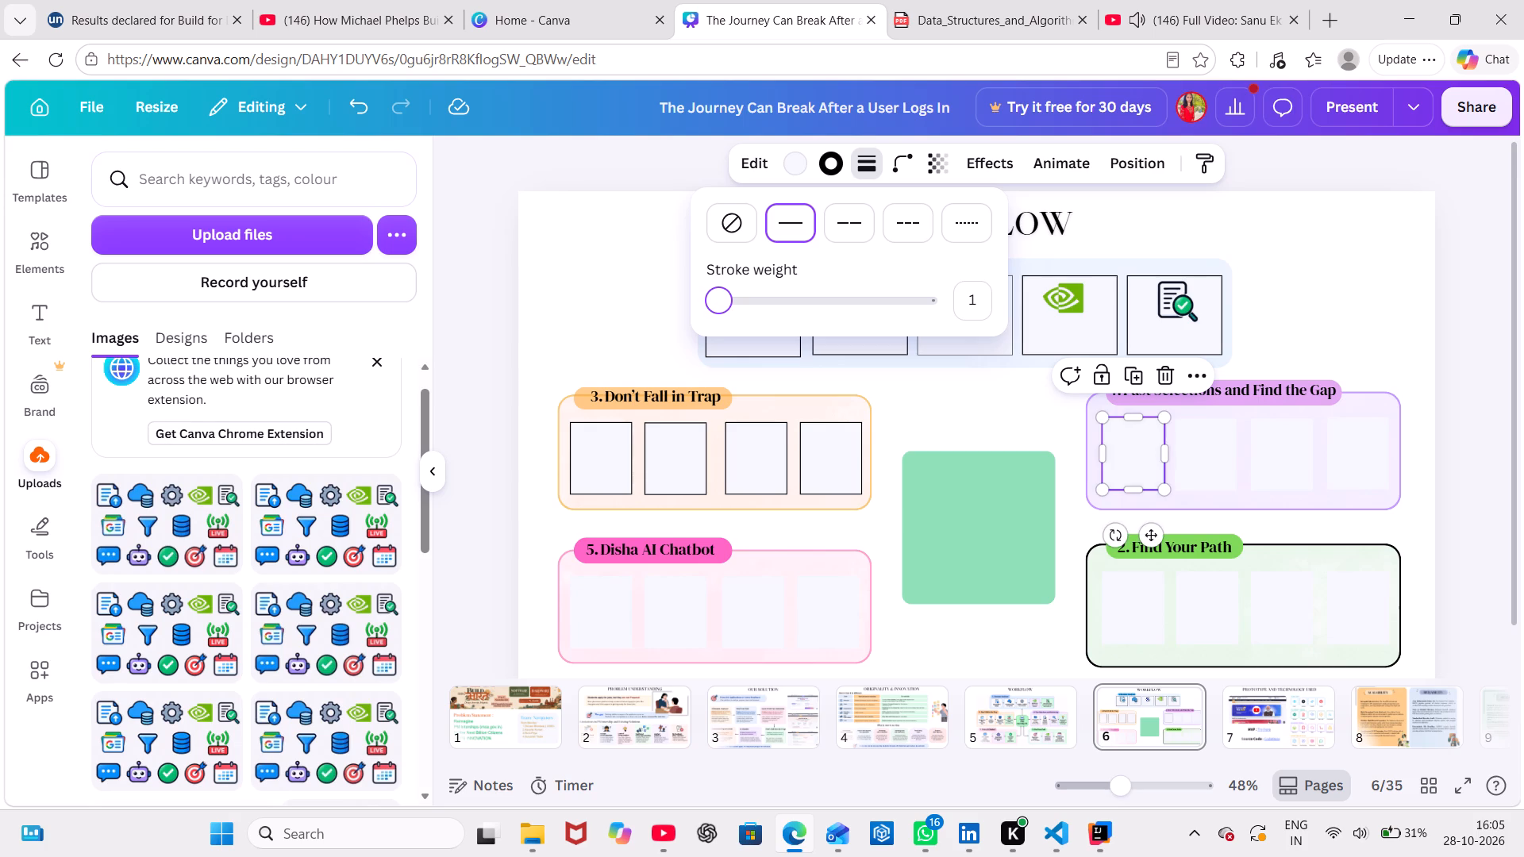
pyautogui.click(718, 310)
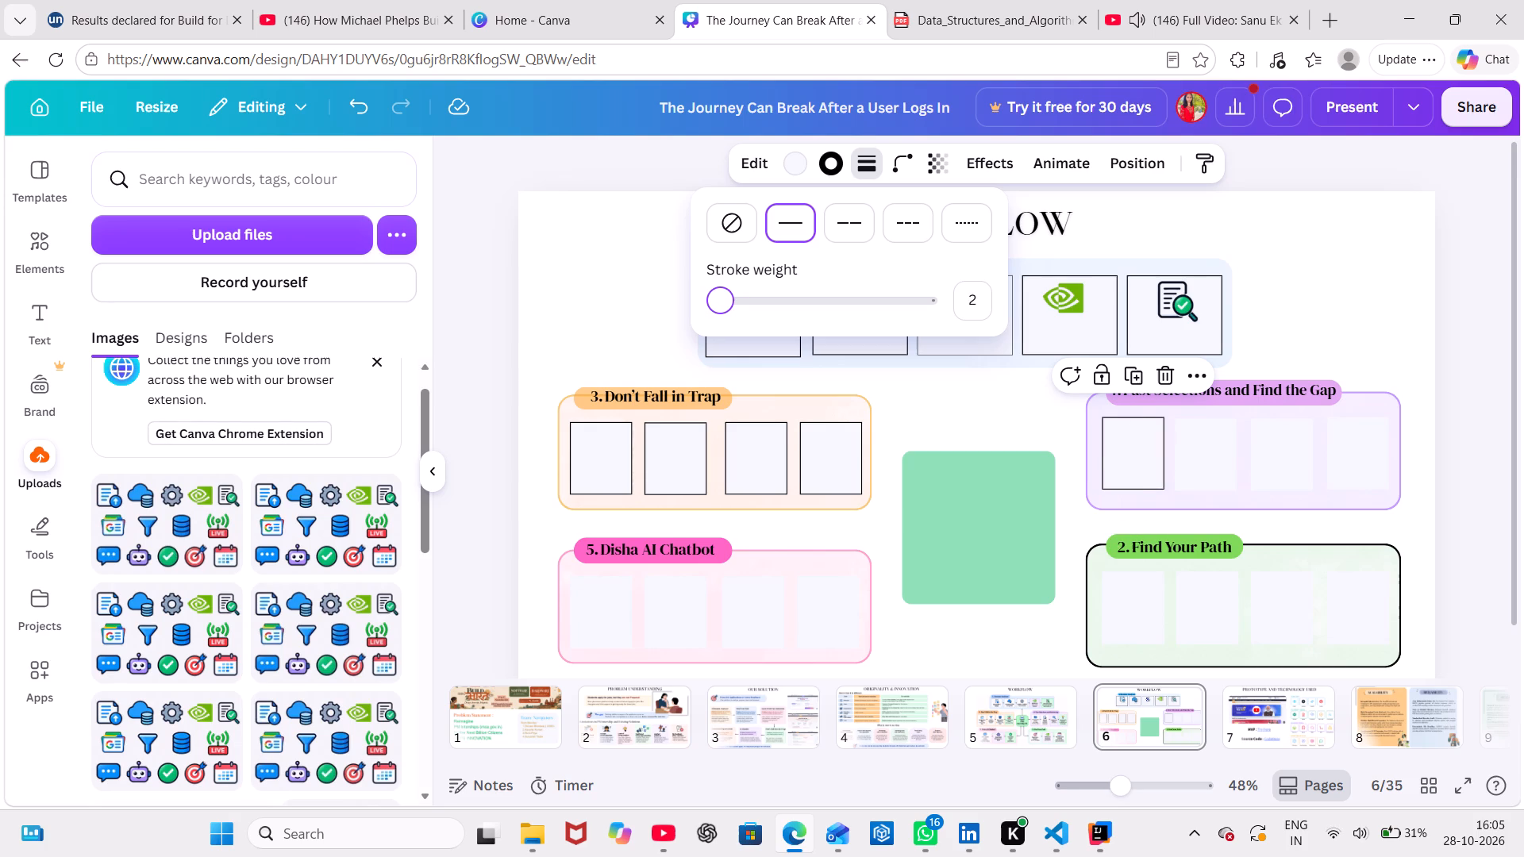
# Give the second and third boxes in Past Selections and Find the Gap a solid black outline with a stroke weight of 2.
pyautogui.click(1191, 436)
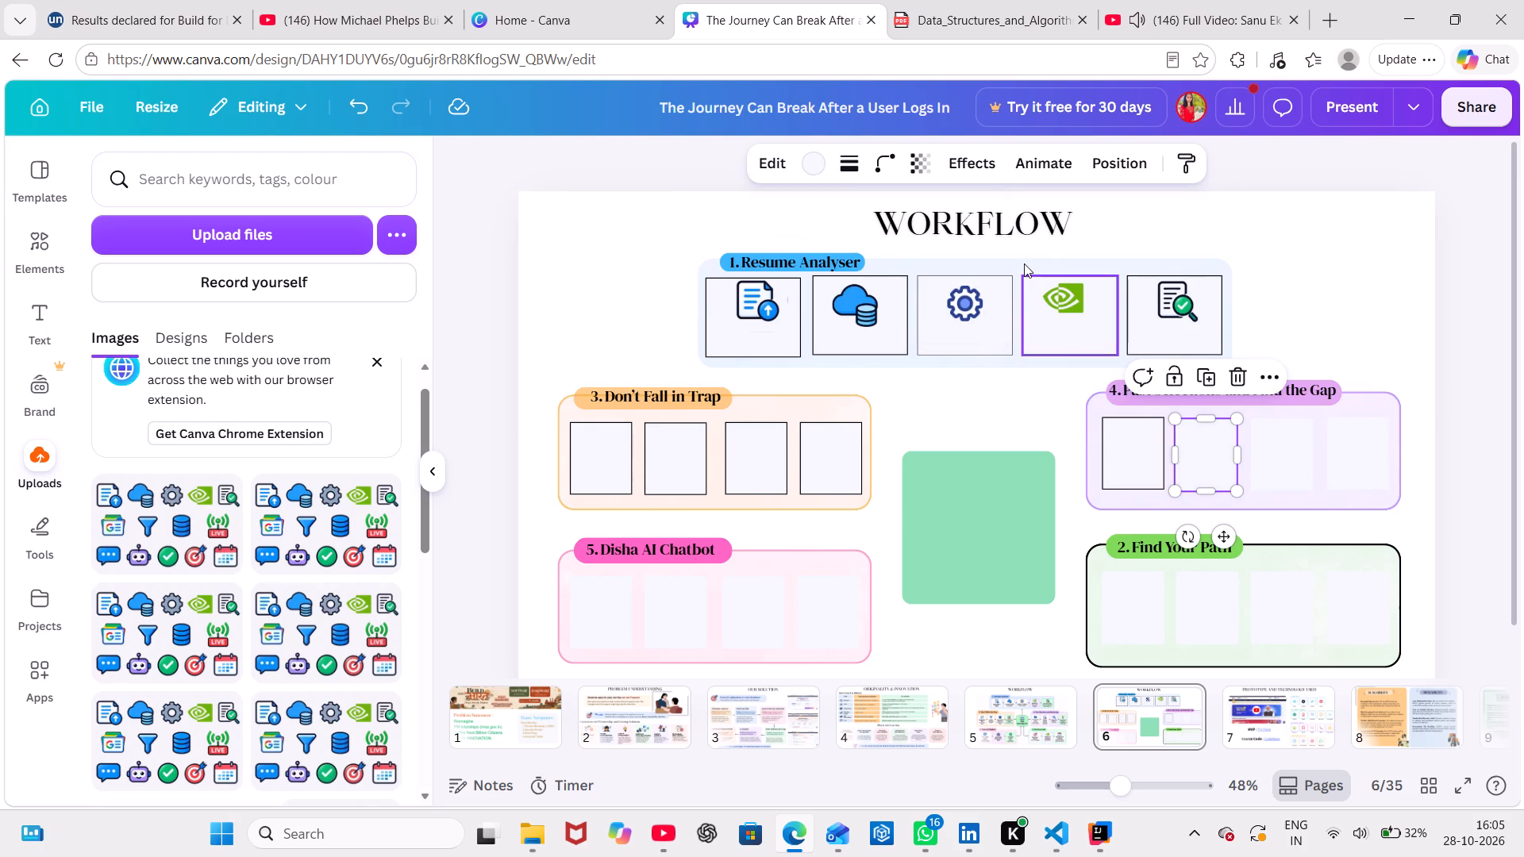
pyautogui.click(856, 172)
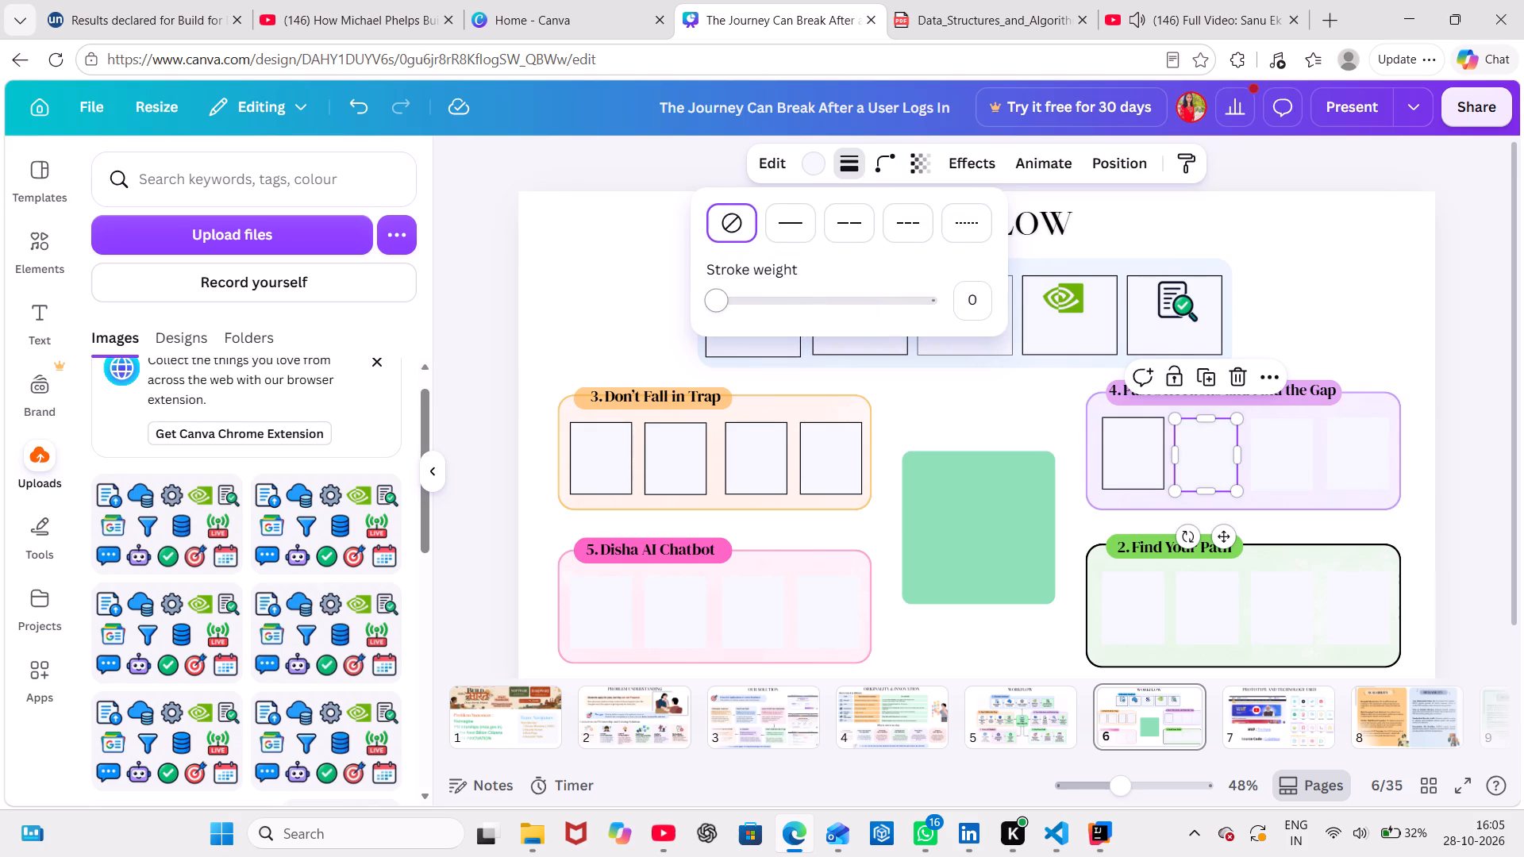
pyautogui.click(718, 307)
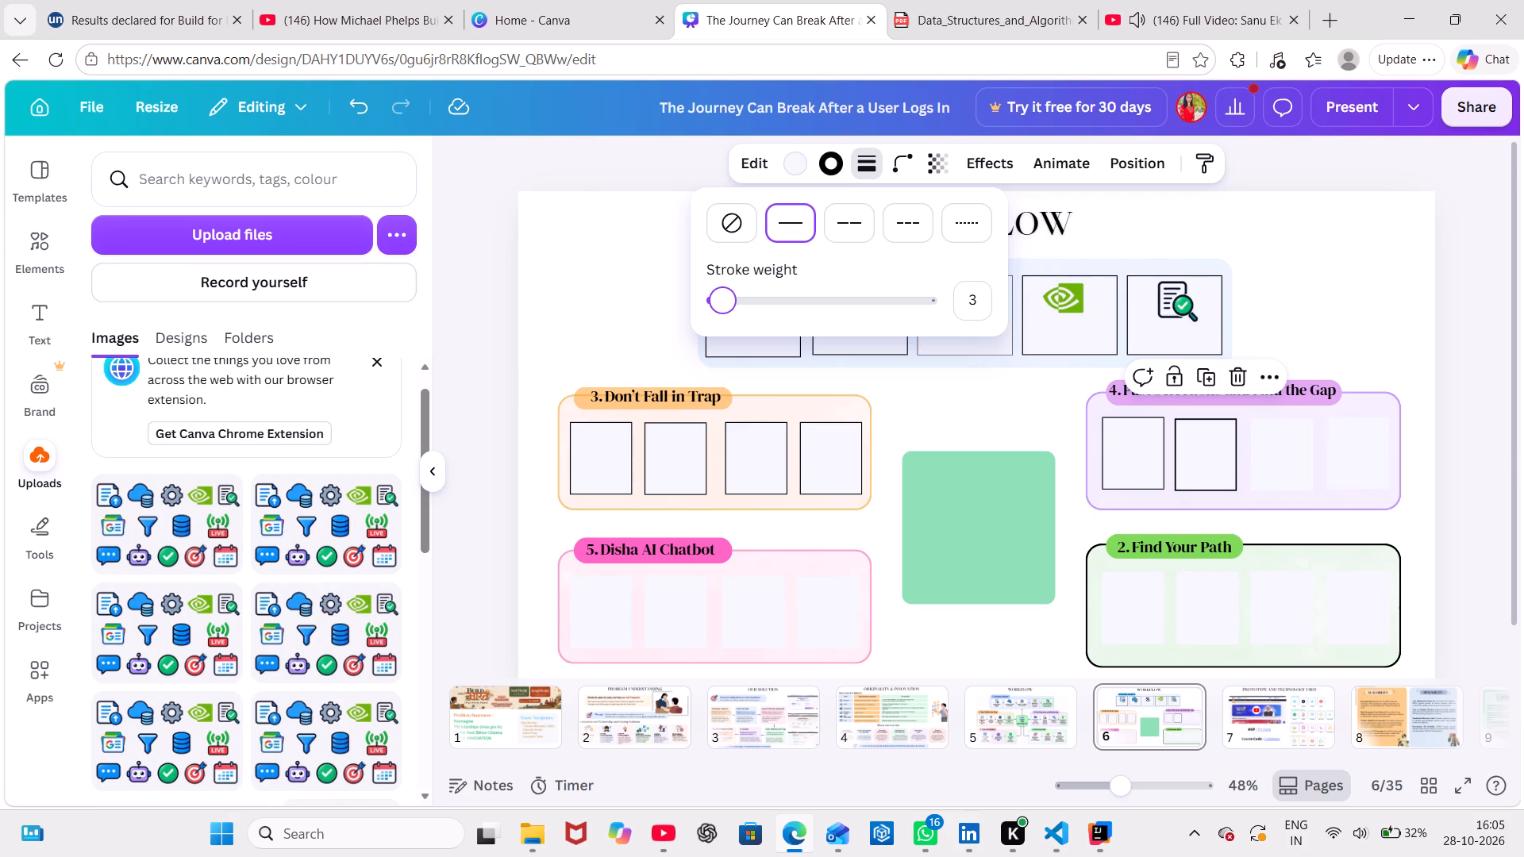
pyautogui.click(1301, 450)
pyautogui.click(852, 170)
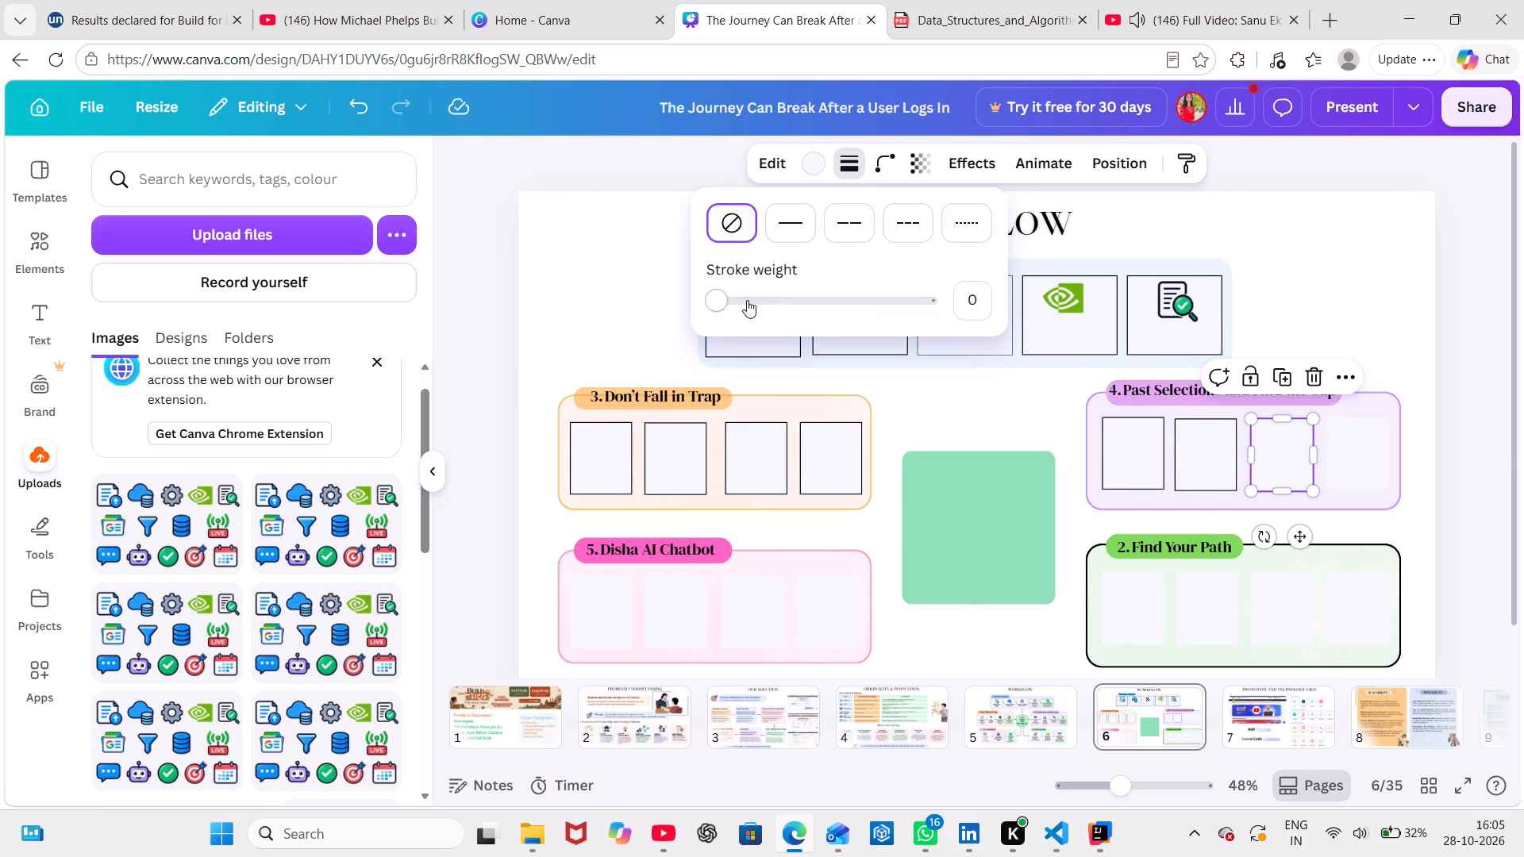
pyautogui.click(716, 303)
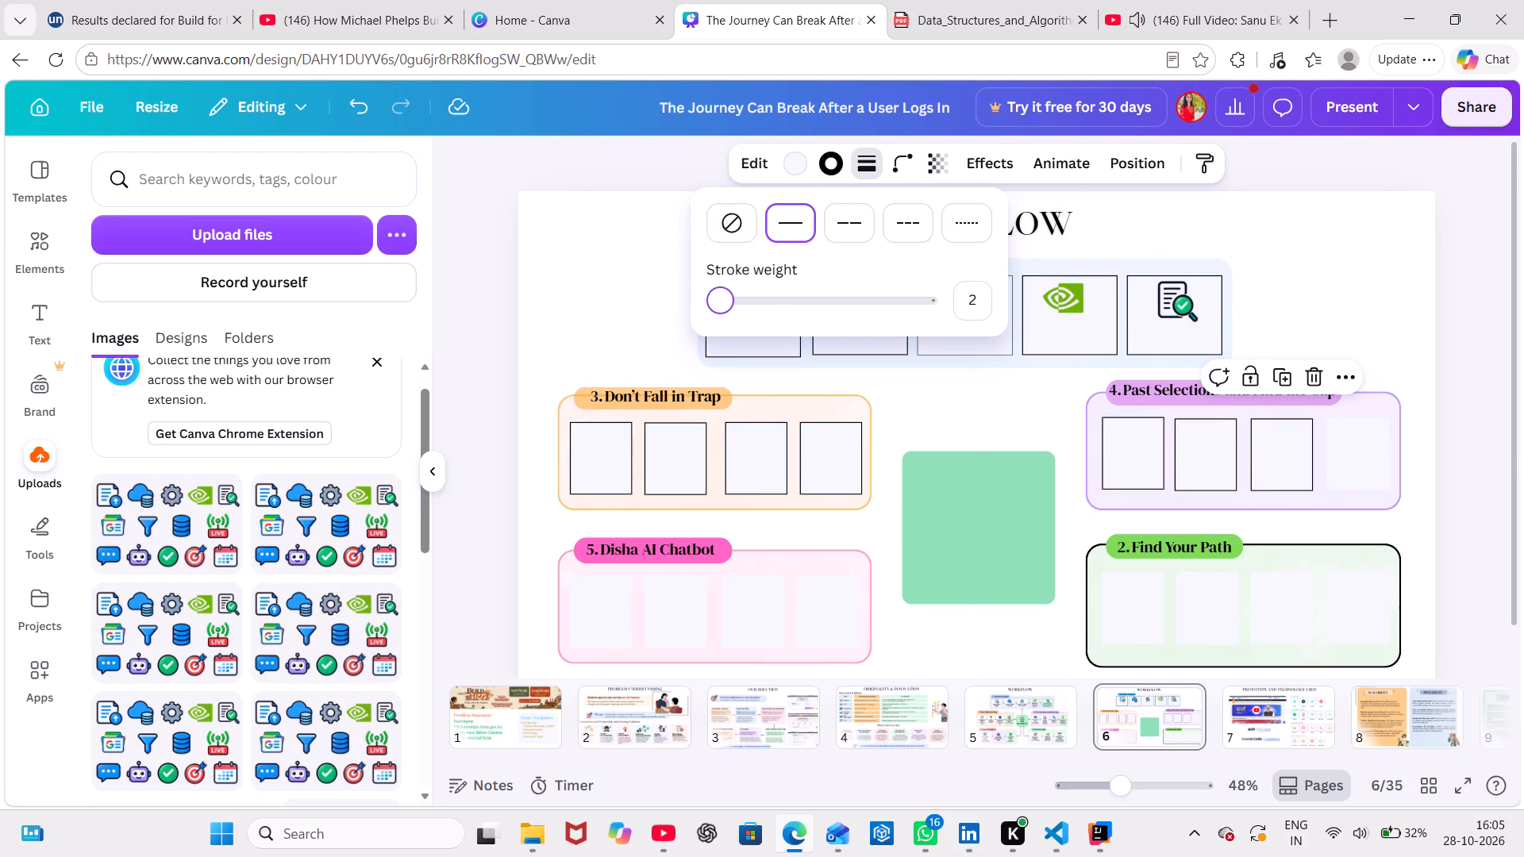
# Give the fourth box in Past Selections and Find the Gap a solid black outline with a stroke weight of 2.
pyautogui.click(1361, 434)
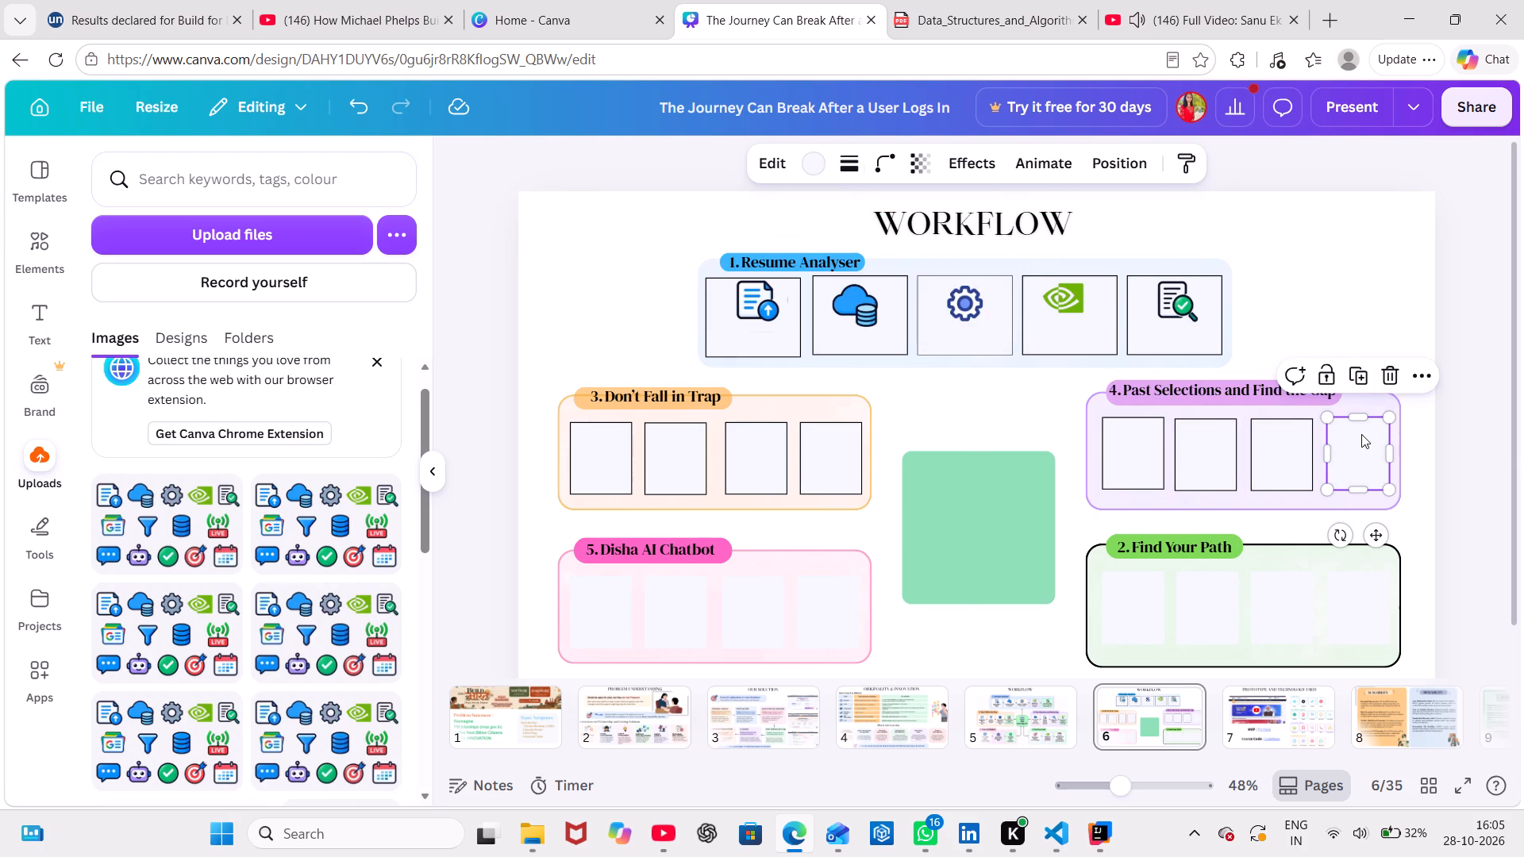
pyautogui.click(841, 176)
pyautogui.moveTo(711, 300); pyautogui.dragTo(714, 302)
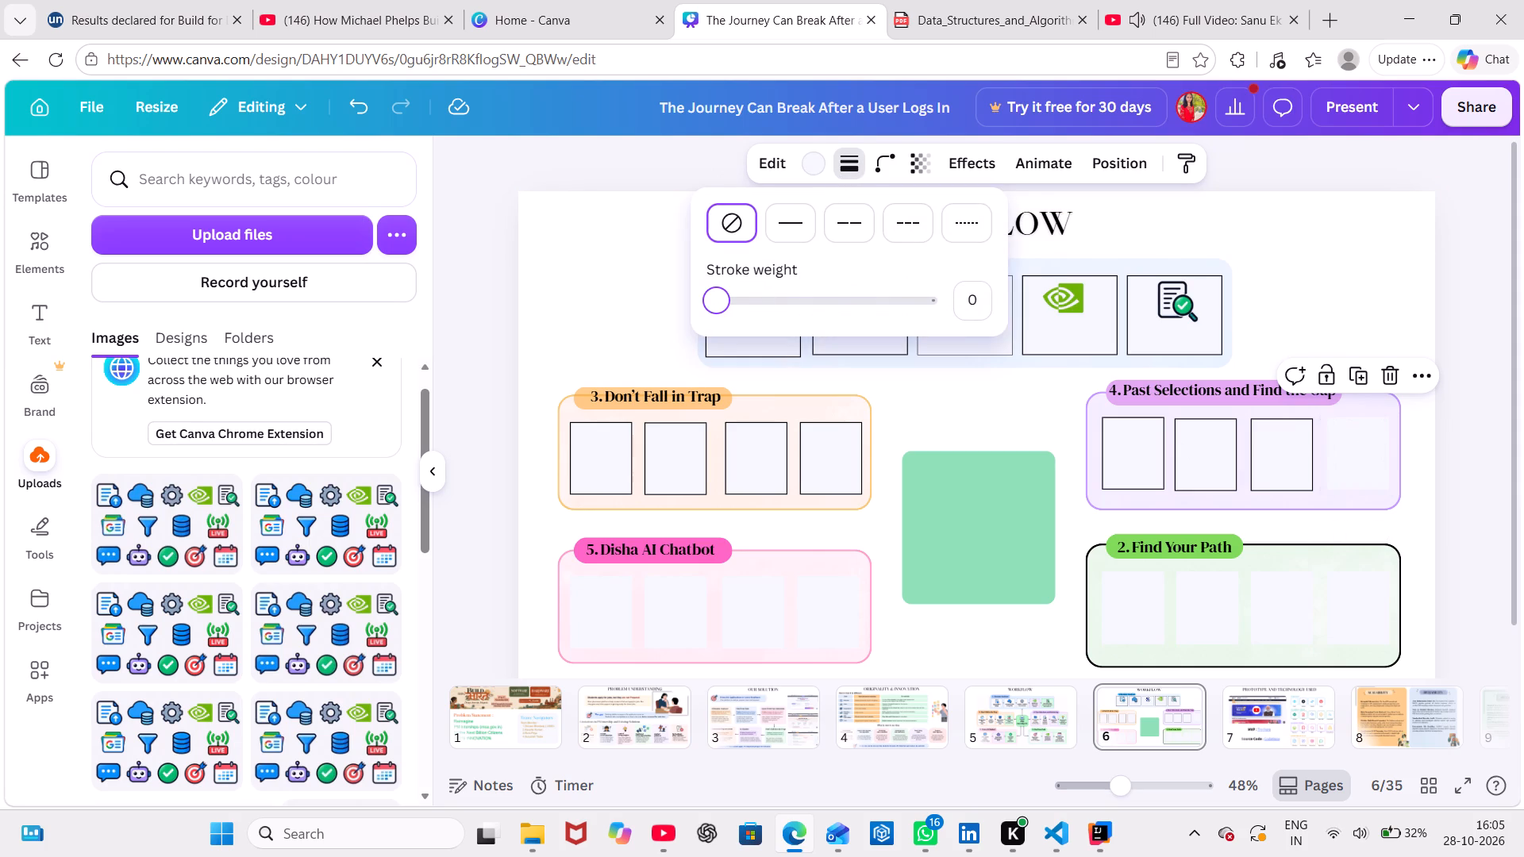
pyautogui.moveTo(714, 302); pyautogui.dragTo(718, 302)
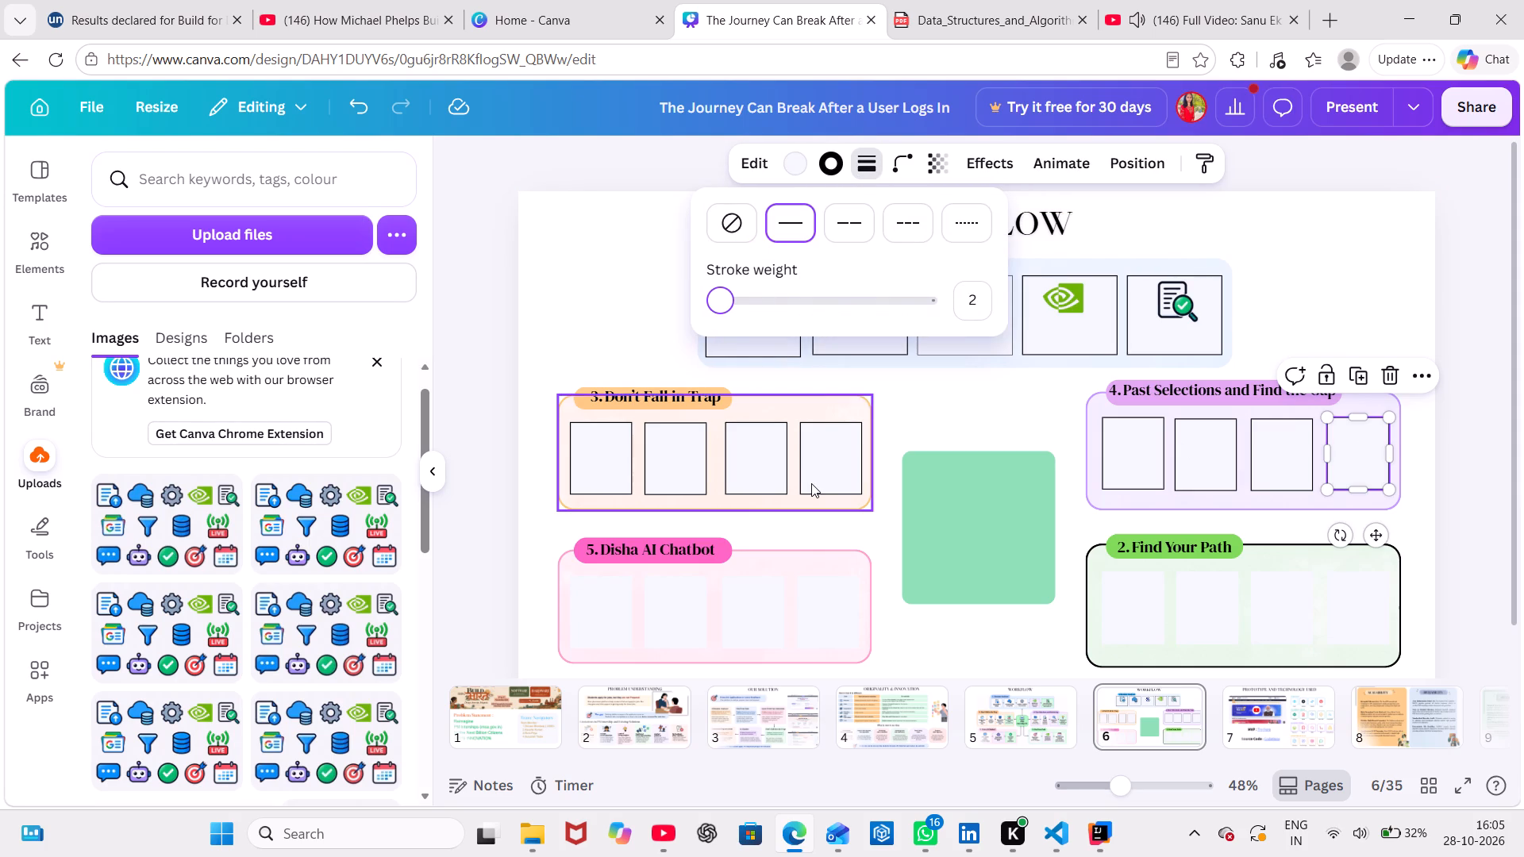
pyautogui.click(1522, 229)
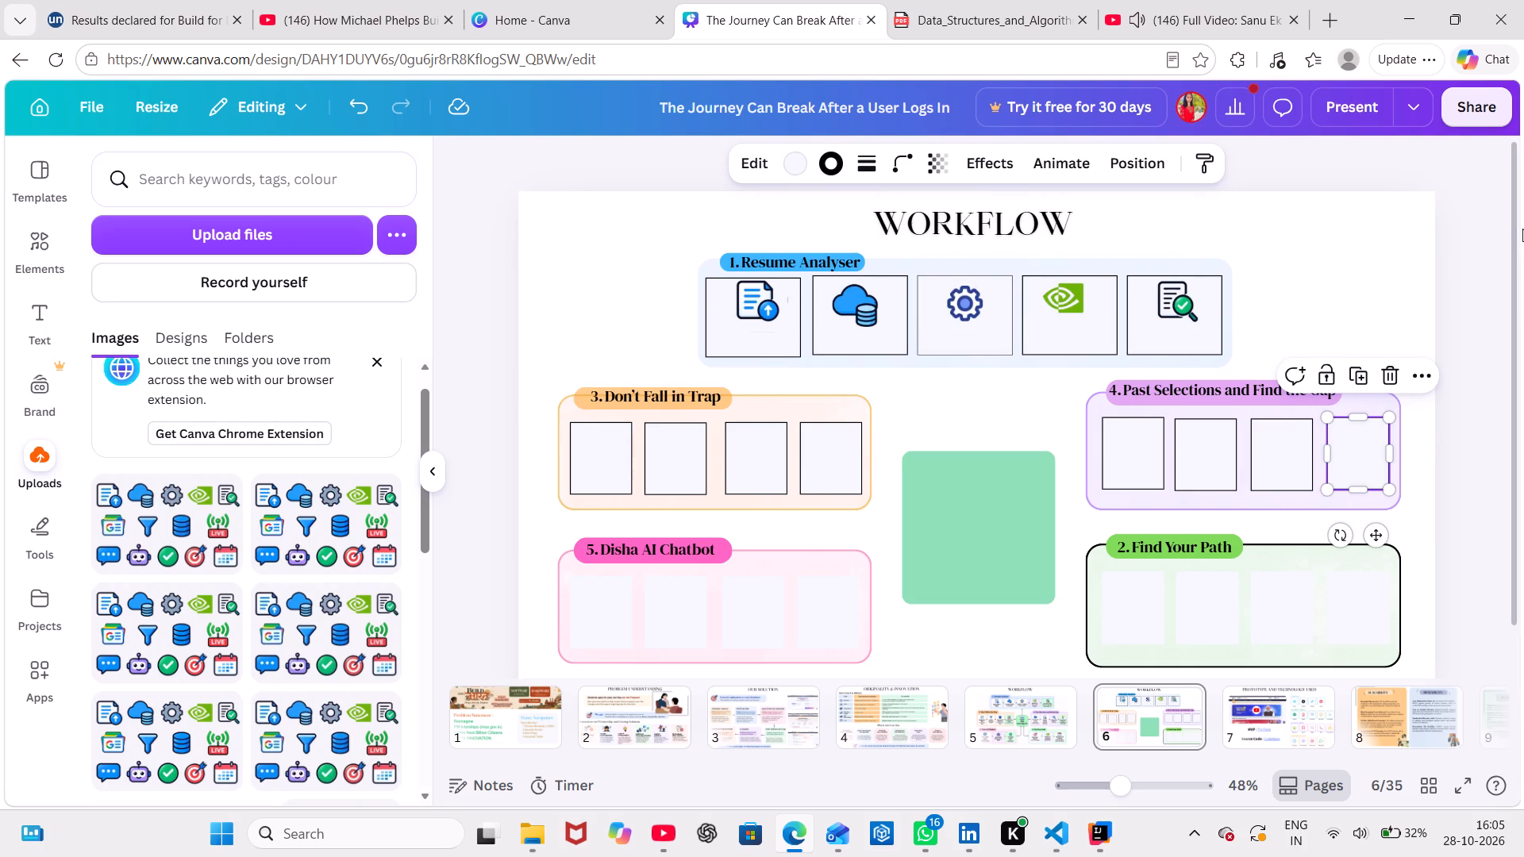
pyautogui.click(1484, 234)
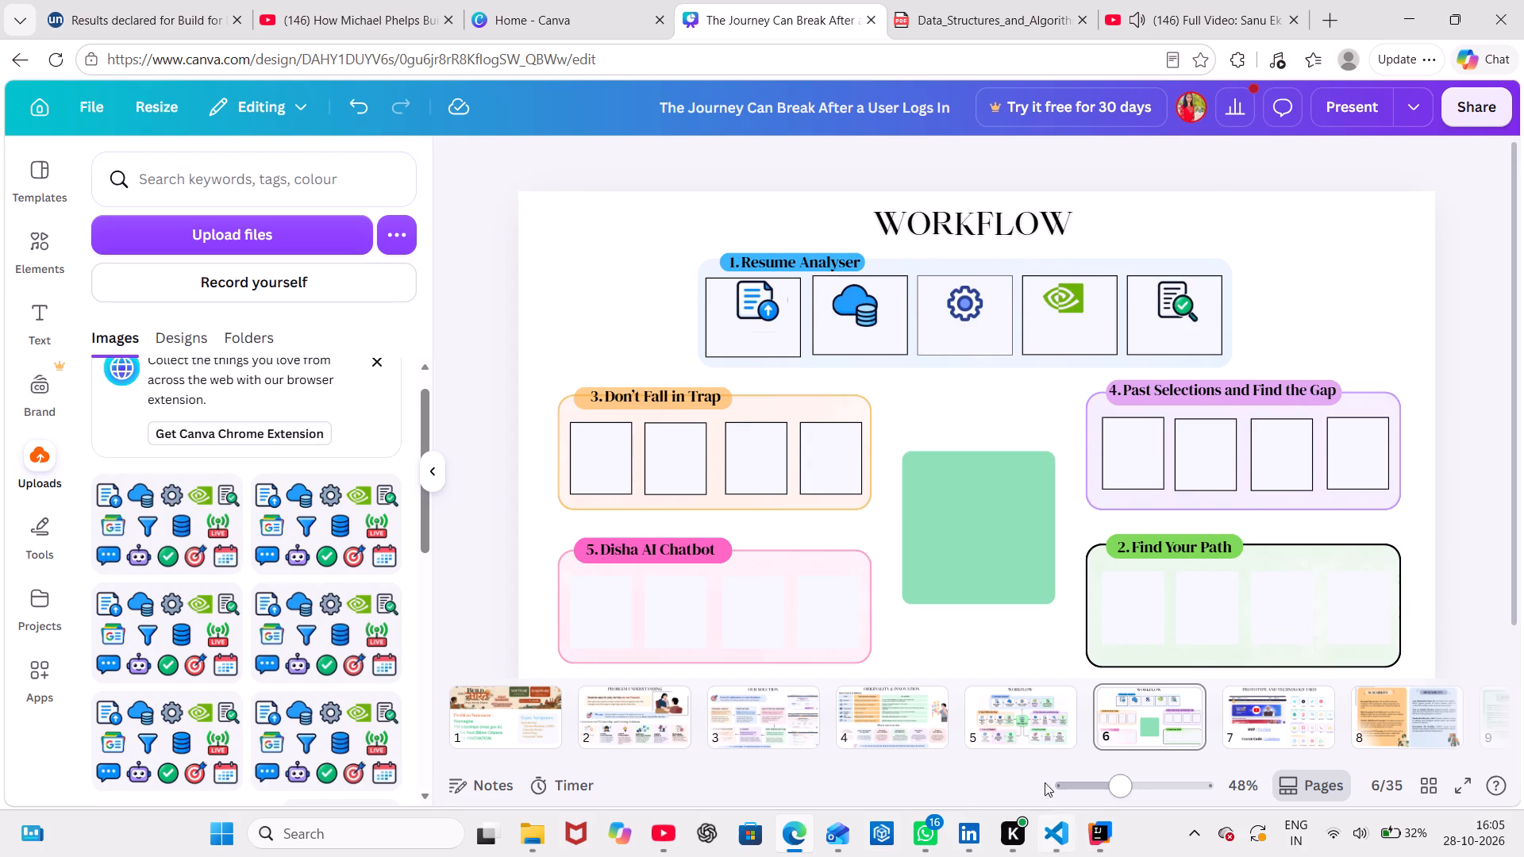
# Check the page 5 diagram, and on page 6 recolour the outline of Don't Fall in Trap's first box to golden yellow-orange.
pyautogui.click(1022, 708)
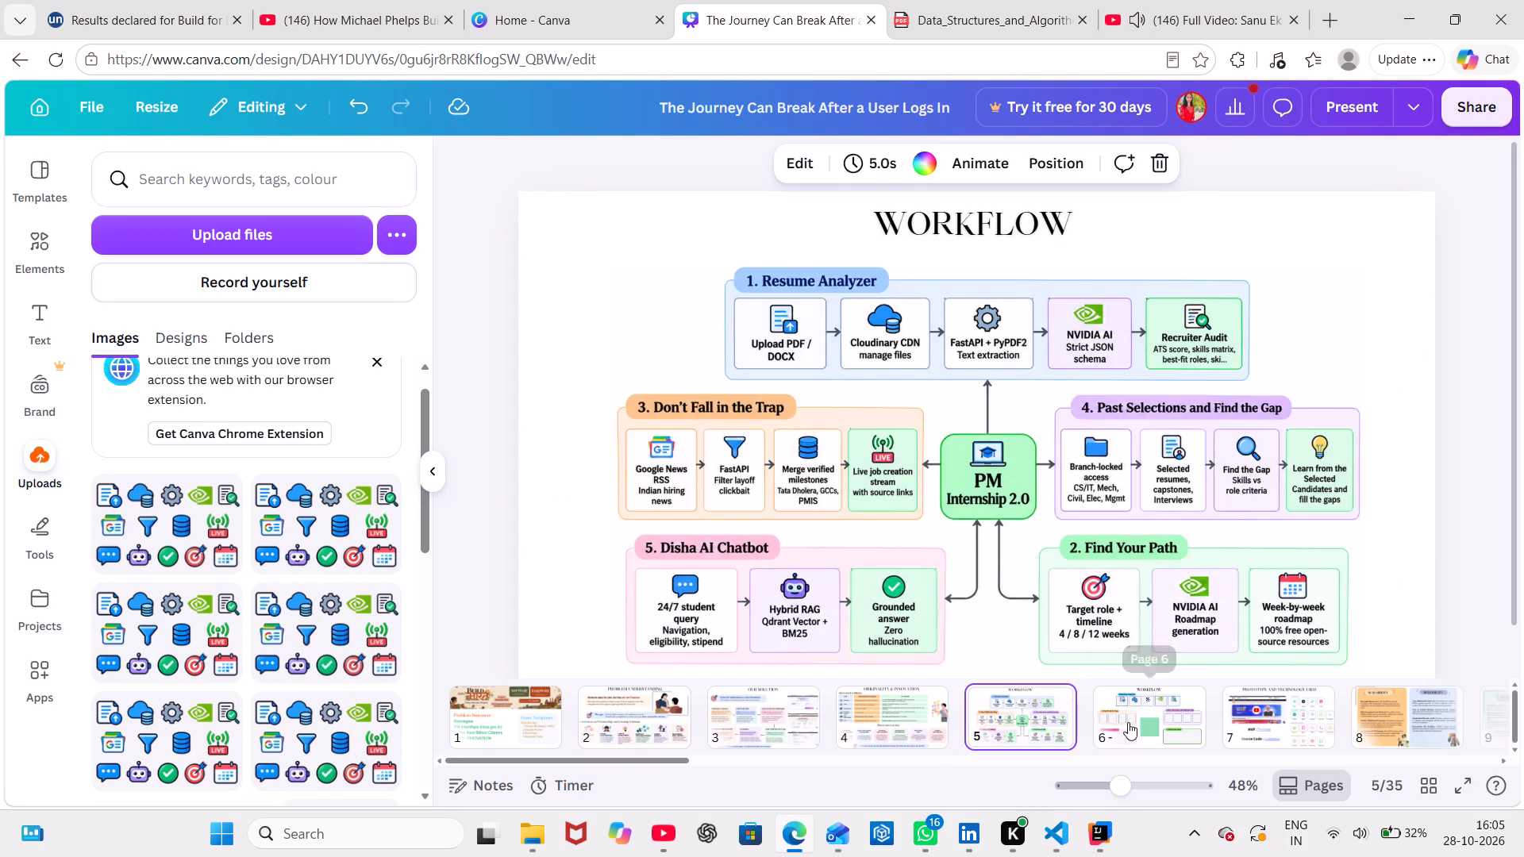
pyautogui.click(1129, 722)
pyautogui.click(603, 448)
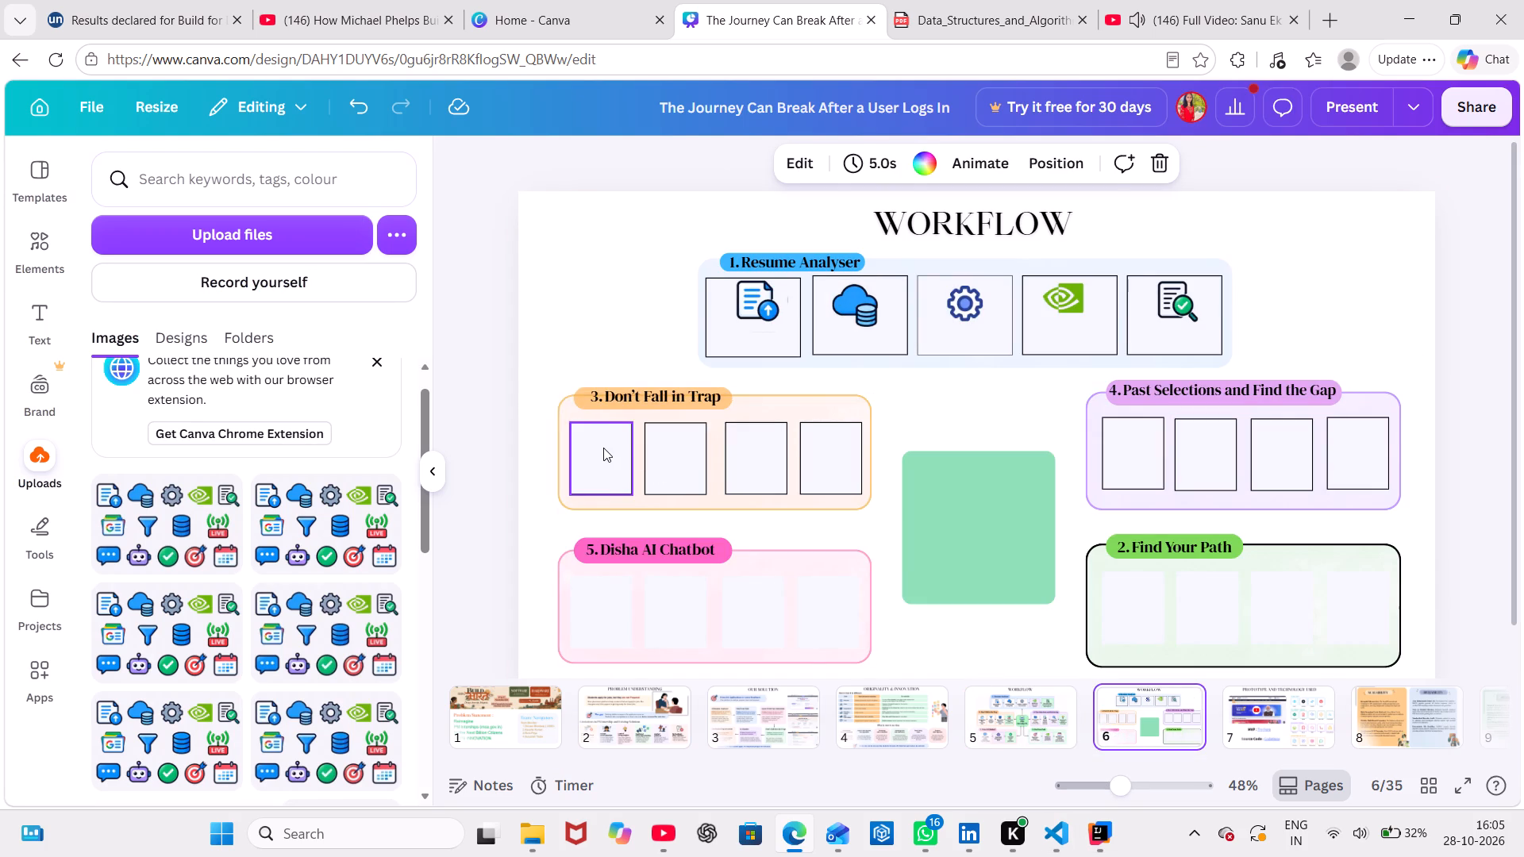
pyautogui.click(828, 164)
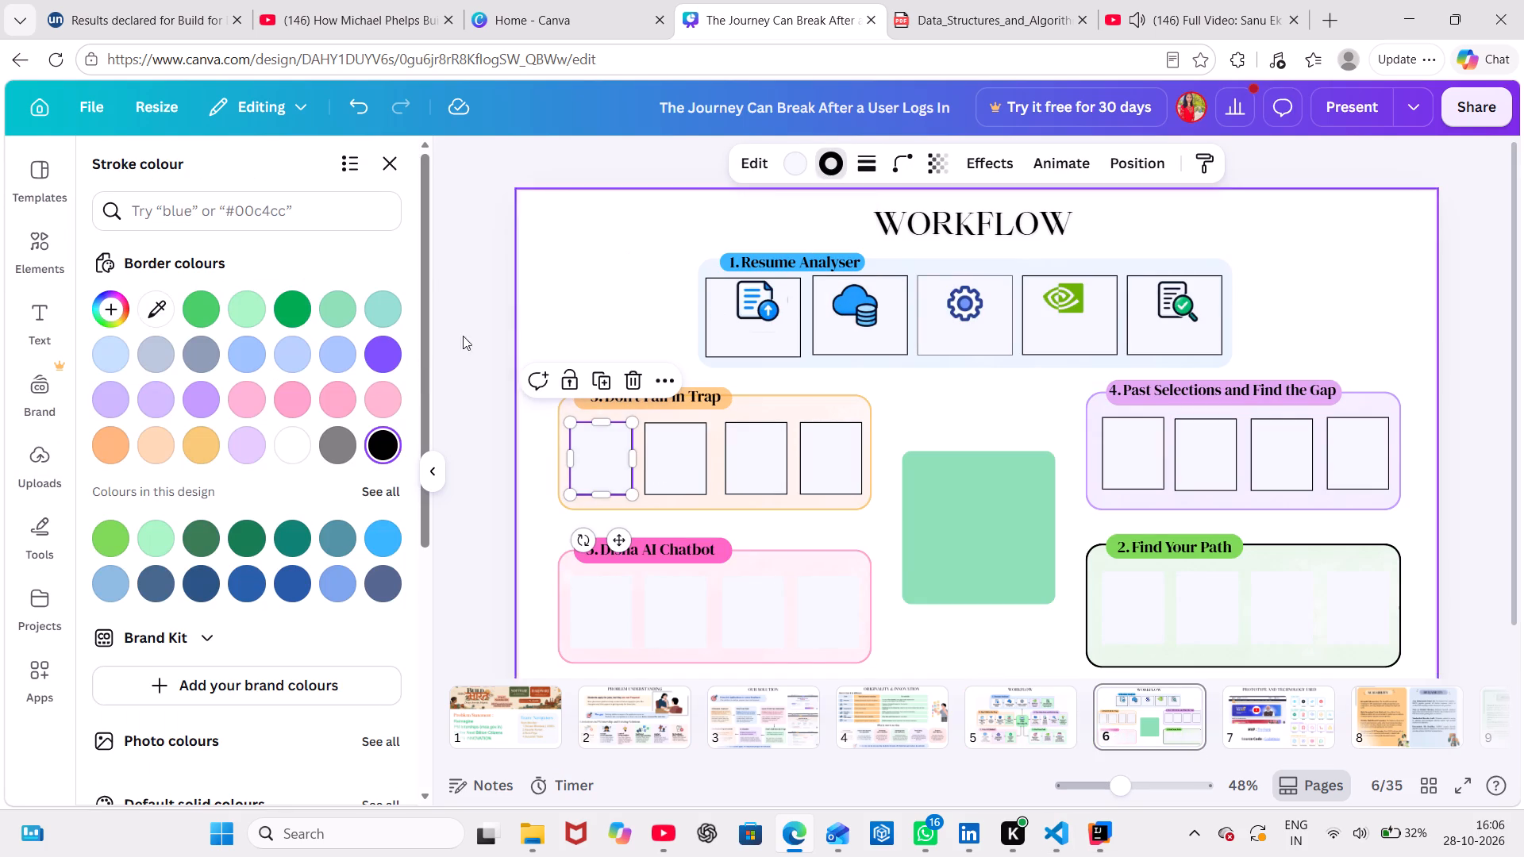
pyautogui.click(204, 441)
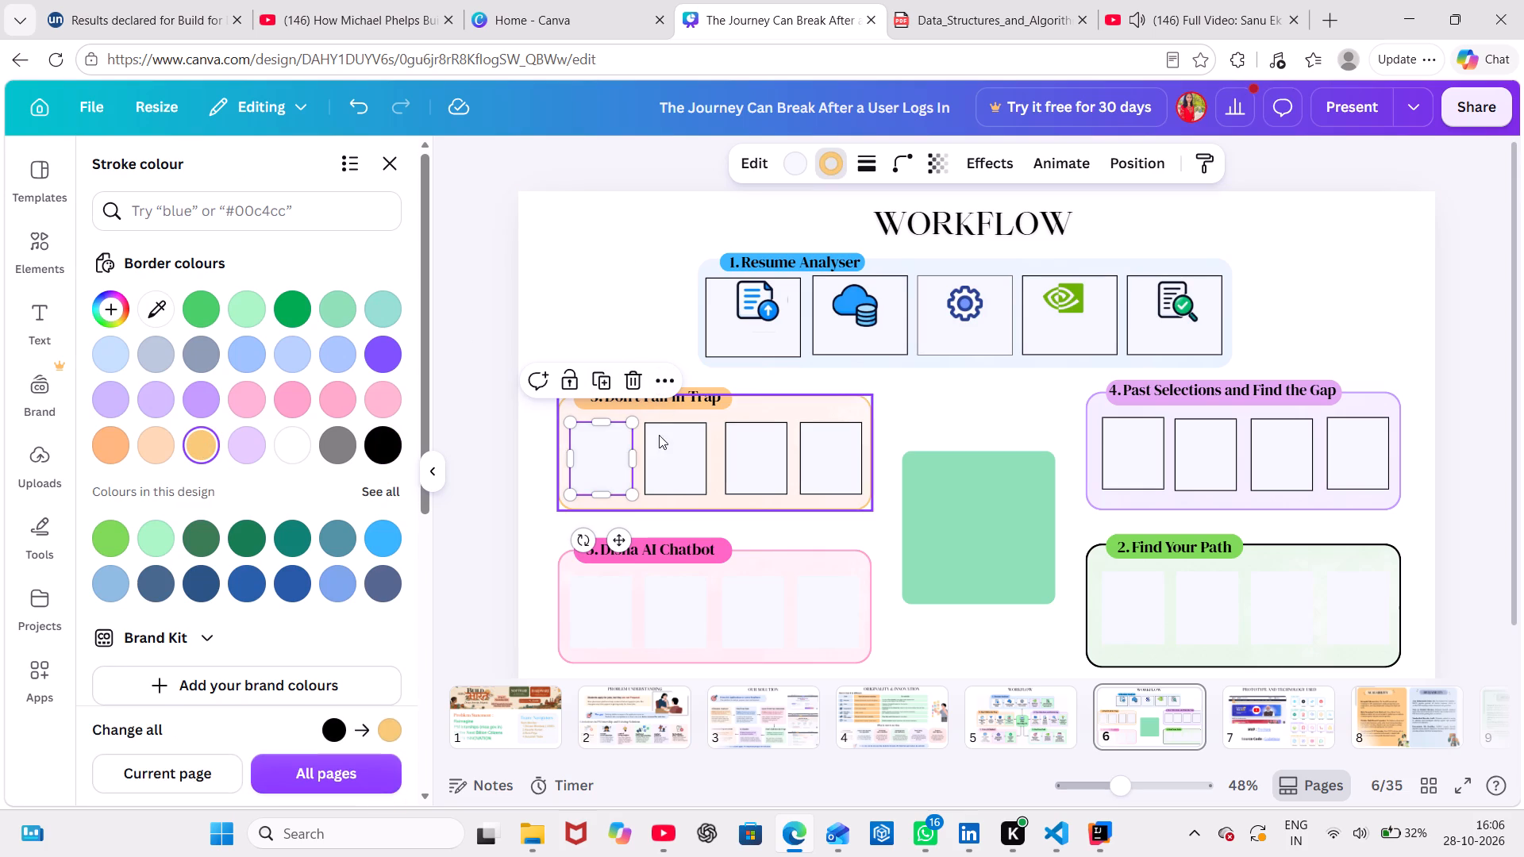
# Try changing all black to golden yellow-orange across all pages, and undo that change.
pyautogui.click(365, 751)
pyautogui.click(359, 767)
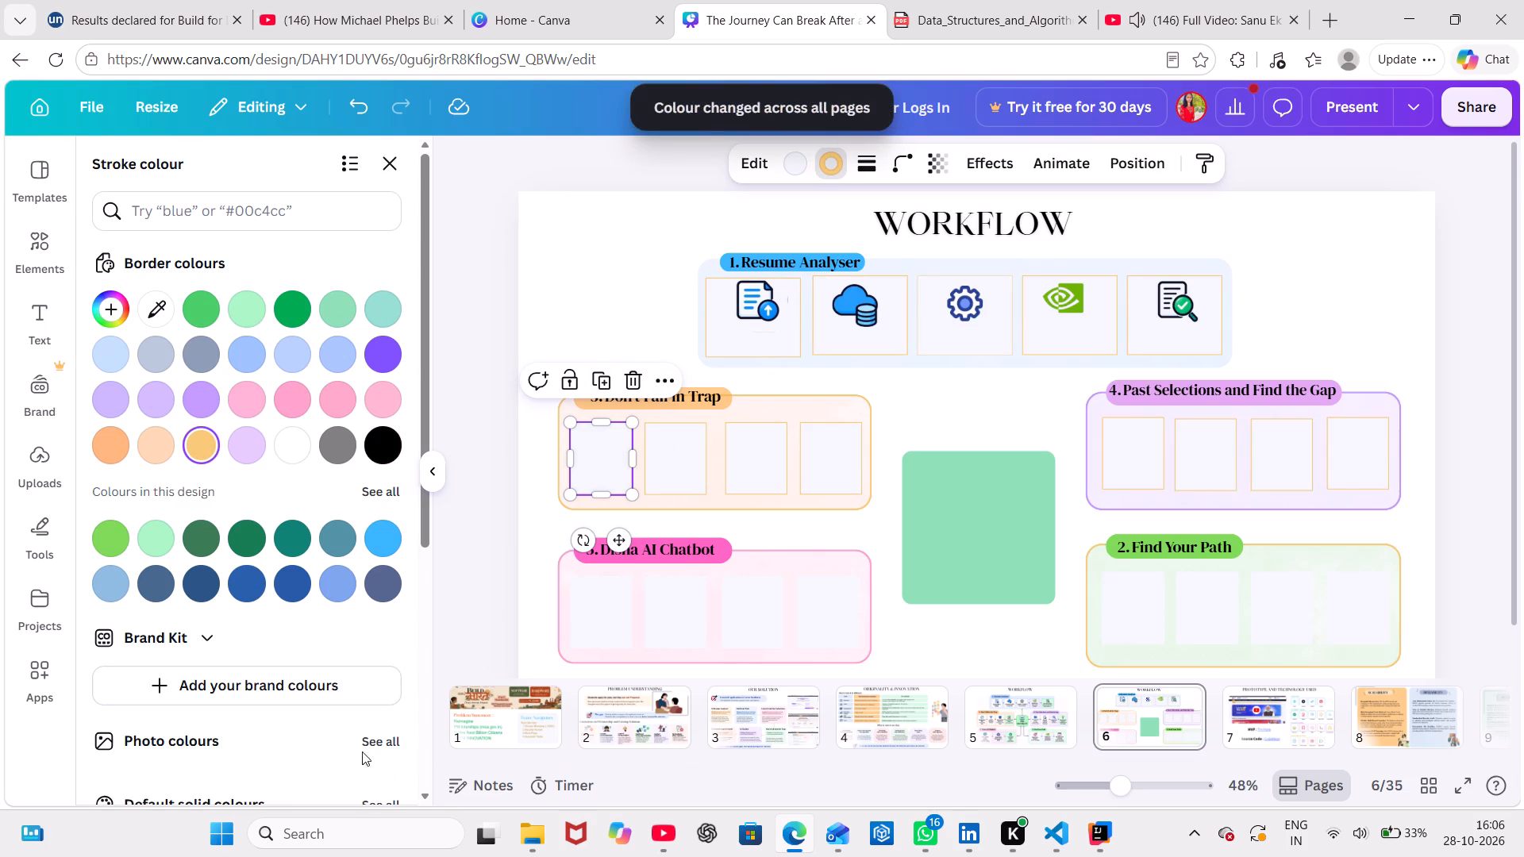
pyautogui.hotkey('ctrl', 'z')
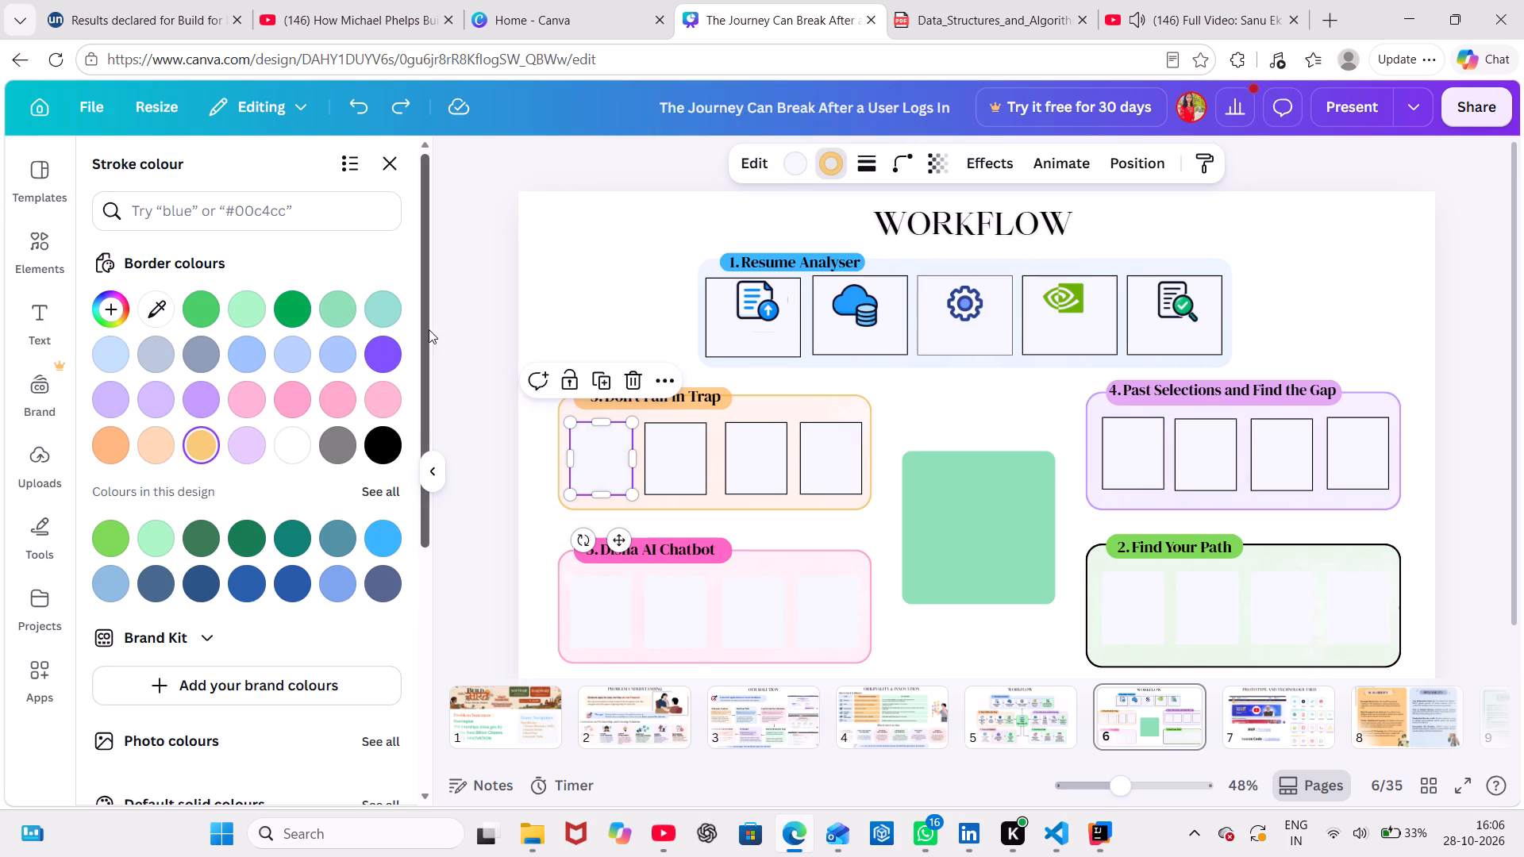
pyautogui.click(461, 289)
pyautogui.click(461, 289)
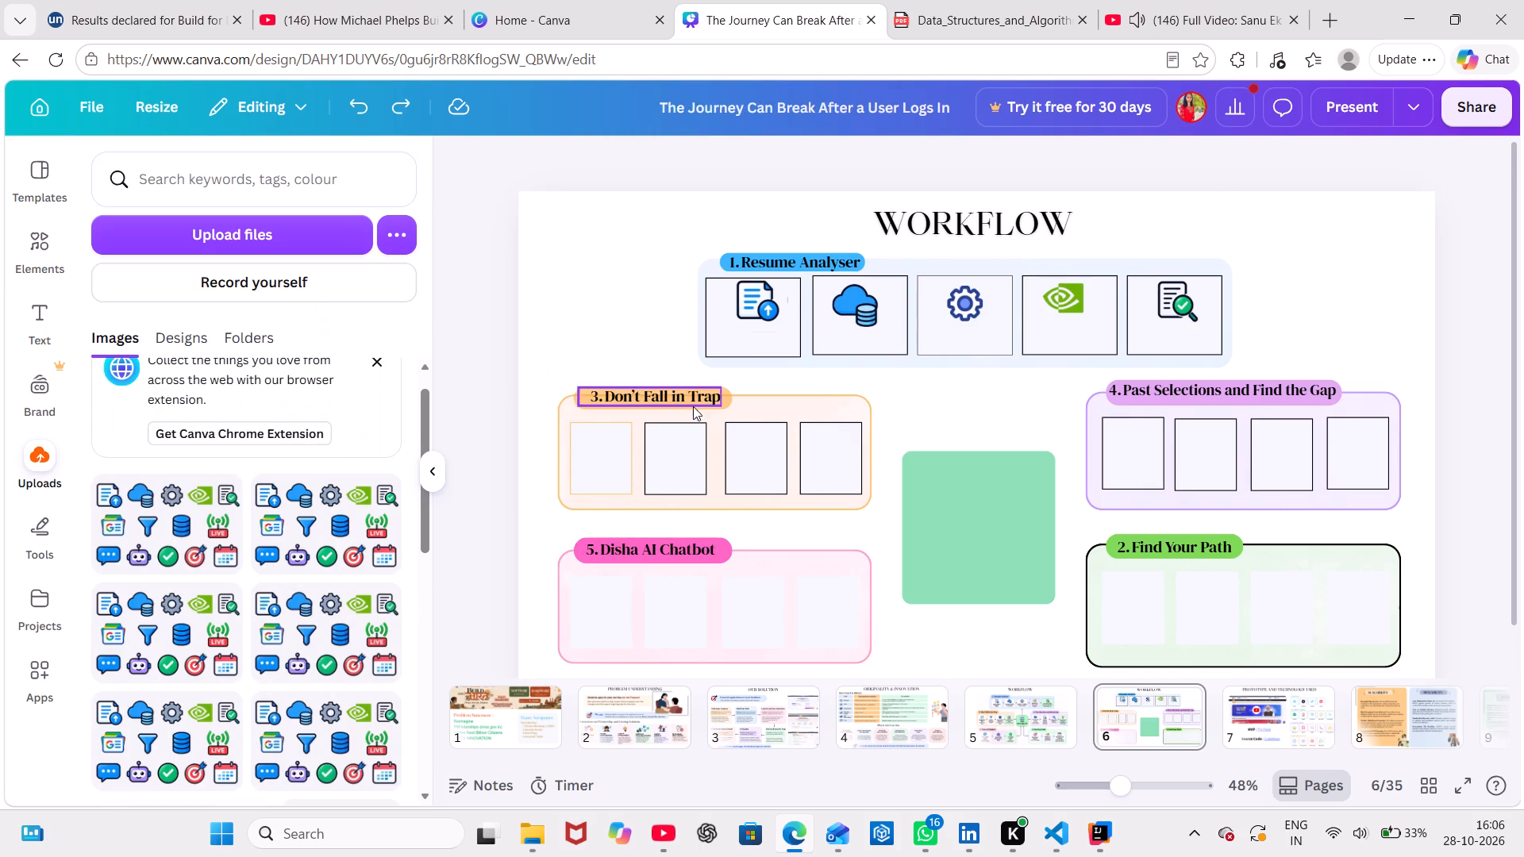
# Recolour the outline of Don't Fall in Trap's second box from black to peach orange.
pyautogui.click(683, 445)
pyautogui.click(838, 162)
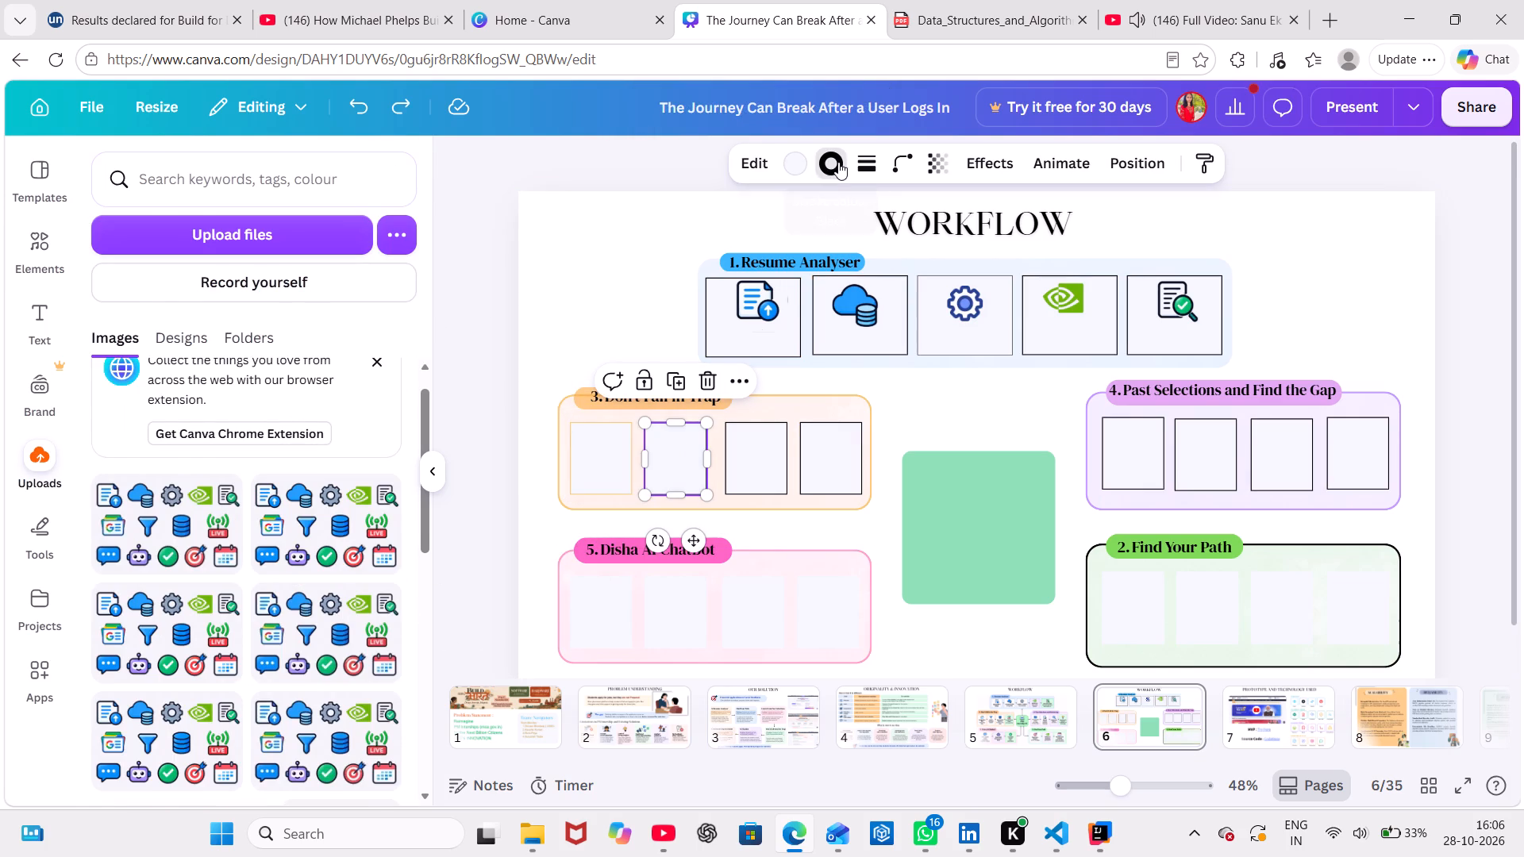
pyautogui.click(198, 443)
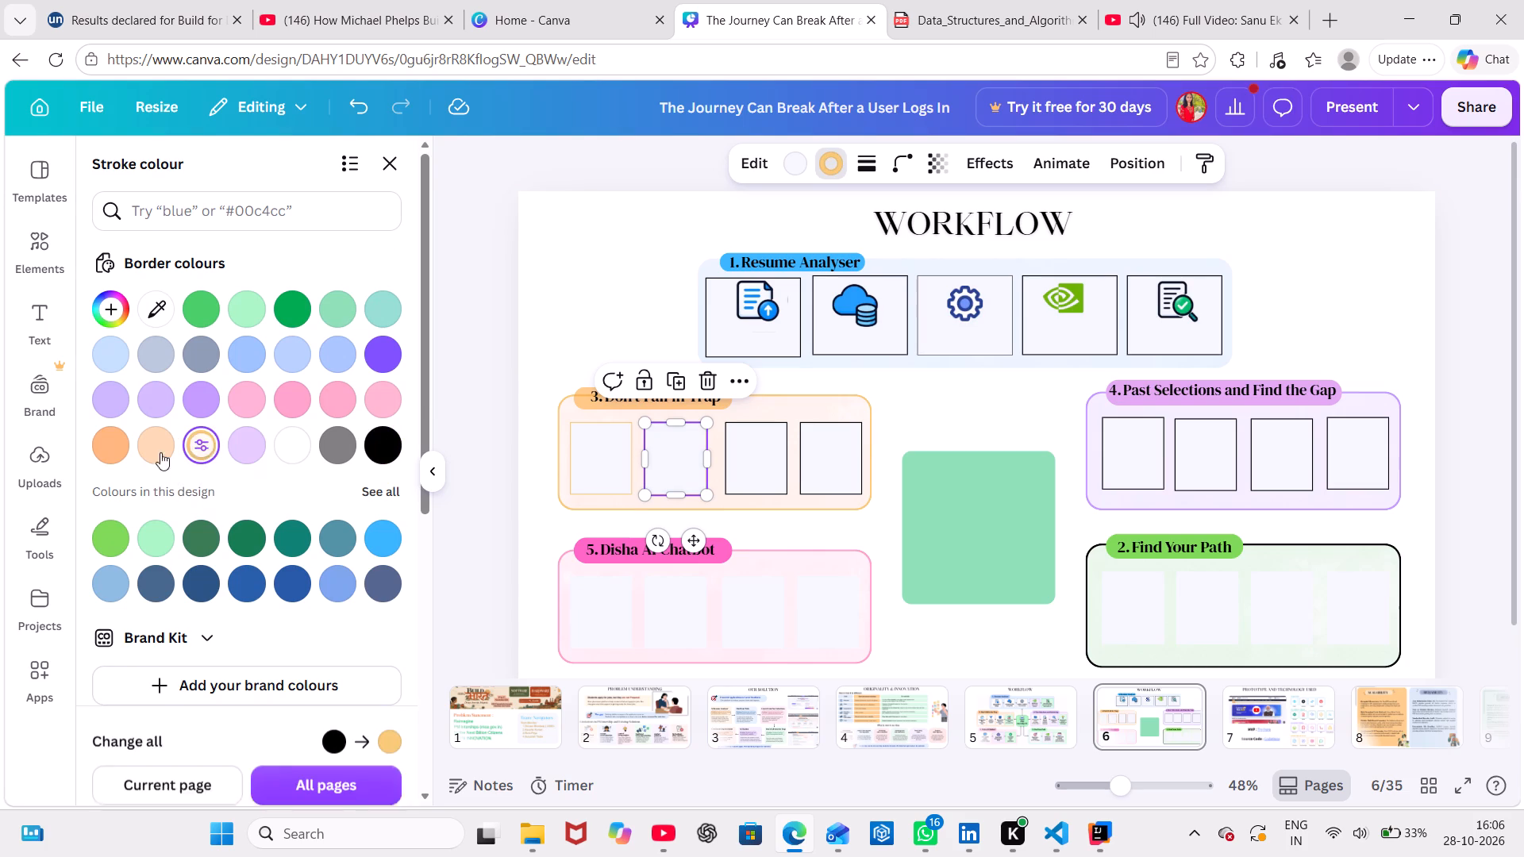
pyautogui.click(106, 443)
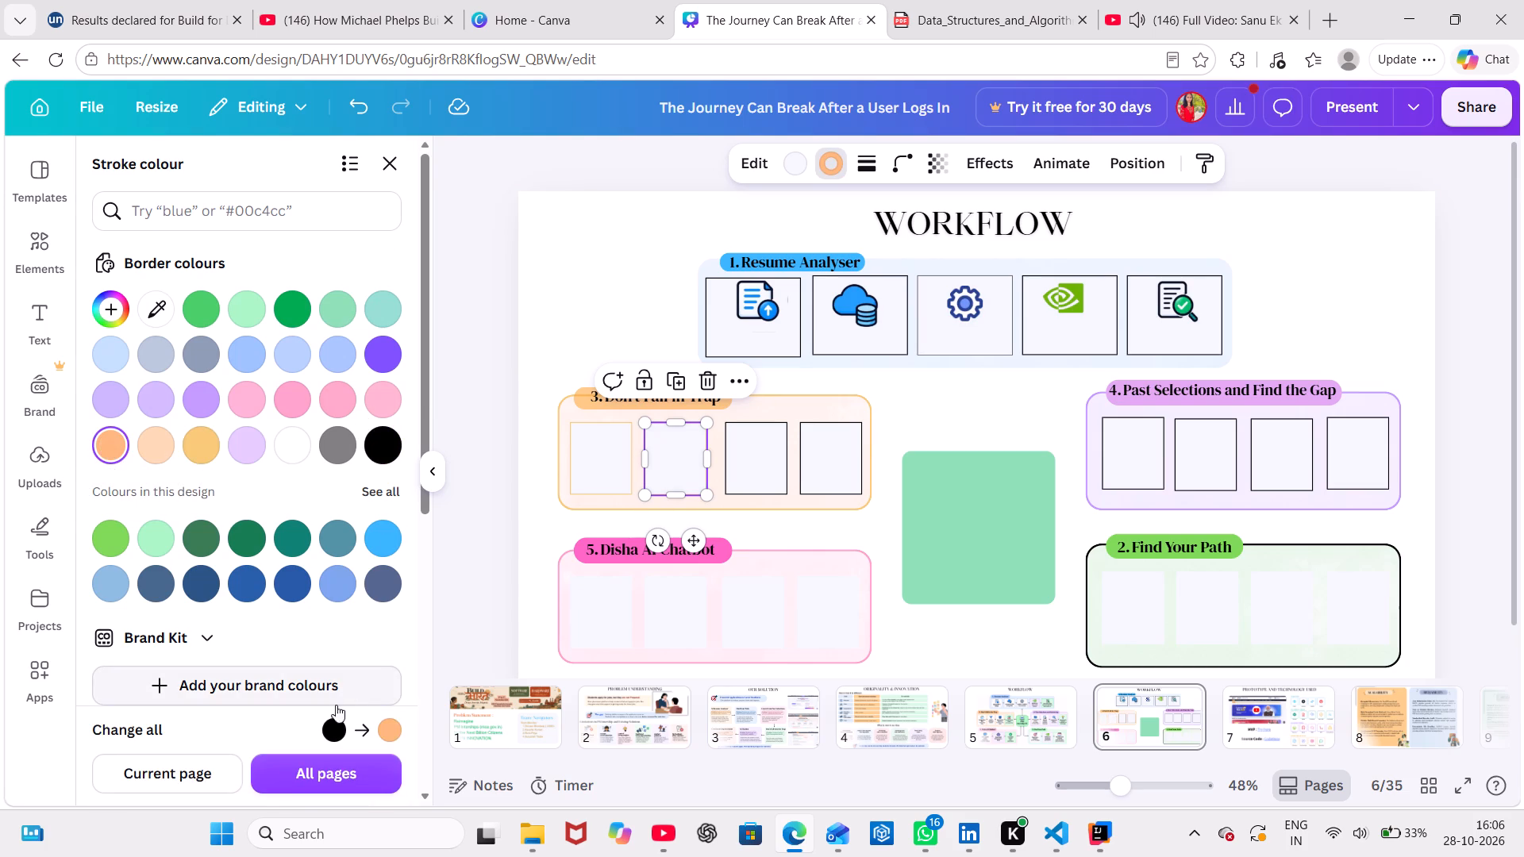
pyautogui.click(460, 592)
pyautogui.click(460, 592)
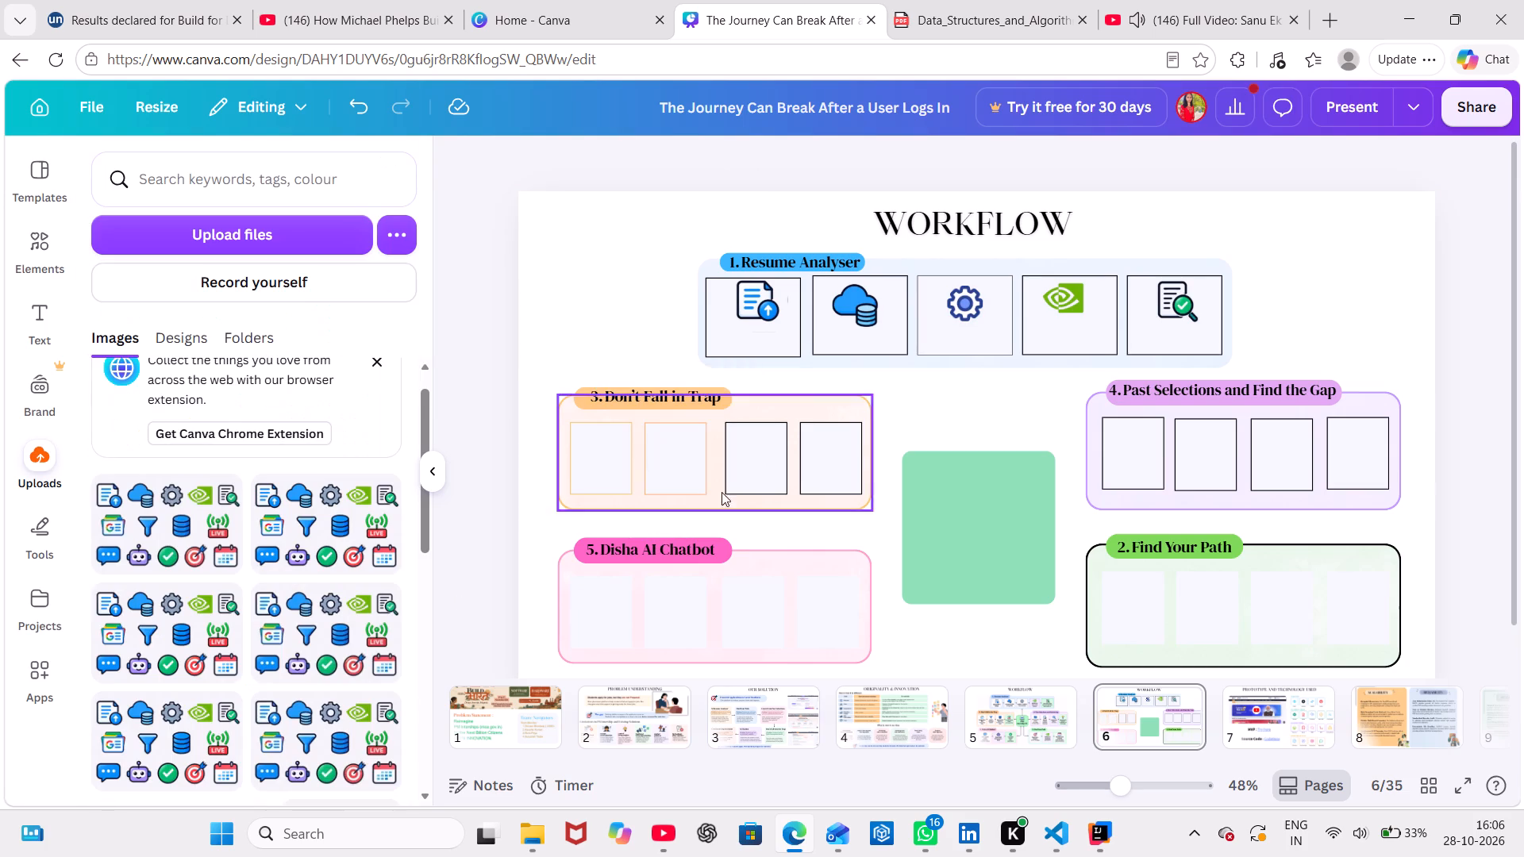
# Recolour the outline of Don't Fall in Trap's third box from black to golden yellow-orange.
pyautogui.click(738, 471)
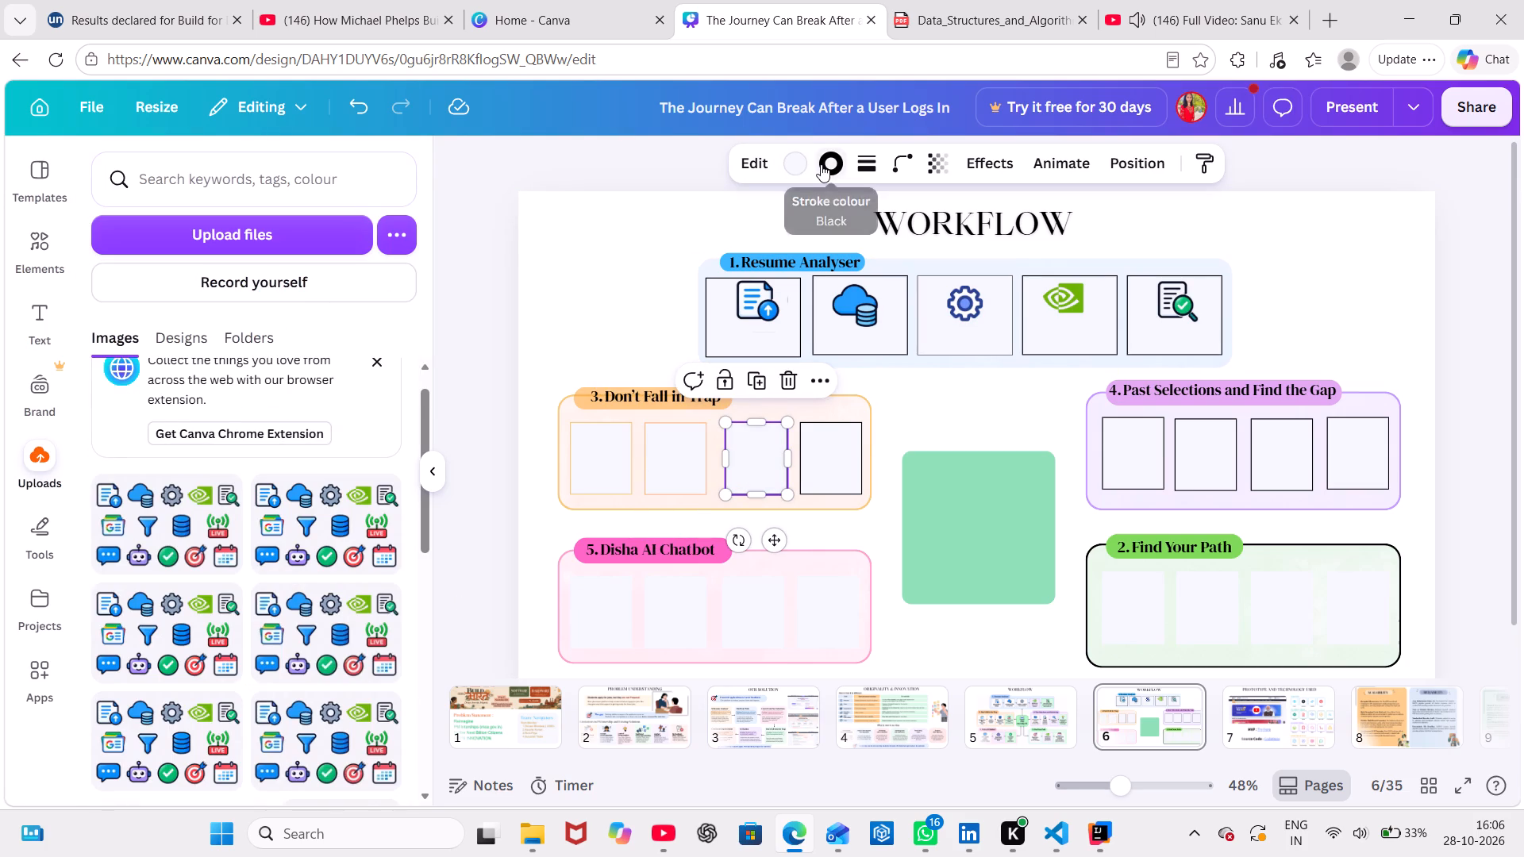
pyautogui.click(821, 164)
pyautogui.click(200, 438)
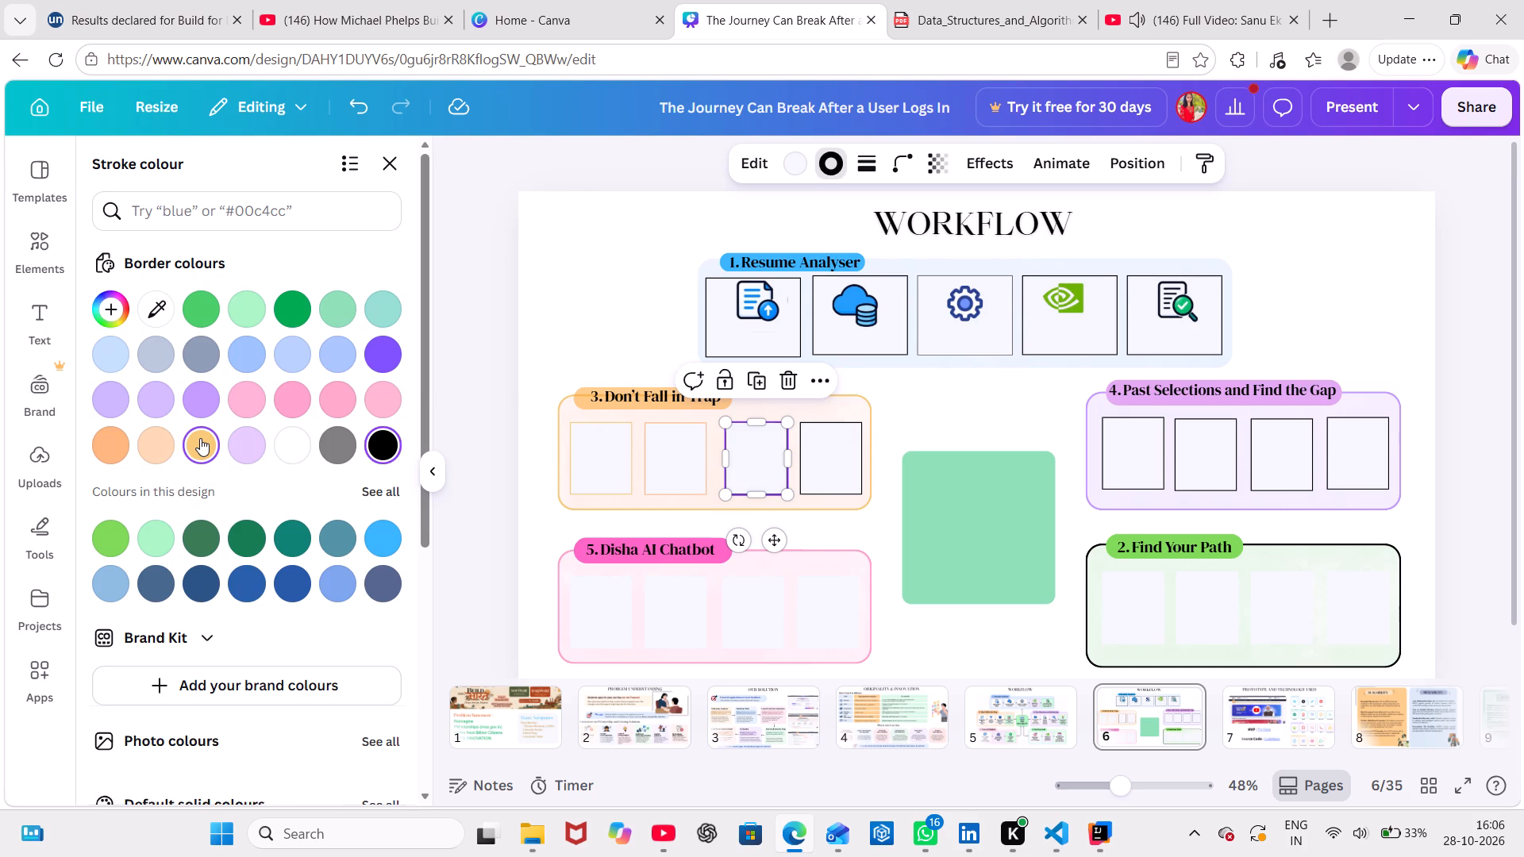
pyautogui.click(486, 406)
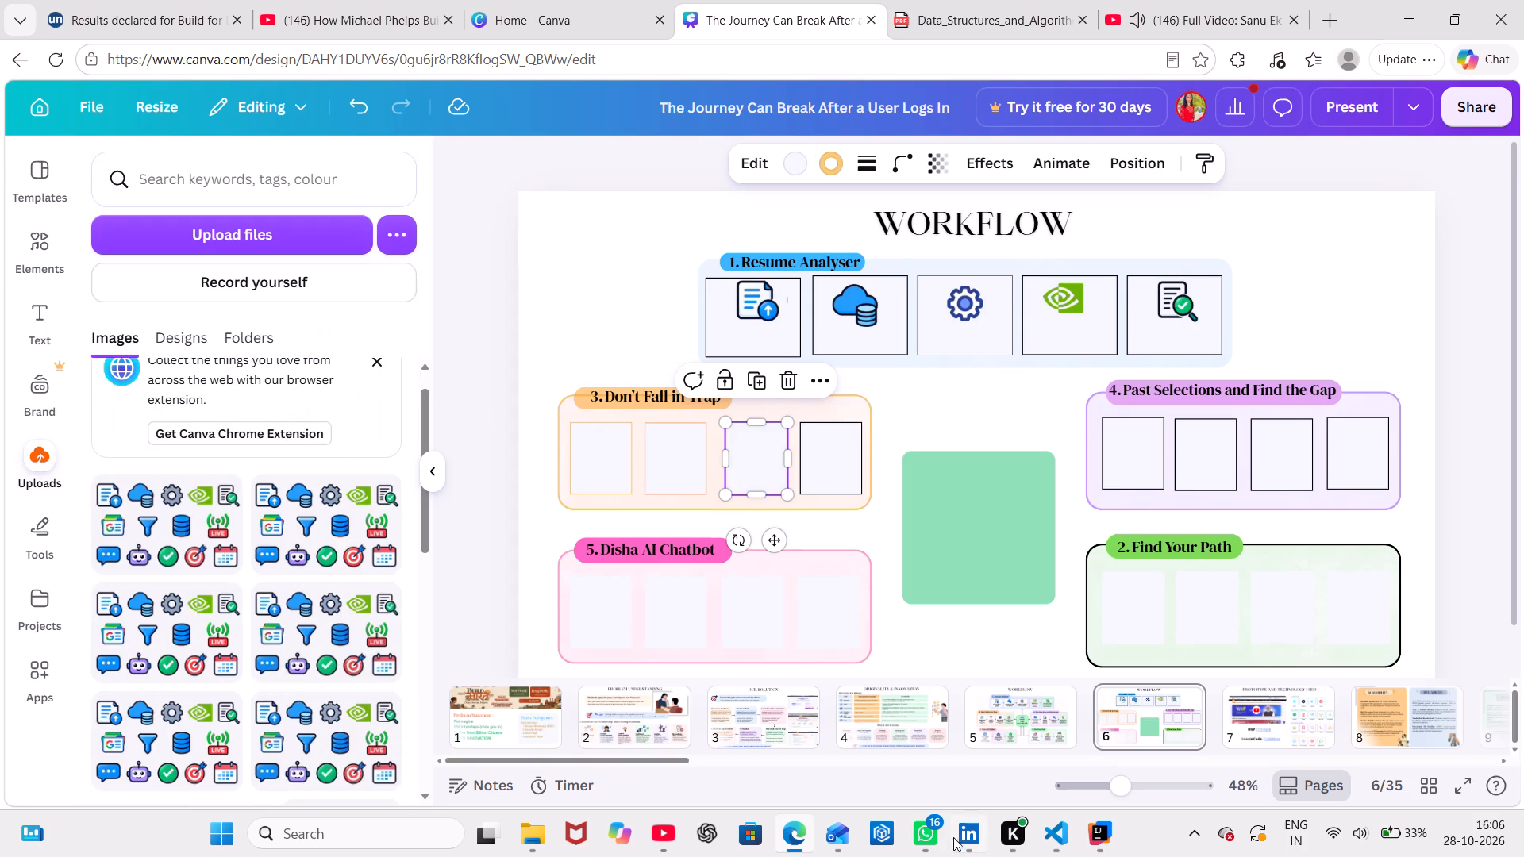
# Give Don't Fall in Trap's fourth box on page 6 the pale green gradient fill and a green #48ce68 outline.
pyautogui.click(1025, 726)
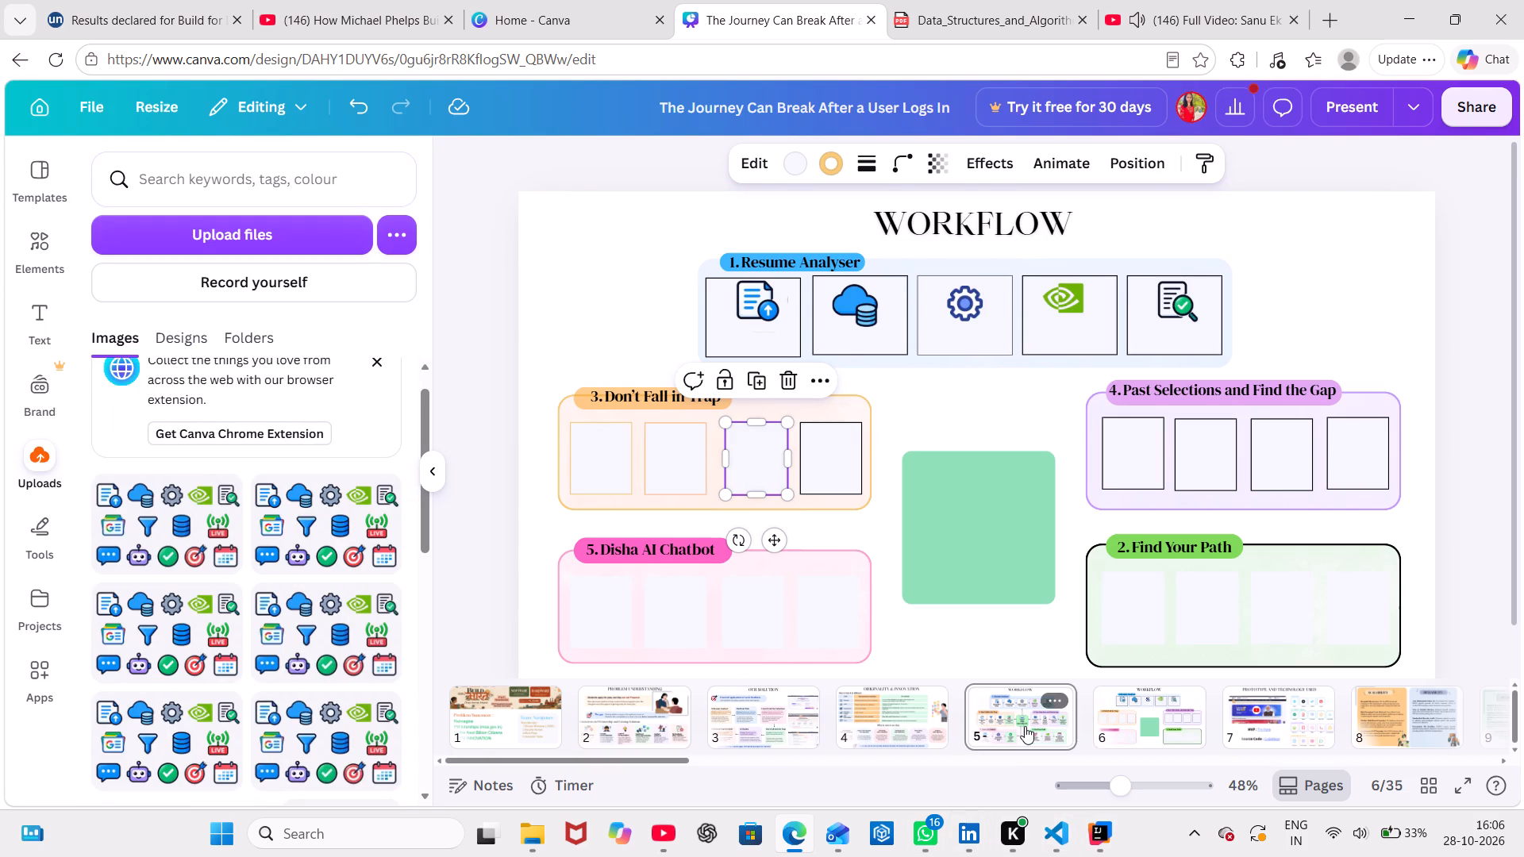
pyautogui.click(1135, 712)
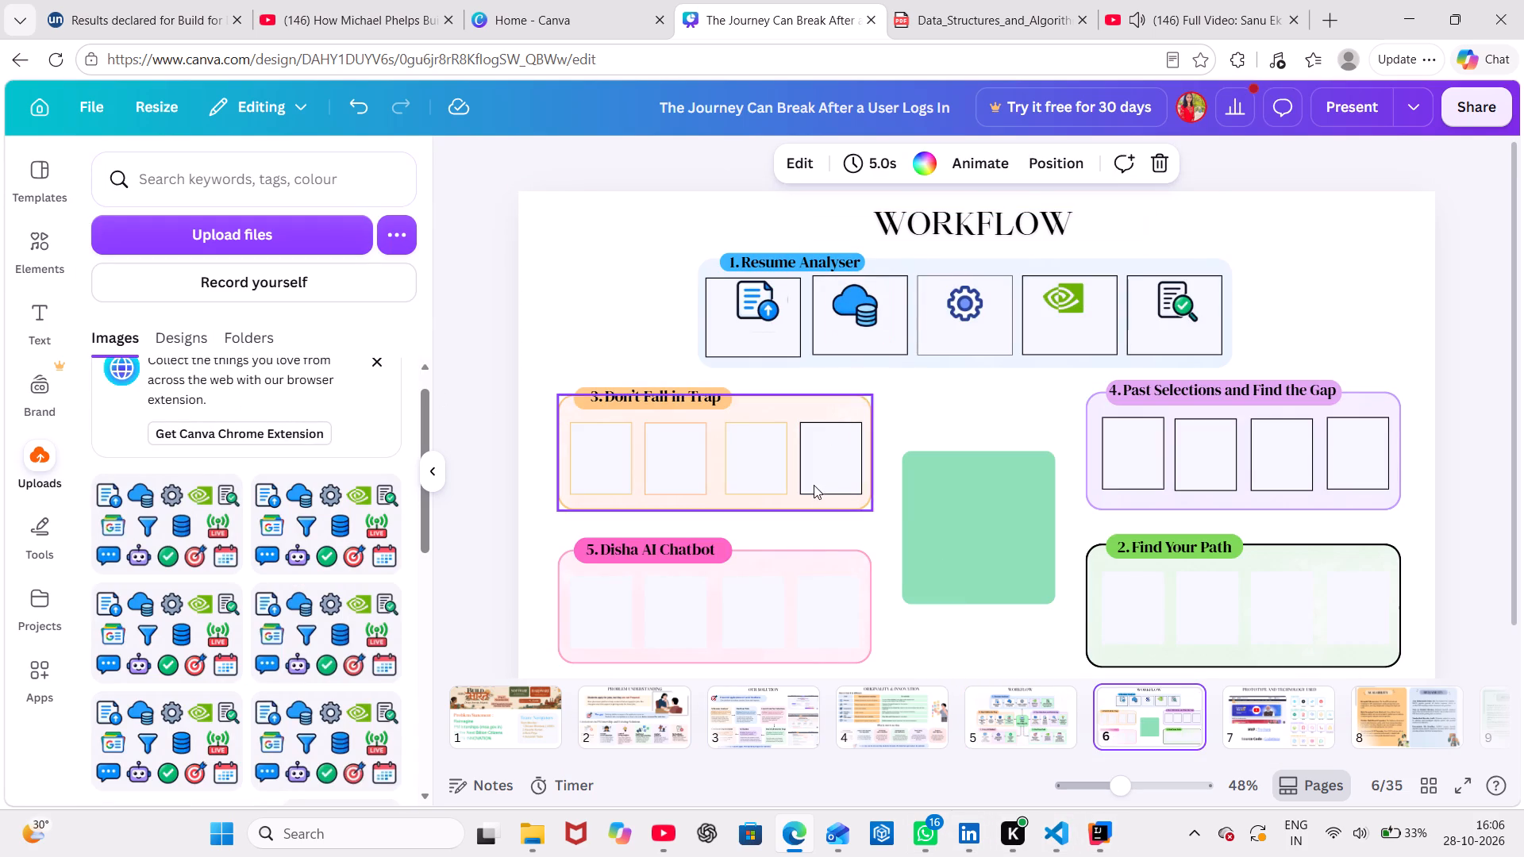
pyautogui.click(814, 487)
pyautogui.click(788, 174)
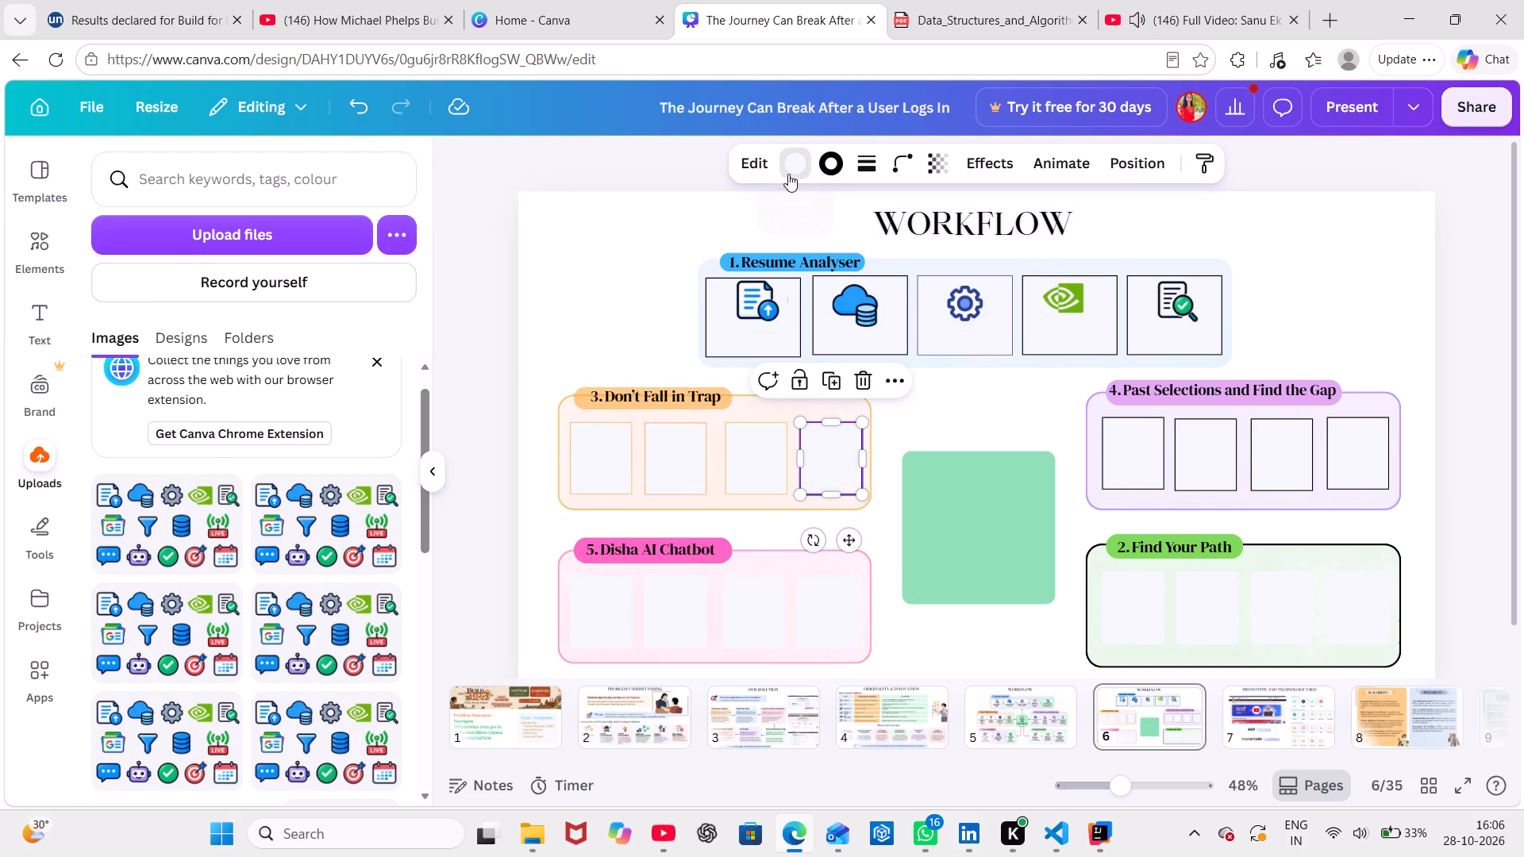
pyautogui.click(307, 438)
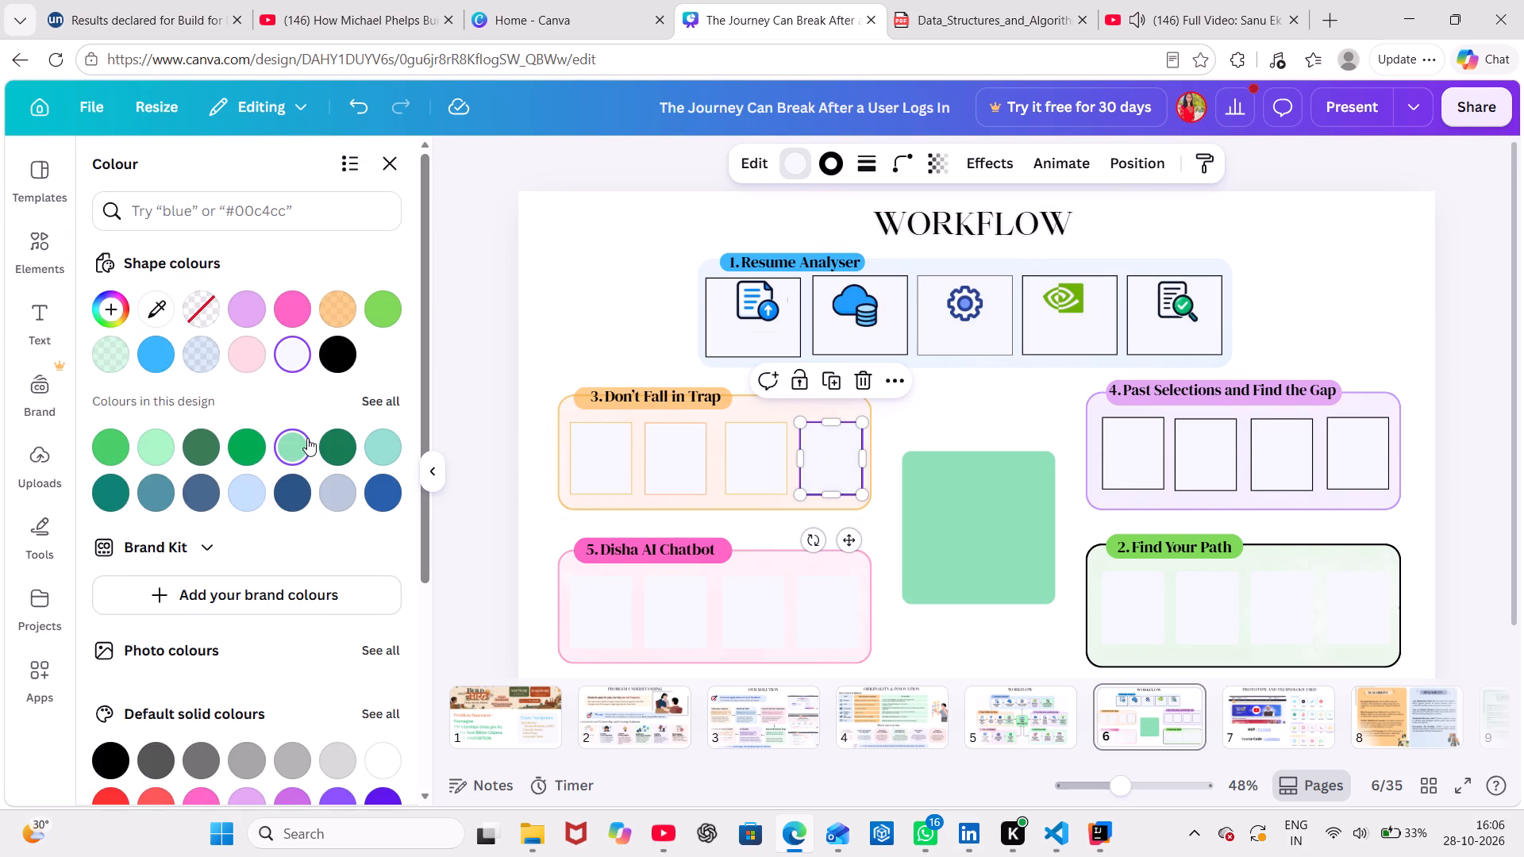
pyautogui.click(156, 445)
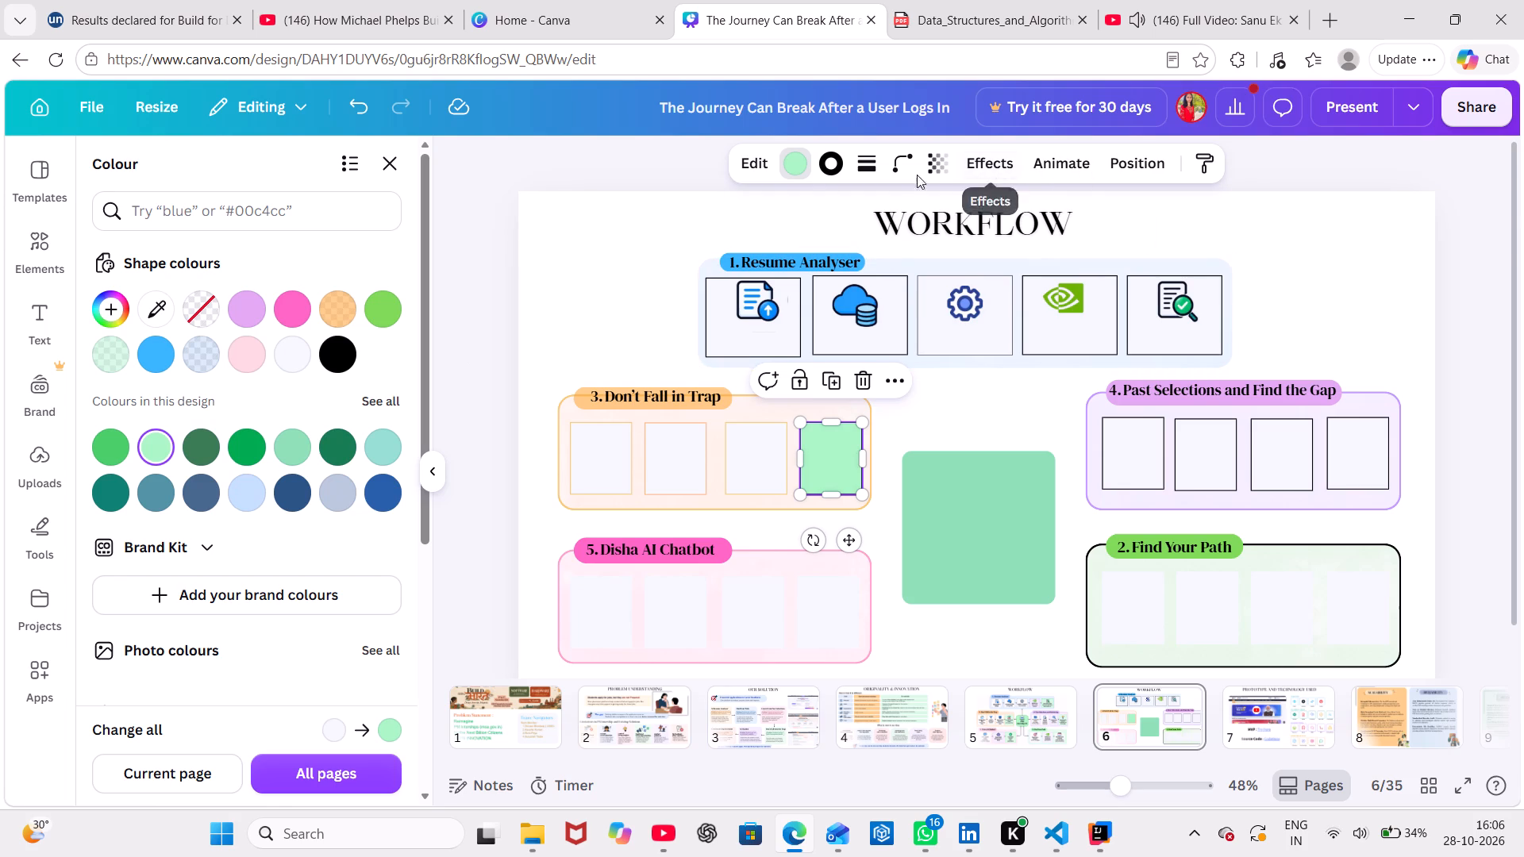
pyautogui.click(104, 348)
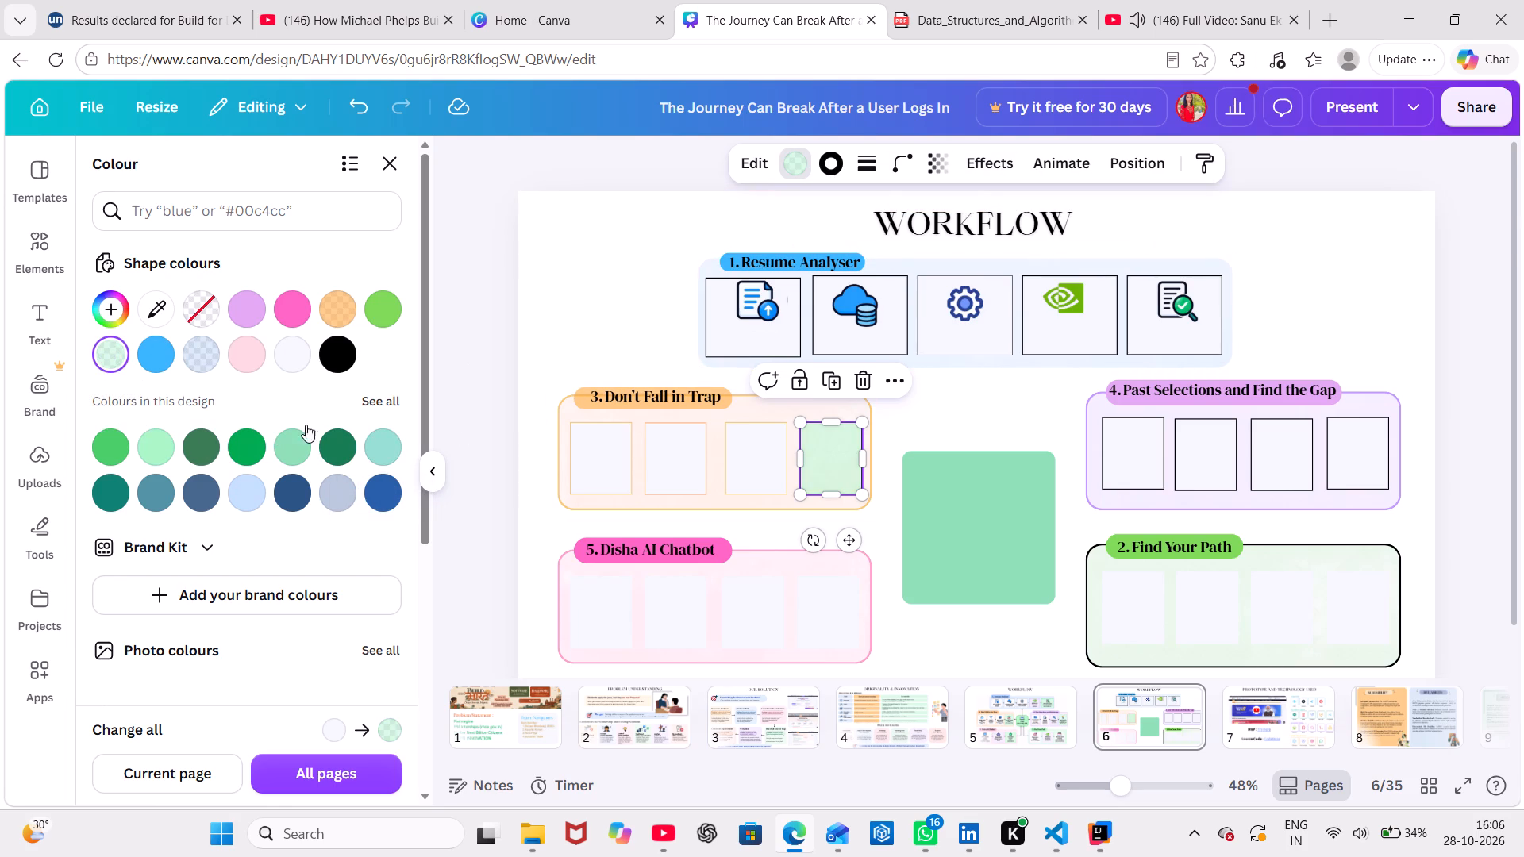
pyautogui.click(834, 163)
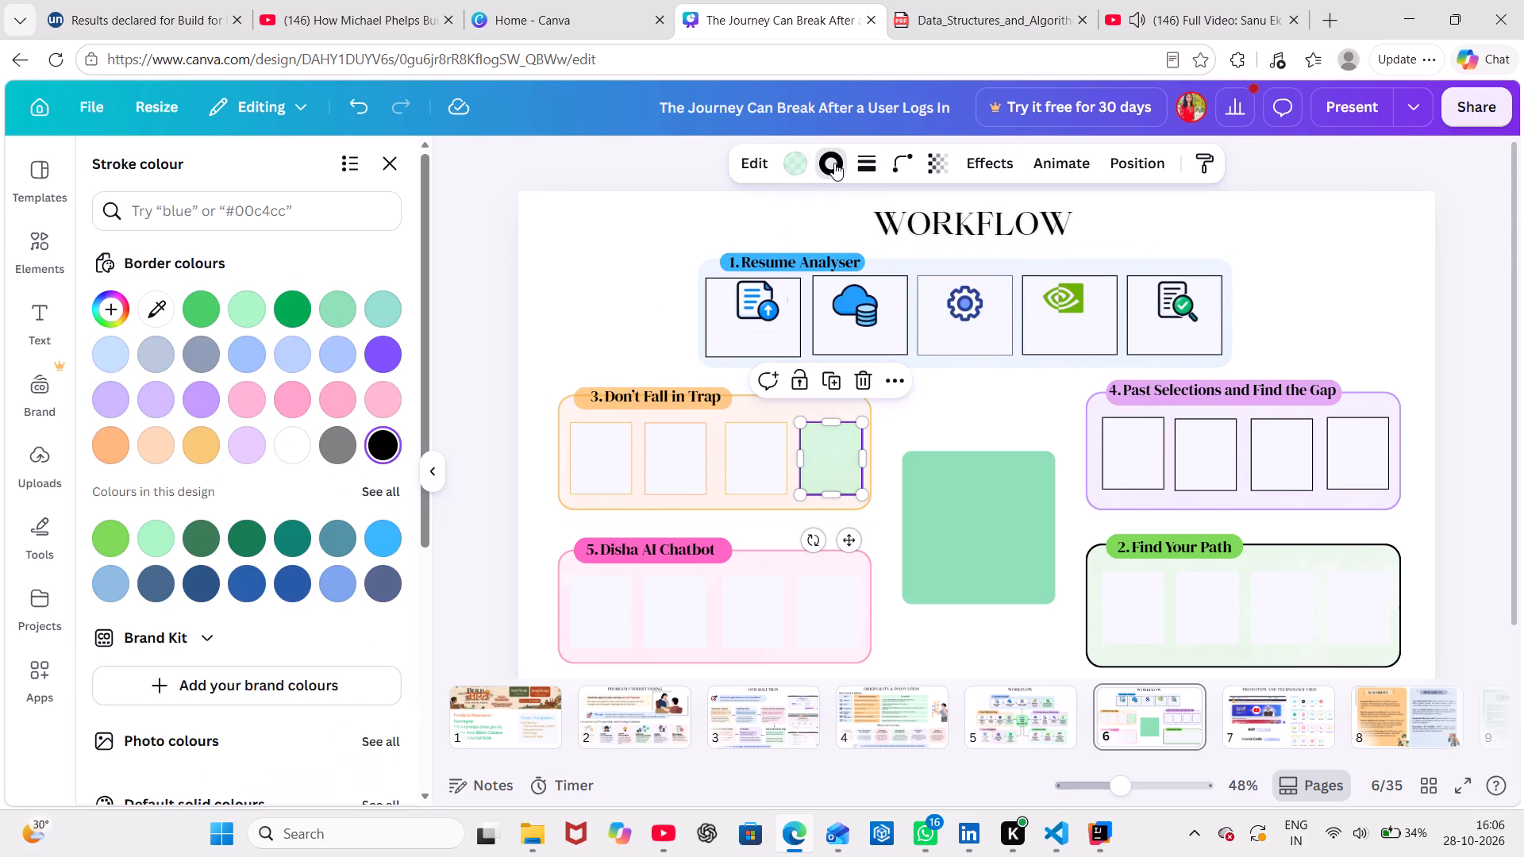
pyautogui.click(195, 305)
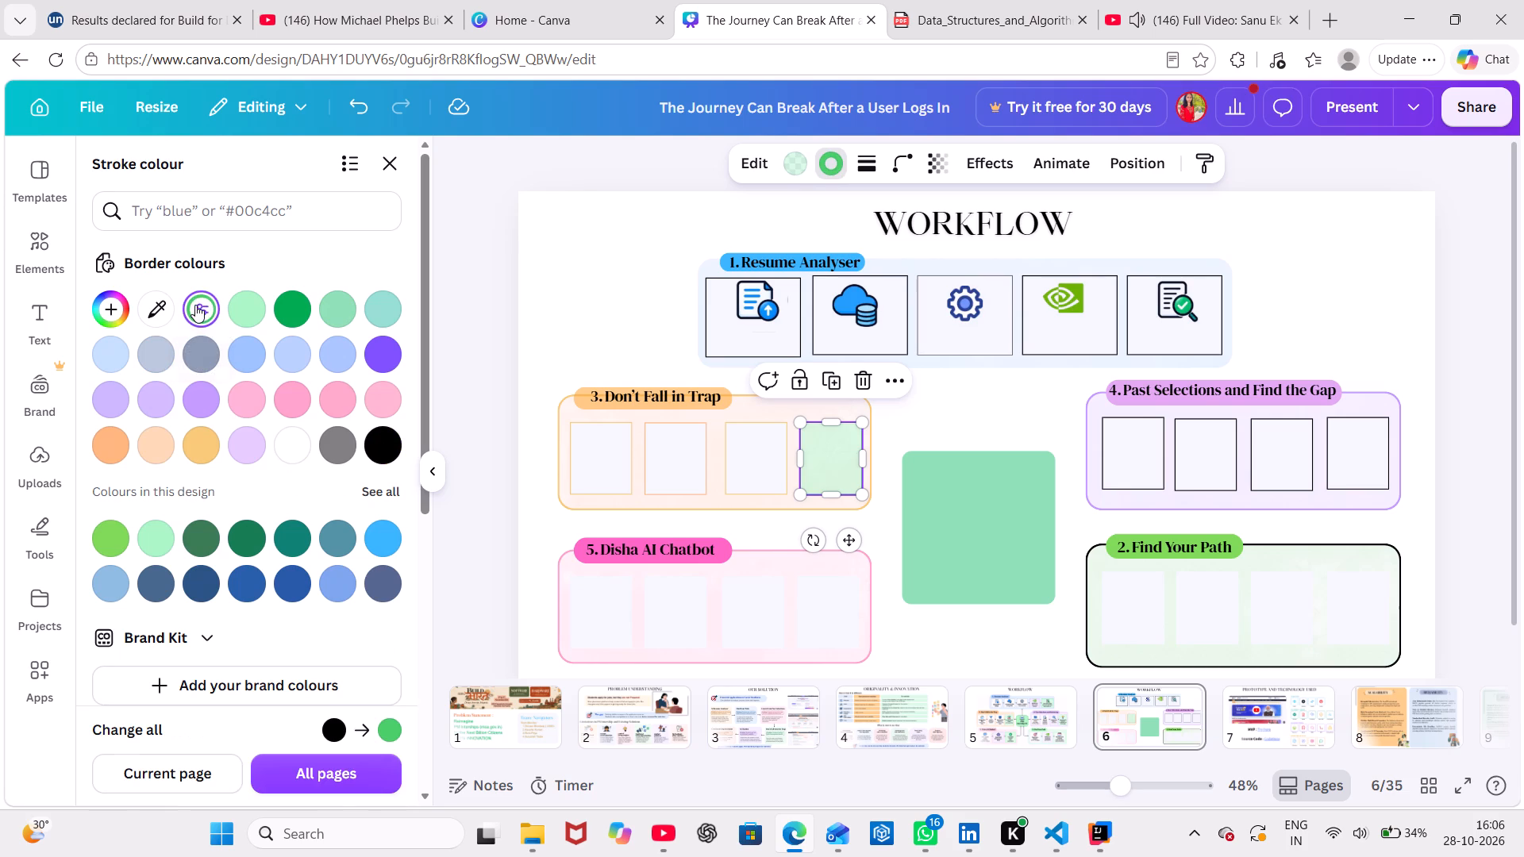
pyautogui.click(470, 344)
pyautogui.click(470, 344)
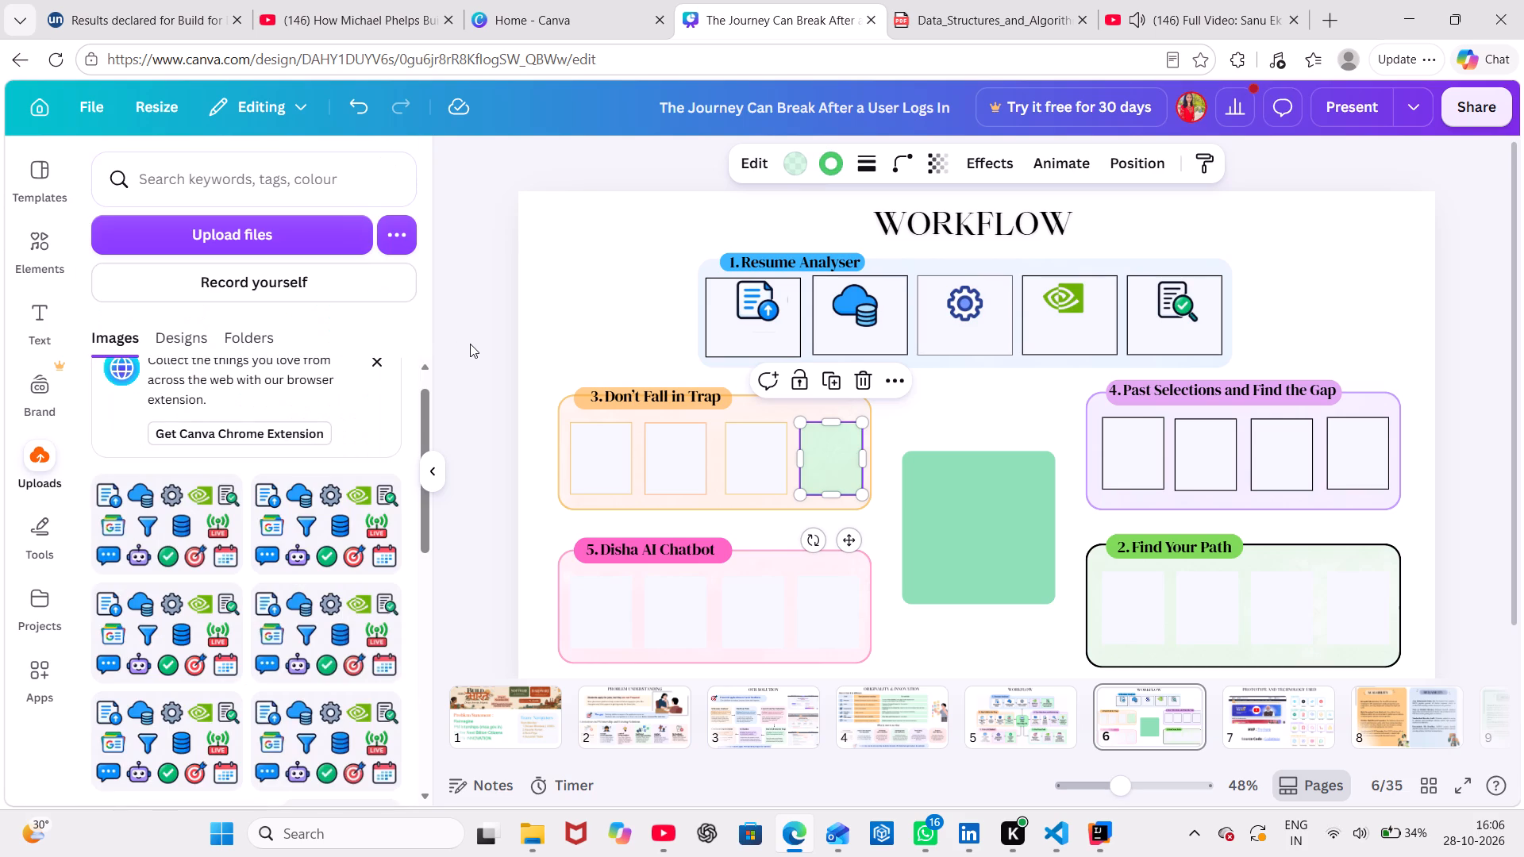
# Check the page 5 diagram, and on page 6 recolour the outlines of Past Selections and Find the Gap's first three boxes to light purple.
pyautogui.click(1068, 709)
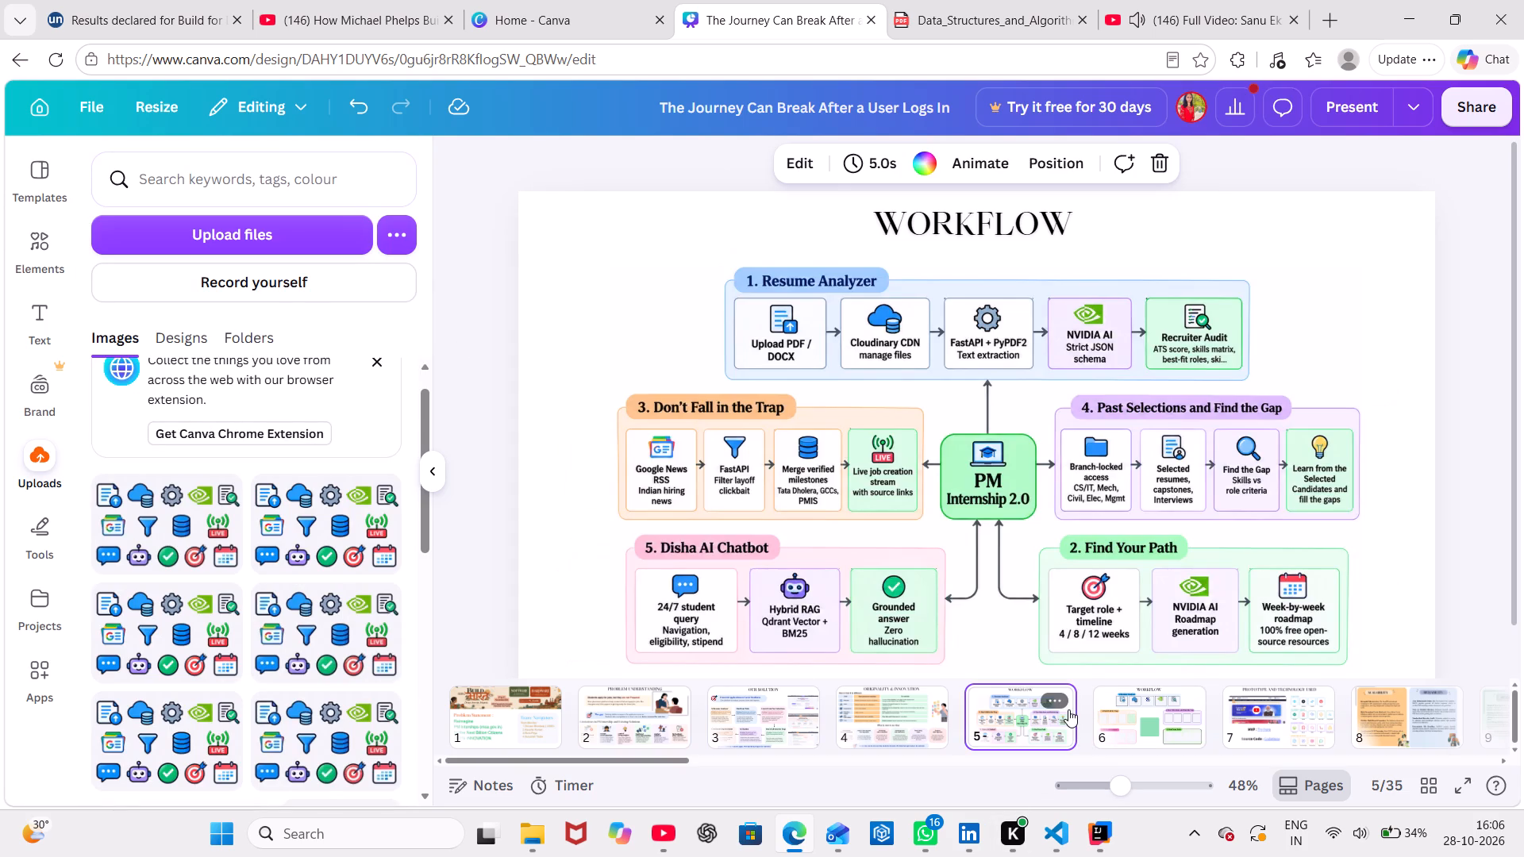
pyautogui.click(1133, 710)
pyautogui.click(1122, 448)
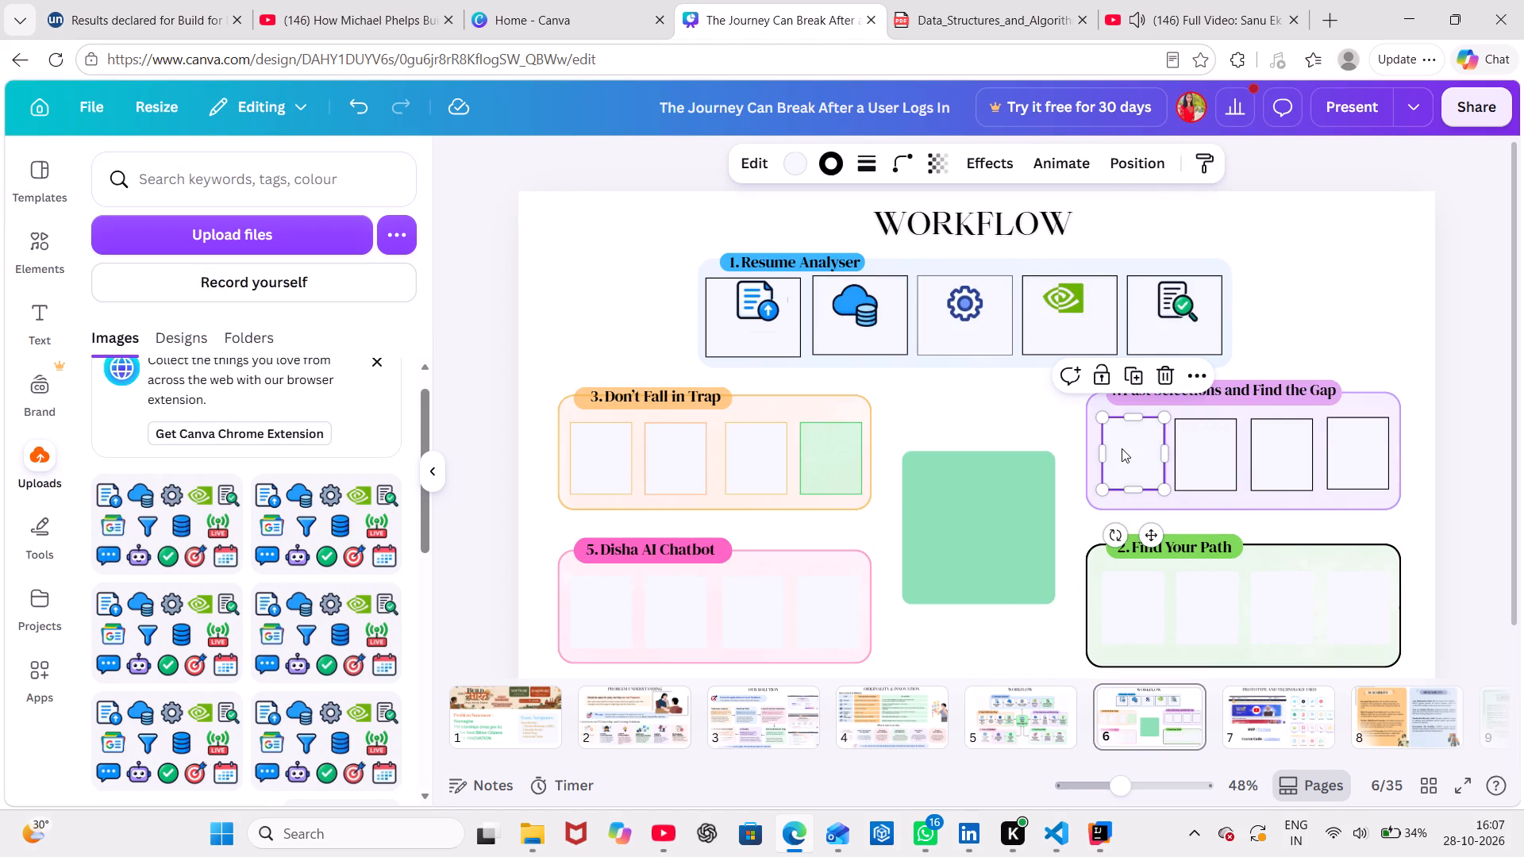
pyautogui.click(829, 158)
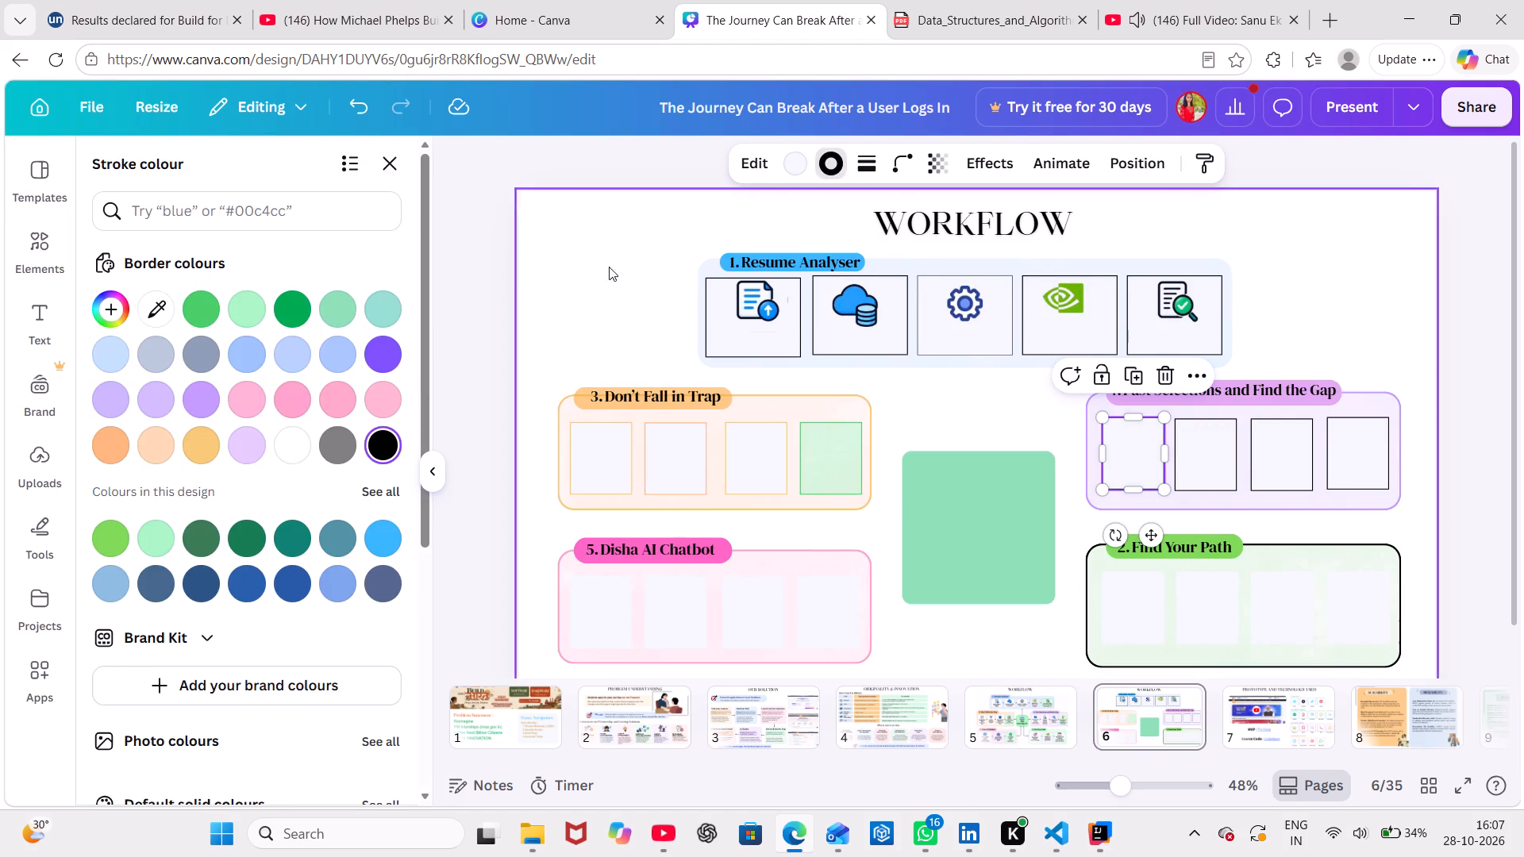
pyautogui.click(211, 396)
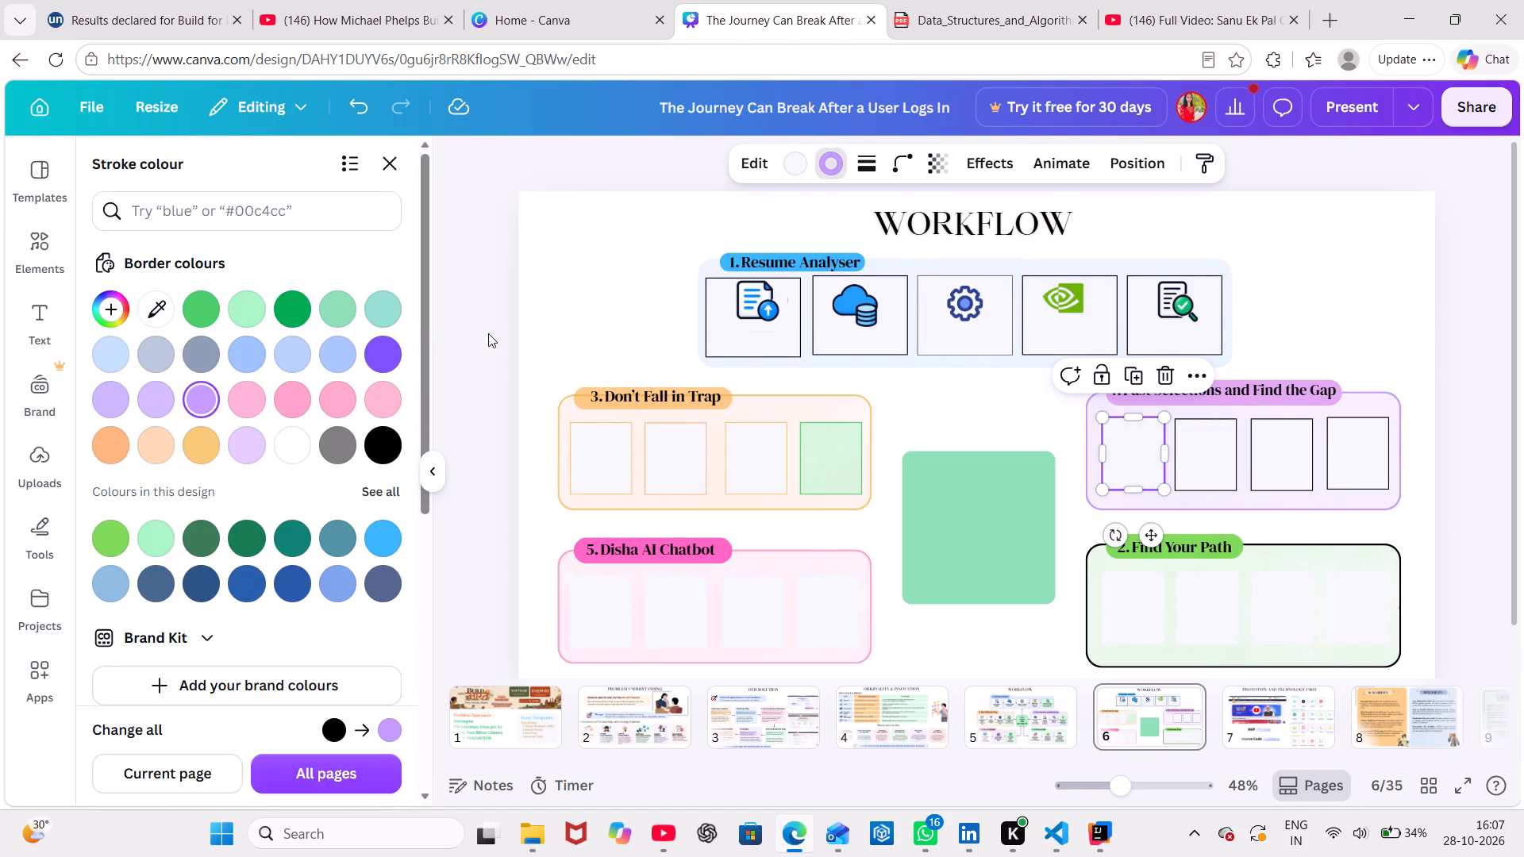
pyautogui.click(1227, 443)
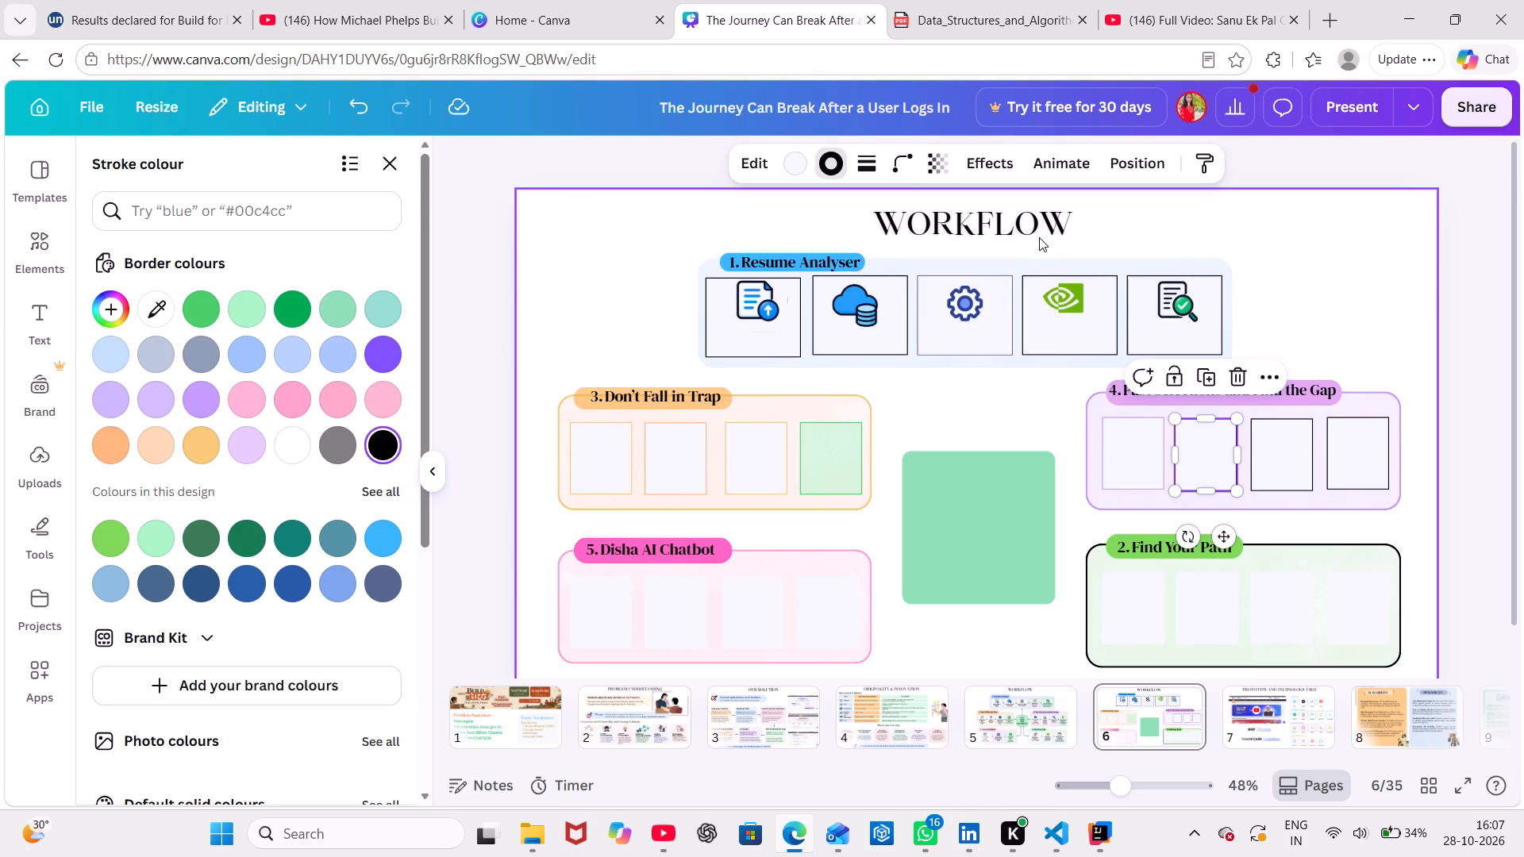
pyautogui.click(200, 396)
pyautogui.click(1269, 467)
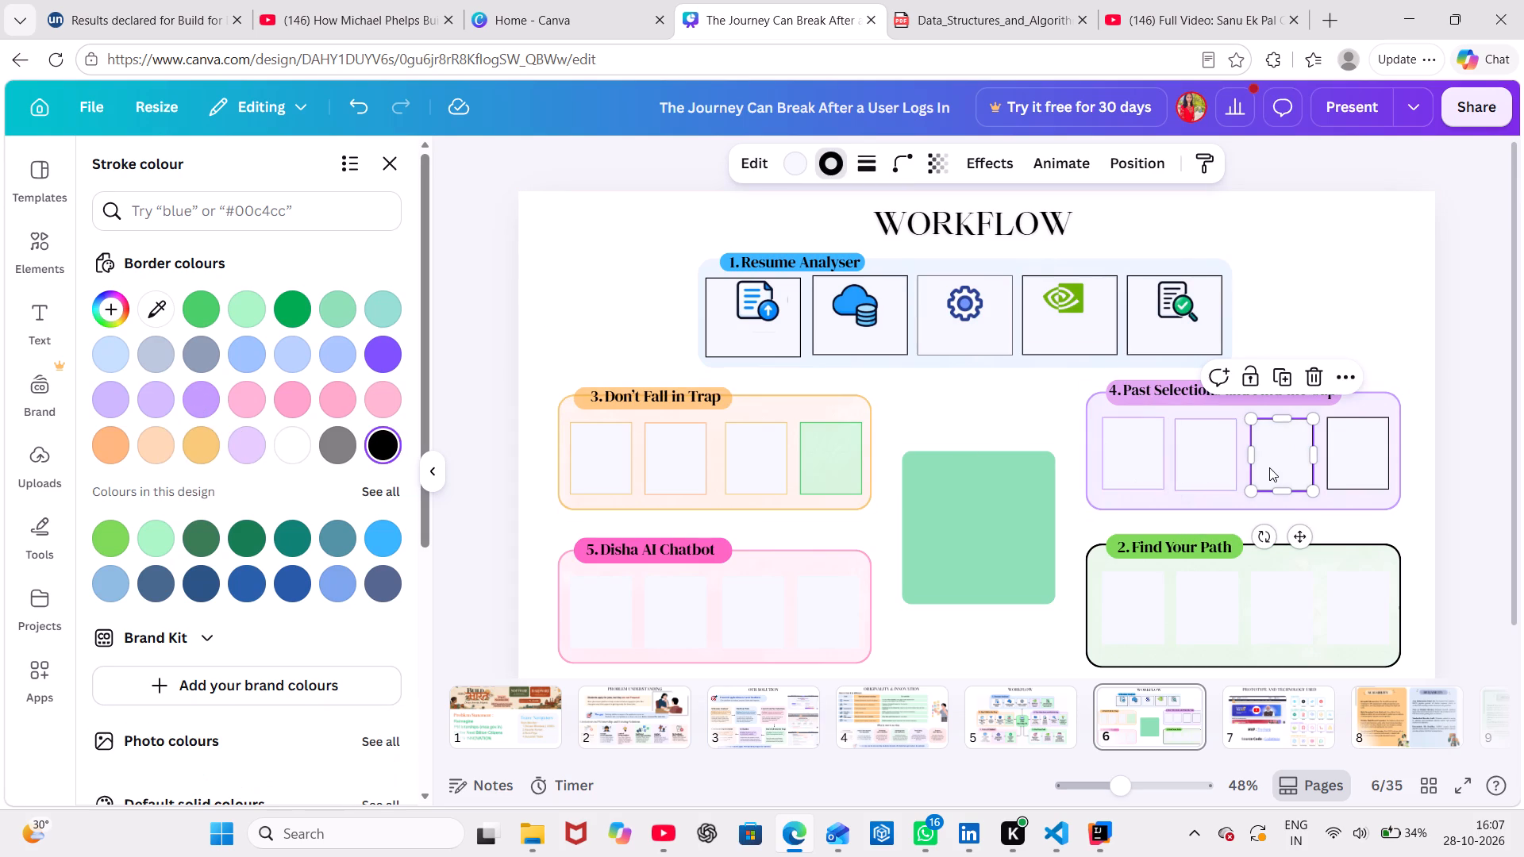
pyautogui.click(200, 403)
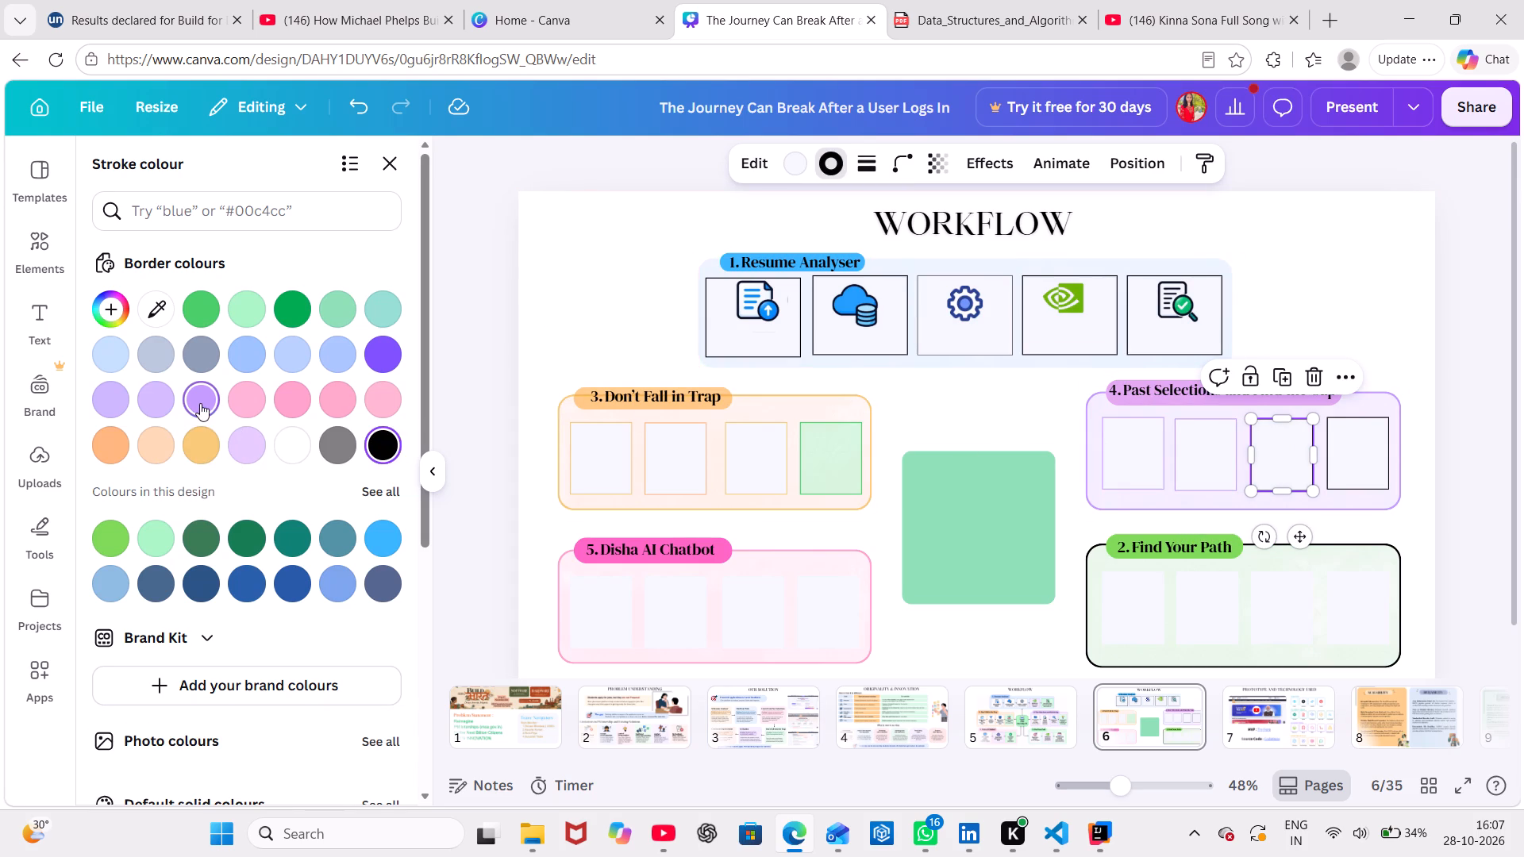
# Give Past Selections and Find the Gap's fourth box a green #48ce68 outline and the pale green gradient fill.
pyautogui.click(1365, 465)
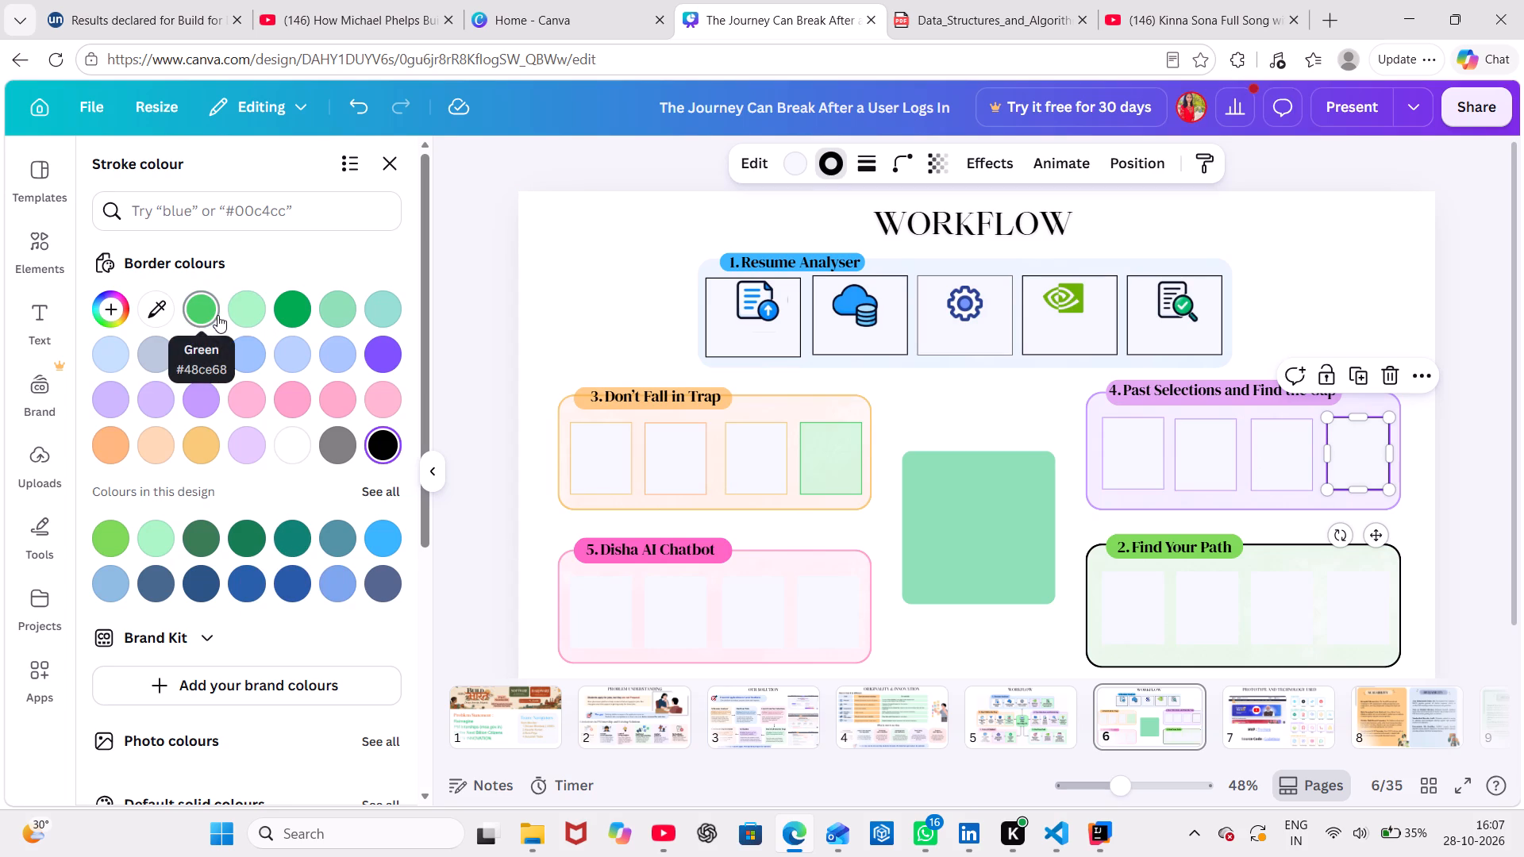
pyautogui.click(191, 315)
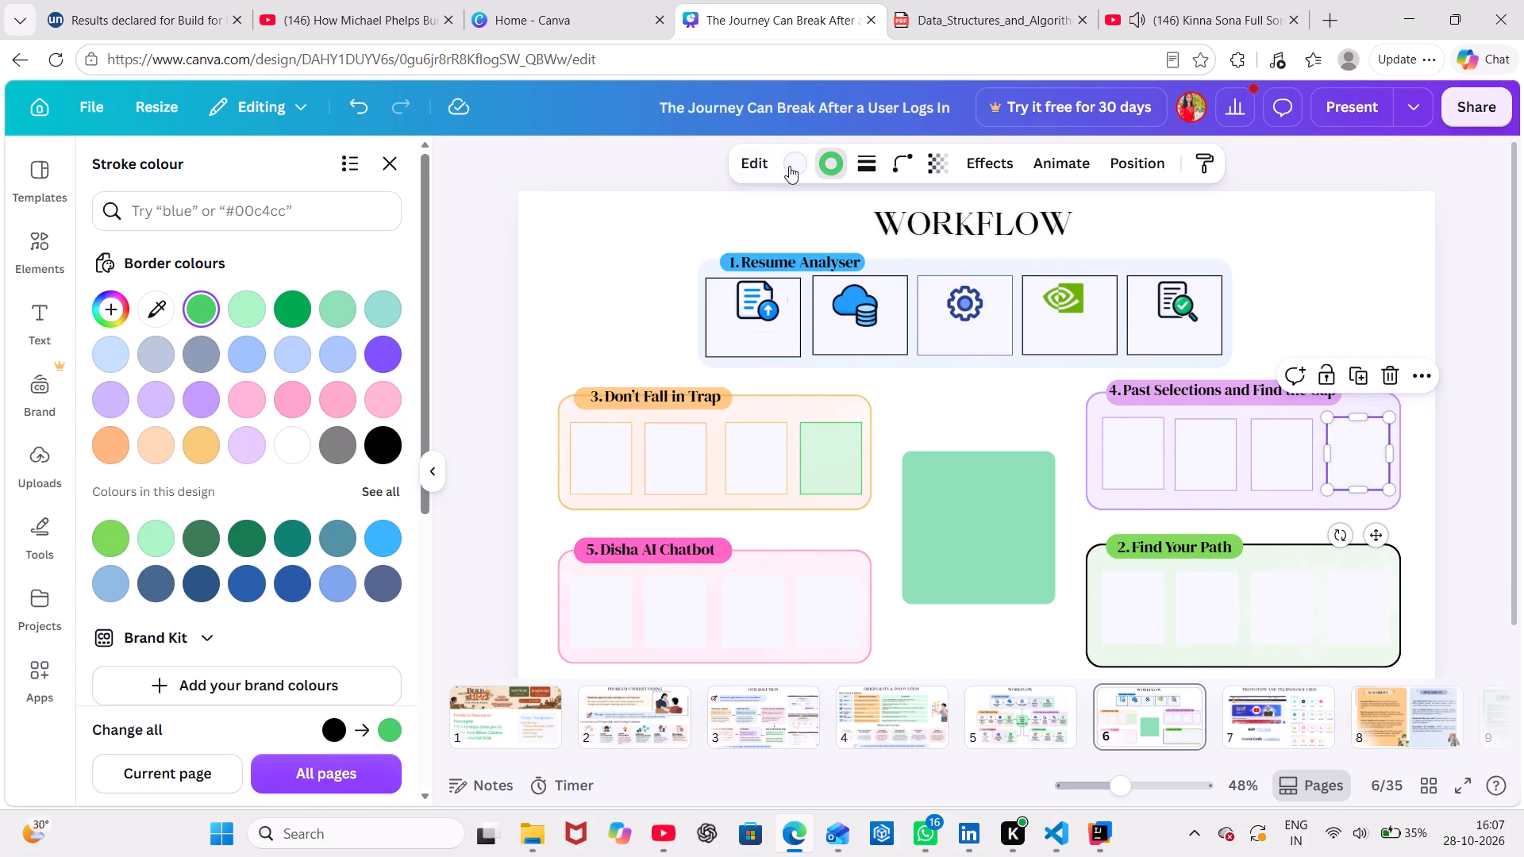
pyautogui.click(793, 165)
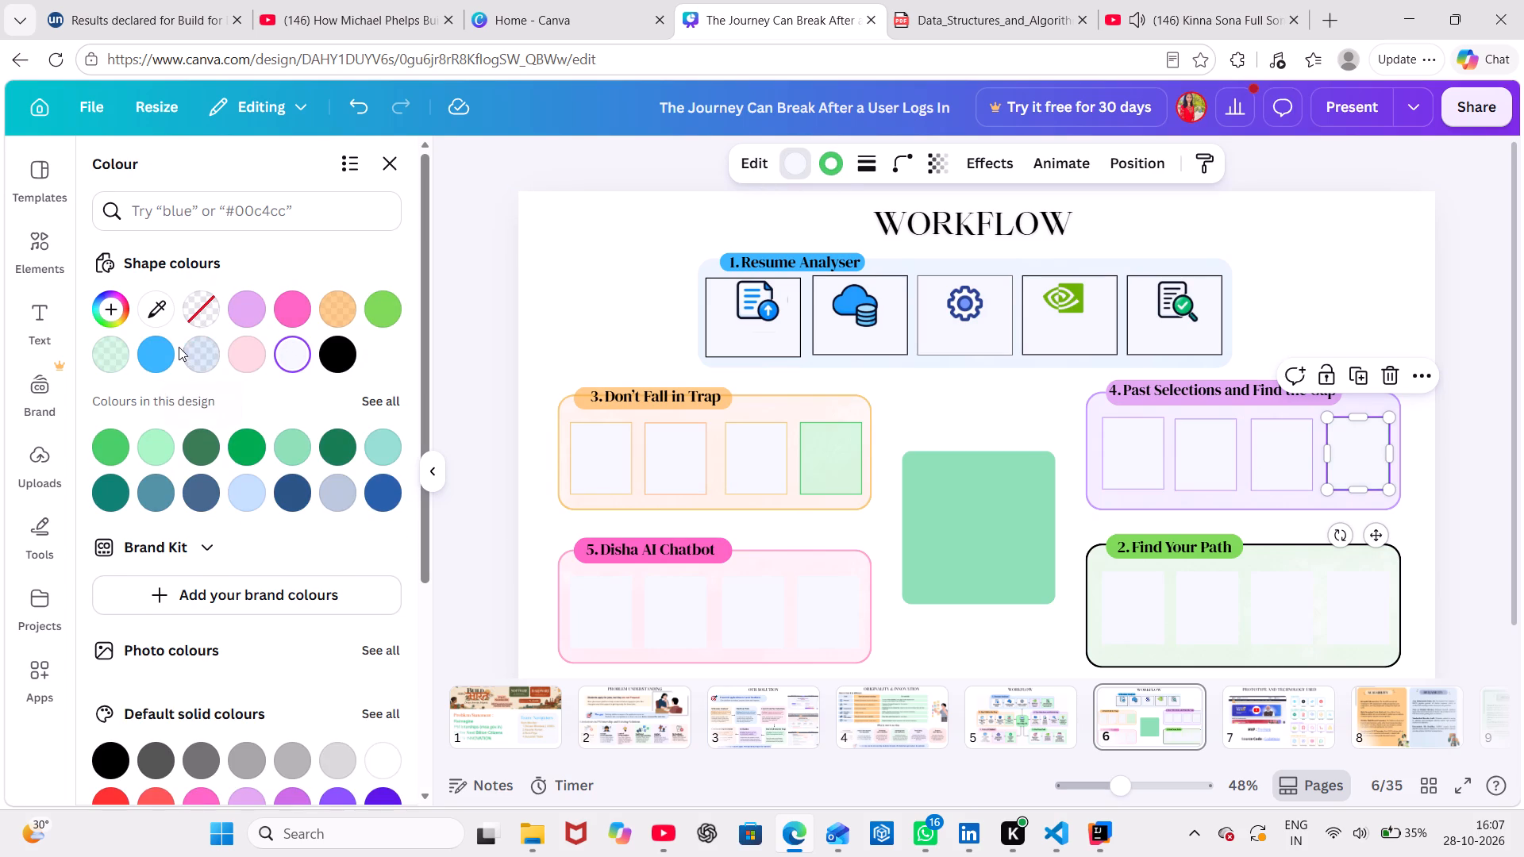
pyautogui.click(101, 350)
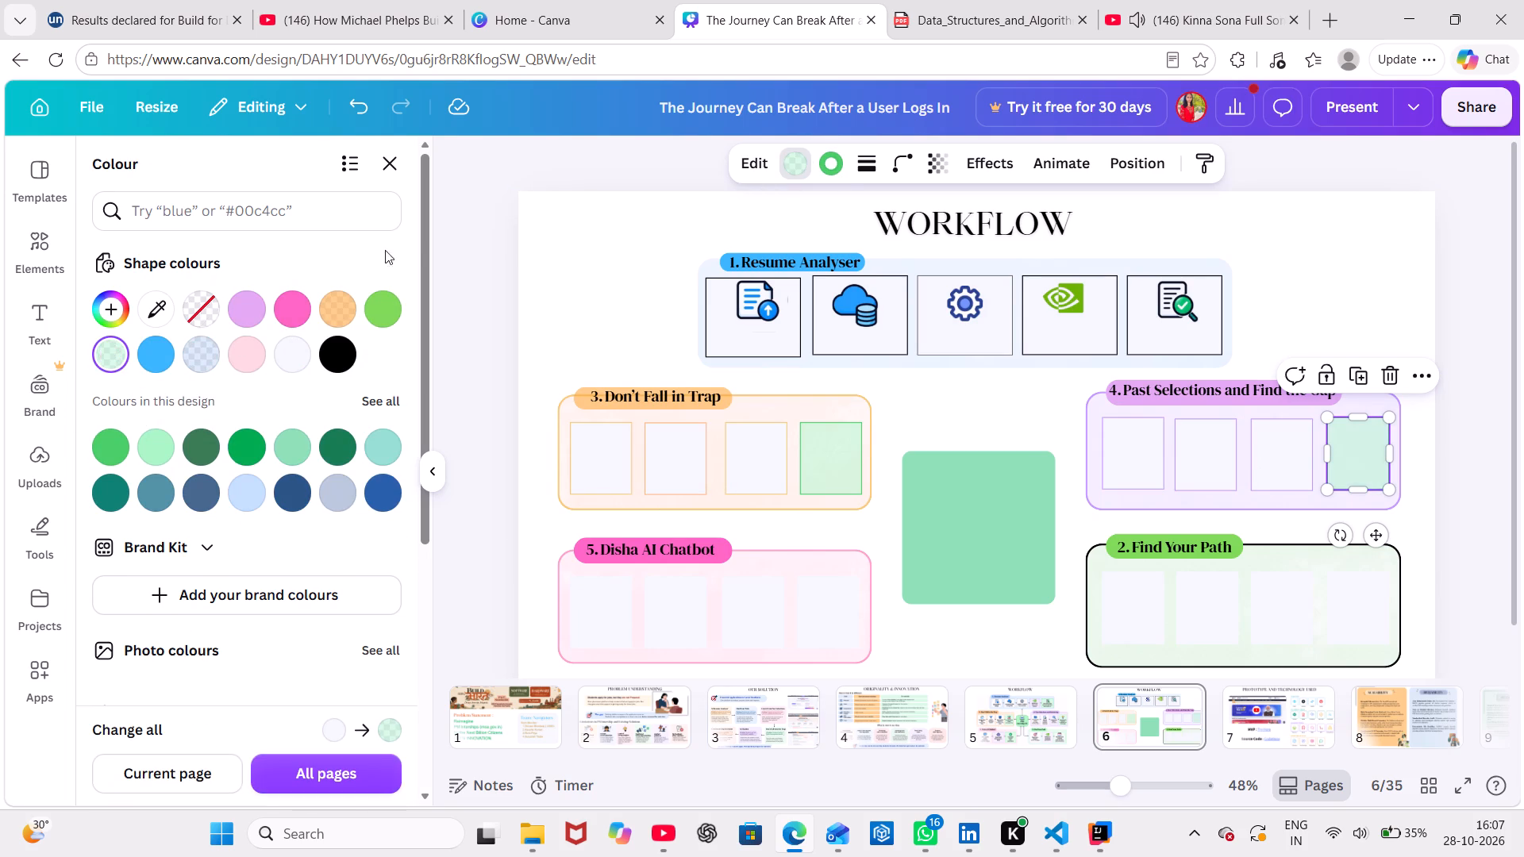
pyautogui.click(454, 256)
pyautogui.click(454, 256)
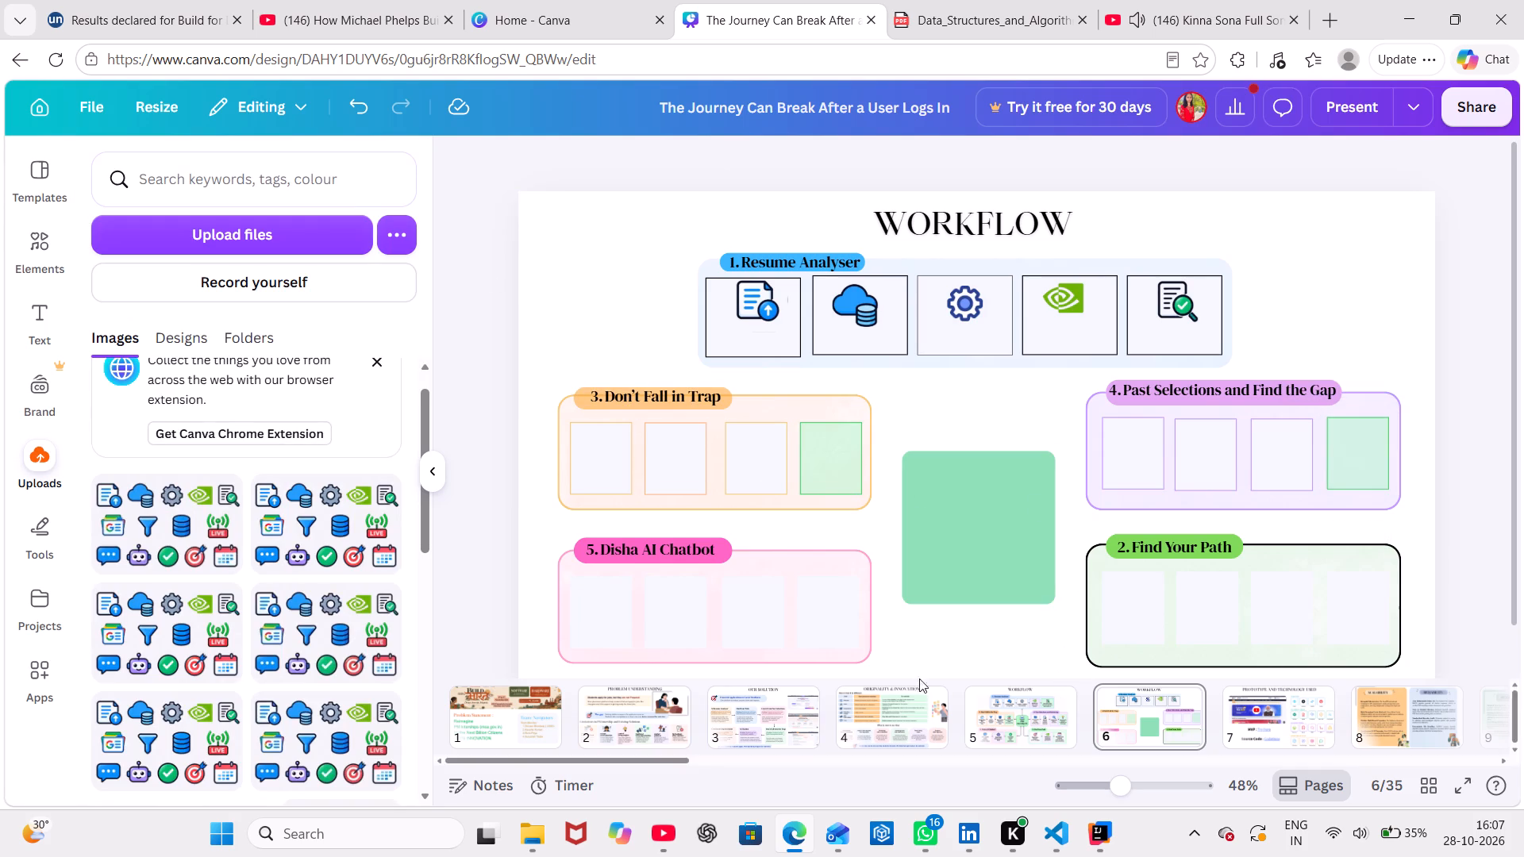
# Insert the uploaded icon sheet on page 6 and enlarge it to about 589 wide over the central green square.
pyautogui.click(110, 511)
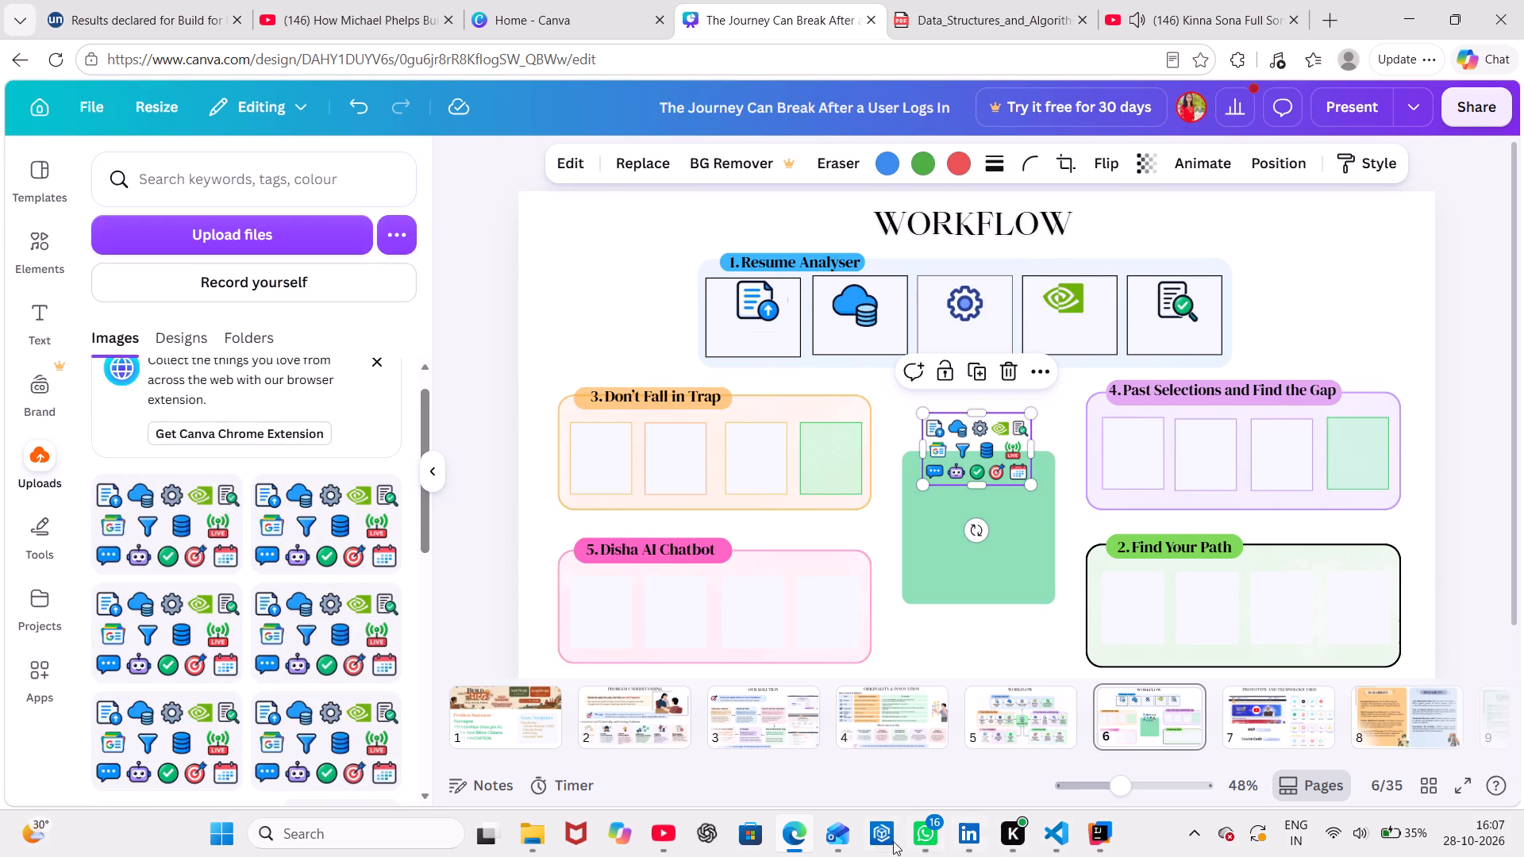
pyautogui.click(1037, 738)
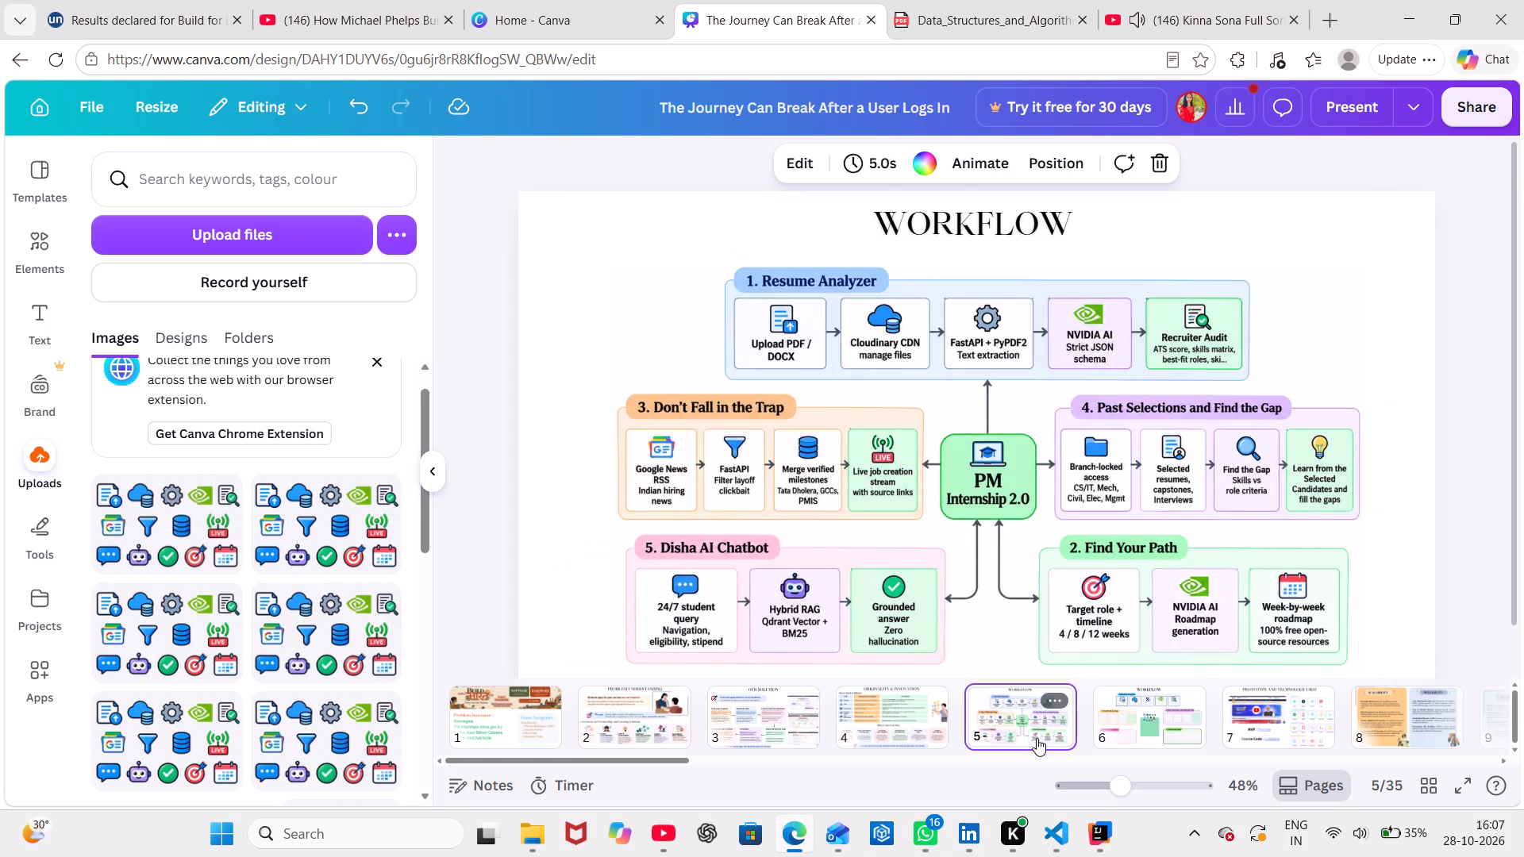
pyautogui.click(1148, 696)
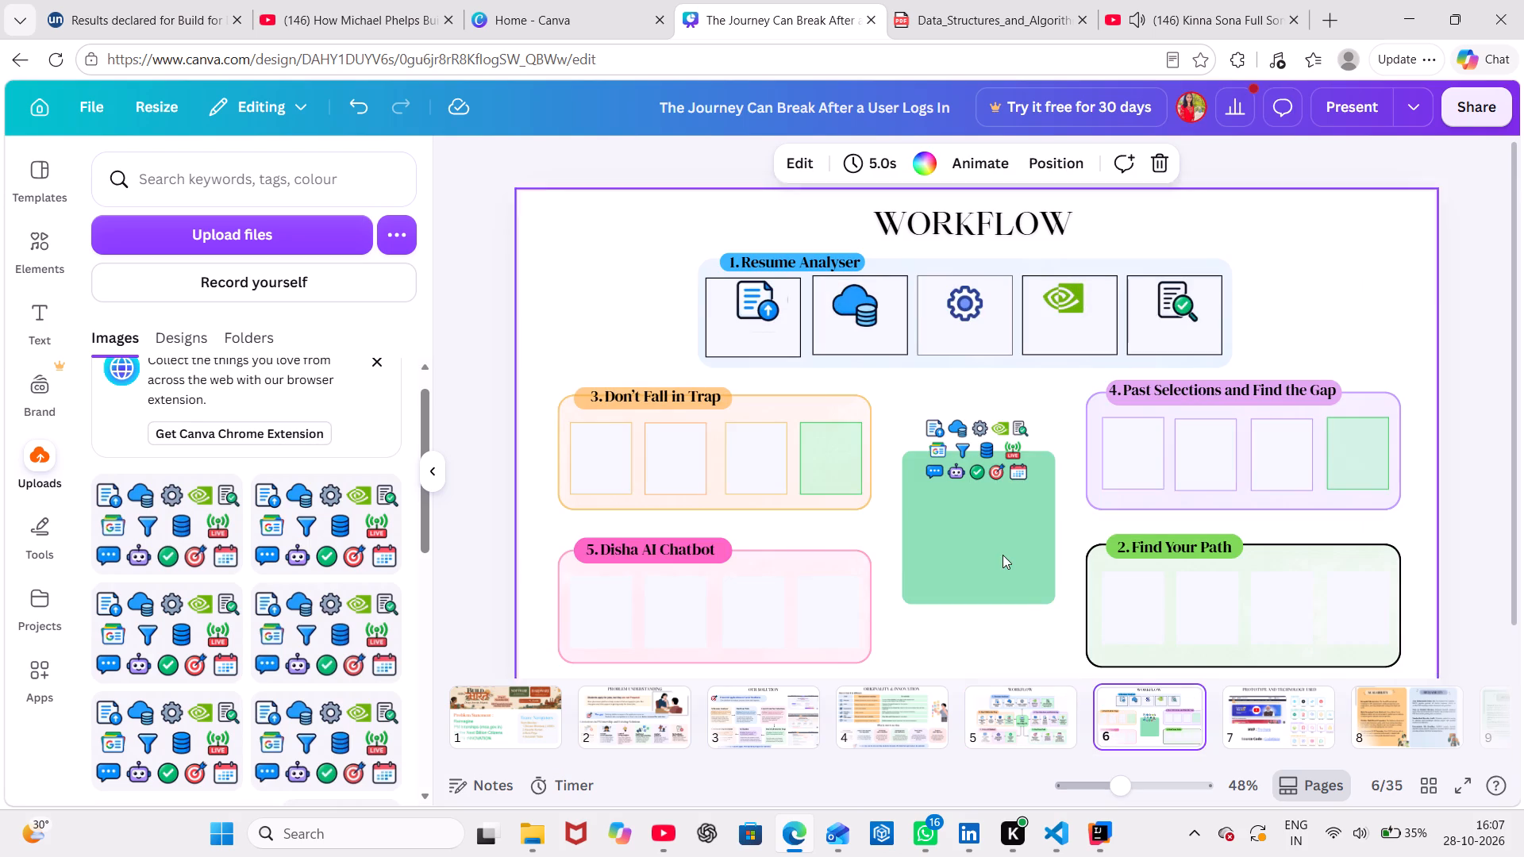
pyautogui.click(1001, 462)
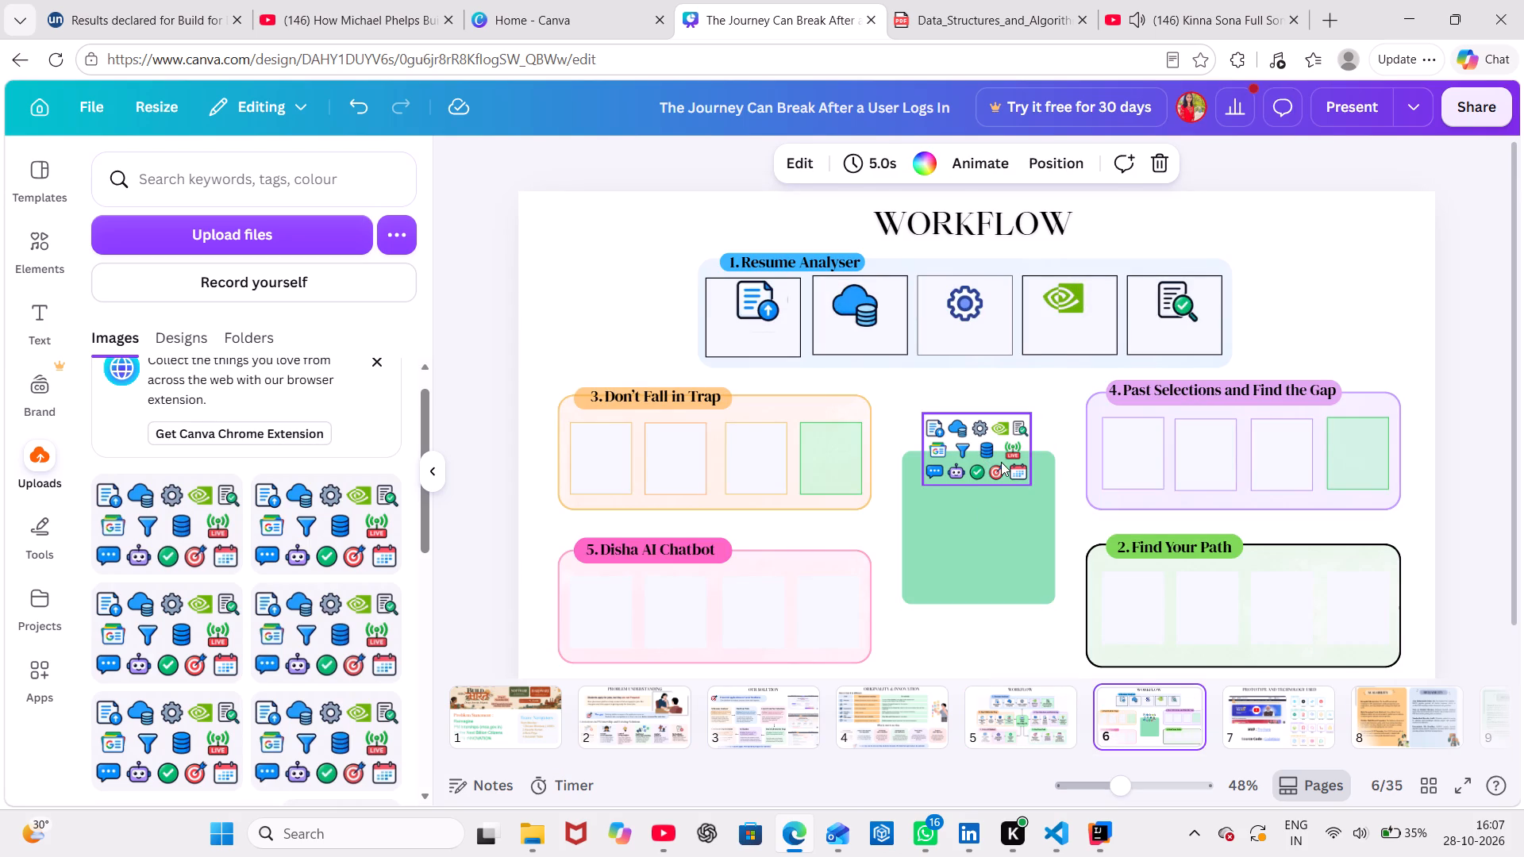
pyautogui.moveTo(1026, 478); pyautogui.dragTo(1151, 578)
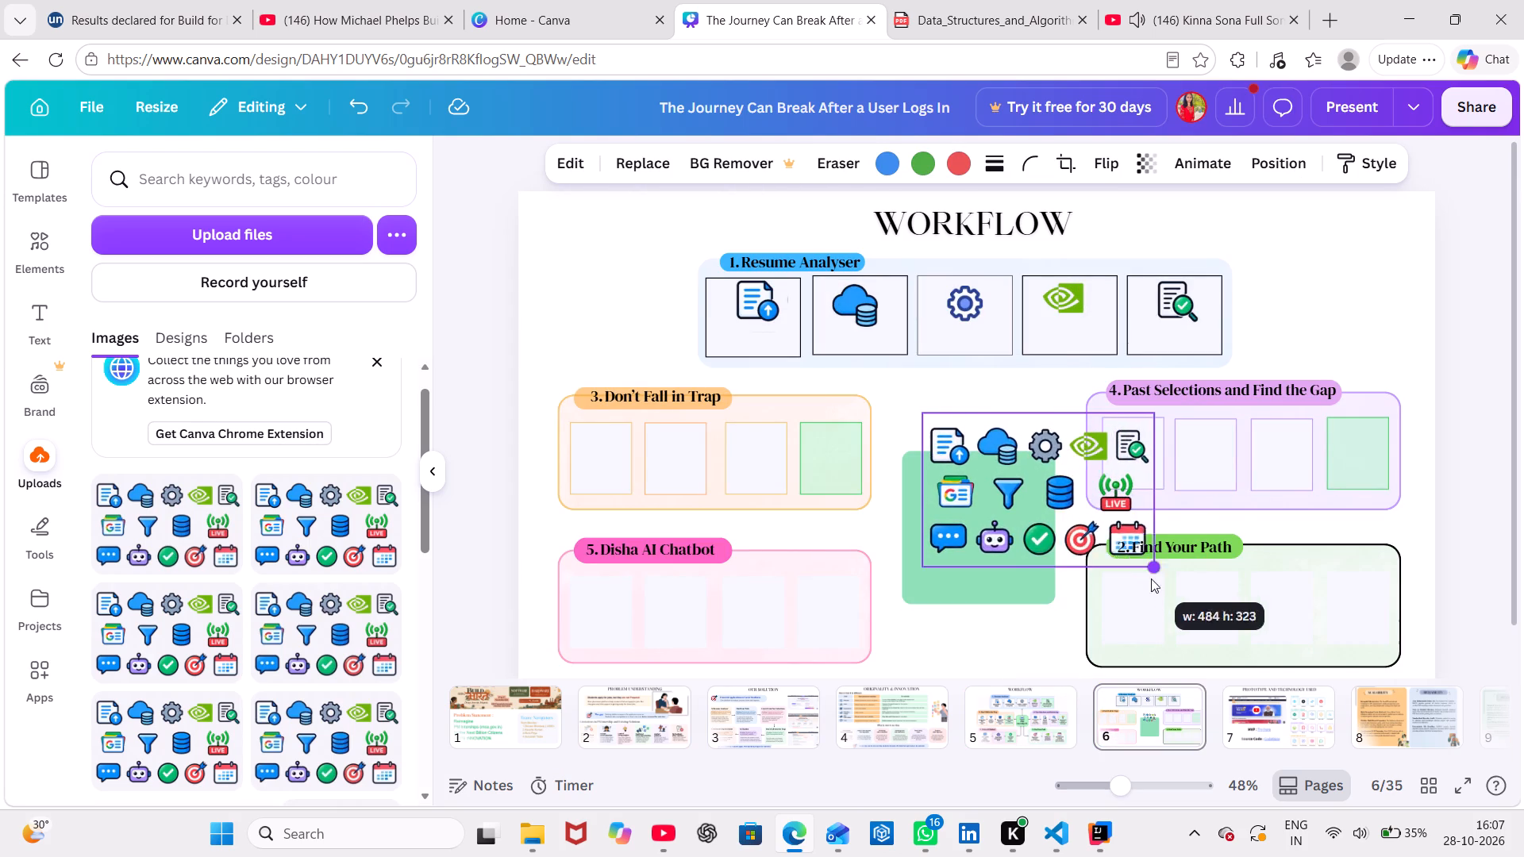
pyautogui.moveTo(1151, 578); pyautogui.dragTo(1175, 618)
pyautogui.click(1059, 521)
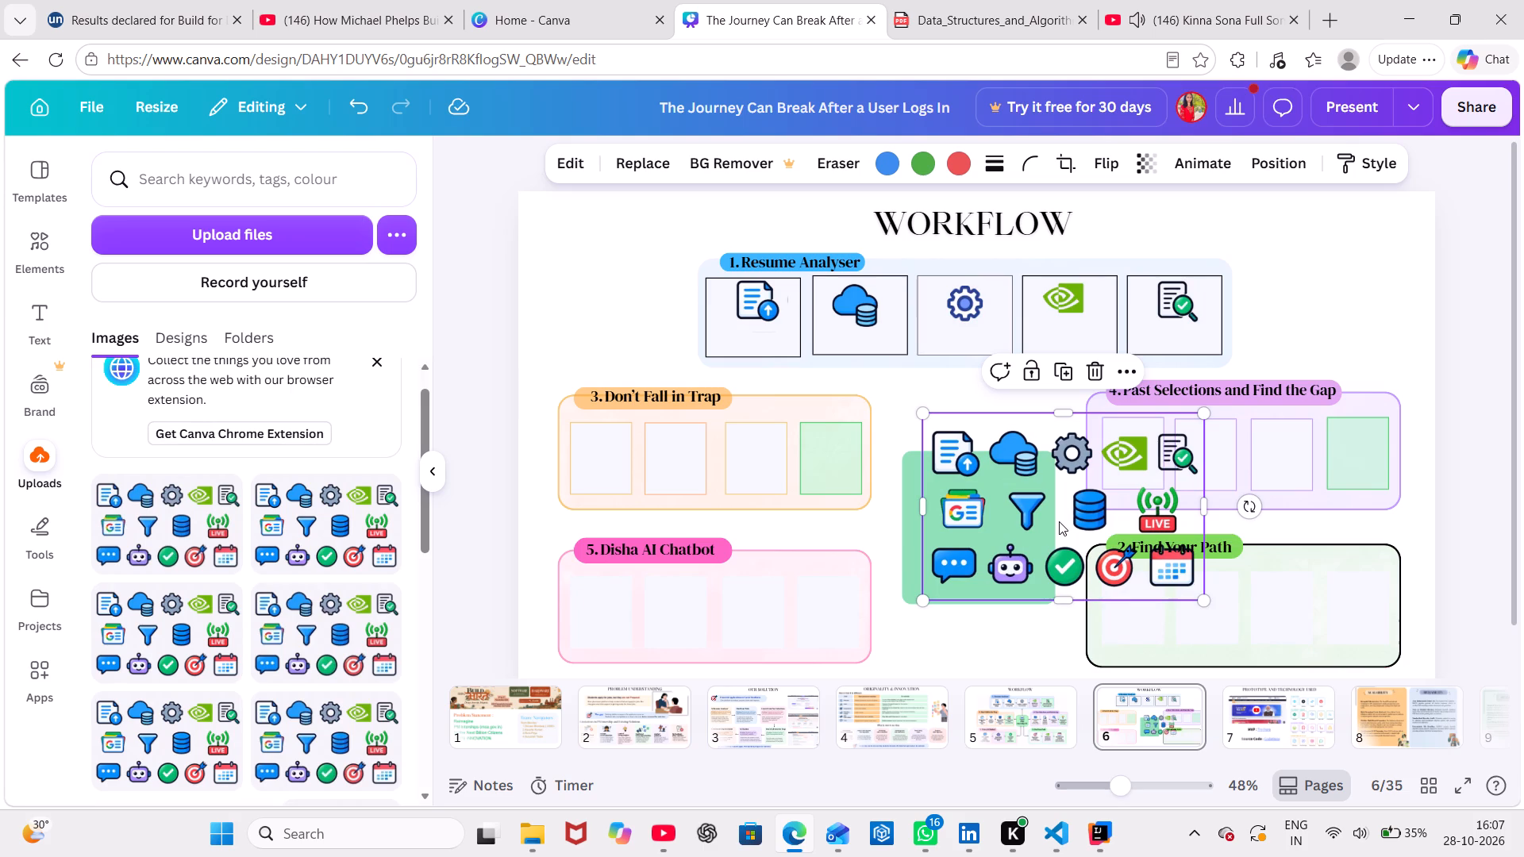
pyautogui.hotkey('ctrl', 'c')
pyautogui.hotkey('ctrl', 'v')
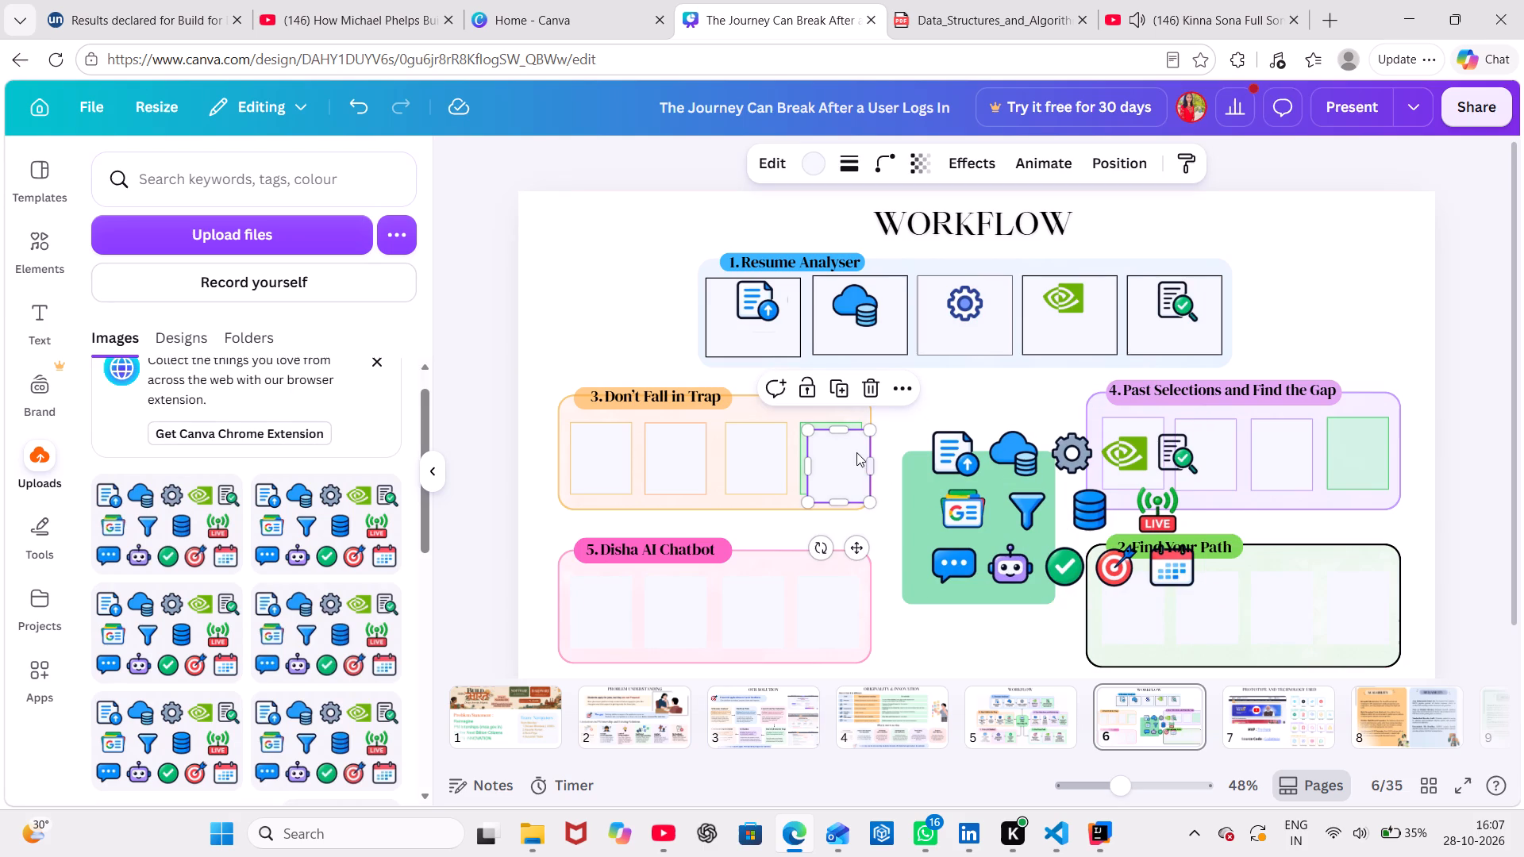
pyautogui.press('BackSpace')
# Make three copies of the enlarged icon sheet on page 6.
pyautogui.click(988, 483)
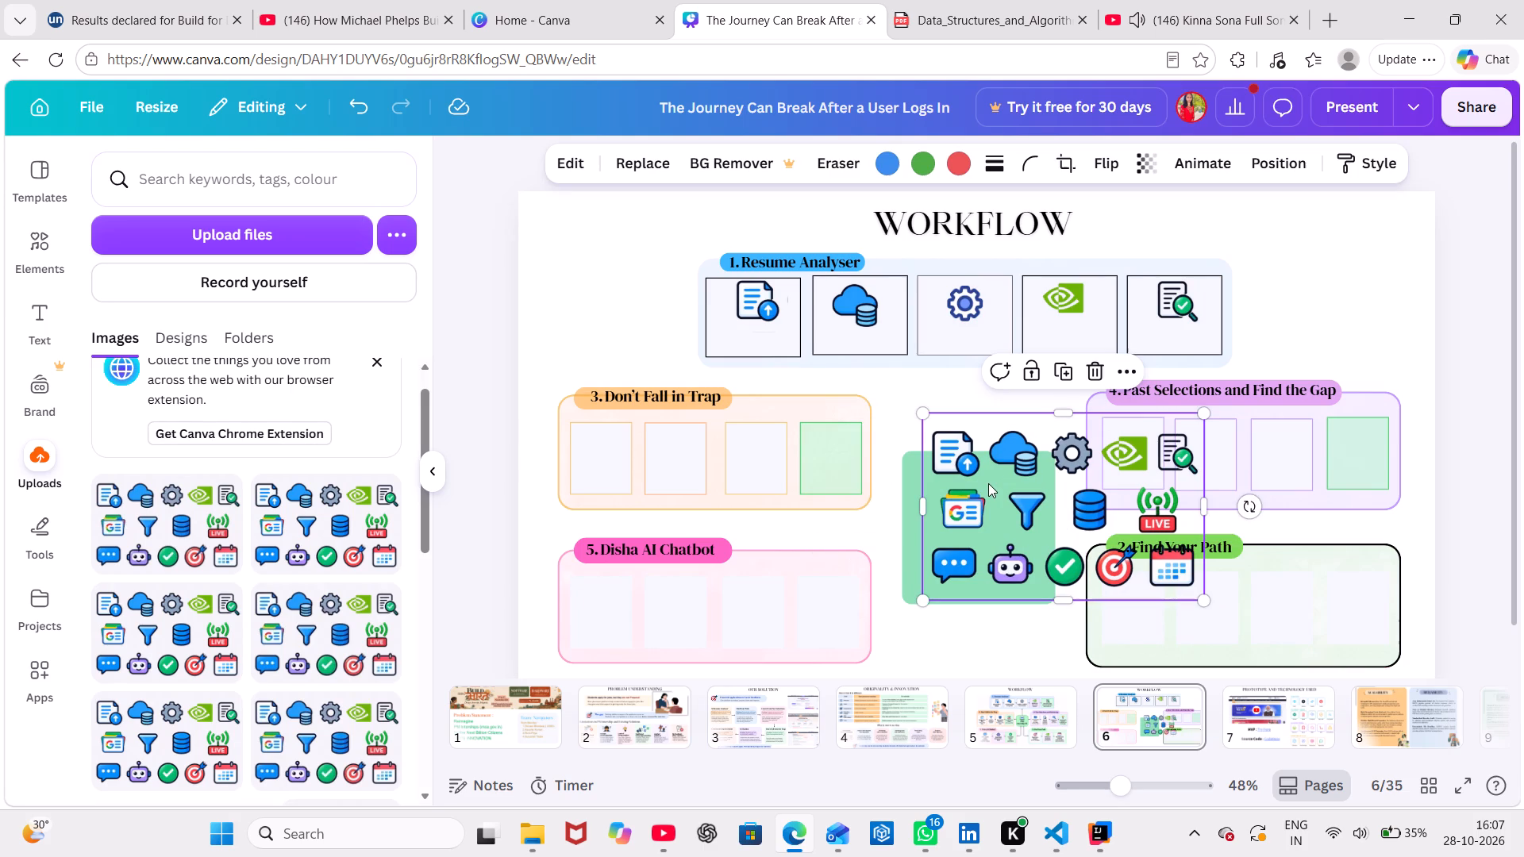
pyautogui.hotkey('ctrl', 'c')
pyautogui.hotkey('ctrl', 'v')
pyautogui.hotkey('ctrl', 'v')
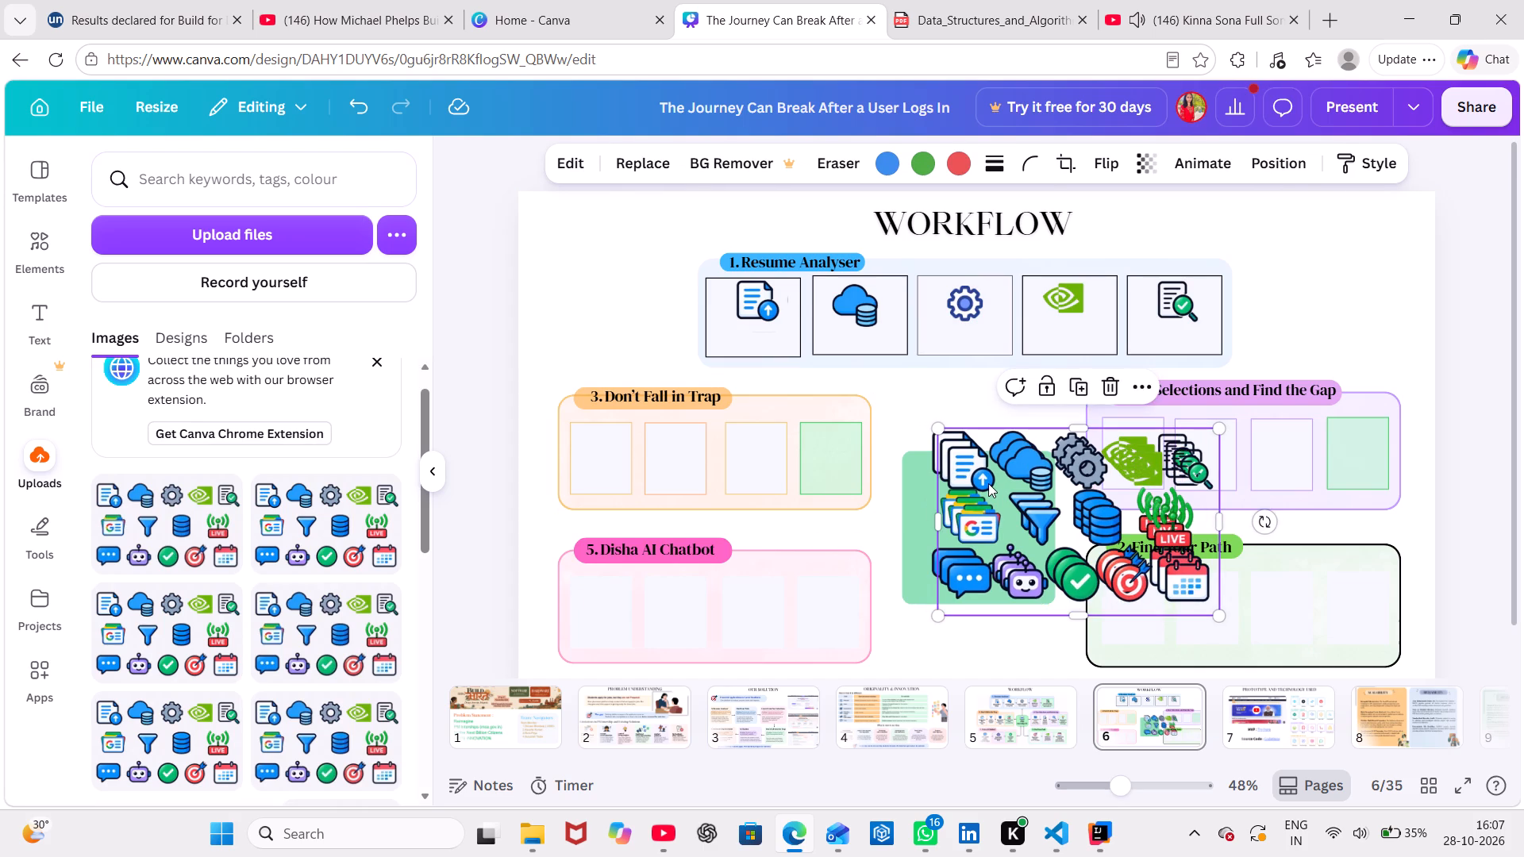
pyautogui.hotkey('ctrl', 'v')
pyautogui.moveTo(1042, 513); pyautogui.dragTo(989, 482)
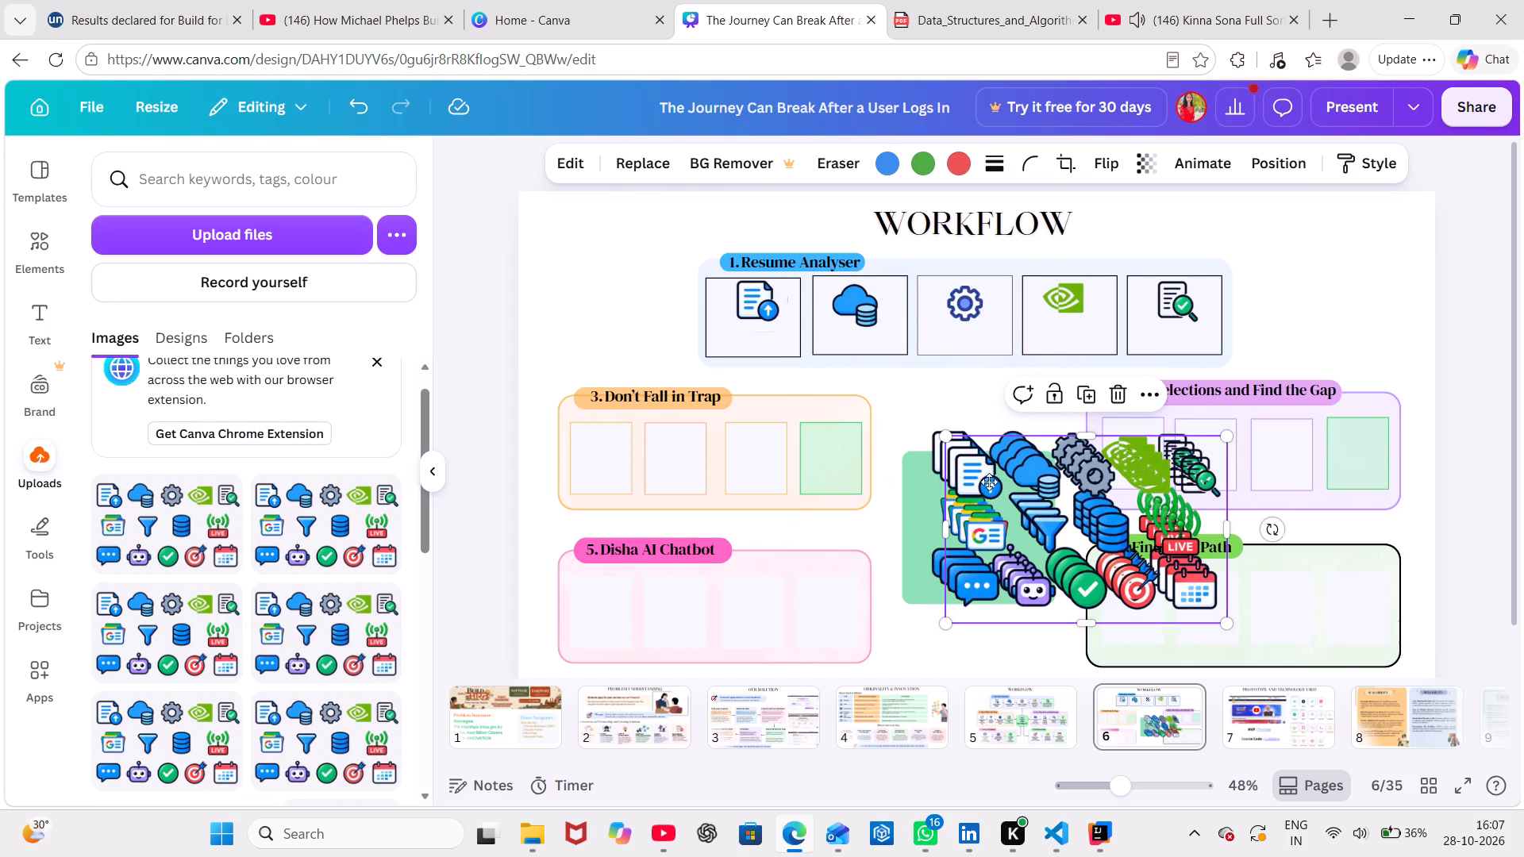
pyautogui.moveTo(989, 482); pyautogui.dragTo(989, 481)
# After checking page 5, move an icon sheet copy onto Don't Fall in Trap on page 6 and crop it to the Google News icon.
pyautogui.click(1034, 708)
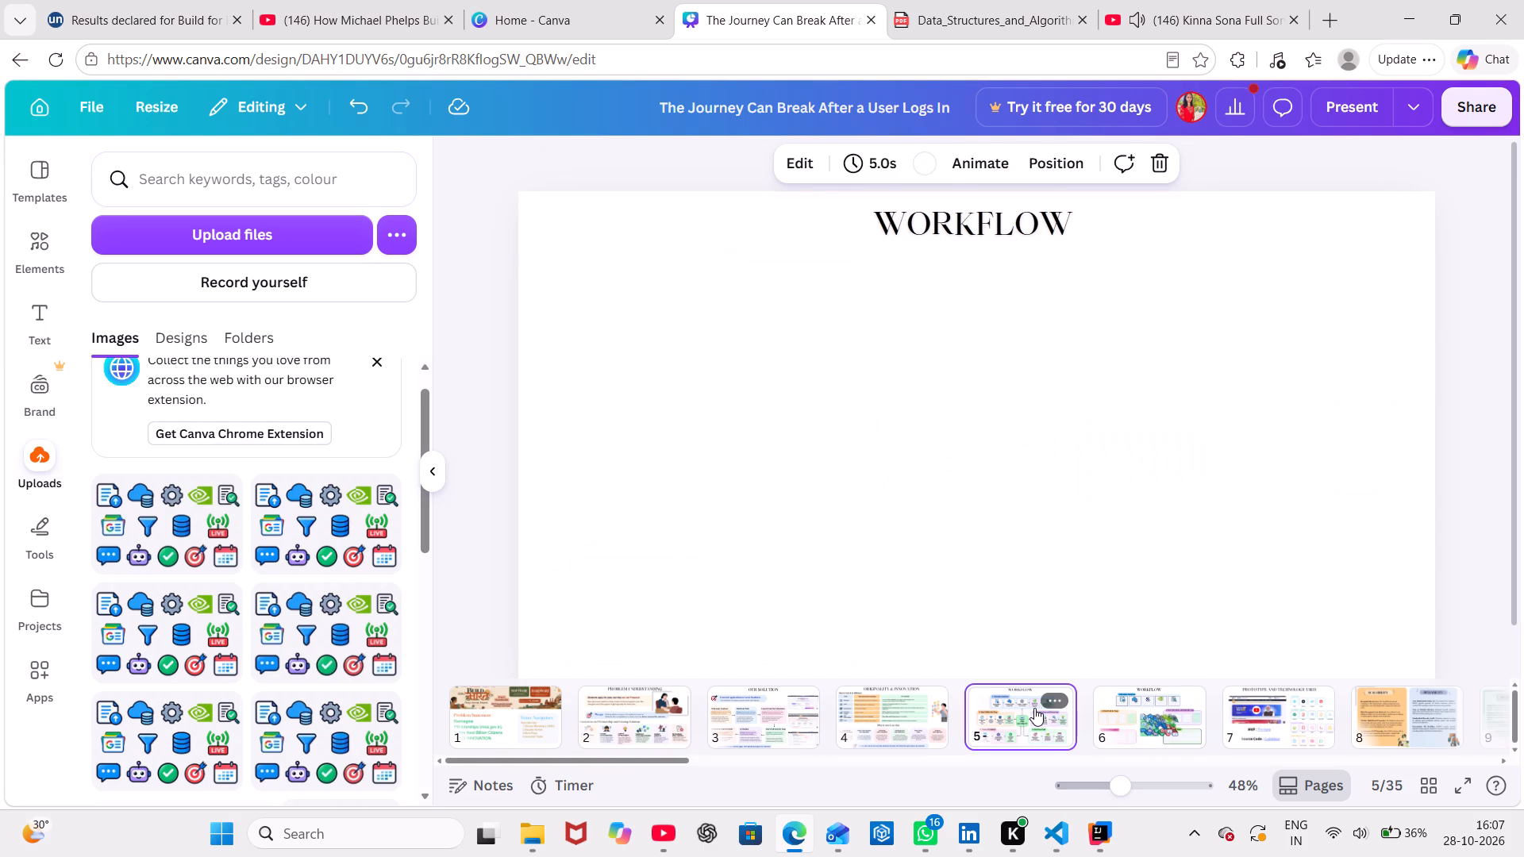
pyautogui.click(1126, 722)
pyautogui.moveTo(1081, 489); pyautogui.dragTo(740, 440)
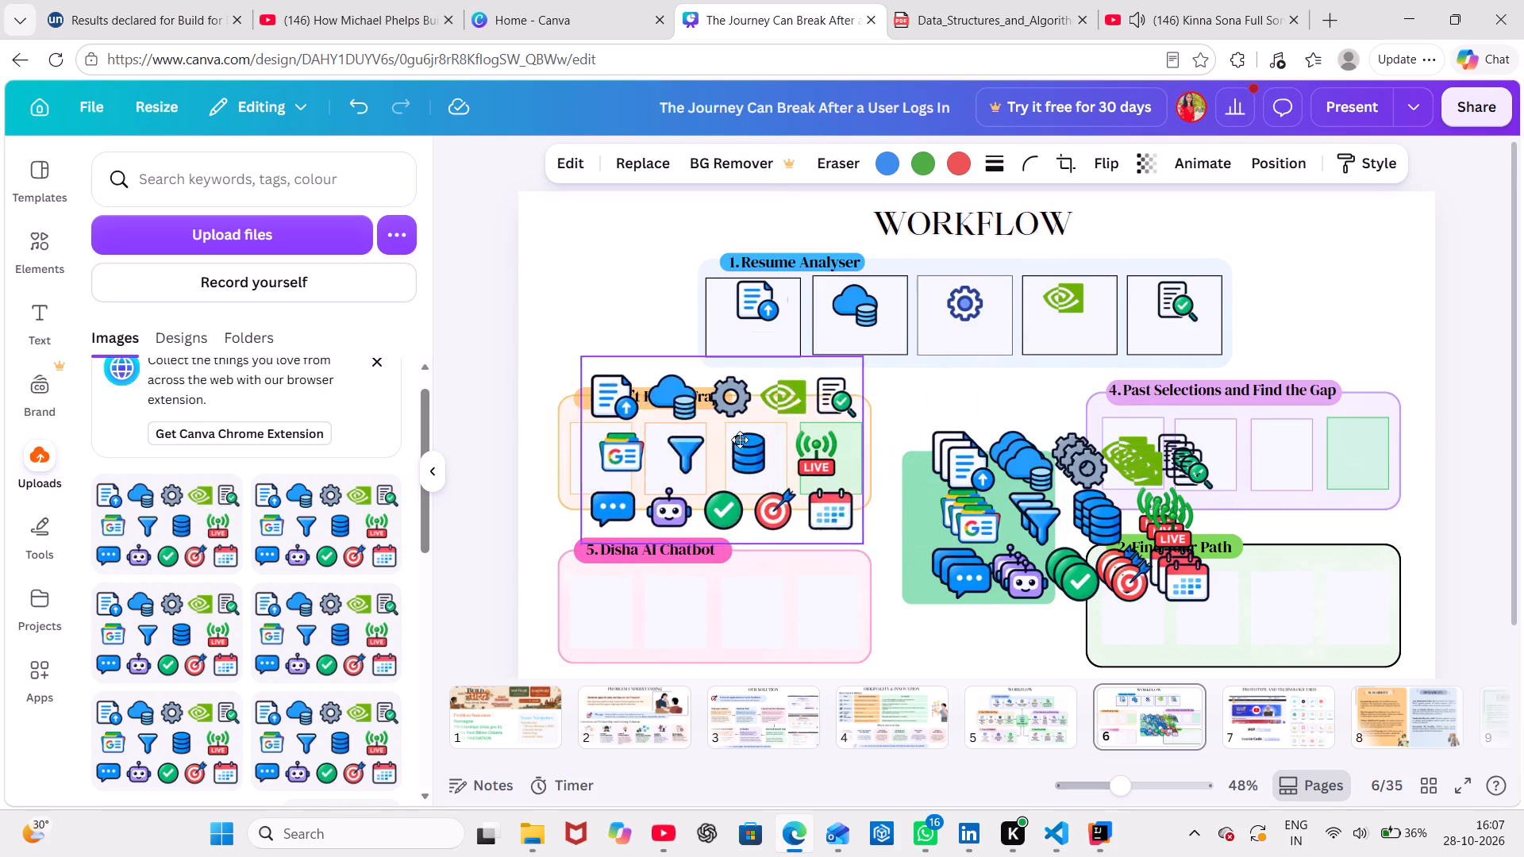
pyautogui.moveTo(740, 440); pyautogui.dragTo(750, 436)
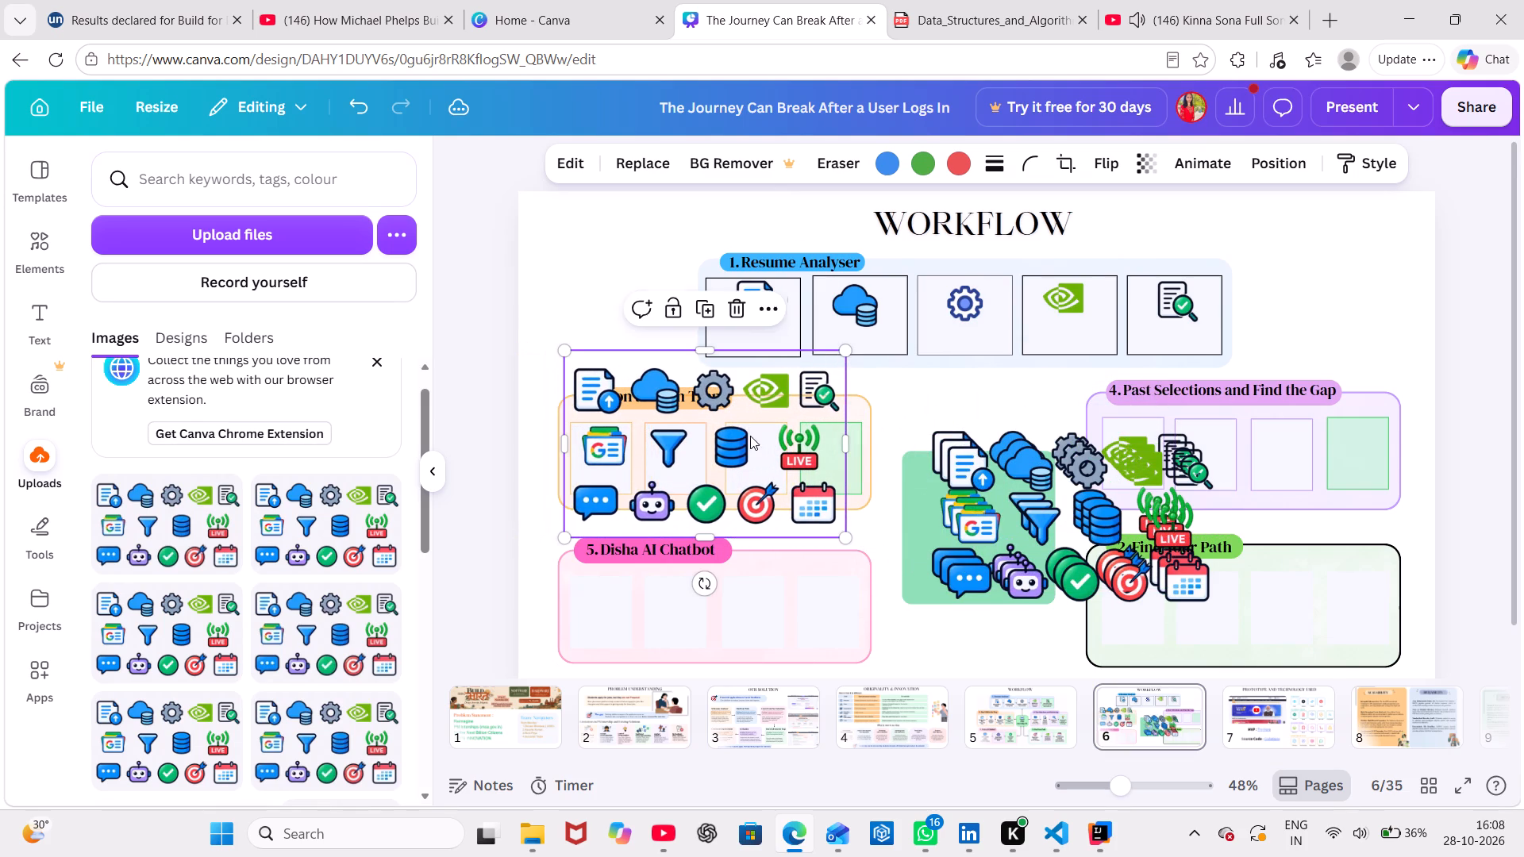
pyautogui.moveTo(717, 346); pyautogui.dragTo(728, 401)
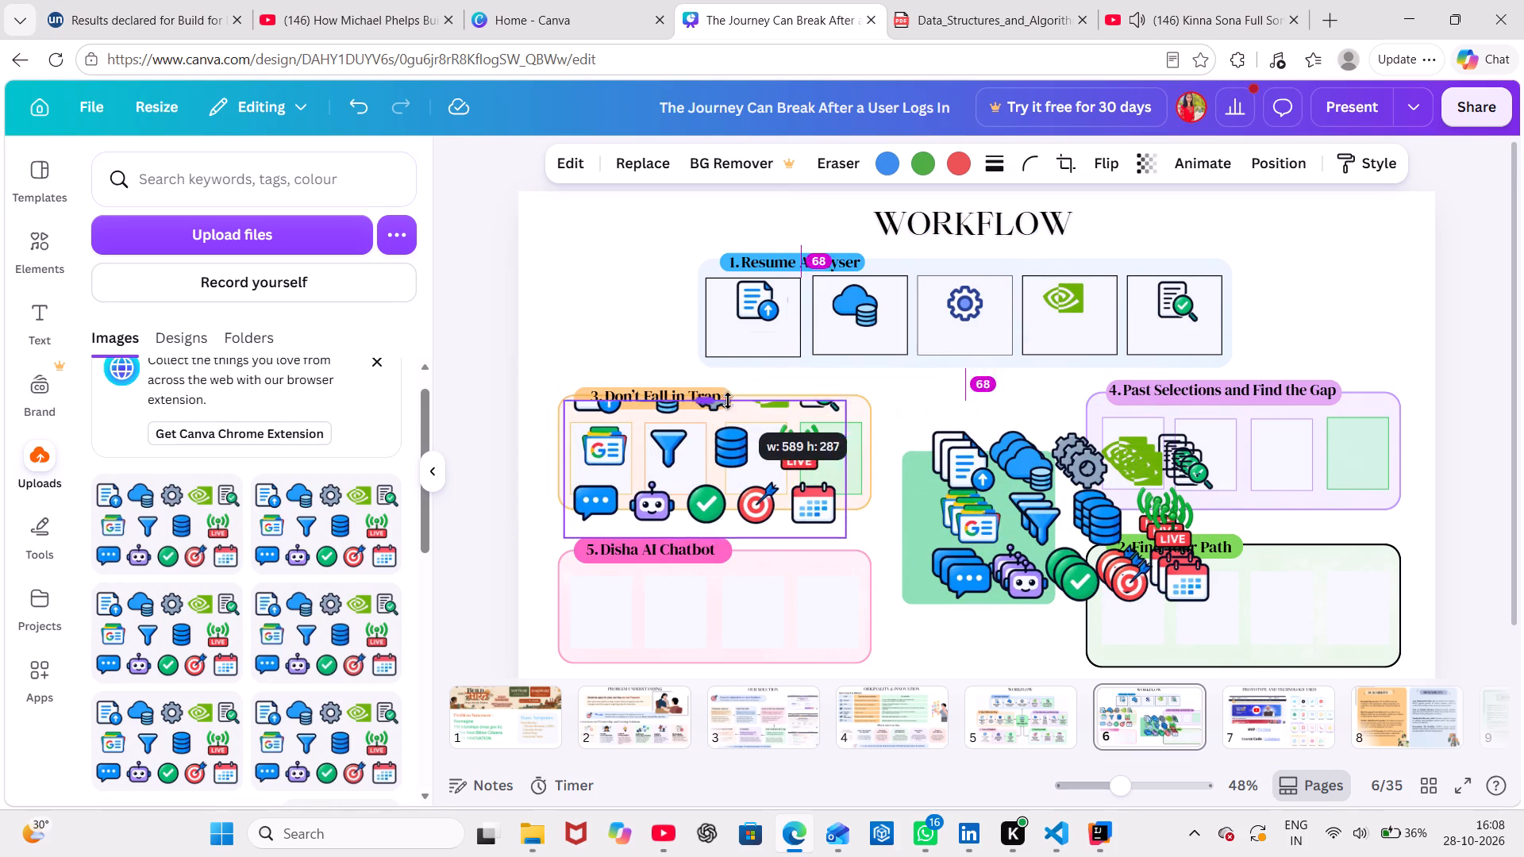
pyautogui.moveTo(728, 401); pyautogui.dragTo(729, 421)
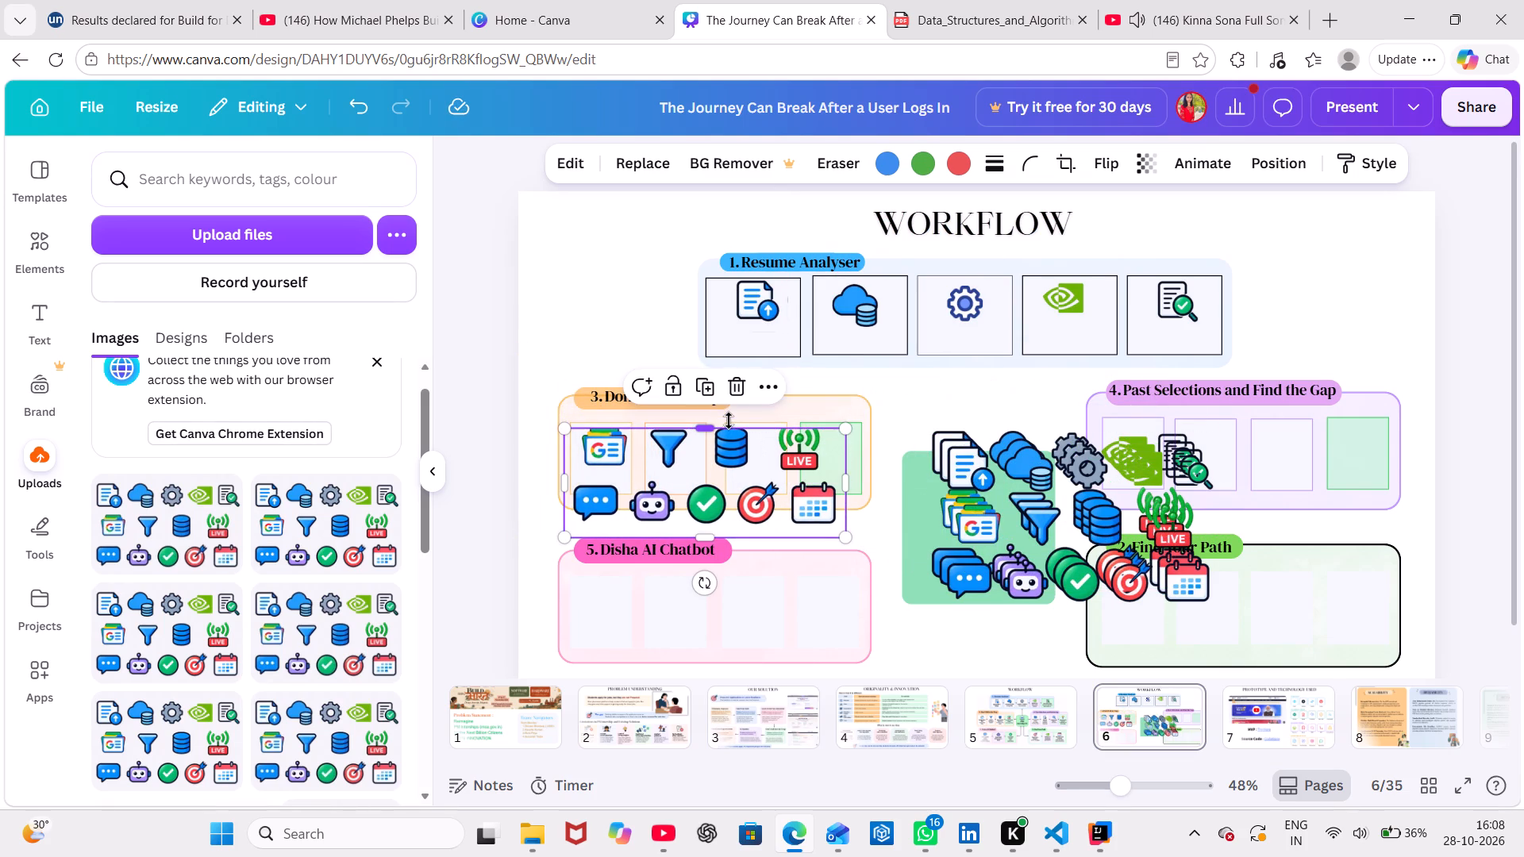
pyautogui.moveTo(710, 536); pyautogui.dragTo(707, 477)
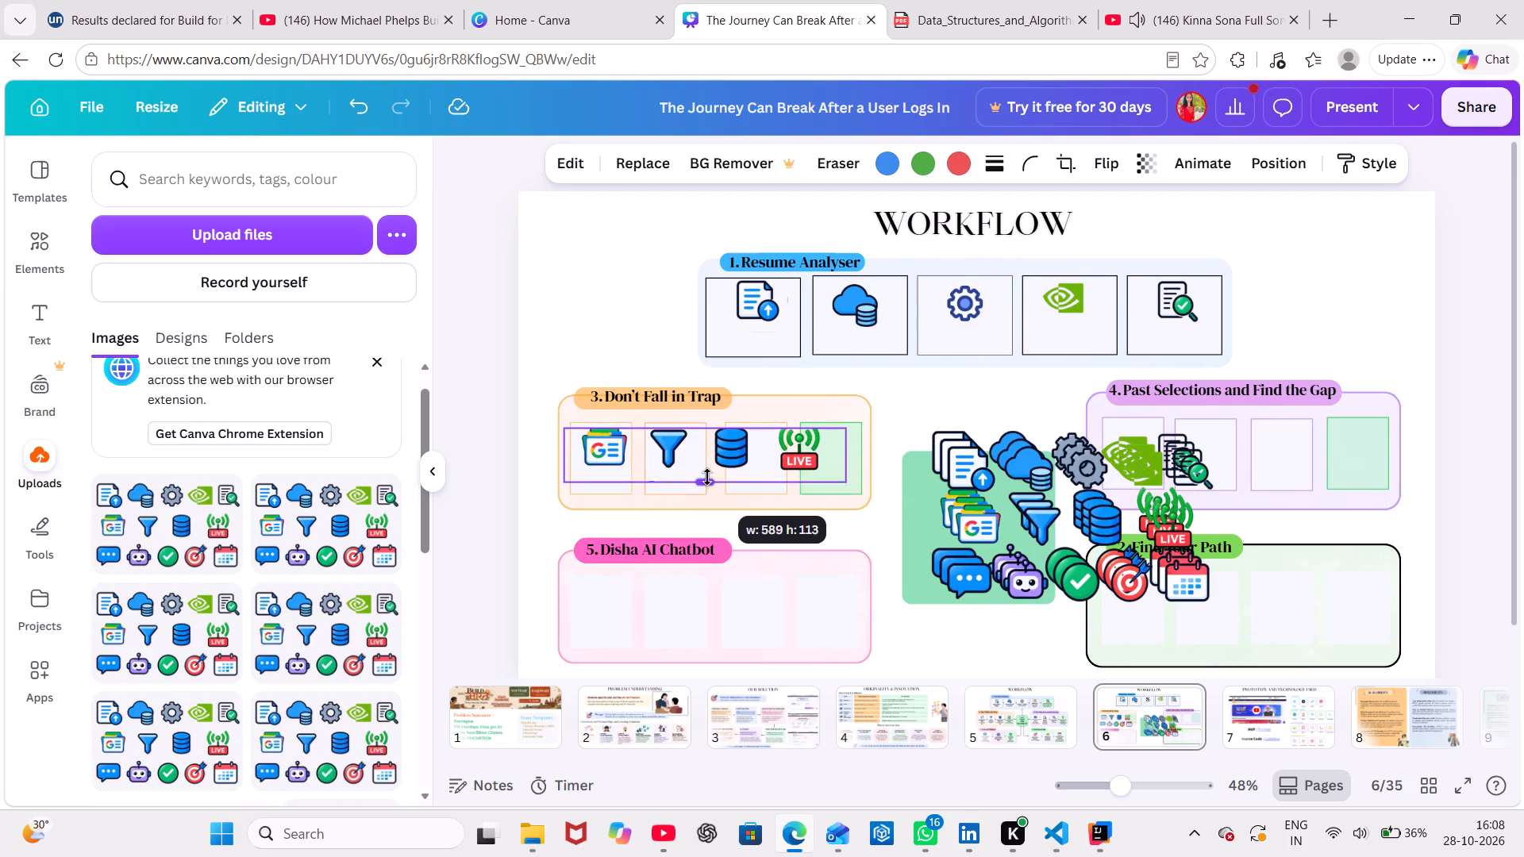
pyautogui.moveTo(707, 477); pyautogui.dragTo(707, 472)
pyautogui.moveTo(849, 449); pyautogui.dragTo(642, 452)
pyautogui.click(613, 305)
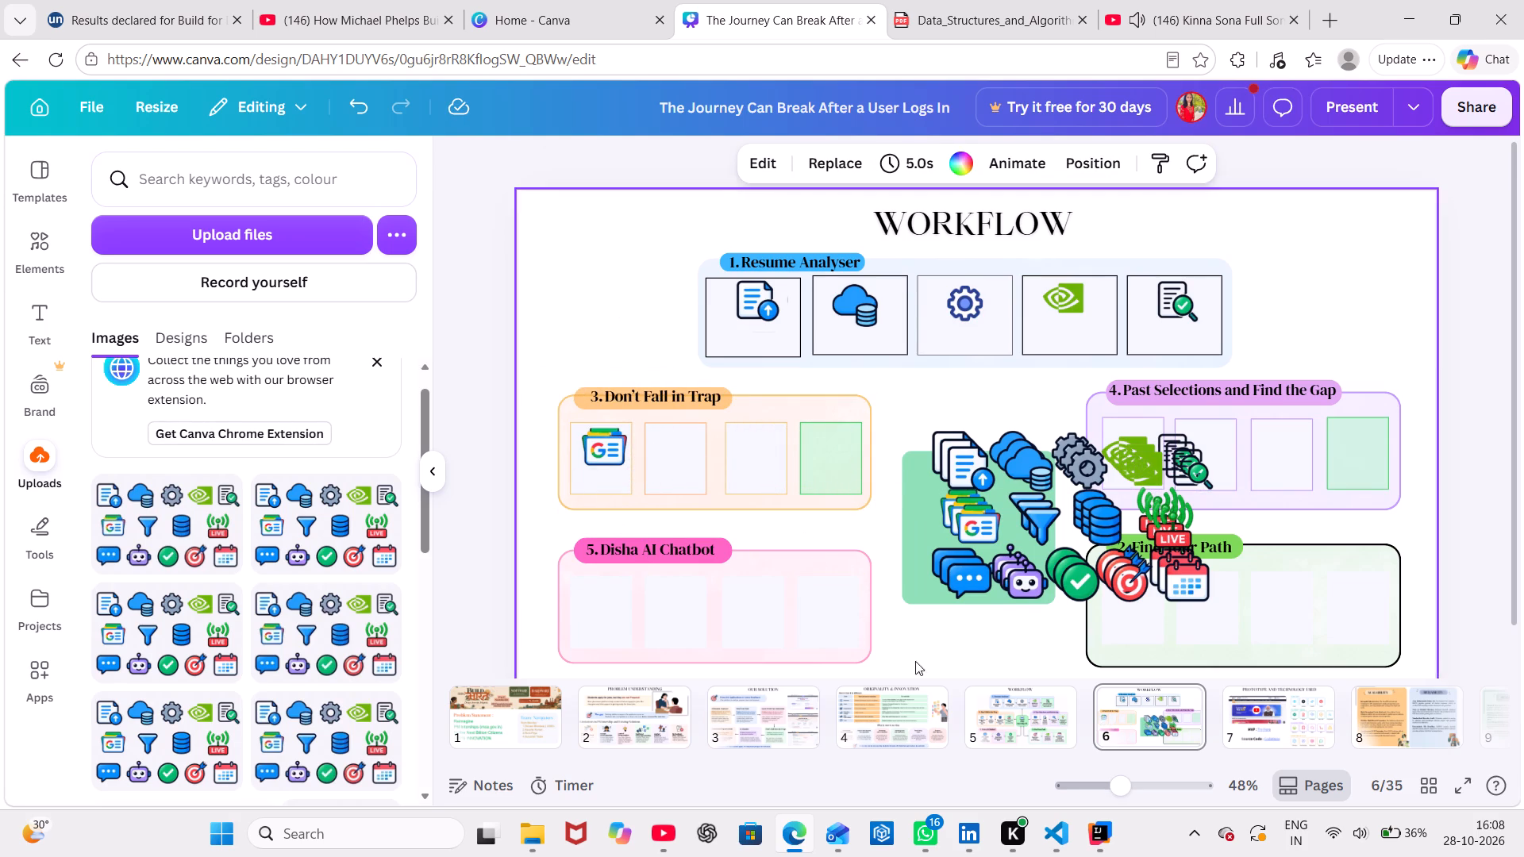
# Recheck the page 5 diagram, and on page 6 shrink the Google News icon to fit the top of Don't Fall in Trap's first box.
pyautogui.click(995, 716)
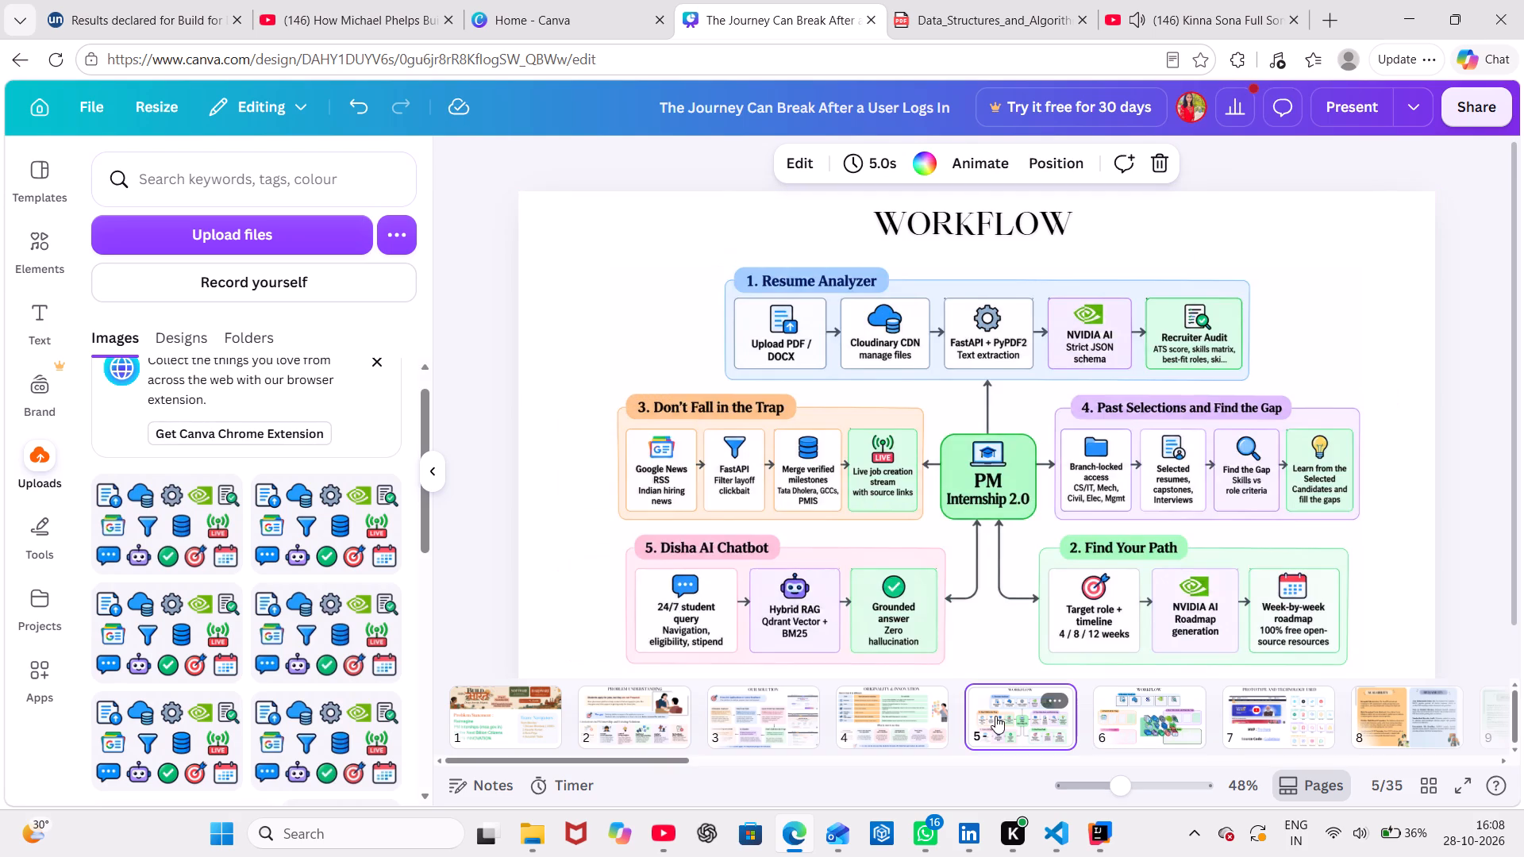
pyautogui.click(919, 714)
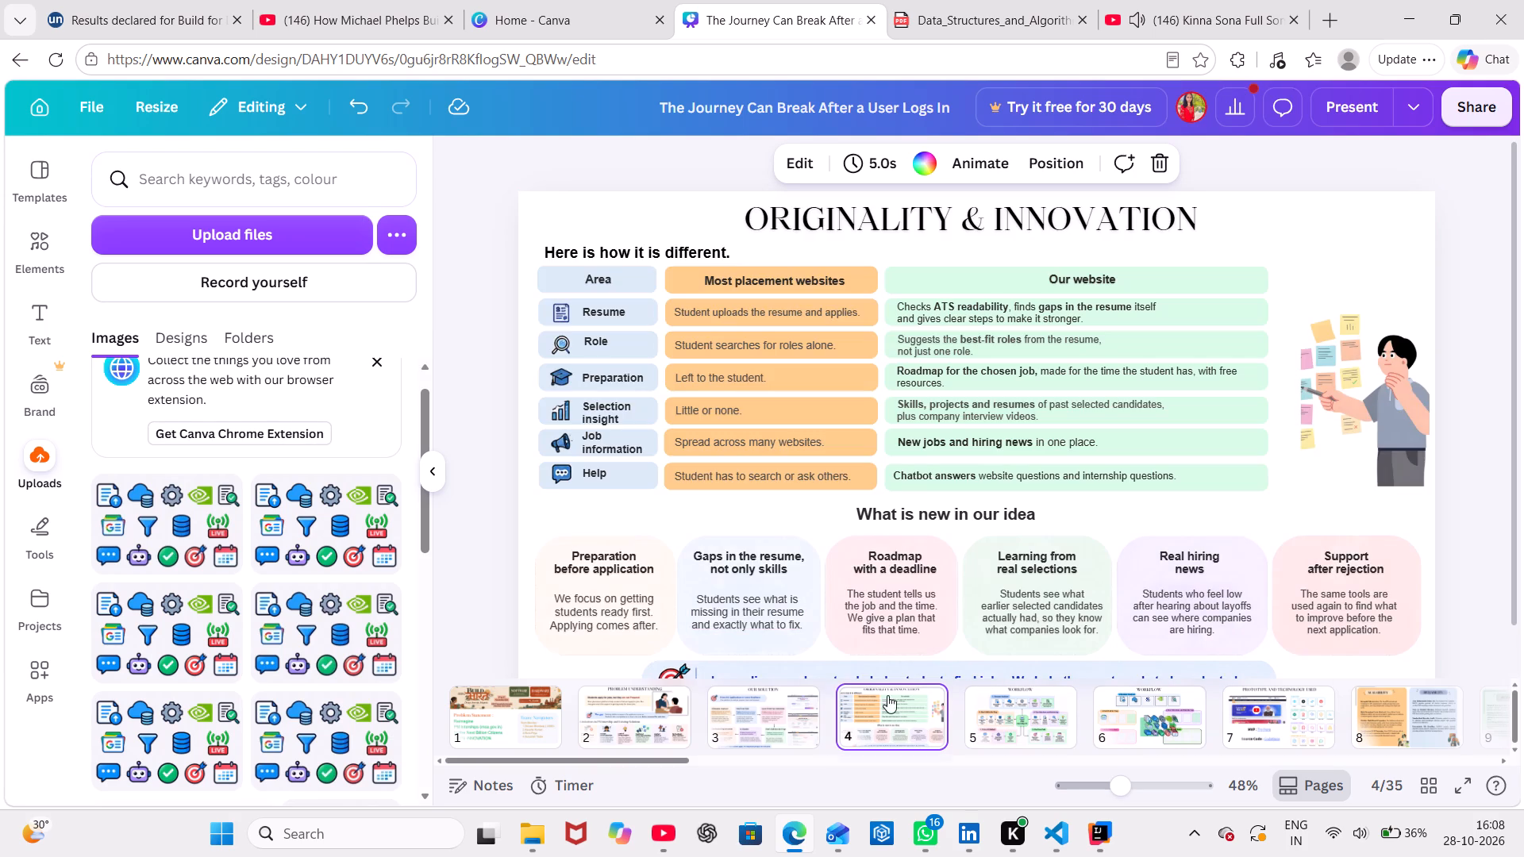
pyautogui.click(1150, 714)
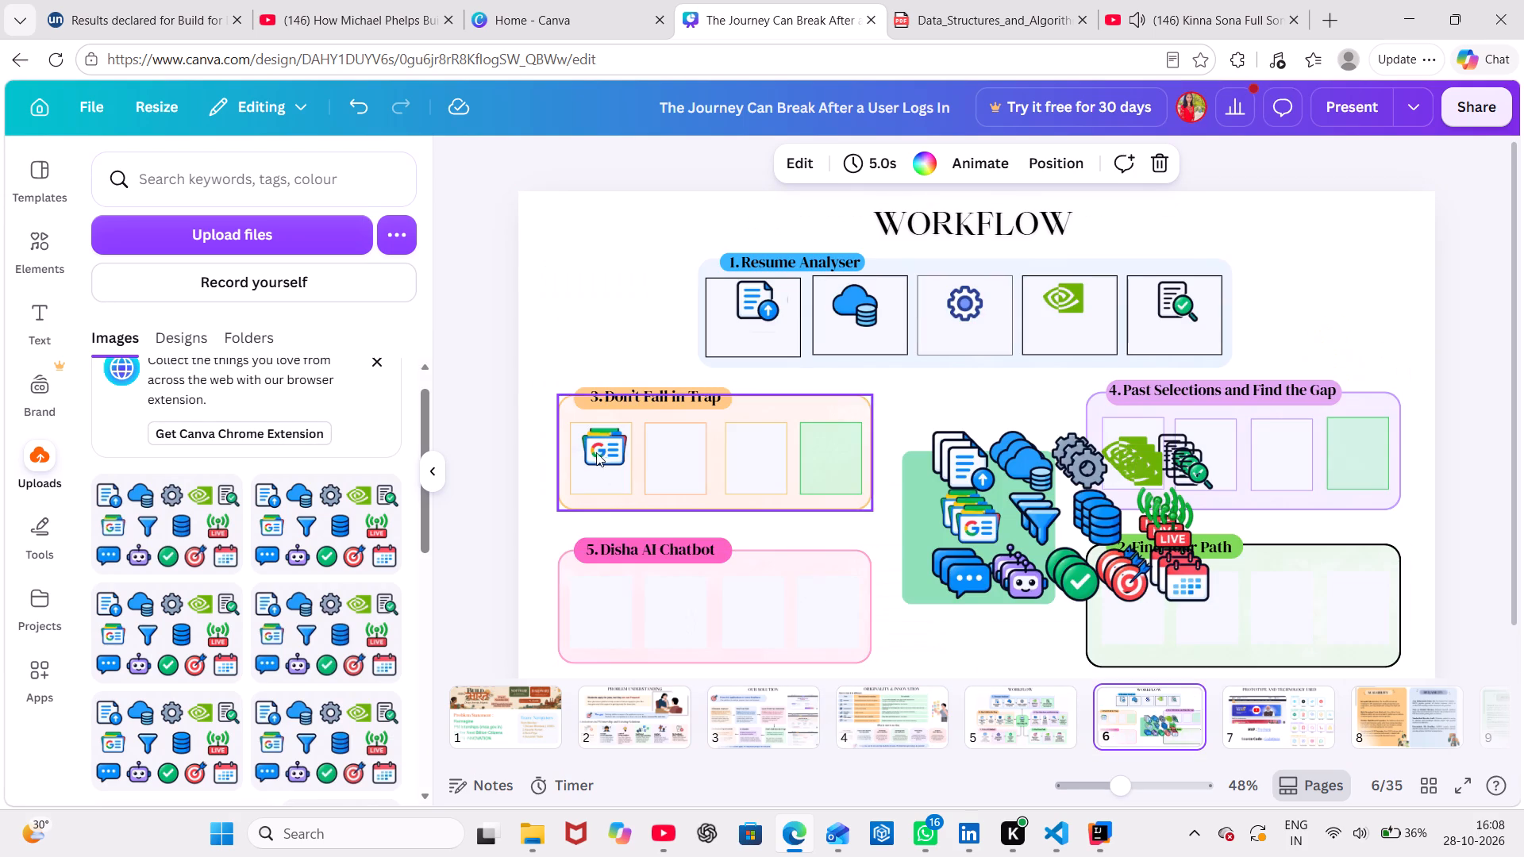
pyautogui.click(598, 452)
pyautogui.moveTo(564, 472); pyautogui.dragTo(582, 463)
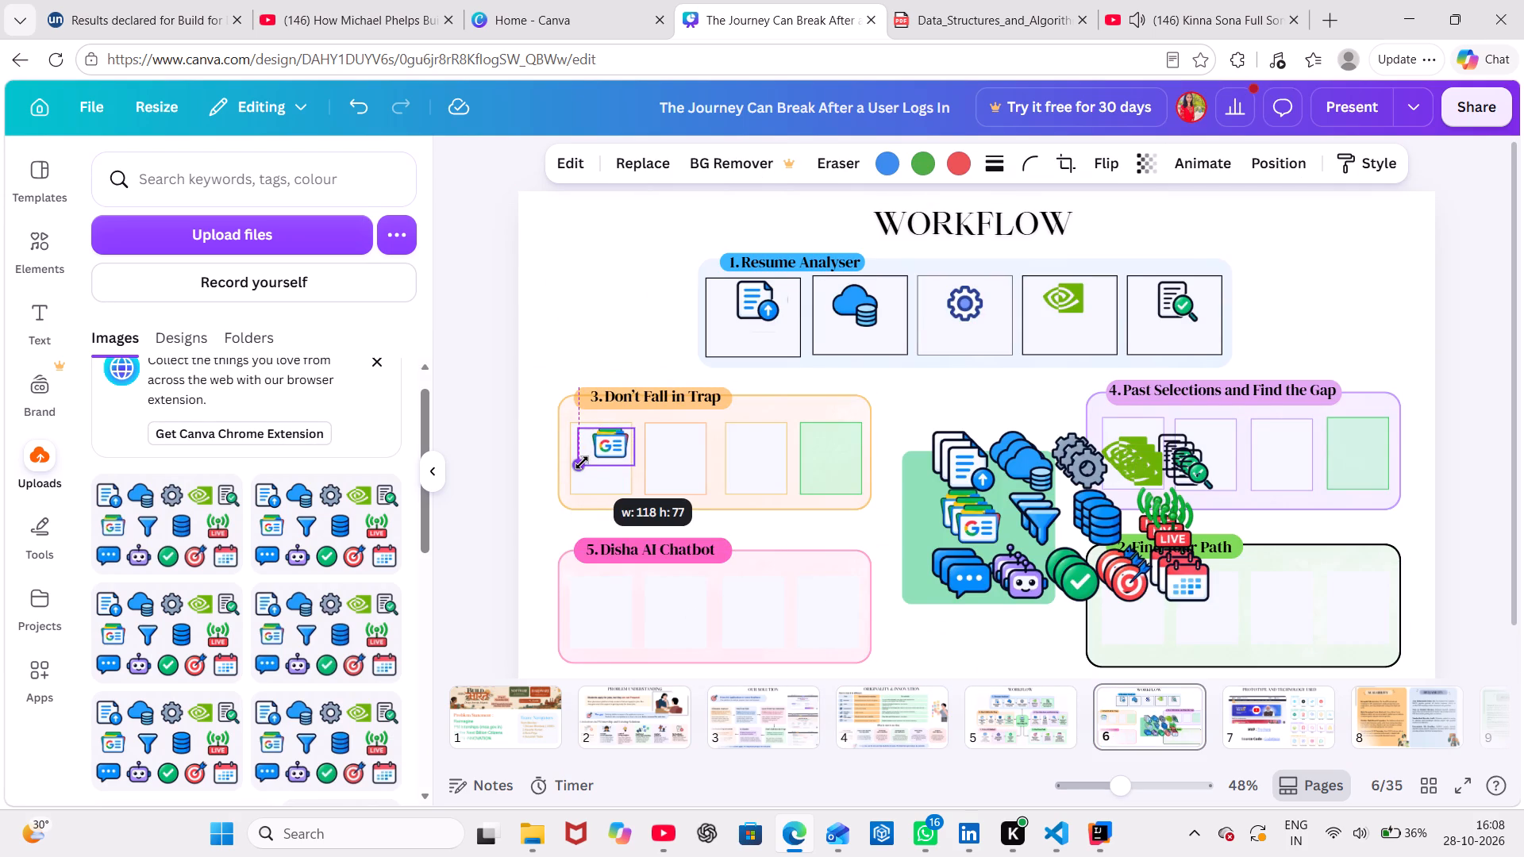
pyautogui.moveTo(582, 463); pyautogui.dragTo(587, 463)
pyautogui.moveTo(610, 446); pyautogui.dragTo(595, 446)
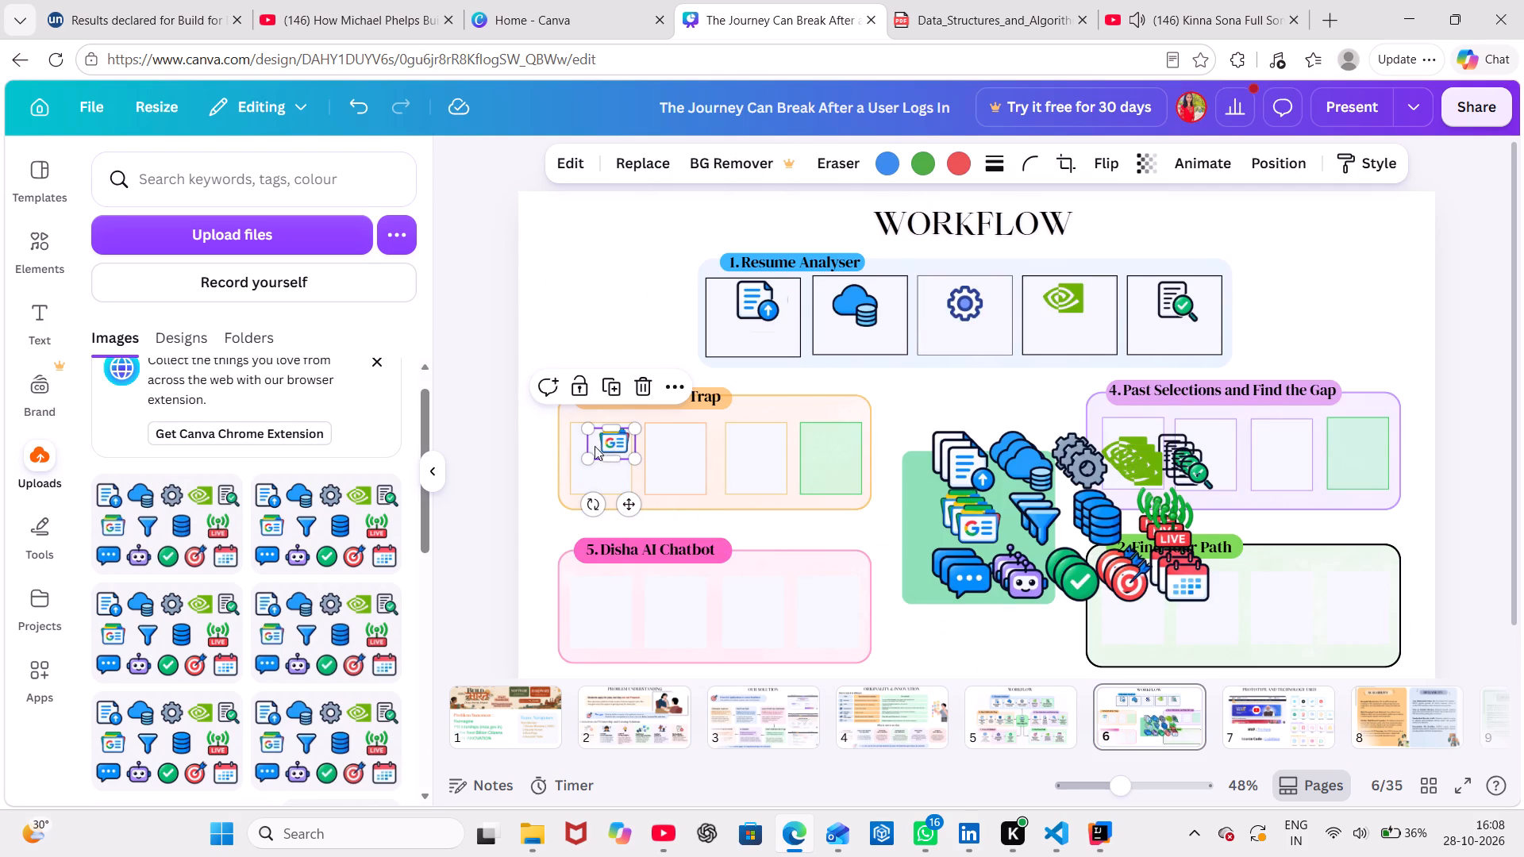
pyautogui.moveTo(595, 446); pyautogui.dragTo(592, 446)
# Move another icon sheet copy over Don't Fall in Trap, shrink it, and crop it to the blue funnel icon in the second box.
pyautogui.click(1031, 501)
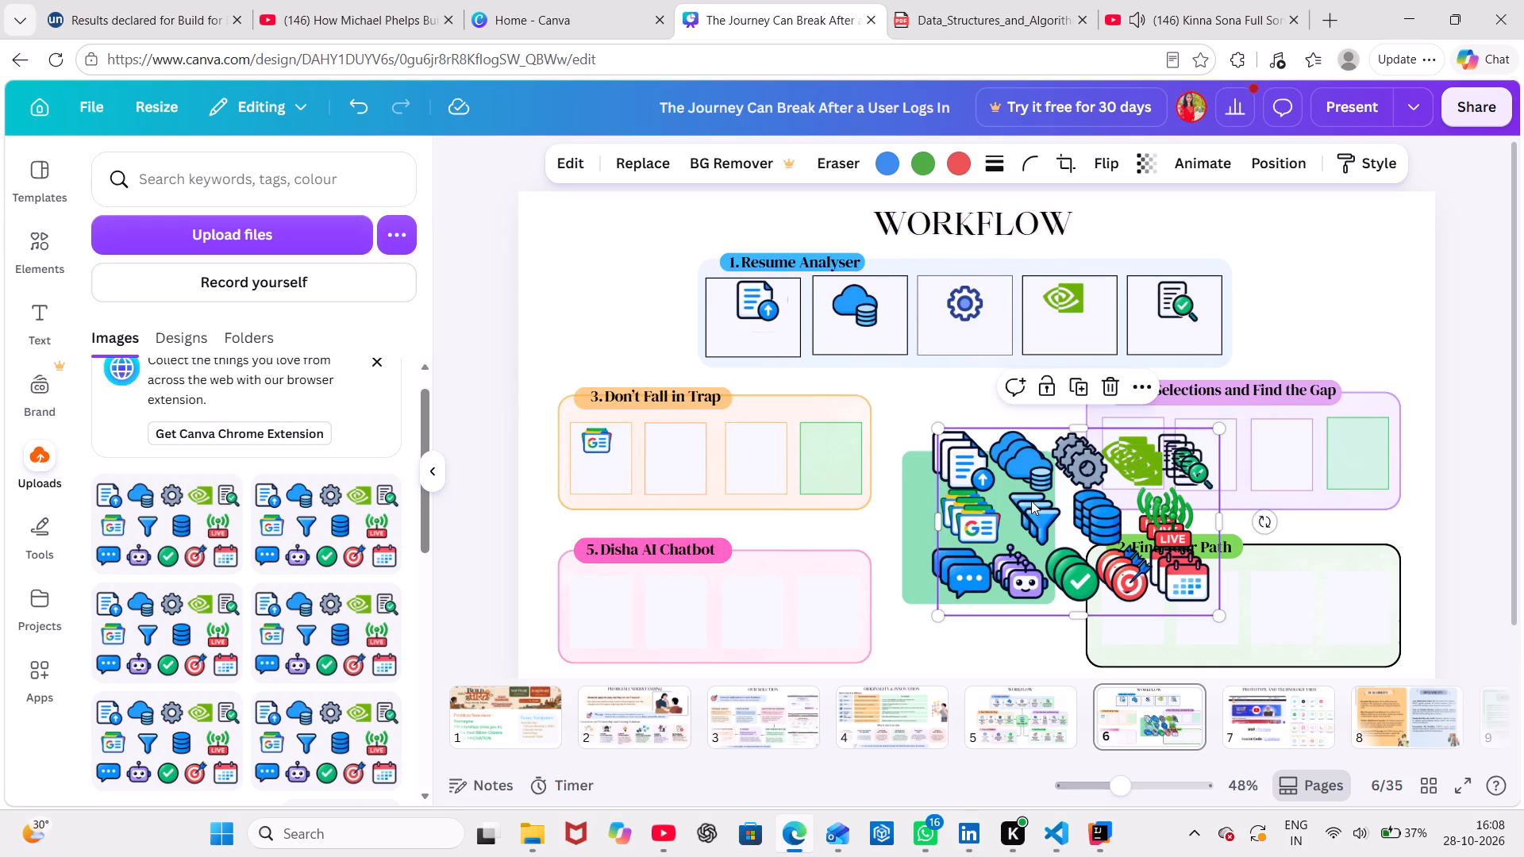
pyautogui.moveTo(1031, 501); pyautogui.dragTo(669, 421)
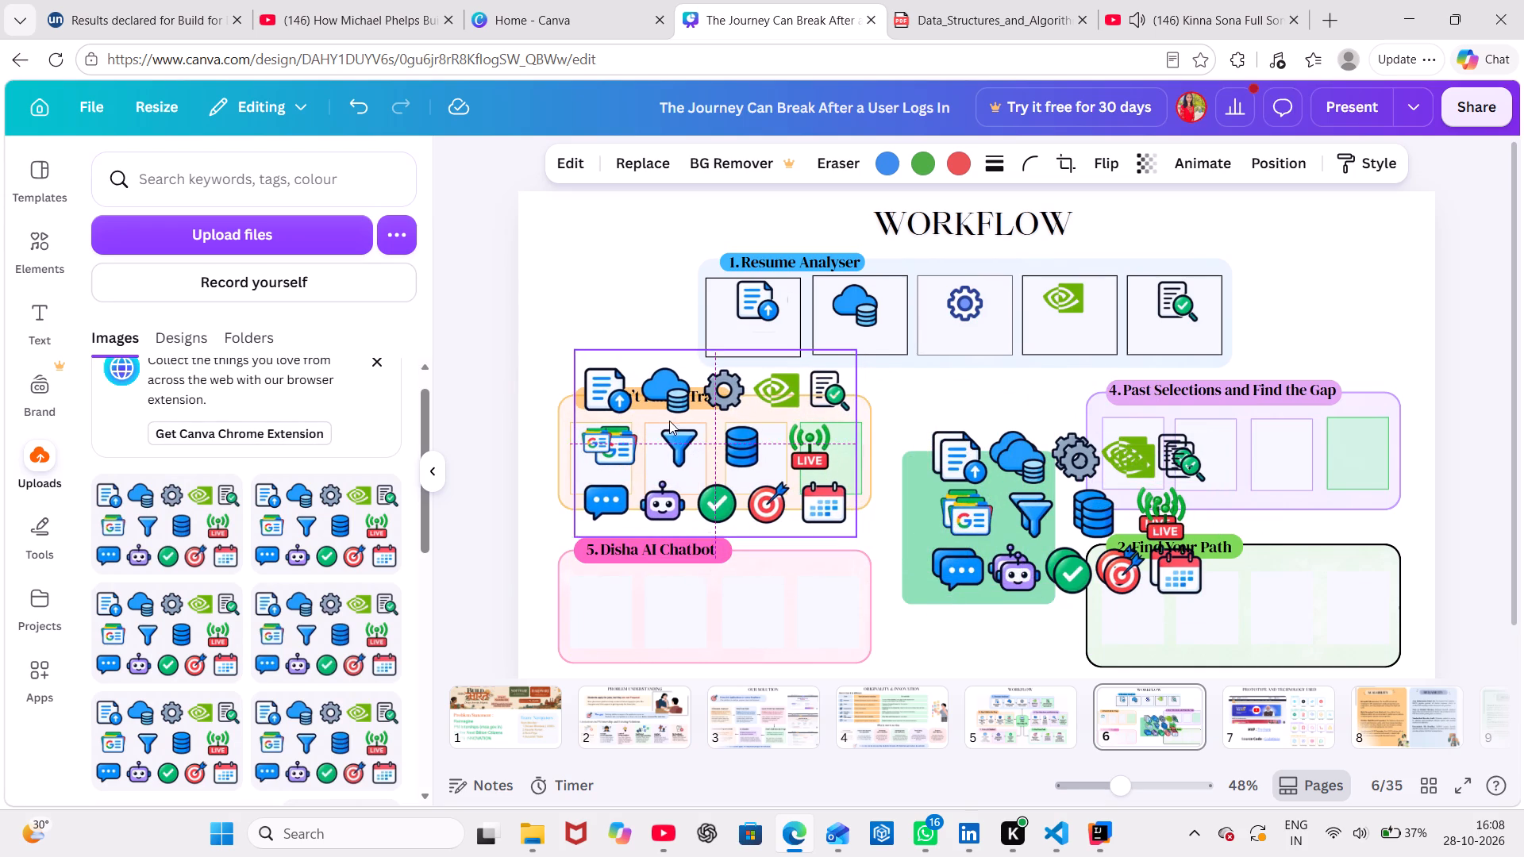
pyautogui.moveTo(575, 543); pyautogui.dragTo(628, 497)
pyautogui.moveTo(752, 398); pyautogui.dragTo(696, 410)
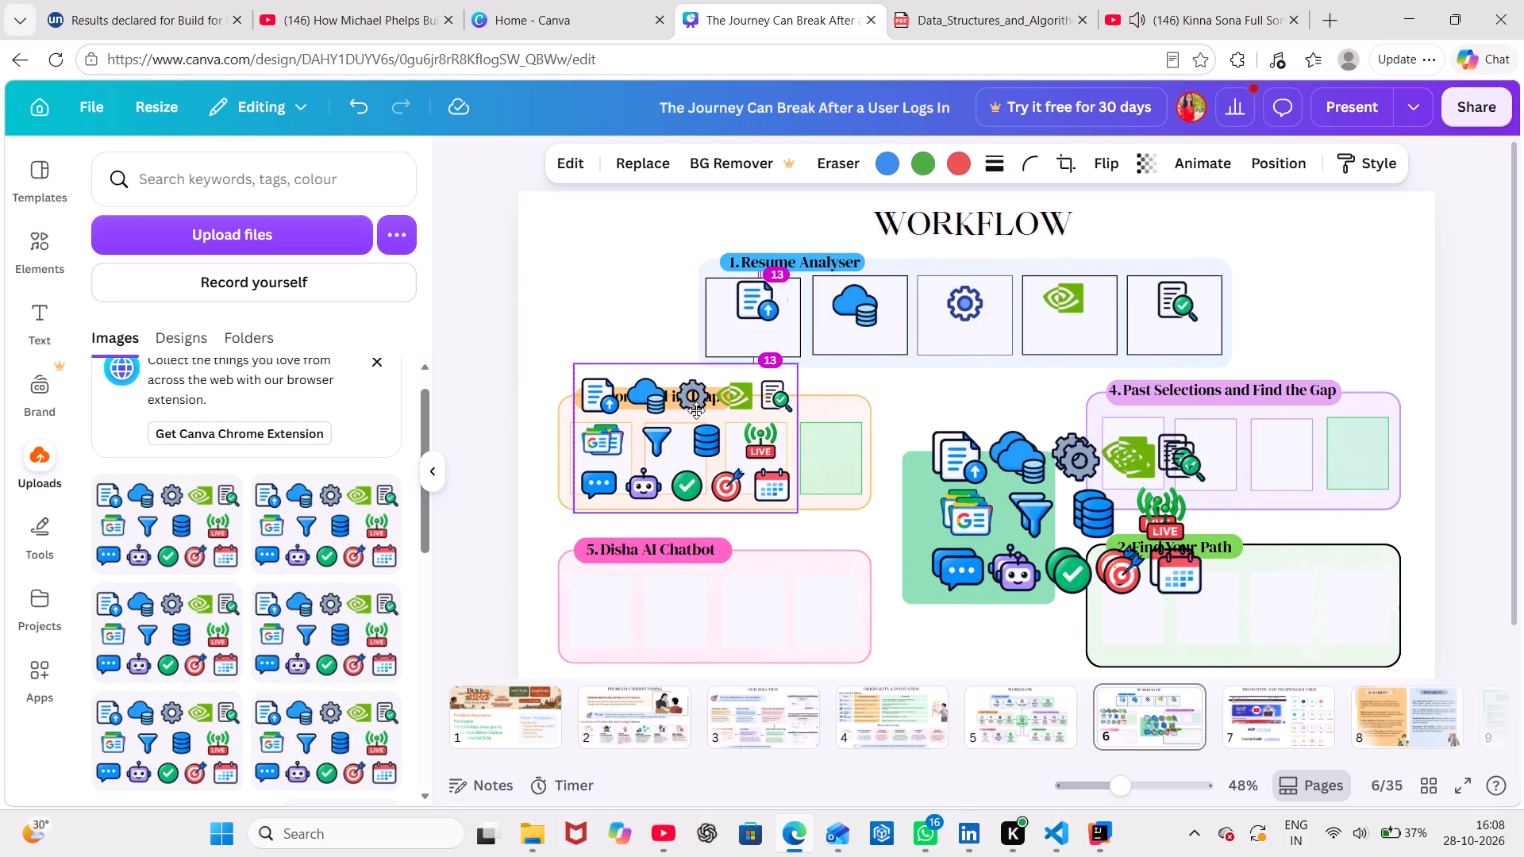
pyautogui.moveTo(696, 410); pyautogui.dragTo(707, 412)
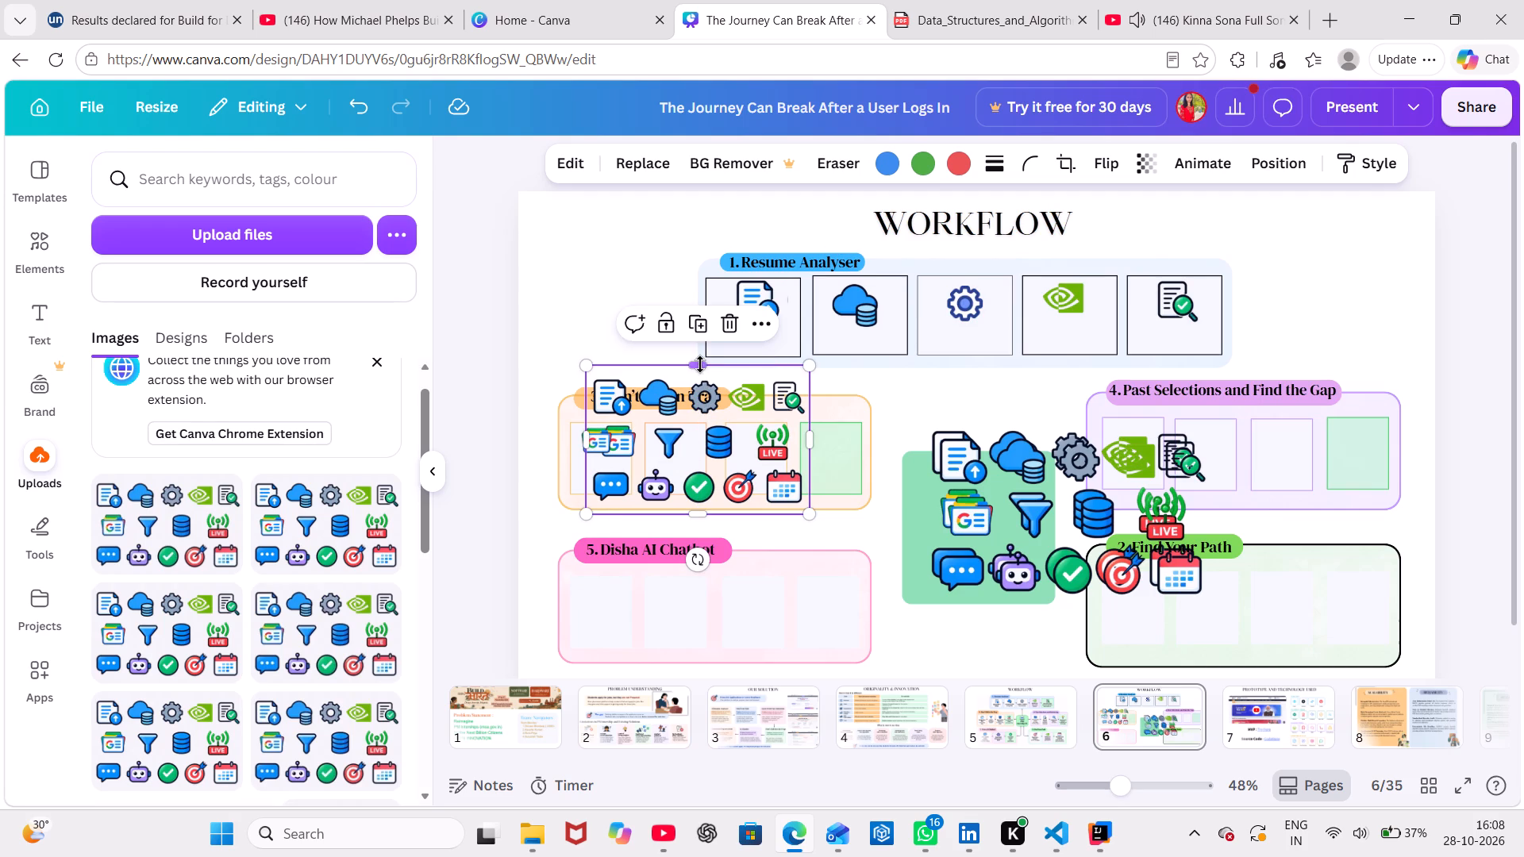
pyautogui.moveTo(700, 364); pyautogui.dragTo(706, 415)
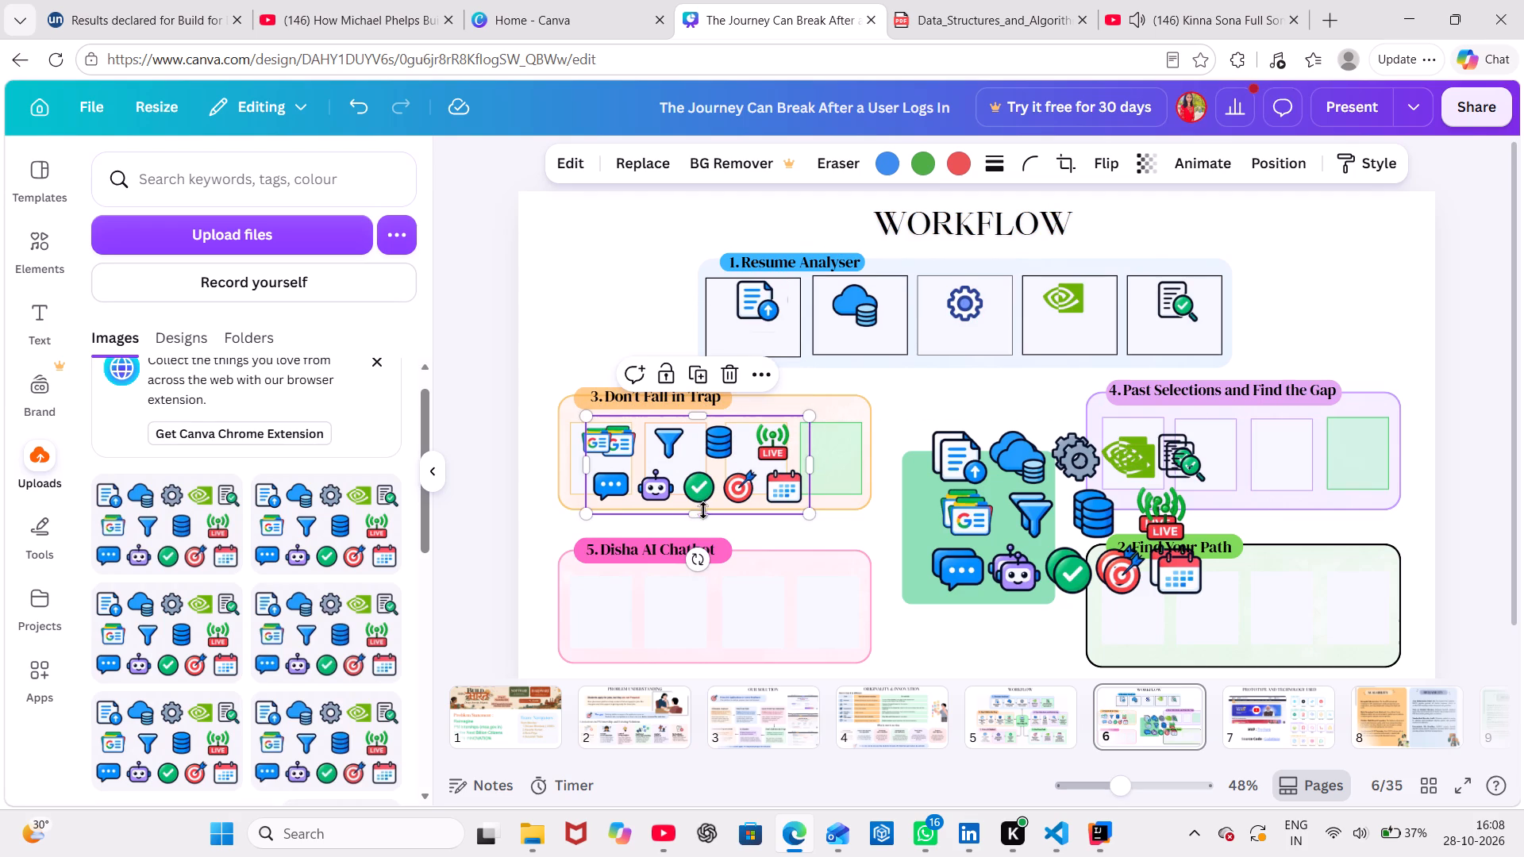
pyautogui.moveTo(702, 513); pyautogui.dragTo(699, 461)
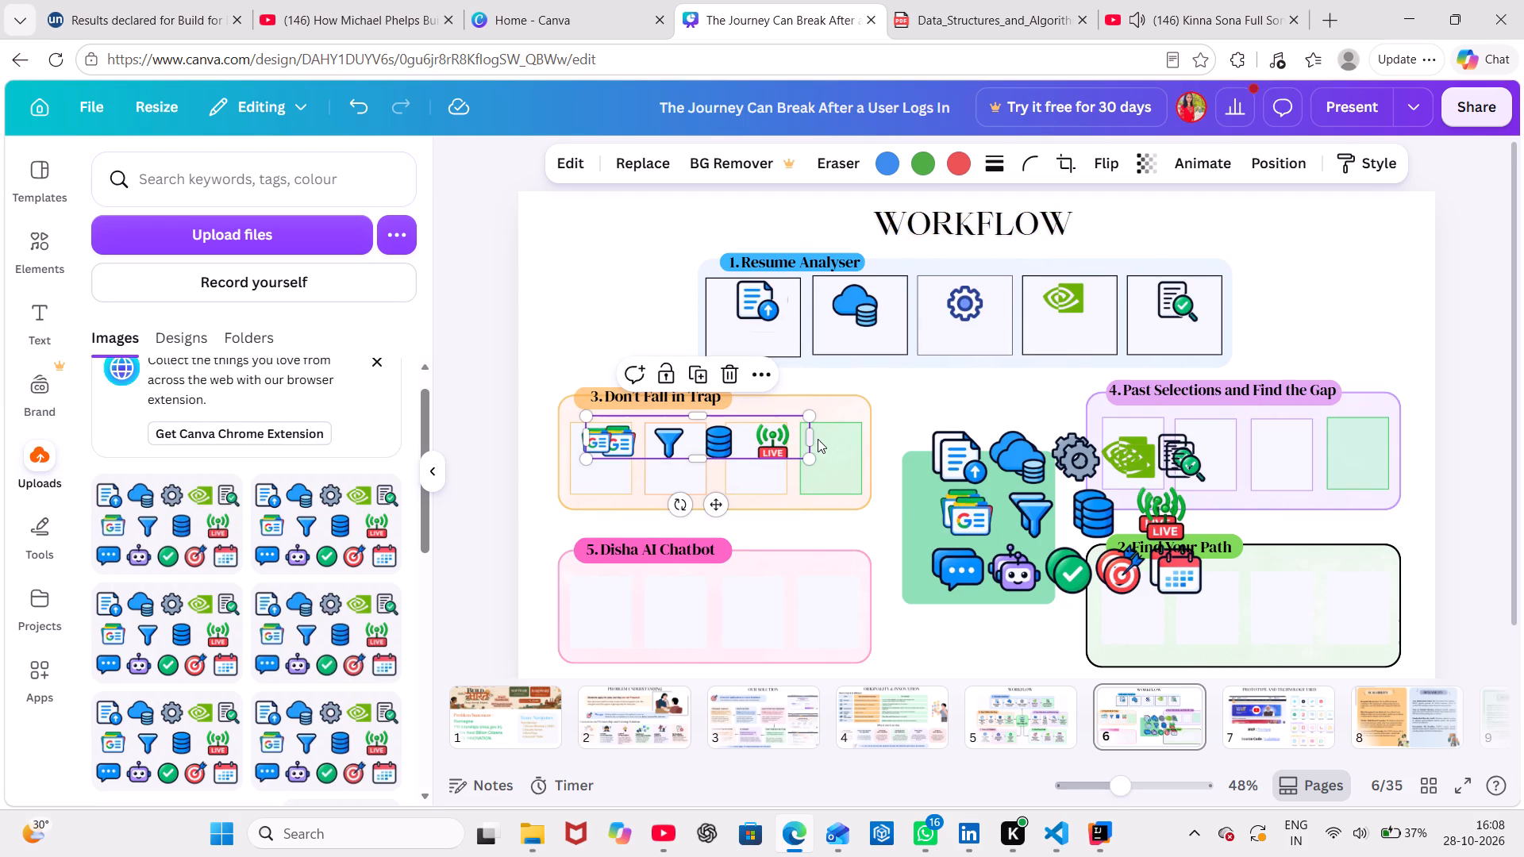
pyautogui.moveTo(813, 437); pyautogui.dragTo(702, 441)
pyautogui.moveTo(592, 433); pyautogui.dragTo(645, 433)
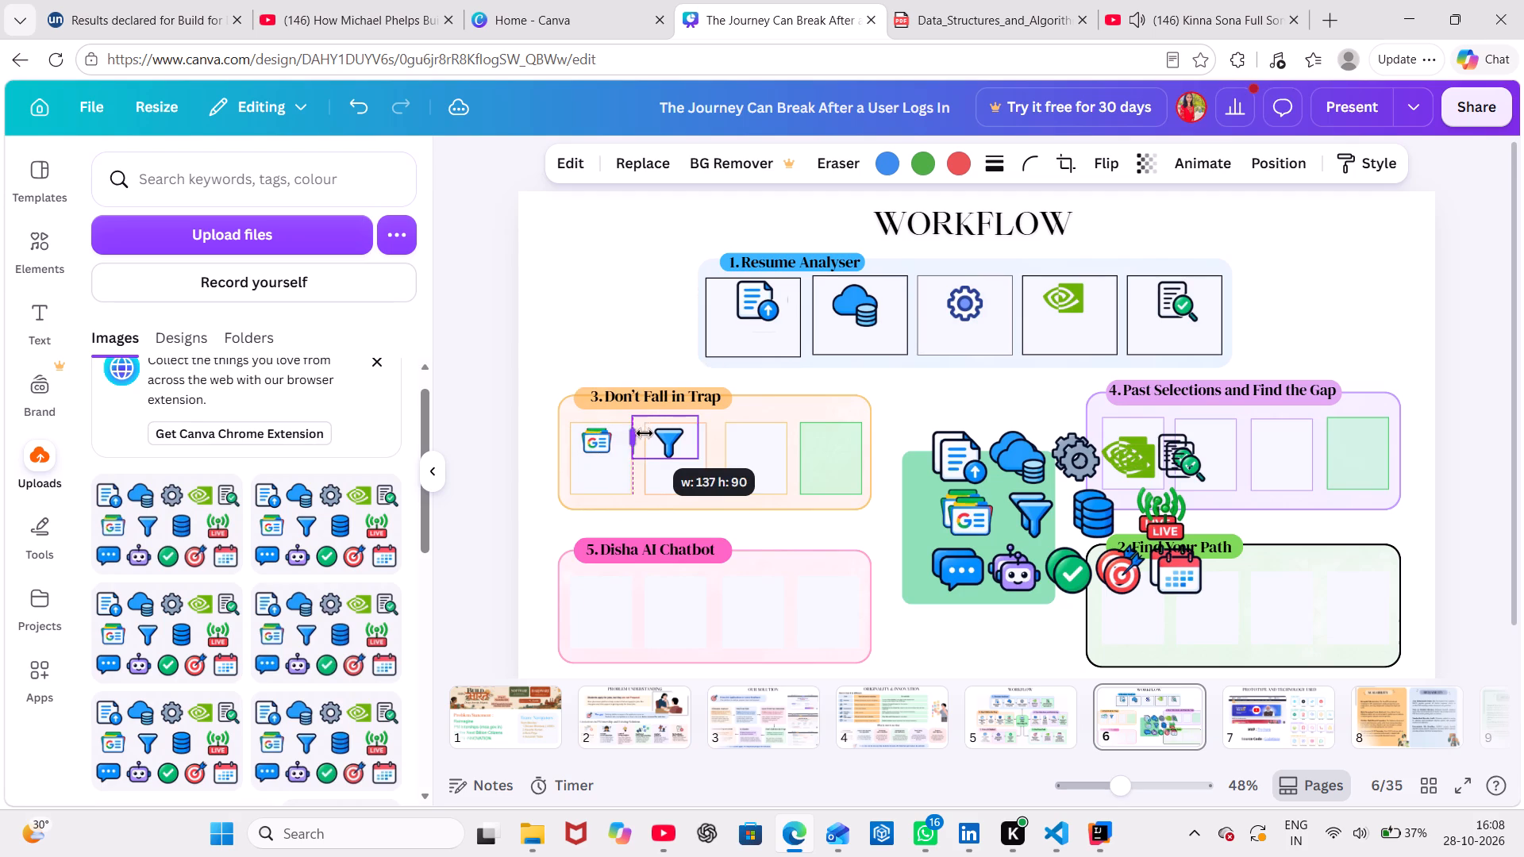
pyautogui.moveTo(645, 433); pyautogui.dragTo(648, 435)
pyautogui.click(918, 382)
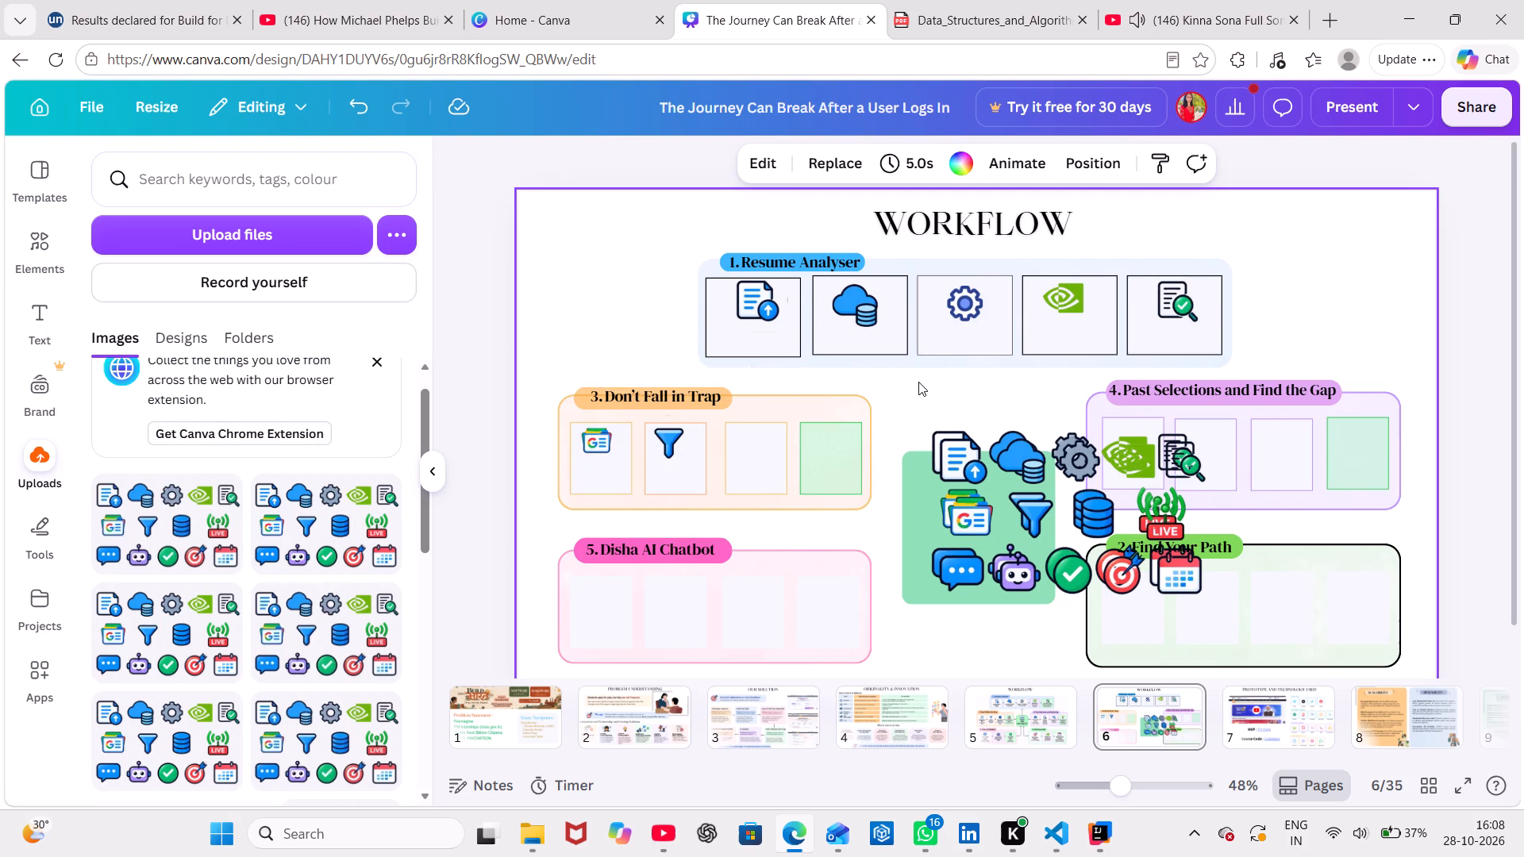
# Shrink another icon sheet copy over Don't Fall in Trap and crop it to the database icon, about 118 wide, in the third box.
pyautogui.moveTo(1046, 475); pyautogui.dragTo(849, 477)
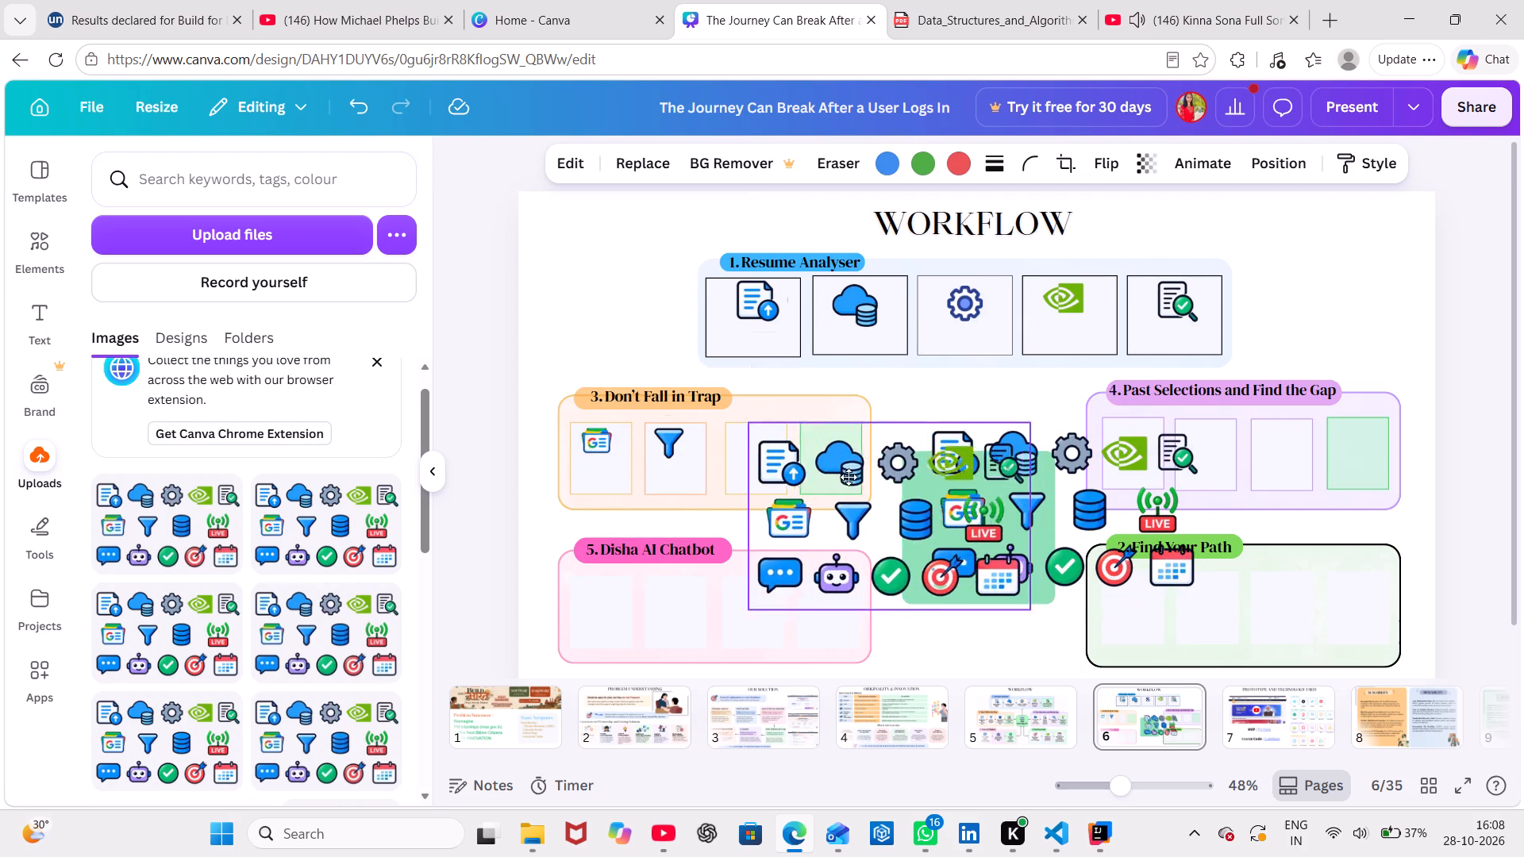
pyautogui.moveTo(849, 477); pyautogui.dragTo(768, 459)
pyautogui.moveTo(789, 509); pyautogui.dragTo(753, 472)
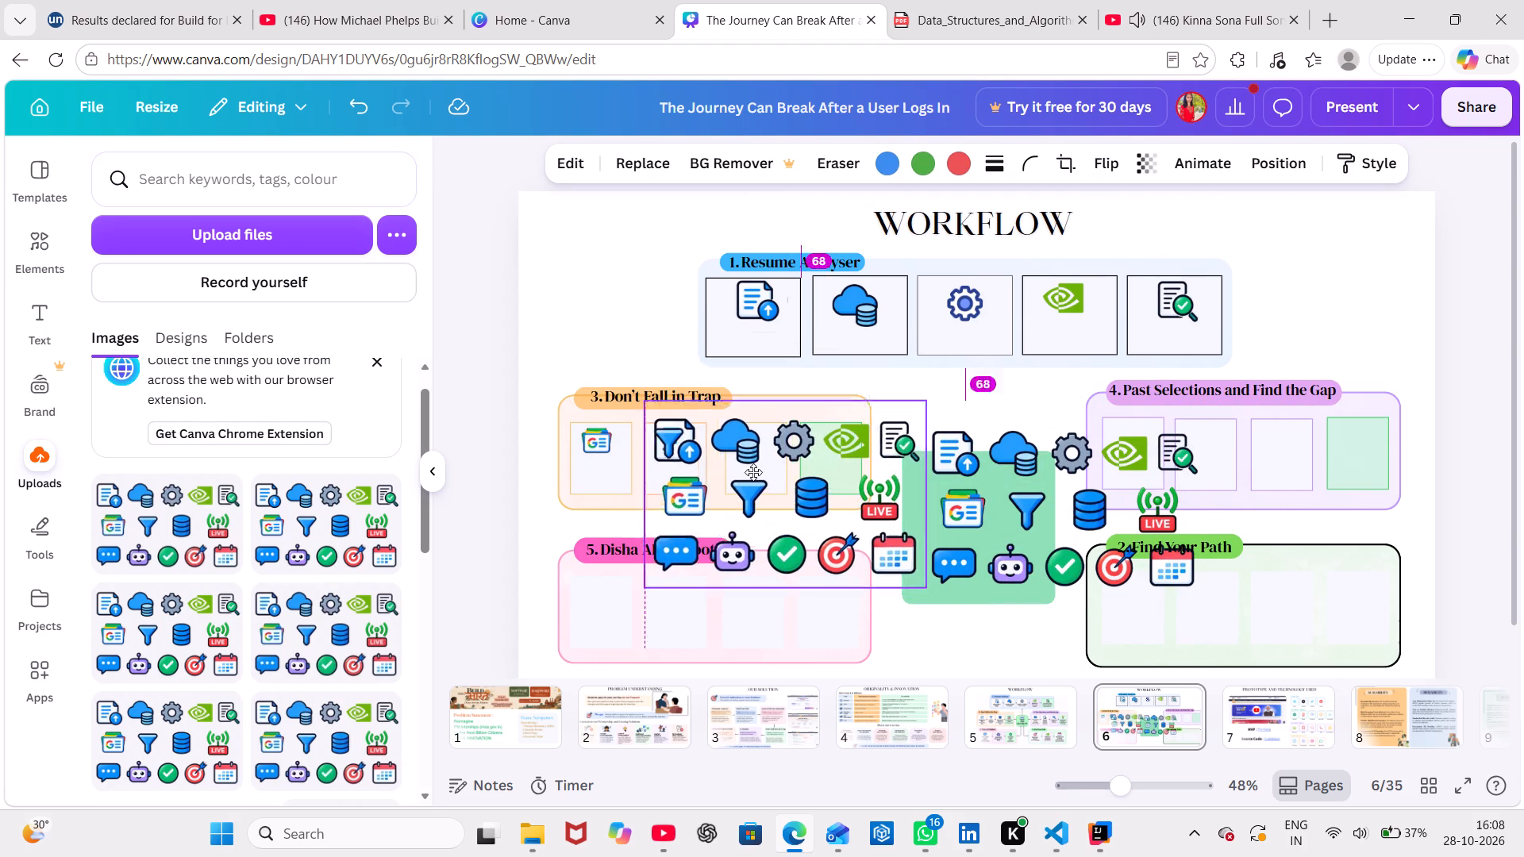
pyautogui.moveTo(753, 472); pyautogui.dragTo(728, 454)
pyautogui.moveTo(591, 535); pyautogui.dragTo(597, 525)
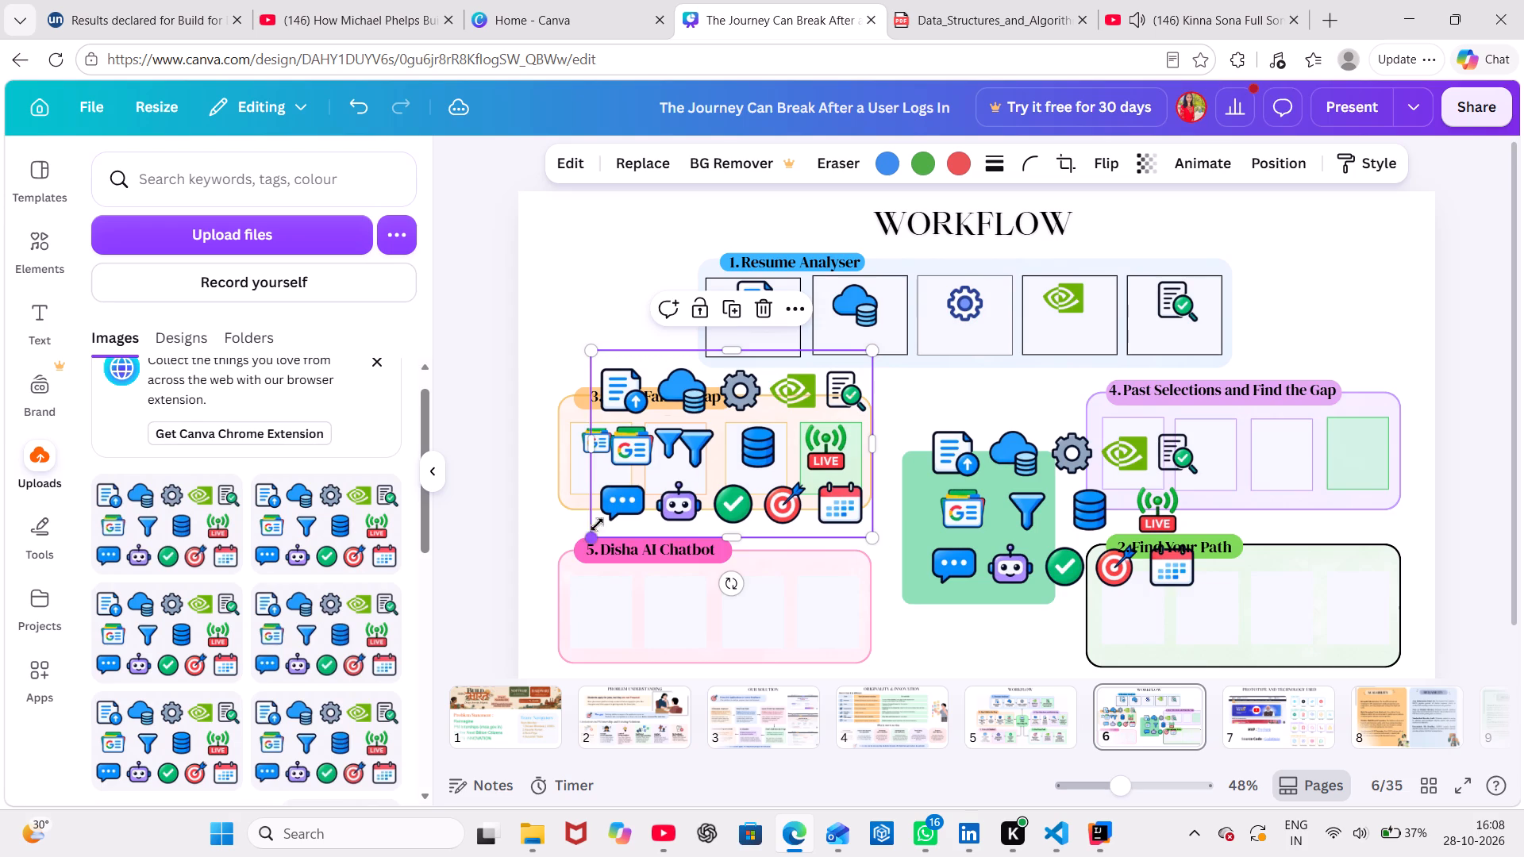
pyautogui.moveTo(597, 525); pyautogui.dragTo(642, 467)
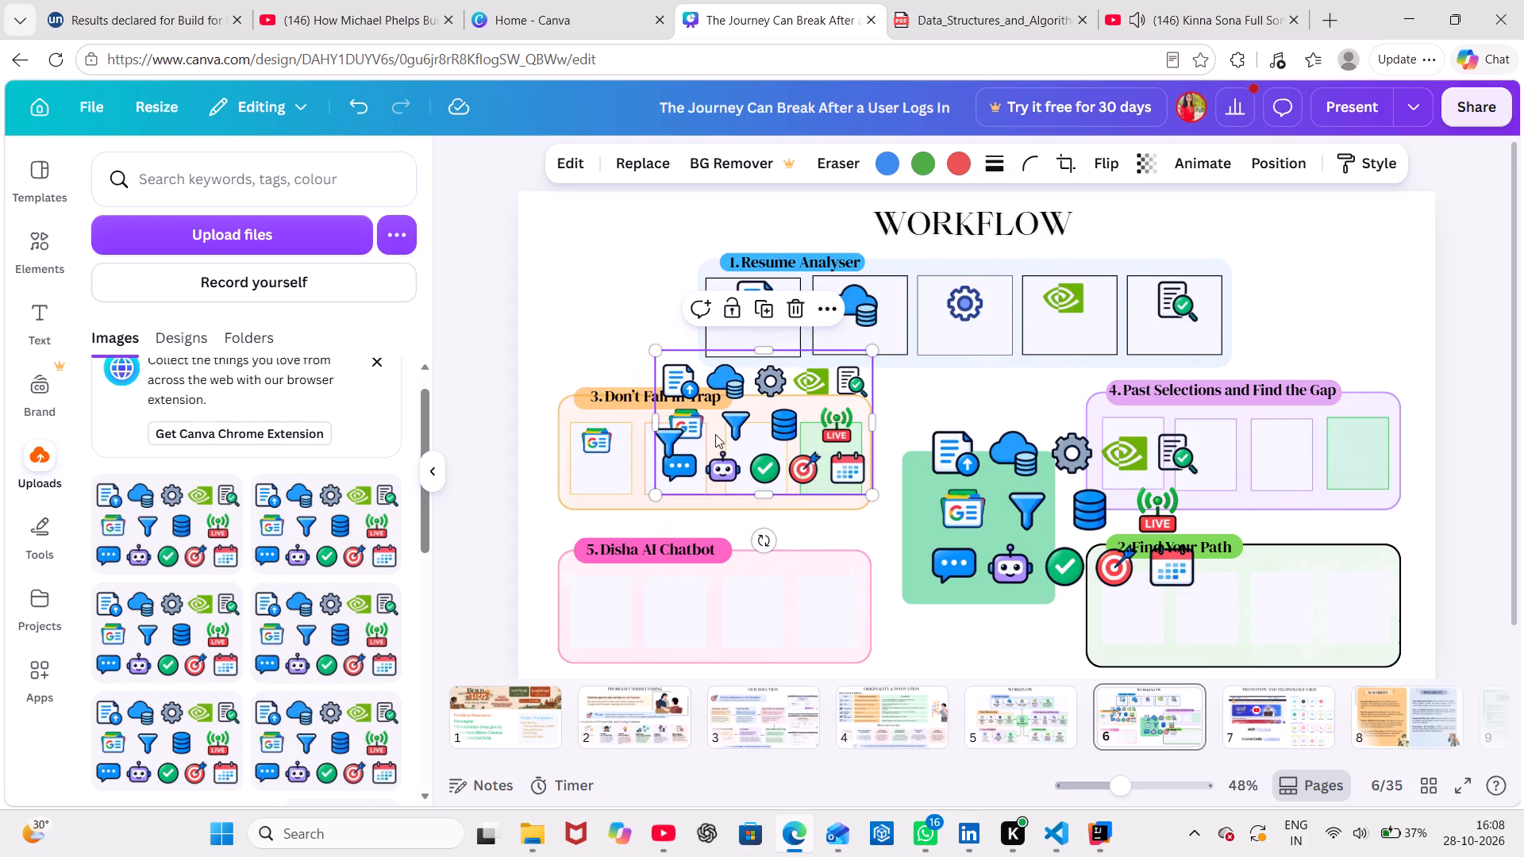
pyautogui.moveTo(752, 425); pyautogui.dragTo(722, 446)
pyautogui.click(622, 444)
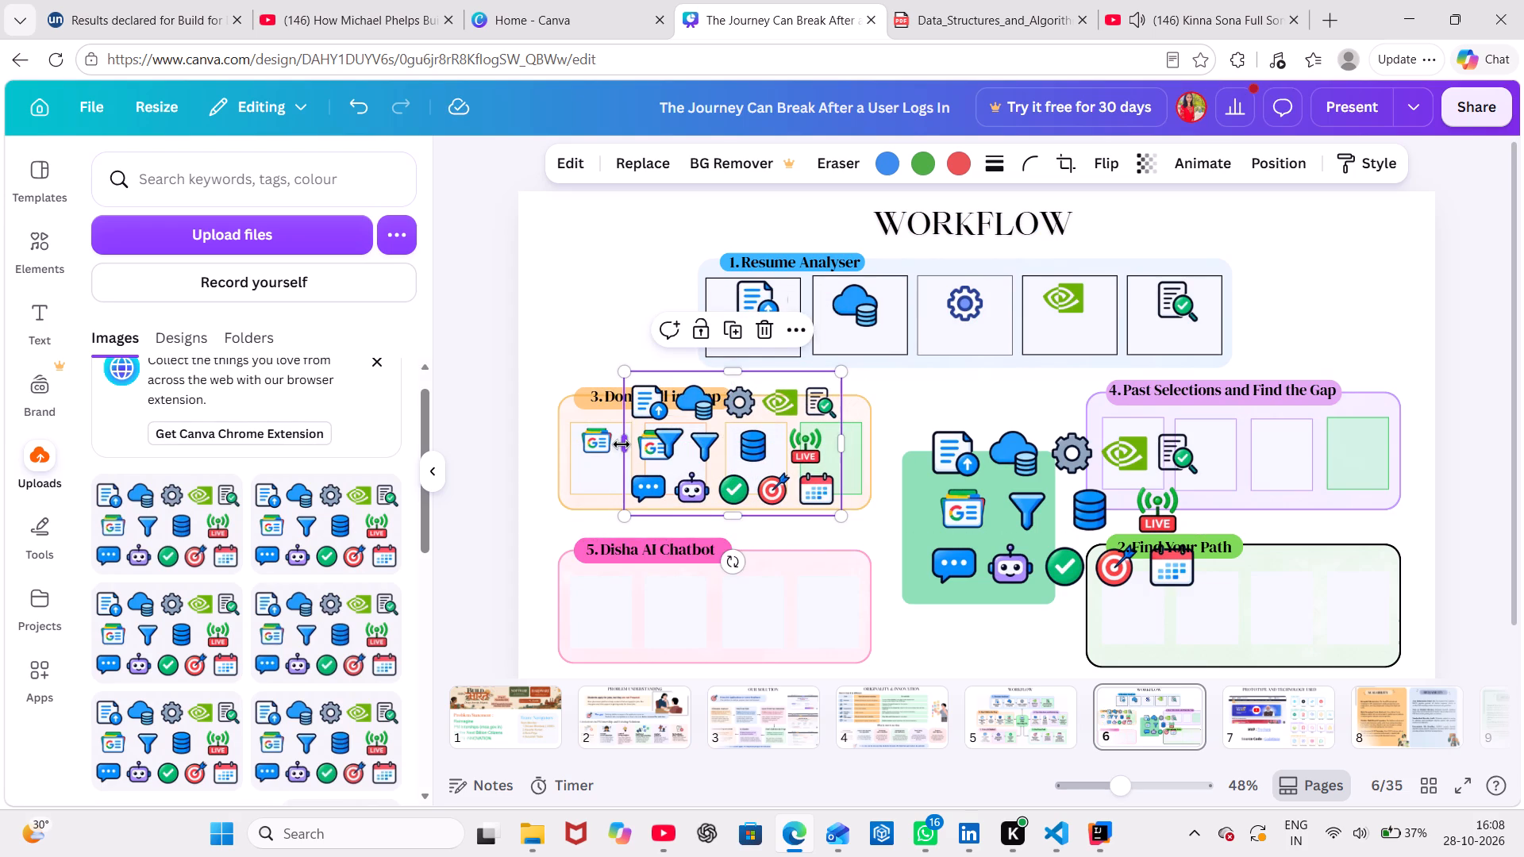
pyautogui.moveTo(622, 444); pyautogui.dragTo(714, 444)
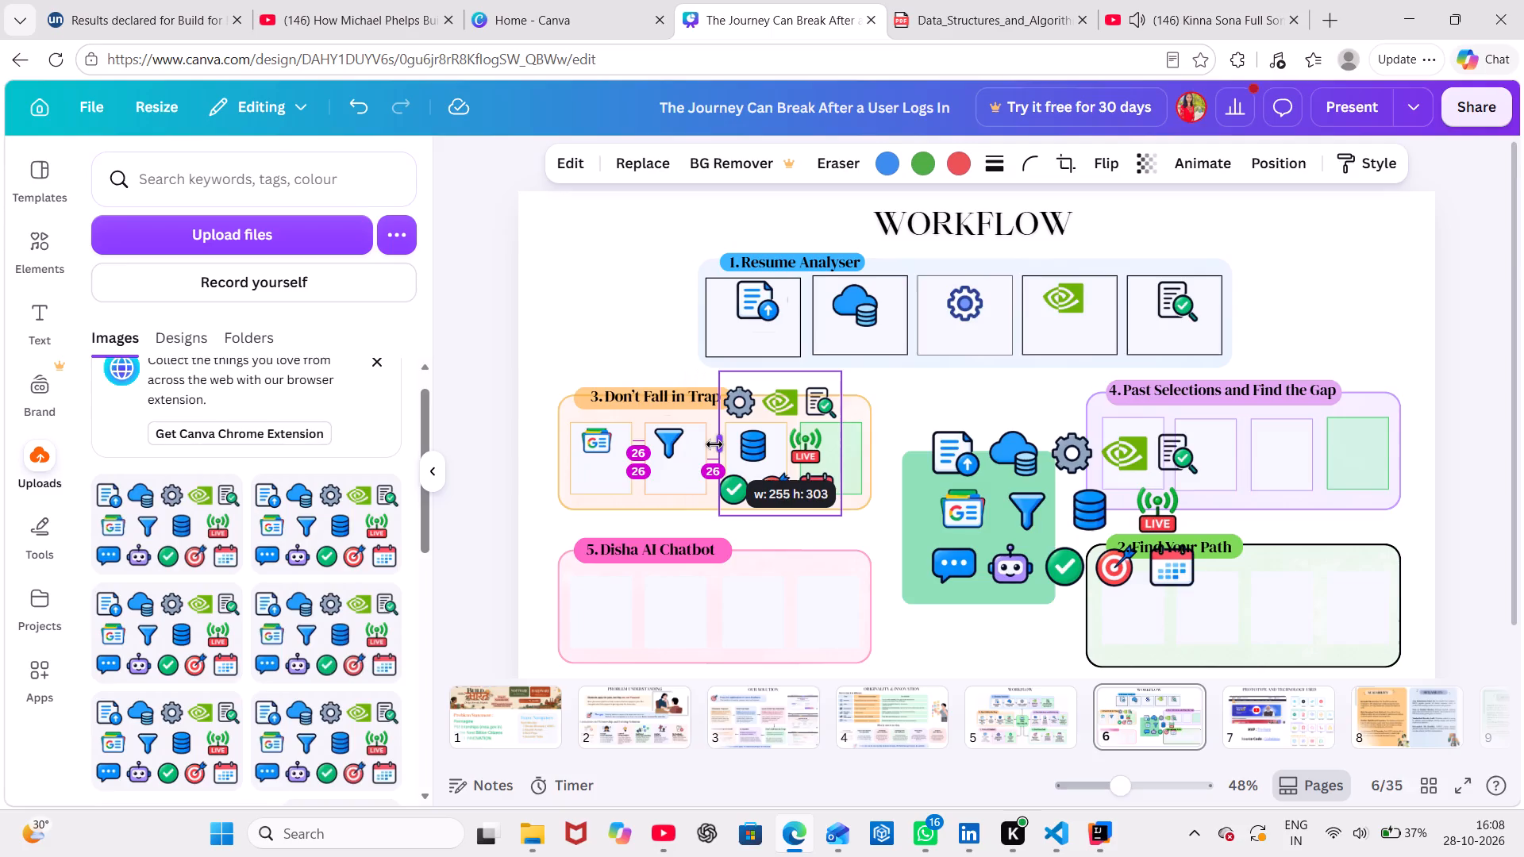
pyautogui.moveTo(714, 444); pyautogui.dragTo(726, 450)
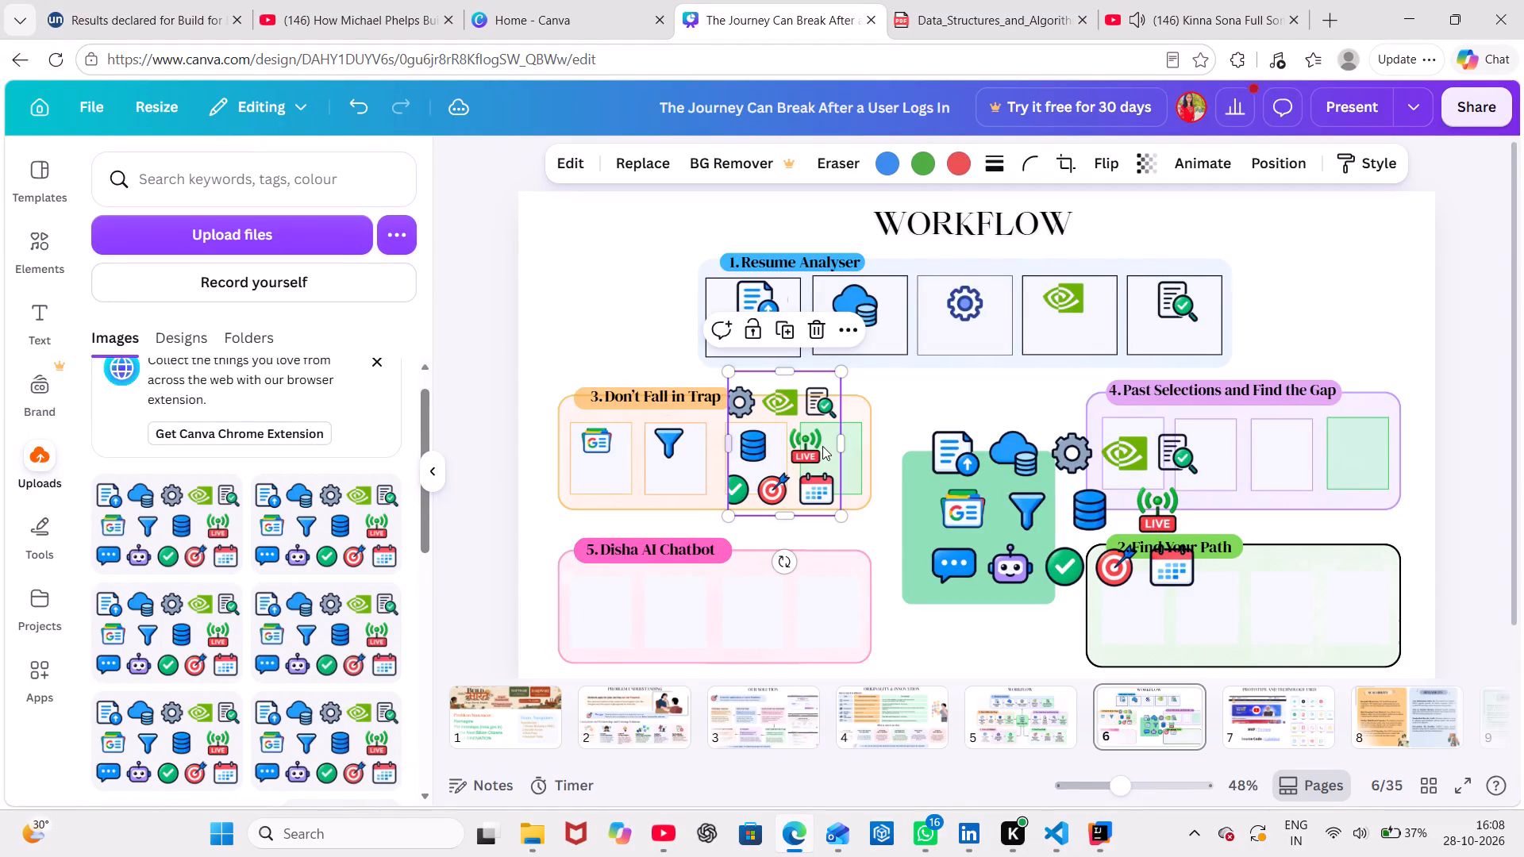
pyautogui.moveTo(842, 440); pyautogui.dragTo(784, 438)
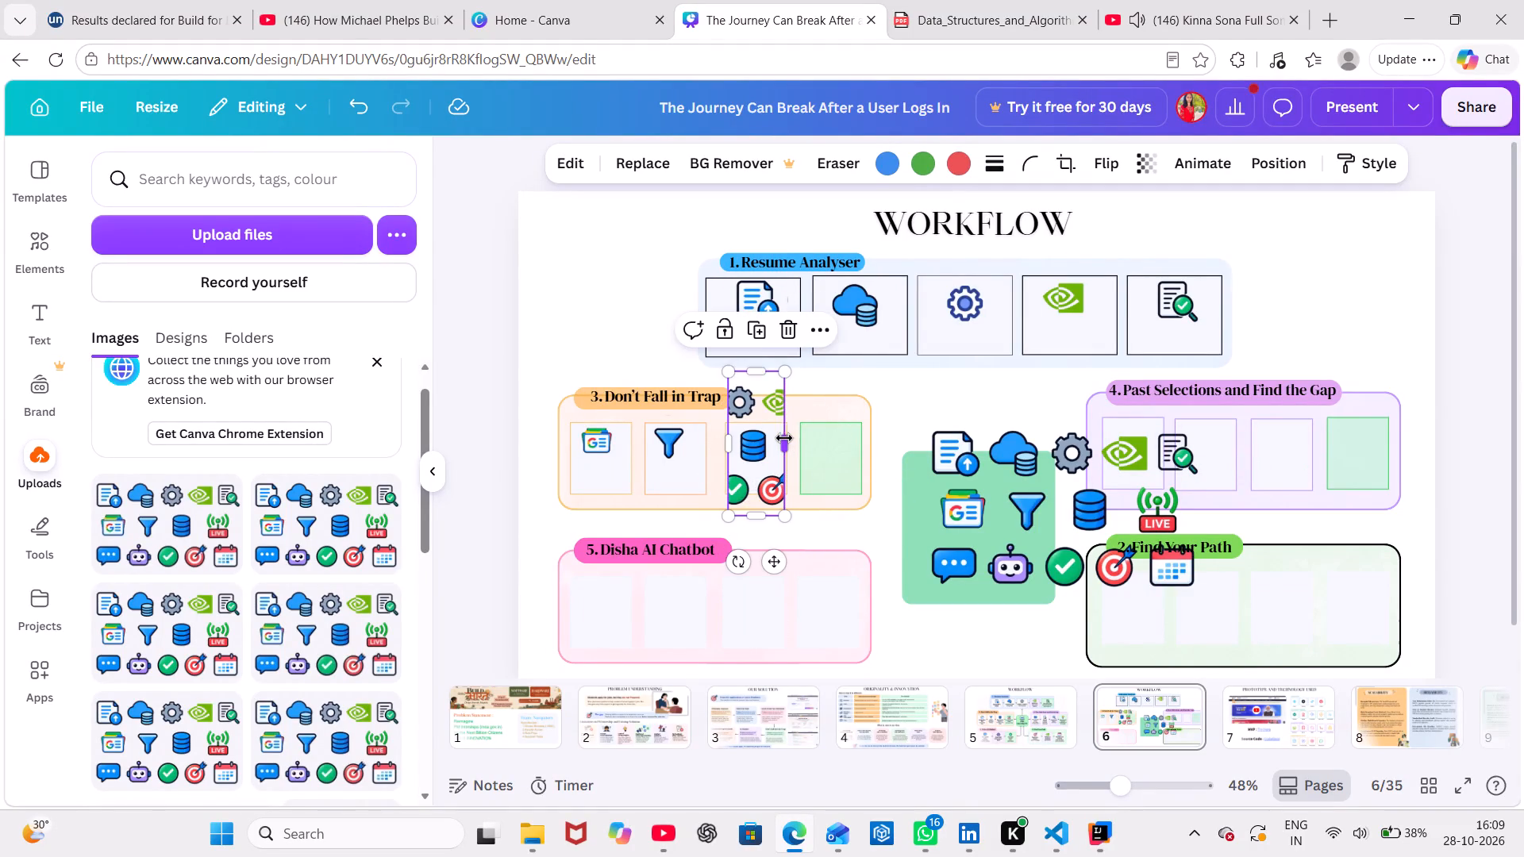
pyautogui.moveTo(762, 363); pyautogui.dragTo(767, 417)
pyautogui.moveTo(758, 511); pyautogui.dragTo(760, 475)
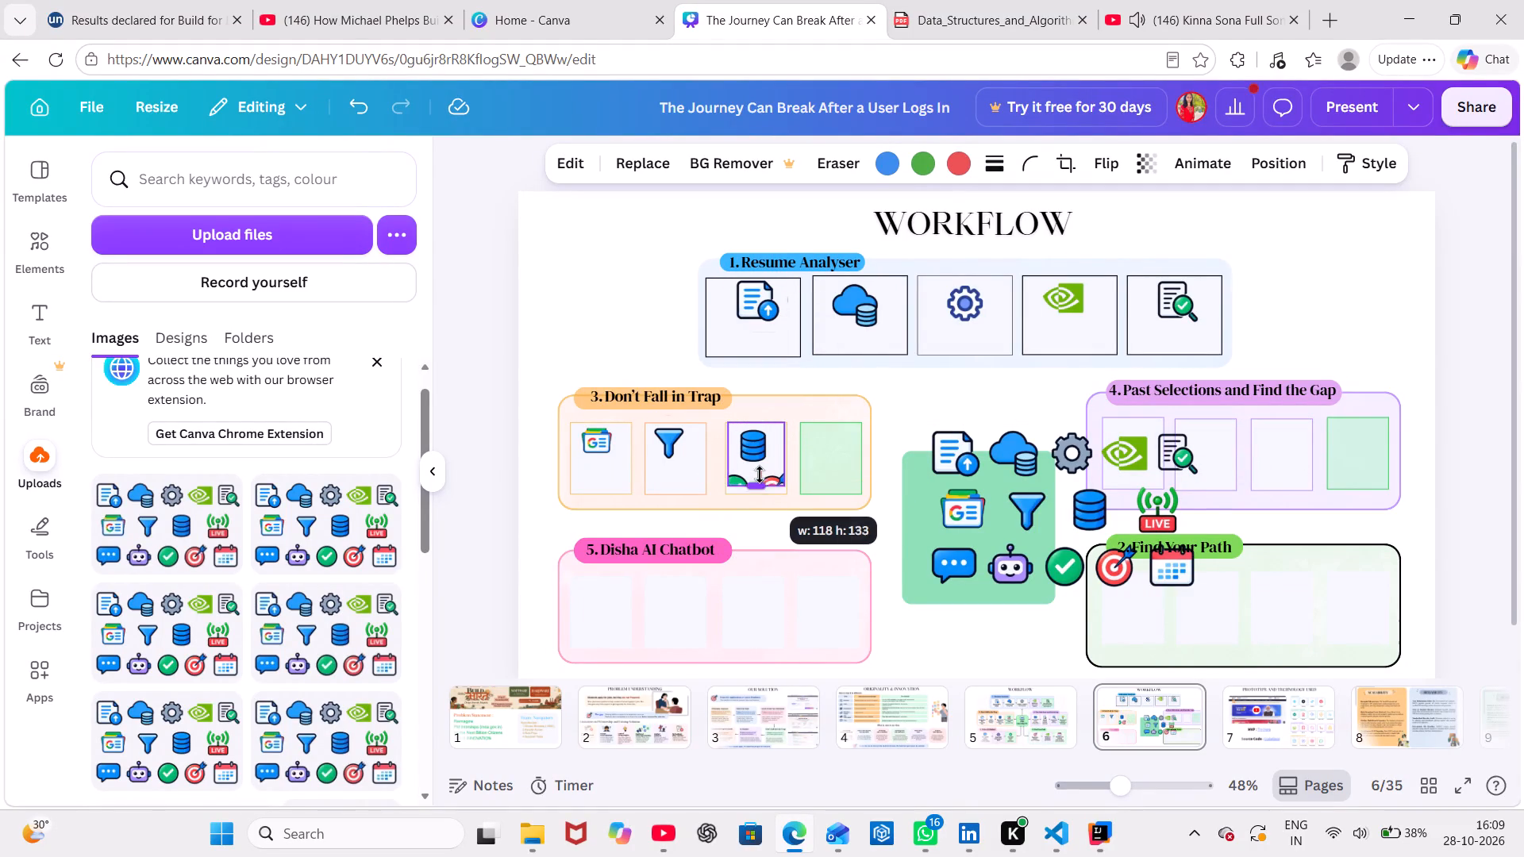
pyautogui.moveTo(760, 475); pyautogui.dragTo(760, 466)
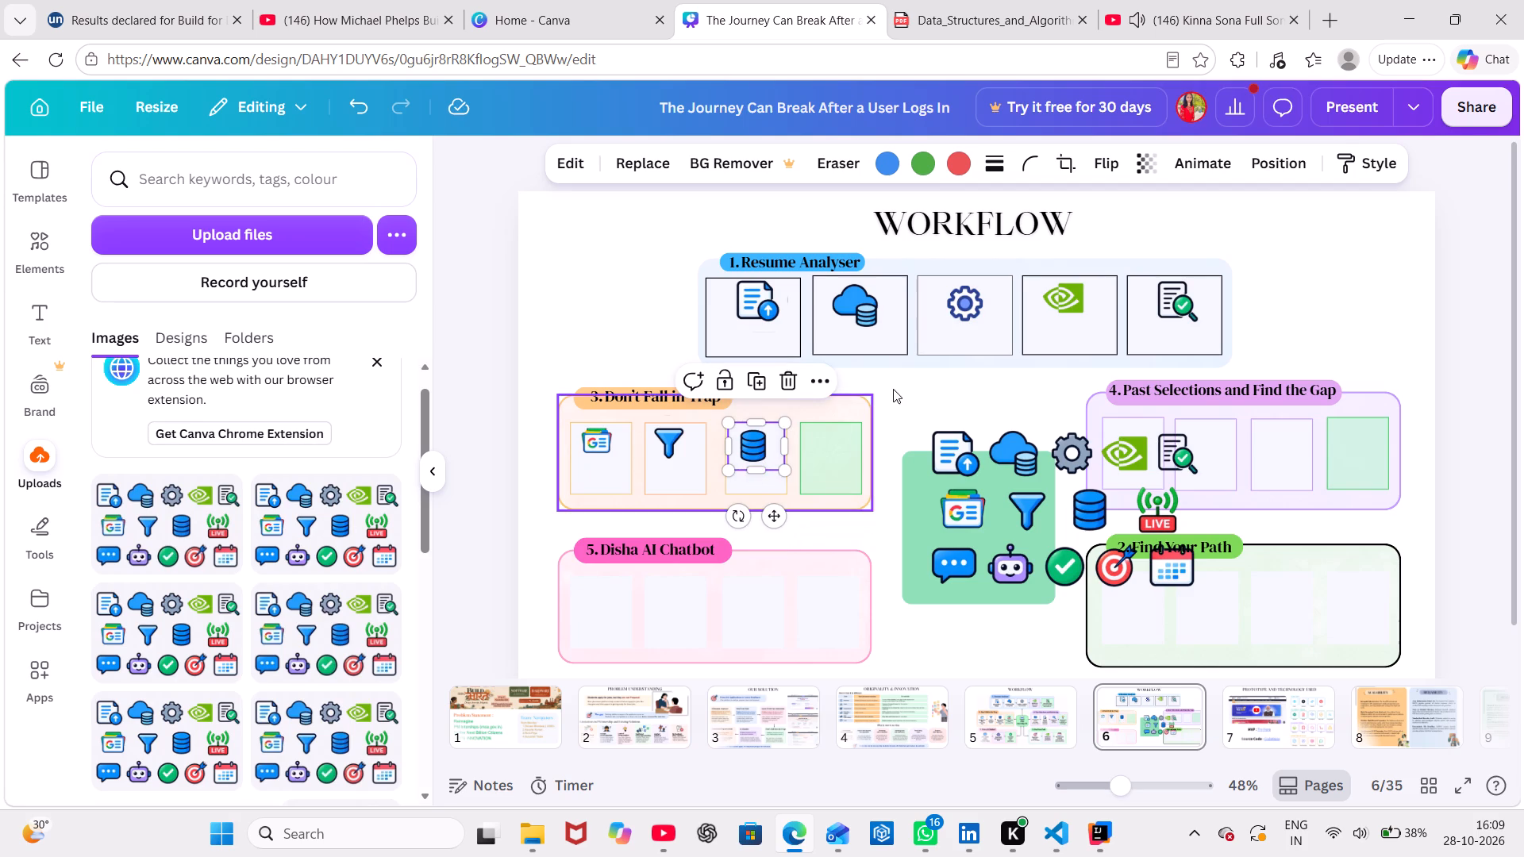
pyautogui.click(902, 385)
# Move another icon sheet copy over Don't Fall in Trap, shrink it, and crop it to the LIVE icon, about 121 wide, in the fourth box.
pyautogui.moveTo(1045, 478); pyautogui.dragTo(838, 436)
pyautogui.moveTo(817, 433); pyautogui.dragTo(717, 415)
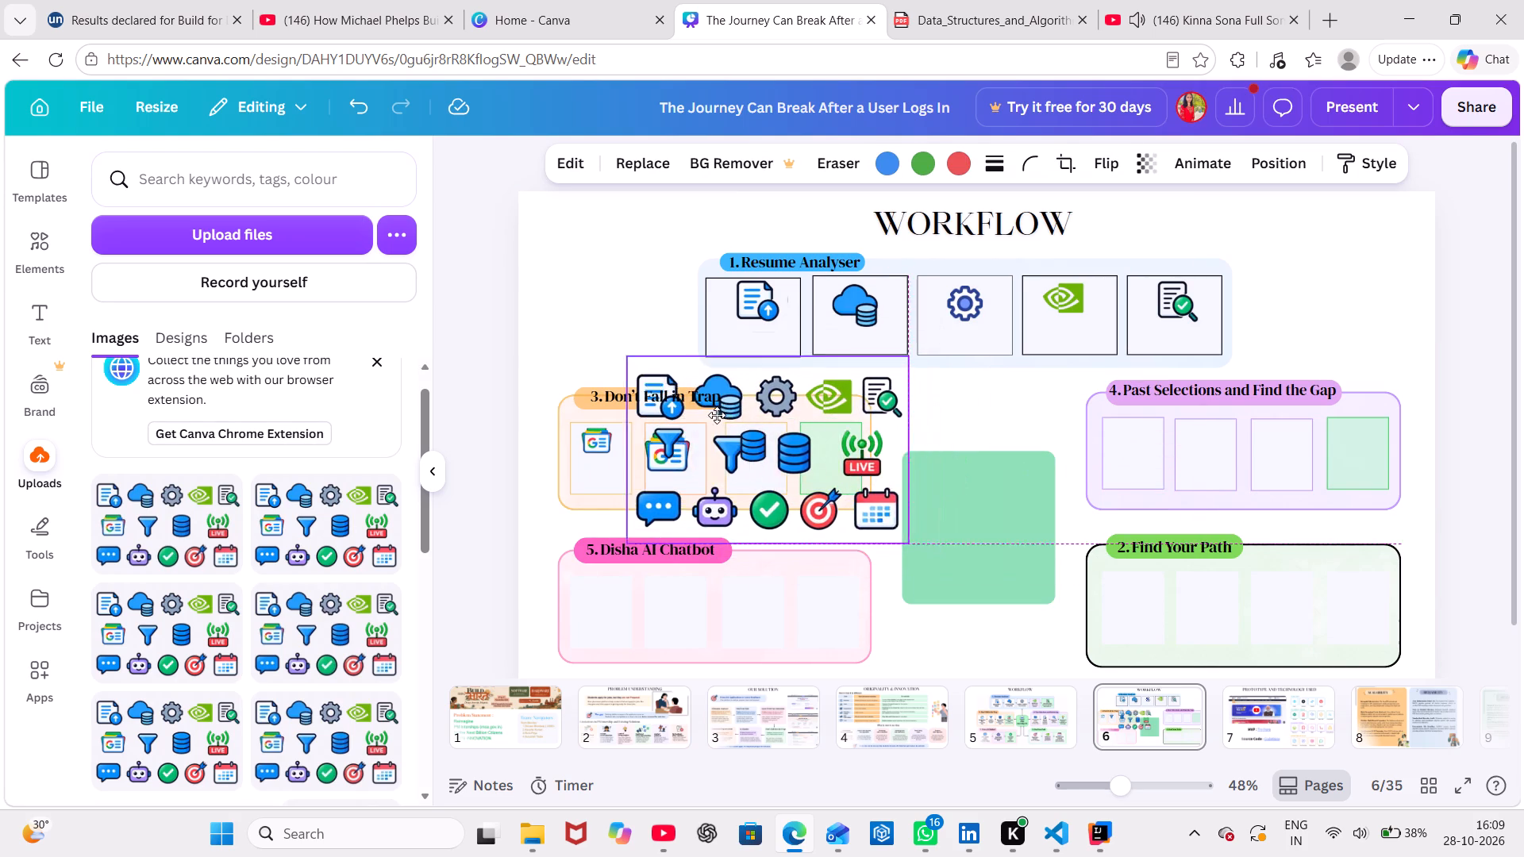
pyautogui.moveTo(717, 415); pyautogui.dragTo(696, 411)
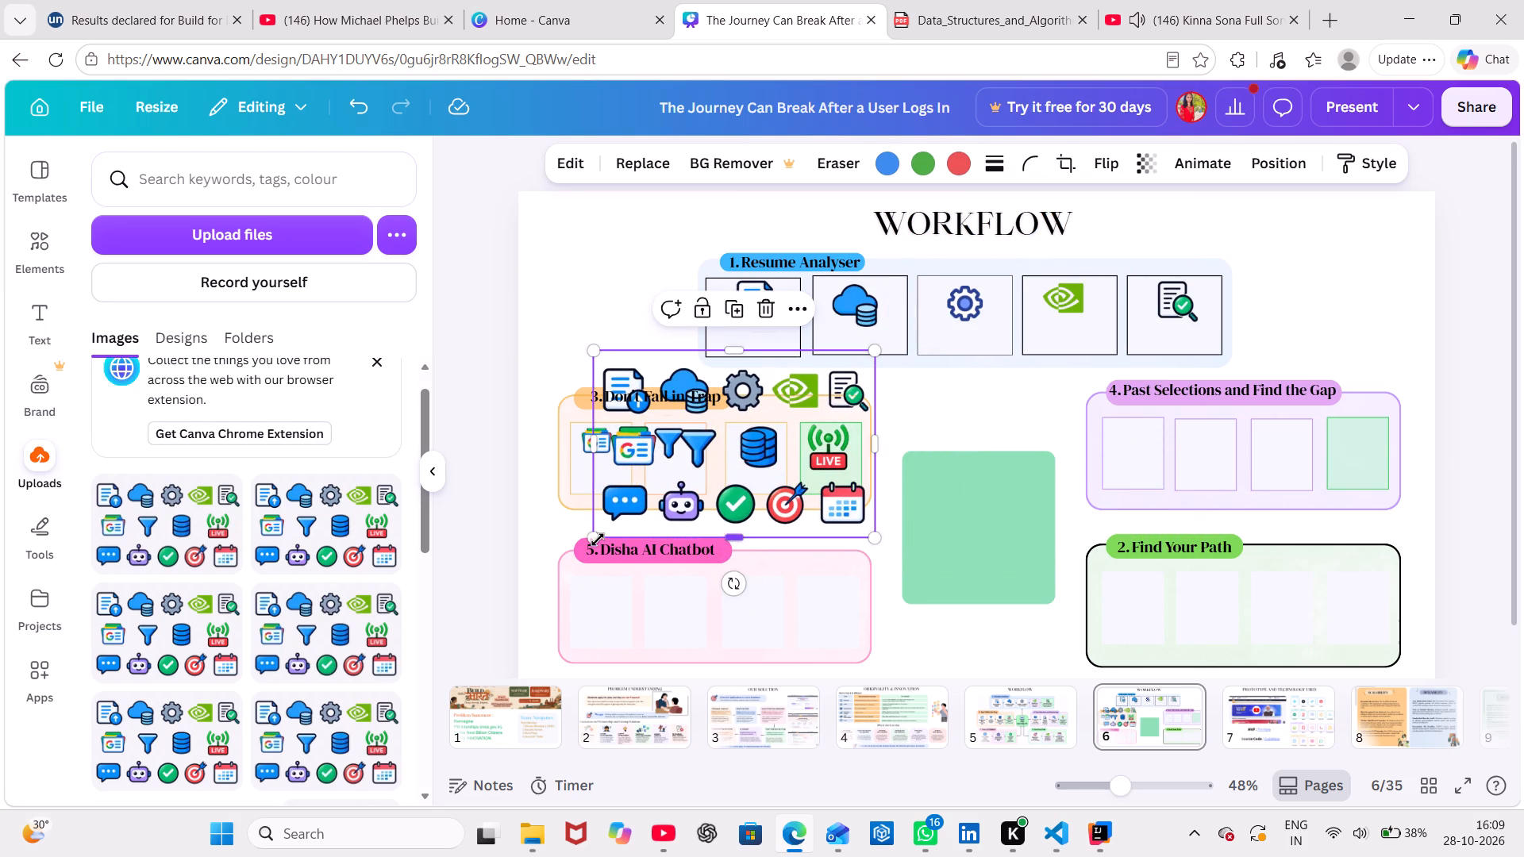
pyautogui.moveTo(595, 540); pyautogui.dragTo(666, 460)
pyautogui.moveTo(772, 396); pyautogui.dragTo(756, 421)
pyautogui.moveTo(663, 443); pyautogui.dragTo(664, 443)
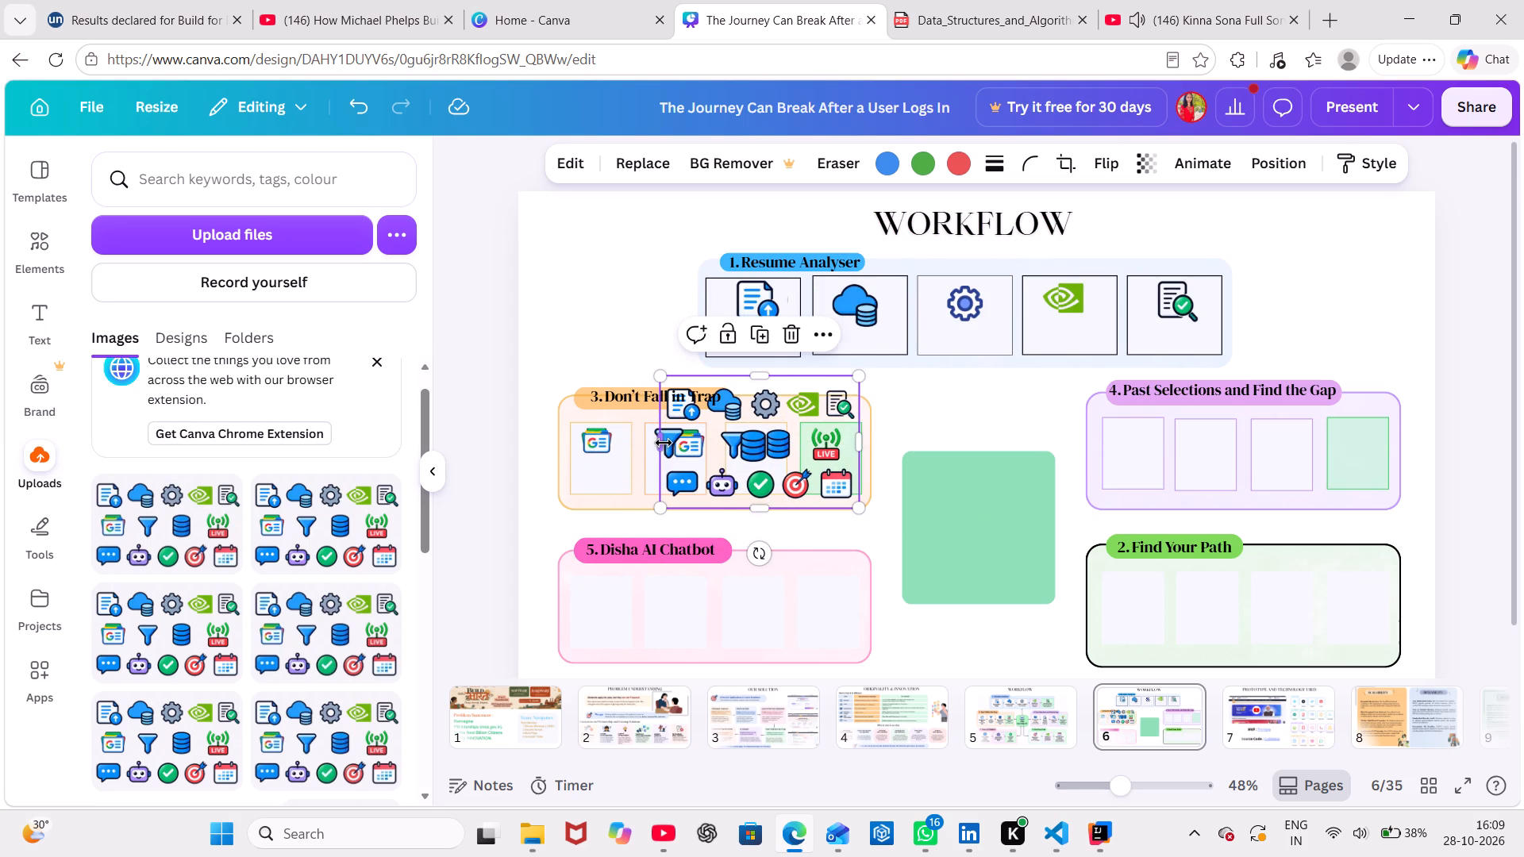
pyautogui.moveTo(664, 443); pyautogui.dragTo(801, 437)
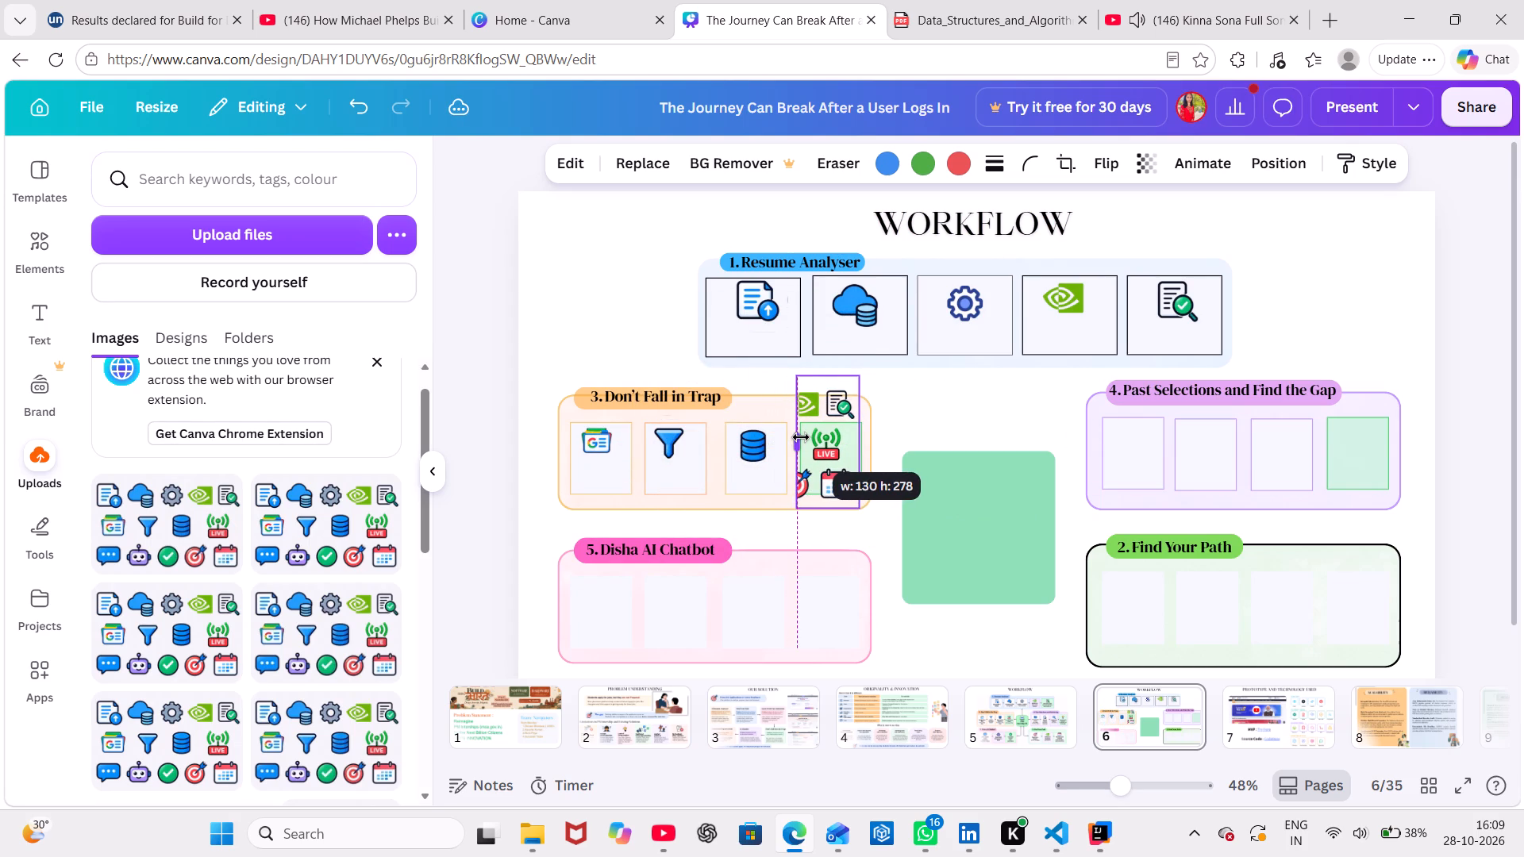
pyautogui.moveTo(801, 437); pyautogui.dragTo(806, 437)
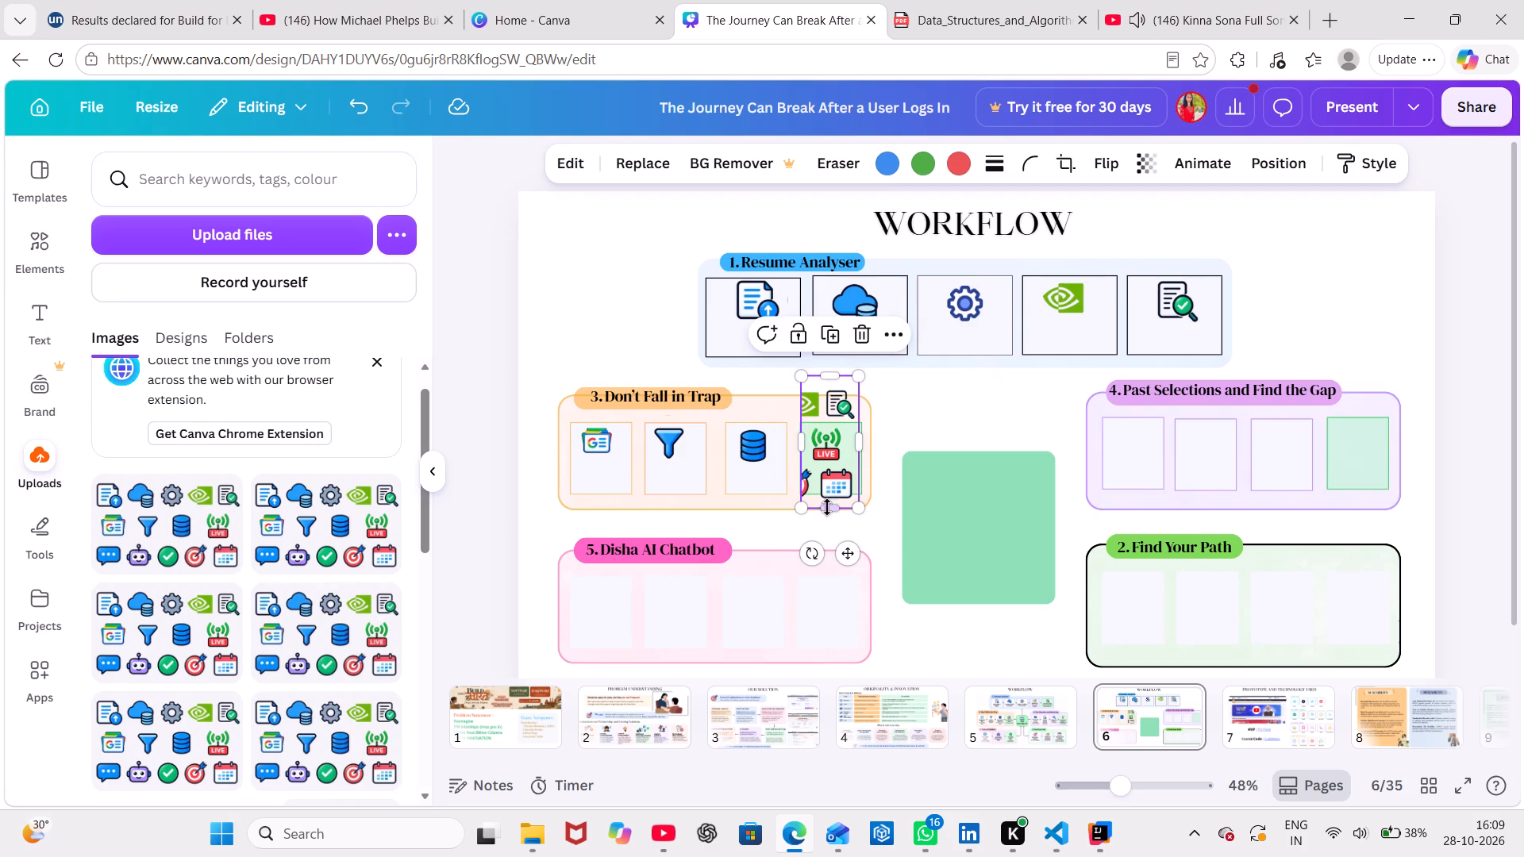
pyautogui.moveTo(827, 505); pyautogui.dragTo(829, 463)
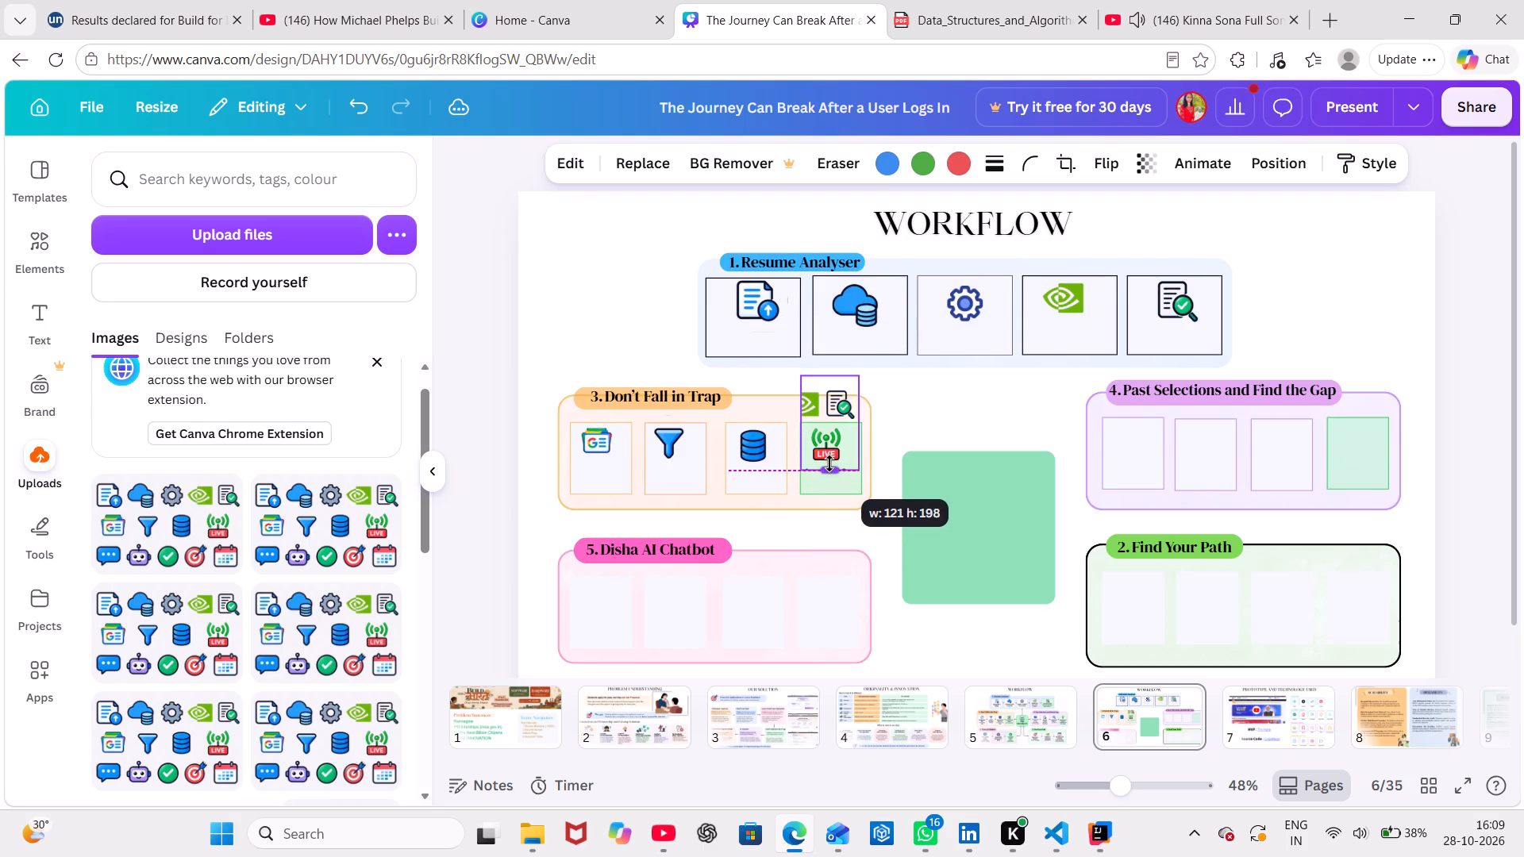
pyautogui.moveTo(829, 463); pyautogui.dragTo(829, 462)
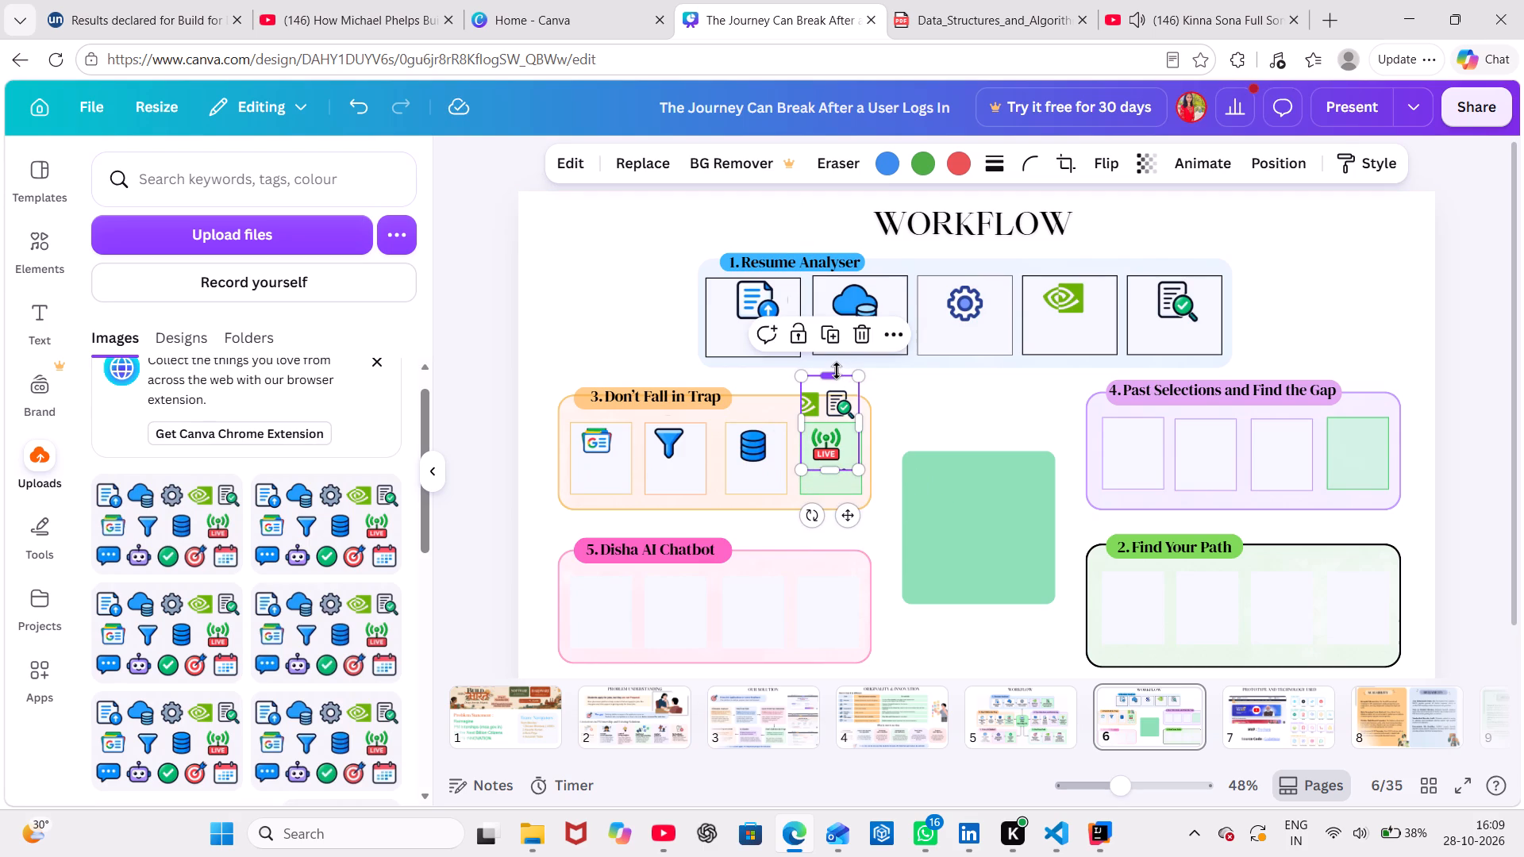
pyautogui.moveTo(837, 371); pyautogui.dragTo(841, 417)
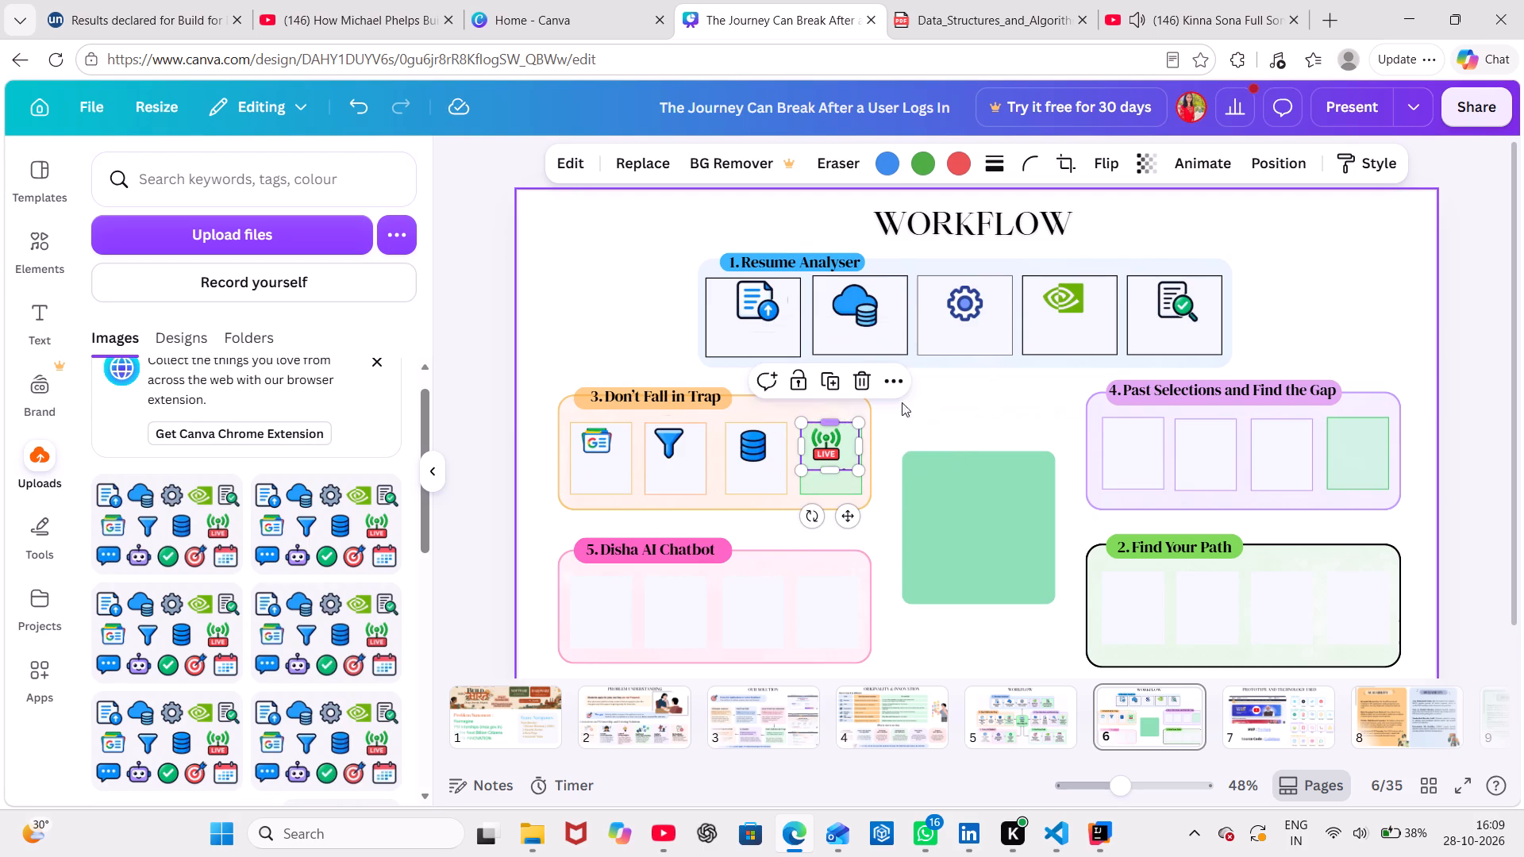
pyautogui.click(915, 400)
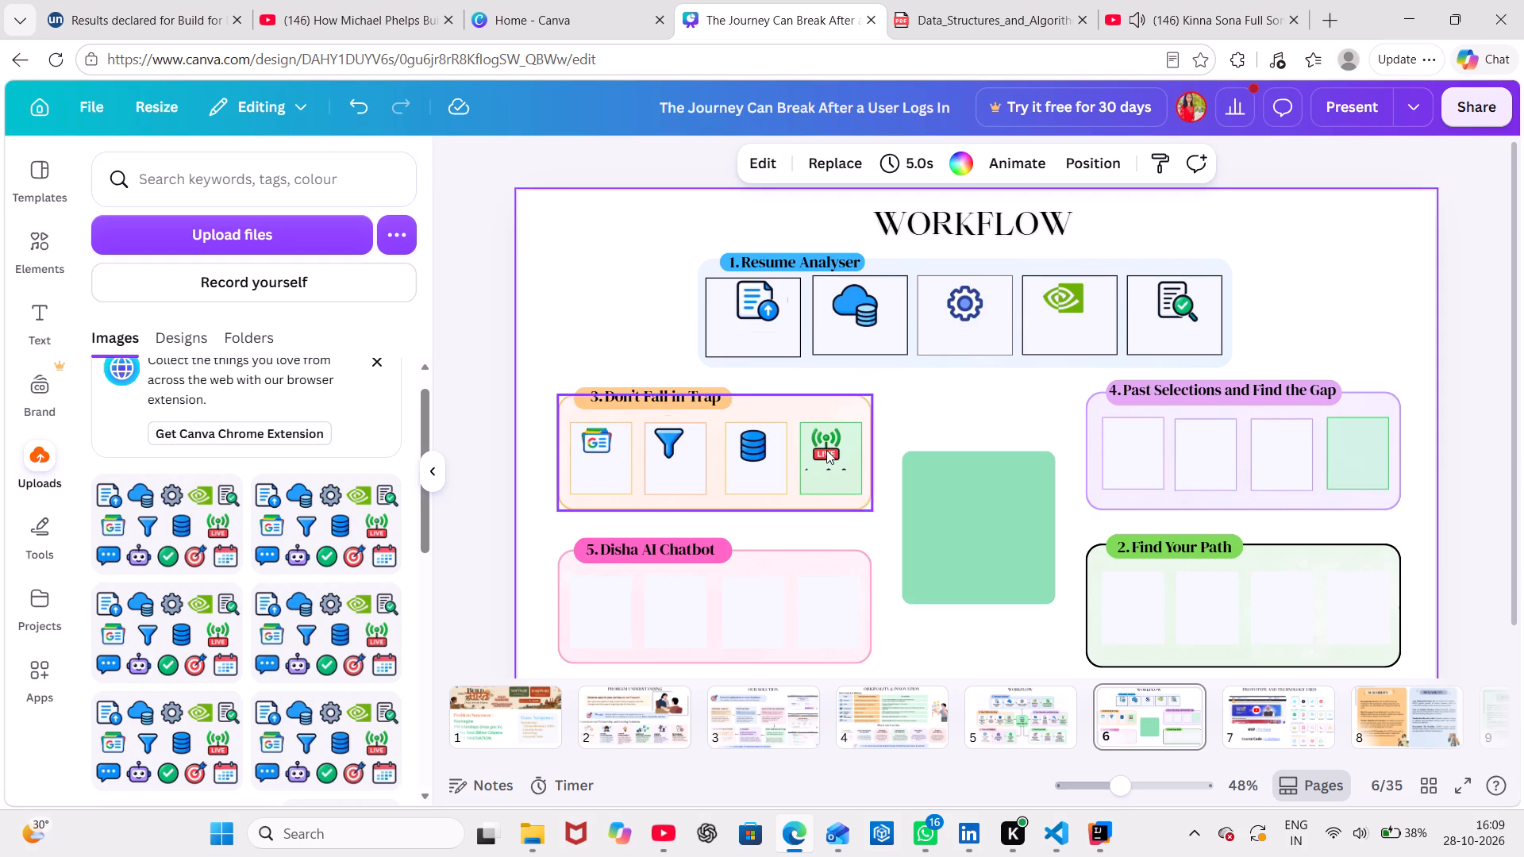
# Refine the LIVE icon's lower crop edge, centre it in the fourth box, and nudge the database icon up in the third box.
pyautogui.click(826, 450)
pyautogui.click(830, 469)
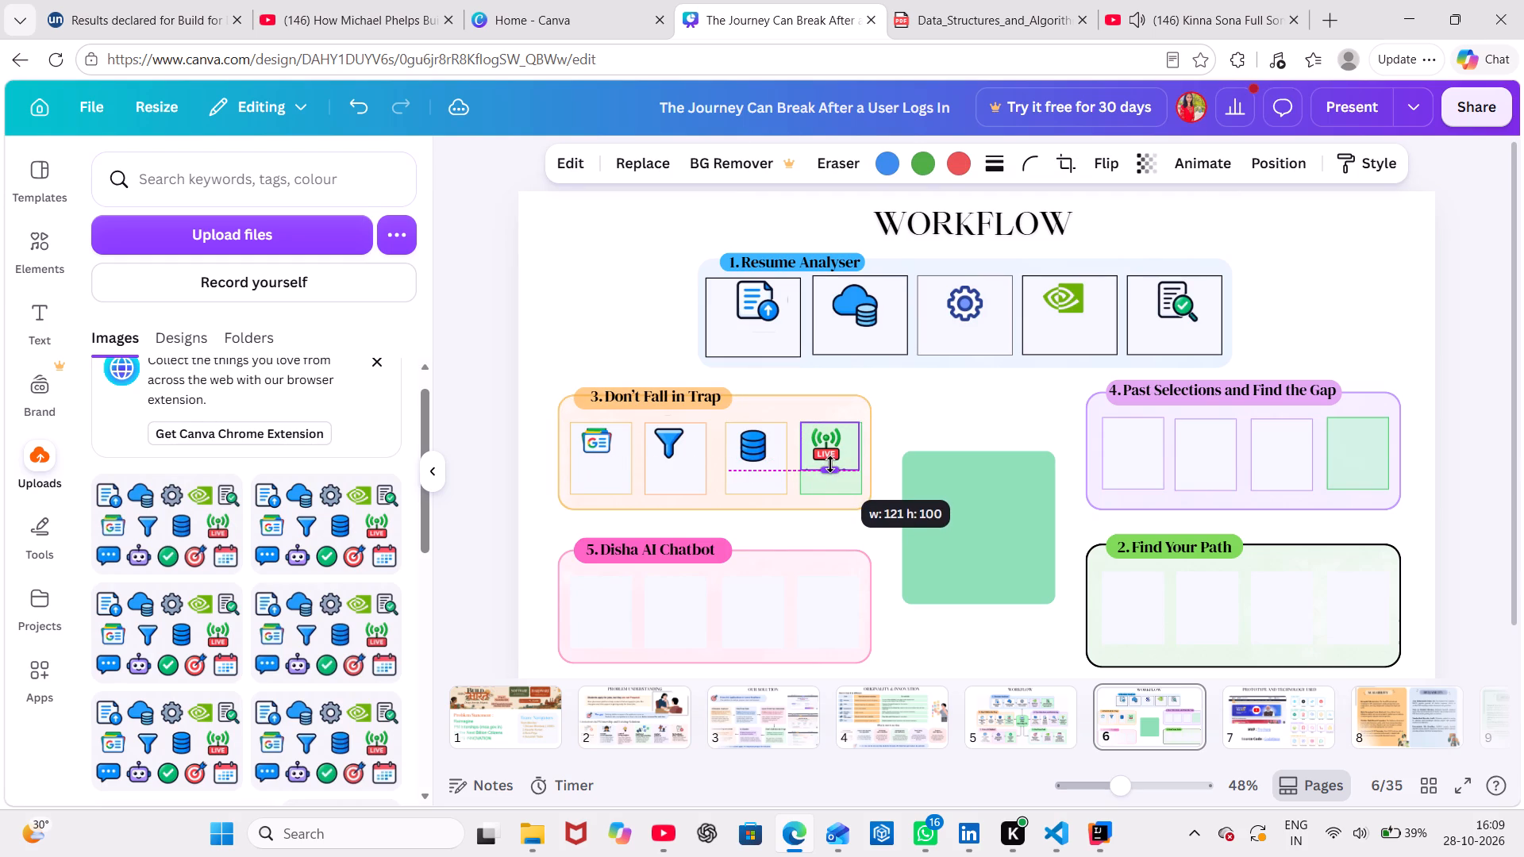
pyautogui.click(926, 428)
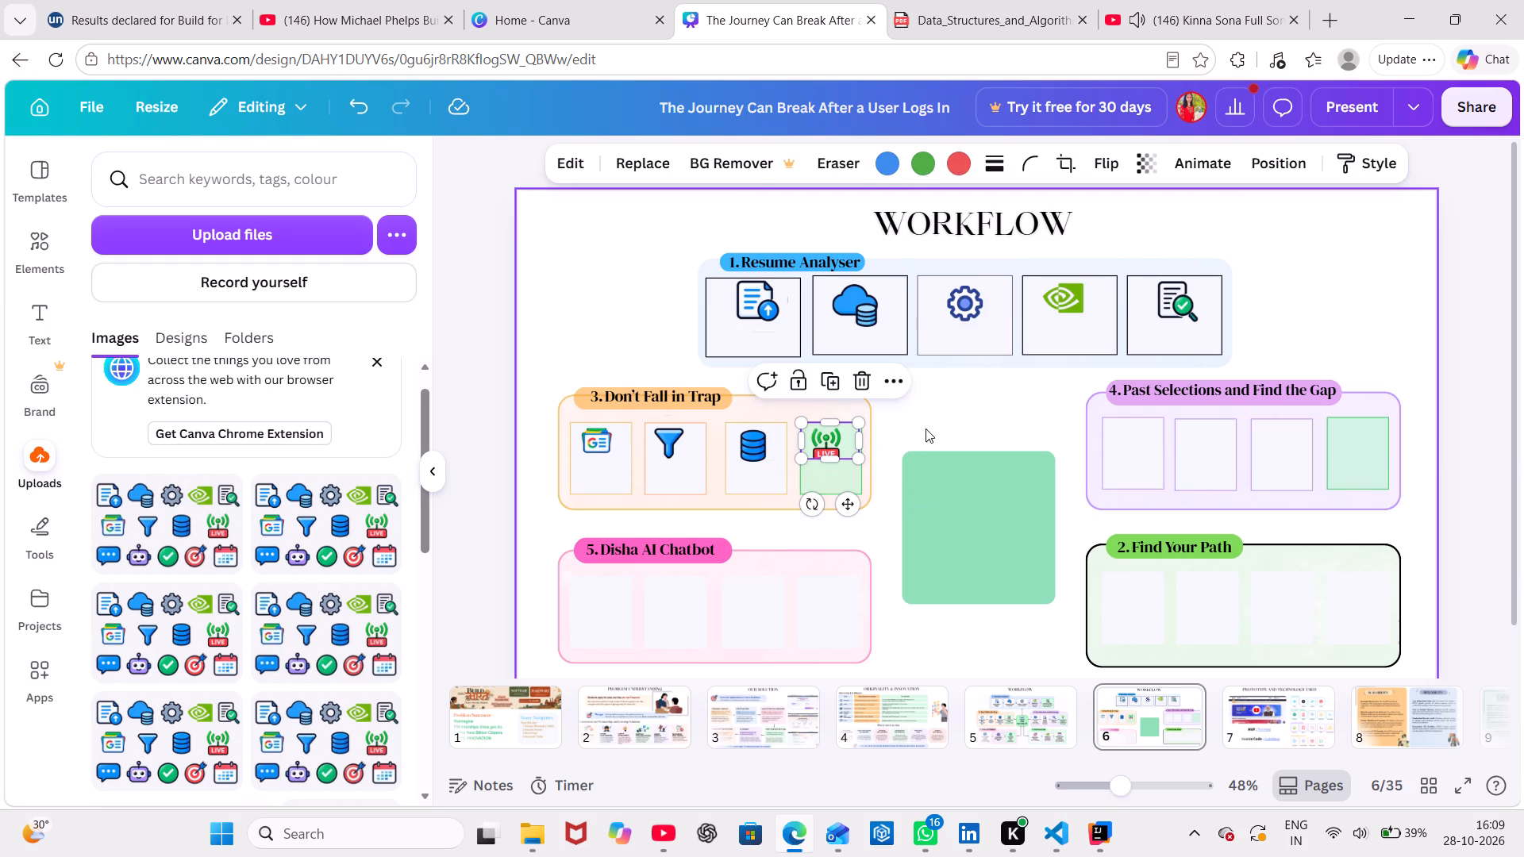
pyautogui.click(824, 455)
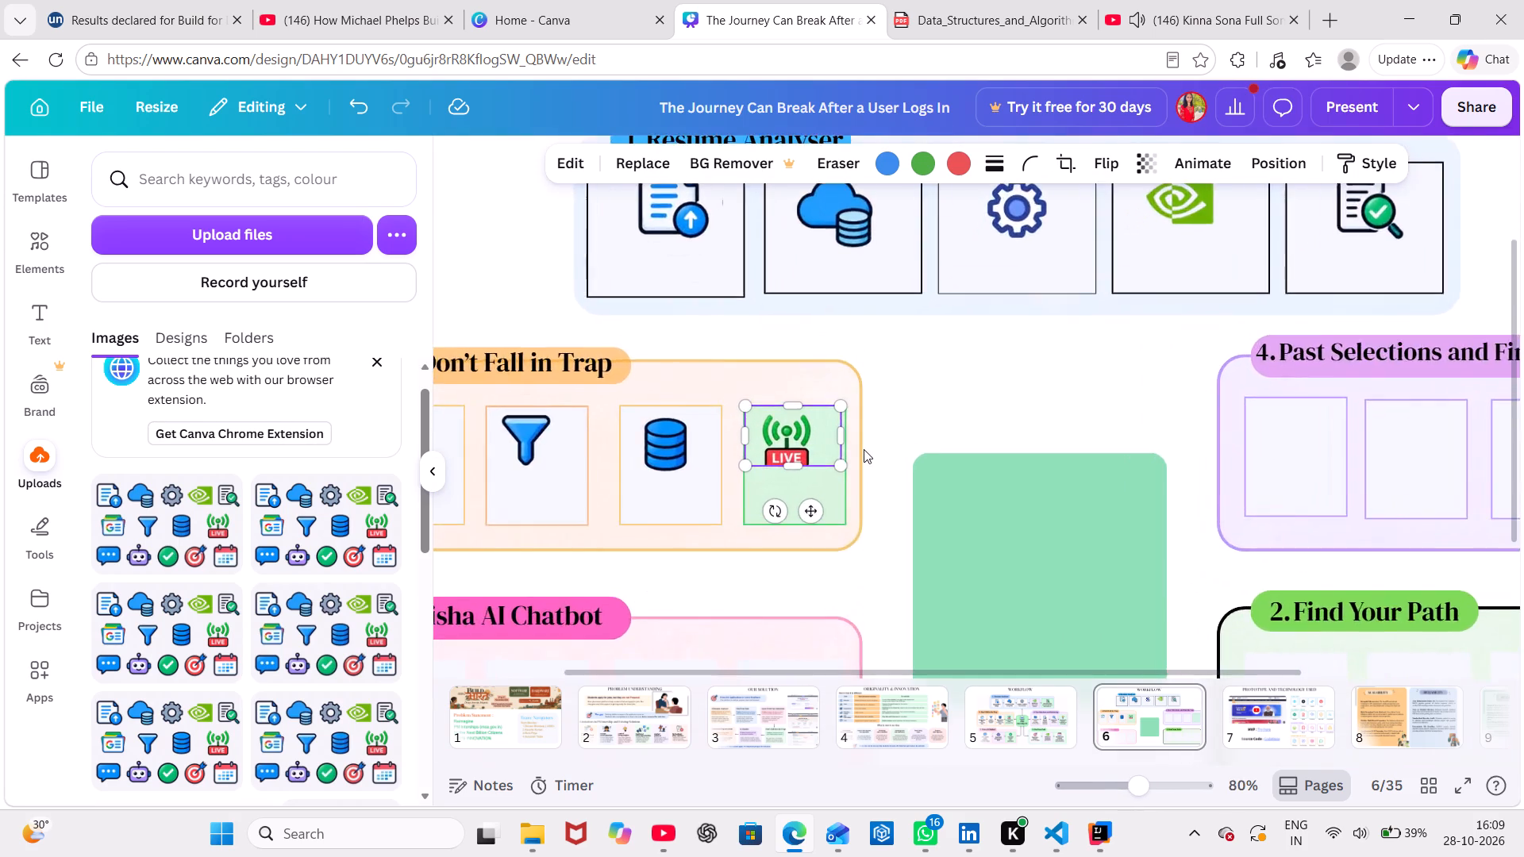
pyautogui.moveTo(721, 483); pyautogui.dragTo(722, 486)
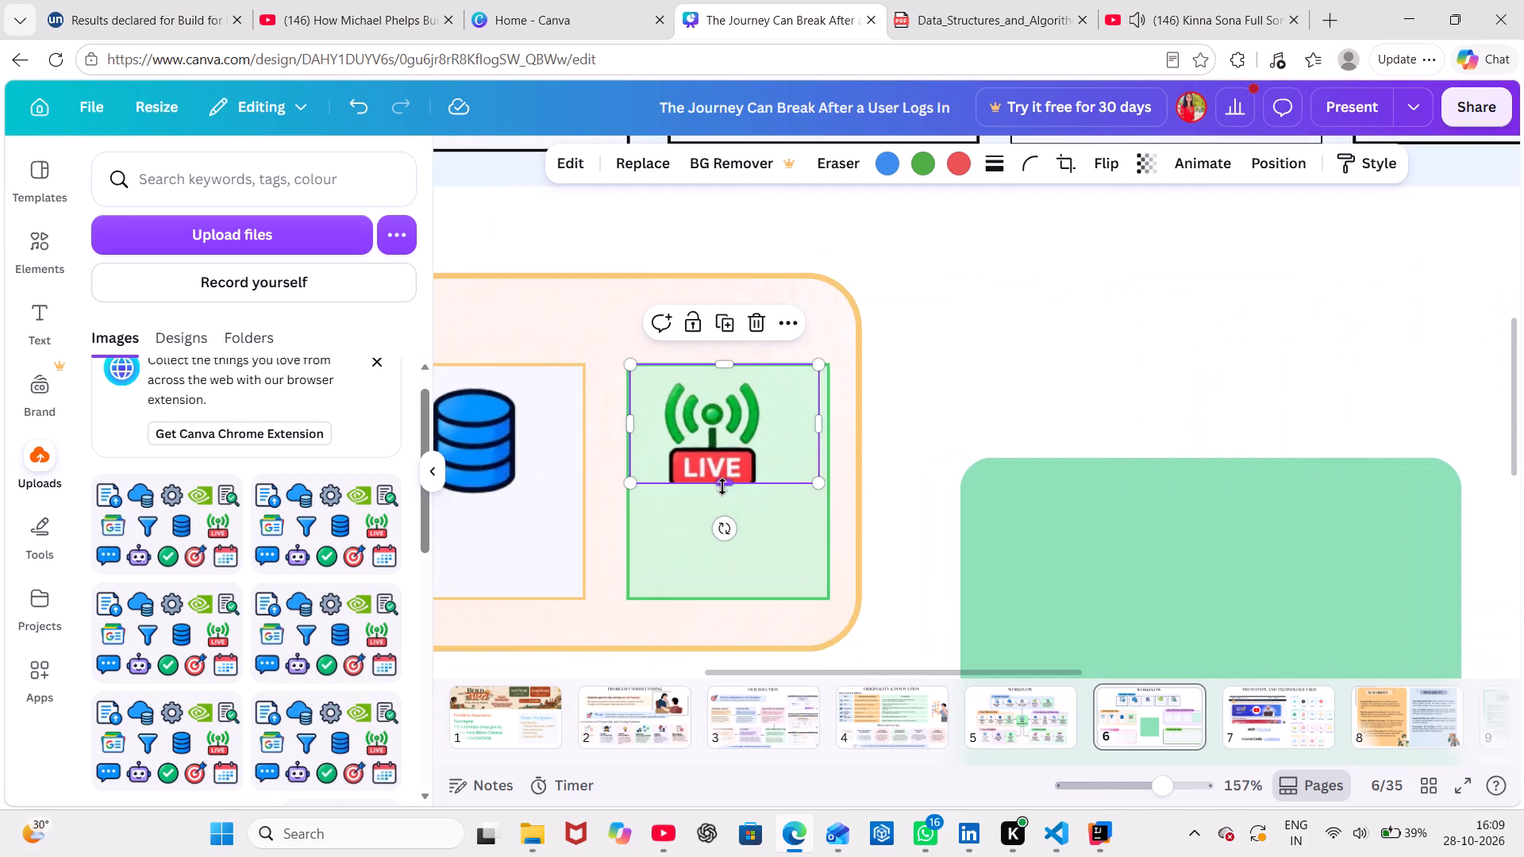
pyautogui.moveTo(722, 486); pyautogui.dragTo(724, 493)
pyautogui.click(746, 443)
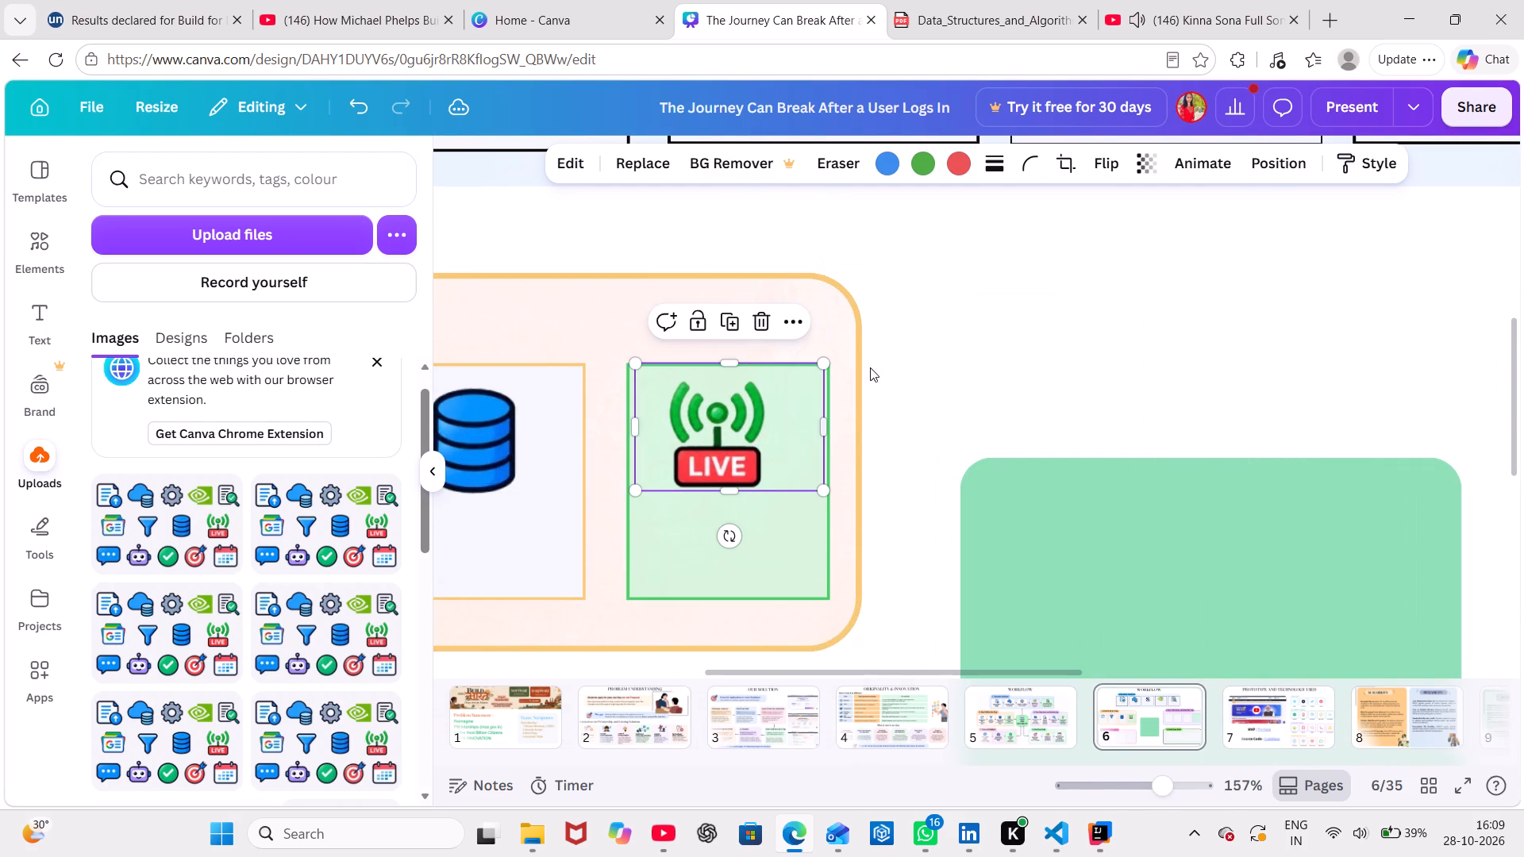
pyautogui.click(943, 329)
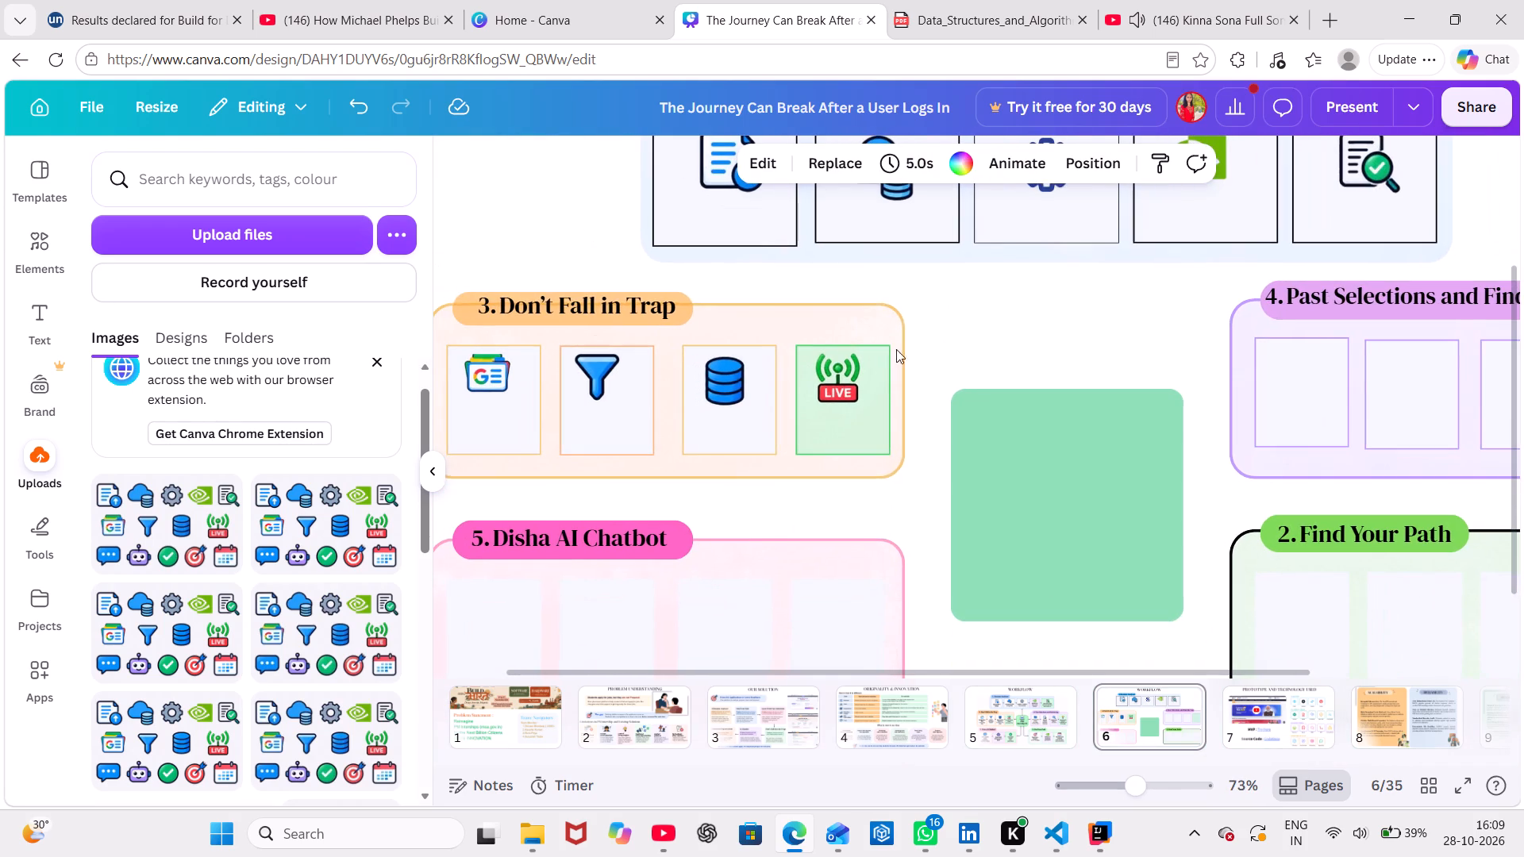
pyautogui.click(838, 371)
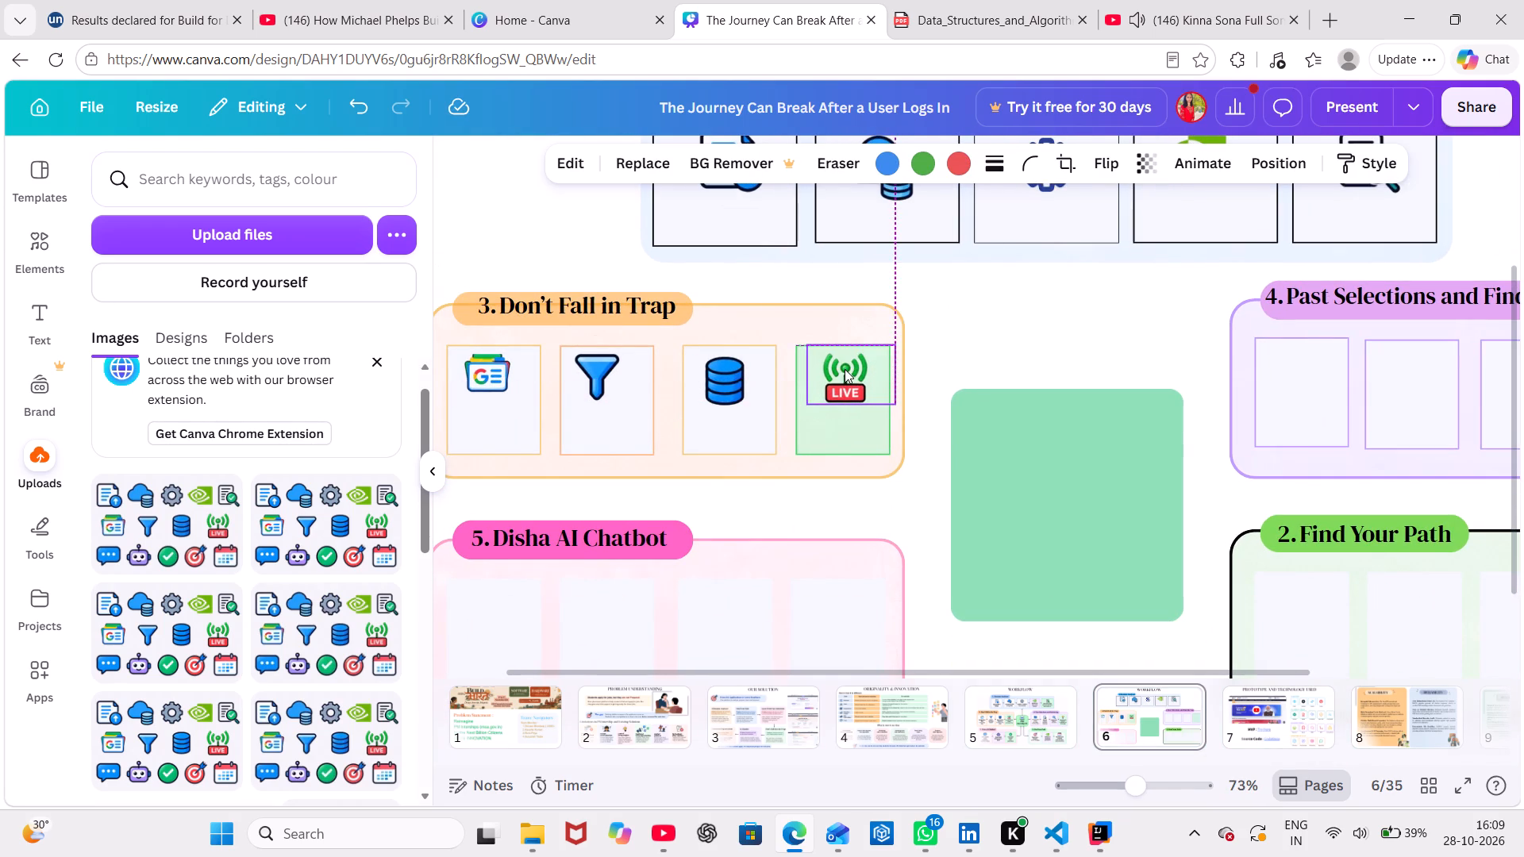
pyautogui.click(718, 377)
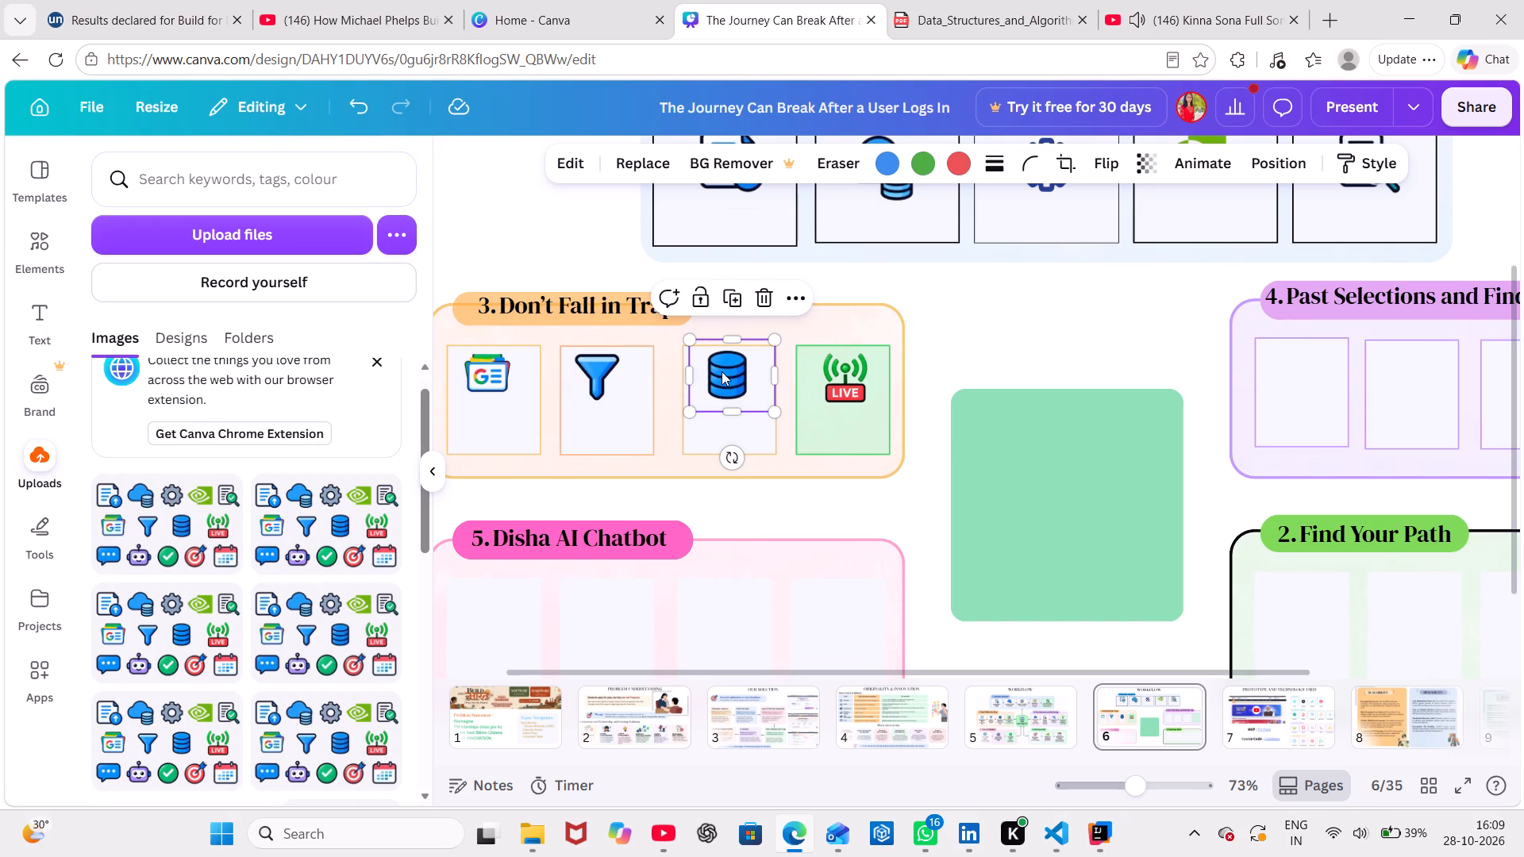
pyautogui.click(978, 292)
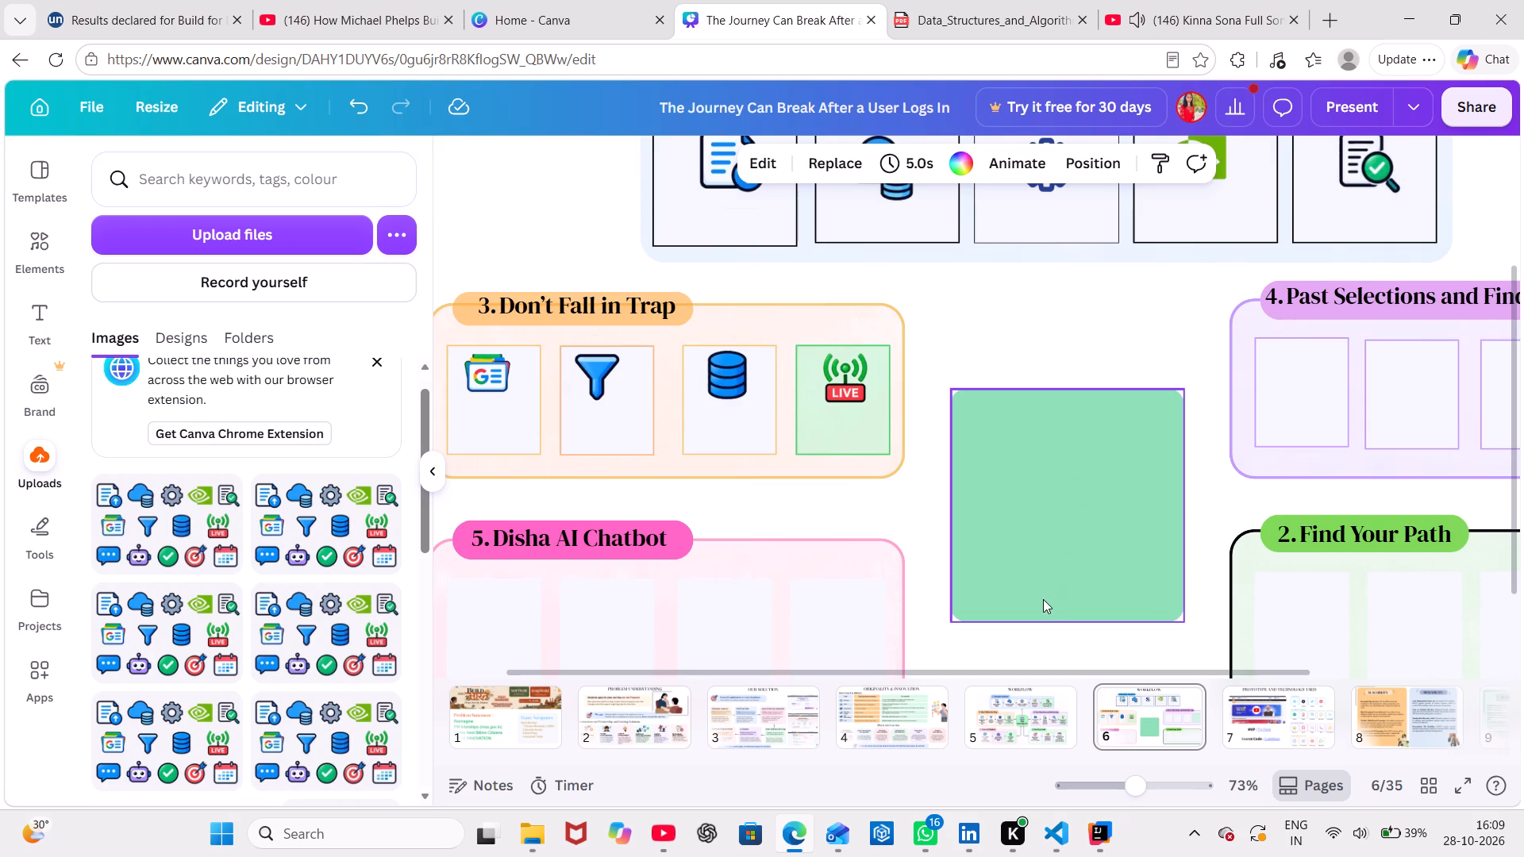
# Checking against page 5, add another uploaded icon sheet to page 6 and enlarge it from the central green square across Past Selections.
pyautogui.click(1015, 712)
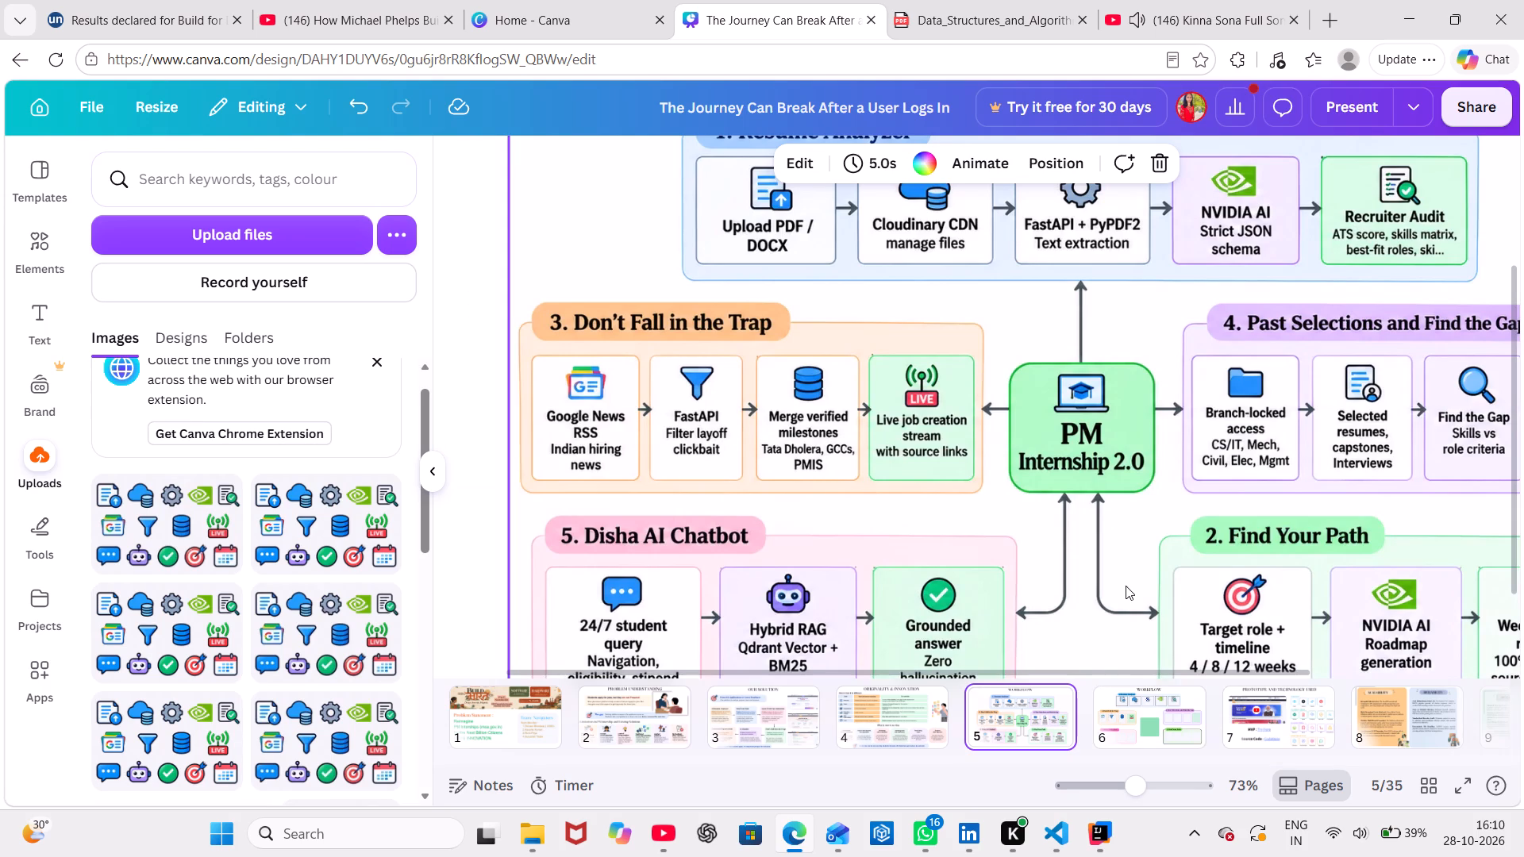
pyautogui.hscroll(-3, 1126, 586)
pyautogui.hscroll(3, 1126, 586)
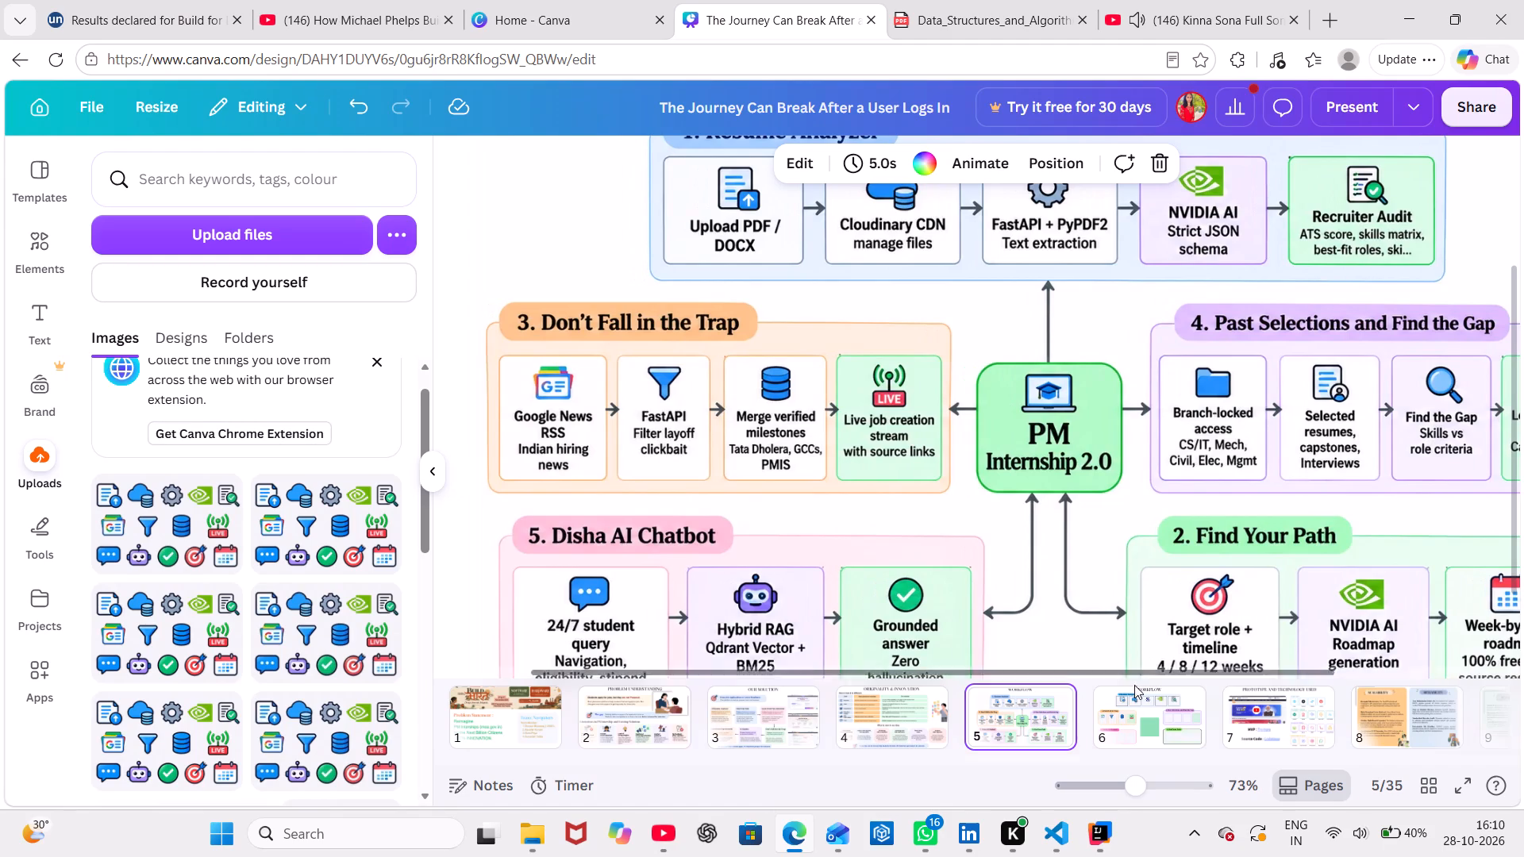
pyautogui.click(1133, 707)
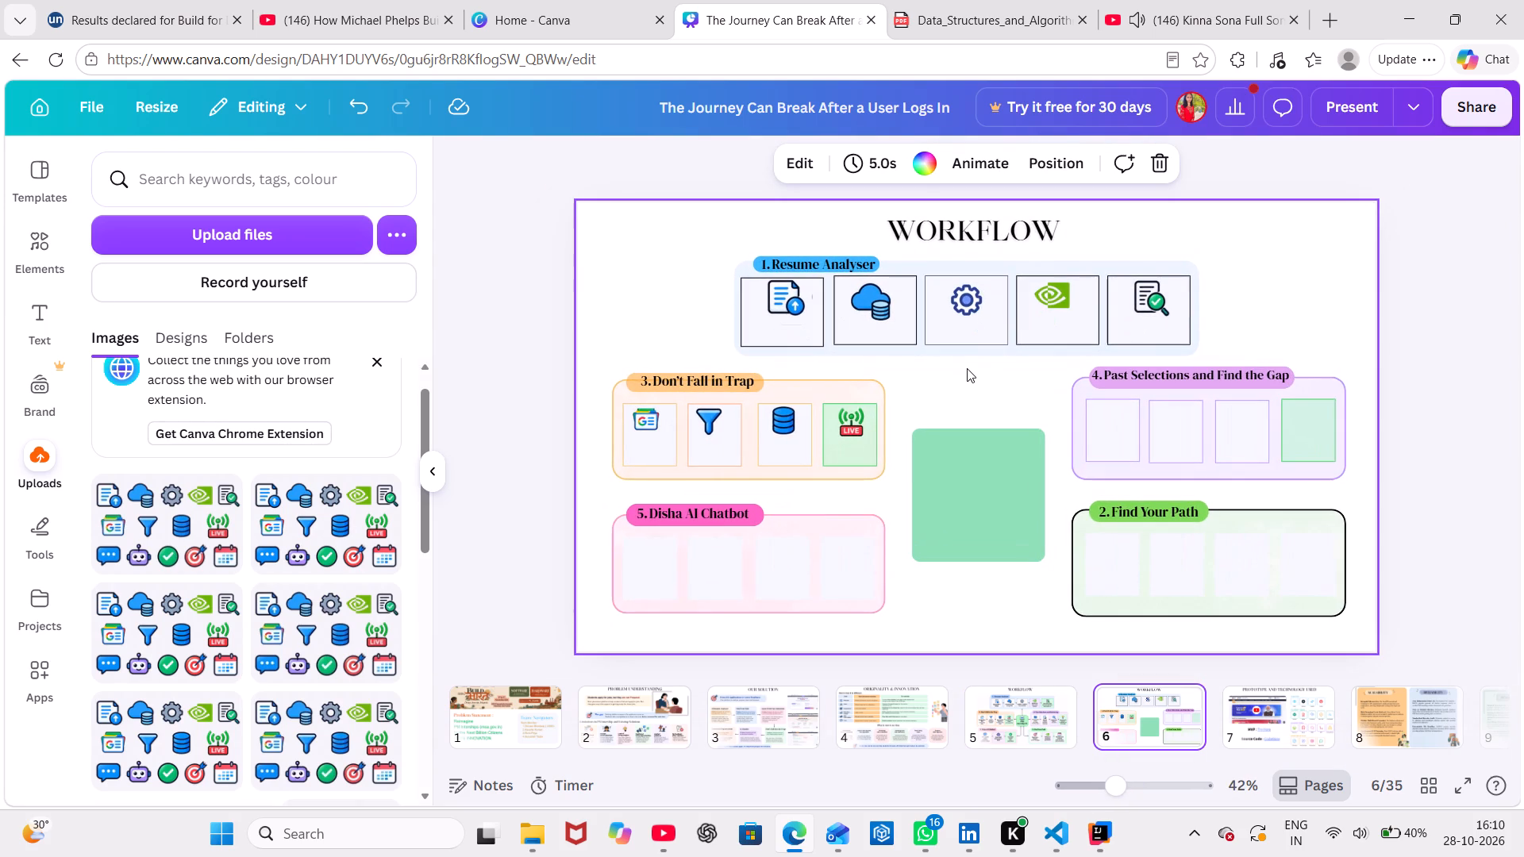
pyautogui.click(325, 532)
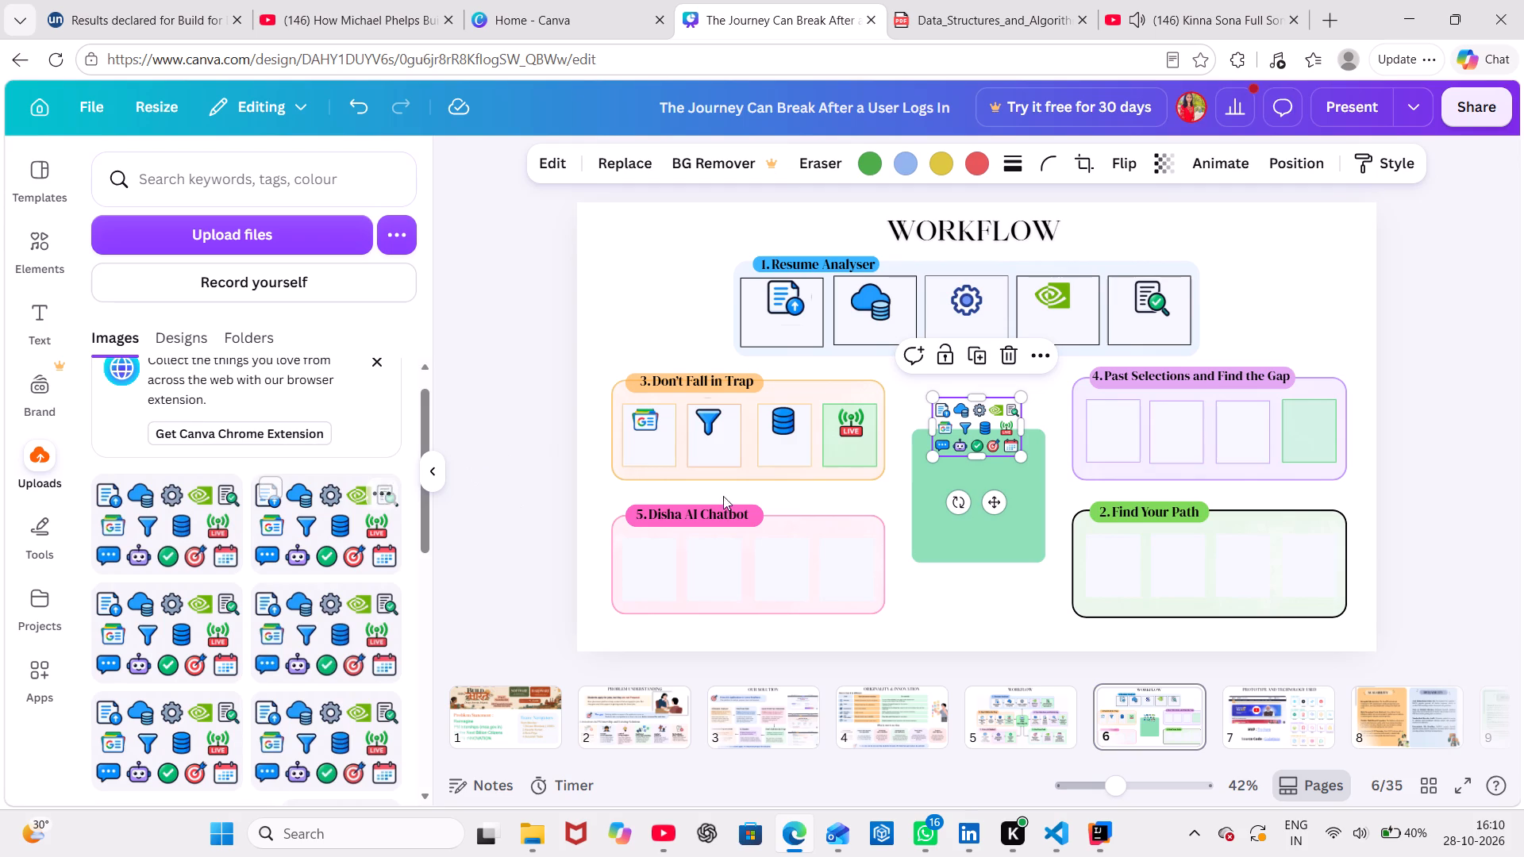
pyautogui.moveTo(979, 429); pyautogui.dragTo(1043, 414)
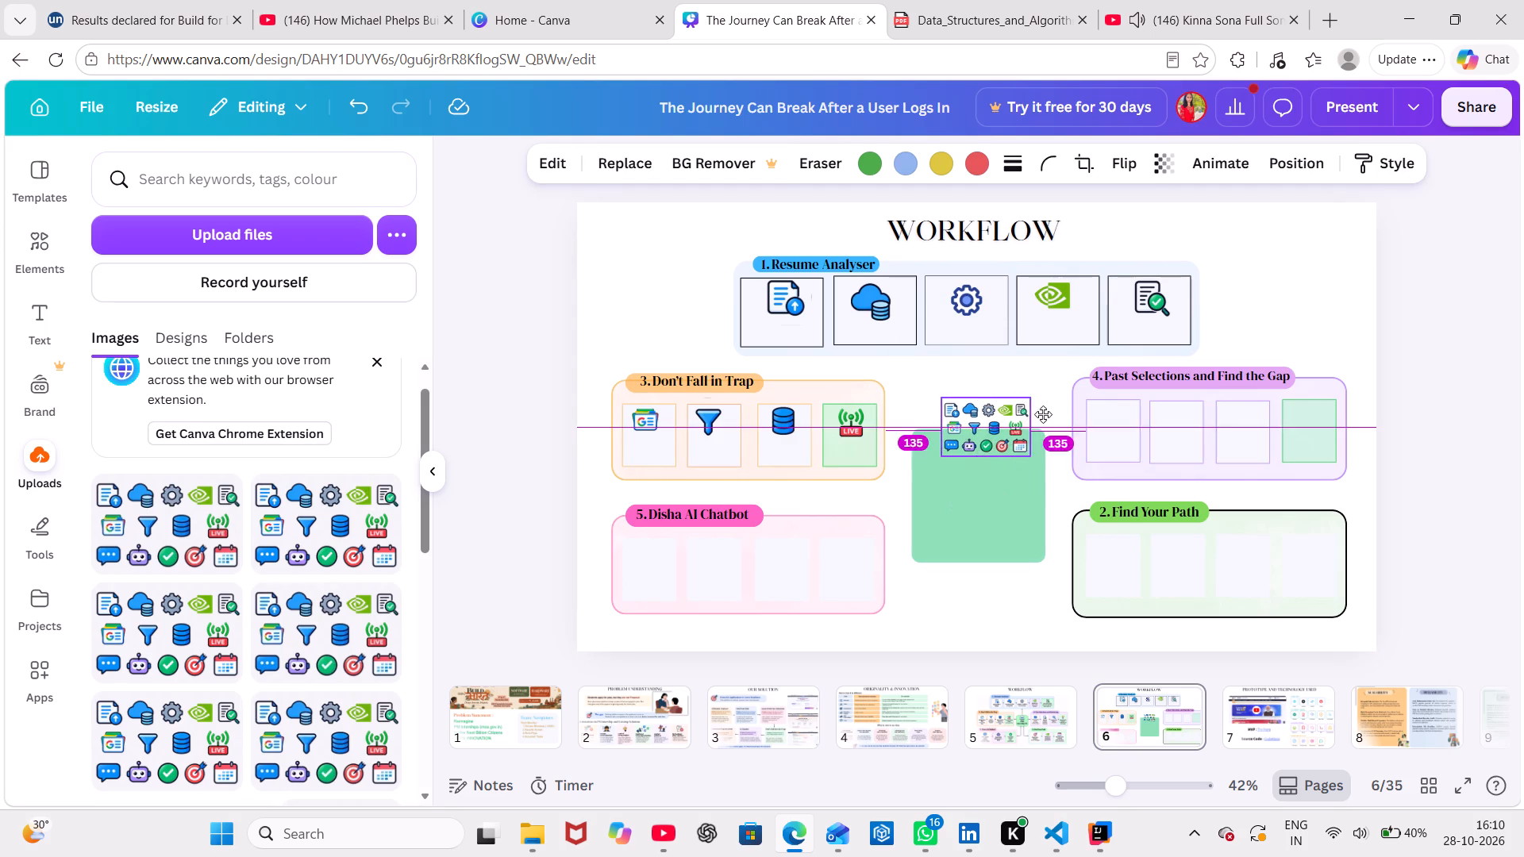
pyautogui.click(1014, 712)
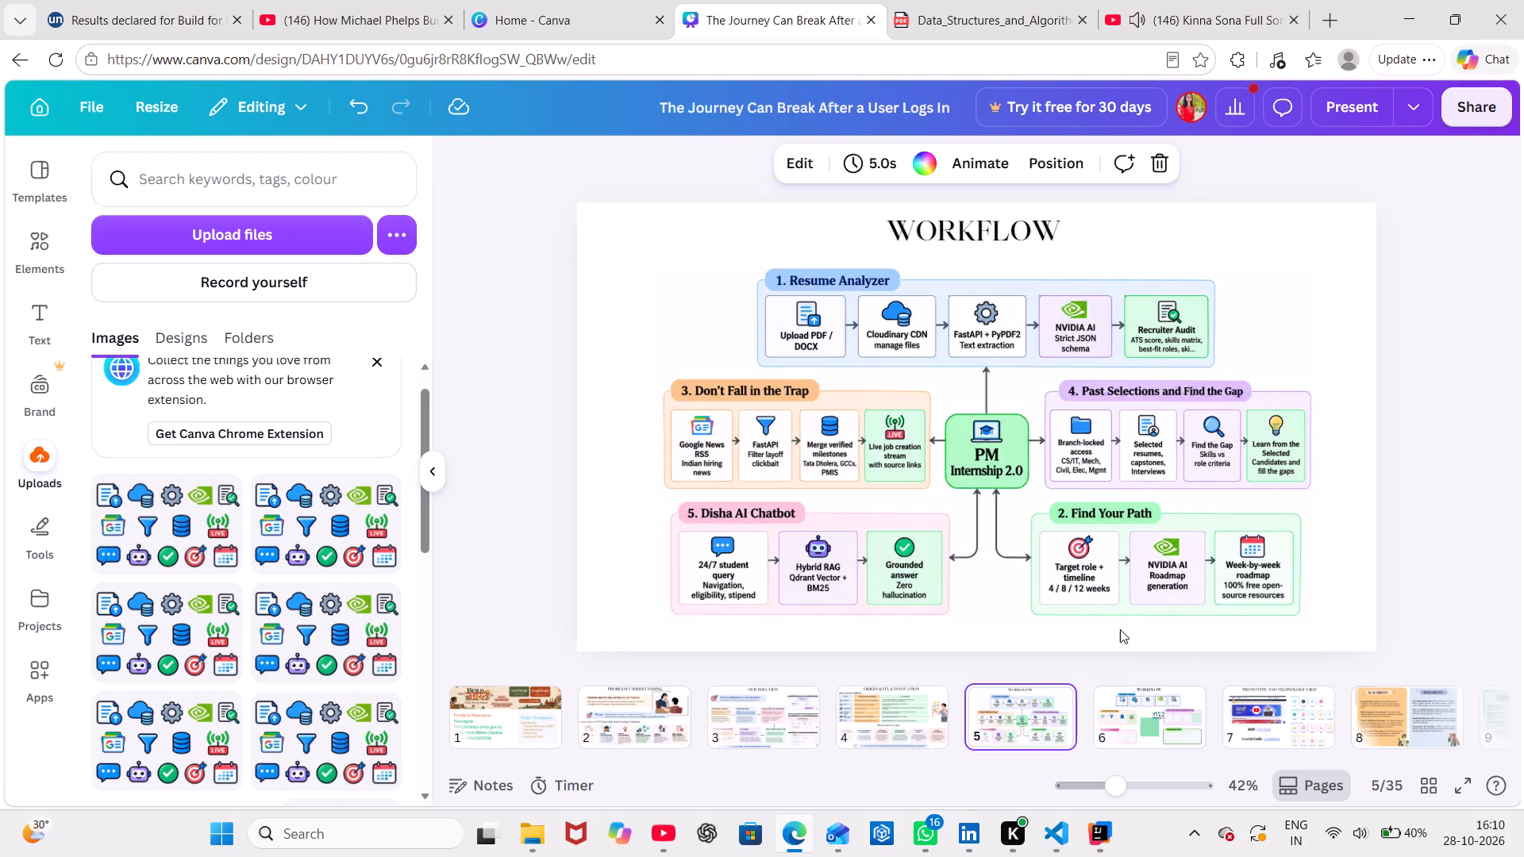
pyautogui.click(1151, 705)
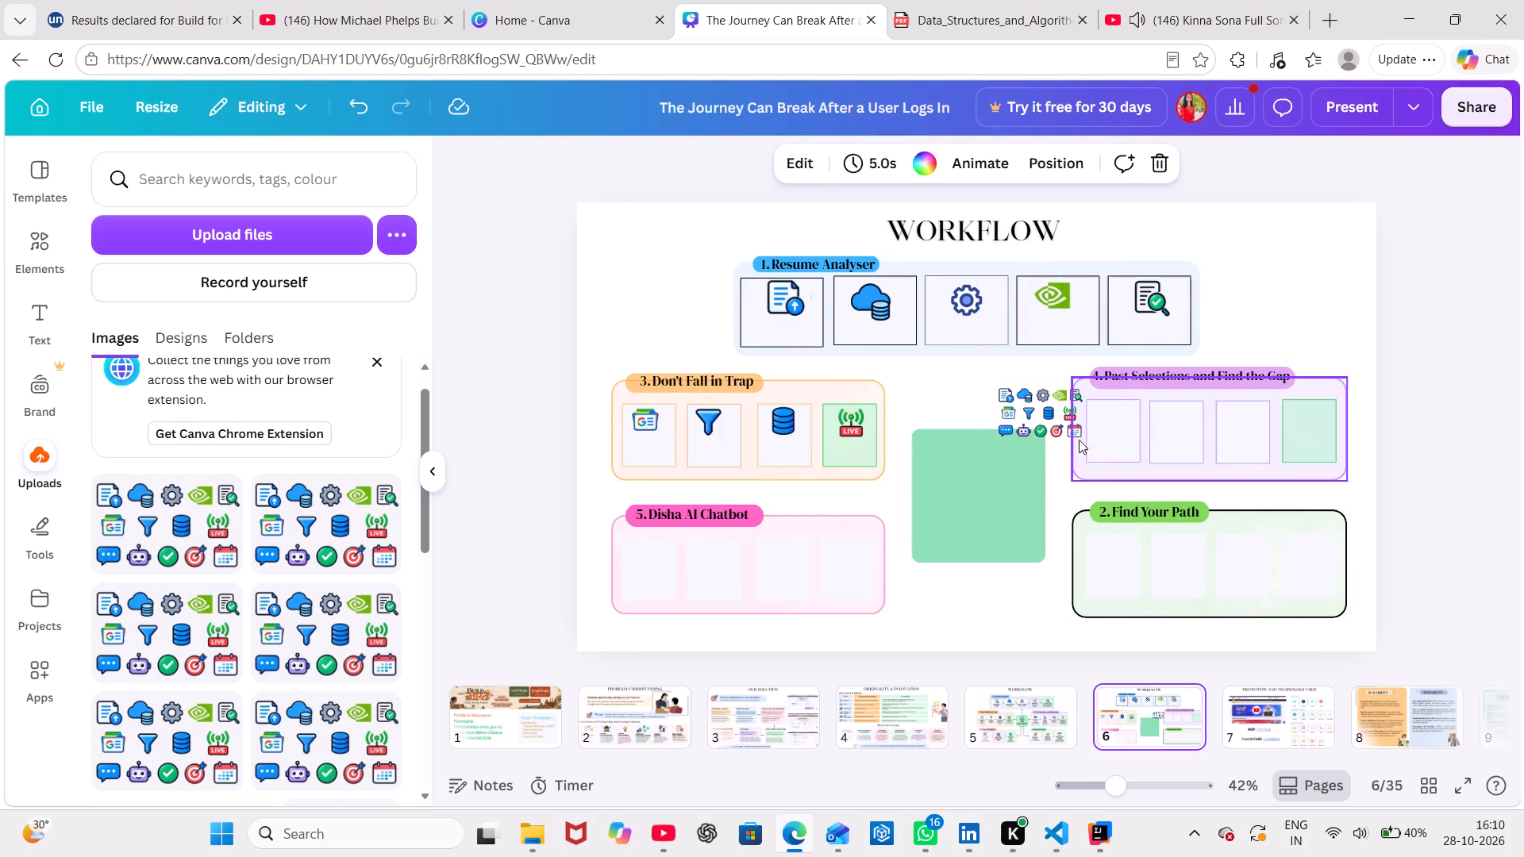
pyautogui.click(1057, 432)
pyautogui.moveTo(1091, 438); pyautogui.dragTo(1221, 498)
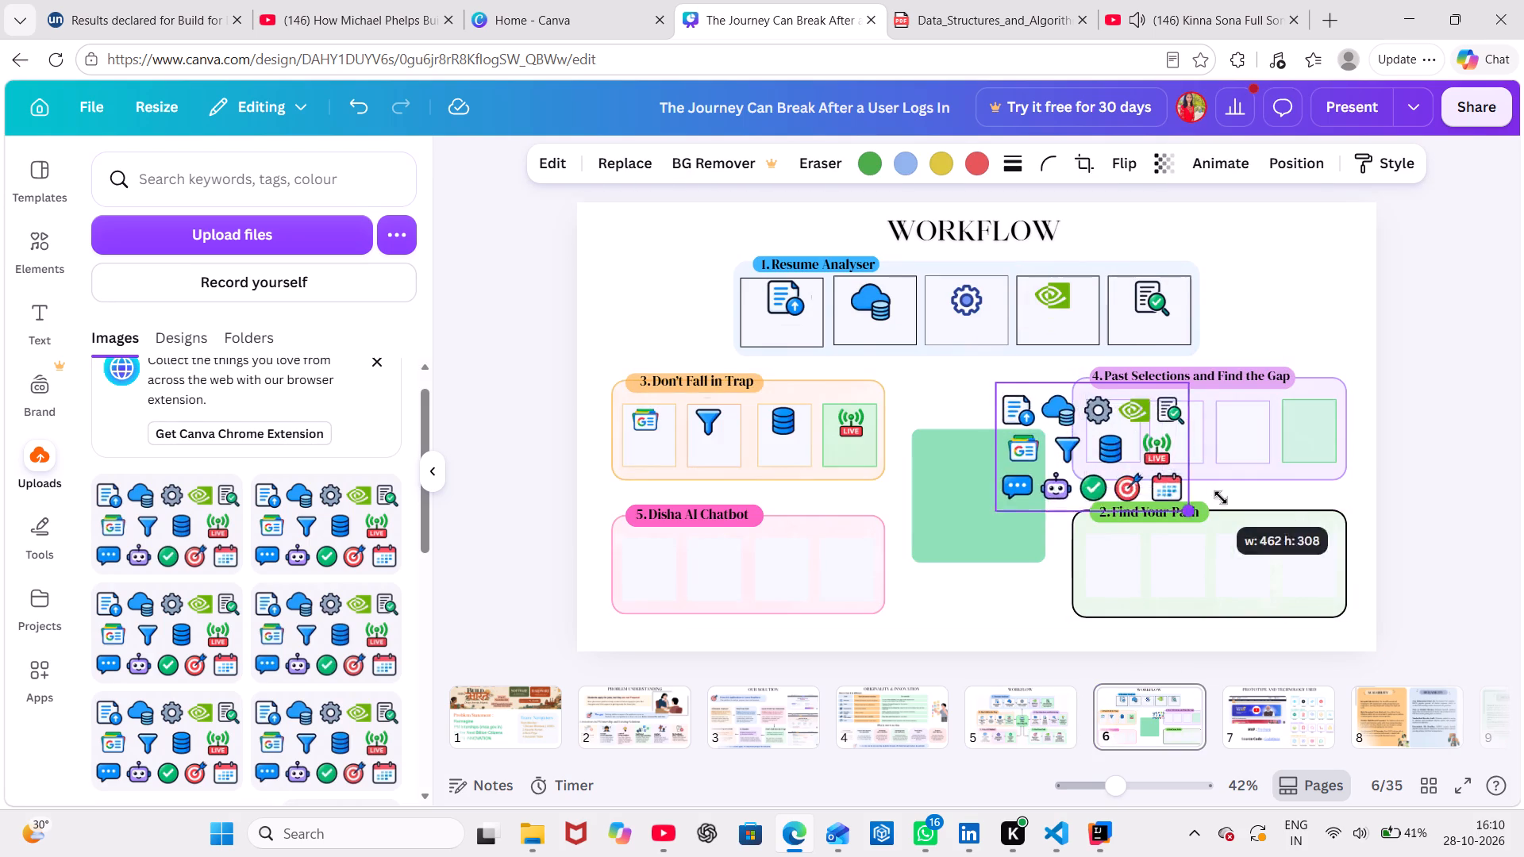
pyautogui.moveTo(1221, 498); pyautogui.dragTo(1255, 487)
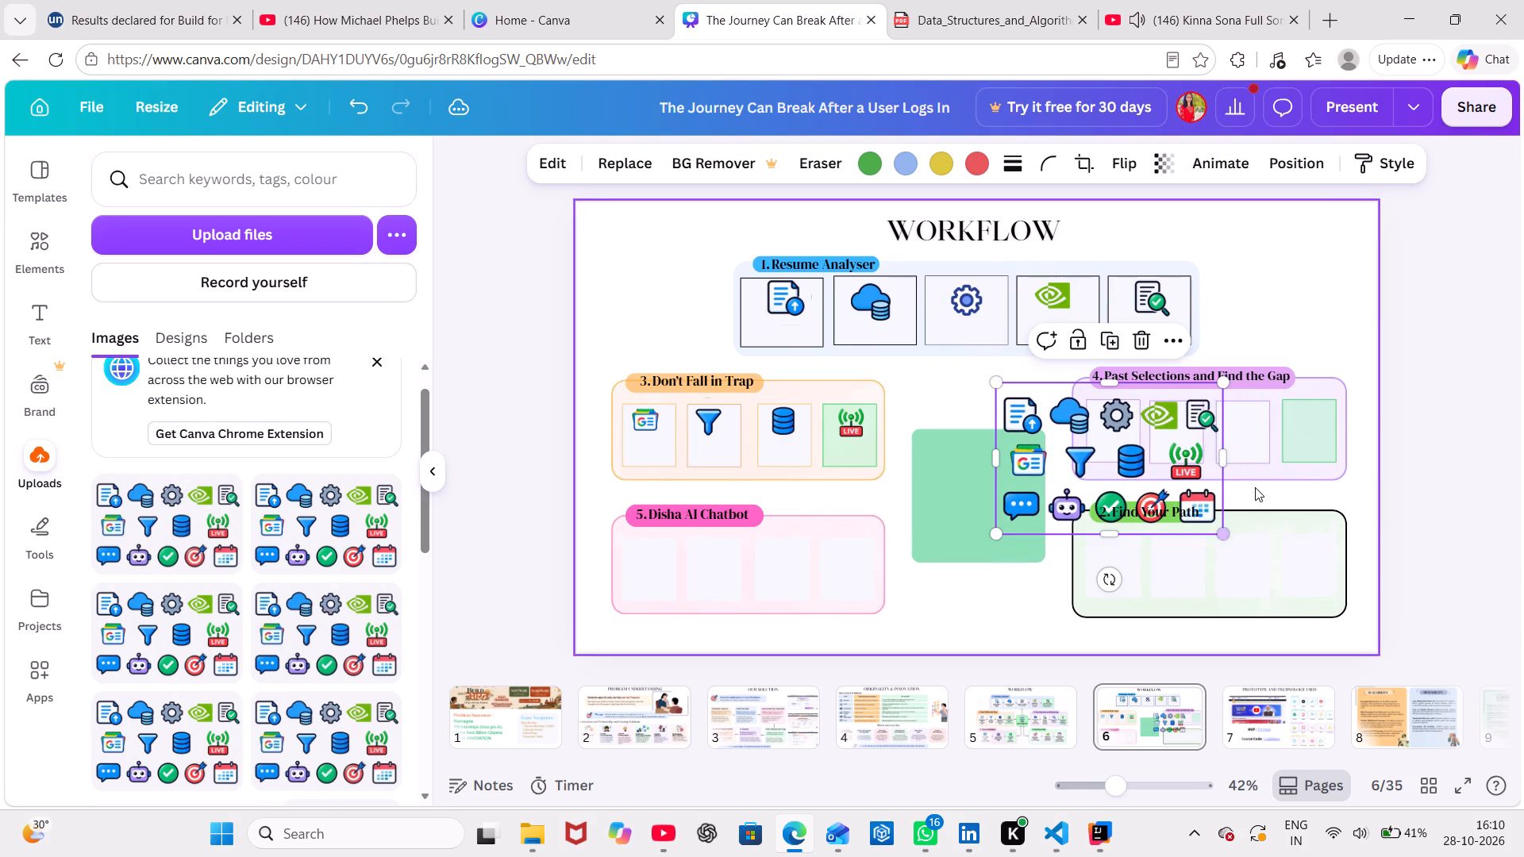
pyautogui.click(1041, 718)
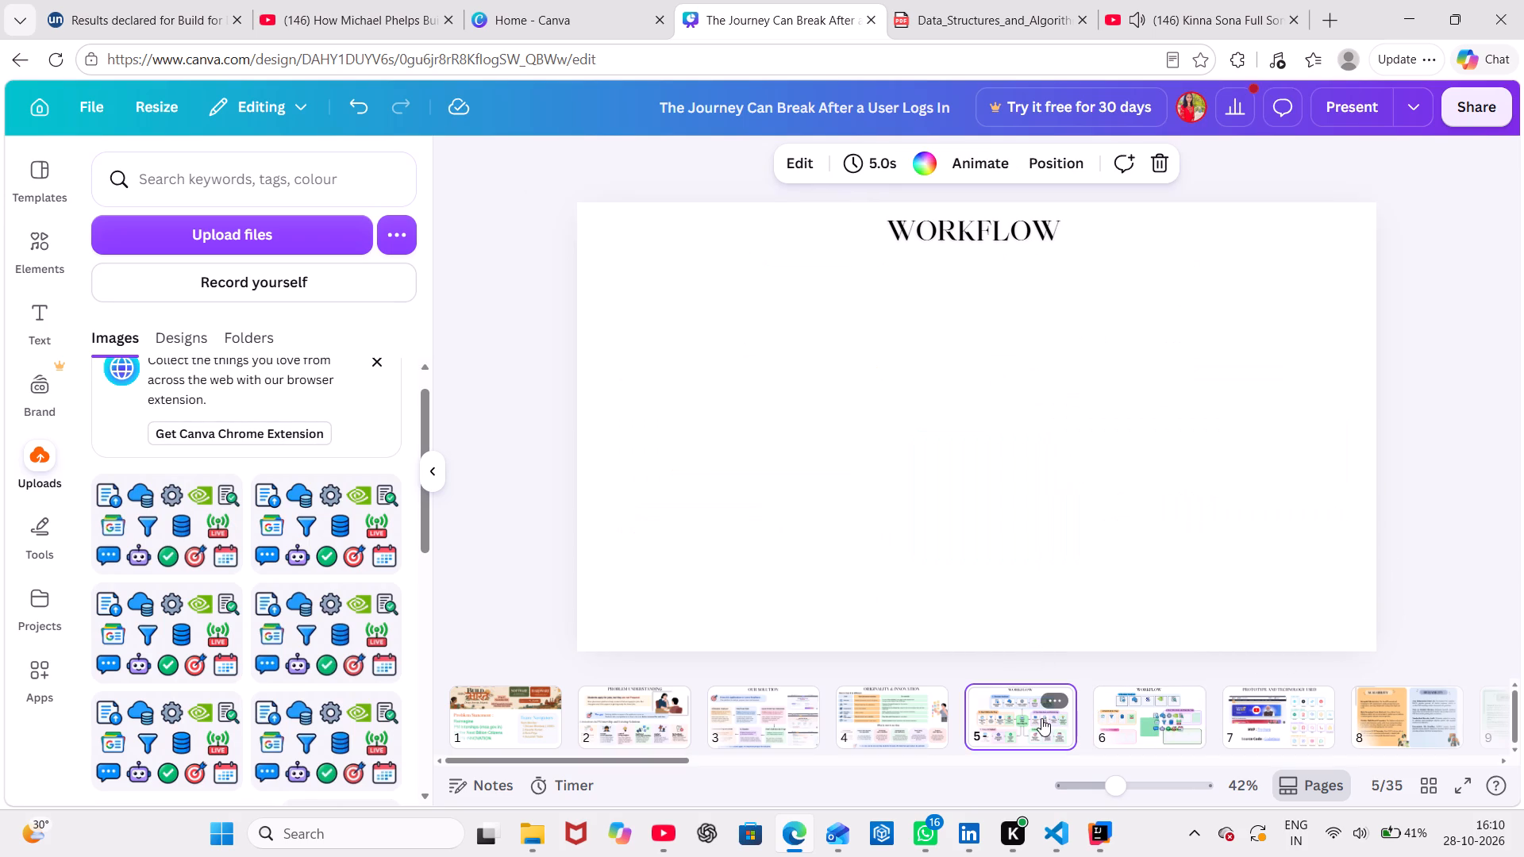
pyautogui.click(1130, 712)
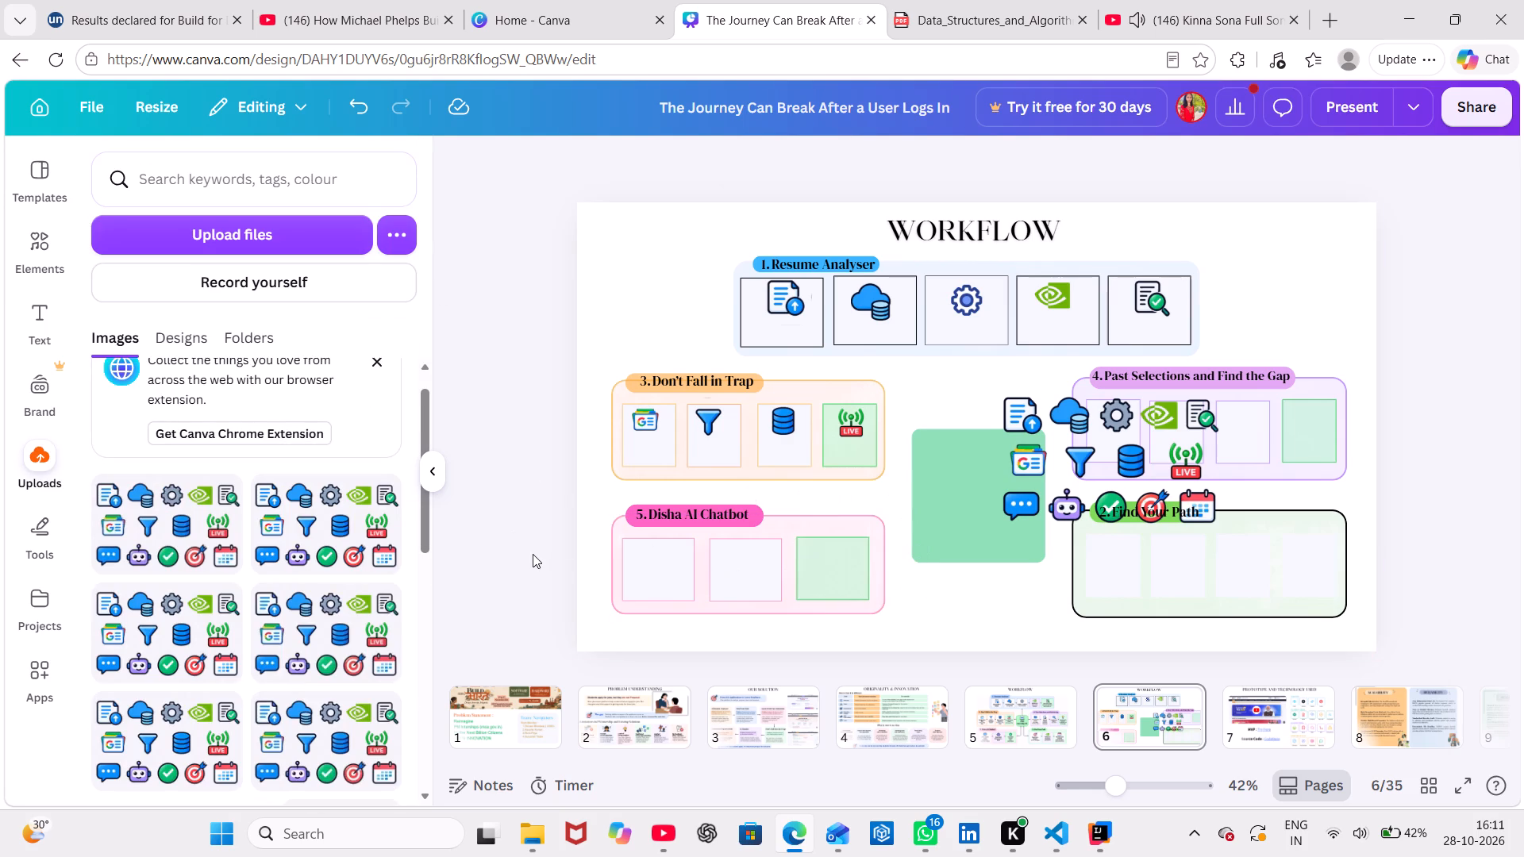
# Recheck the page 5 diagram, and on page 6 delete all four boxes of the Find Your Path section.
pyautogui.click(976, 718)
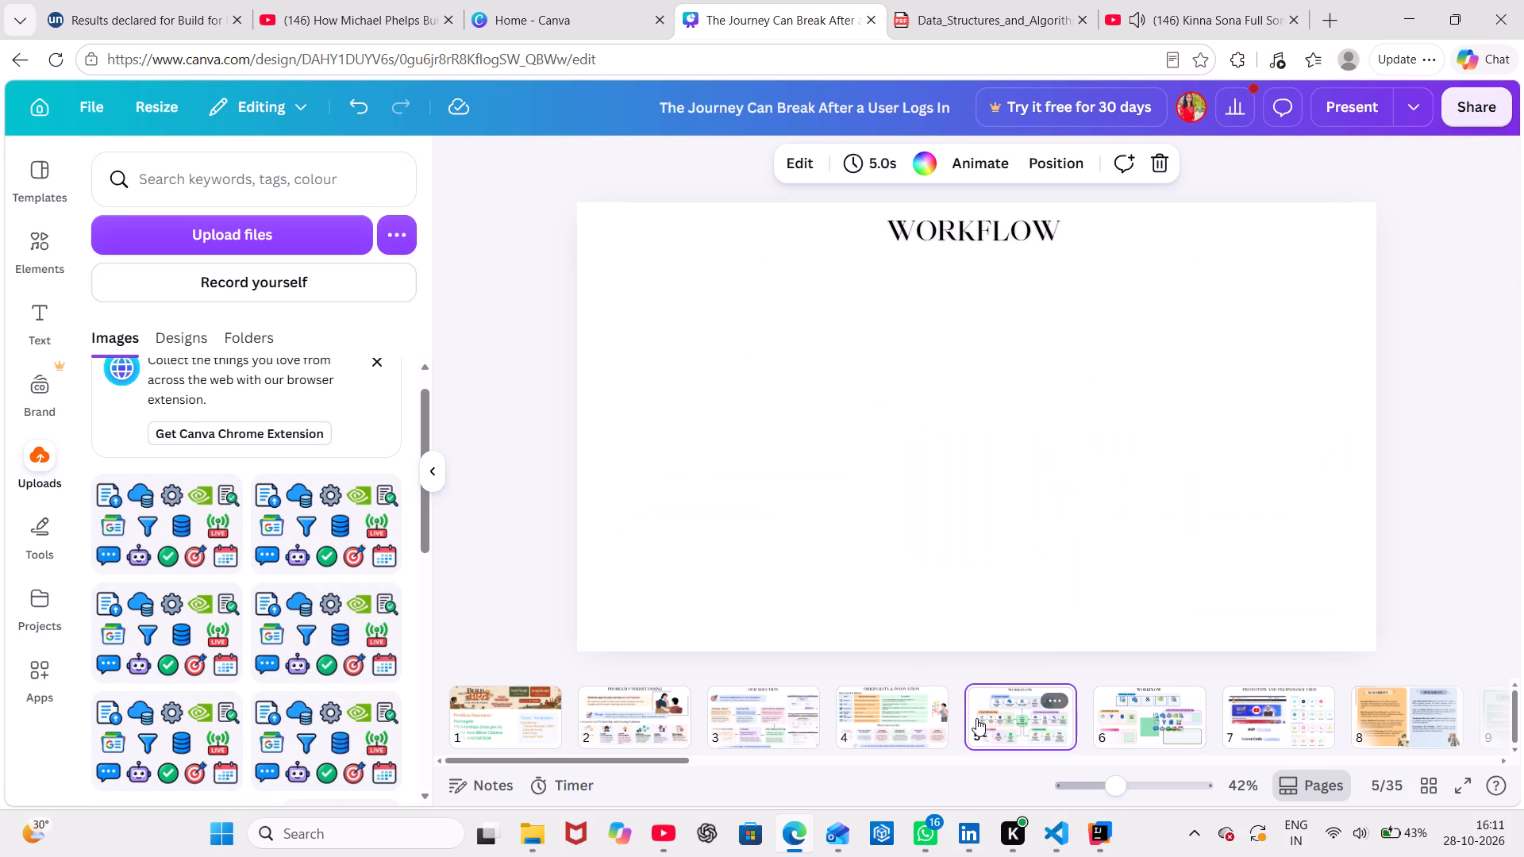
pyautogui.click(884, 719)
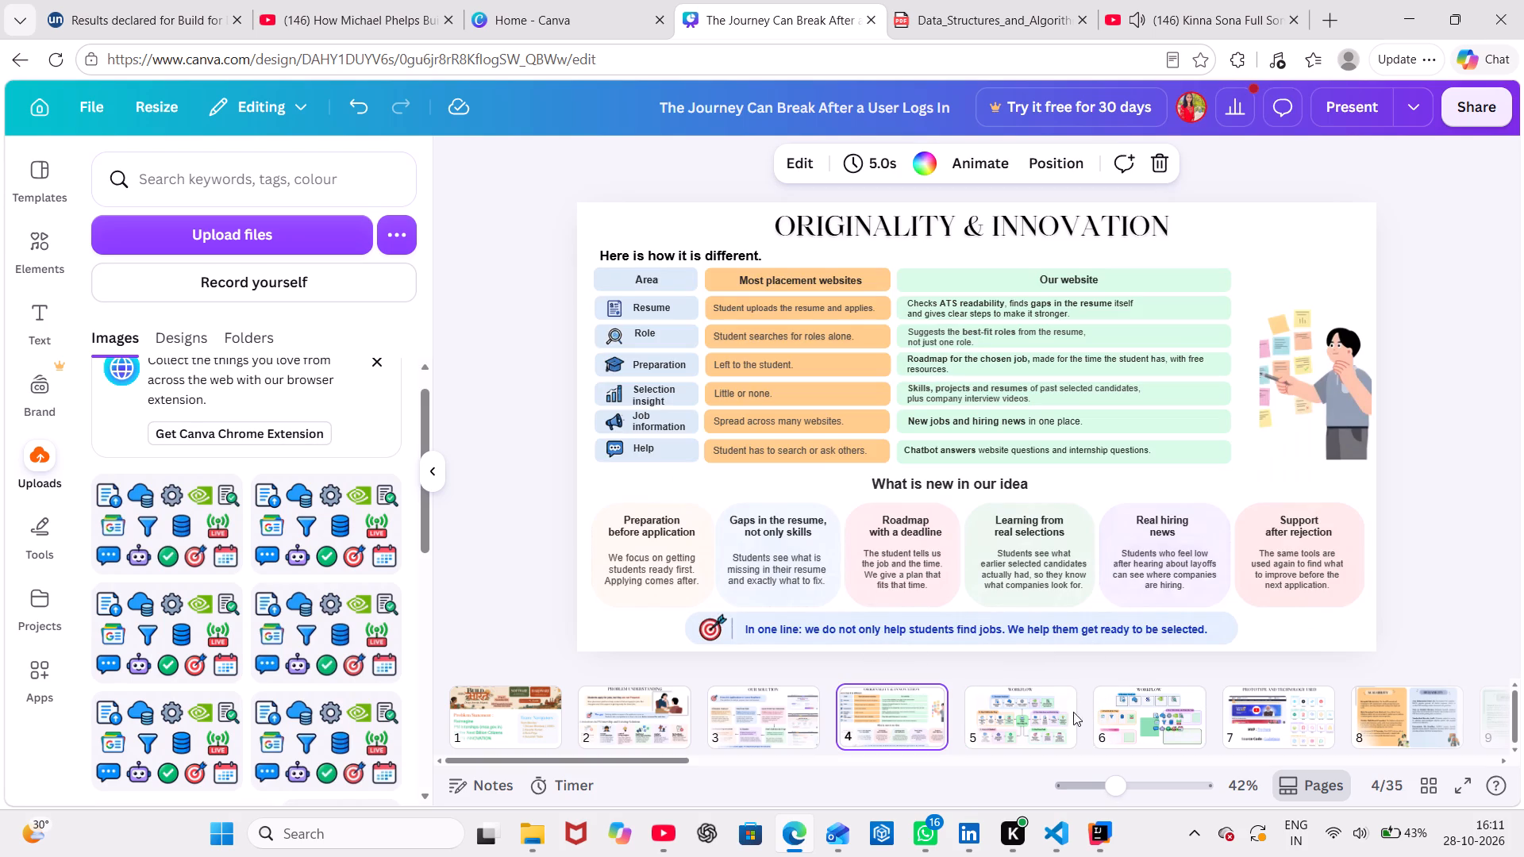
pyautogui.click(1018, 717)
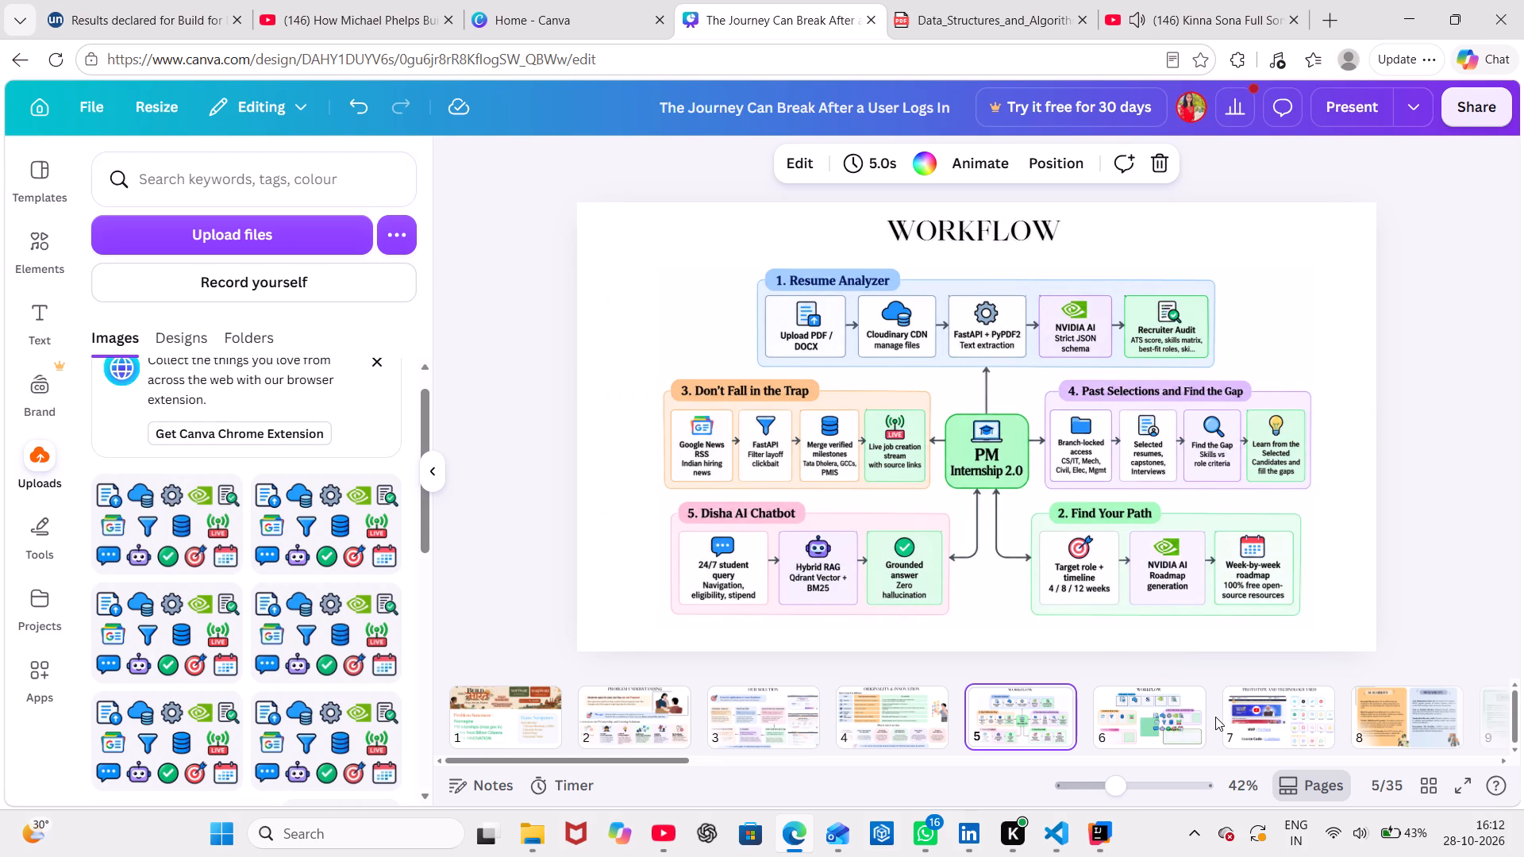
pyautogui.click(1159, 717)
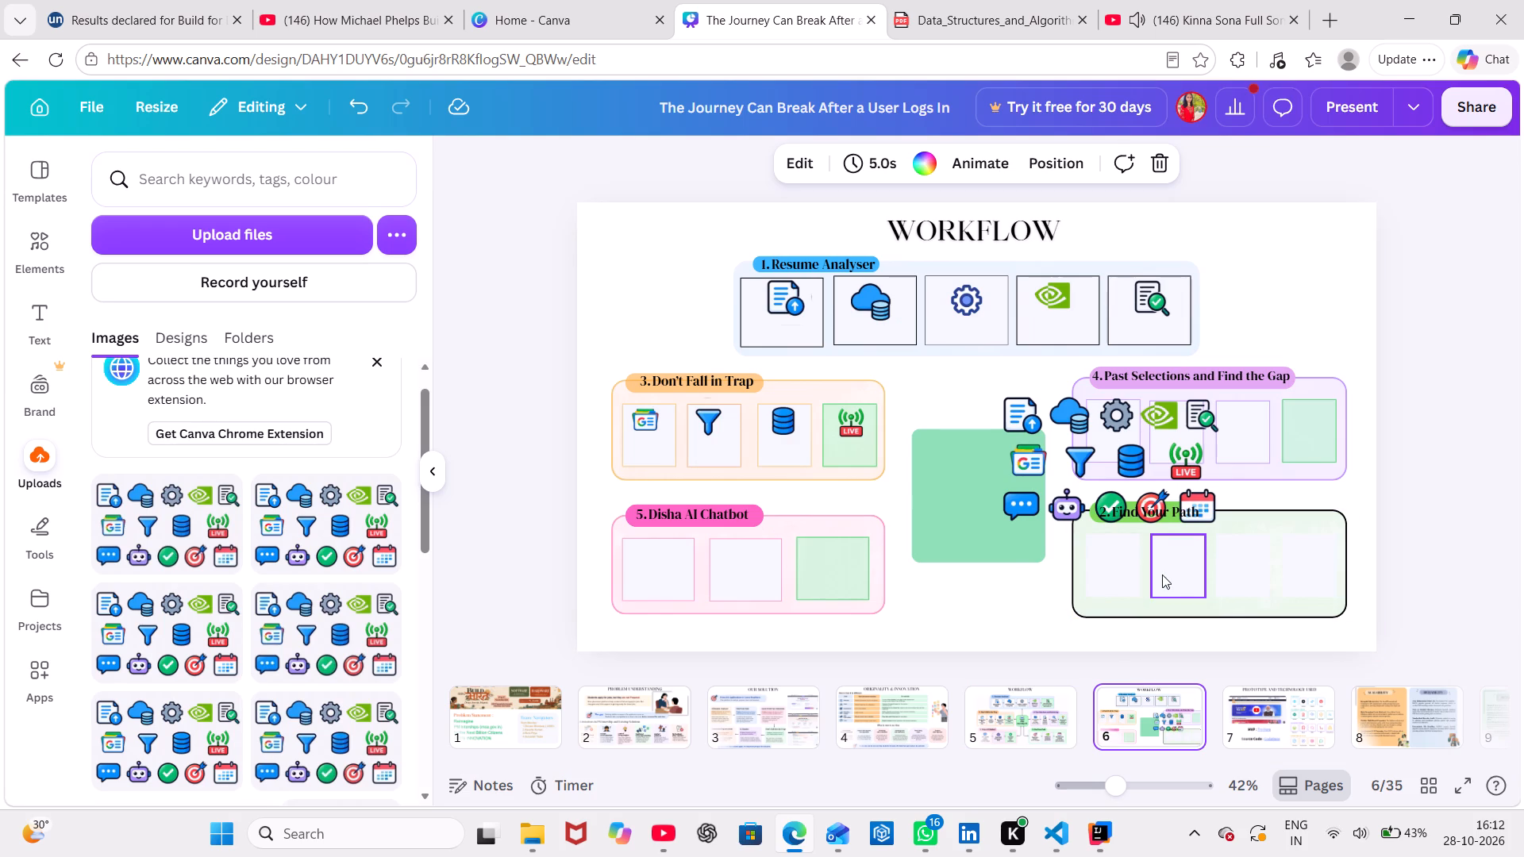
pyautogui.click(844, 562)
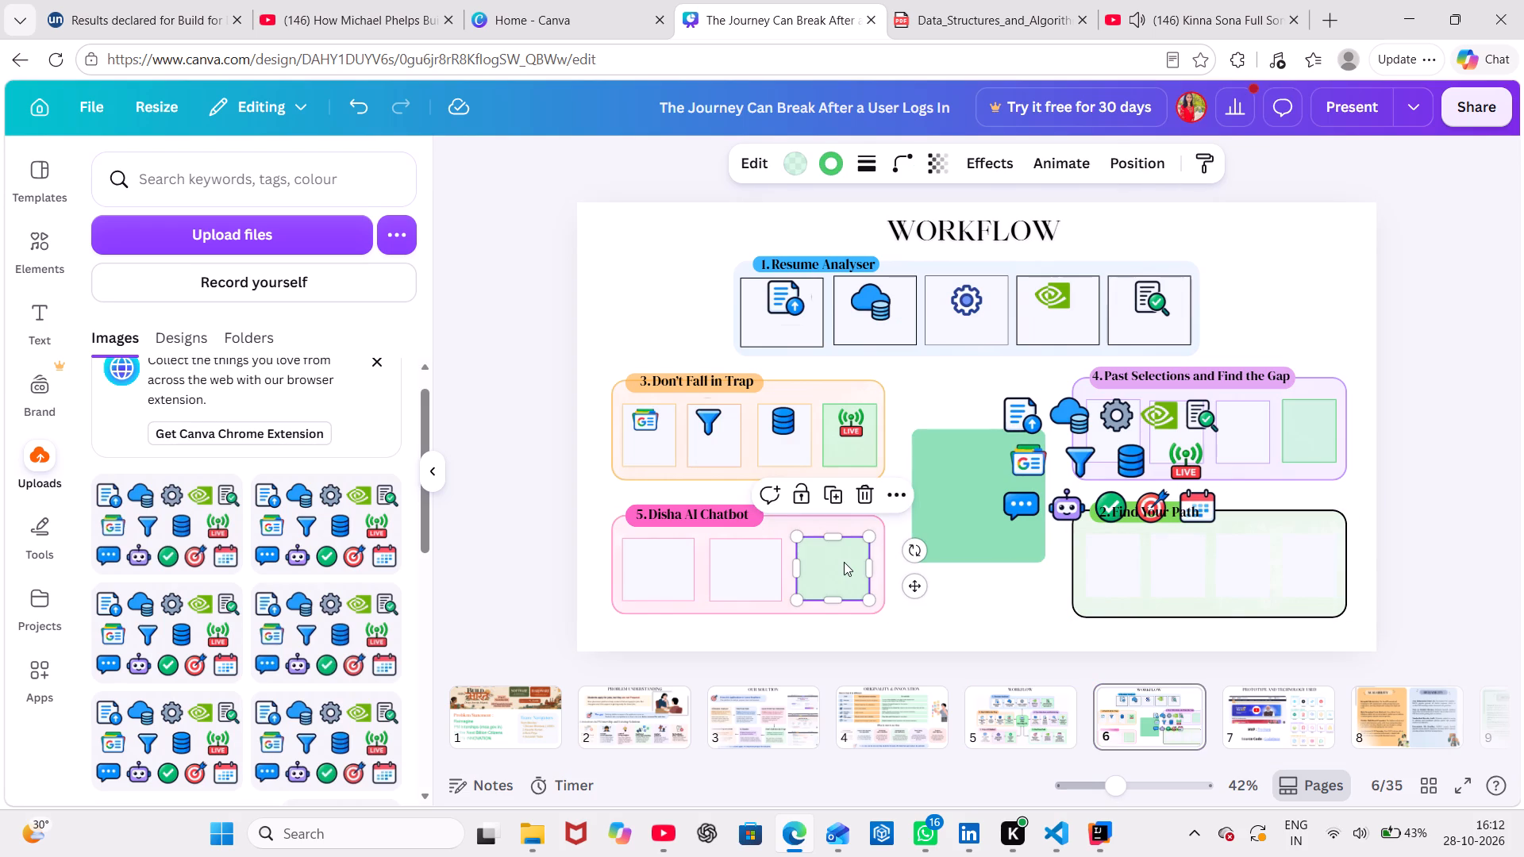
pyautogui.hotkey('ctrl', 'c')
pyautogui.click(1106, 567)
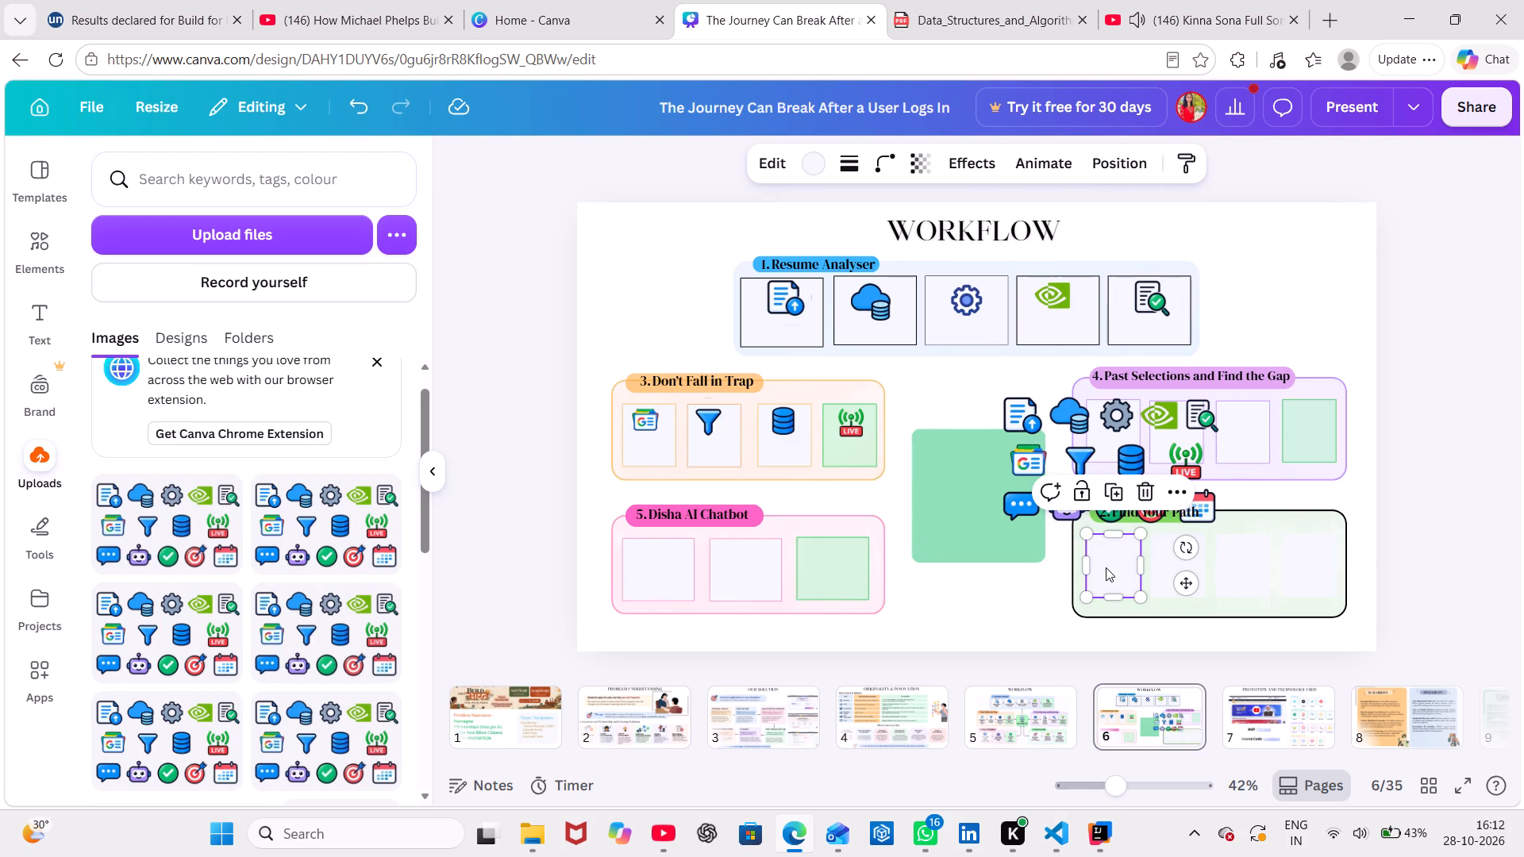
pyautogui.press('BackSpace')
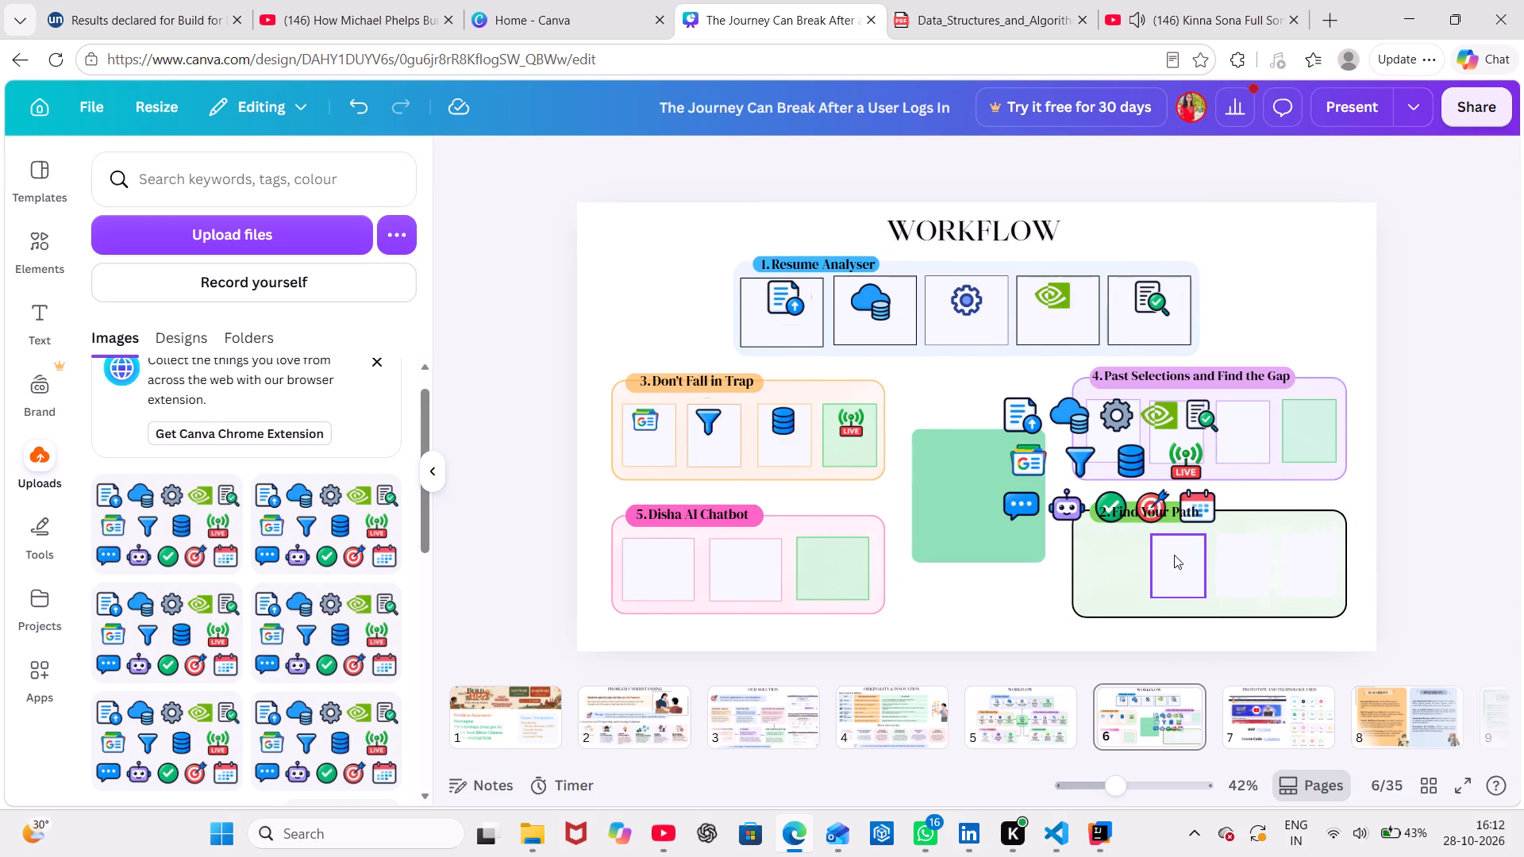
pyautogui.click(1174, 555)
pyautogui.press('BackSpace')
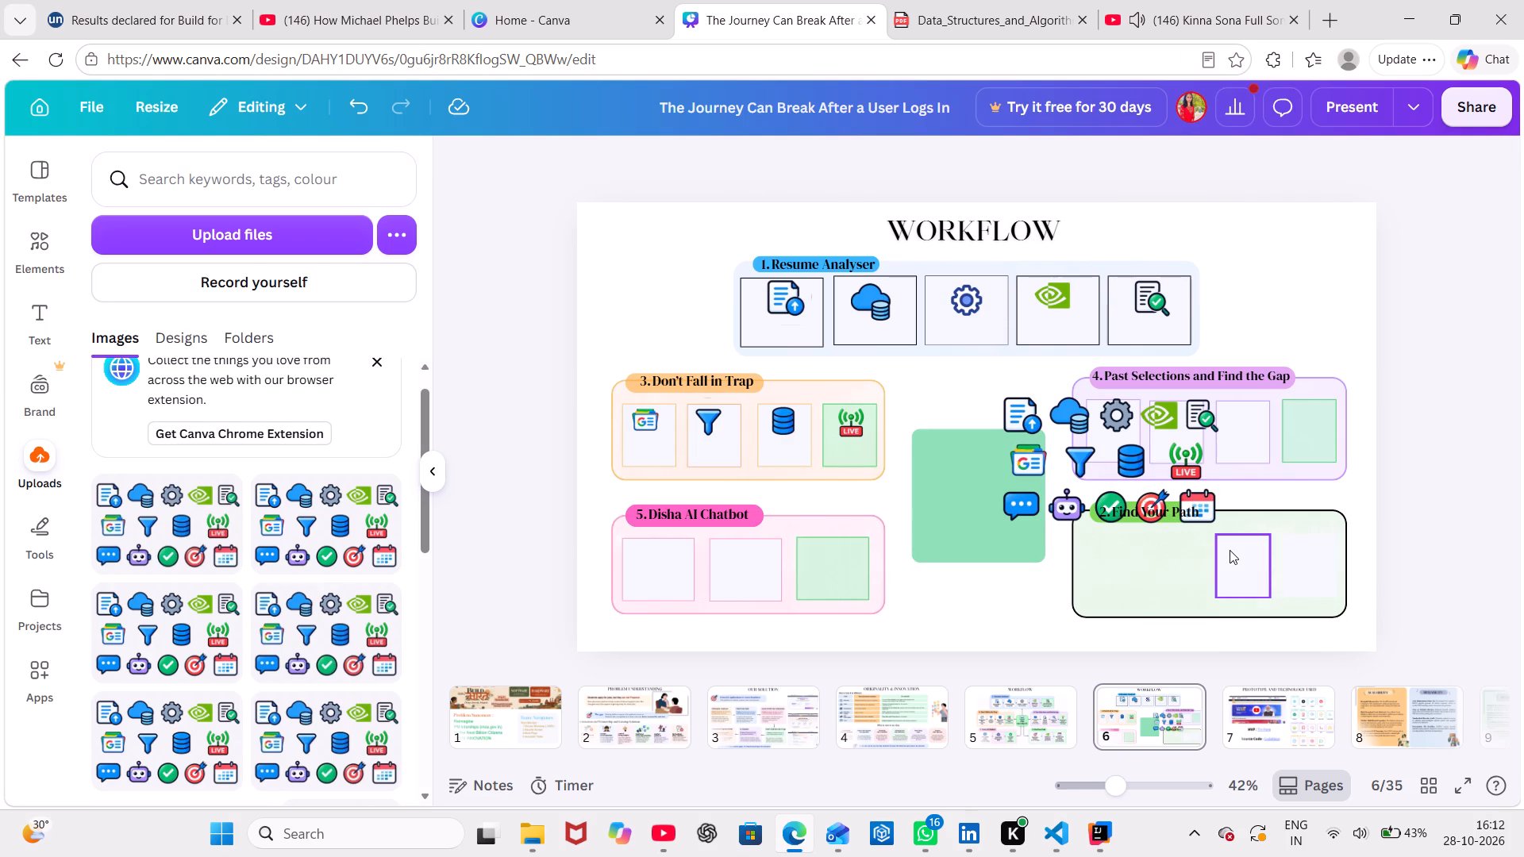
pyautogui.click(1230, 550)
pyautogui.press('BackSpace')
pyautogui.click(1315, 545)
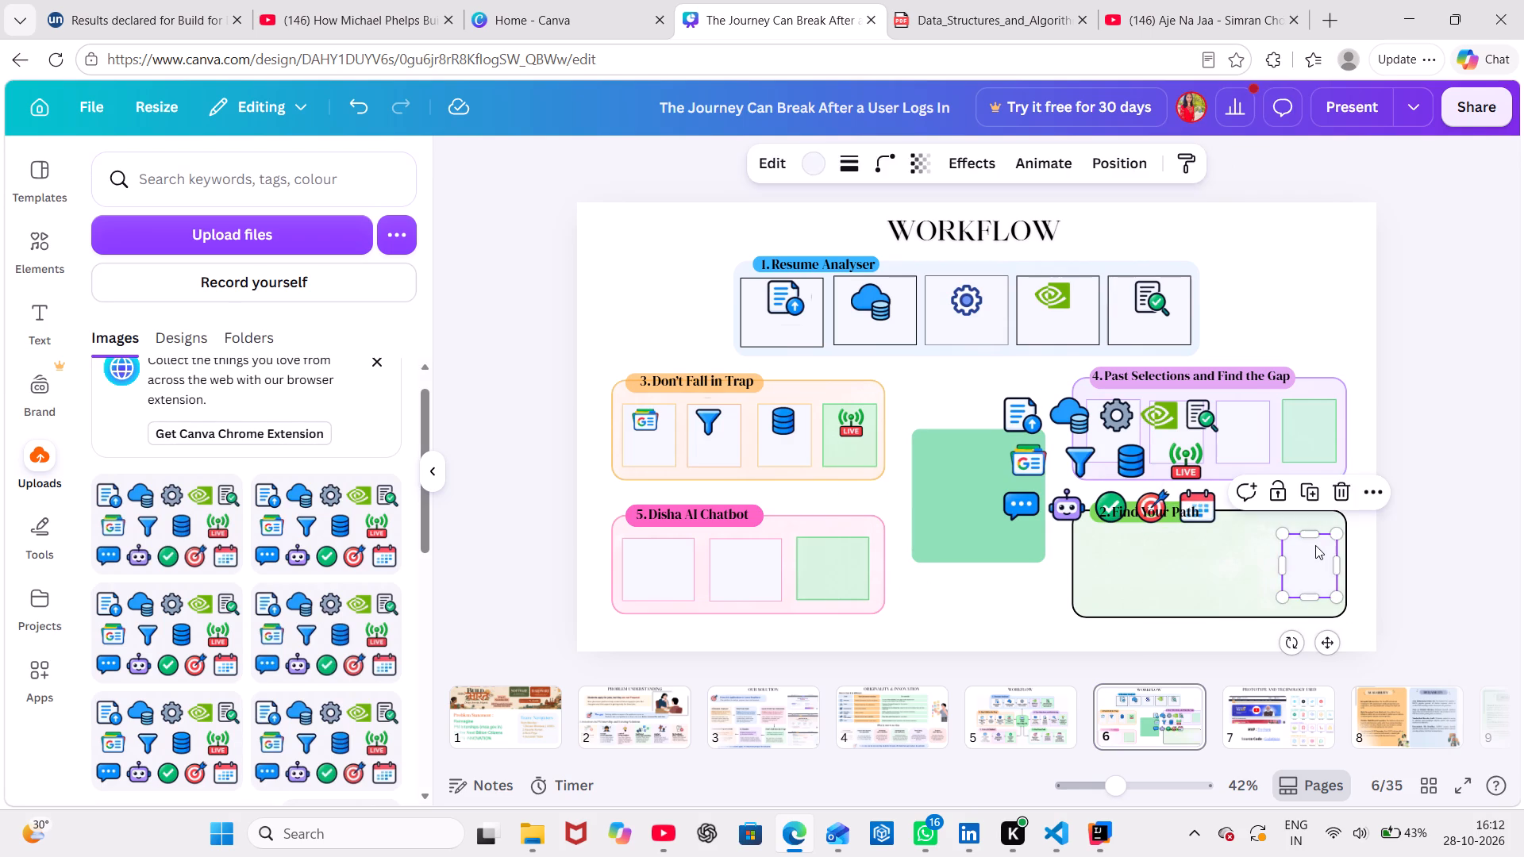
pyautogui.press('BackSpace')
# Copy the middle Disha AI Chatbot box into Find Your Path as its first box, level with the Disha AI Chatbot row.
pyautogui.click(768, 556)
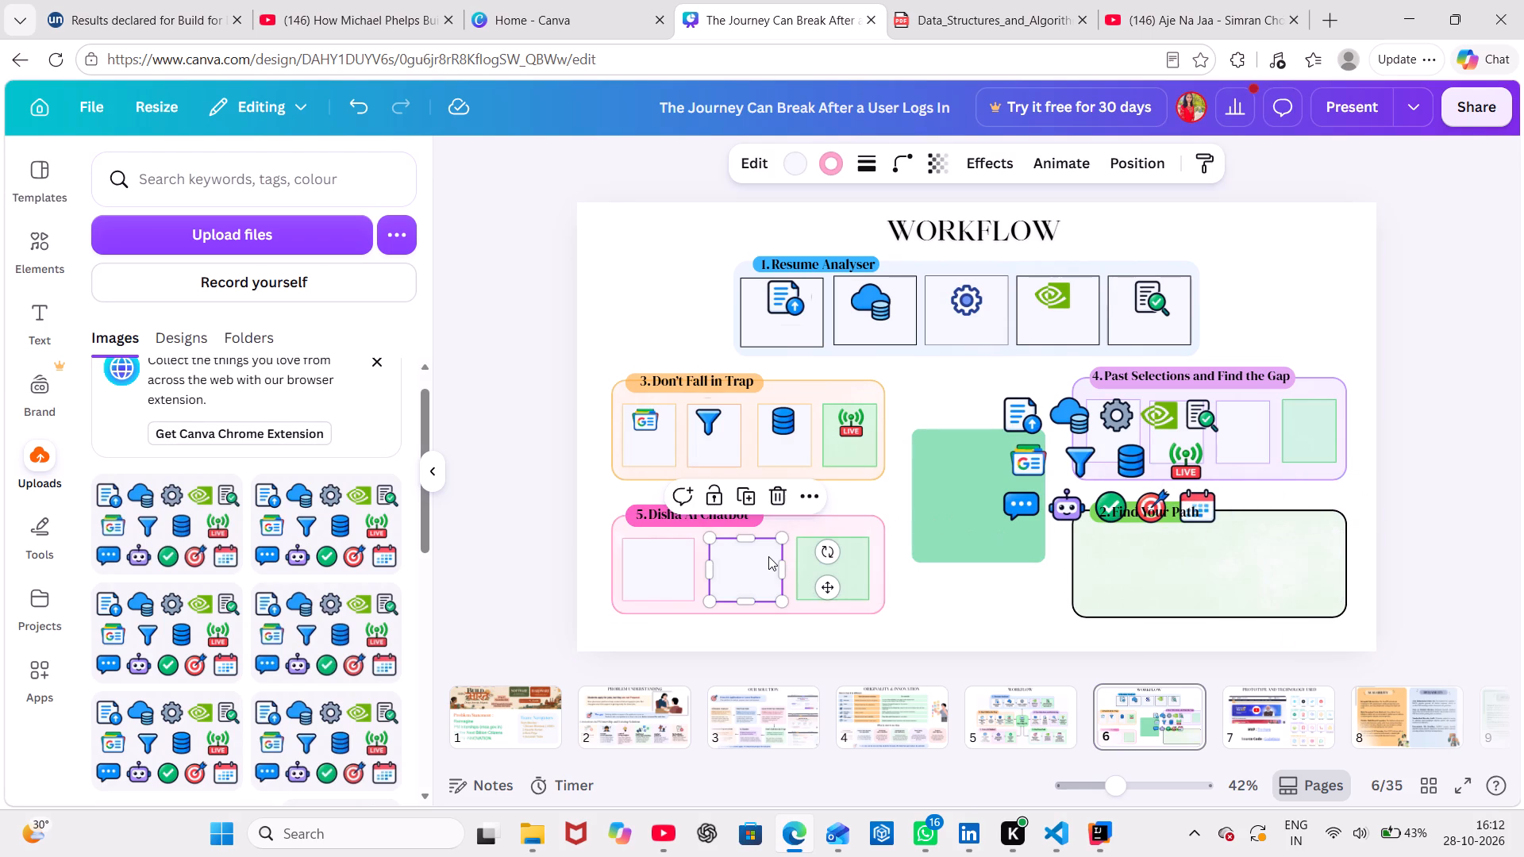
pyautogui.hotkey('ctrl', 'c')
pyautogui.hotkey('ctrl', 'v')
pyautogui.moveTo(768, 556); pyautogui.dragTo(1060, 585)
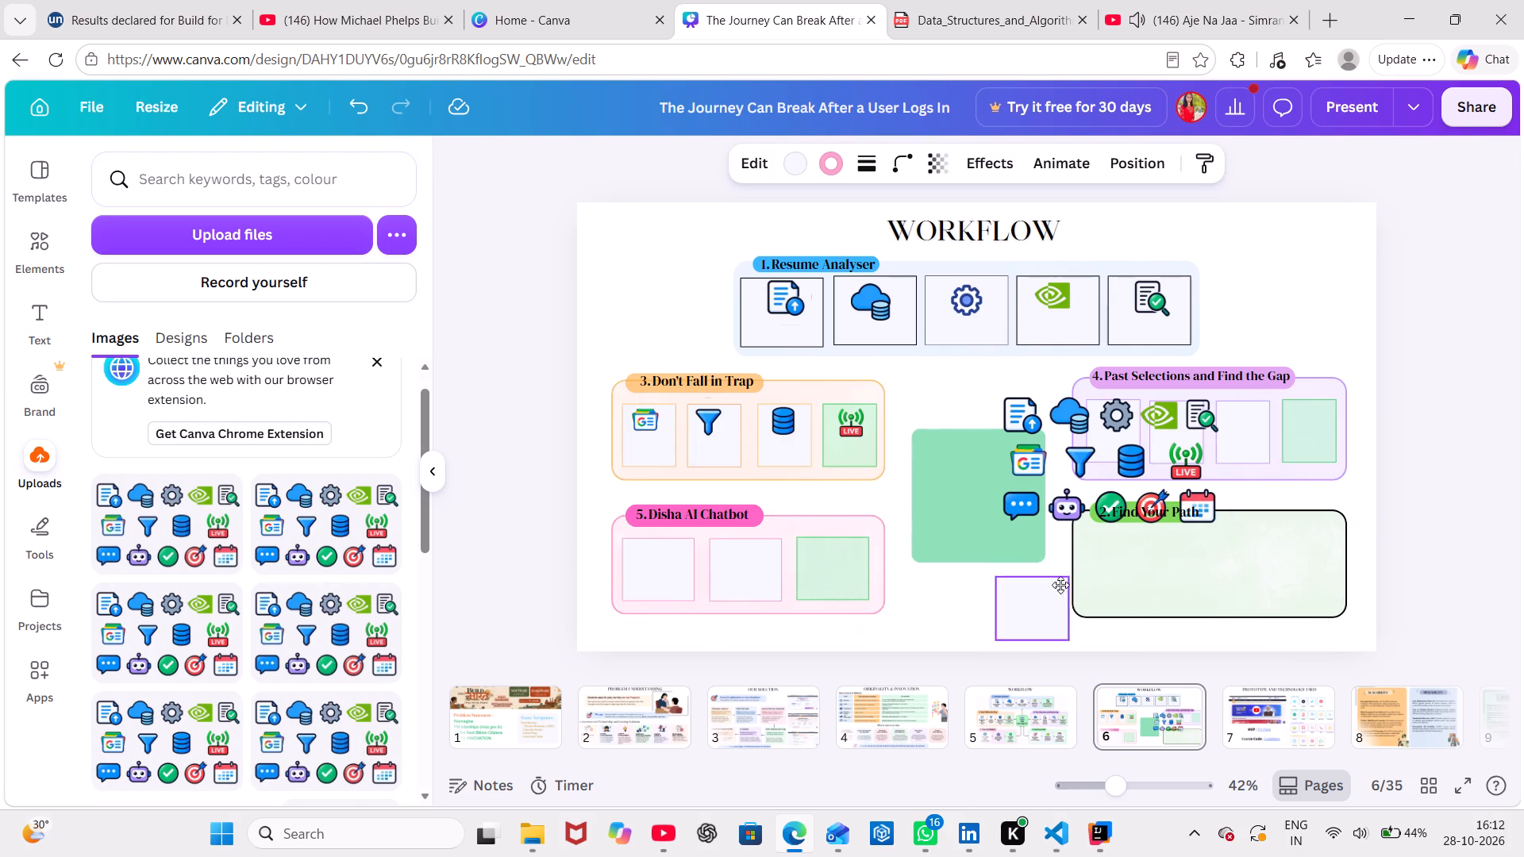
pyautogui.moveTo(1060, 585); pyautogui.dragTo(1134, 548)
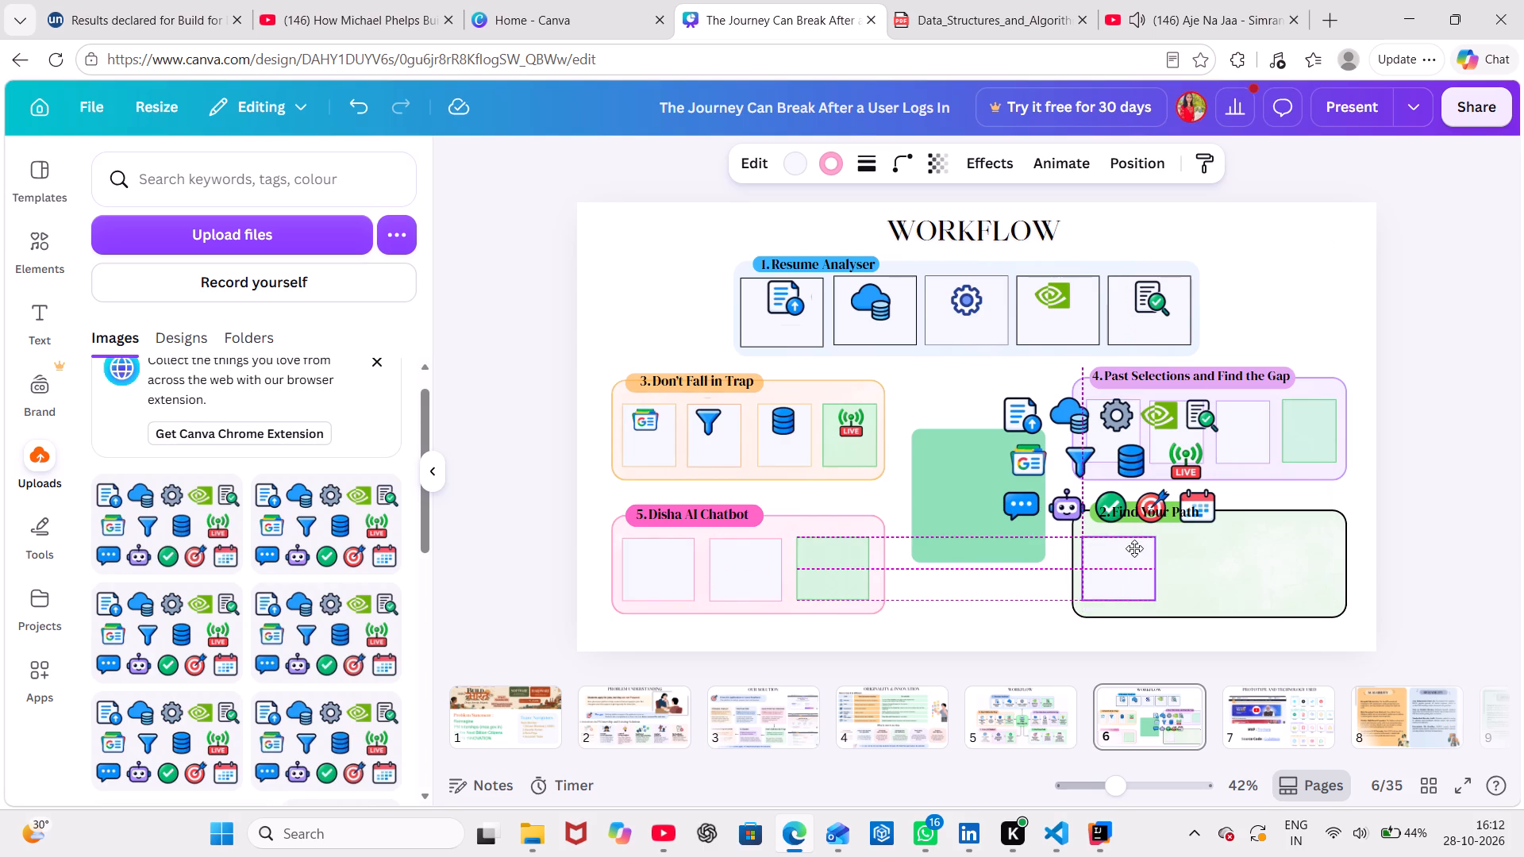
pyautogui.moveTo(1134, 548); pyautogui.dragTo(1157, 548)
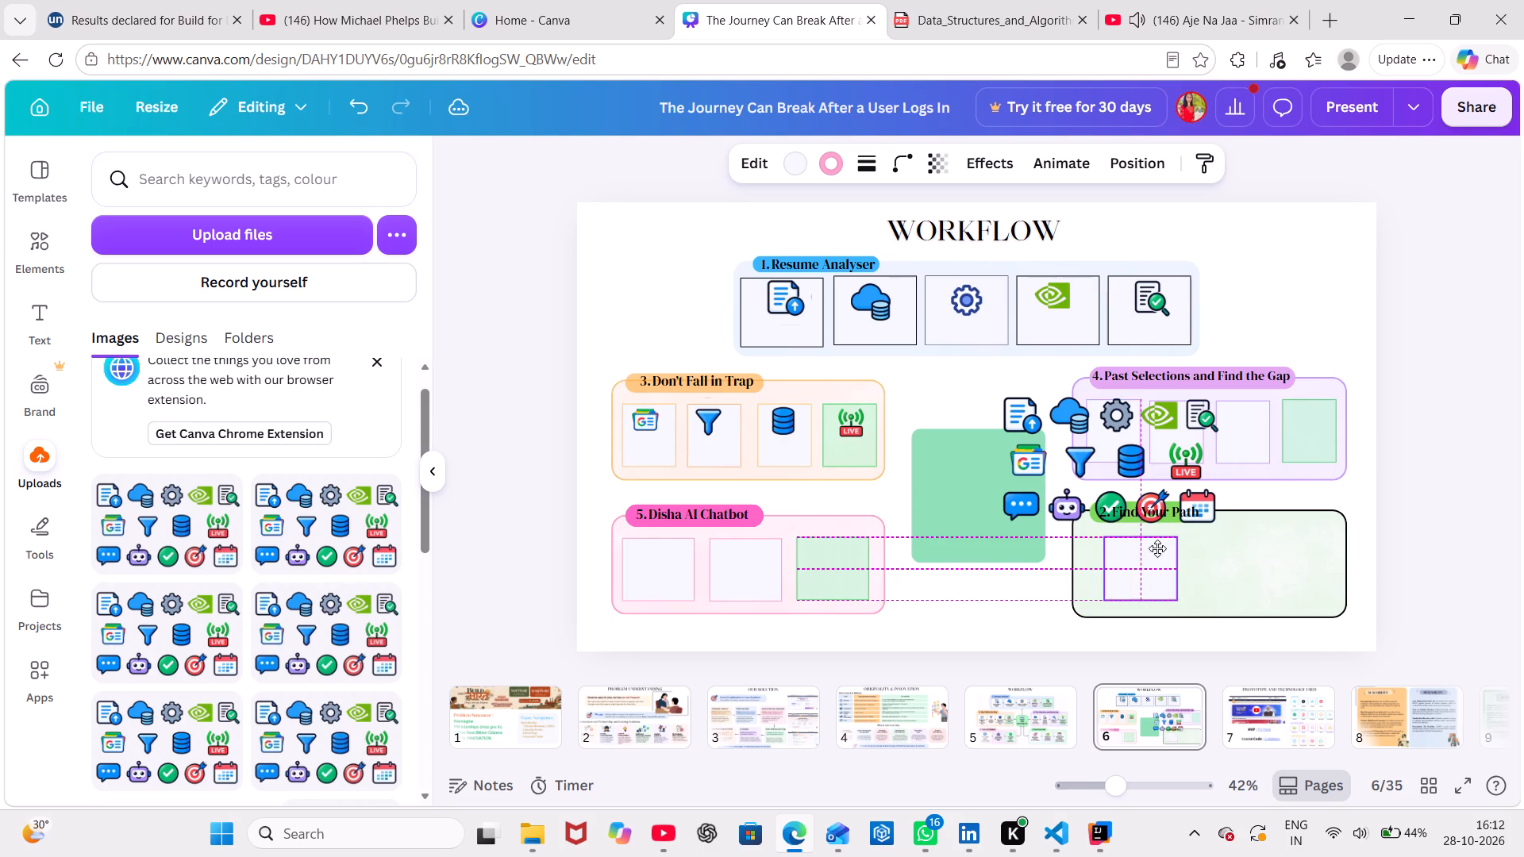
pyautogui.moveTo(1157, 548); pyautogui.dragTo(1156, 548)
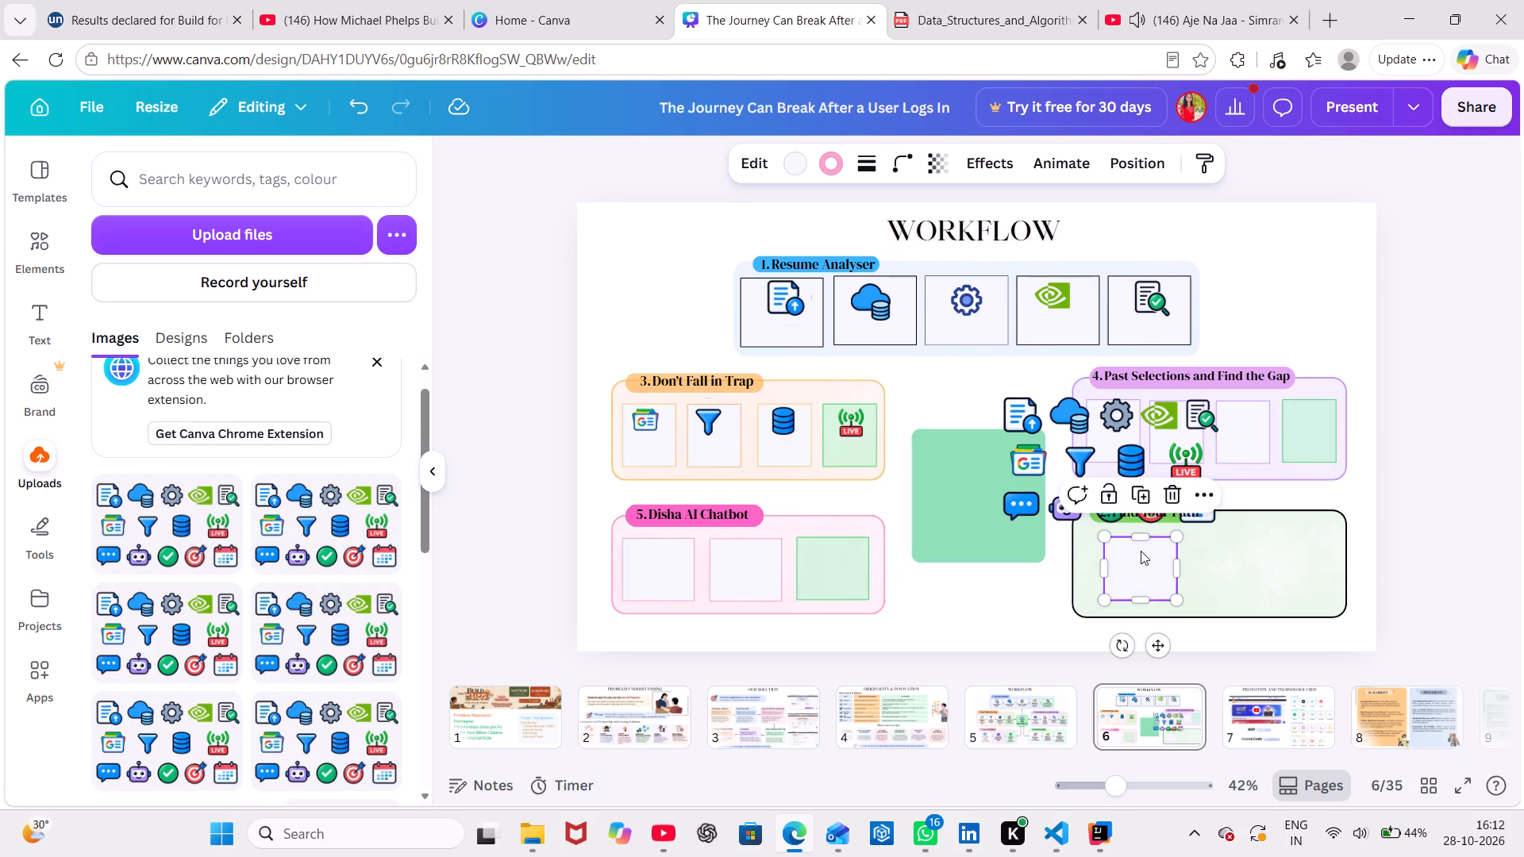
pyautogui.moveTo(1141, 551); pyautogui.dragTo(1130, 552)
# Paste two more copies of the pink-outlined box into Find Your Path as its second and third boxes, level with the first.
pyautogui.hotkey('ctrl', 'v')
pyautogui.hotkey('ctrl', 'v')
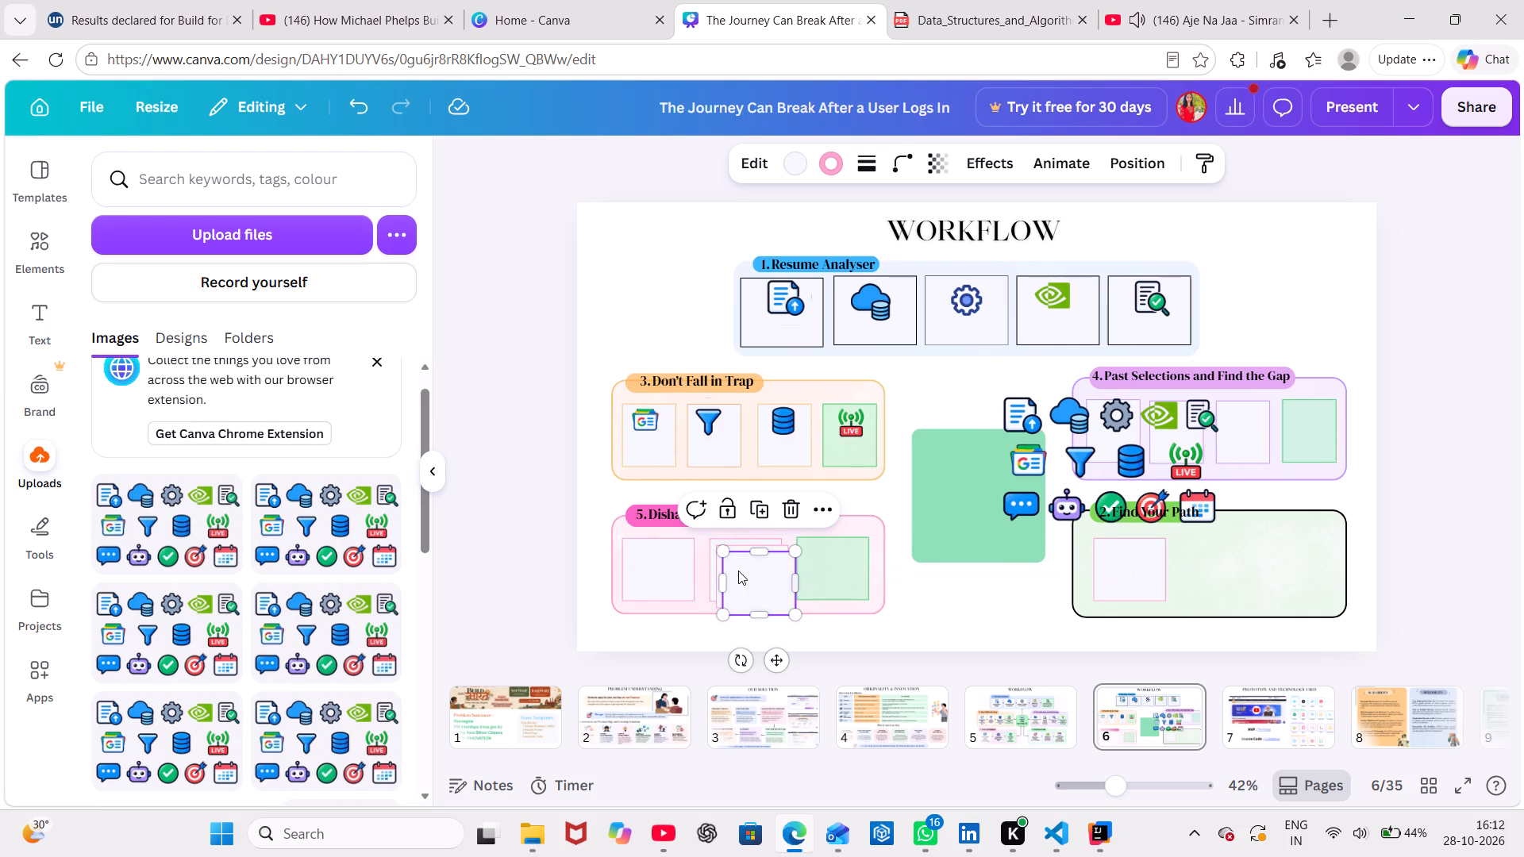
pyautogui.moveTo(737, 570); pyautogui.dragTo(1189, 558)
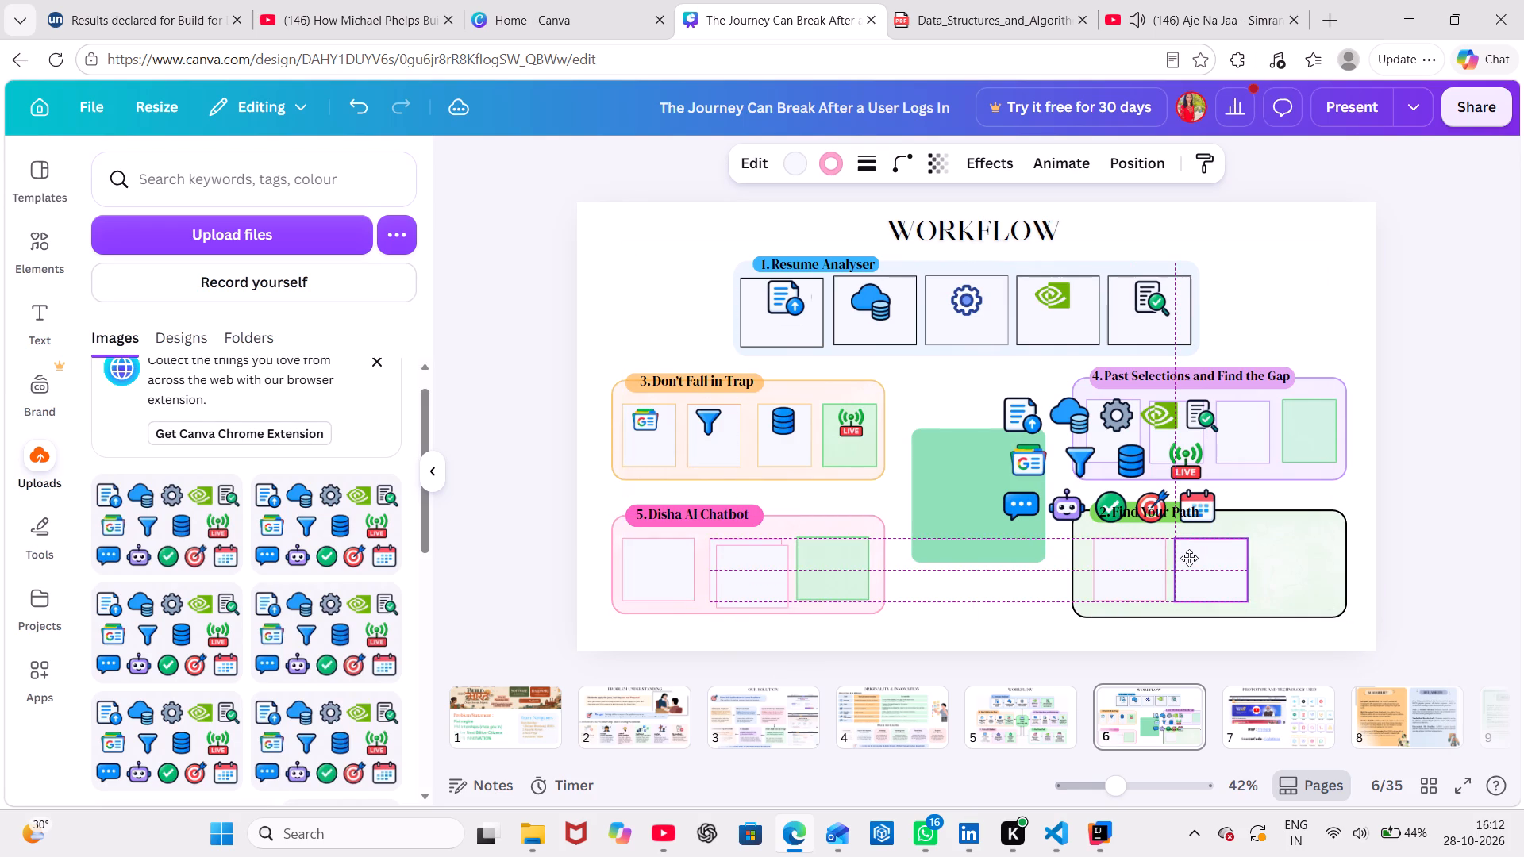
pyautogui.moveTo(1189, 558); pyautogui.dragTo(1195, 559)
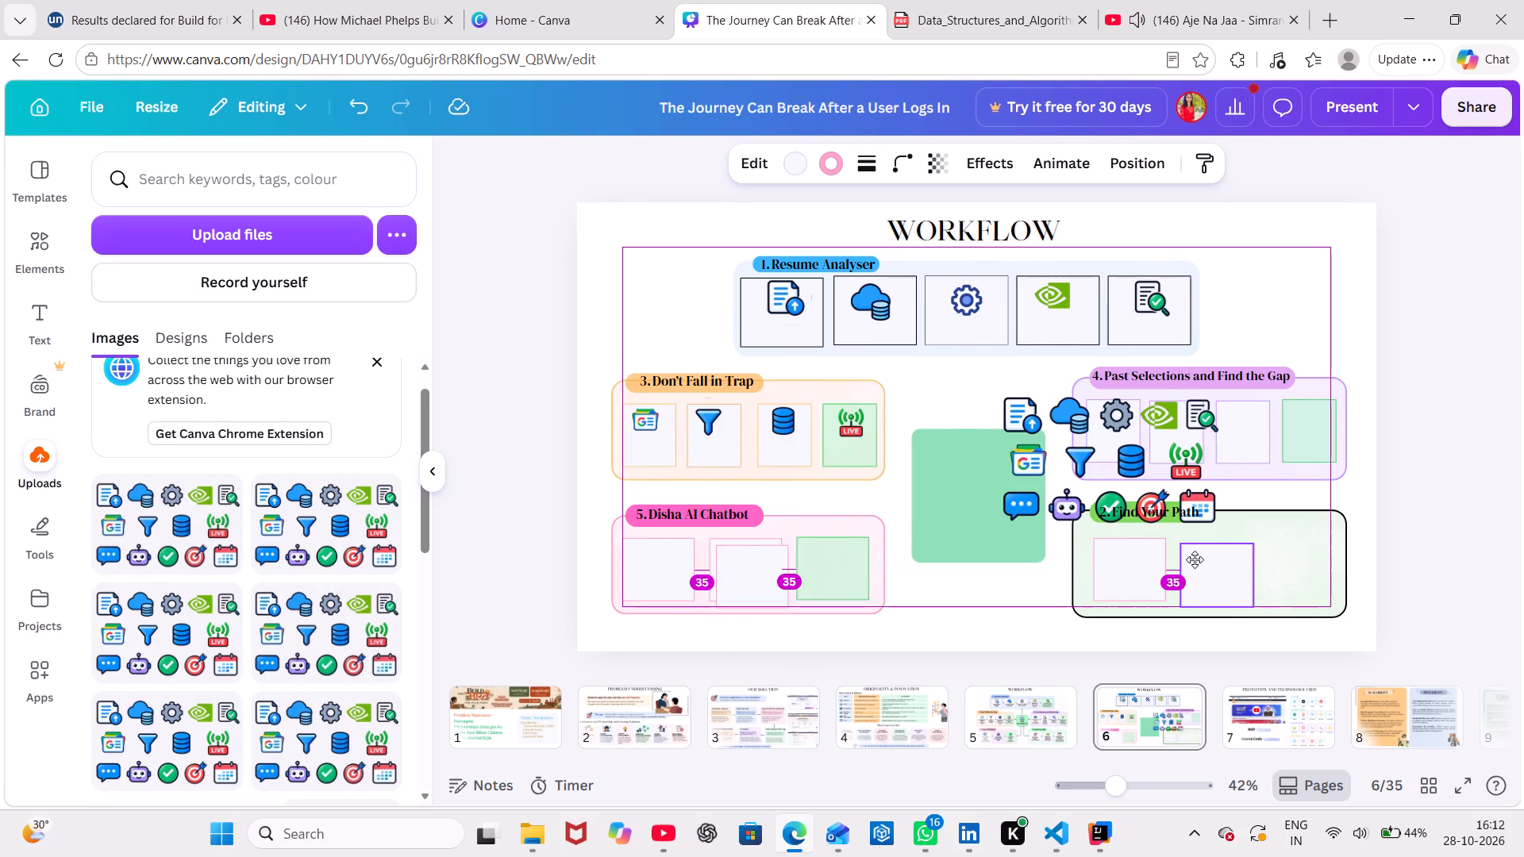
pyautogui.moveTo(1195, 559); pyautogui.dragTo(1195, 557)
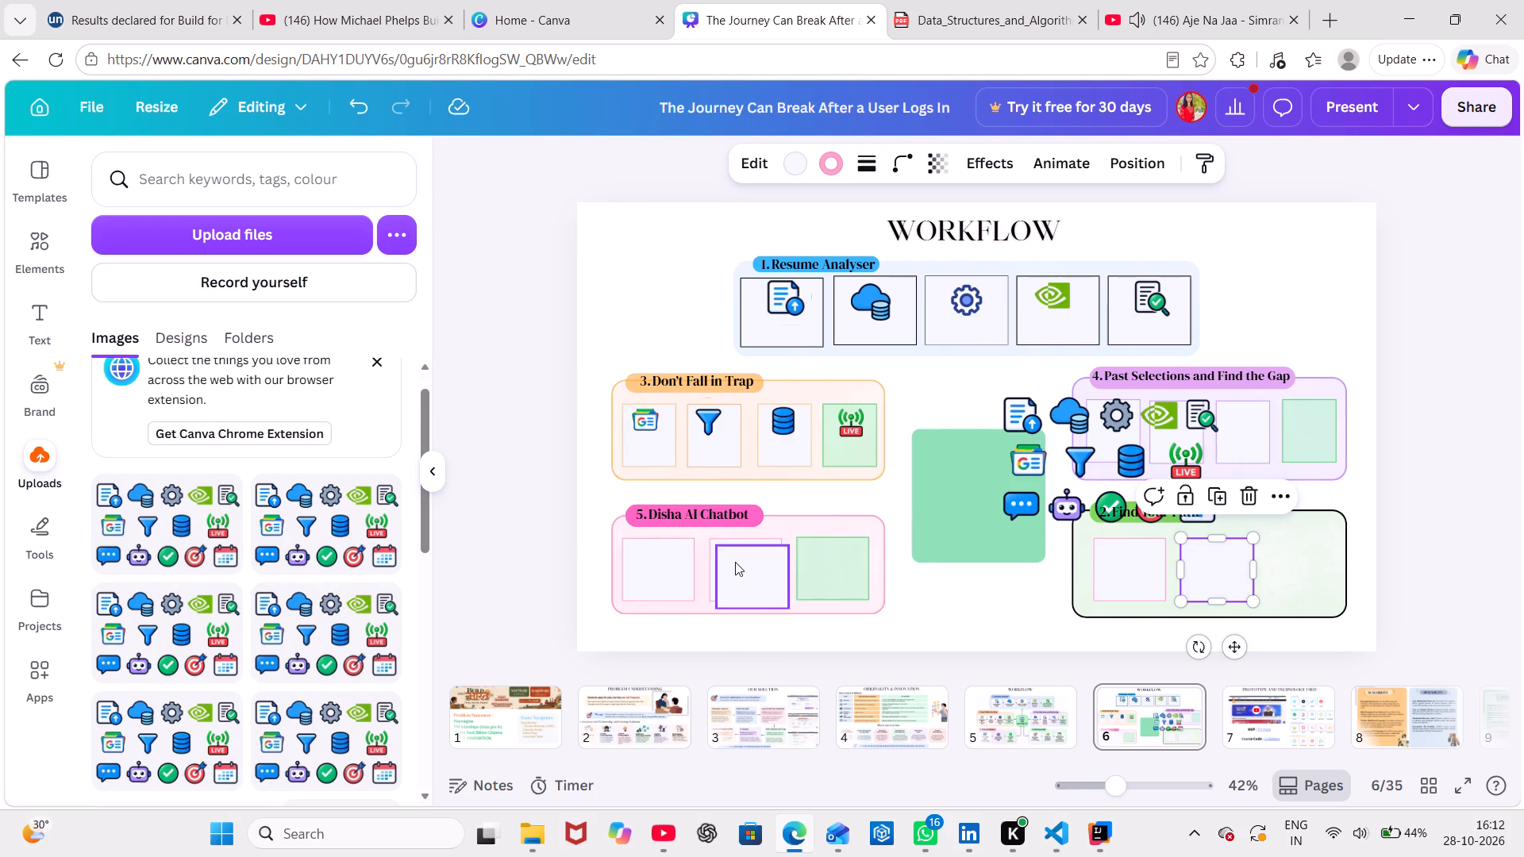
pyautogui.moveTo(735, 562); pyautogui.dragTo(1251, 555)
pyautogui.moveTo(1251, 555); pyautogui.dragTo(1291, 559)
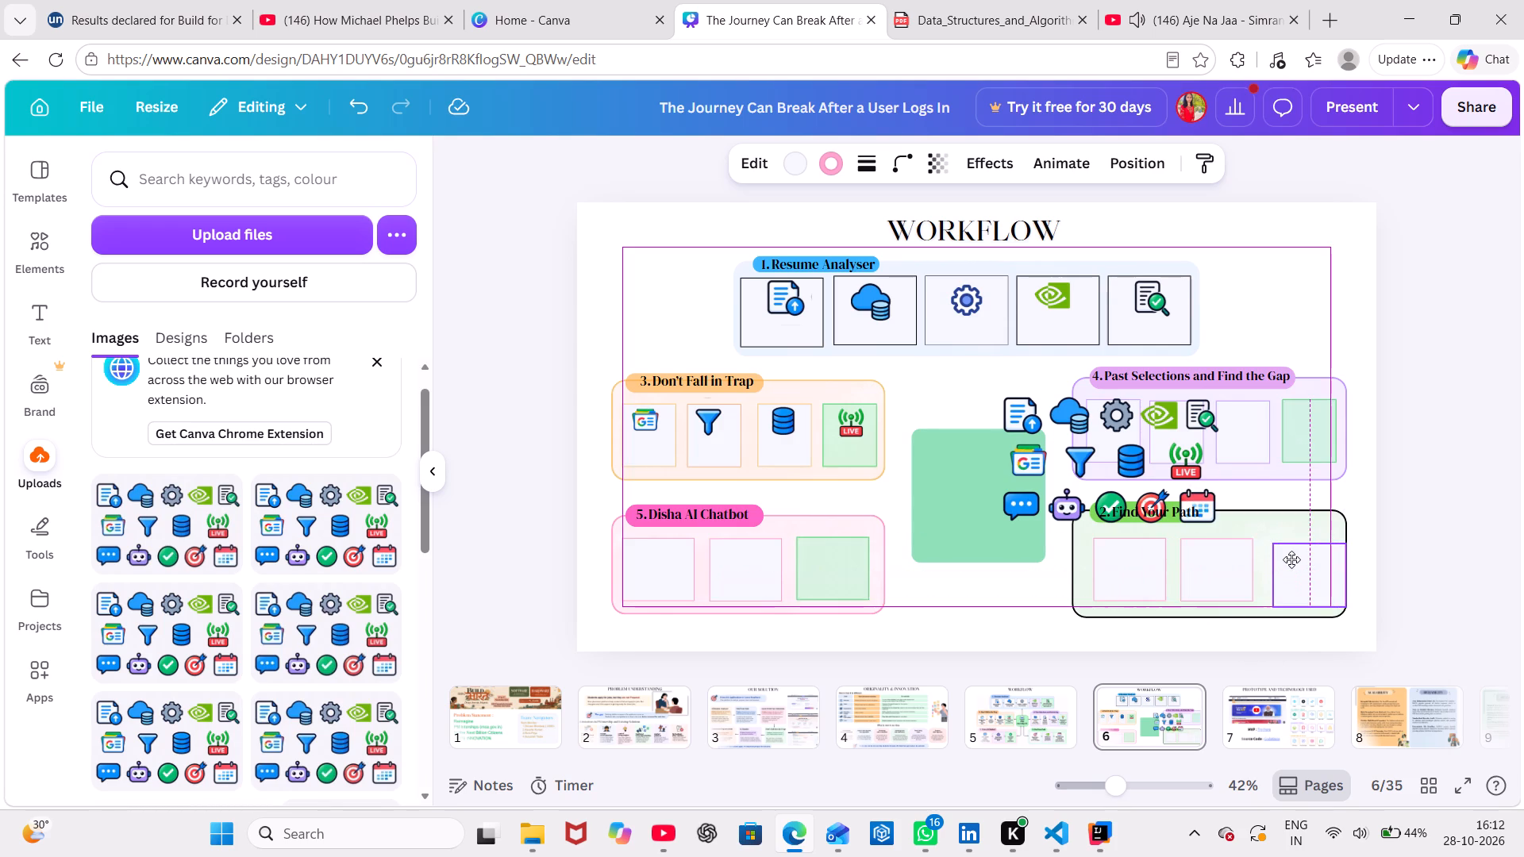
pyautogui.moveTo(1291, 559); pyautogui.dragTo(1286, 555)
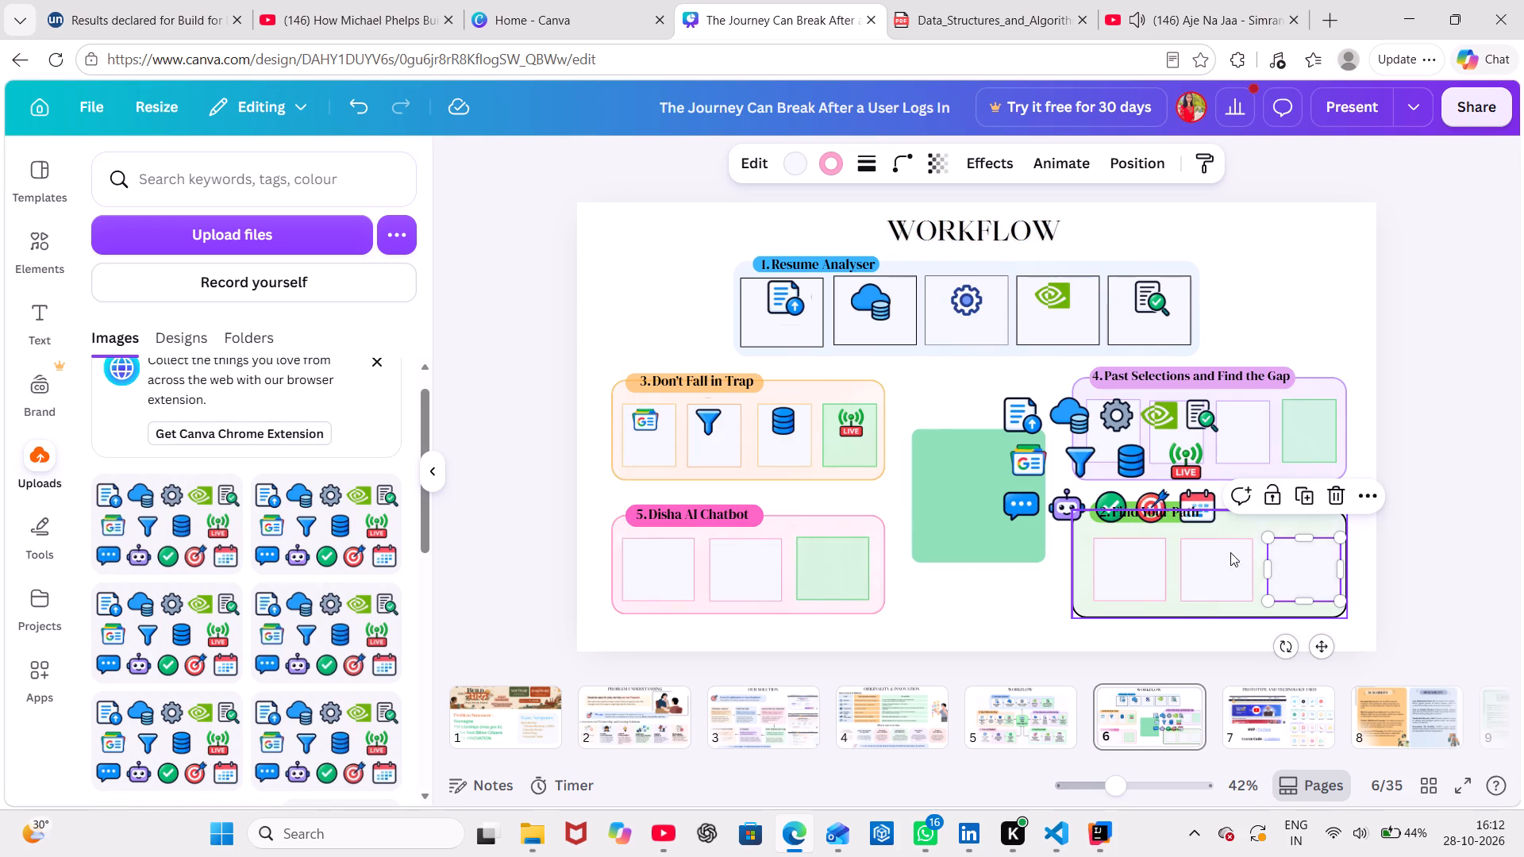
# Nudge the three Find Your Path boxes sideways so they are roughly evenly spaced within the section.
pyautogui.click(1129, 553)
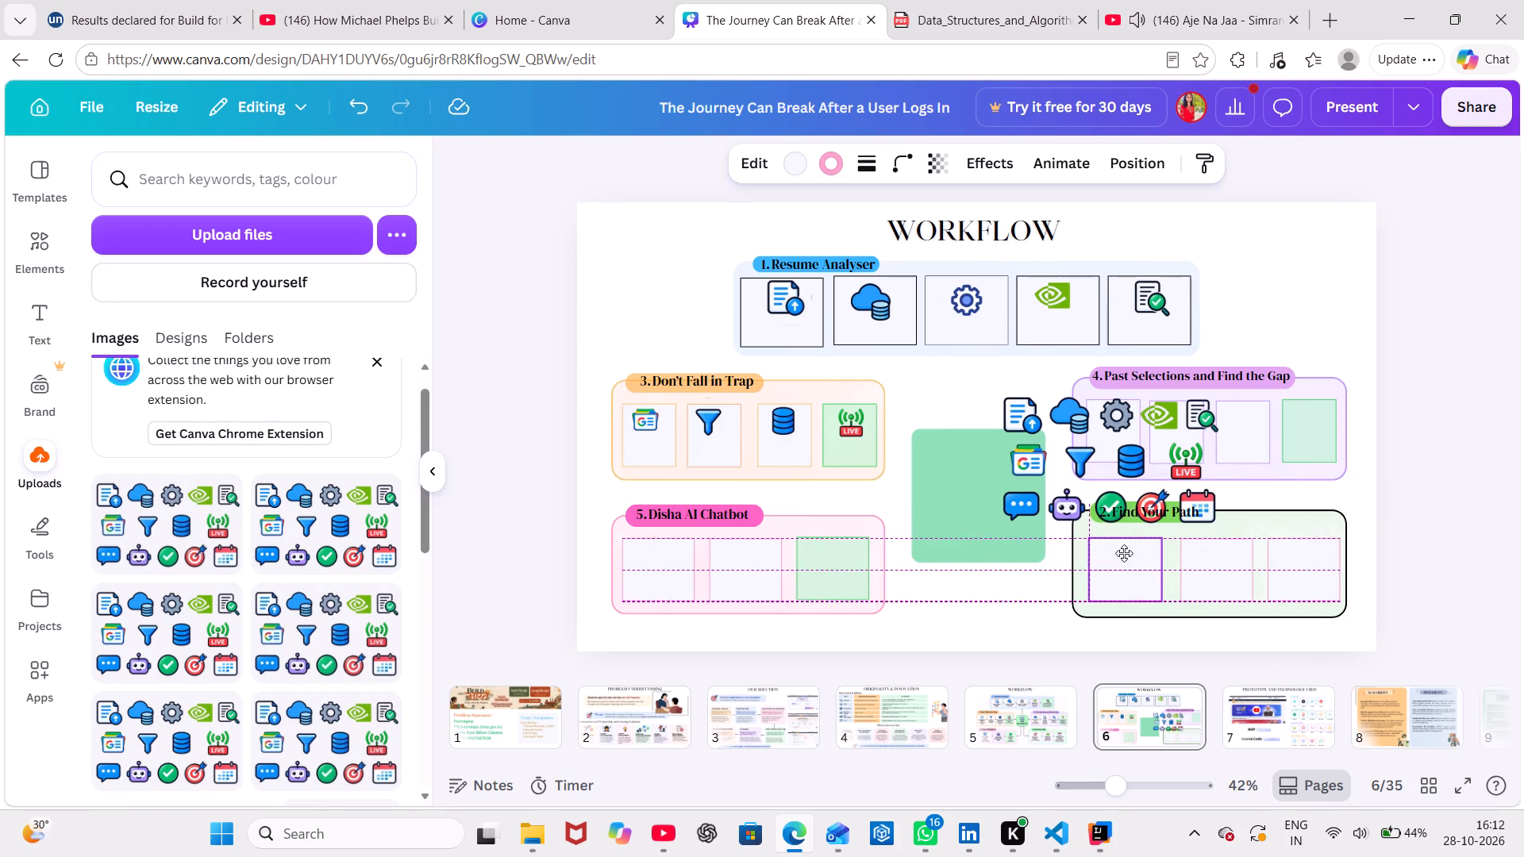
pyautogui.click(1218, 572)
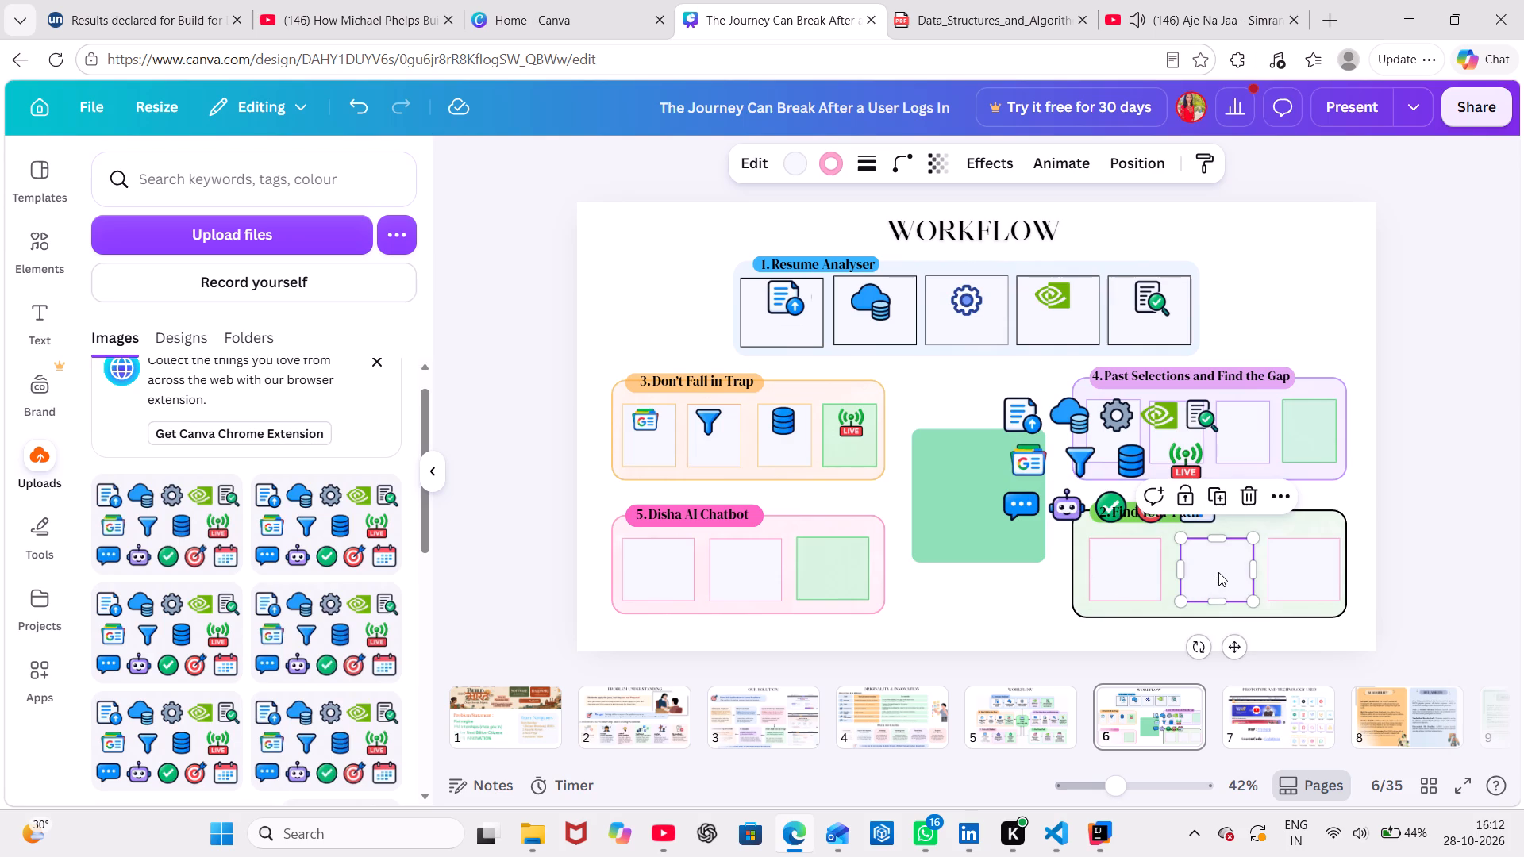
pyautogui.click(1218, 572)
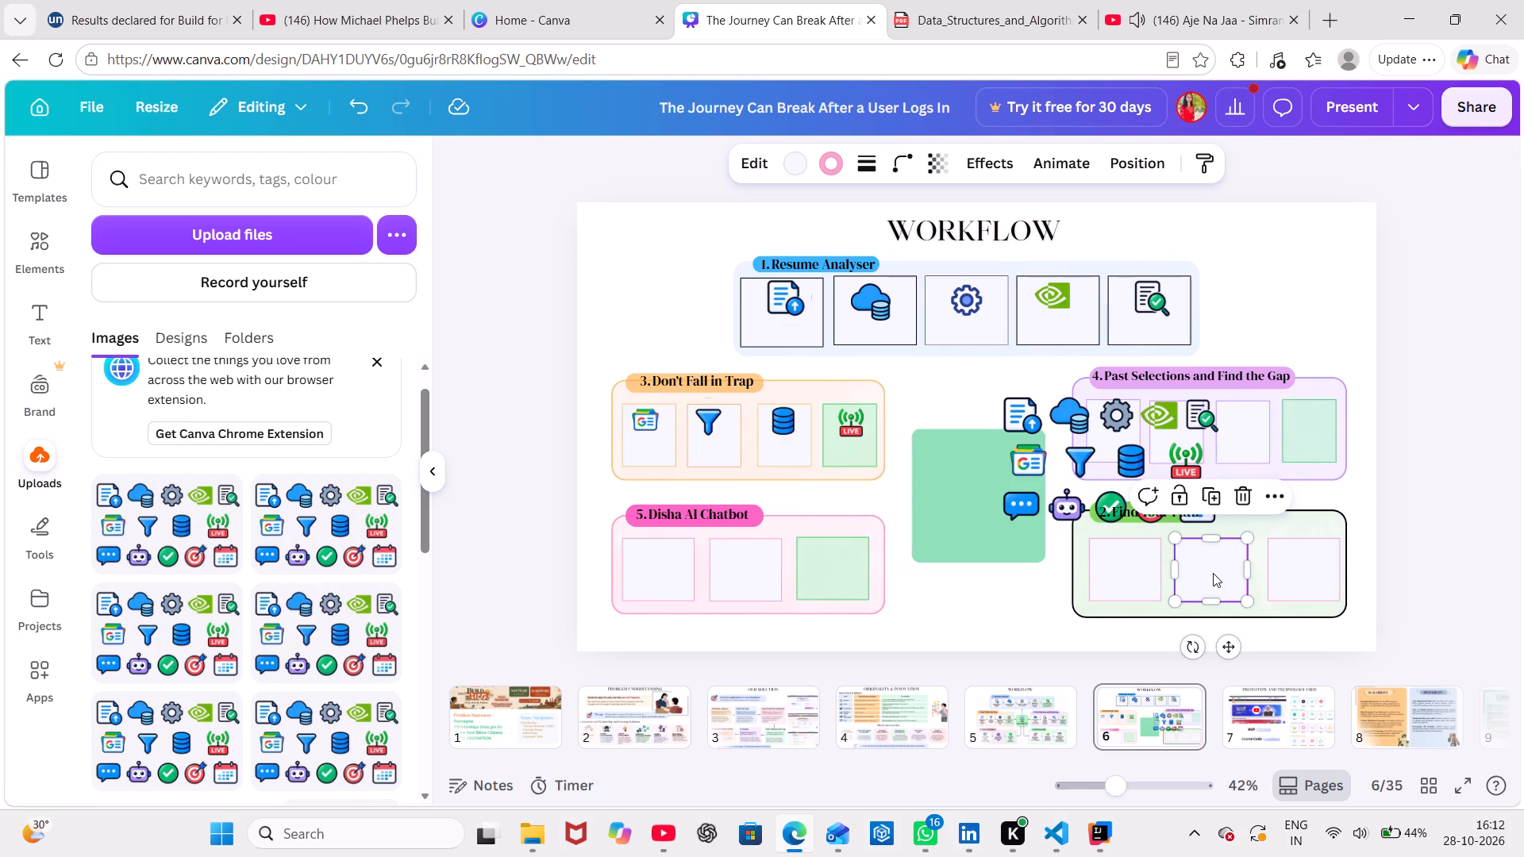
pyautogui.moveTo(1316, 569); pyautogui.dragTo(1310, 573)
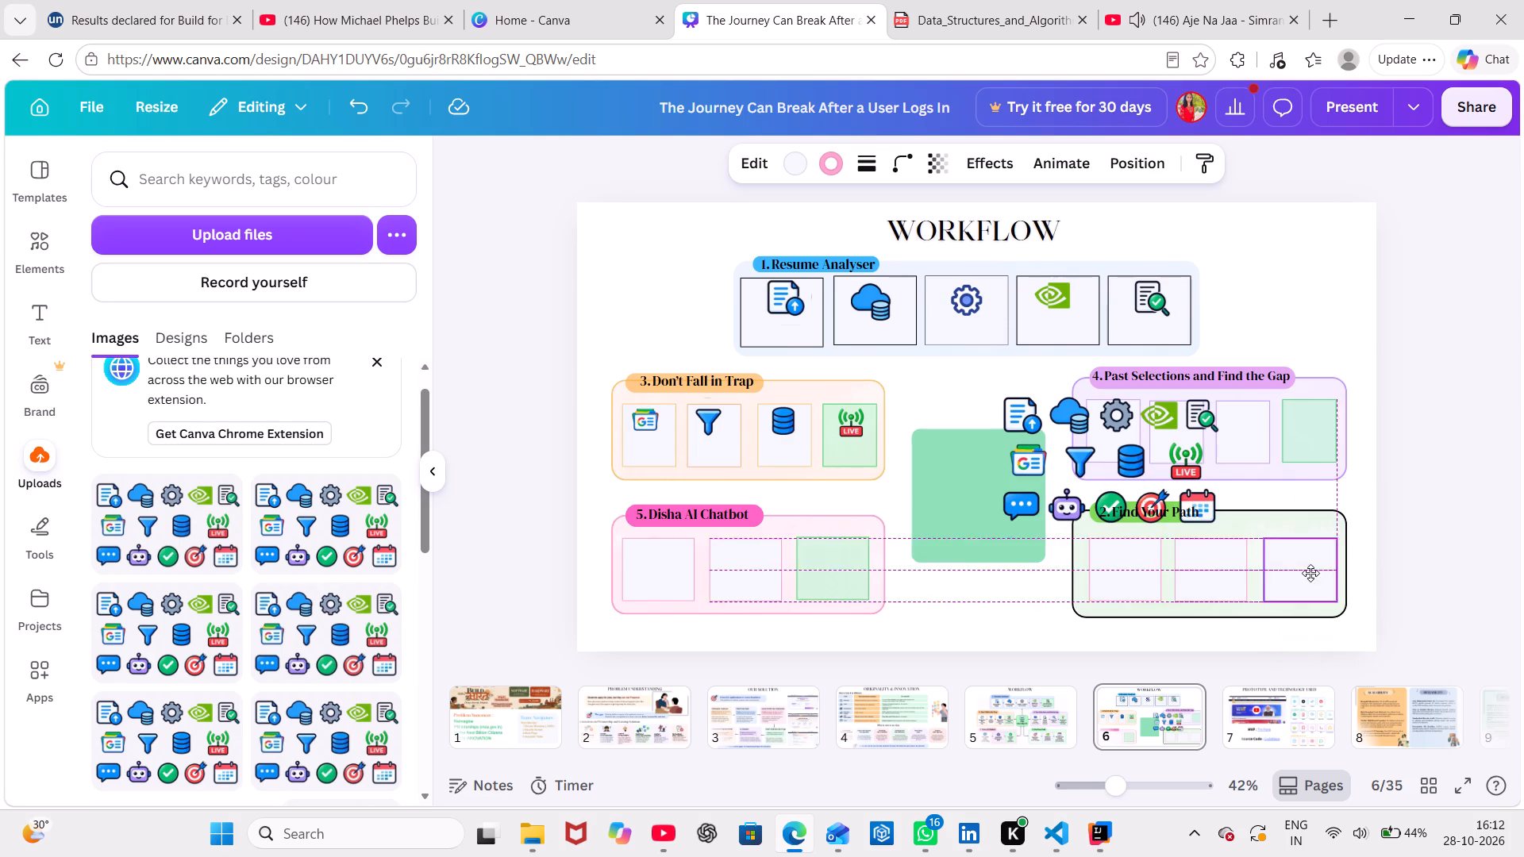
pyautogui.moveTo(1310, 573); pyautogui.dragTo(1307, 568)
pyautogui.click(1307, 568)
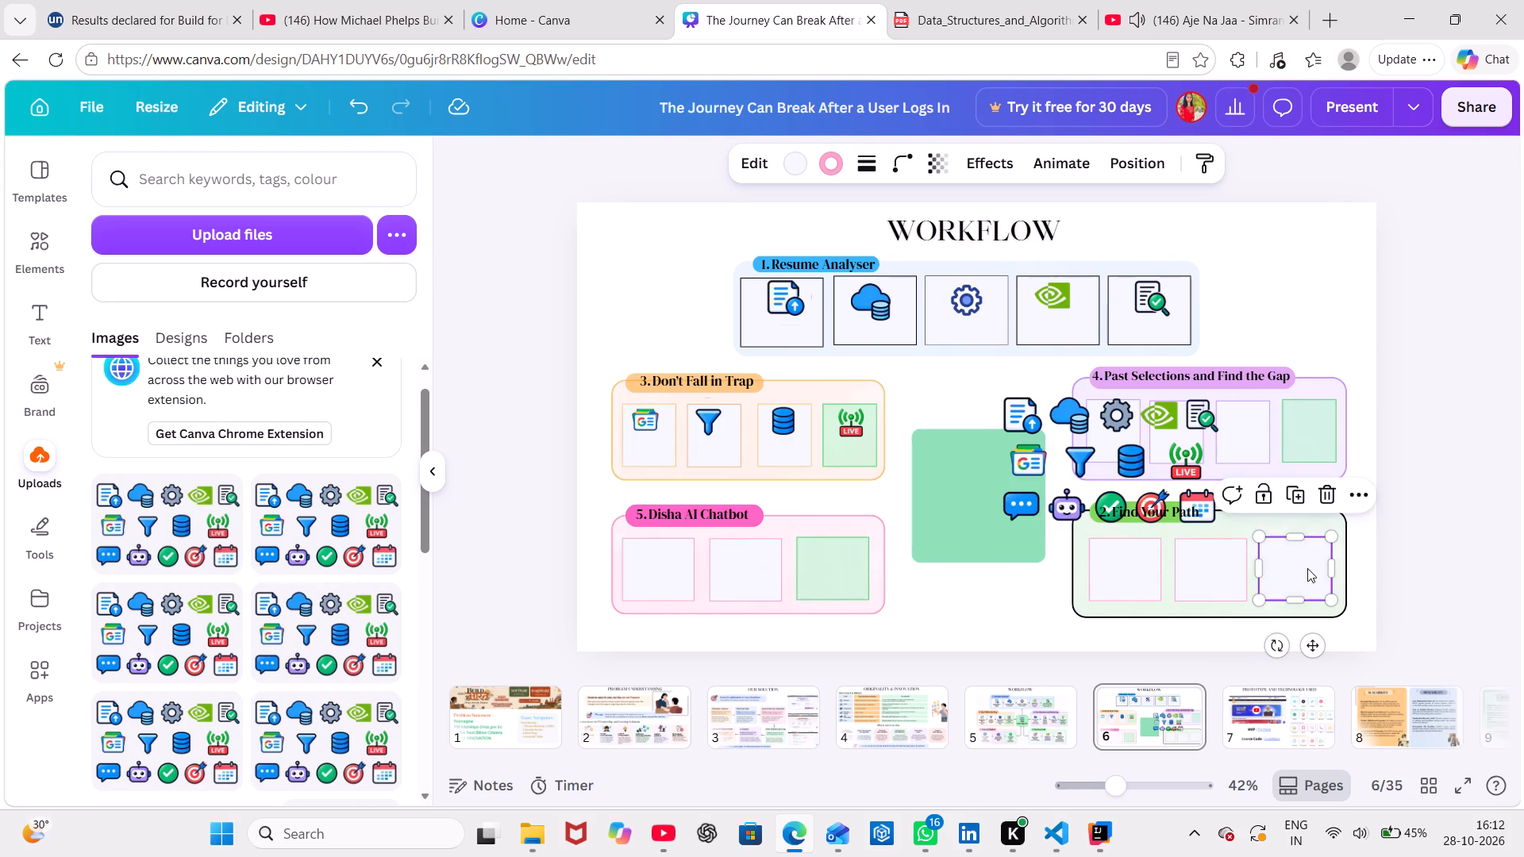
pyautogui.doubleClick(1308, 570)
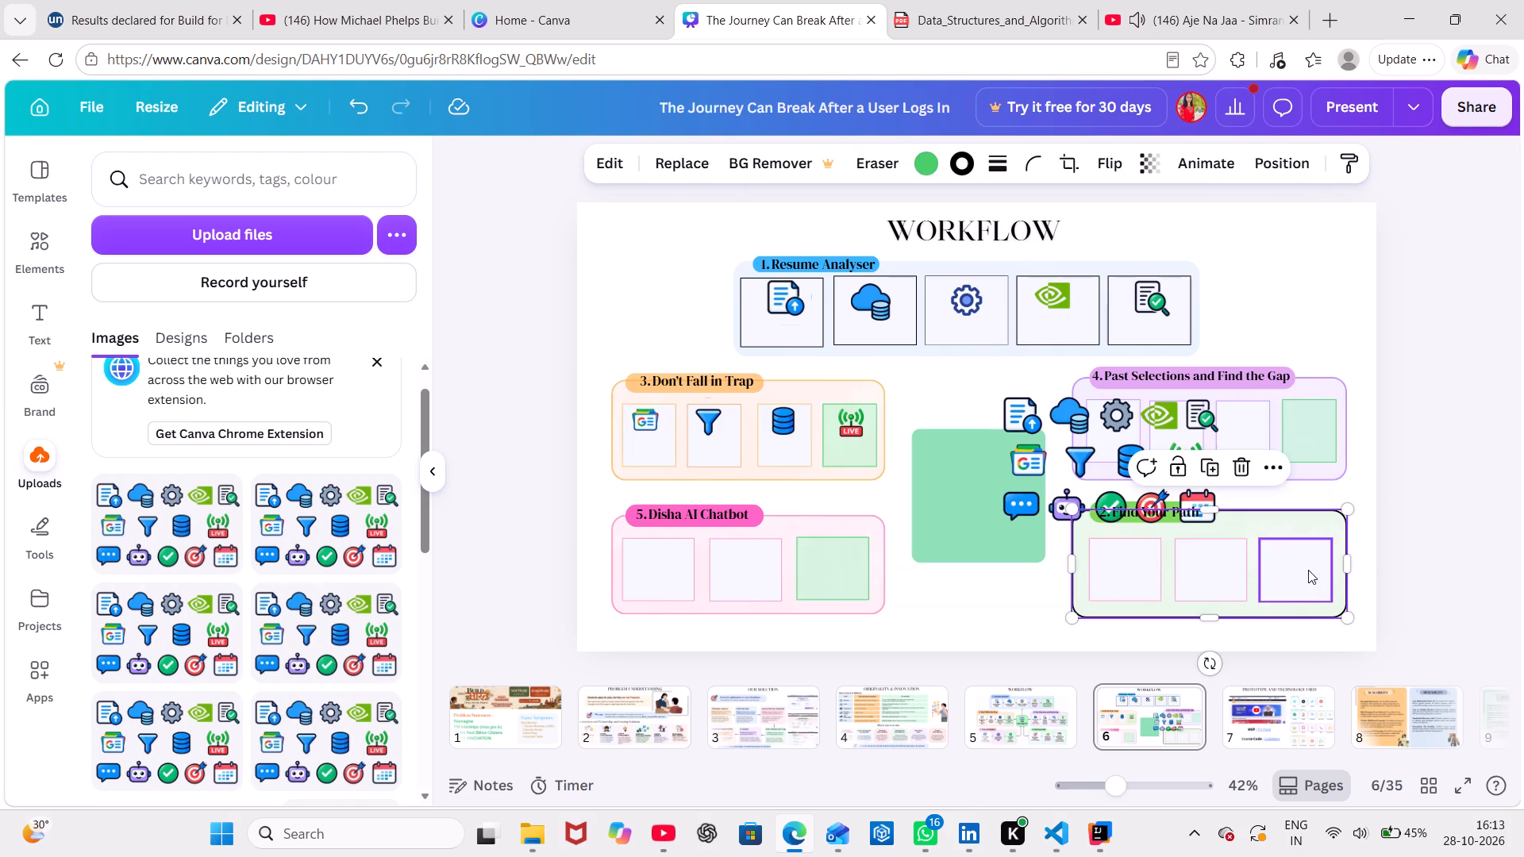
pyautogui.click(1440, 541)
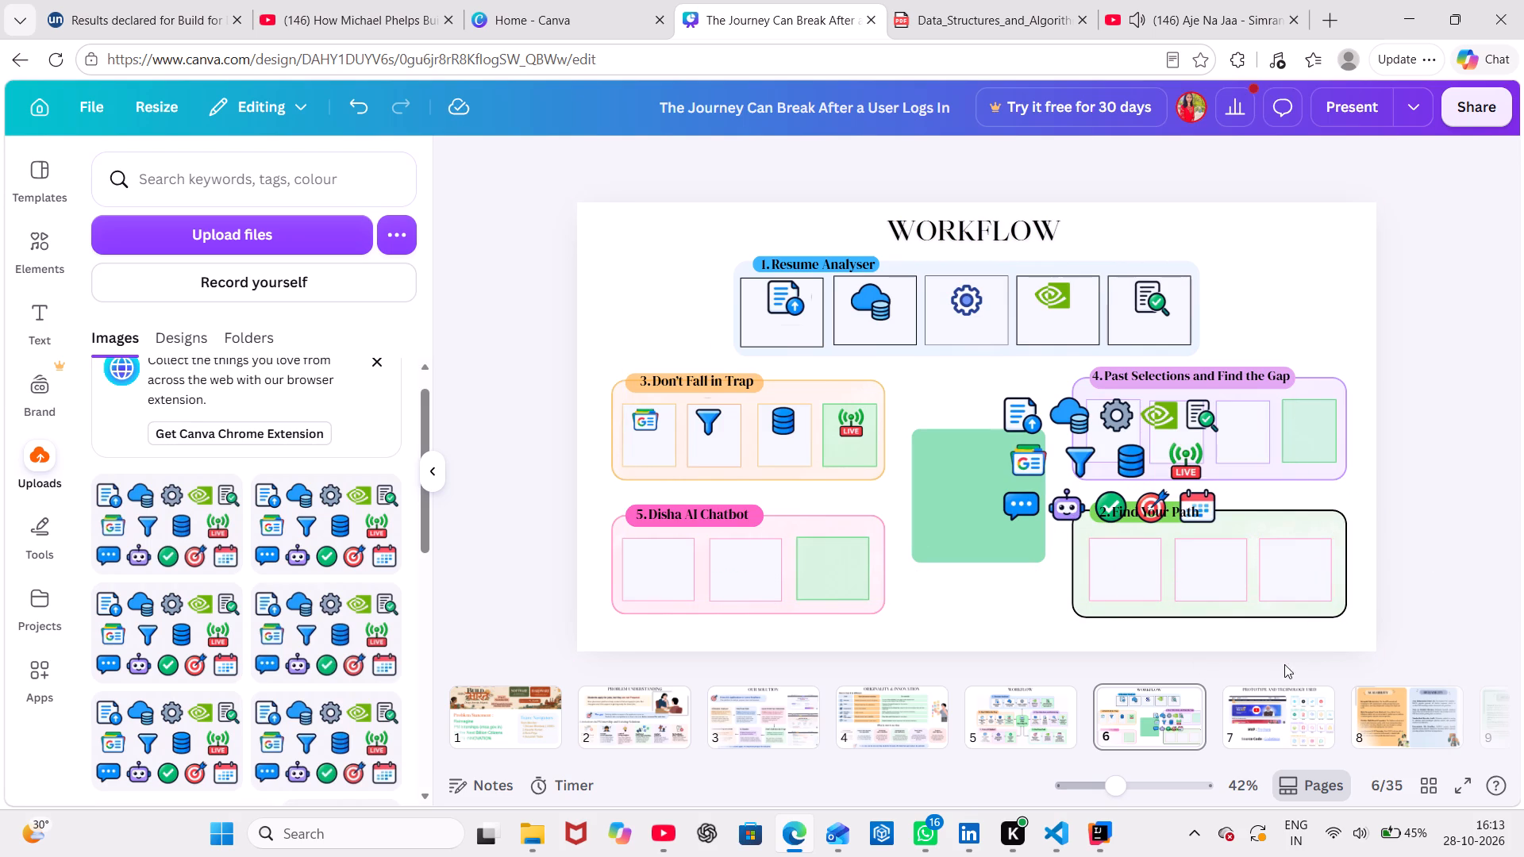
# Recheck the page 5 diagram, and on page 6 give the first and third Find Your Path boxes a pale green outline.
pyautogui.click(1263, 709)
pyautogui.click(1000, 719)
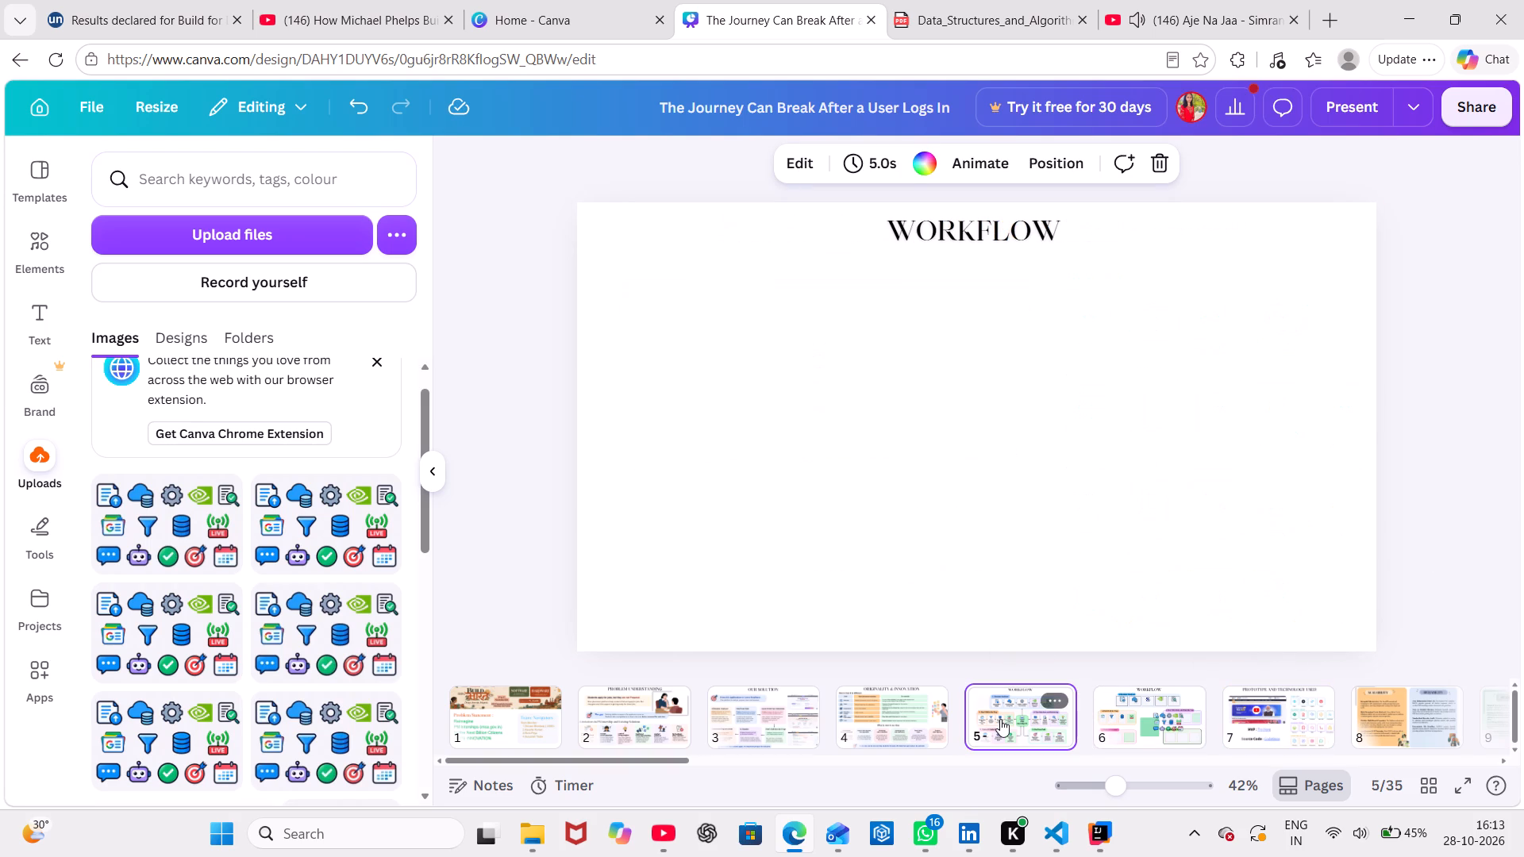
pyautogui.click(1117, 717)
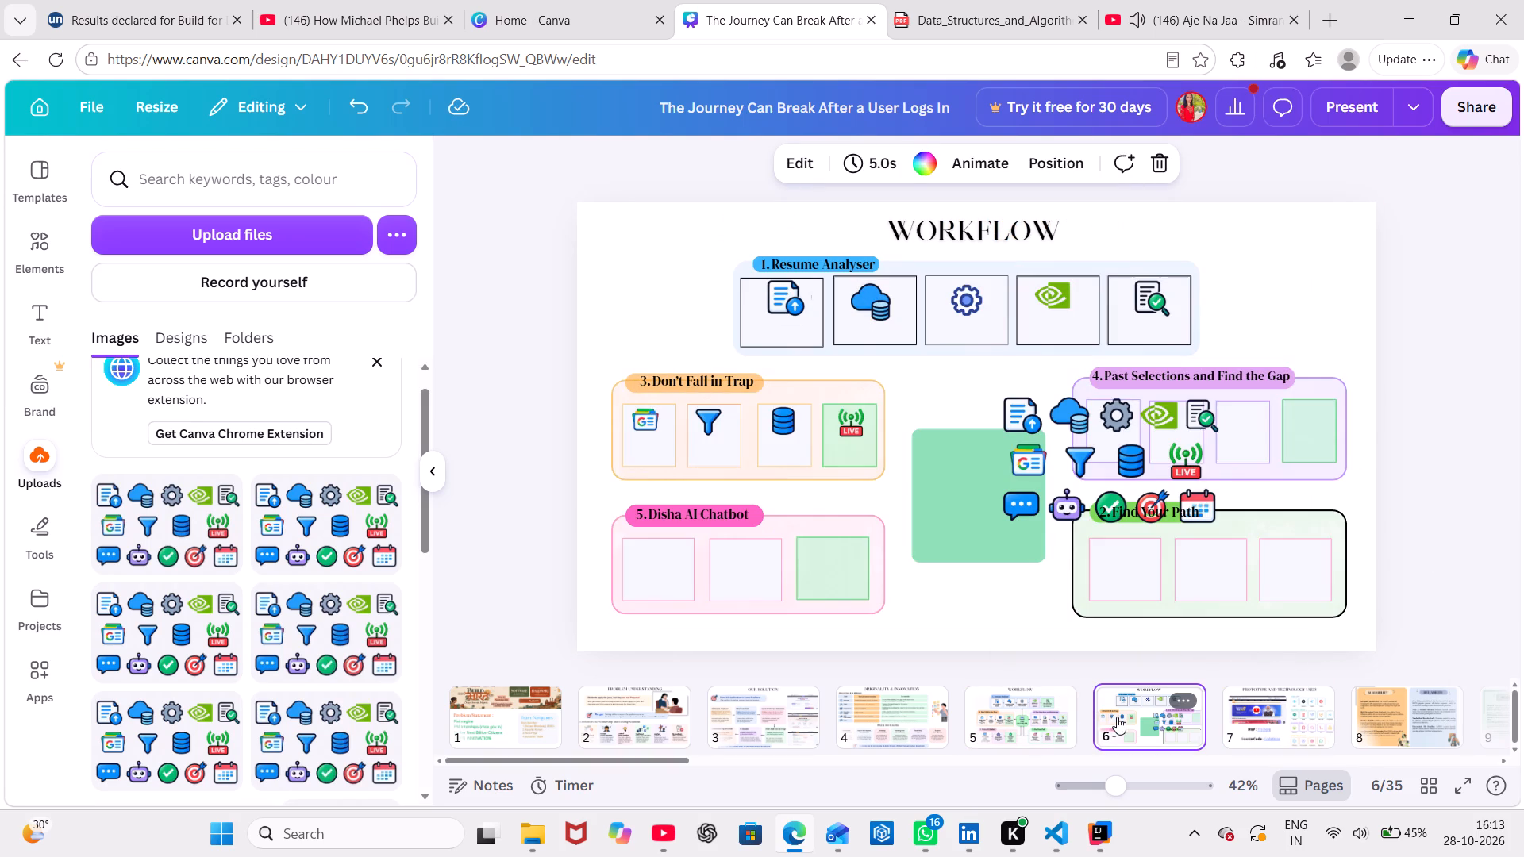
pyautogui.click(1040, 711)
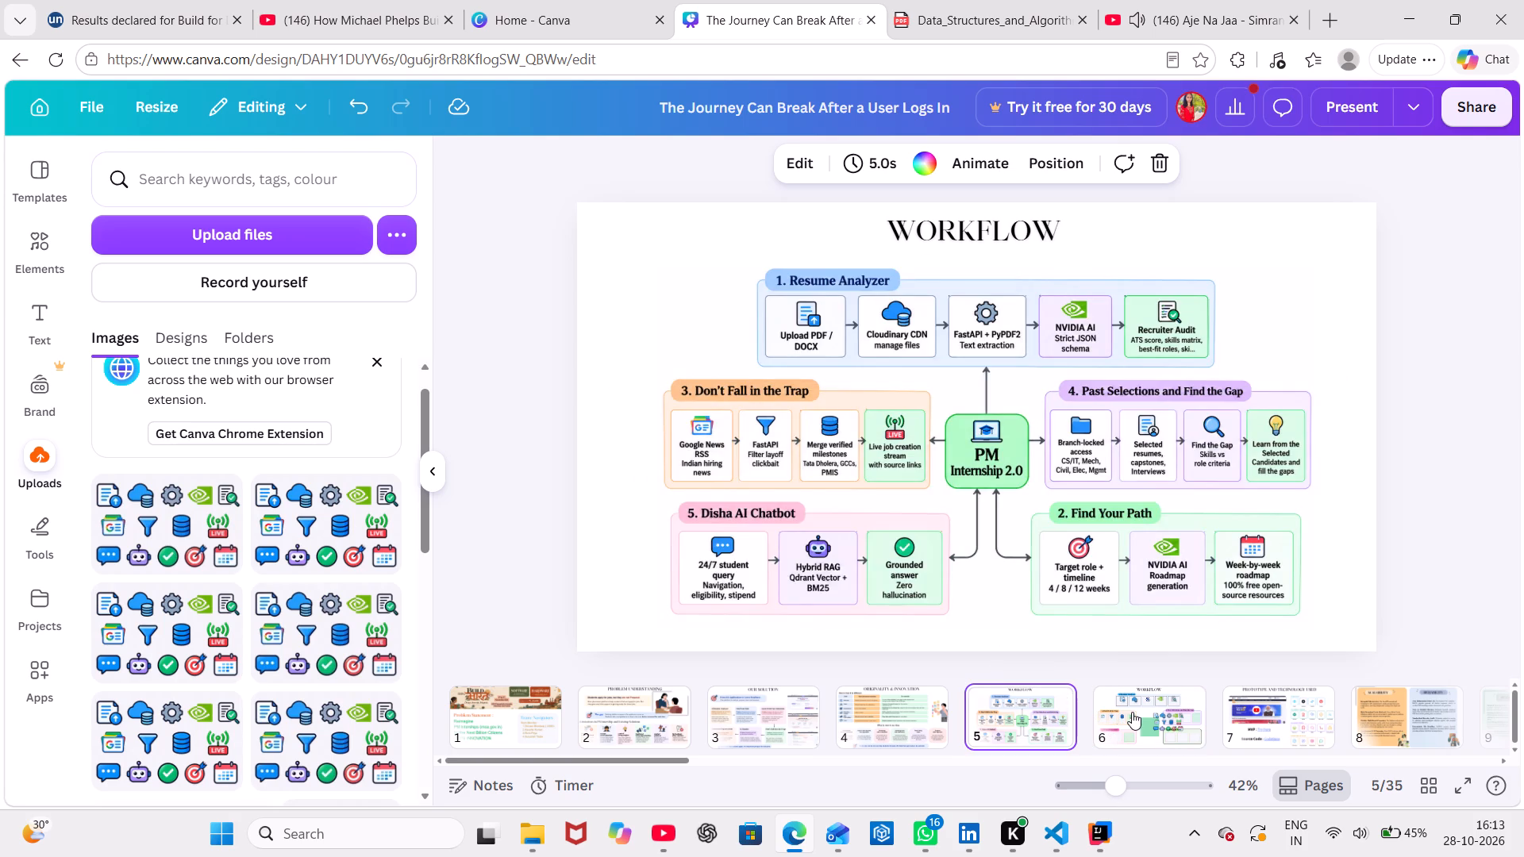
pyautogui.click(1133, 712)
pyautogui.click(1119, 579)
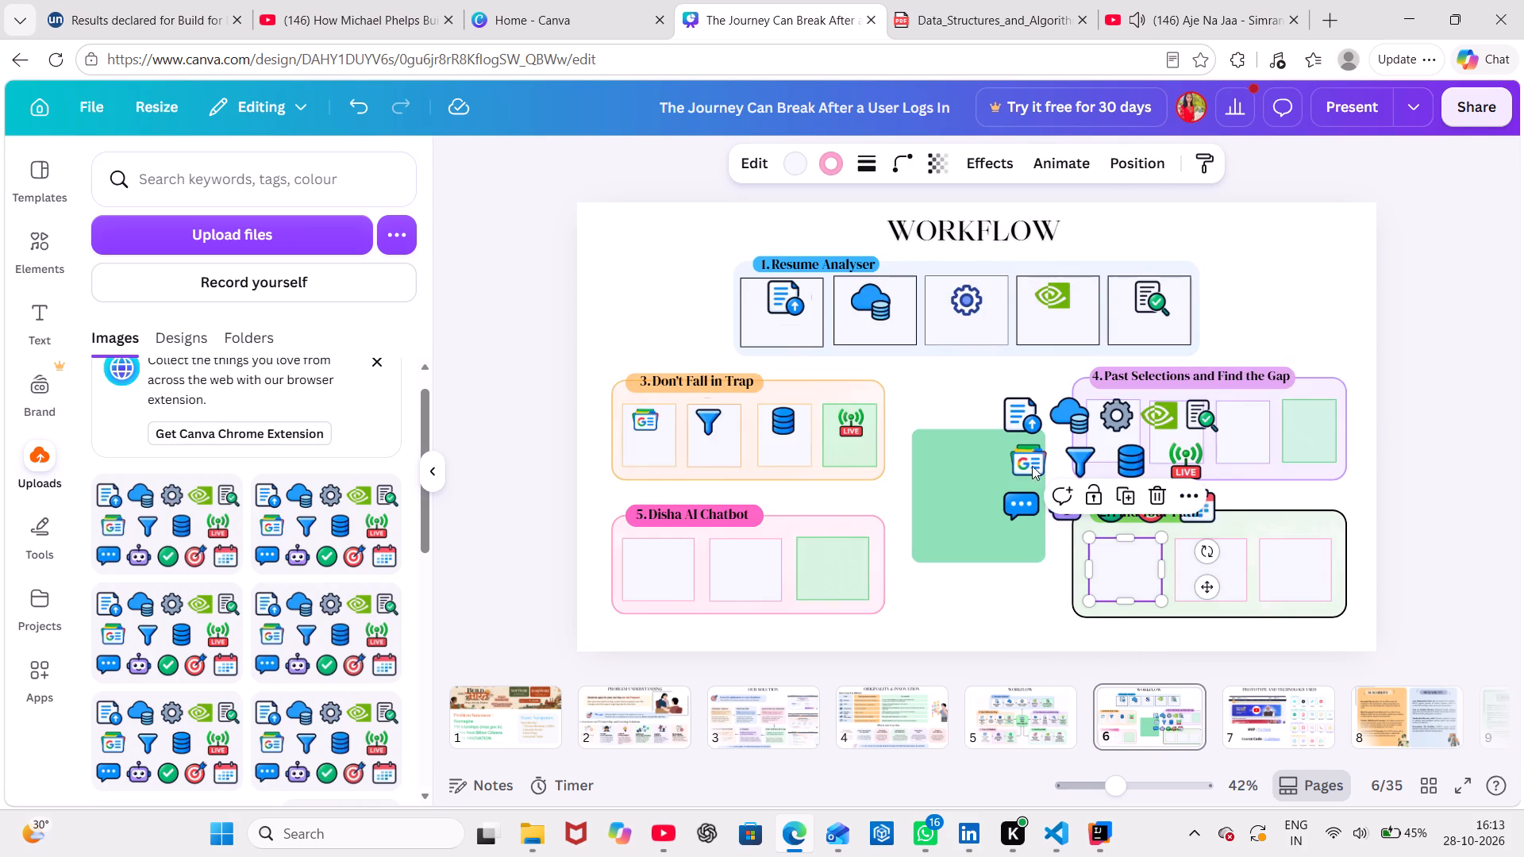
pyautogui.click(837, 167)
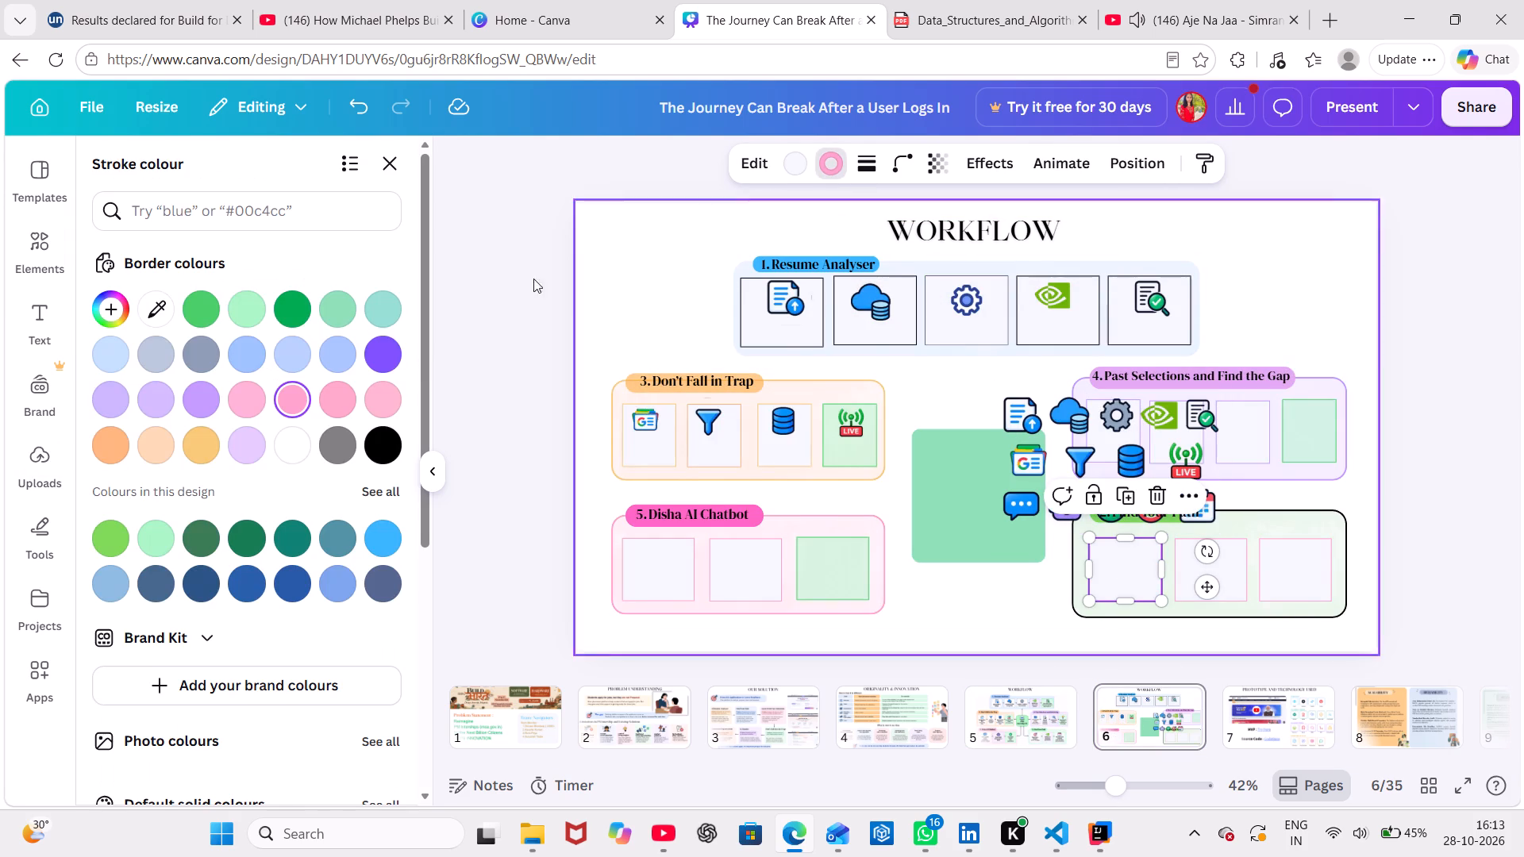
pyautogui.click(236, 306)
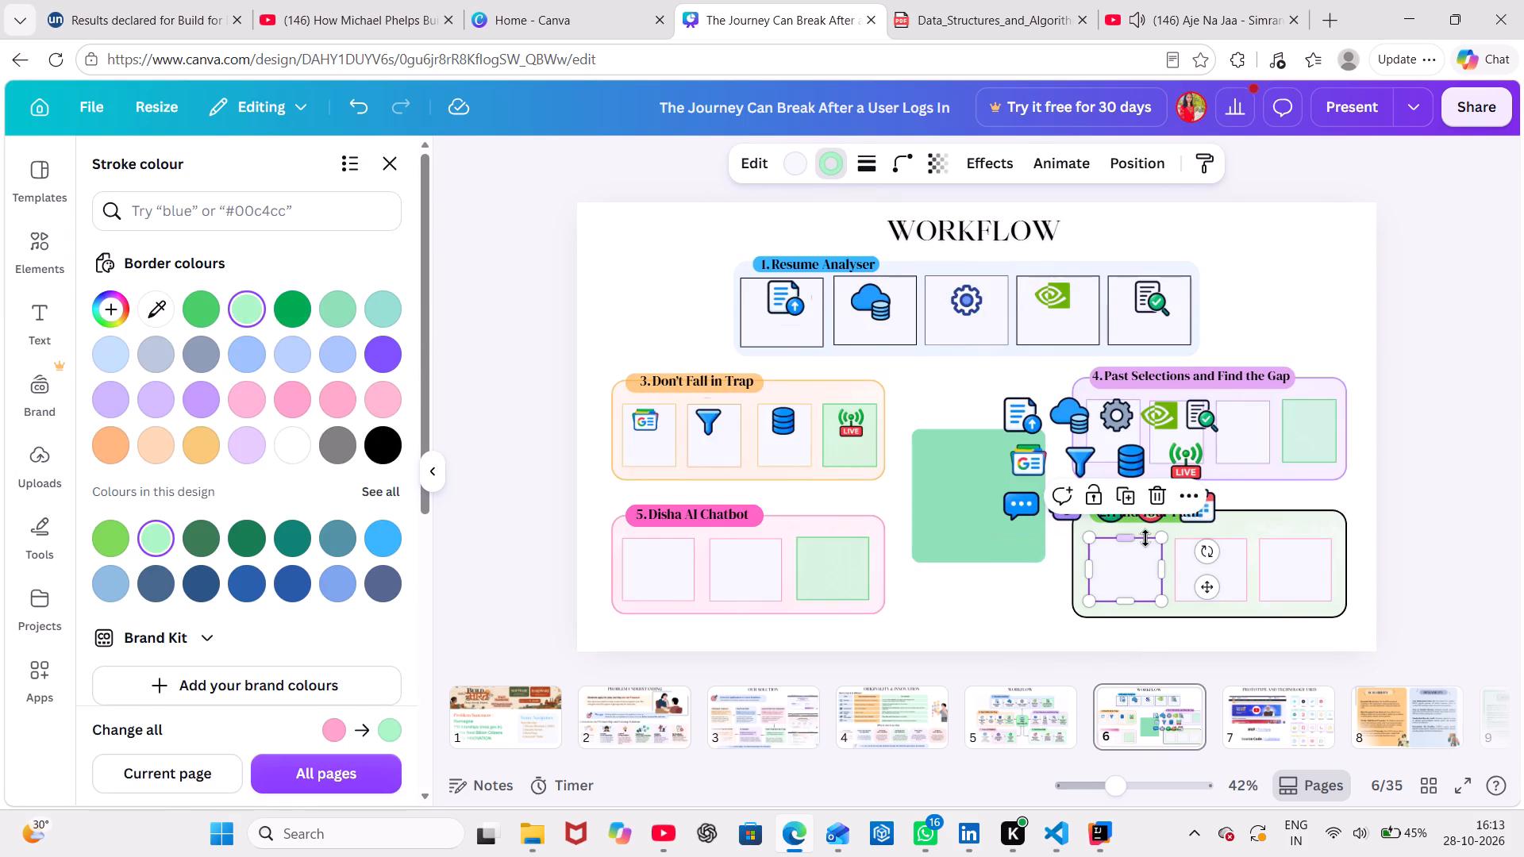
pyautogui.click(1293, 594)
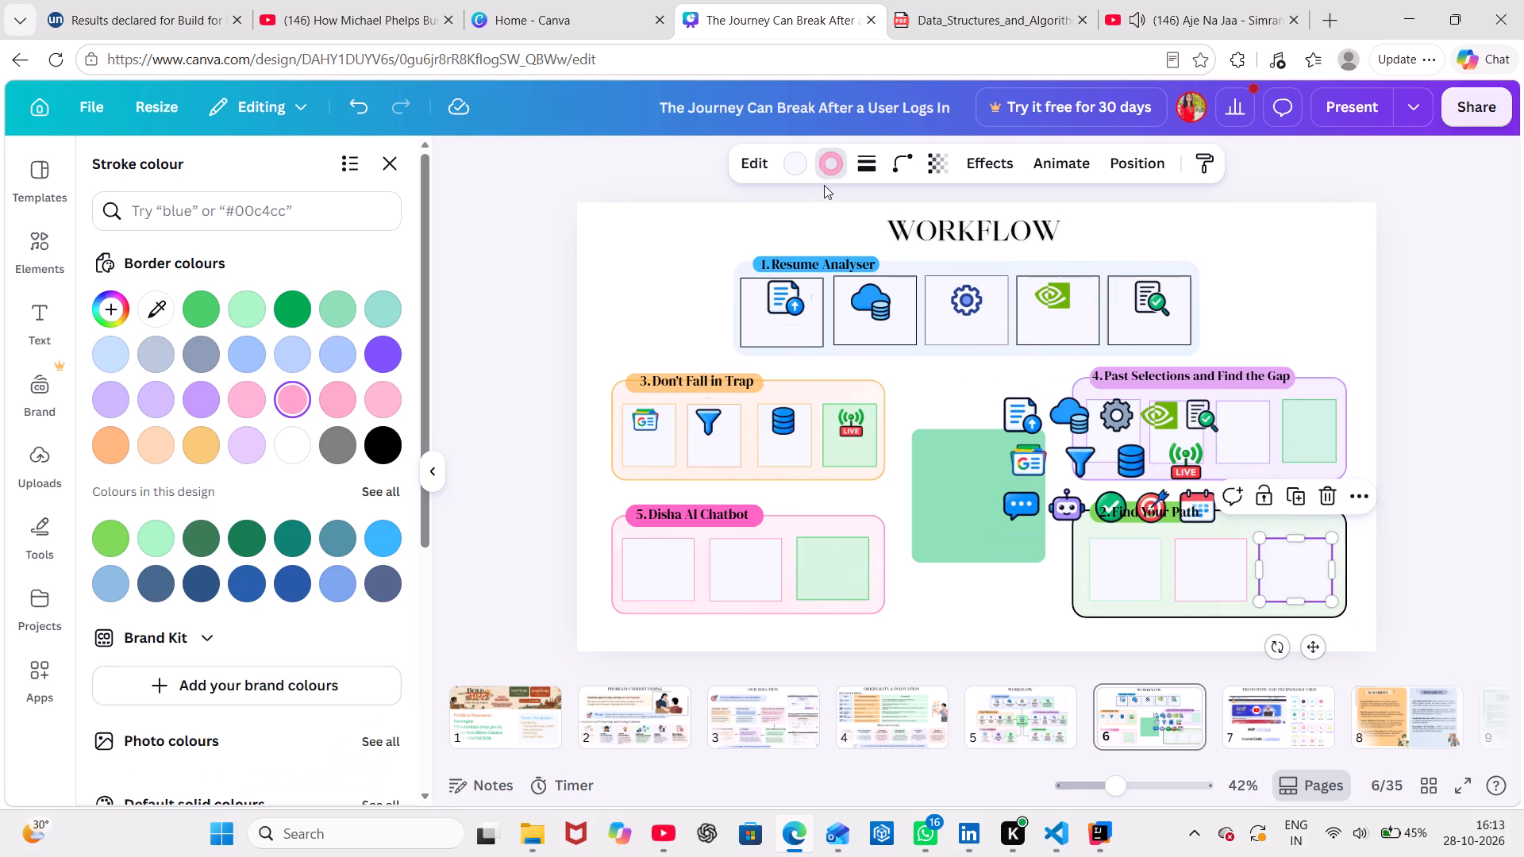
pyautogui.click(244, 315)
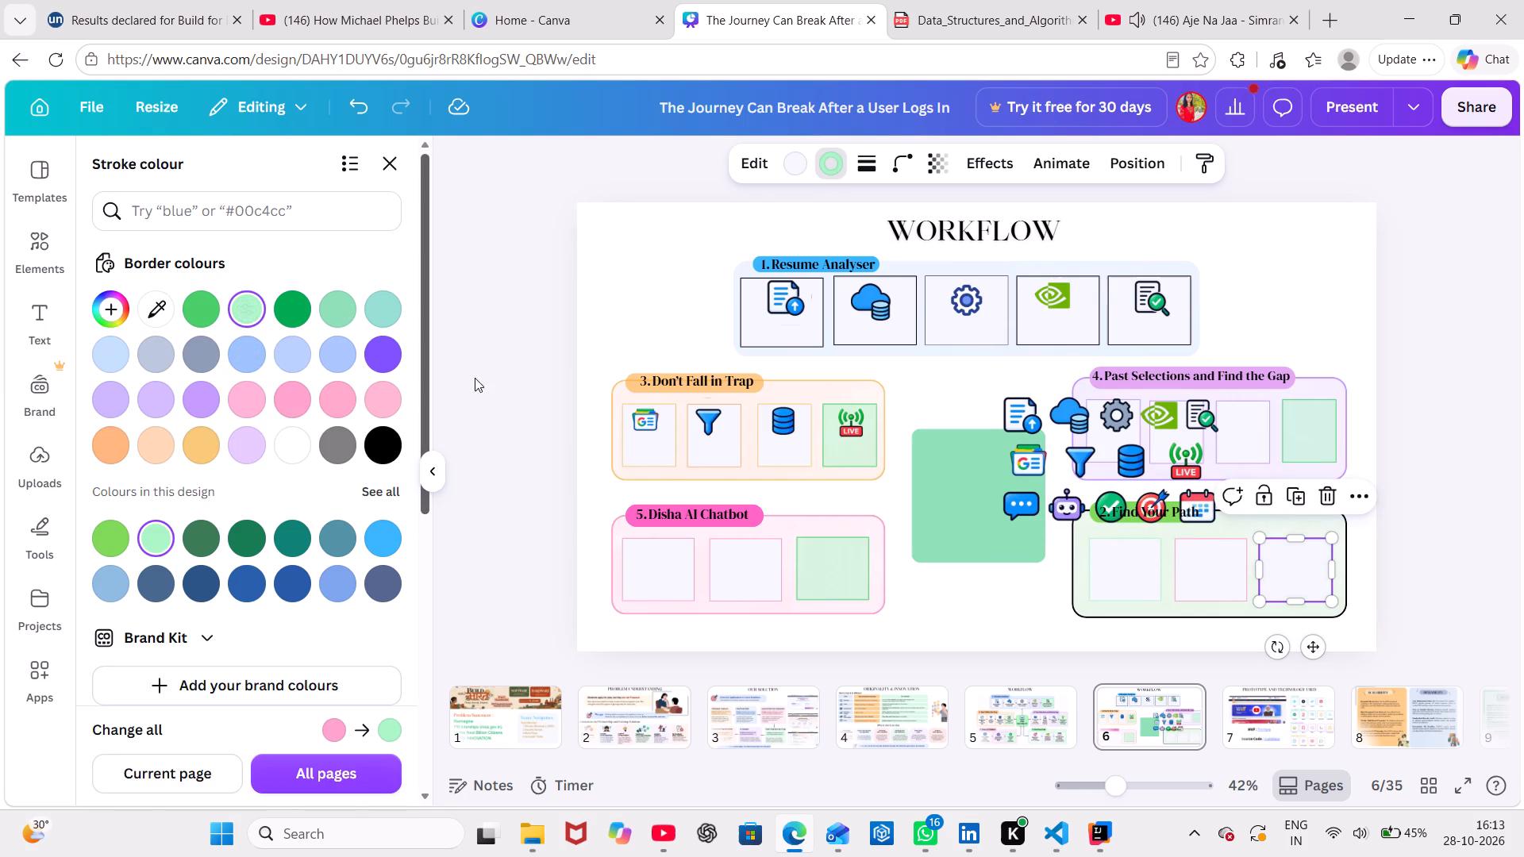
pyautogui.click(498, 425)
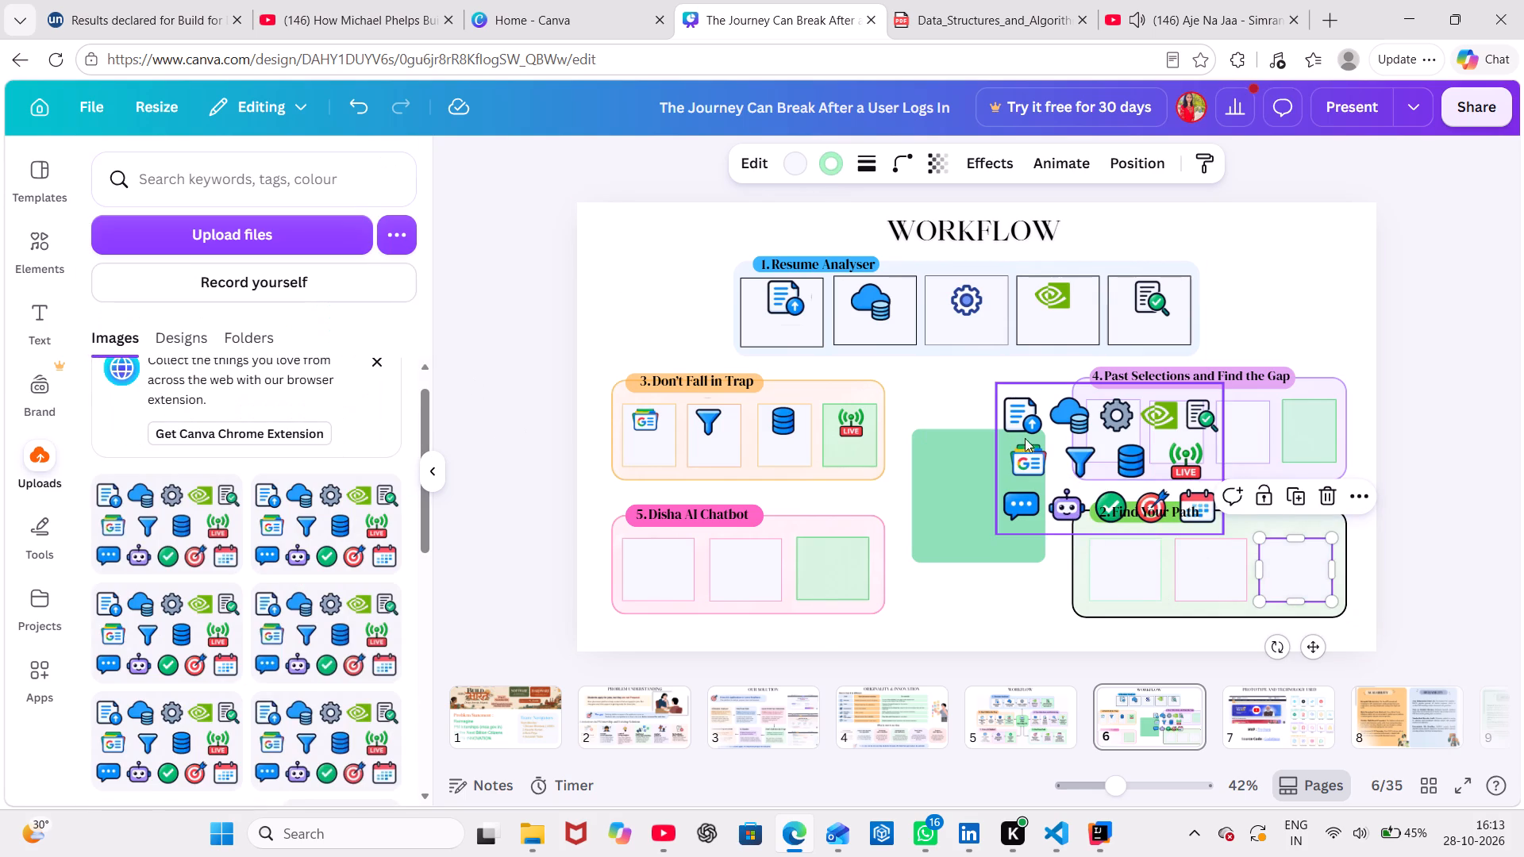
# Move the large icon sheet to Disha AI Chatbot, shrink it, and crop it to the chat bubble icon inside the first box.
pyautogui.click(1024, 690)
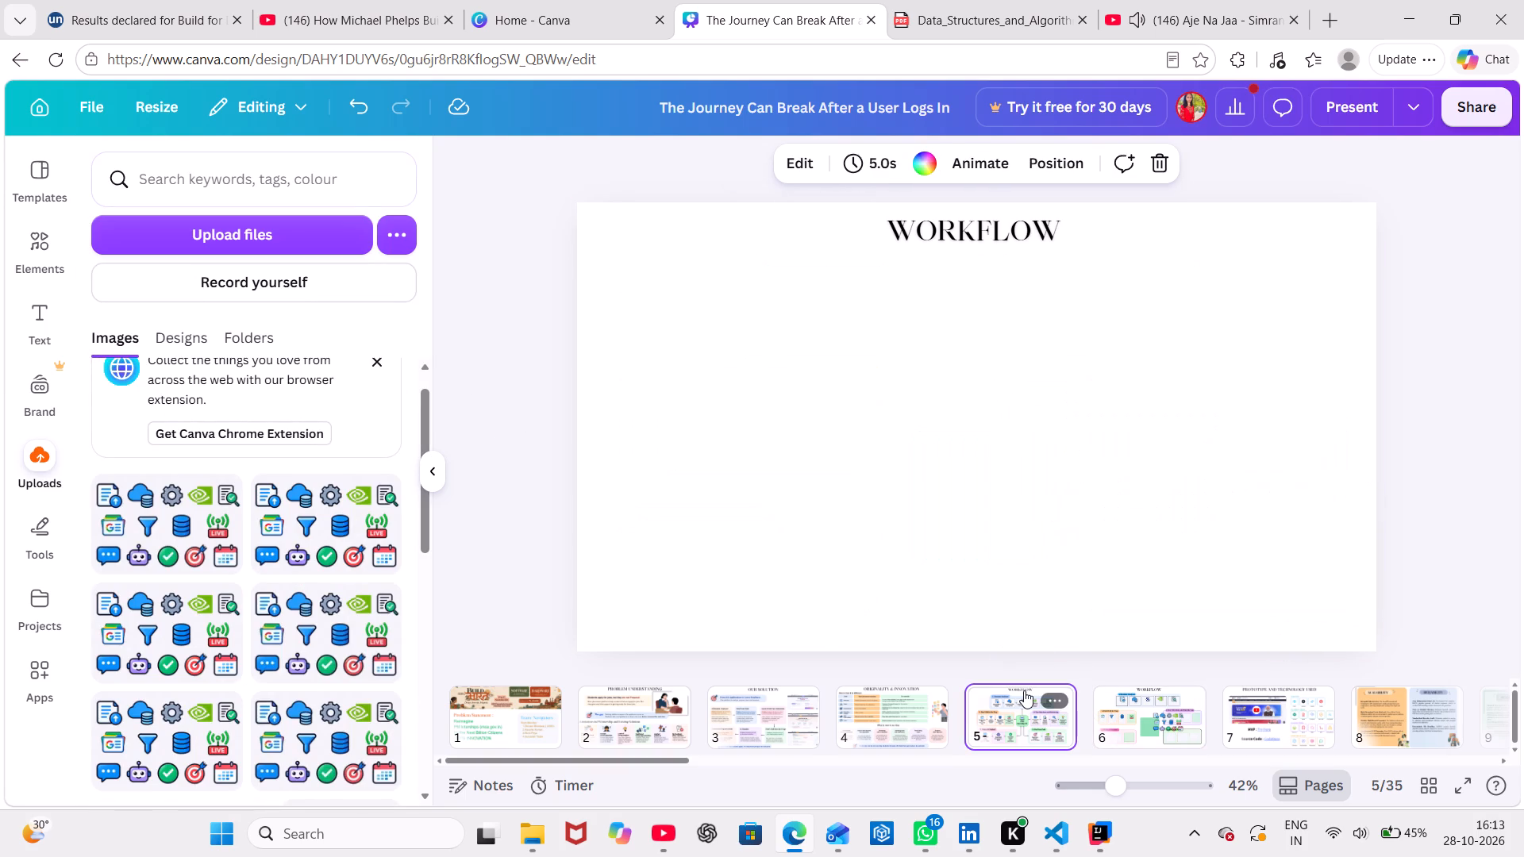
pyautogui.click(1112, 729)
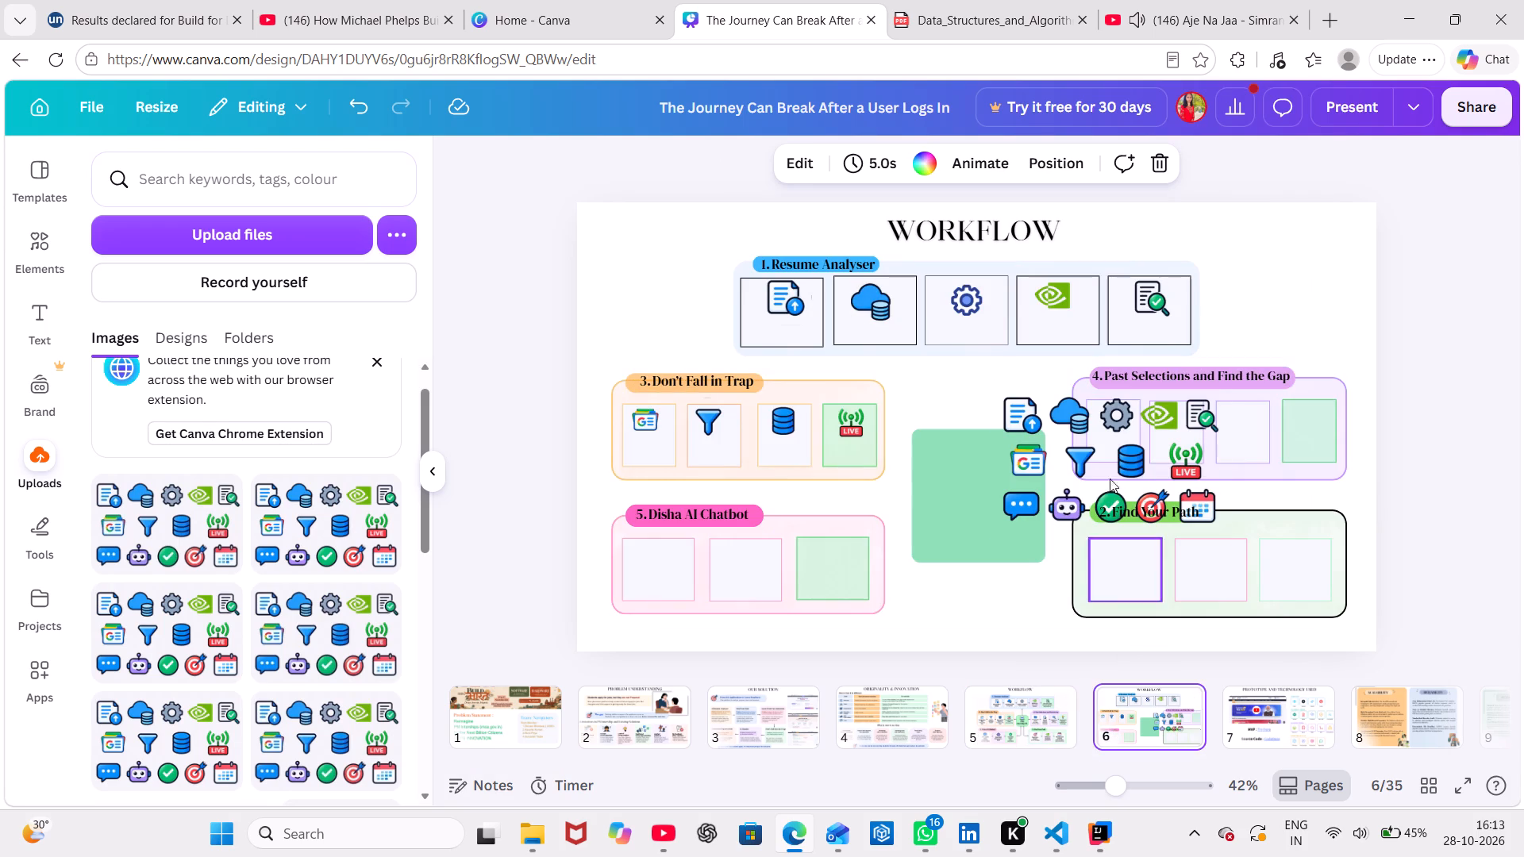
pyautogui.moveTo(1126, 466); pyautogui.dragTo(755, 510)
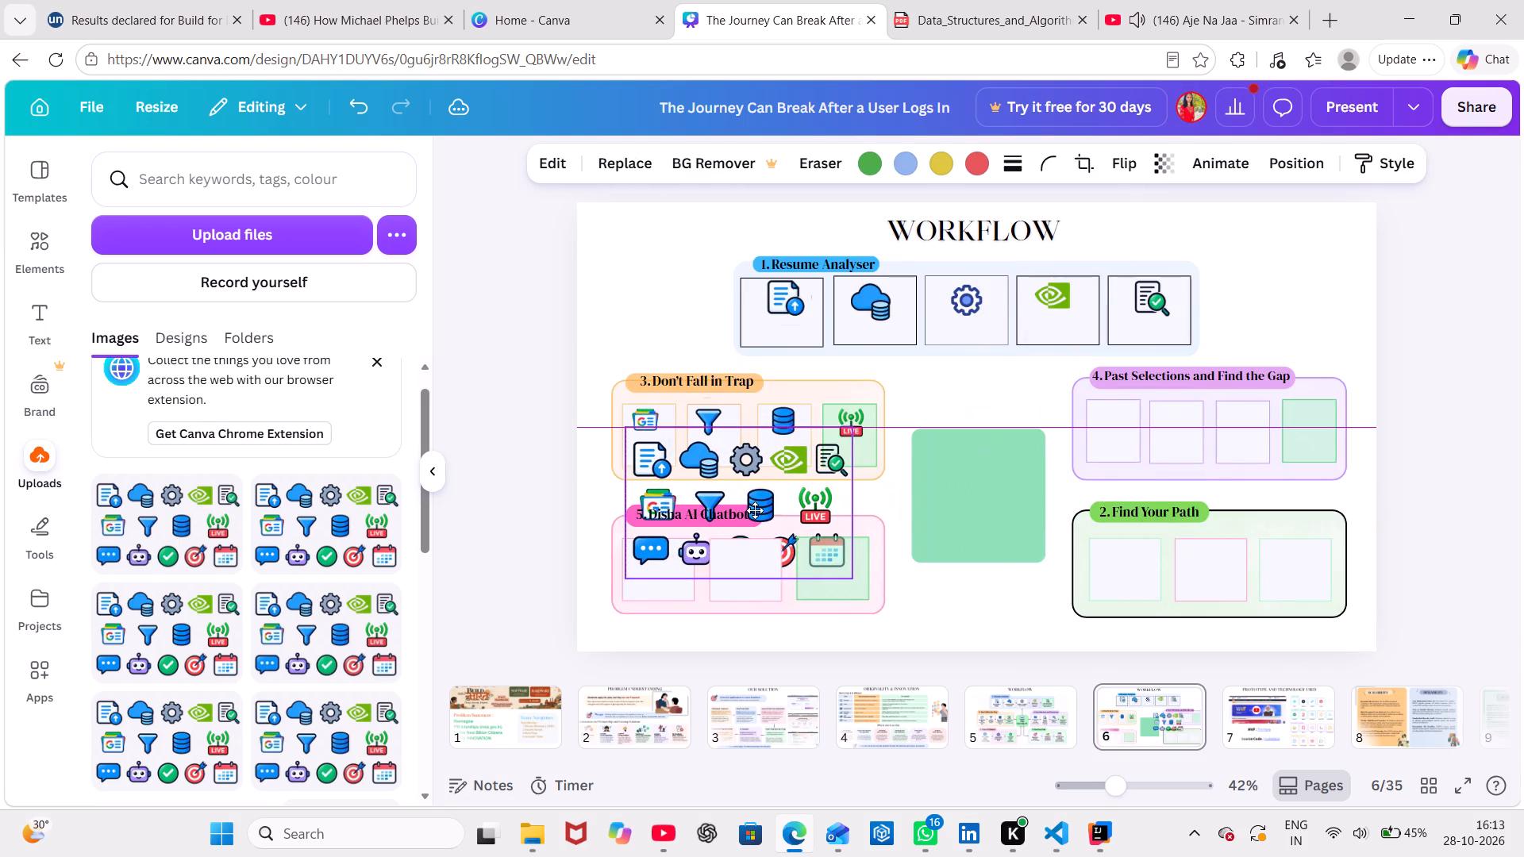
pyautogui.moveTo(755, 510); pyautogui.dragTo(749, 502)
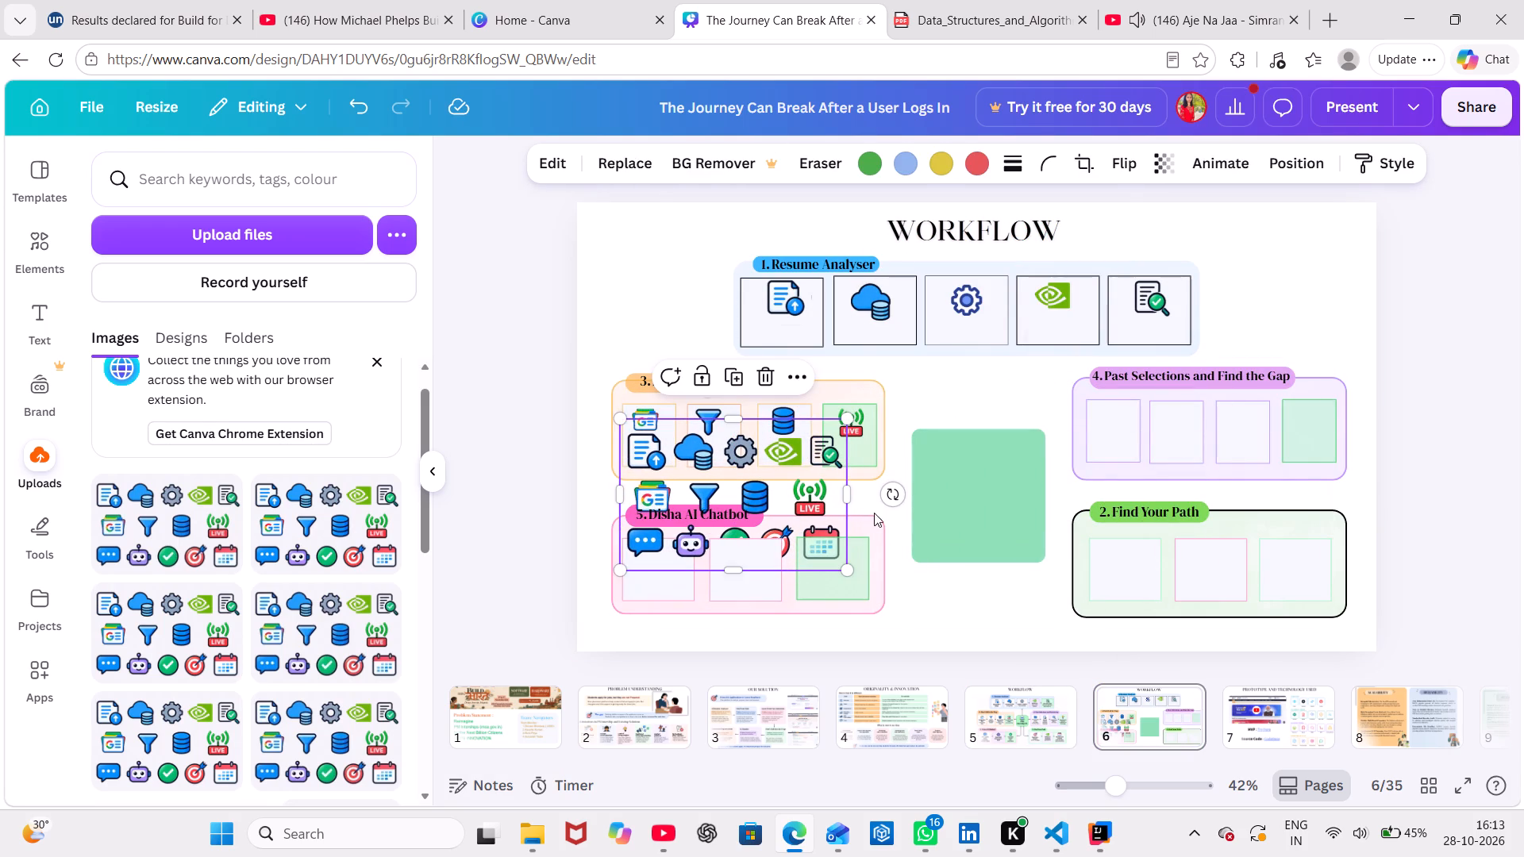
pyautogui.moveTo(732, 498); pyautogui.dragTo(737, 510)
pyautogui.moveTo(626, 576); pyautogui.dragTo(645, 551)
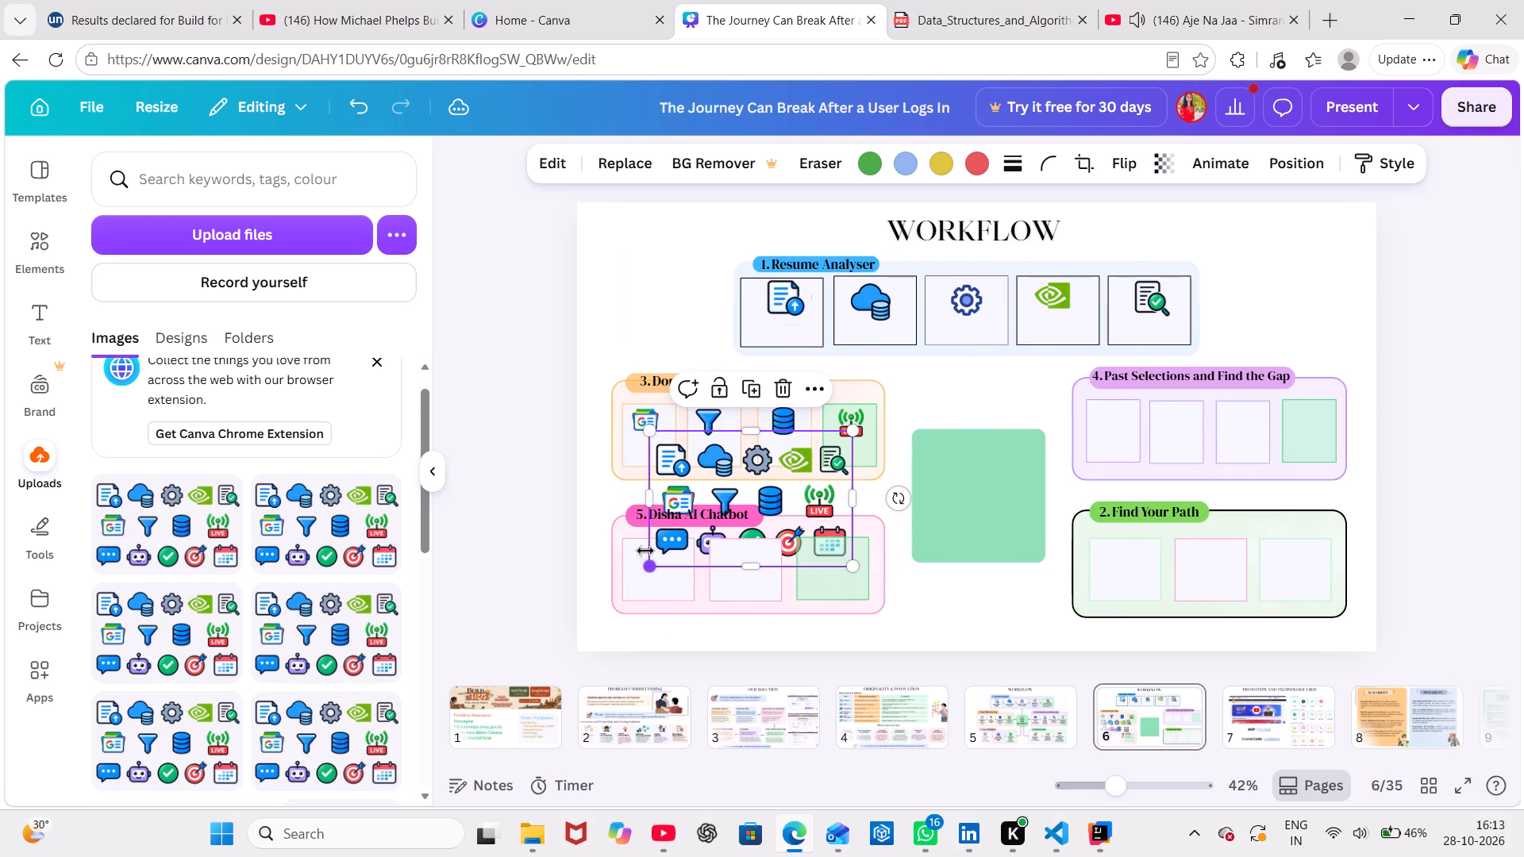
pyautogui.moveTo(741, 494); pyautogui.dragTo(709, 508)
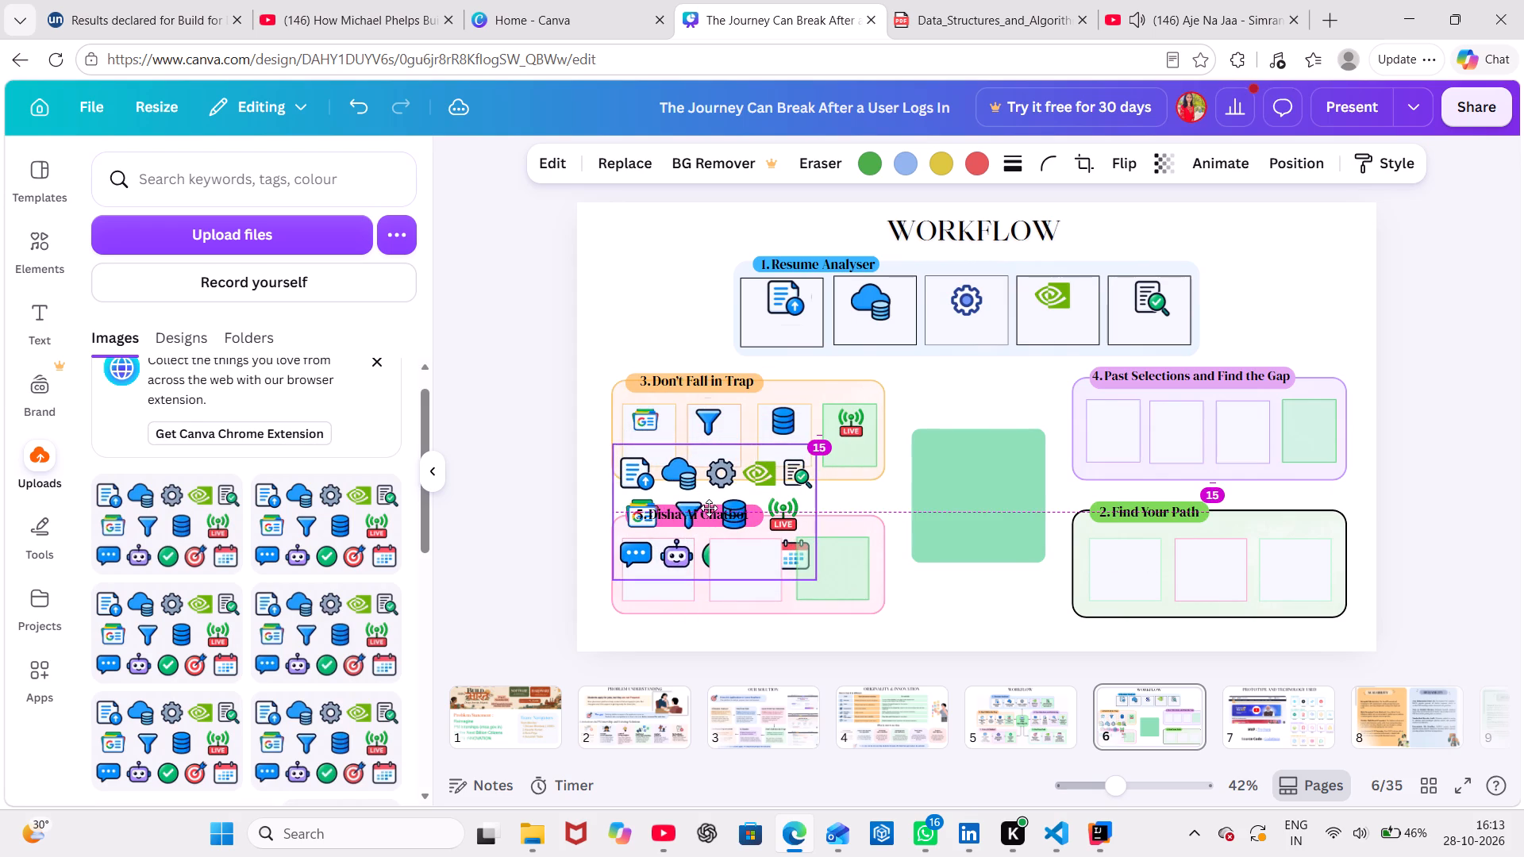
pyautogui.moveTo(709, 508); pyautogui.dragTo(716, 509)
pyautogui.moveTo(627, 578); pyautogui.dragTo(656, 570)
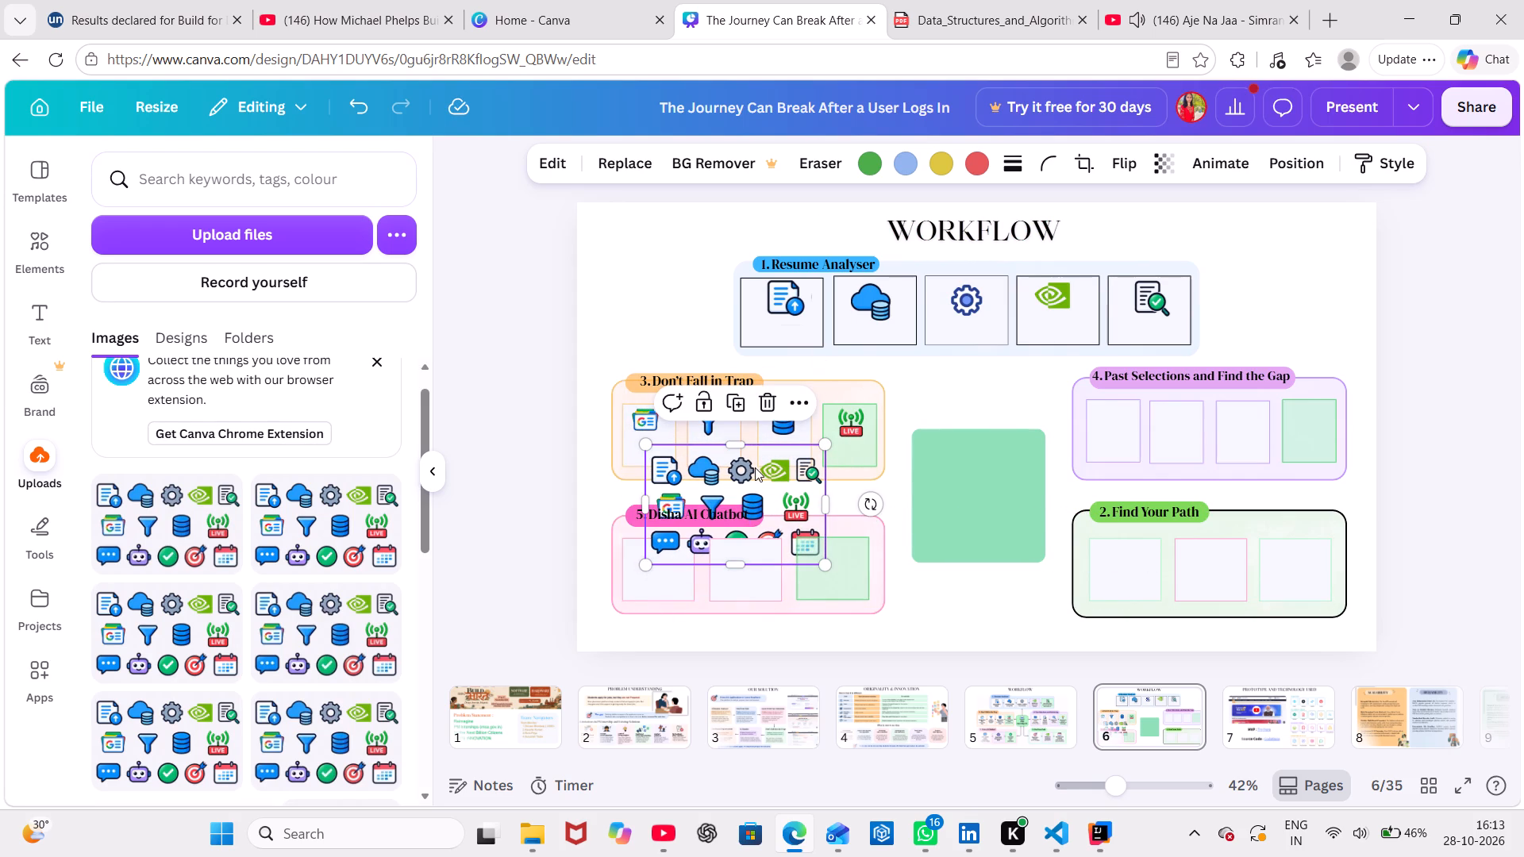
pyautogui.moveTo(755, 467); pyautogui.dragTo(743, 482)
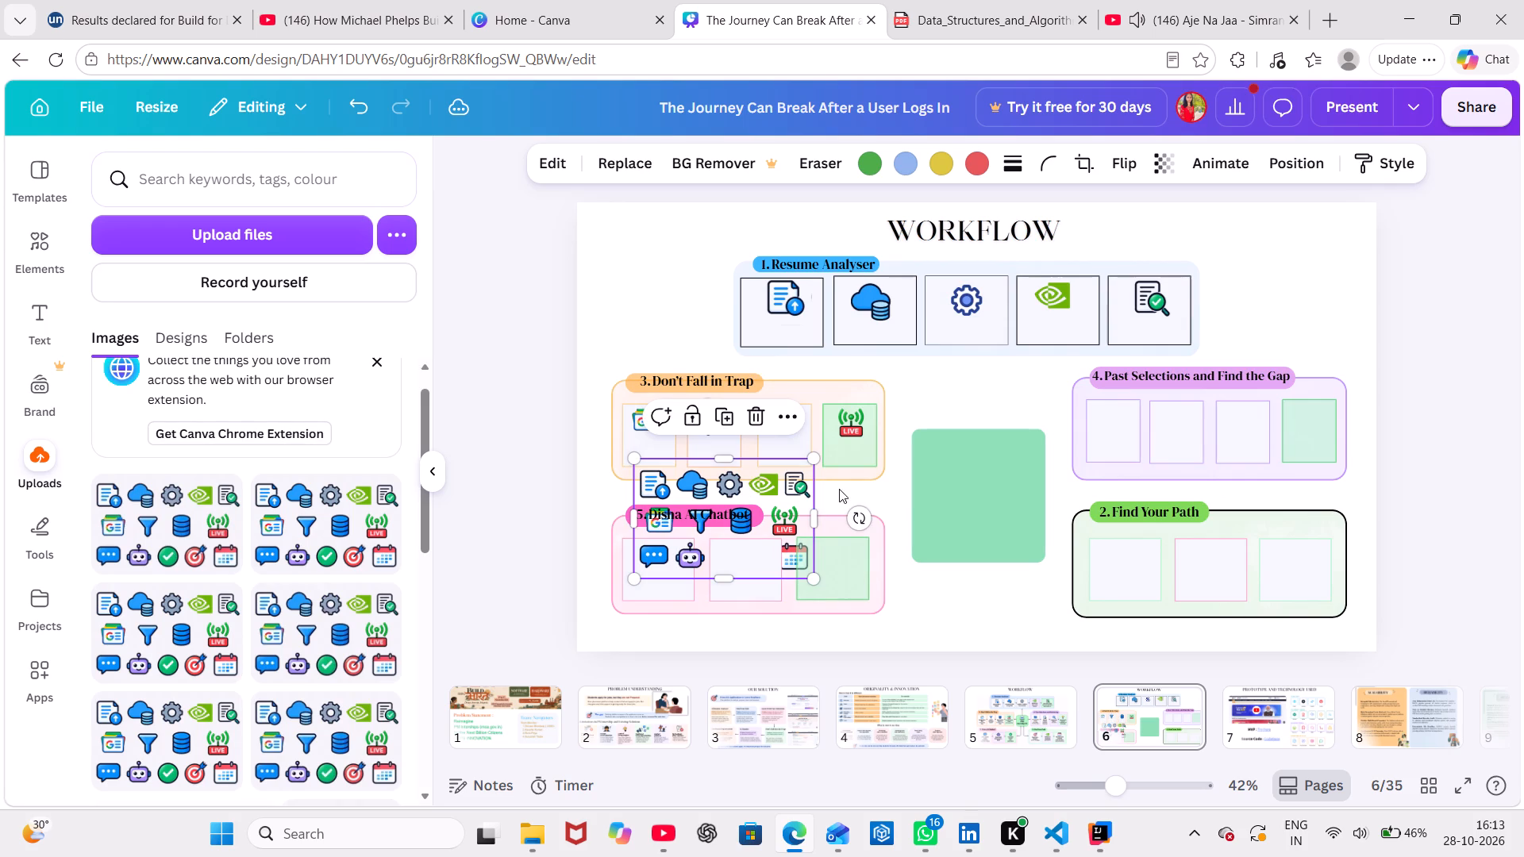
pyautogui.moveTo(811, 520); pyautogui.dragTo(683, 519)
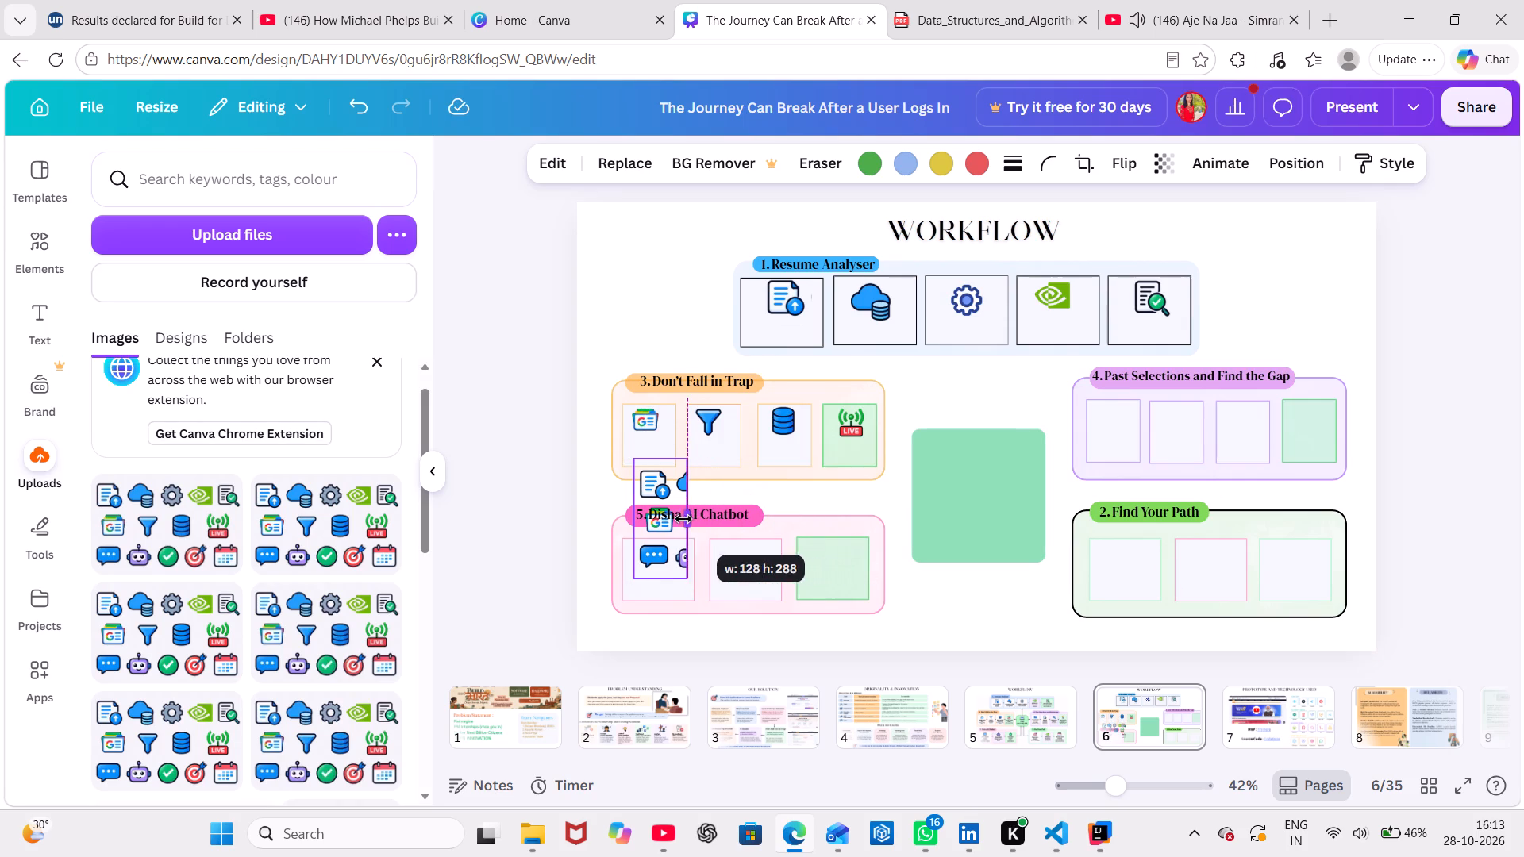
pyautogui.moveTo(683, 519); pyautogui.dragTo(672, 518)
pyautogui.moveTo(651, 456); pyautogui.dragTo(661, 535)
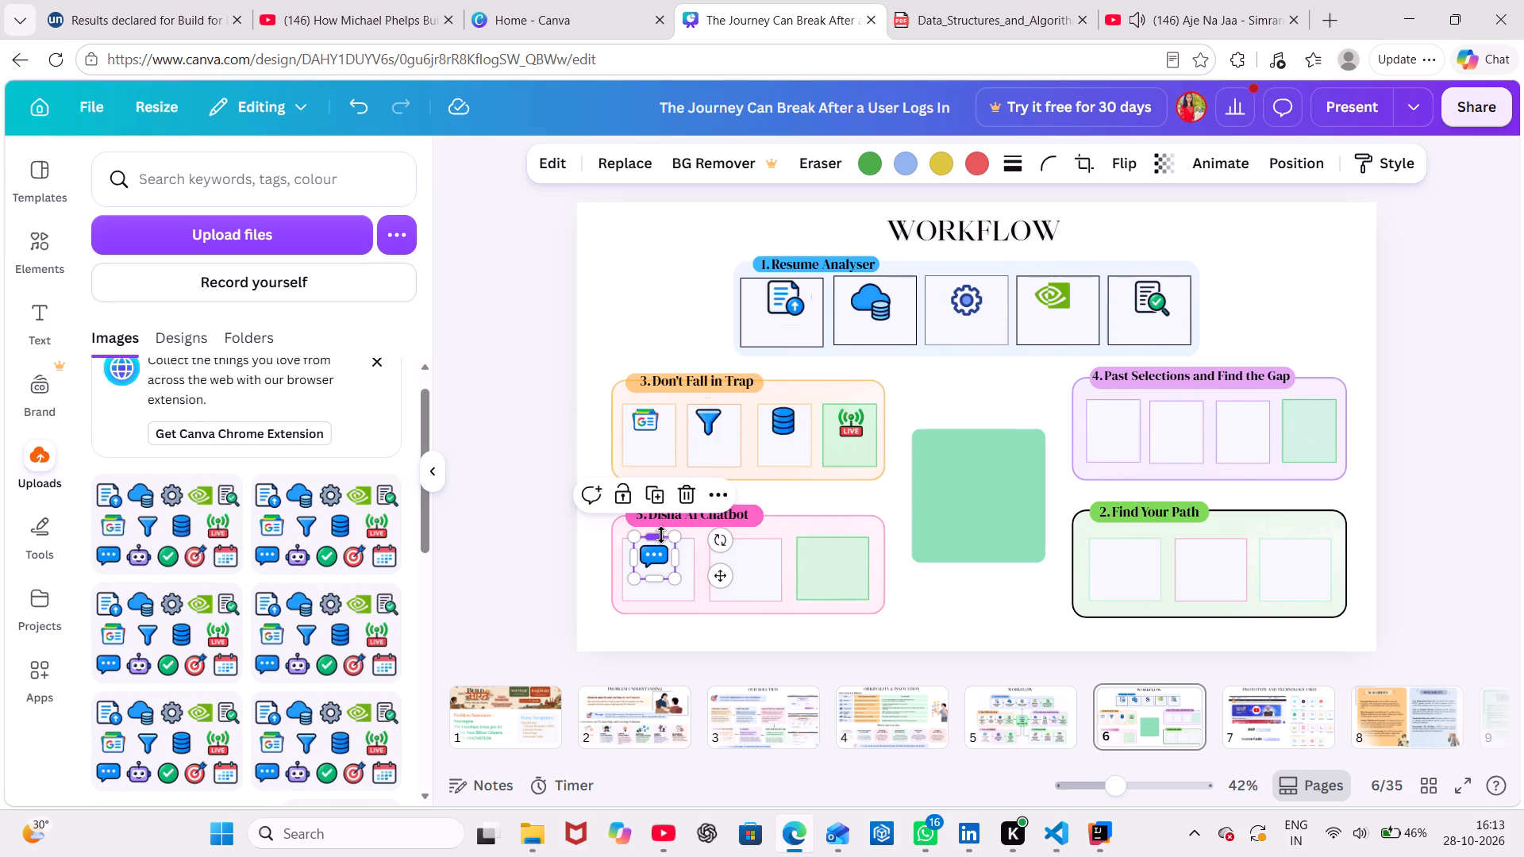
pyautogui.click(563, 513)
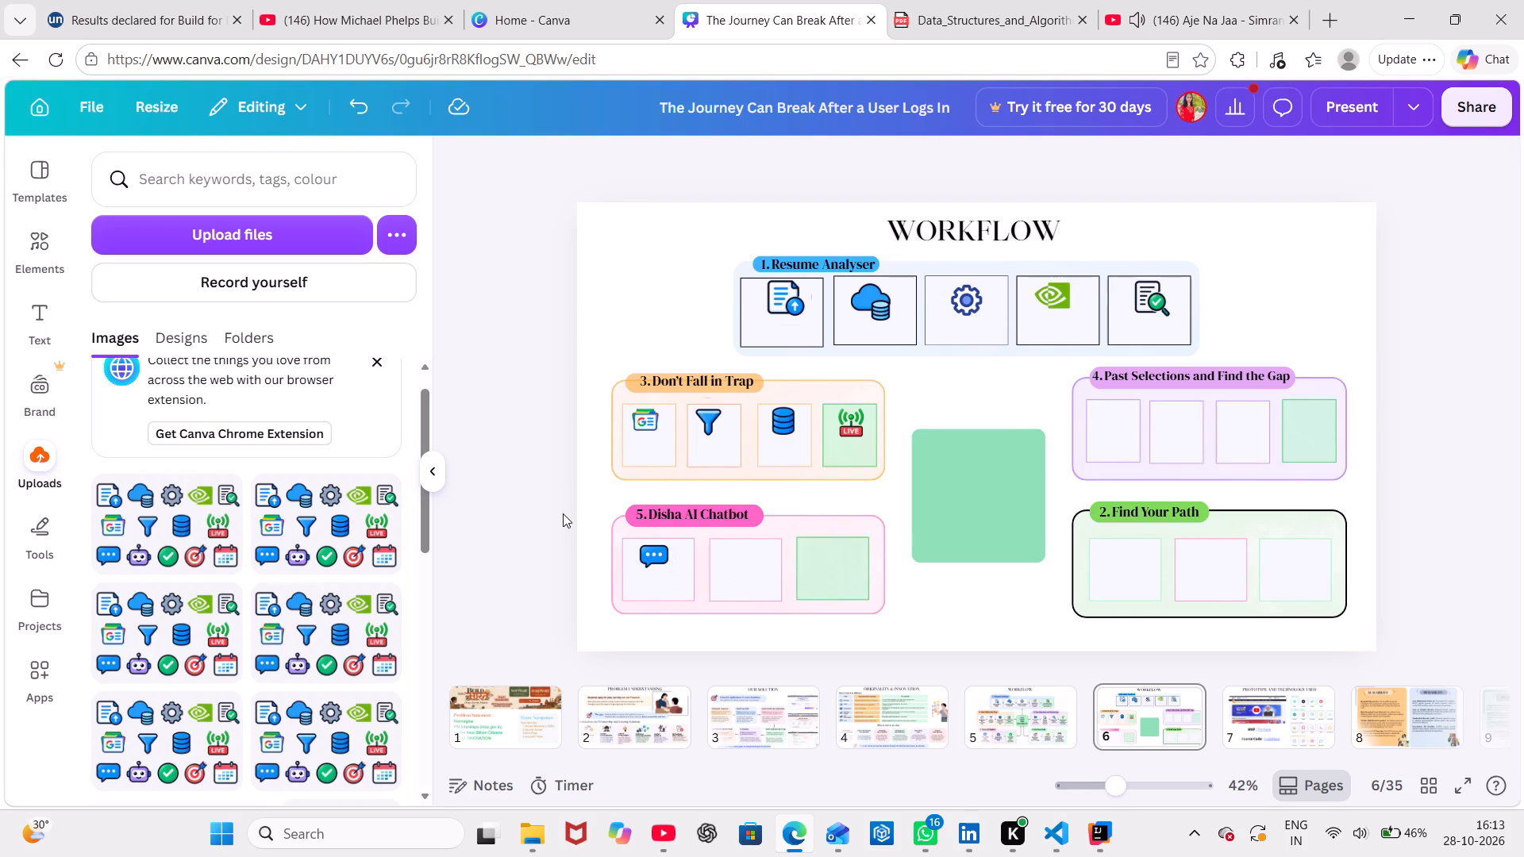
pyautogui.click(332, 518)
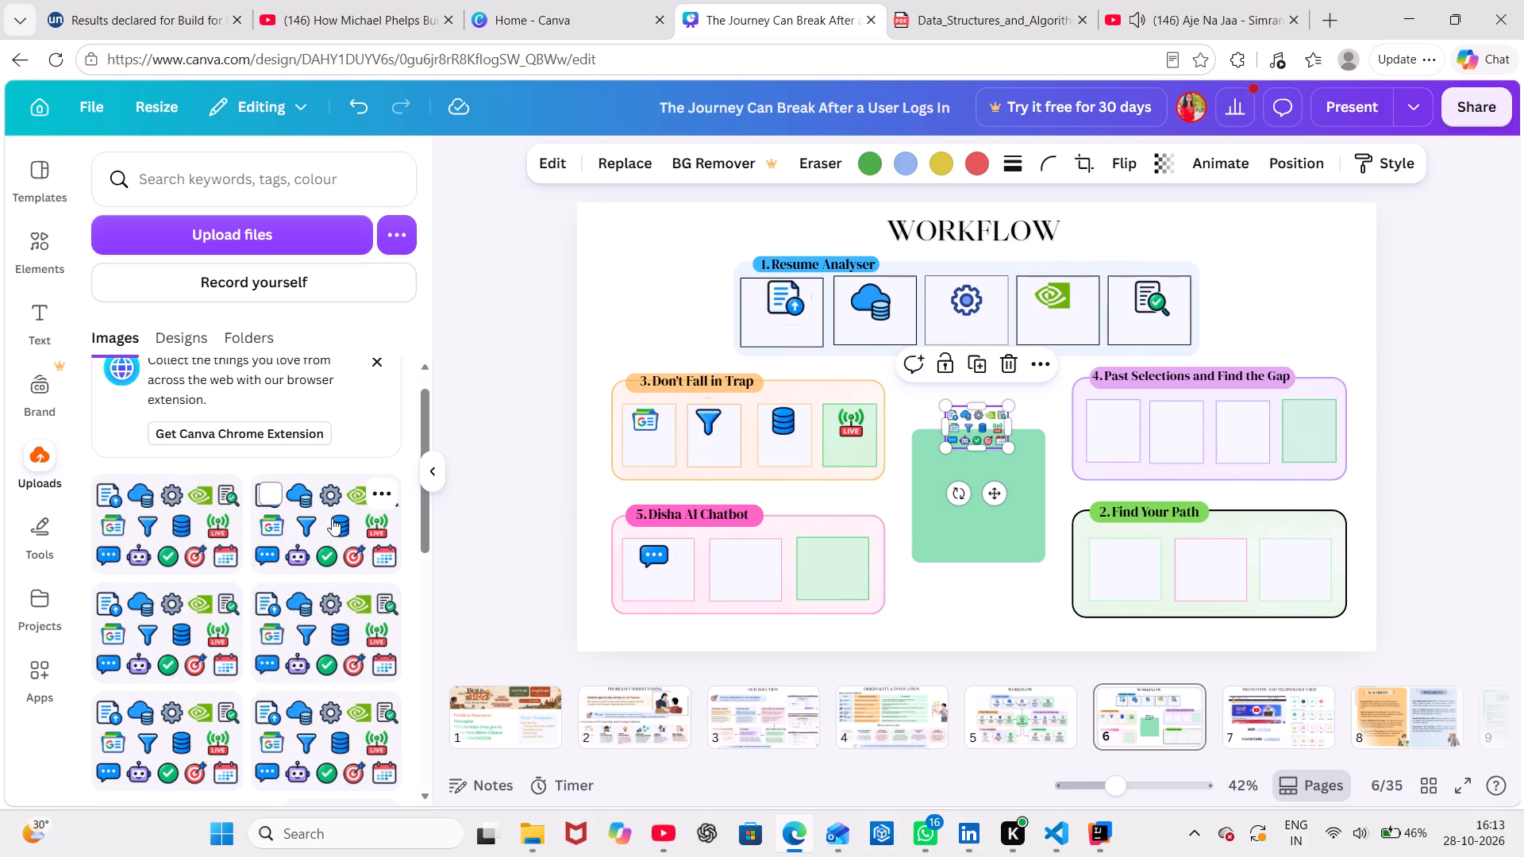
pyautogui.moveTo(990, 429); pyautogui.dragTo(747, 519)
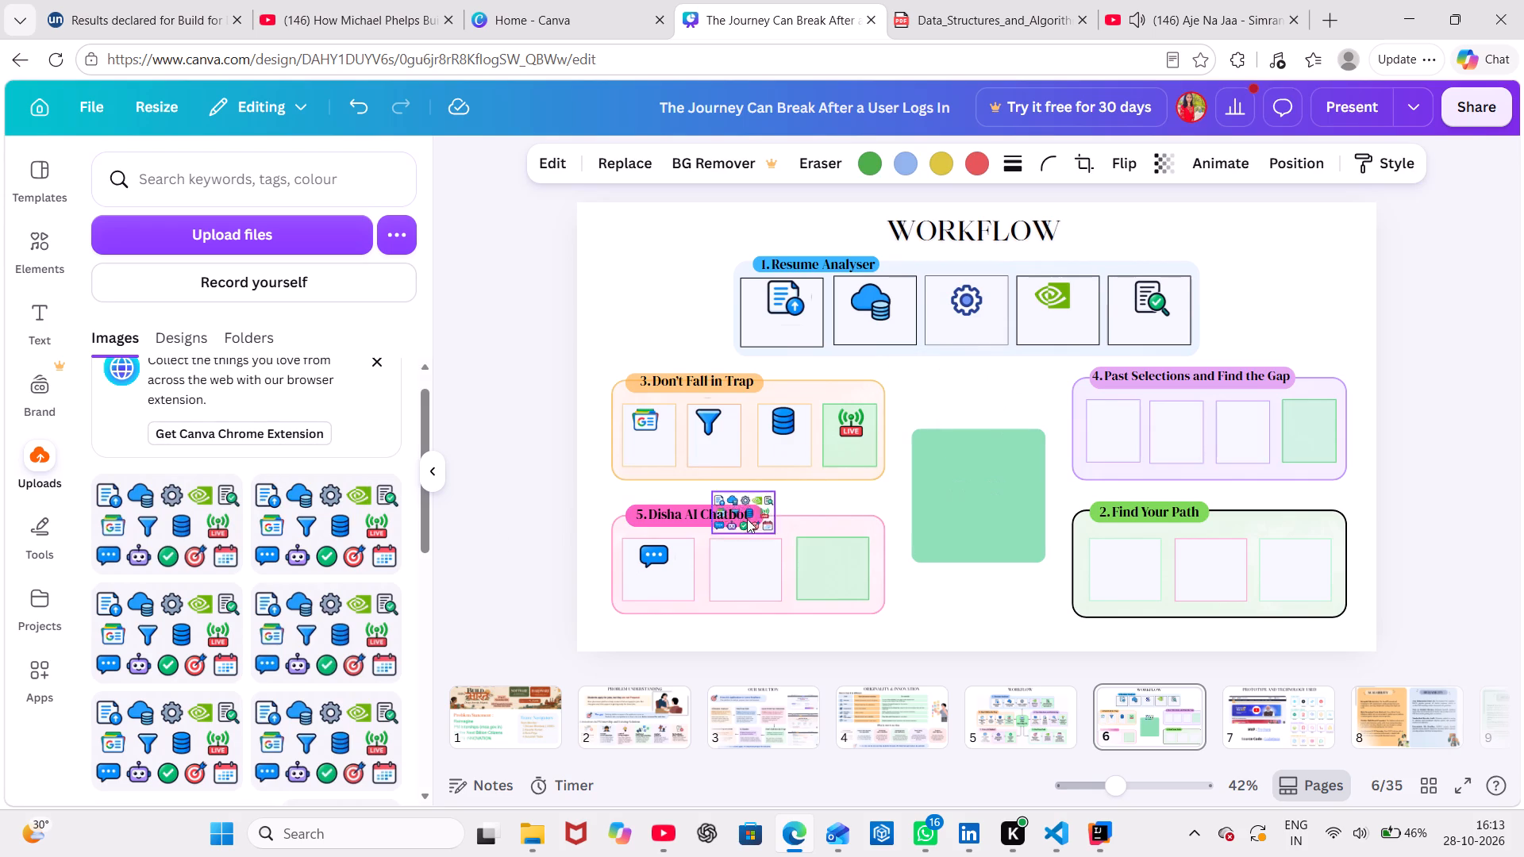
pyautogui.moveTo(747, 519); pyautogui.dragTo(761, 544)
pyautogui.moveTo(776, 560); pyautogui.dragTo(859, 583)
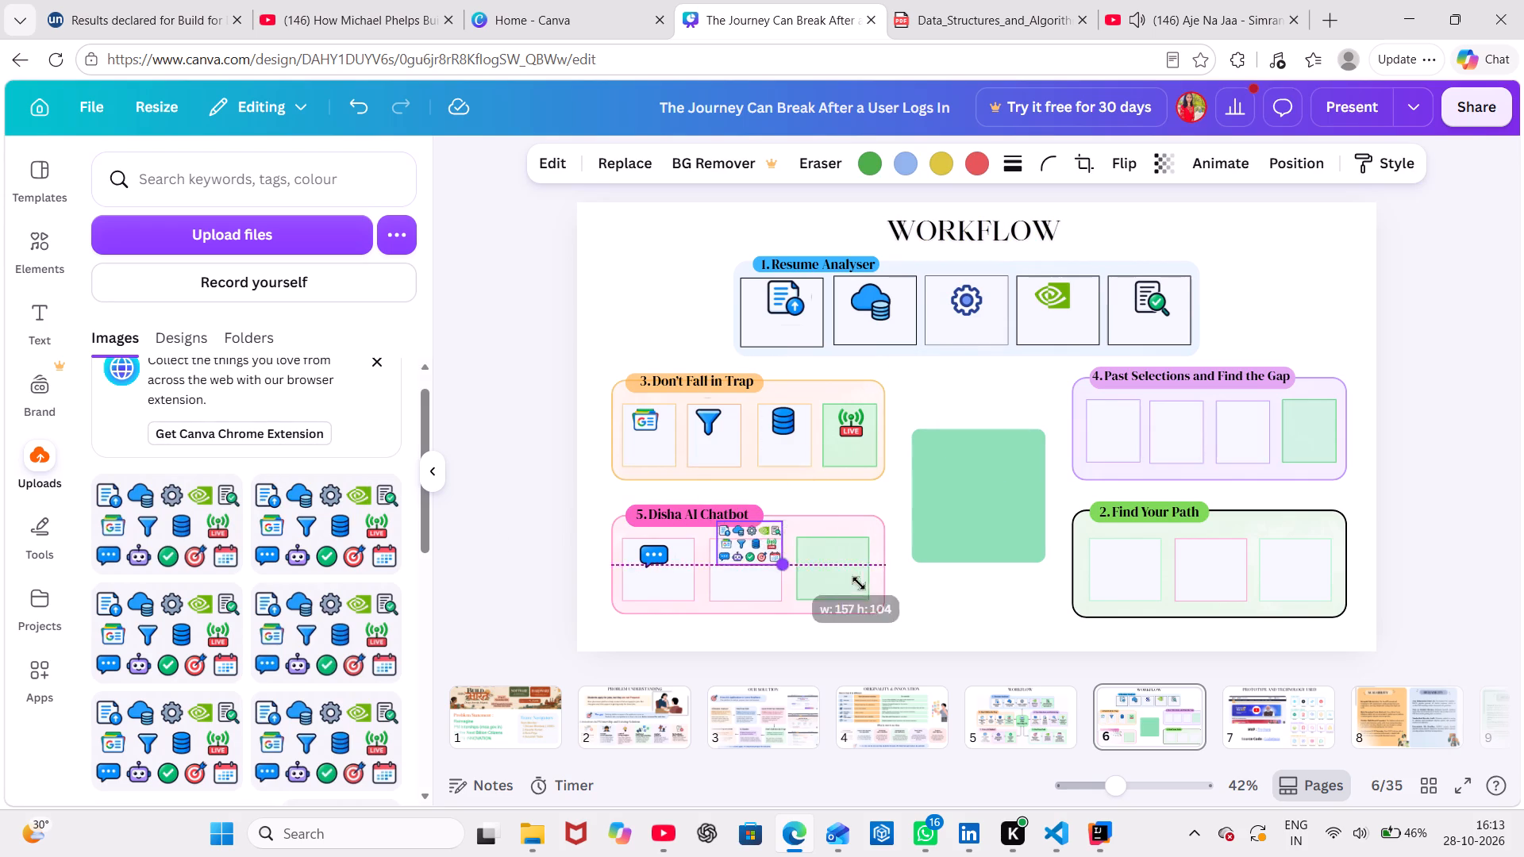
pyautogui.moveTo(859, 583); pyautogui.dragTo(927, 606)
pyautogui.moveTo(794, 587); pyautogui.dragTo(778, 534)
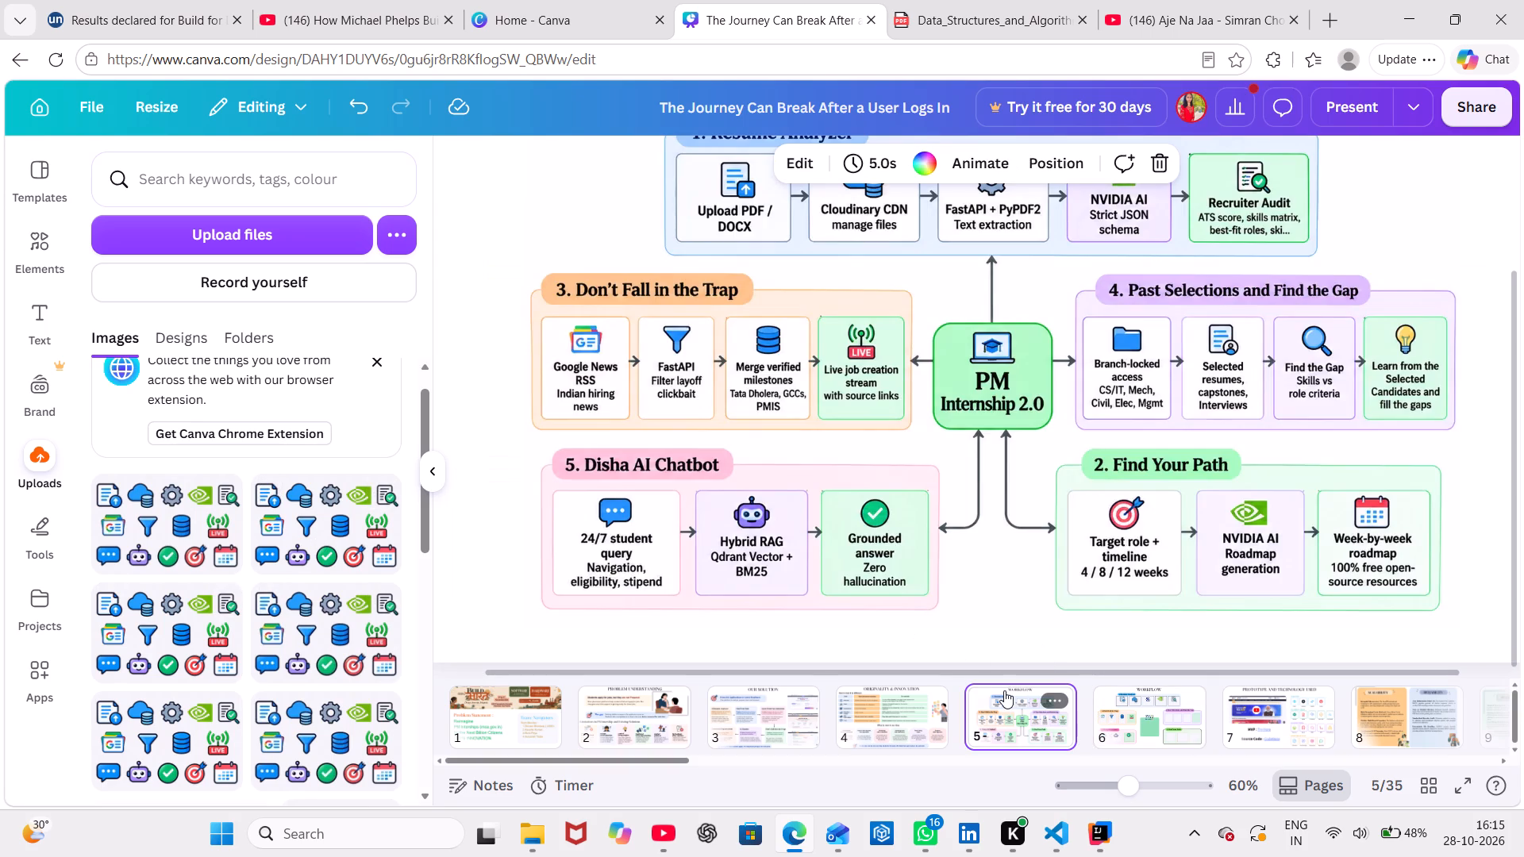
pyautogui.click(1173, 713)
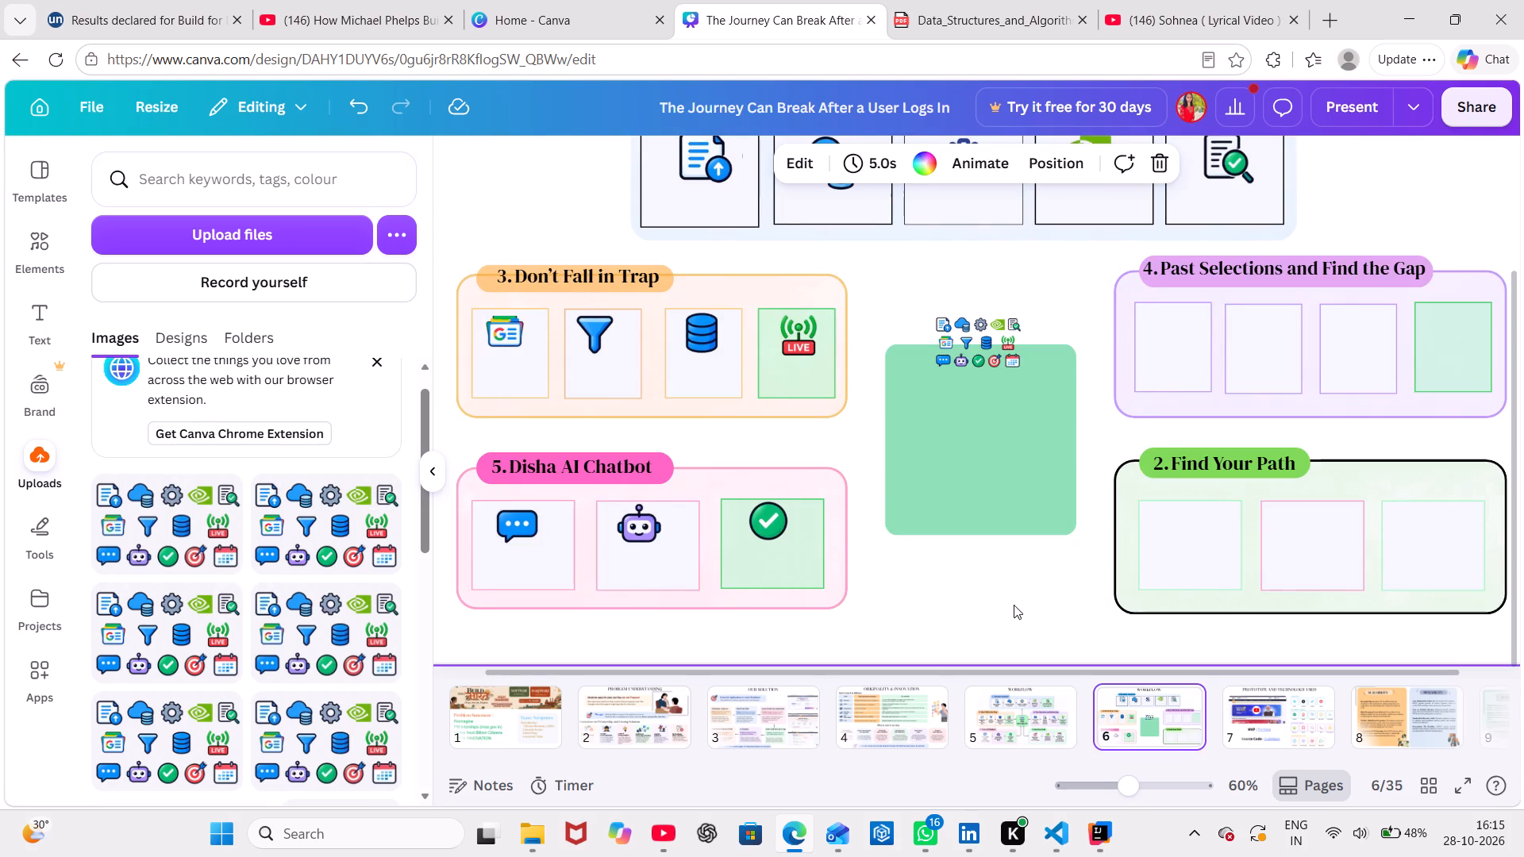
pyautogui.hscroll(-2, 1014, 605)
pyautogui.moveTo(903, 332); pyautogui.dragTo(1043, 413)
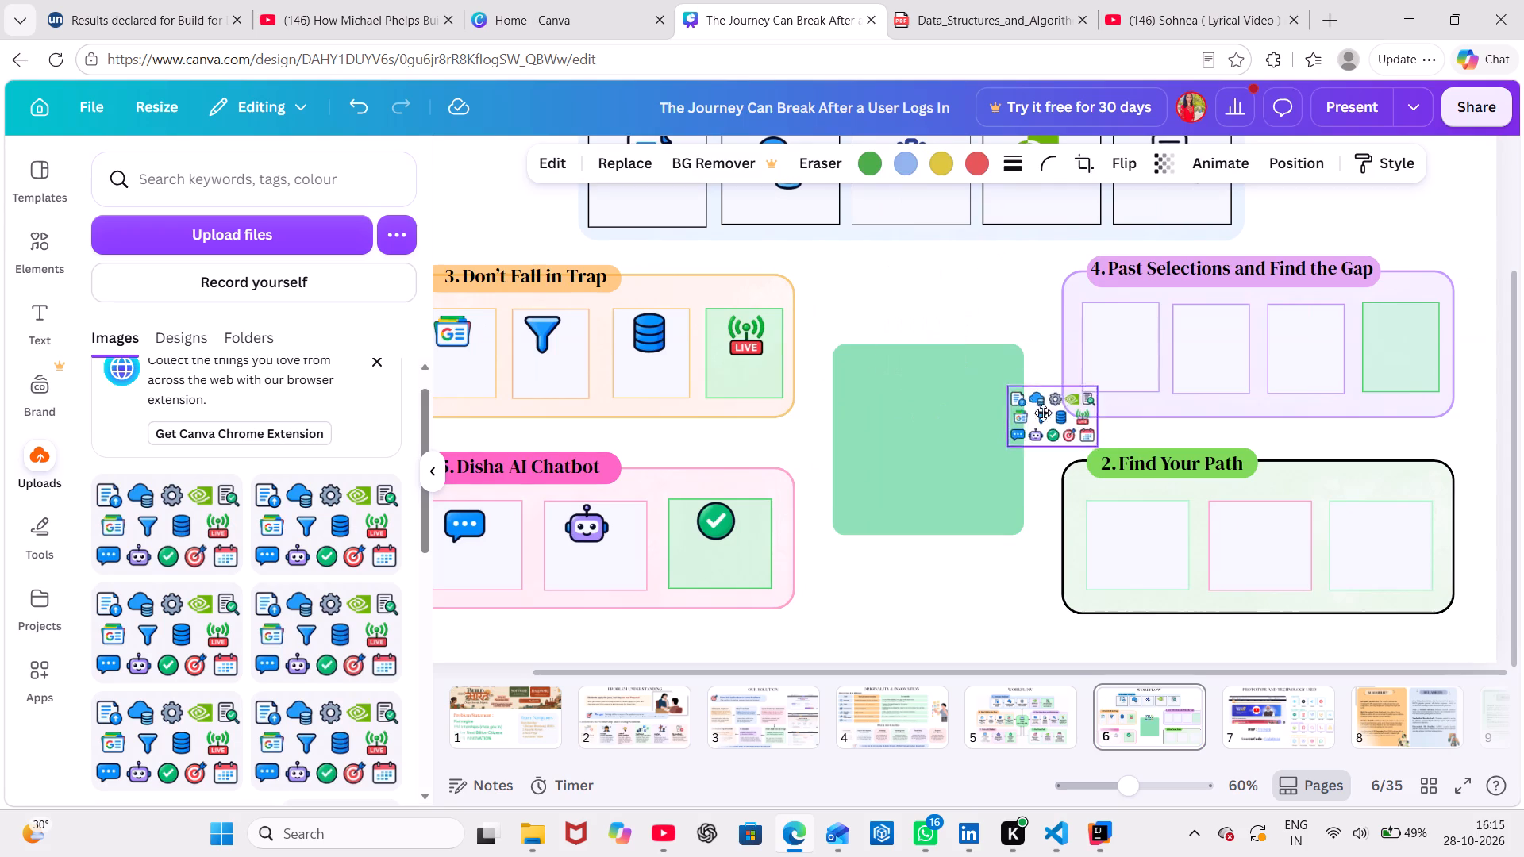
pyautogui.moveTo(1043, 413); pyautogui.dragTo(1065, 469)
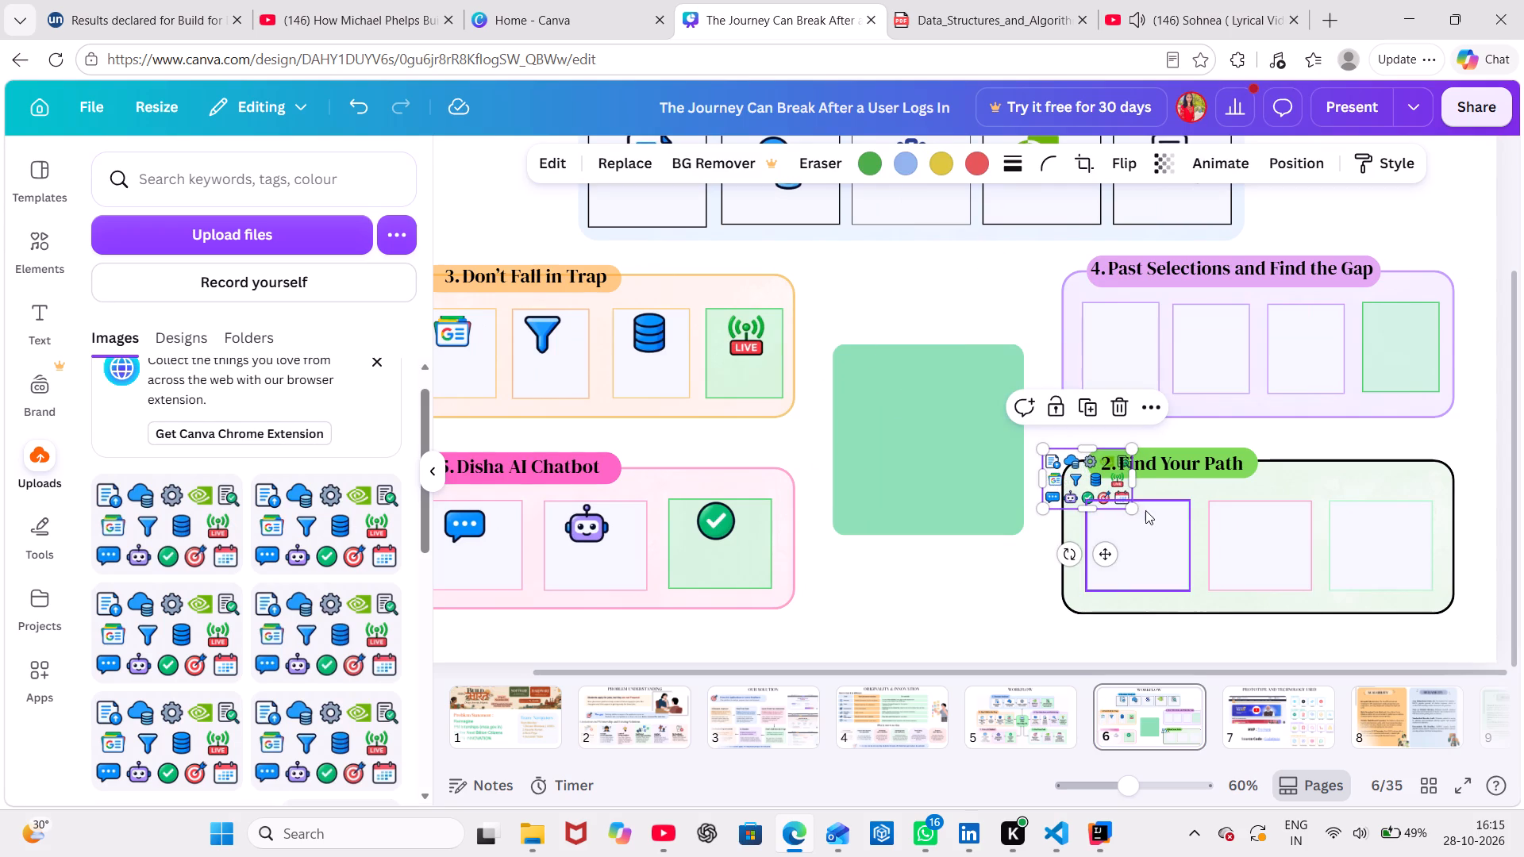
# Enlarge the icon sheet and position its target icon over the first Find Your Path box.
pyautogui.moveTo(1131, 504); pyautogui.dragTo(1195, 534)
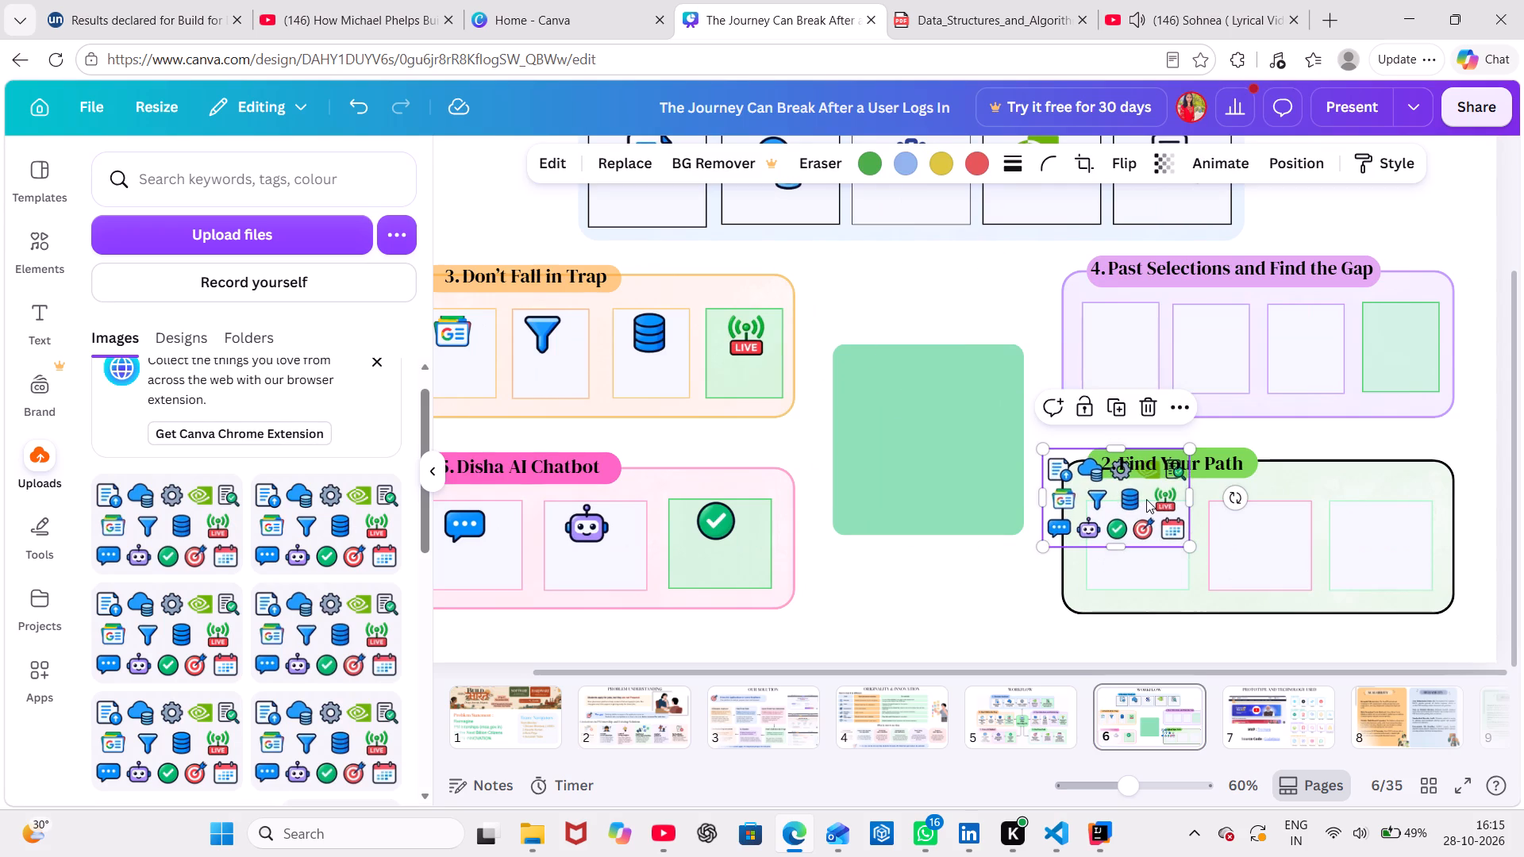
pyautogui.moveTo(1146, 499); pyautogui.dragTo(1134, 486)
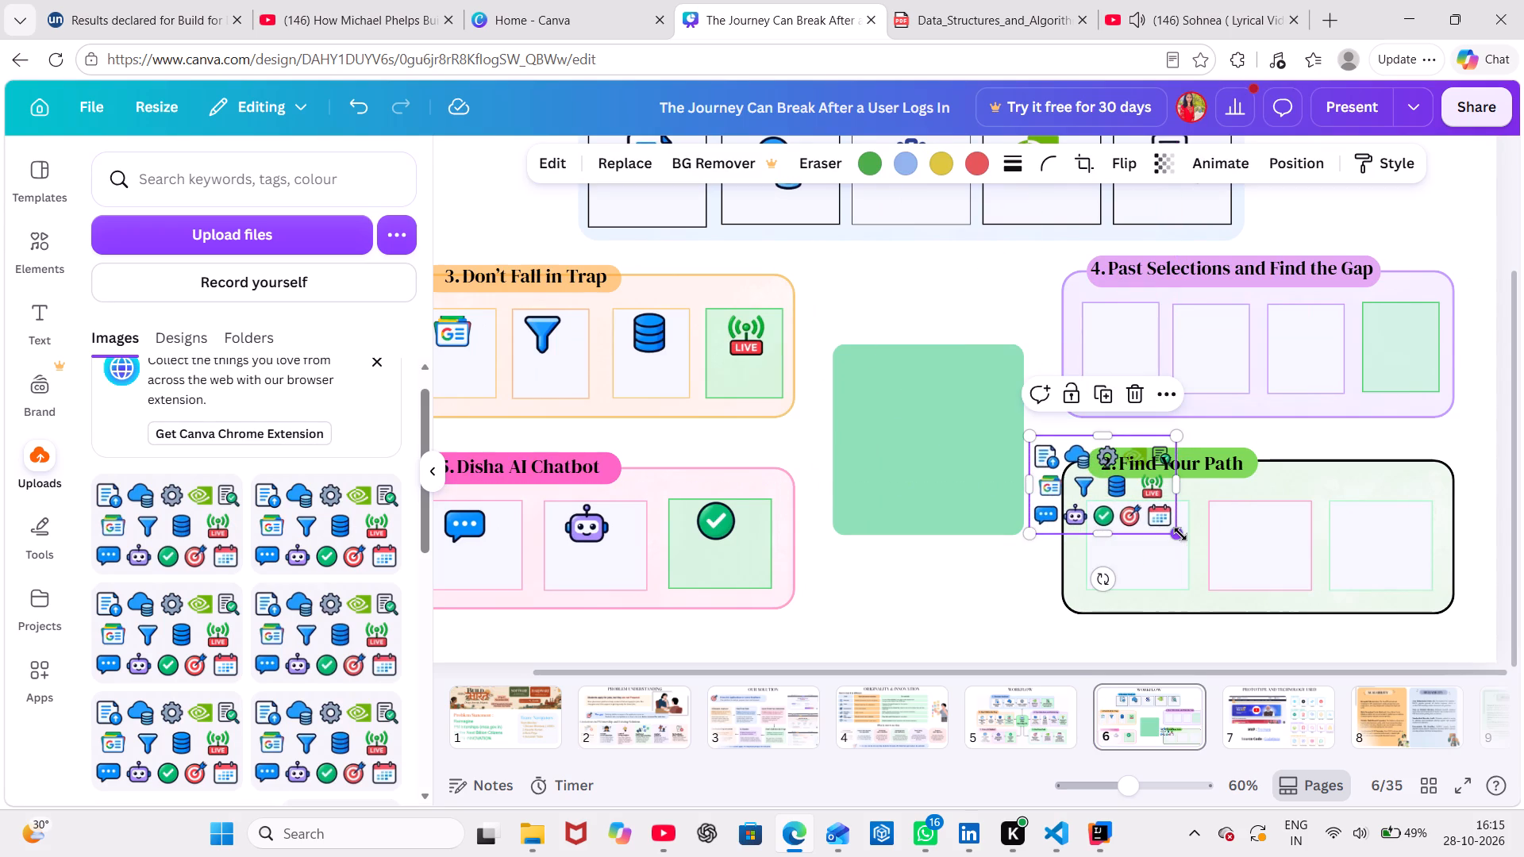
pyautogui.moveTo(1180, 534); pyautogui.dragTo(1235, 571)
pyautogui.moveTo(1124, 509); pyautogui.dragTo(1101, 482)
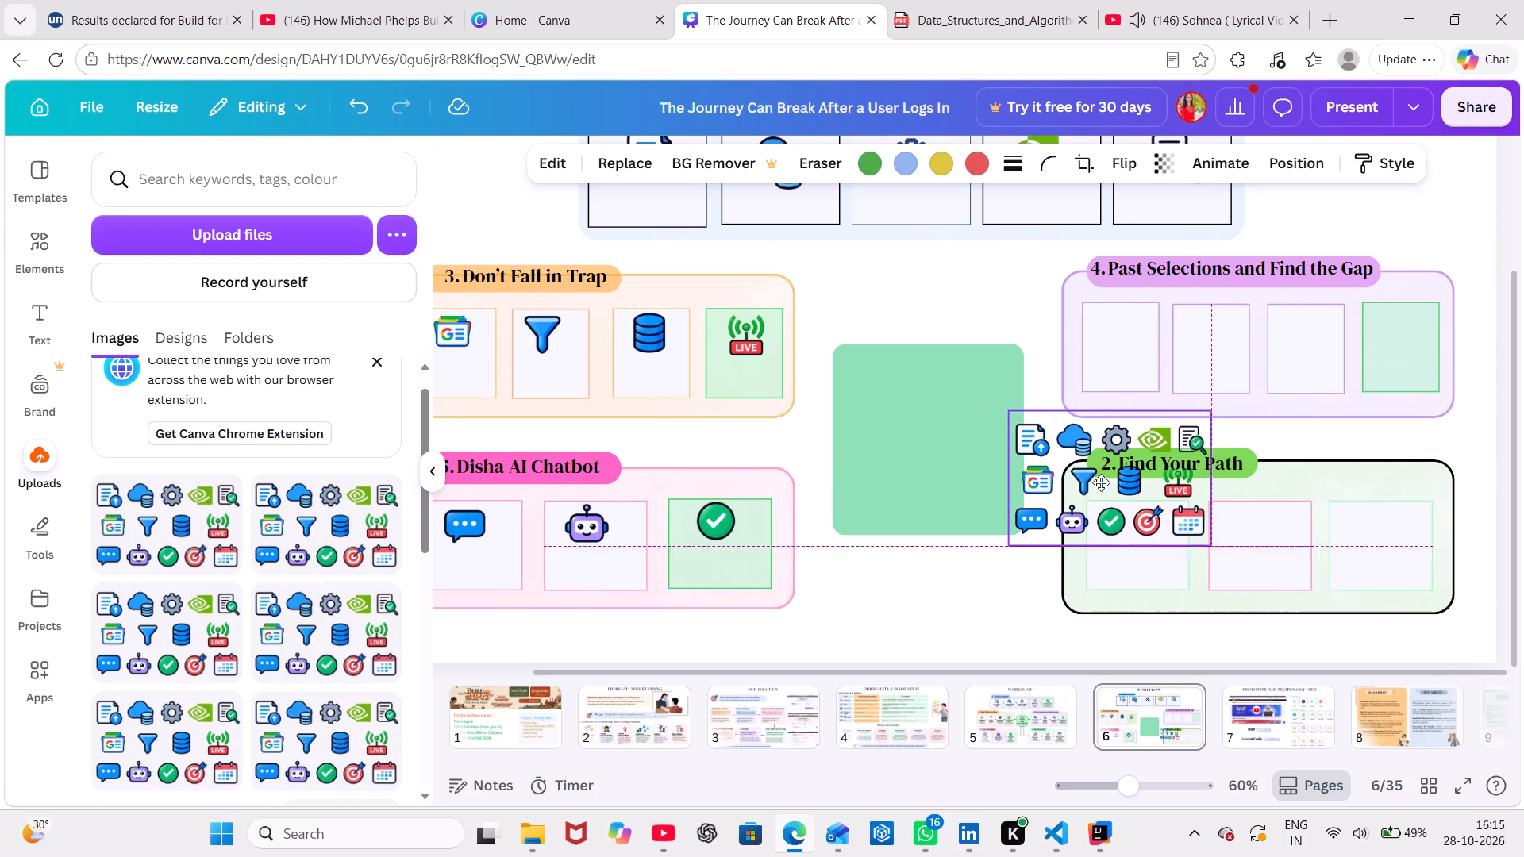
pyautogui.moveTo(1101, 482); pyautogui.dragTo(1089, 480)
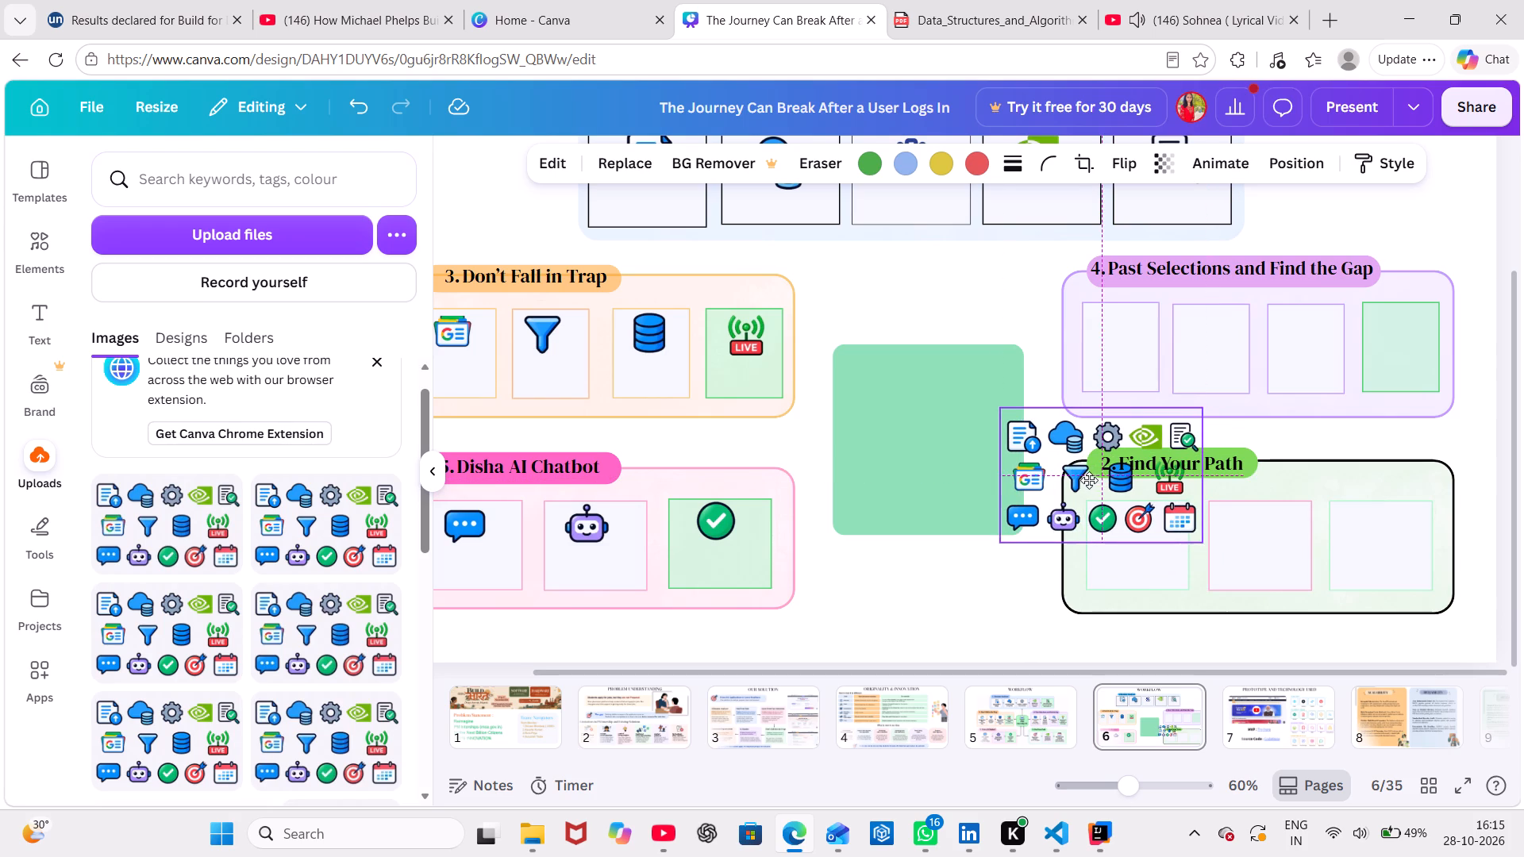
pyautogui.moveTo(1089, 480); pyautogui.dragTo(1087, 480)
pyautogui.moveTo(1195, 539); pyautogui.dragTo(1220, 557)
pyautogui.moveTo(1149, 521); pyautogui.dragTo(1140, 509)
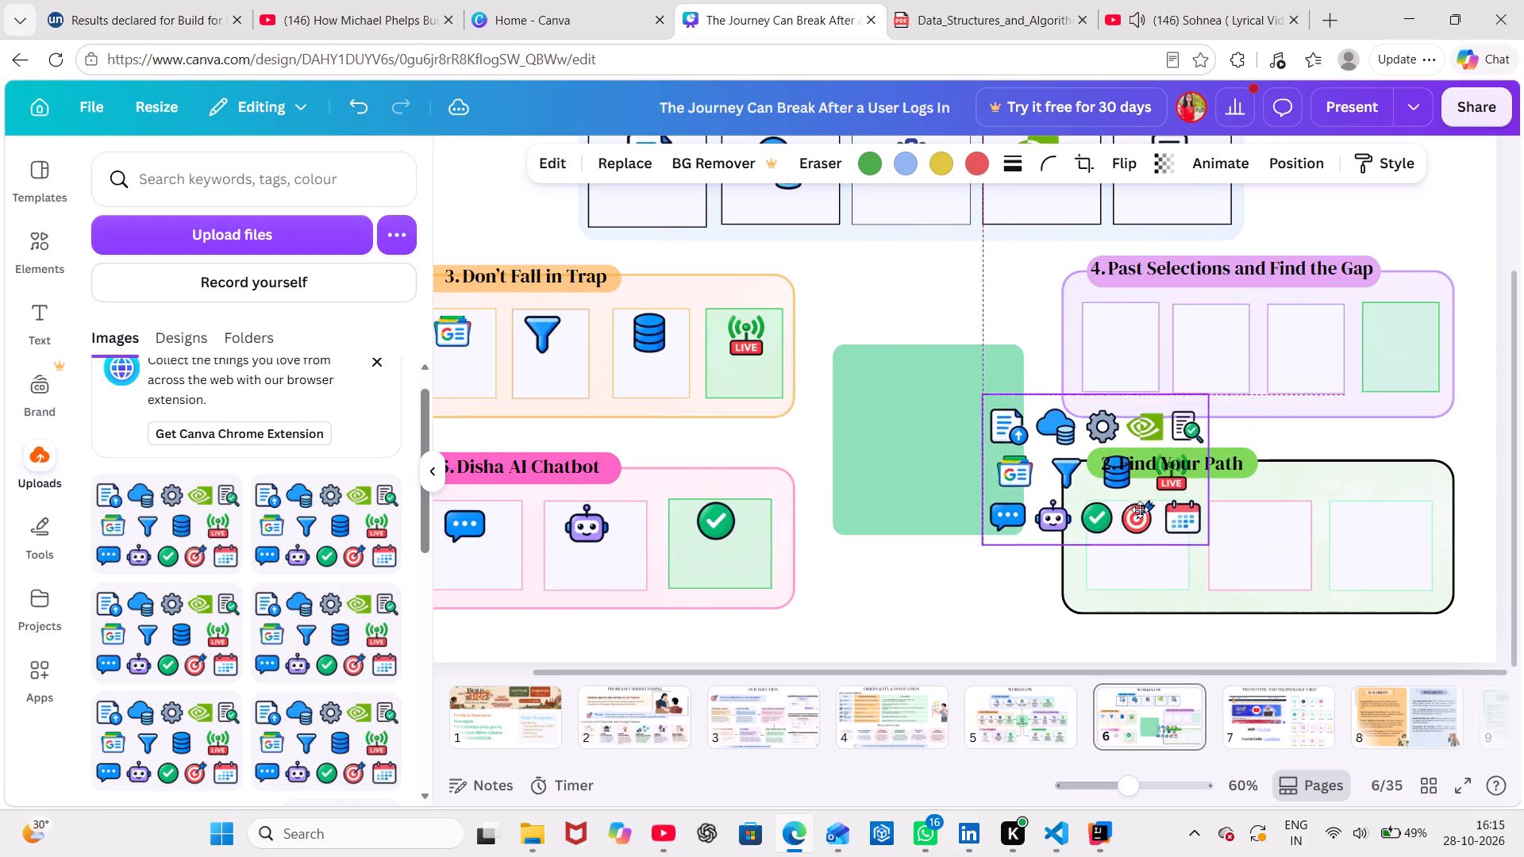
pyautogui.moveTo(1140, 509); pyautogui.dragTo(1137, 512)
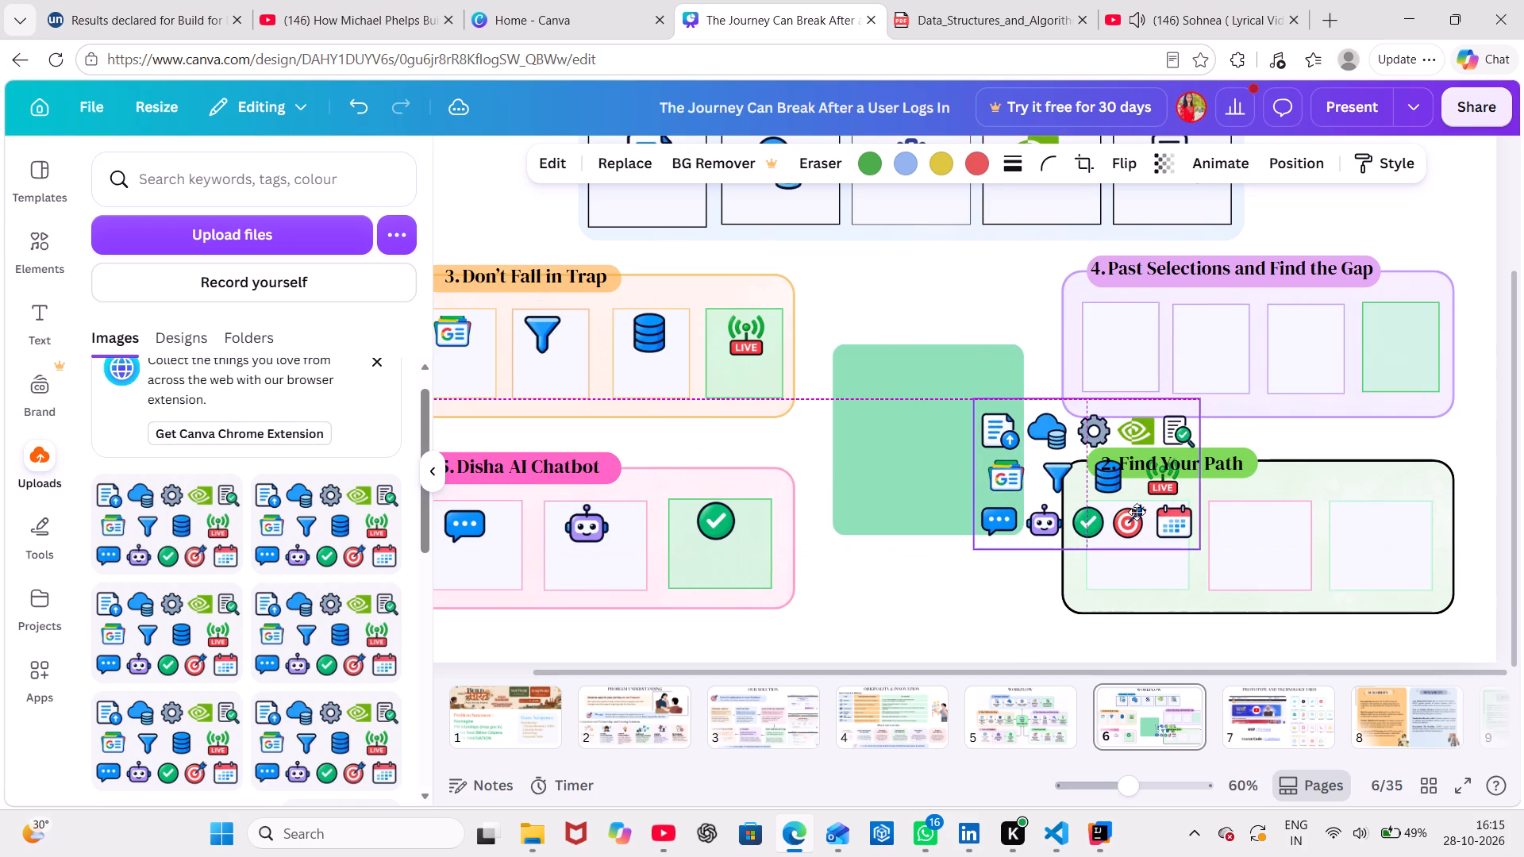
pyautogui.moveTo(1137, 512); pyautogui.dragTo(1137, 510)
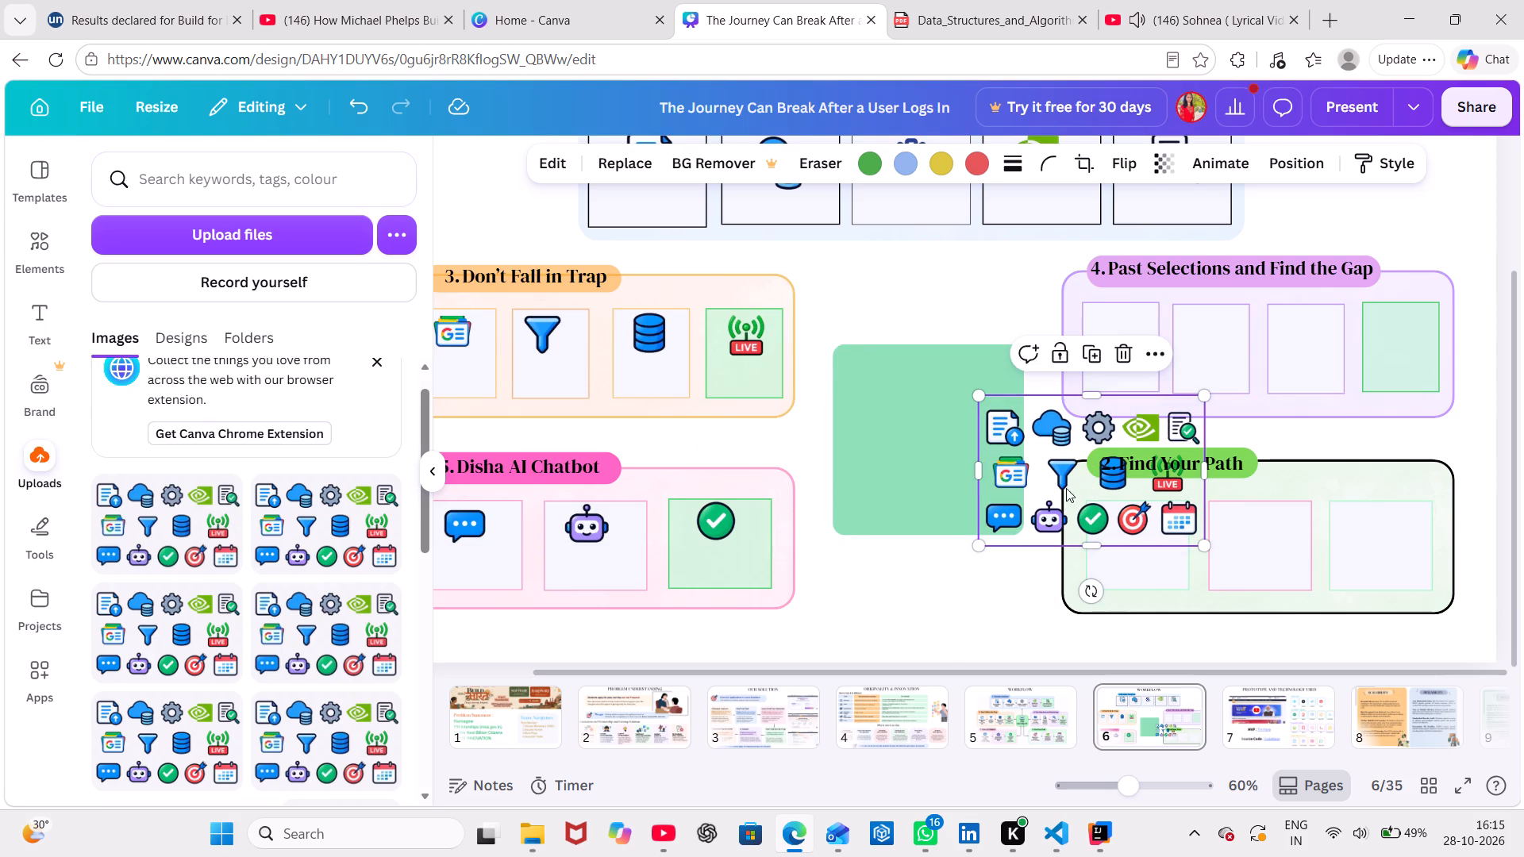
# Crop the sheet to the target icon alone, about 83 by 83, in the first Find Your Path box.
pyautogui.moveTo(976, 470); pyautogui.dragTo(1087, 467)
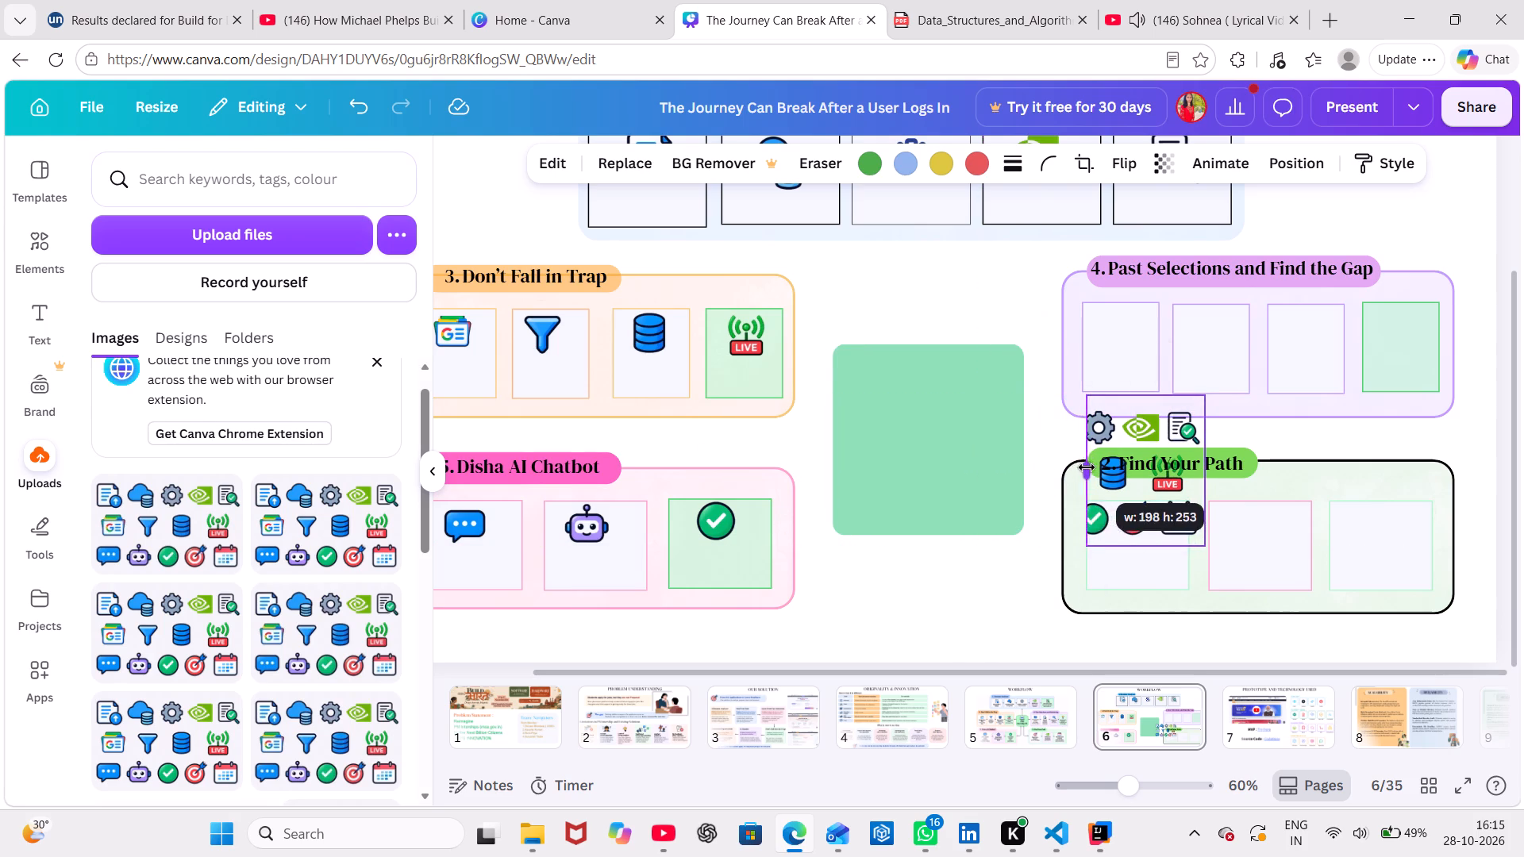
pyautogui.moveTo(1087, 467); pyautogui.dragTo(1103, 470)
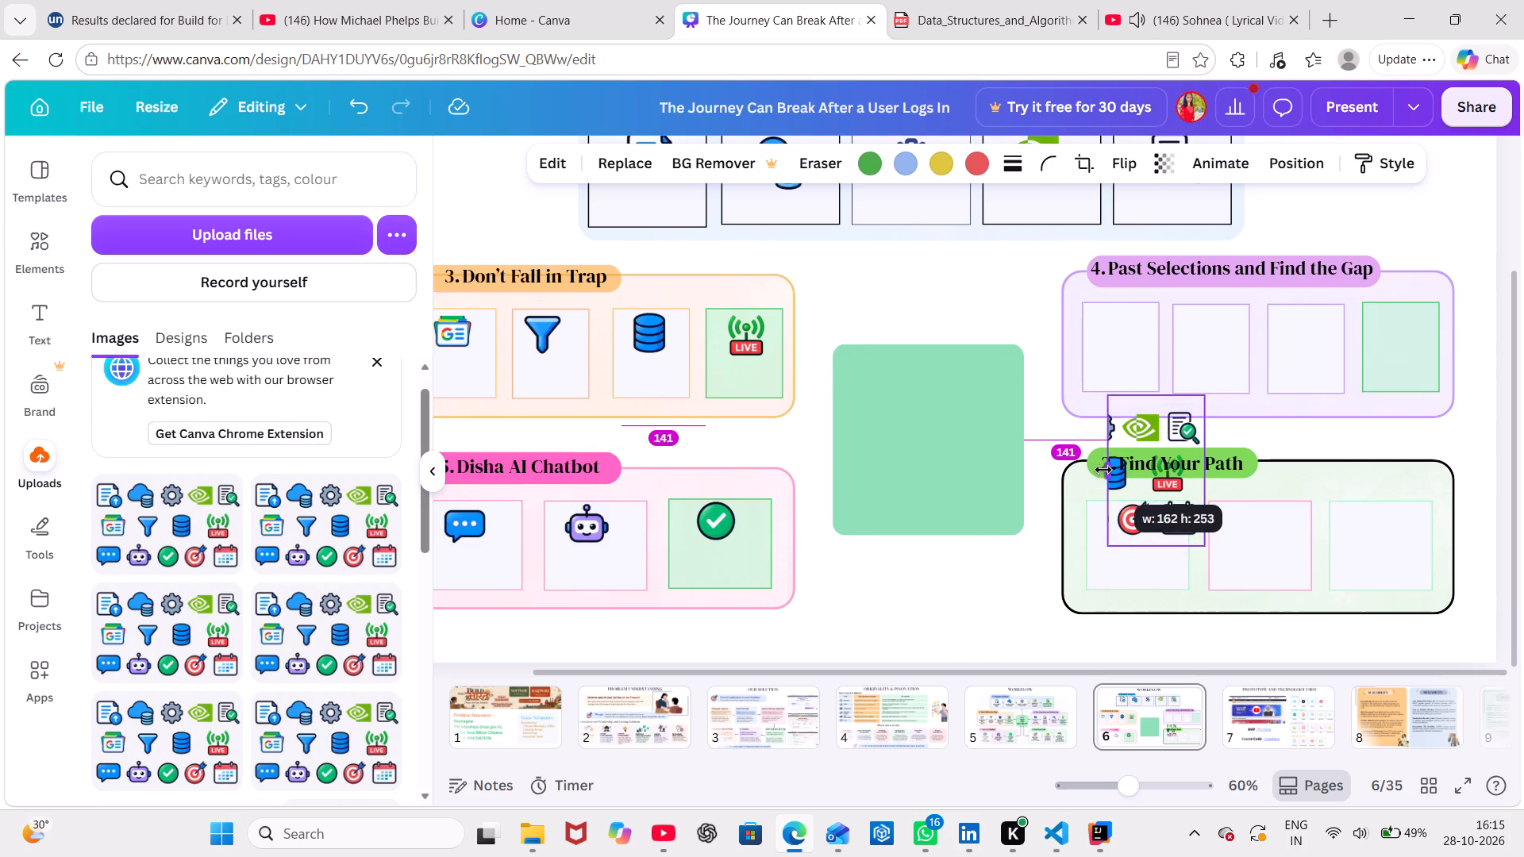
pyautogui.moveTo(1103, 470); pyautogui.dragTo(1106, 472)
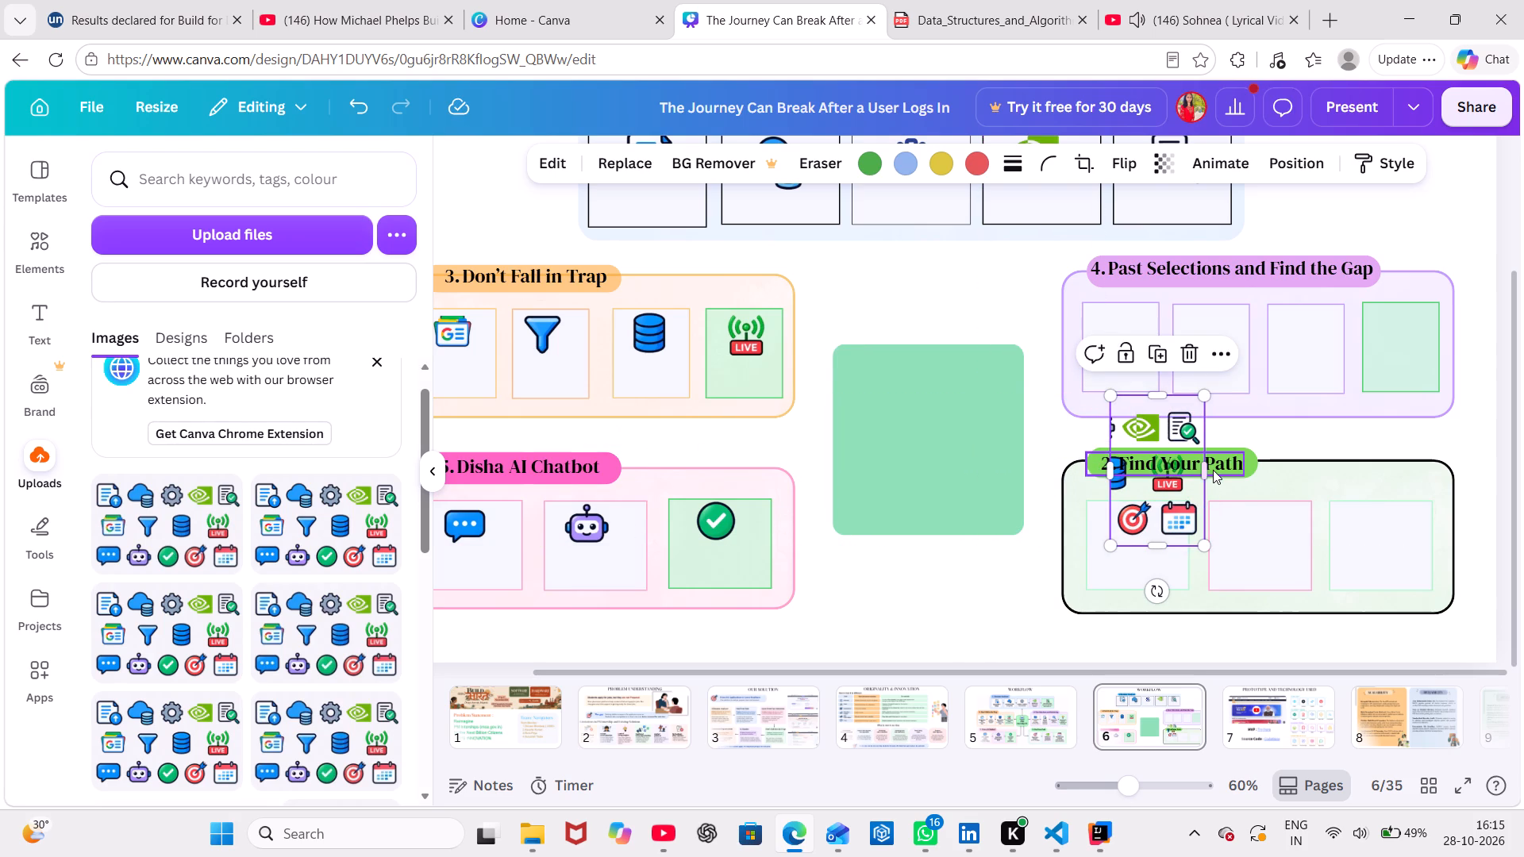
pyautogui.moveTo(1208, 470); pyautogui.dragTo(1164, 471)
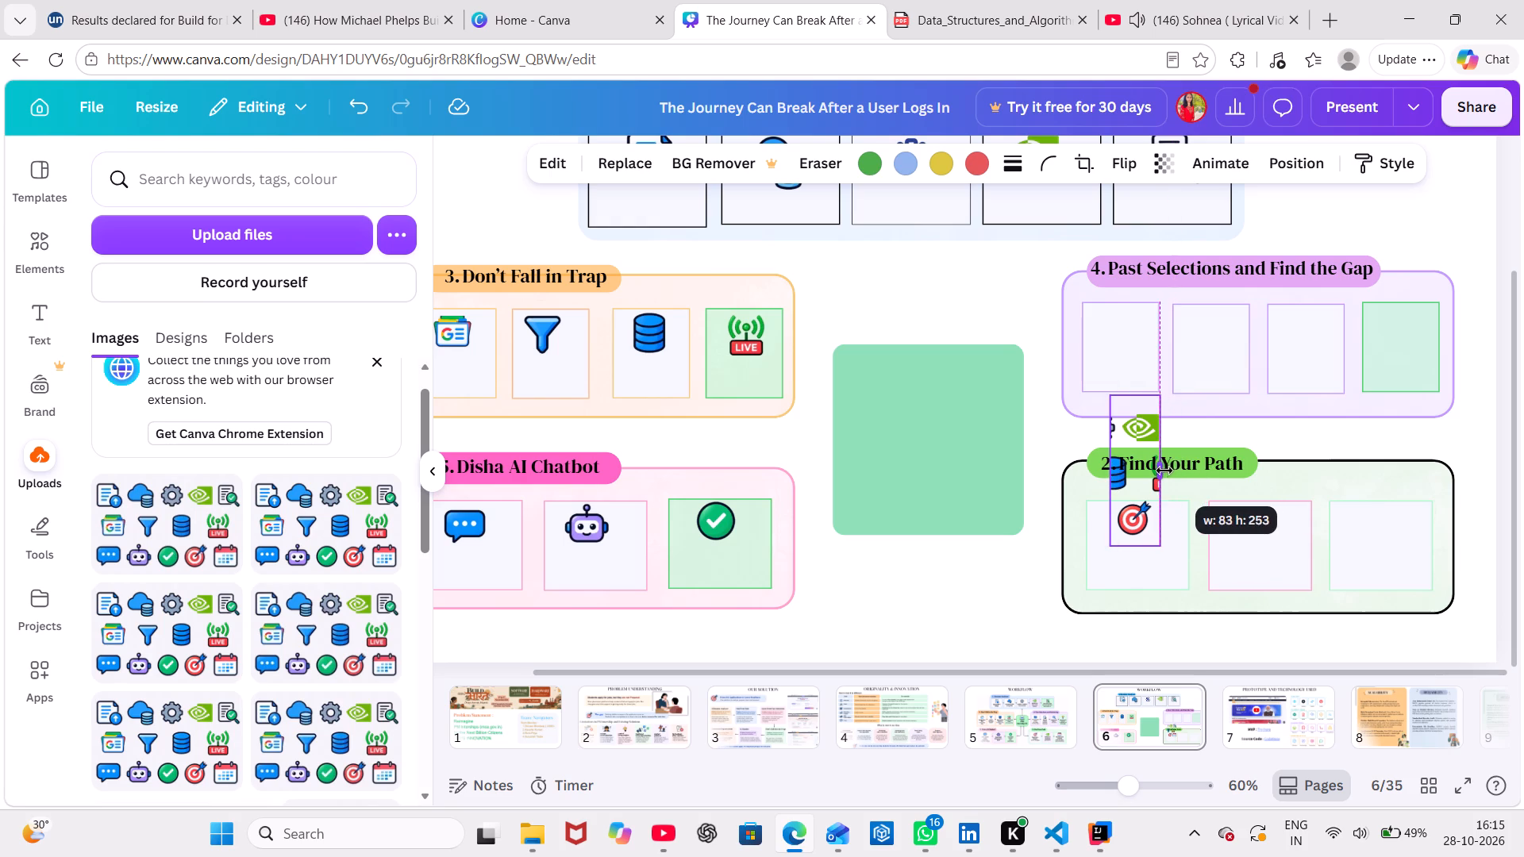
pyautogui.moveTo(1164, 471); pyautogui.dragTo(1164, 471)
pyautogui.moveTo(1143, 390); pyautogui.dragTo(1144, 457)
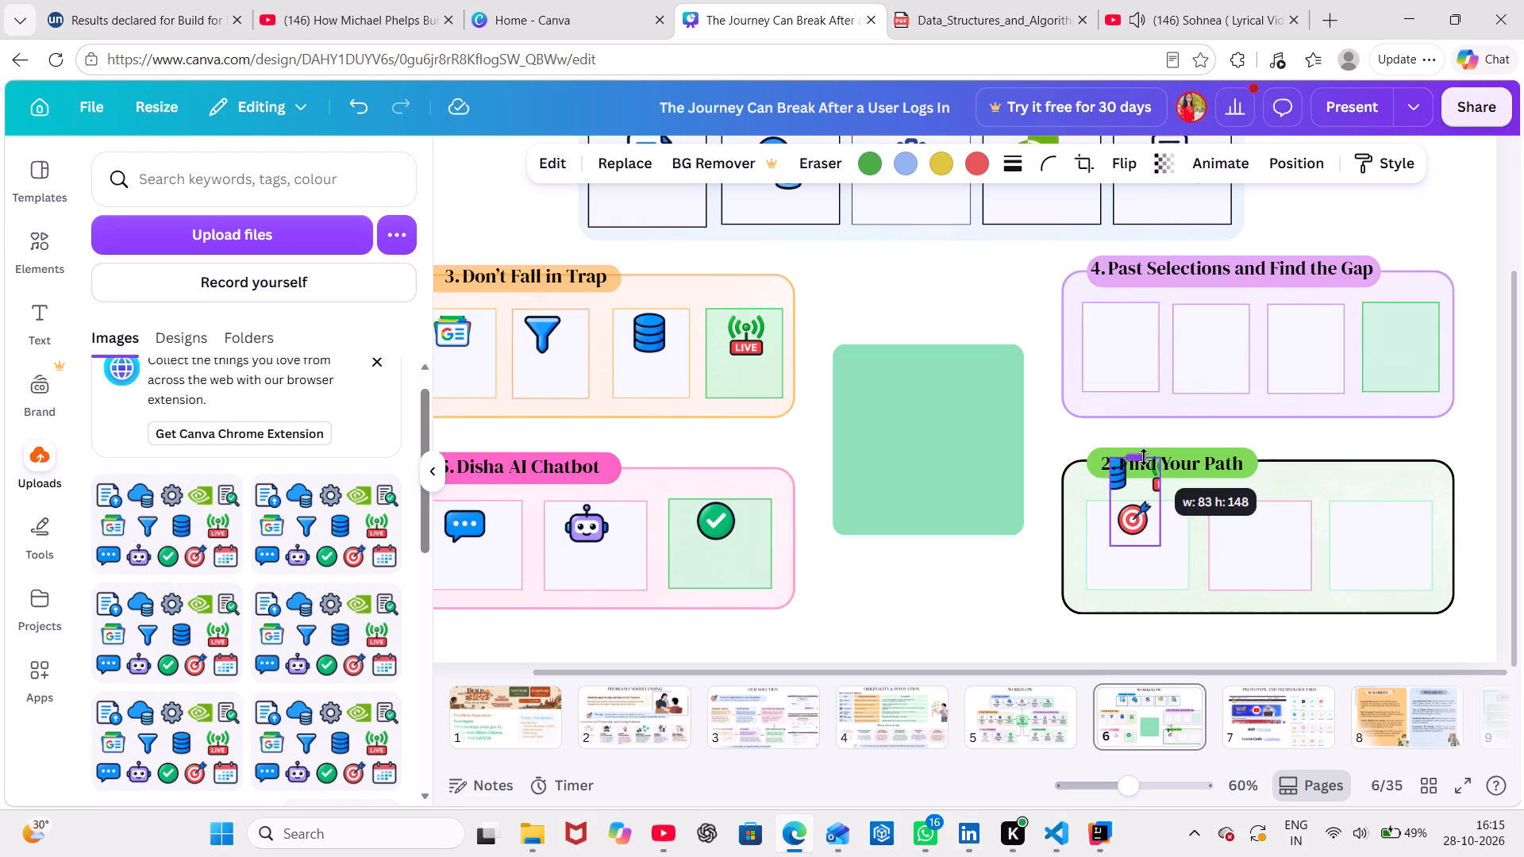
pyautogui.moveTo(1144, 457); pyautogui.dragTo(1152, 493)
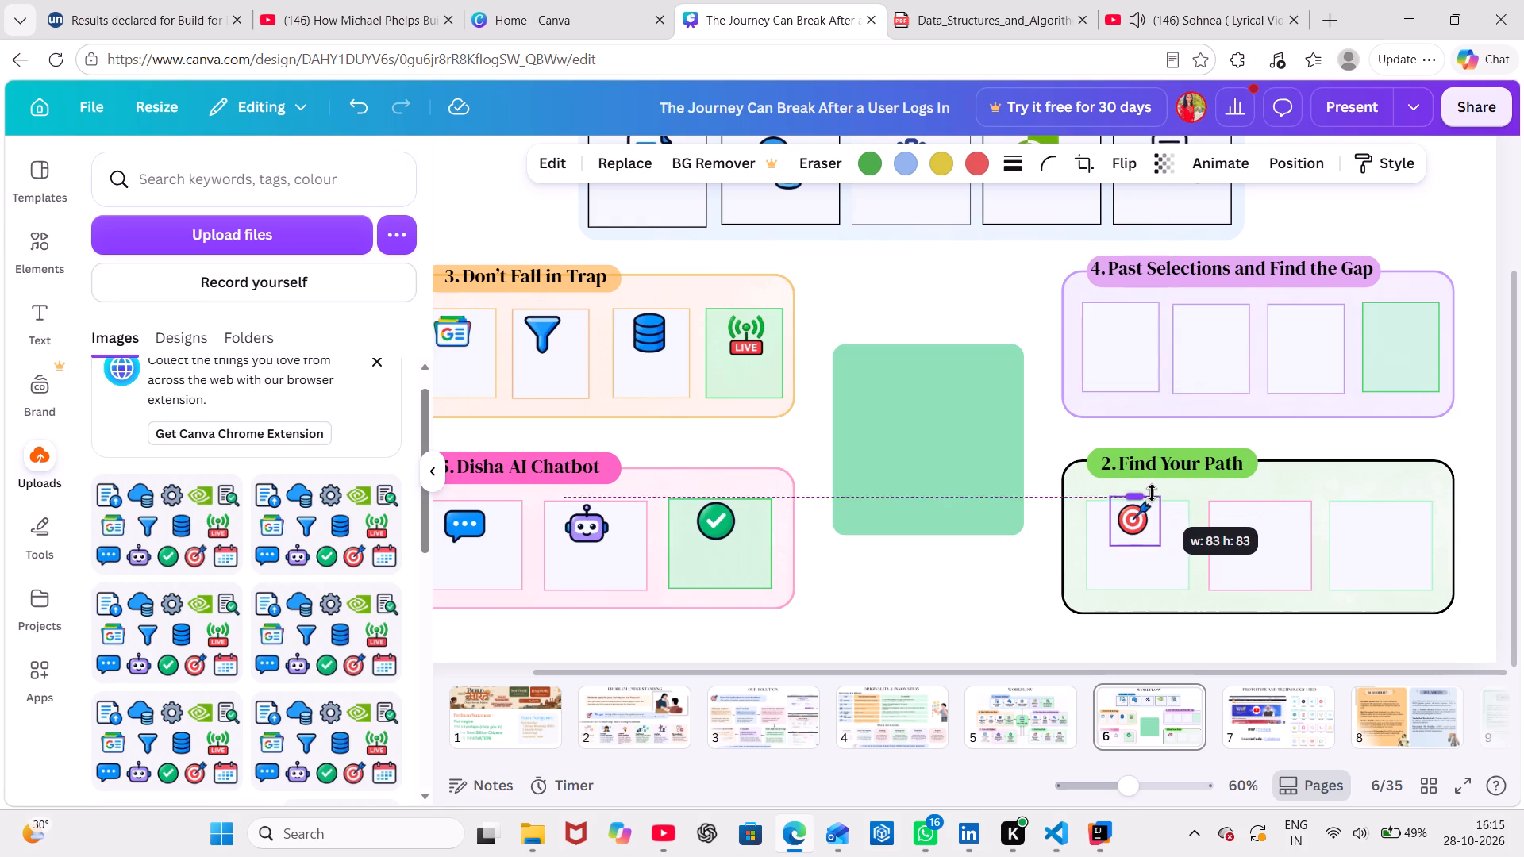
pyautogui.moveTo(1152, 493); pyautogui.dragTo(1152, 494)
pyautogui.click(1468, 371)
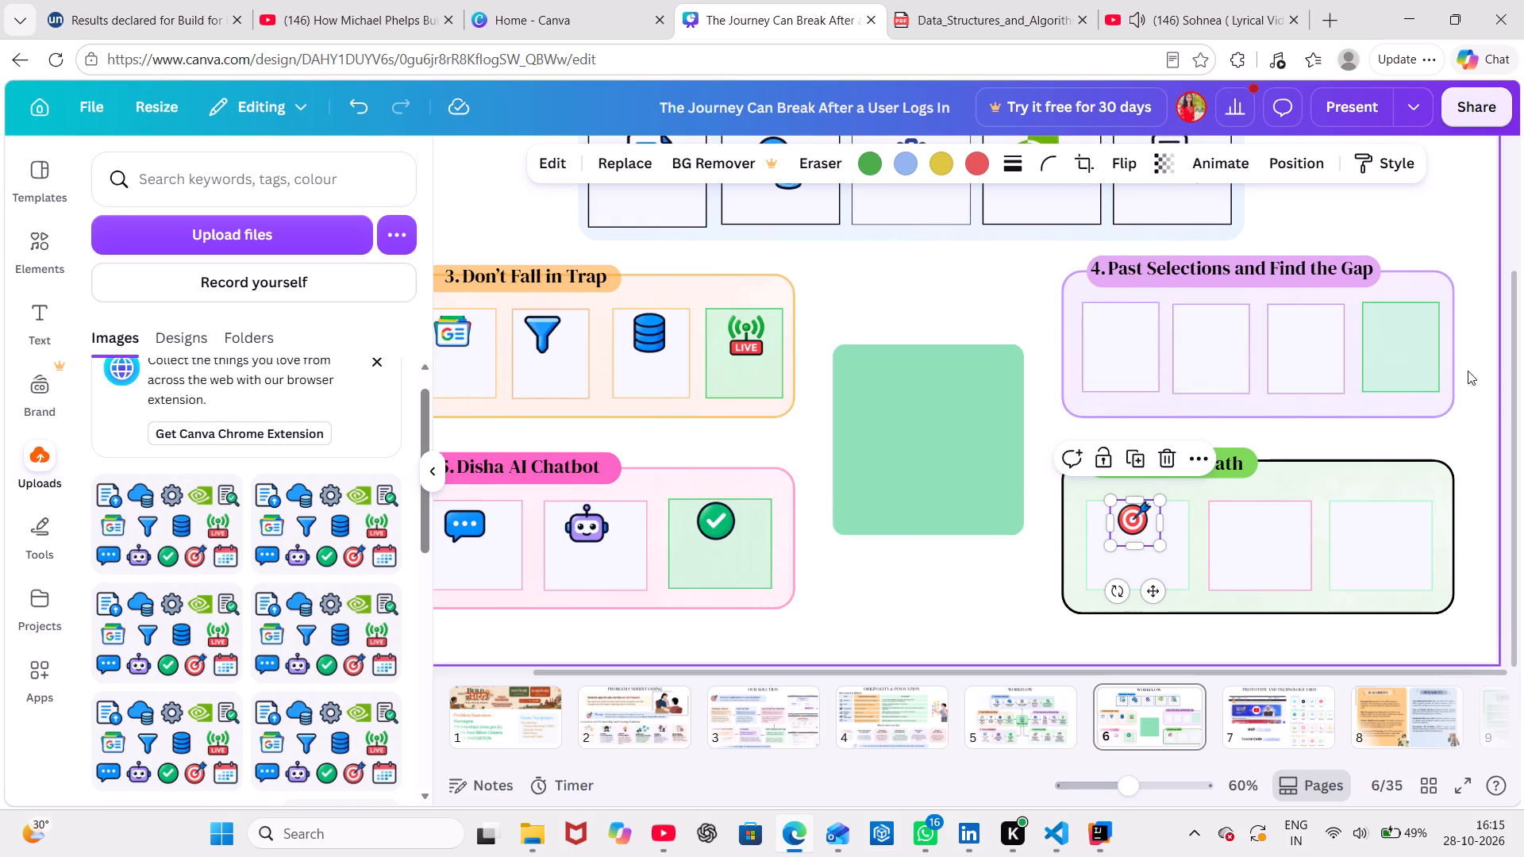
pyautogui.hscroll(-2, 1468, 371)
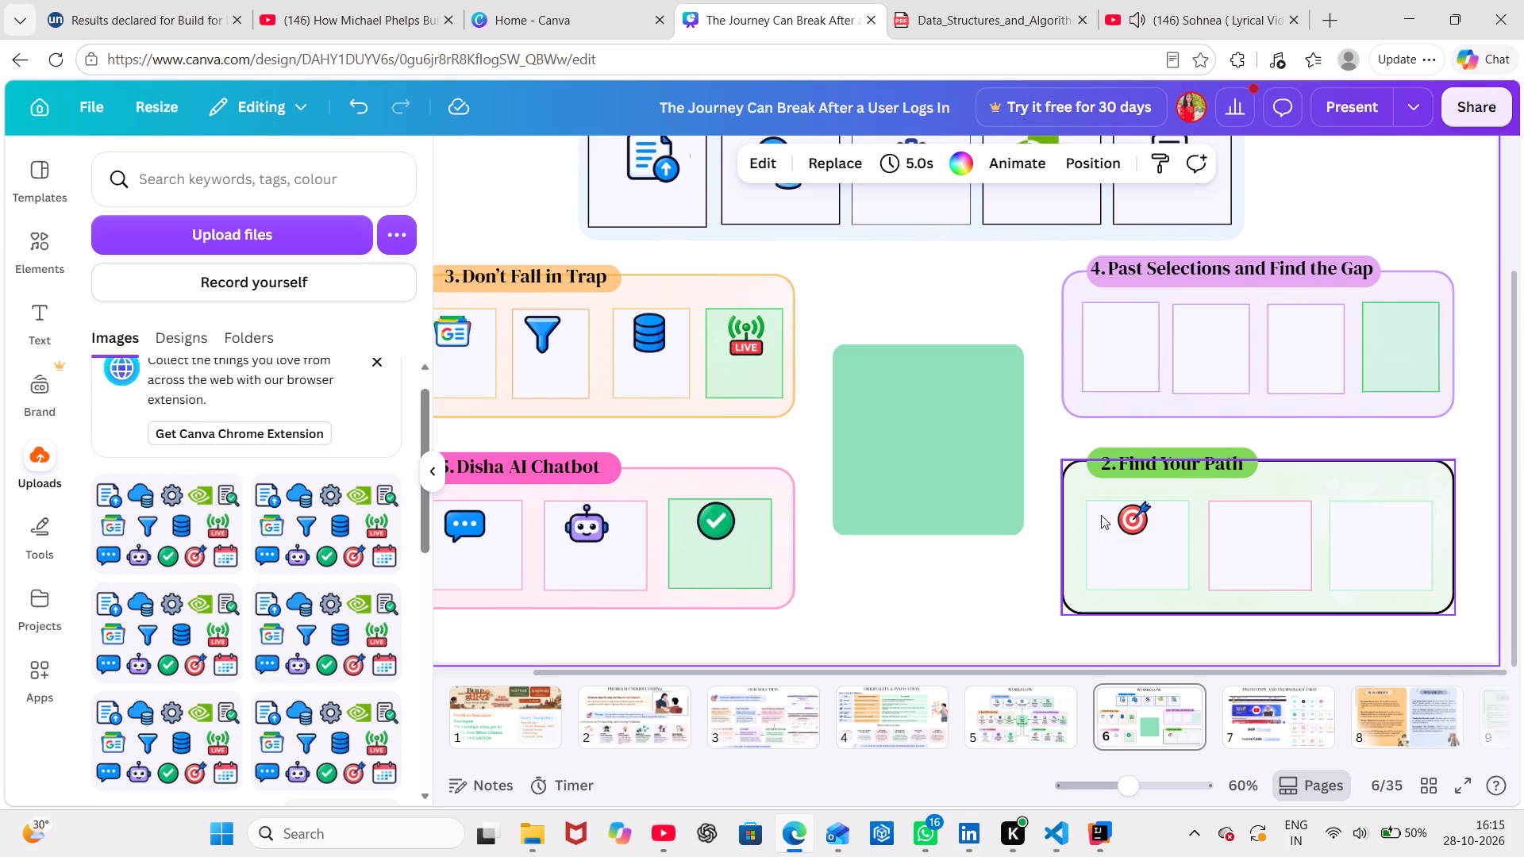
# Trim the empty area below the target icon and slightly enlarge it in the first Find Your Path box.
pyautogui.click(1130, 508)
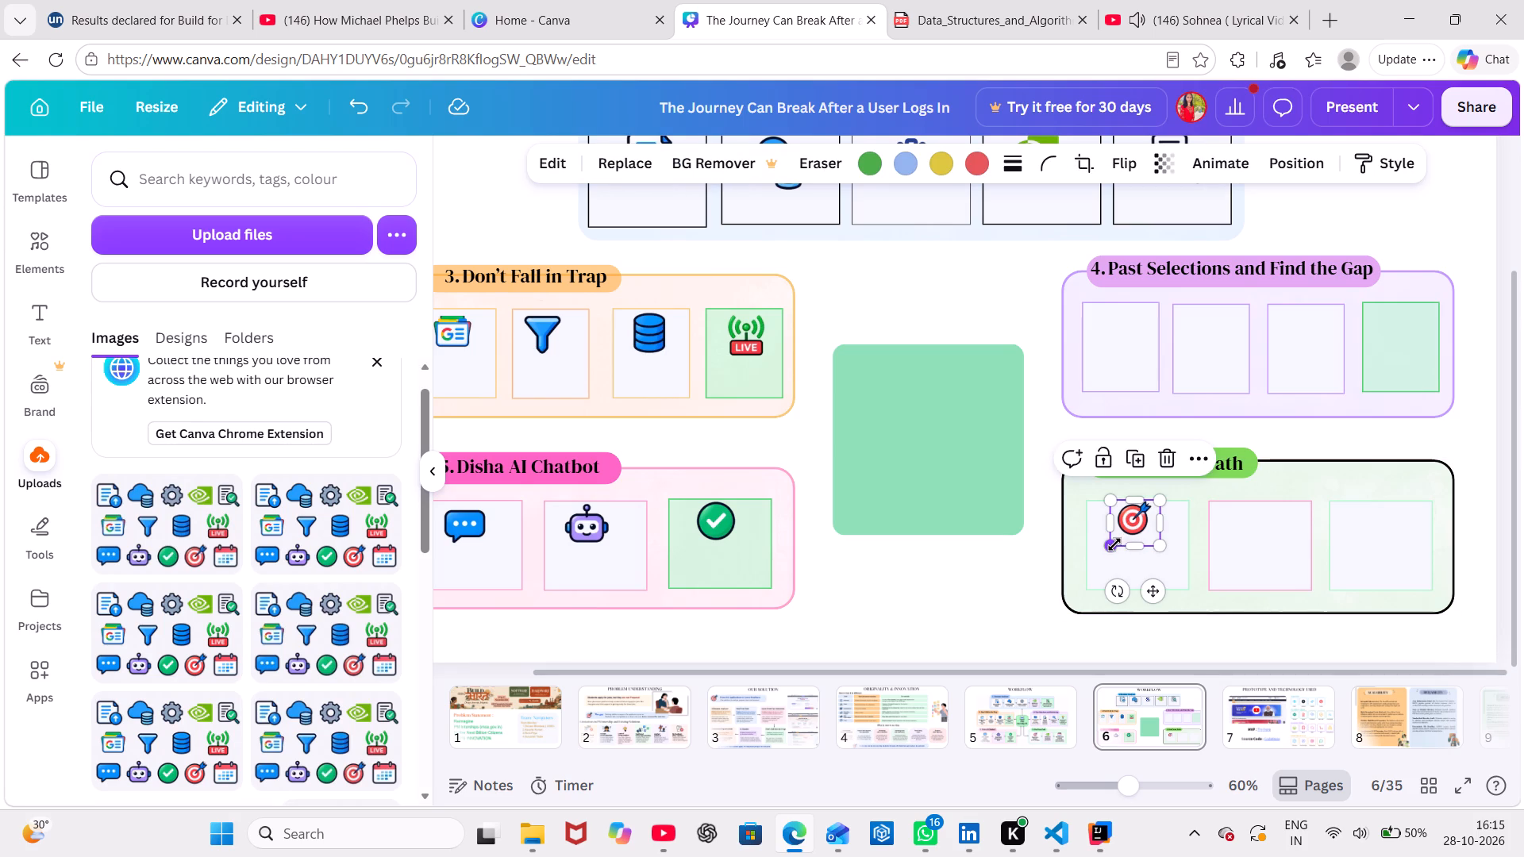
pyautogui.moveTo(1128, 547); pyautogui.dragTo(1127, 537)
pyautogui.moveTo(1110, 536); pyautogui.dragTo(1106, 544)
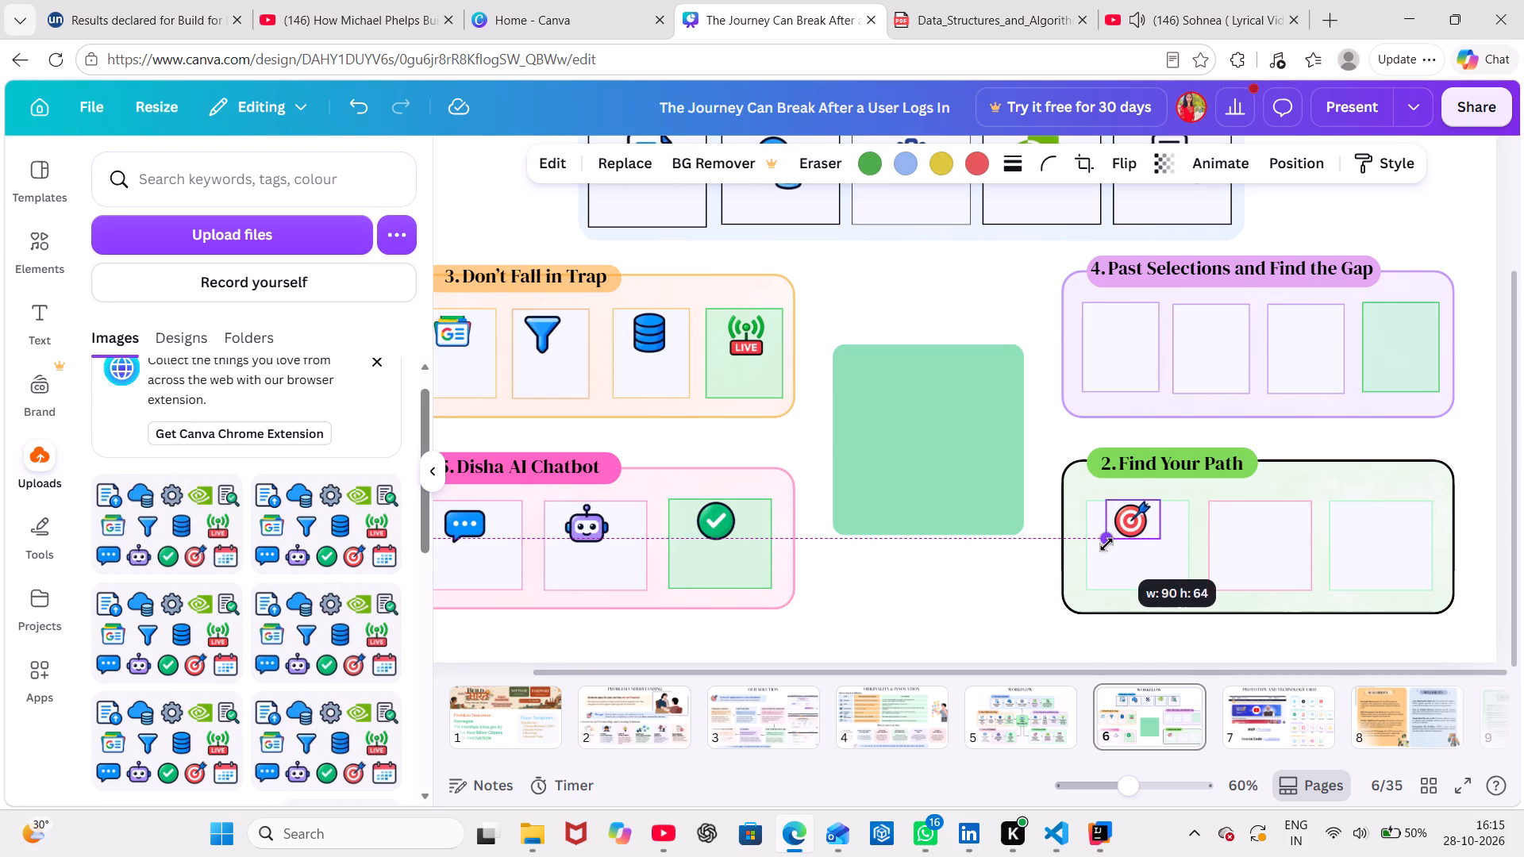
pyautogui.moveTo(1106, 544); pyautogui.dragTo(1106, 544)
pyautogui.click(1002, 573)
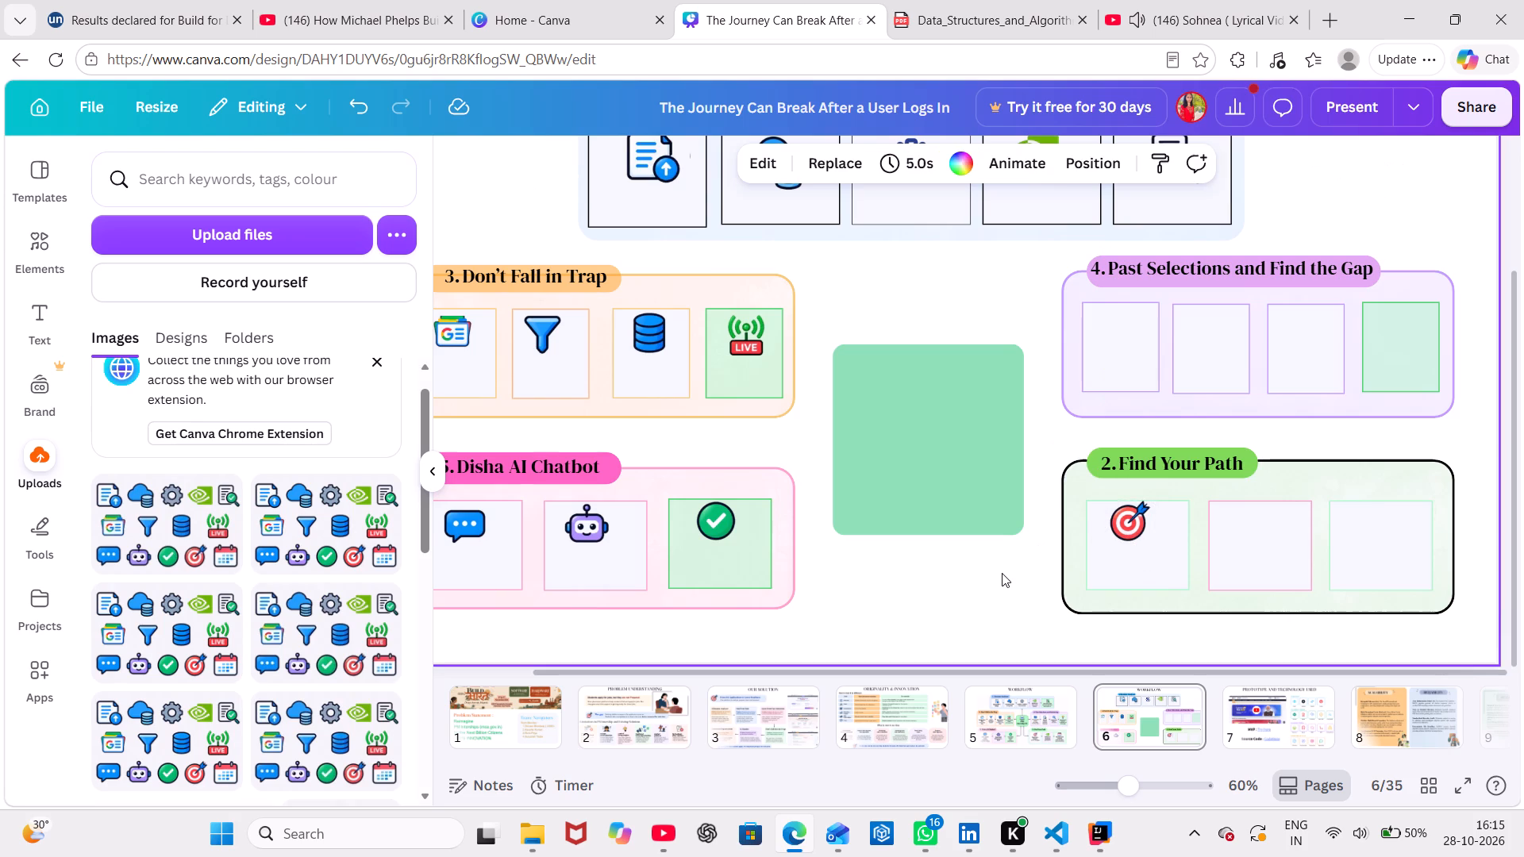
# Copy the NVIDIA icon from the fourth Resume Analyser box and place the duplicate in the second Find Your Path box.
pyautogui.hscroll(-3, 1002, 573)
pyautogui.hscroll(-1, 1211, 467)
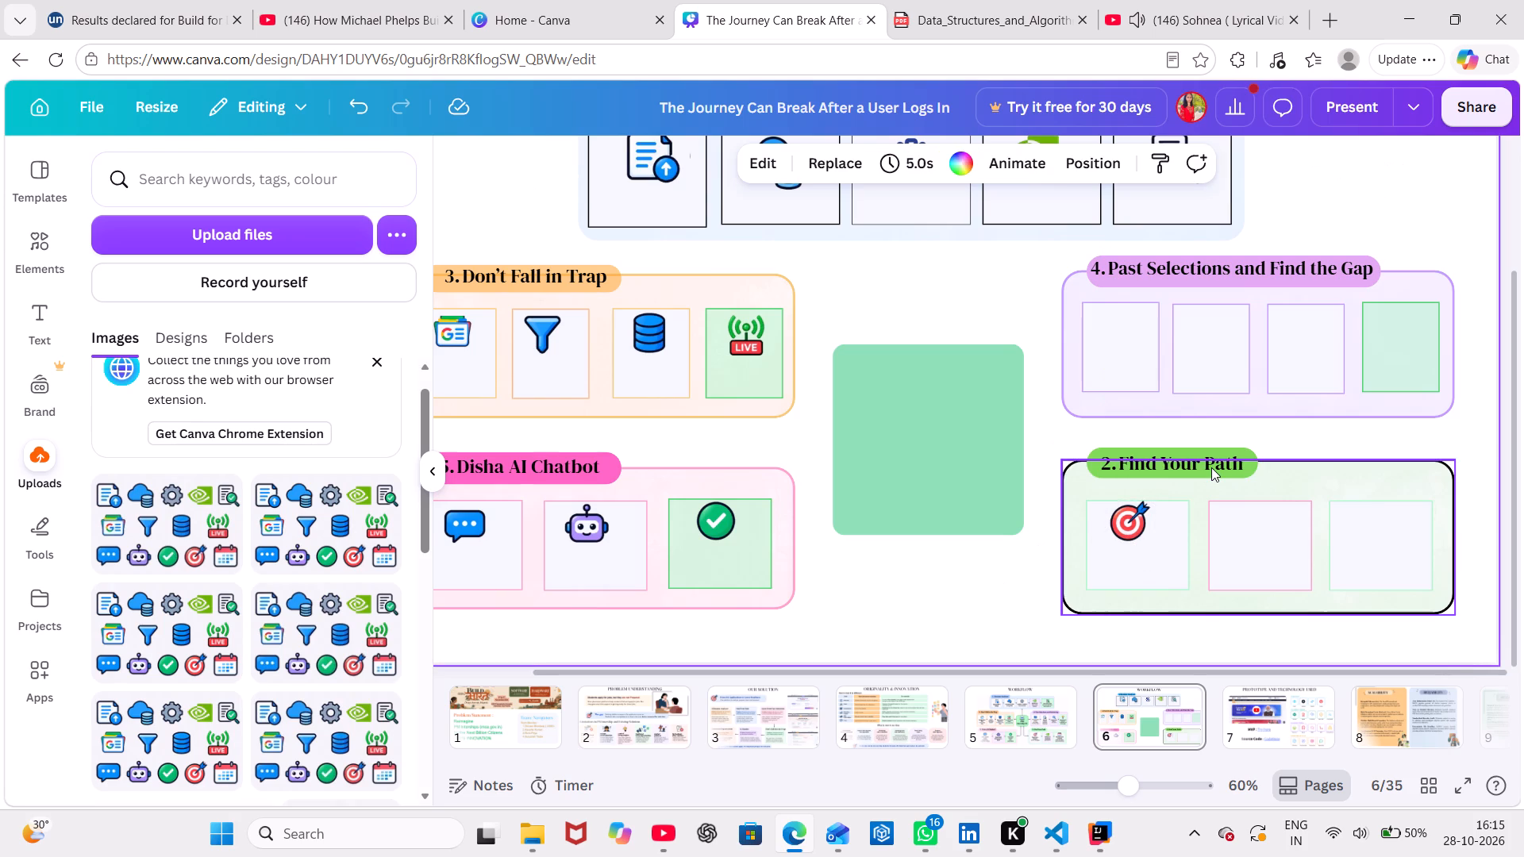
pyautogui.hscroll(-1, 1211, 467)
pyautogui.scroll(1, 1211, 467)
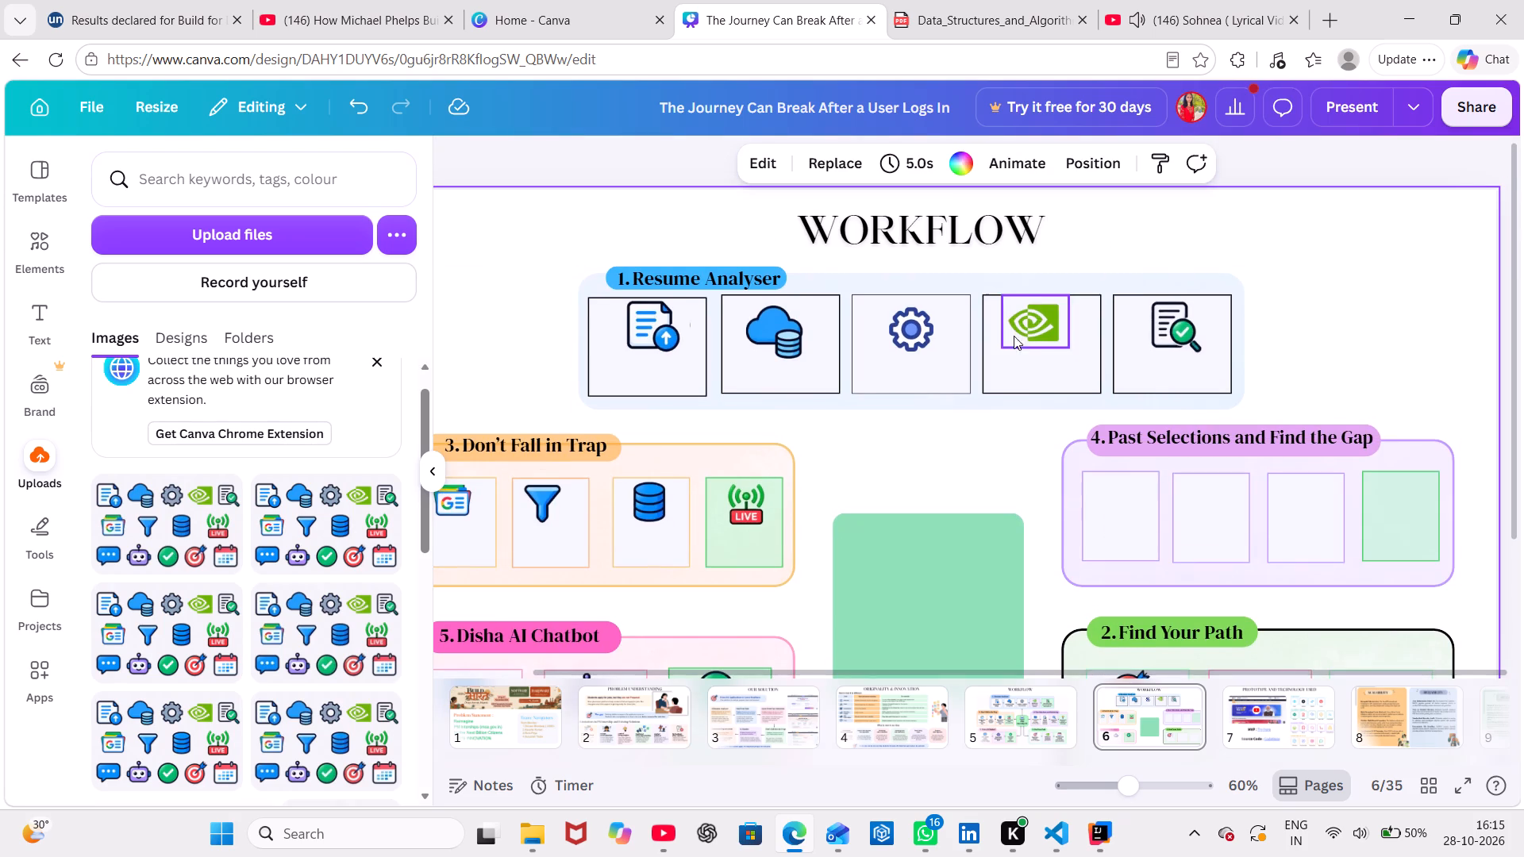
pyautogui.click(1023, 327)
pyautogui.hotkey('ctrl', 'c')
pyautogui.hotkey('ctrl', 'v')
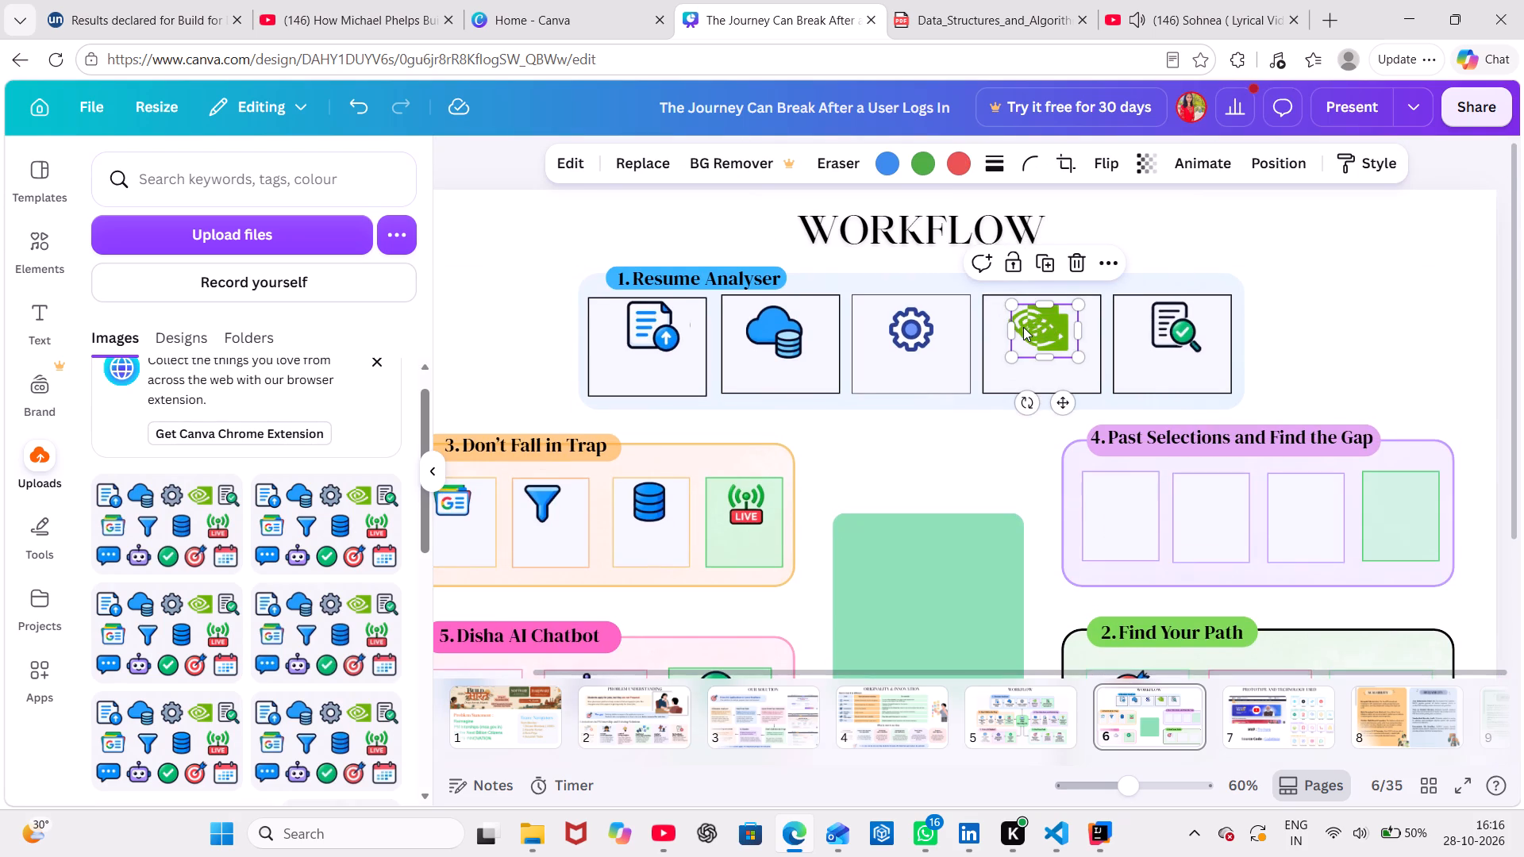
pyautogui.moveTo(1023, 327); pyautogui.dragTo(1225, 629)
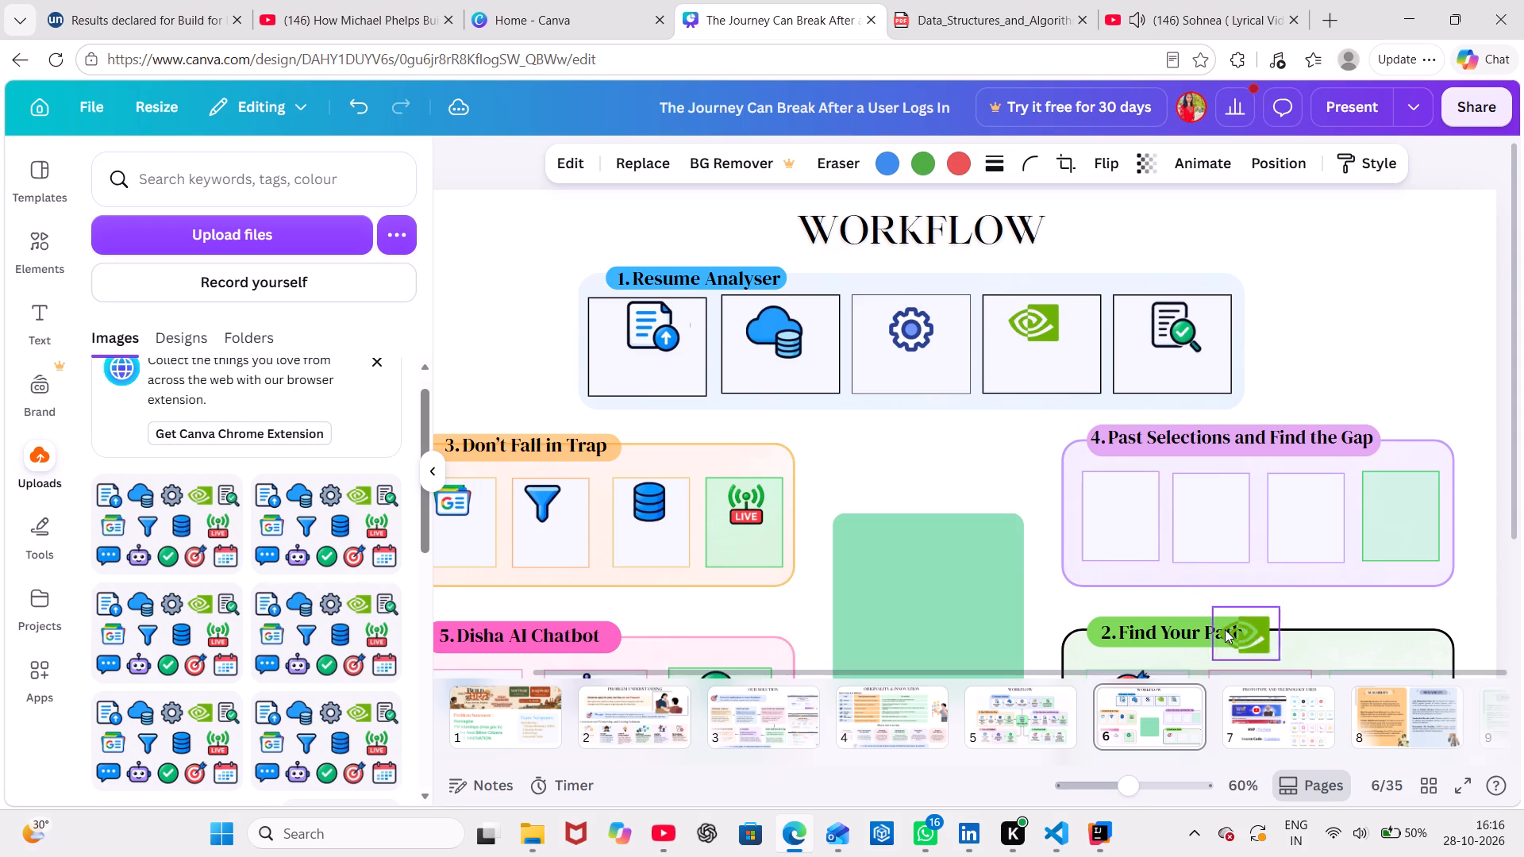
pyautogui.scroll(-2, 1225, 629)
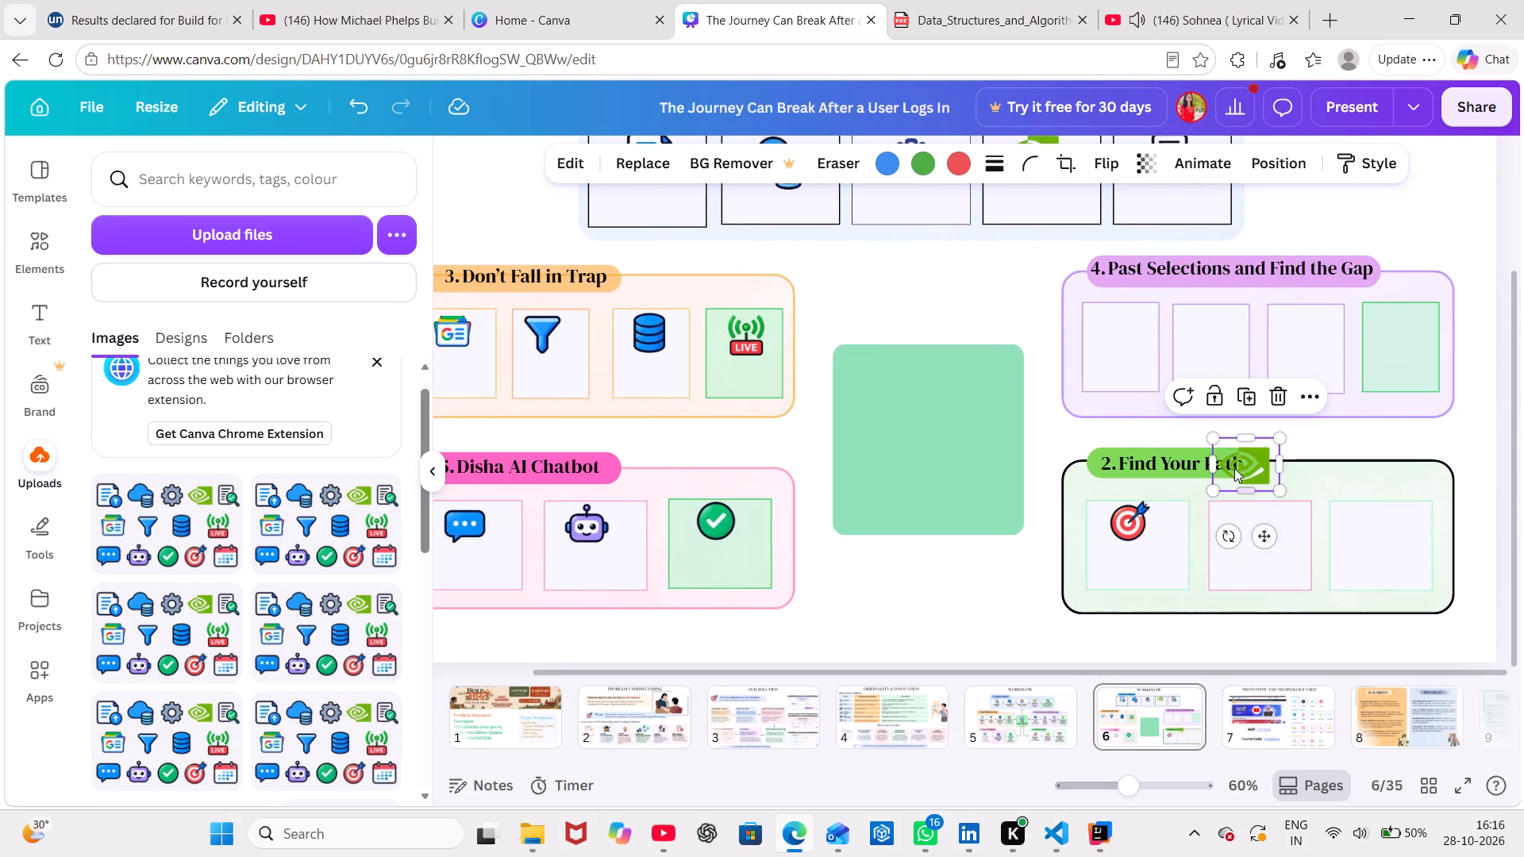
pyautogui.moveTo(1236, 467); pyautogui.dragTo(1245, 503)
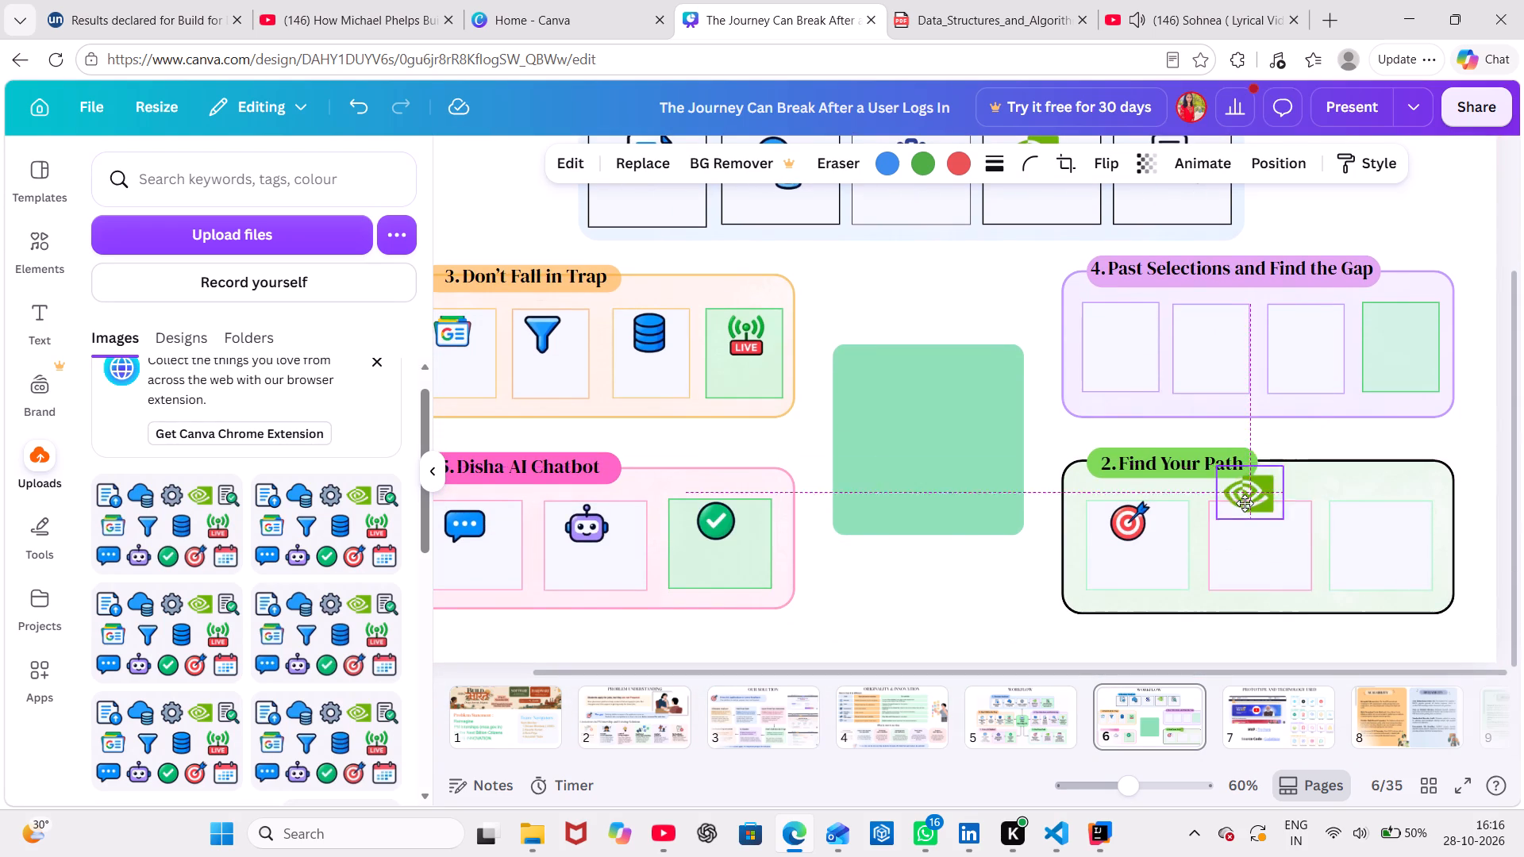
pyautogui.moveTo(1245, 503); pyautogui.dragTo(1238, 523)
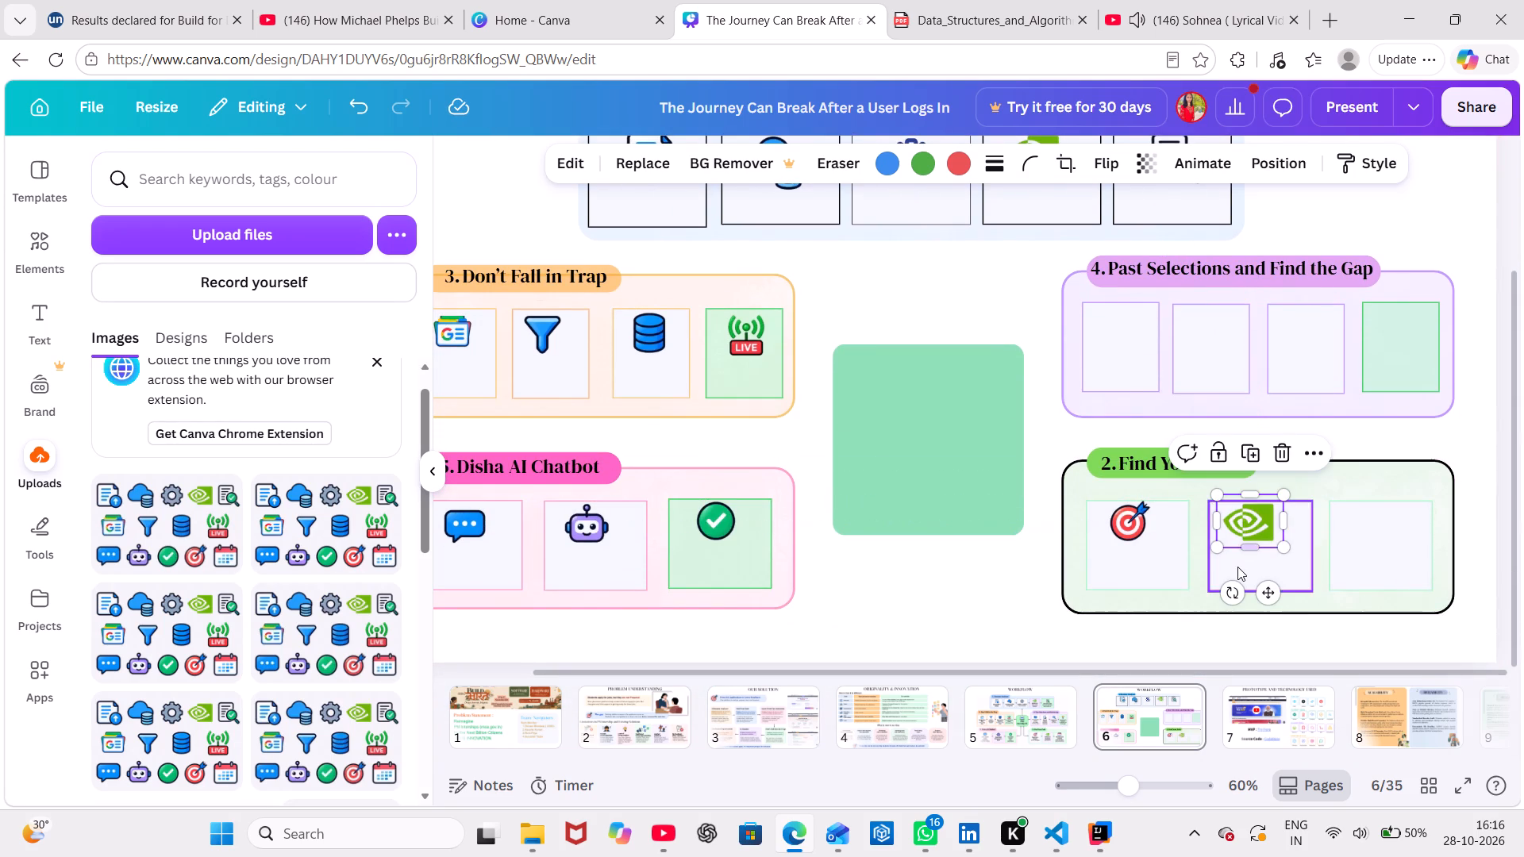
# Fill the second Find Your Path box with pale pinkish-purple #E8D1E6 at 31% opacity.
pyautogui.click(1237, 567)
pyautogui.click(798, 164)
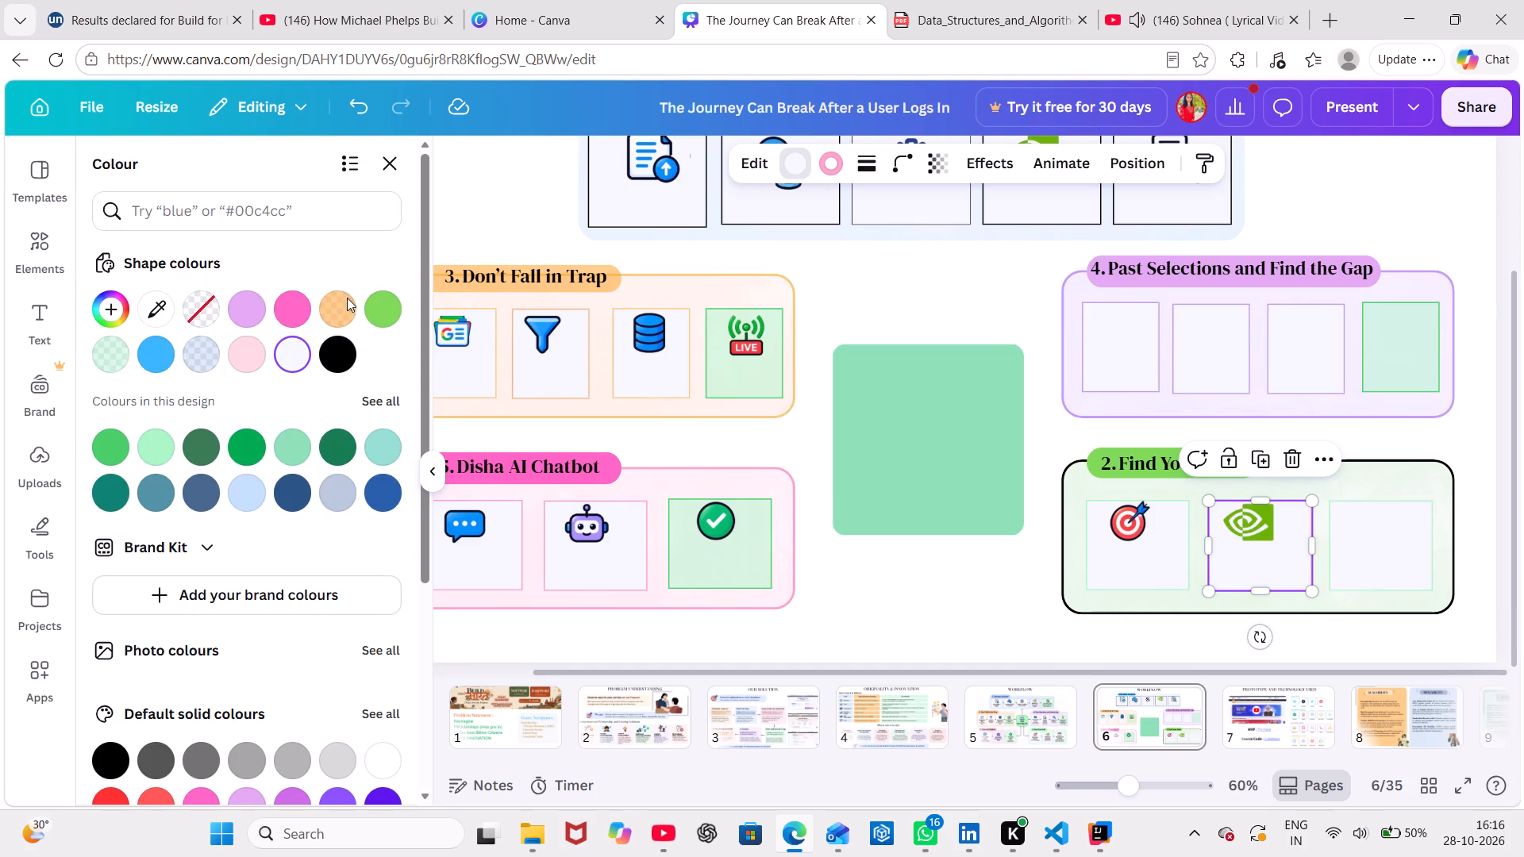
pyautogui.click(261, 346)
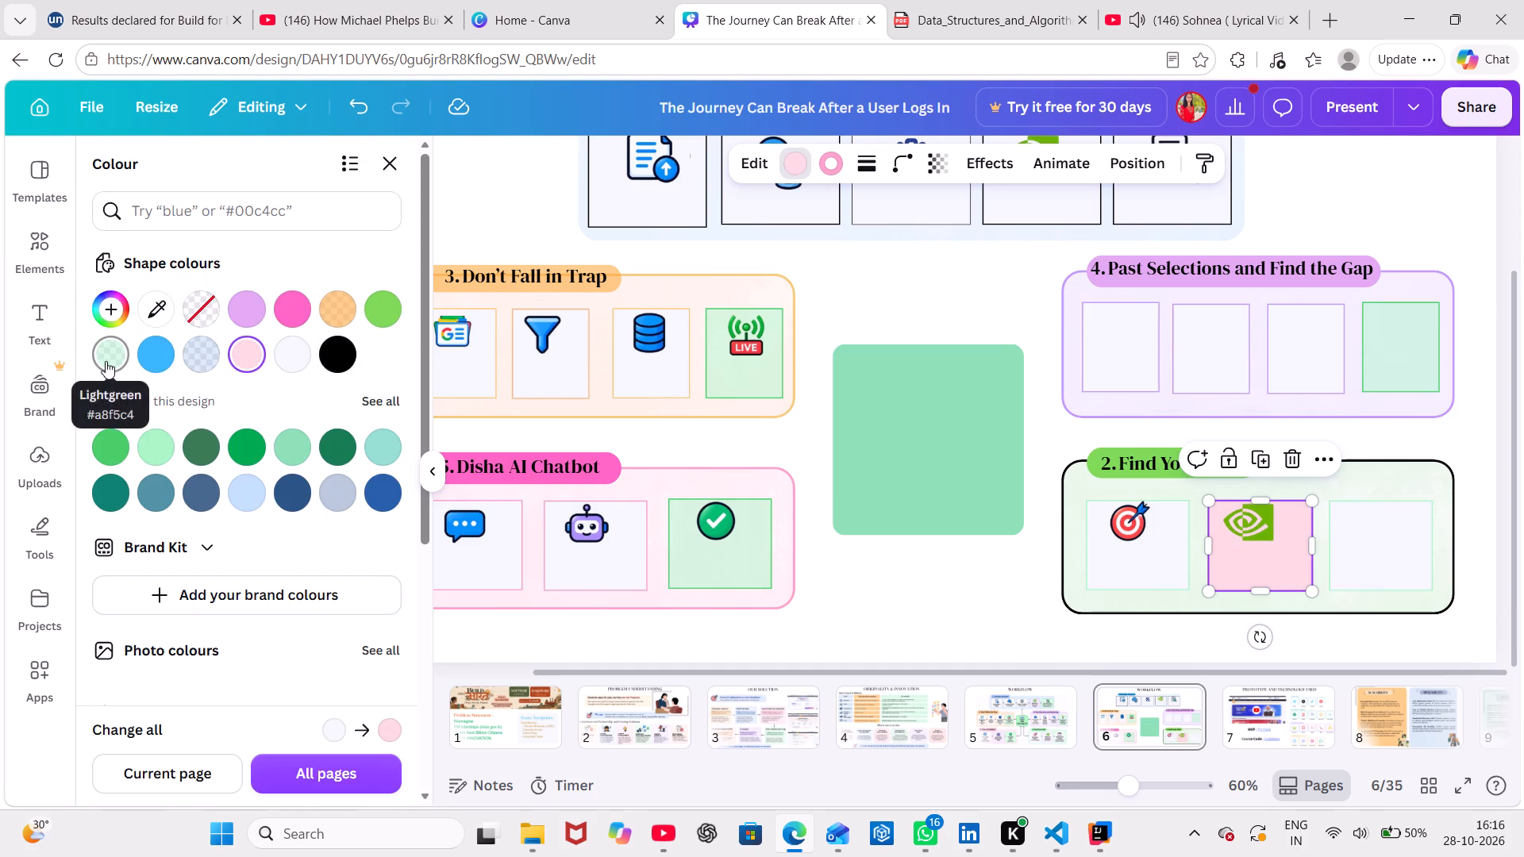
pyautogui.click(106, 361)
pyautogui.doubleClick(210, 357)
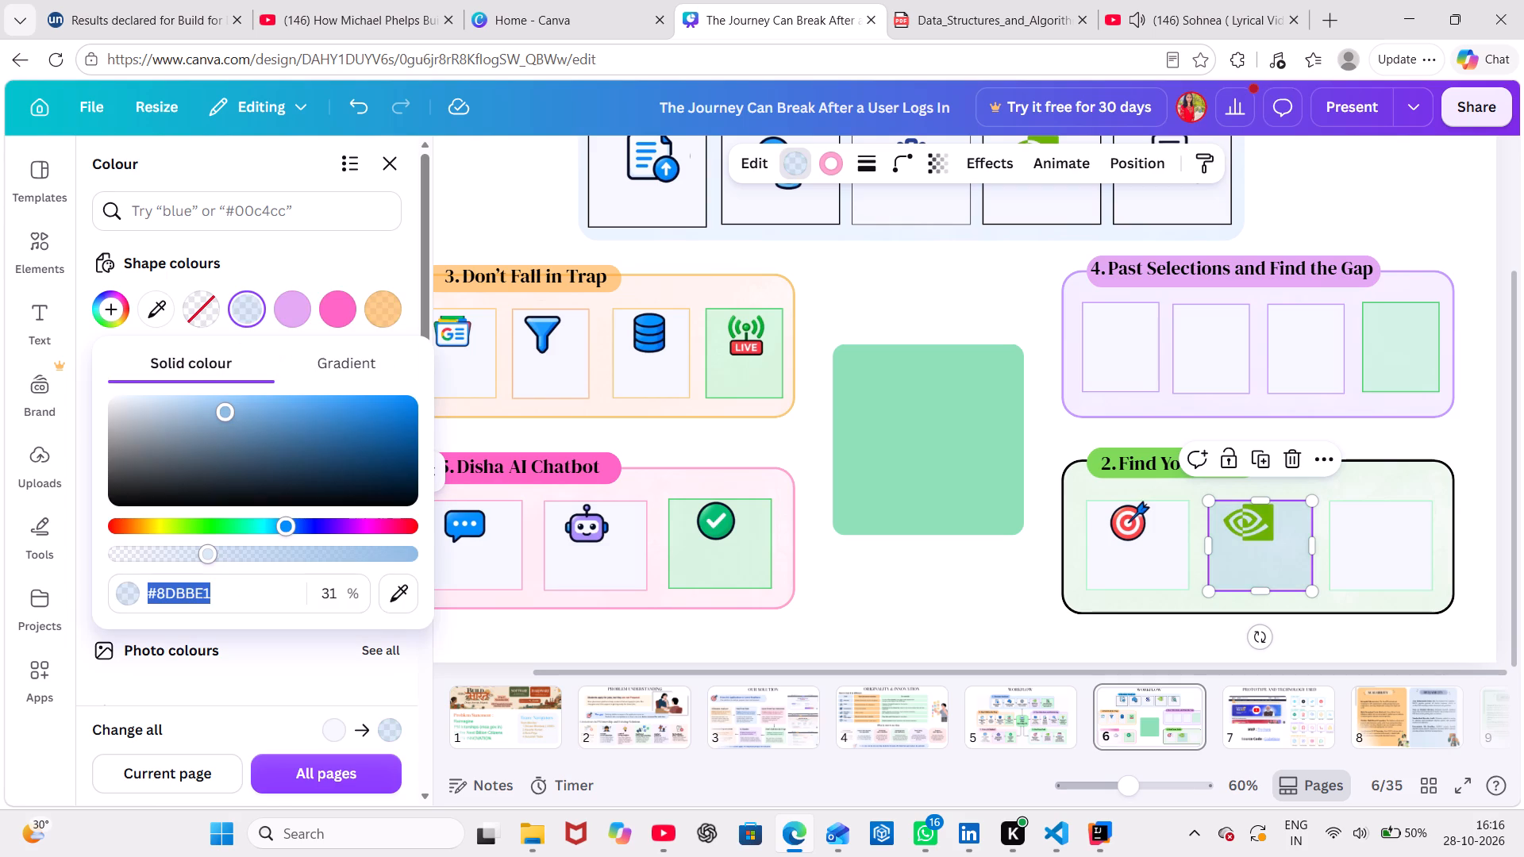
pyautogui.click(387, 259)
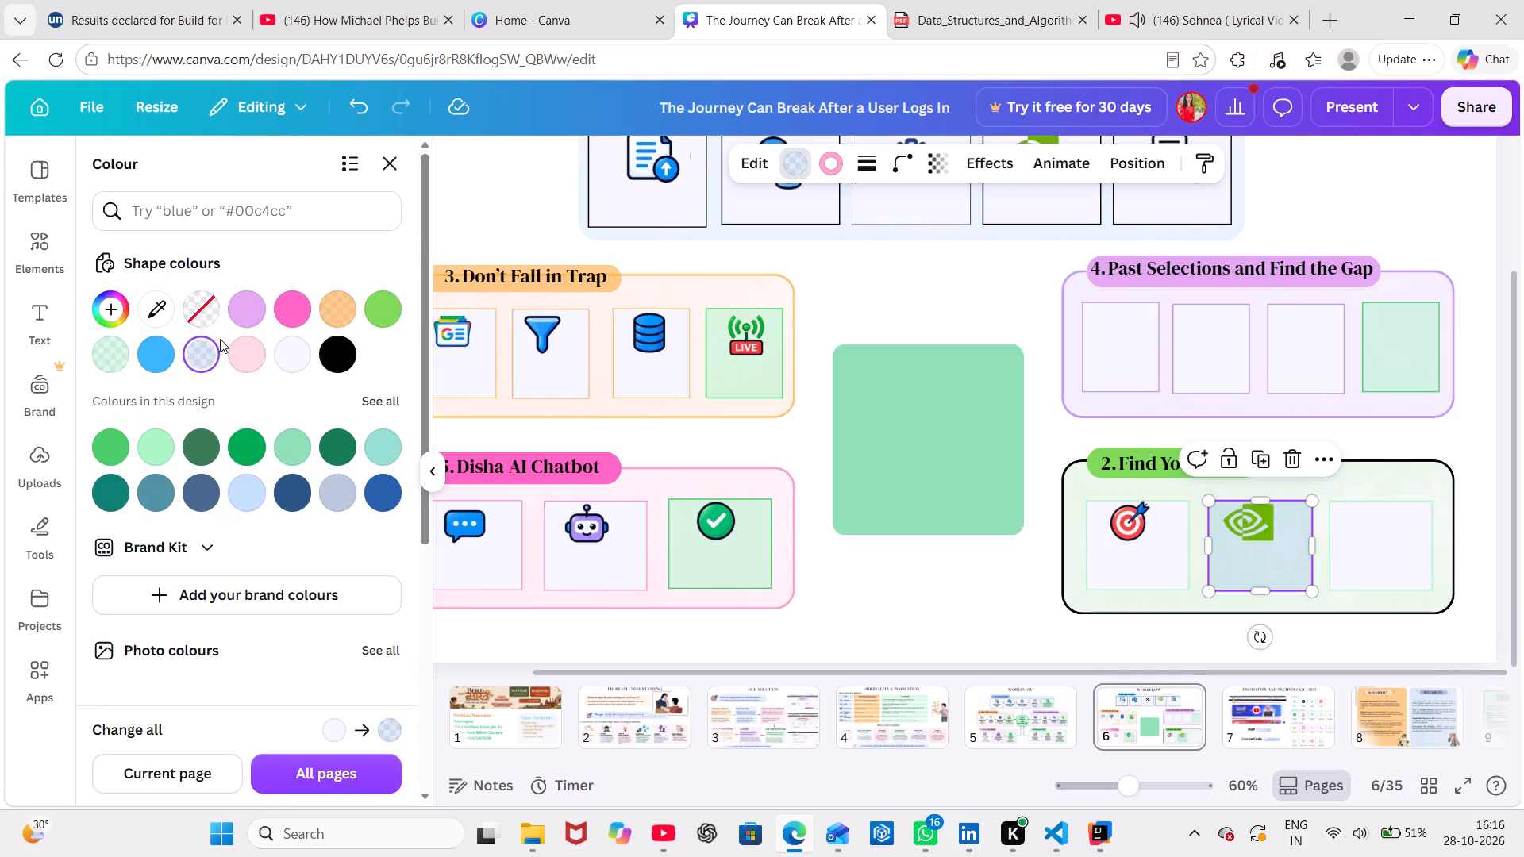
pyautogui.click(198, 349)
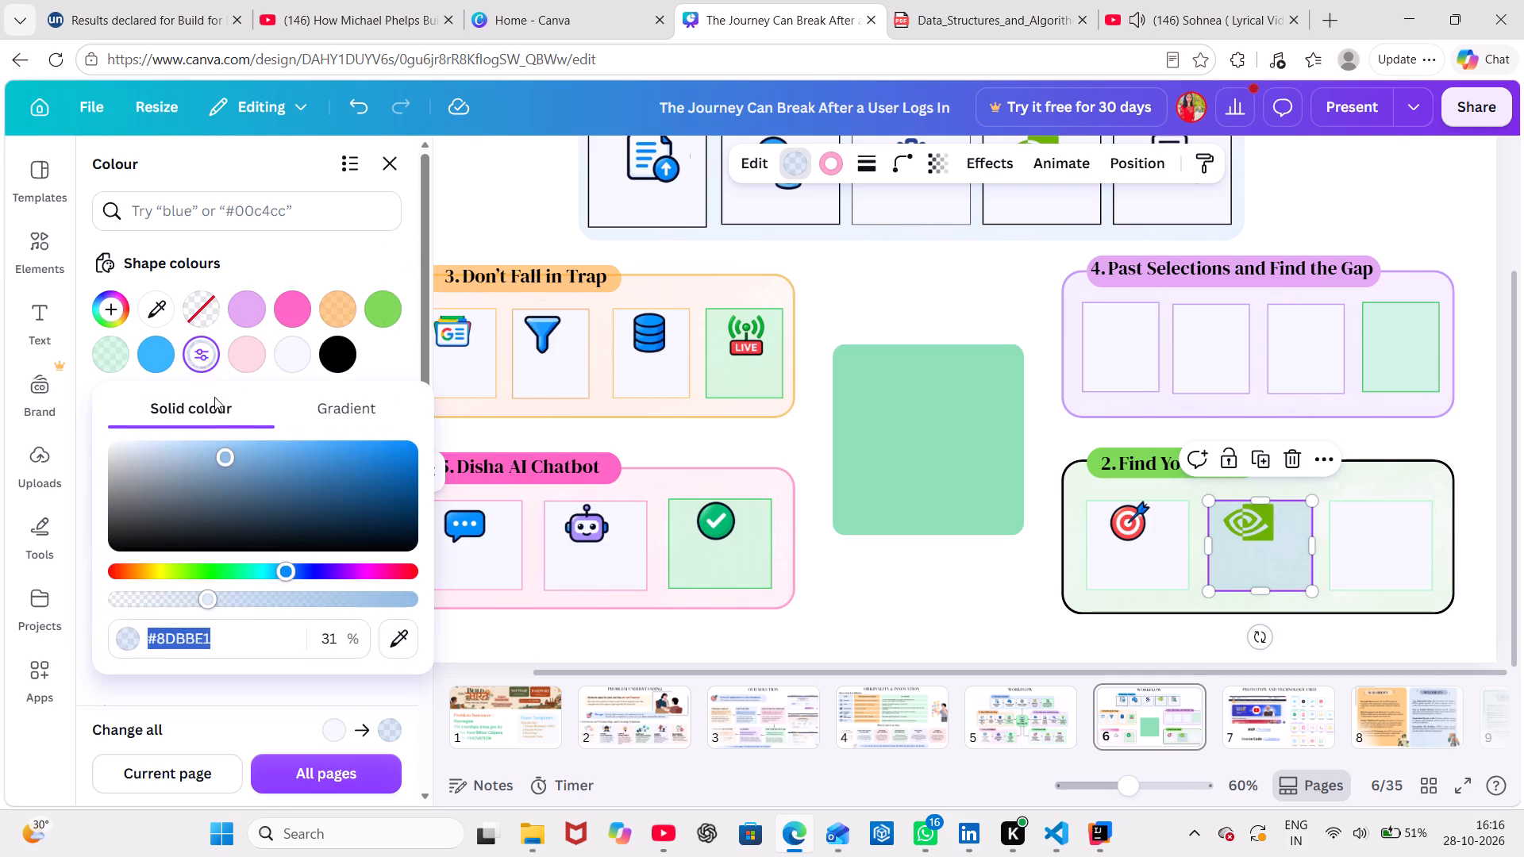
pyautogui.click(370, 567)
pyautogui.moveTo(220, 459); pyautogui.dragTo(253, 486)
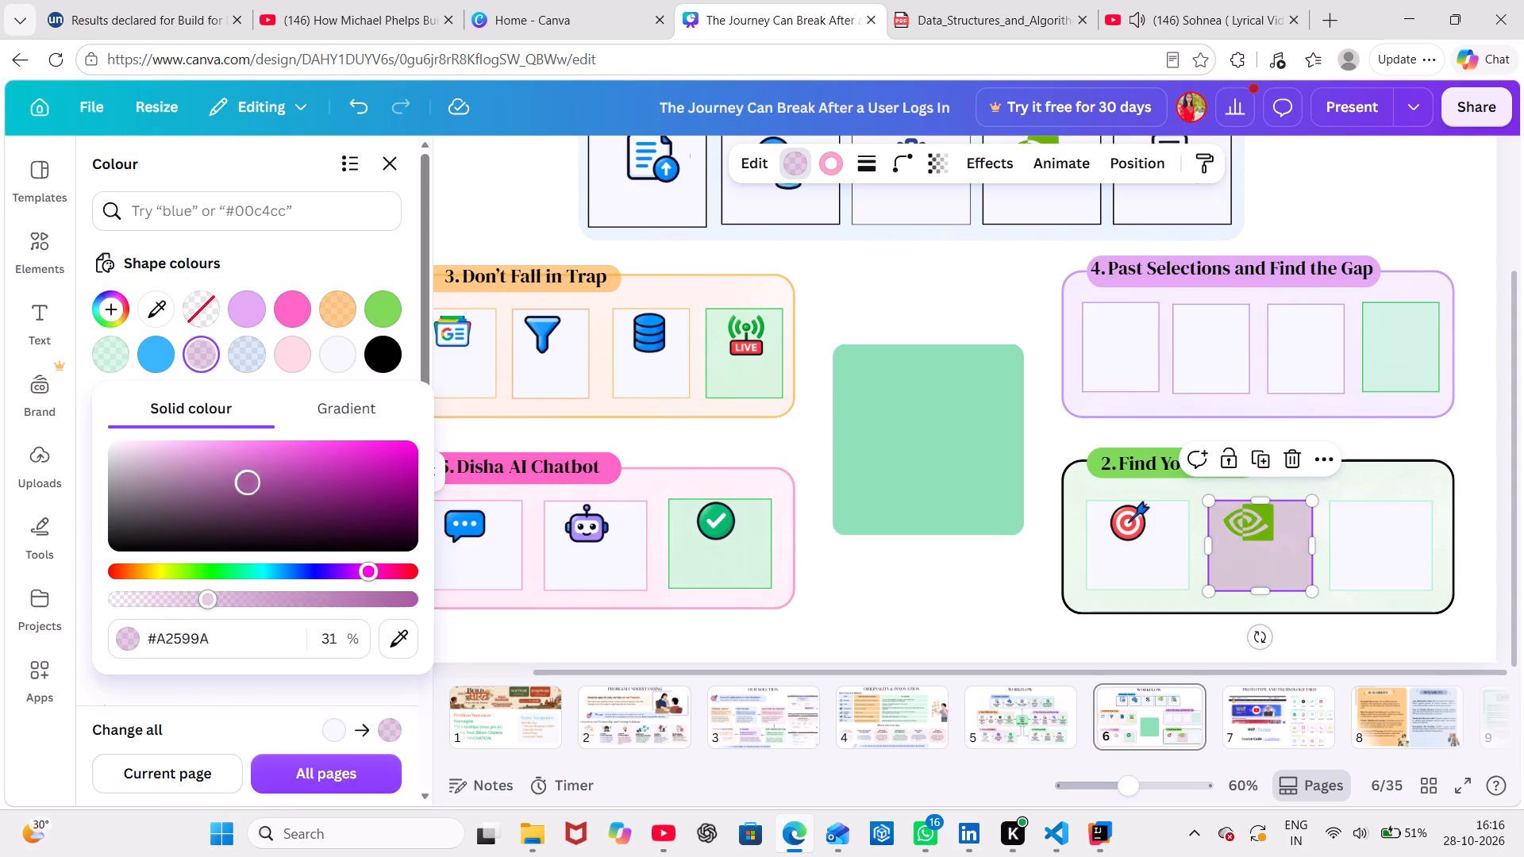
pyautogui.moveTo(253, 486); pyautogui.dragTo(133, 444)
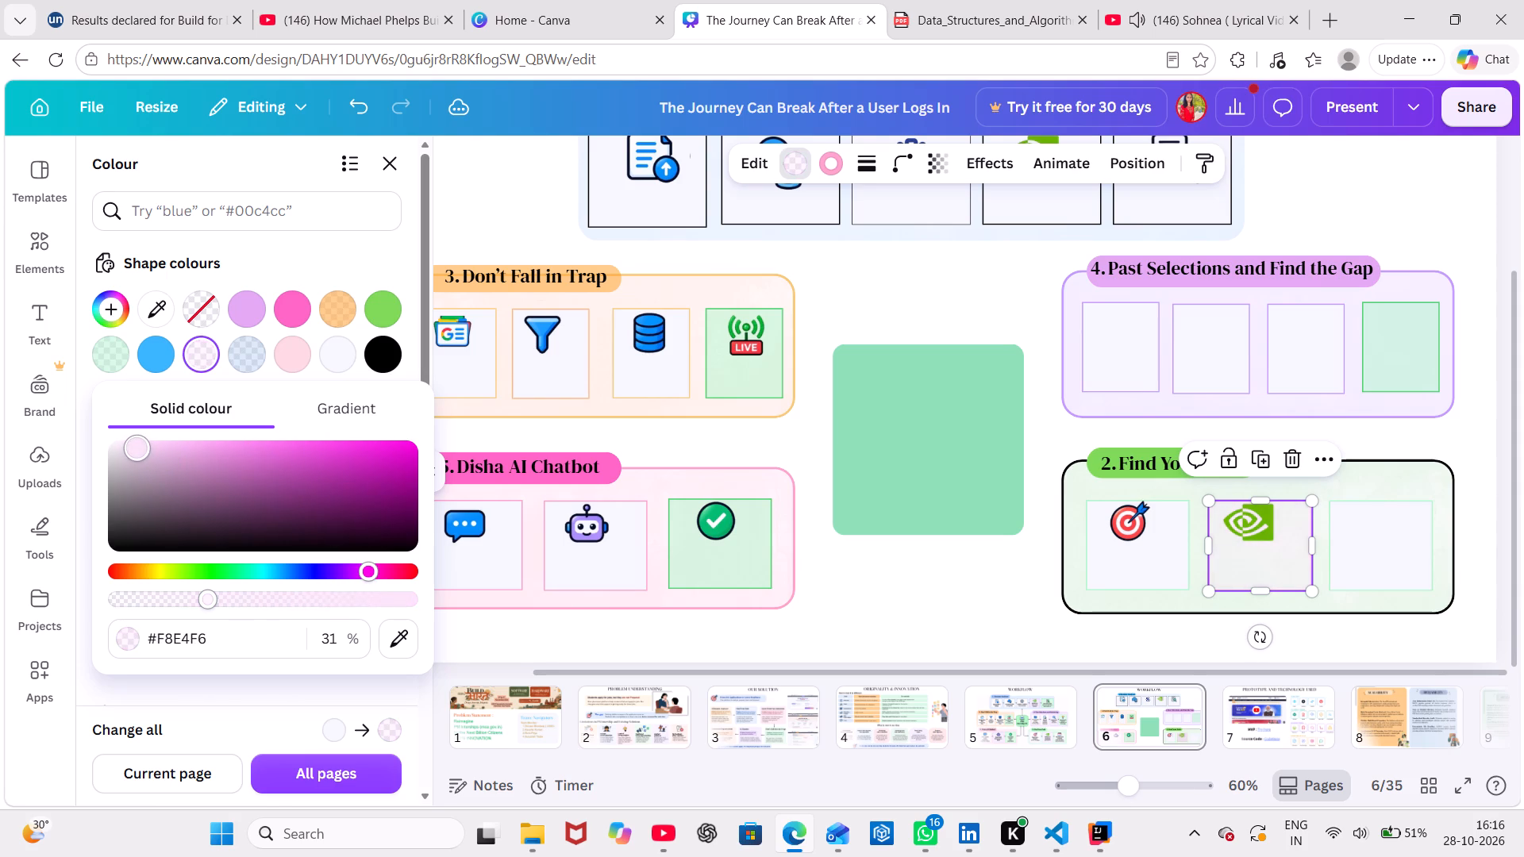
pyautogui.moveTo(133, 444); pyautogui.dragTo(140, 451)
pyautogui.click(1299, 148)
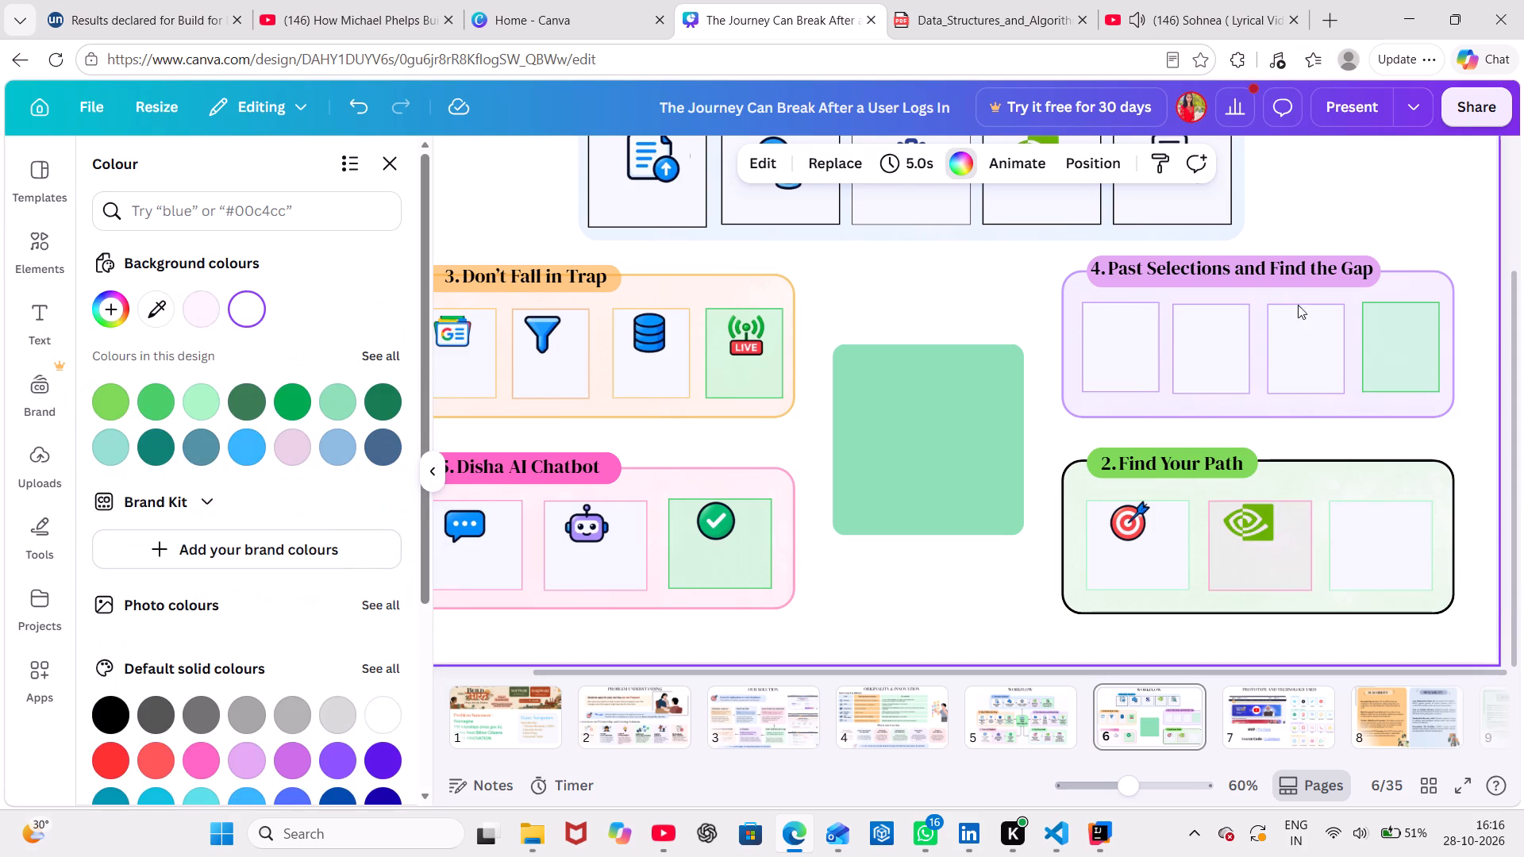
# Shrink the NVIDIA icon slightly and reposition it near the top centre of the second Find Your Path box.
pyautogui.click(1260, 524)
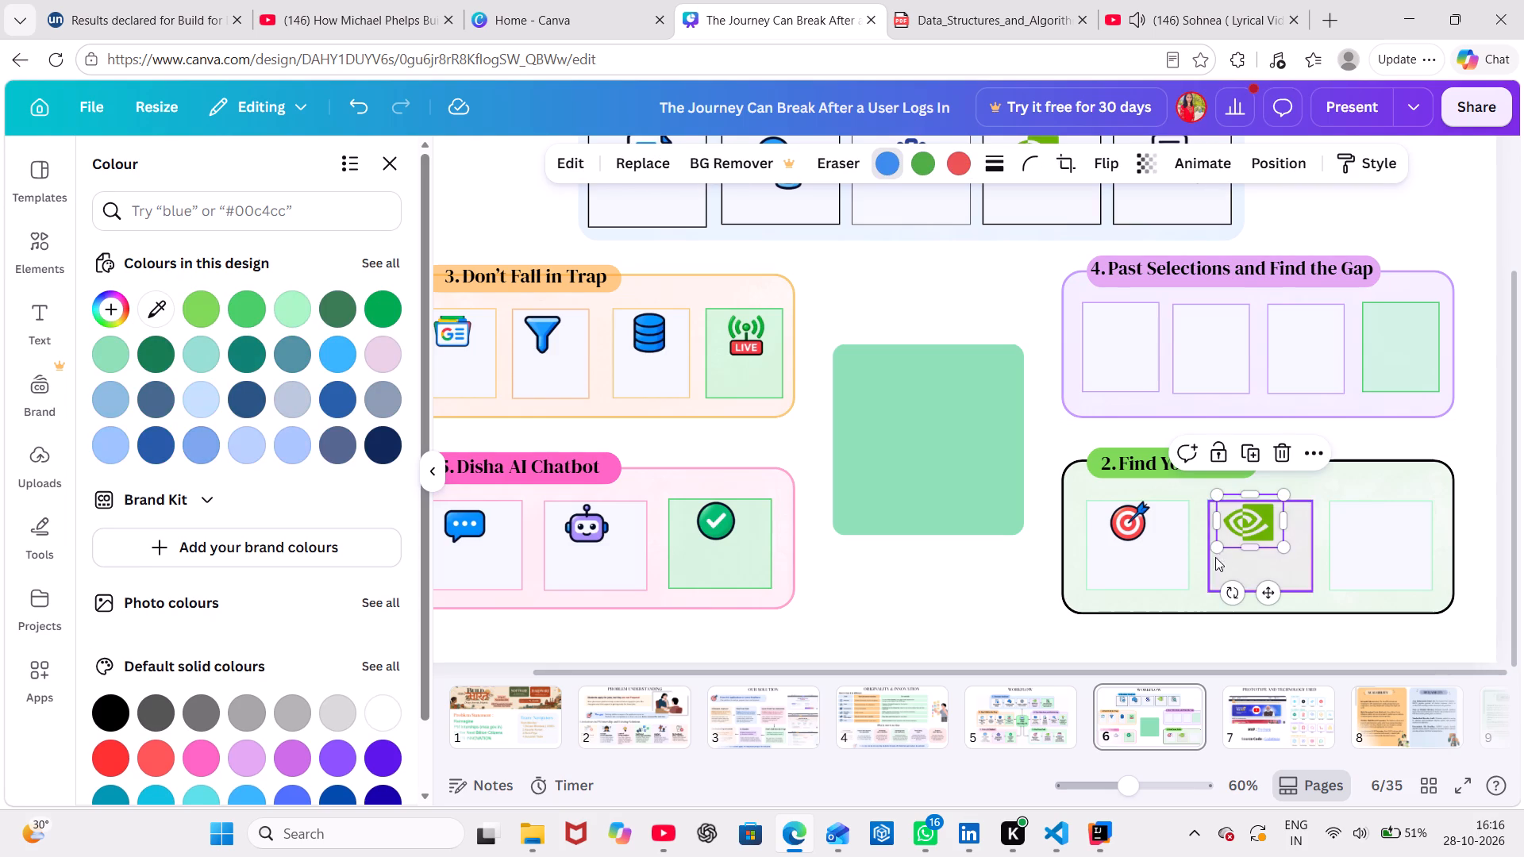
pyautogui.moveTo(1216, 548); pyautogui.dragTo(1218, 545)
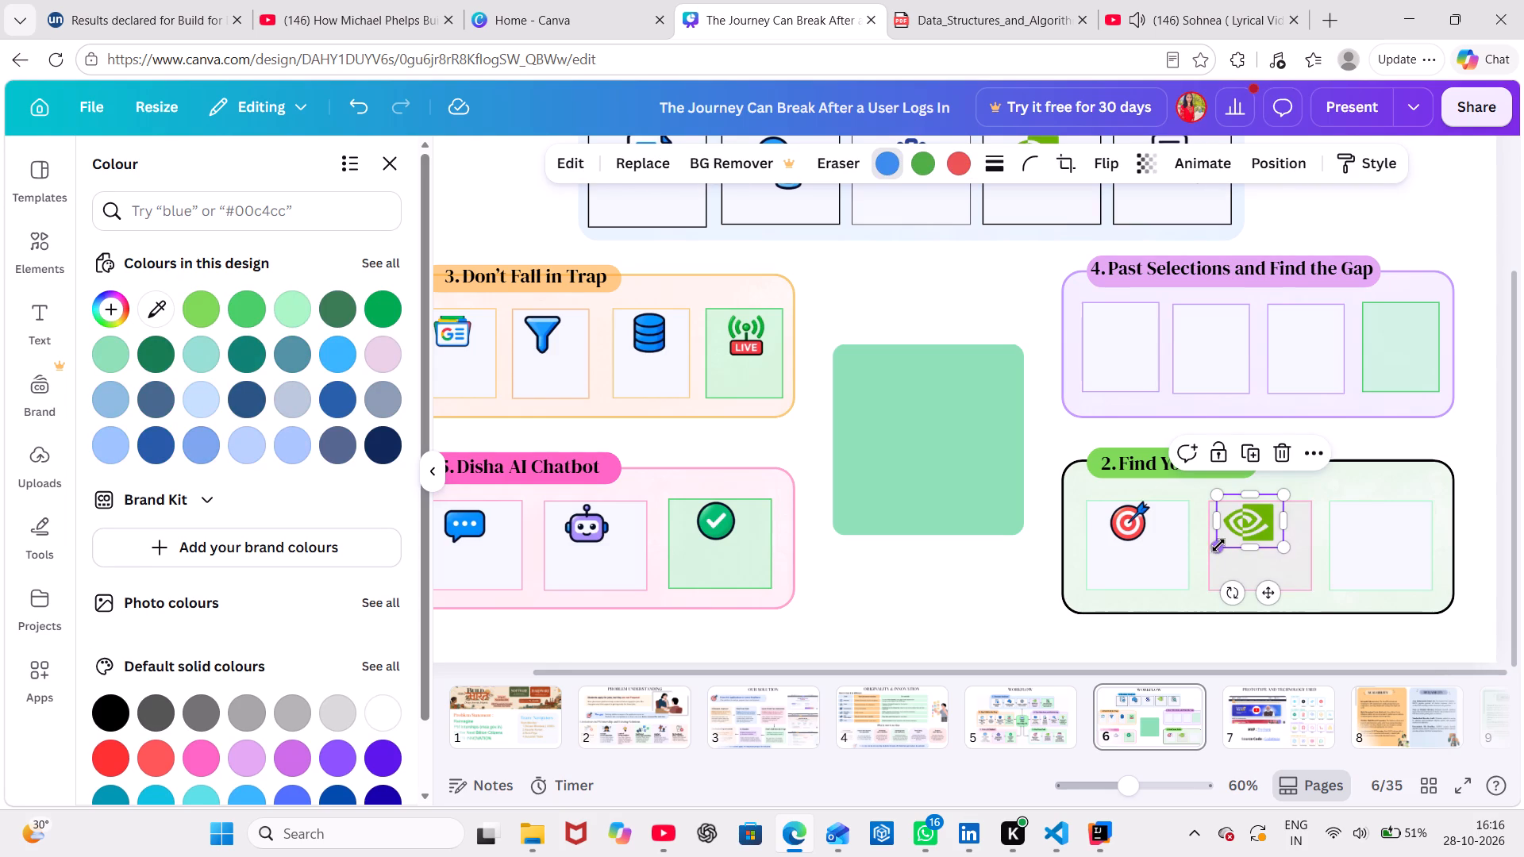
pyautogui.moveTo(1218, 545); pyautogui.dragTo(1225, 538)
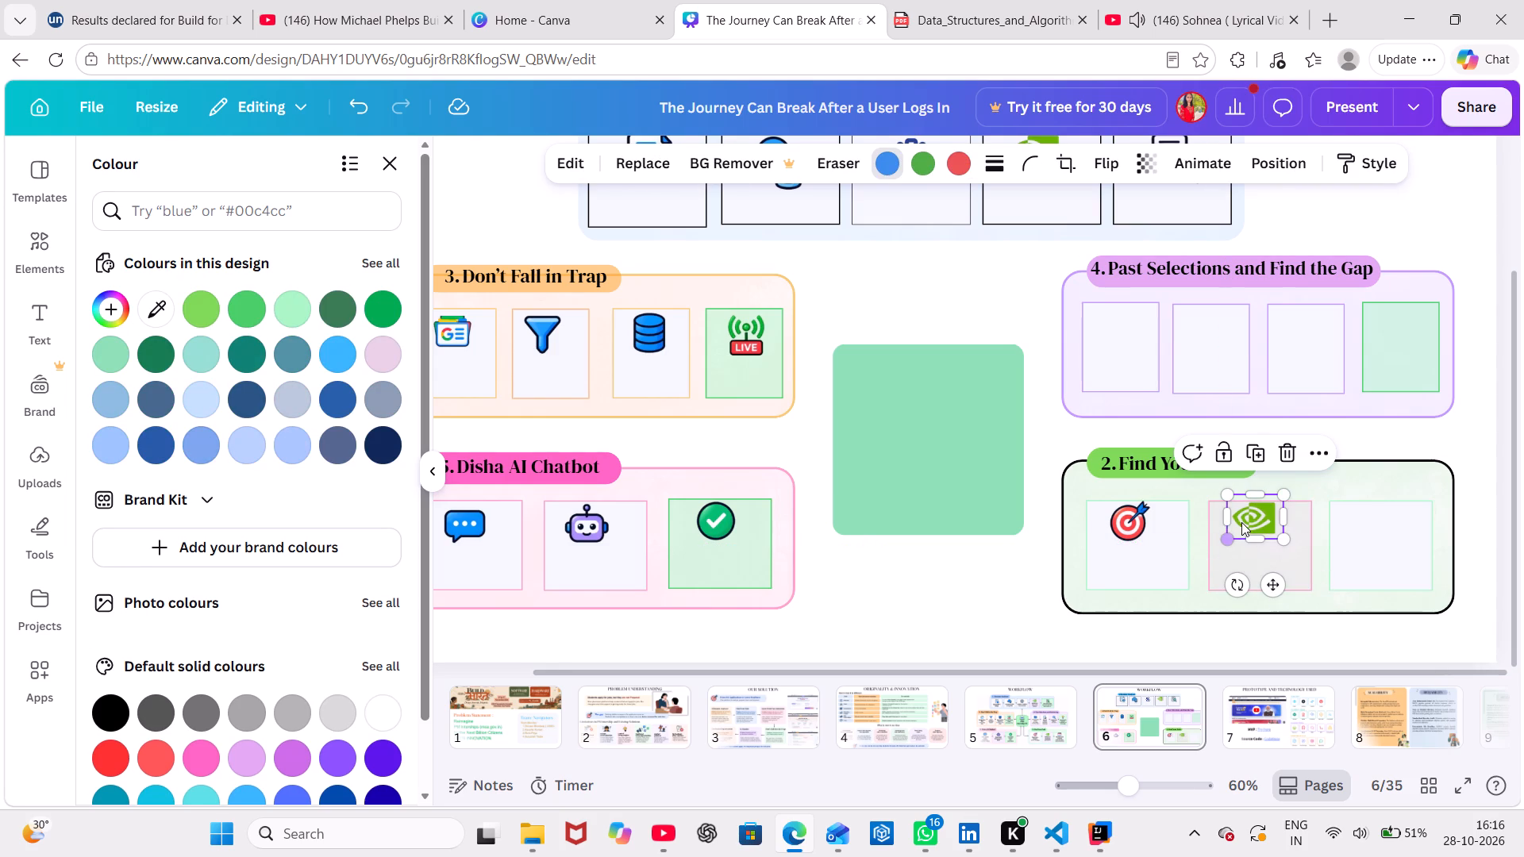
pyautogui.click(1241, 522)
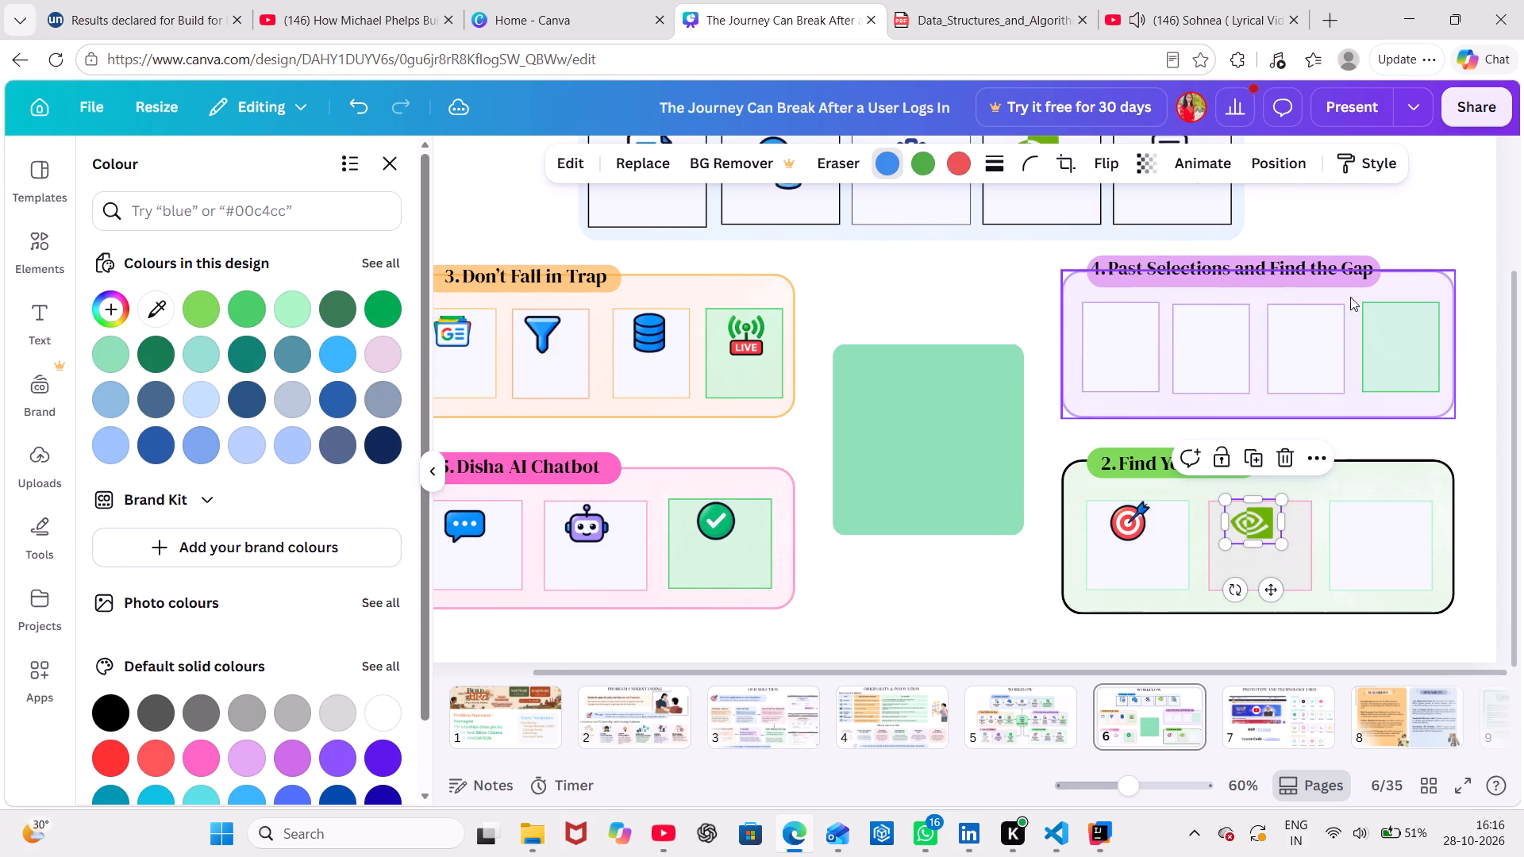
pyautogui.click(1391, 221)
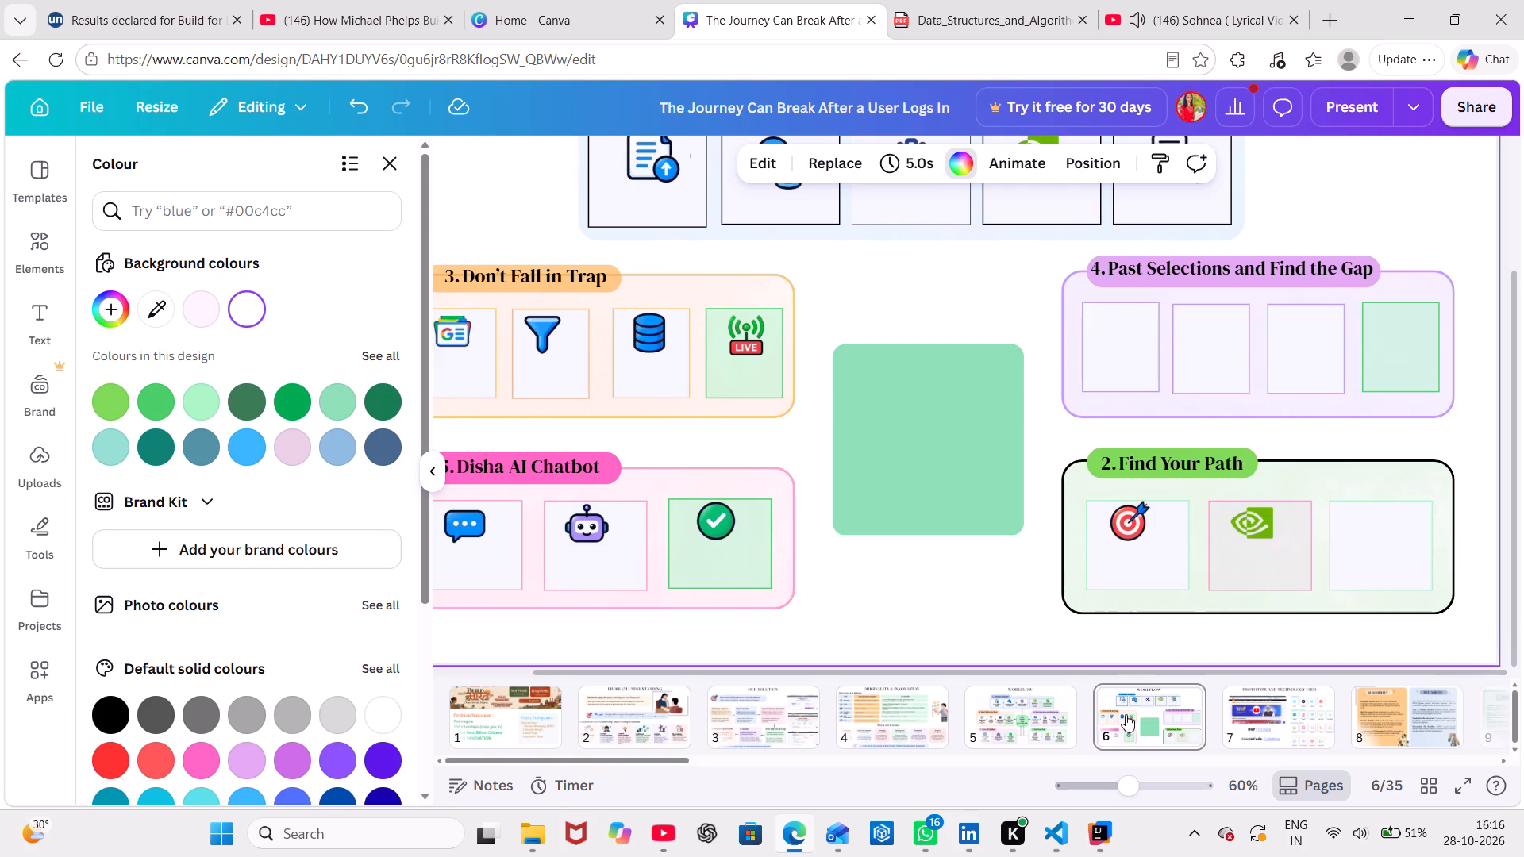
# Add the uploaded icon sheet to page 6, scale it to about 298 high and place its calendar icon over the third Find Your Path box.
pyautogui.click(1145, 720)
pyautogui.click(995, 734)
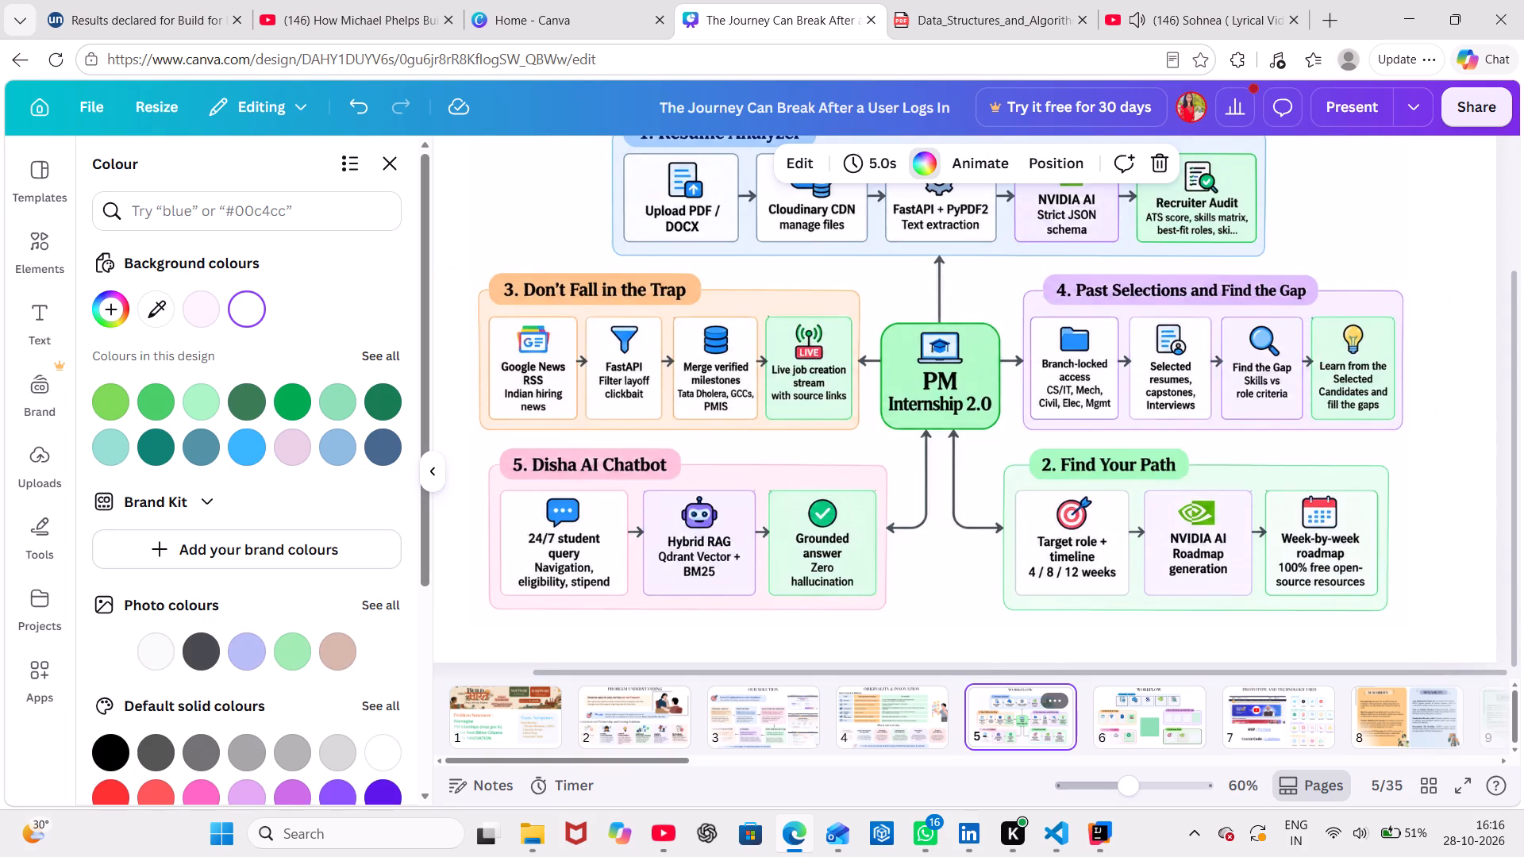
pyautogui.click(1125, 714)
pyautogui.scroll(1, 1125, 714)
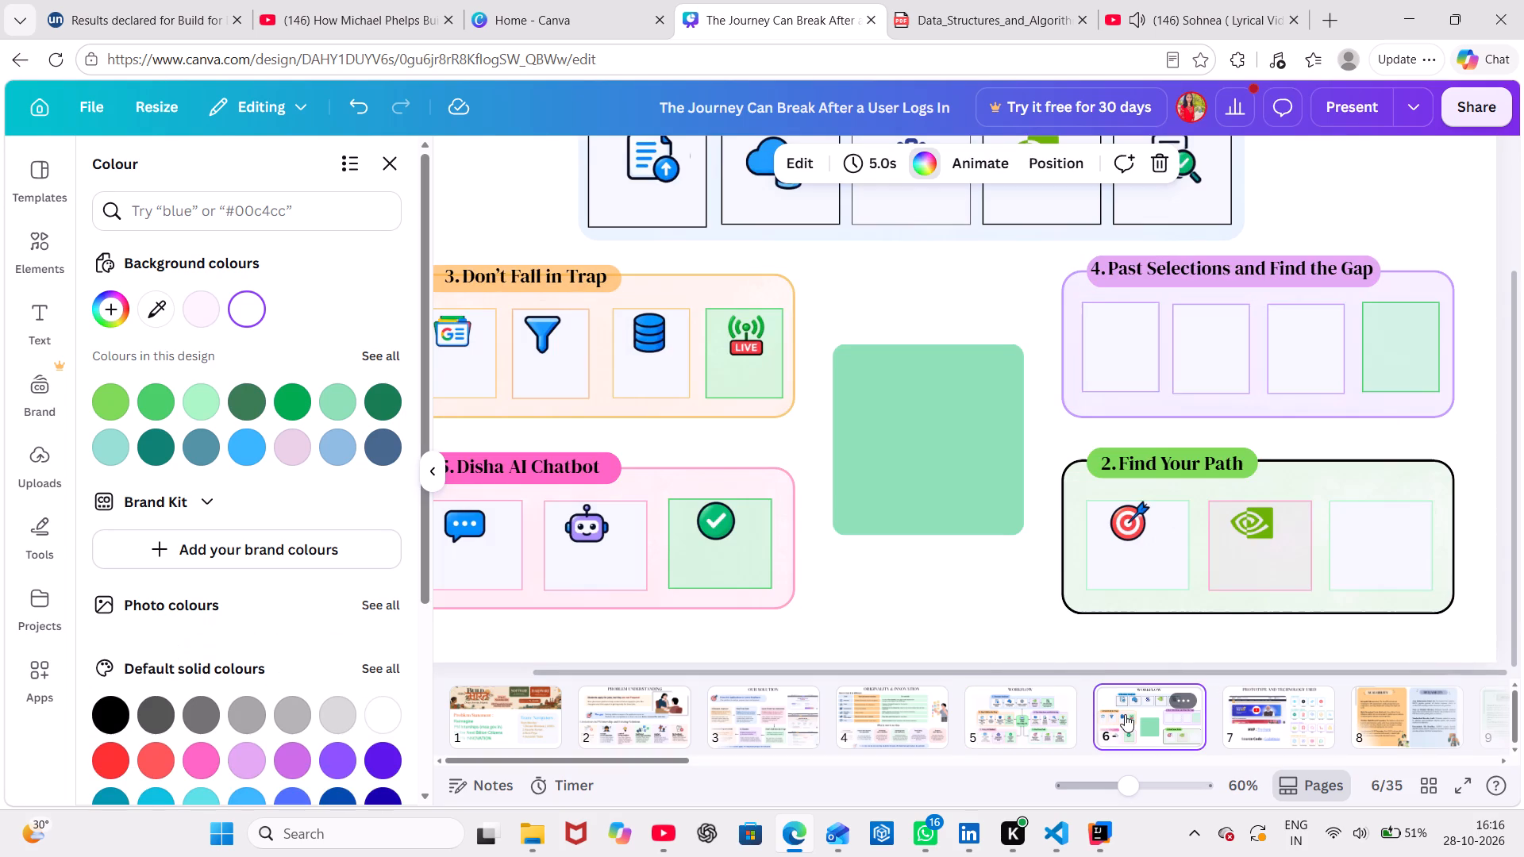
pyautogui.scroll(1, 1125, 714)
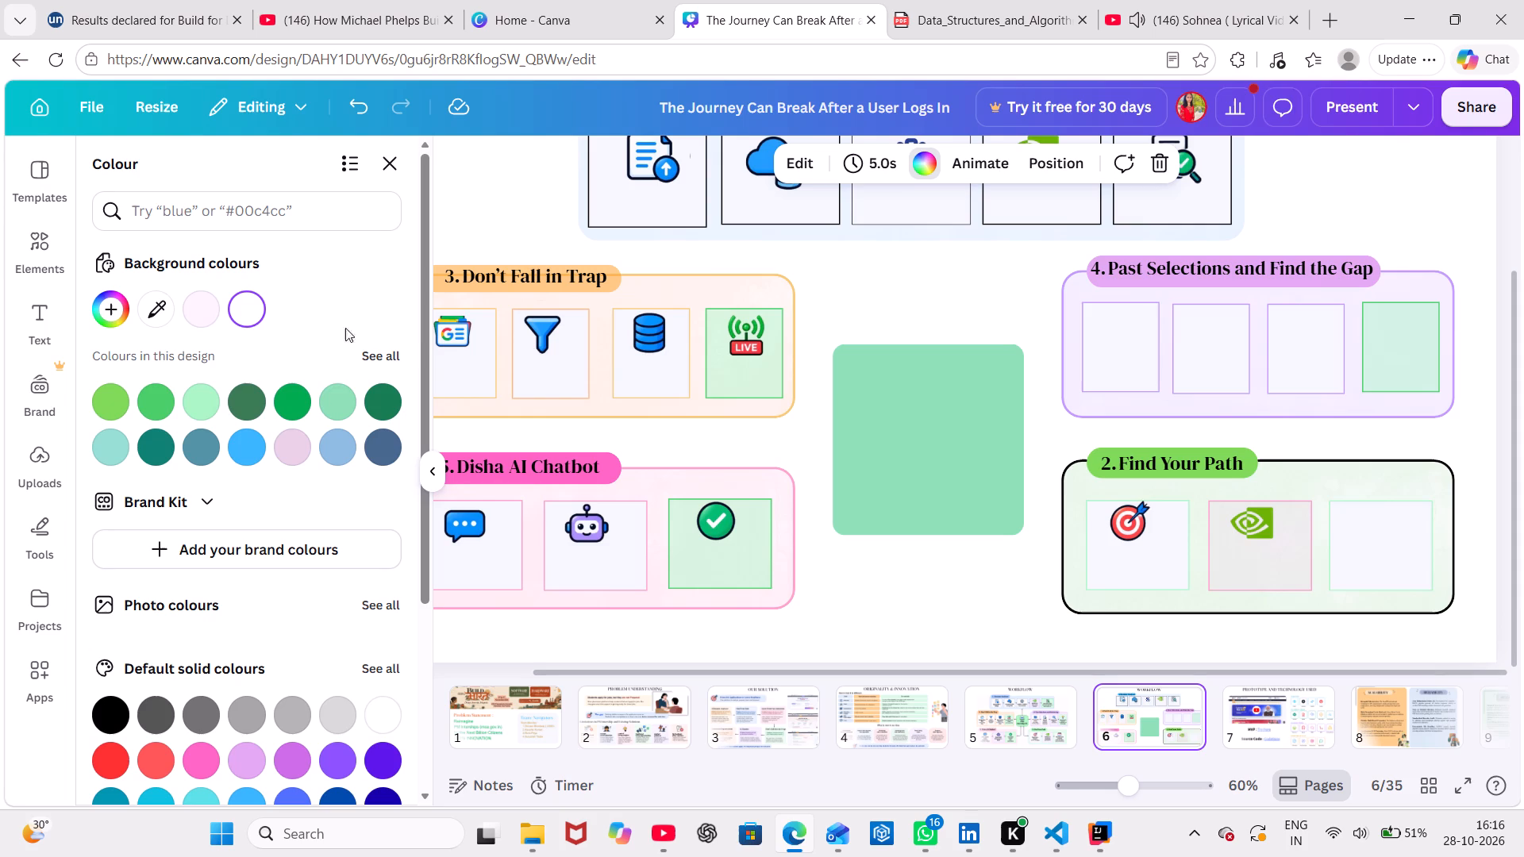
pyautogui.click(30, 465)
pyautogui.click(317, 536)
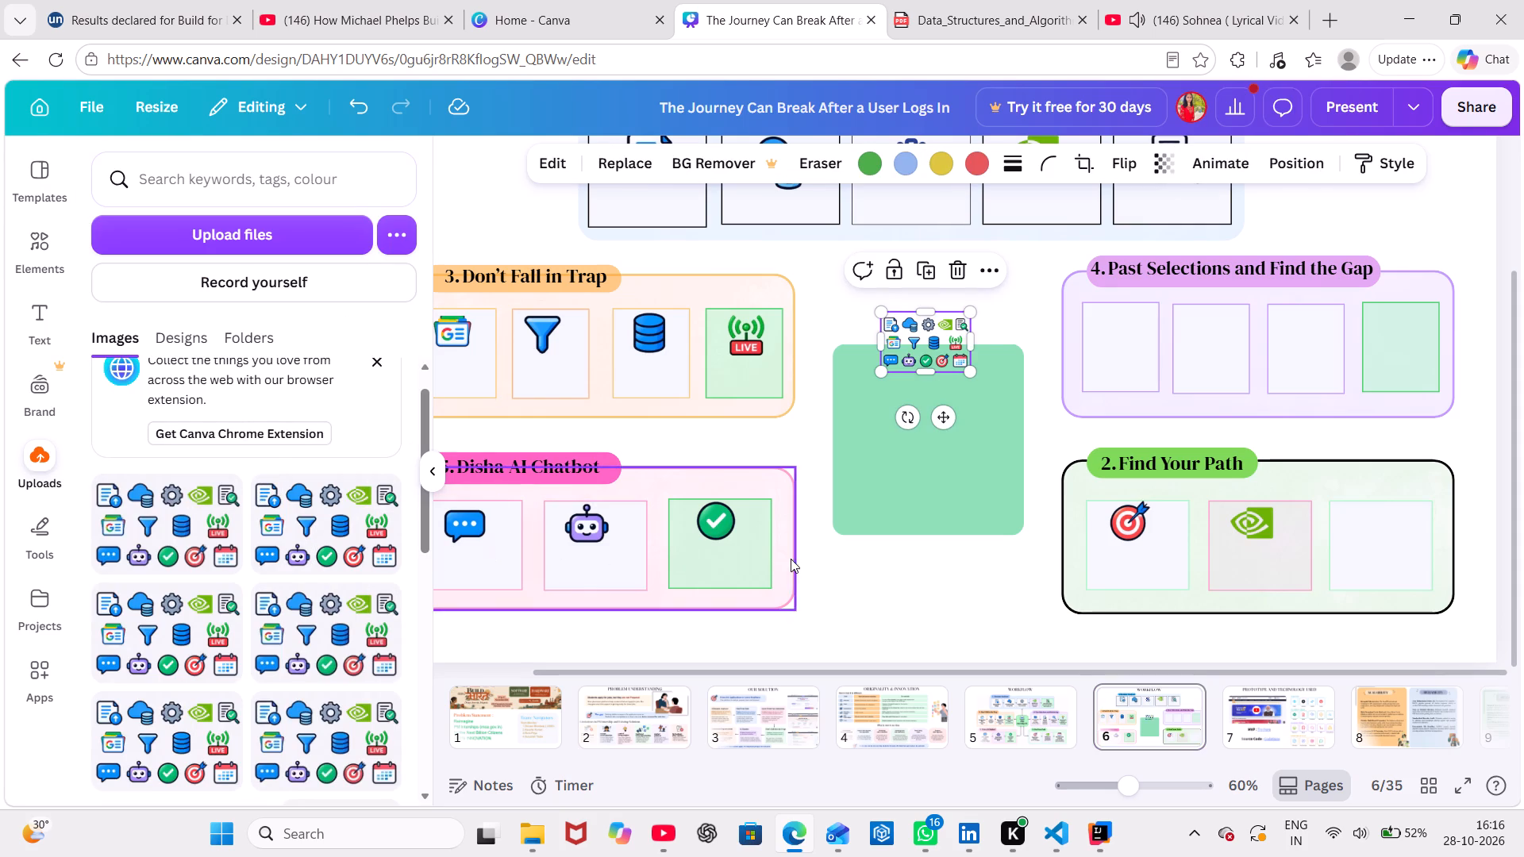
pyautogui.moveTo(974, 371); pyautogui.dragTo(1272, 471)
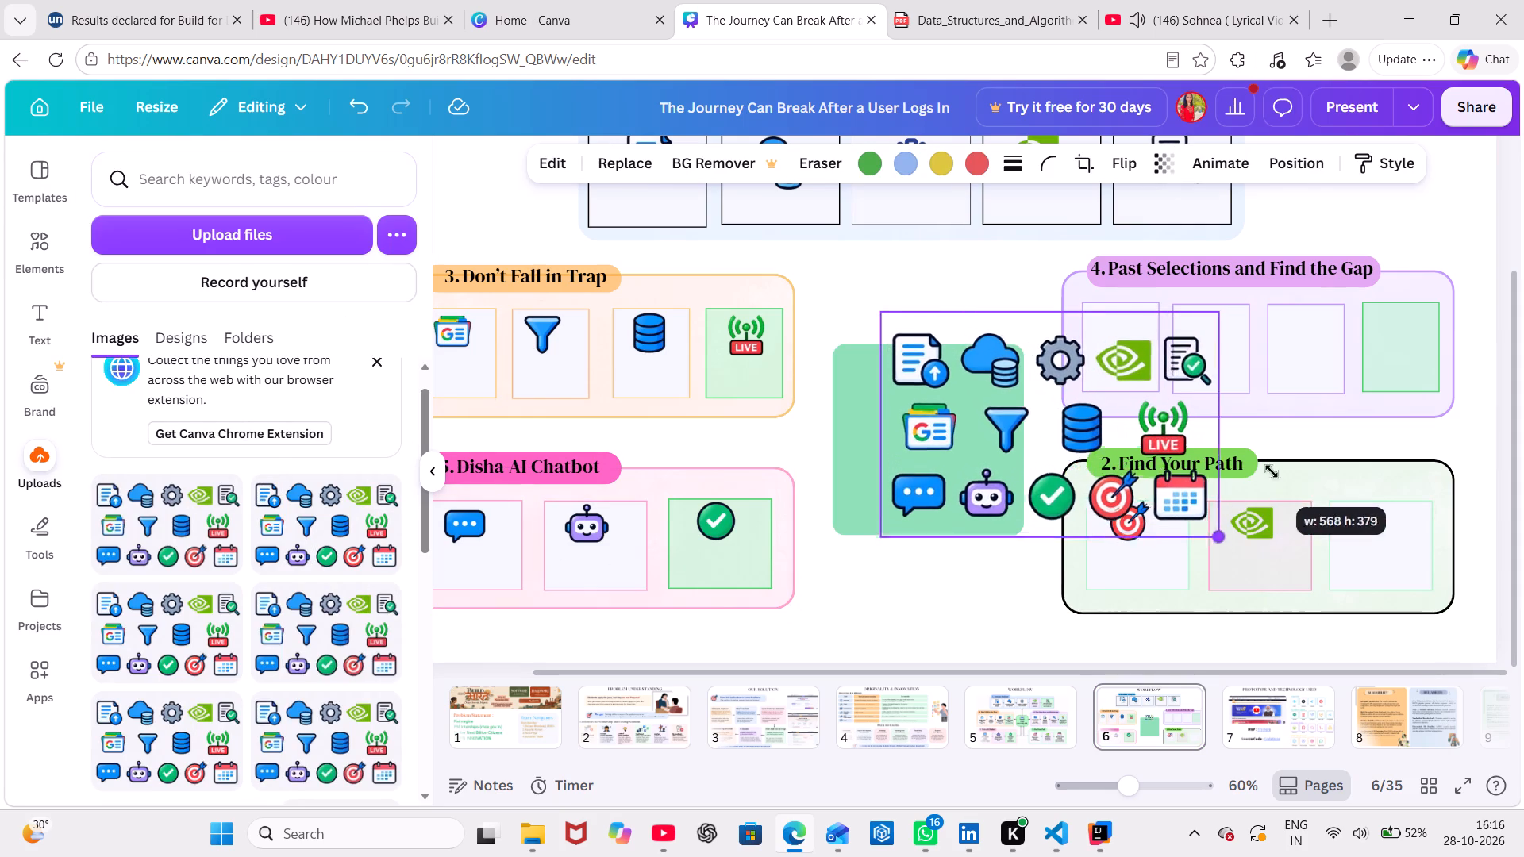
pyautogui.moveTo(1272, 471); pyautogui.dragTo(1276, 471)
pyautogui.moveTo(1007, 408); pyautogui.dragTo(1198, 435)
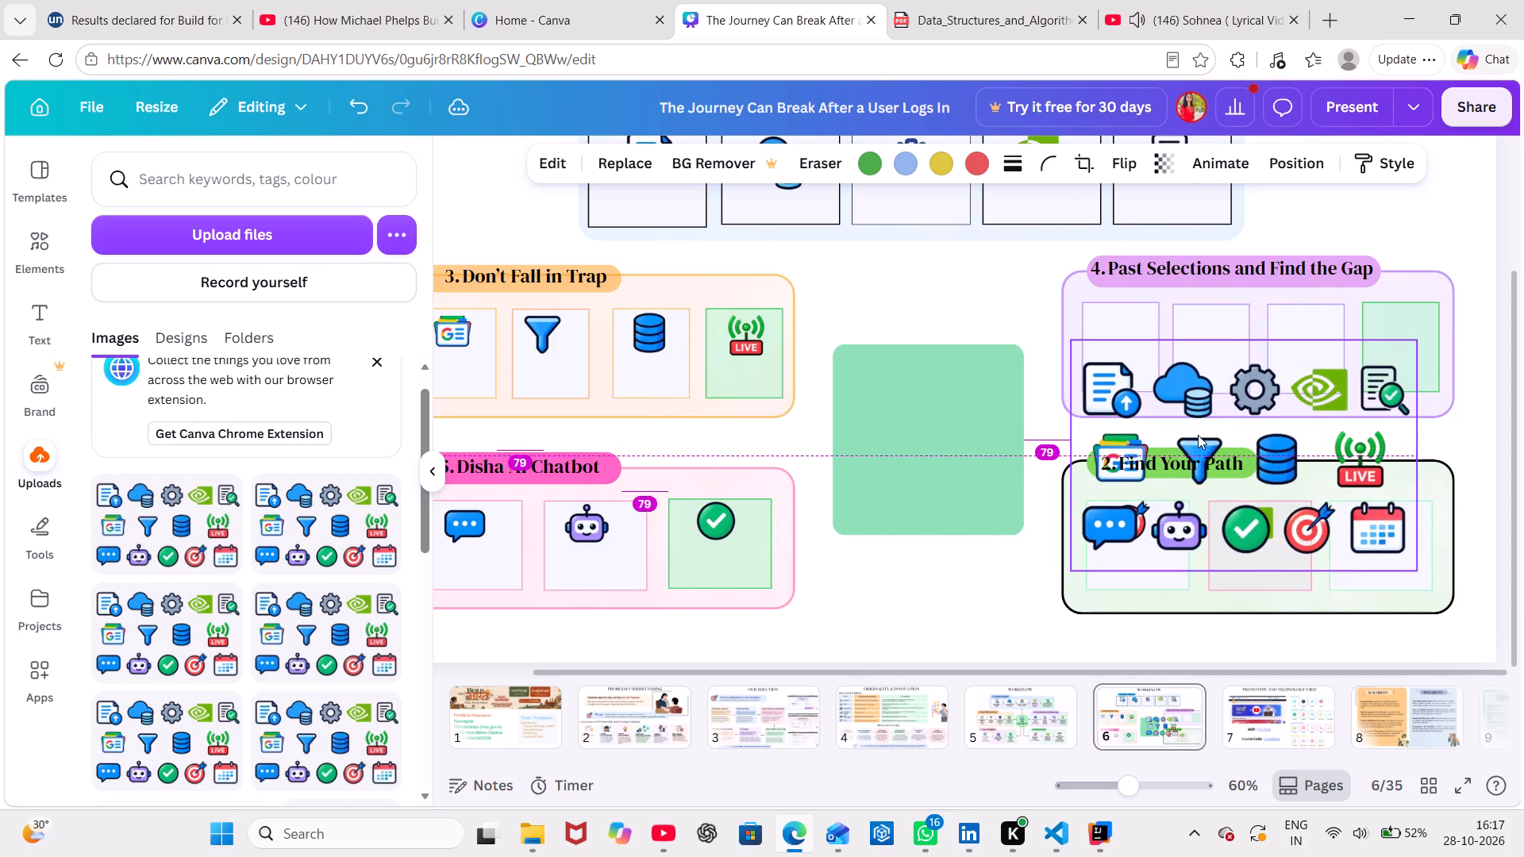
pyautogui.moveTo(1073, 570); pyautogui.dragTo(1136, 522)
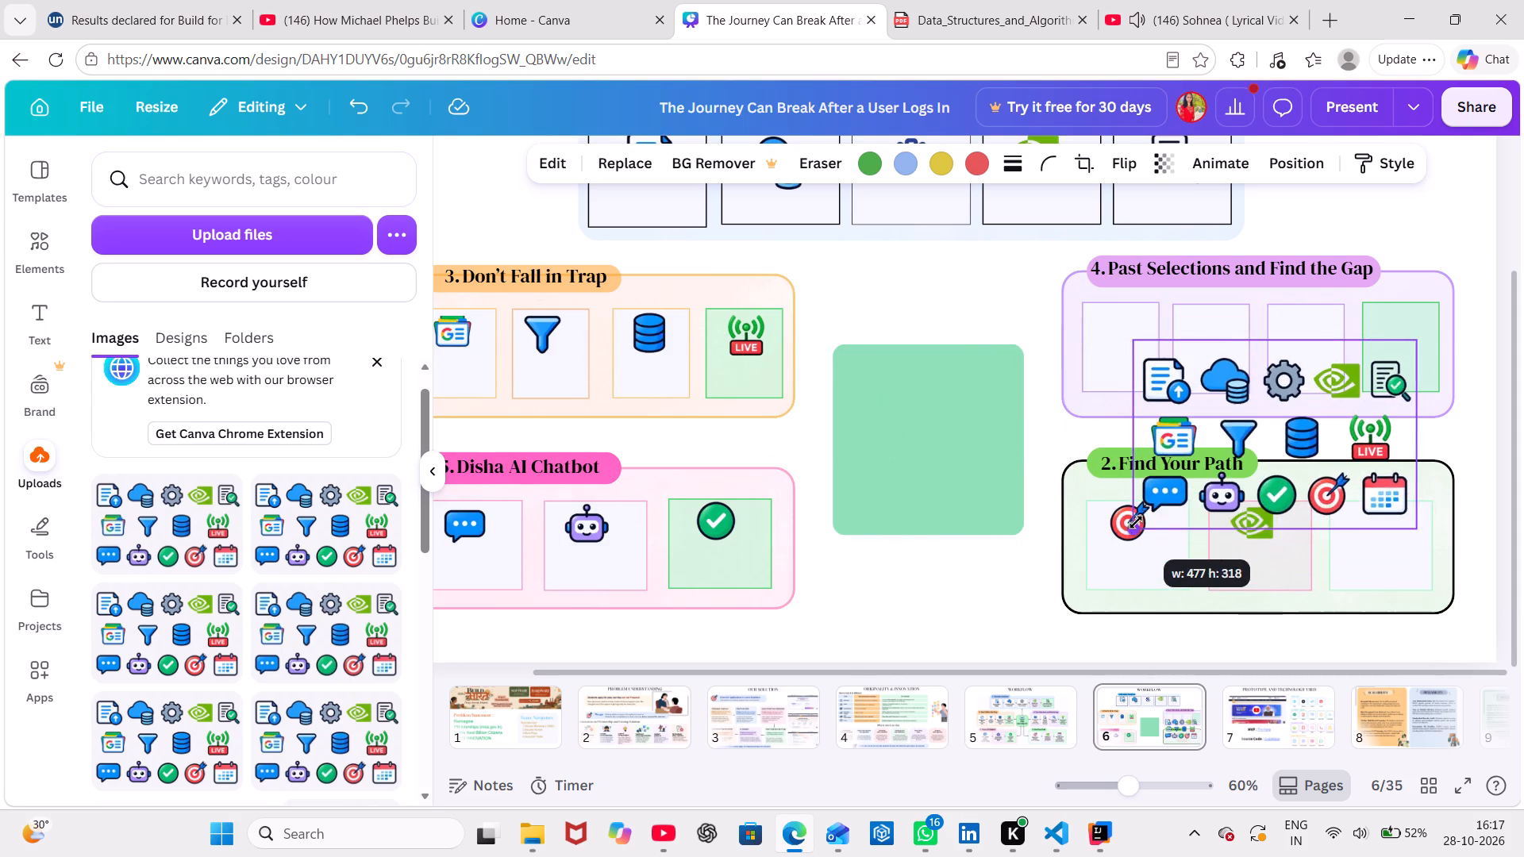
pyautogui.moveTo(1136, 522); pyautogui.dragTo(1147, 509)
pyautogui.moveTo(1313, 363); pyautogui.dragTo(1317, 381)
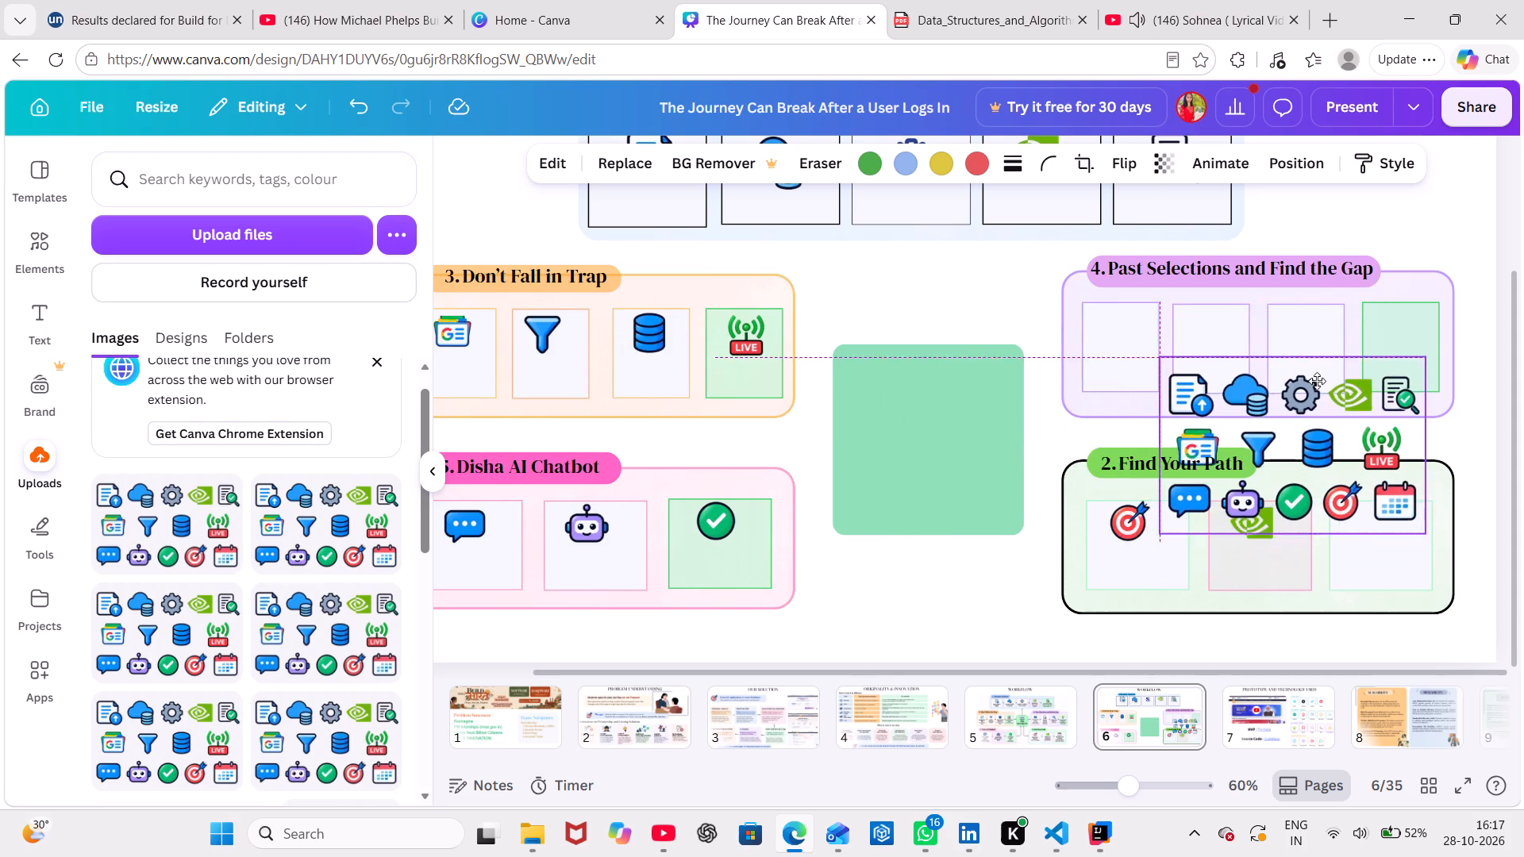
pyautogui.moveTo(1317, 381); pyautogui.dragTo(1299, 404)
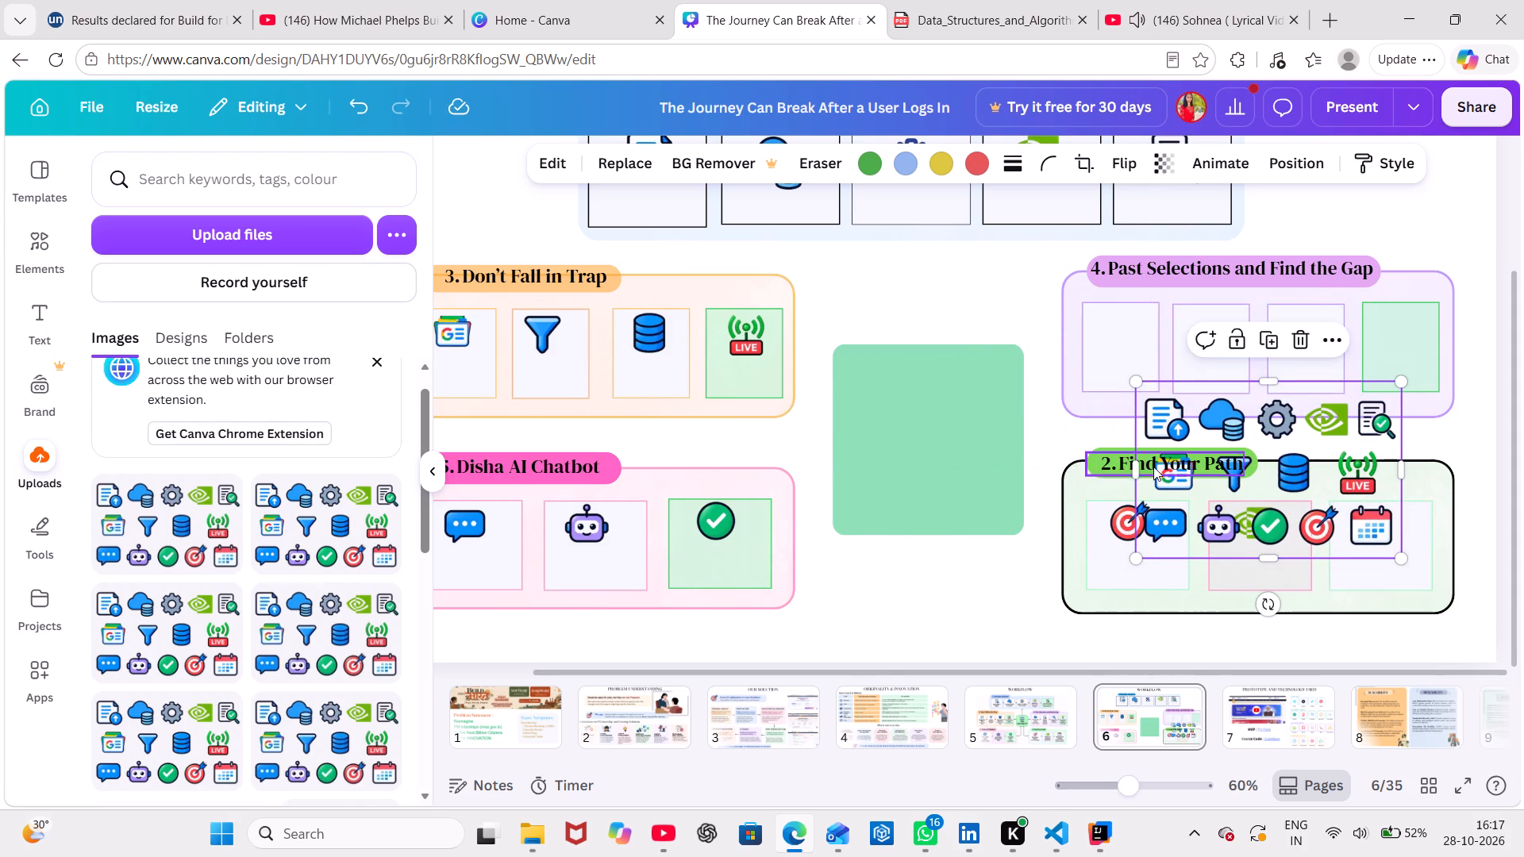
# Crop the icon sheet to the calendar icon alone and centre it near the top of the third Find Your Path box.
pyautogui.moveTo(1138, 473); pyautogui.dragTo(1341, 436)
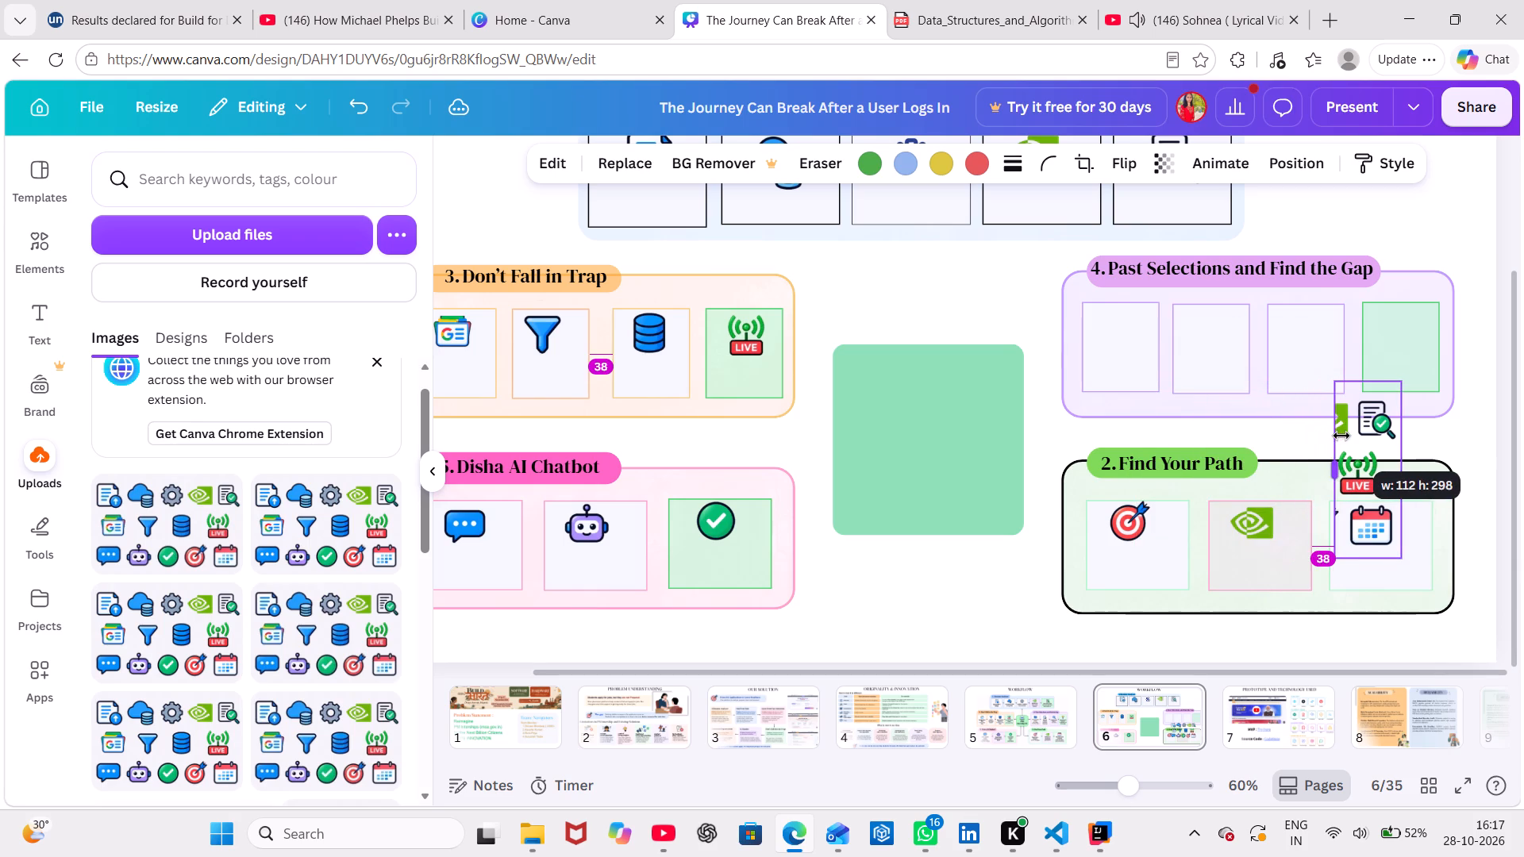
pyautogui.moveTo(1341, 436); pyautogui.dragTo(1410, 444)
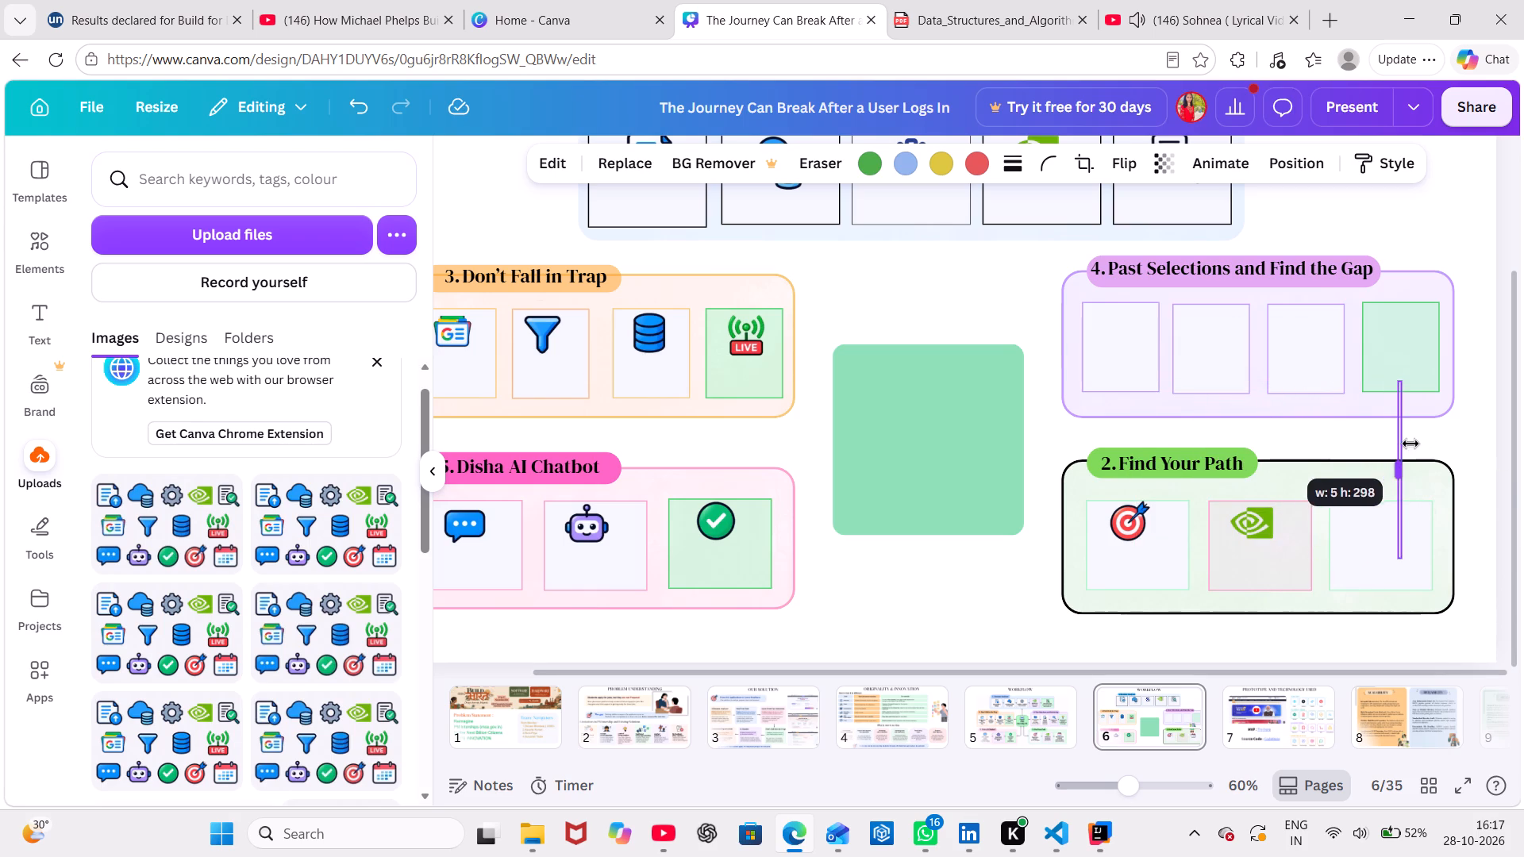
pyautogui.moveTo(1410, 444); pyautogui.dragTo(1344, 453)
pyautogui.moveTo(1368, 383); pyautogui.dragTo(1372, 417)
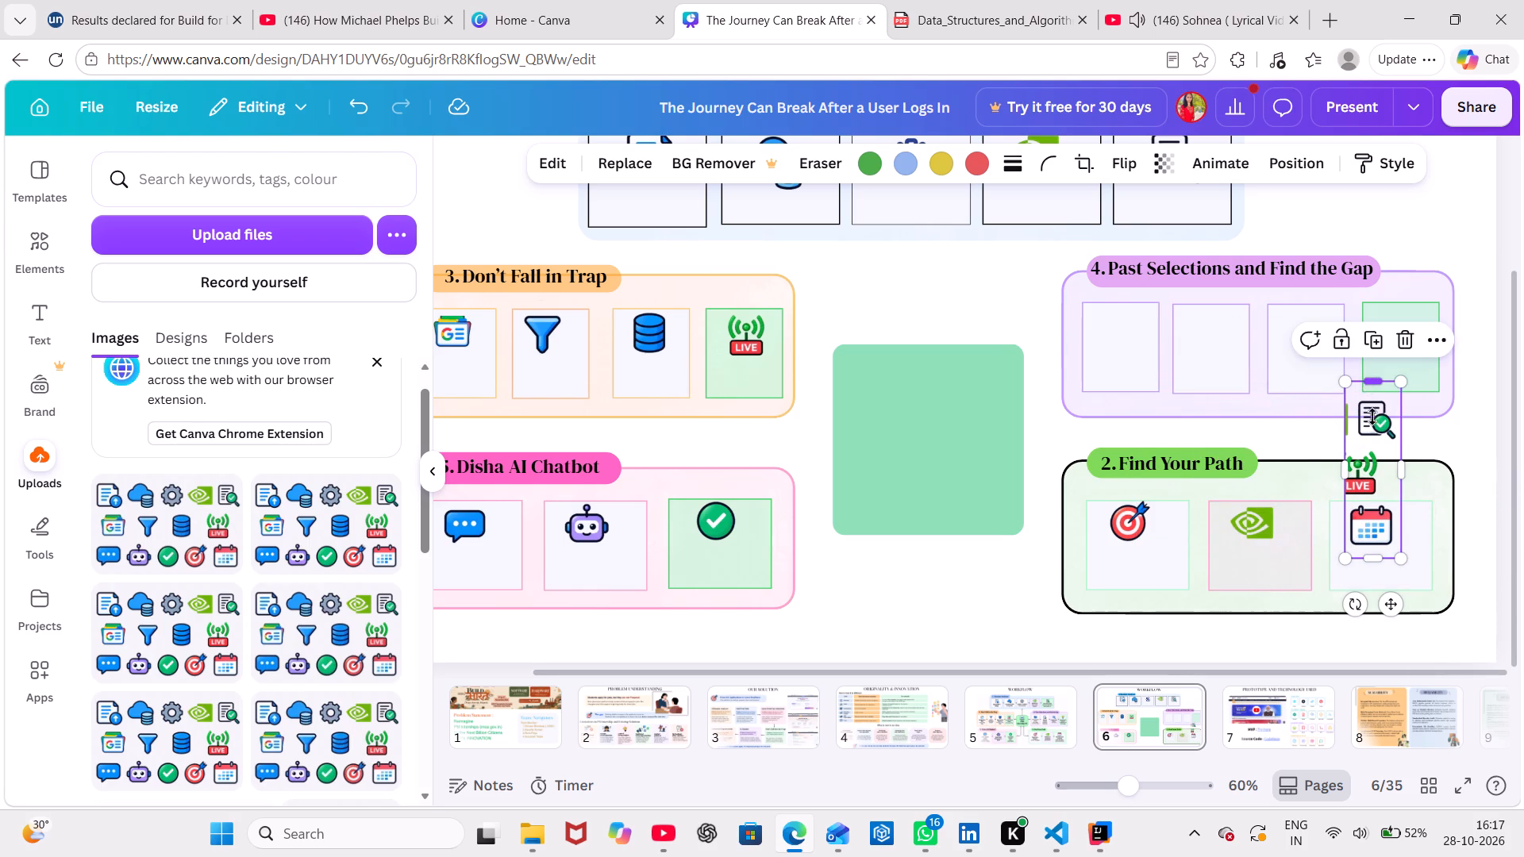
pyautogui.moveTo(1372, 417); pyautogui.dragTo(1381, 505)
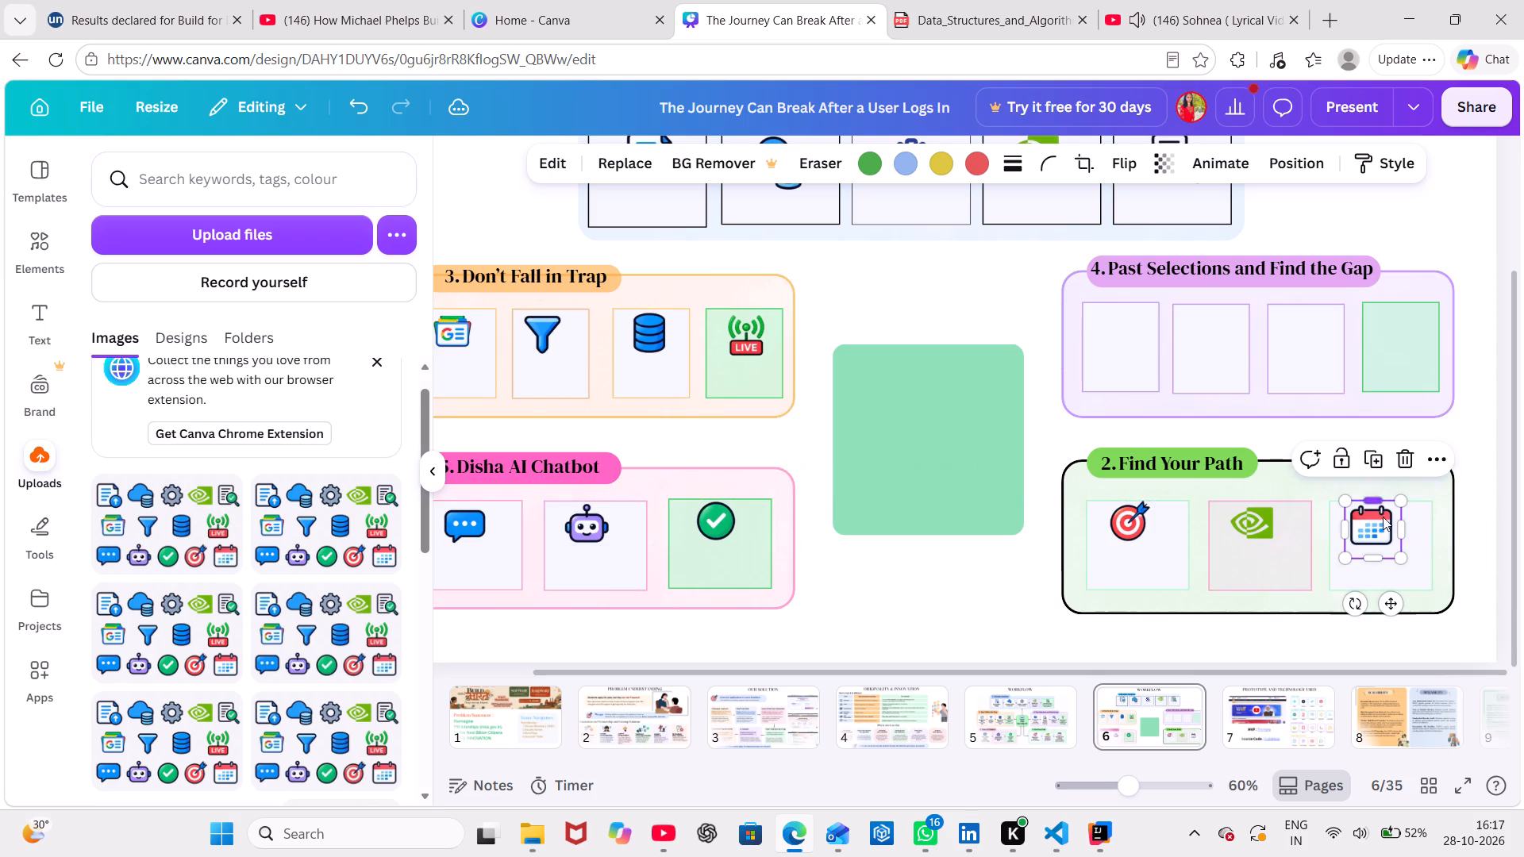
pyautogui.click(1376, 554)
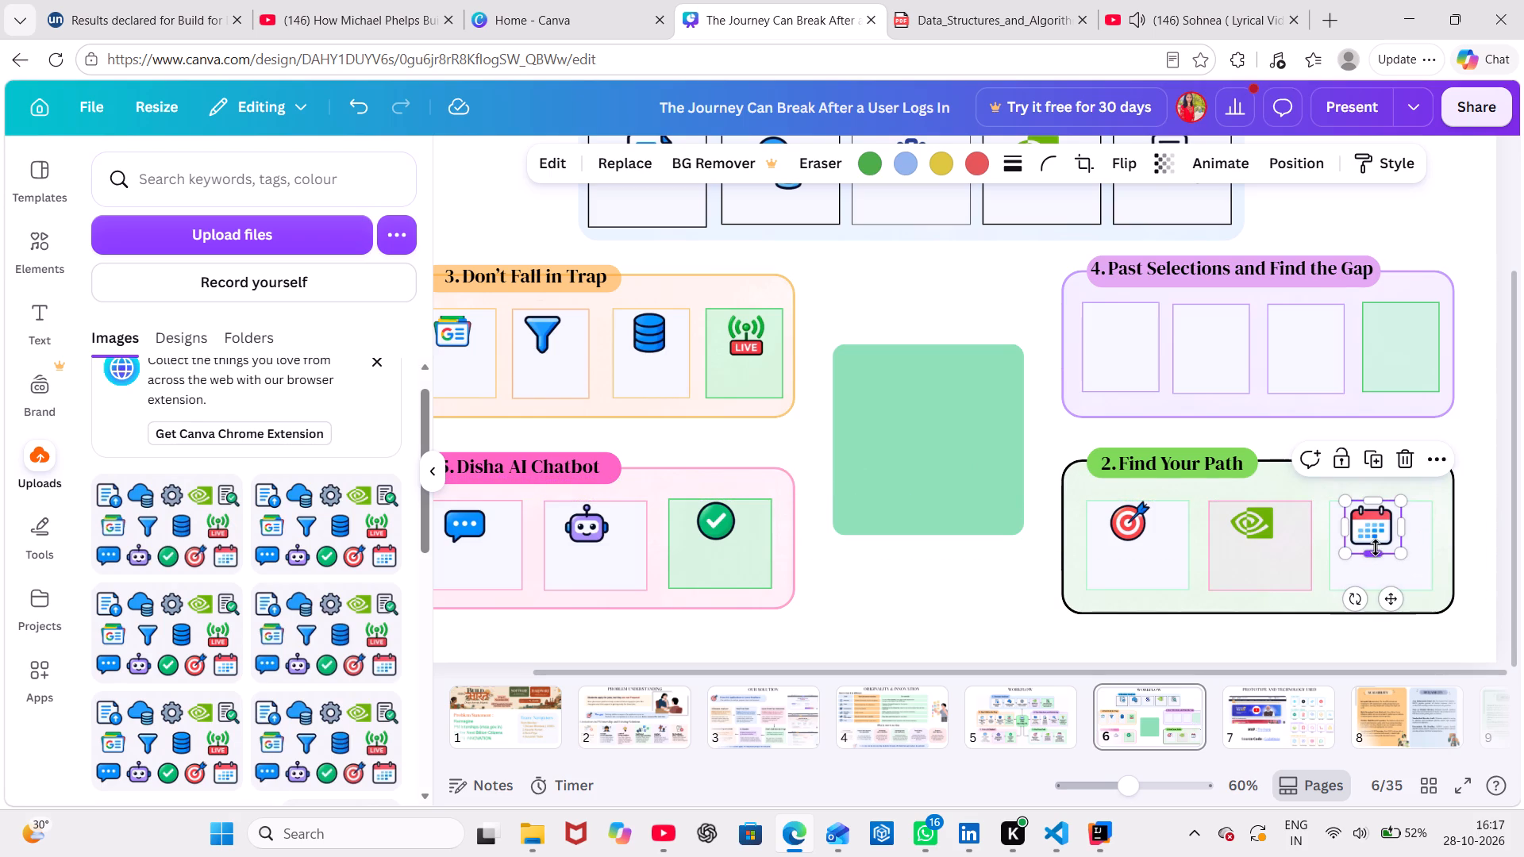
pyautogui.click(1378, 533)
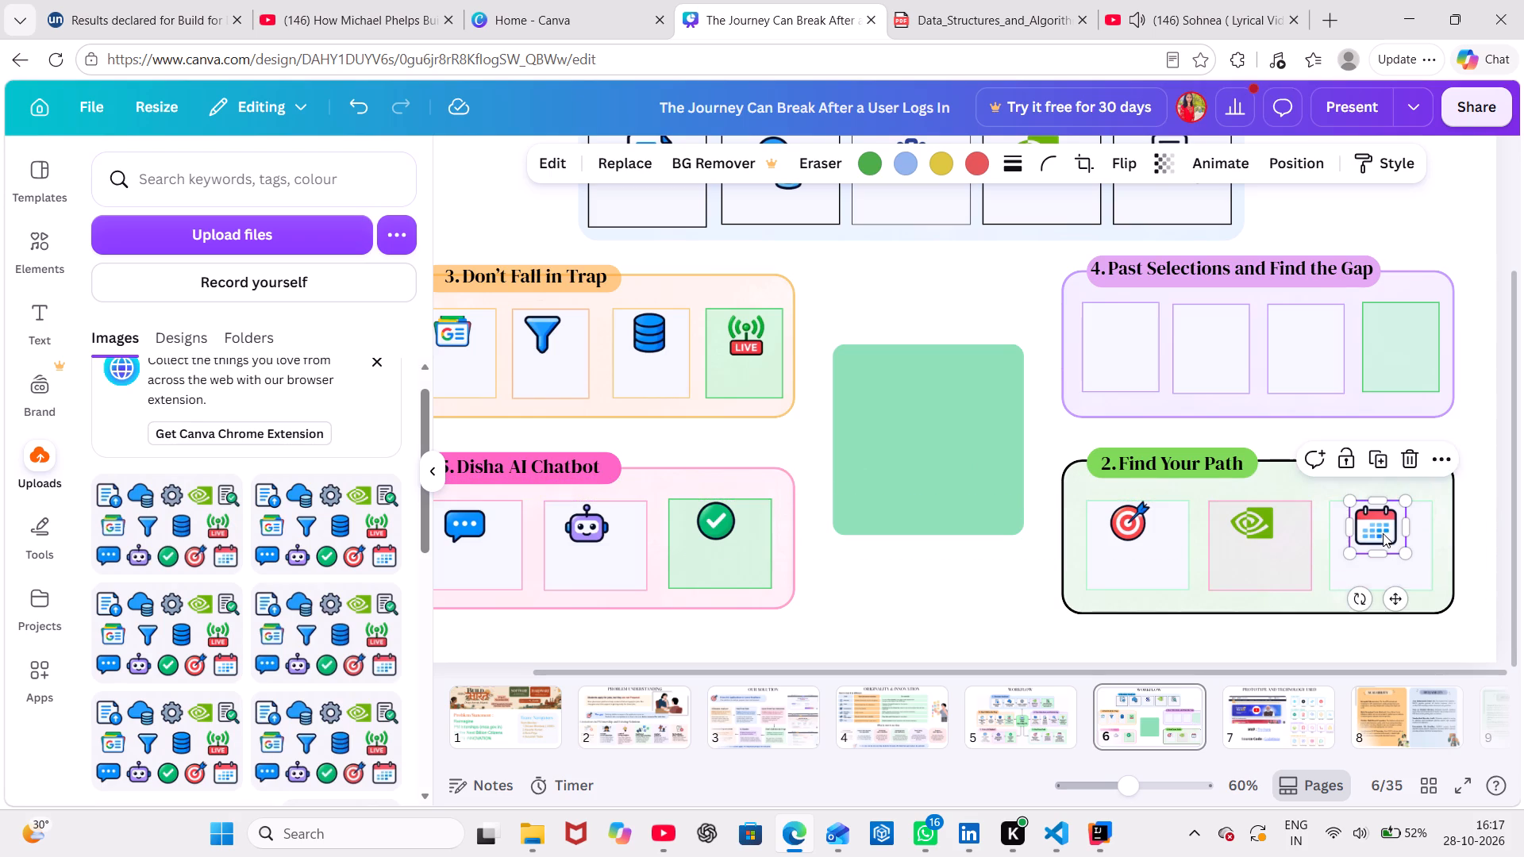
pyautogui.click(1472, 412)
# Shrink the calendar icon slightly and nudge it near the top centre of the third Find Your Path box.
pyautogui.hscroll(-3, 1472, 412)
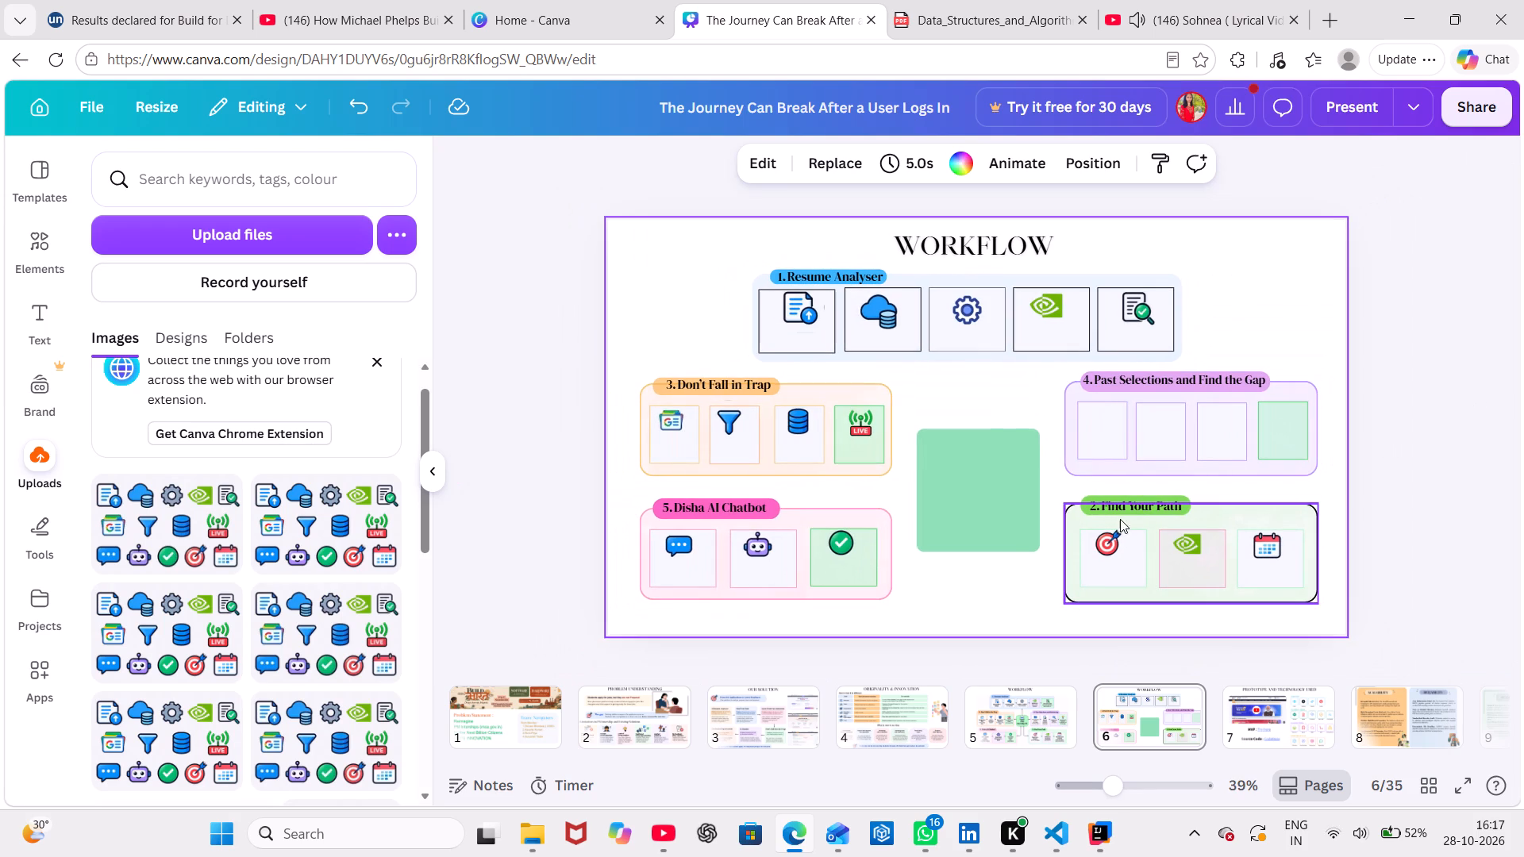
pyautogui.click(1259, 546)
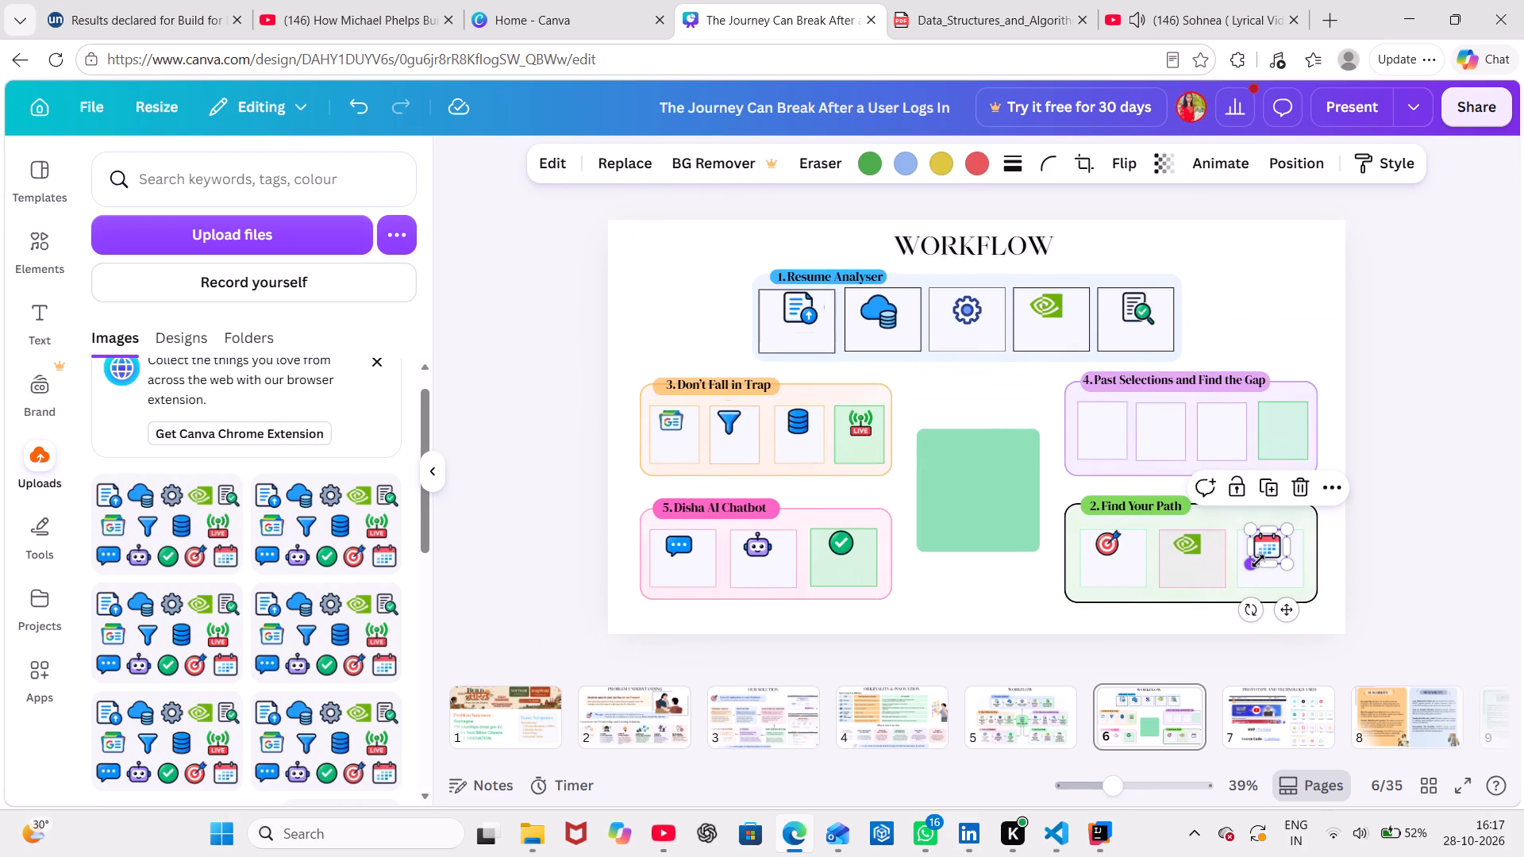
pyautogui.click(1258, 561)
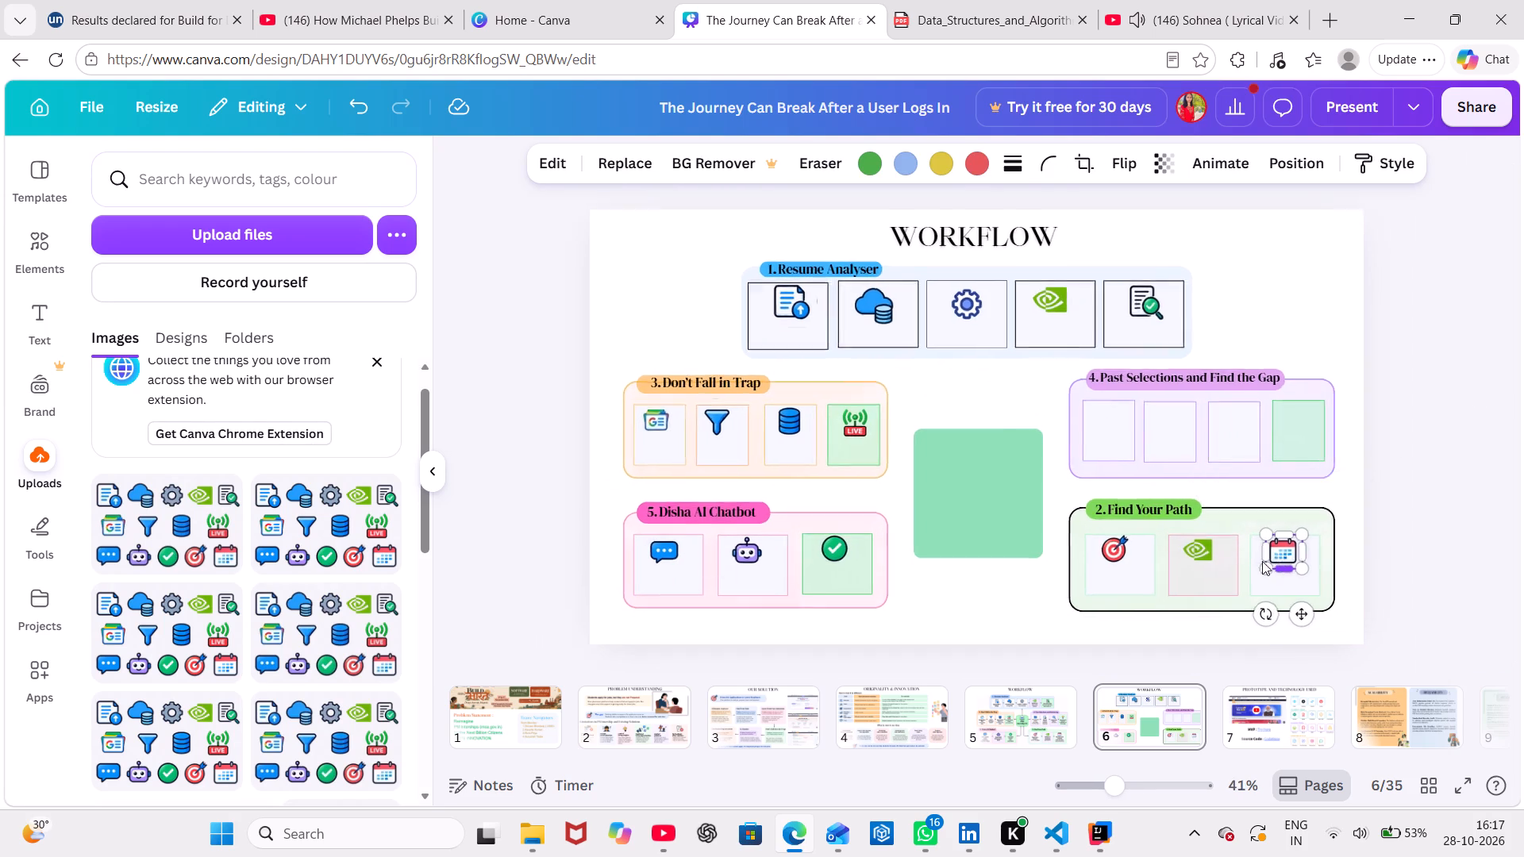
pyautogui.hscroll(-3, 1262, 561)
pyautogui.click(1376, 554)
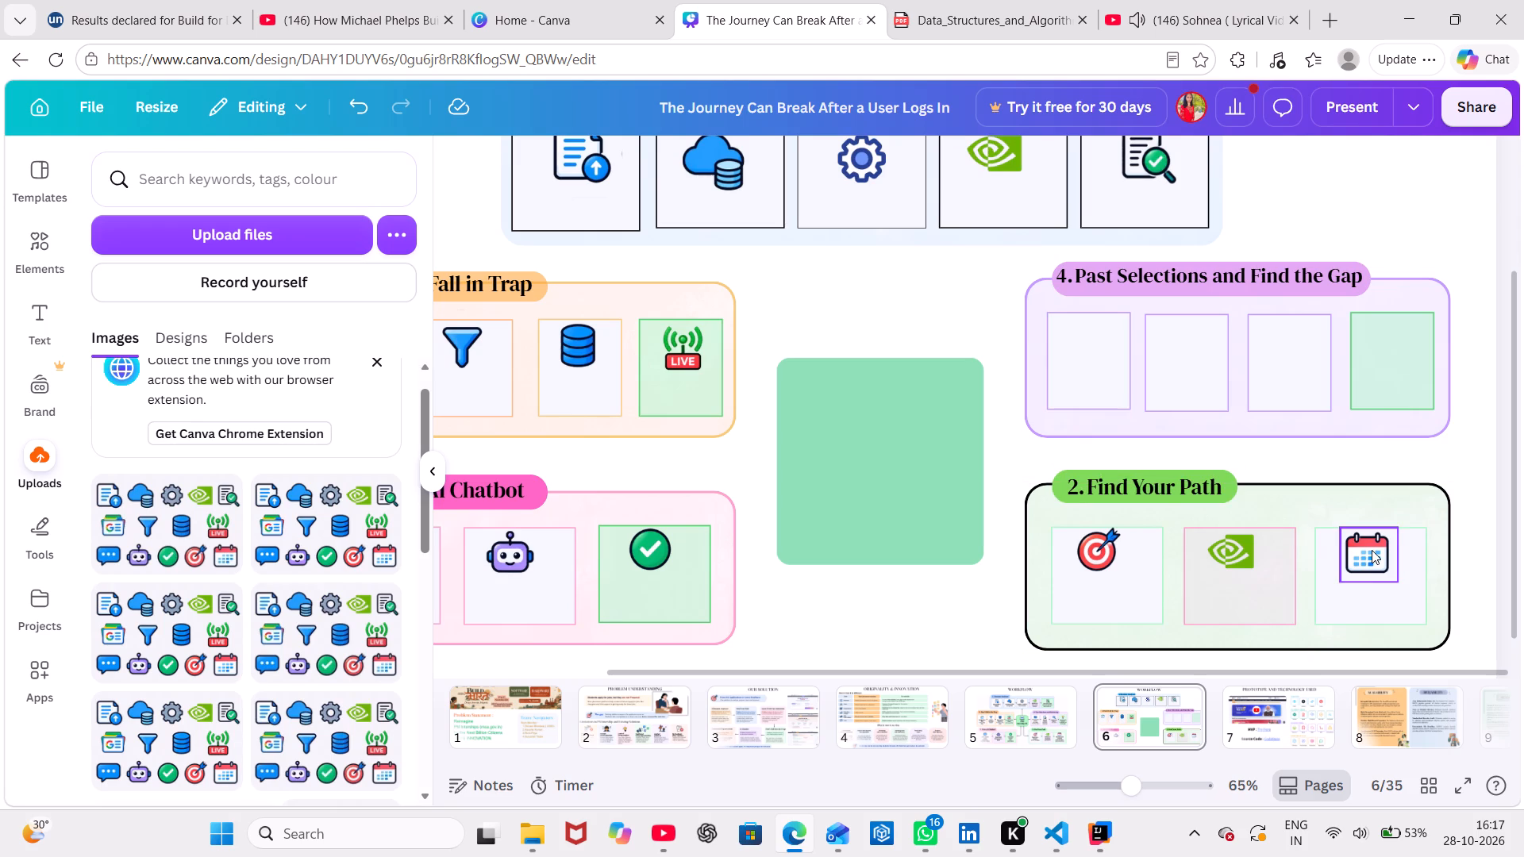
pyautogui.click(1372, 550)
pyautogui.moveTo(1341, 581); pyautogui.dragTo(1344, 568)
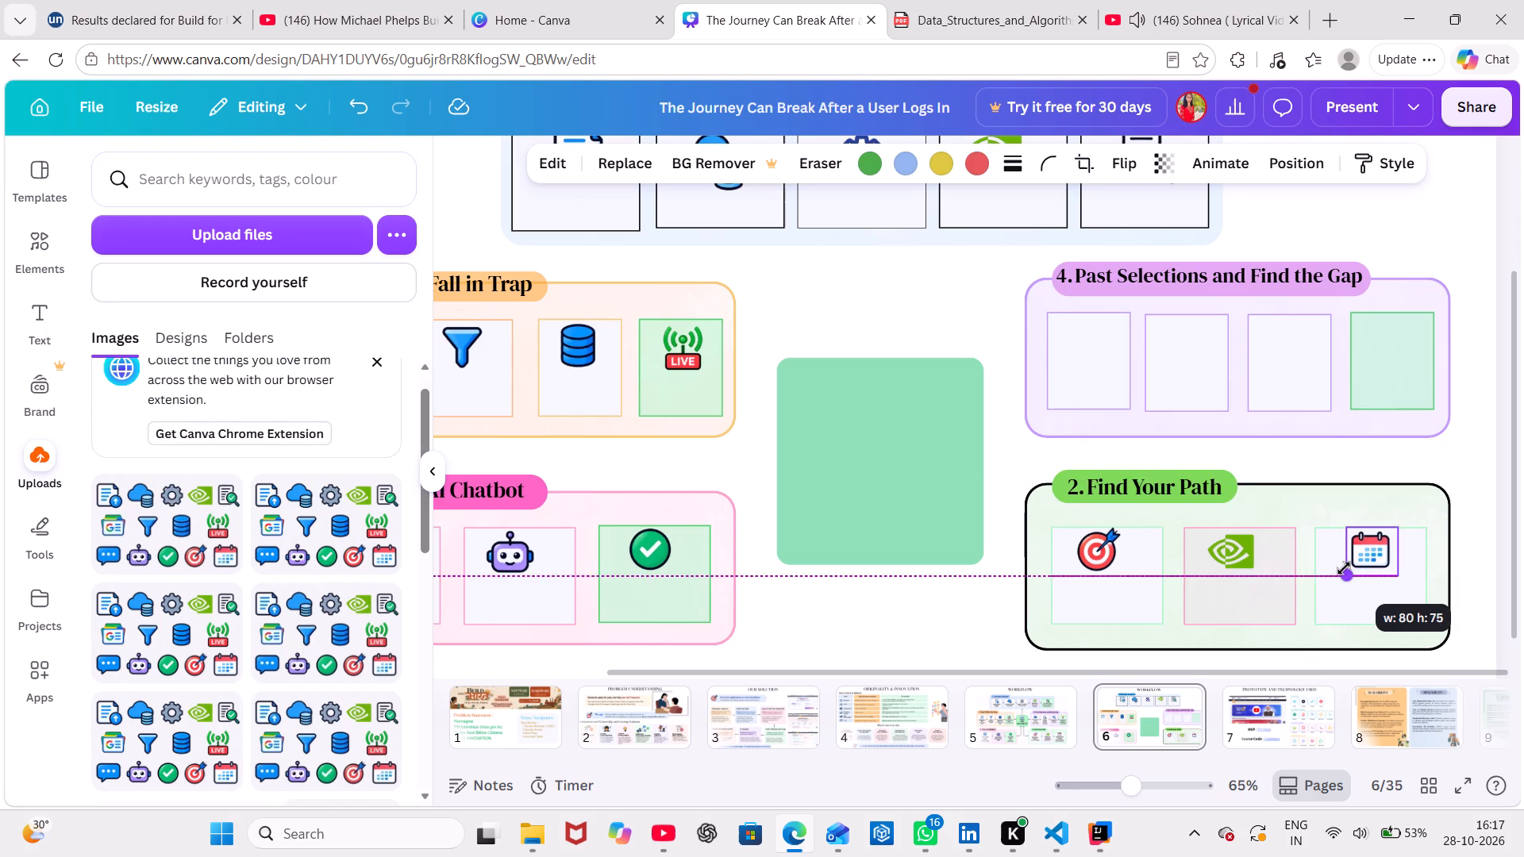
pyautogui.moveTo(1344, 568); pyautogui.dragTo(1347, 565)
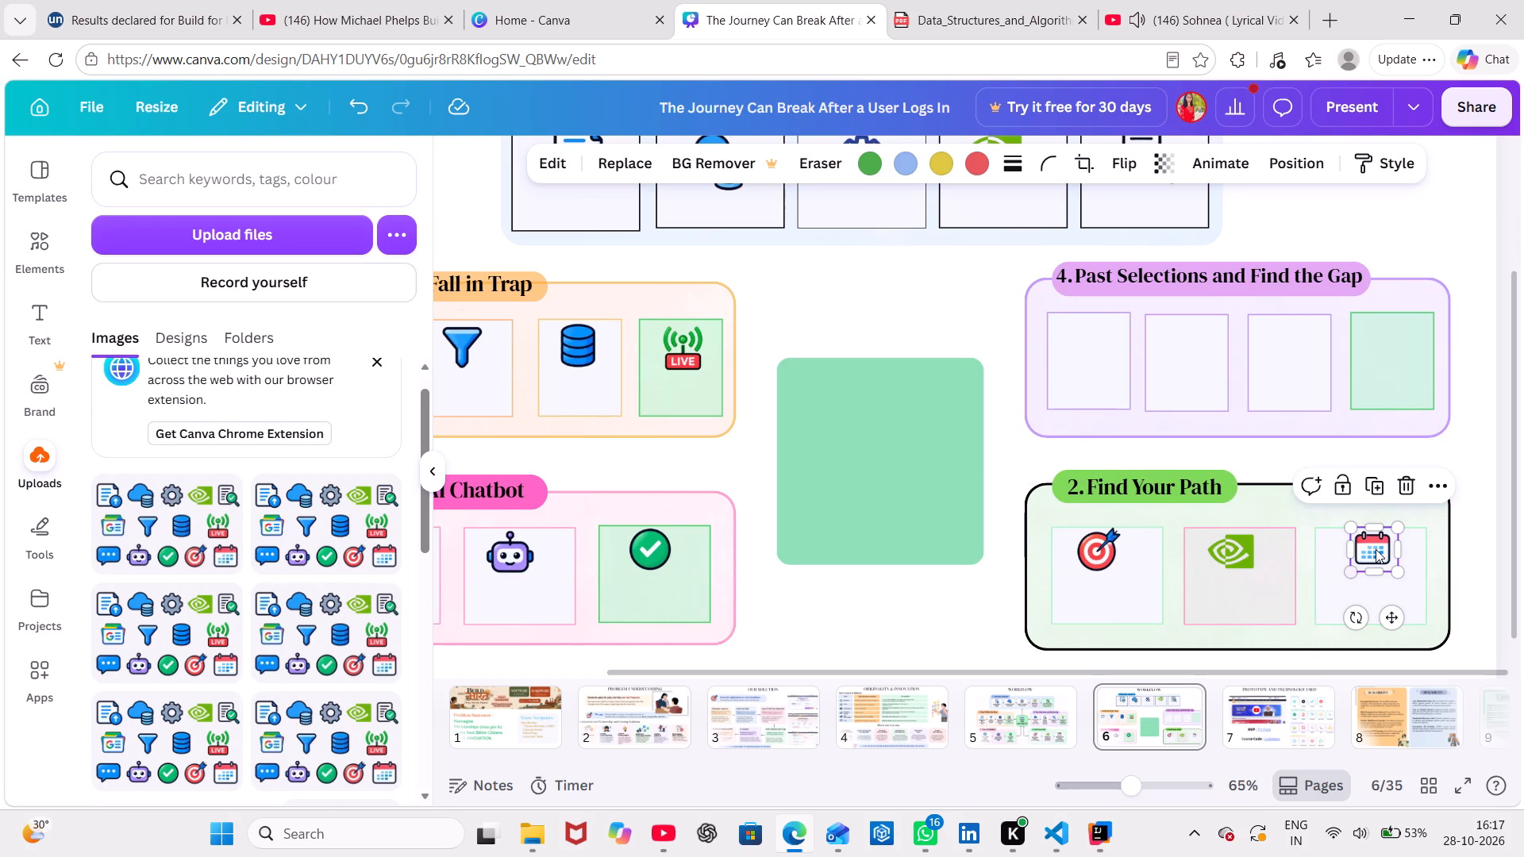
pyautogui.click(1376, 549)
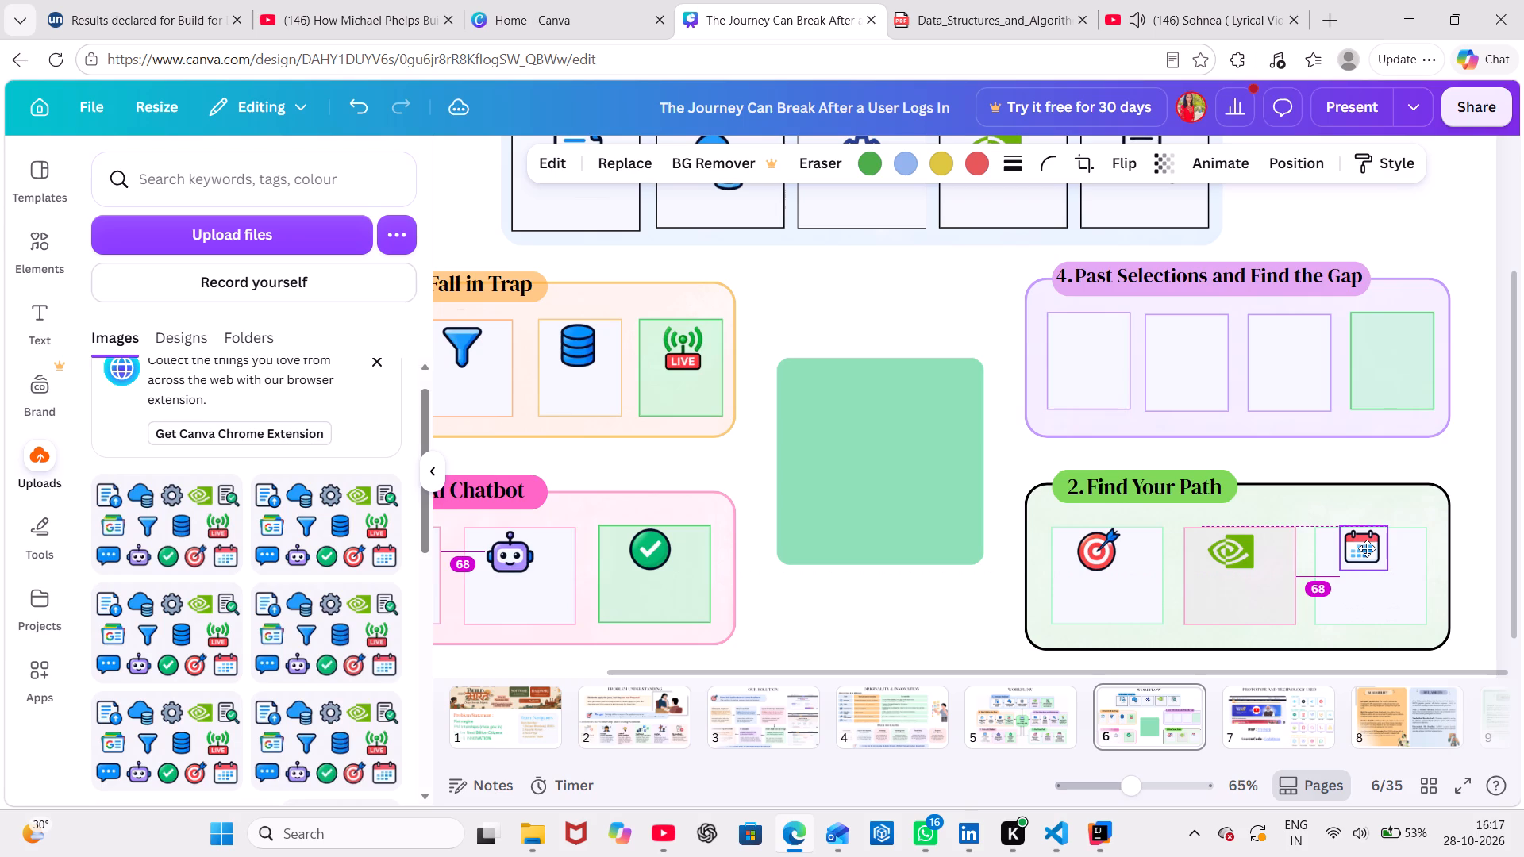
# Change the border of the Find Your Path container from black to a medium-dark green.
pyautogui.click(1203, 515)
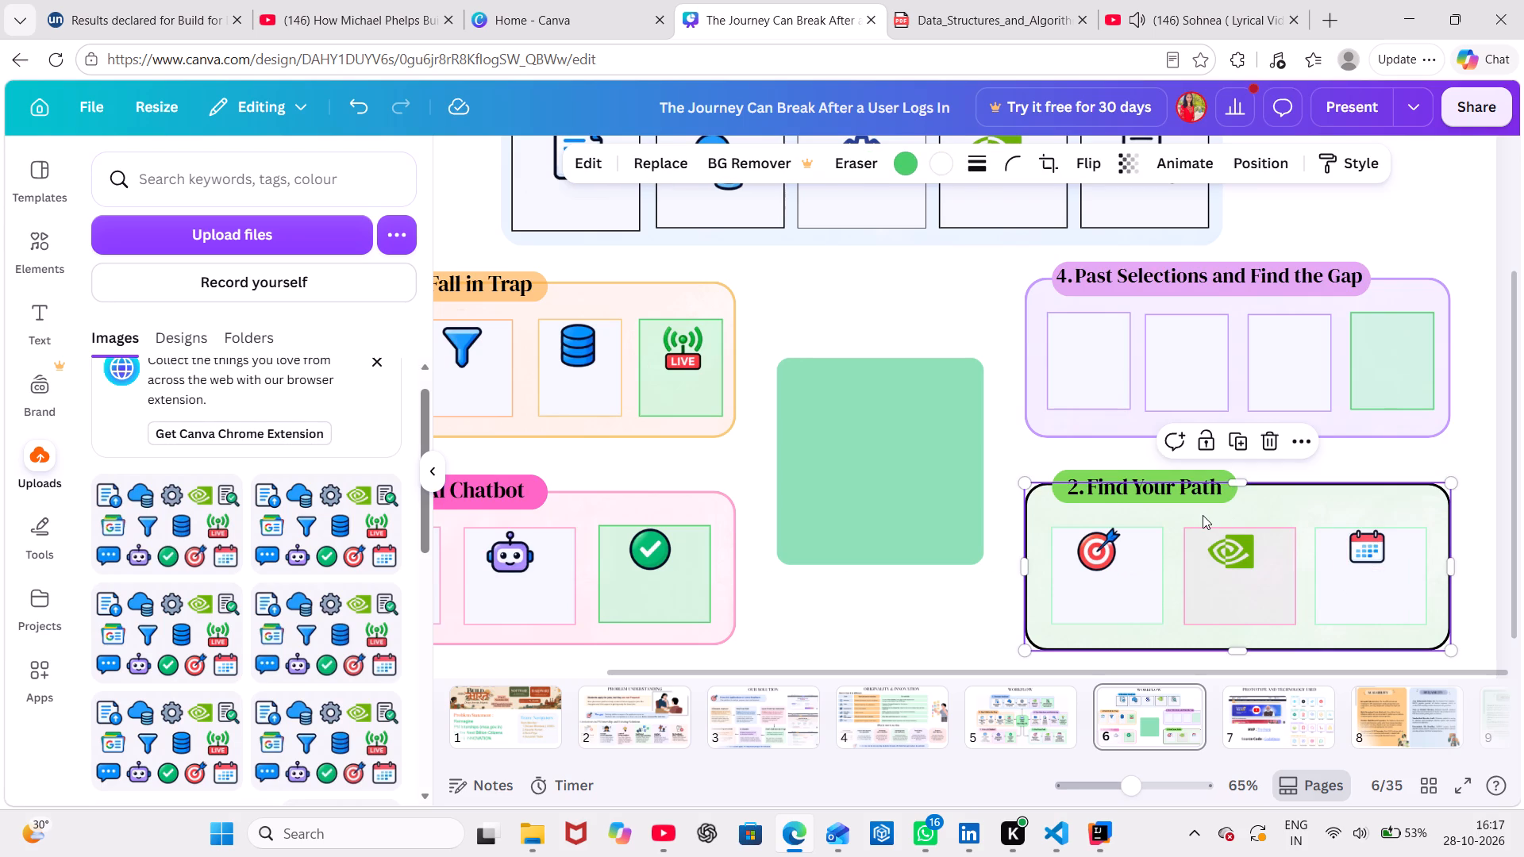
pyautogui.click(937, 166)
pyautogui.click(203, 313)
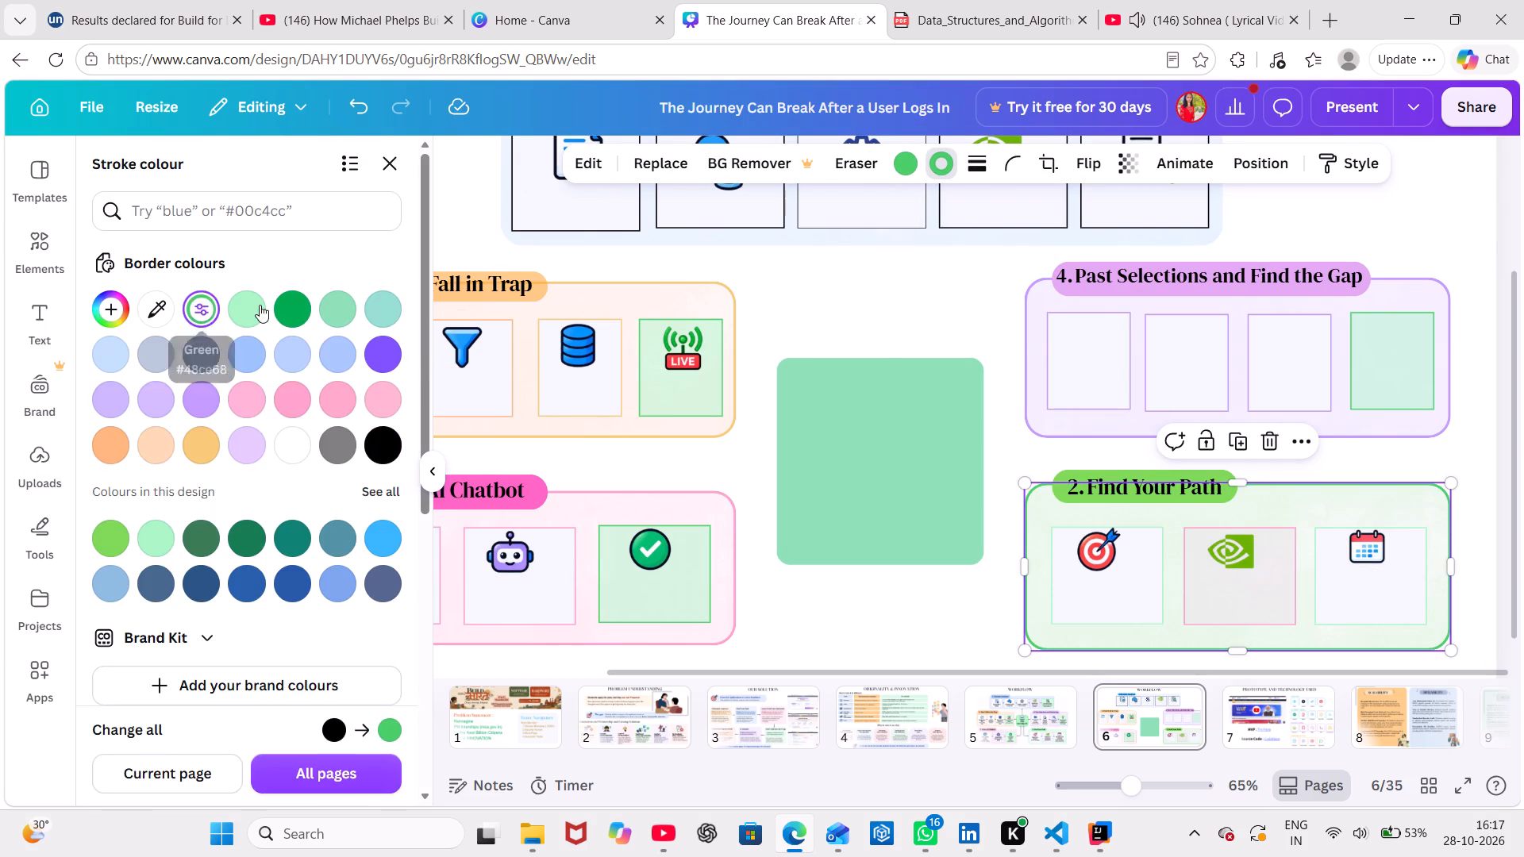
pyautogui.click(275, 305)
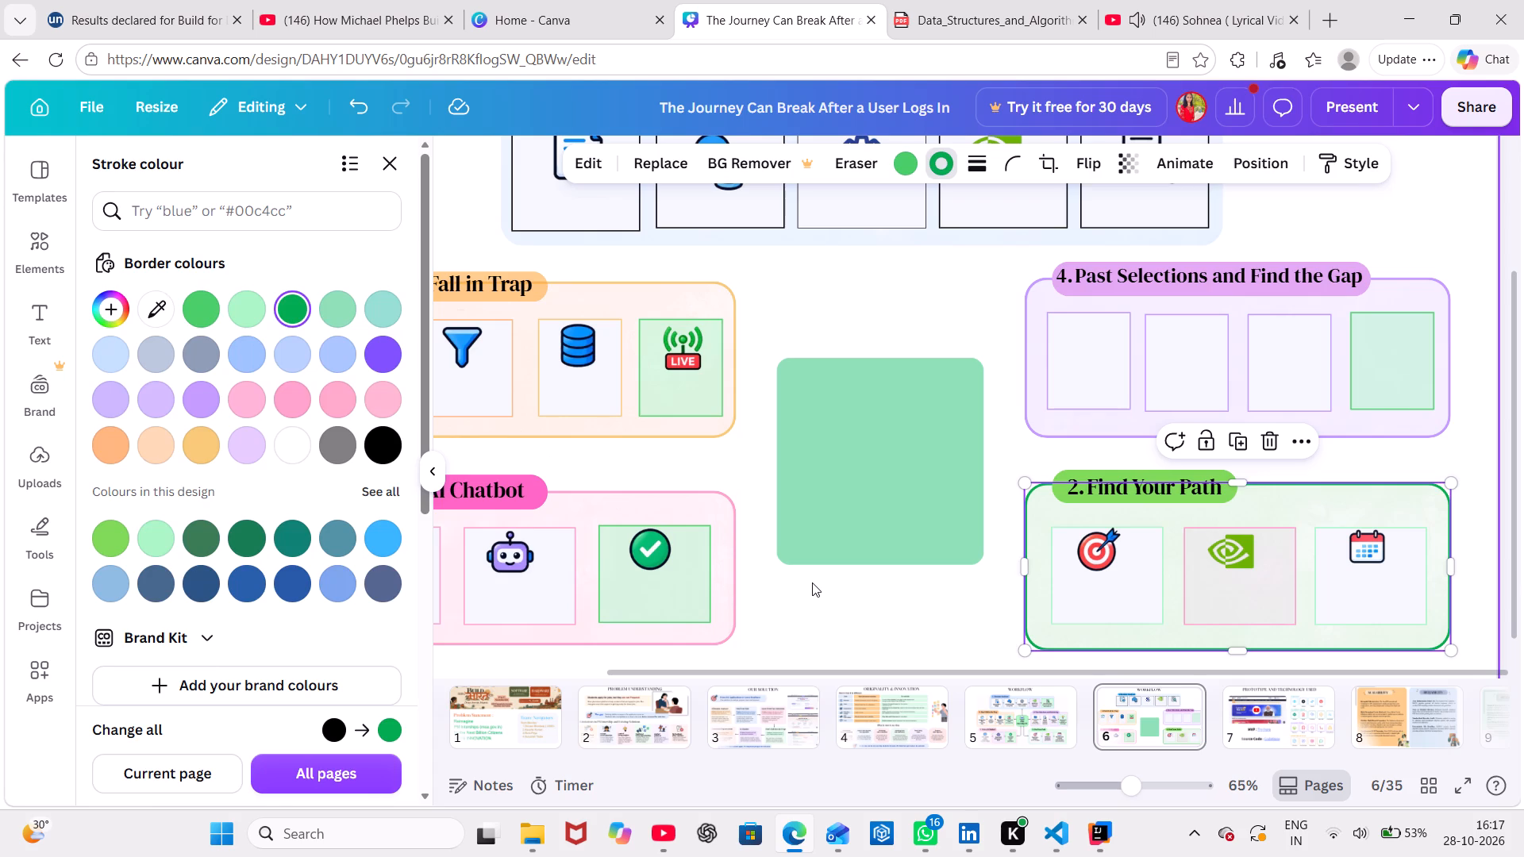
pyautogui.click(812, 582)
pyautogui.click(812, 582)
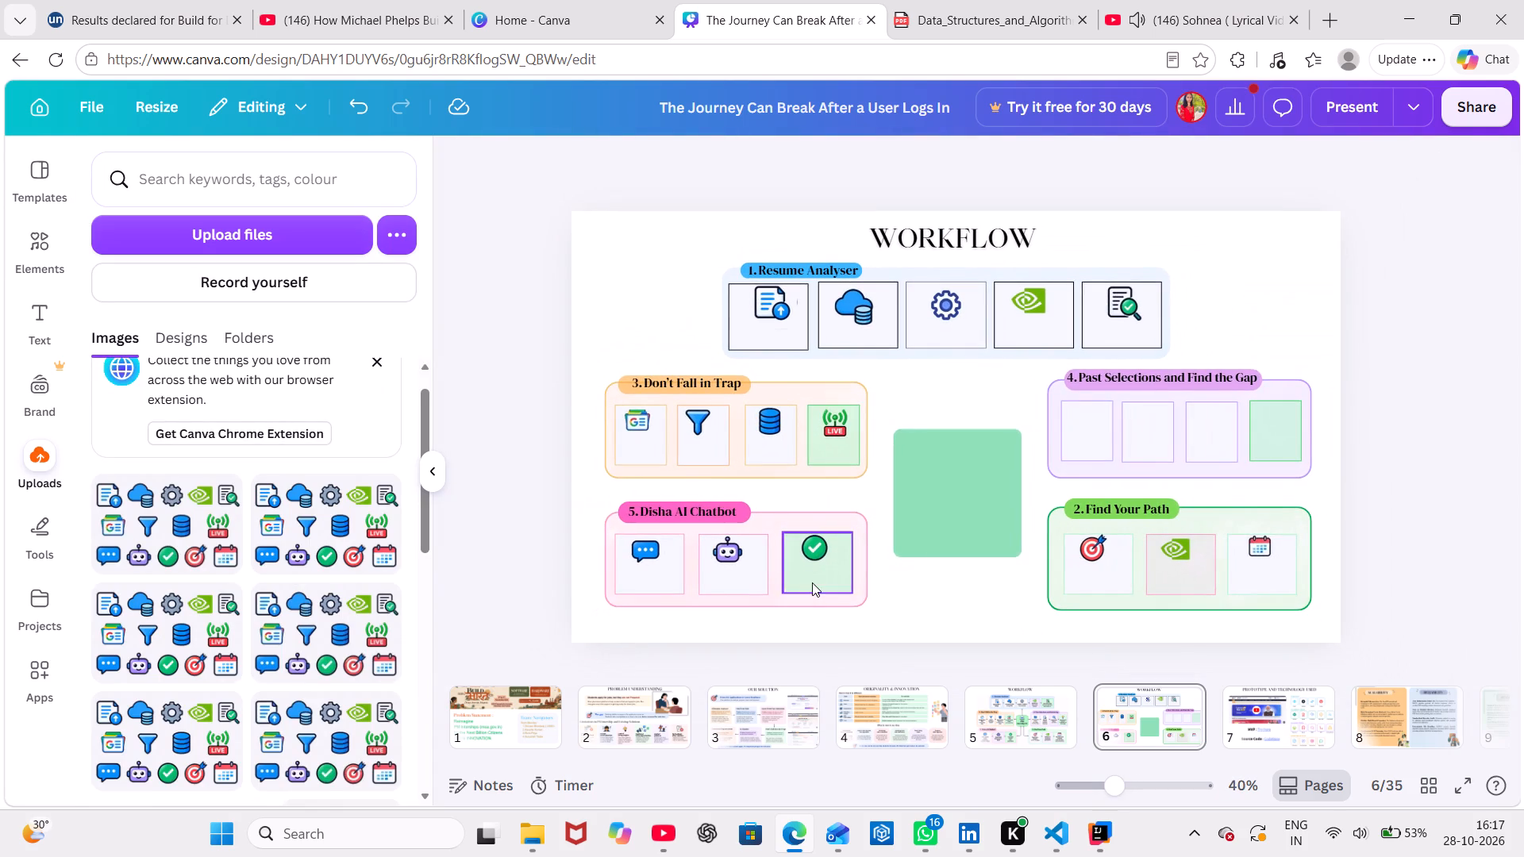
pyautogui.click(1368, 468)
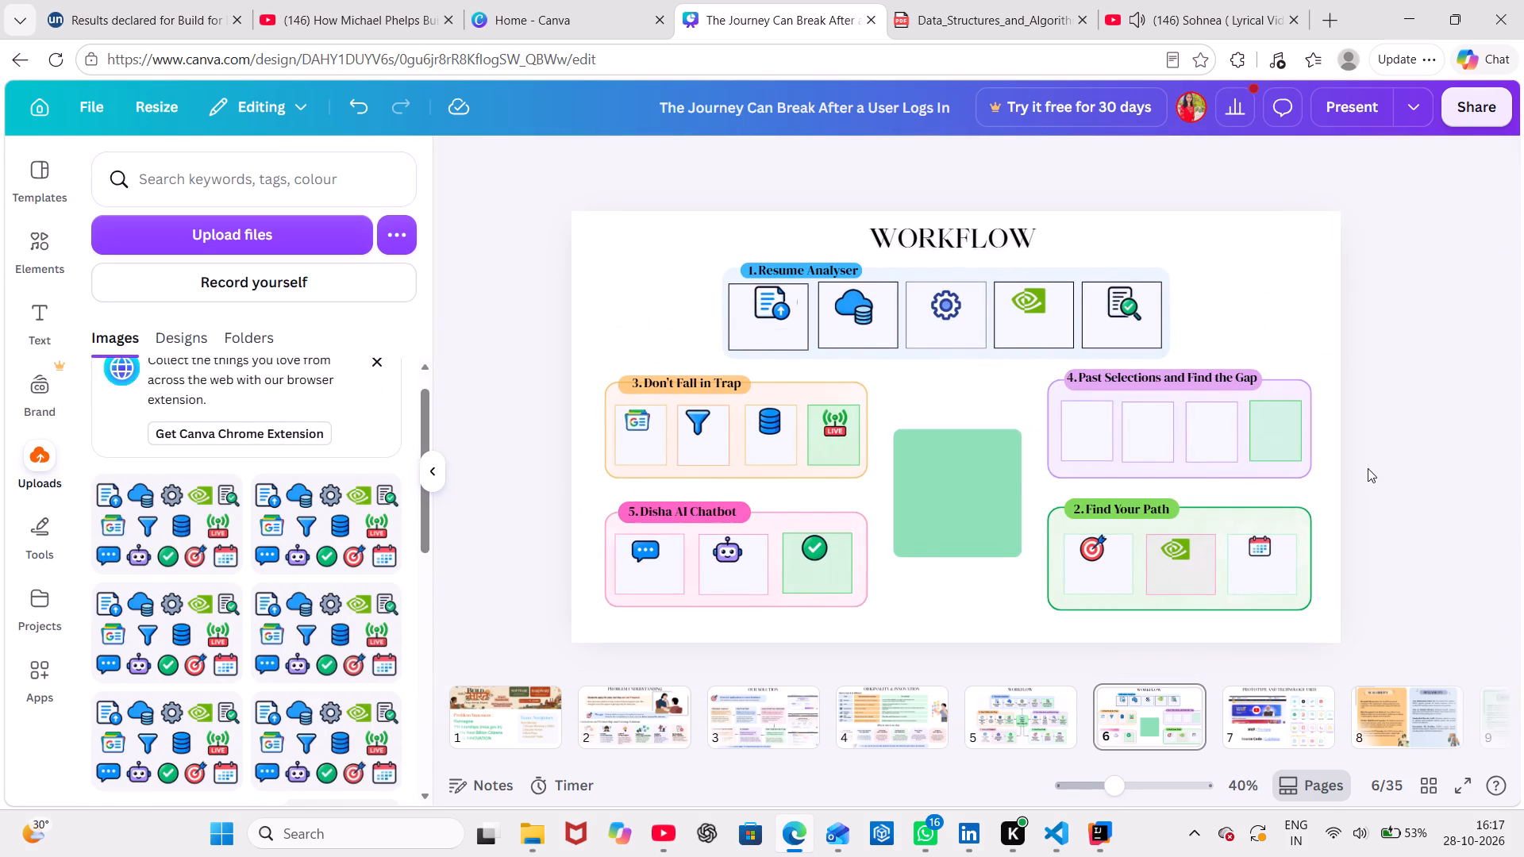
# Check the original workflow diagram on page 5, return to page 6 and search the elements library for "folder".
pyautogui.click(1266, 719)
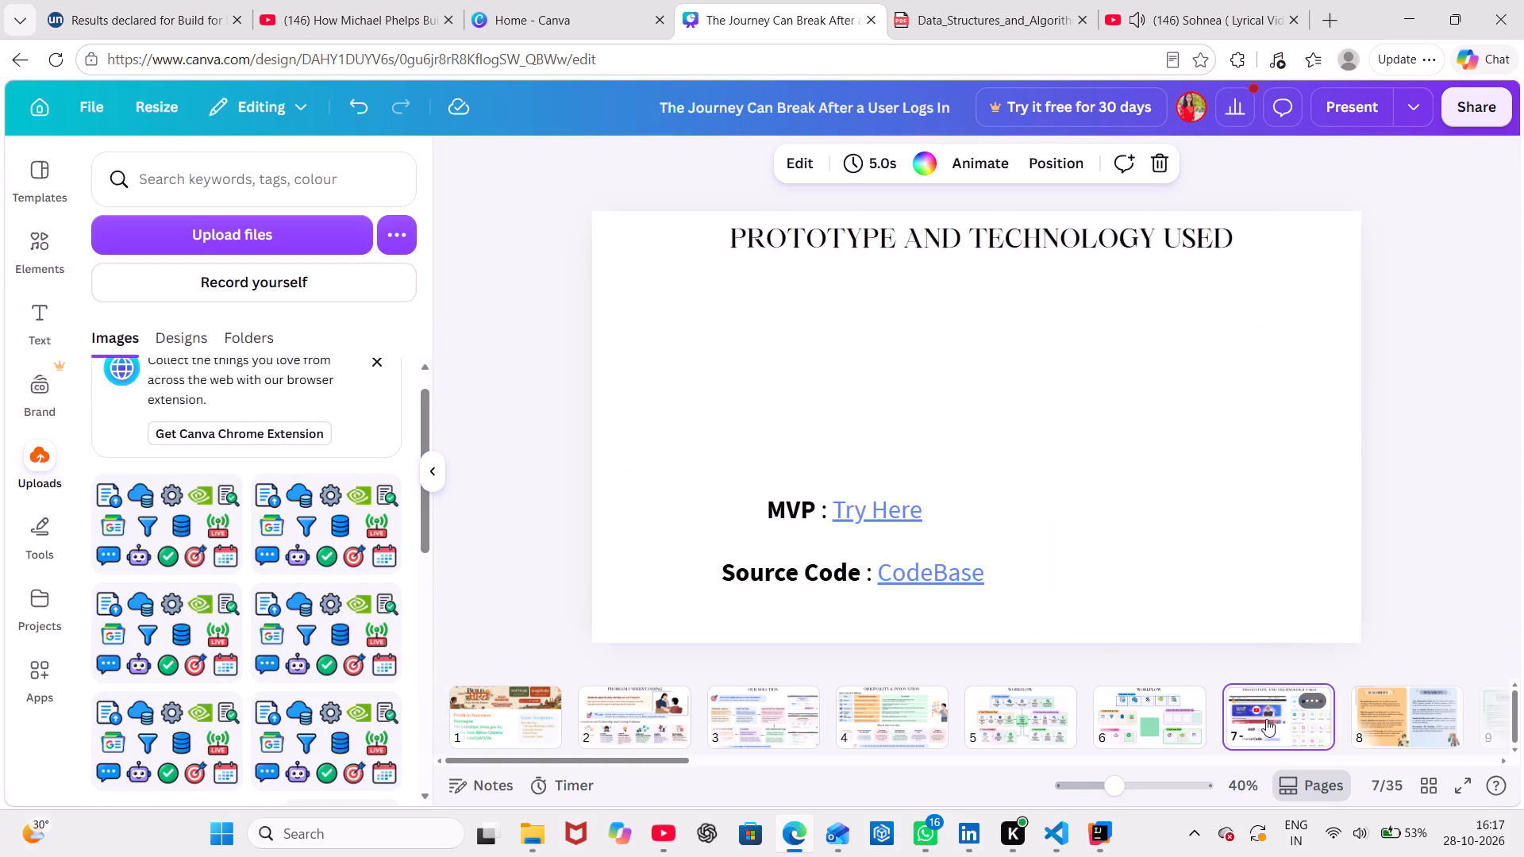
pyautogui.click(1038, 706)
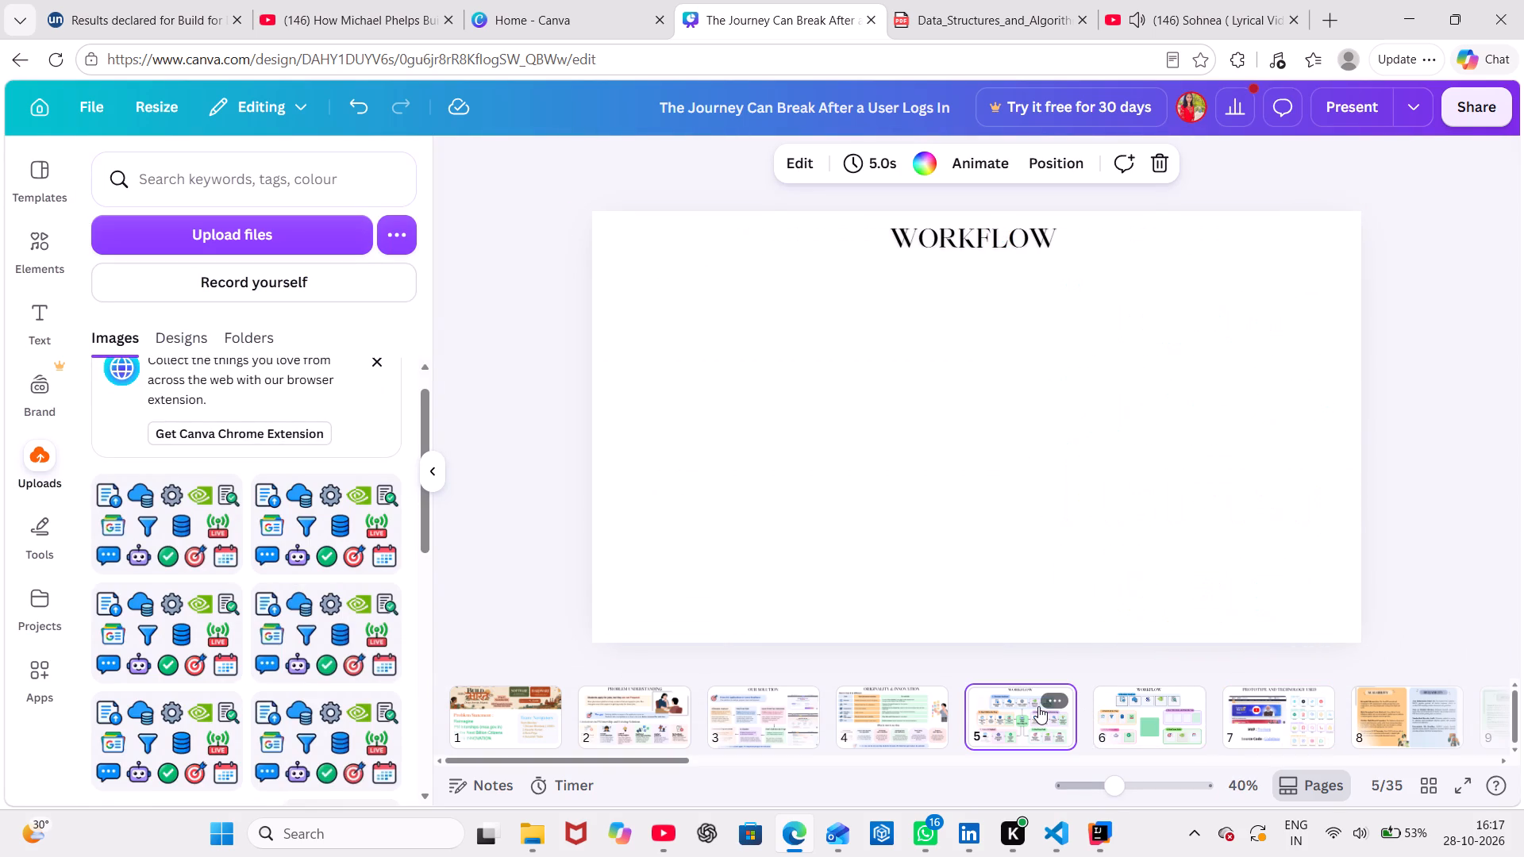
pyautogui.click(1156, 729)
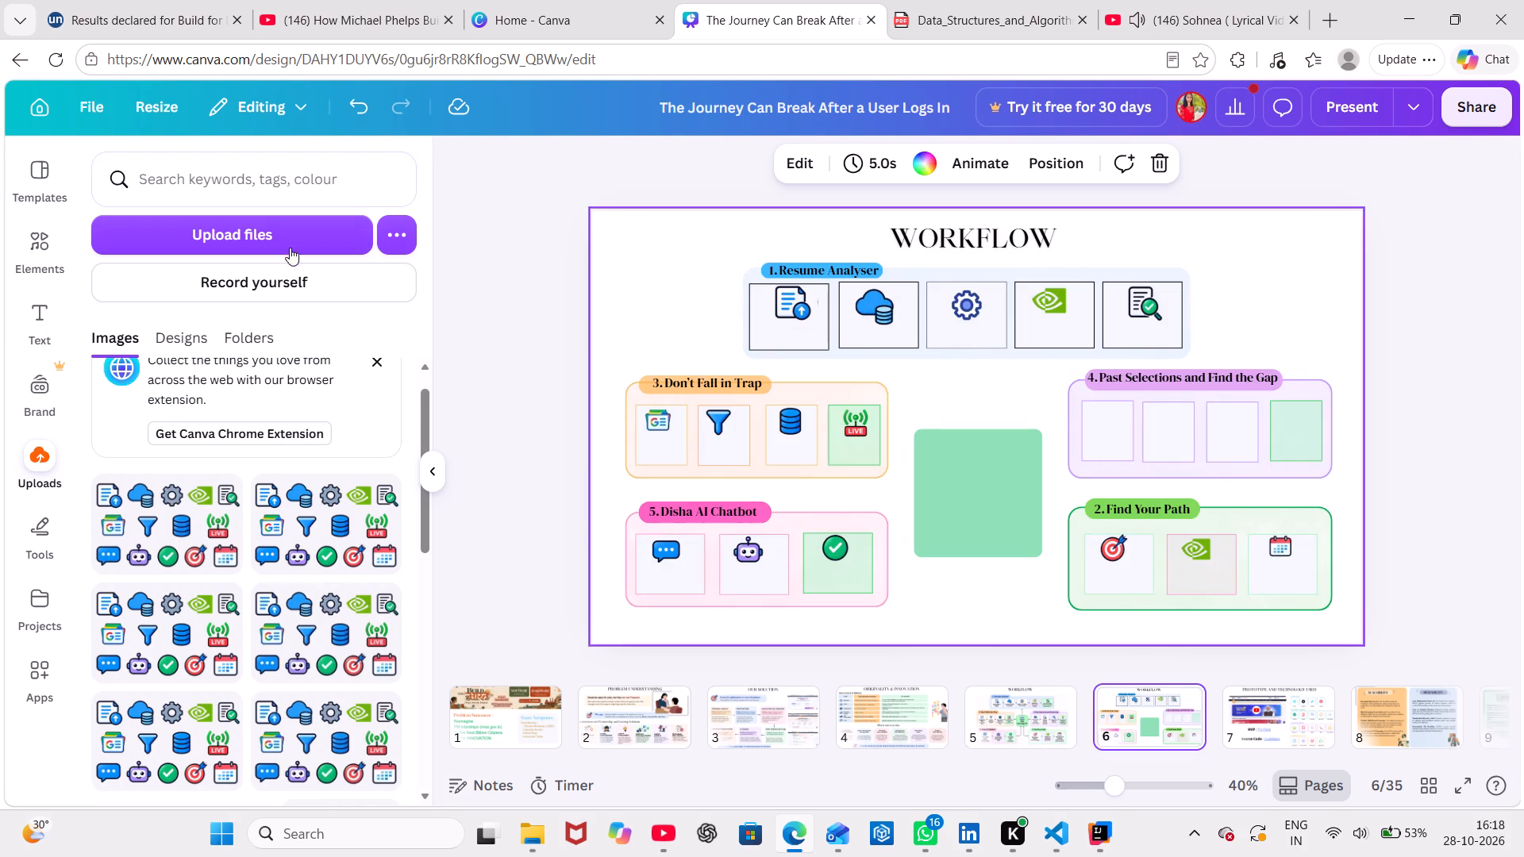
pyautogui.click(39, 254)
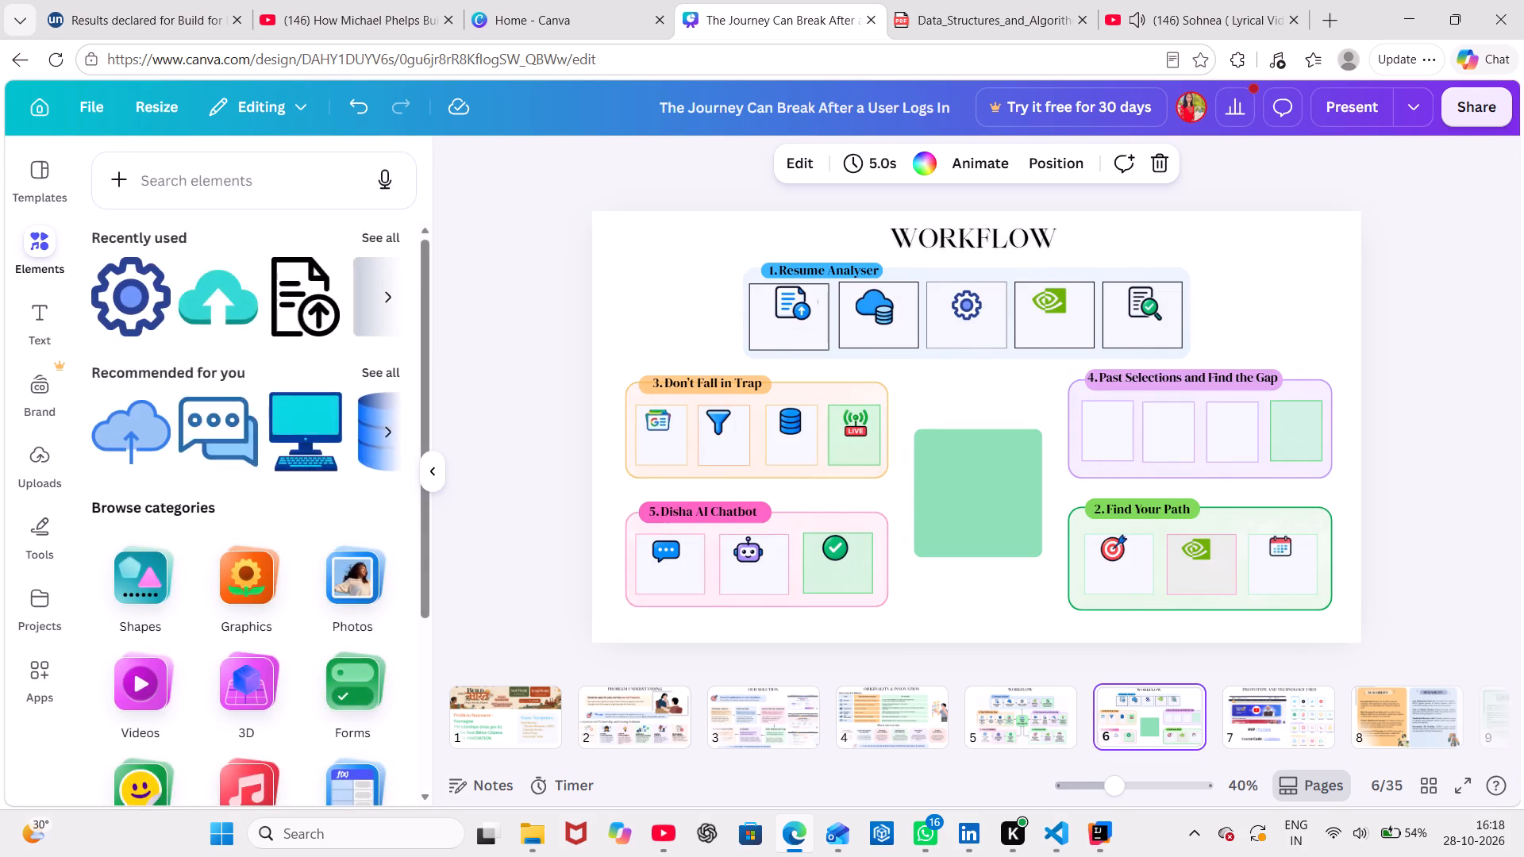
pyautogui.click(164, 173)
pyautogui.write('folder')
pyautogui.press('Return')
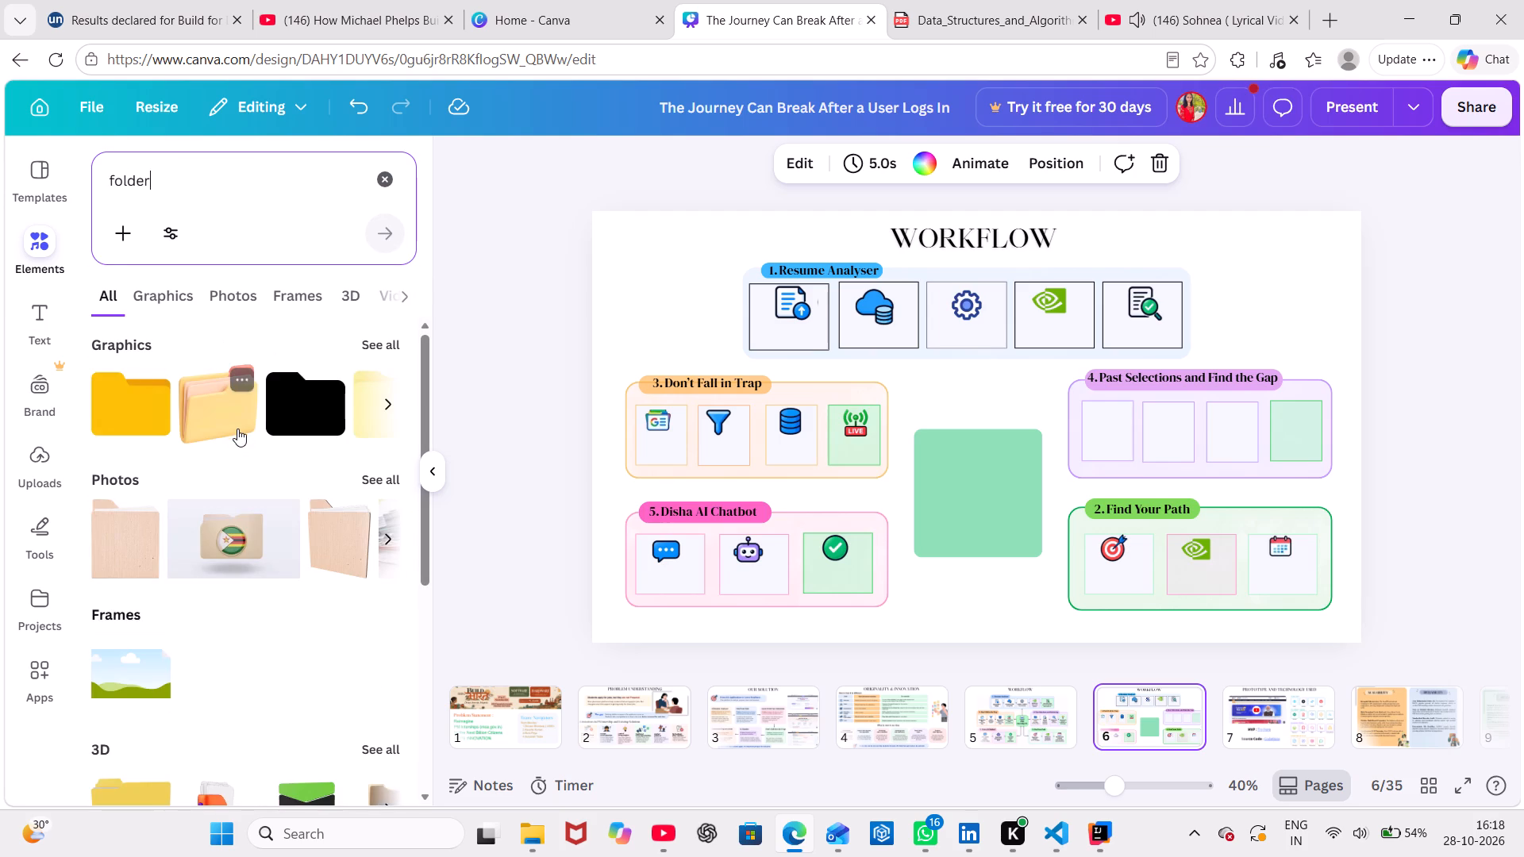
# Browse the folder graphics and add the solid black folder to page 6.
pyautogui.hscroll(-1, 237, 428)
pyautogui.hscroll(2, 237, 428)
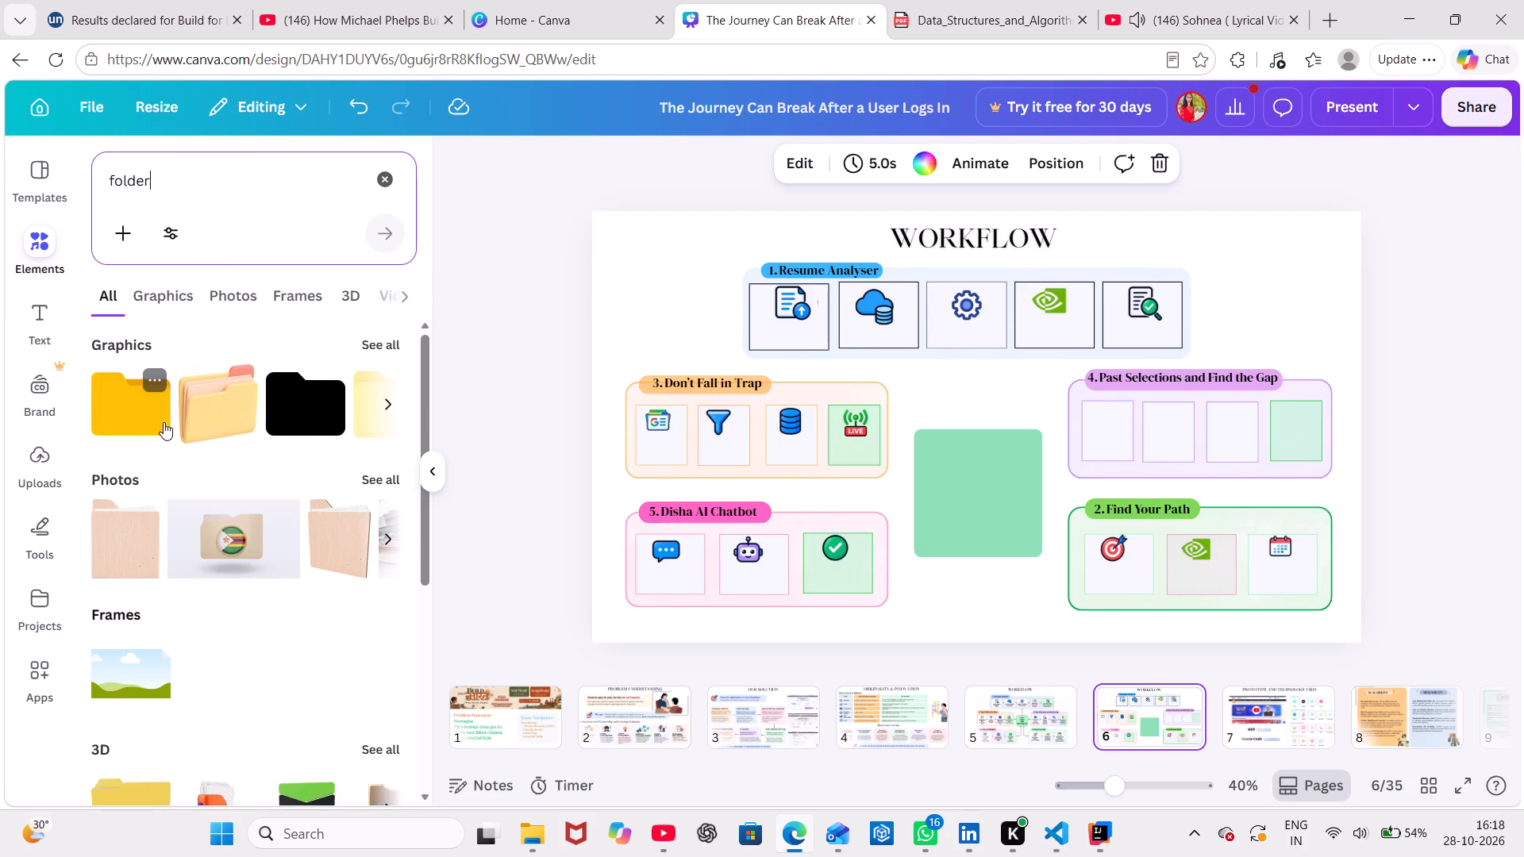
pyautogui.hscroll(-2, 287, 415)
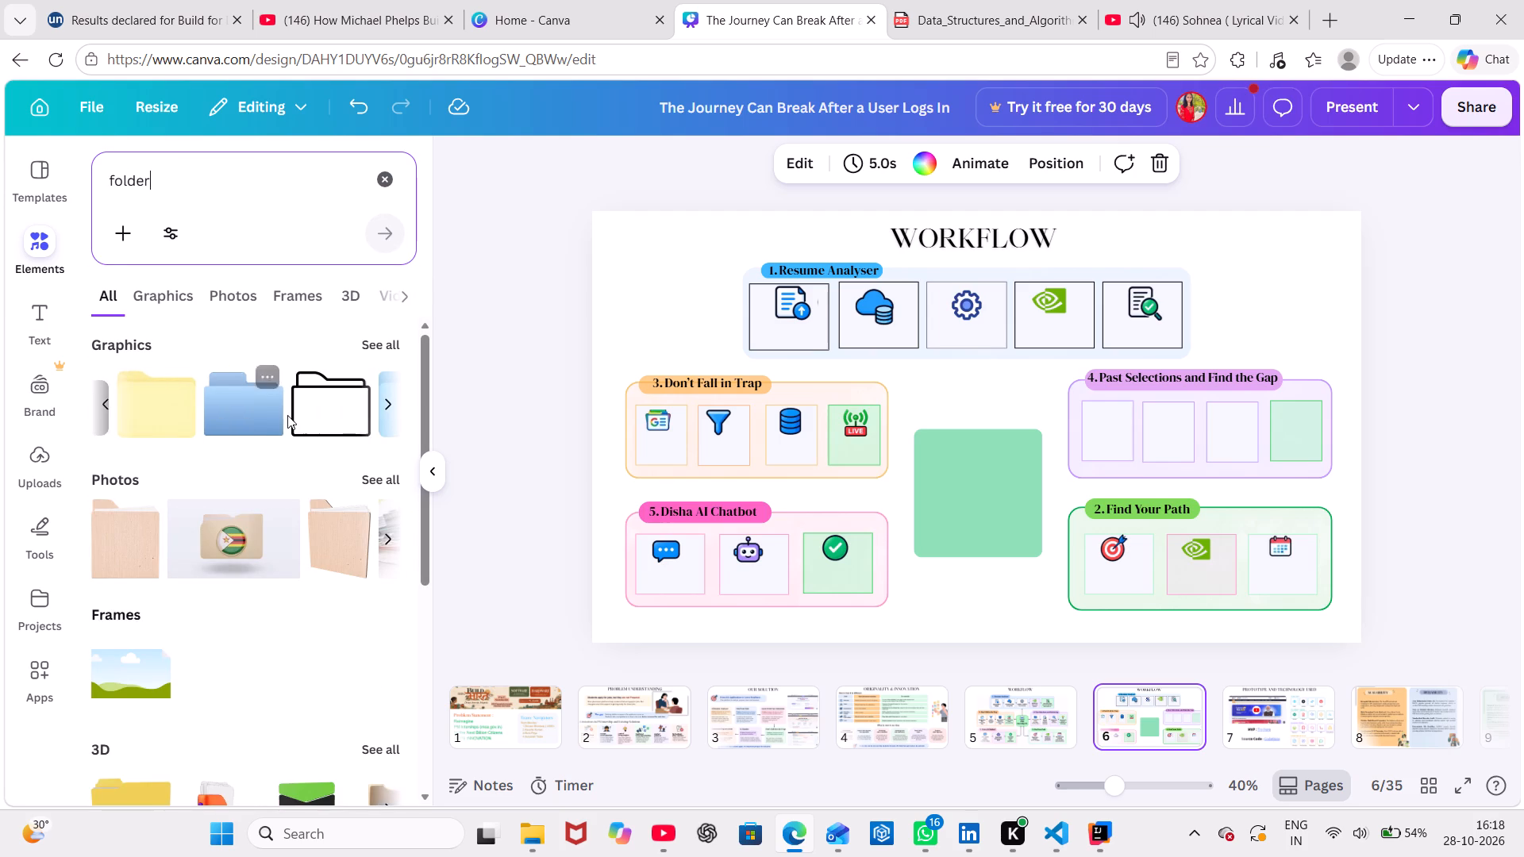
pyautogui.hscroll(-3, 287, 415)
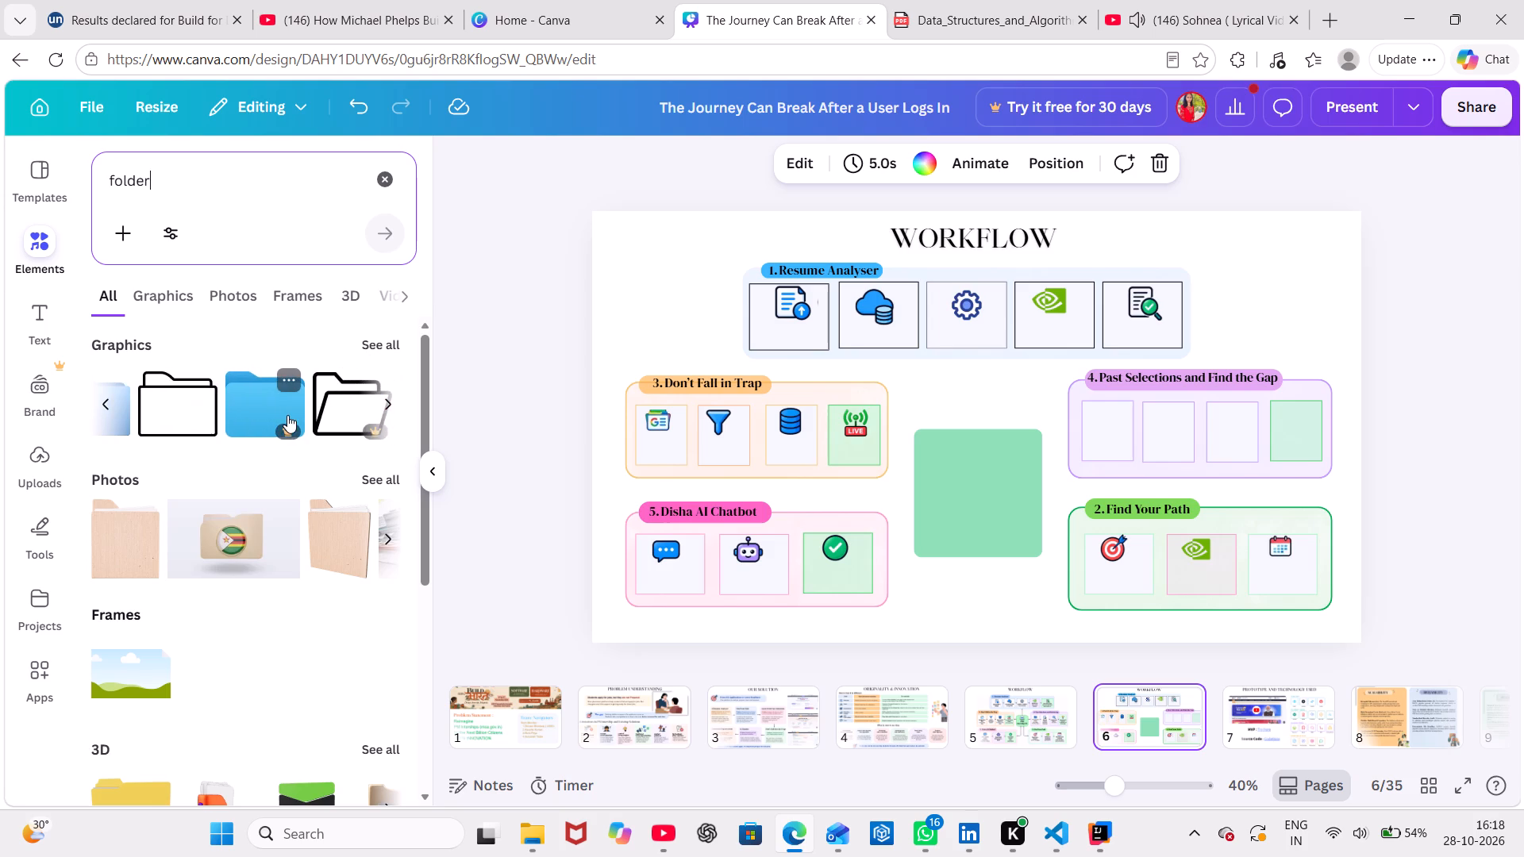
pyautogui.hscroll(-5, 287, 415)
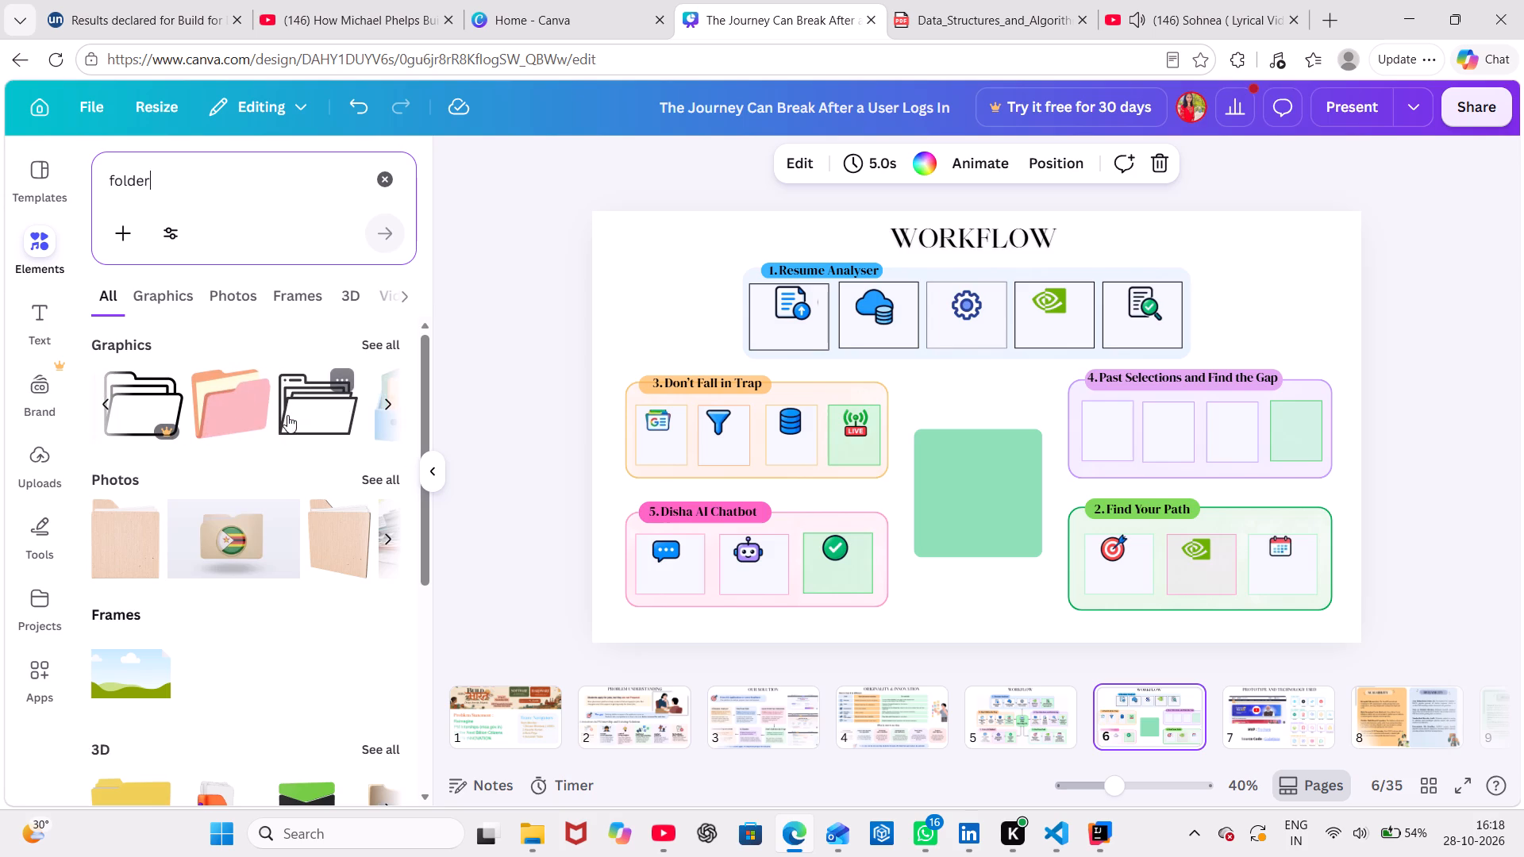
pyautogui.hscroll(-2, 287, 415)
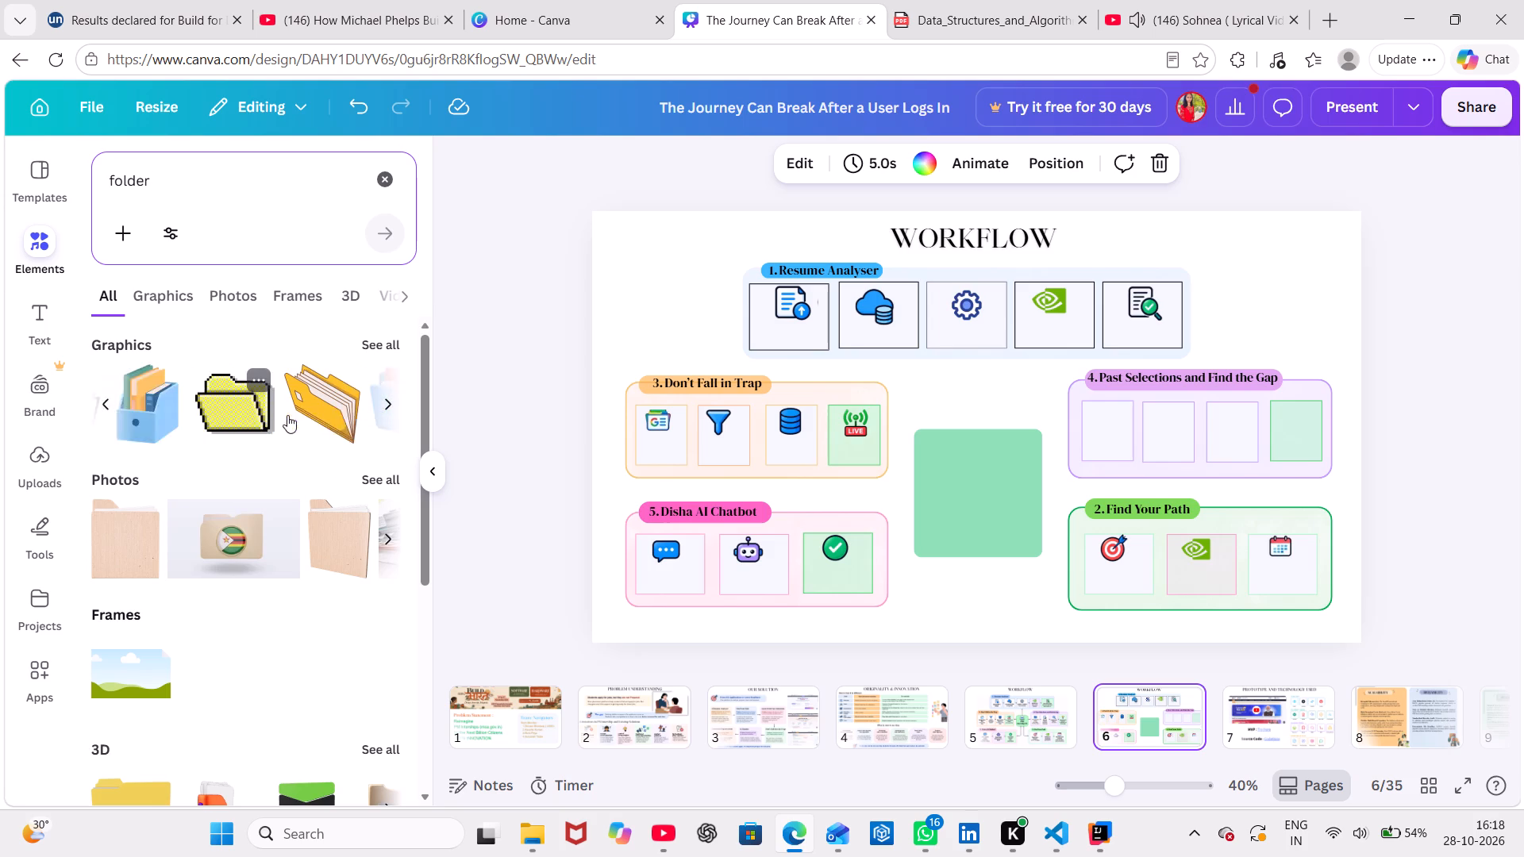
pyautogui.hscroll(-3, 287, 415)
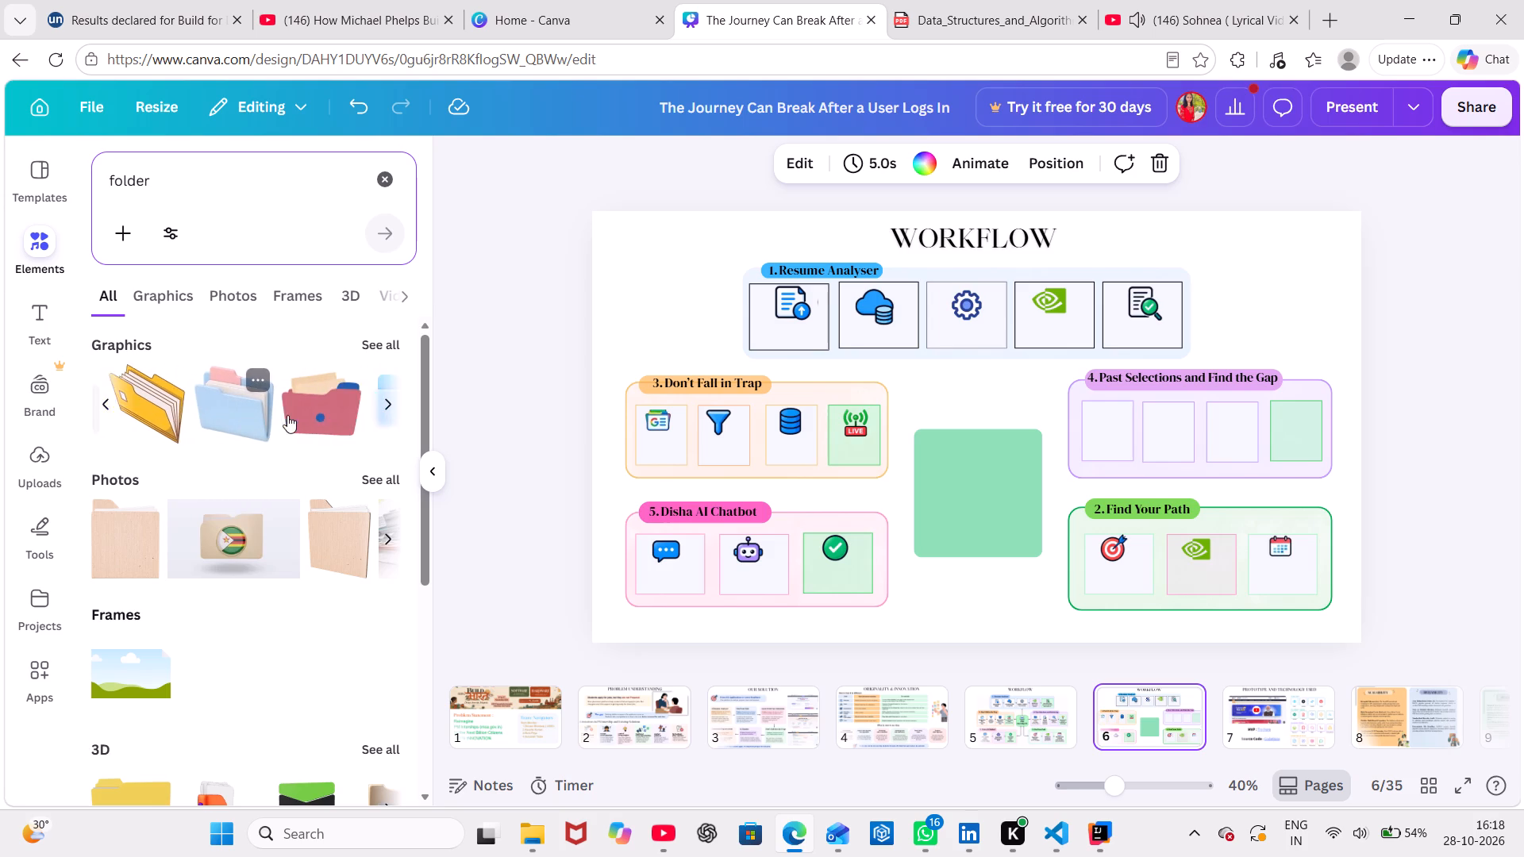
pyautogui.hscroll(-1, 287, 415)
pyautogui.hscroll(1, 287, 415)
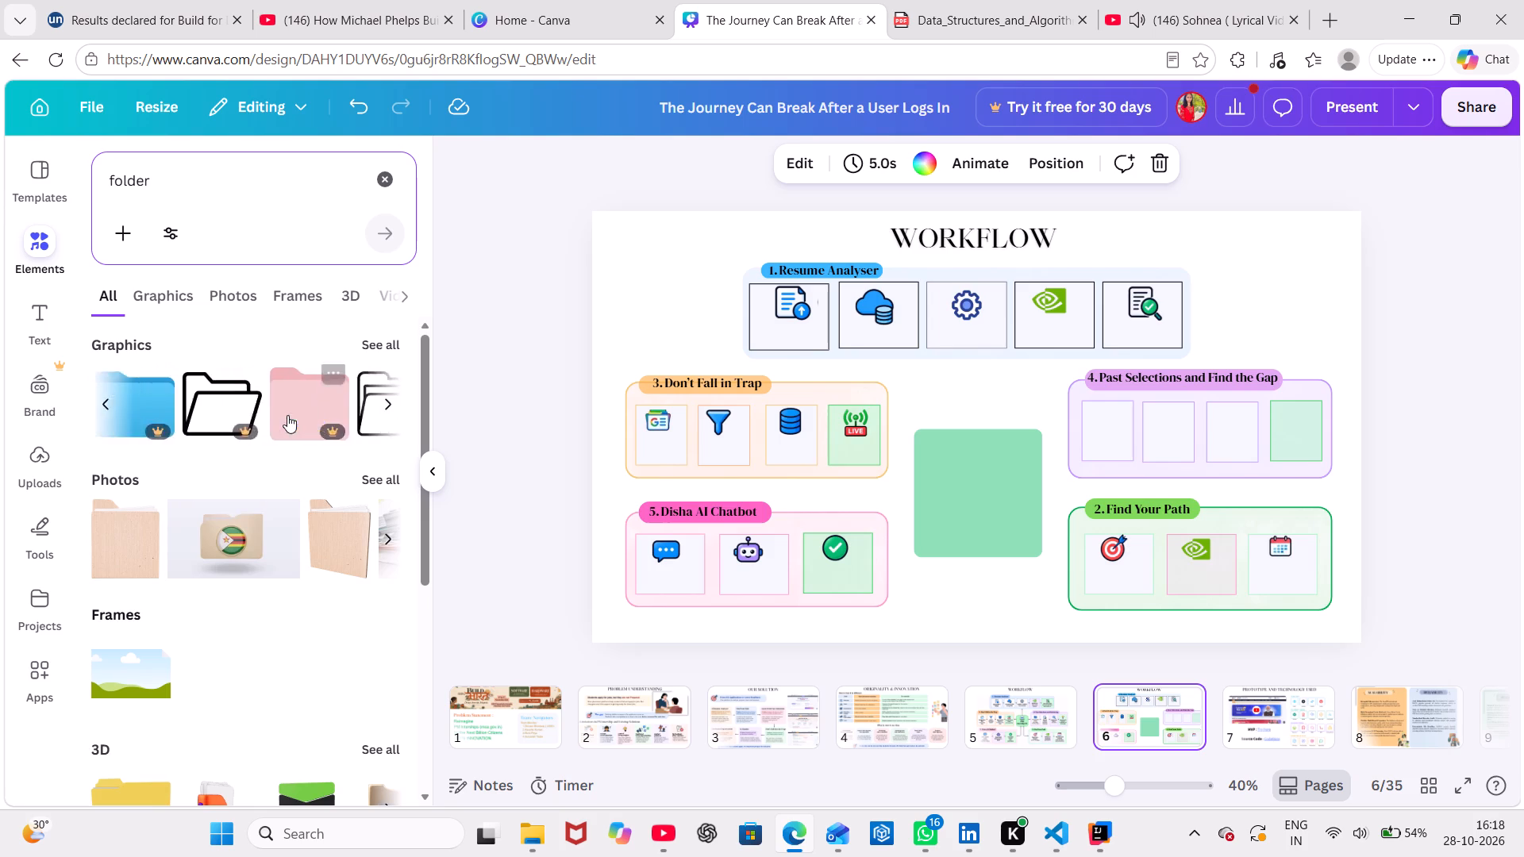
pyautogui.hscroll(7, 287, 415)
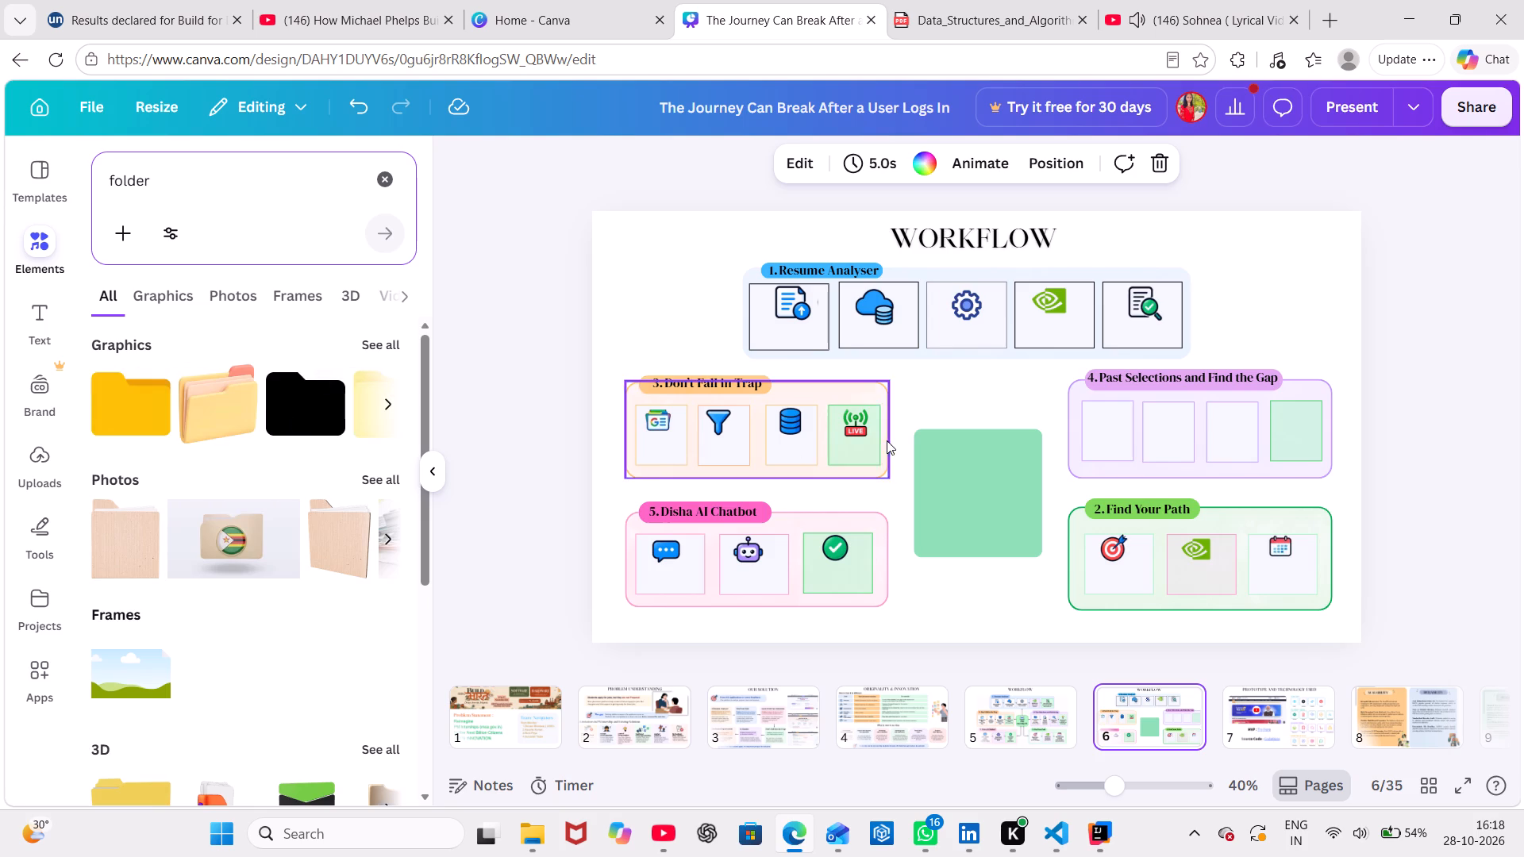
pyautogui.click(301, 393)
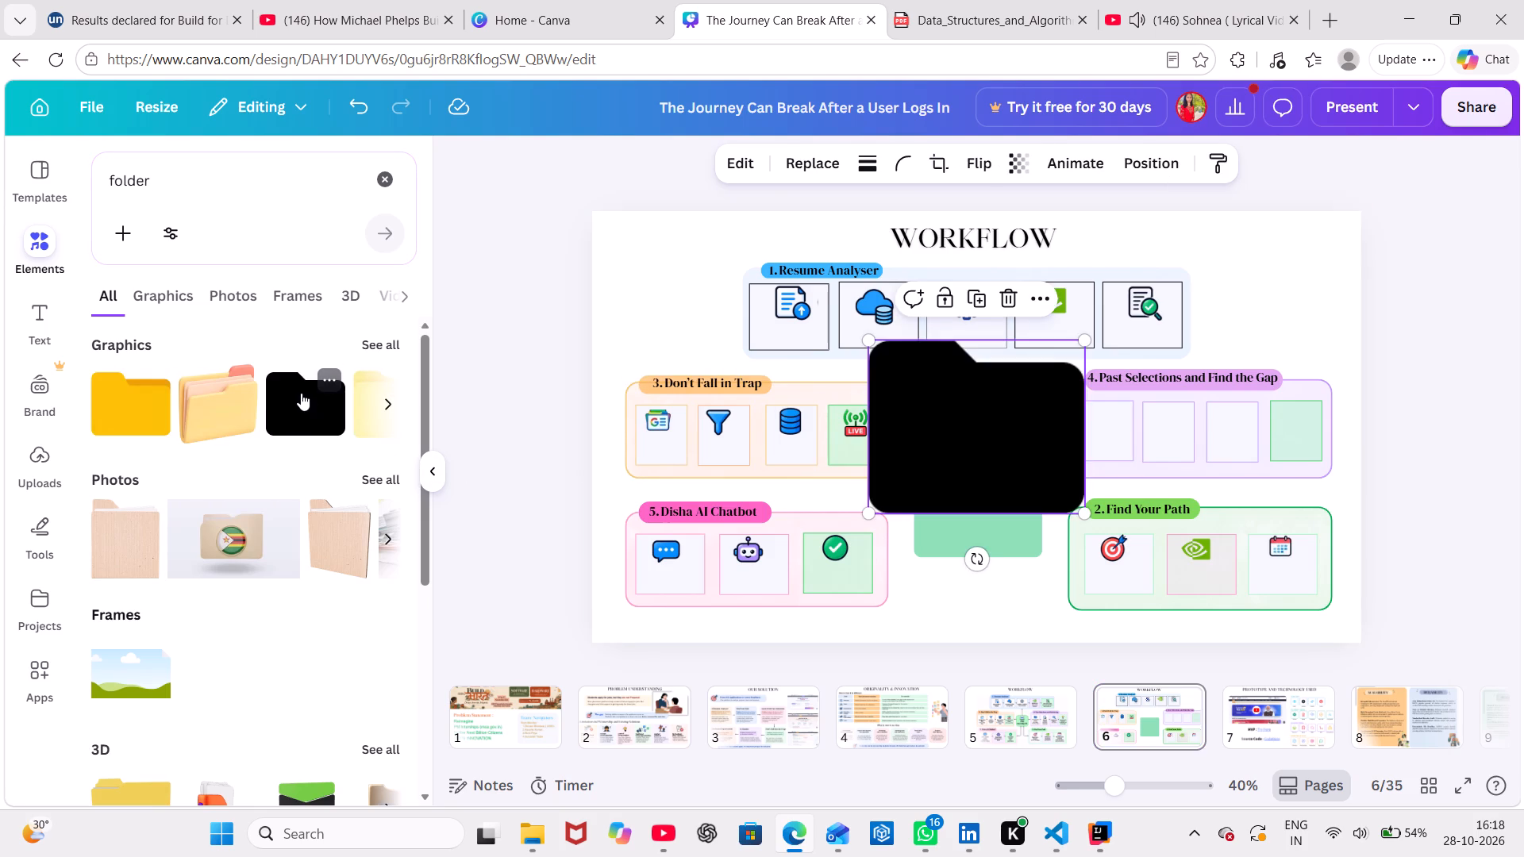
# Recolour the folder graphic dark blue.
pyautogui.click(819, 170)
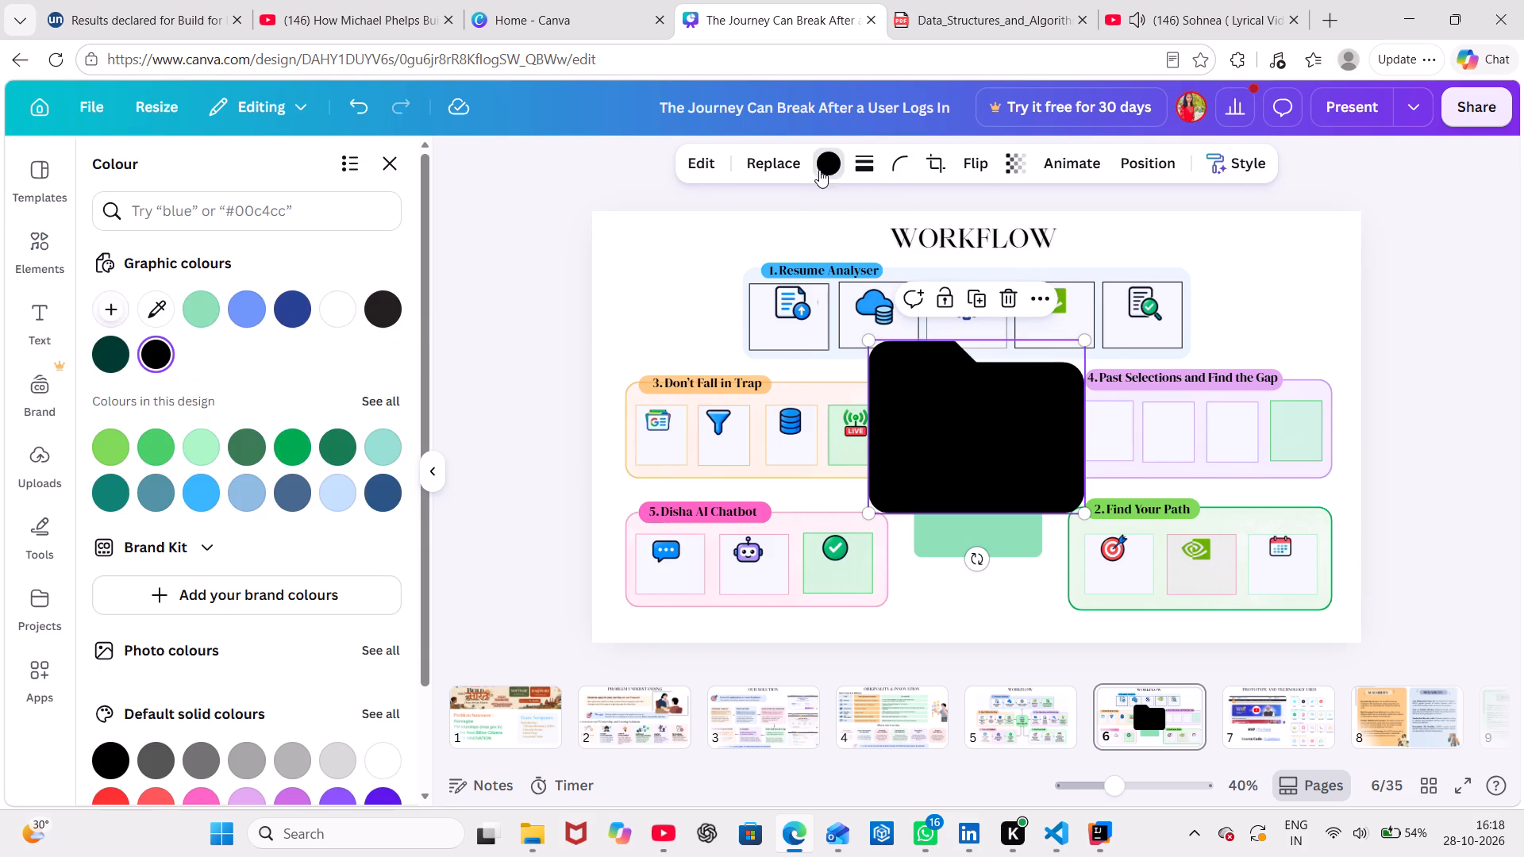
pyautogui.click(287, 297)
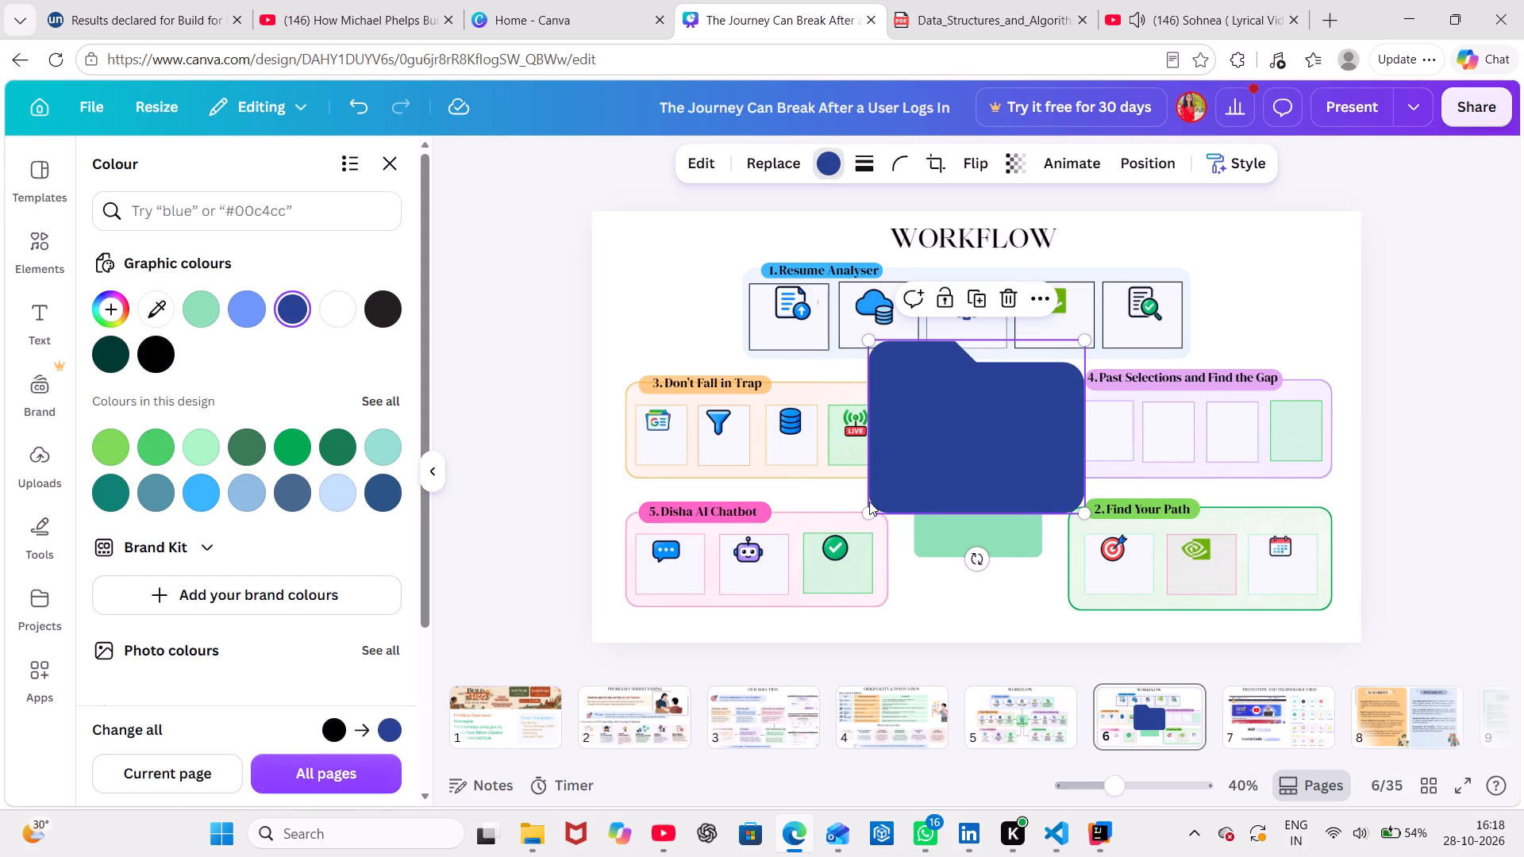
# Scale the folder icon to about 74 by 60 and centre it near the top of the first Past Selections box.
pyautogui.moveTo(868, 515); pyautogui.dragTo(1042, 349)
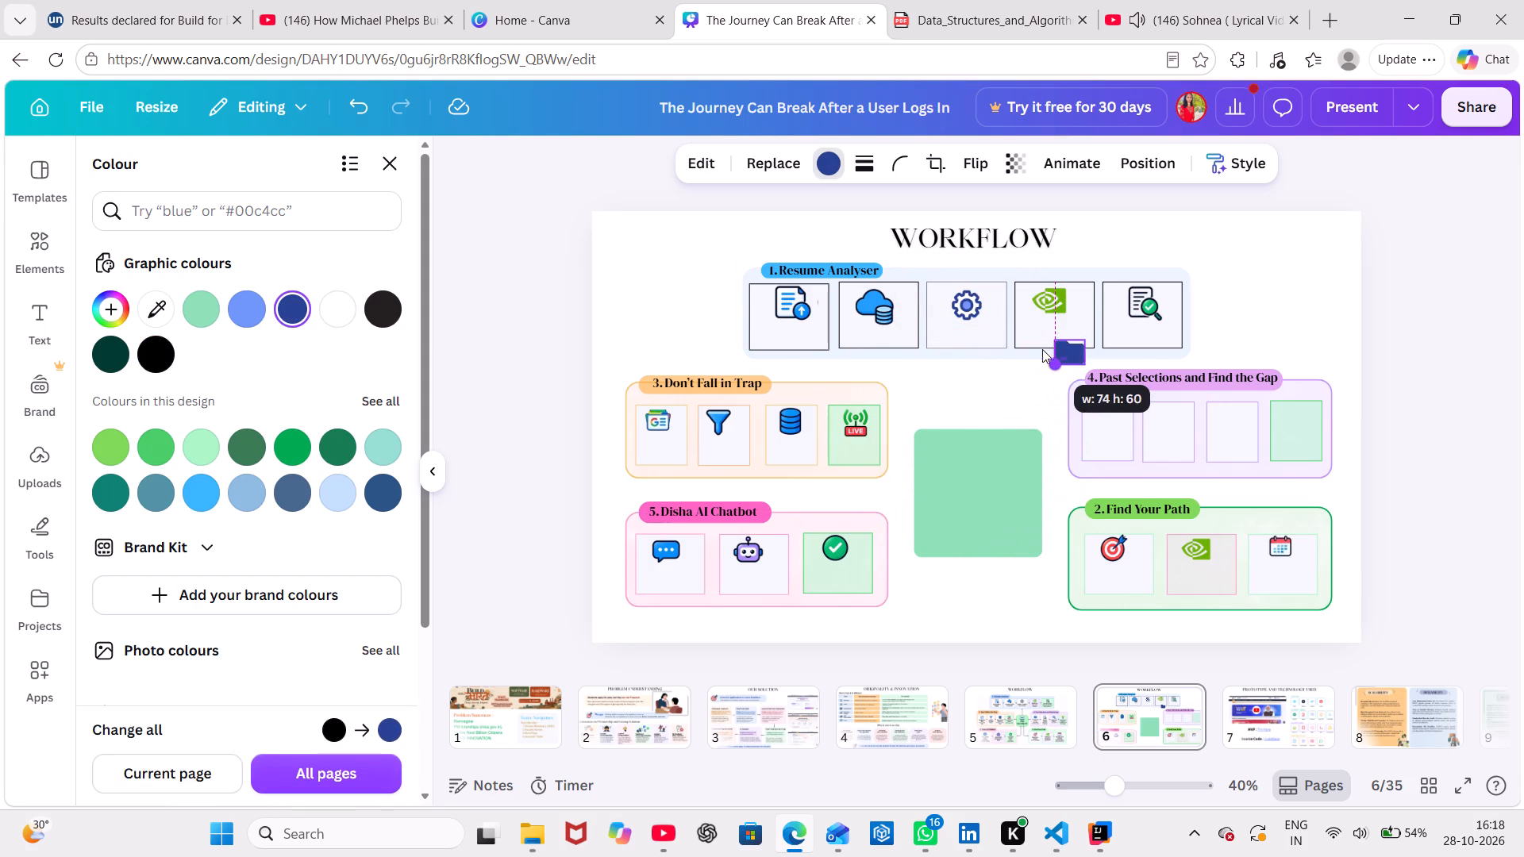
pyautogui.moveTo(1089, 407); pyautogui.dragTo(1123, 463)
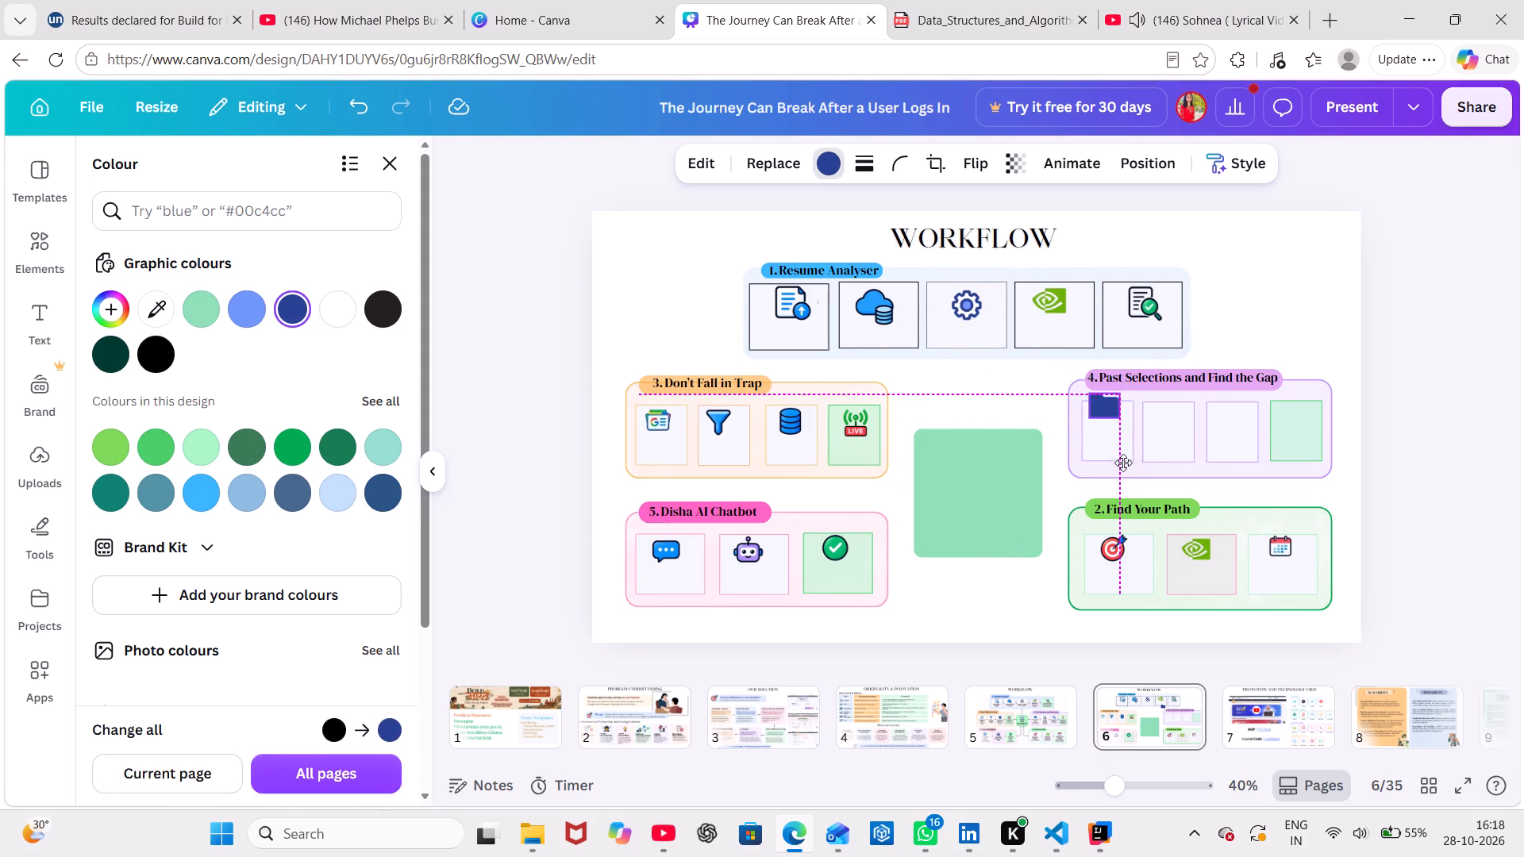
pyautogui.moveTo(1123, 463); pyautogui.dragTo(1126, 473)
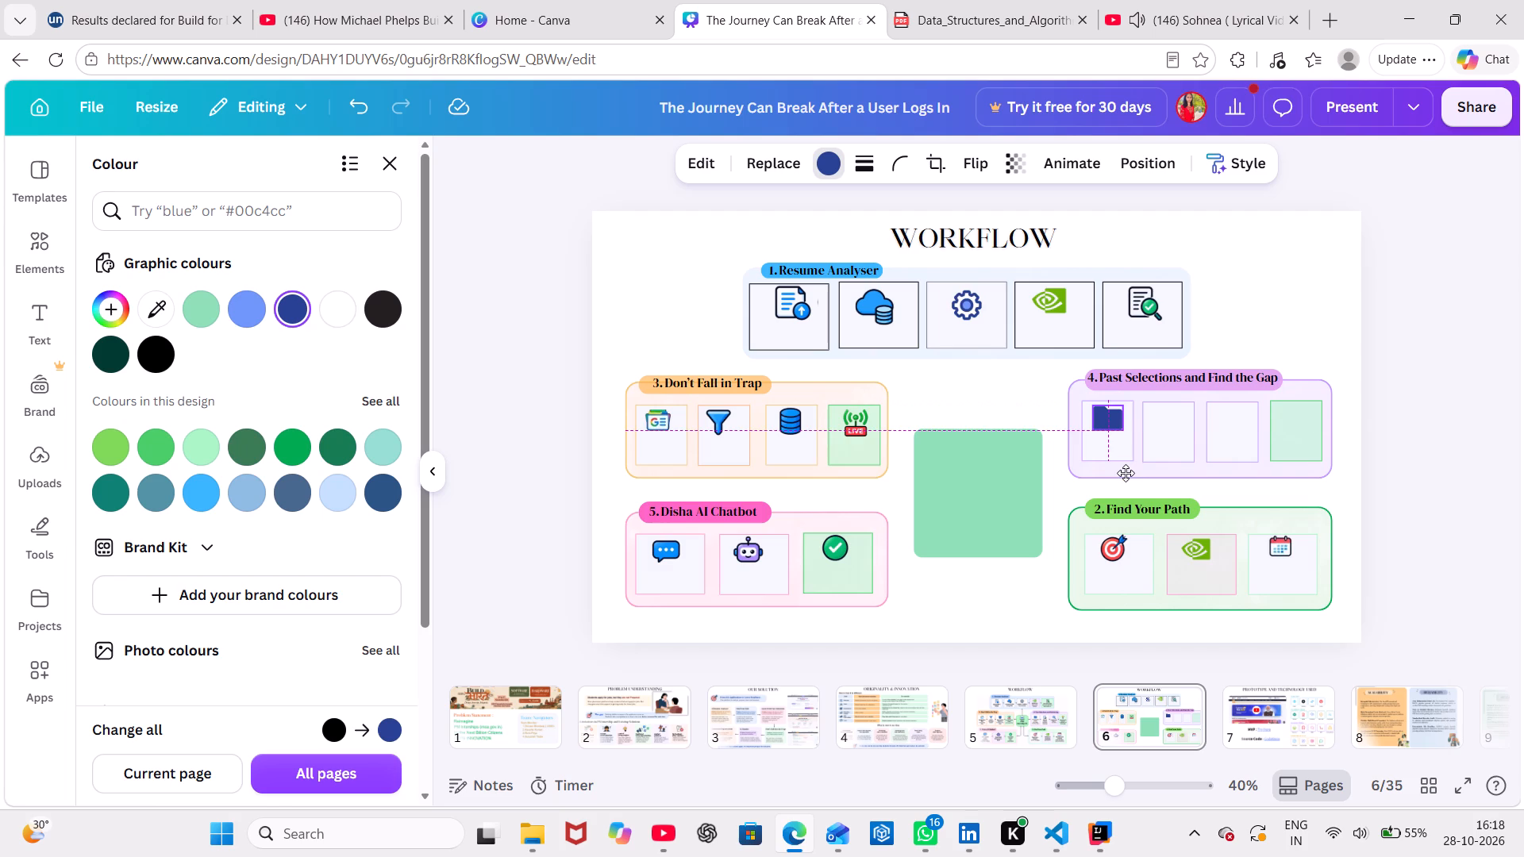
pyautogui.moveTo(1126, 473); pyautogui.dragTo(1126, 474)
pyautogui.click(1433, 309)
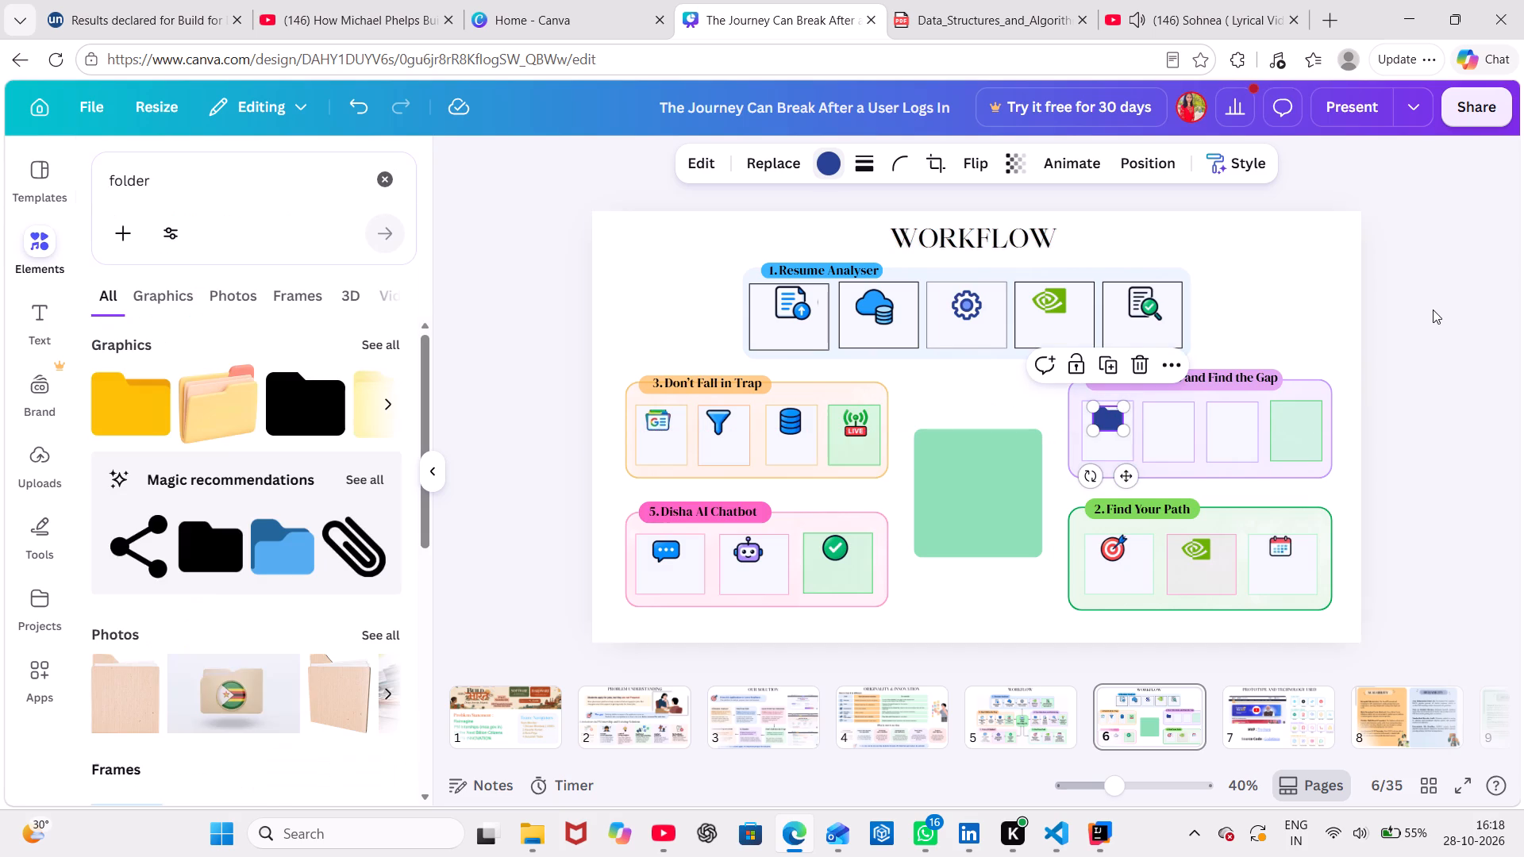
# Check the remaining Past Selections icons in the original diagram on page 5 and return to page 6.
pyautogui.click(1051, 714)
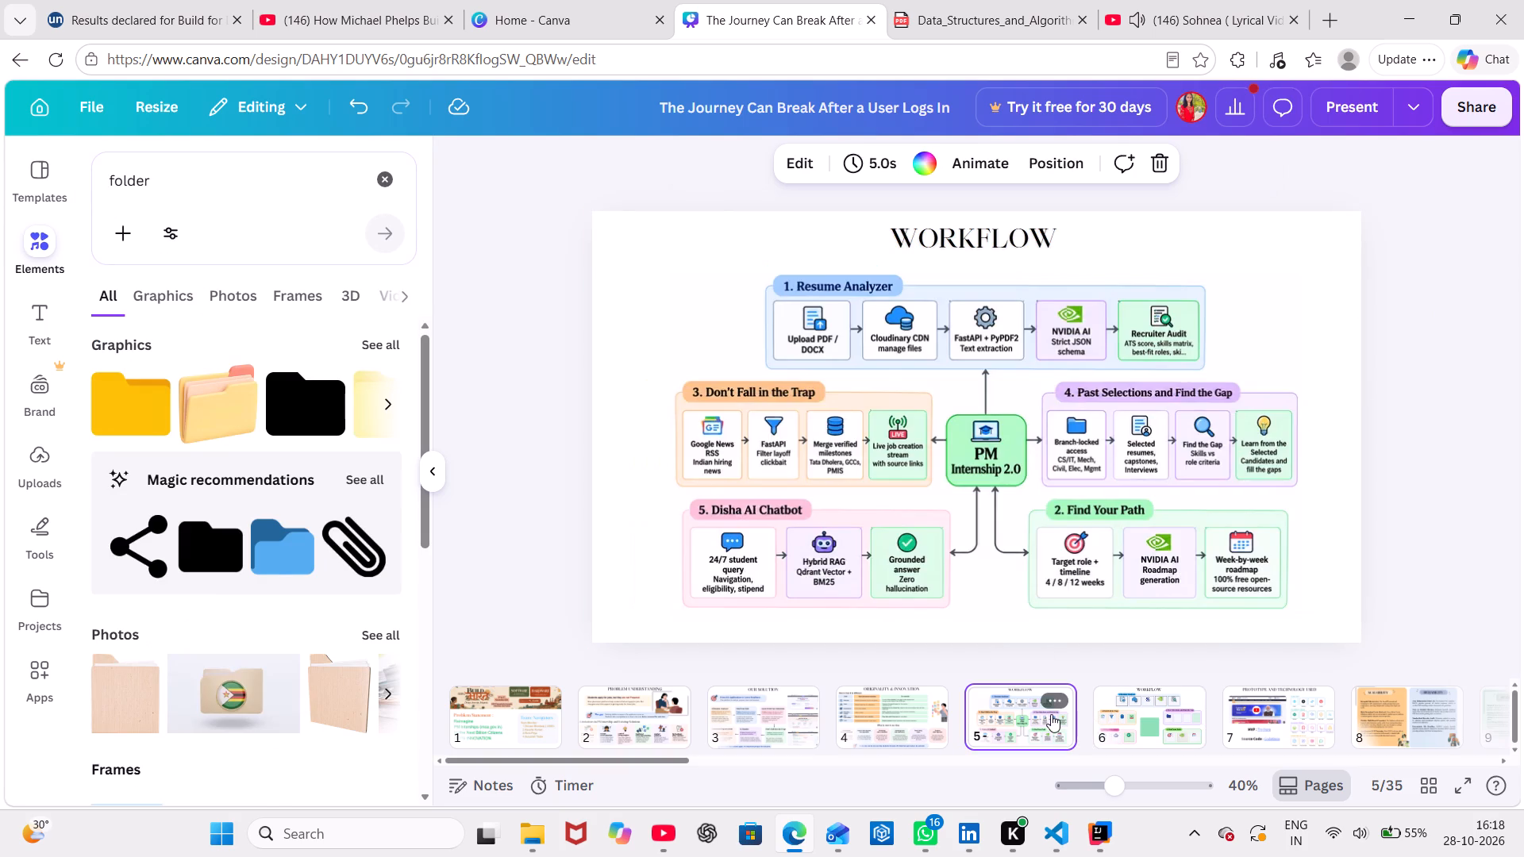
pyautogui.click(1116, 716)
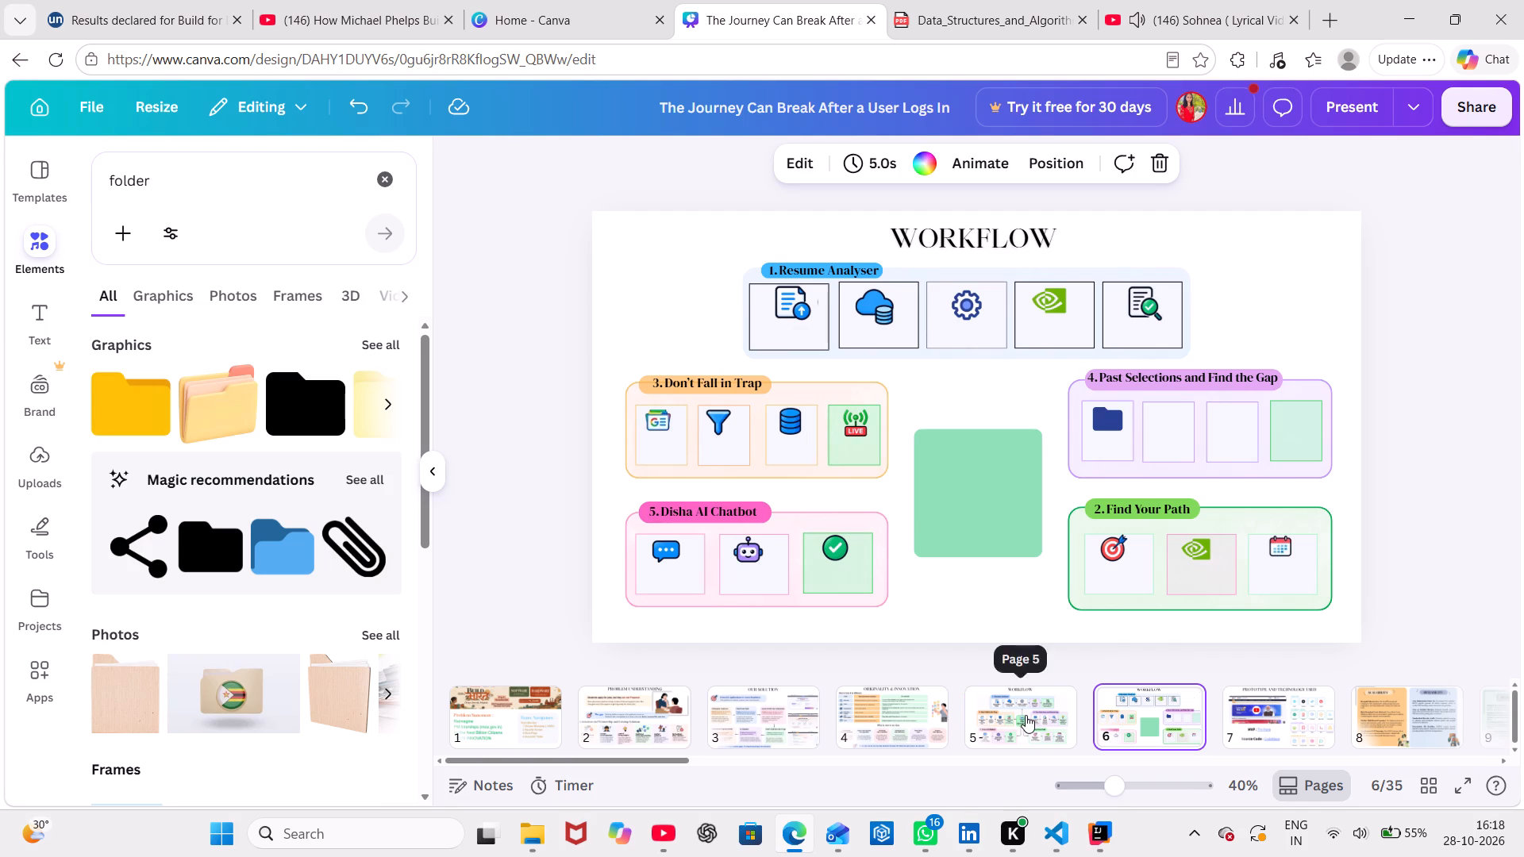
# Take a screenshot snip of the icon row in the Past Selections and Find the Gap section on page 5.
pyautogui.click(1026, 715)
pyautogui.click(1136, 715)
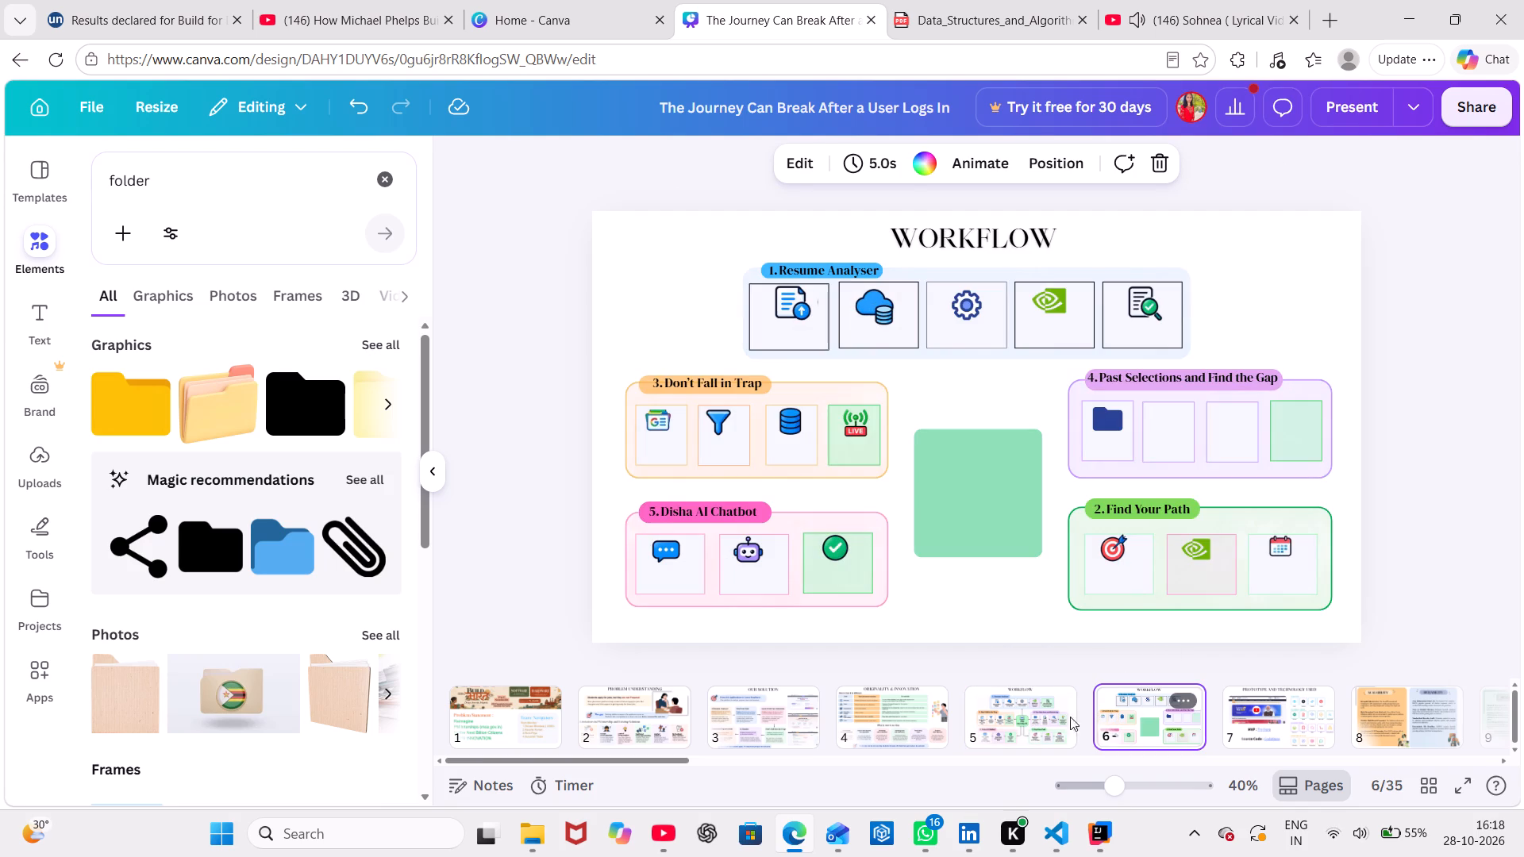
pyautogui.click(1059, 715)
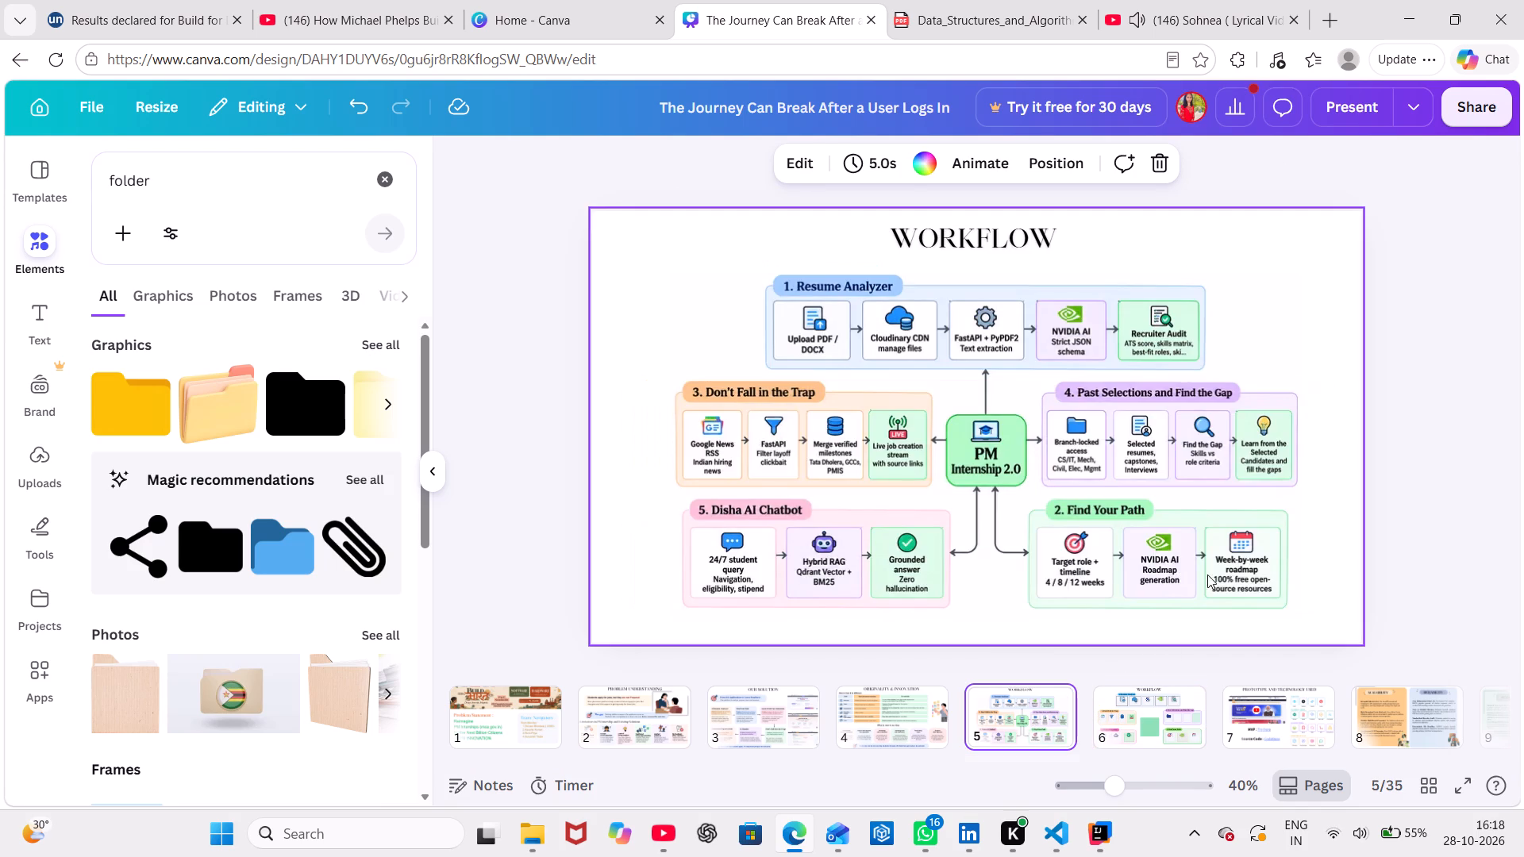
pyautogui.hscroll(-2, 1239, 544)
pyautogui.press('Print')
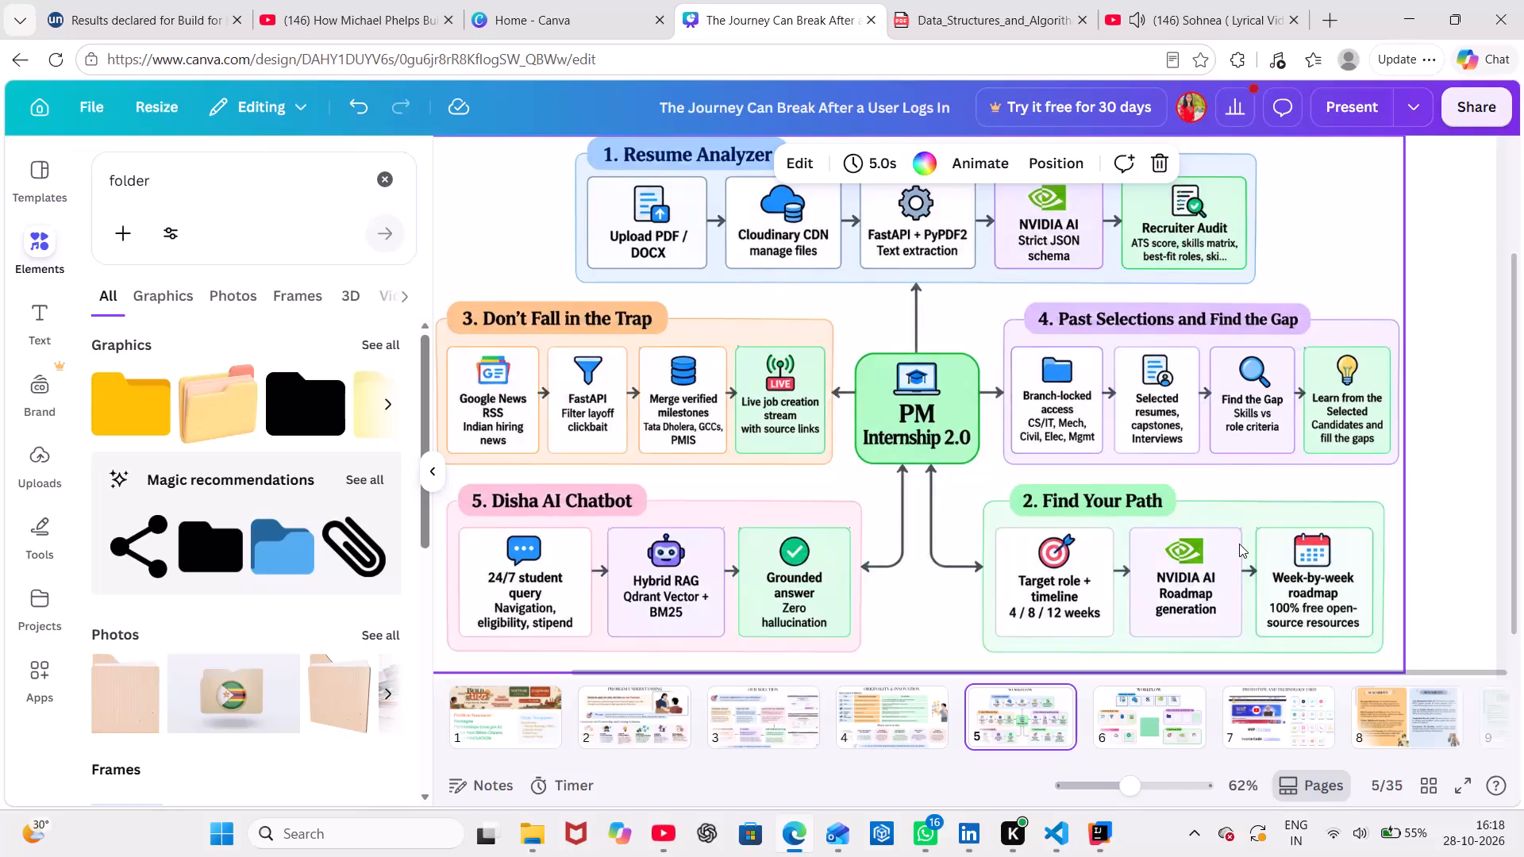
pyautogui.moveTo(1007, 341); pyautogui.dragTo(1116, 377)
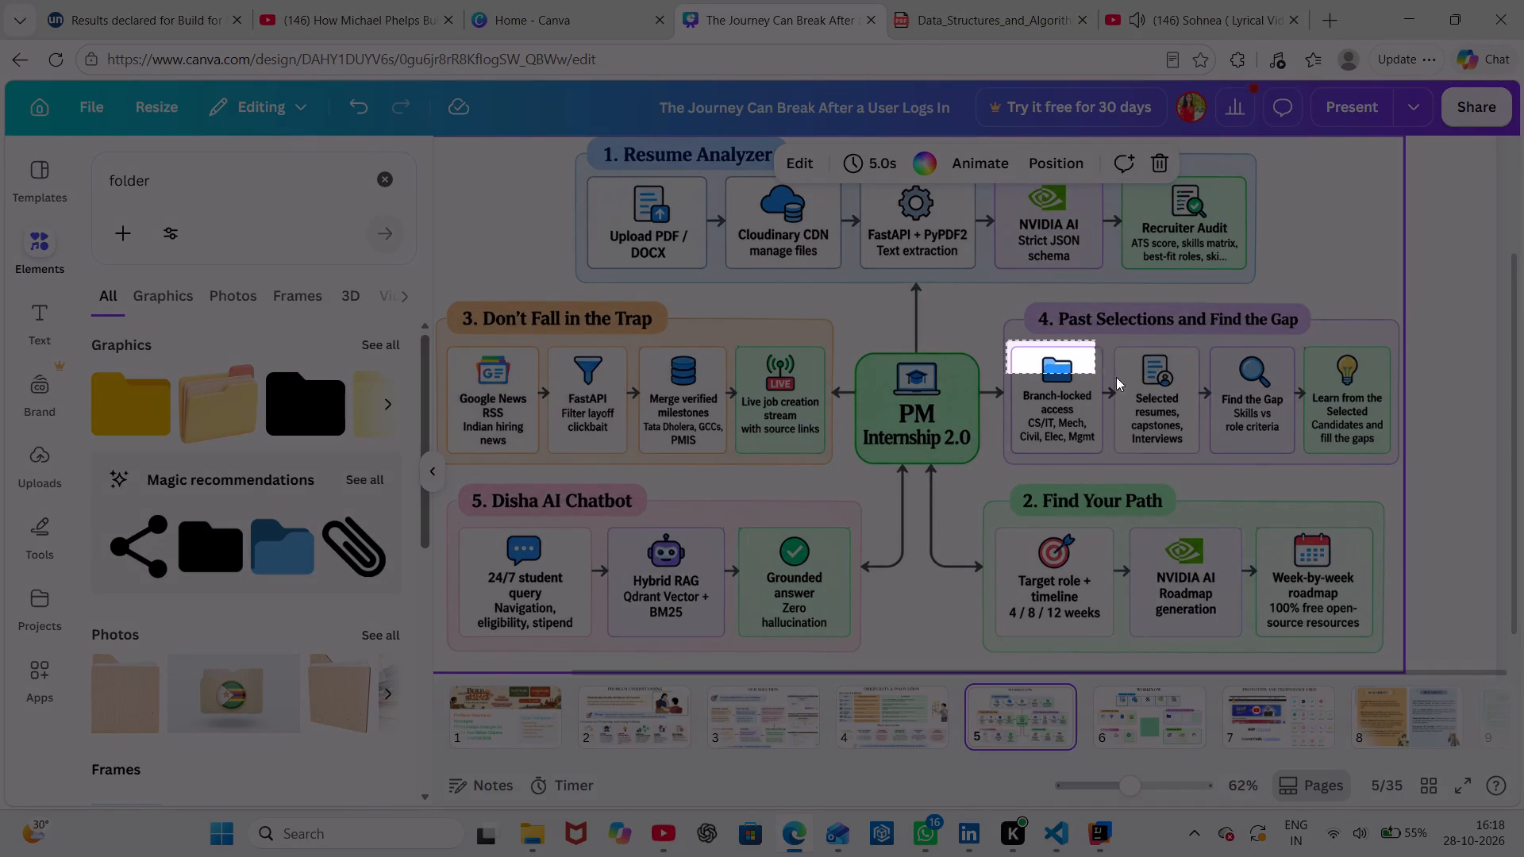
pyautogui.moveTo(1116, 377); pyautogui.dragTo(1380, 395)
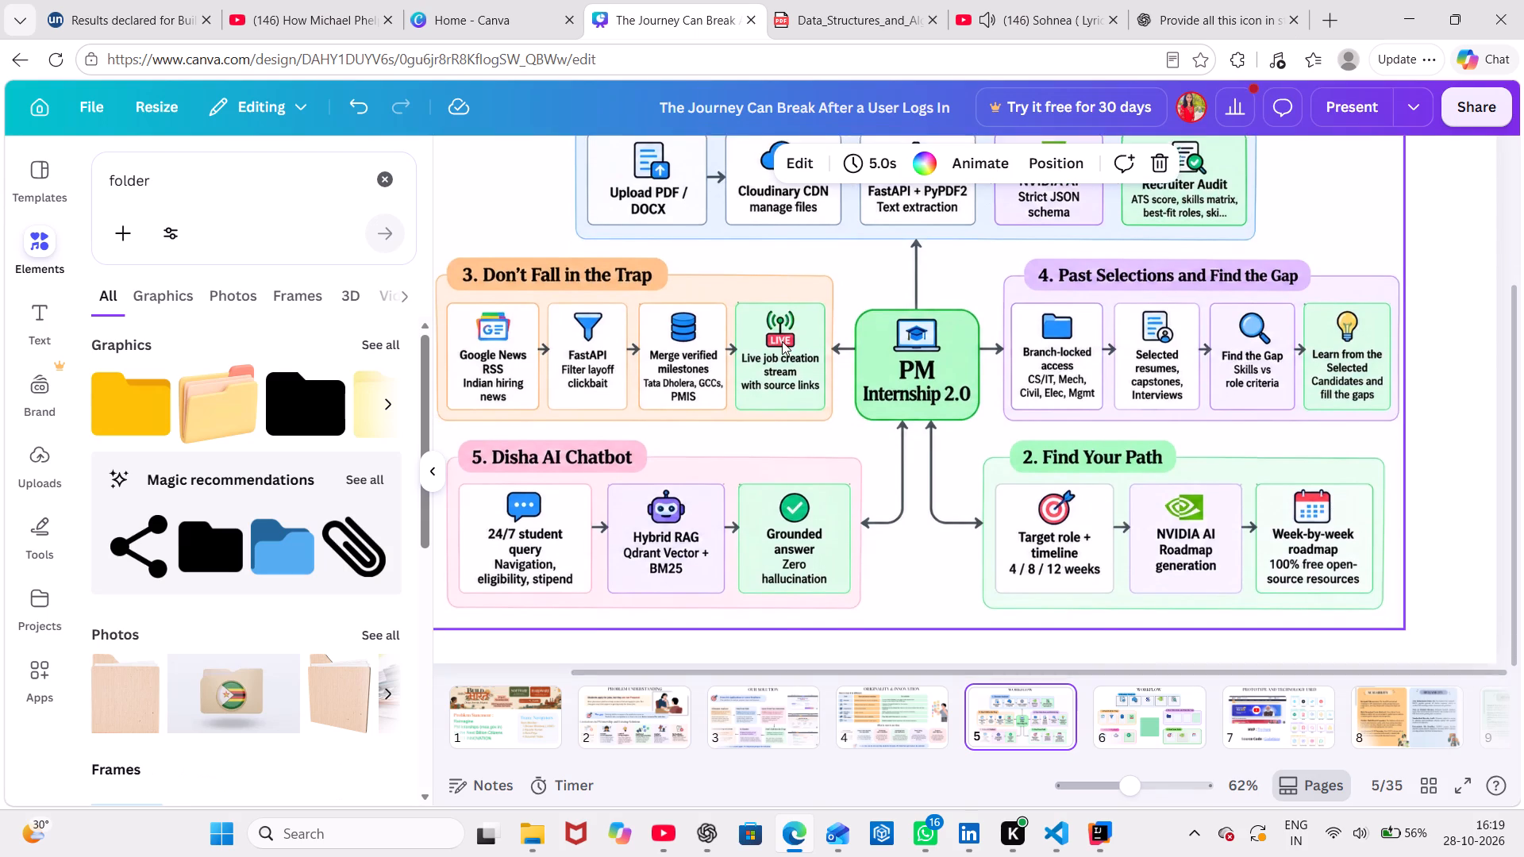
pyautogui.click(1127, 743)
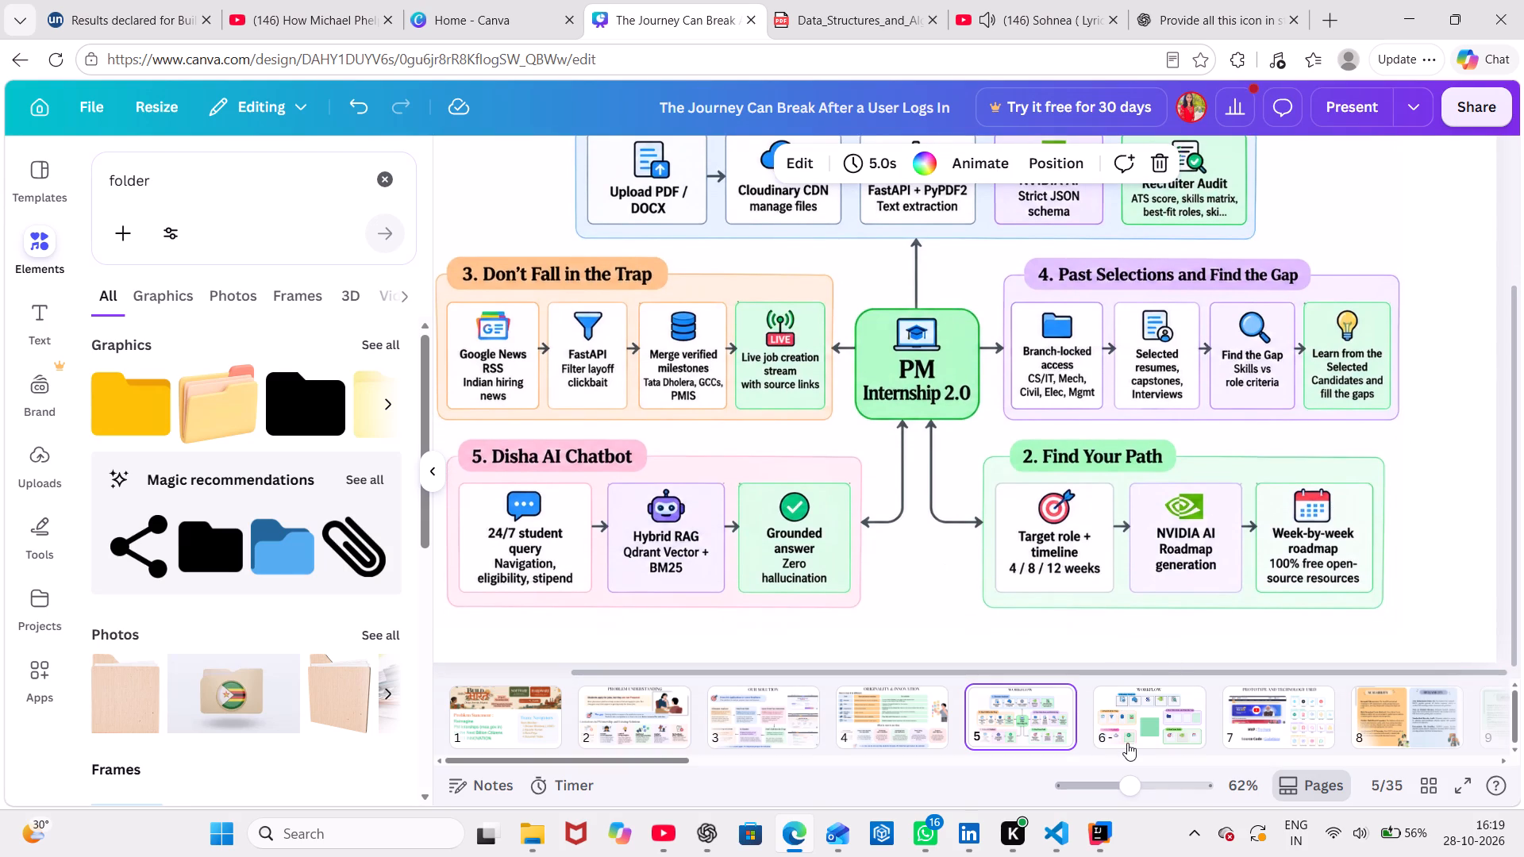
pyautogui.hscroll(2, 1053, 601)
pyautogui.scroll(1, 1053, 601)
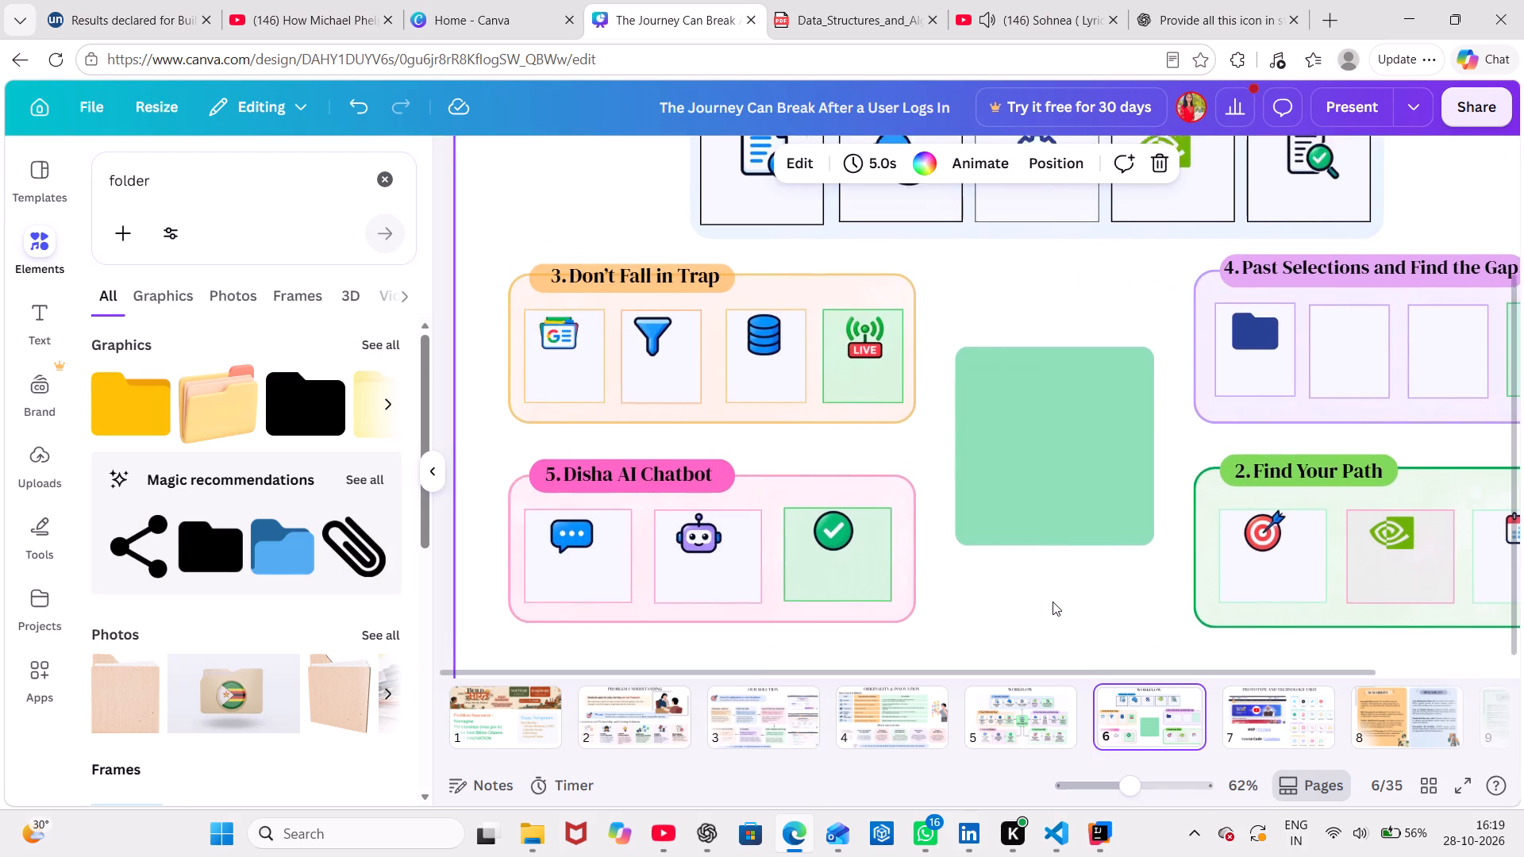
pyautogui.scroll(2, 1053, 601)
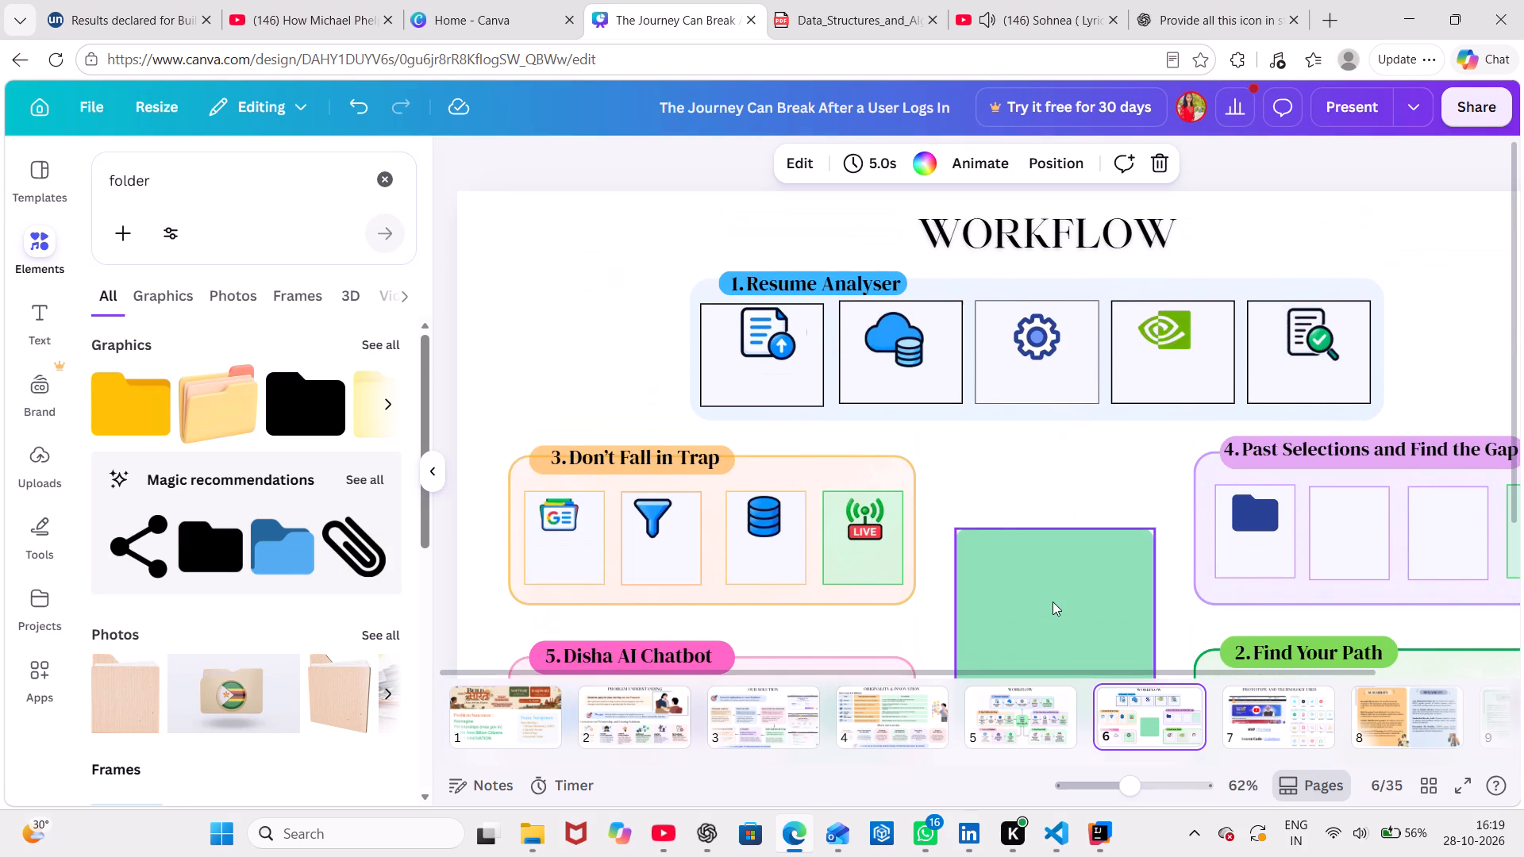
pyautogui.click(1073, 246)
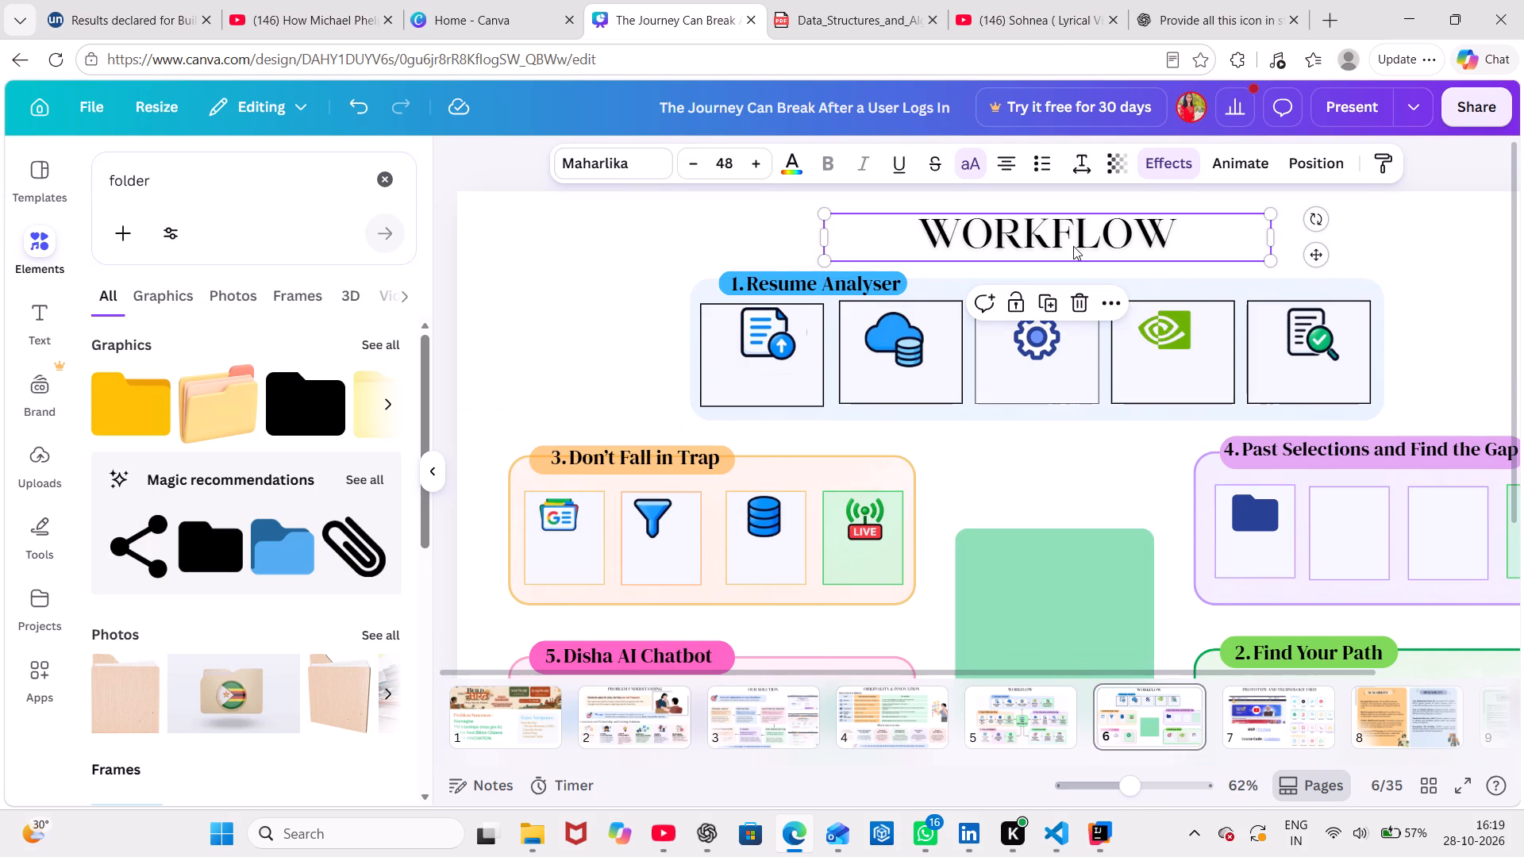
pyautogui.click(1022, 467)
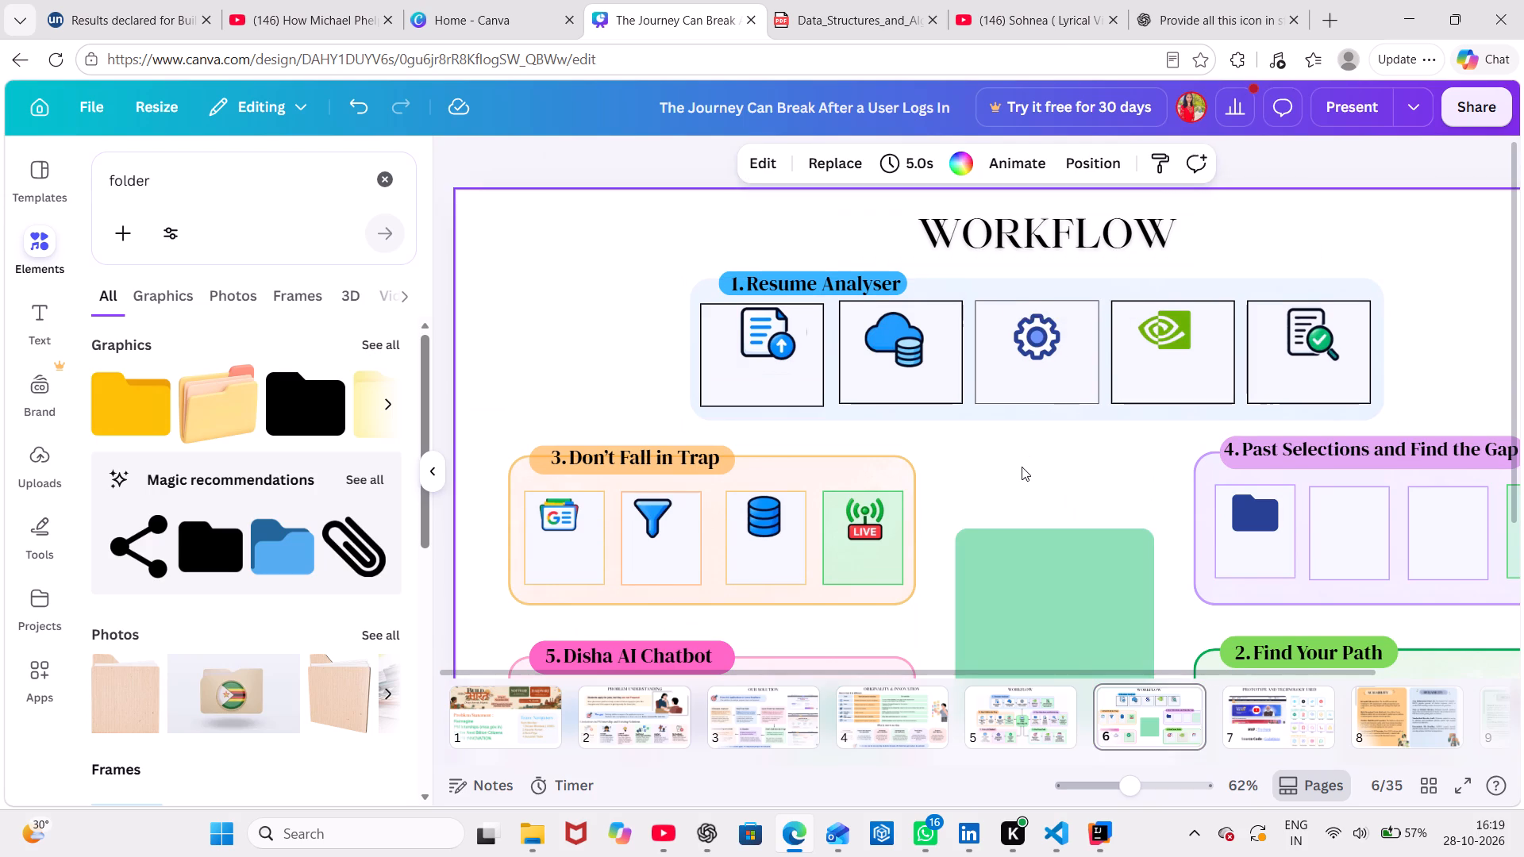
pyautogui.scroll(-4, 1022, 467)
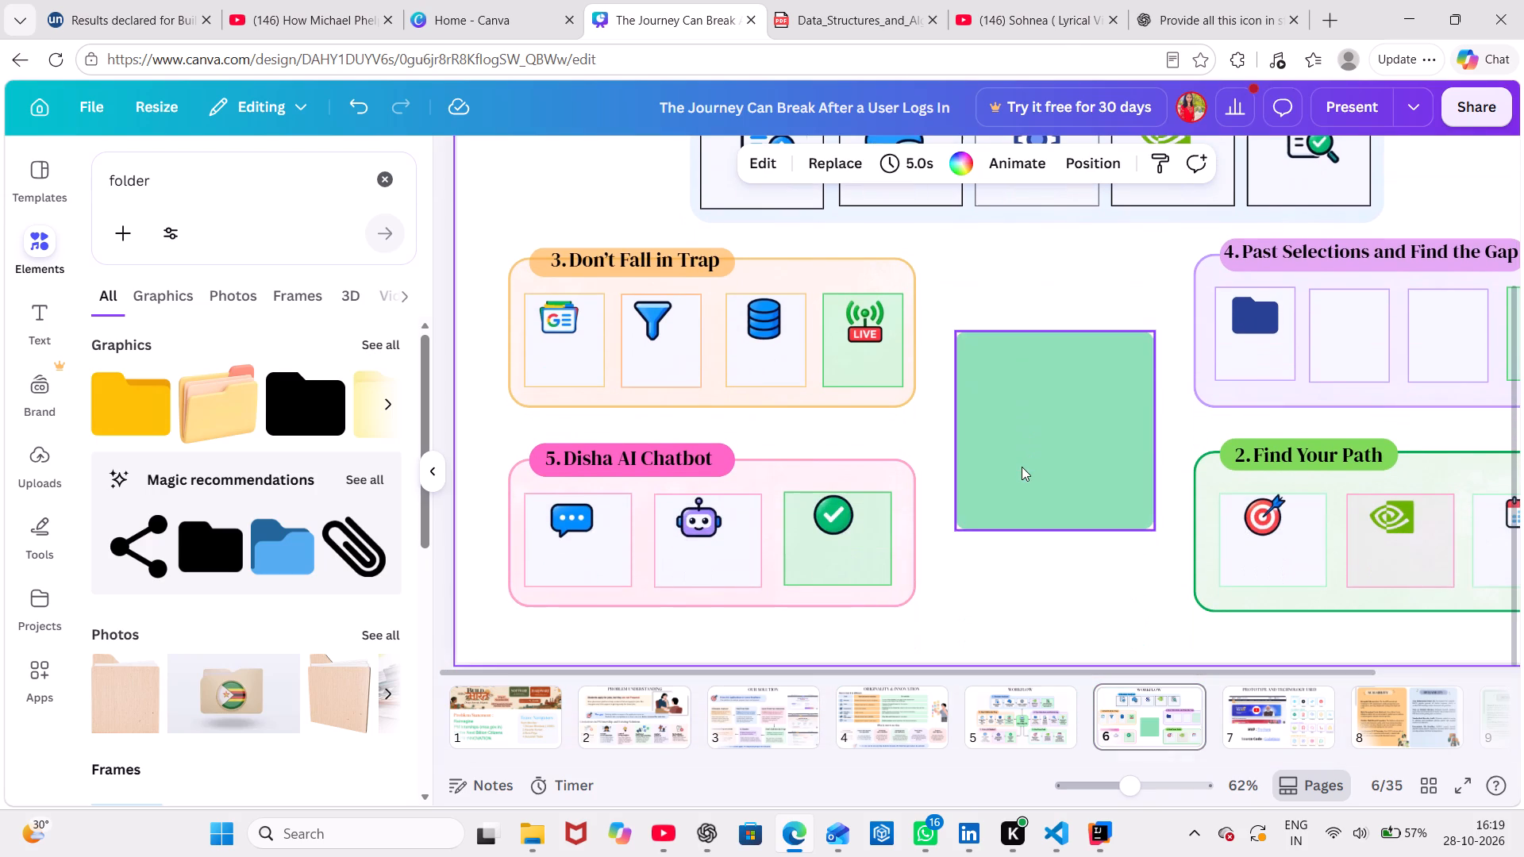
pyautogui.scroll(3, 1022, 467)
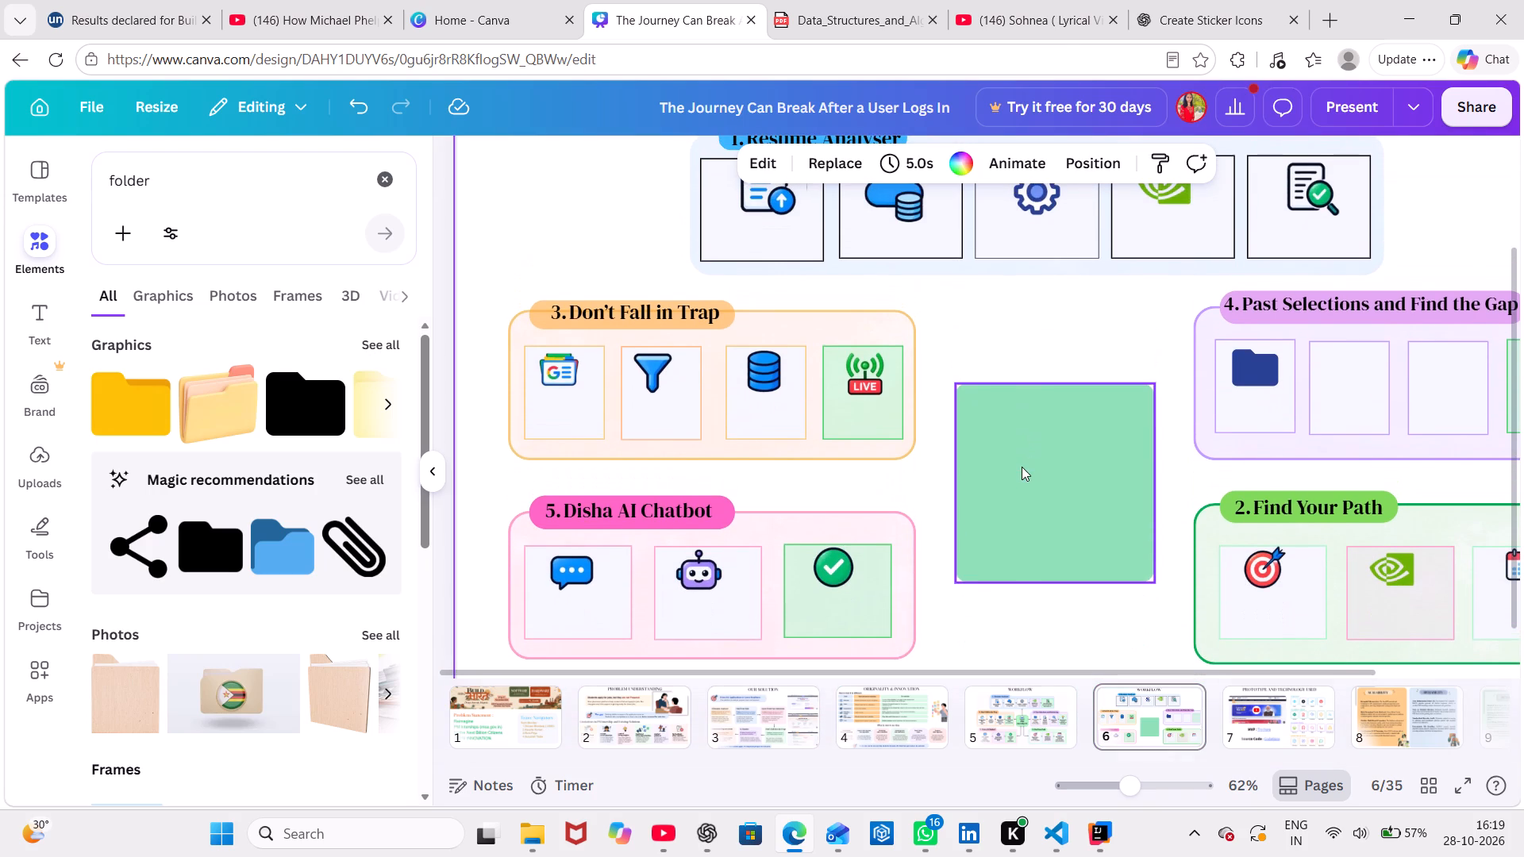
pyautogui.scroll(3, 1022, 467)
pyautogui.hscroll(-1, 1022, 467)
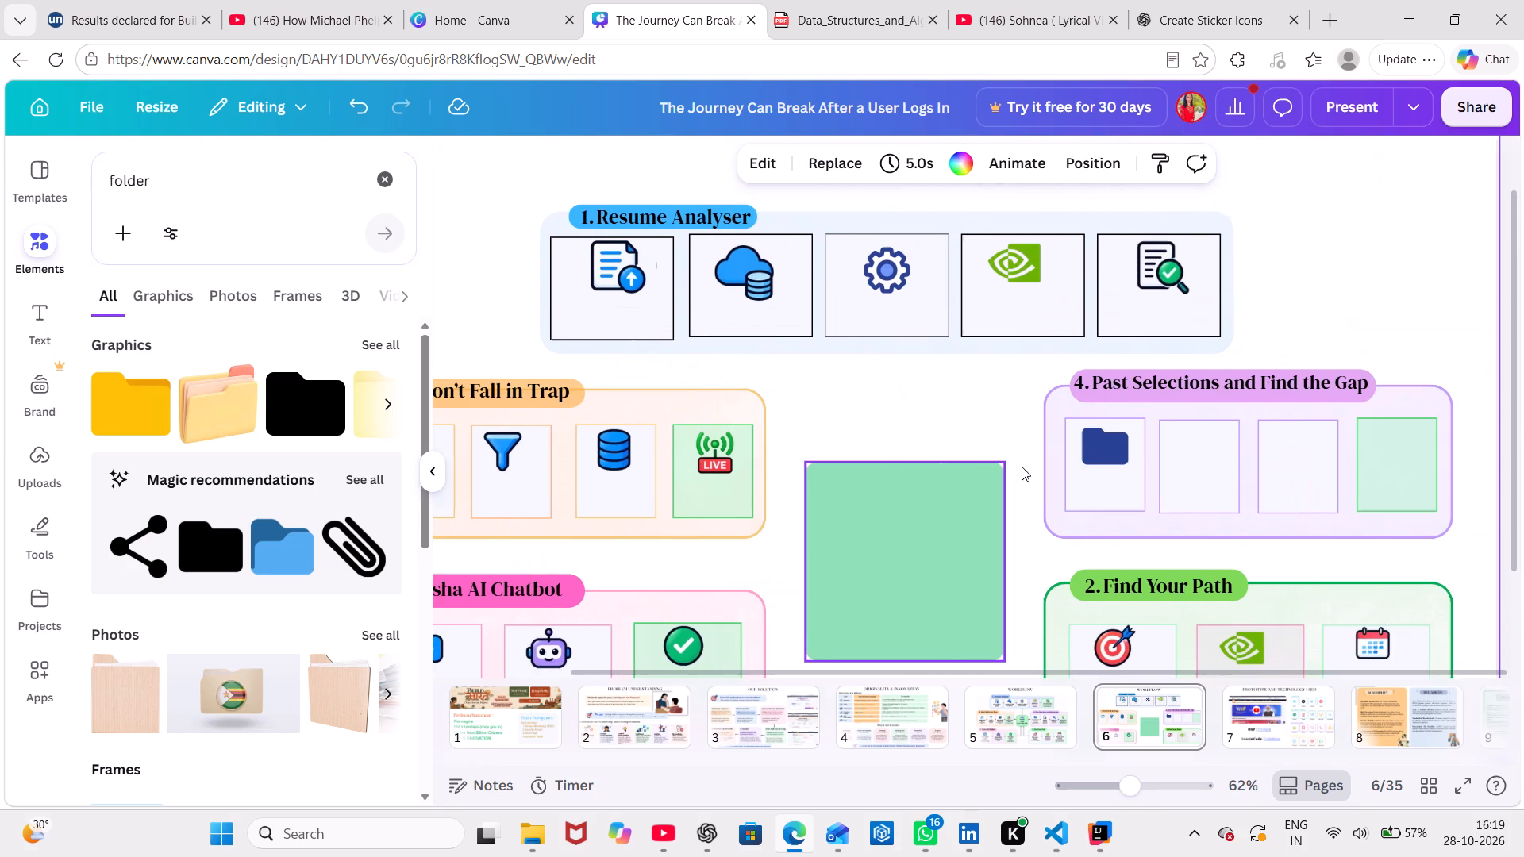
pyautogui.hscroll(-1, 1022, 467)
pyautogui.scroll(-2, 1022, 467)
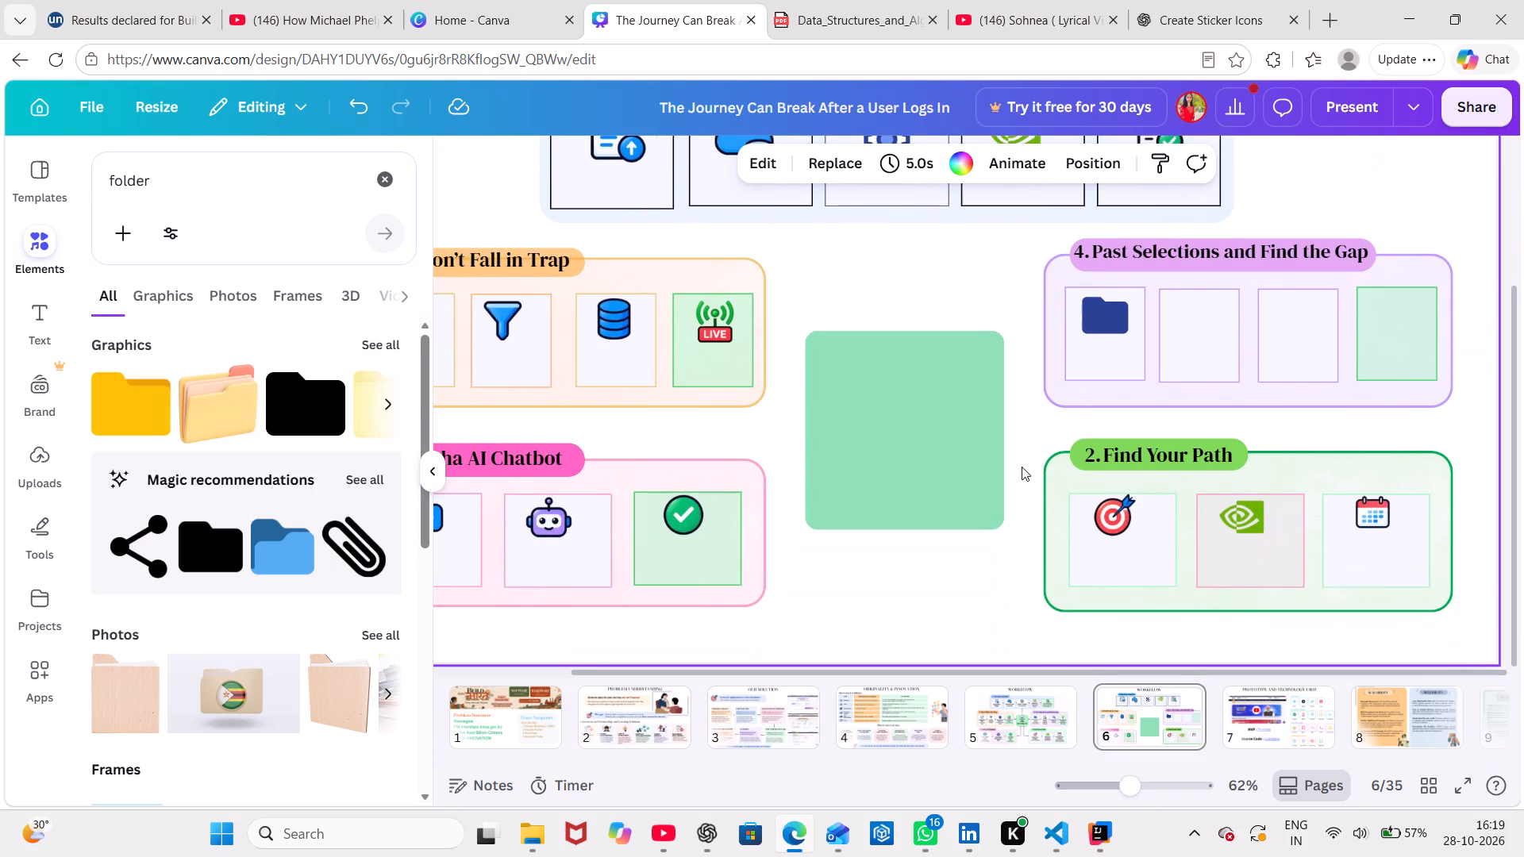
pyautogui.hscroll(1, 1022, 467)
pyautogui.scroll(1, 1022, 467)
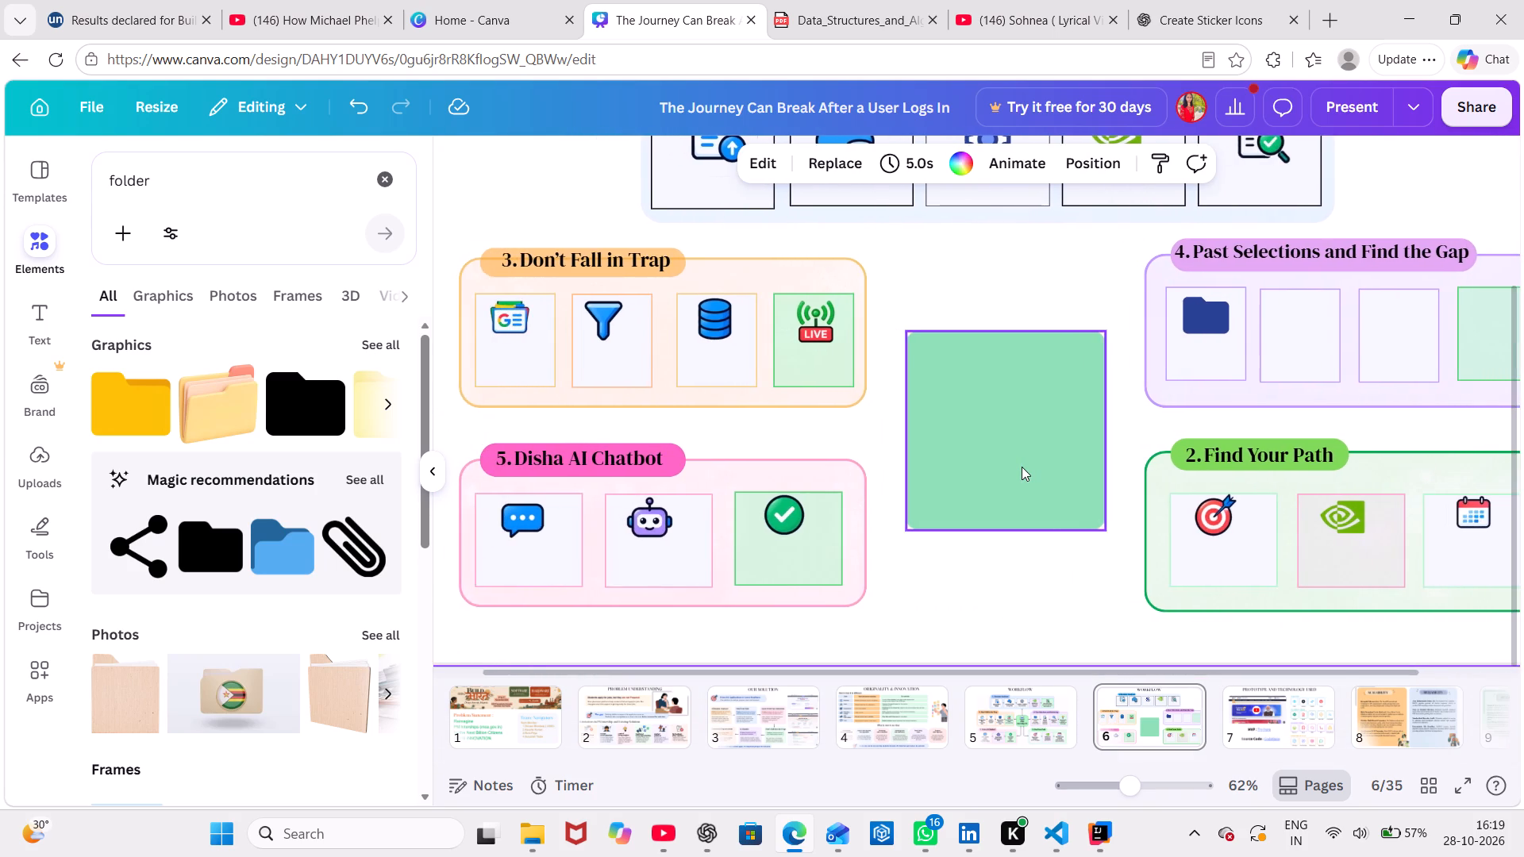
pyautogui.scroll(1, 1022, 467)
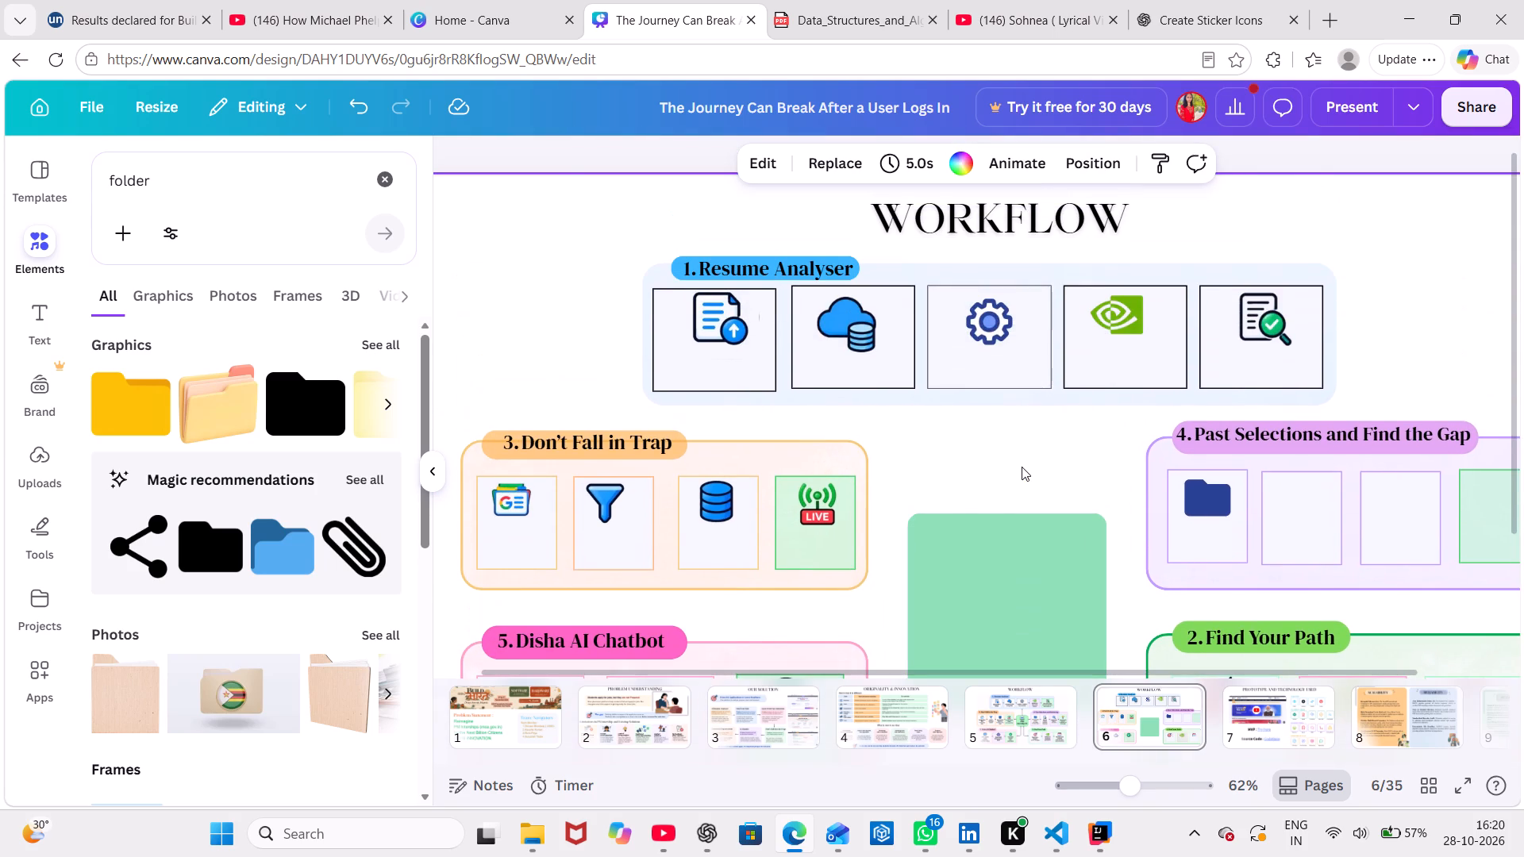
# Check the Resume Analyzer box labels in the original diagram on page 5 and return to page 6.
pyautogui.press('t')
pyautogui.press('BackSpace')
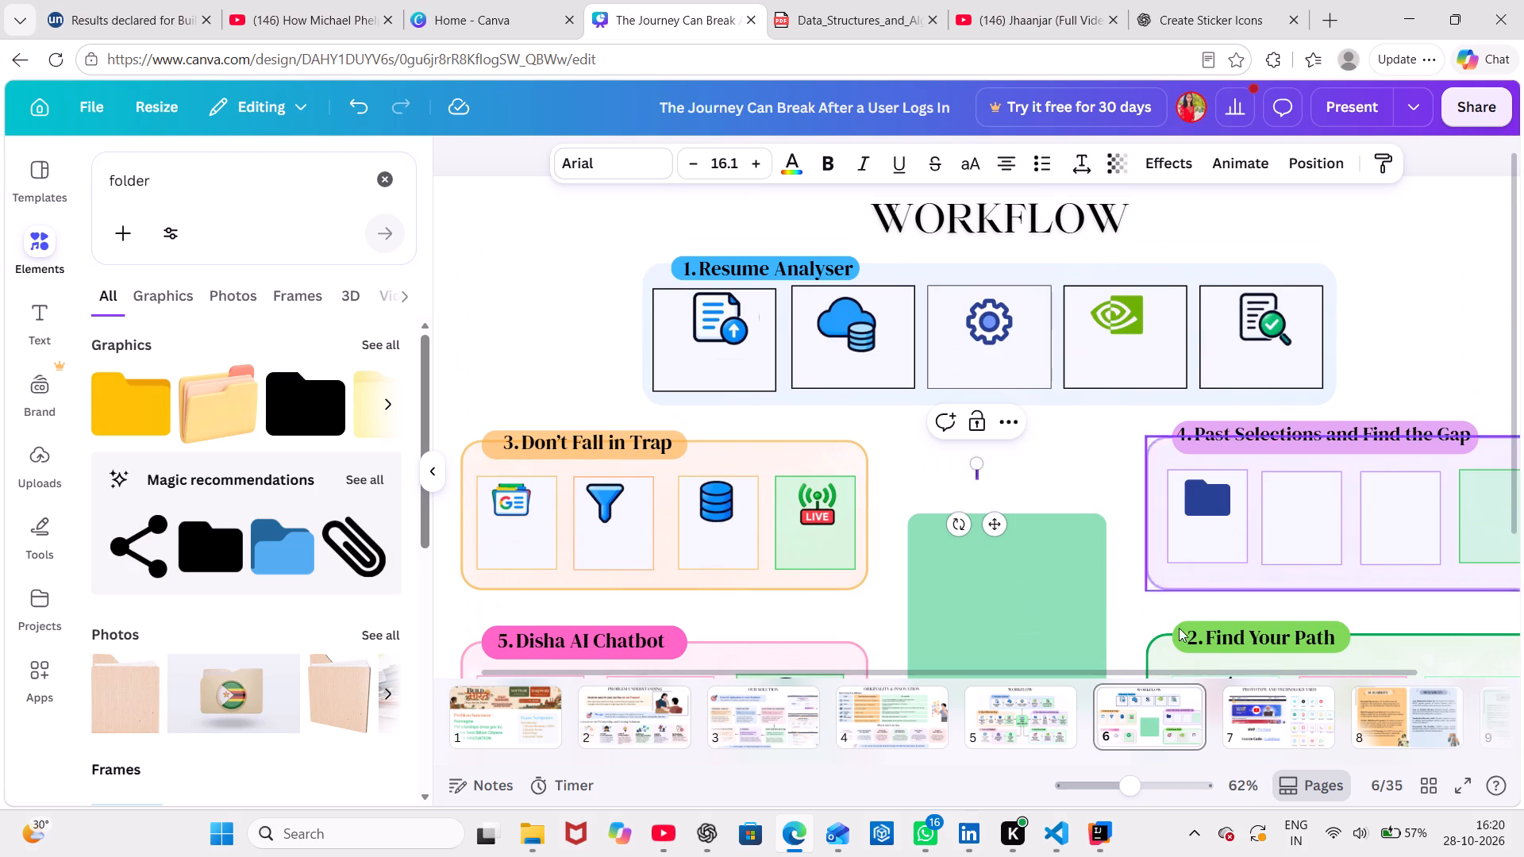
pyautogui.click(1036, 724)
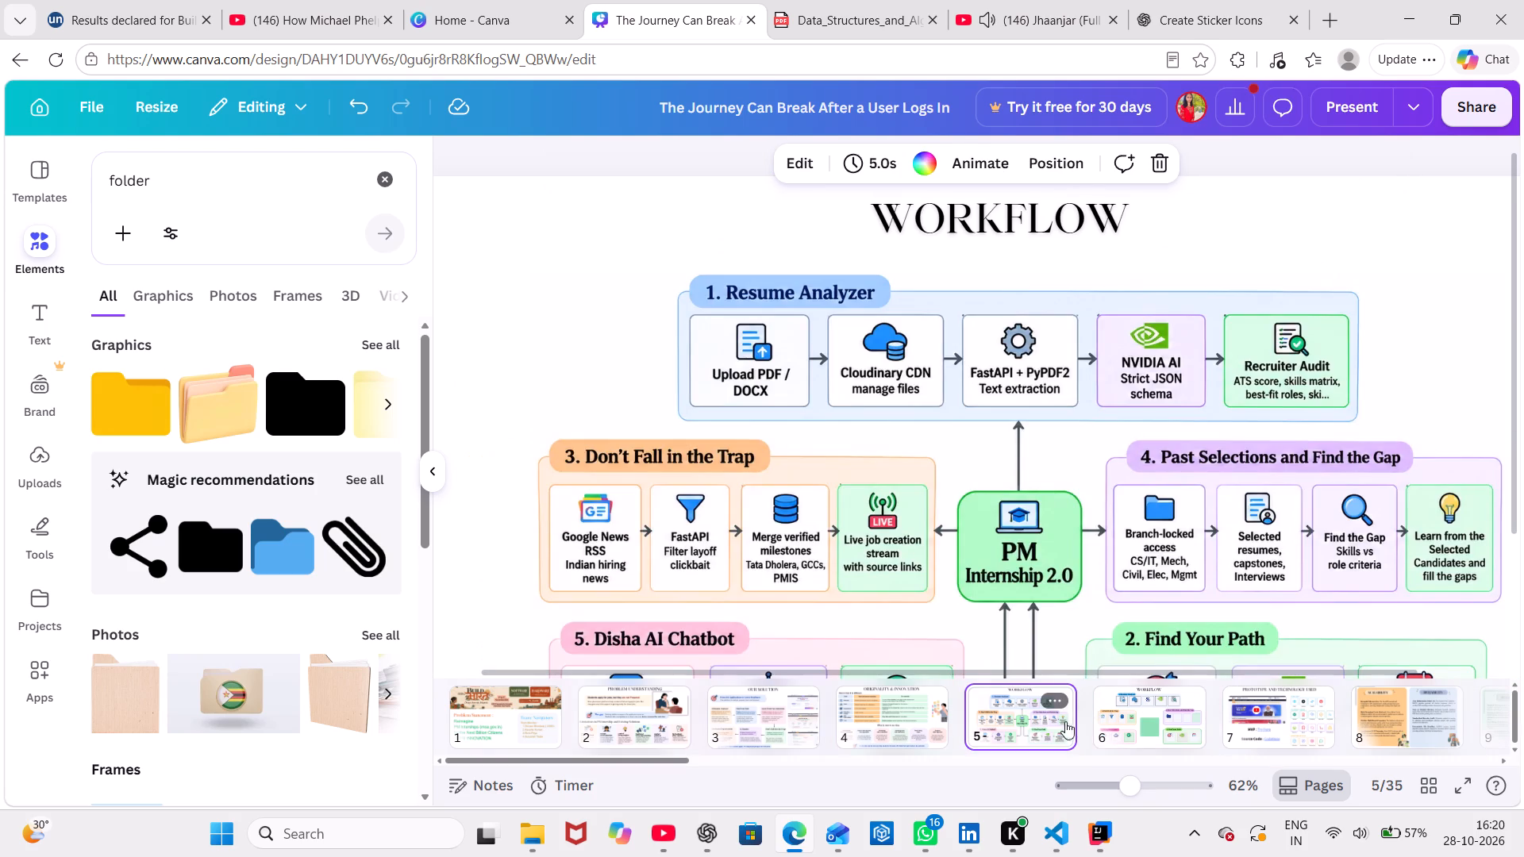
pyautogui.click(1110, 719)
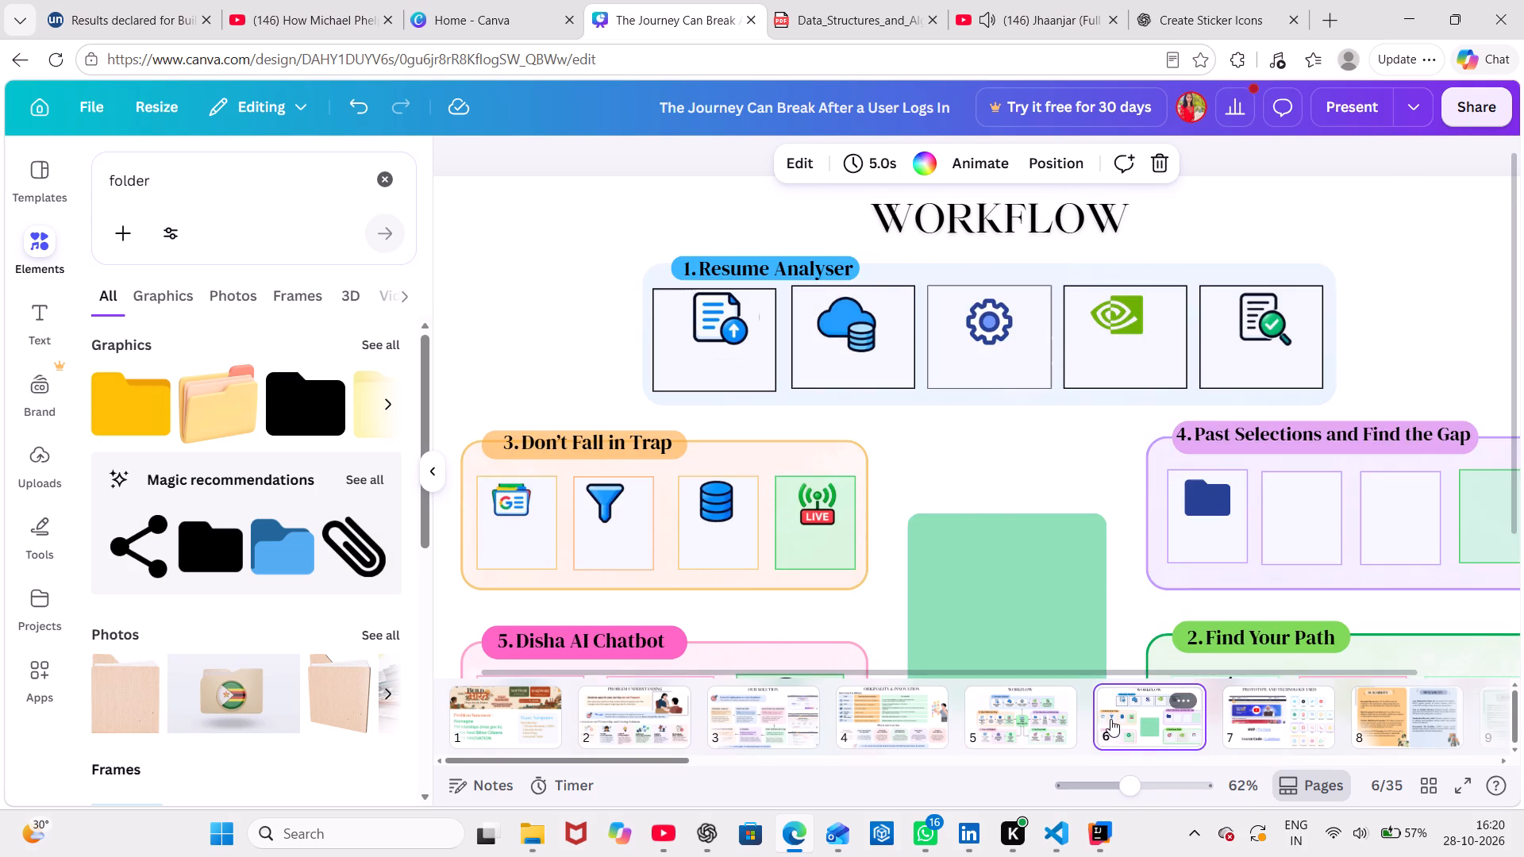
# Add a text label reading "Upload PDF/DOCK" in the empty space above the large green box on page 6.
pyautogui.press('t')
pyautogui.press('BackSpace')
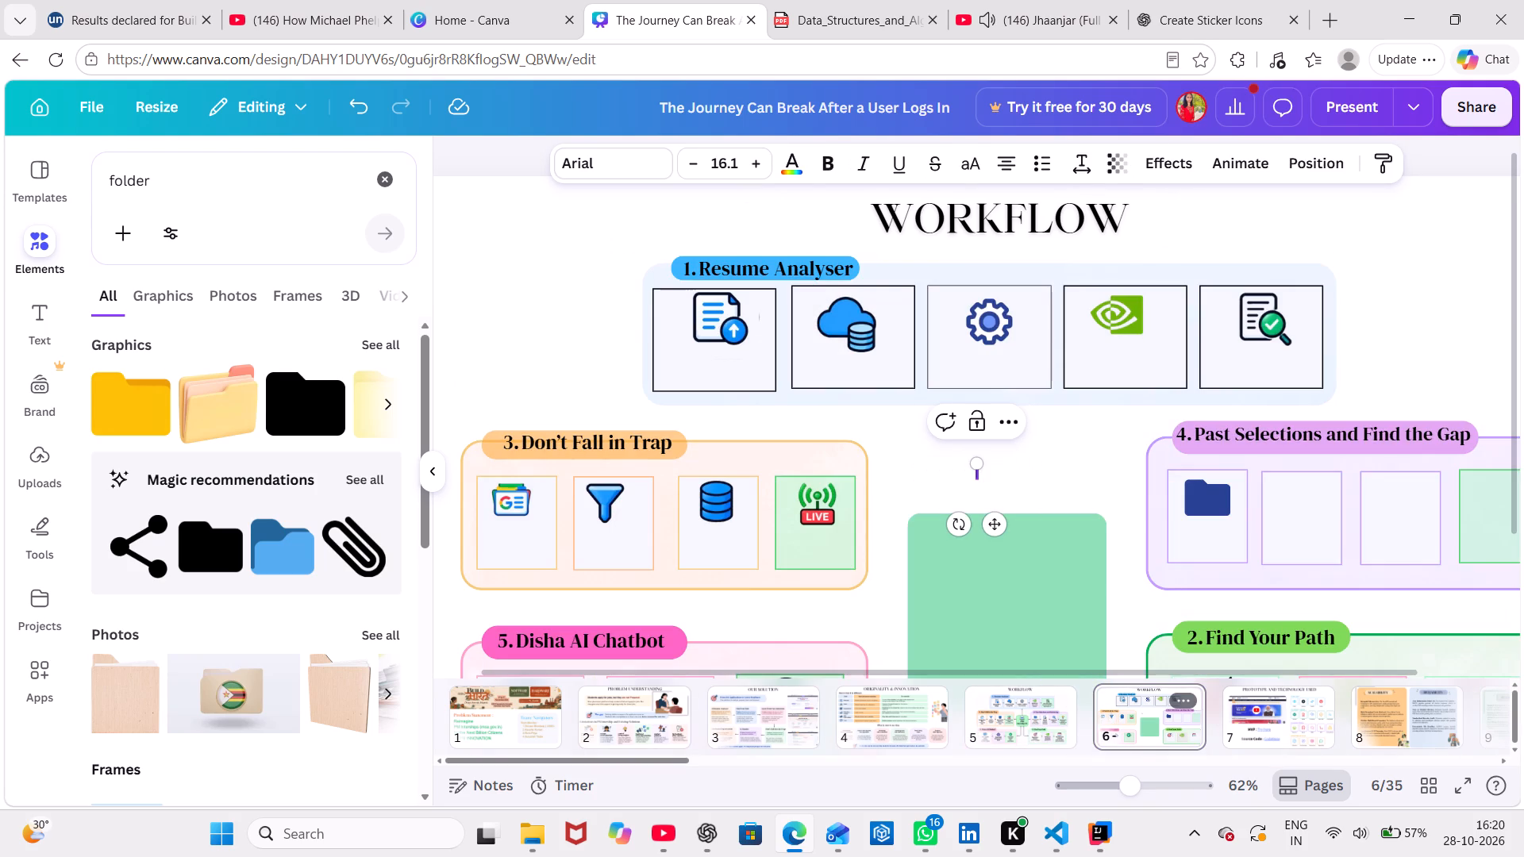
pyautogui.write('Up')
pyautogui.press('k')
pyautogui.press('BackSpace')
pyautogui.write('lpa')
pyautogui.press('BackSpace')
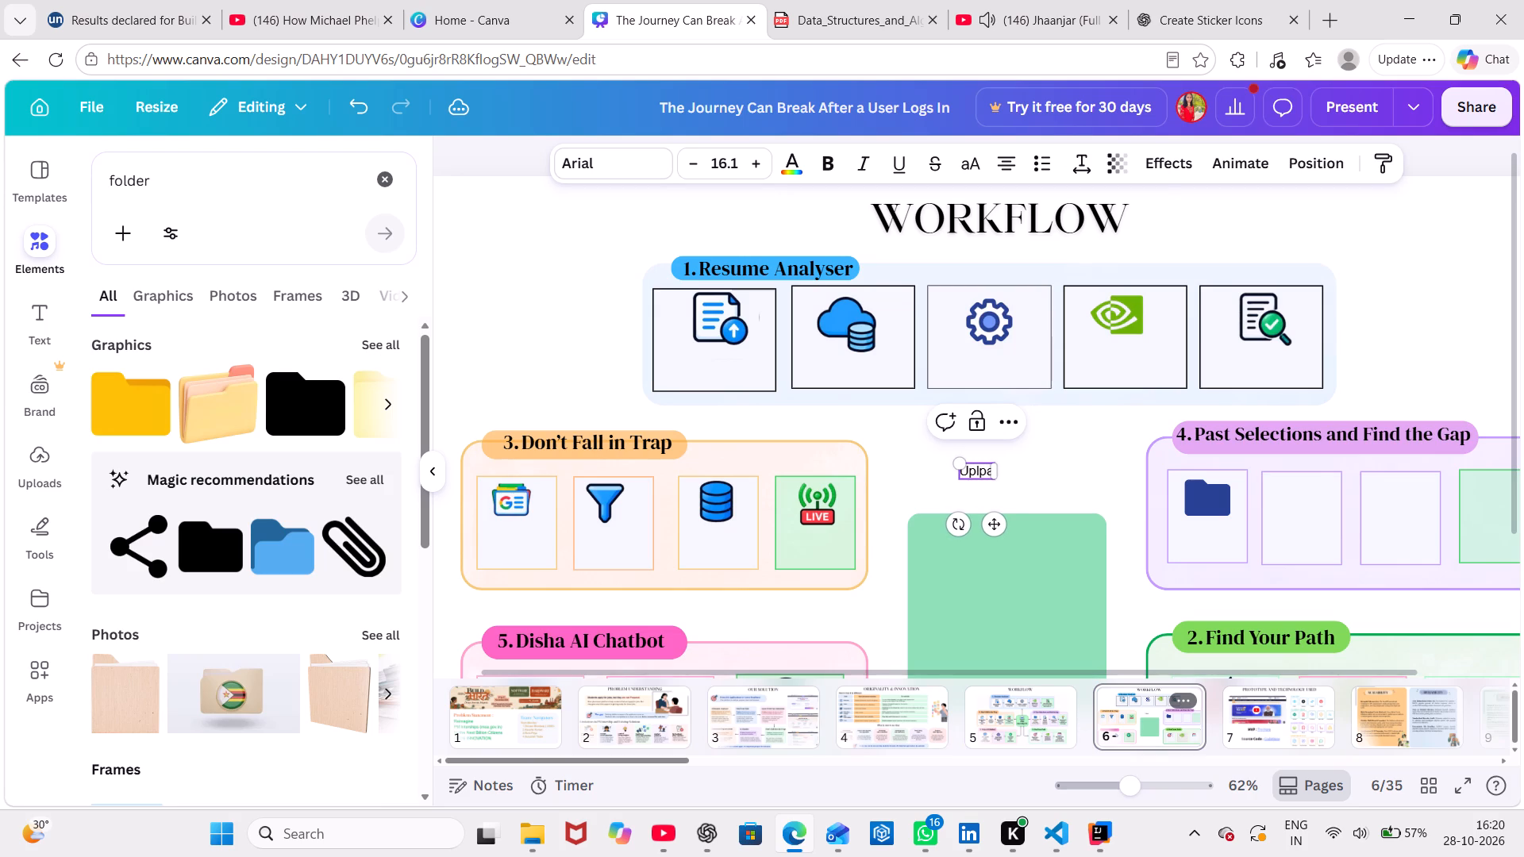
pyautogui.press('BackSpace')
pyautogui.write('oad')
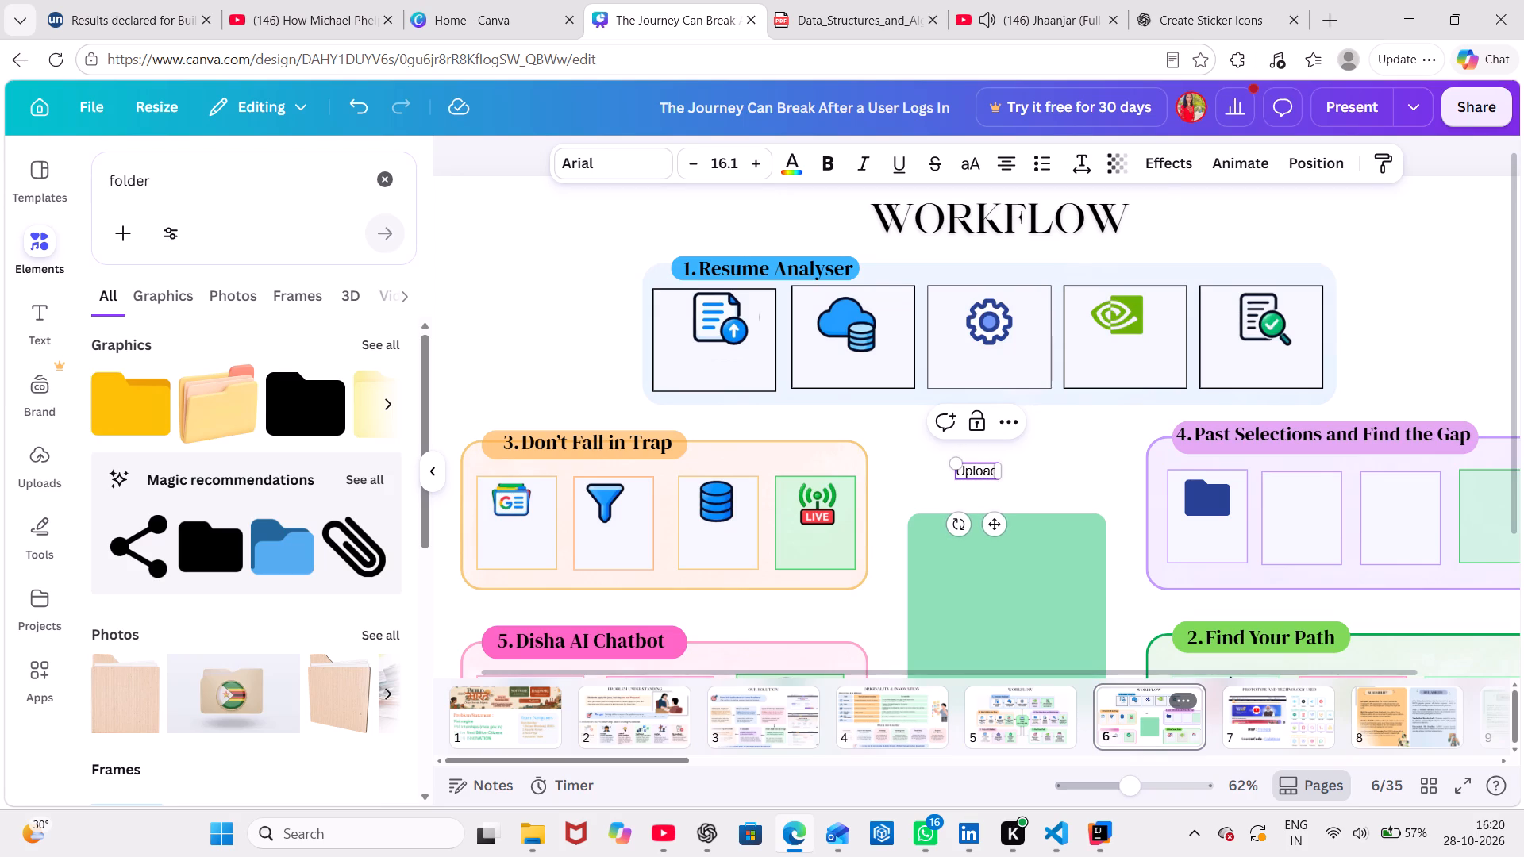
pyautogui.hotkey('shift', 'p')
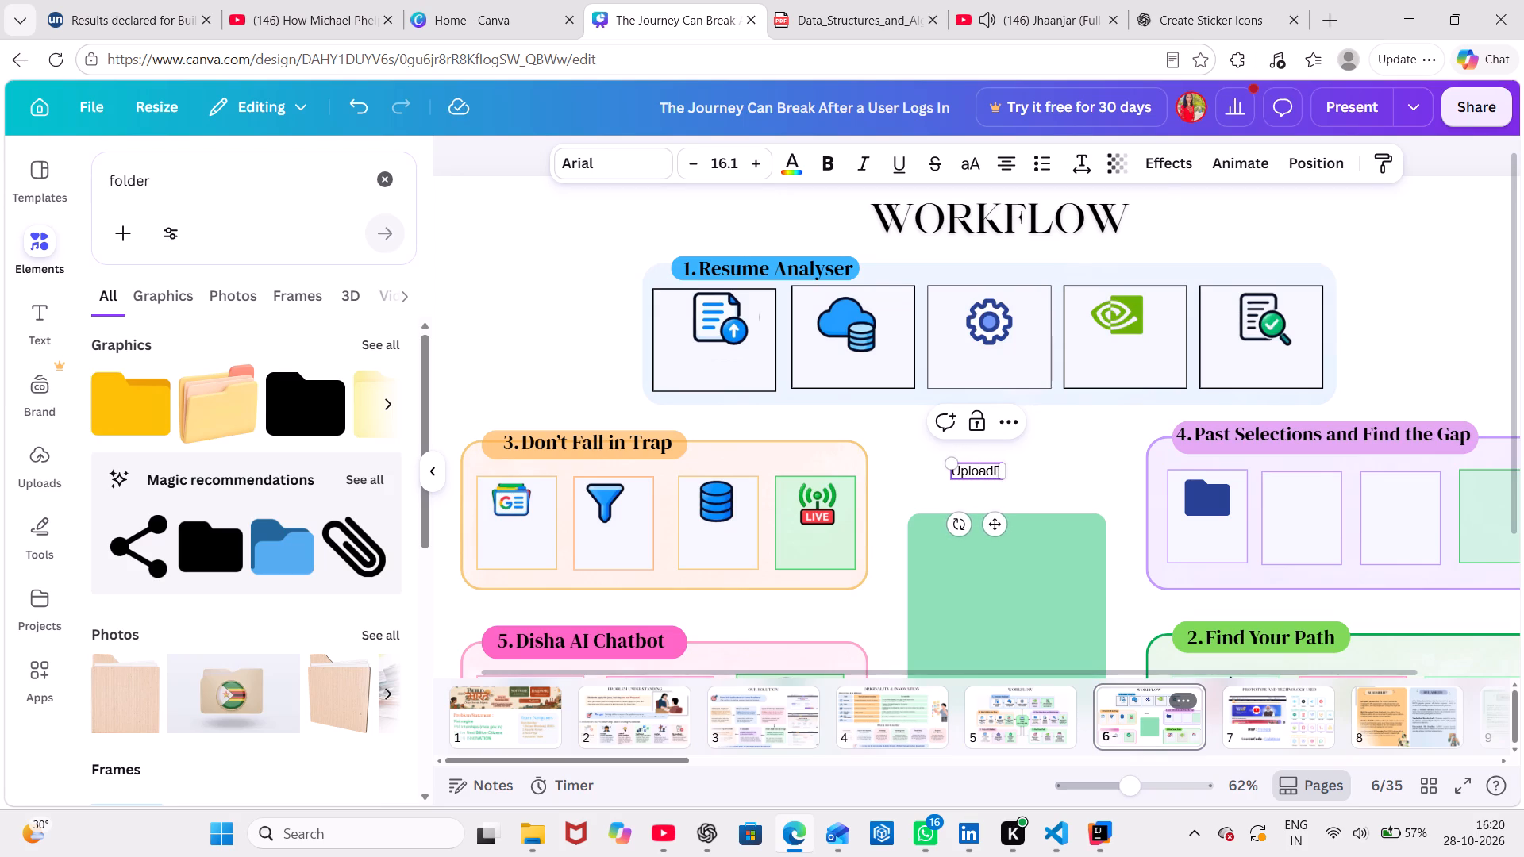
pyautogui.press('BackSpace')
pyautogui.press('space')
pyautogui.write('PDF')
pyautogui.hotkey('shift', '?')
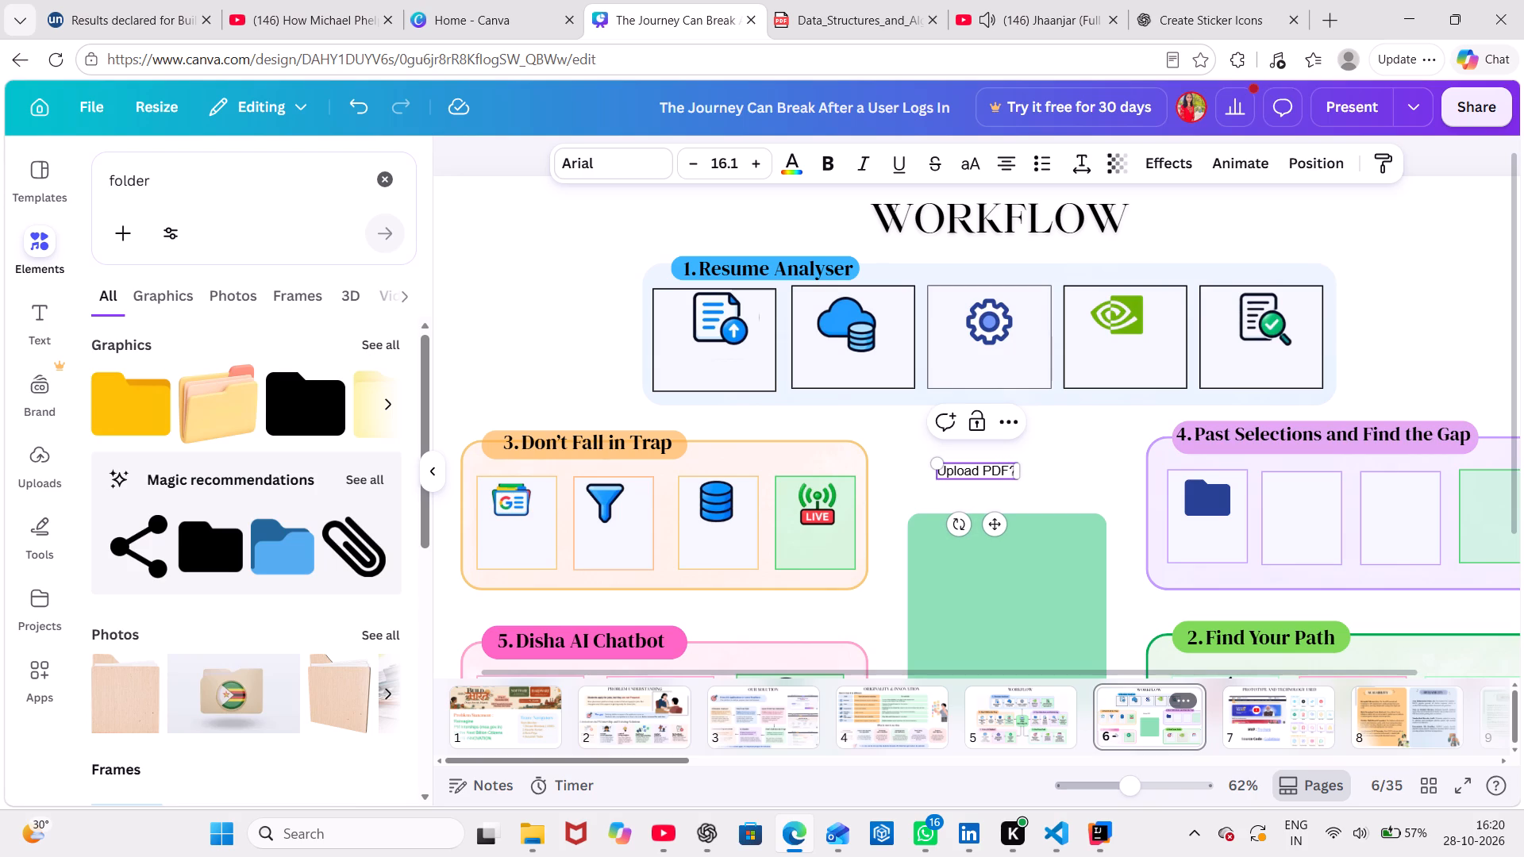
pyautogui.press('BackSpace')
pyautogui.press('/')
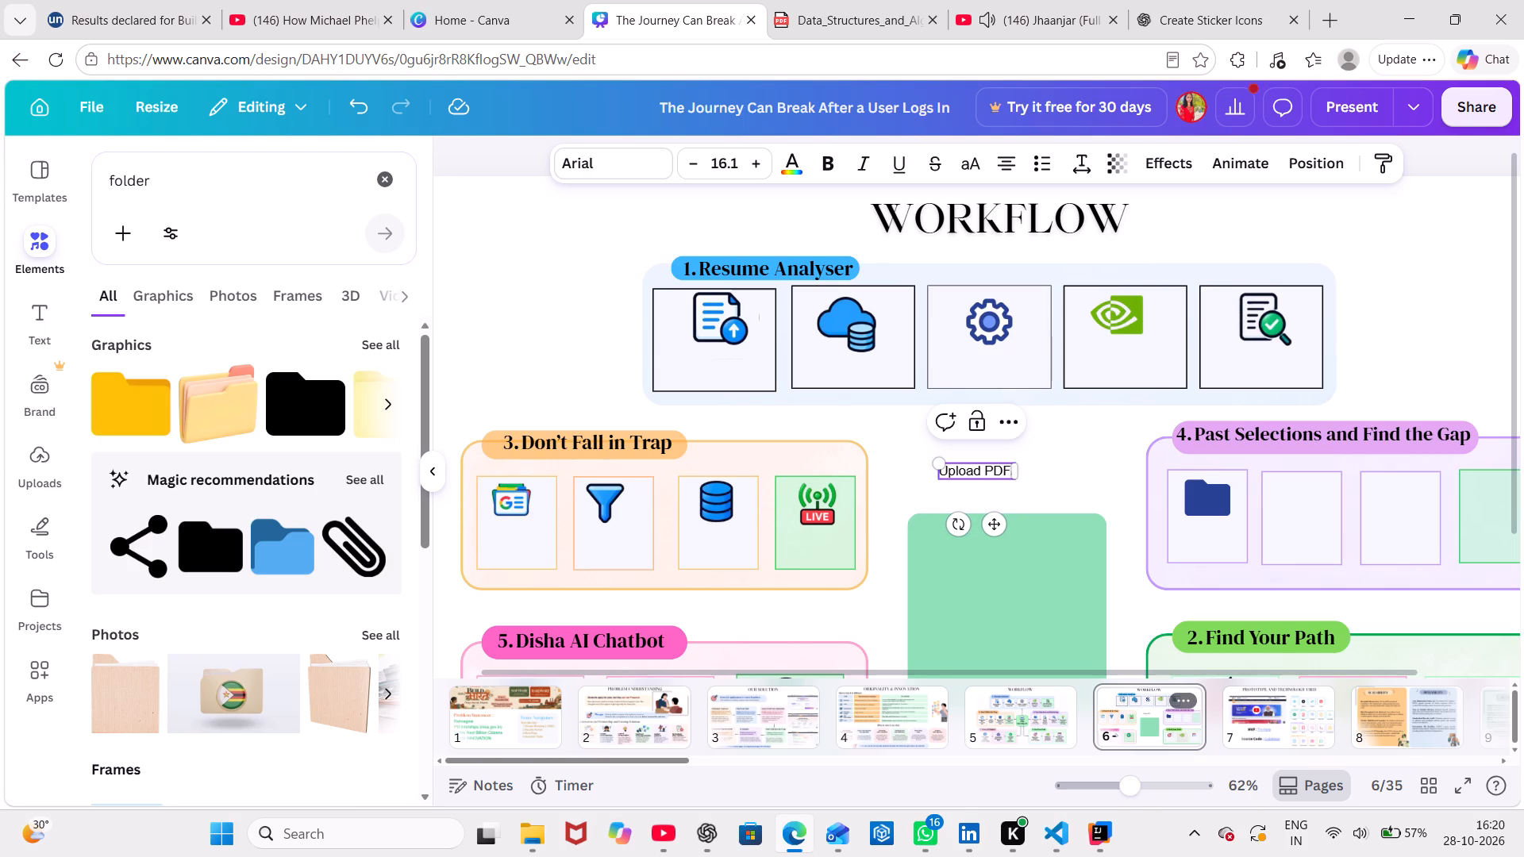
pyautogui.write('dock')
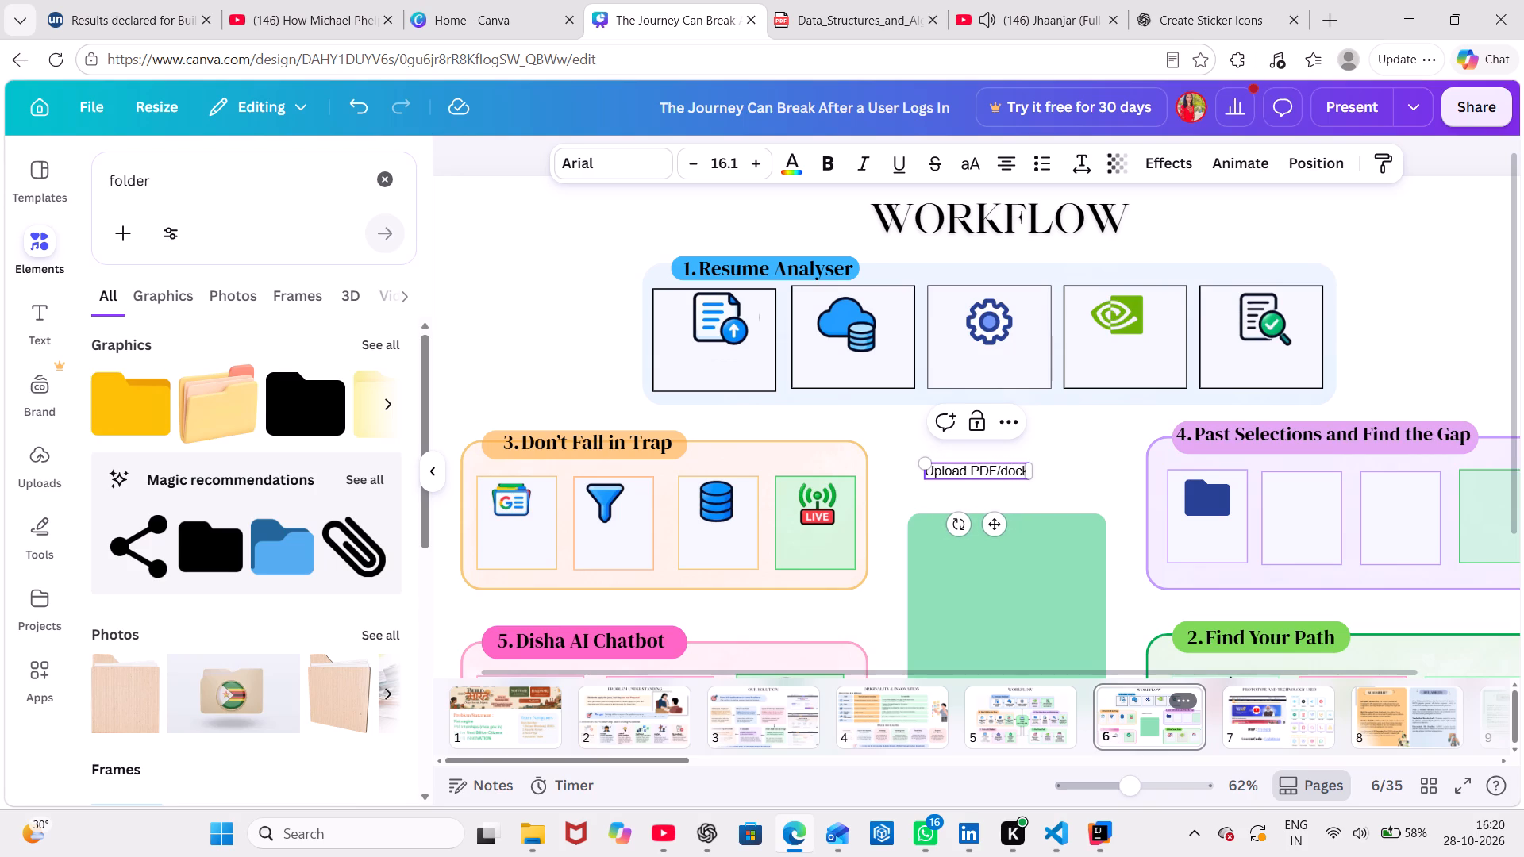
pyautogui.press('BackSpace')
pyautogui.press('BackSpace')
pyautogui.press('BackSpace')
pyautogui.press('BackSpace')
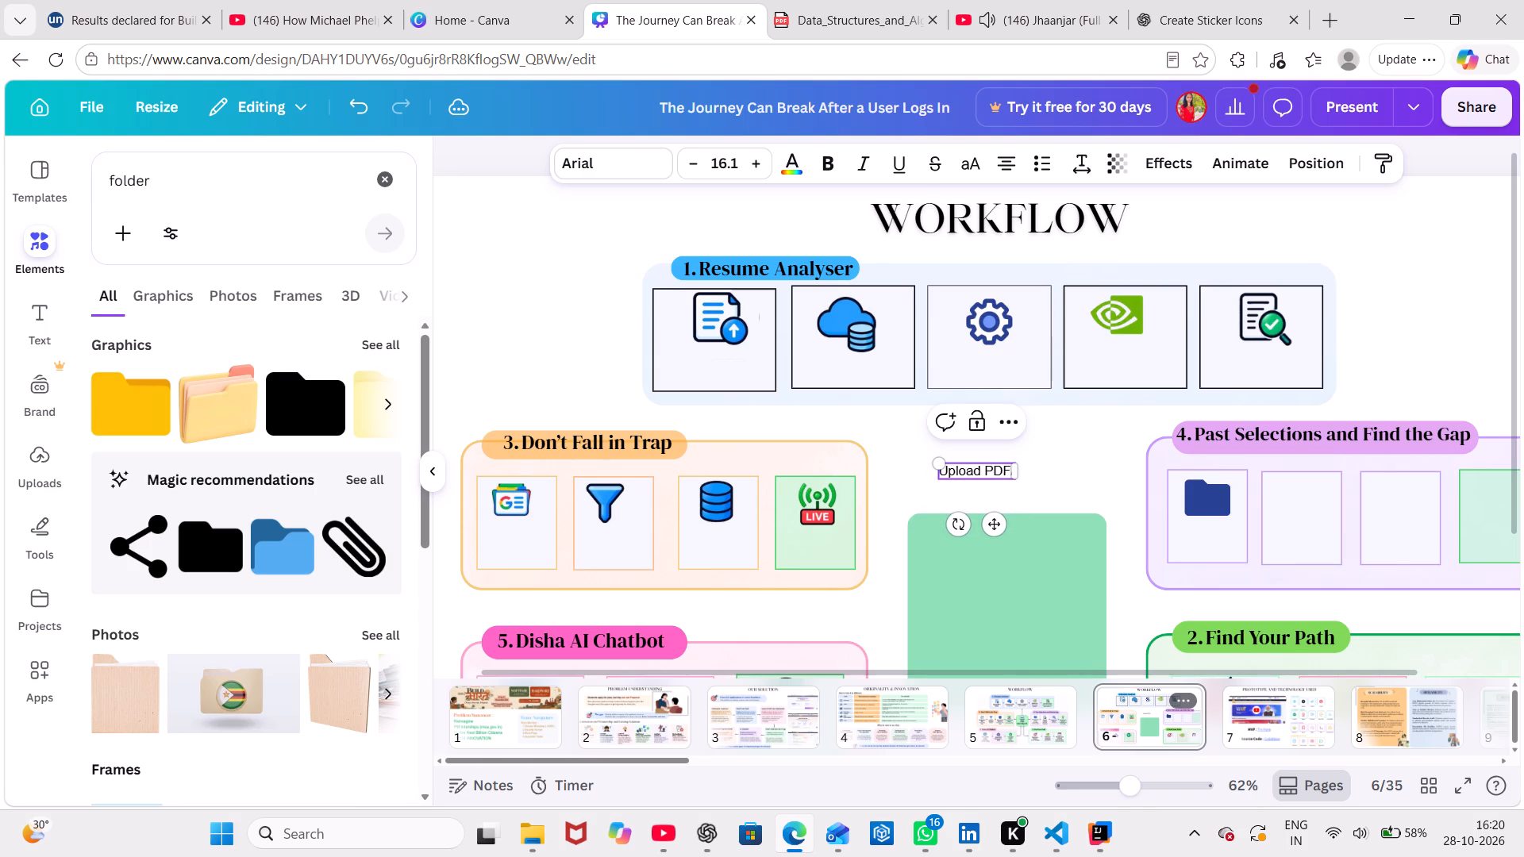
pyautogui.write('DOCK')
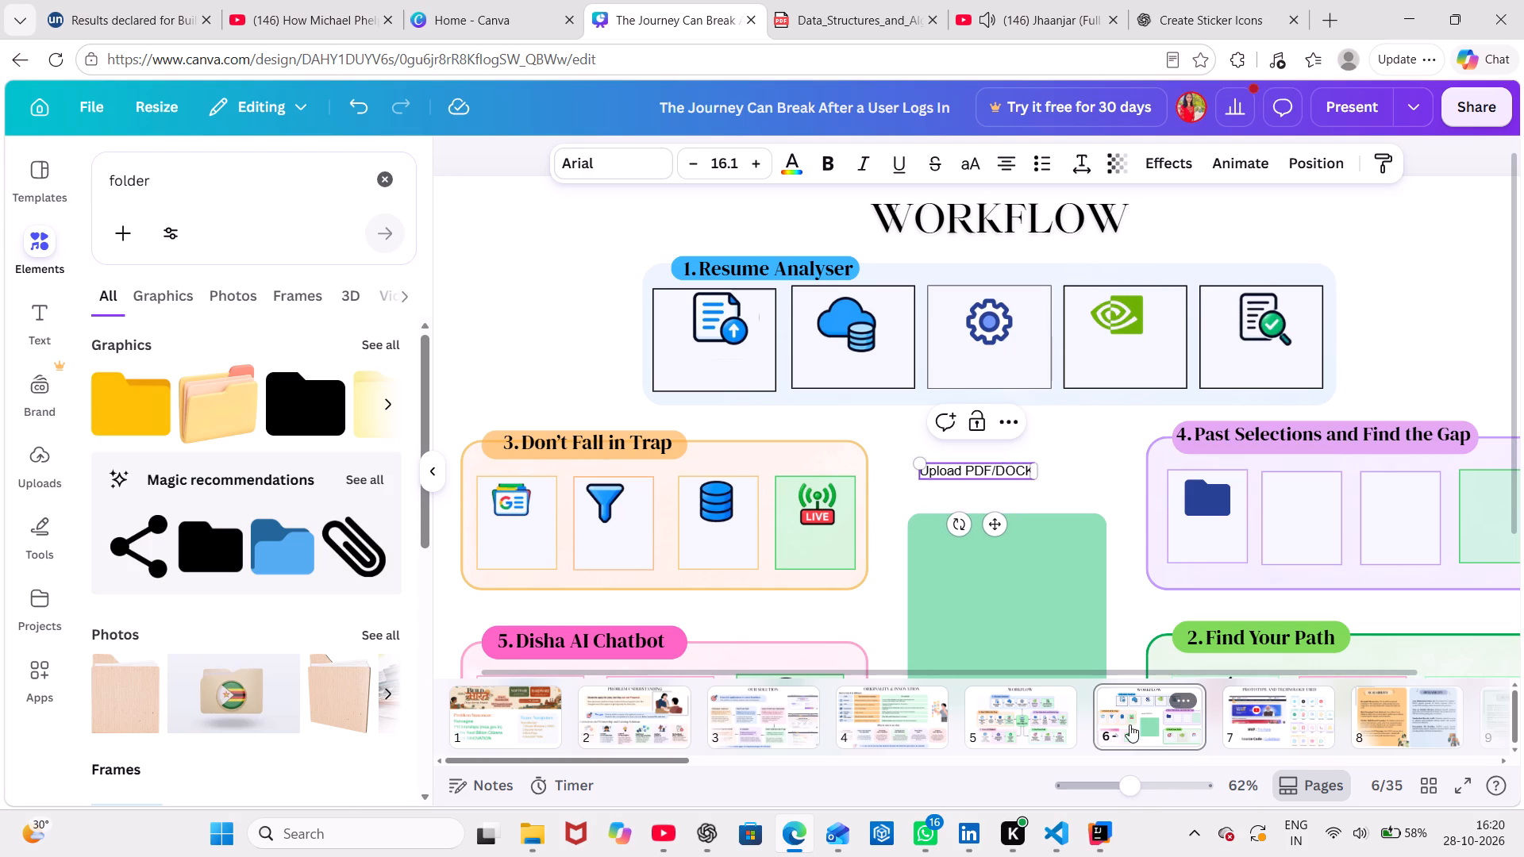
# Compare the label with page 5 and correct its last letter so it reads "Upload PDF/DOCx".
pyautogui.click(1040, 709)
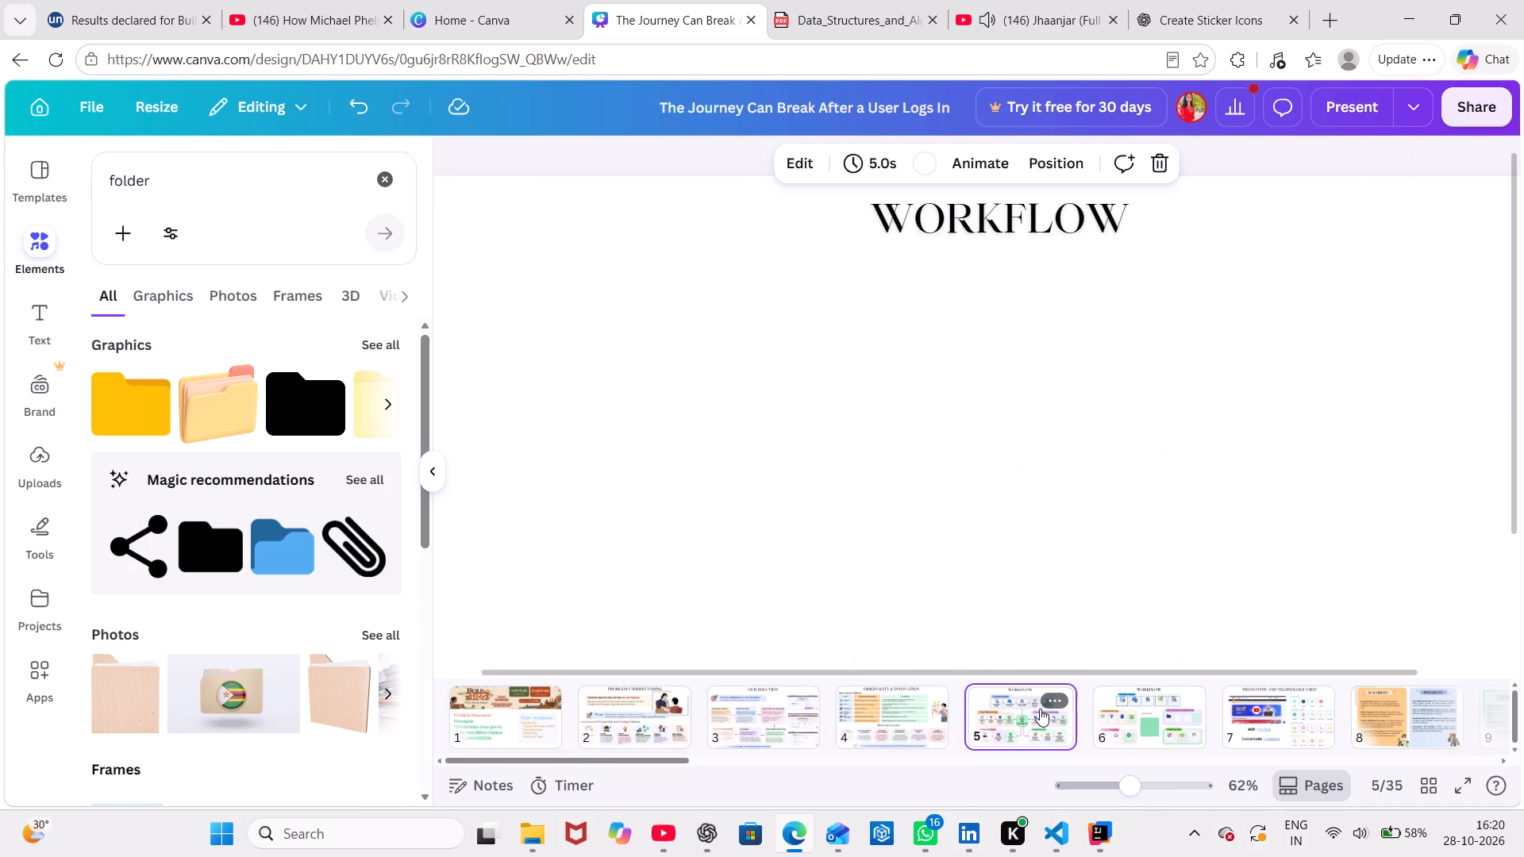
pyautogui.click(1117, 708)
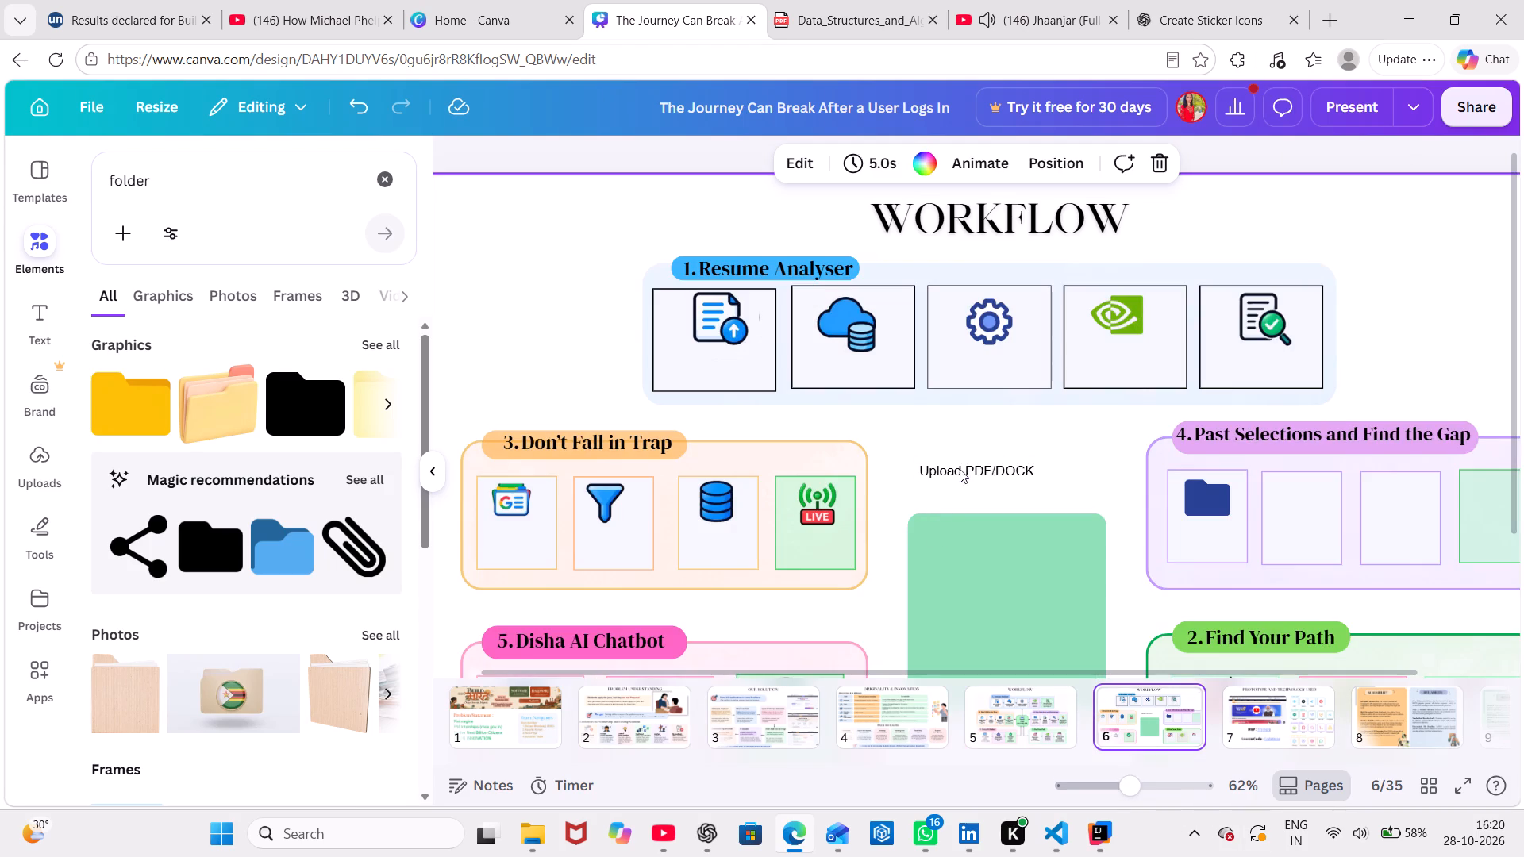
pyautogui.click(1006, 467)
pyautogui.click(1025, 471)
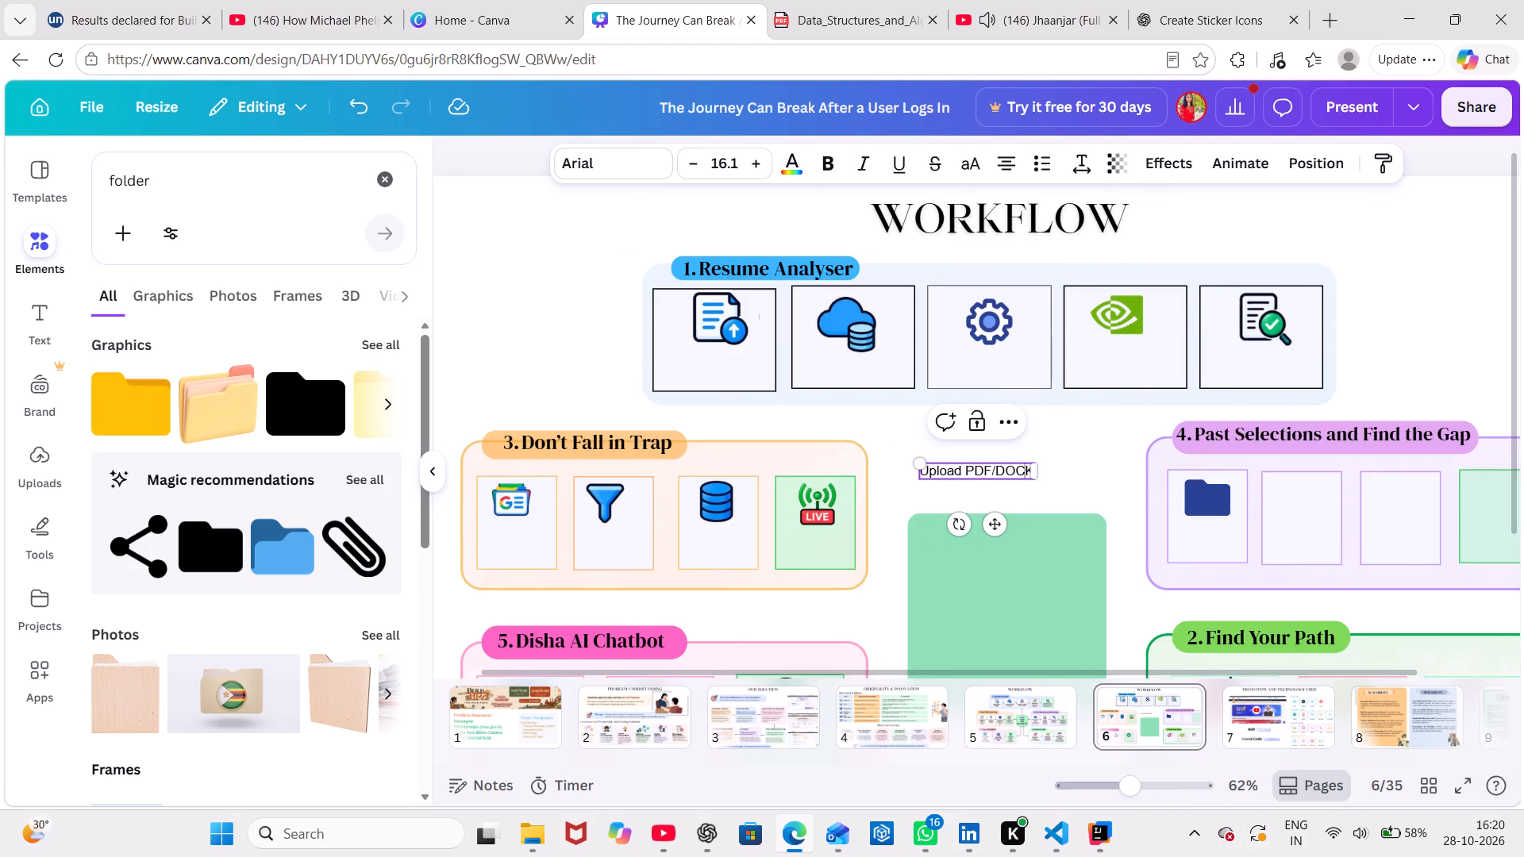
pyautogui.press('Delete')
pyautogui.press('x')
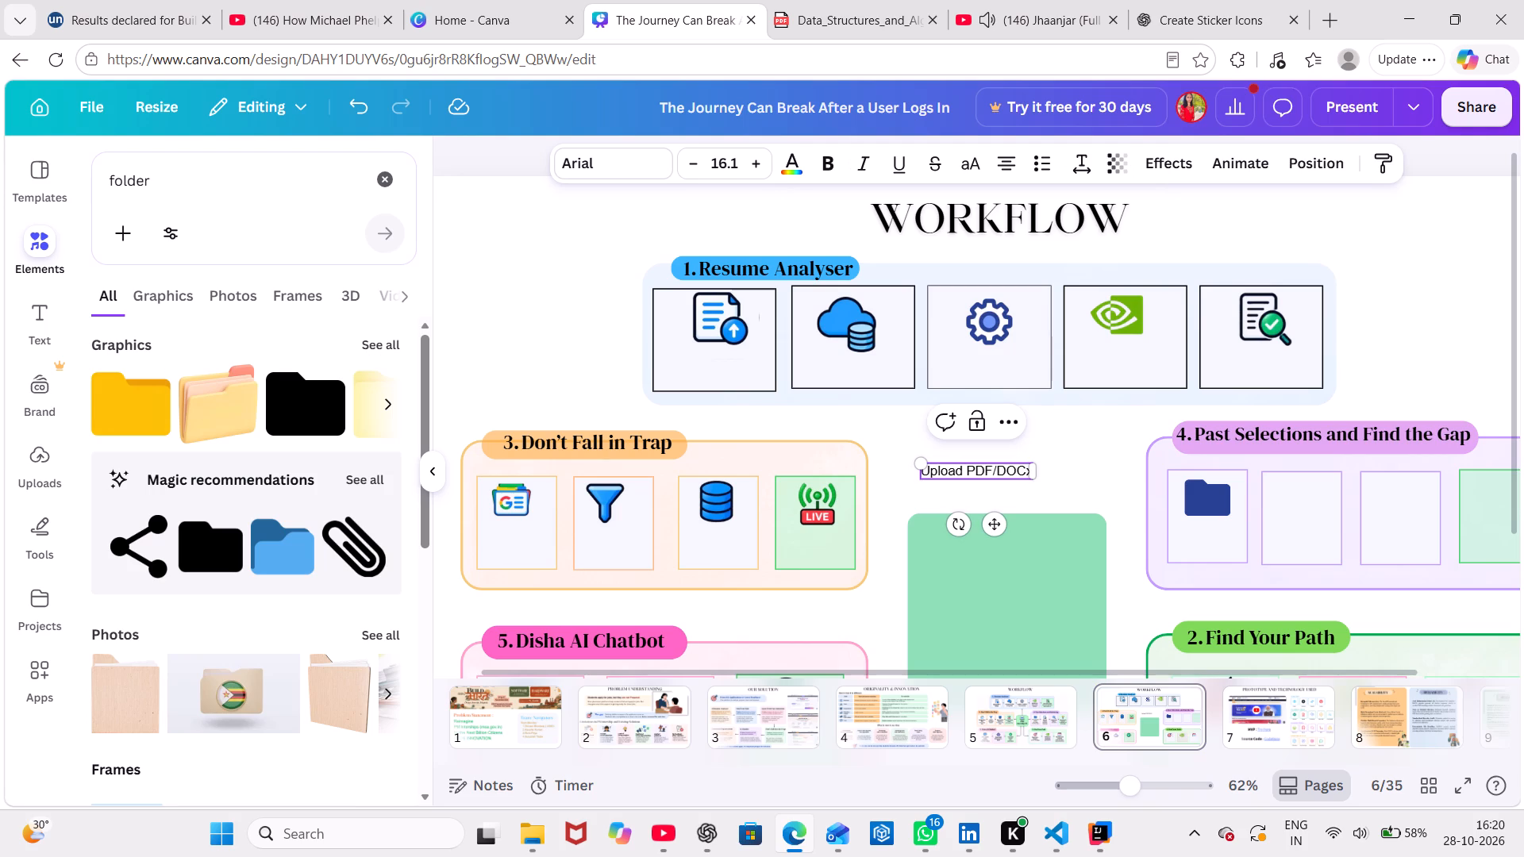
# Check the original diagram on page 5 and the text style of the "Area" heading on page 4, and return to page 6.
pyautogui.click(901, 721)
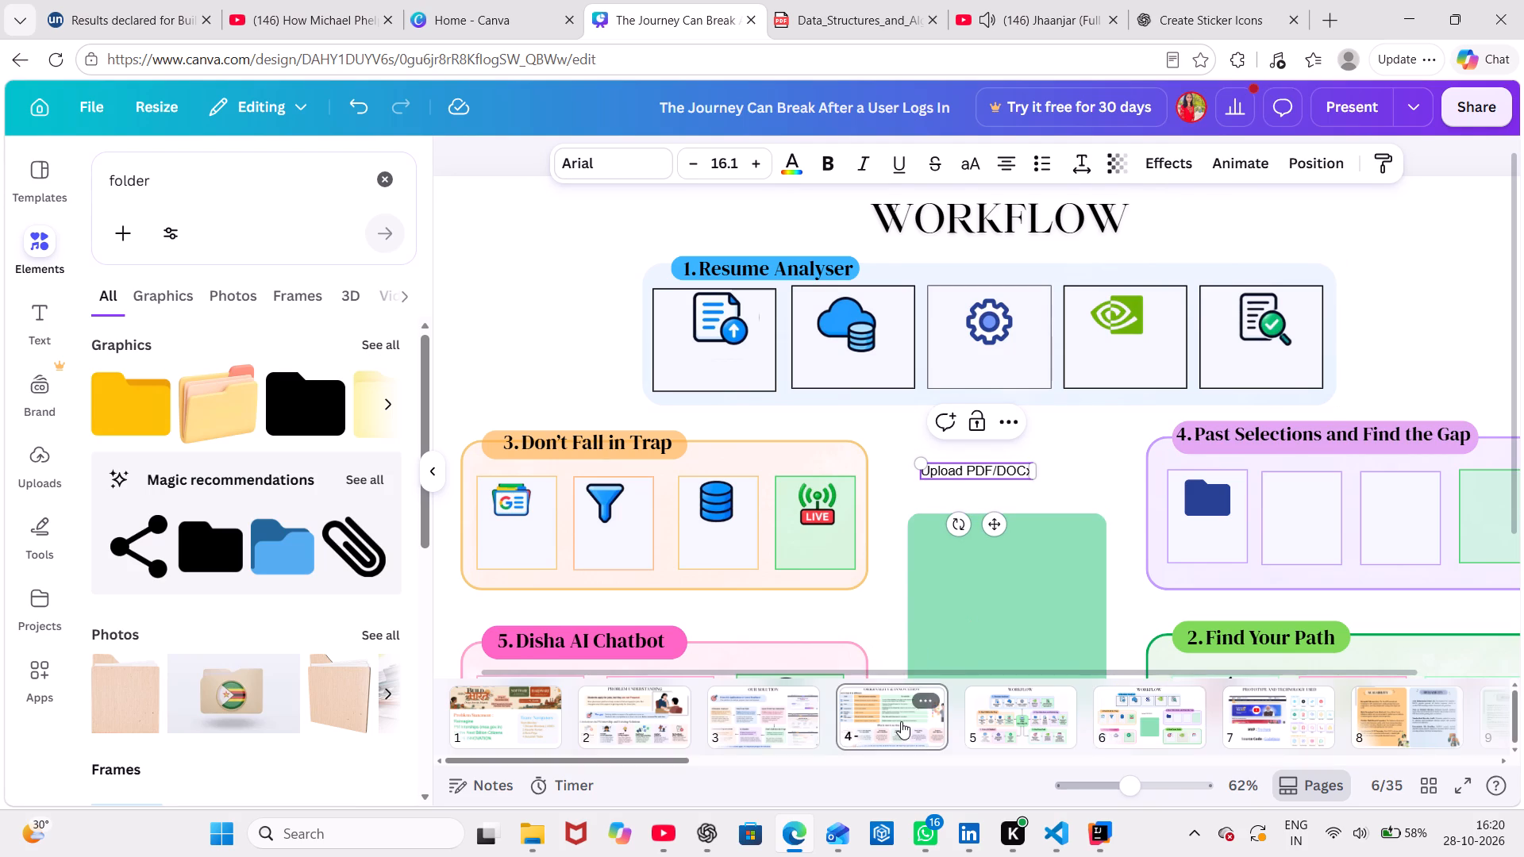
pyautogui.click(1038, 729)
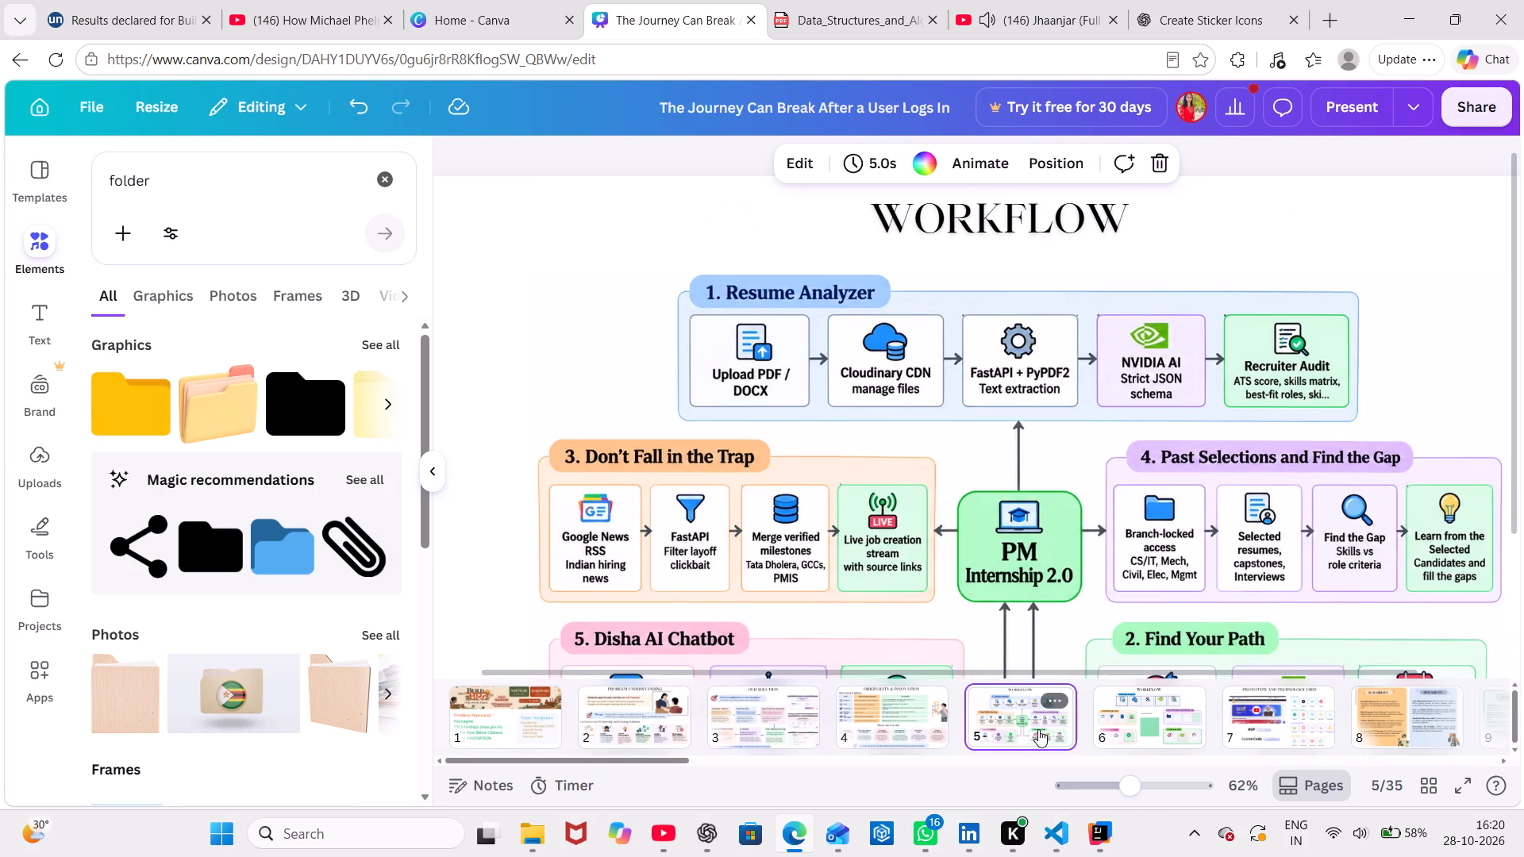
pyautogui.doubleClick(916, 725)
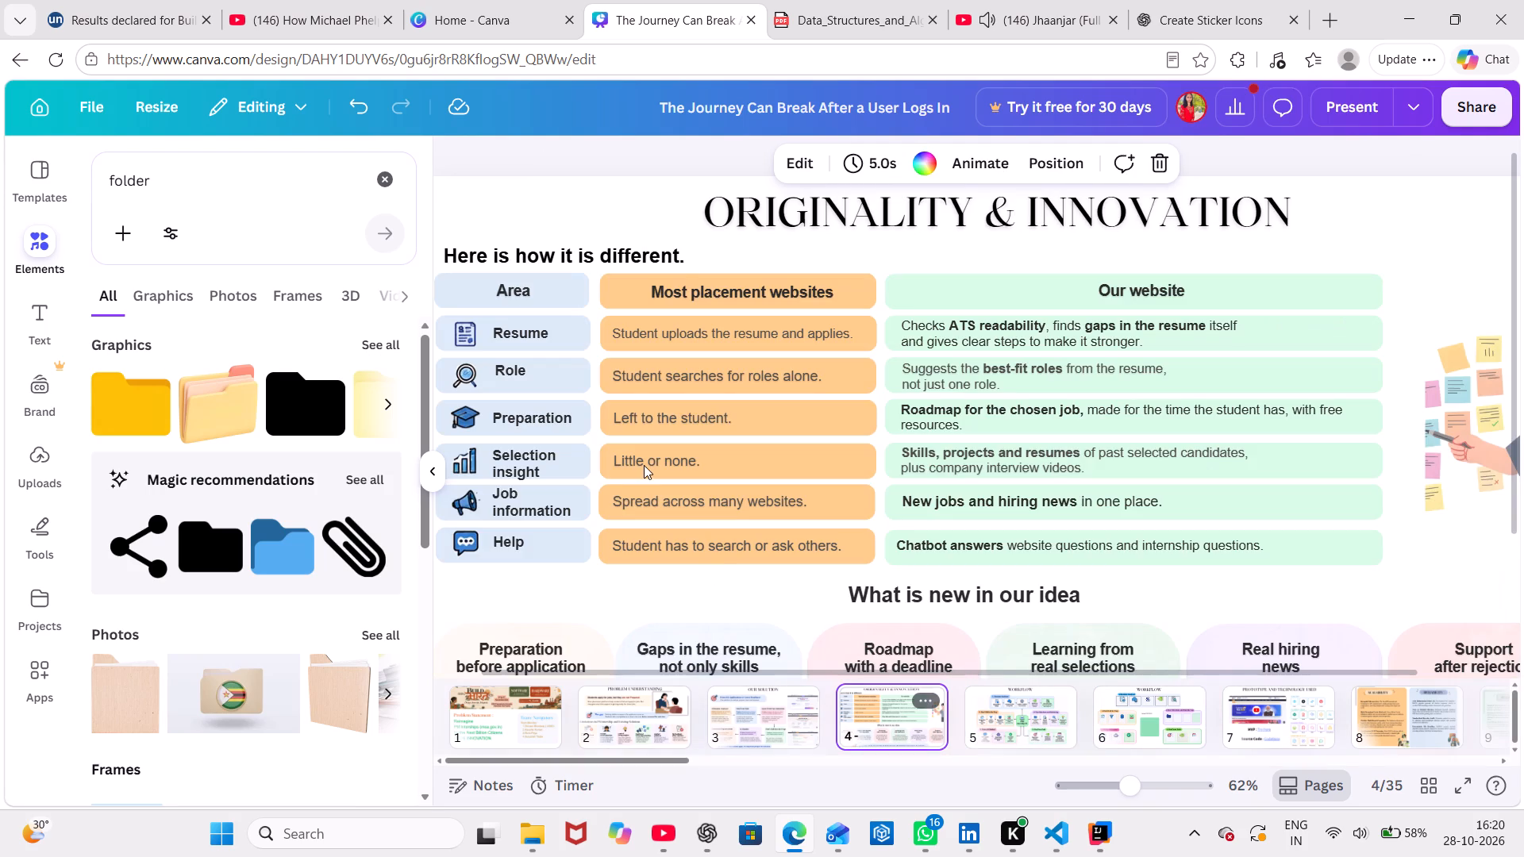
pyautogui.click(490, 289)
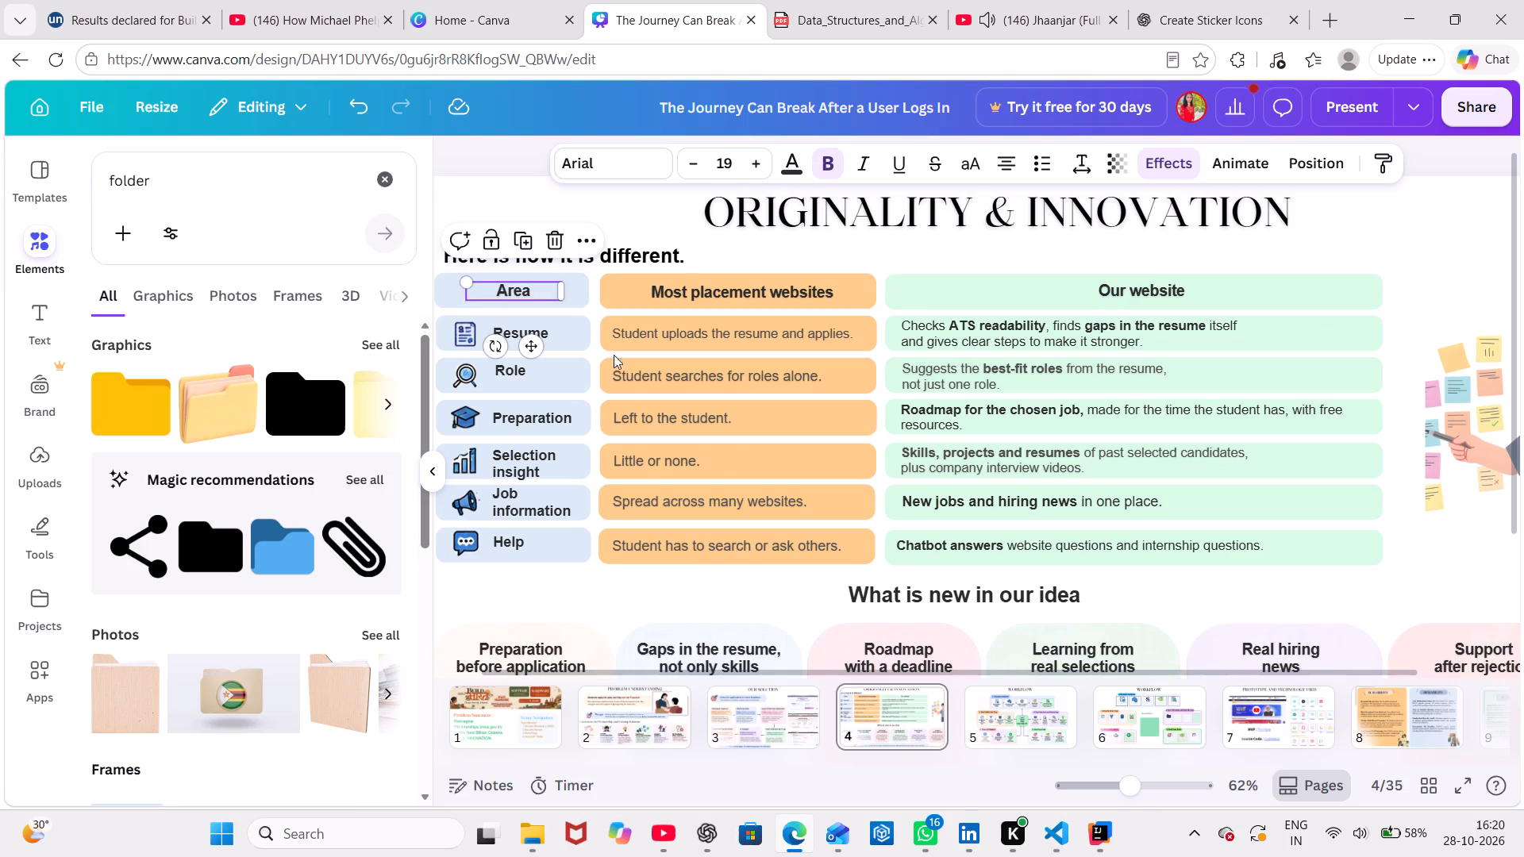
pyautogui.click(1137, 726)
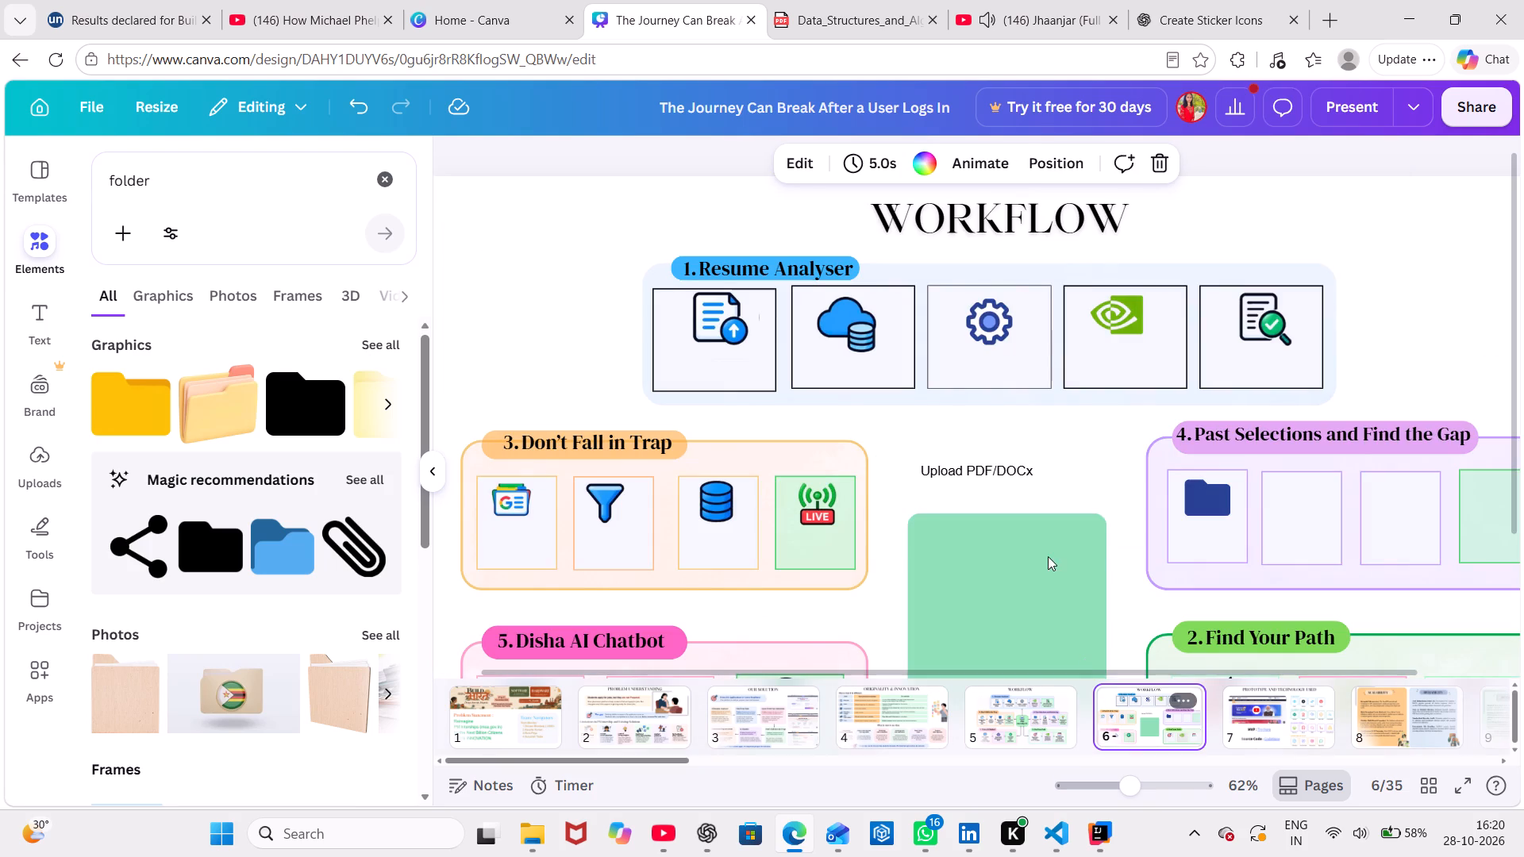
# Make the "Upload PDF/DOCx" label bold and fit it on two lines under the upload icon in the first Resume Analyser box.
pyautogui.click(992, 474)
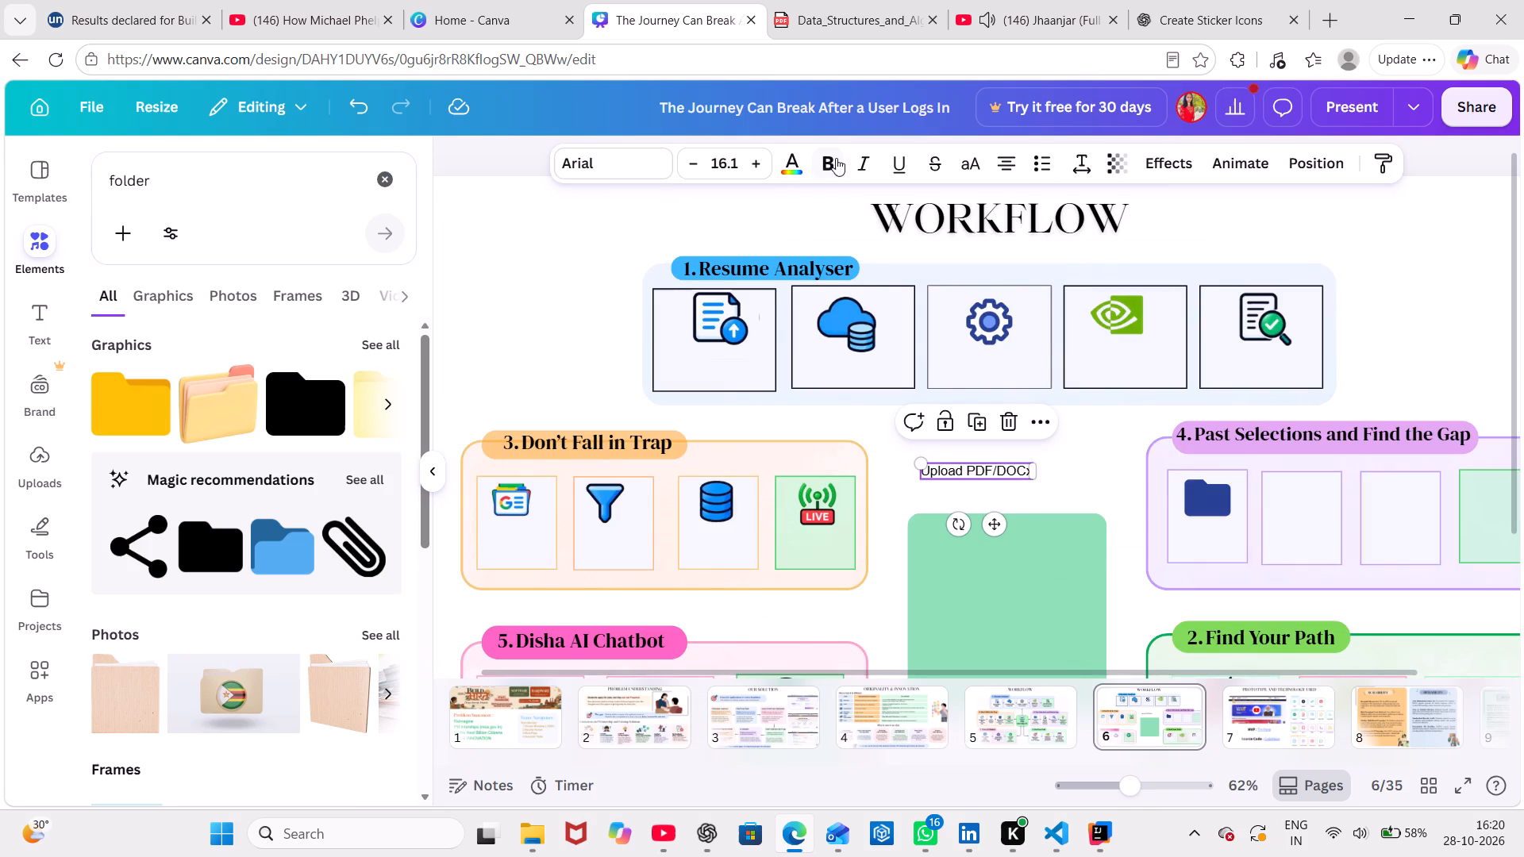
pyautogui.click(829, 161)
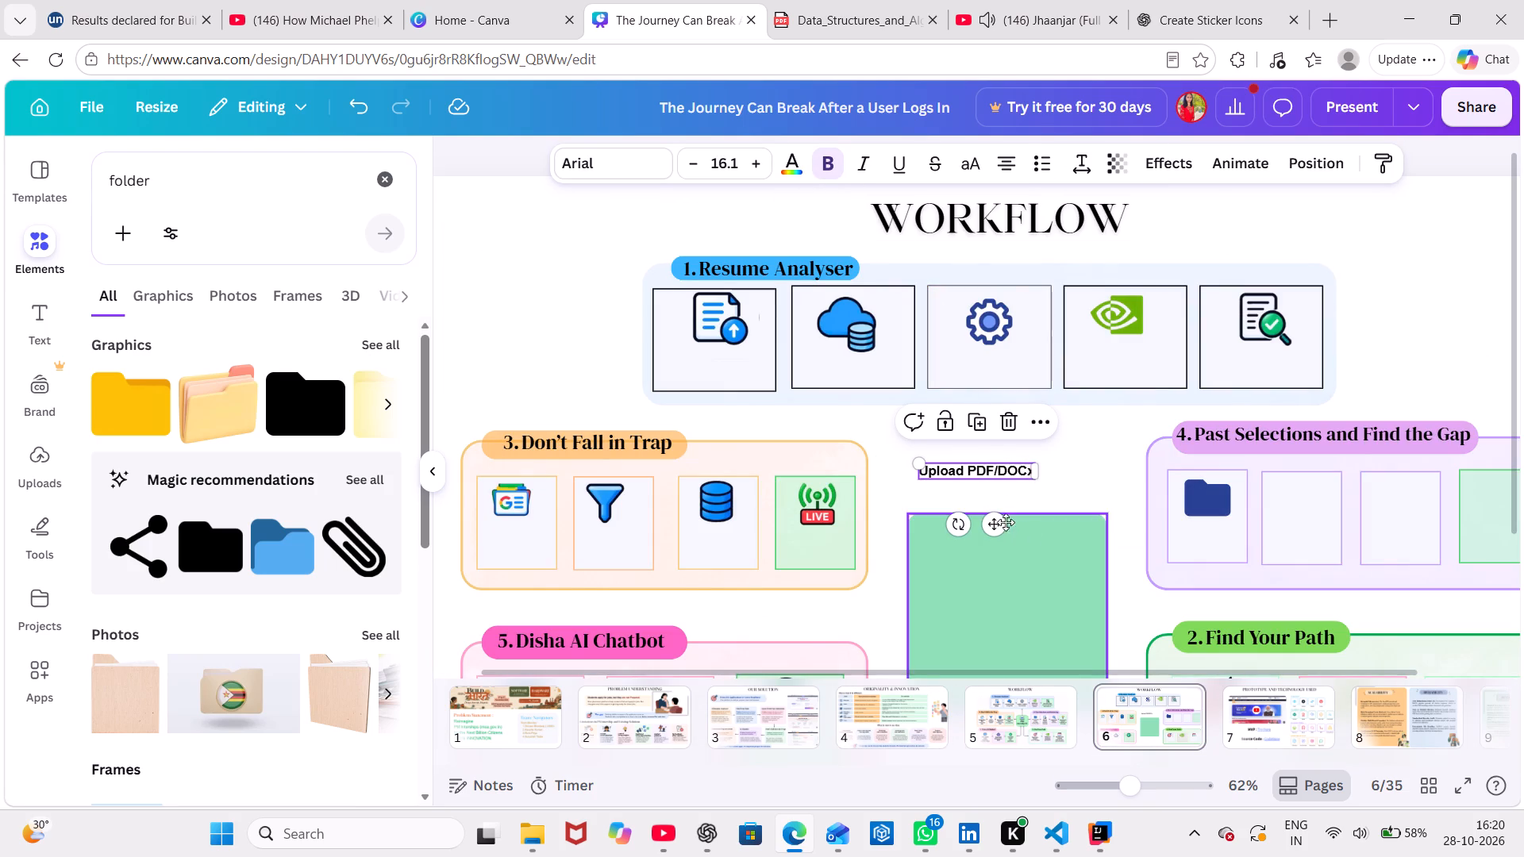
pyautogui.moveTo(987, 523); pyautogui.dragTo(730, 410)
pyautogui.moveTo(781, 363); pyautogui.dragTo(775, 363)
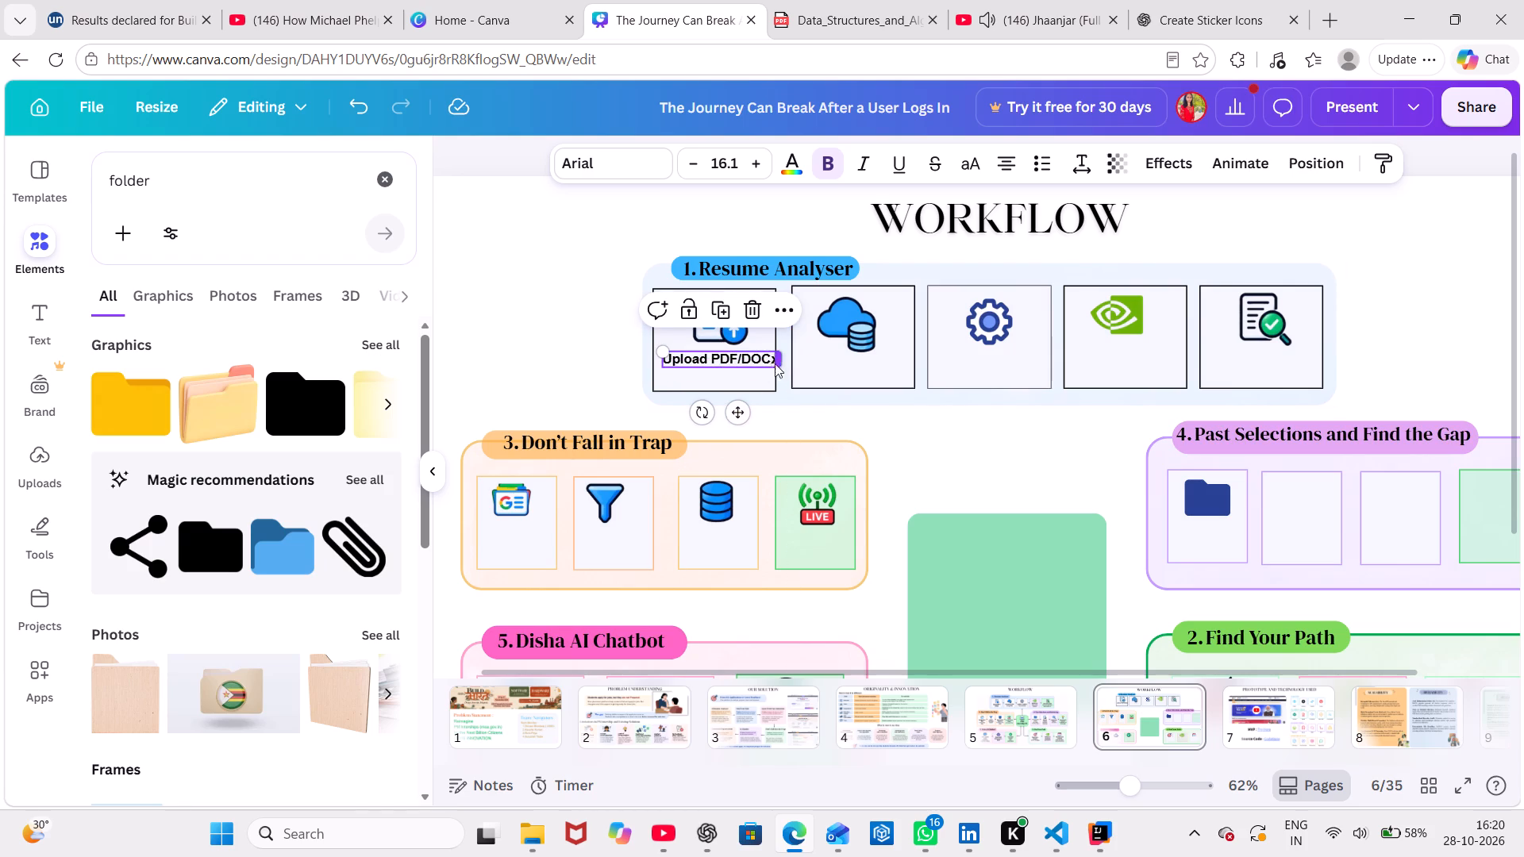
pyautogui.moveTo(775, 363); pyautogui.dragTo(764, 363)
# Replace the label's final lowercase x with a capital so it reads "Upload PDF/DOCX".
pyautogui.click(748, 371)
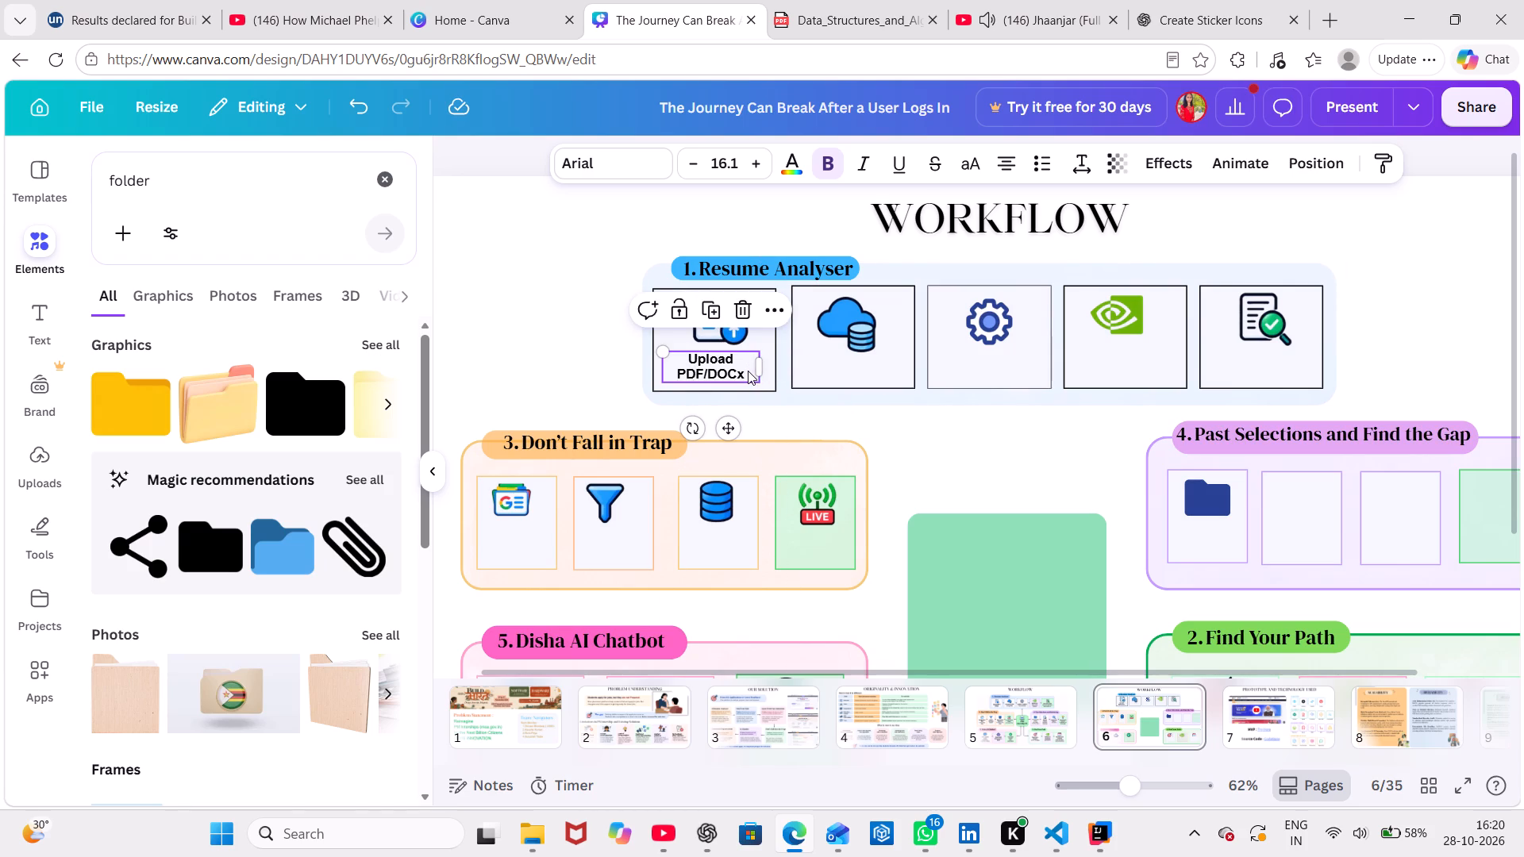
pyautogui.press('BackSpace')
pyautogui.hotkey('shift', 'x')
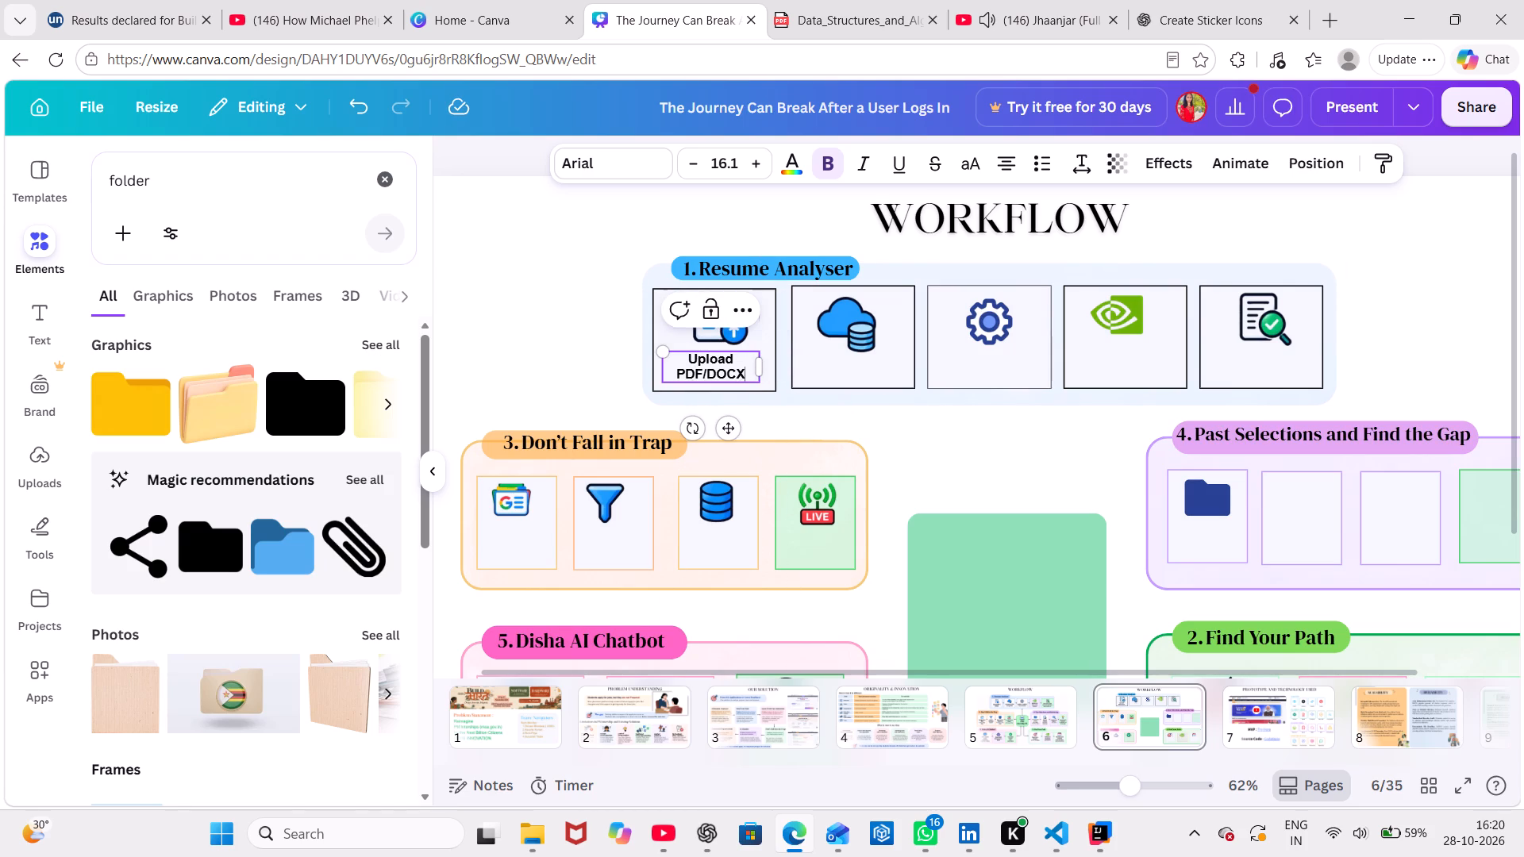
pyautogui.click(925, 405)
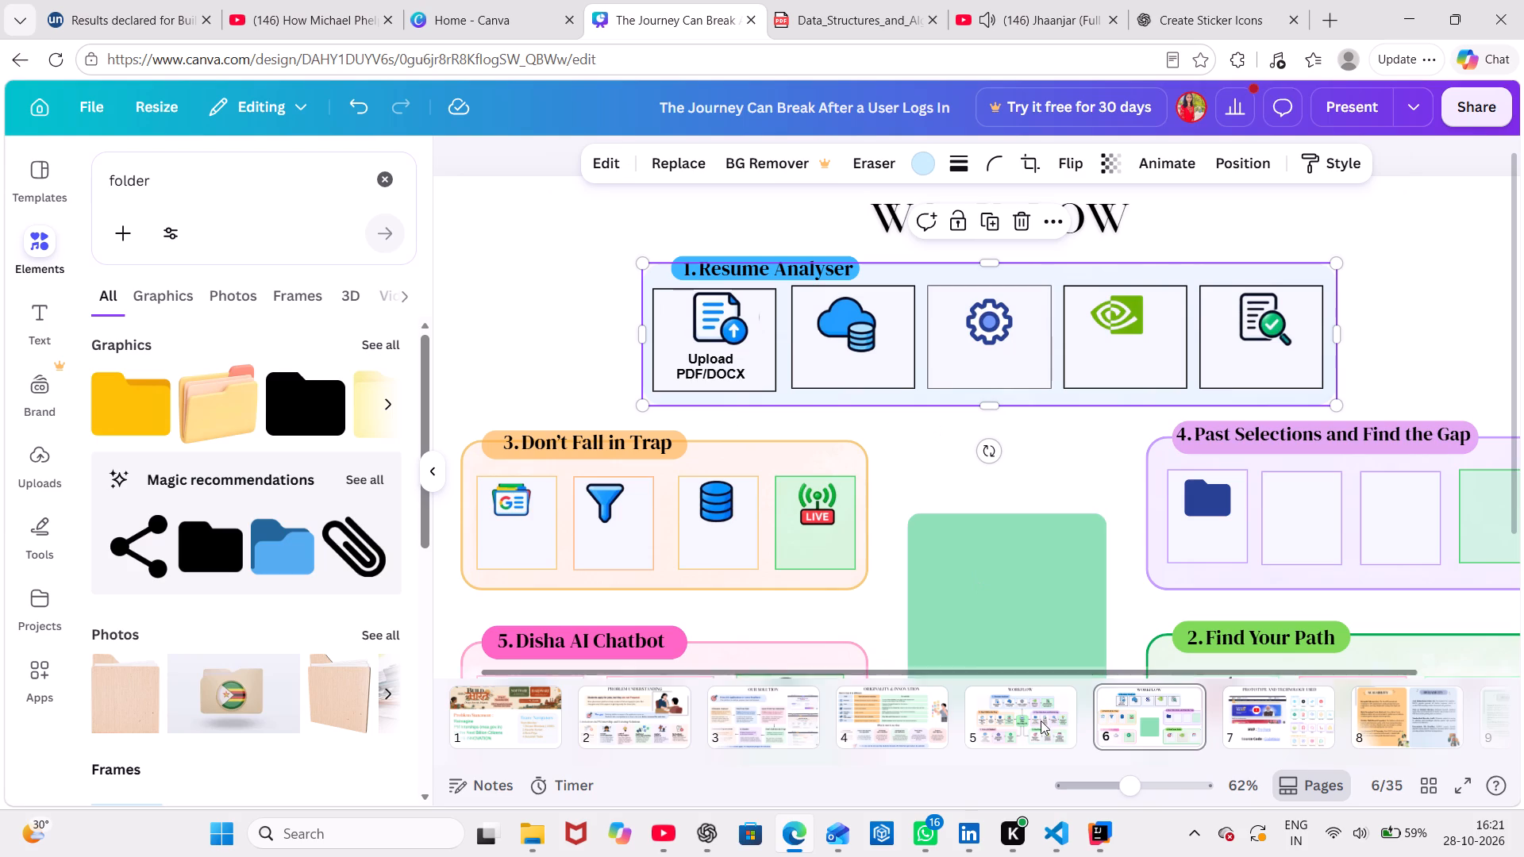
# Match the page 5 wording layout by widening the label to about 166 and adding a space after the slash before "DOCX".
pyautogui.click(1030, 729)
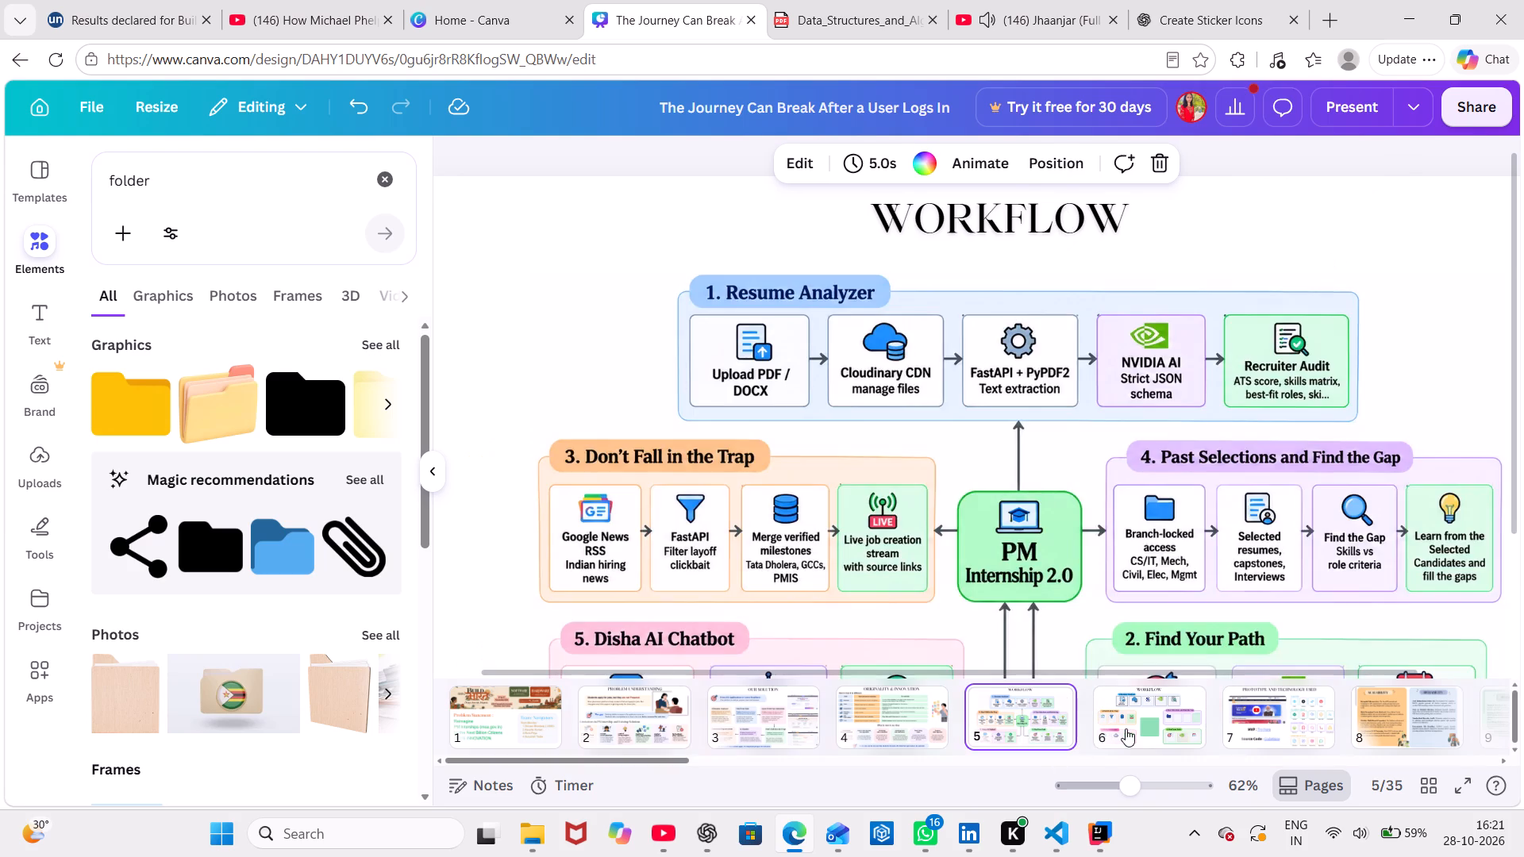
pyautogui.click(1126, 728)
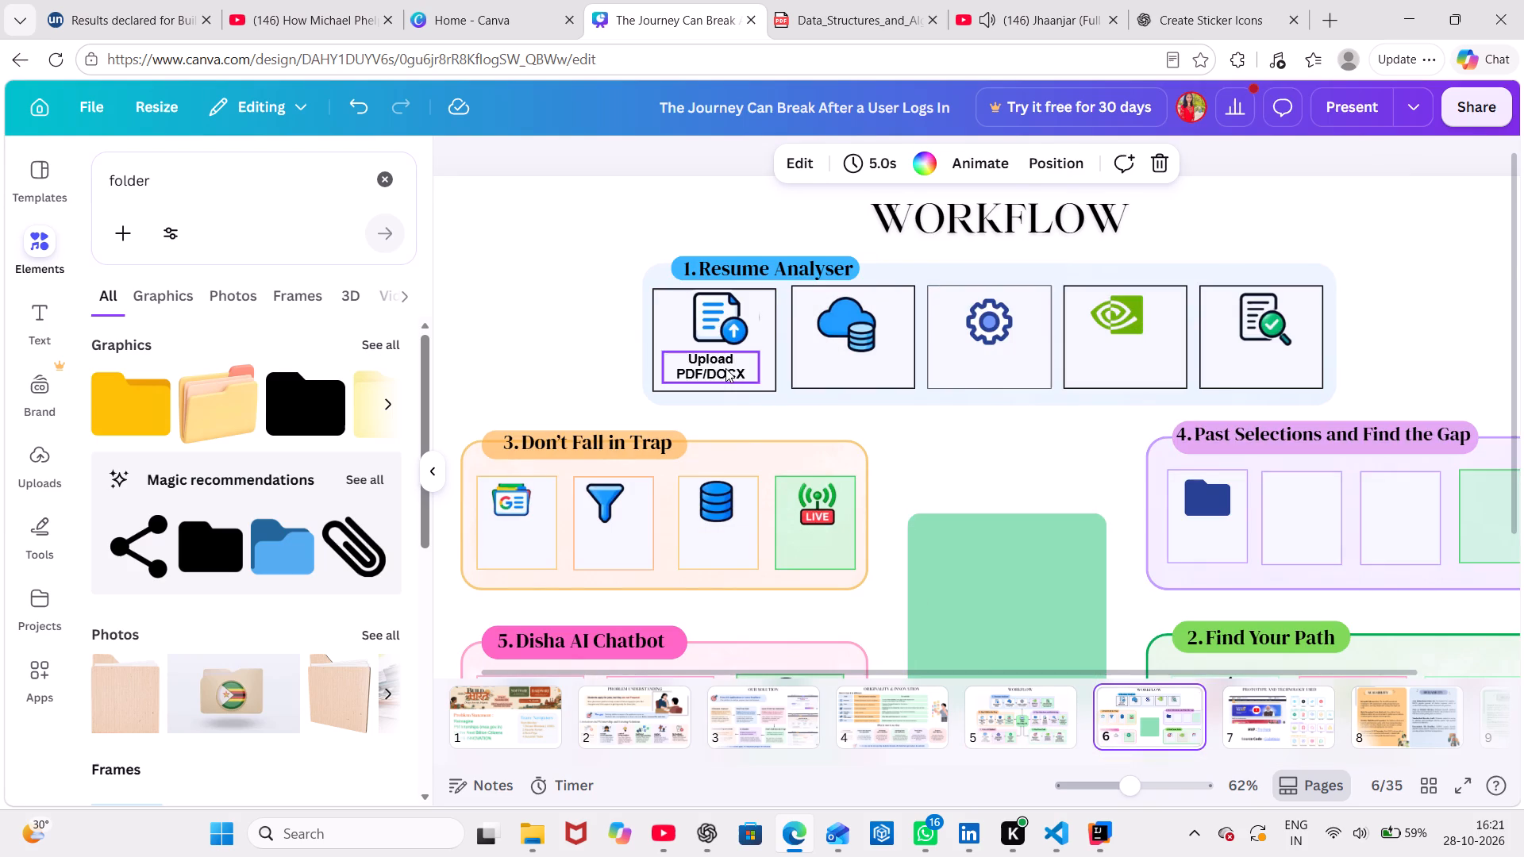
pyautogui.click(725, 368)
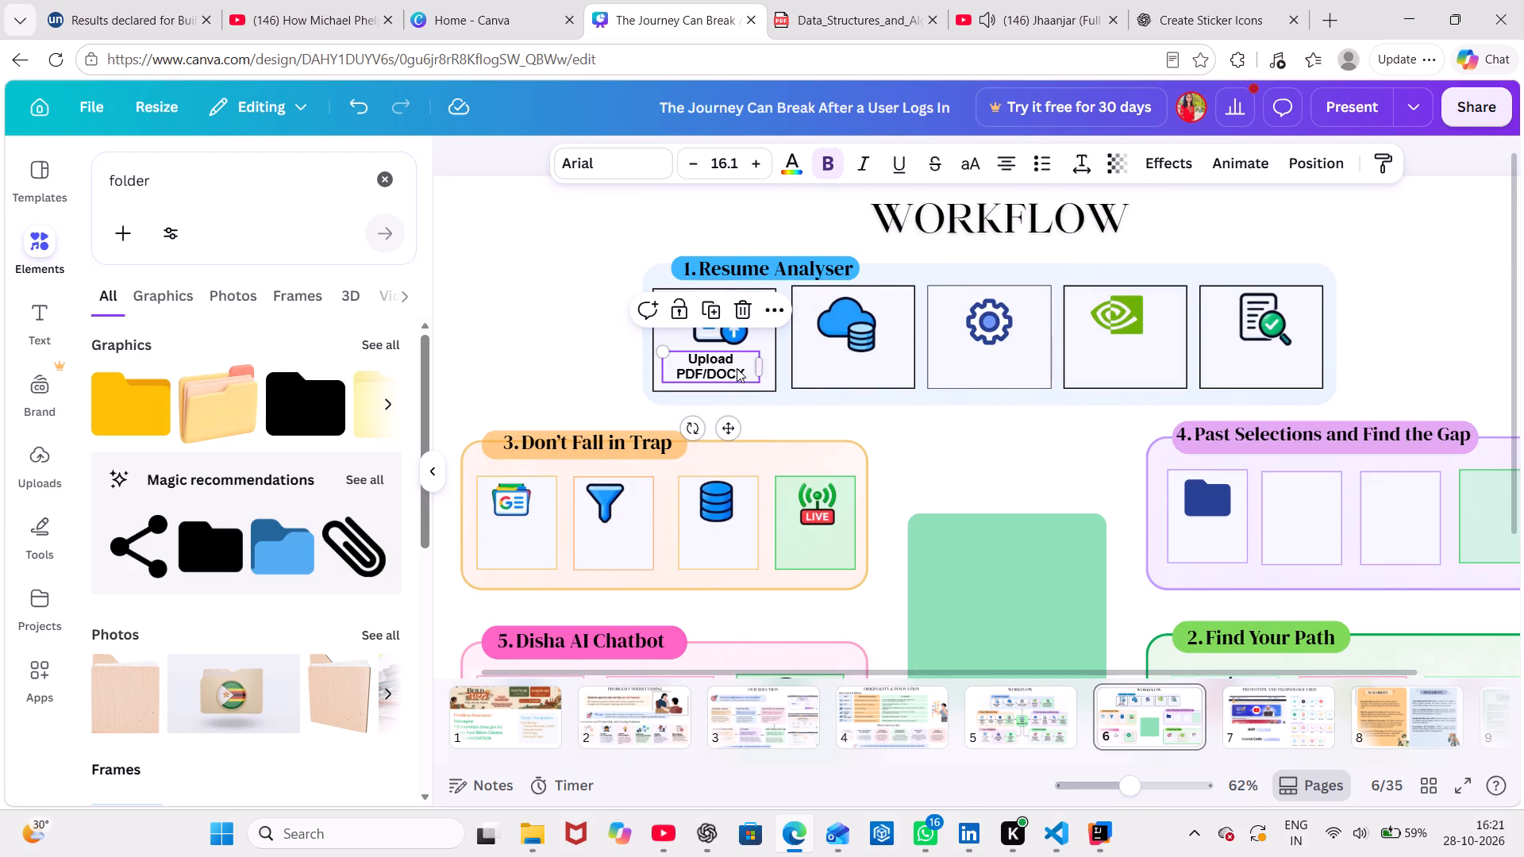
pyautogui.moveTo(760, 369); pyautogui.dragTo(764, 371)
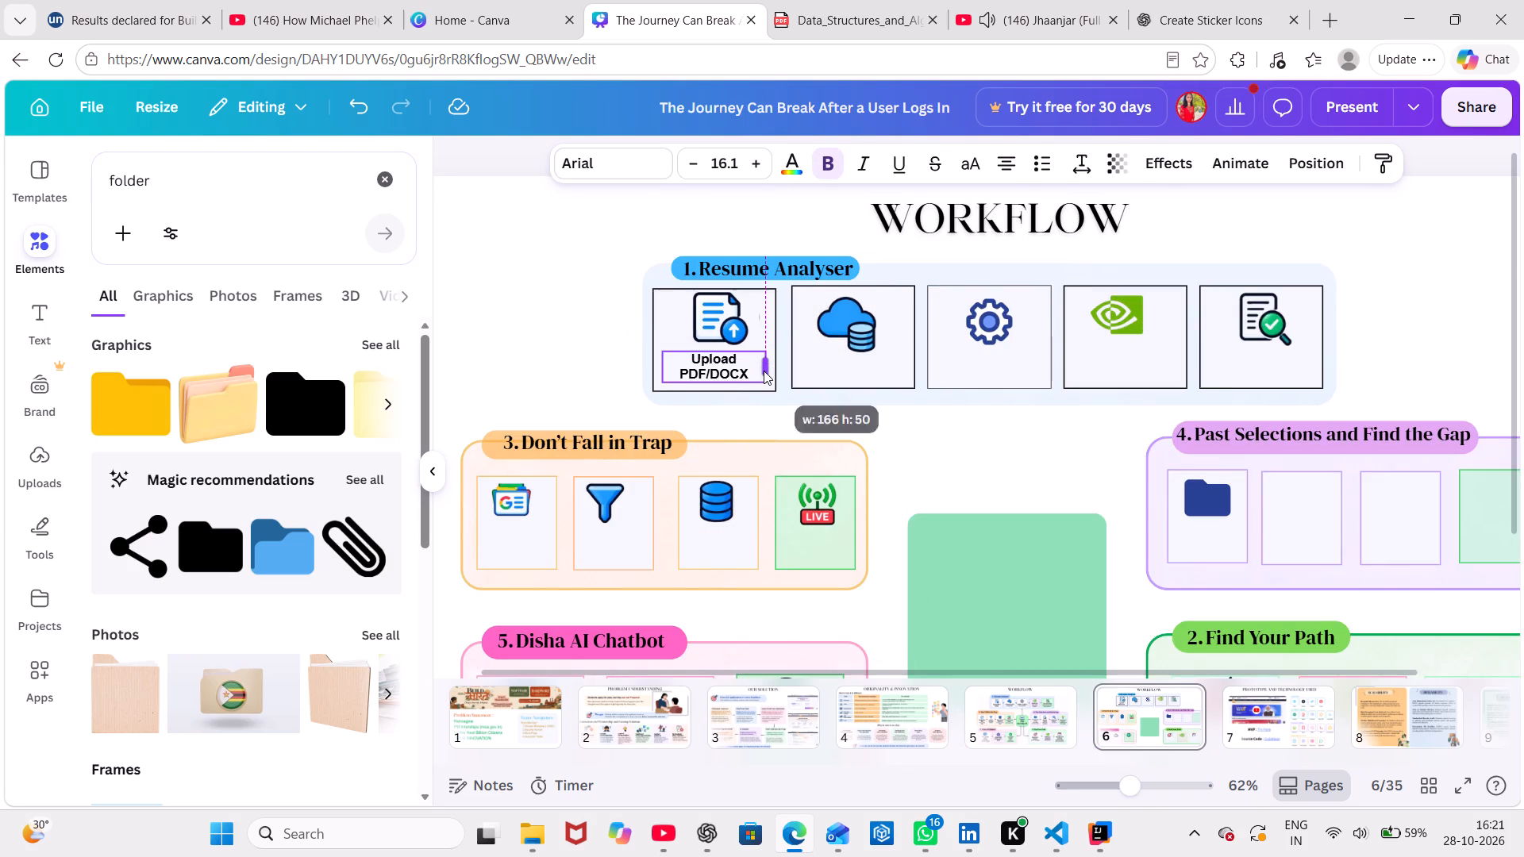
pyautogui.moveTo(764, 371); pyautogui.dragTo(768, 370)
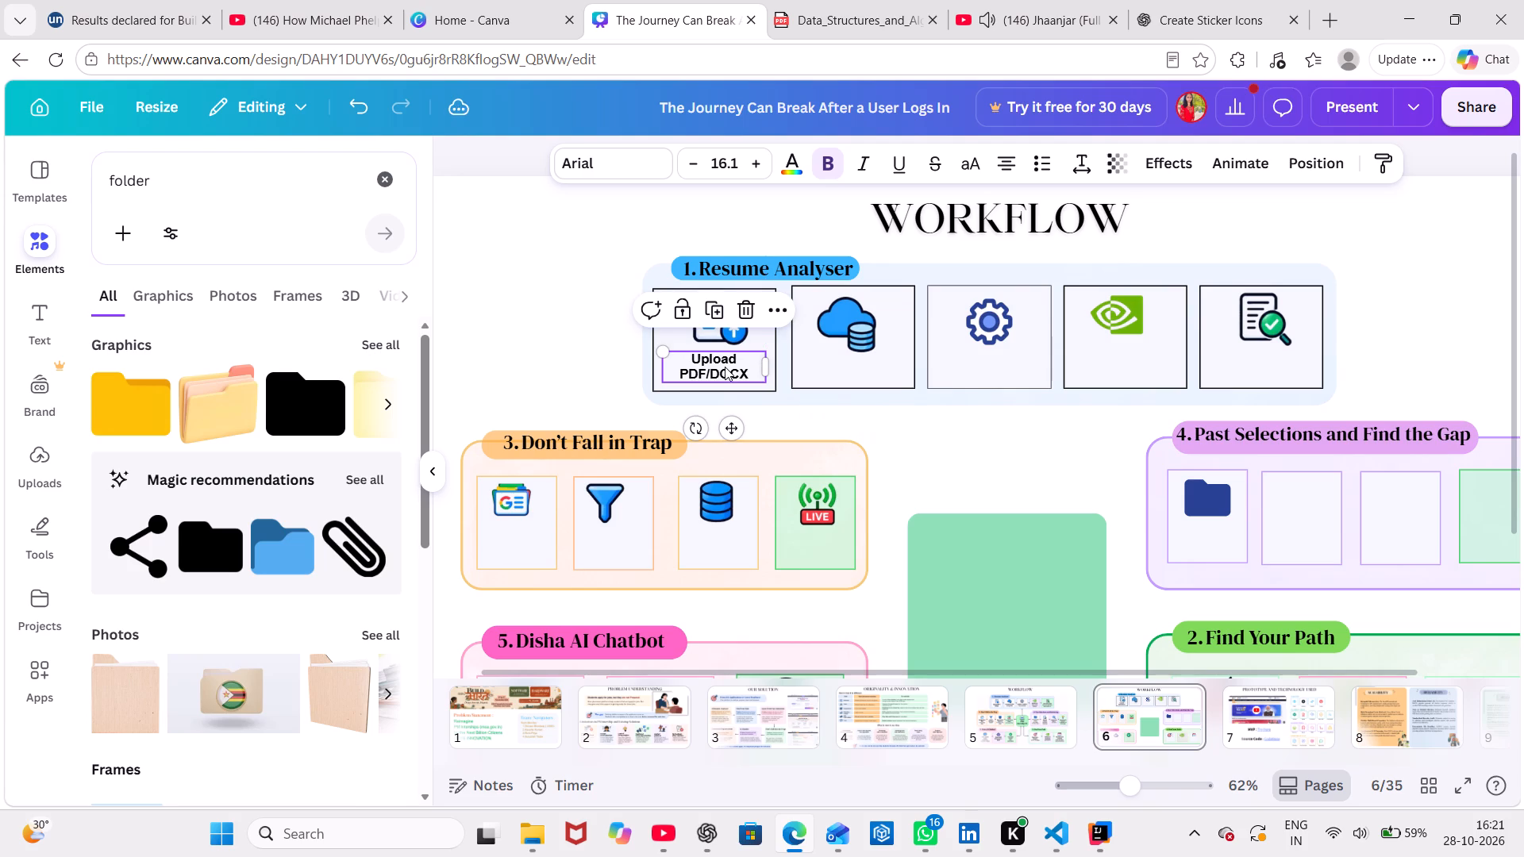
pyautogui.click(708, 369)
pyautogui.press('Right')
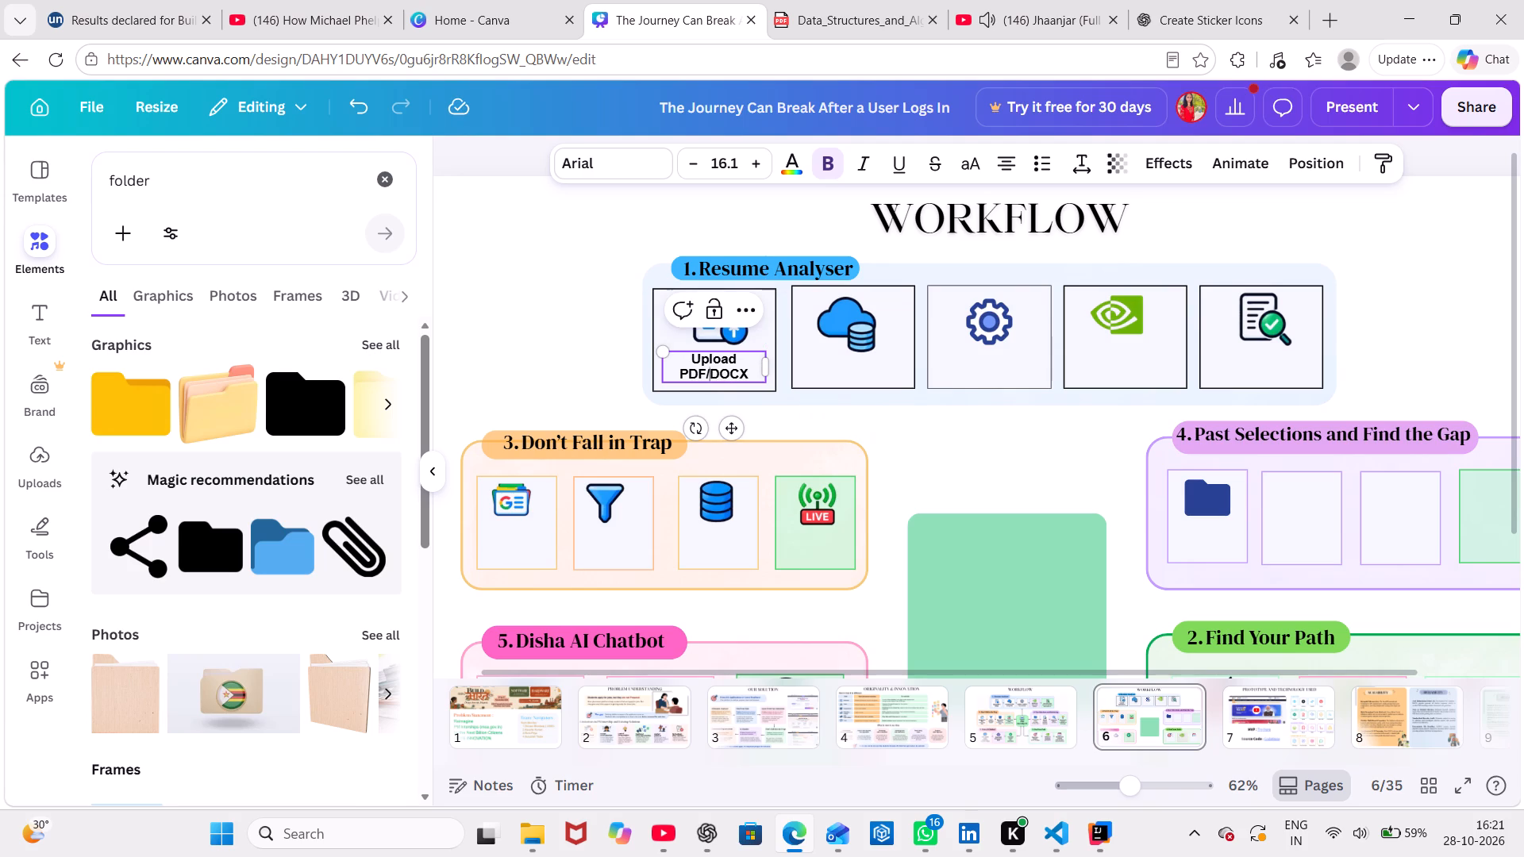
pyautogui.press('space')
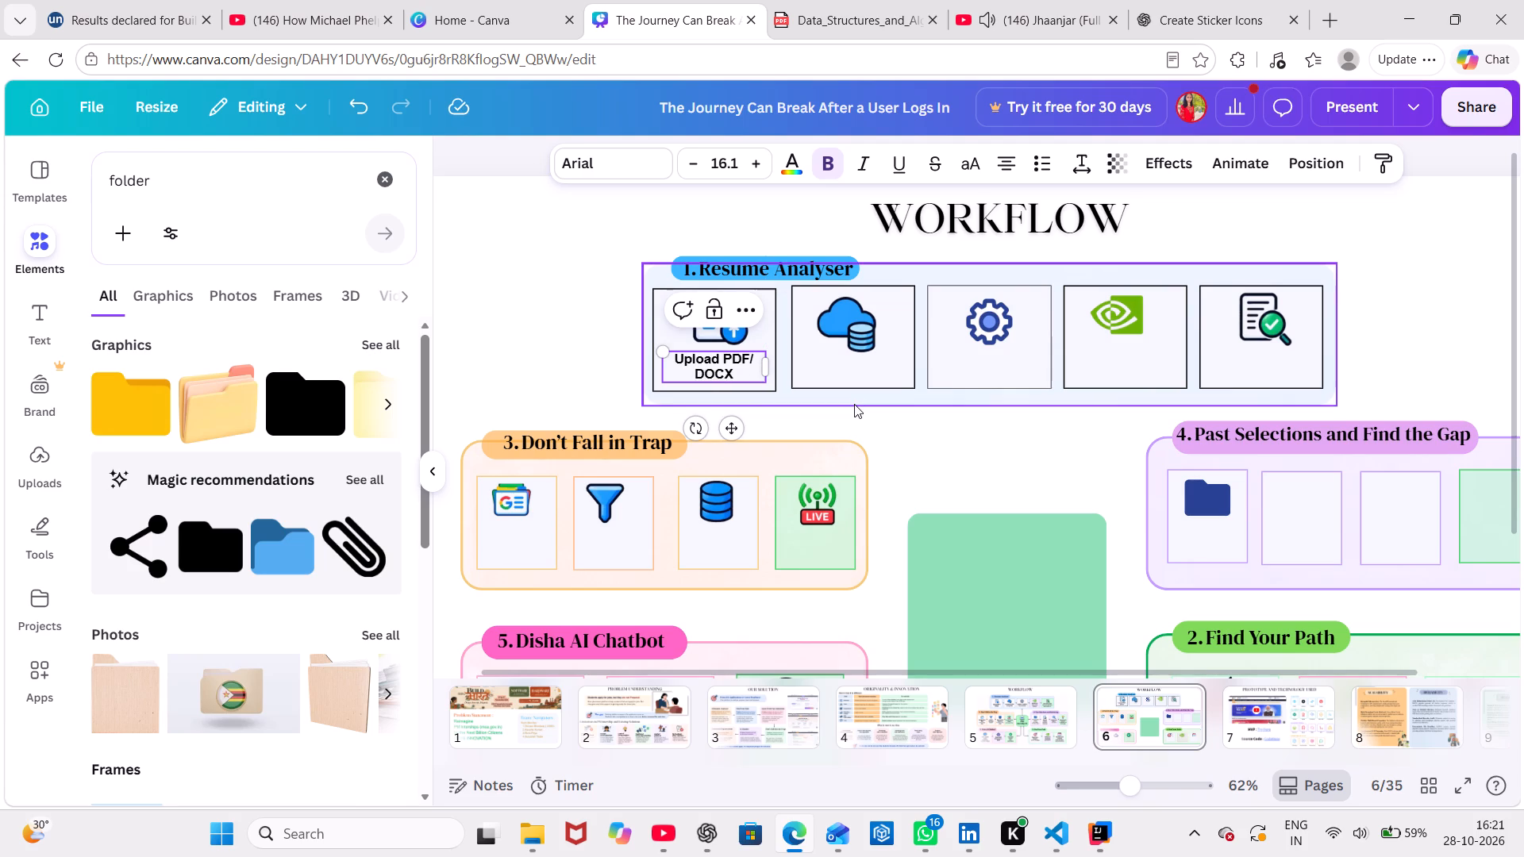
pyautogui.click(872, 452)
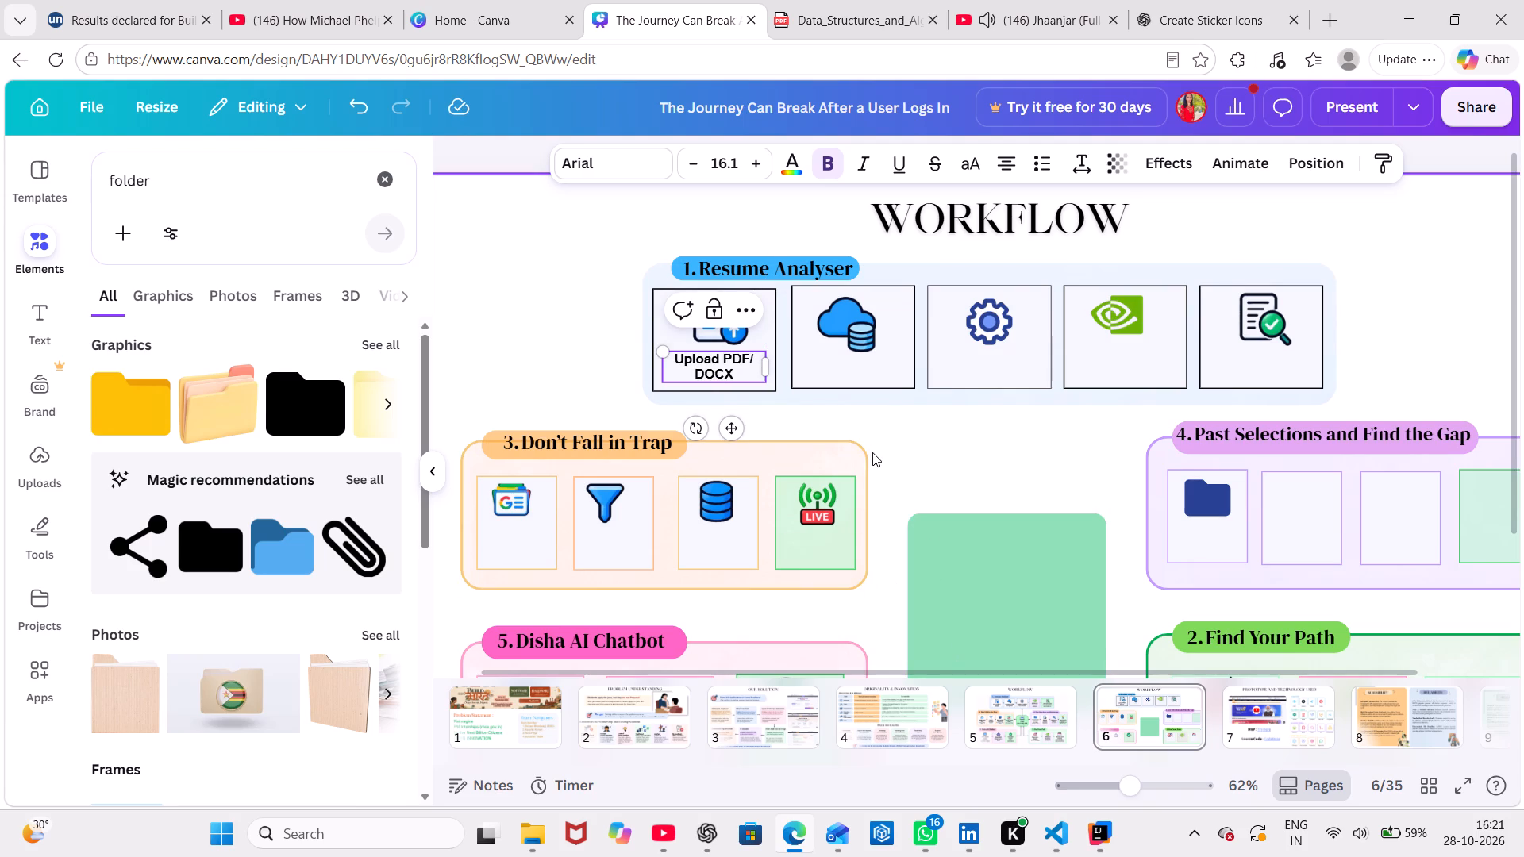
pyautogui.click(909, 445)
# Check the Resume Analyzer box labels on page 5 again and return to page 6.
pyautogui.click(1004, 719)
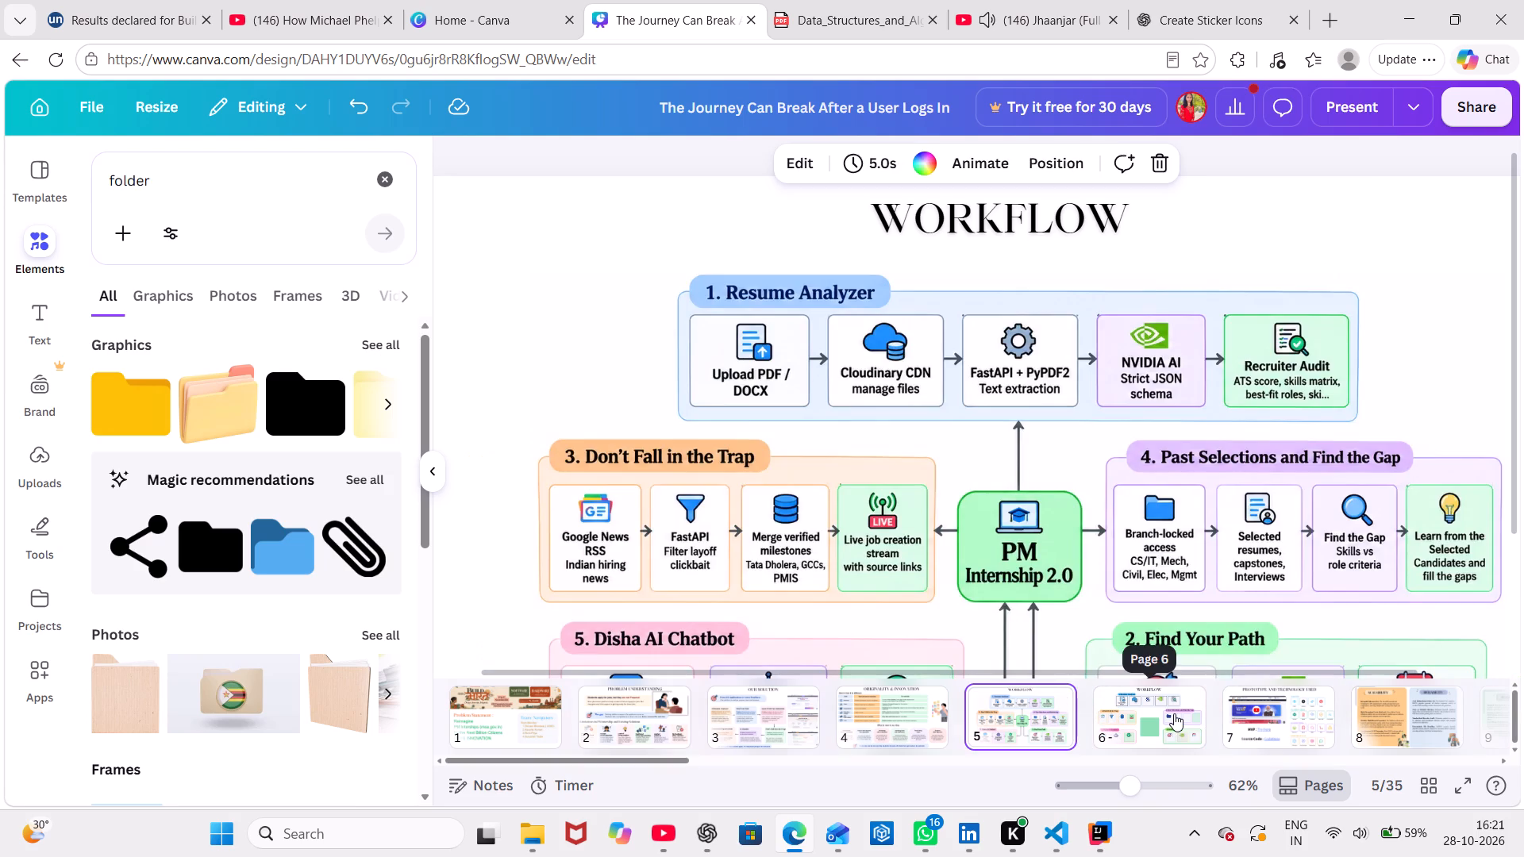
pyautogui.click(1174, 713)
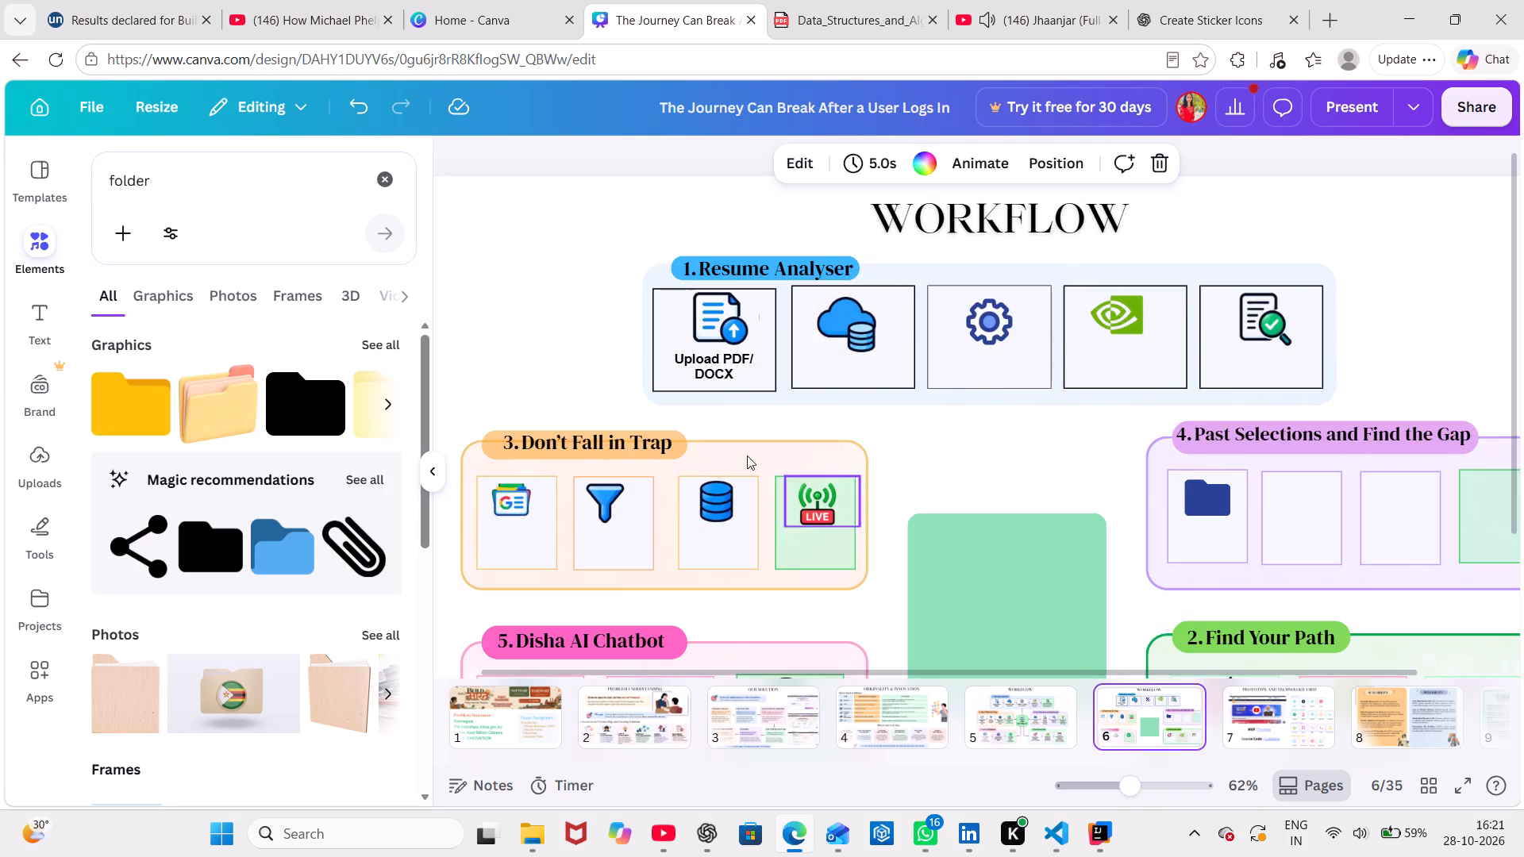
# Copy the "Upload PDF/ DOCX" label, place the copy below the second Resume Analyser box and replace its text with "Cloudarnary".
pyautogui.click(725, 361)
pyautogui.hotkey('ctrl', 'c')
pyautogui.hotkey('ctrl', 'v')
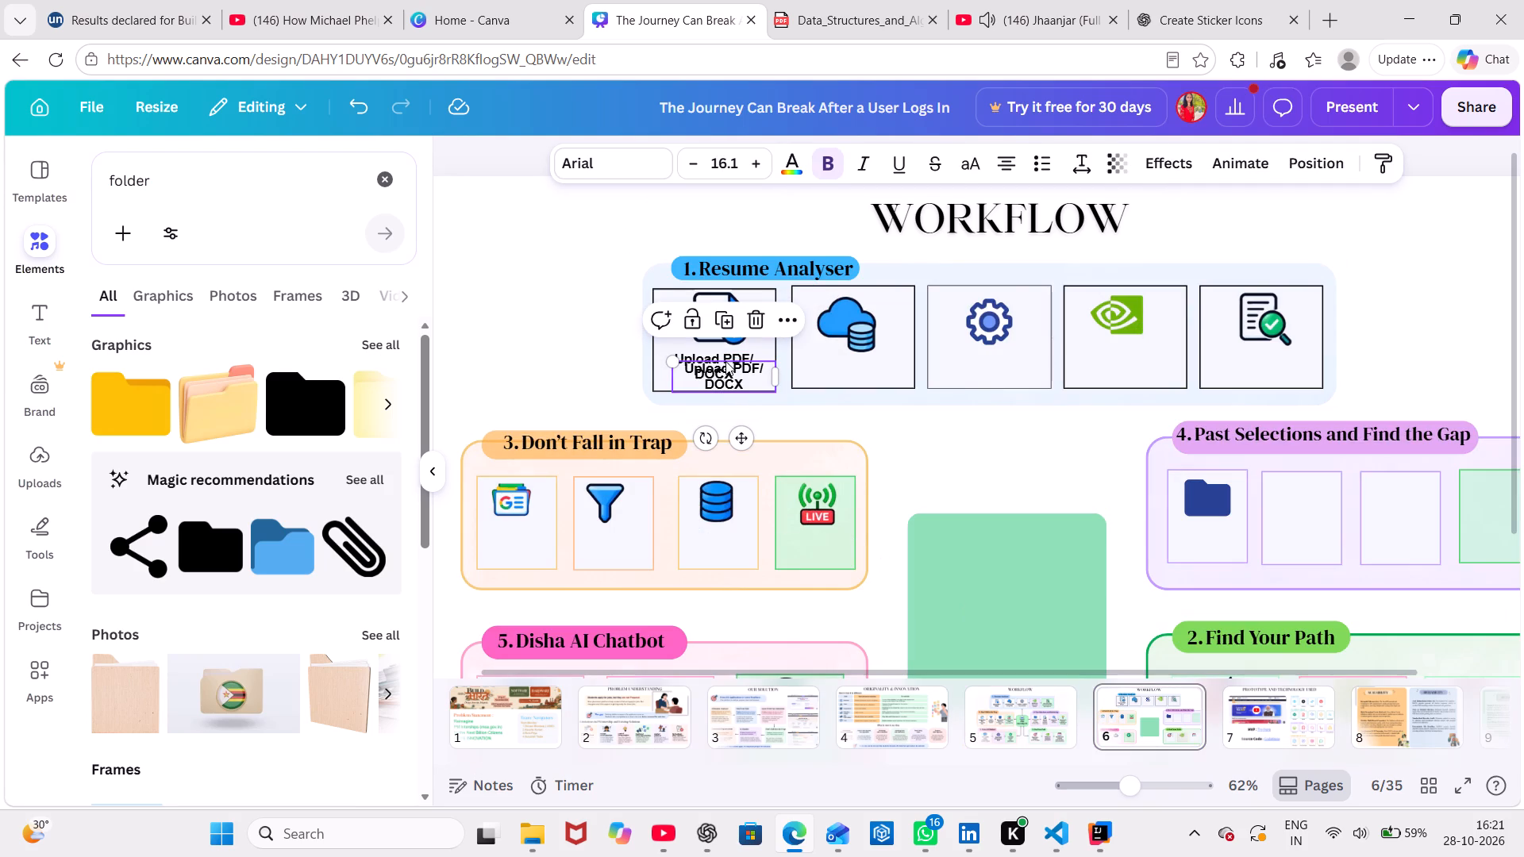
pyautogui.moveTo(729, 372); pyautogui.dragTo(889, 422)
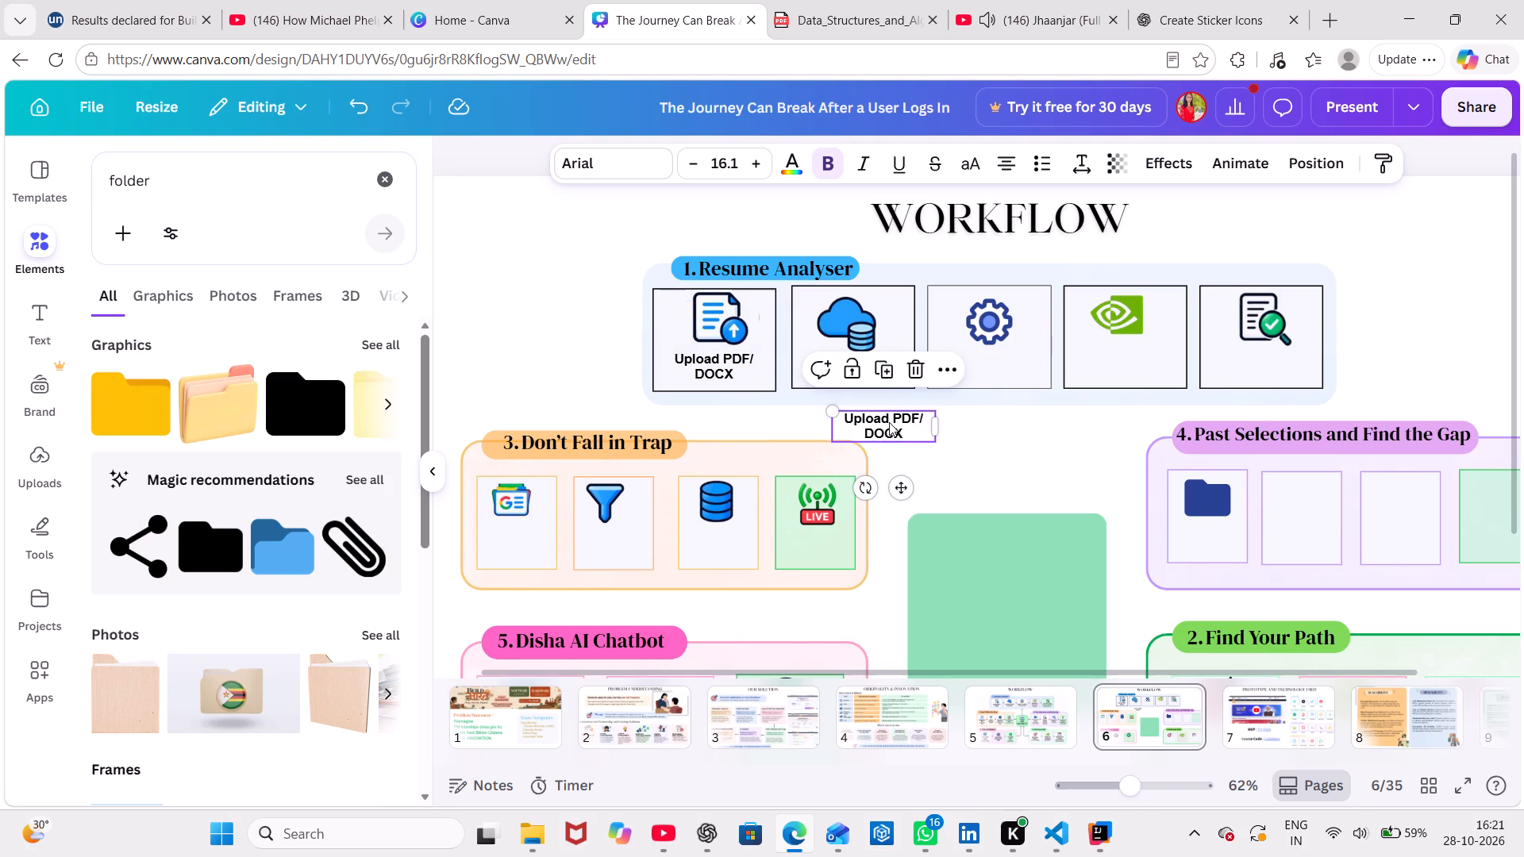
pyautogui.click(889, 422)
pyautogui.press('BackSpace')
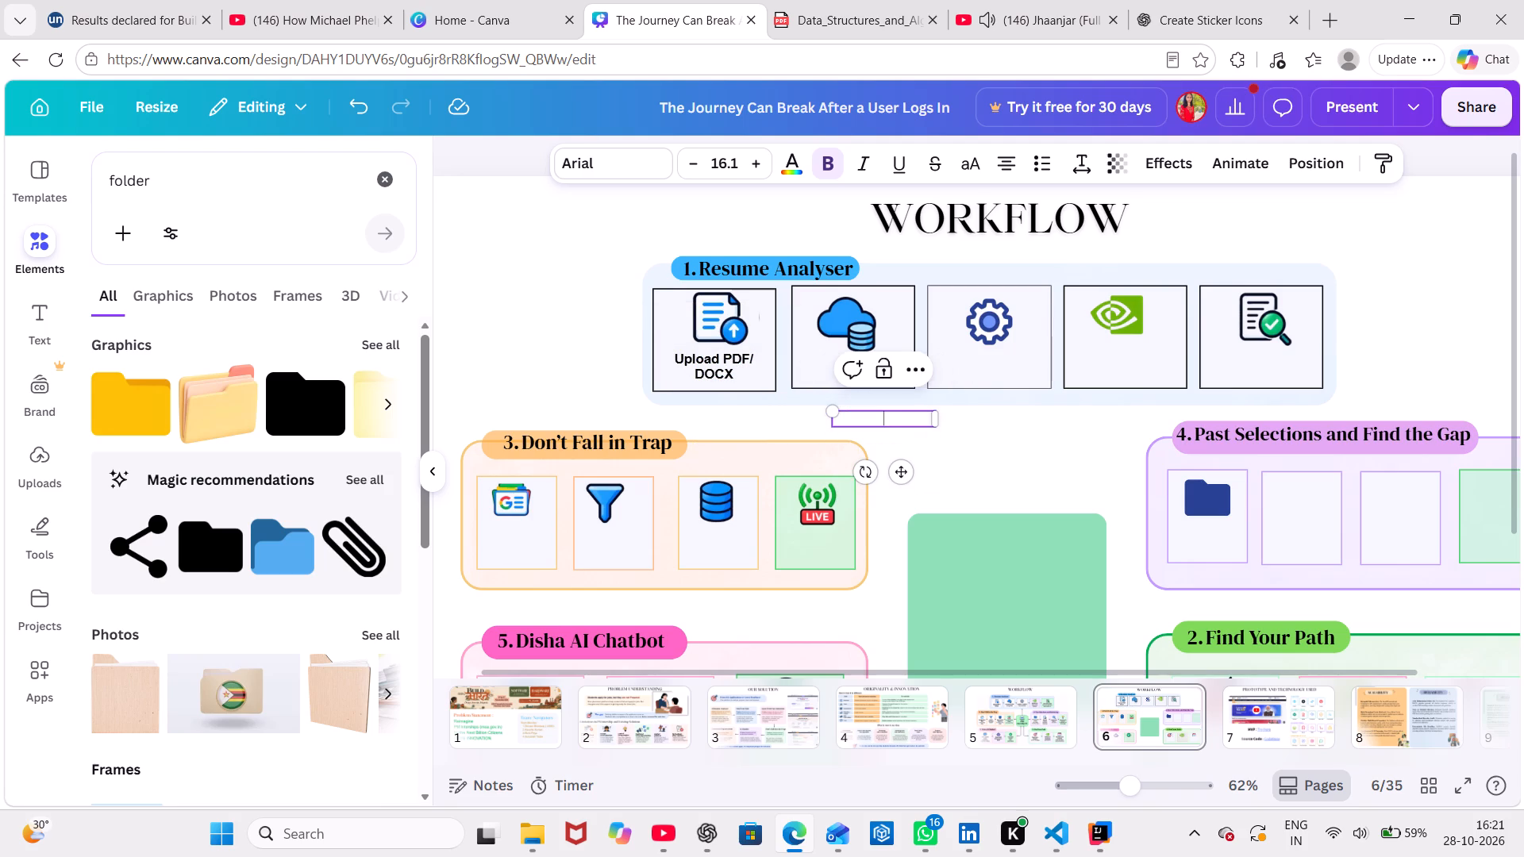
pyautogui.hotkey('shift', 'c')
pyautogui.write('loufa')
pyautogui.press('=')
pyautogui.press('BackSpace')
pyautogui.press('BackSpace')
pyautogui.press('BackSpace')
pyautogui.write('dar')
pyautogui.write('nary')
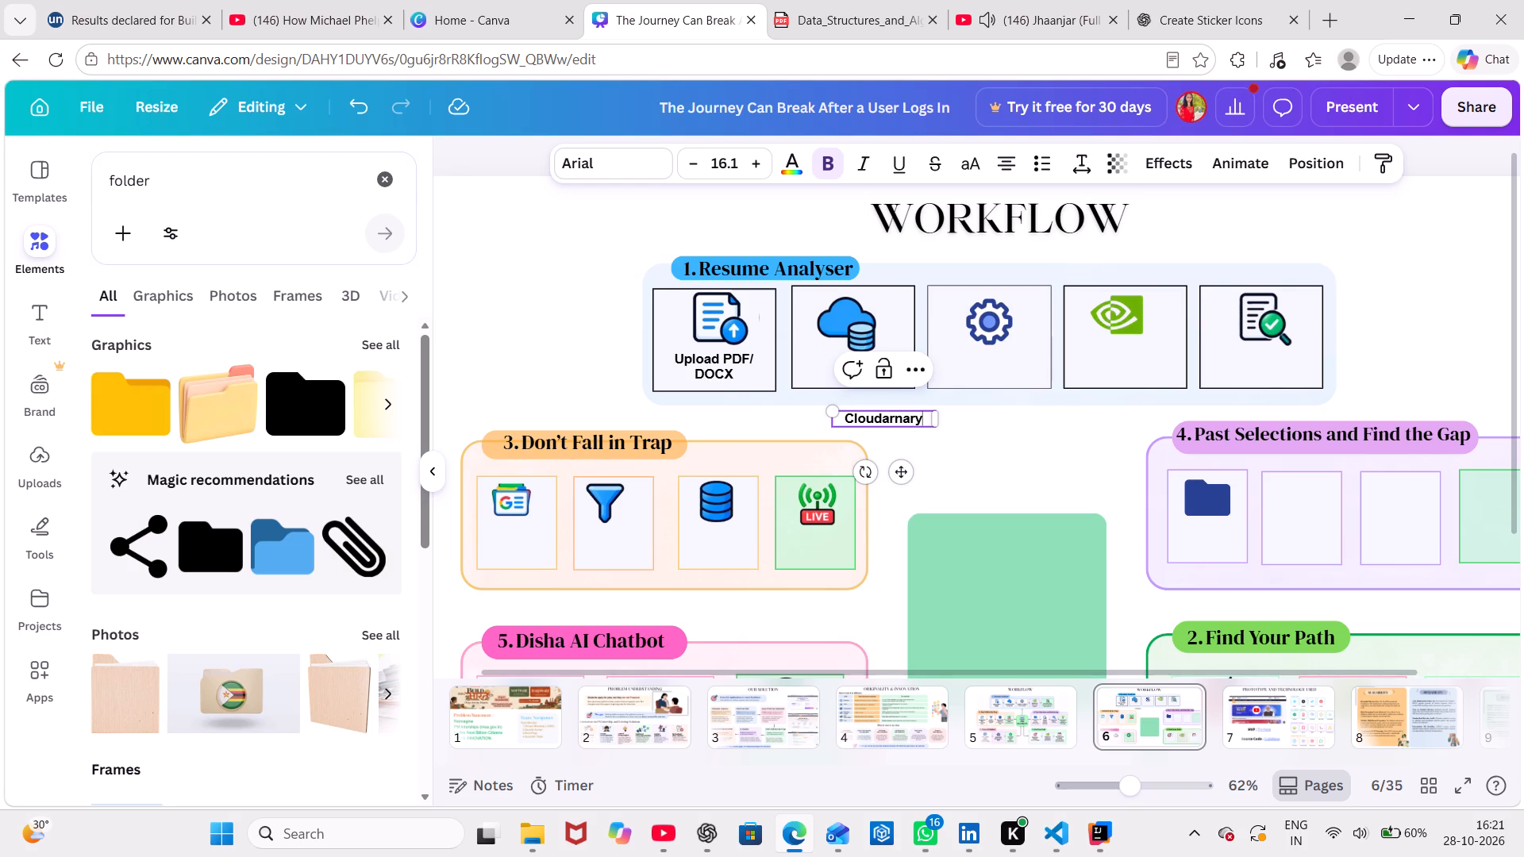
# Check the second Resume Analyzer box's wording on page 5 and correct the copied label on page 6 to "Cloudinary".
pyautogui.click(1014, 727)
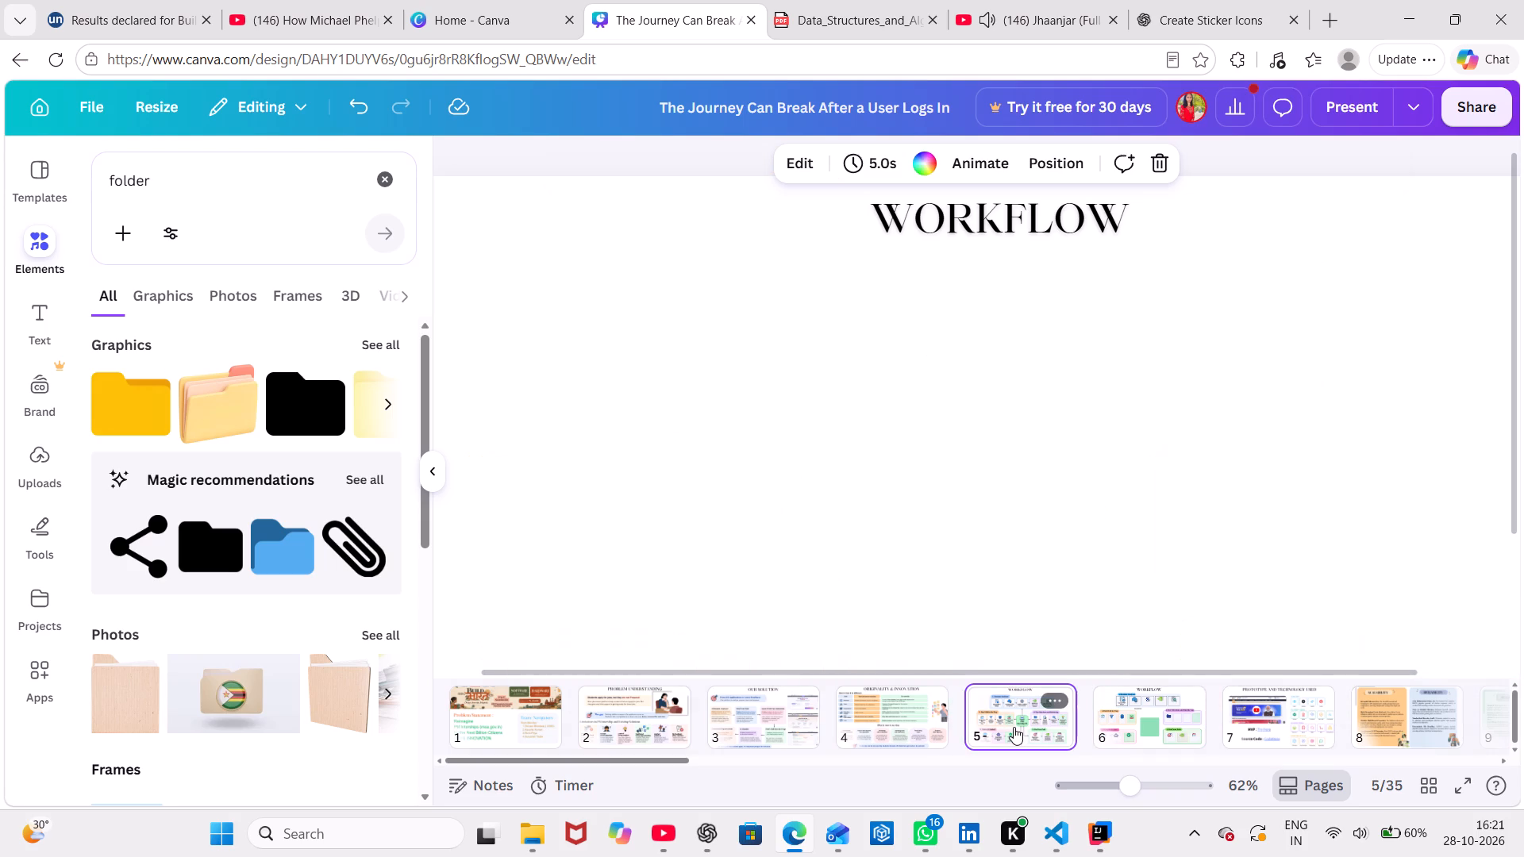
pyautogui.click(1155, 733)
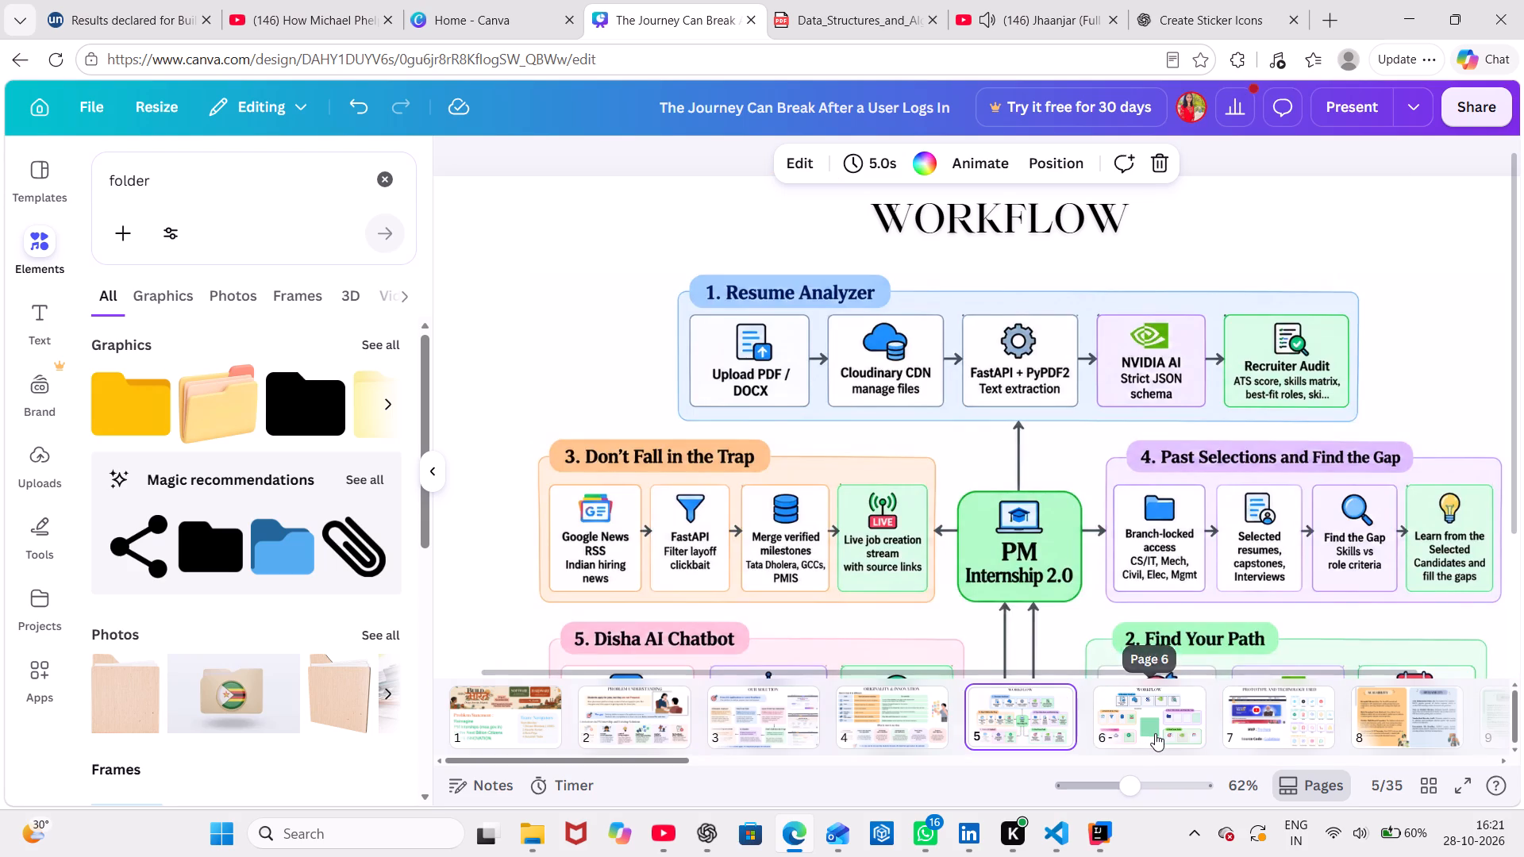
pyautogui.click(893, 420)
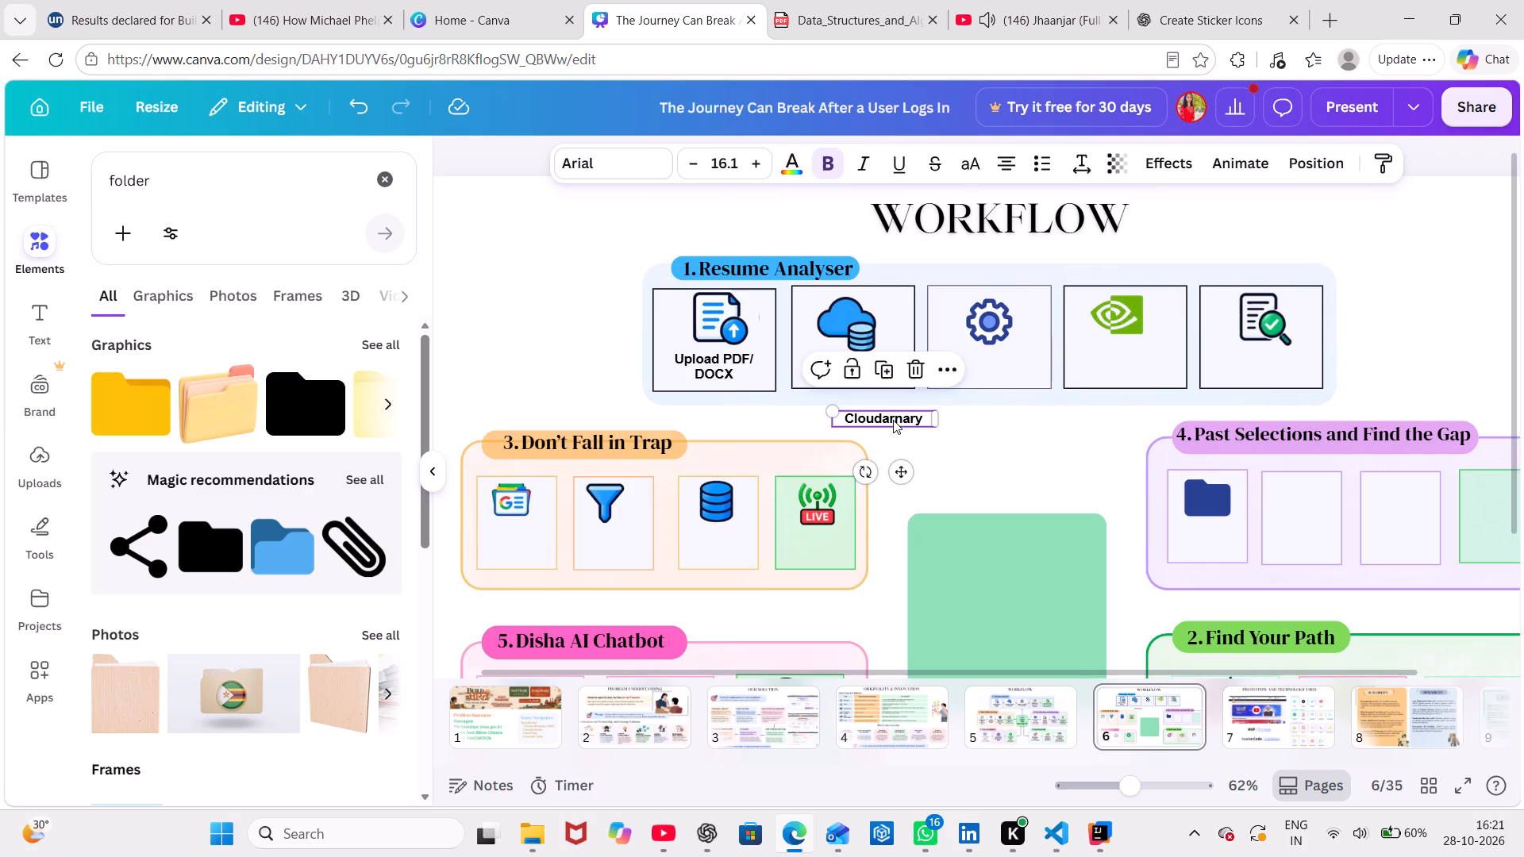
pyautogui.click(893, 417)
pyautogui.press('BackSpace')
pyautogui.press('BackSpace')
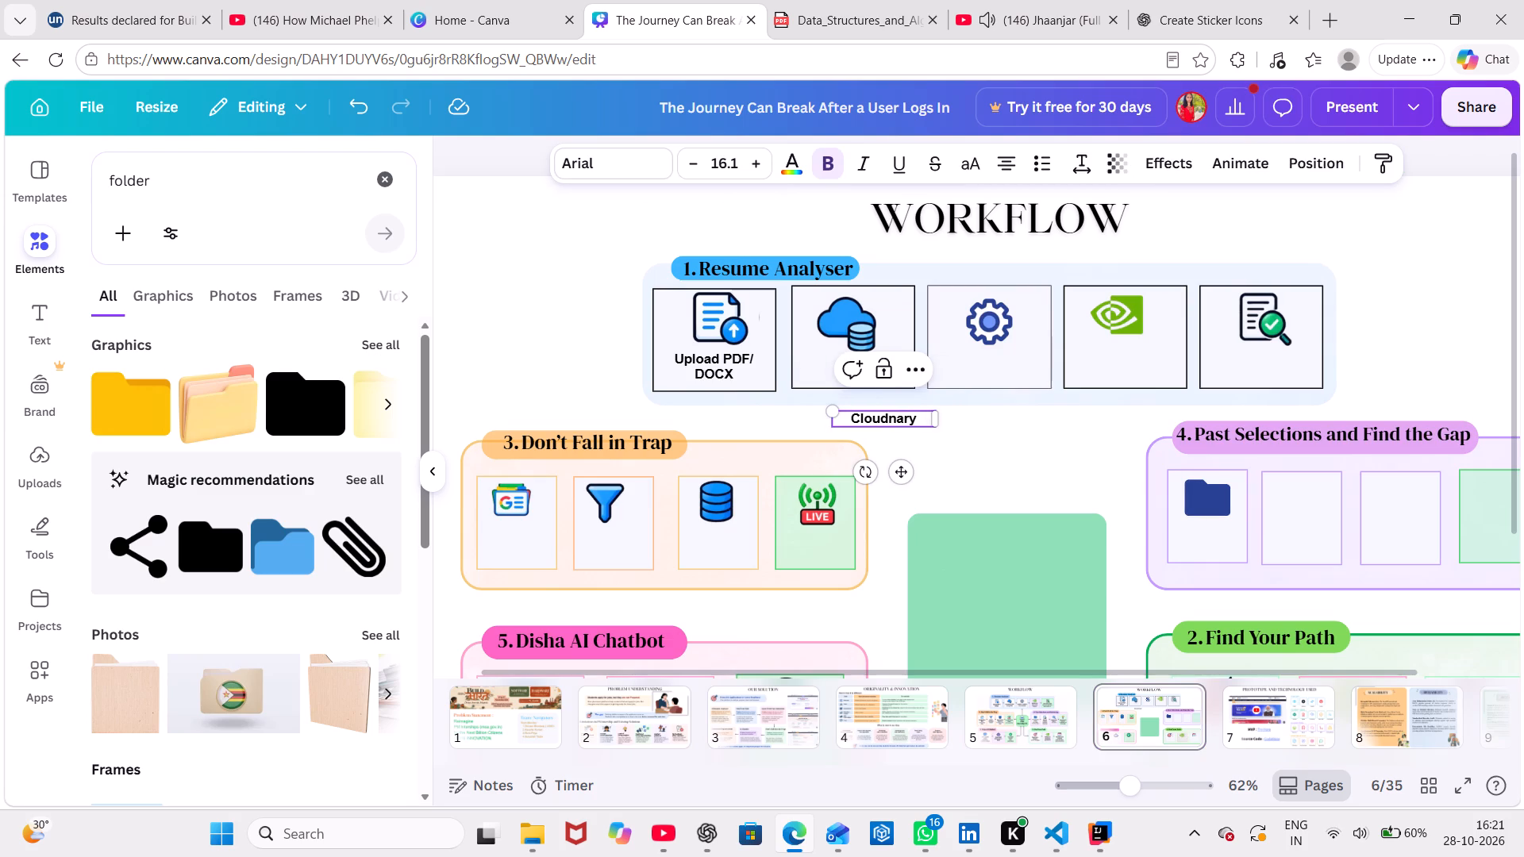
pyautogui.press('i')
pyautogui.press('Right')
pyautogui.press('Right')
pyautogui.press('Right')
pyautogui.press('Right')
# Compare with the page 5 label again and extend the page 6 label to "Cloudinary CDN".
pyautogui.click(1028, 723)
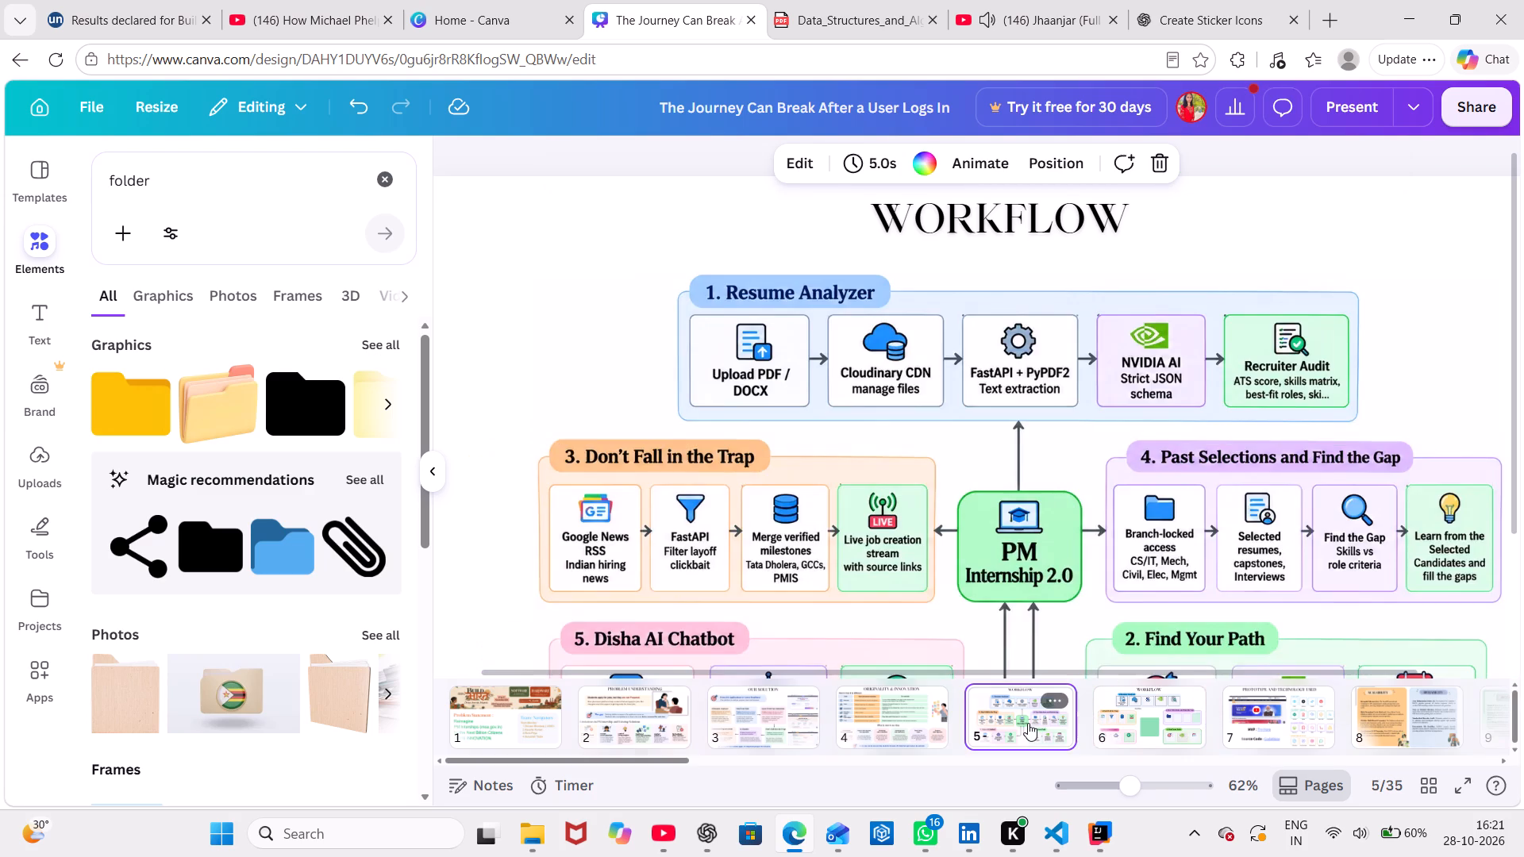
pyautogui.click(1129, 721)
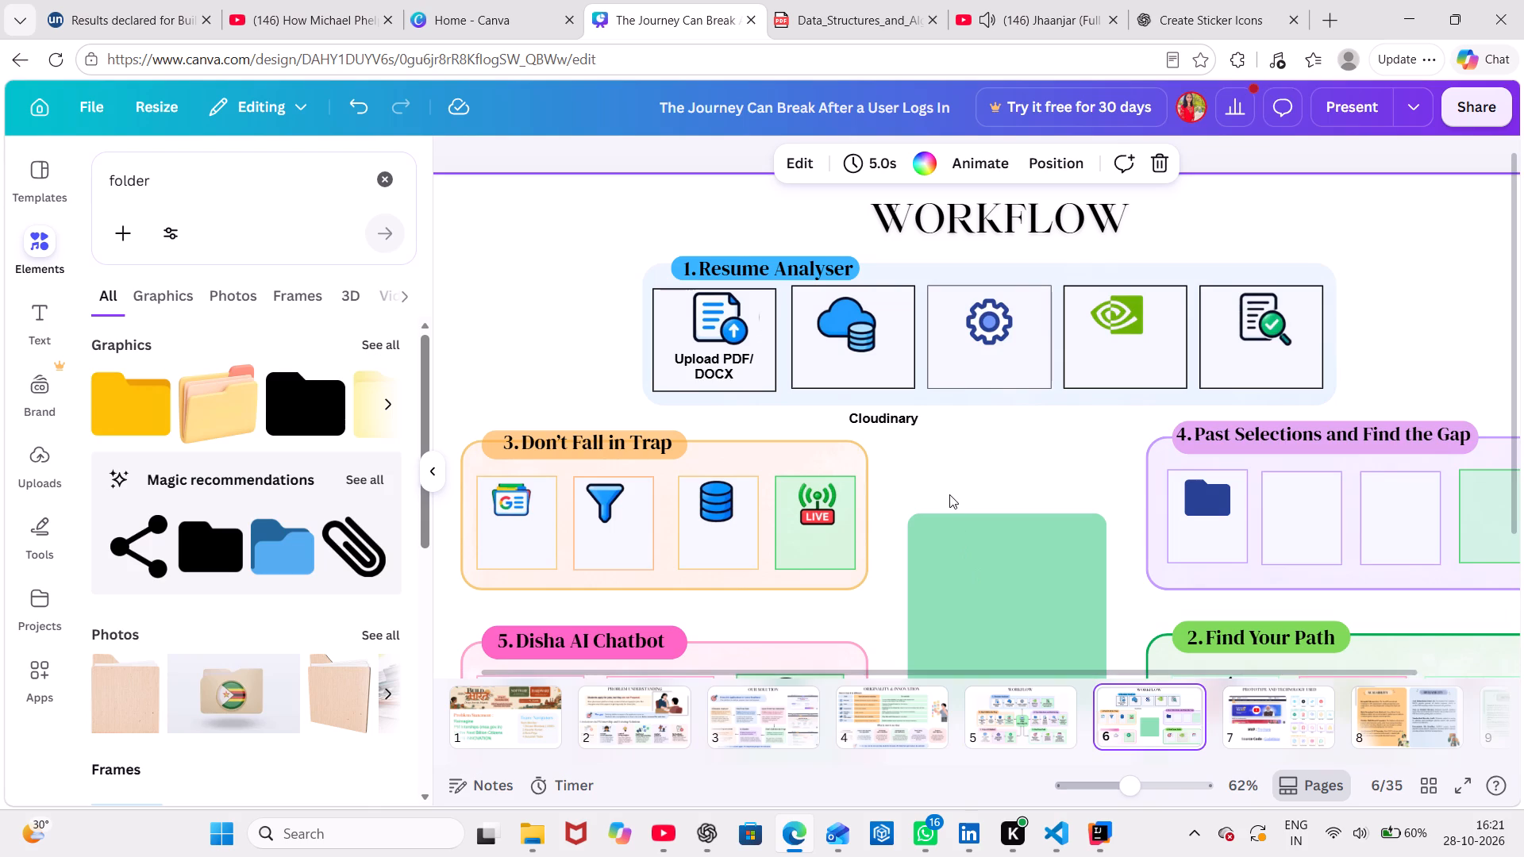
pyautogui.click(898, 420)
pyautogui.click(898, 420)
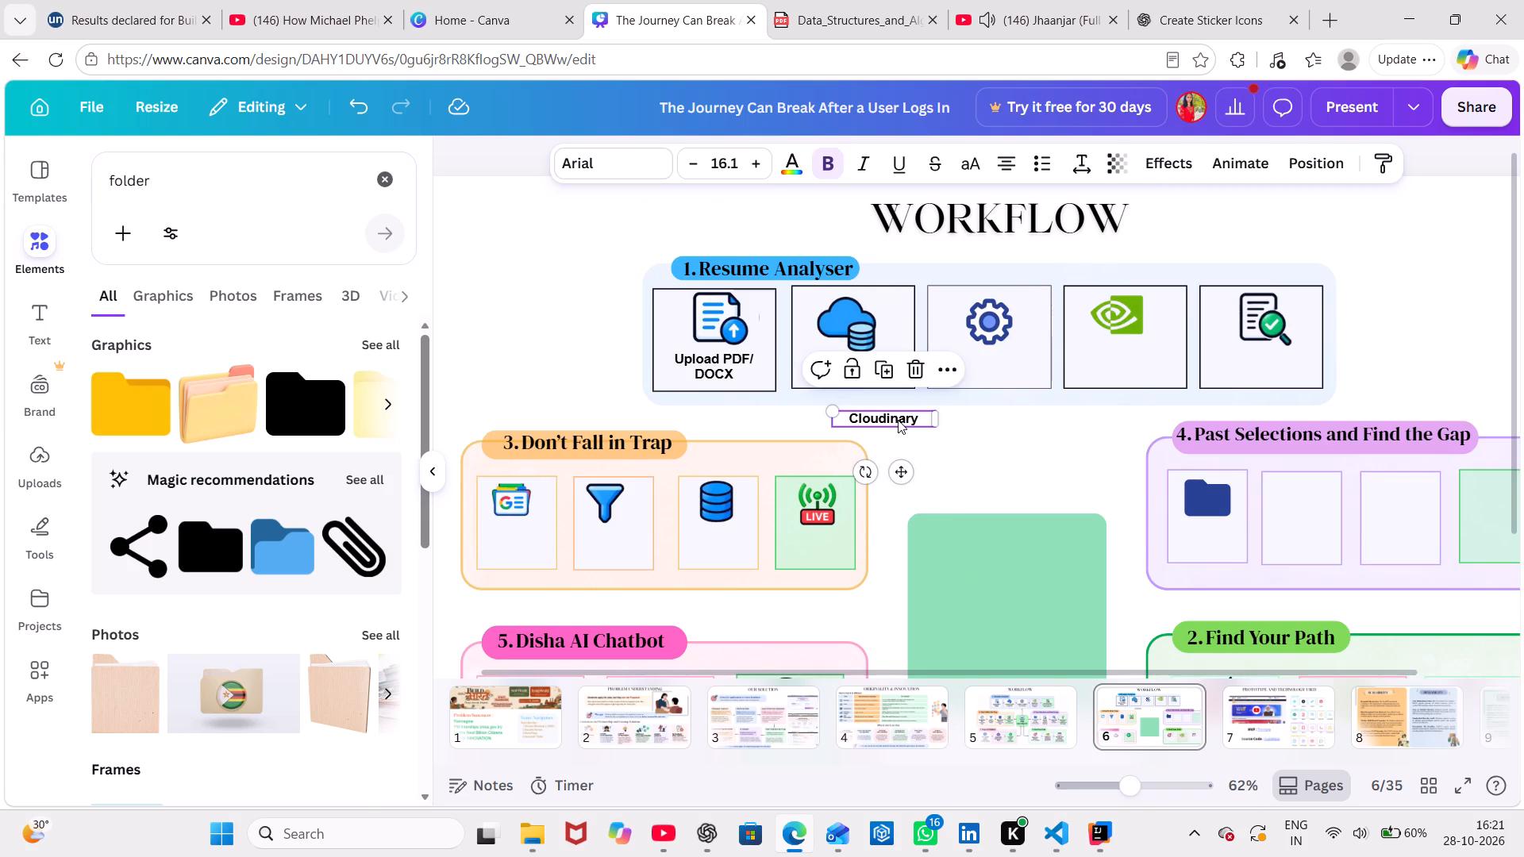
pyautogui.click(915, 417)
pyautogui.press('space')
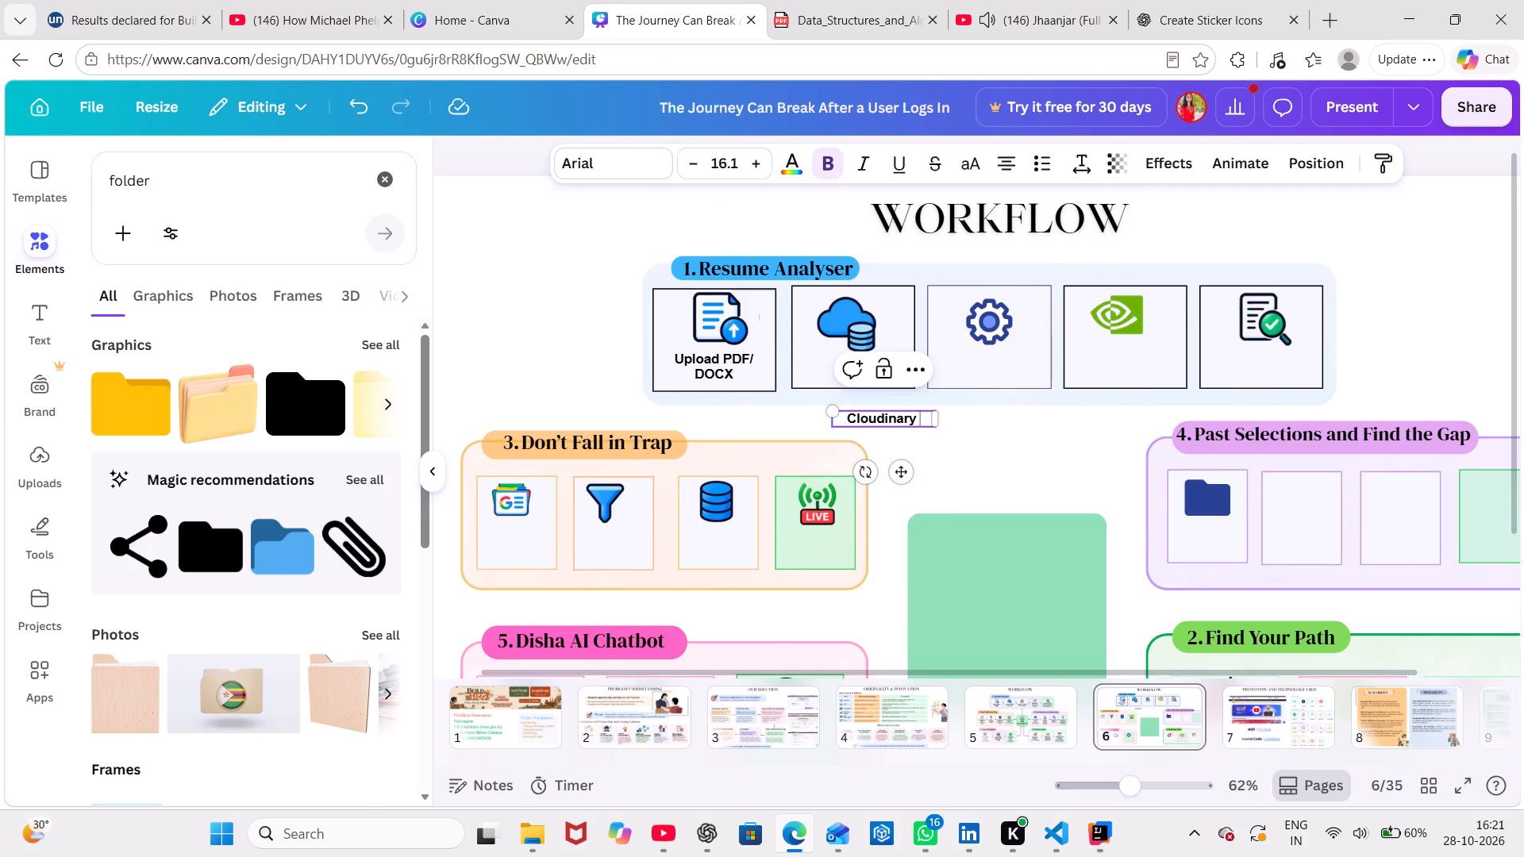
pyautogui.write('CDN')
# Add a second line reading "manages file" to the Cloudinary CDN label, consulting page 5 for the wording.
pyautogui.press('Return')
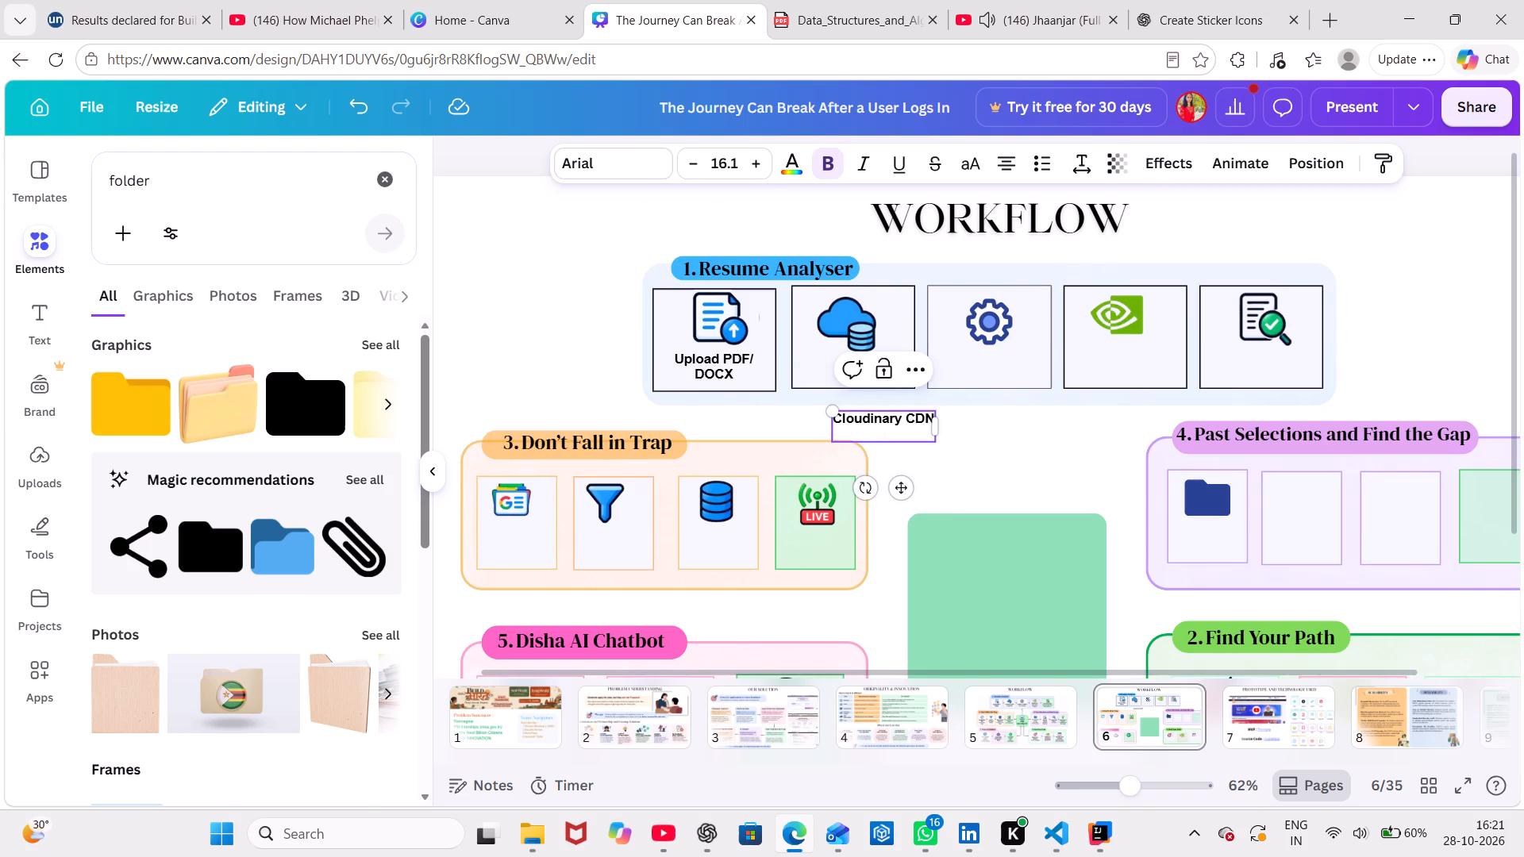
pyautogui.click(1041, 705)
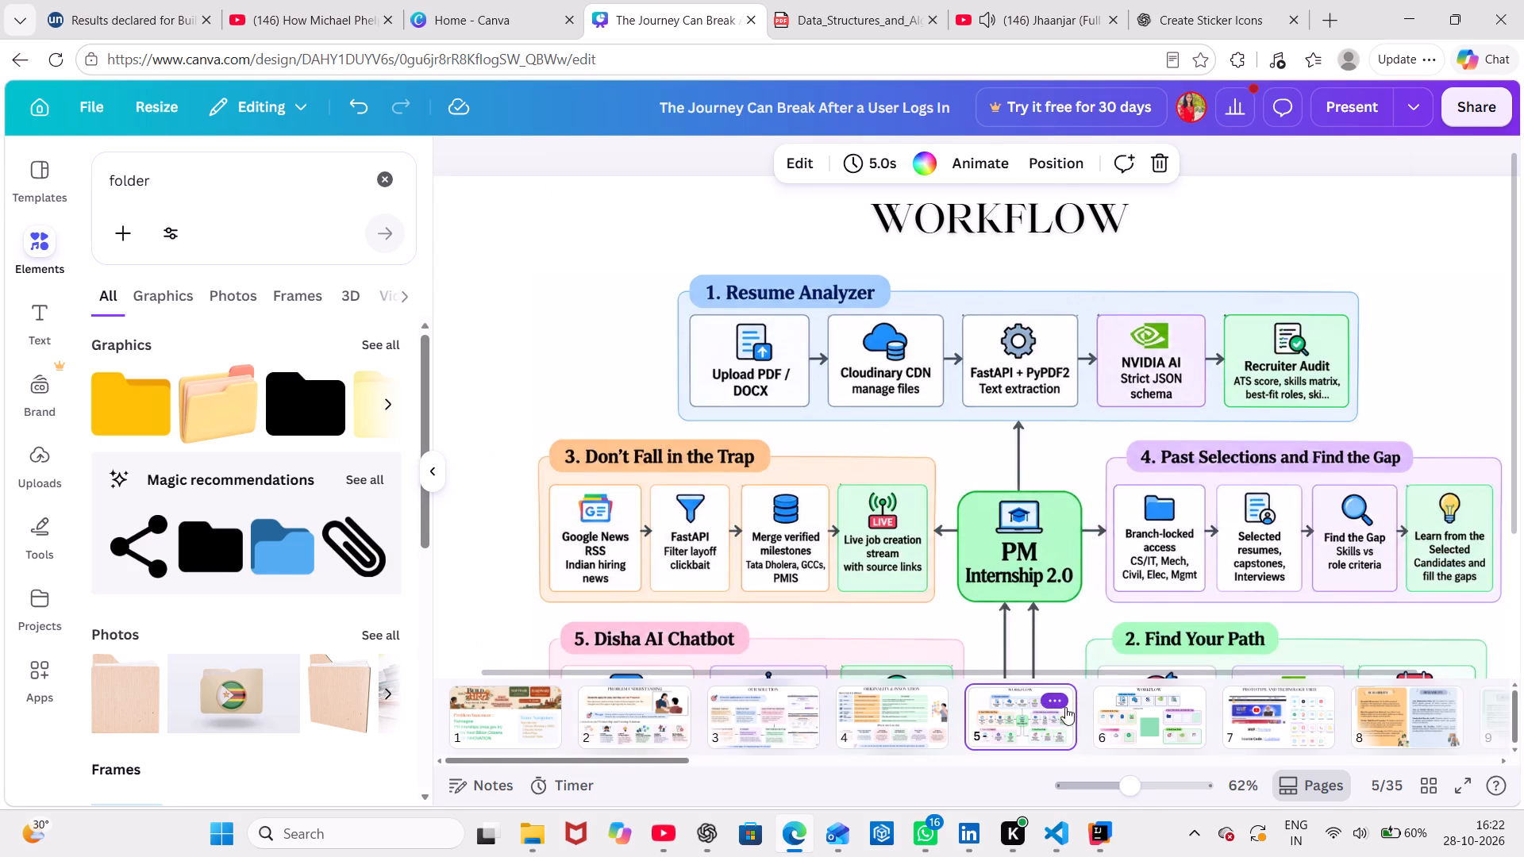
pyautogui.click(1127, 724)
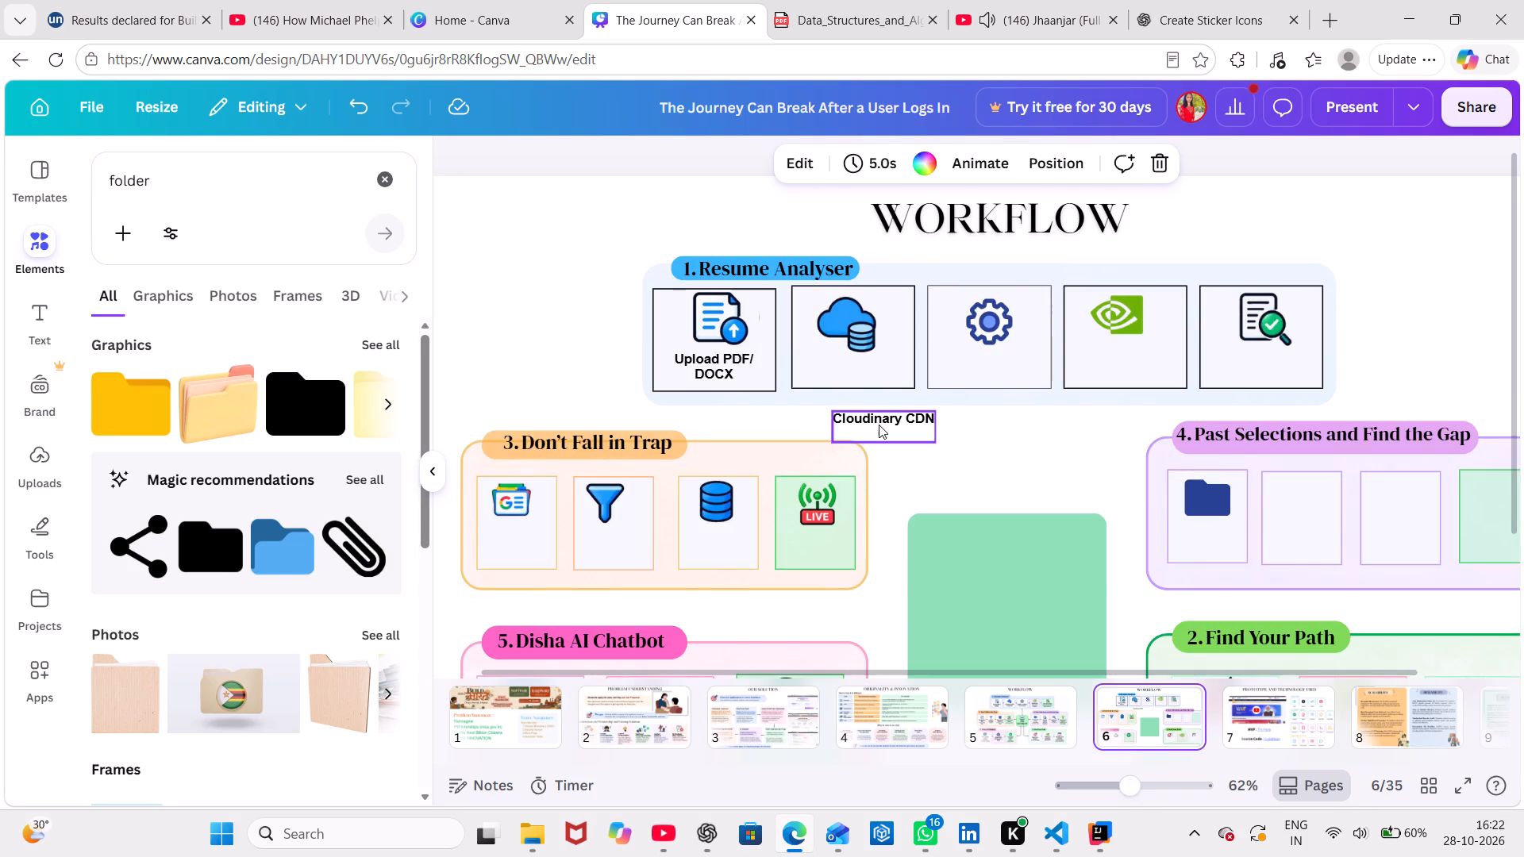
pyautogui.click(879, 425)
pyautogui.click(871, 431)
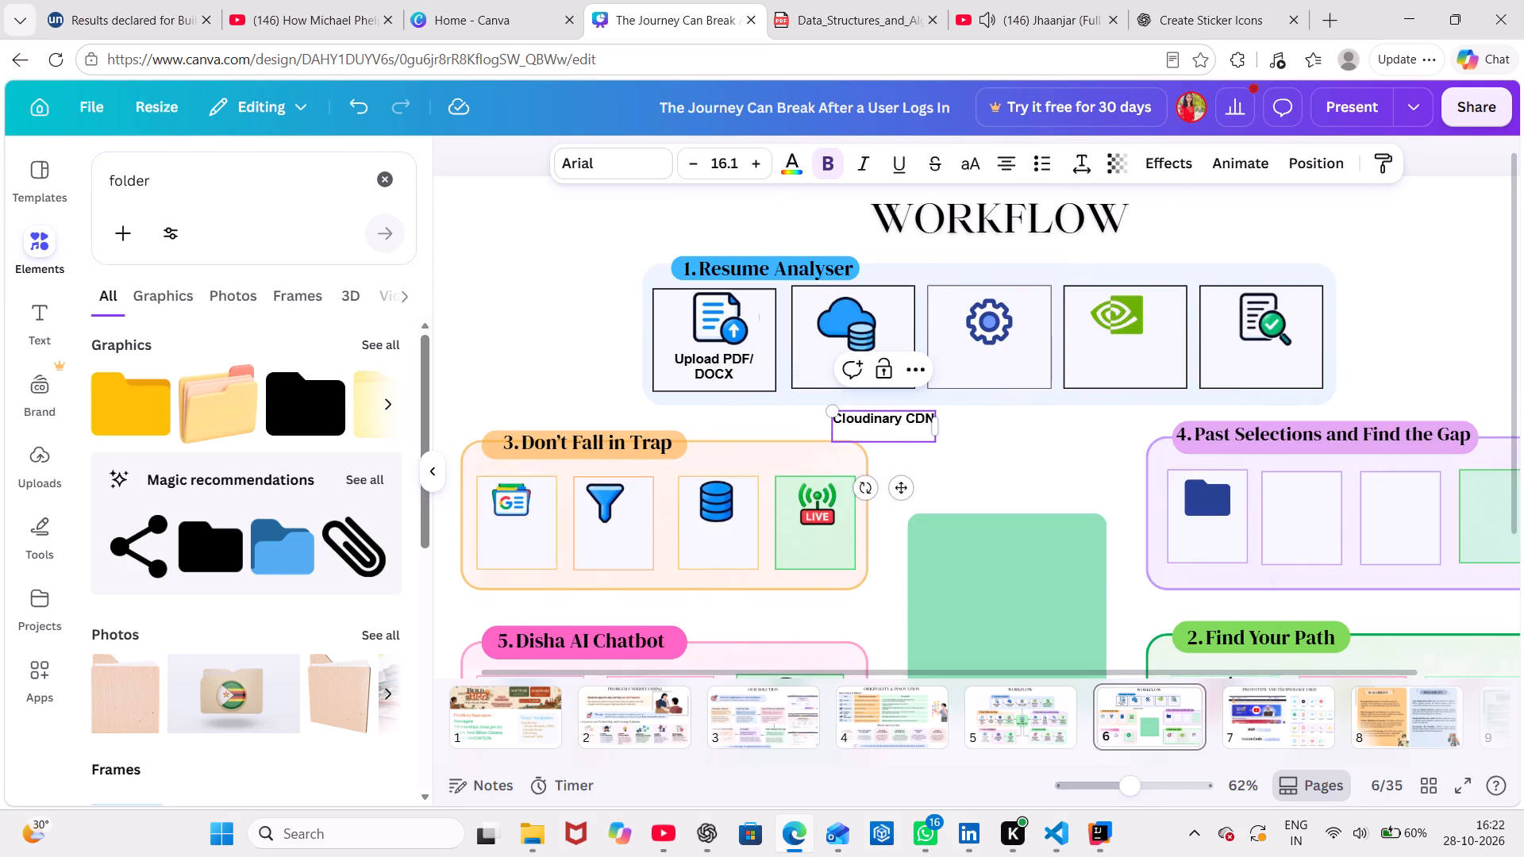
pyautogui.write('mana')
pyautogui.write('ges filk')
pyautogui.press('BackSpace')
pyautogui.press('e')
# Check the page 5 wording and correct the Cloudinary CDN label's second line to "manage files".
pyautogui.click(1029, 725)
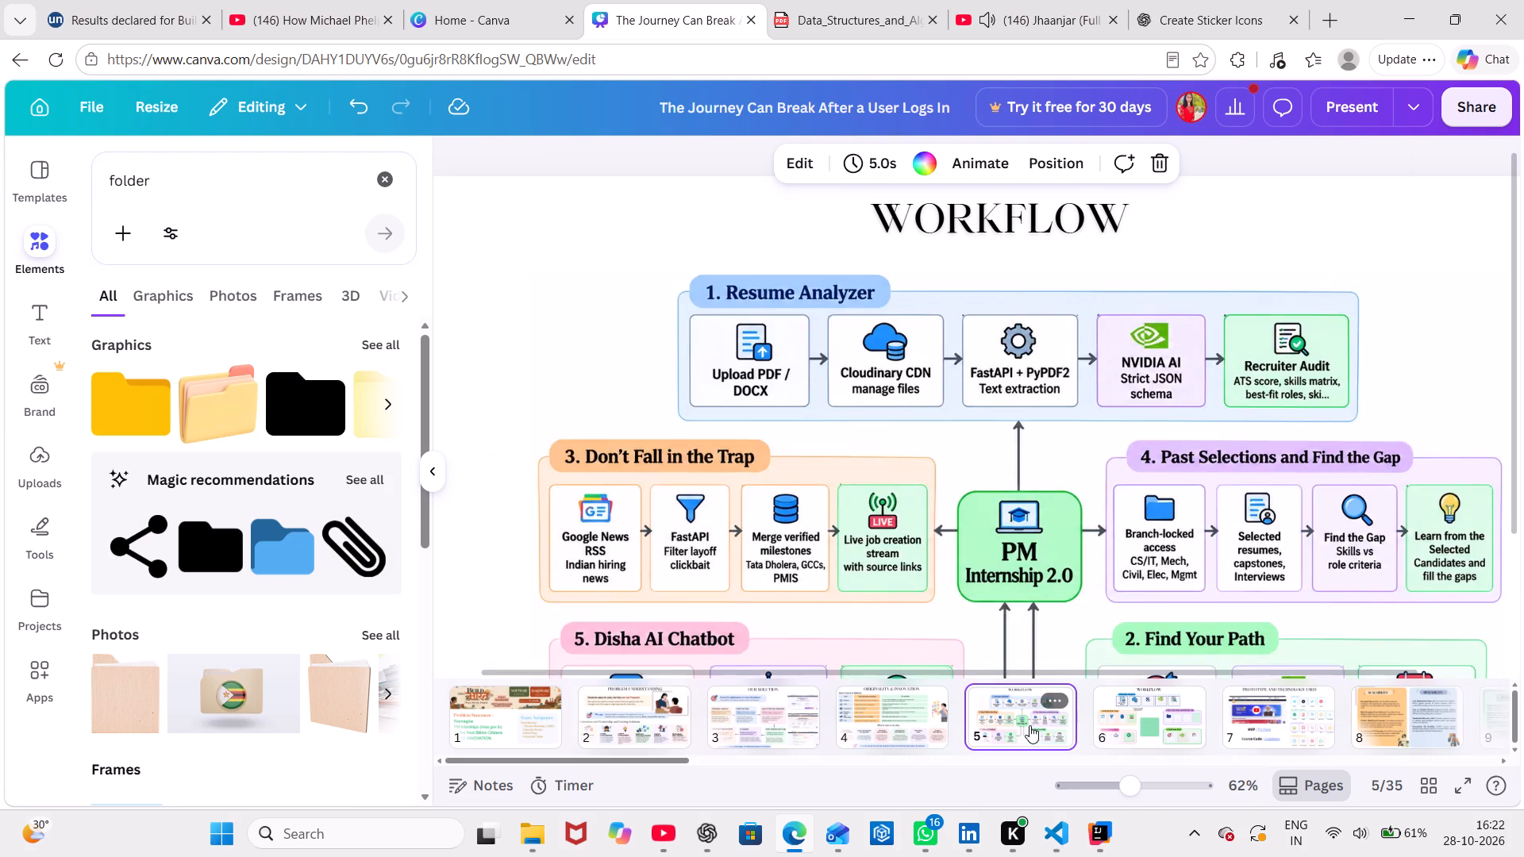
pyautogui.click(1122, 724)
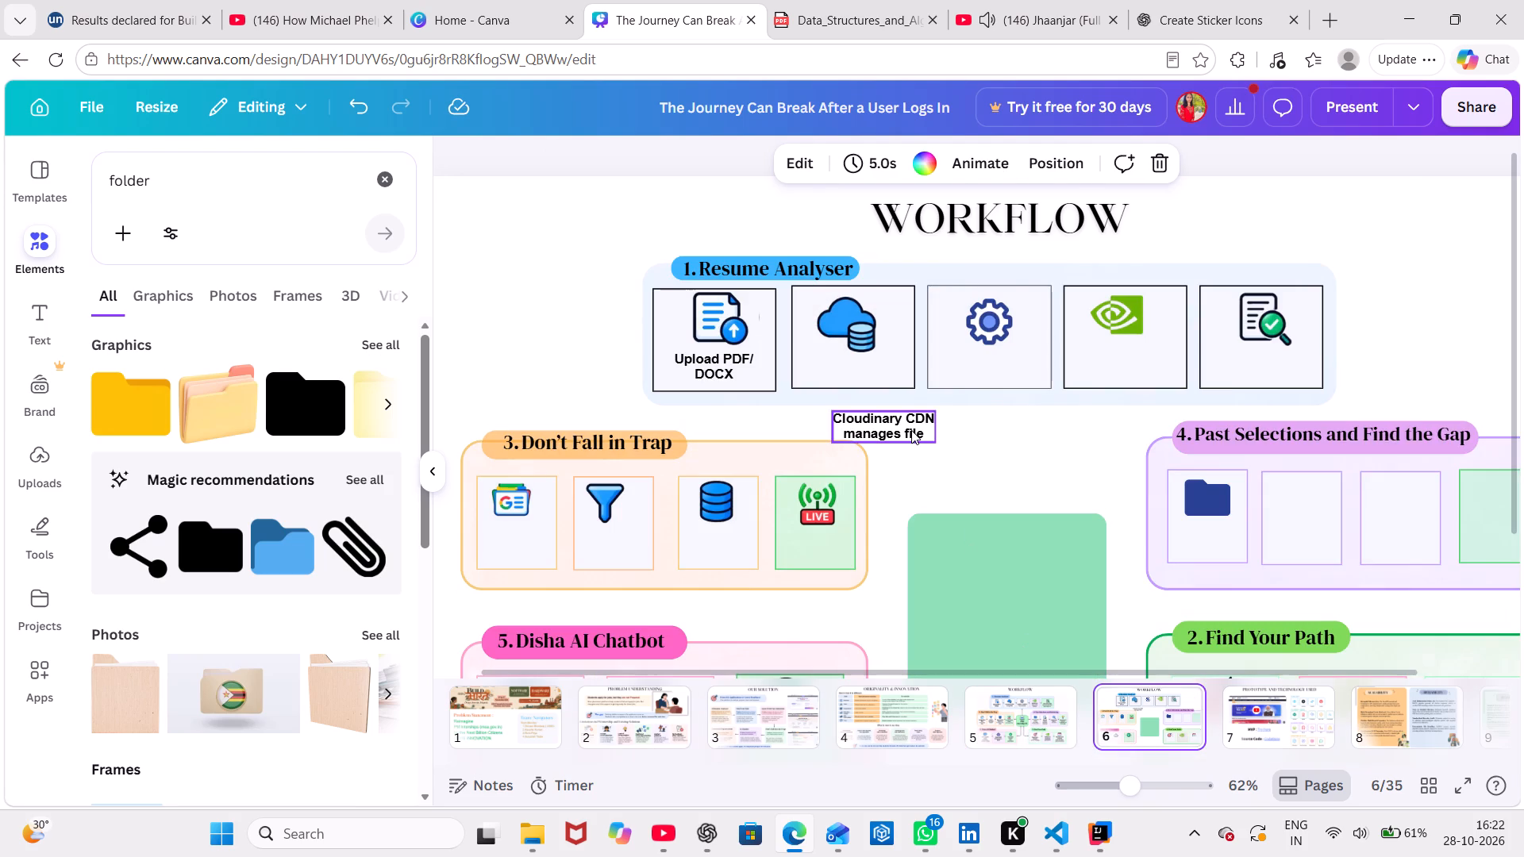
pyautogui.click(911, 430)
pyautogui.click(902, 429)
pyautogui.press('BackSpace')
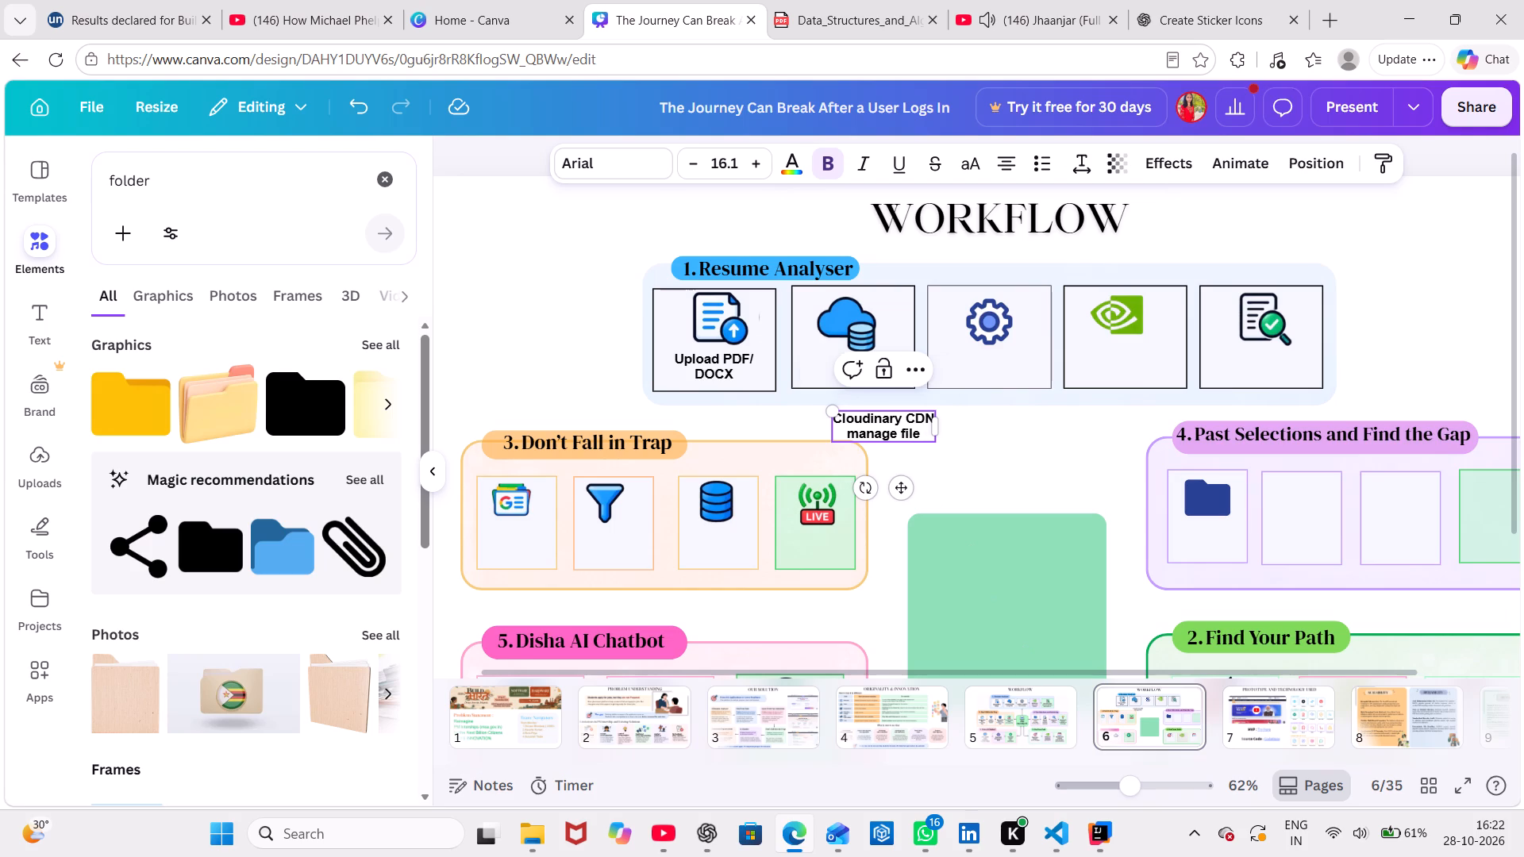
pyautogui.press('Right')
pyautogui.press('Right')
pyautogui.press('Right')
pyautogui.press('Right')
pyautogui.press('Right')
pyautogui.press('s')
# Move the "Cloudinary CDN manage files" label into the second Resume Analyser box, under the cloud icon.
pyautogui.moveTo(902, 486); pyautogui.dragTo(887, 458)
pyautogui.moveTo(887, 458); pyautogui.dragTo(871, 425)
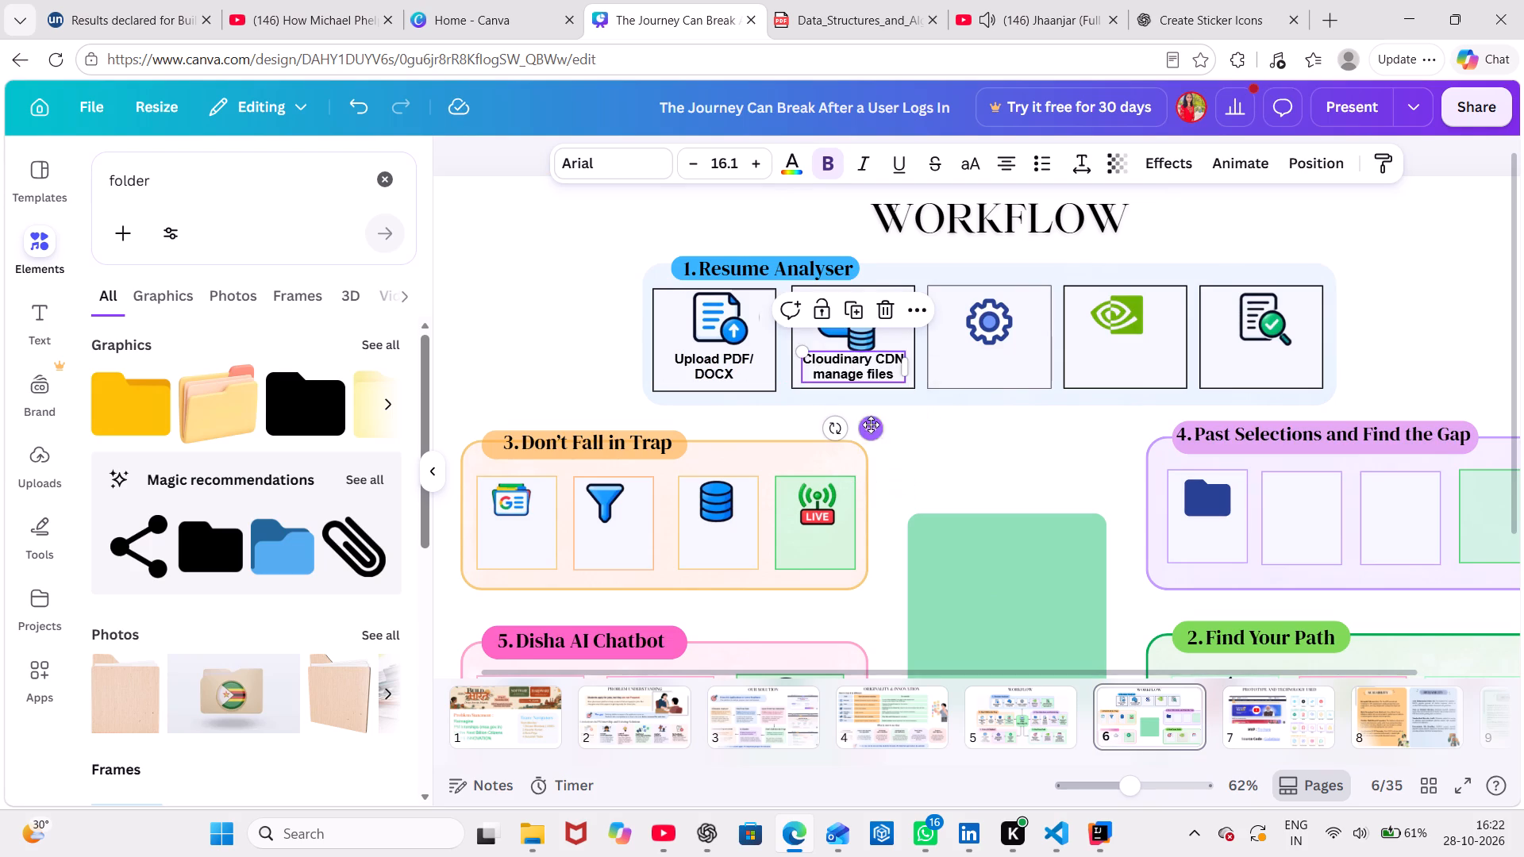
# Paste another copy of the "Upload PDF/ DOCX" label and place it below the third Resume Analyser box.
pyautogui.click(933, 476)
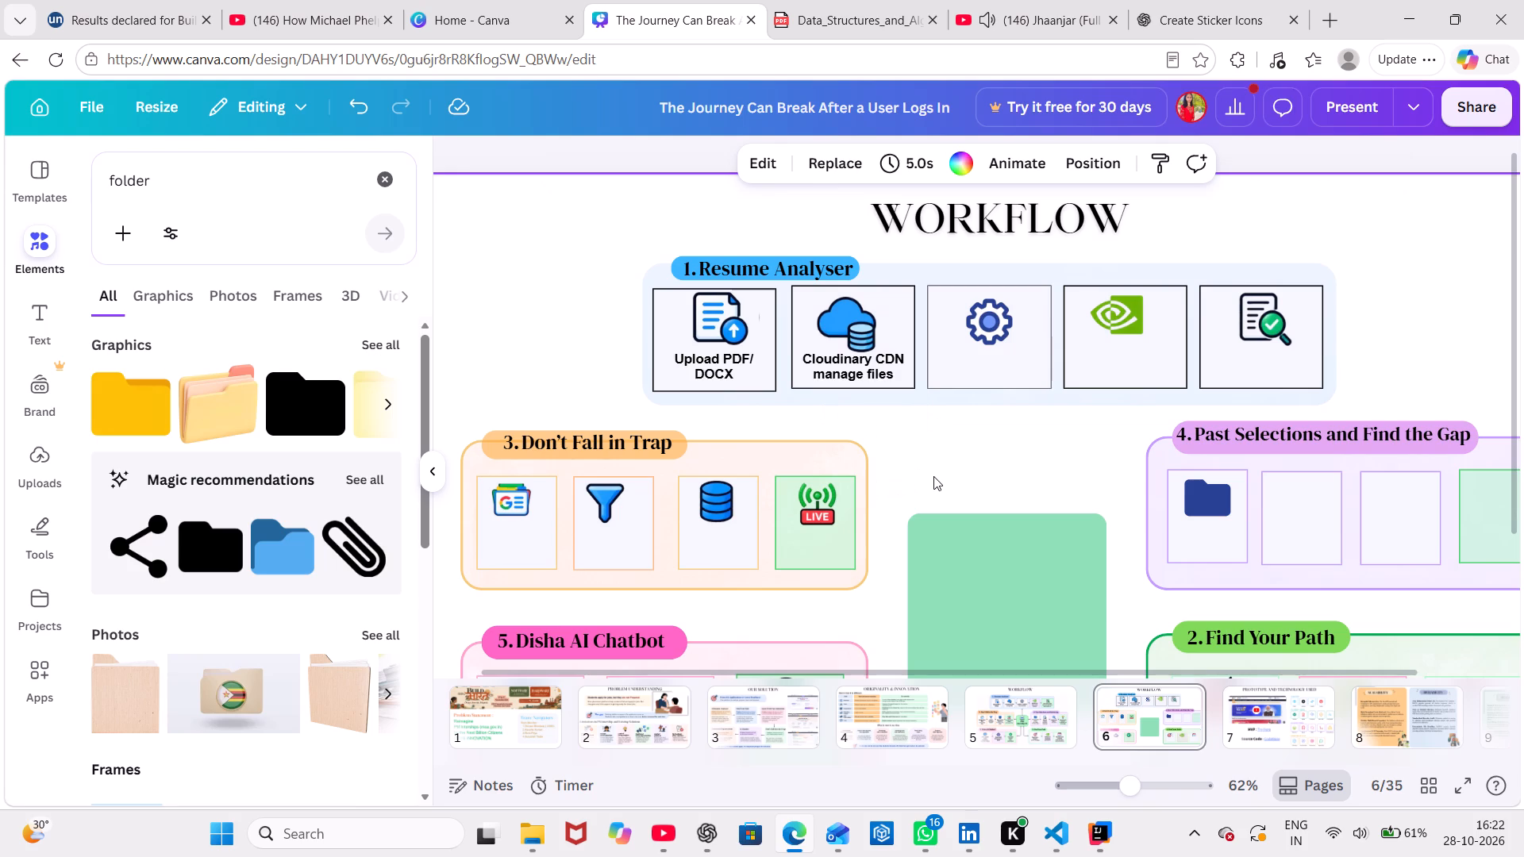
pyautogui.hotkey('ctrl', 'v')
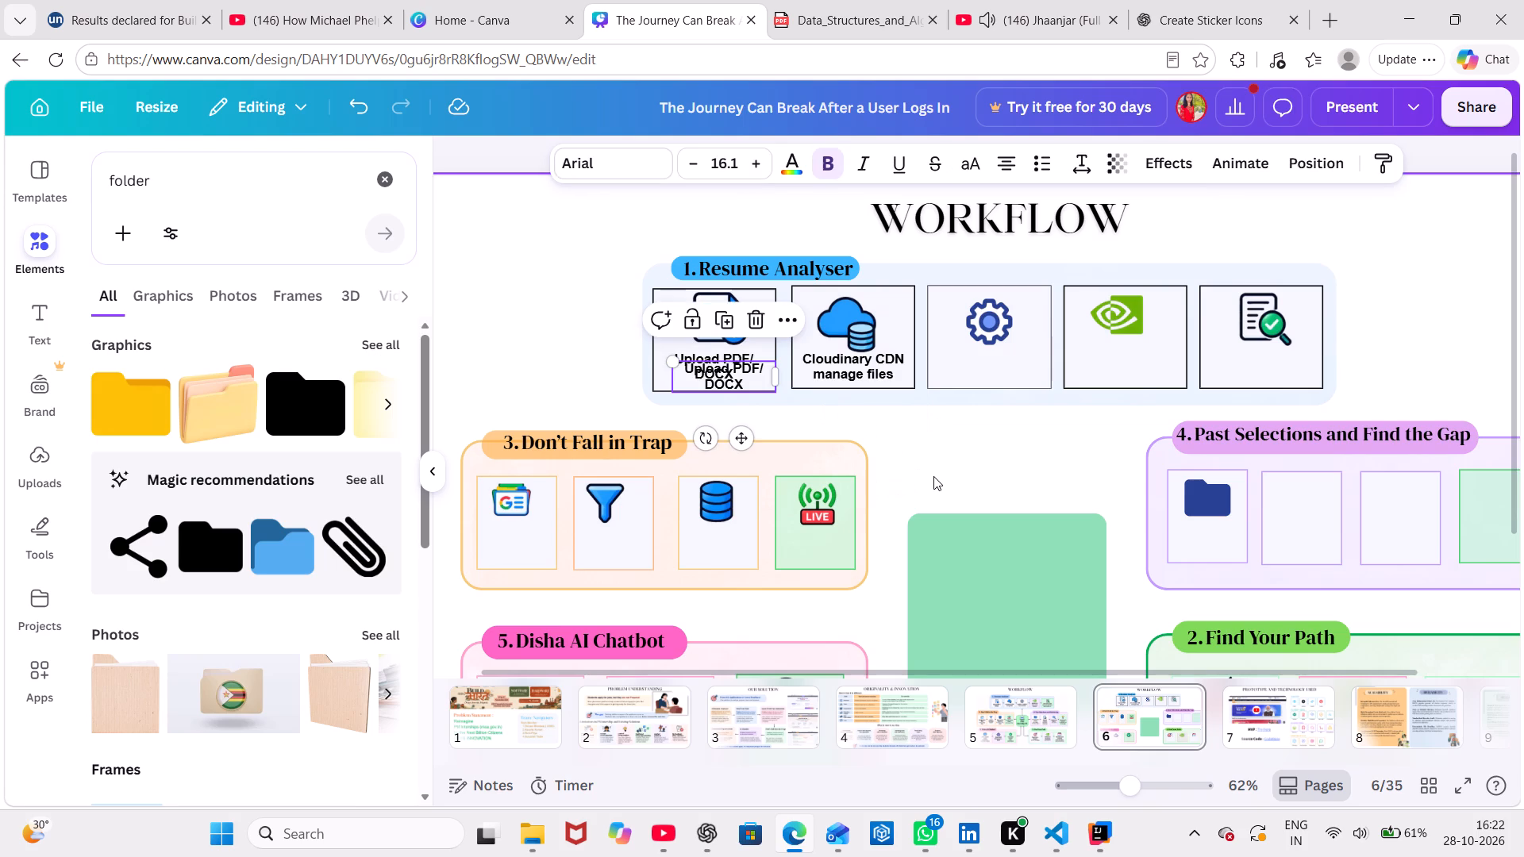
pyautogui.moveTo(745, 439); pyautogui.dragTo(1000, 491)
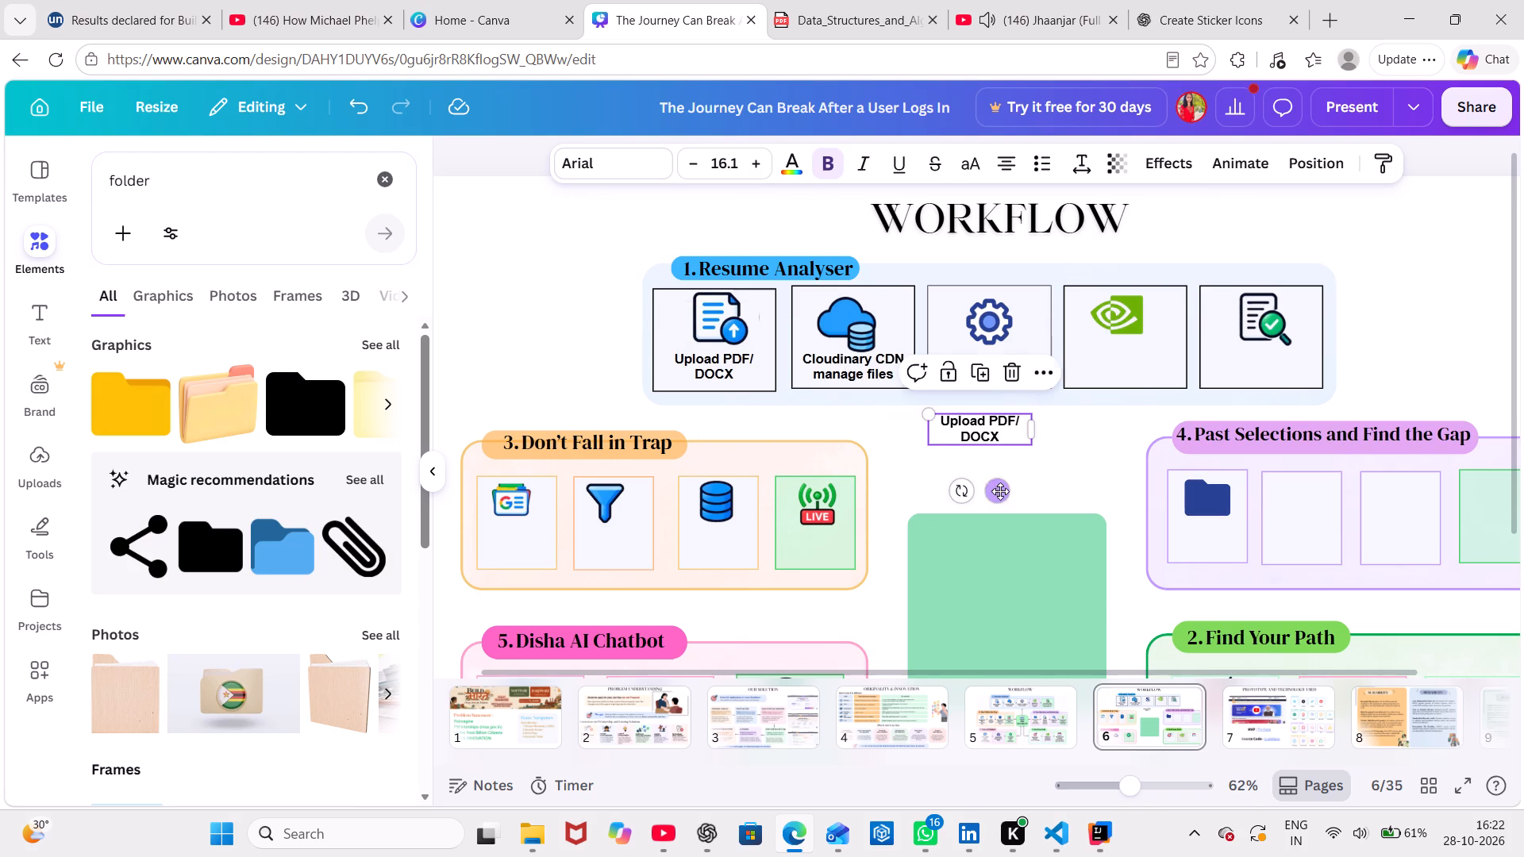
# Check the page 5 wording and replace the pasted label's text below the third Resume Analyser box with "Fast API+".
pyautogui.click(1024, 735)
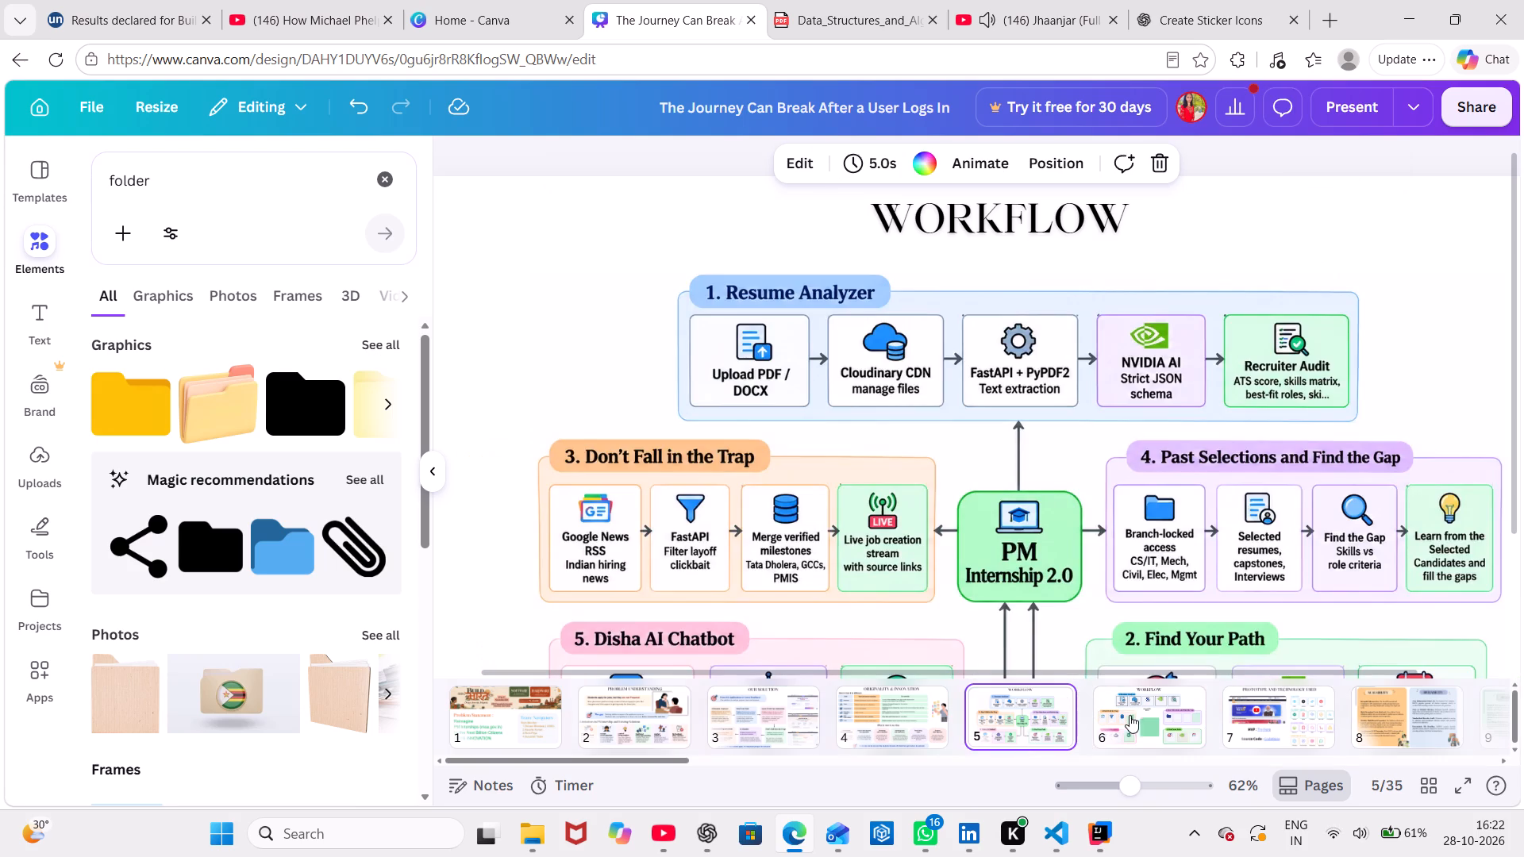
pyautogui.click(1130, 713)
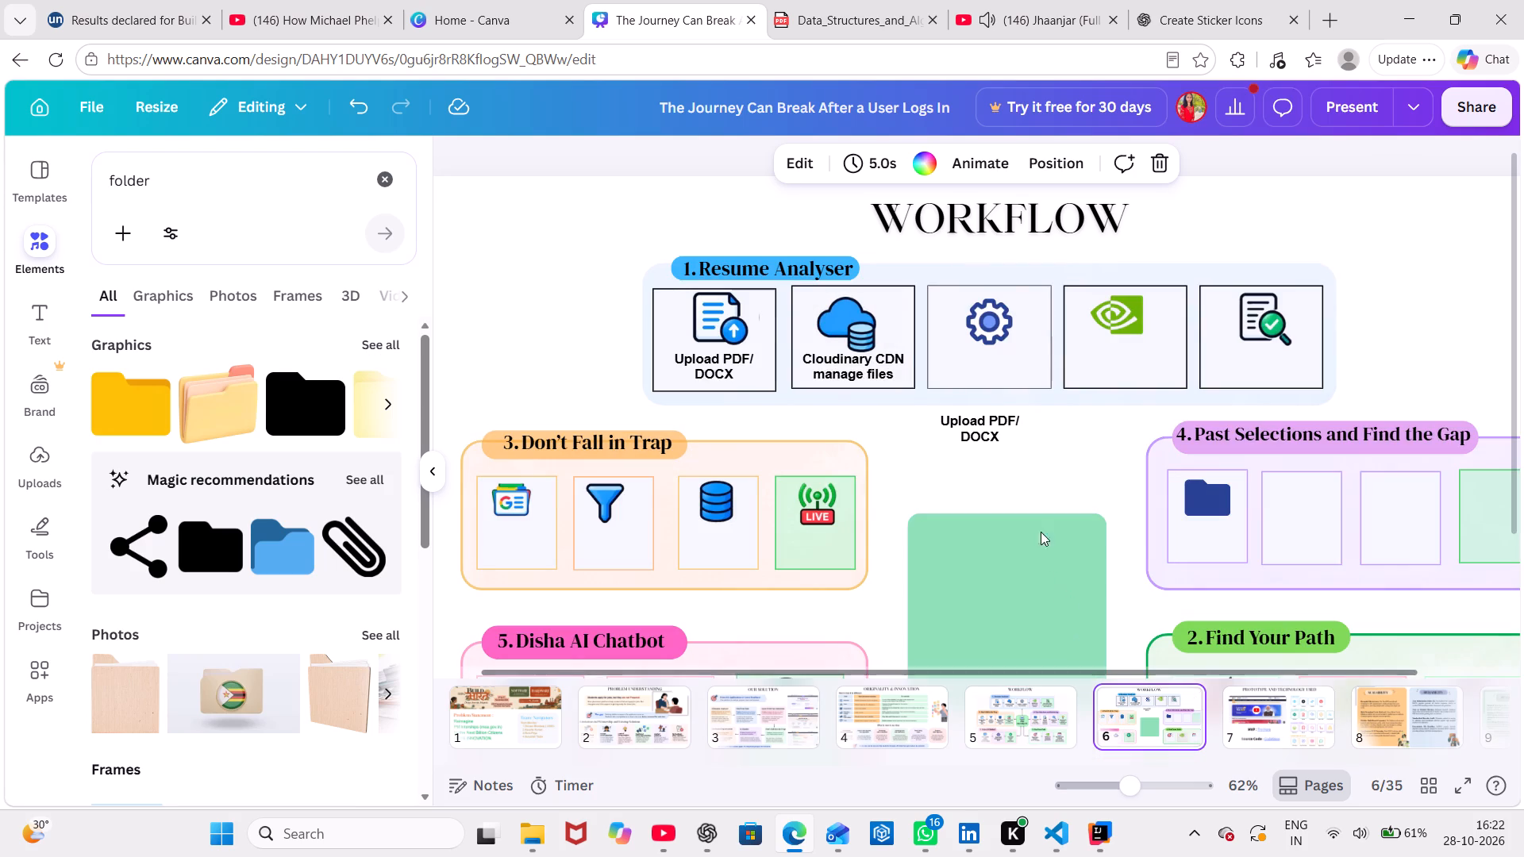
pyautogui.tripleClick(1000, 424)
pyautogui.press('BackSpace')
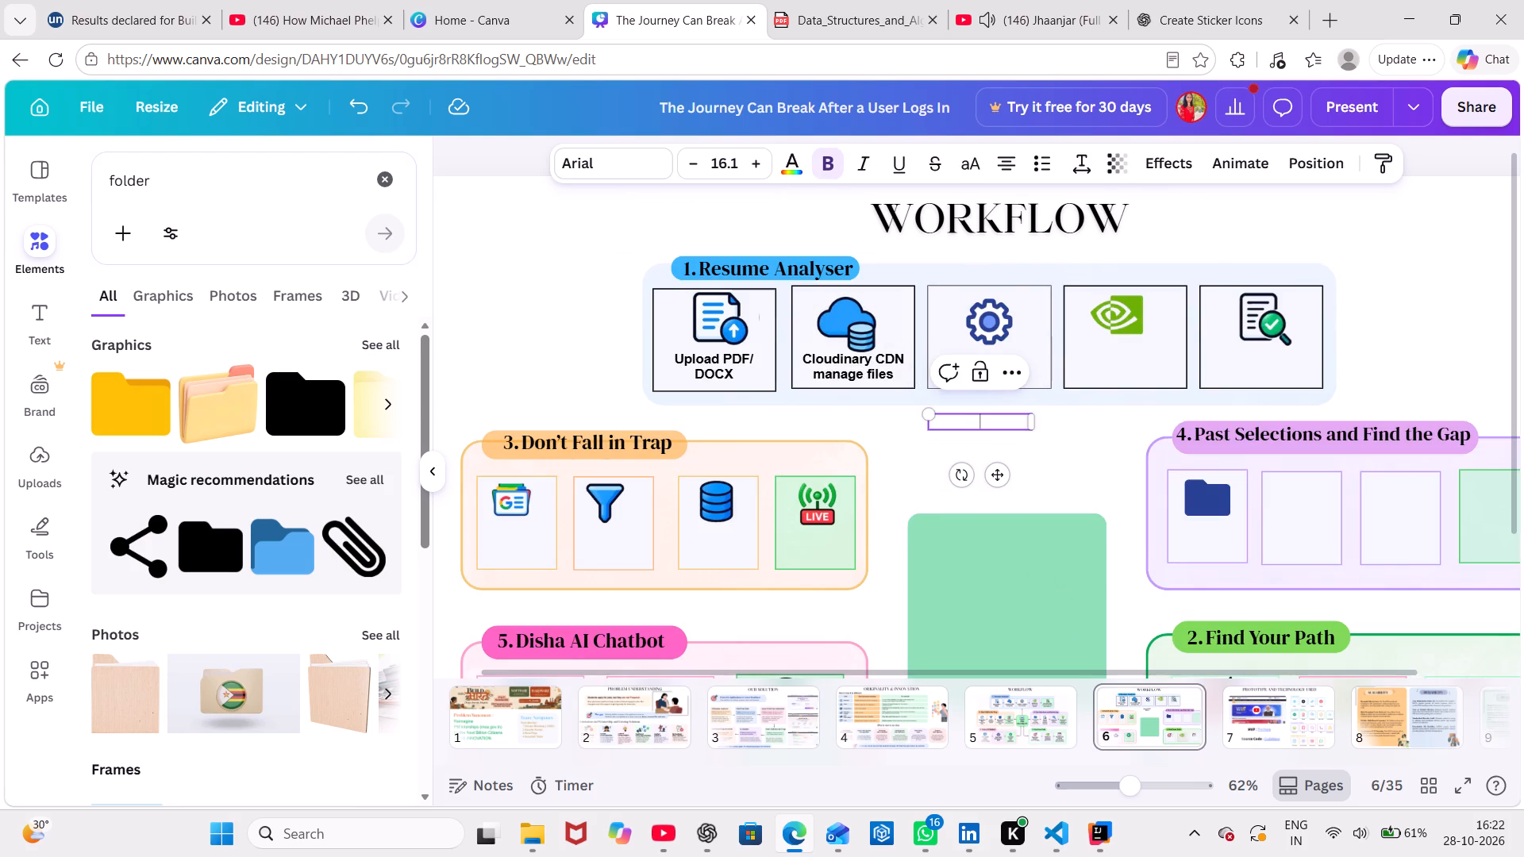
pyautogui.write('Fas')
pyautogui.write('t API +')
pyautogui.press('BackSpace')
pyautogui.press('BackSpace')
pyautogui.write('+')
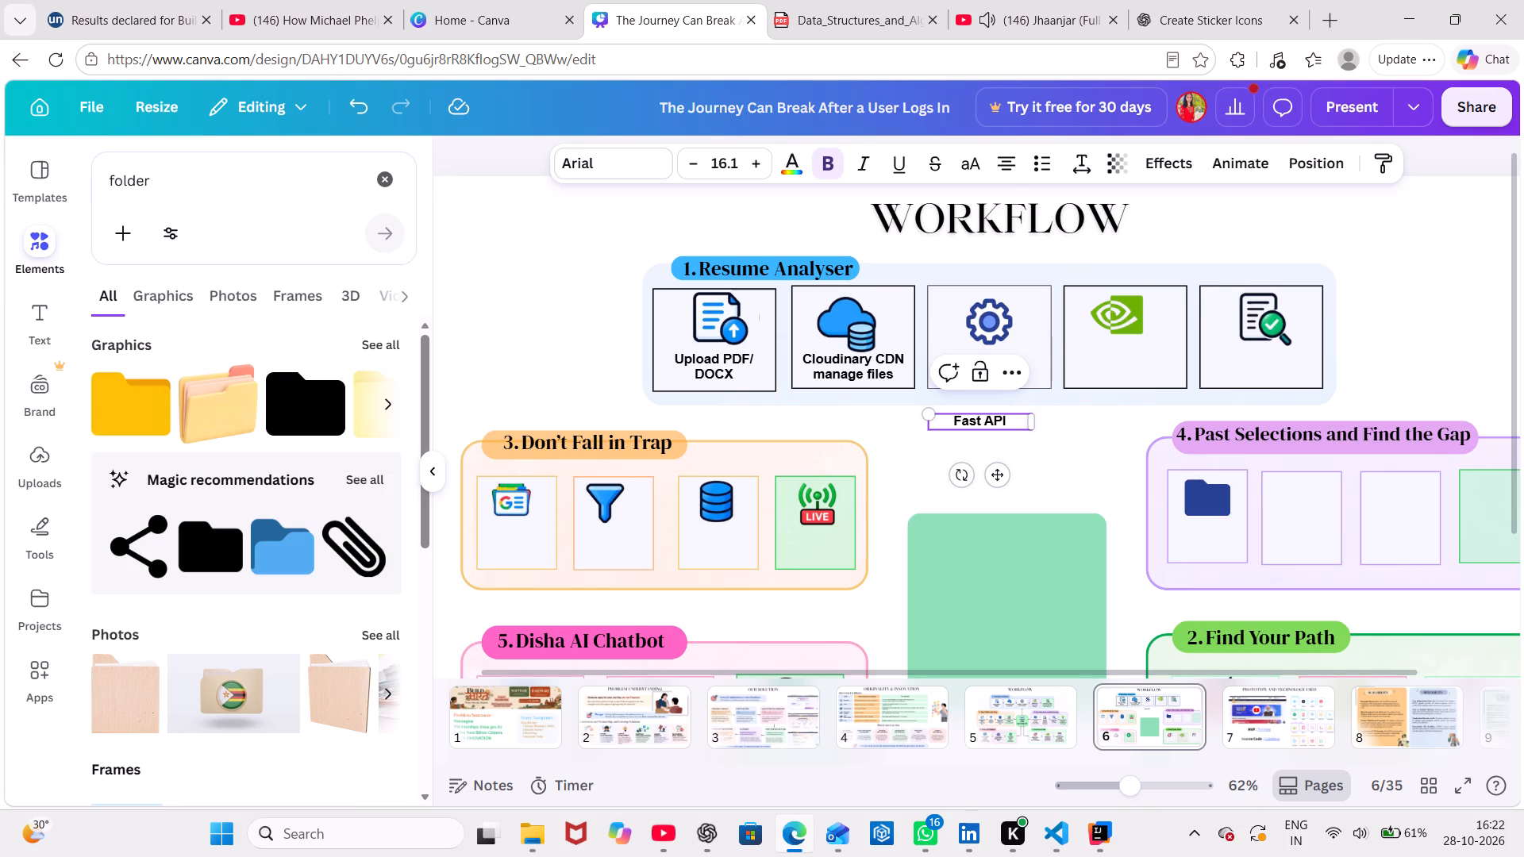
pyautogui.press('space')
pyautogui.press('BackSpace')
# Consult page 5 again and complete the label's text as "Fast API + PyPDF2", with spaces around the plus sign.
pyautogui.click(1055, 717)
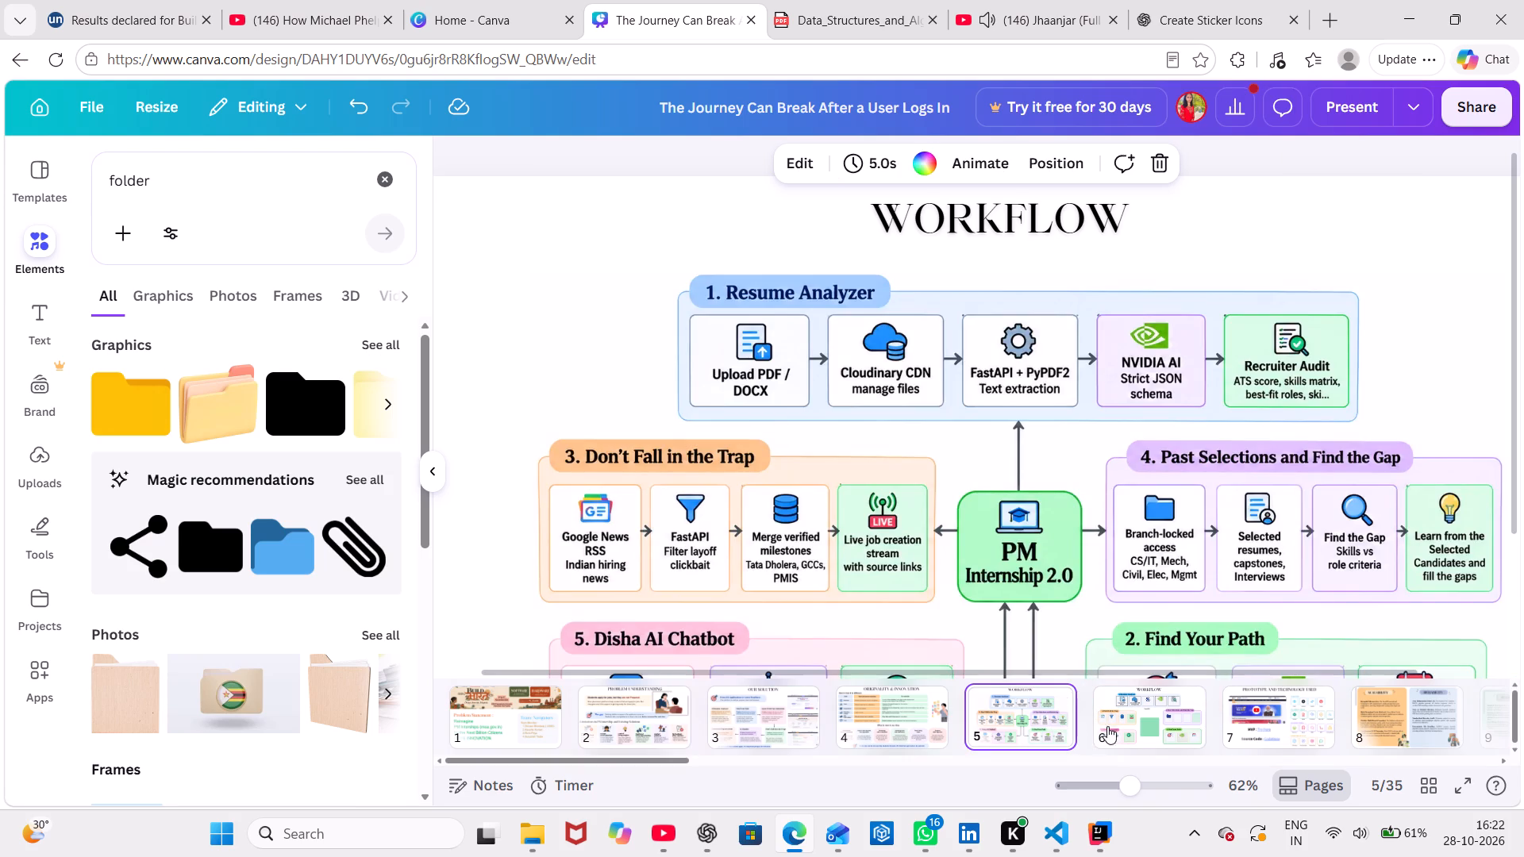
pyautogui.click(1129, 730)
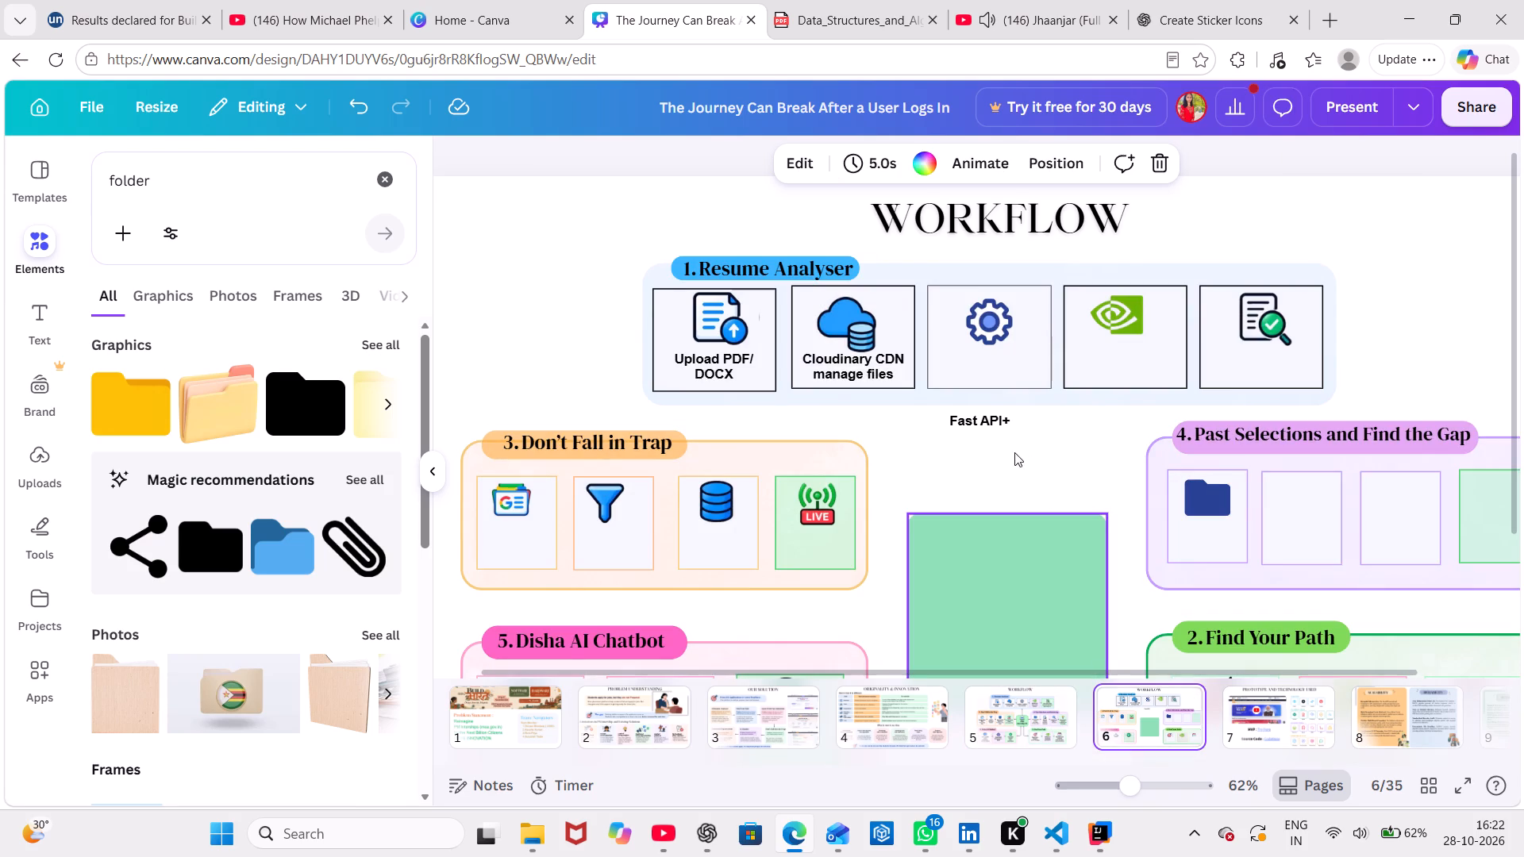
pyautogui.click(1006, 430)
pyautogui.click(1004, 422)
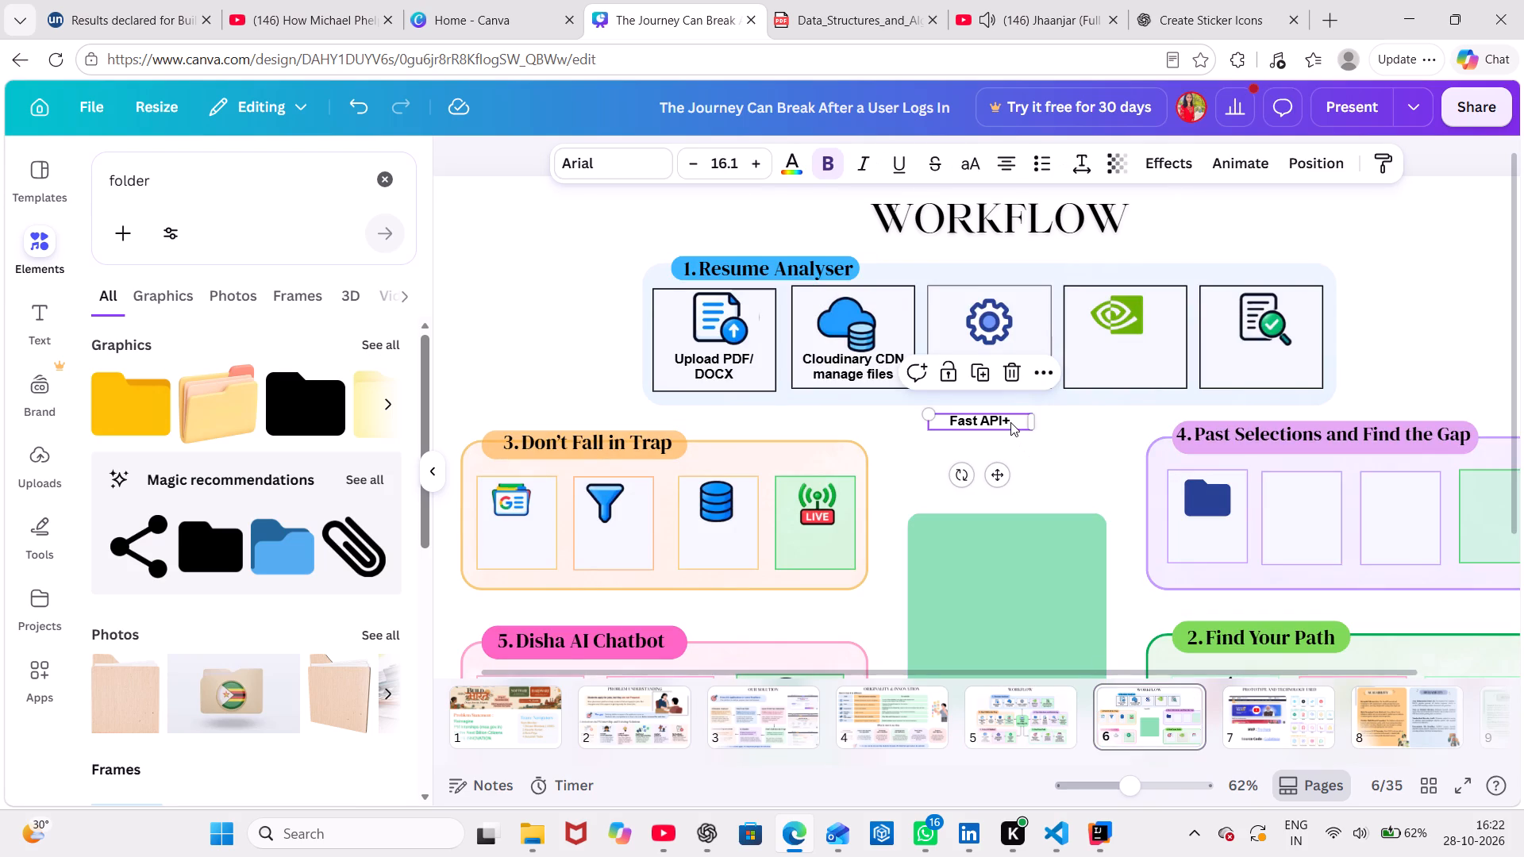
pyautogui.click(1010, 422)
pyautogui.press('Left')
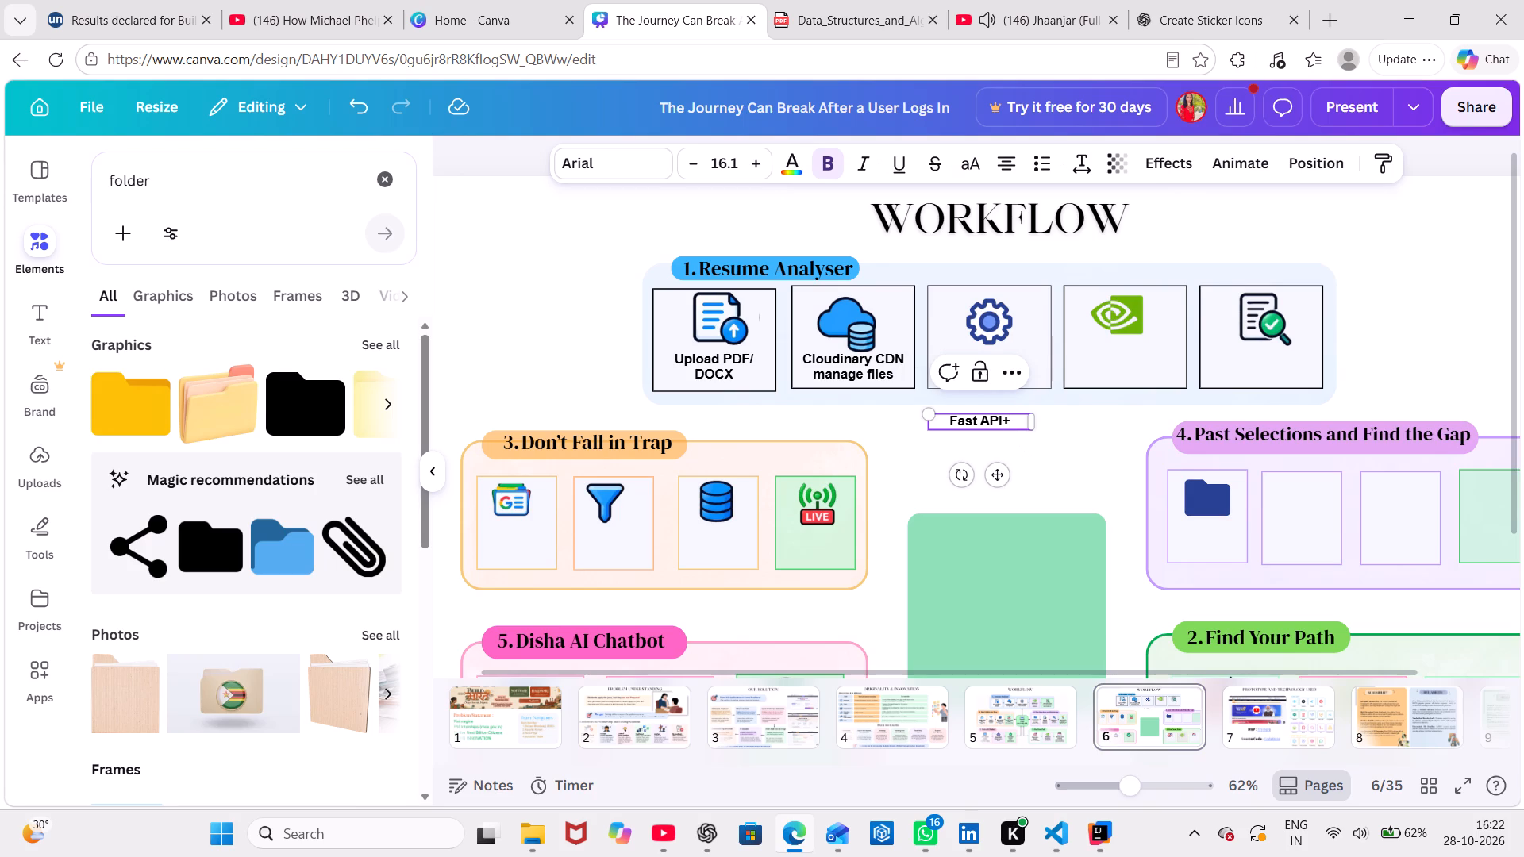
pyautogui.press('space')
pyautogui.press('Right')
pyautogui.press('space')
pyautogui.write('Py')
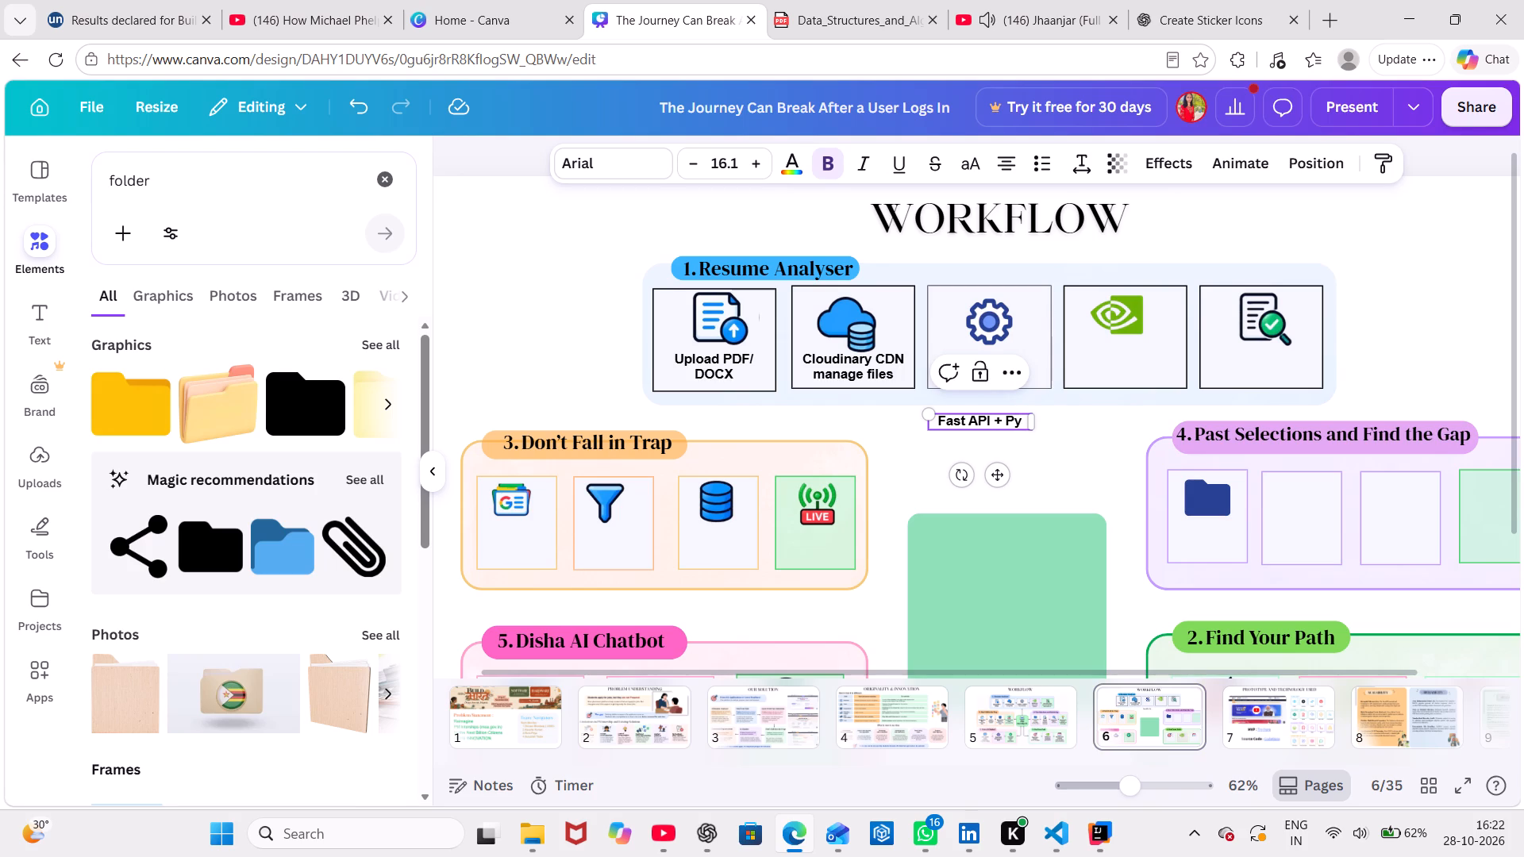
pyautogui.write('PDF2')
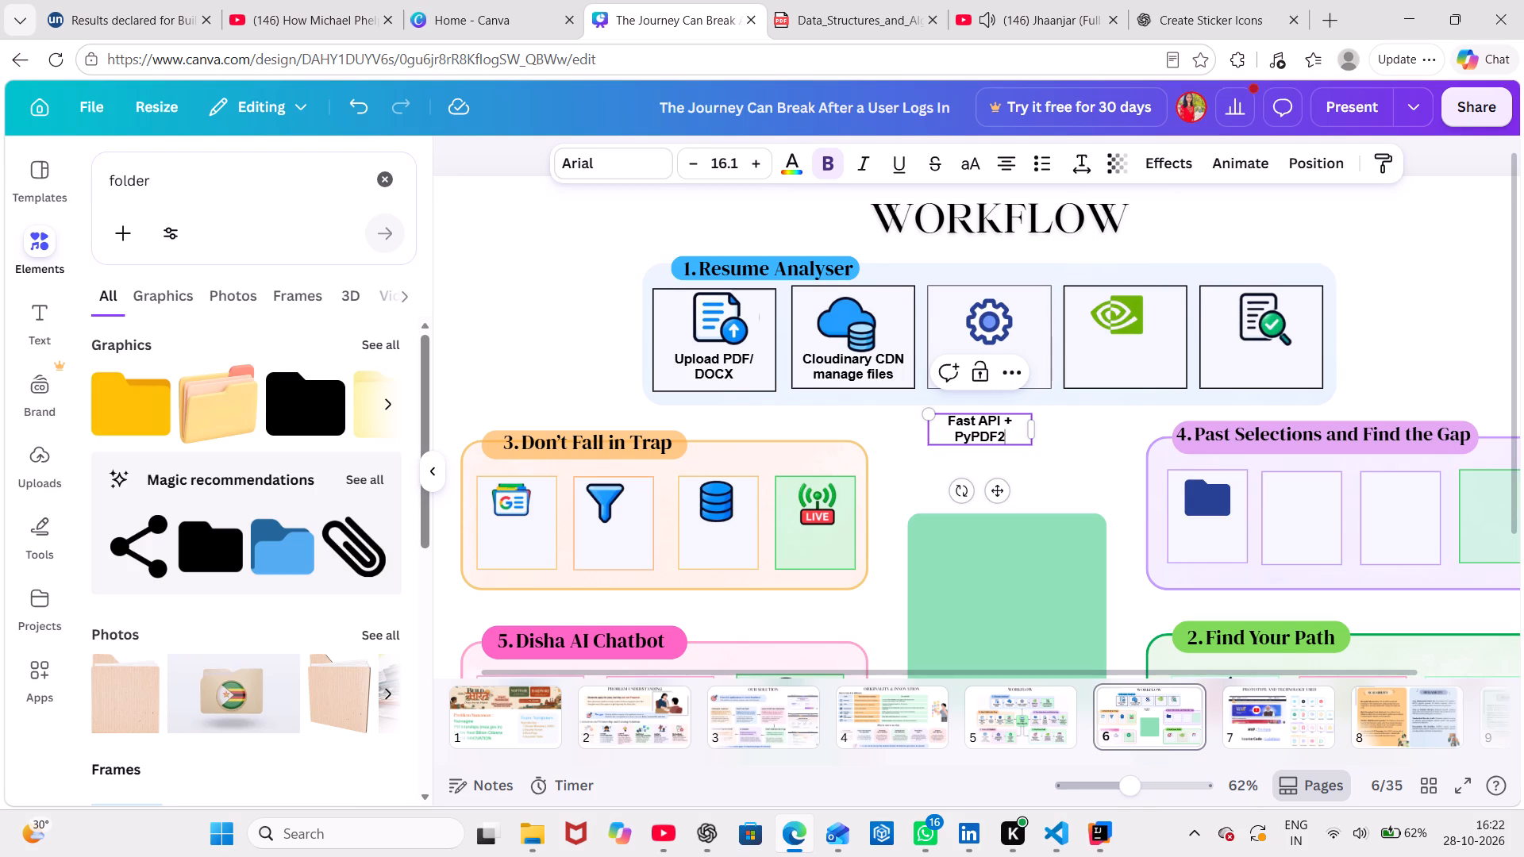
# Add a new line reading "Text Extraction" to the Fast API + PyPDF2 label, consulting page 5 for the wording.
pyautogui.click(1045, 711)
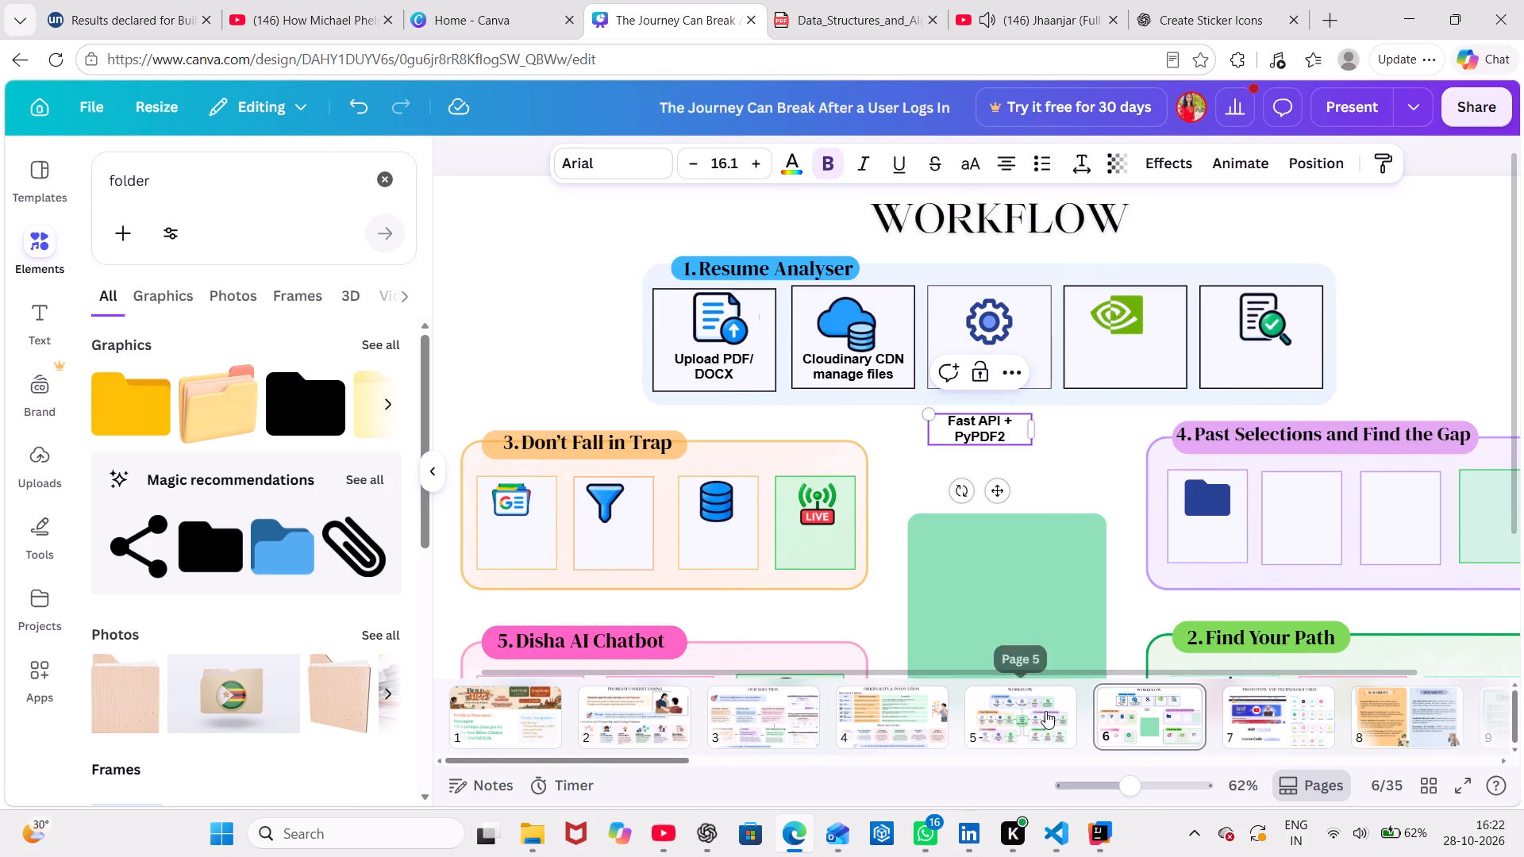
pyautogui.click(1146, 704)
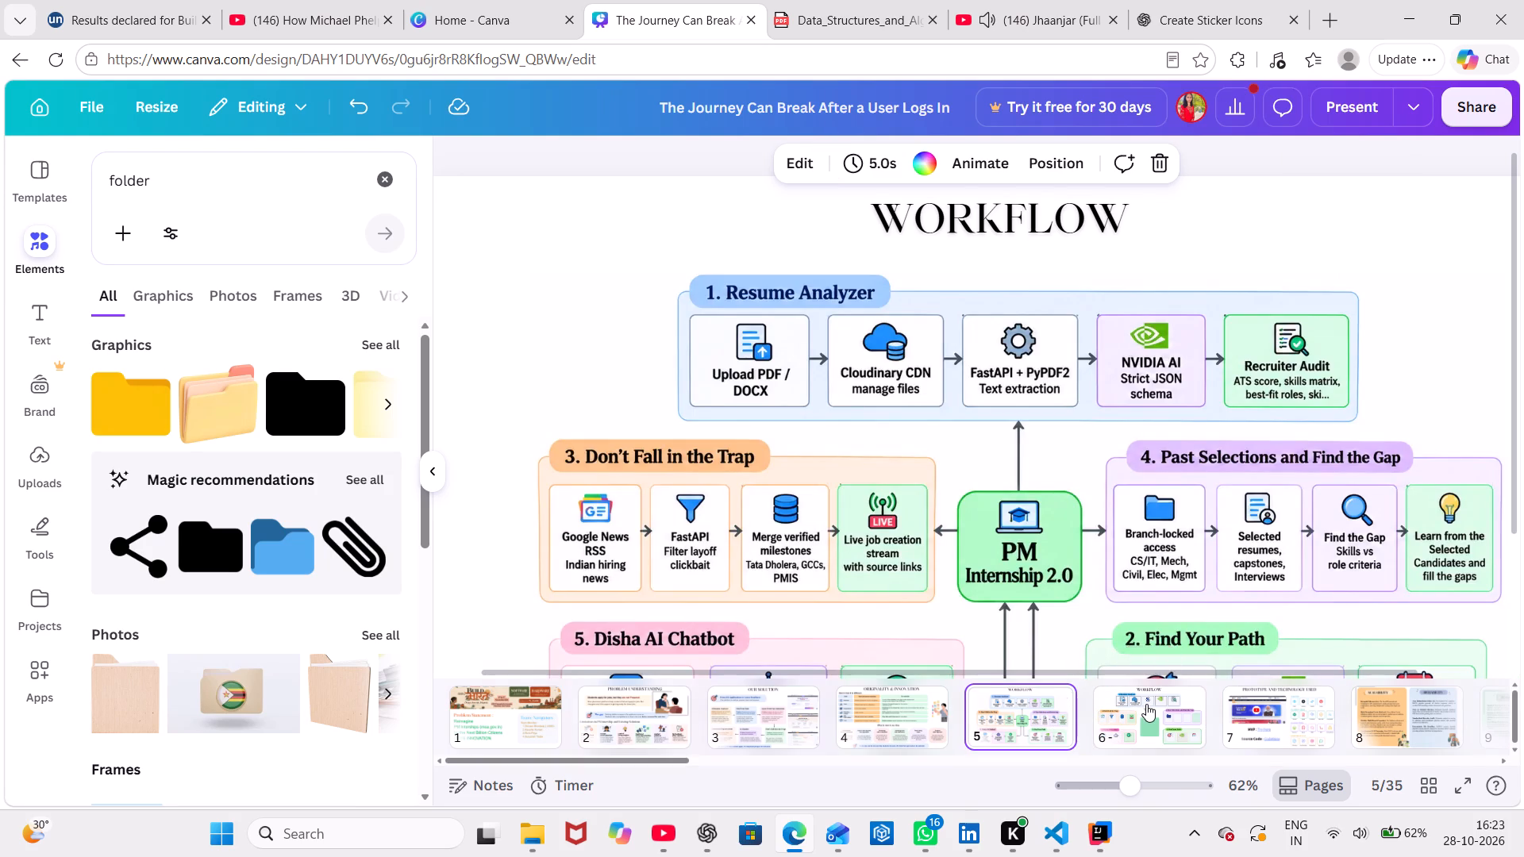
pyautogui.click(999, 428)
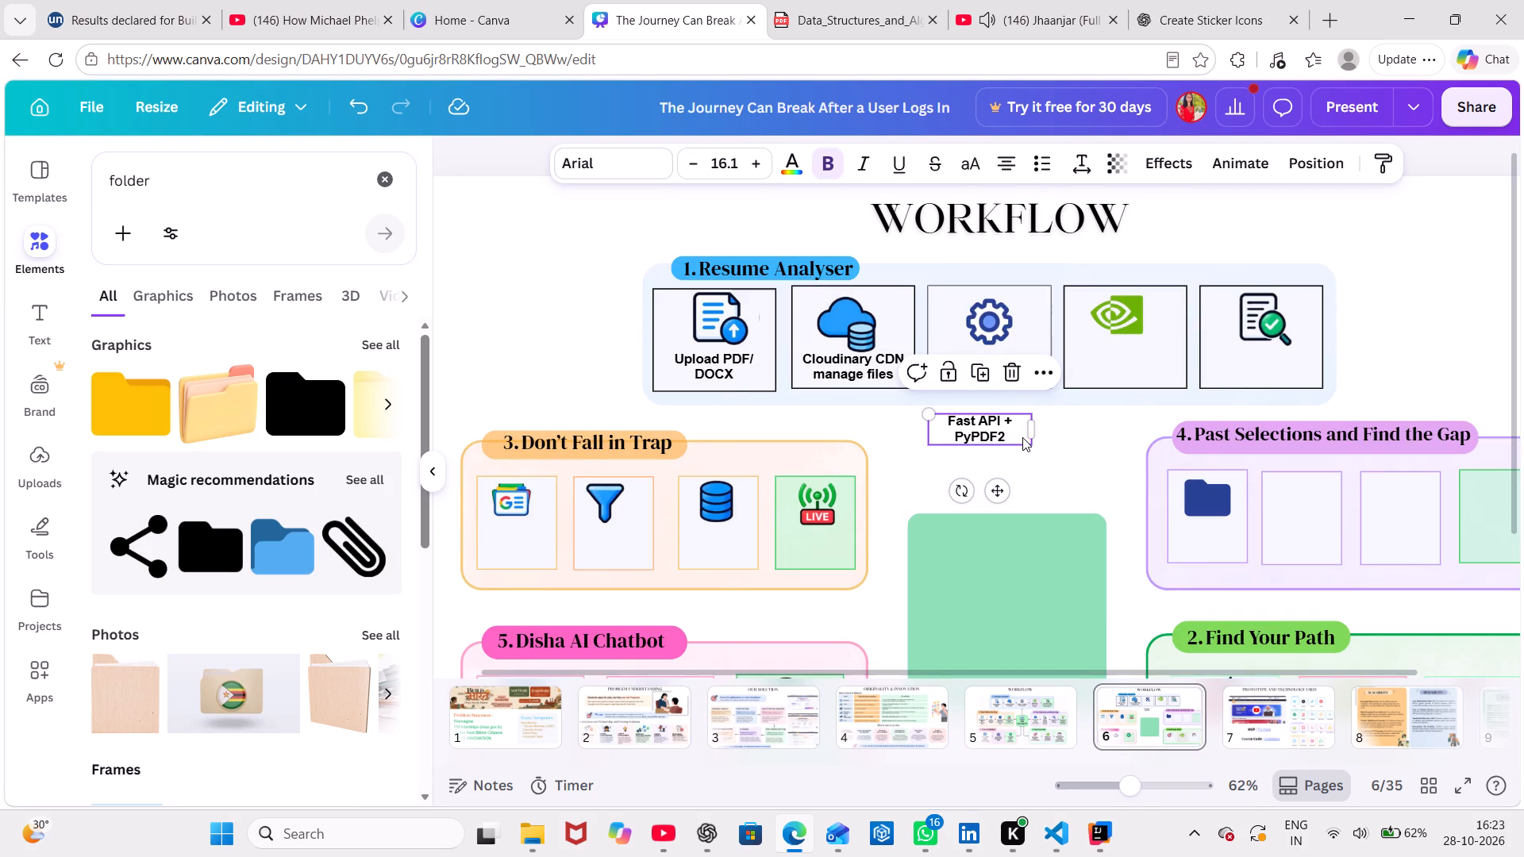
pyautogui.click(1022, 437)
pyautogui.click(1022, 437)
pyautogui.press('Return')
pyautogui.write('Text Exa')
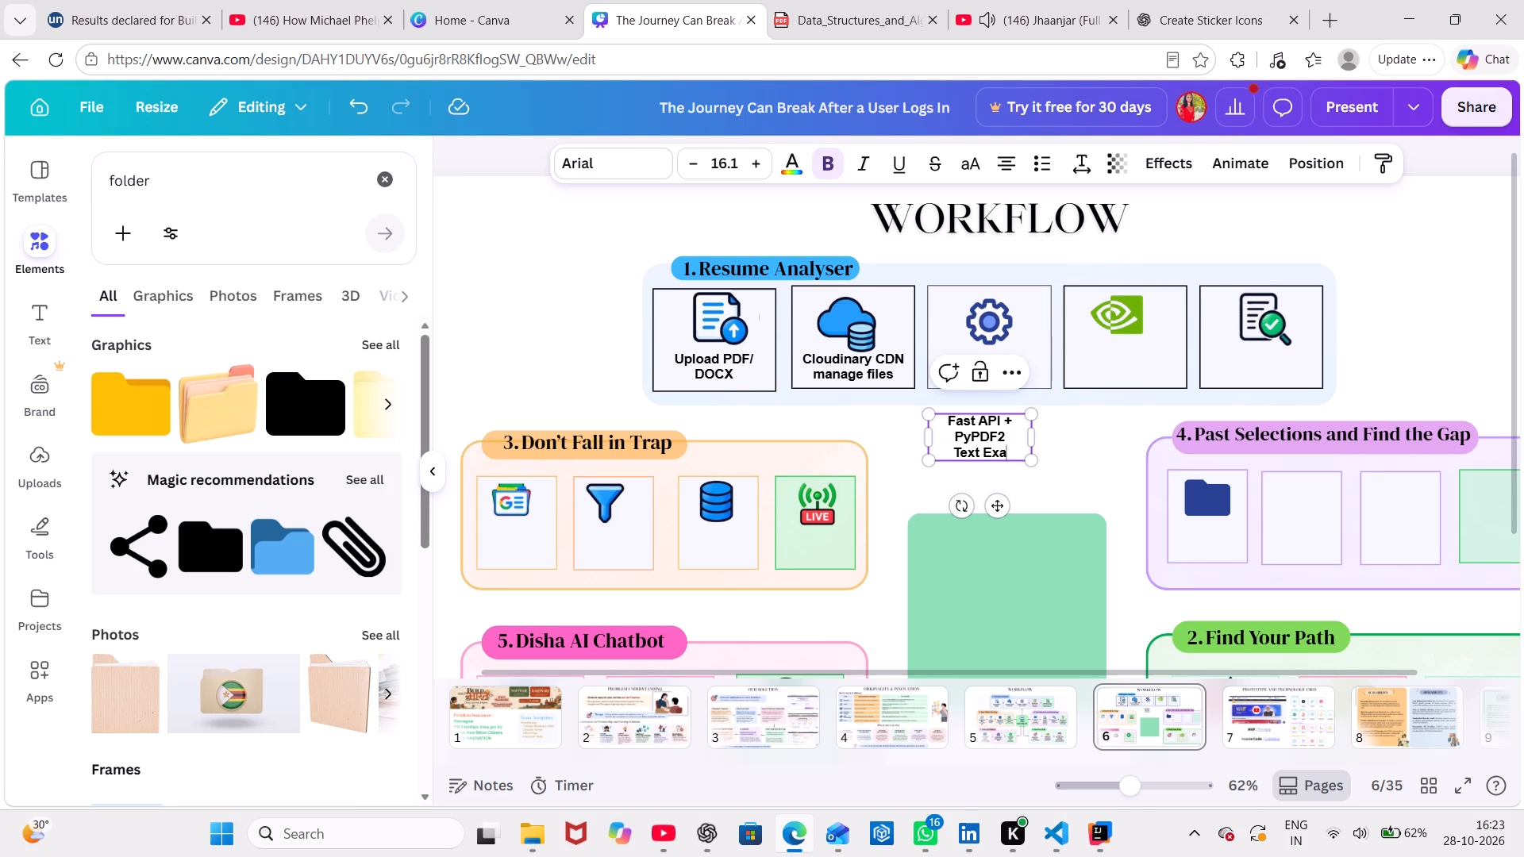
pyautogui.press('y')
pyautogui.press('BackSpace')
pyautogui.press('t')
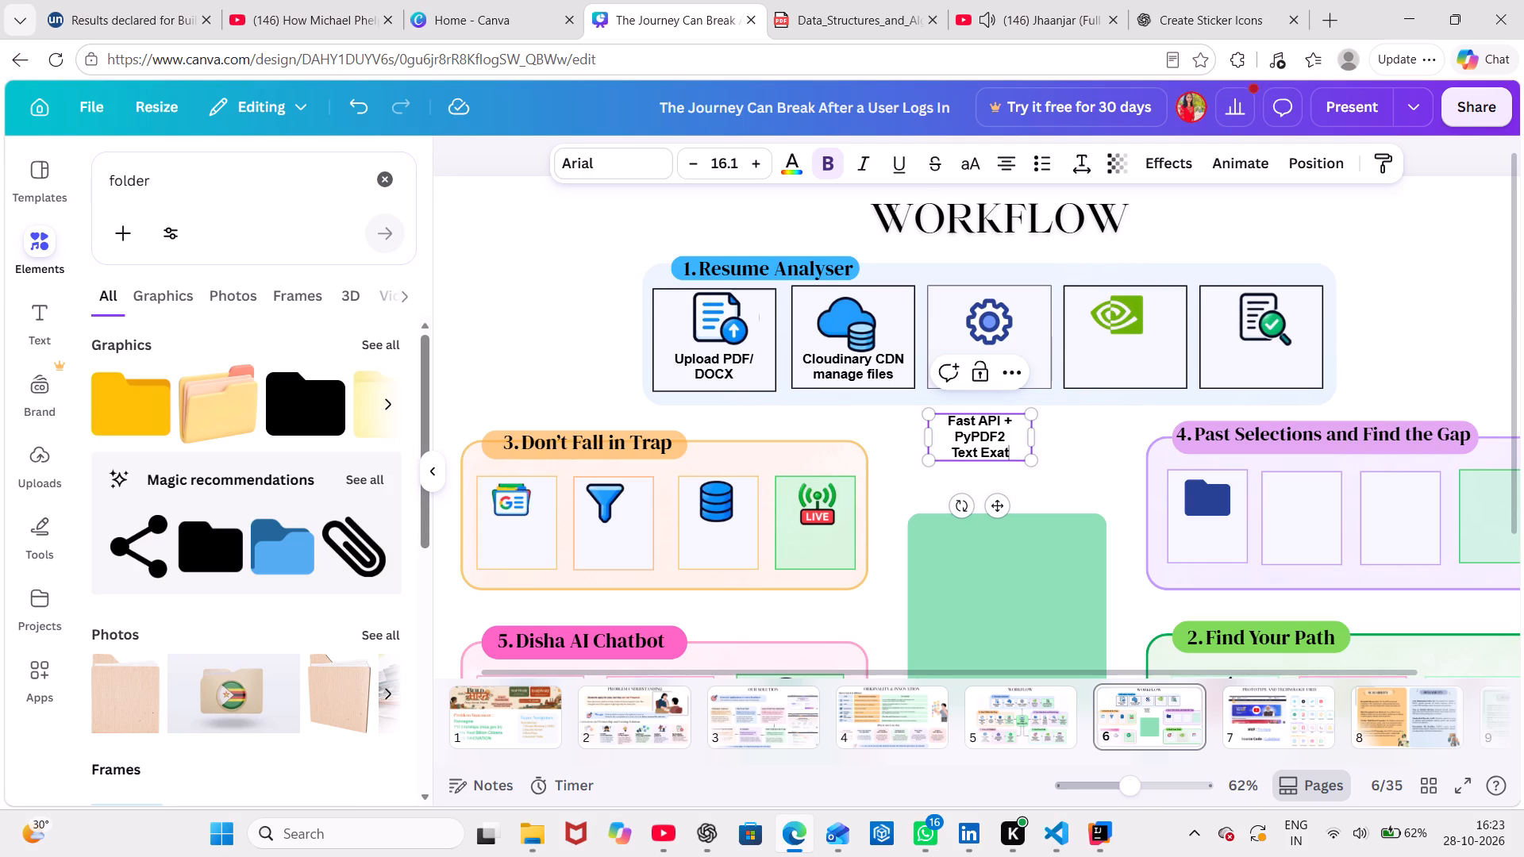
pyautogui.press('BackSpace')
pyautogui.press('BackSpace')
pyautogui.write('traction')
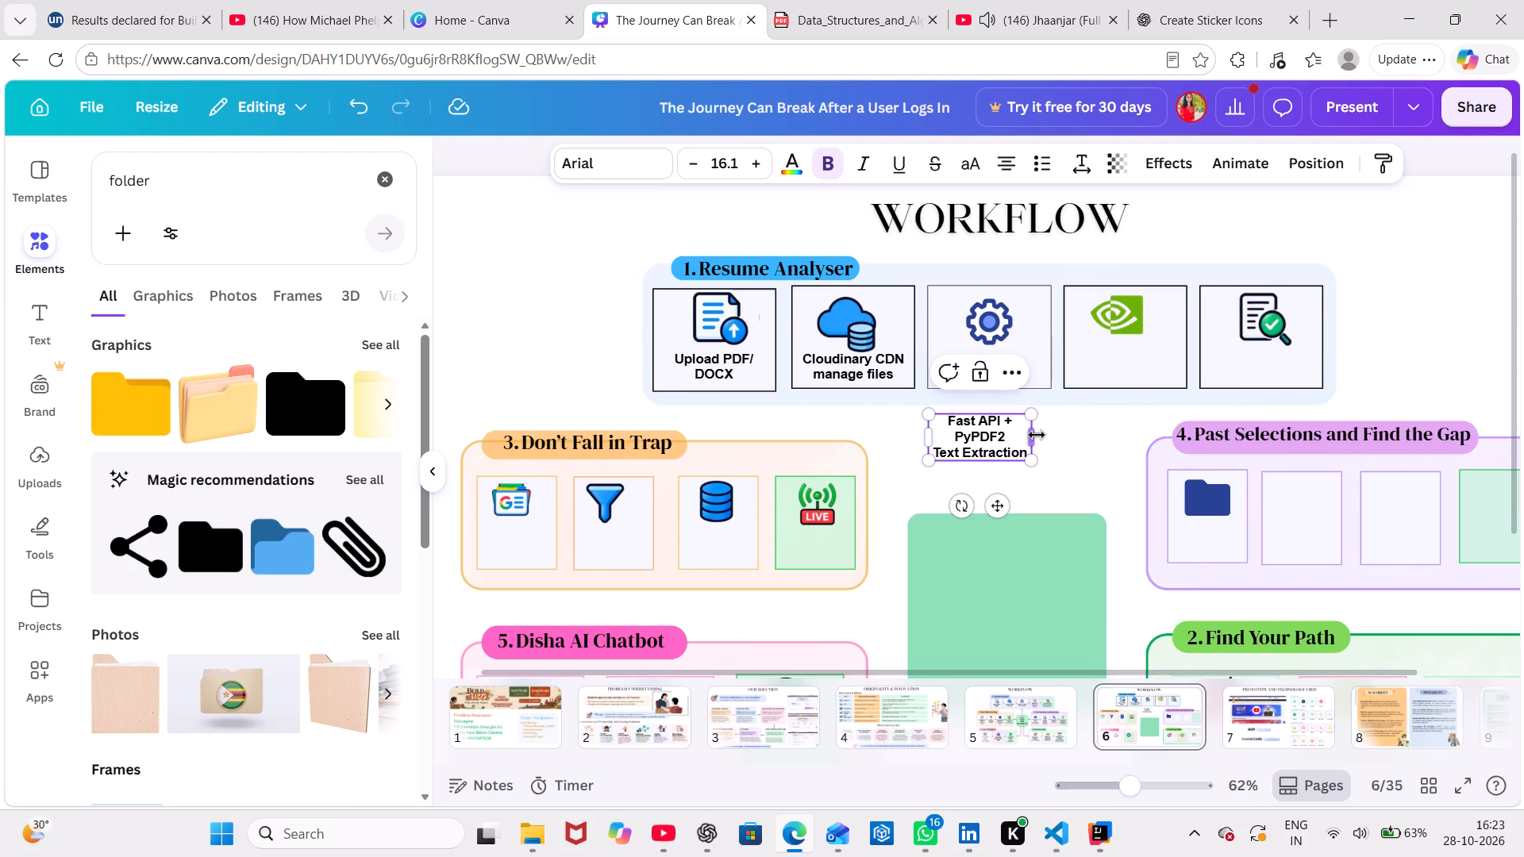
# Widen the label so "Fast API + PyPDF2" fits on one line and position it under the gear icon in the third Resume Analyser box.
pyautogui.moveTo(1034, 435); pyautogui.dragTo(1071, 426)
pyautogui.moveTo(1015, 497); pyautogui.dragTo(1010, 423)
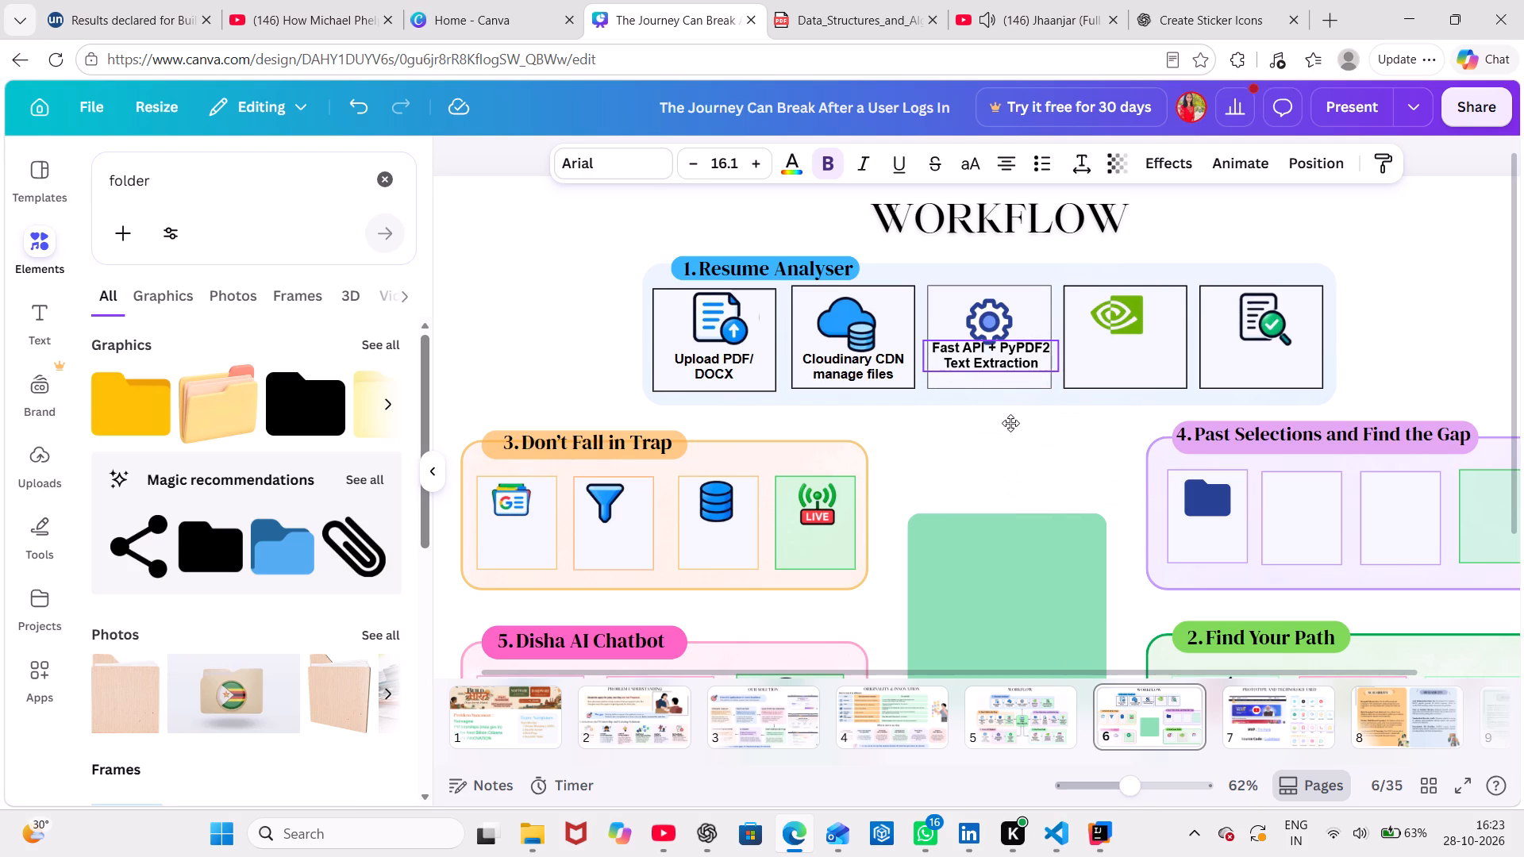
pyautogui.moveTo(1010, 423); pyautogui.dragTo(1013, 434)
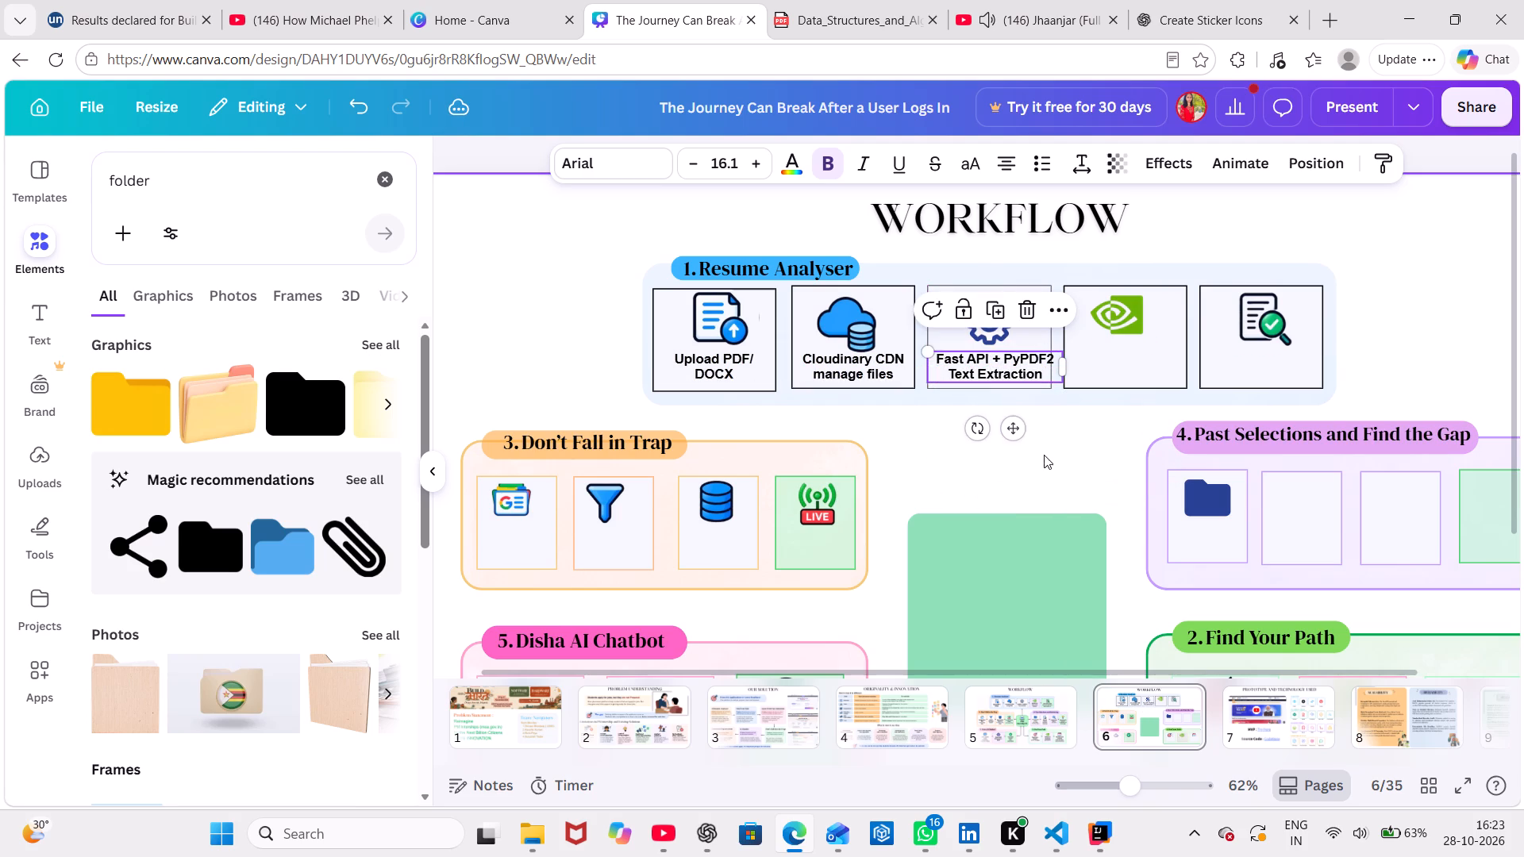
pyautogui.click(1051, 457)
pyautogui.click(1003, 372)
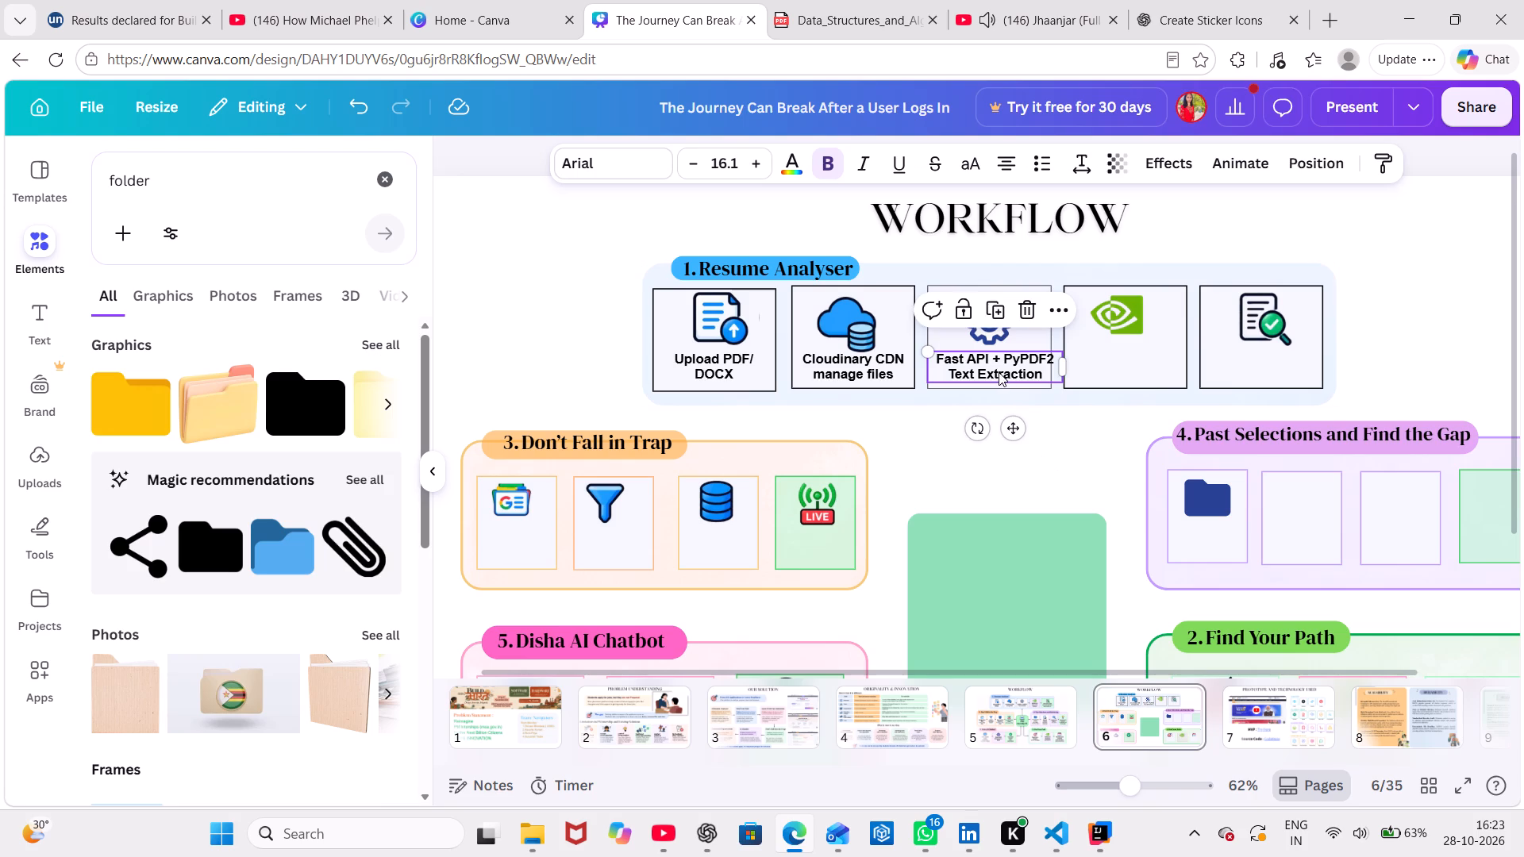
pyautogui.click(1041, 440)
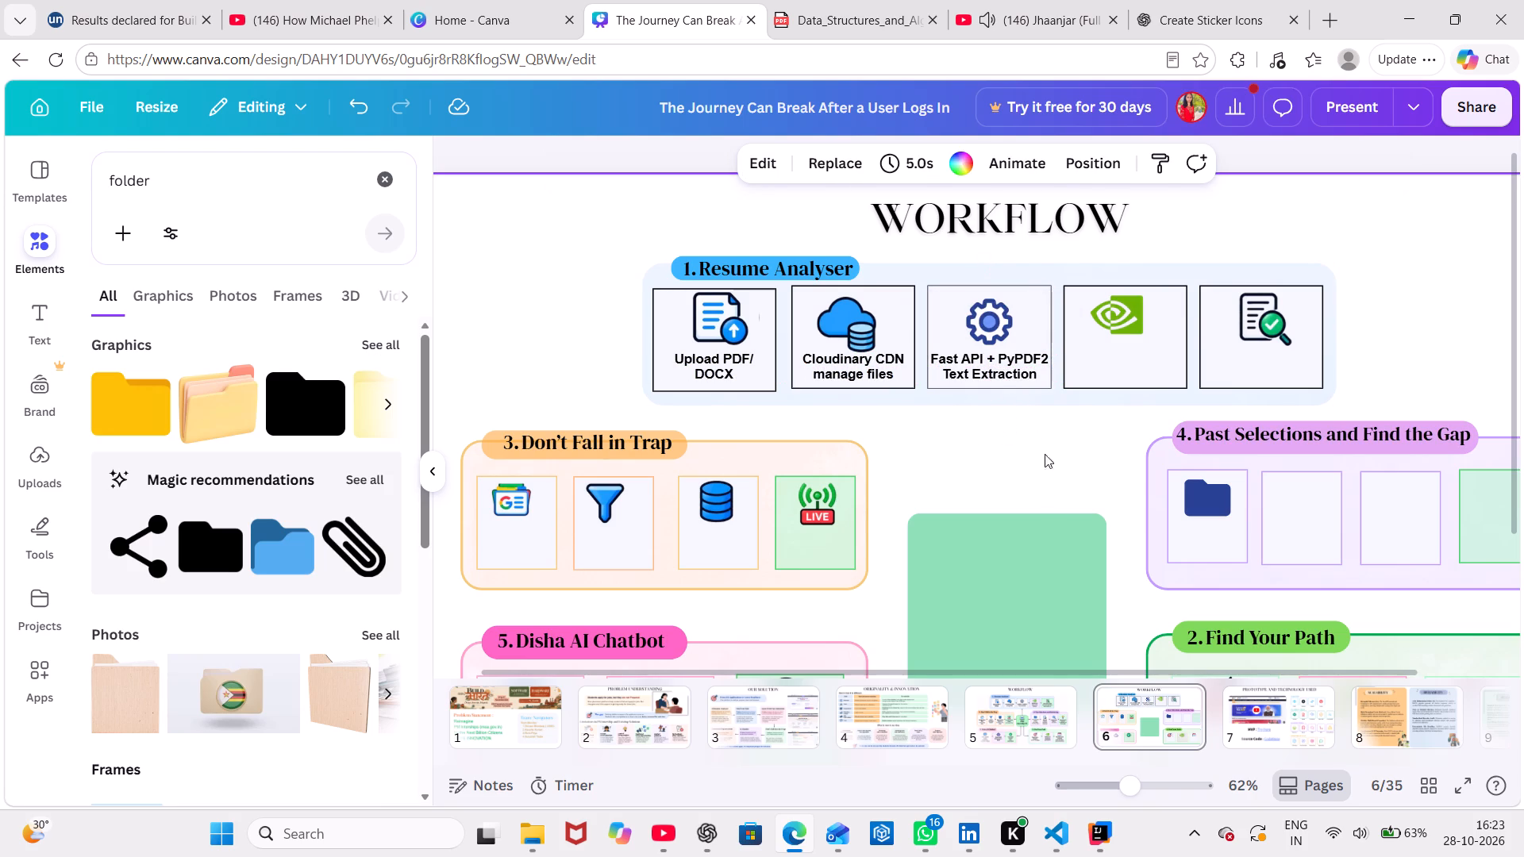
# After checking page 5, paste another "Upload PDF/ DOCX" label below the Resume Analyser section and replace its text with "NAVIDIA AI".
pyautogui.click(1030, 717)
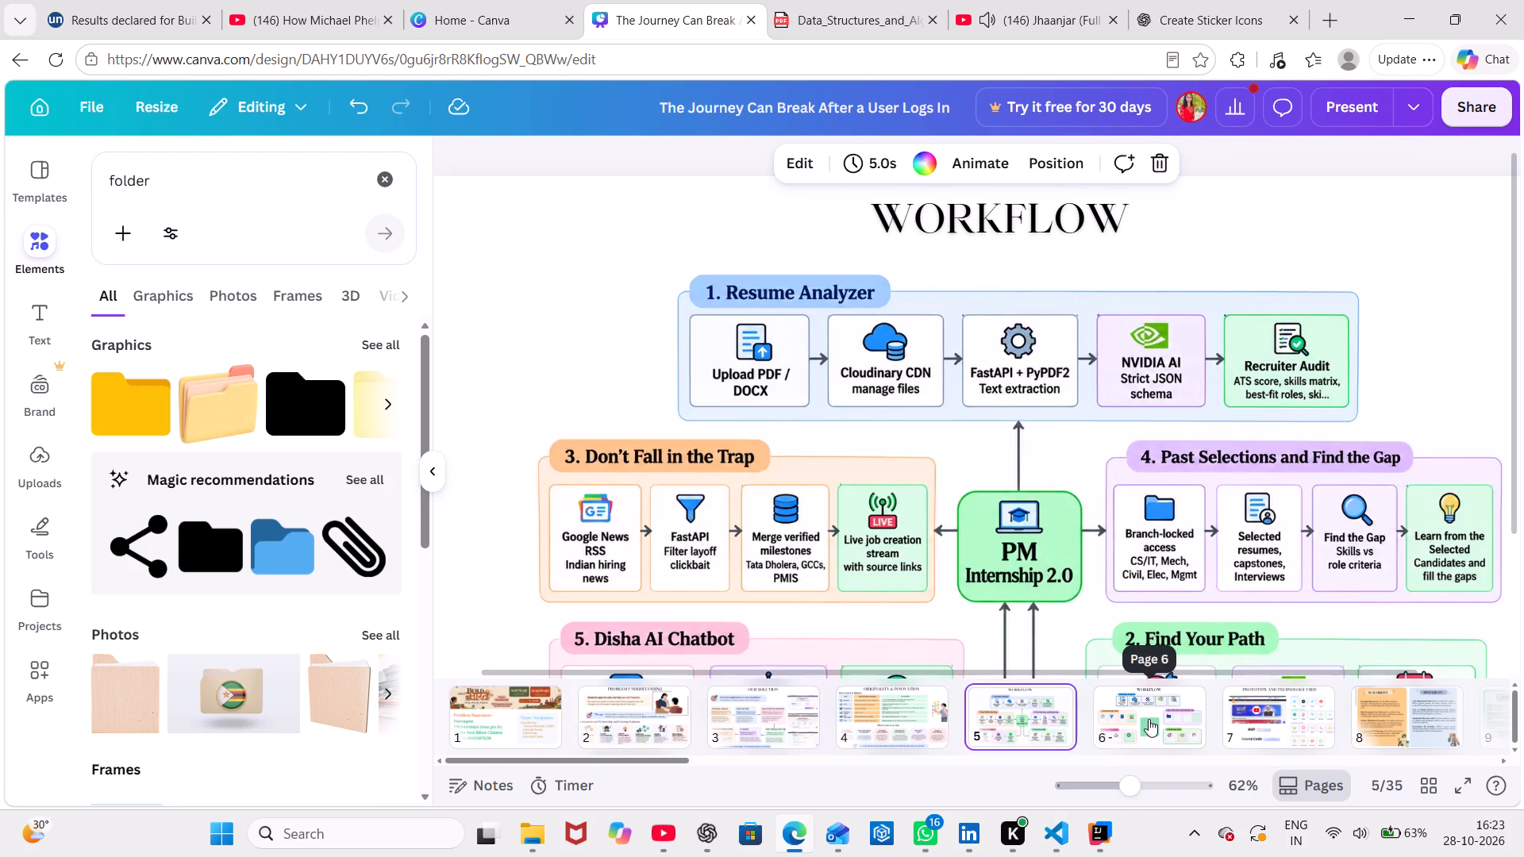
pyautogui.click(1149, 719)
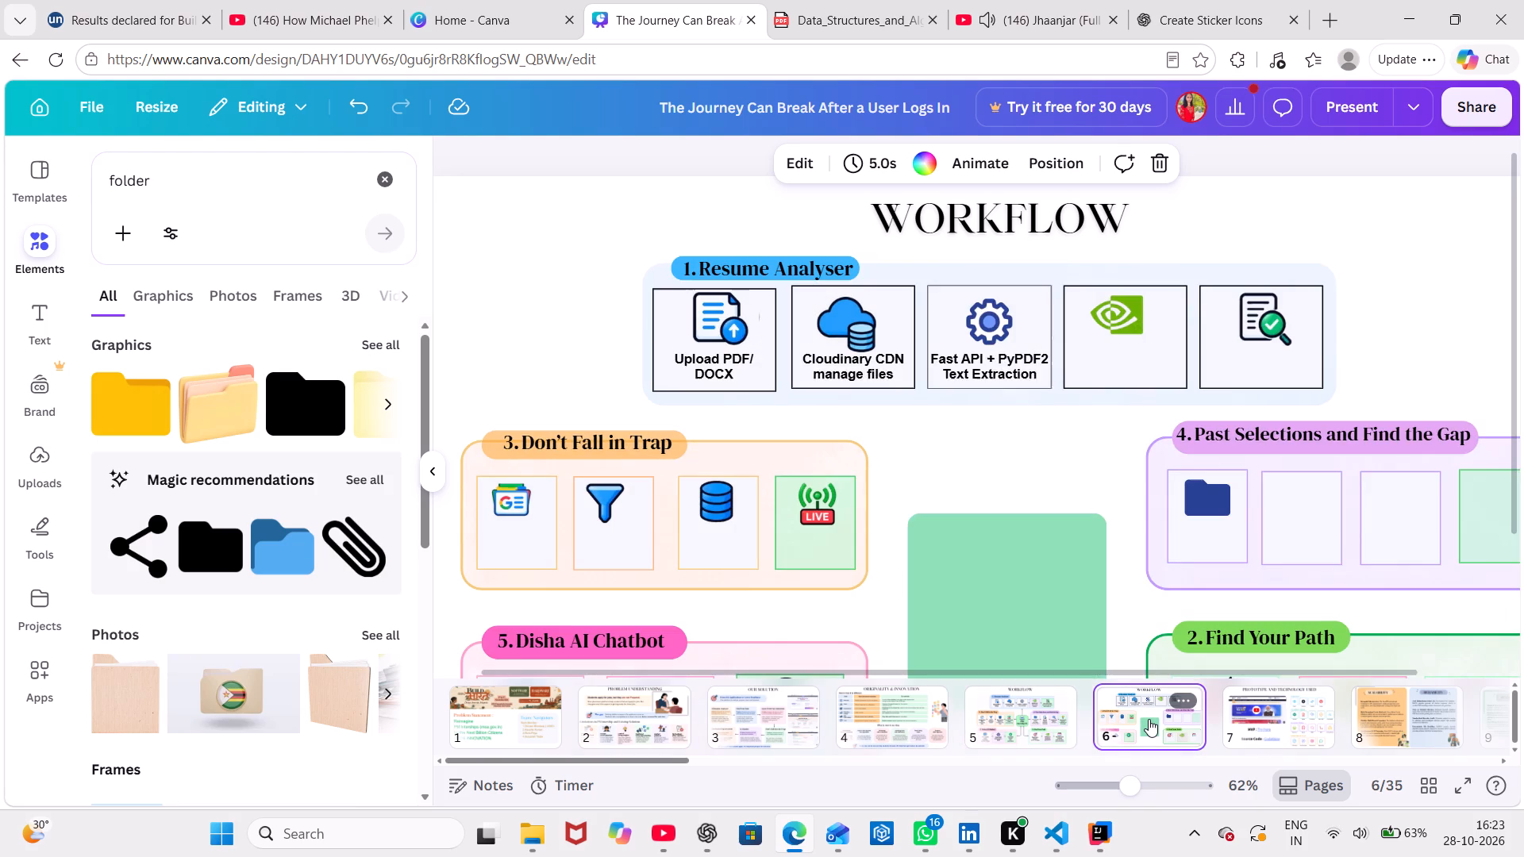
pyautogui.hotkey('ctrl', 'v')
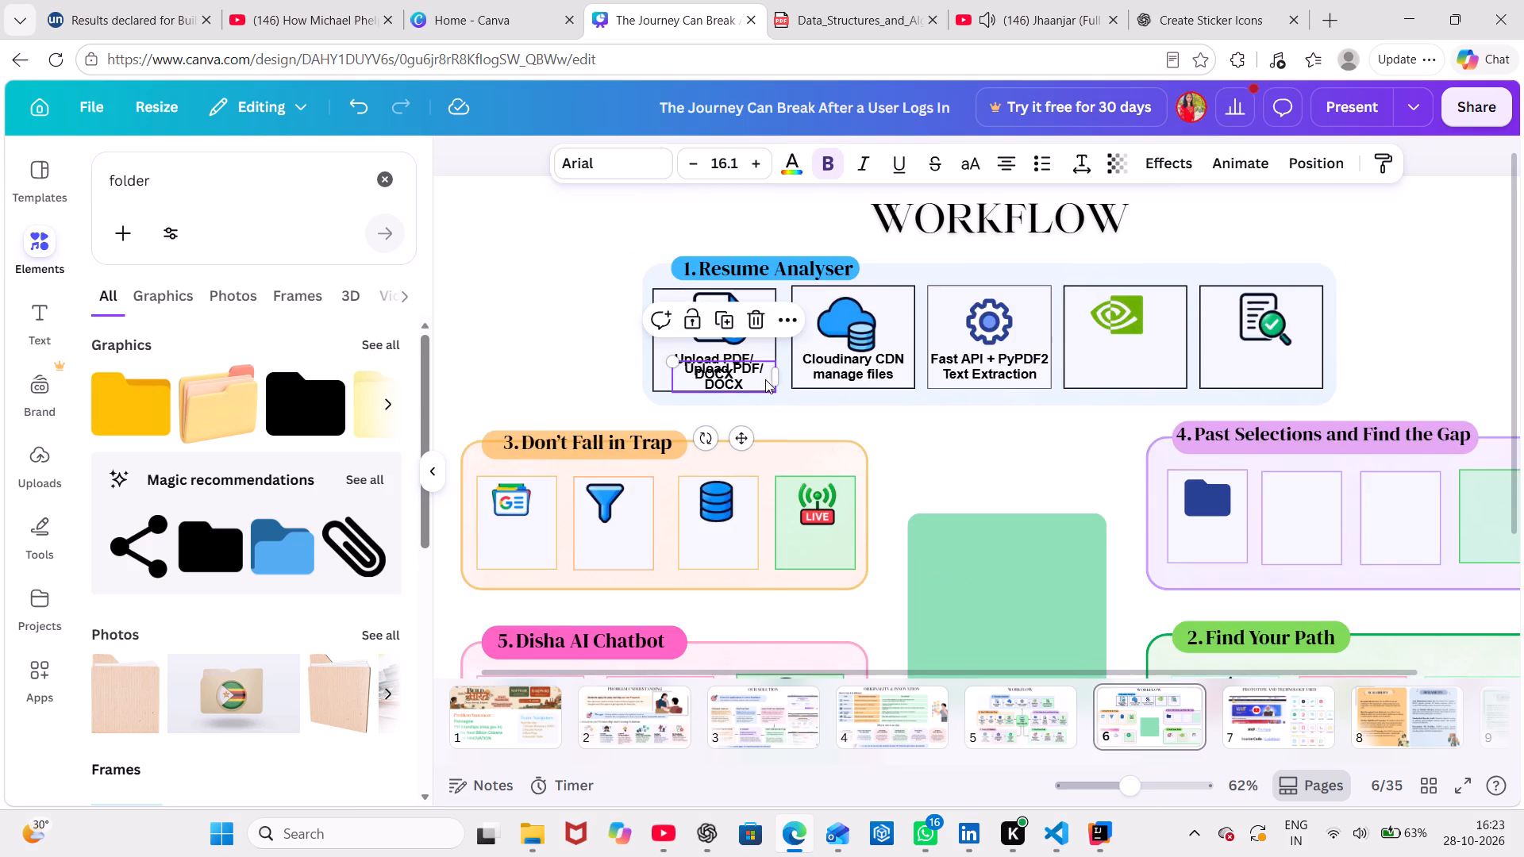
pyautogui.moveTo(763, 379); pyautogui.dragTo(972, 437)
pyautogui.tripleClick(972, 437)
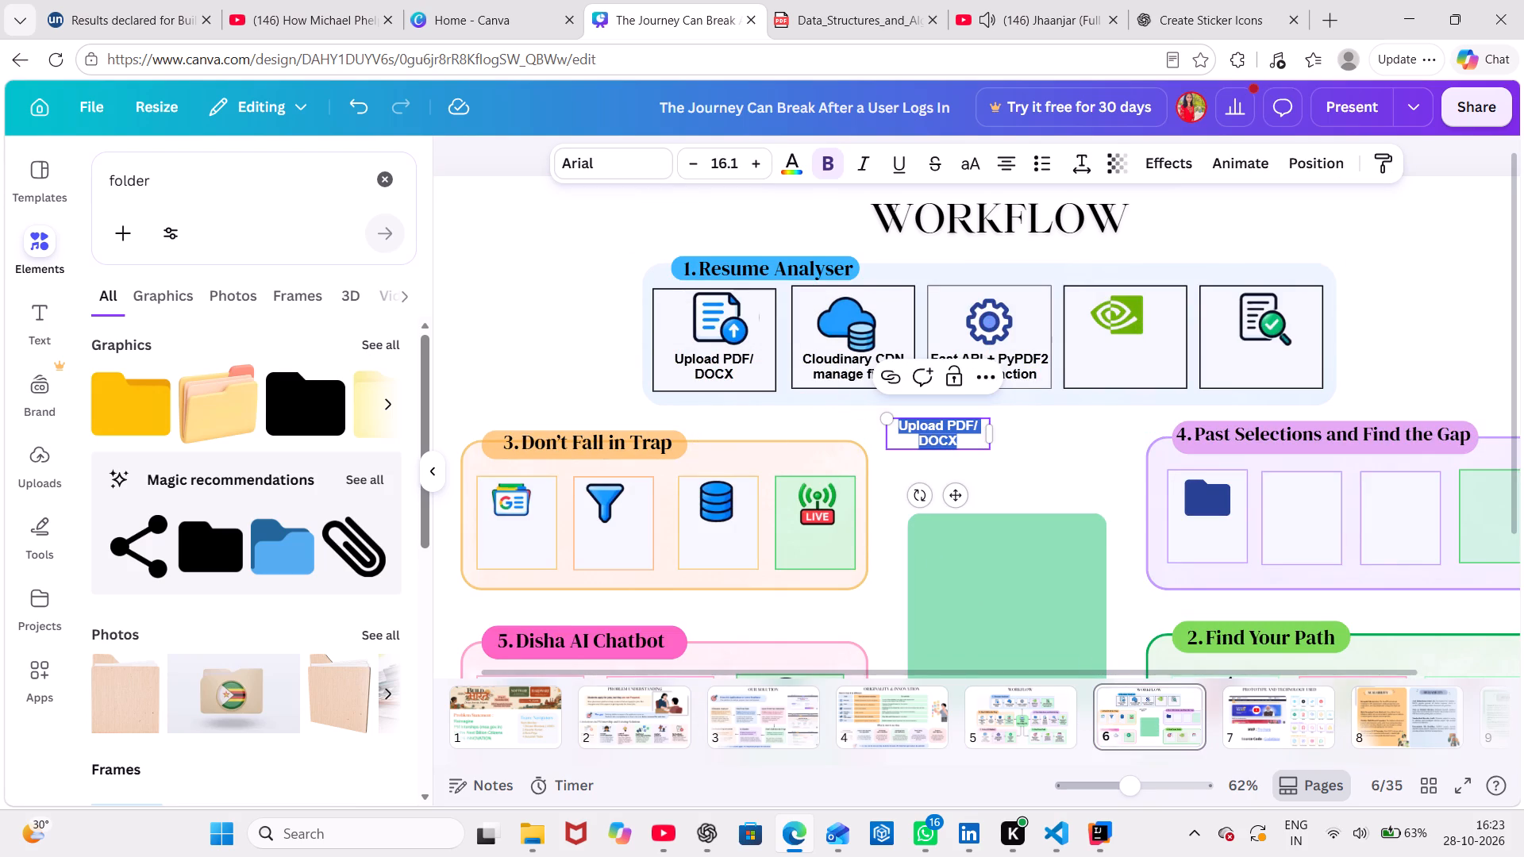
pyautogui.press('BackSpace')
pyautogui.write('NAVIDIA AI')
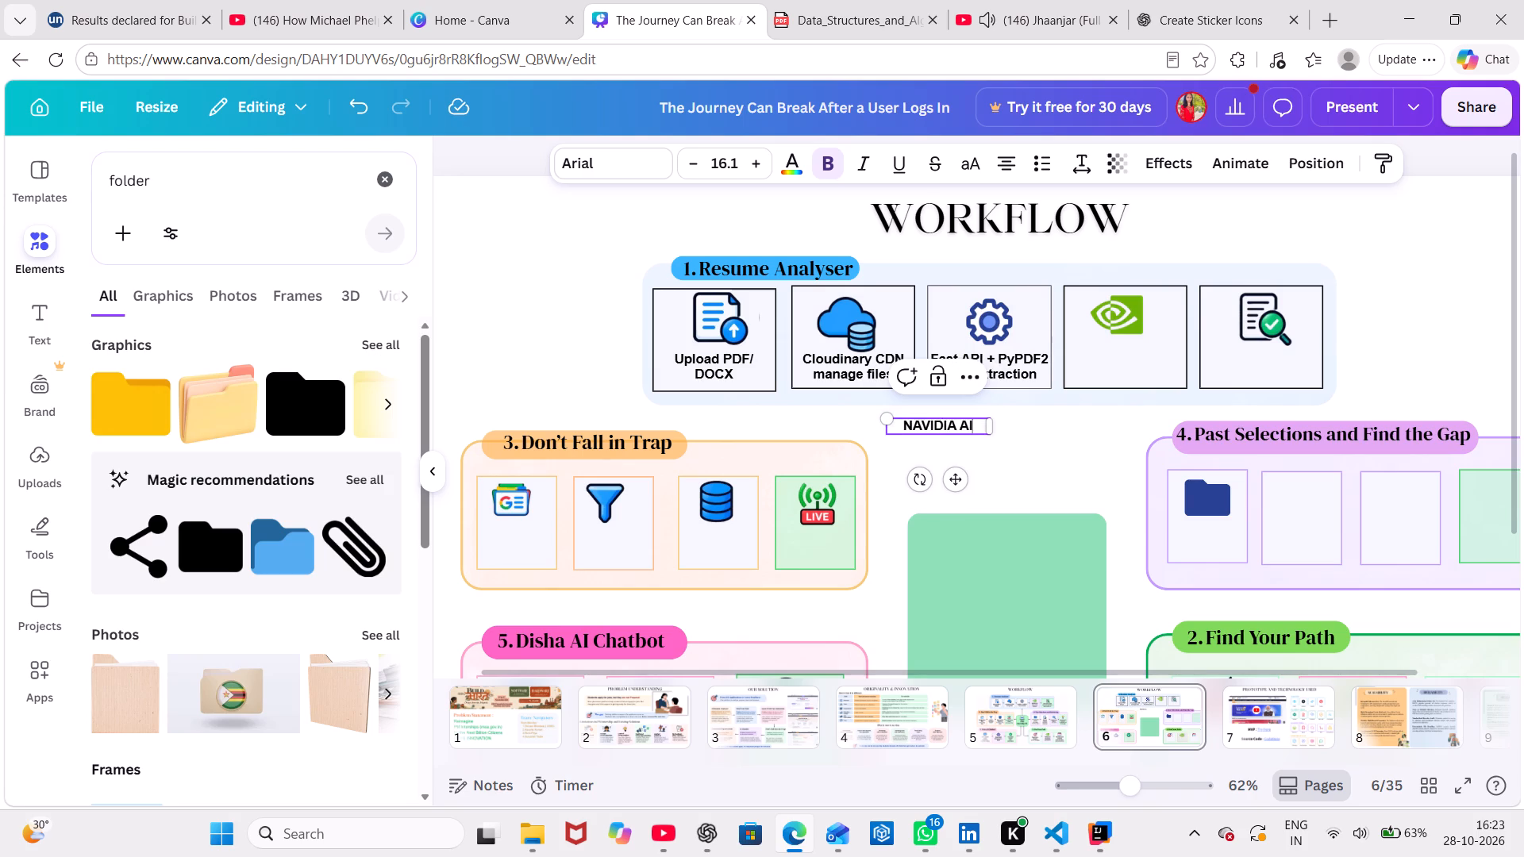
# Start a second line in the "NAVIDIA AI" label and, after checking page 5, correct the spelling to "NVIDIA AI".
pyautogui.press('Return')
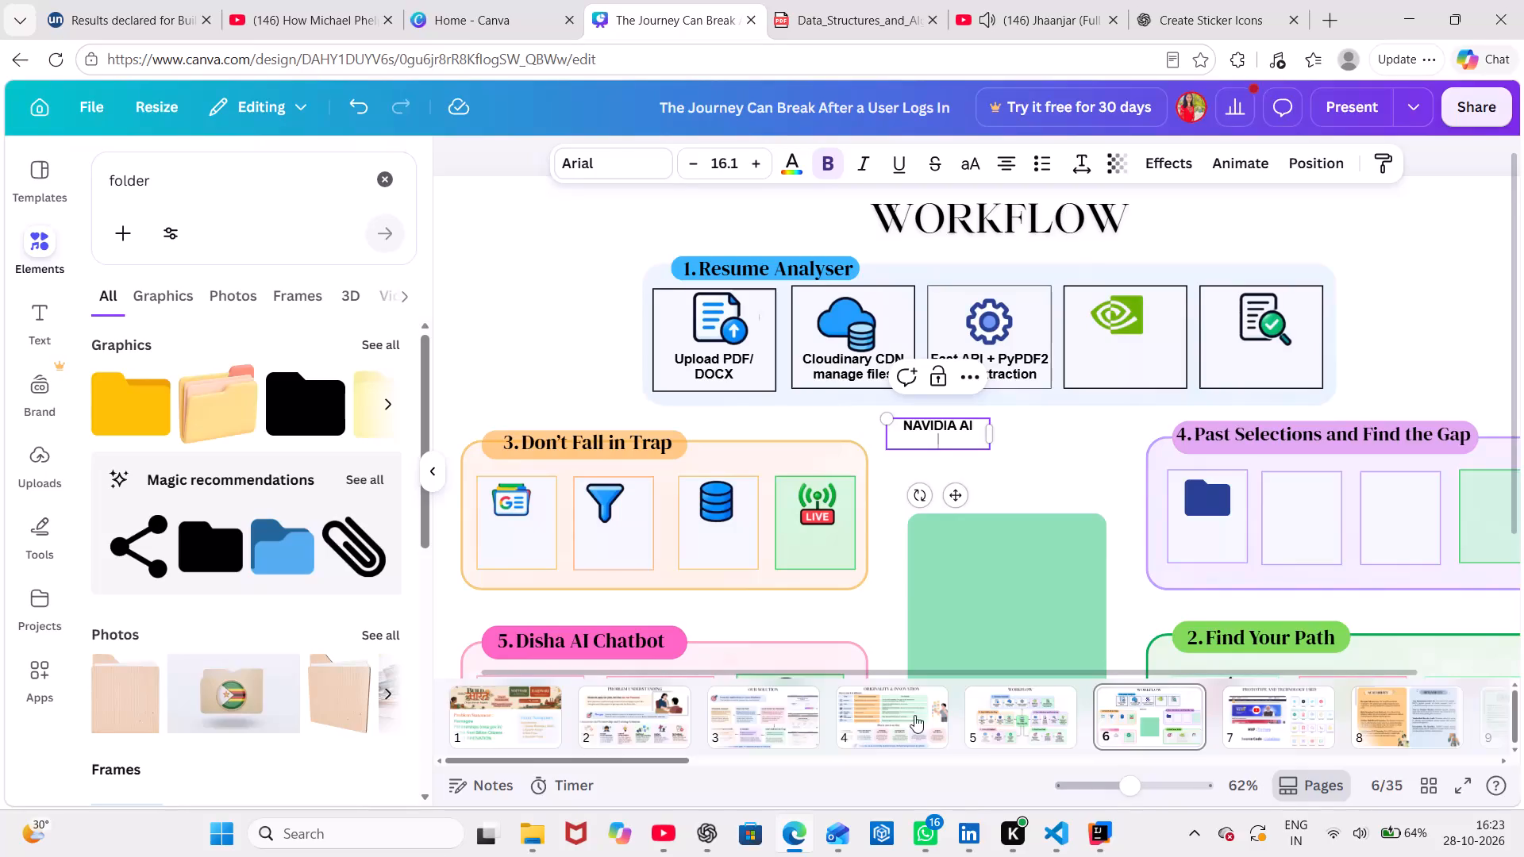
pyautogui.doubleClick(888, 713)
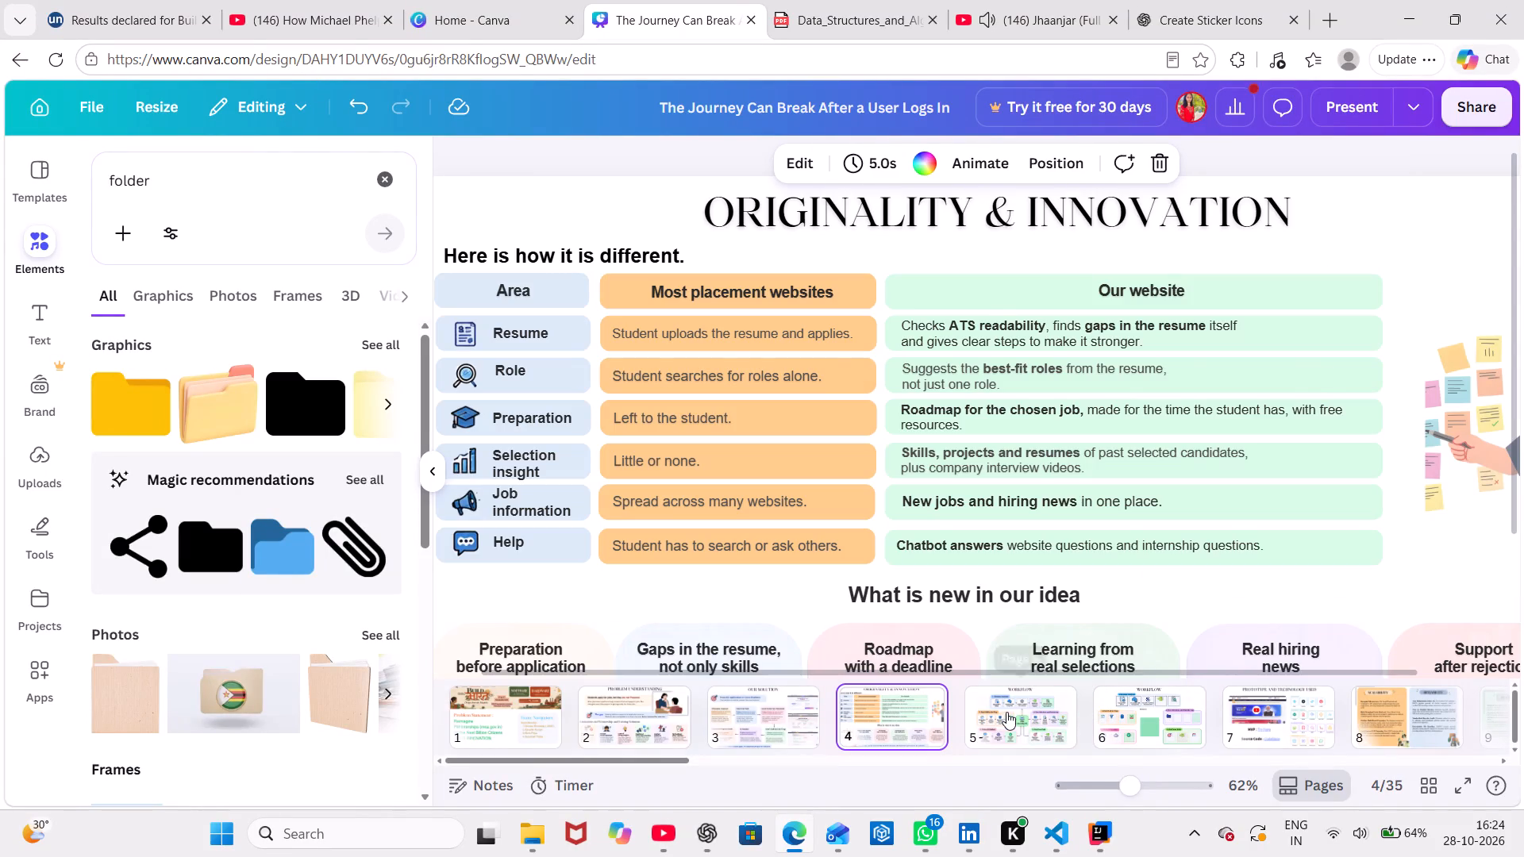
pyautogui.click(1006, 712)
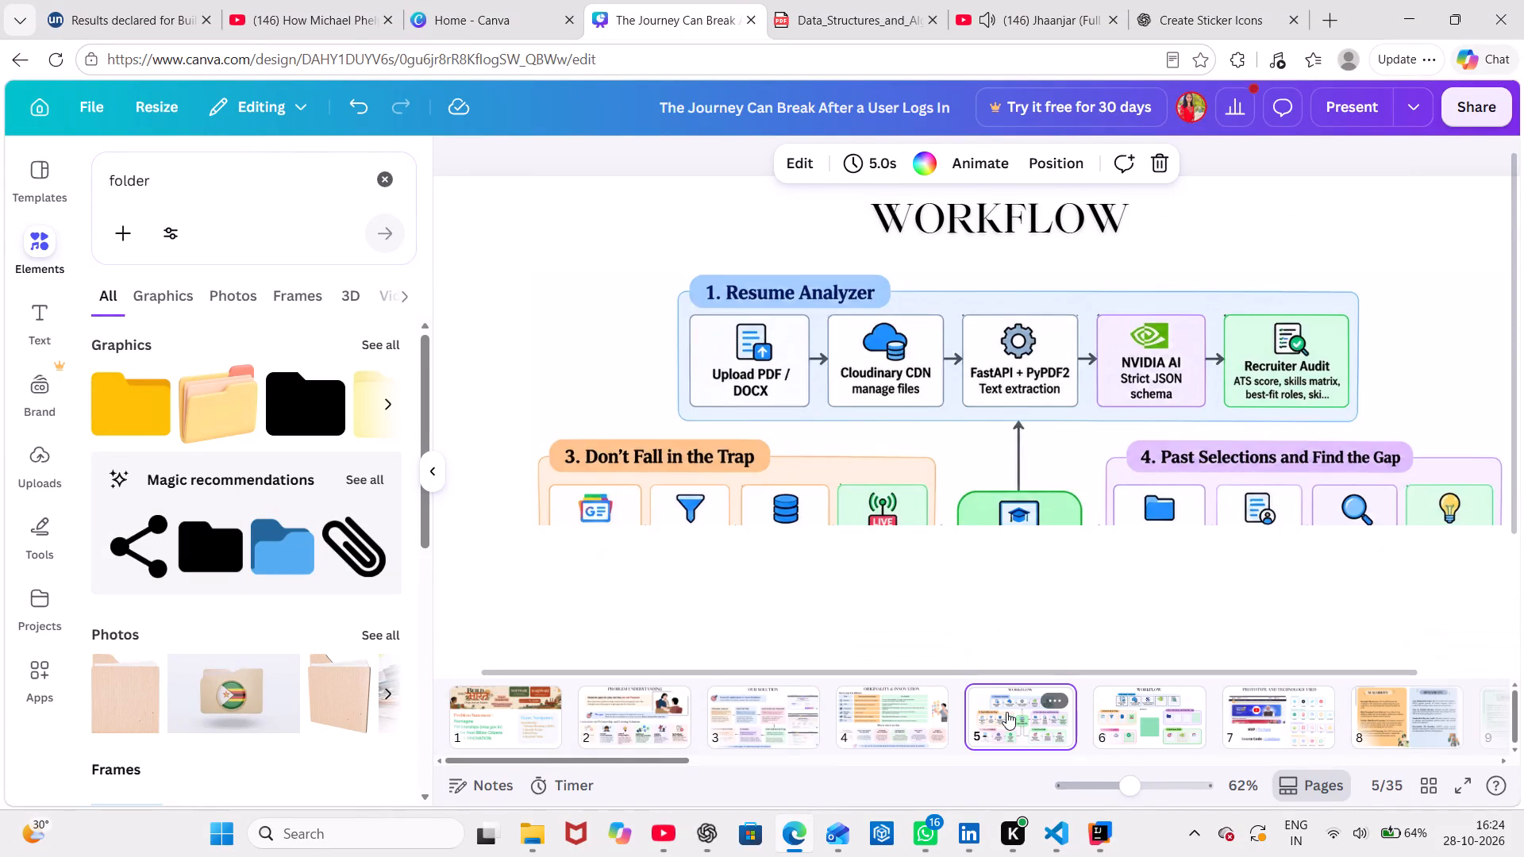
pyautogui.click(1176, 713)
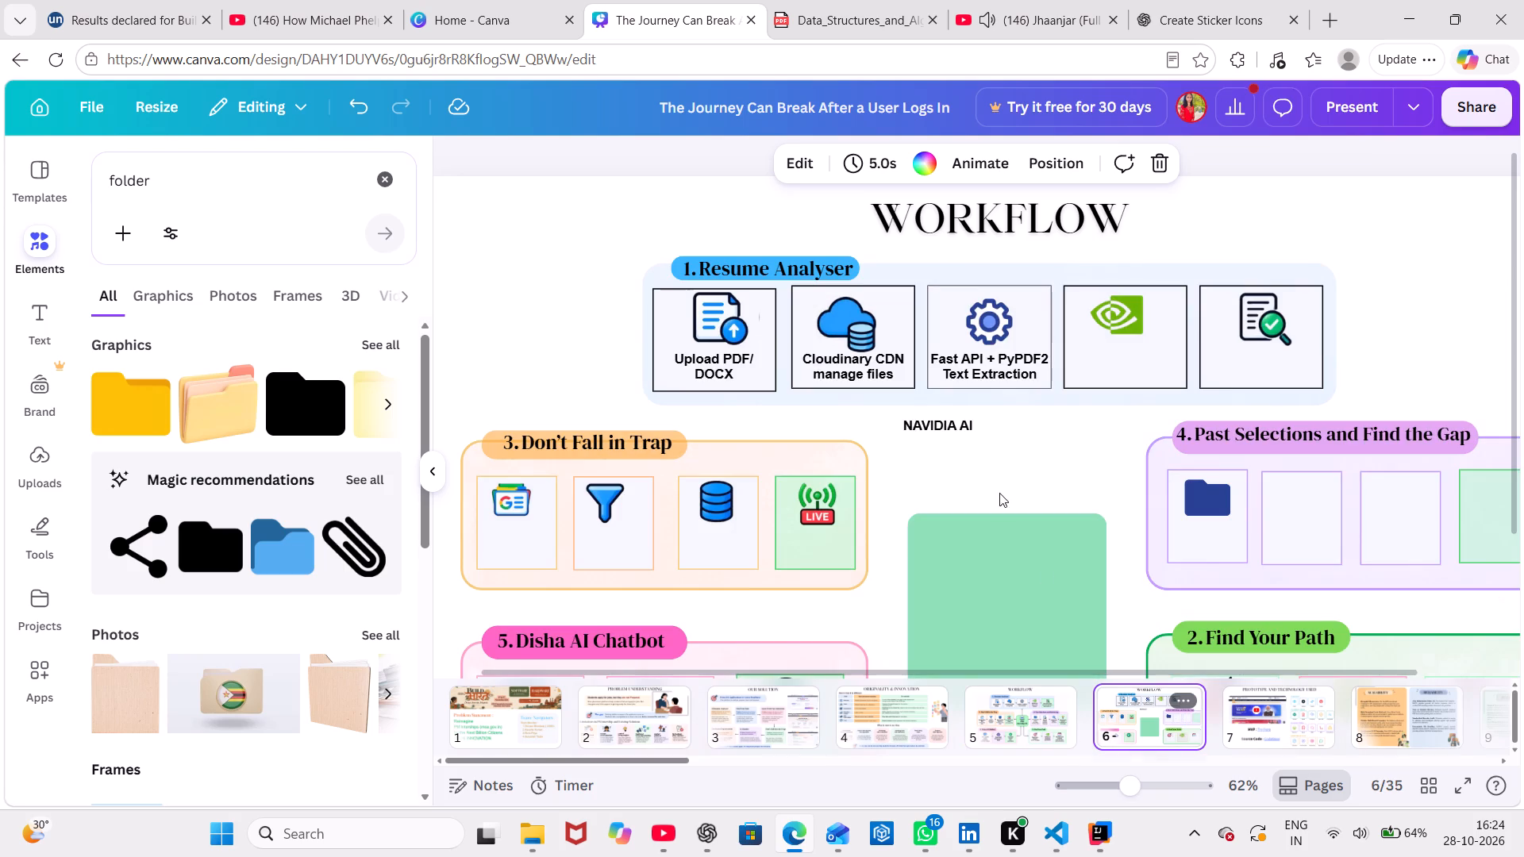
pyautogui.click(923, 422)
pyautogui.click(923, 422)
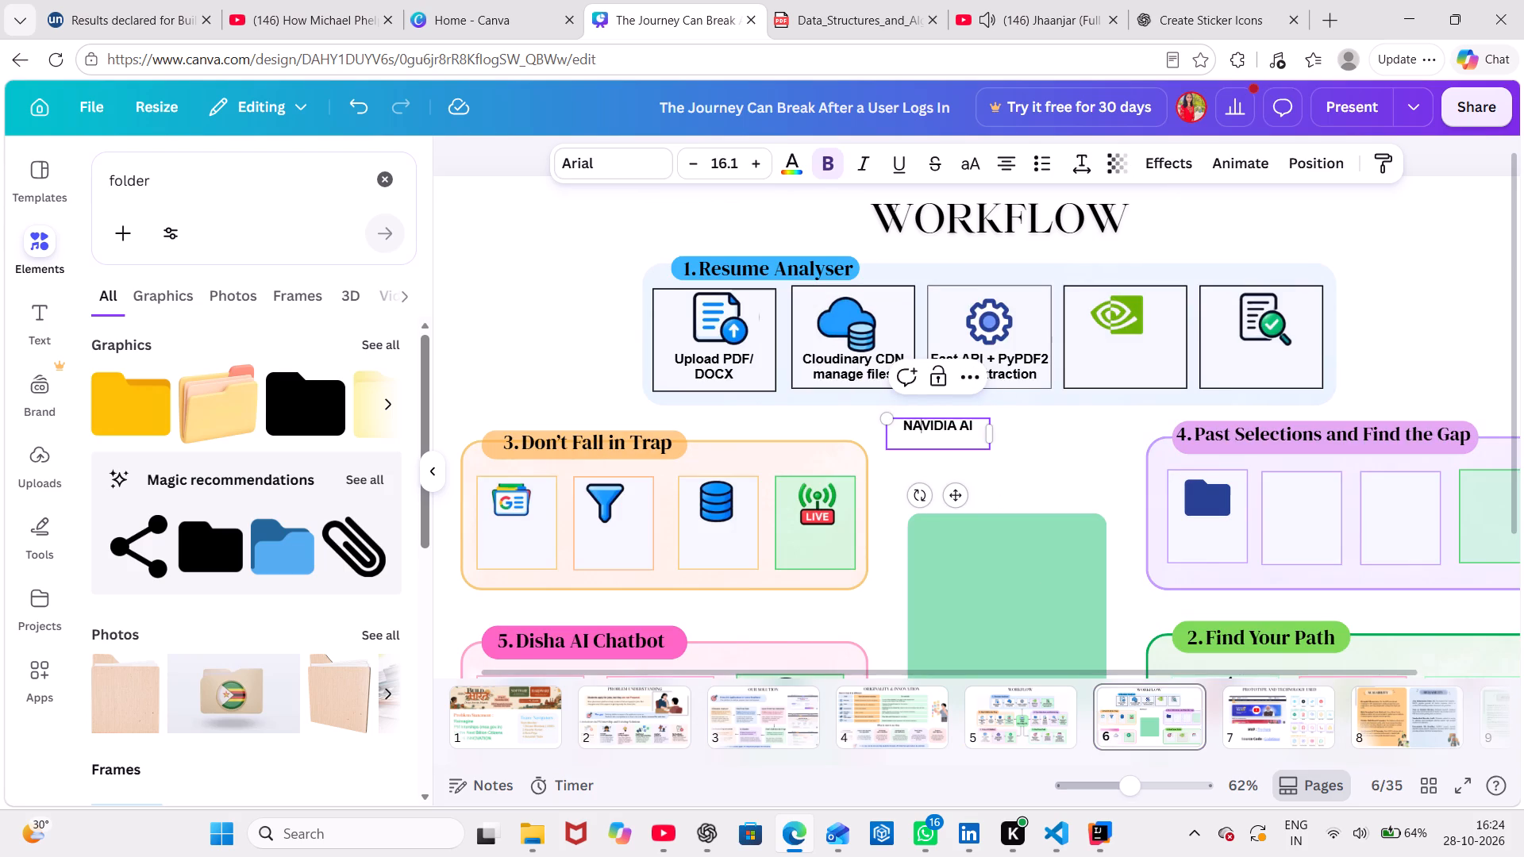
pyautogui.press('BackSpace')
# Add the lines "Strict JSON" and "schema" beneath "NVIDIA AI" in the label, consulting page 5 for the wording.
pyautogui.click(910, 442)
pyautogui.hotkey('shift', 's')
pyautogui.write('tric')
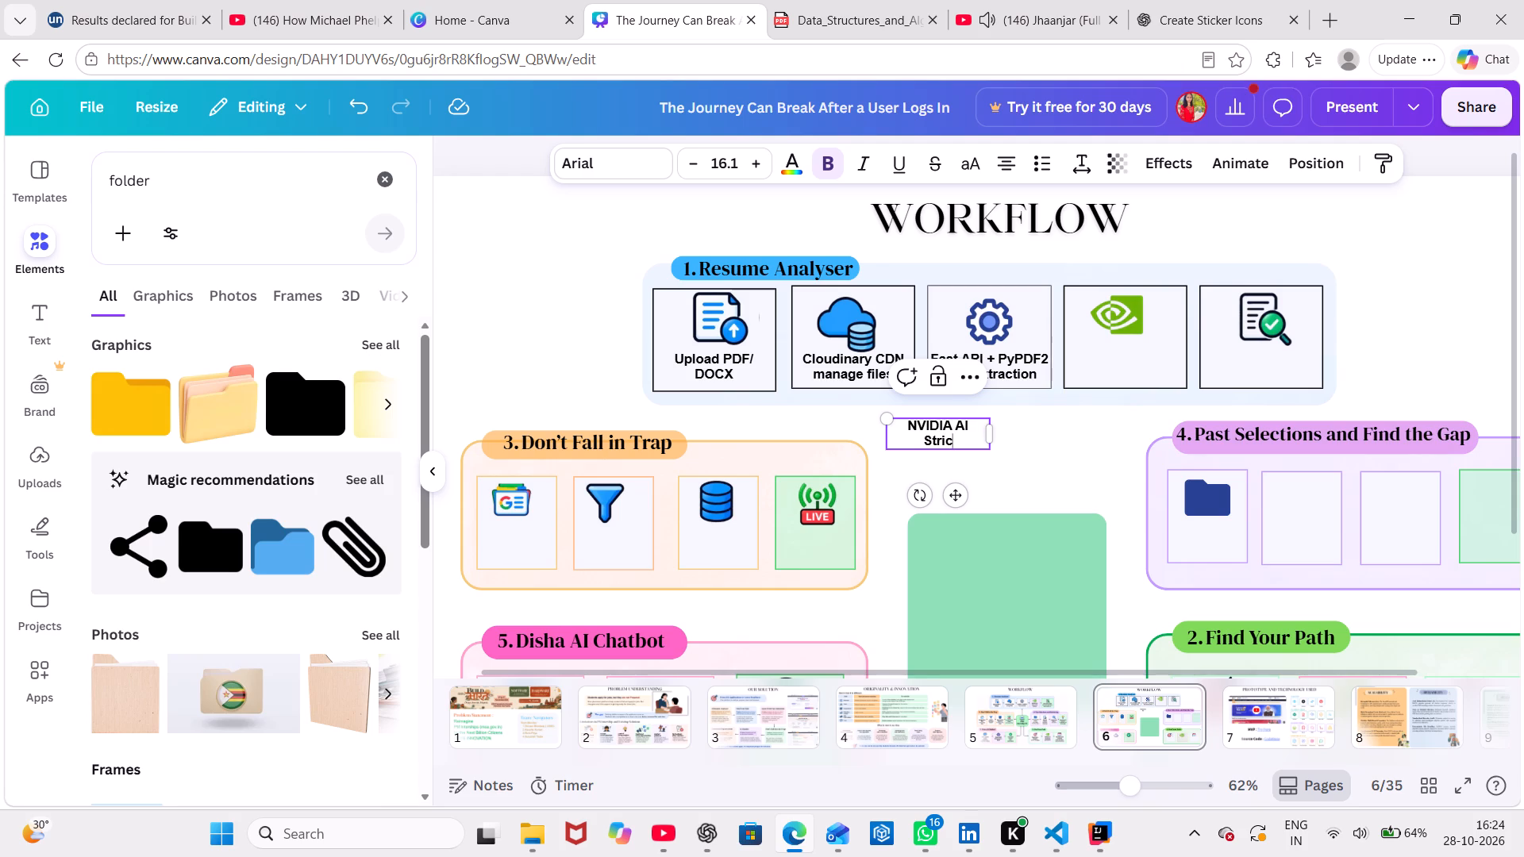
pyautogui.write('t')
pyautogui.press('space')
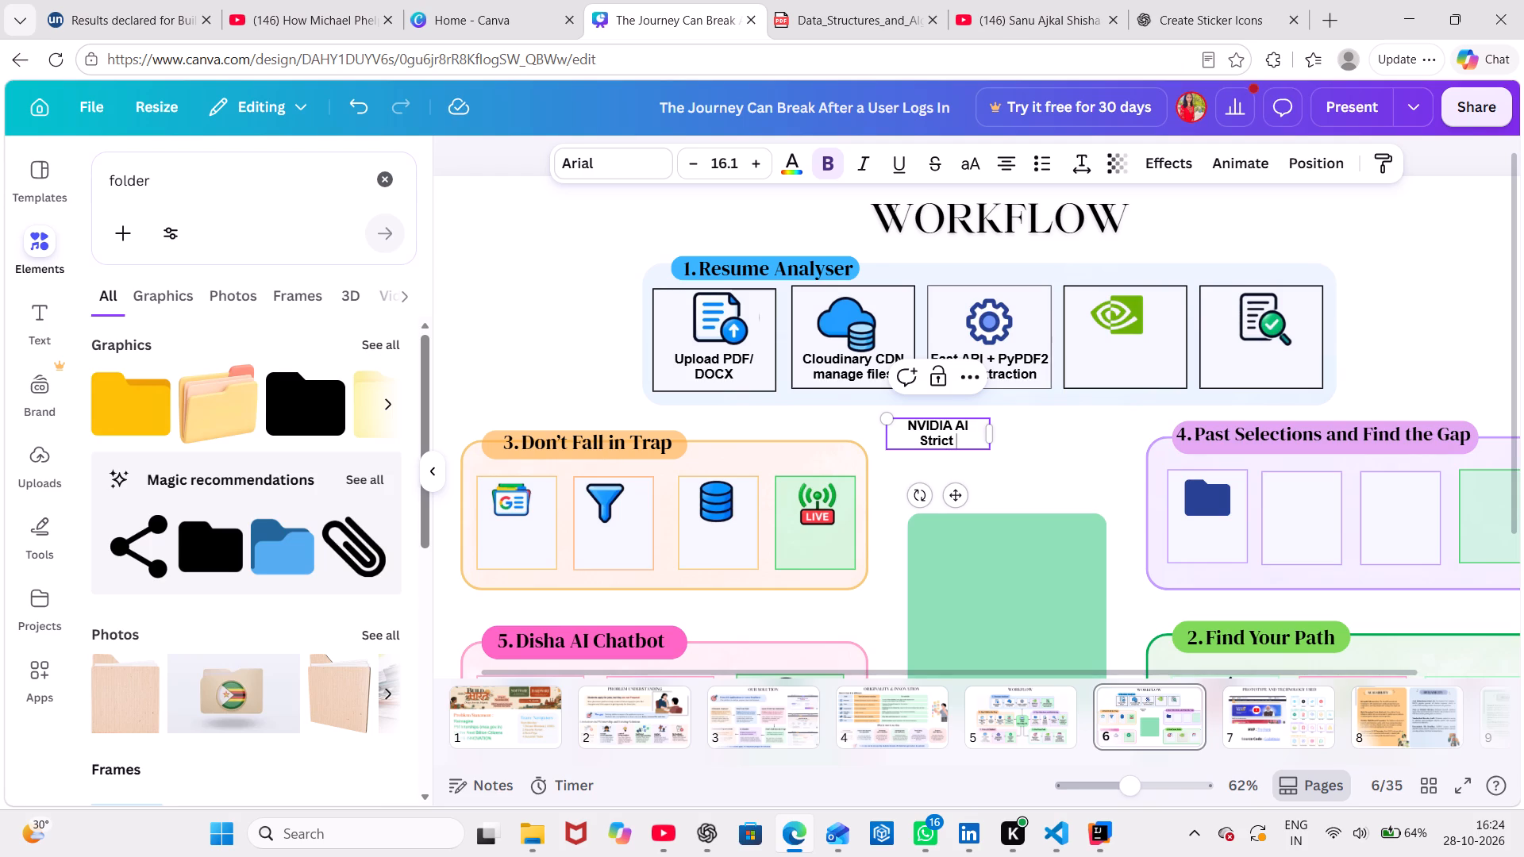
pyautogui.write('JSON')
pyautogui.press('Return')
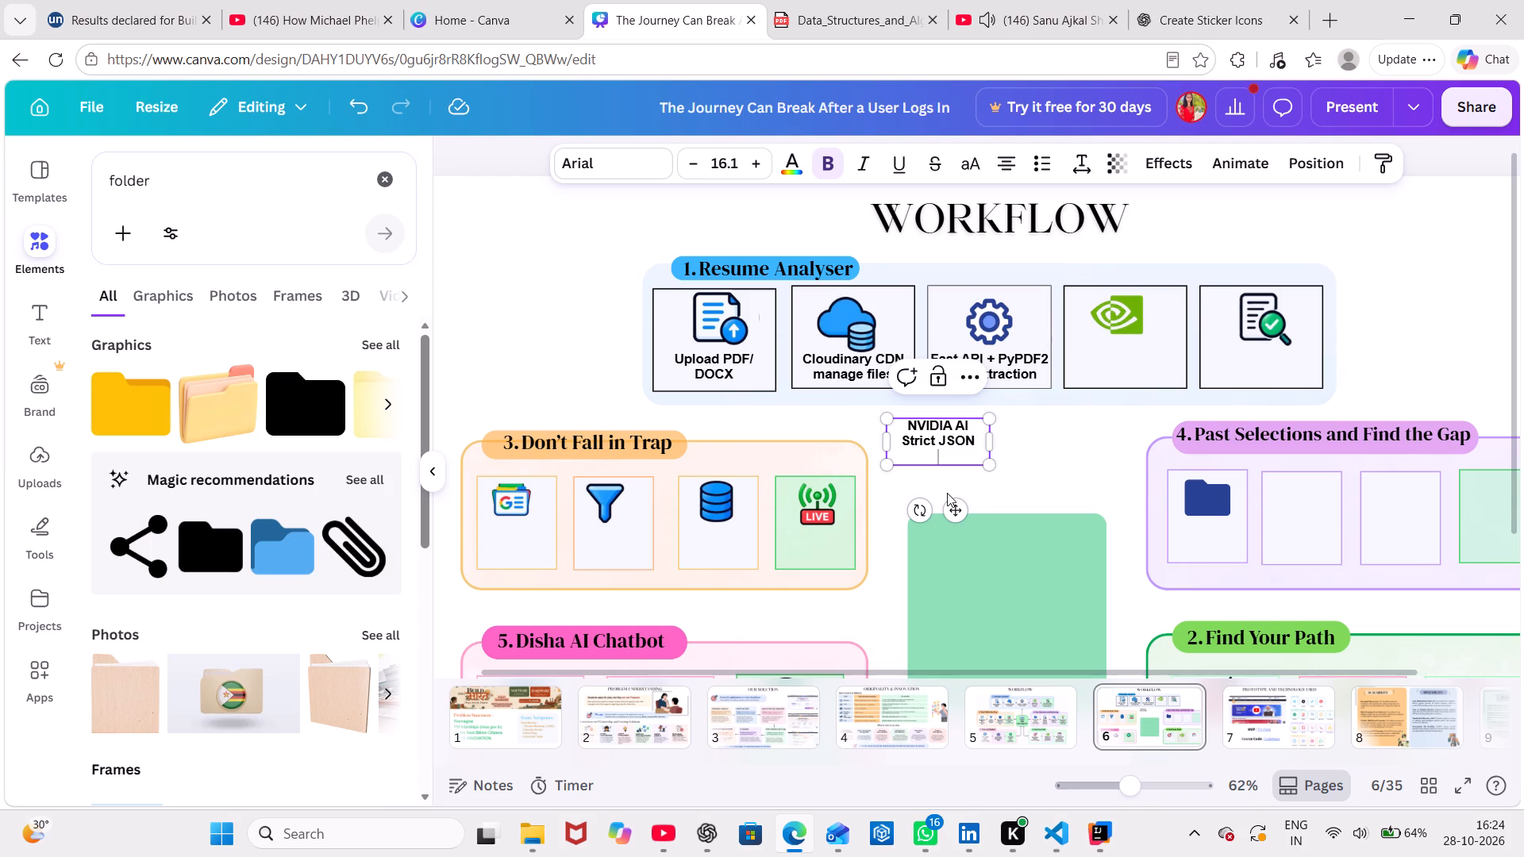
pyautogui.click(997, 729)
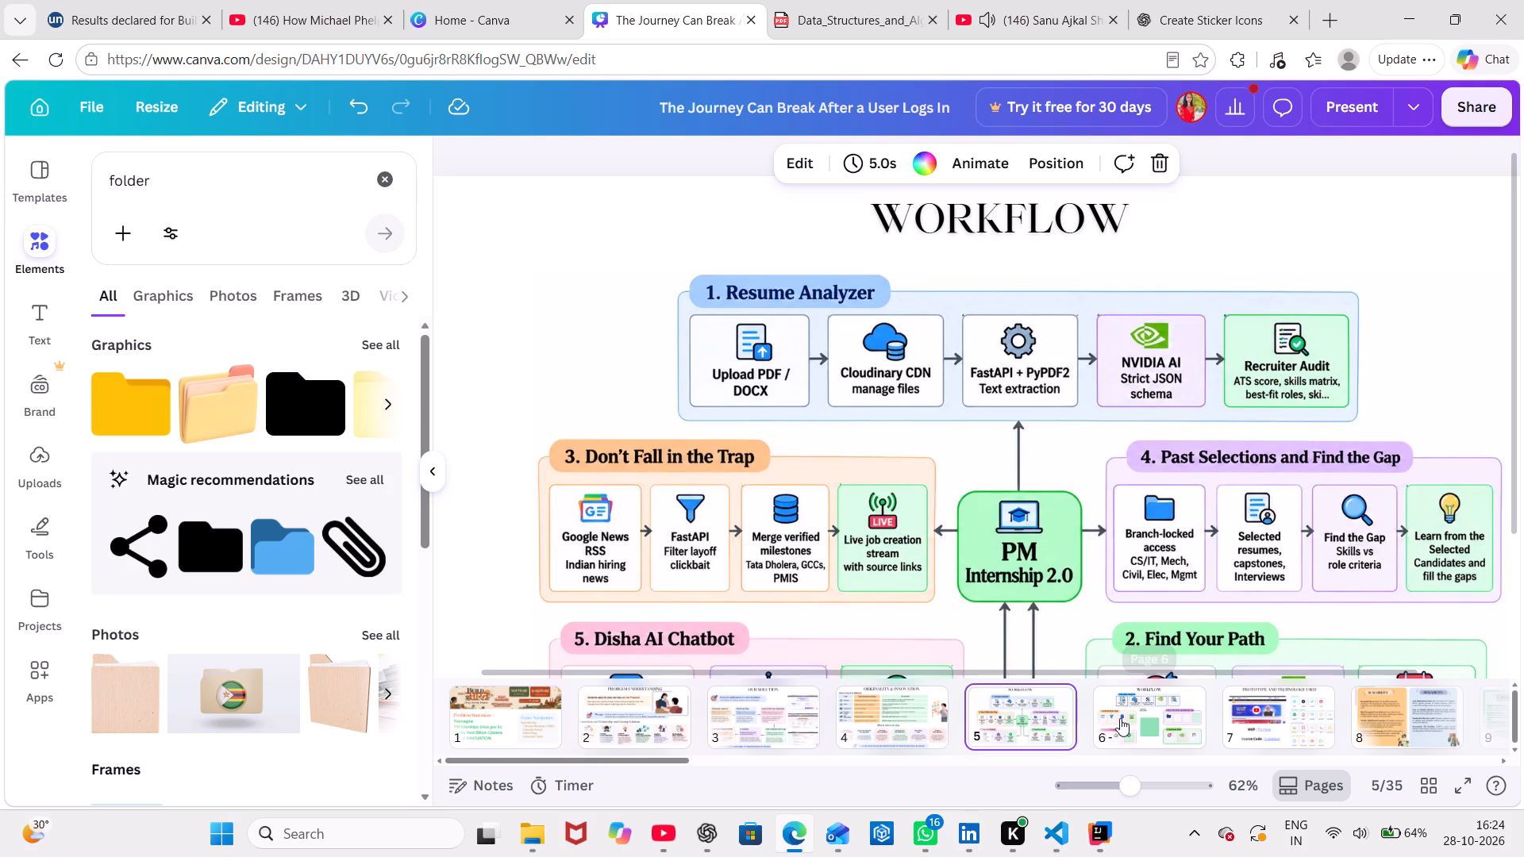
pyautogui.click(1120, 718)
pyautogui.click(936, 450)
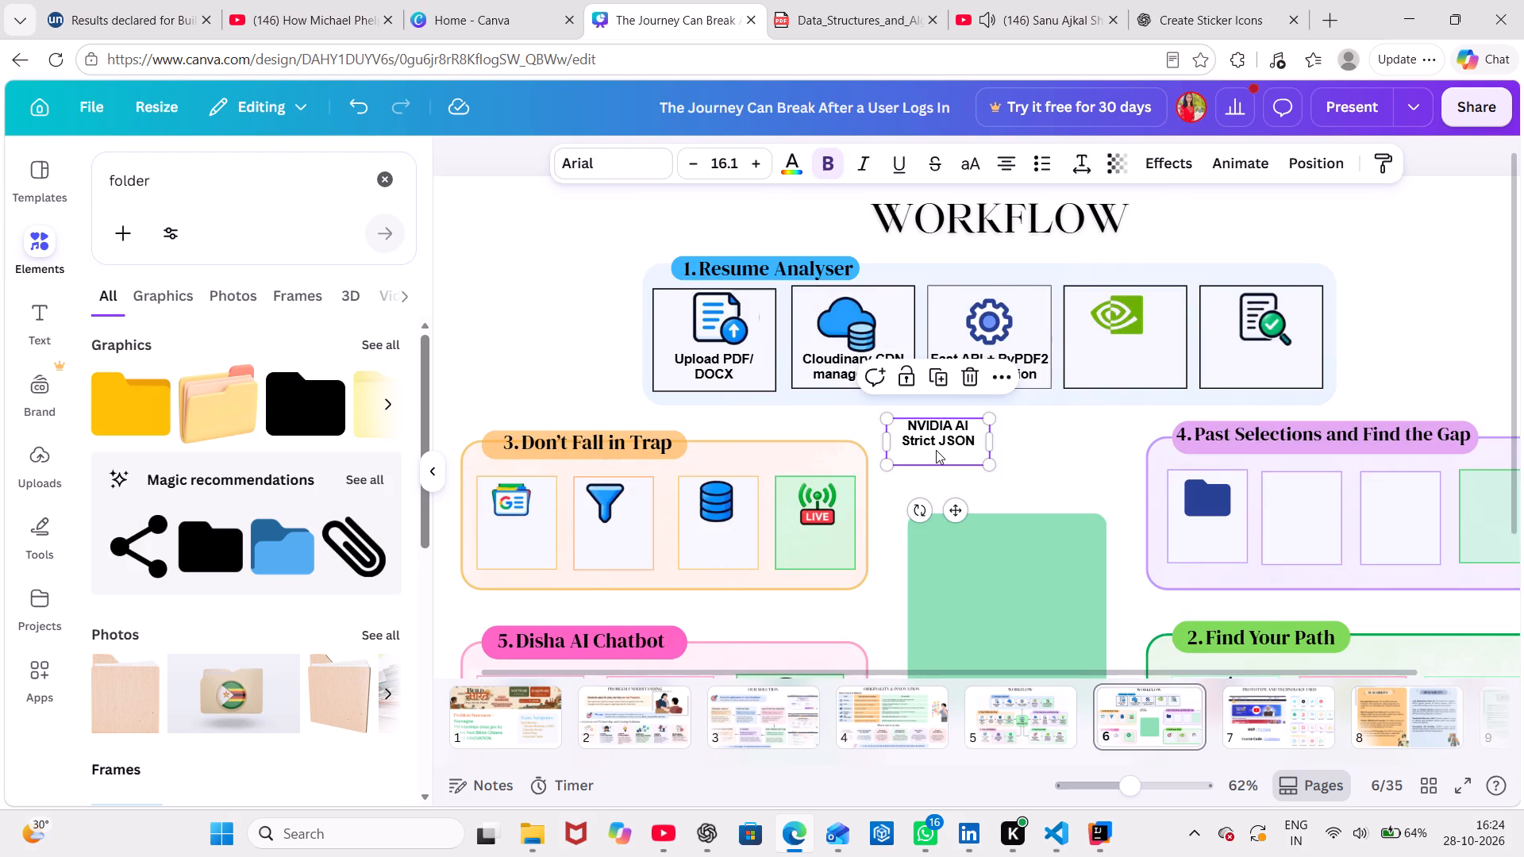
pyautogui.click(922, 450)
pyautogui.write('sche')
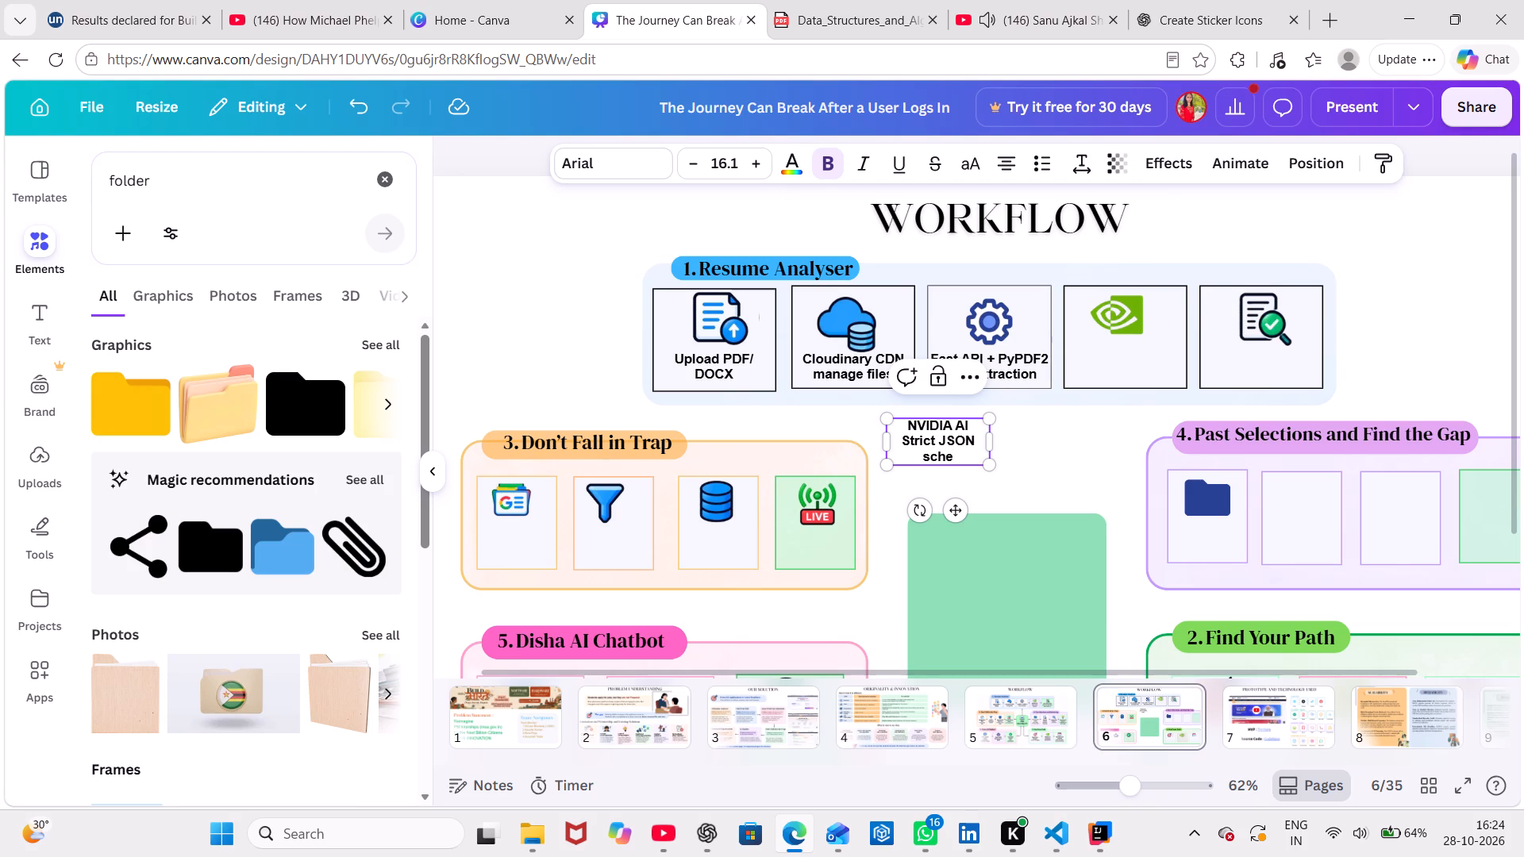
pyautogui.write('ma')
pyautogui.click(1414, 247)
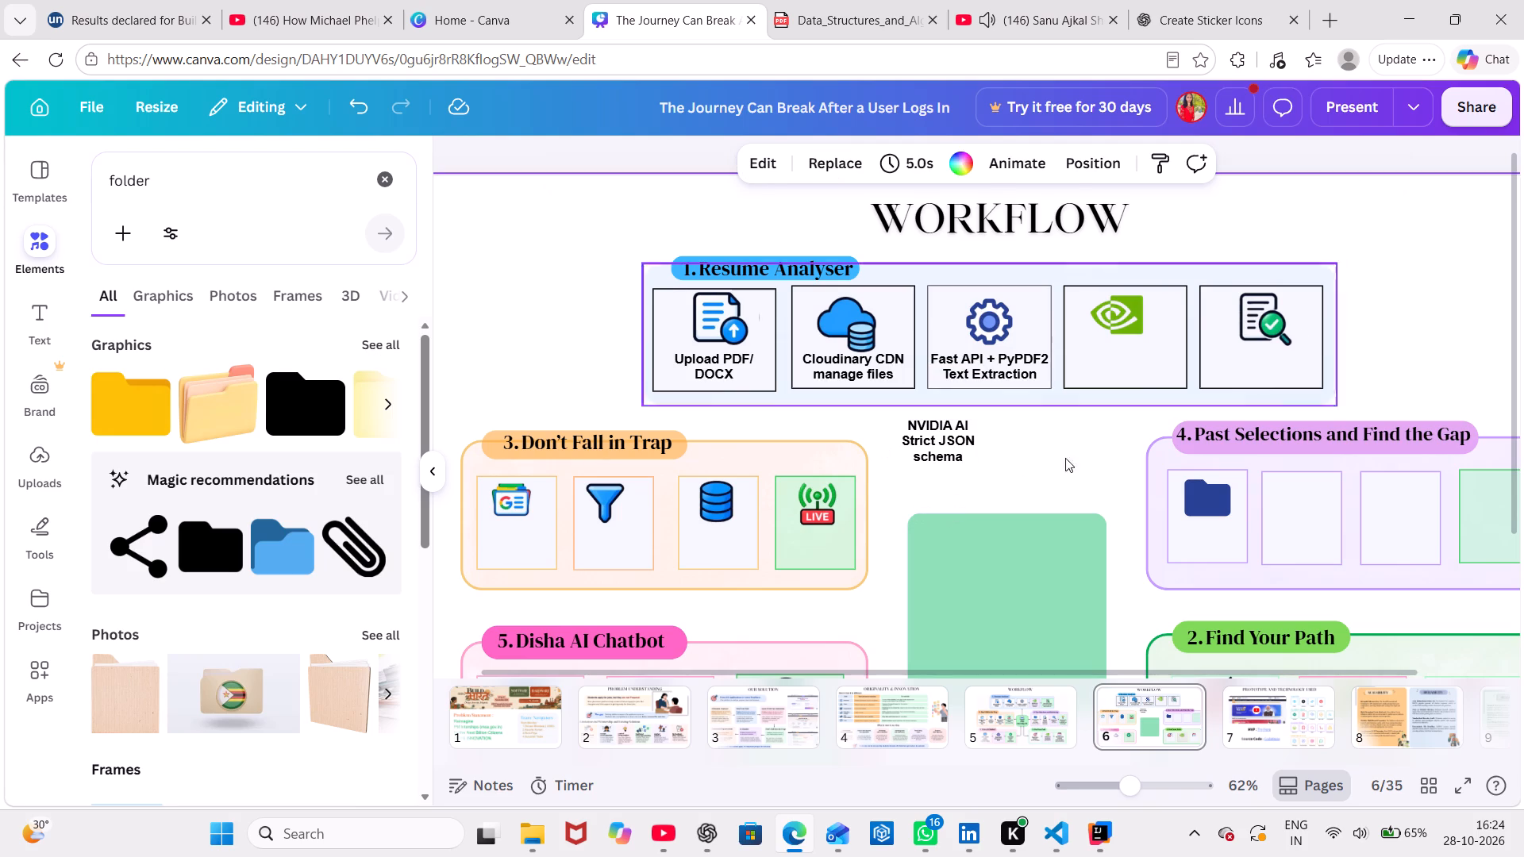
# Move the NVIDIA AI label into the fourth Resume Analyser box and centre it under the NVIDIA icon.
pyautogui.moveTo(941, 444); pyautogui.dragTo(1116, 368)
pyautogui.click(1038, 441)
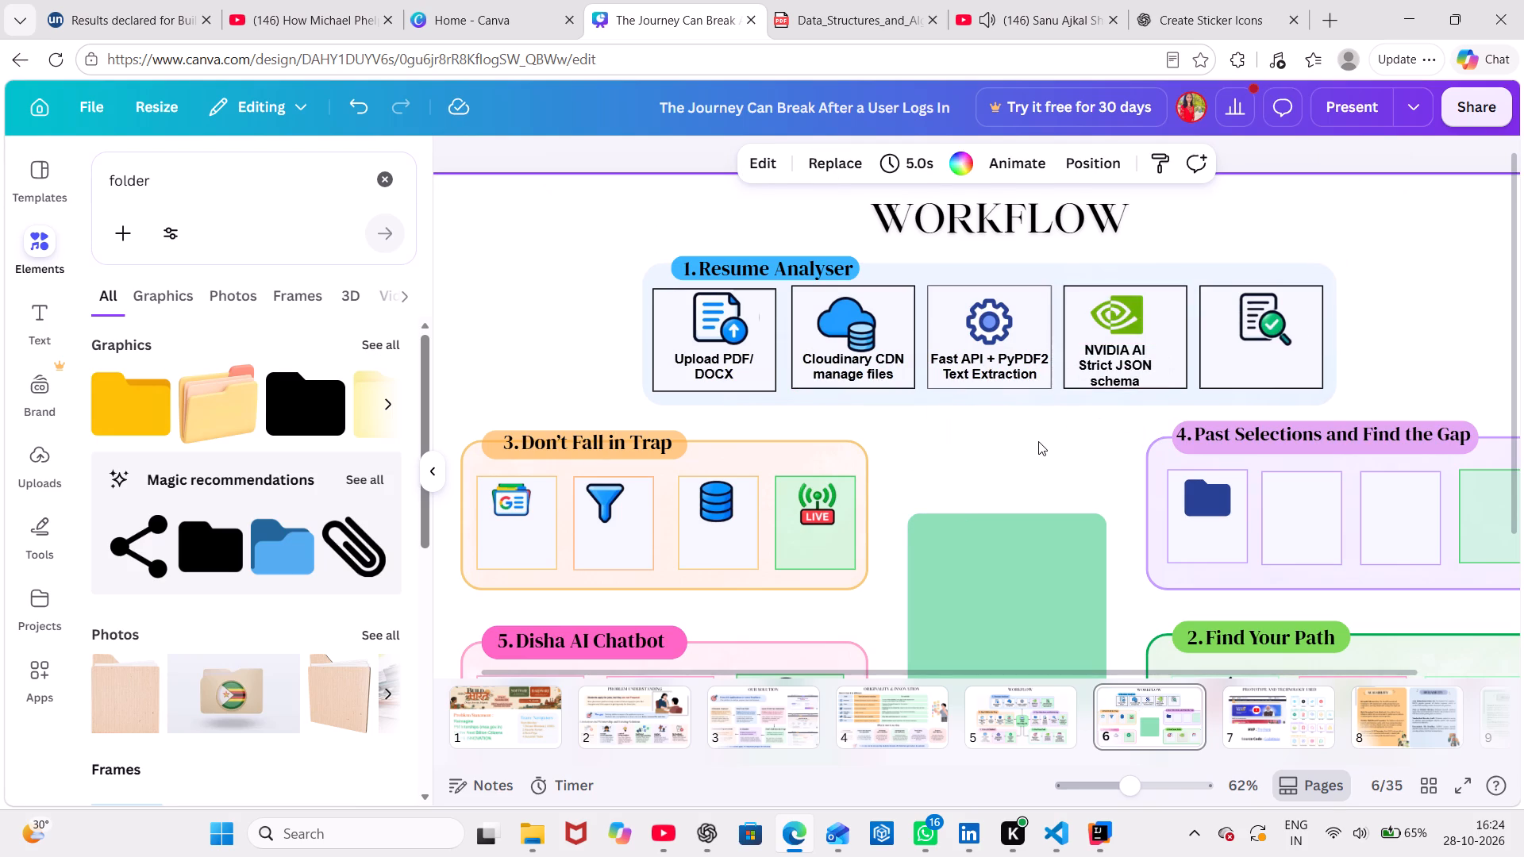
pyautogui.click(1100, 367)
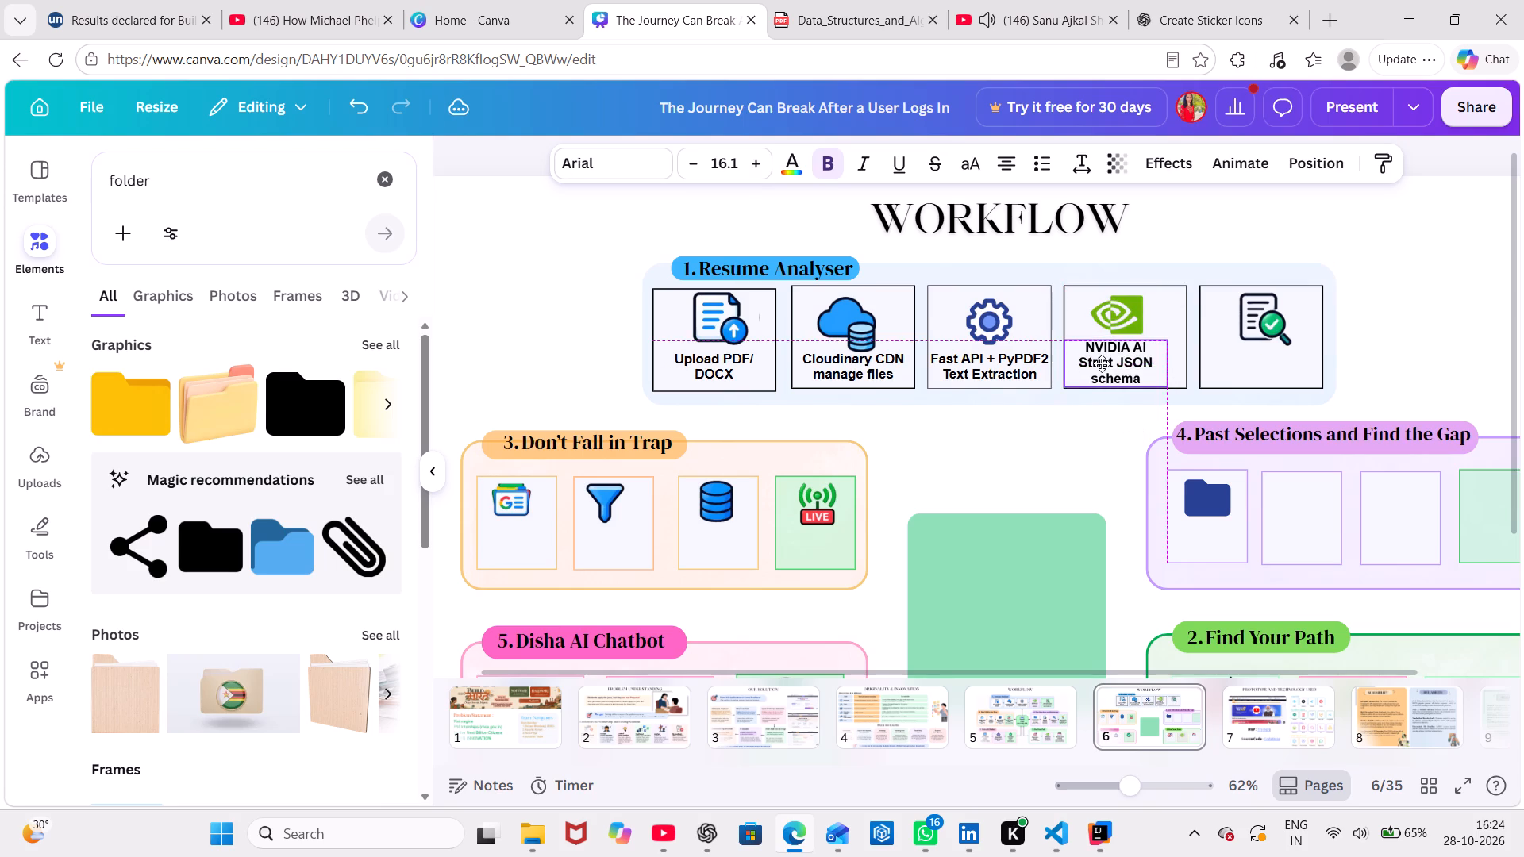
pyautogui.click(1053, 449)
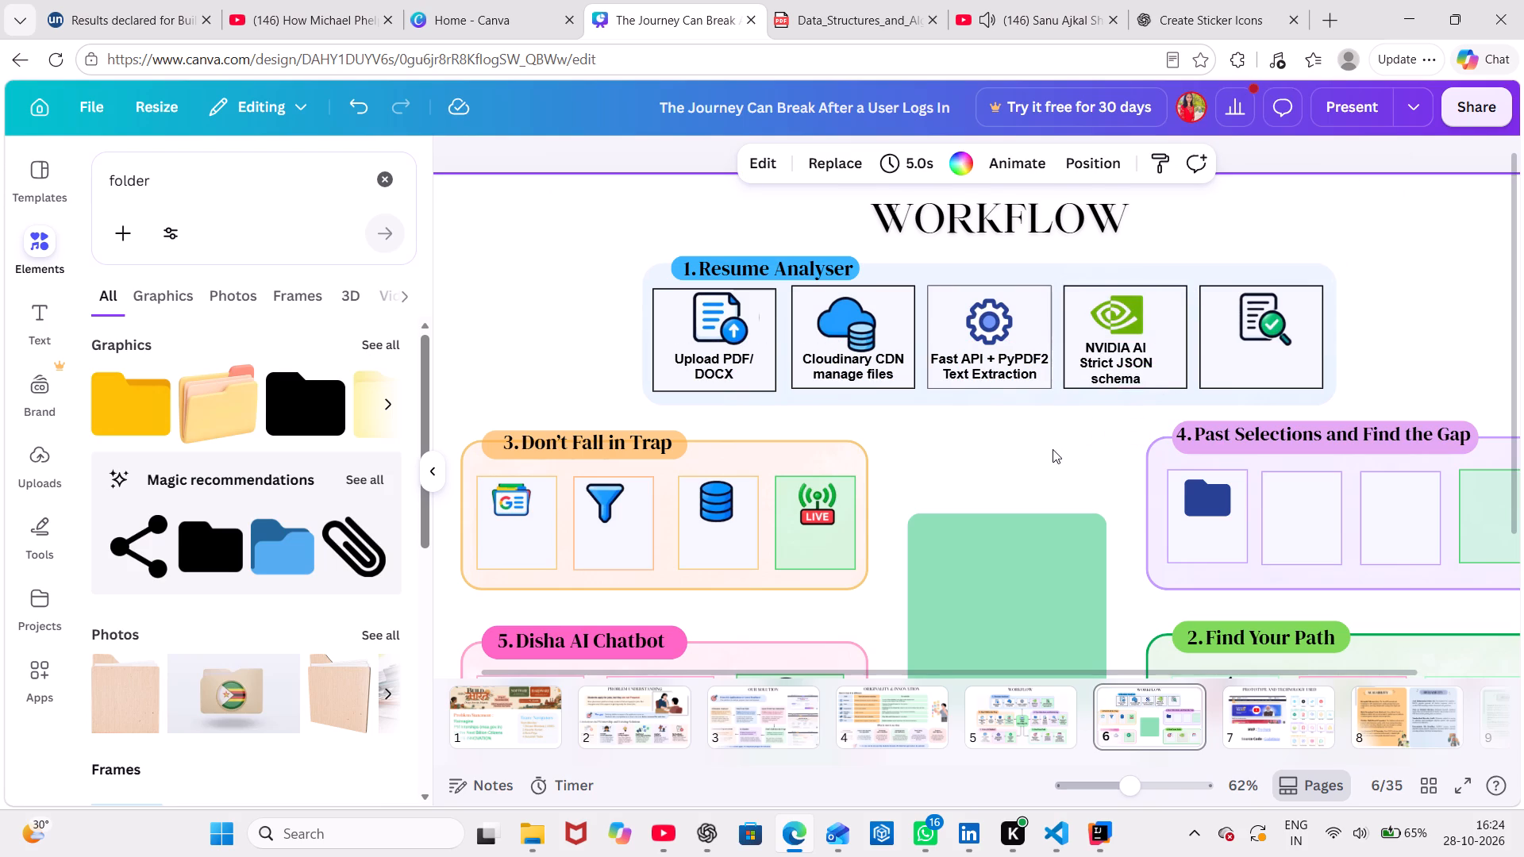
pyautogui.moveTo(1114, 362); pyautogui.dragTo(1121, 362)
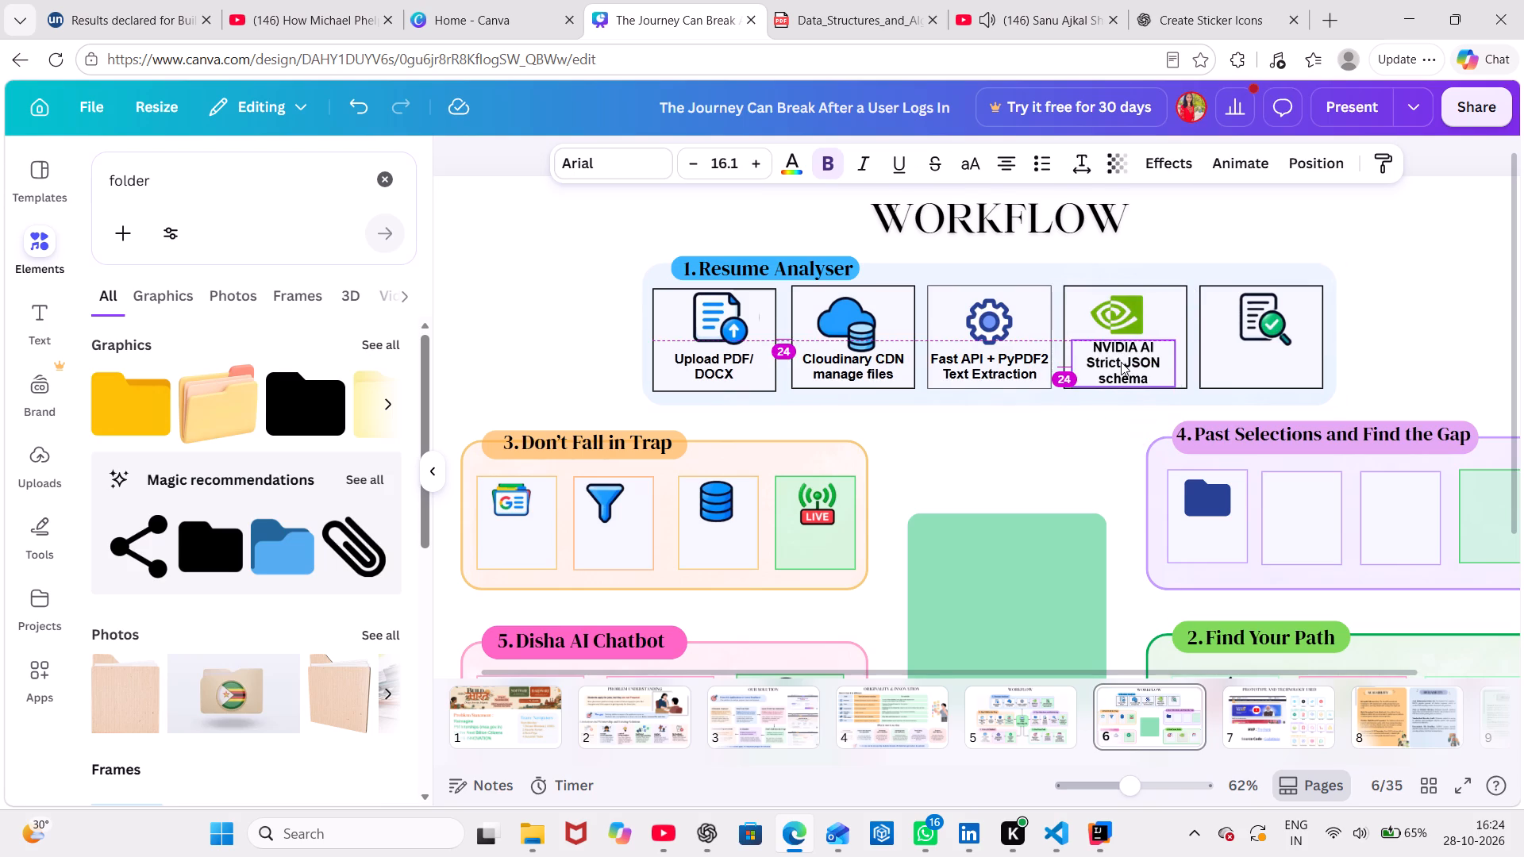
pyautogui.click(1053, 452)
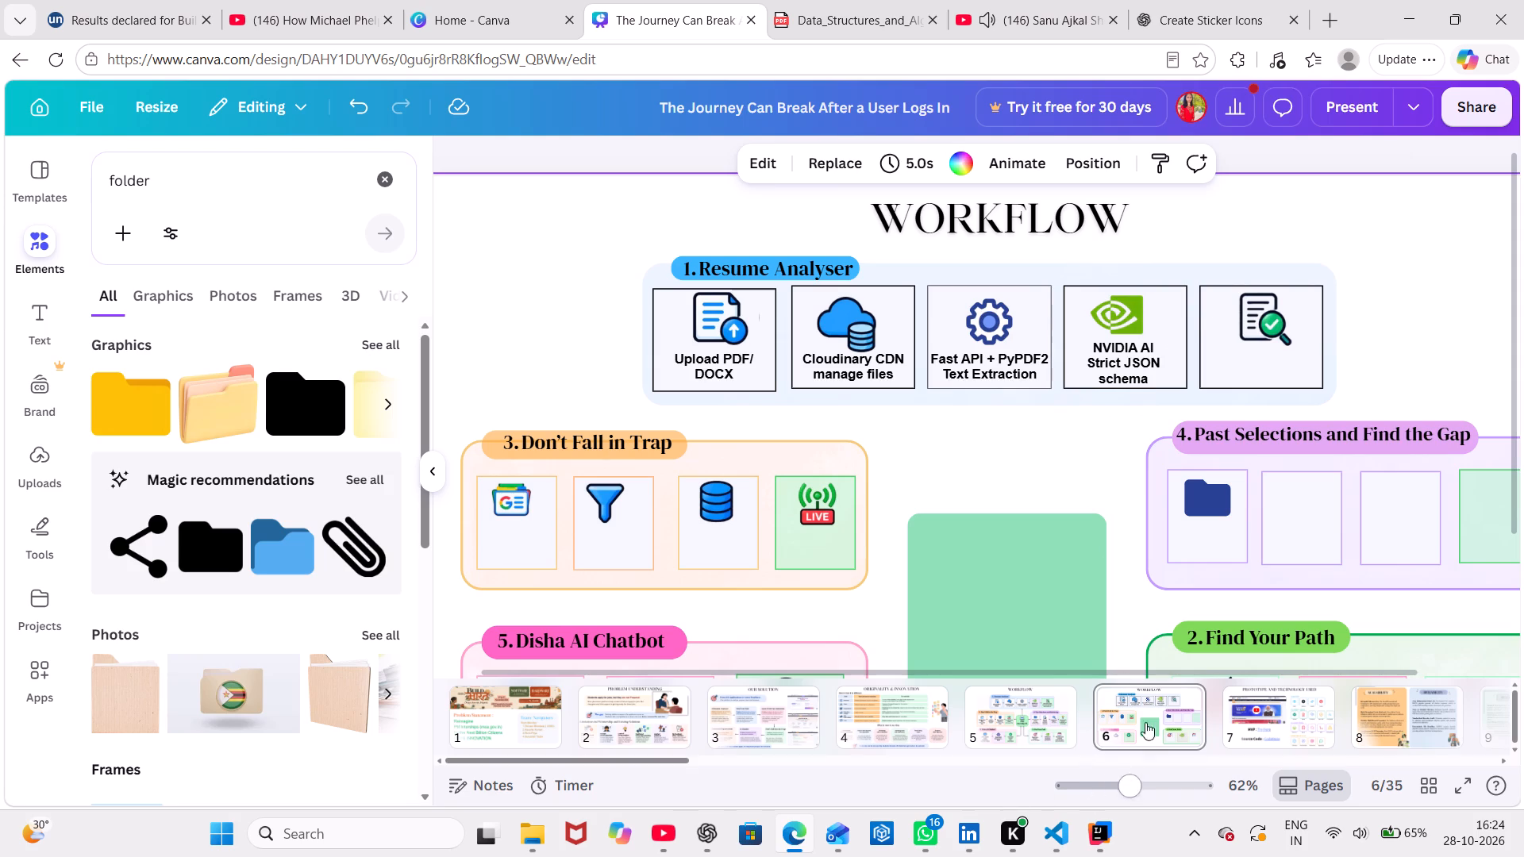
# After checking page 5, paste another "Upload PDF/ DOCX" label below the Resume Analyser section and replace its text with "Recuriter Audit".
pyautogui.click(1013, 706)
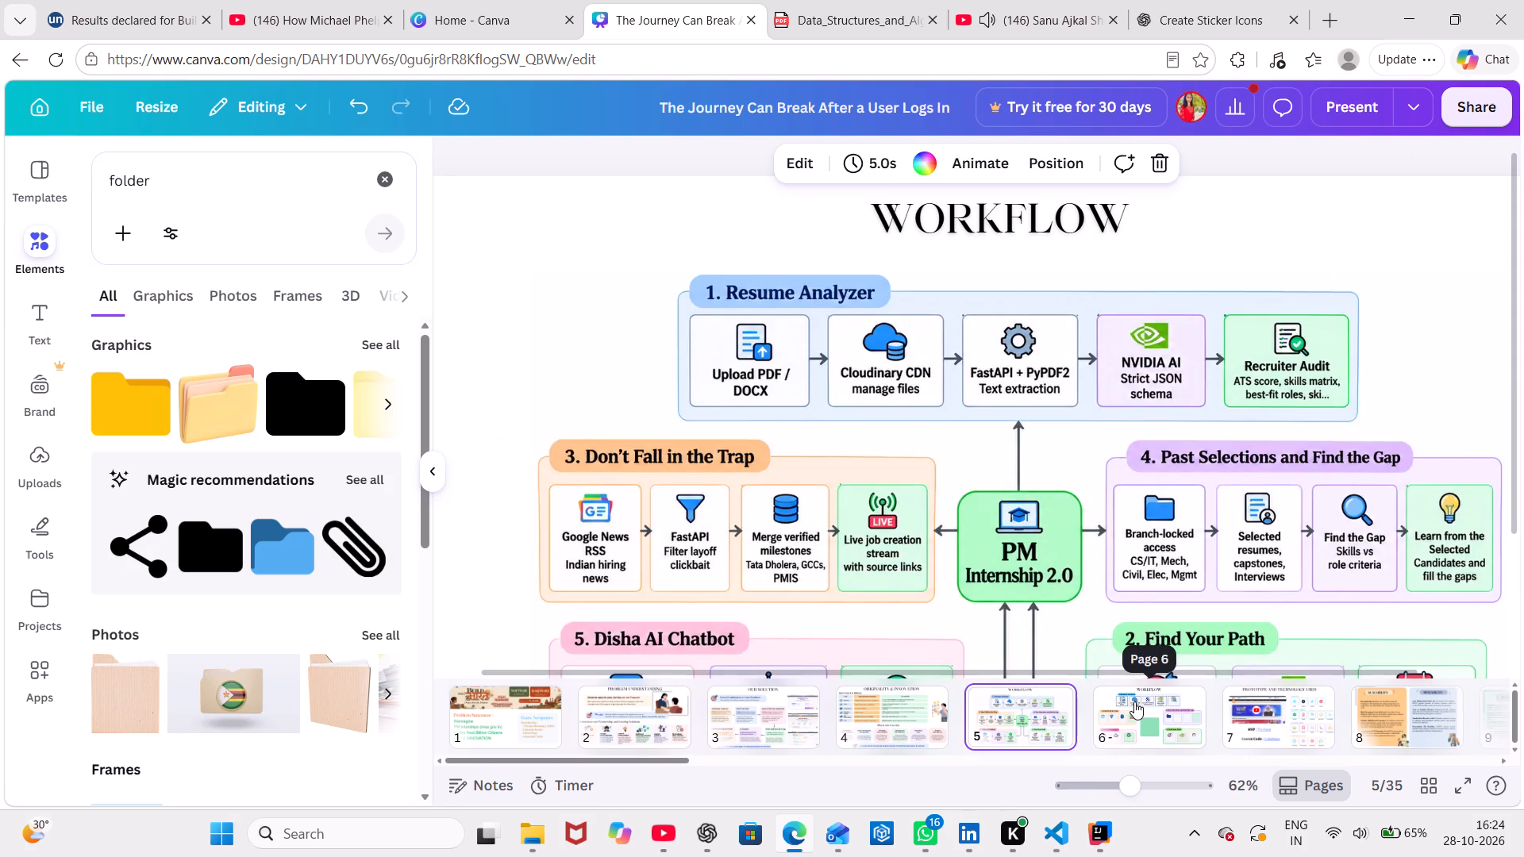
pyautogui.click(1134, 701)
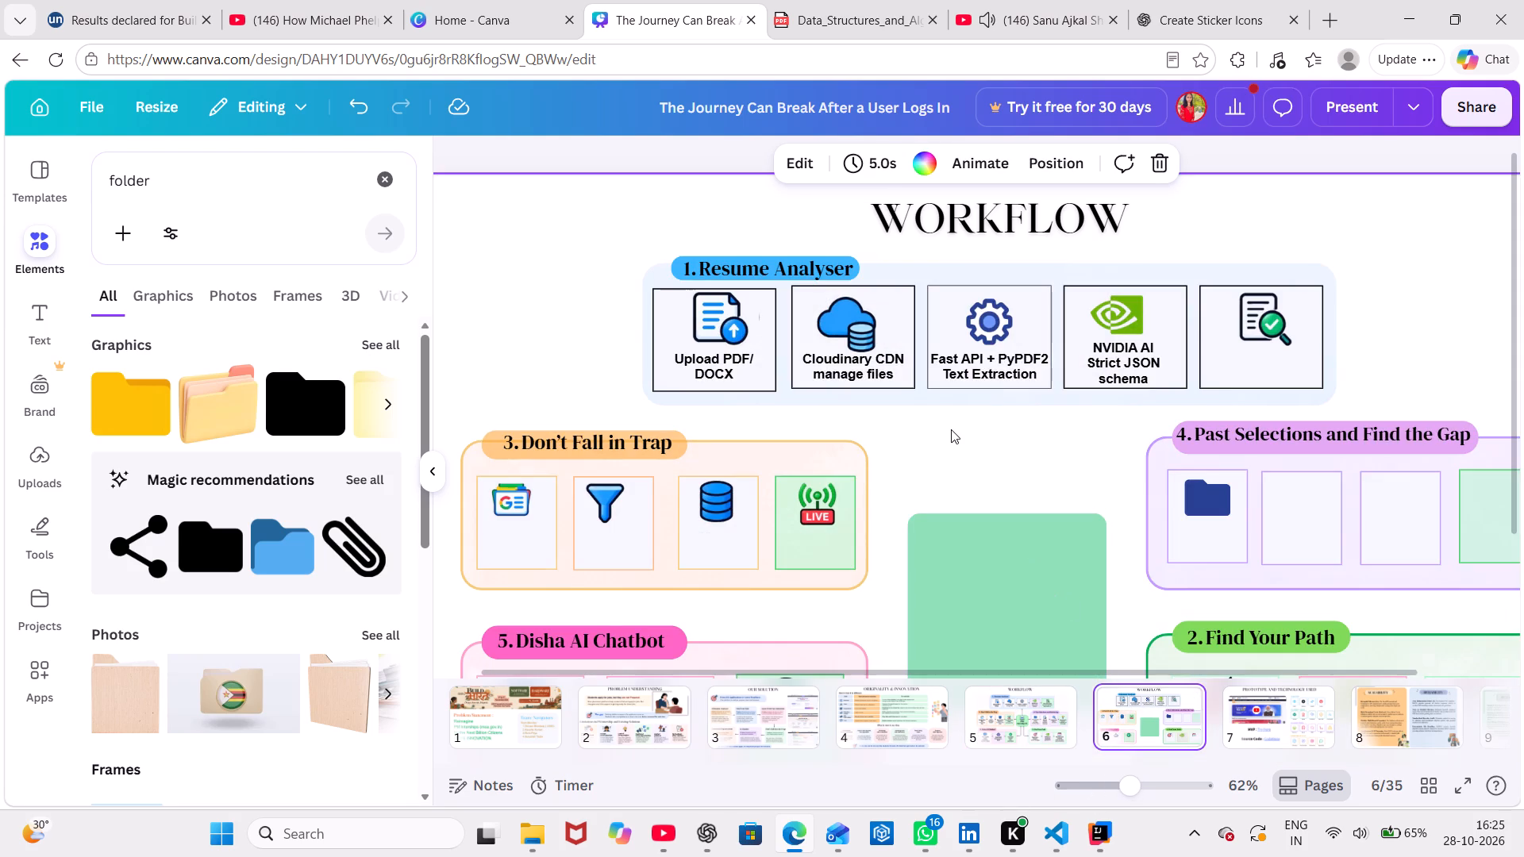
pyautogui.hotkey('ctrl', 'v')
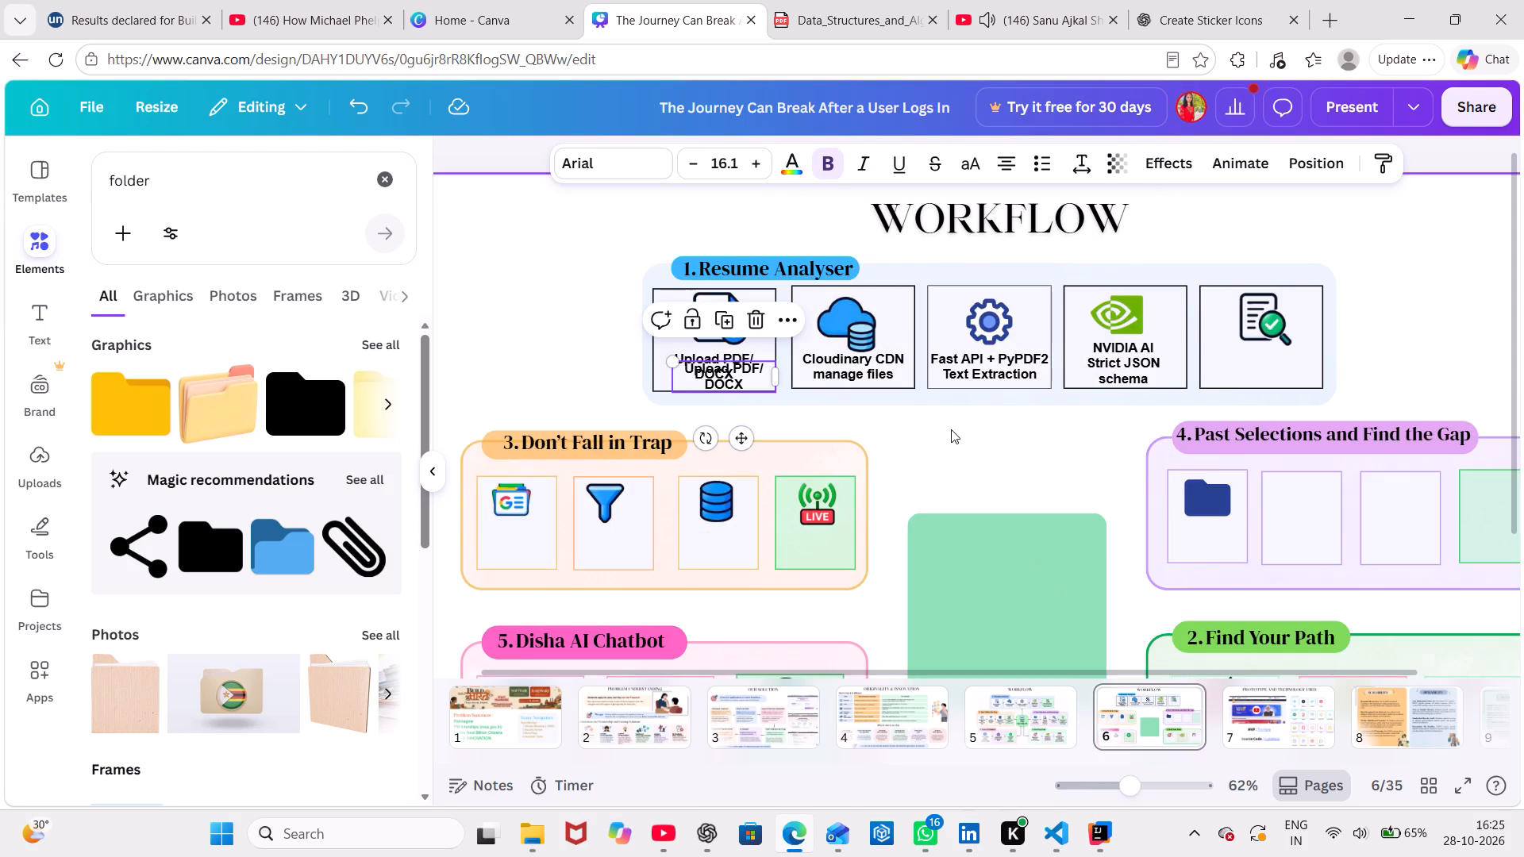
pyautogui.moveTo(738, 430); pyautogui.dragTo(946, 478)
pyautogui.tripleClick(947, 417)
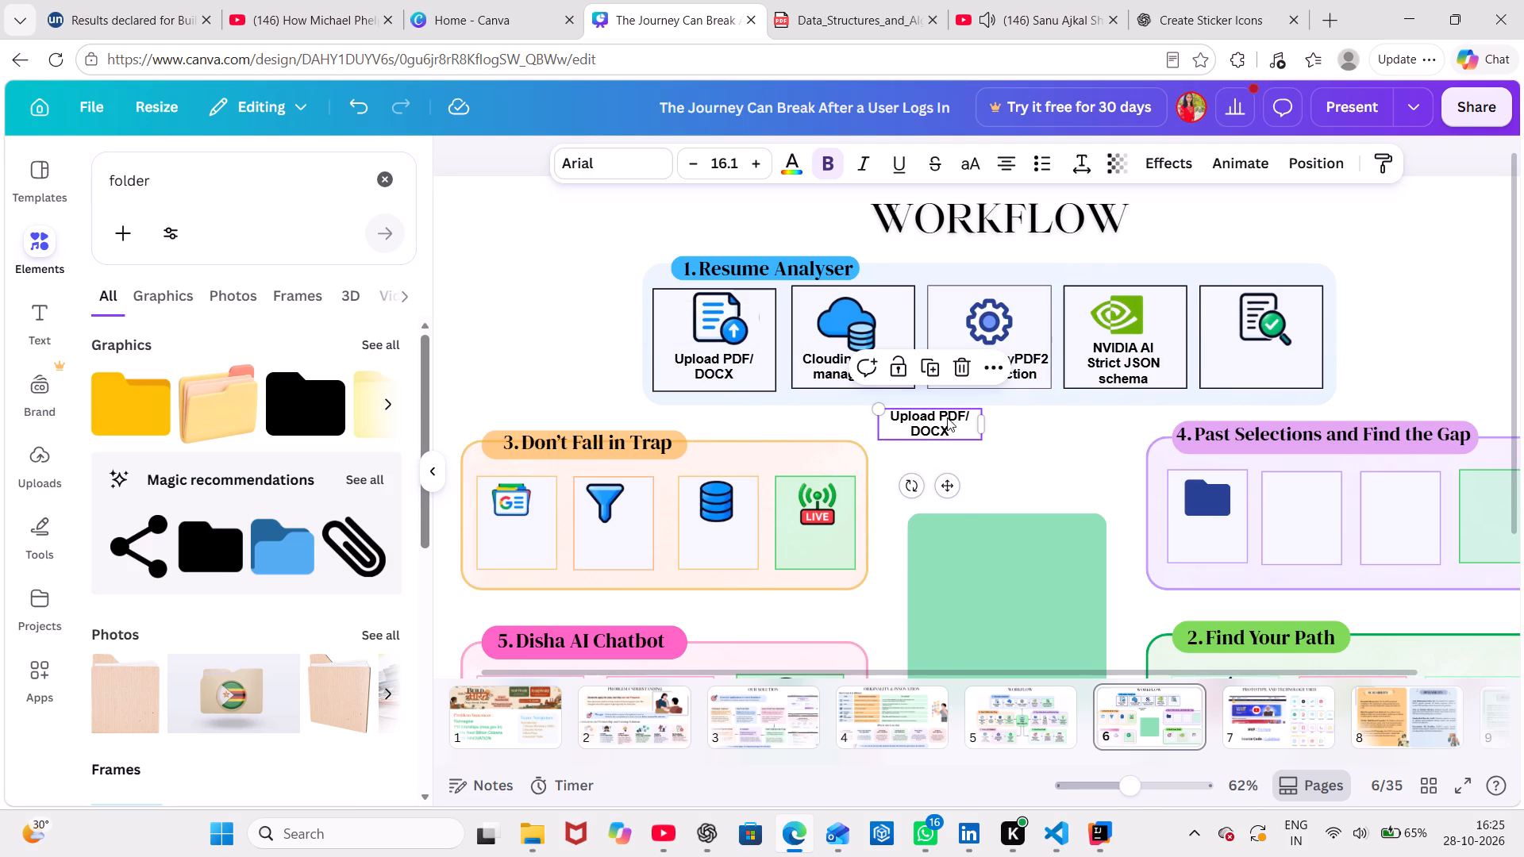
pyautogui.press('BackSpace')
pyautogui.write('Recu')
pyautogui.write('riter Adit')
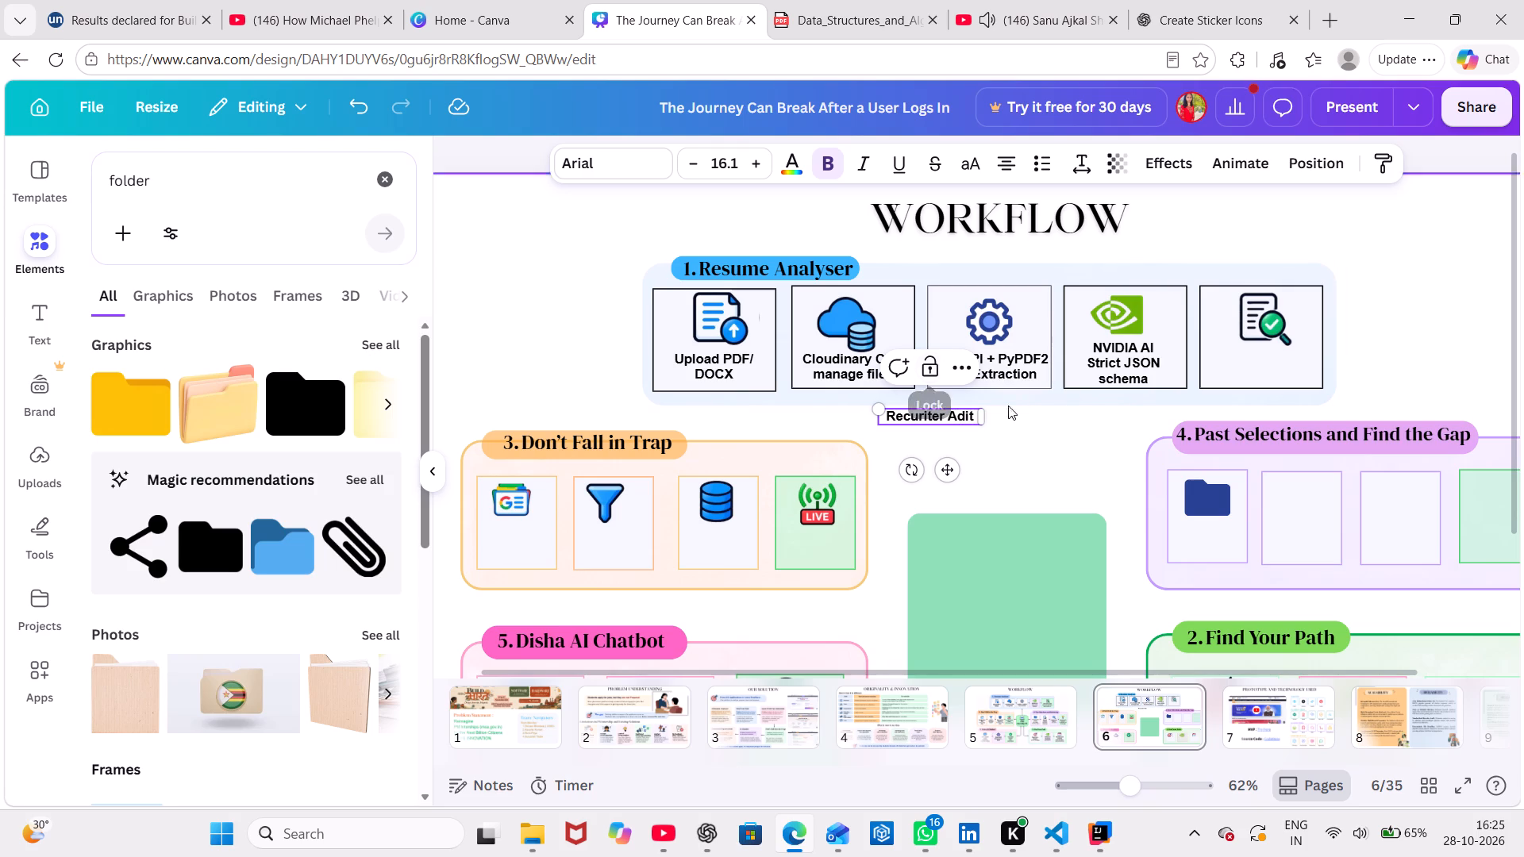
pyautogui.click(966, 417)
pyautogui.press('Left')
pyautogui.press('u')
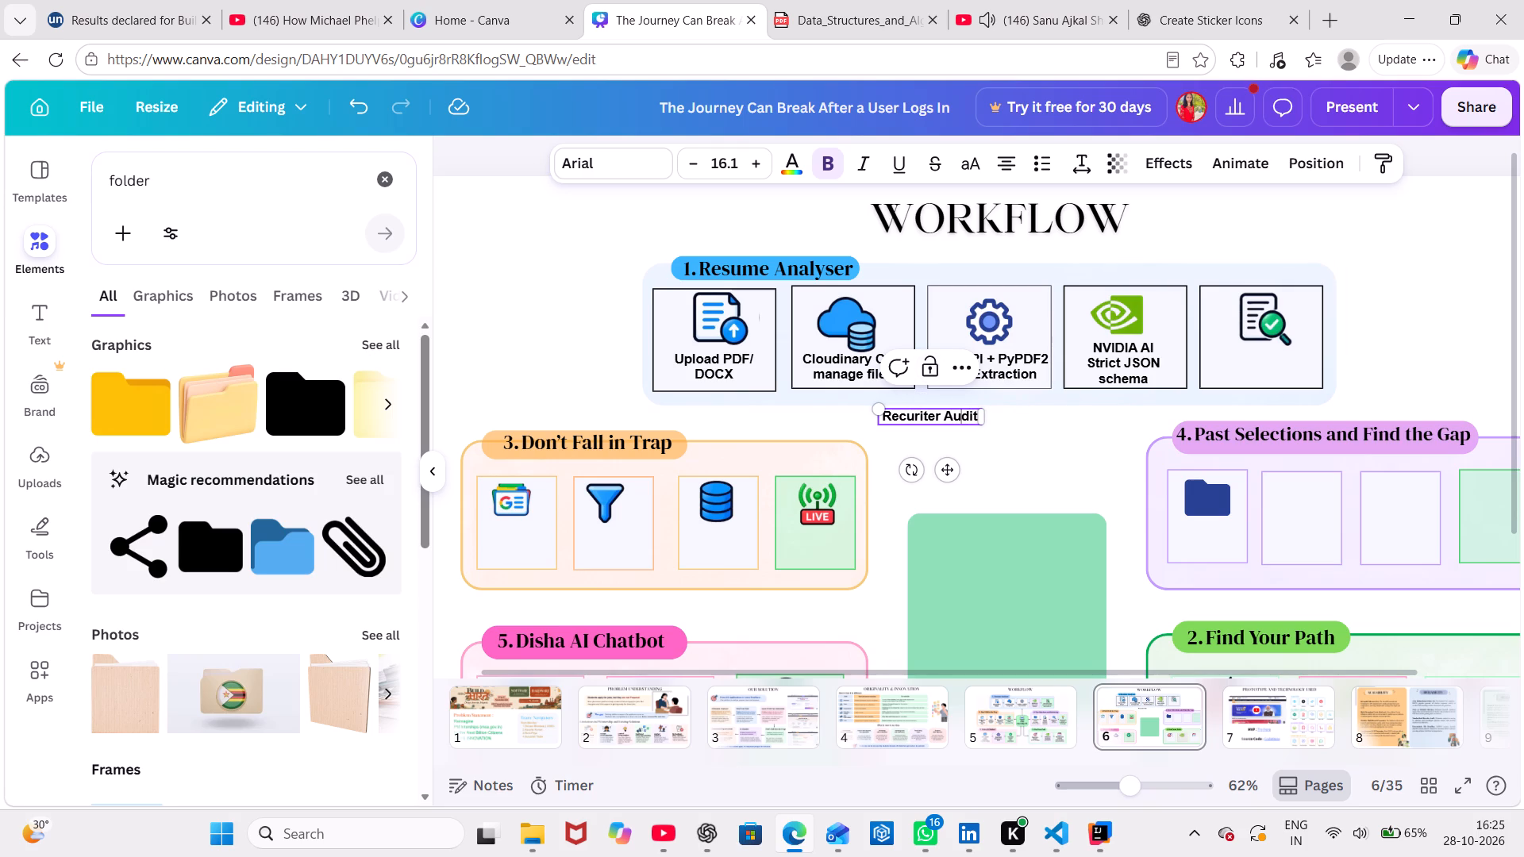
# After checking page 5, add the line "ATS score" beneath "Recuriter Audit" in the label below the Resume Analyser section.
pyautogui.click(1025, 703)
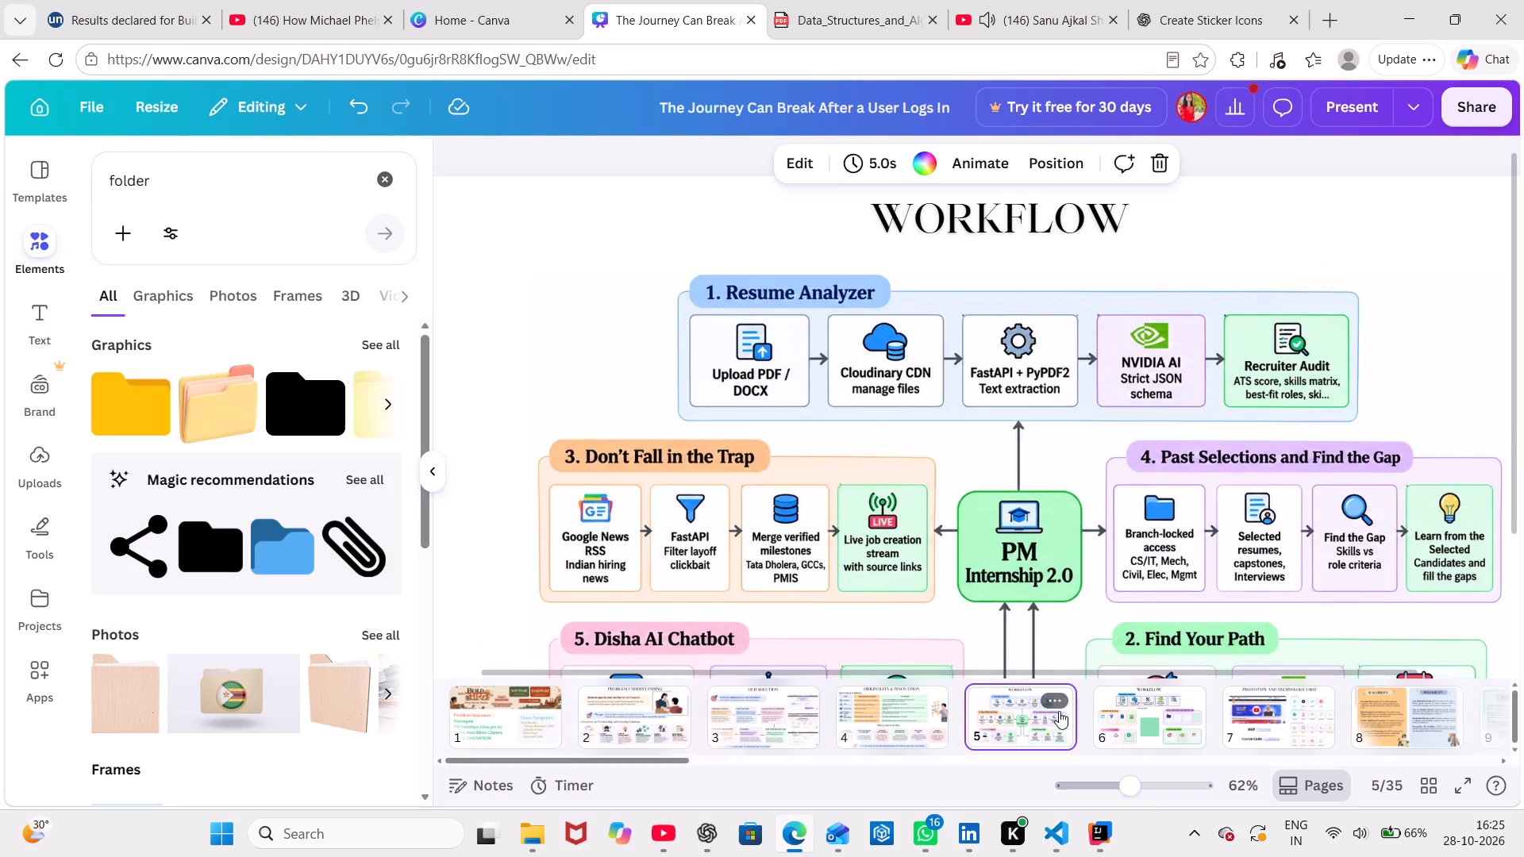
pyautogui.click(1108, 728)
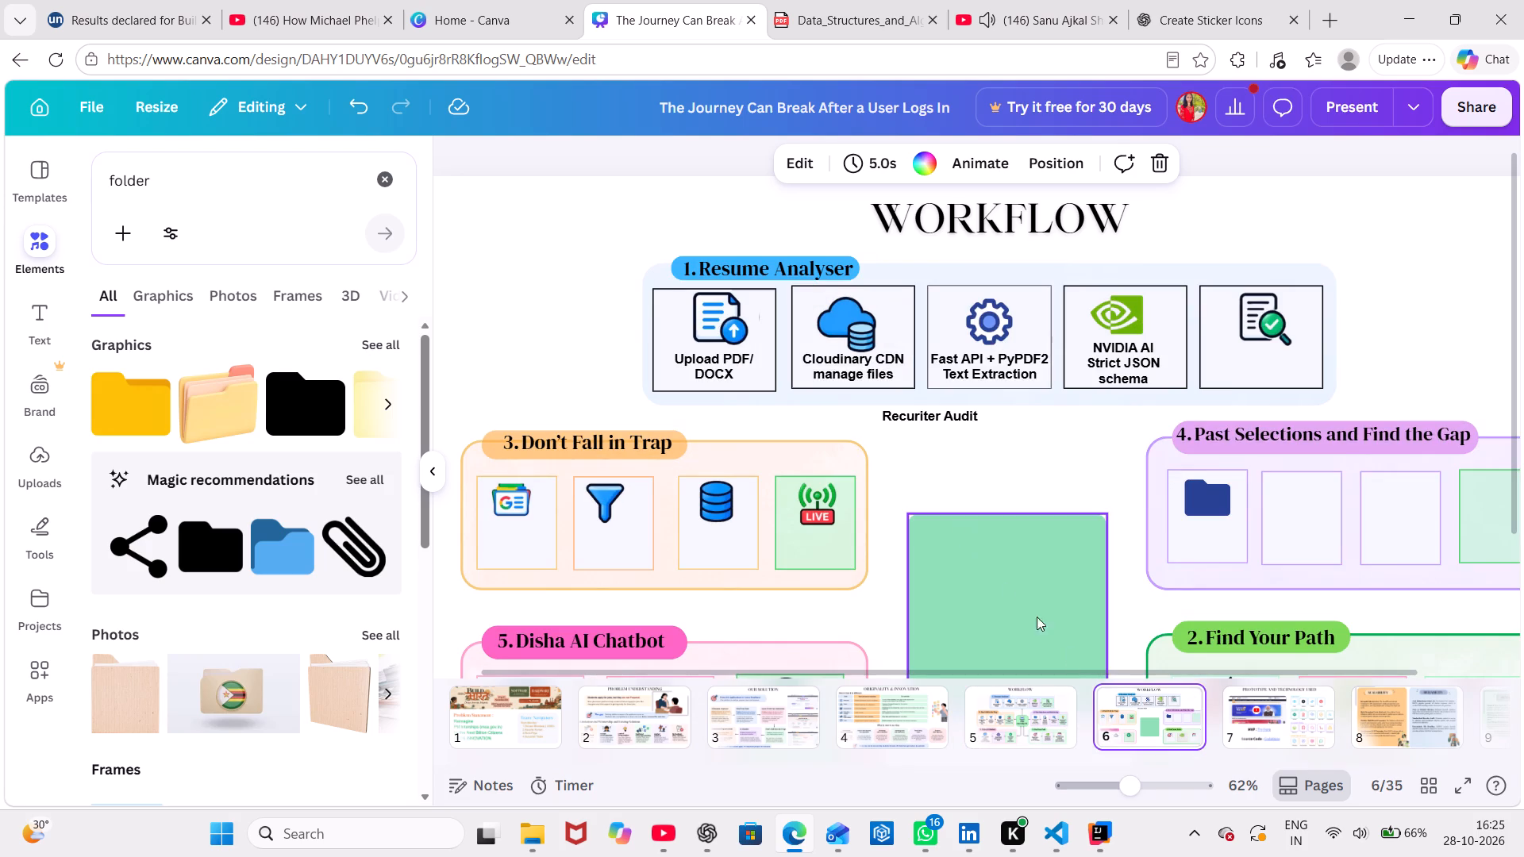
pyautogui.click(1057, 705)
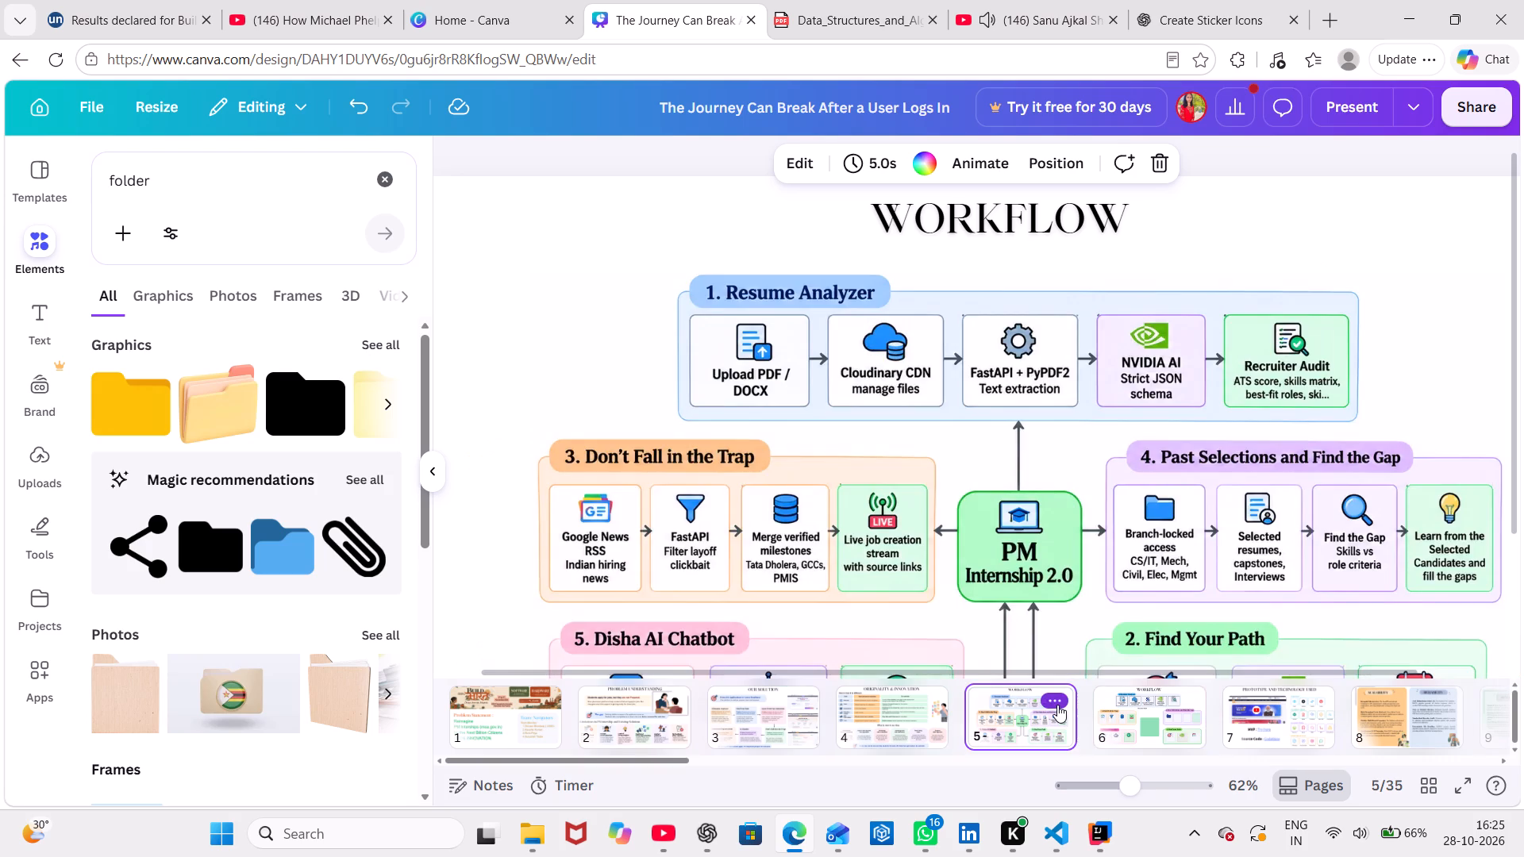
pyautogui.click(1126, 711)
pyautogui.click(934, 417)
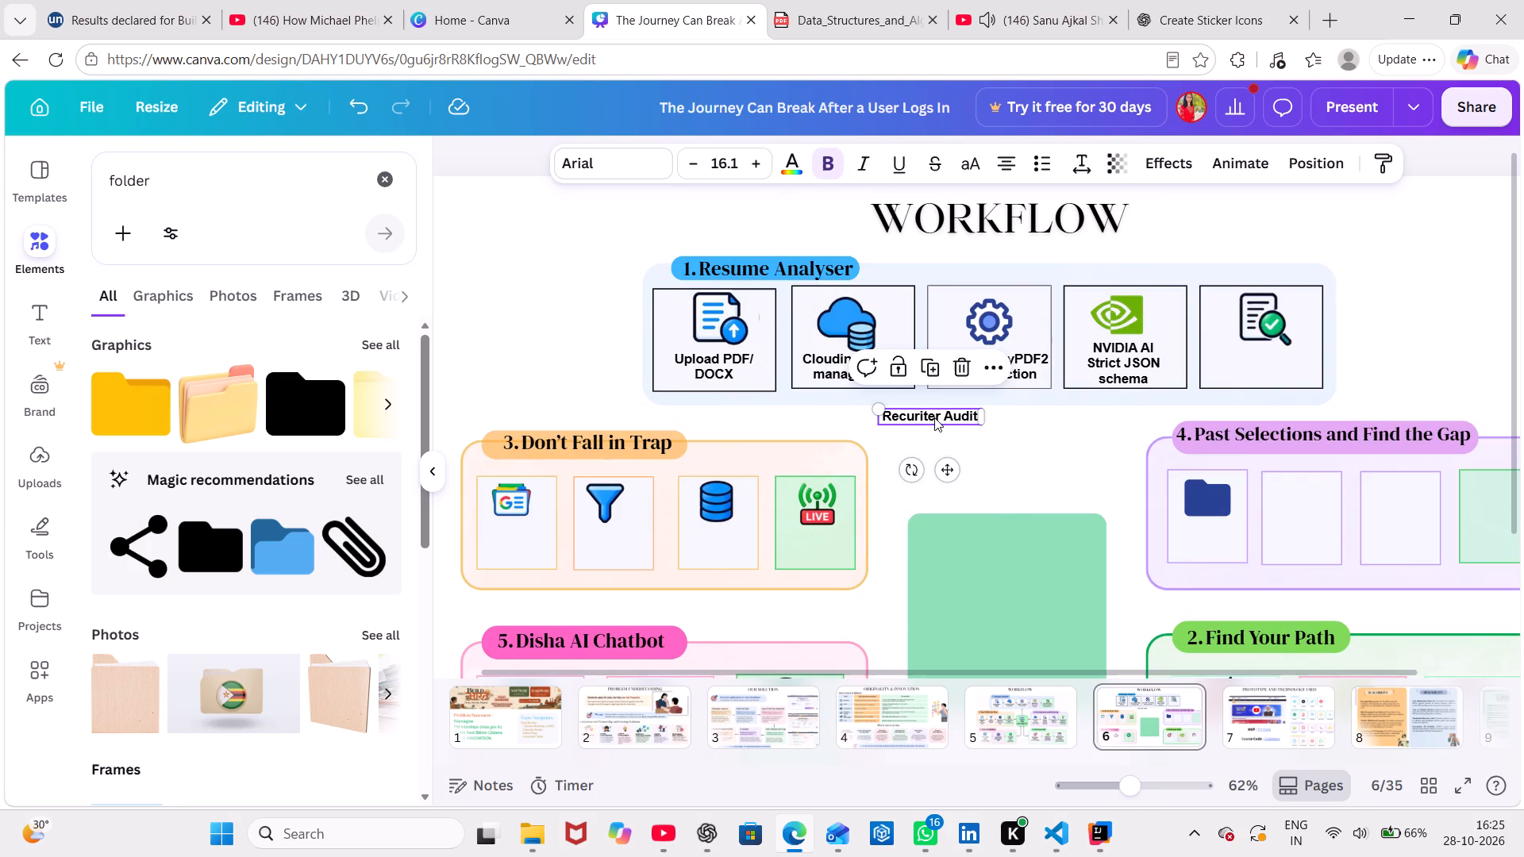
pyautogui.click(972, 405)
pyautogui.click(972, 419)
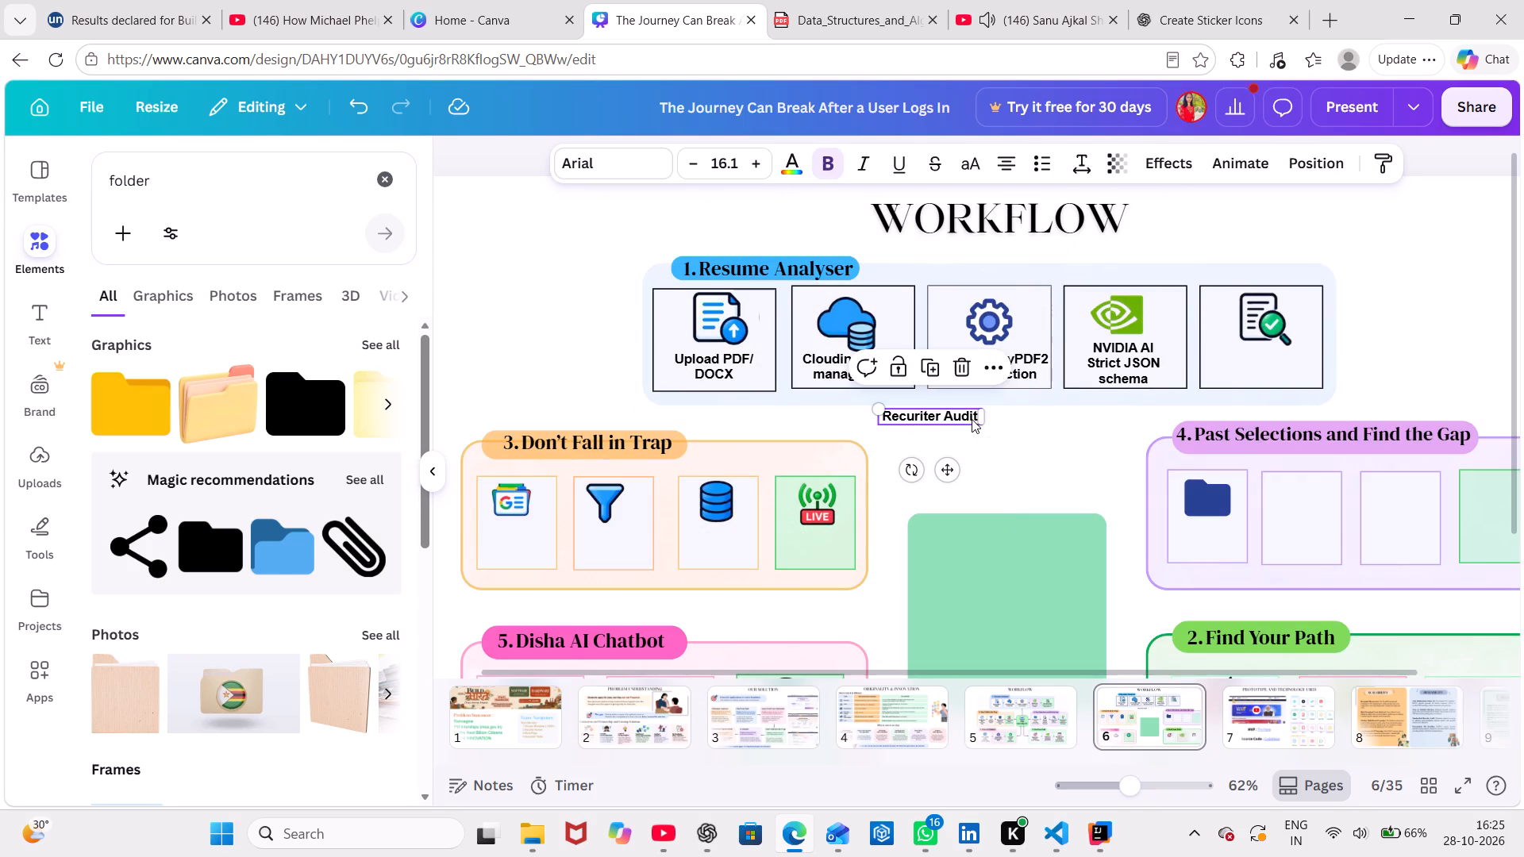
pyautogui.click(974, 419)
pyautogui.press('Right')
pyautogui.press('Return')
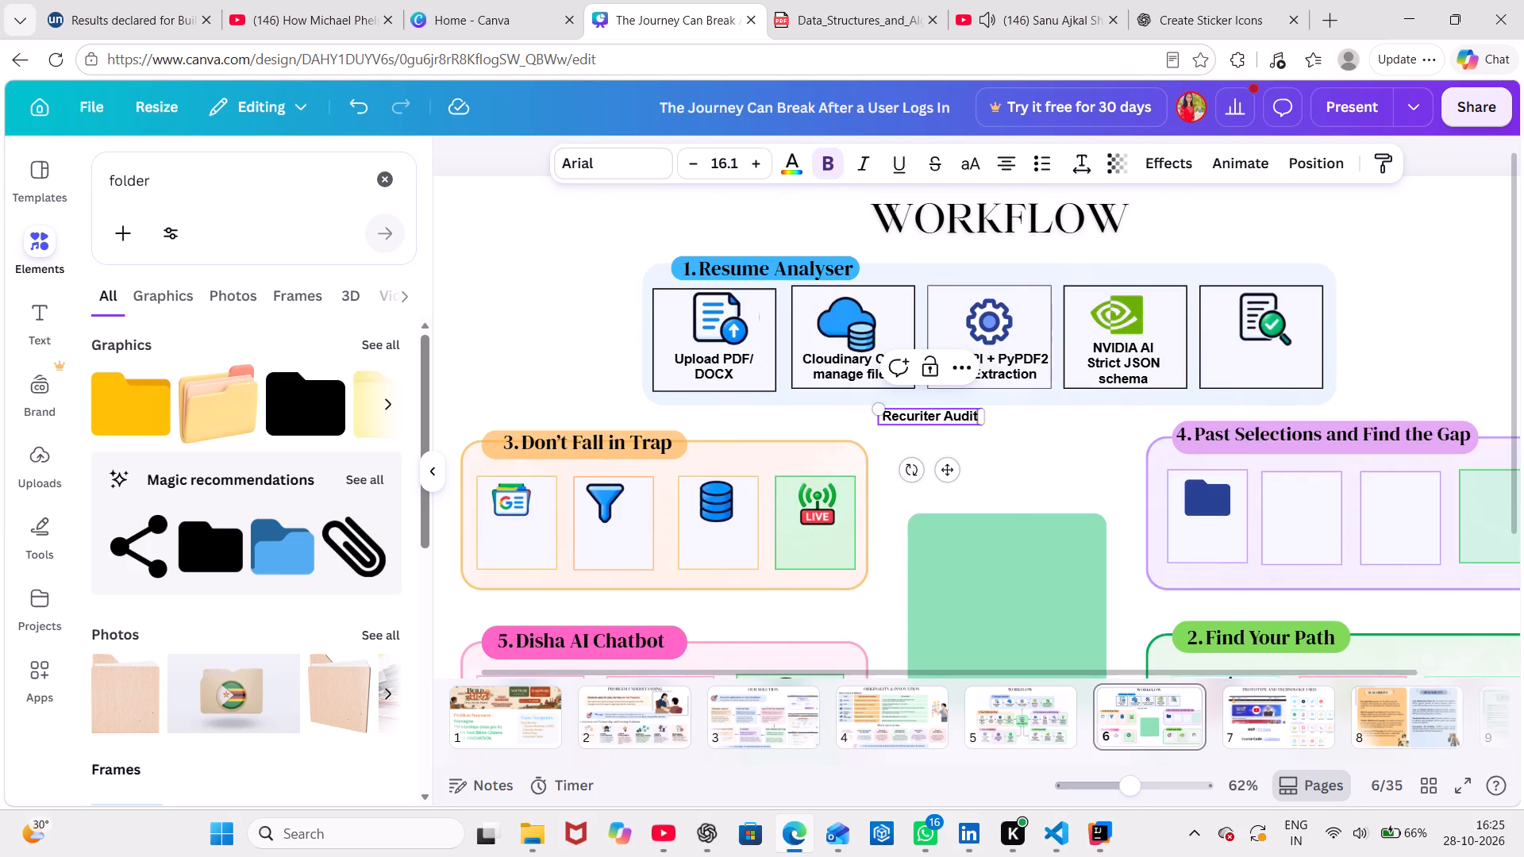
pyautogui.write('AT')
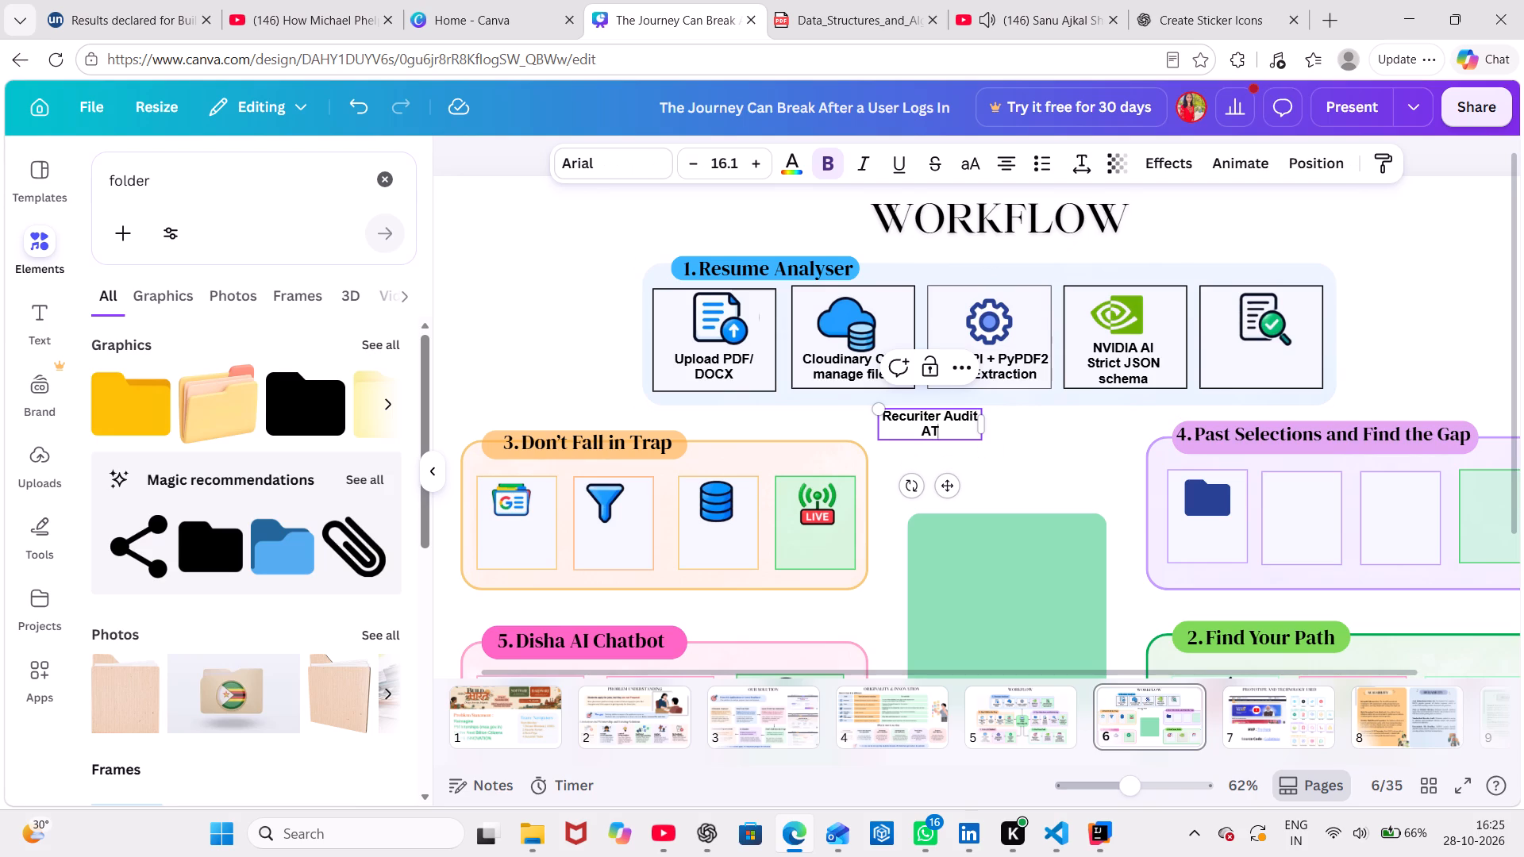
pyautogui.press('BackSpace')
pyautogui.write('TS score')
# Recheck page 5 and continue the label after "ATS score" with "skill matrix", leaving no plus sign between them.
pyautogui.hotkey('shift', '+')
pyautogui.click(1039, 734)
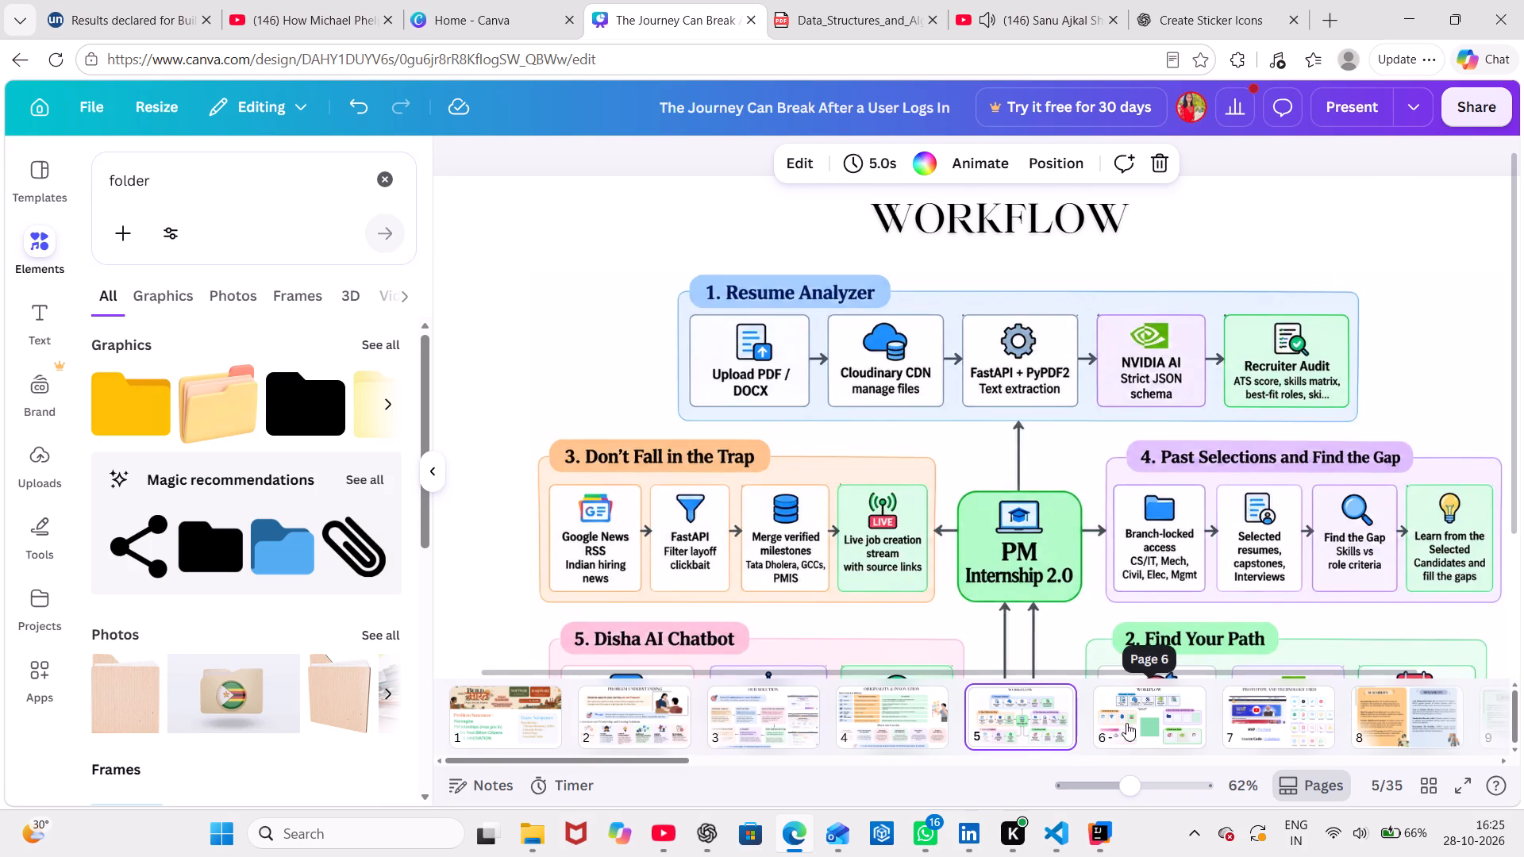
pyautogui.click(1133, 721)
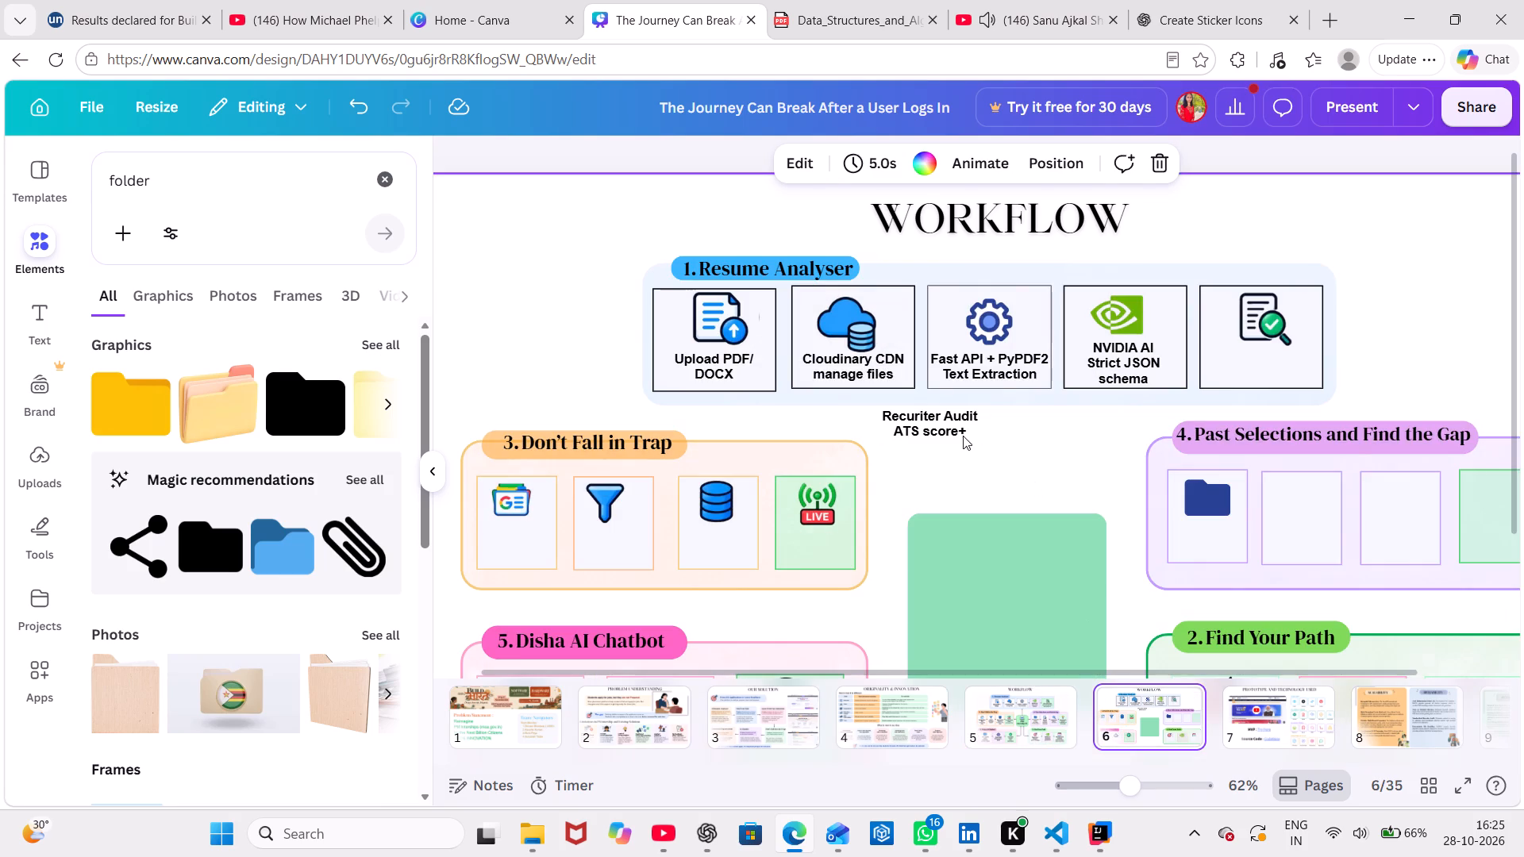
pyautogui.click(939, 426)
pyautogui.click(954, 432)
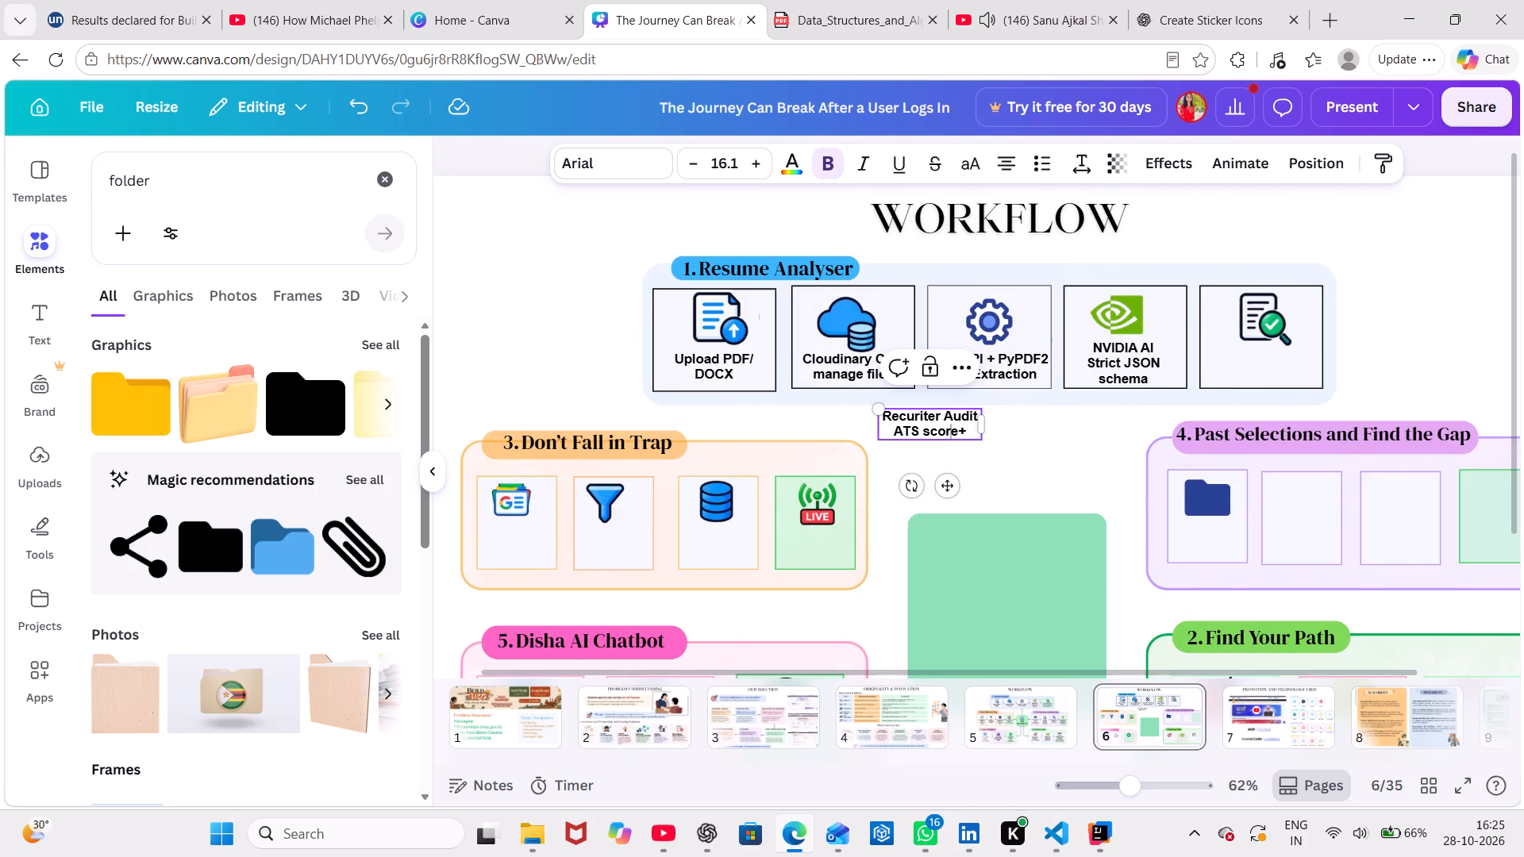
pyautogui.click(962, 434)
pyautogui.press('Delete')
pyautogui.press('space')
pyautogui.hotkey('shift', 's')
pyautogui.press('BackSpace')
pyautogui.write('skill')
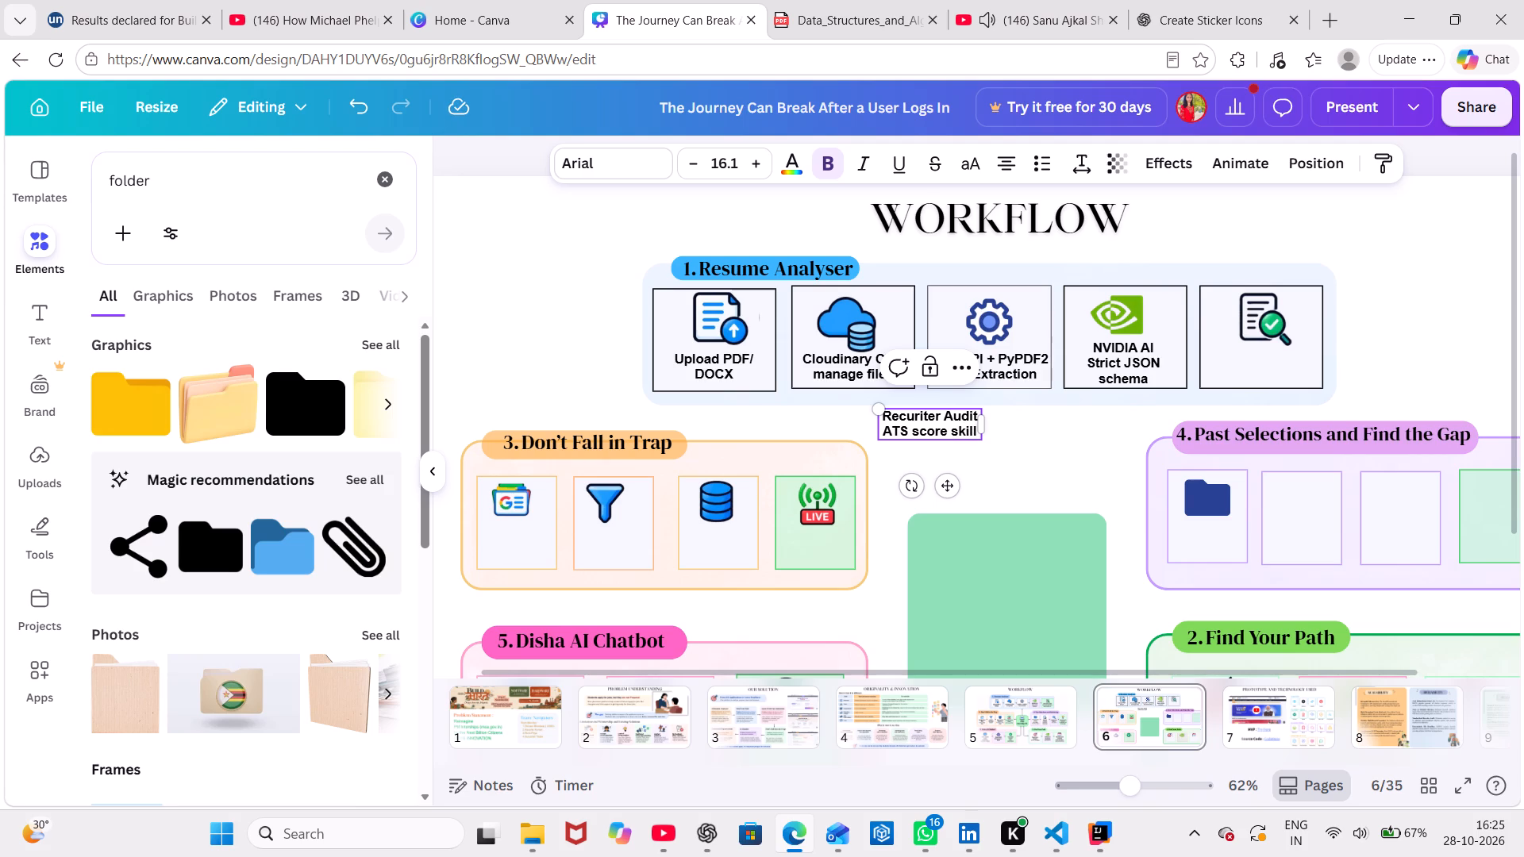
pyautogui.press('space')
pyautogui.press('BackSpace')
pyautogui.press('space')
pyautogui.write('matrix')
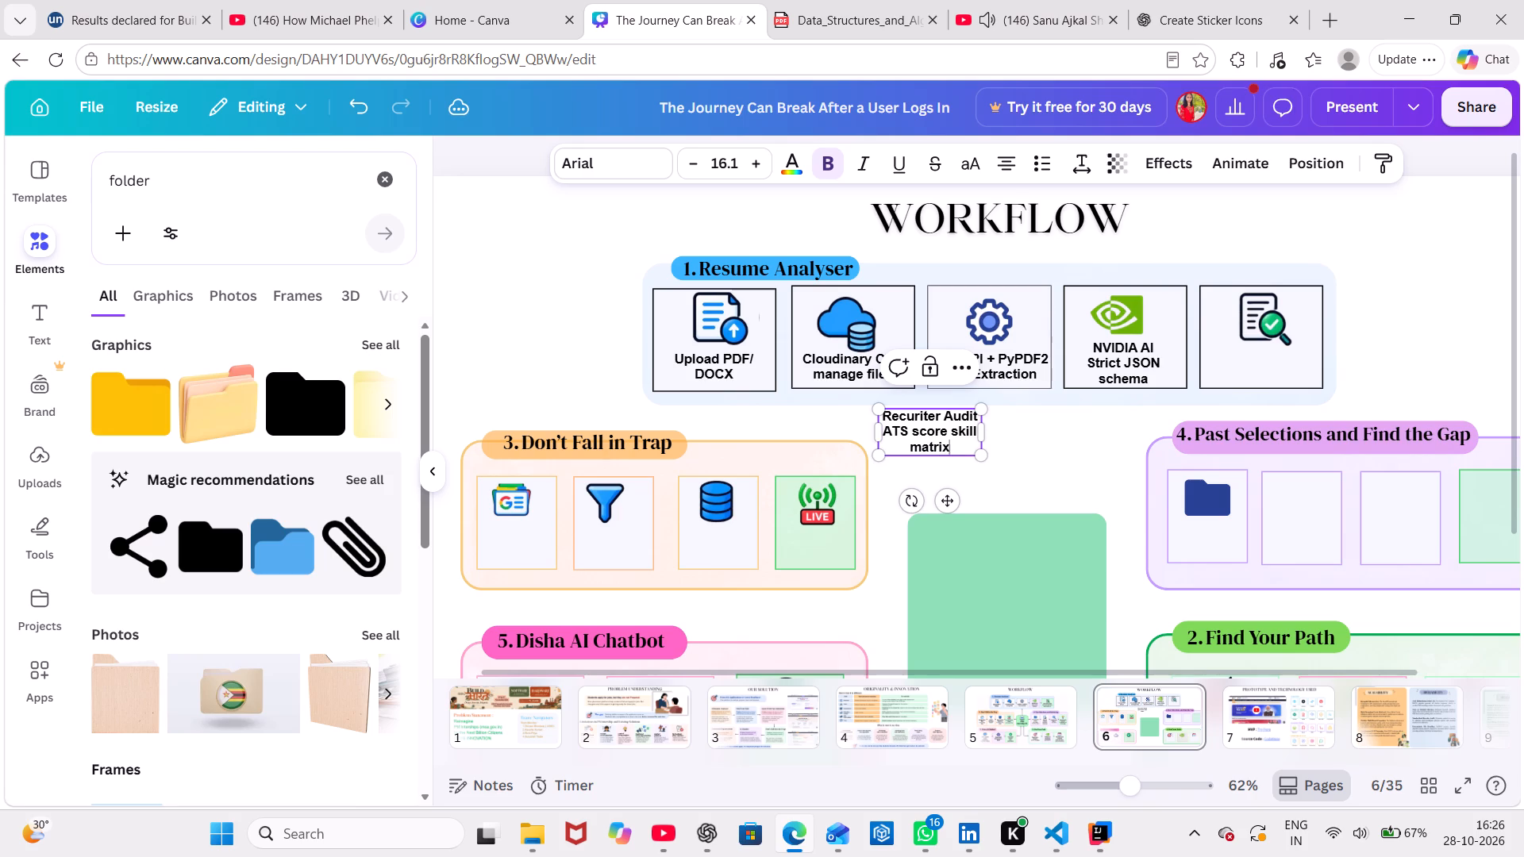
pyautogui.press('Delete')
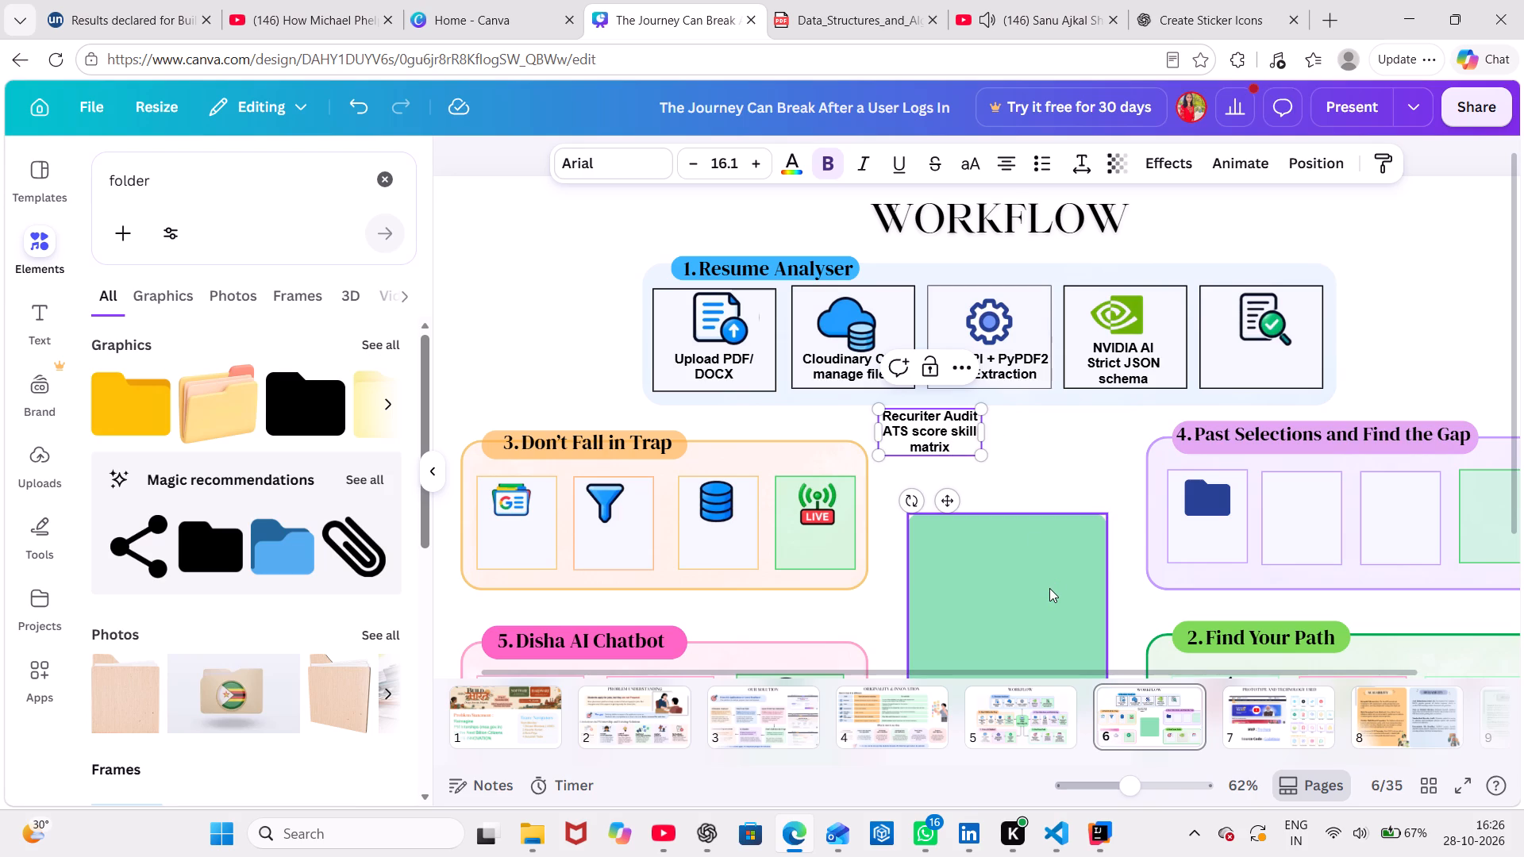
# Insert commas after "score" and "matrix" in the Recuriter Audit label.
pyautogui.click(948, 432)
pyautogui.press('.')
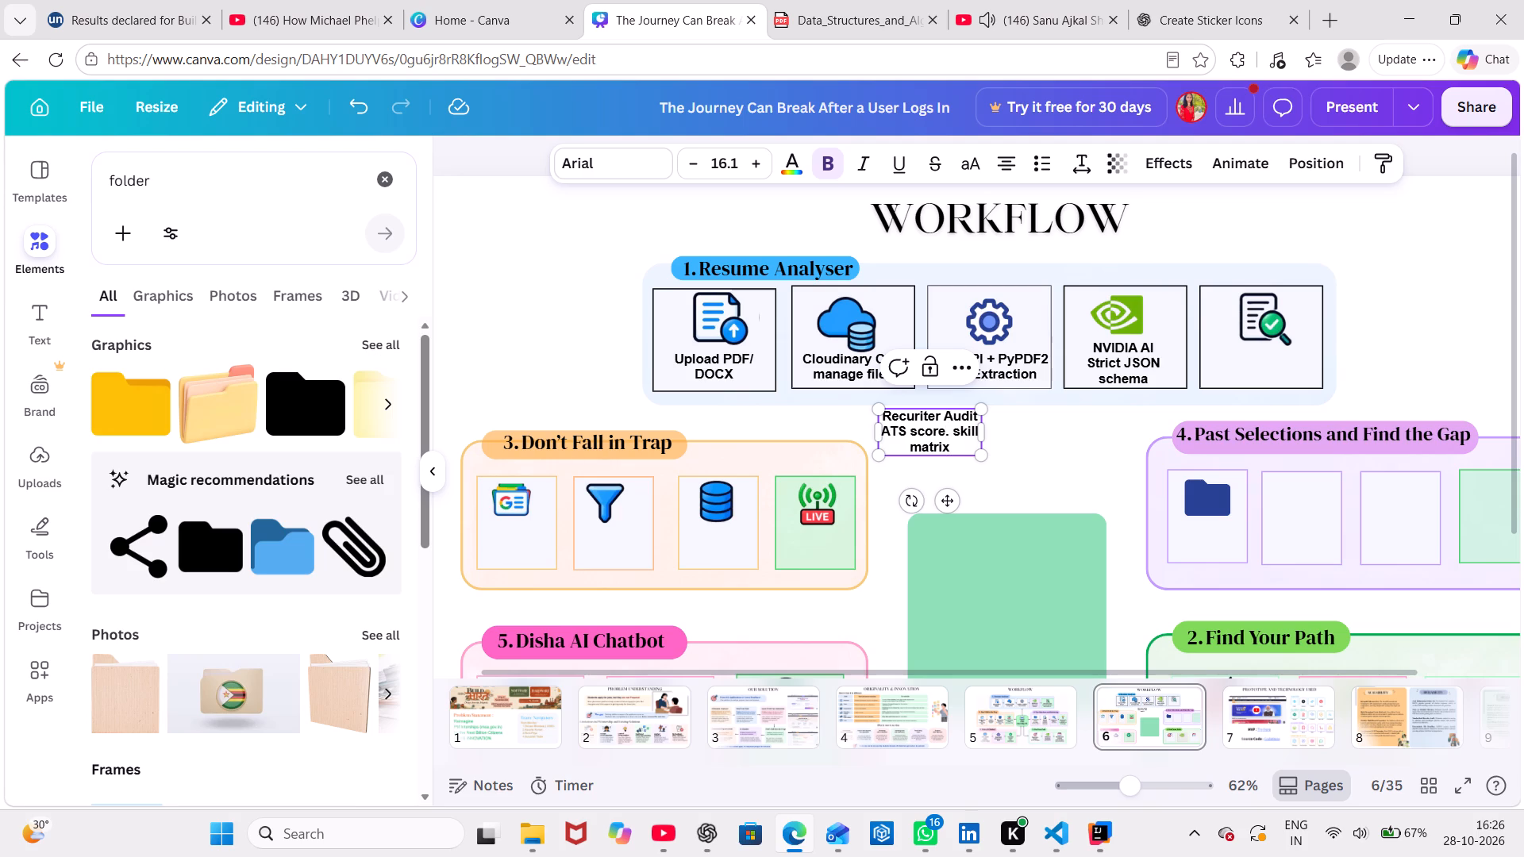
pyautogui.press('BackSpace')
pyautogui.press(',')
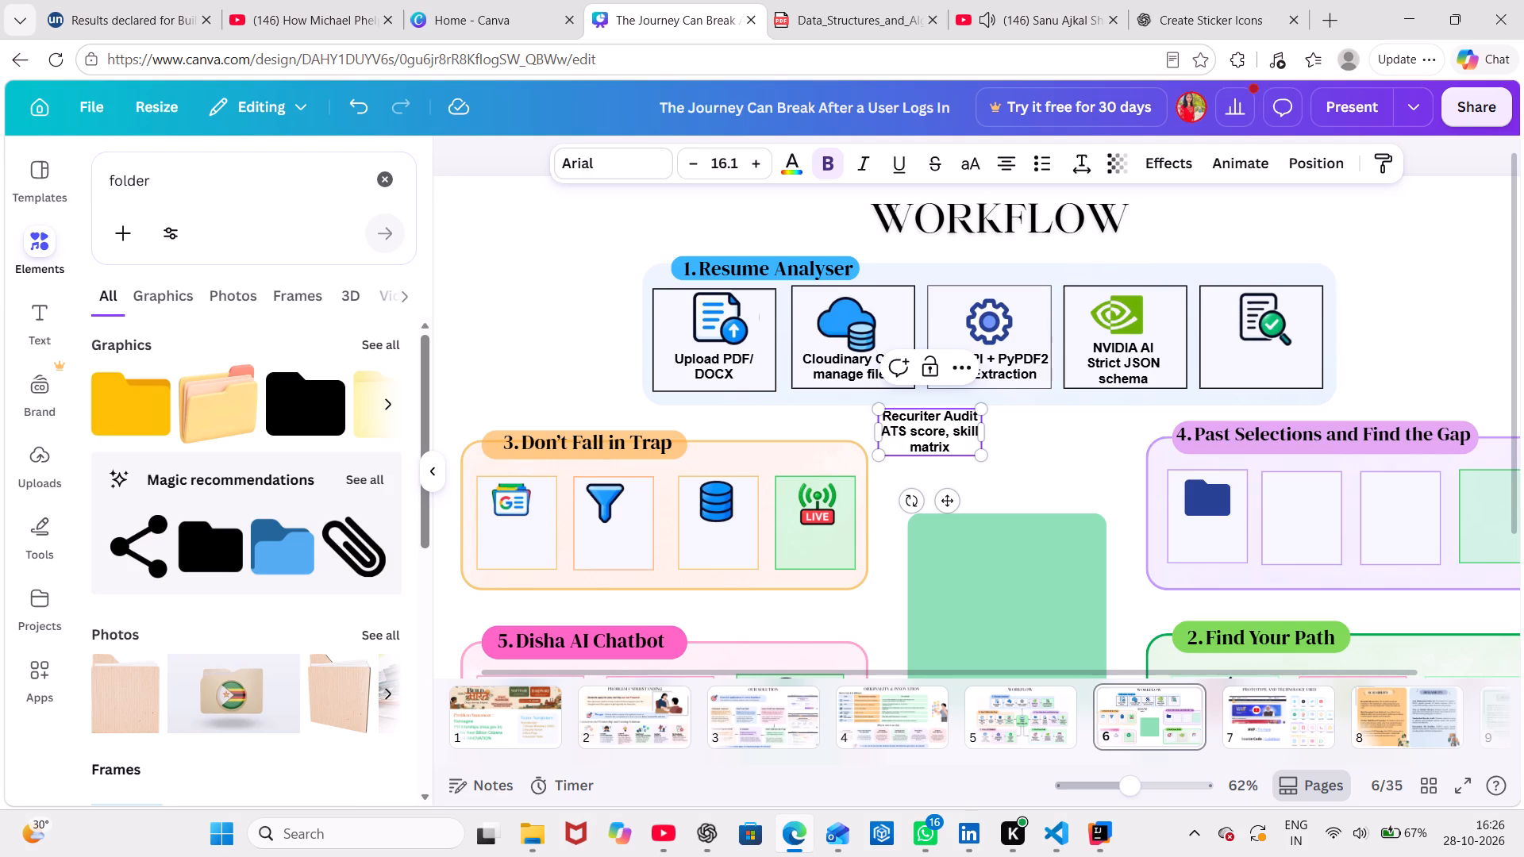
pyautogui.click(952, 449)
pyautogui.press(',')
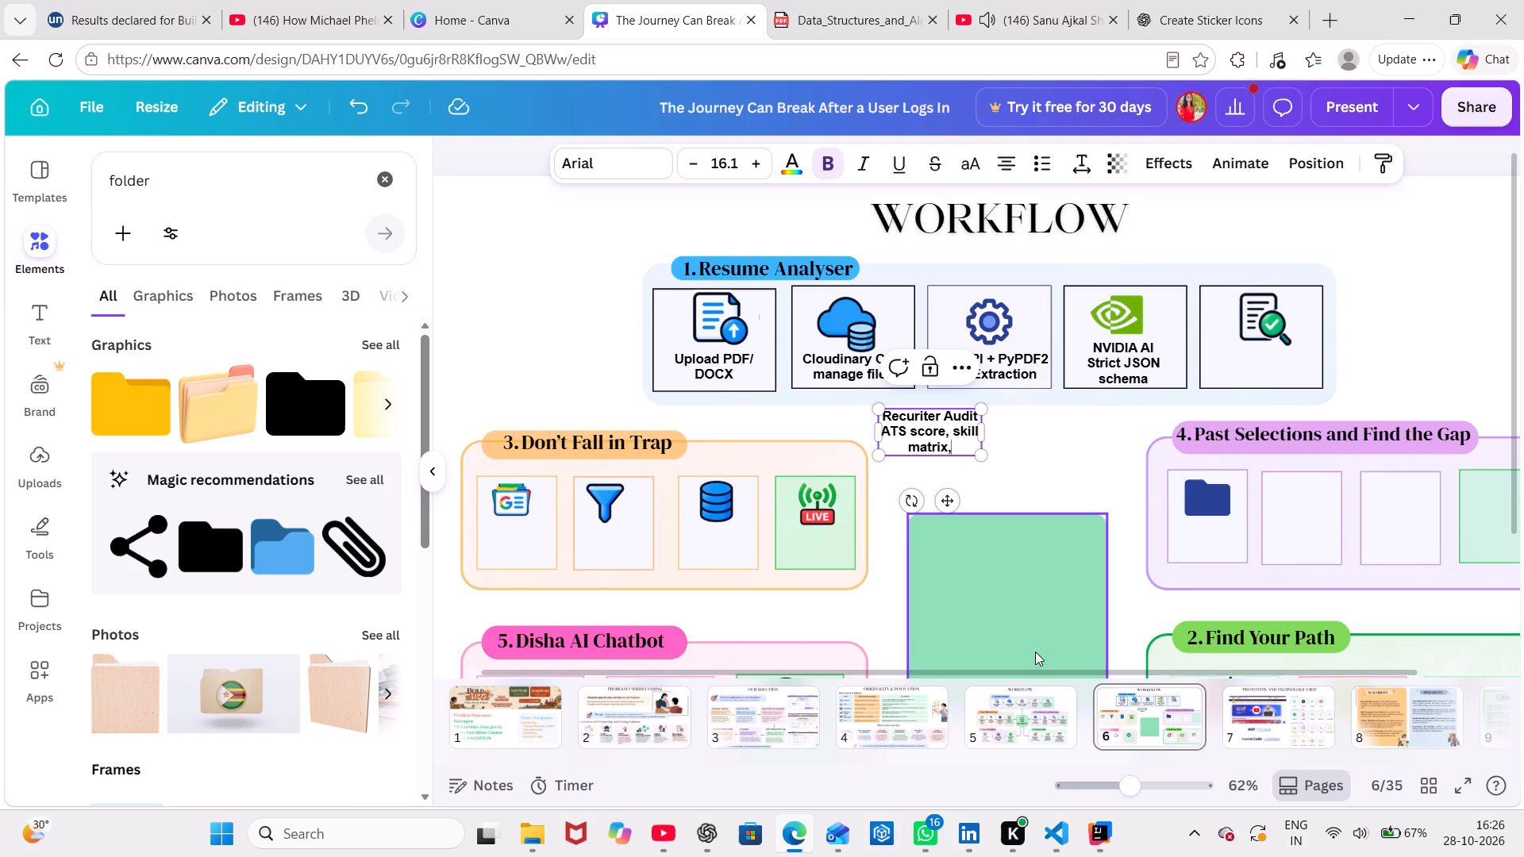
# Consult page 5 and append "best fit rolls,..." after "matrix," in the Recuriter Audit label.
pyautogui.click(1025, 709)
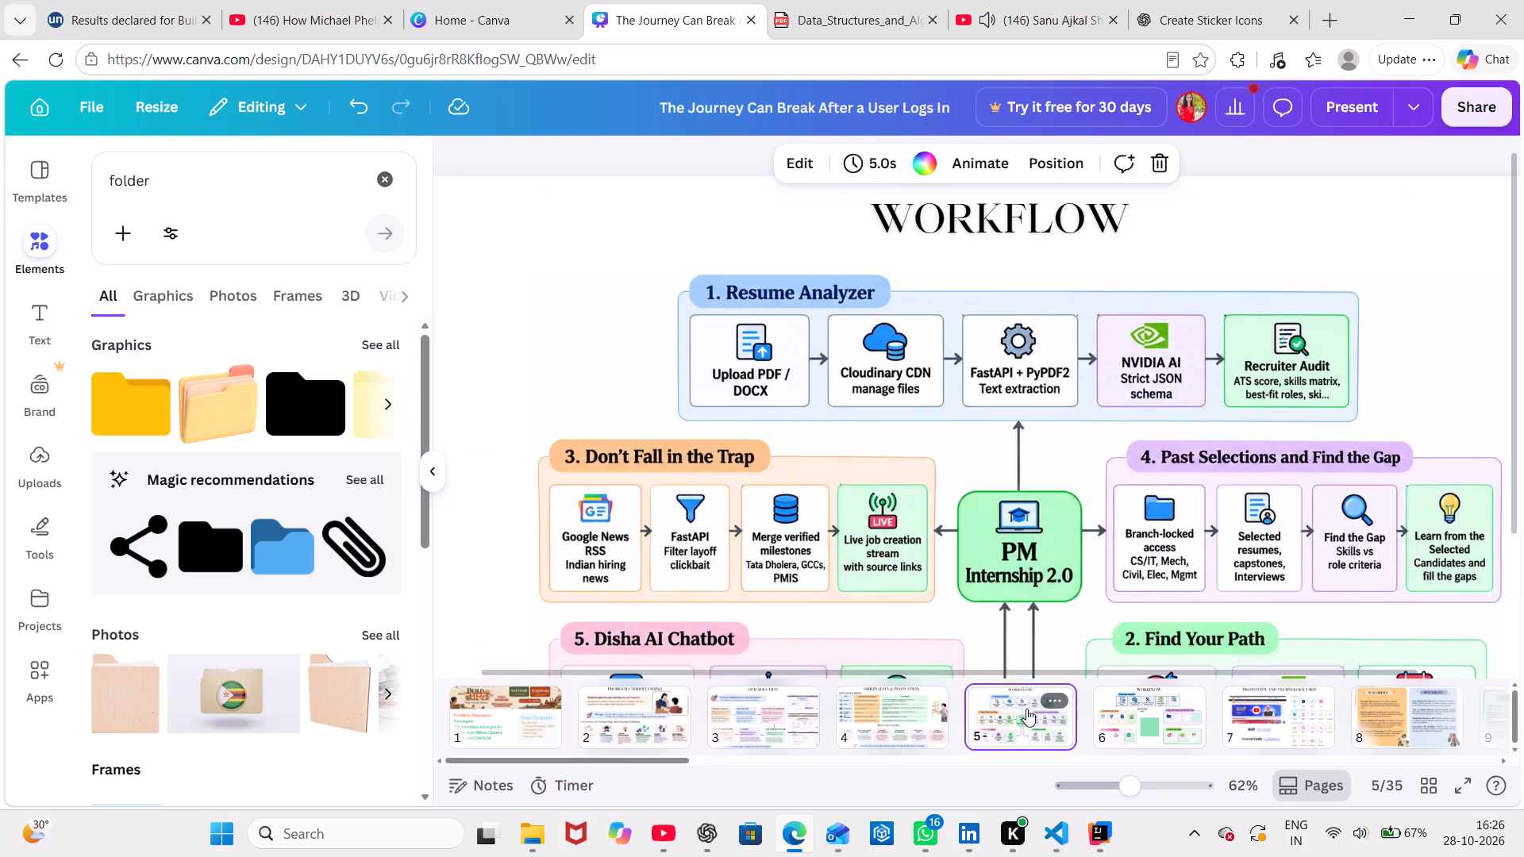
pyautogui.click(1133, 722)
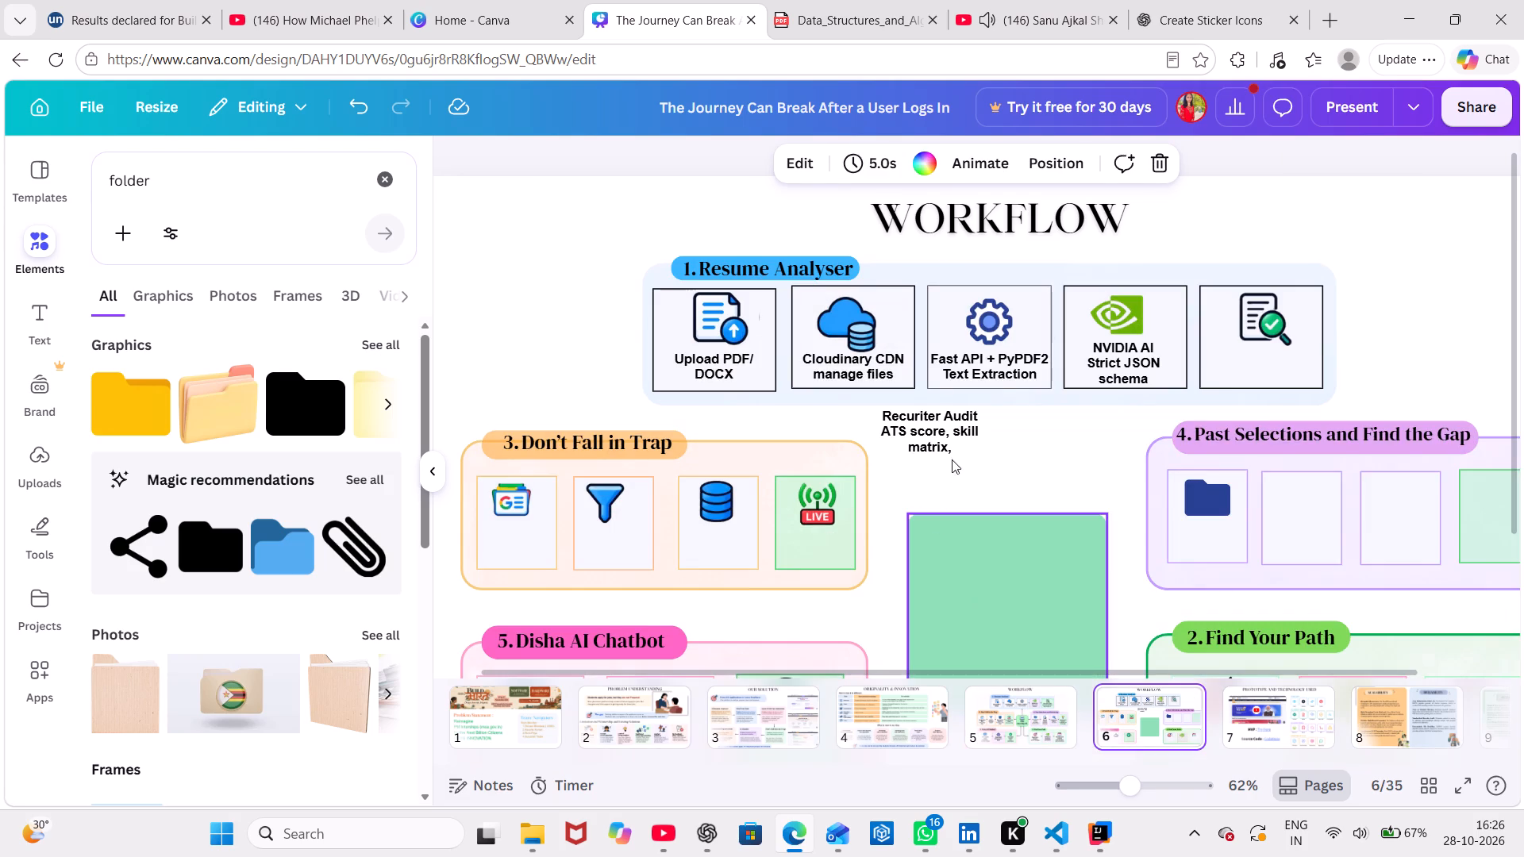
pyautogui.click(956, 449)
pyautogui.click(955, 444)
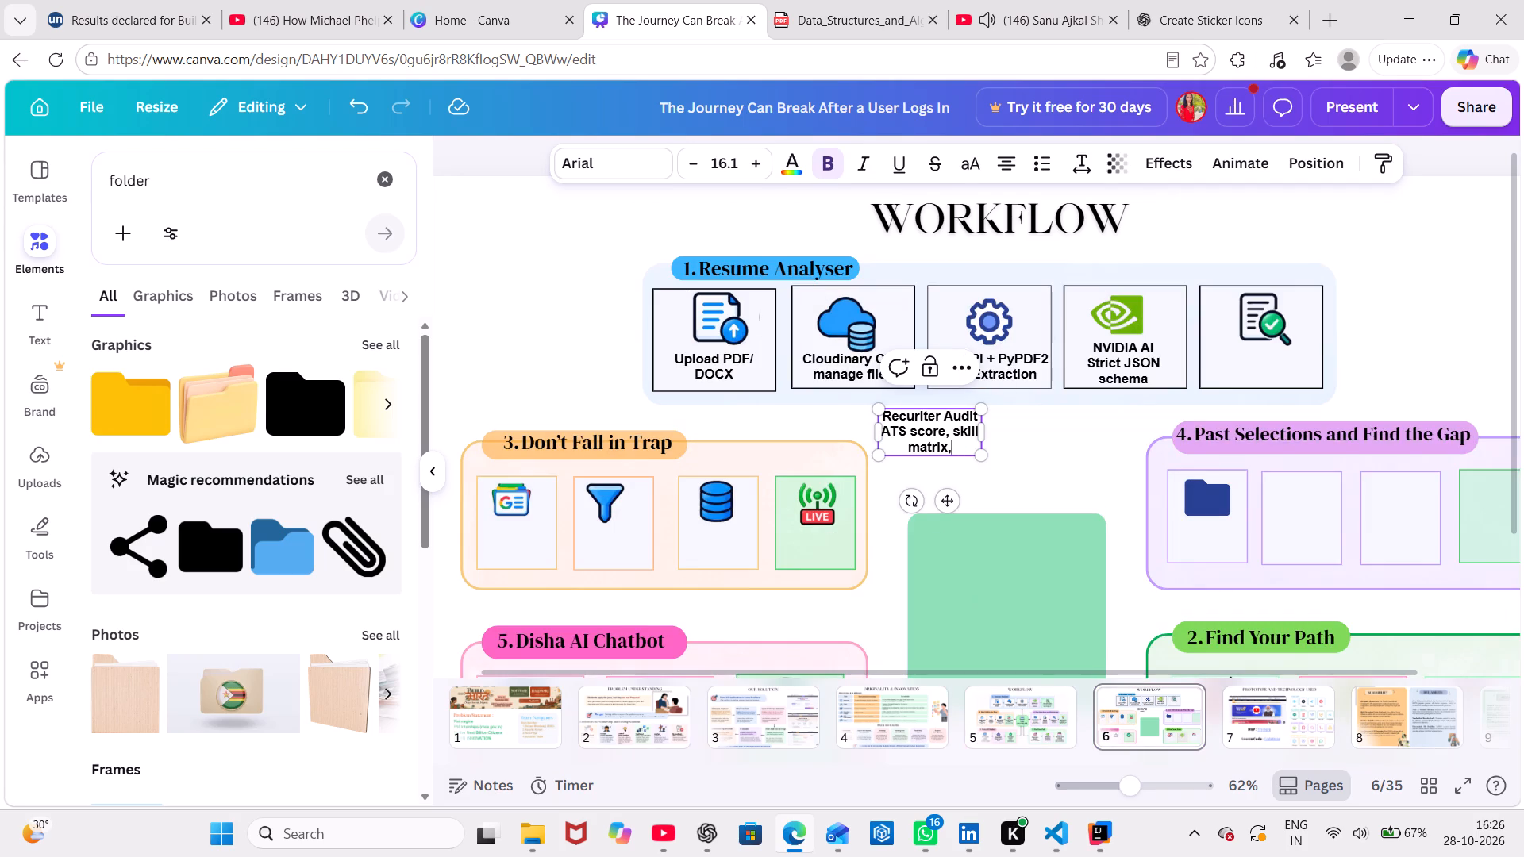
pyautogui.write('best fit ro')
pyautogui.press('l')
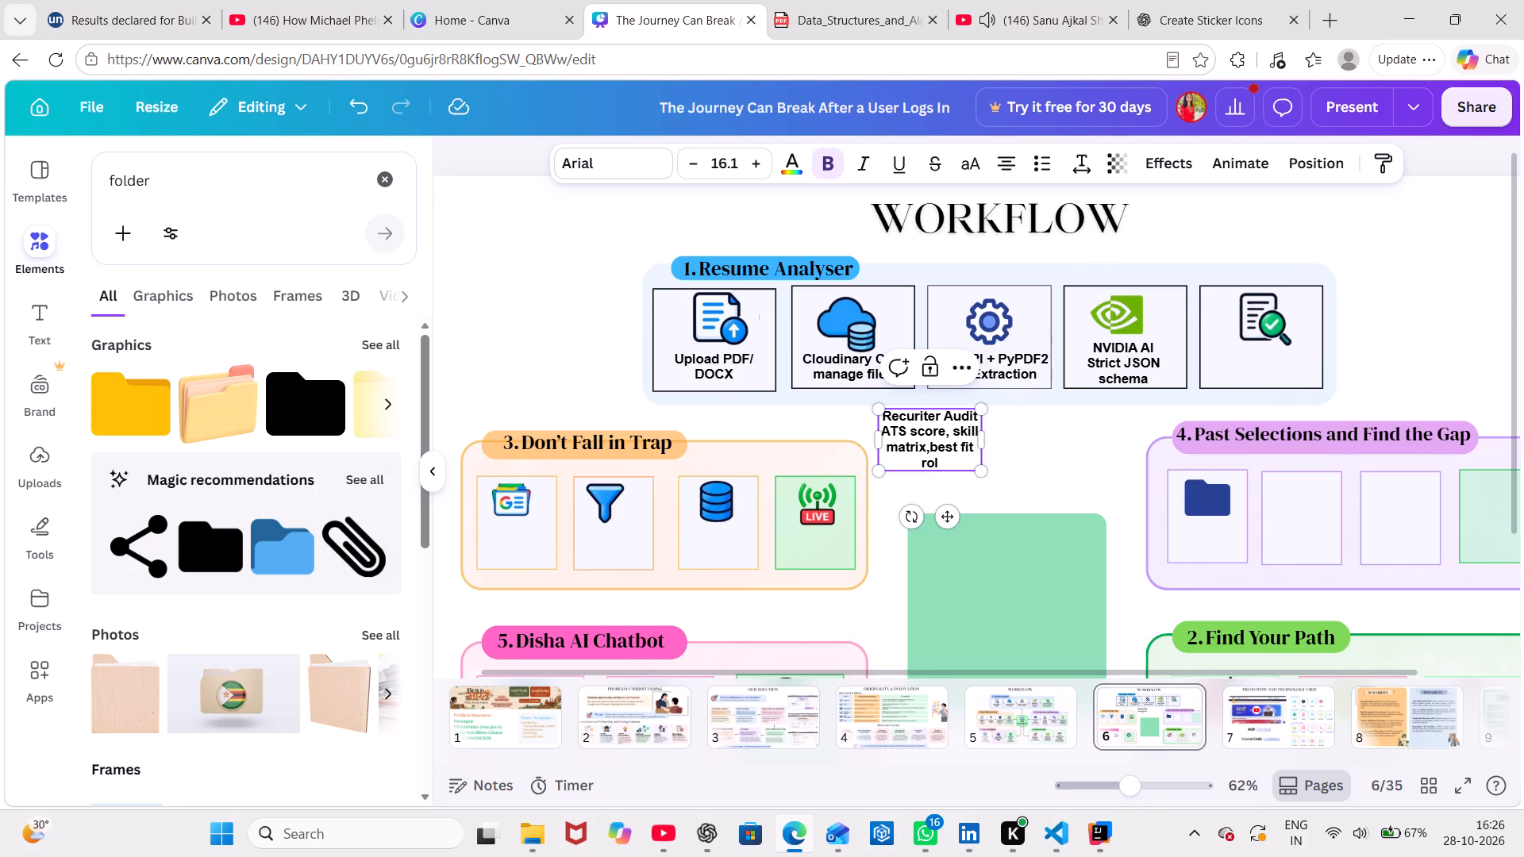
pyautogui.press('l')
pyautogui.press('s')
pyautogui.write(',...')
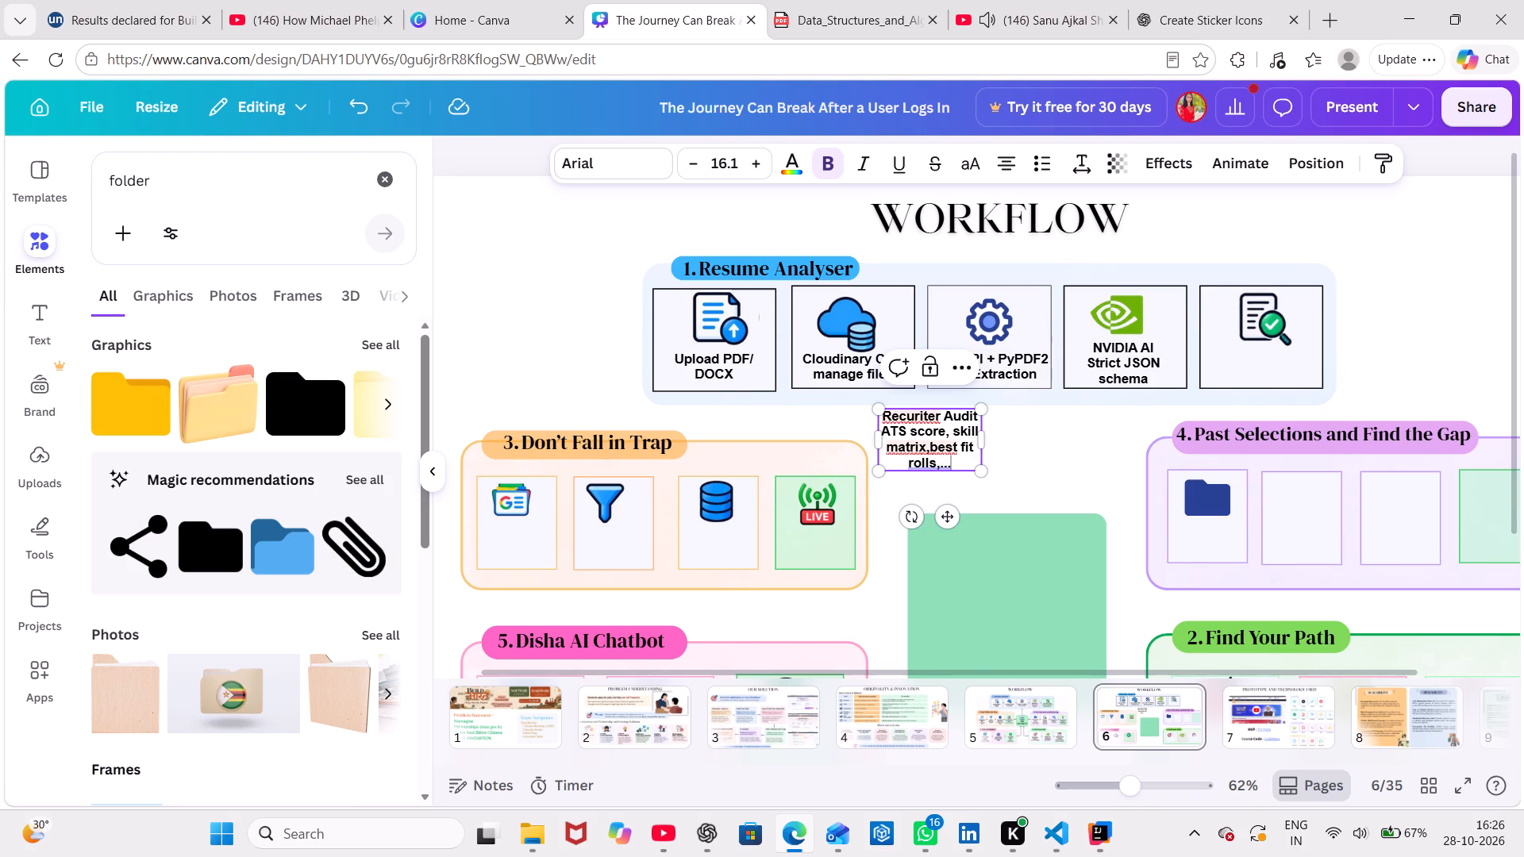
# Recheck page 5 and correct the Recuriter Audit label's last line to "roles,ski...".
pyautogui.click(1034, 709)
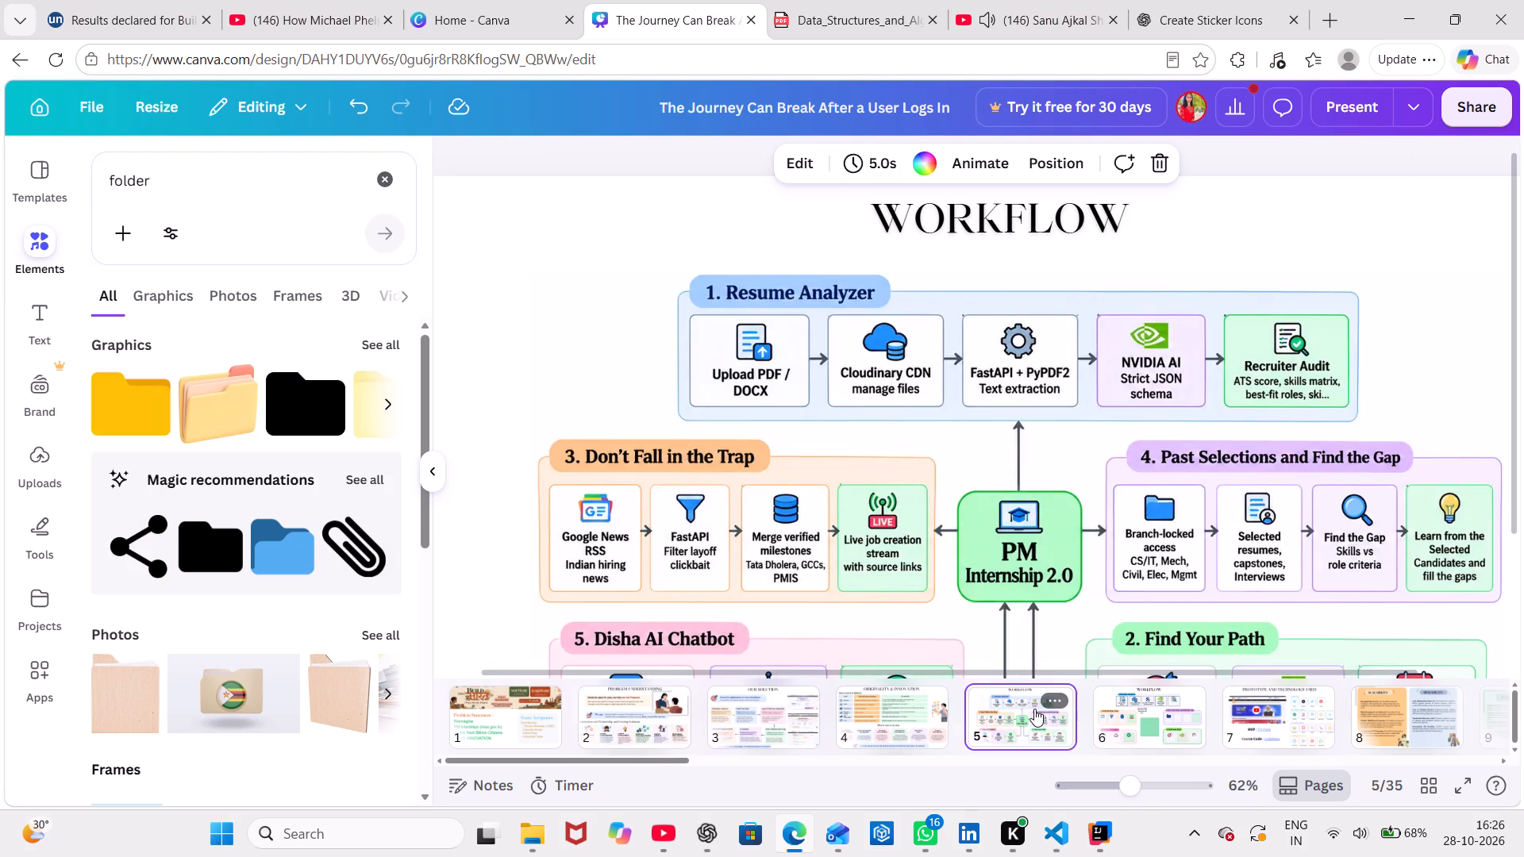
pyautogui.click(1156, 724)
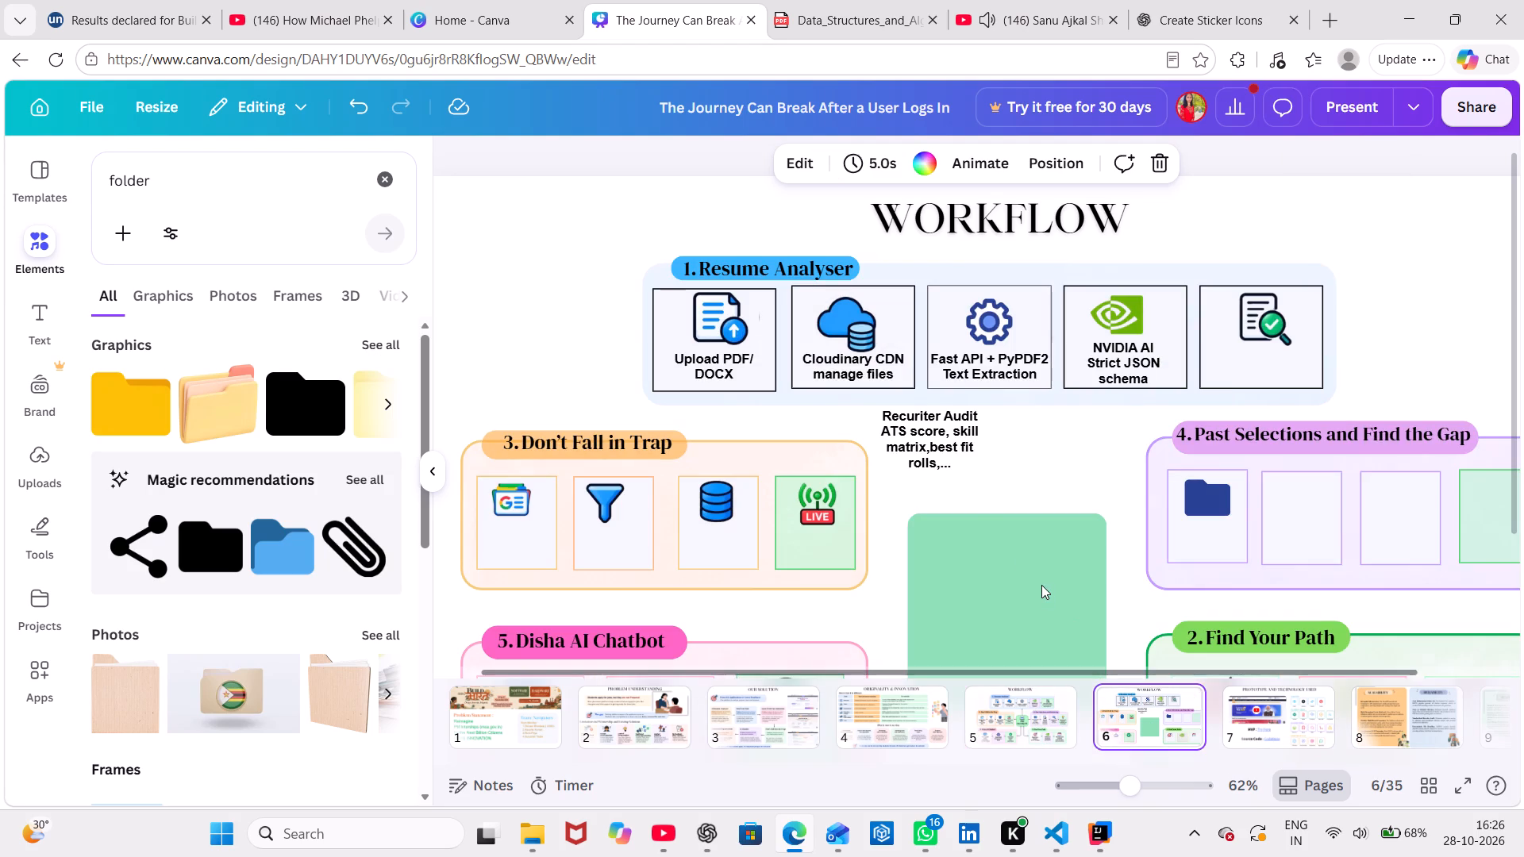
pyautogui.click(932, 458)
pyautogui.click(931, 462)
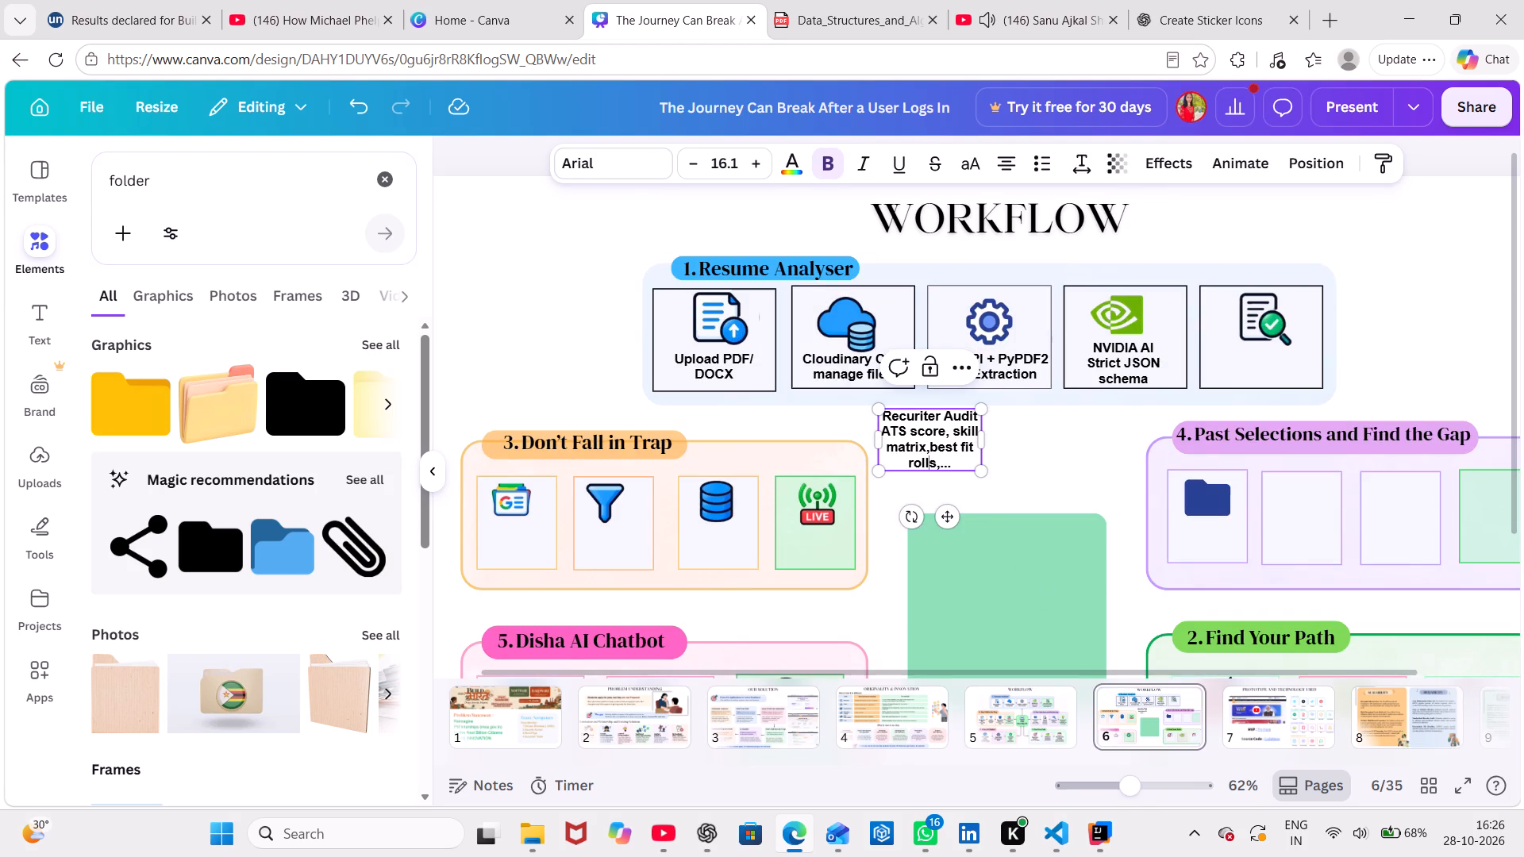
pyautogui.press('BackSpace')
pyautogui.press('e')
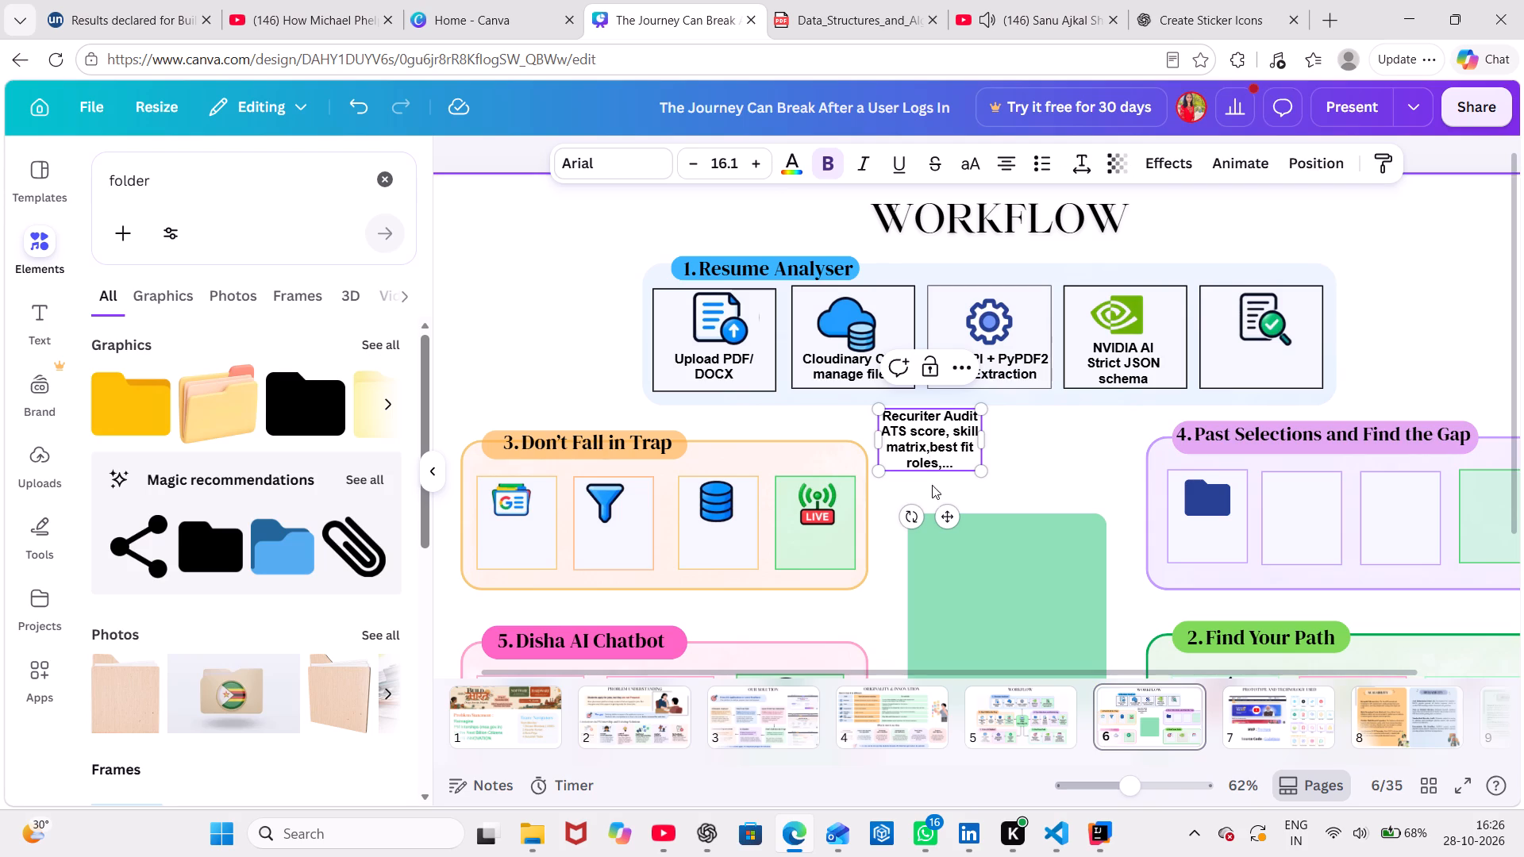
pyautogui.click(942, 464)
pyautogui.write('sk')
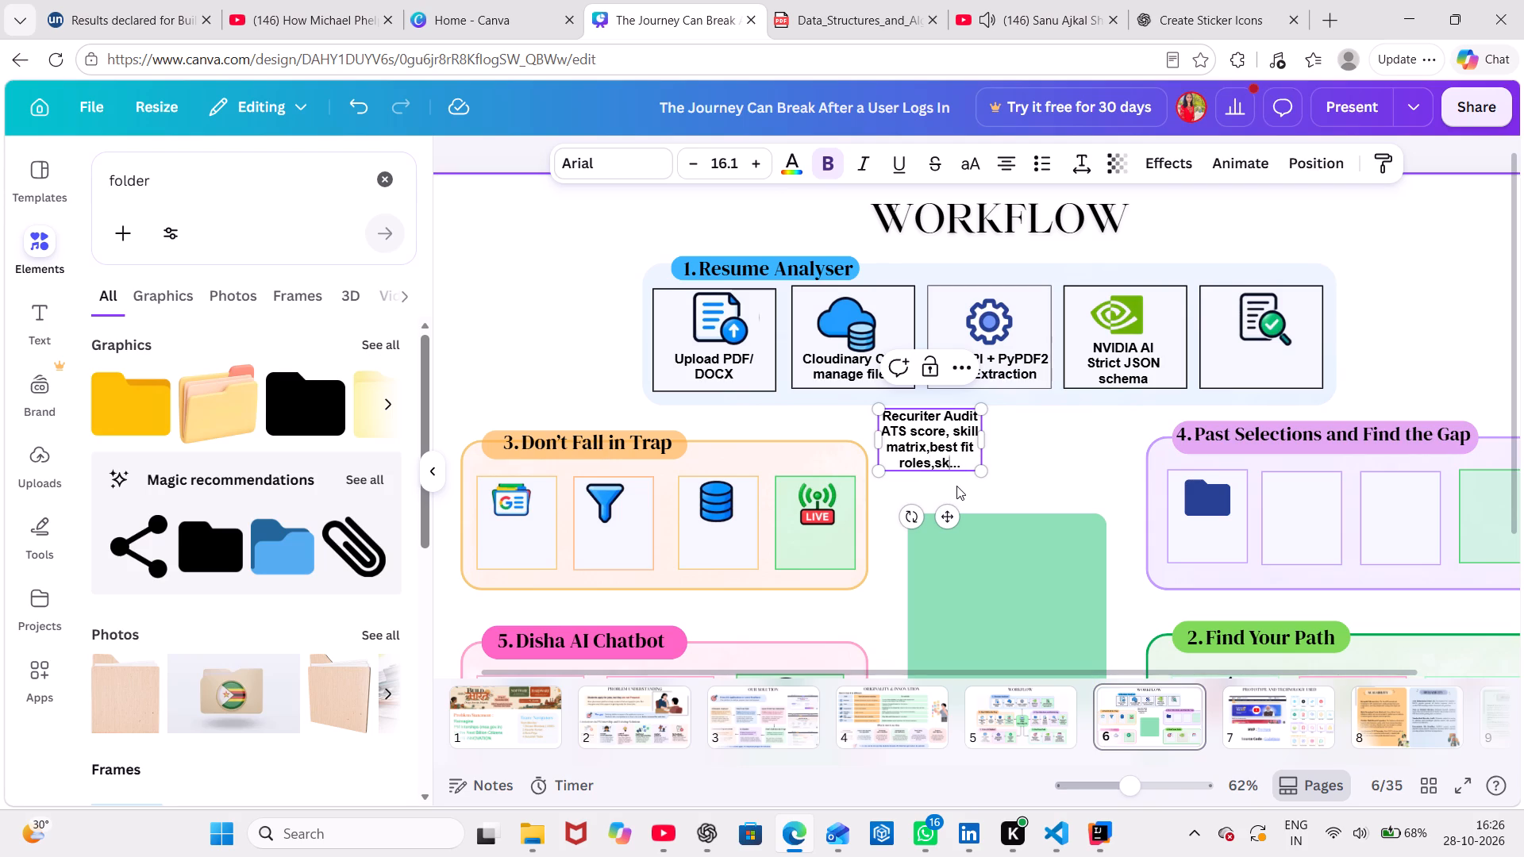
pyautogui.press('i')
# Move the Recuriter Audit label into the fifth Resume Analyser box and scale it down to fit below the icon.
pyautogui.moveTo(948, 517); pyautogui.dragTo(1259, 443)
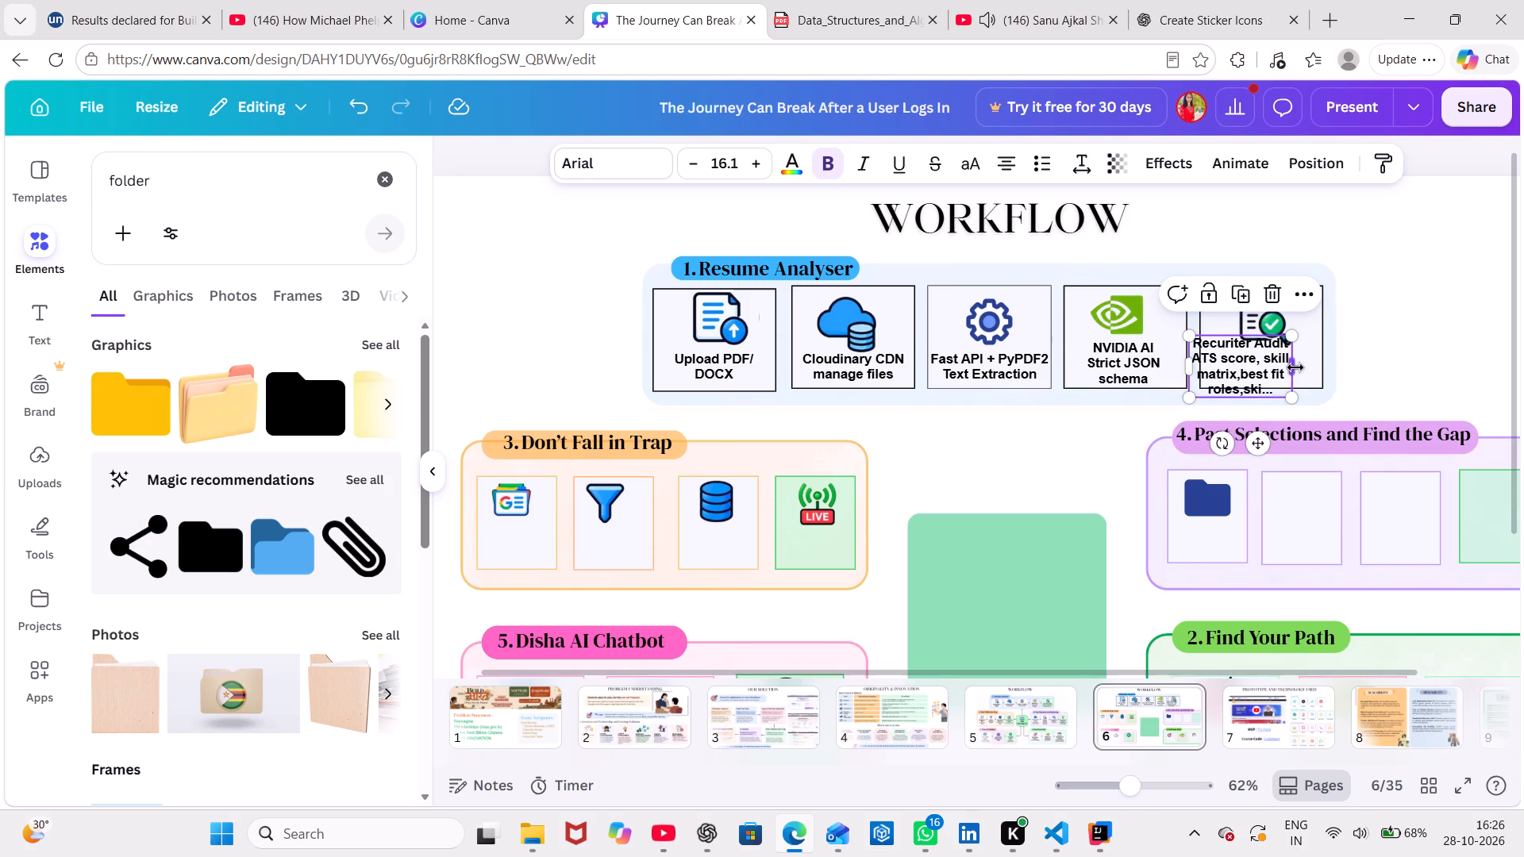
pyautogui.click(1213, 363)
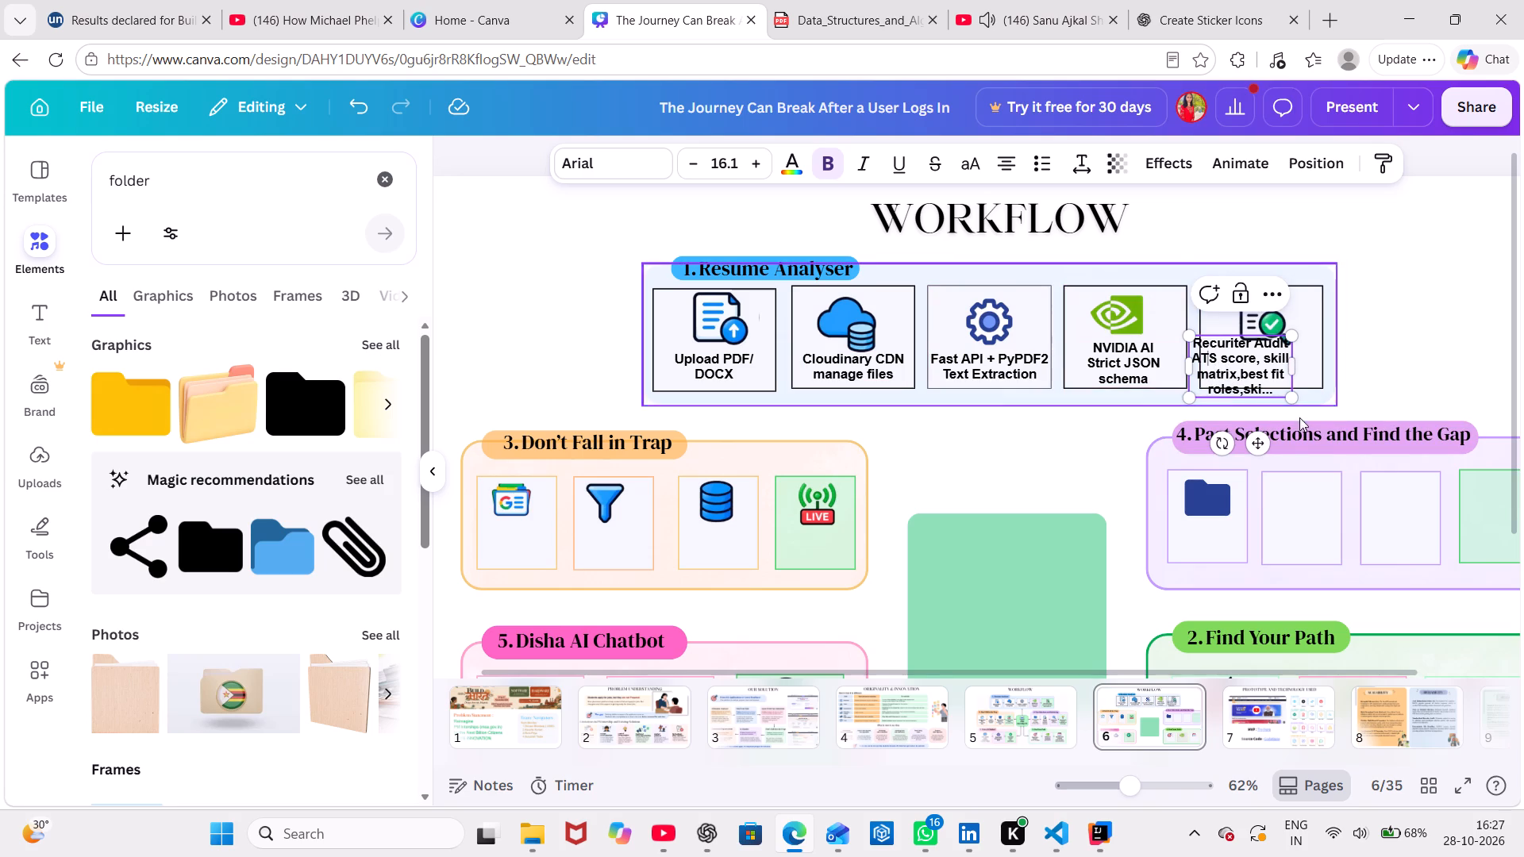
pyautogui.moveTo(1291, 397); pyautogui.dragTo(1262, 371)
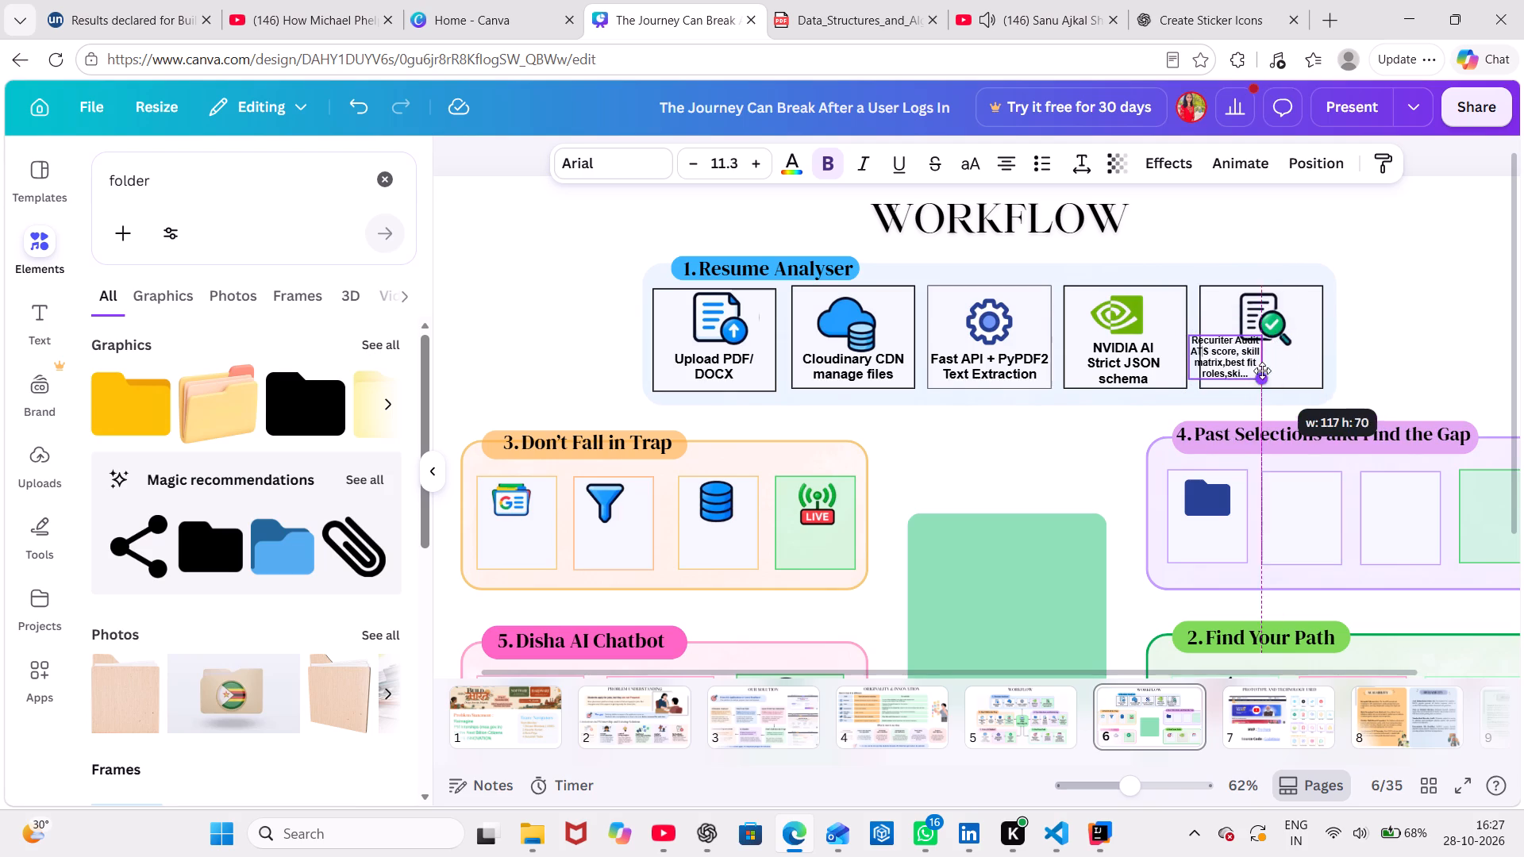
pyautogui.moveTo(1262, 371); pyautogui.dragTo(1261, 371)
pyautogui.moveTo(1243, 417); pyautogui.dragTo(1279, 425)
pyautogui.click(1049, 502)
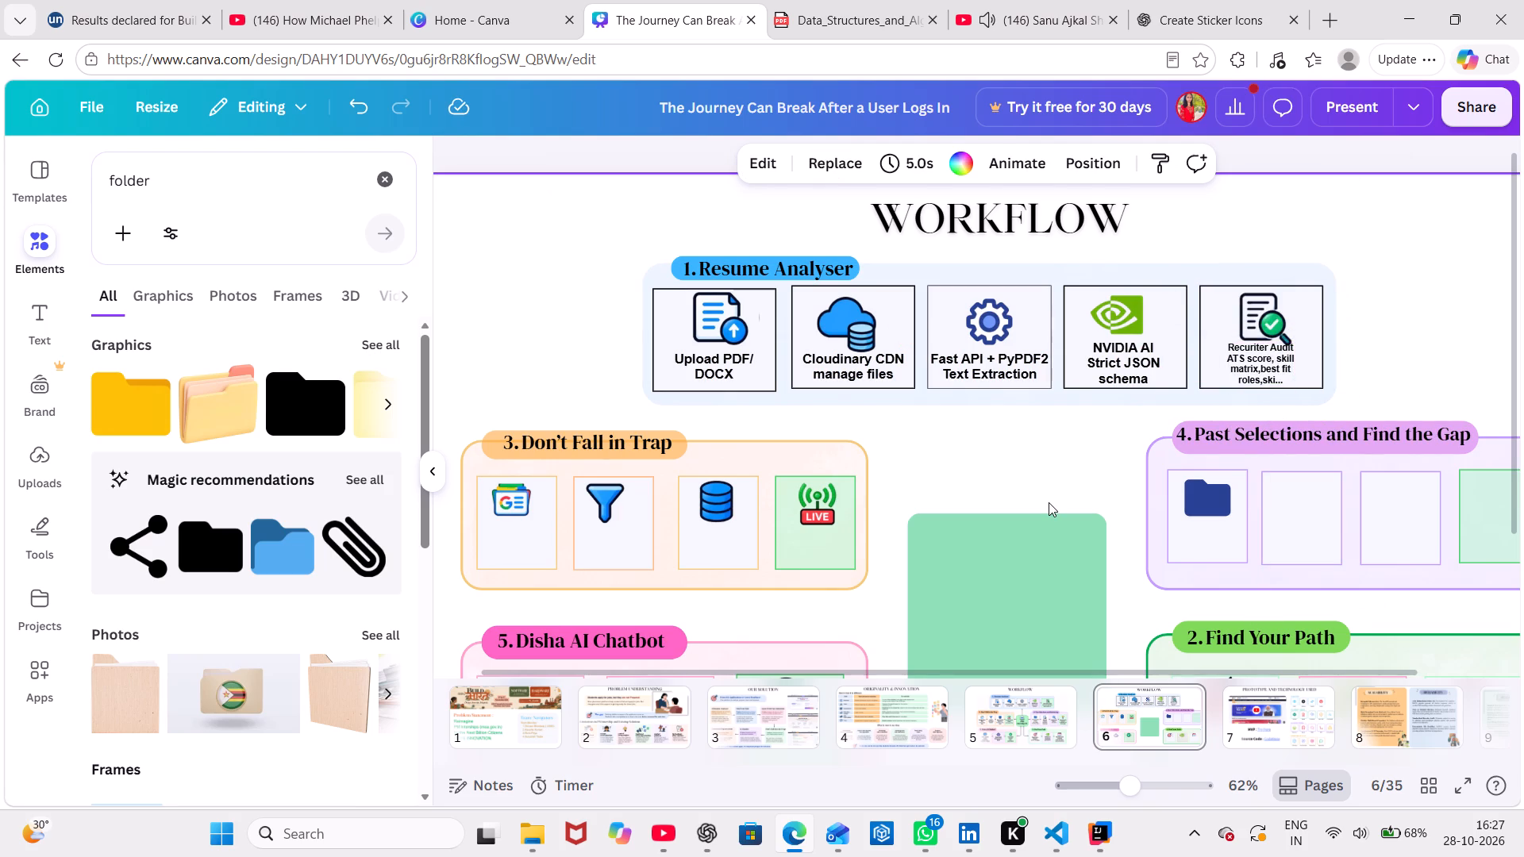
# Shrink the document-check icon in the fifth Resume Analyser box and centre it above the label.
pyautogui.click(1249, 305)
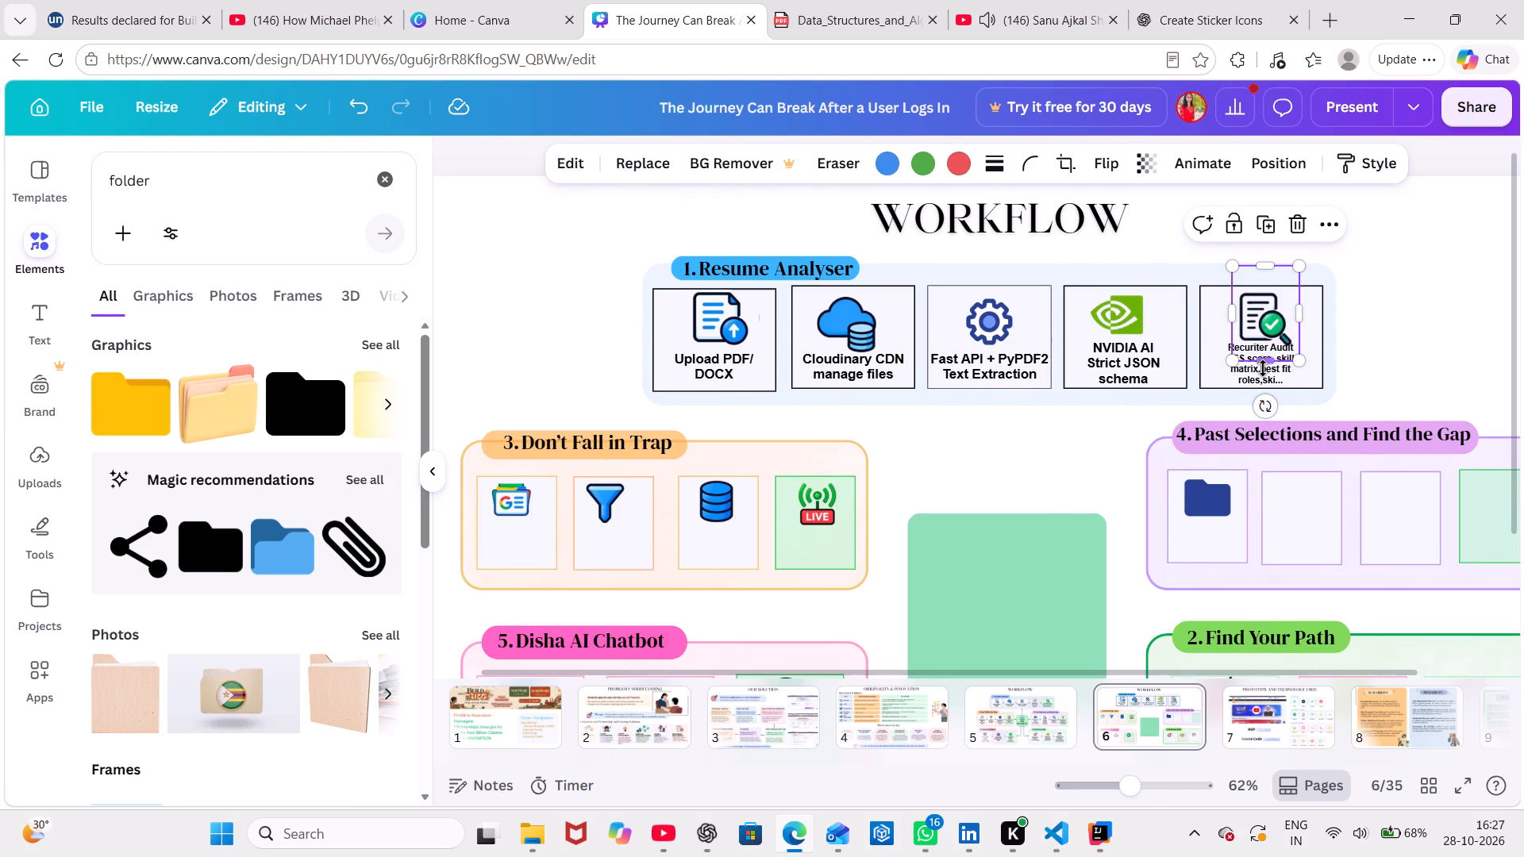
pyautogui.moveTo(1263, 368); pyautogui.dragTo(1261, 359)
pyautogui.moveTo(1231, 349); pyautogui.dragTo(1237, 327)
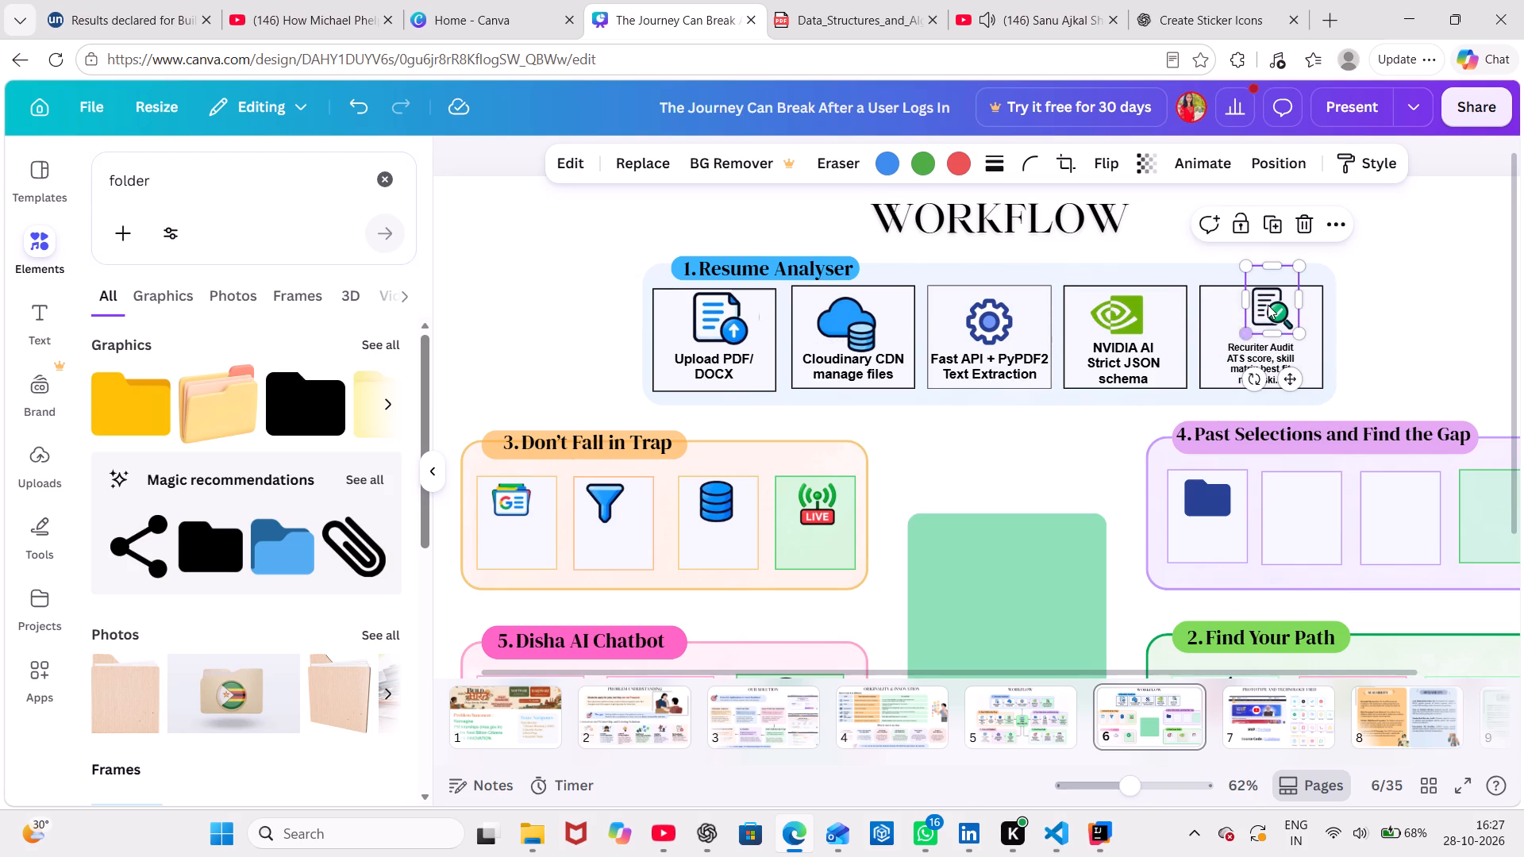
pyautogui.moveTo(1269, 304); pyautogui.dragTo(1262, 308)
# Enlarge the Recuriter Audit label to font size 13.5 and widen its text box to about 204 to span the box.
pyautogui.click(1269, 362)
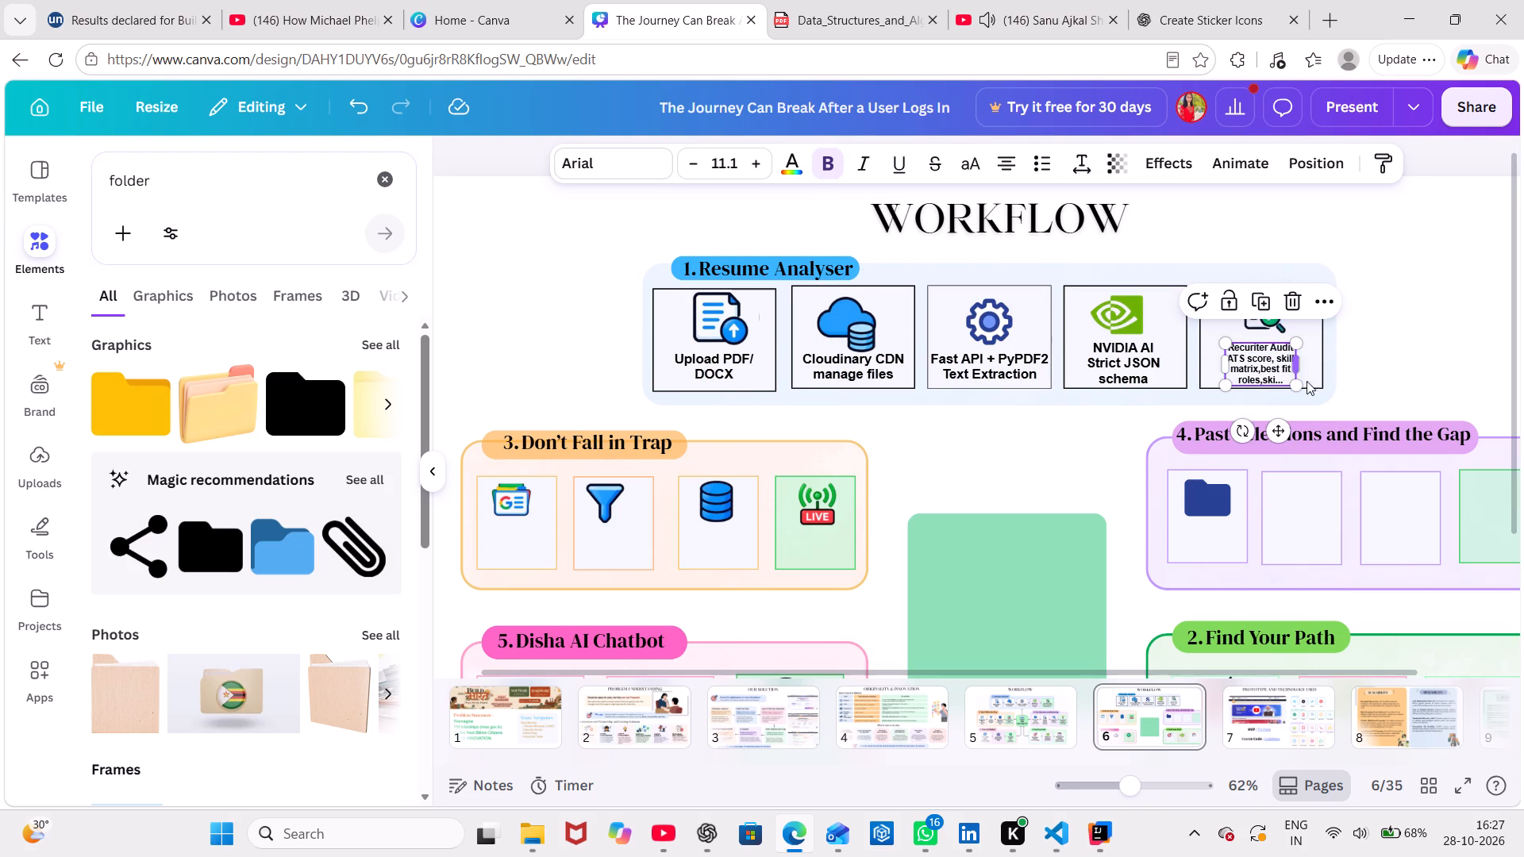
pyautogui.moveTo(1302, 385); pyautogui.dragTo(1318, 393)
pyautogui.moveTo(1284, 382); pyautogui.dragTo(1280, 374)
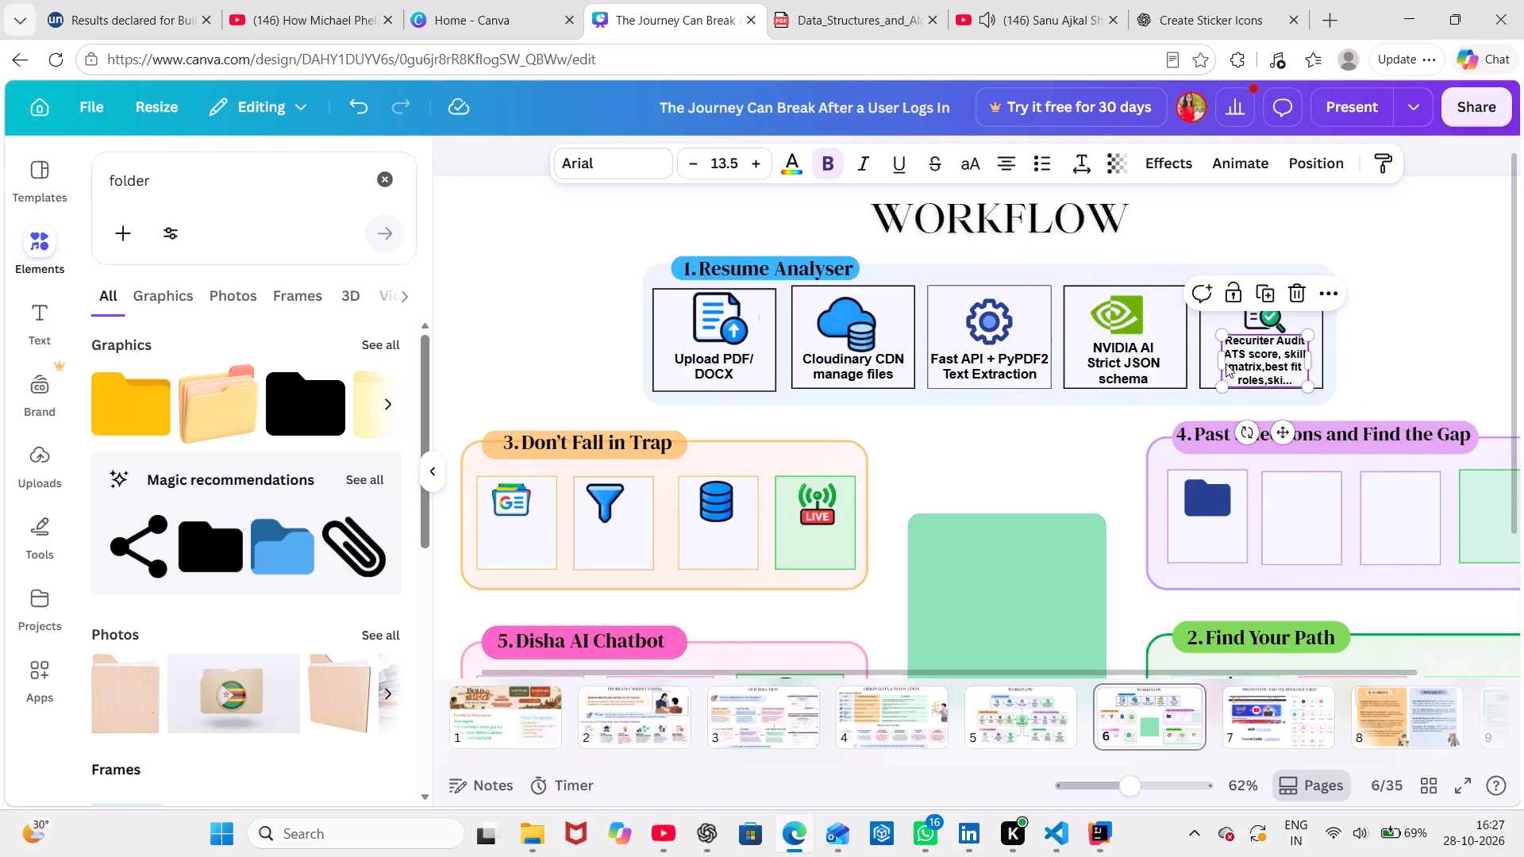
pyautogui.moveTo(1220, 359); pyautogui.dragTo(1210, 359)
pyautogui.moveTo(1210, 359); pyautogui.dragTo(1190, 361)
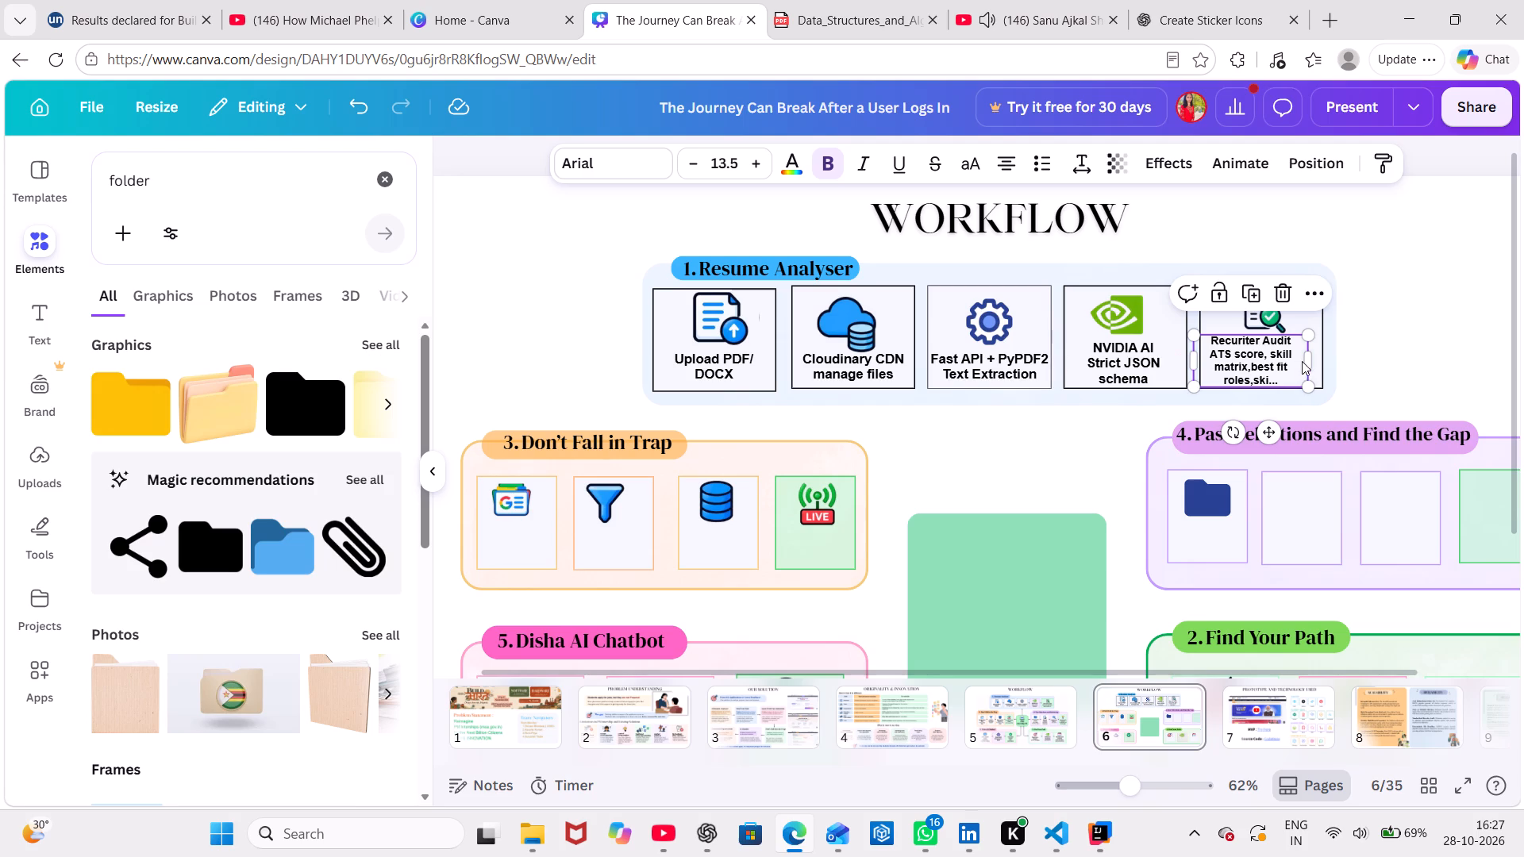
pyautogui.moveTo(1310, 360); pyautogui.dragTo(1331, 359)
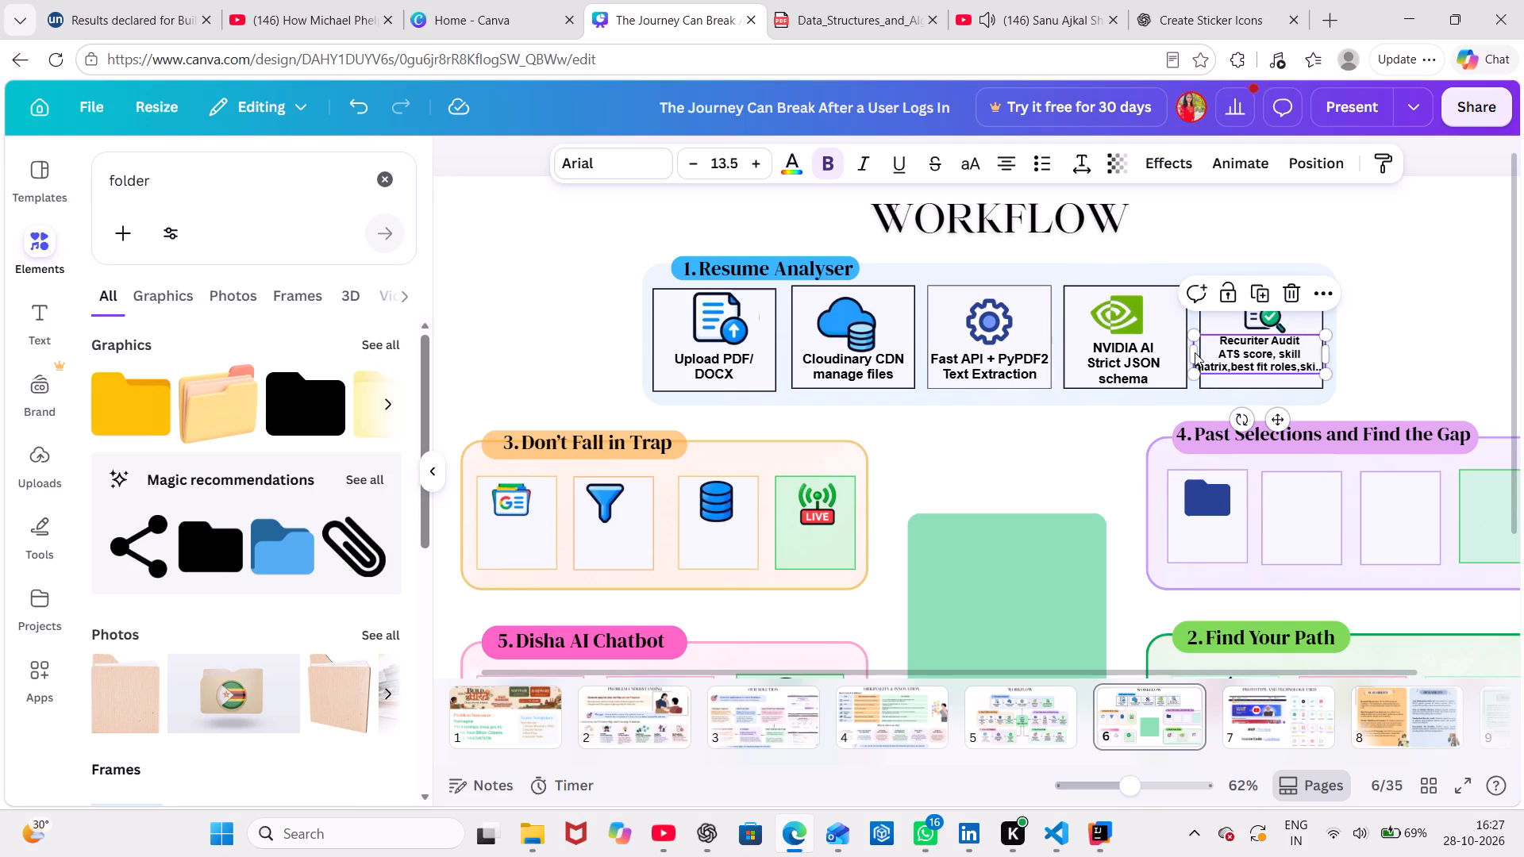
pyautogui.click(1189, 352)
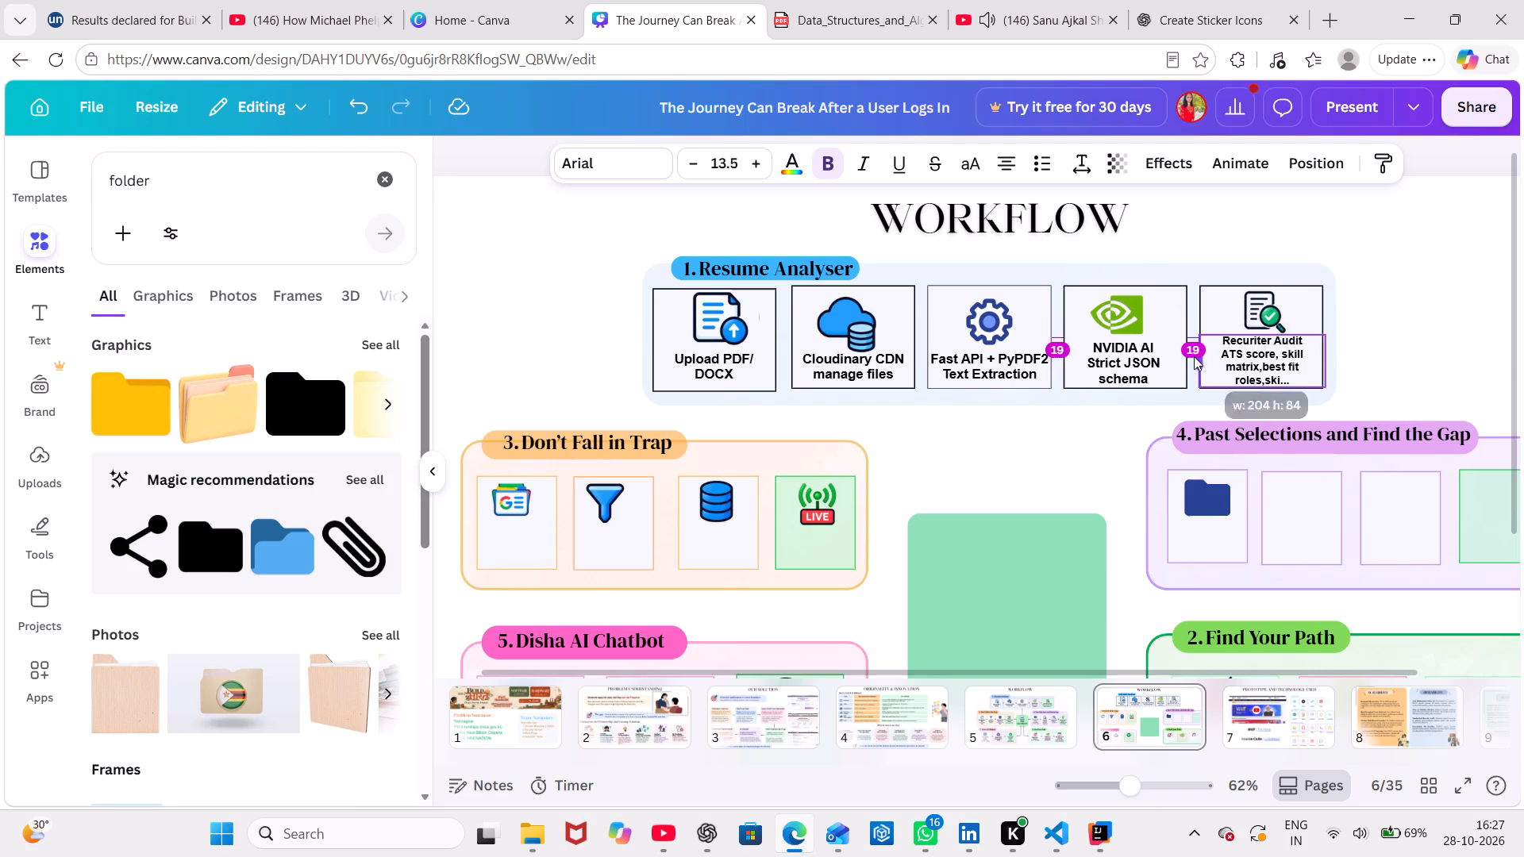
pyautogui.click(1388, 334)
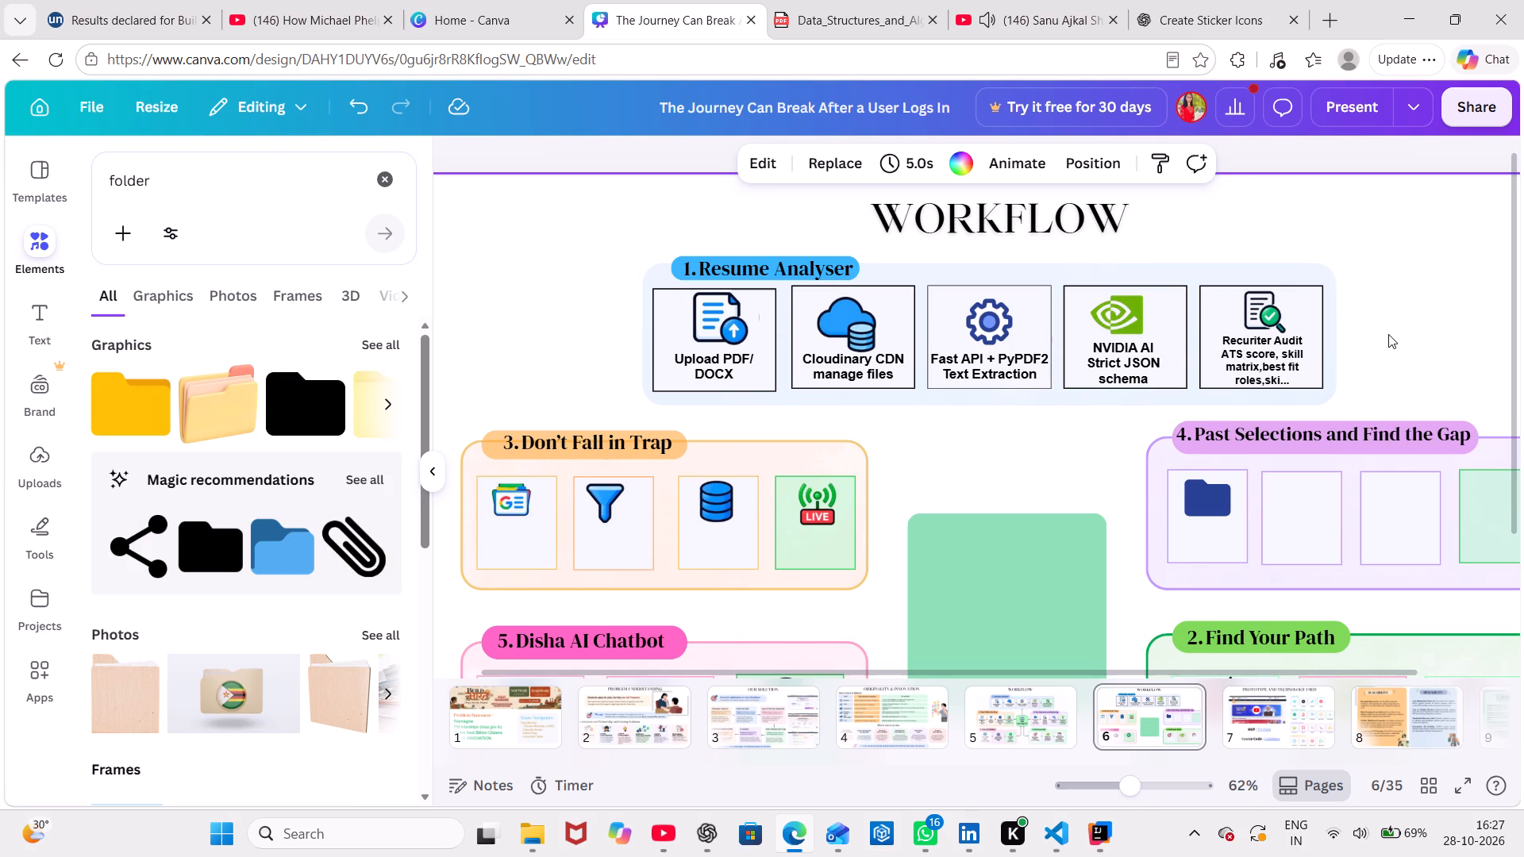
# Remove bold from the "ATS score, skill matrix,best fit roles,ski..." text and narrow the label's text box to about 184.
pyautogui.click(1274, 338)
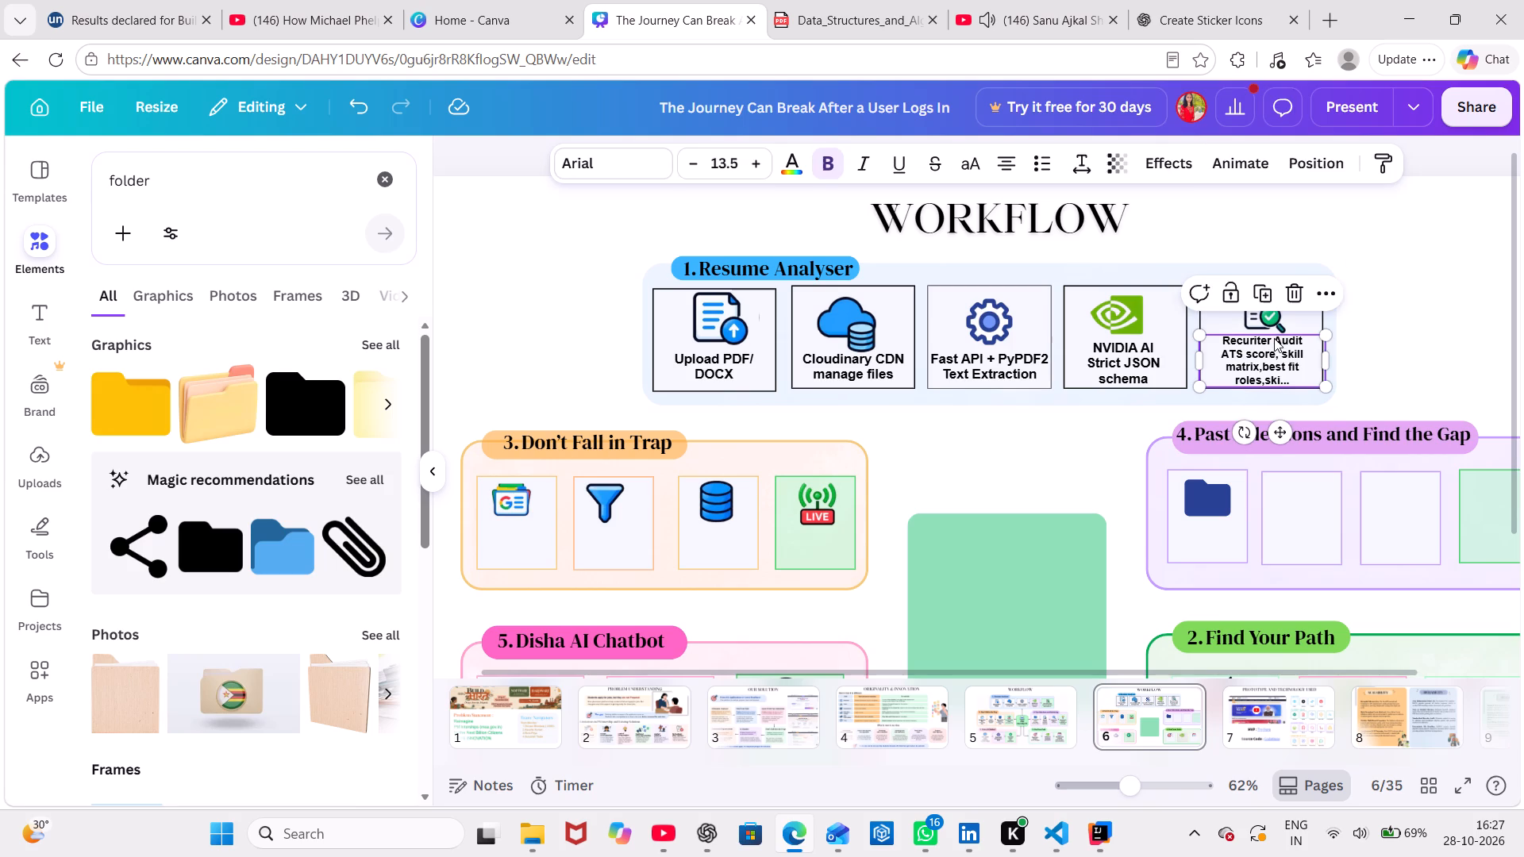
pyautogui.click(1238, 355)
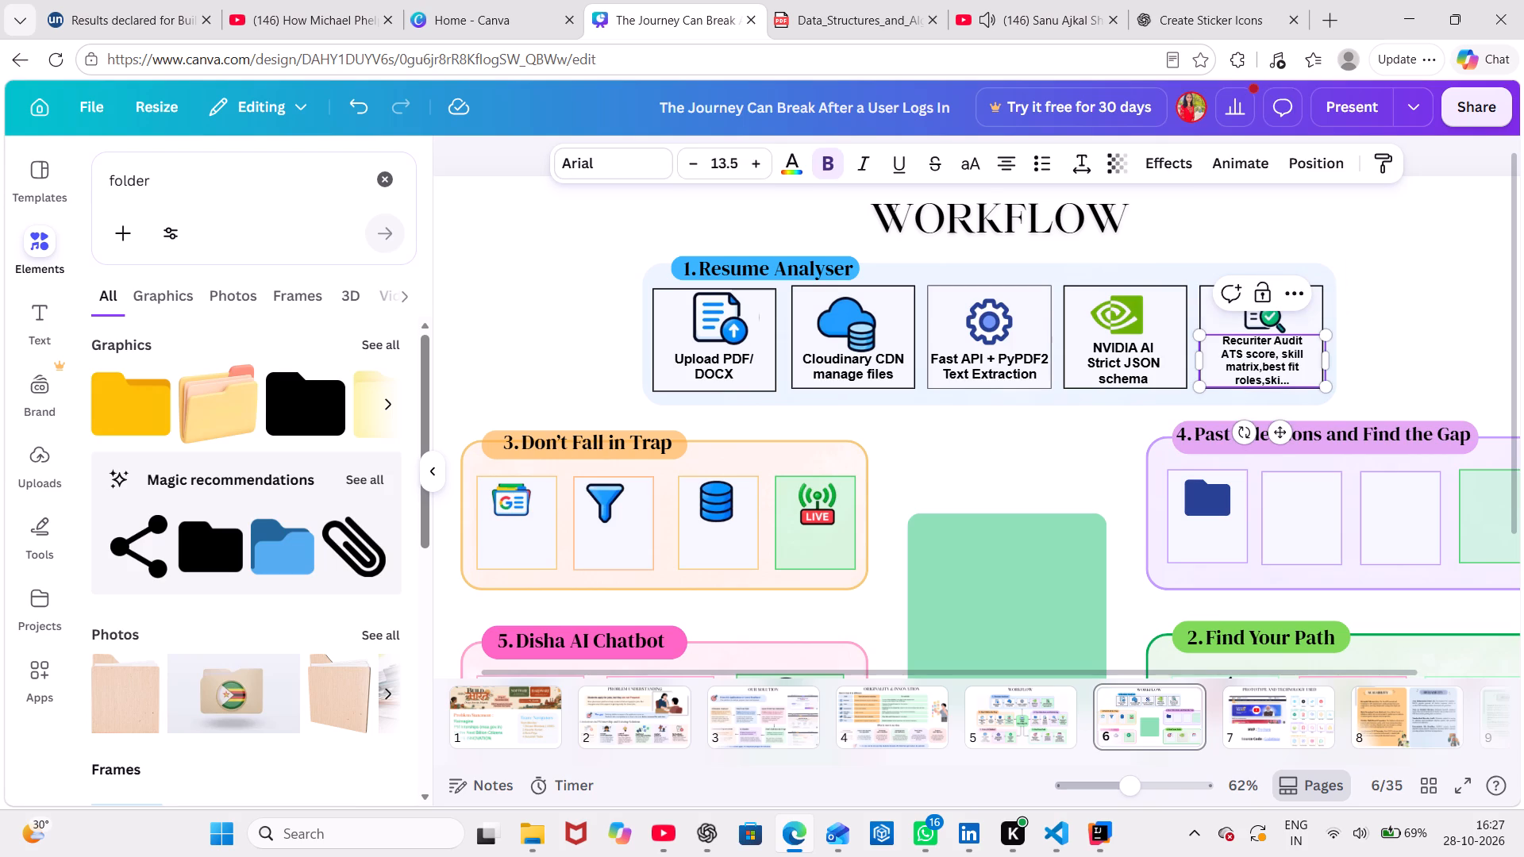
pyautogui.moveTo(1222, 355); pyautogui.dragTo(1295, 379)
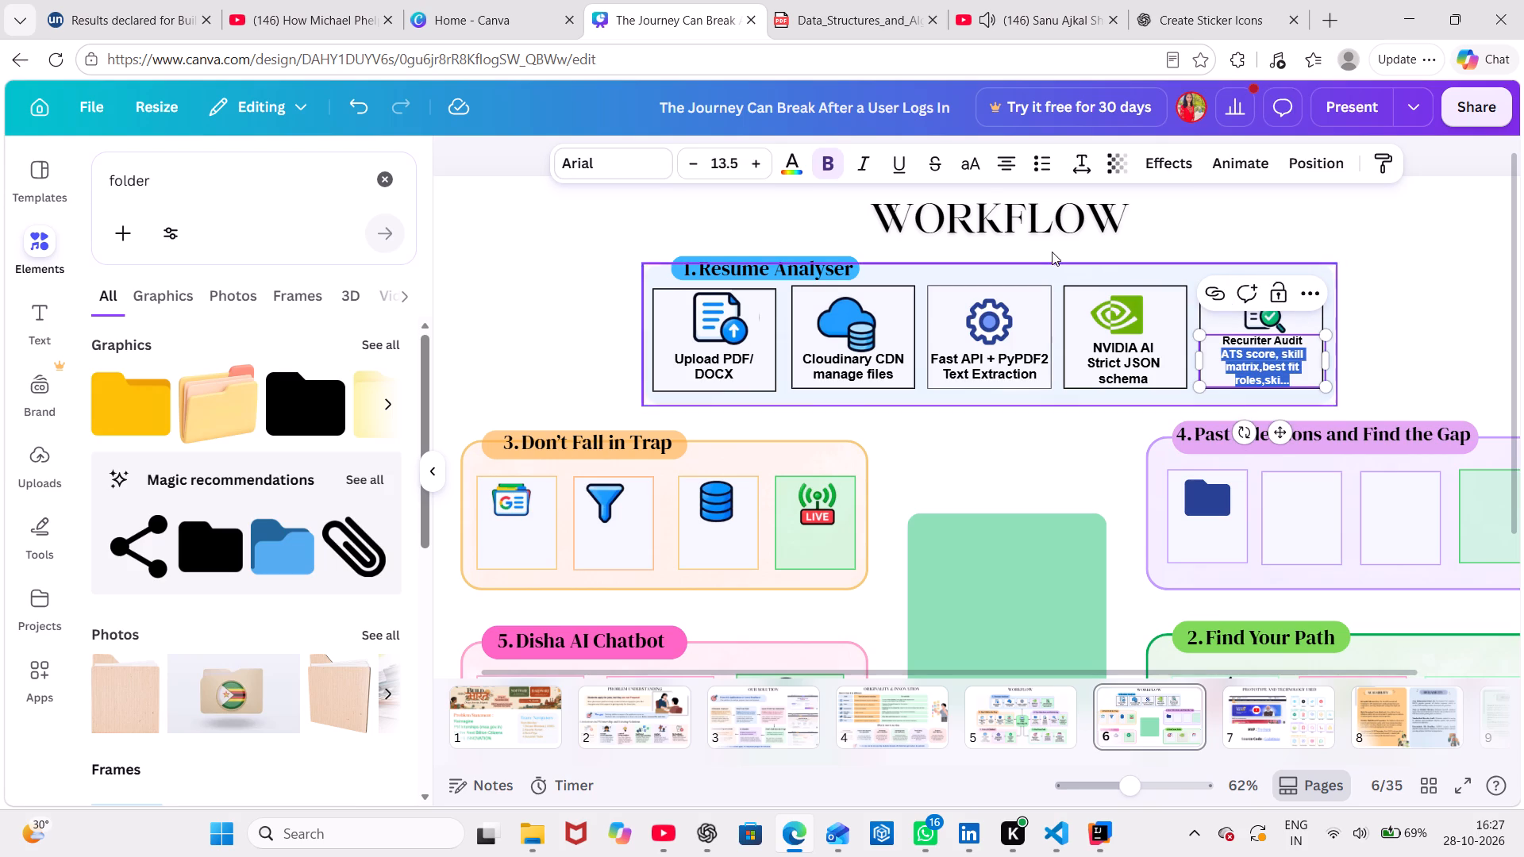
pyautogui.click(833, 163)
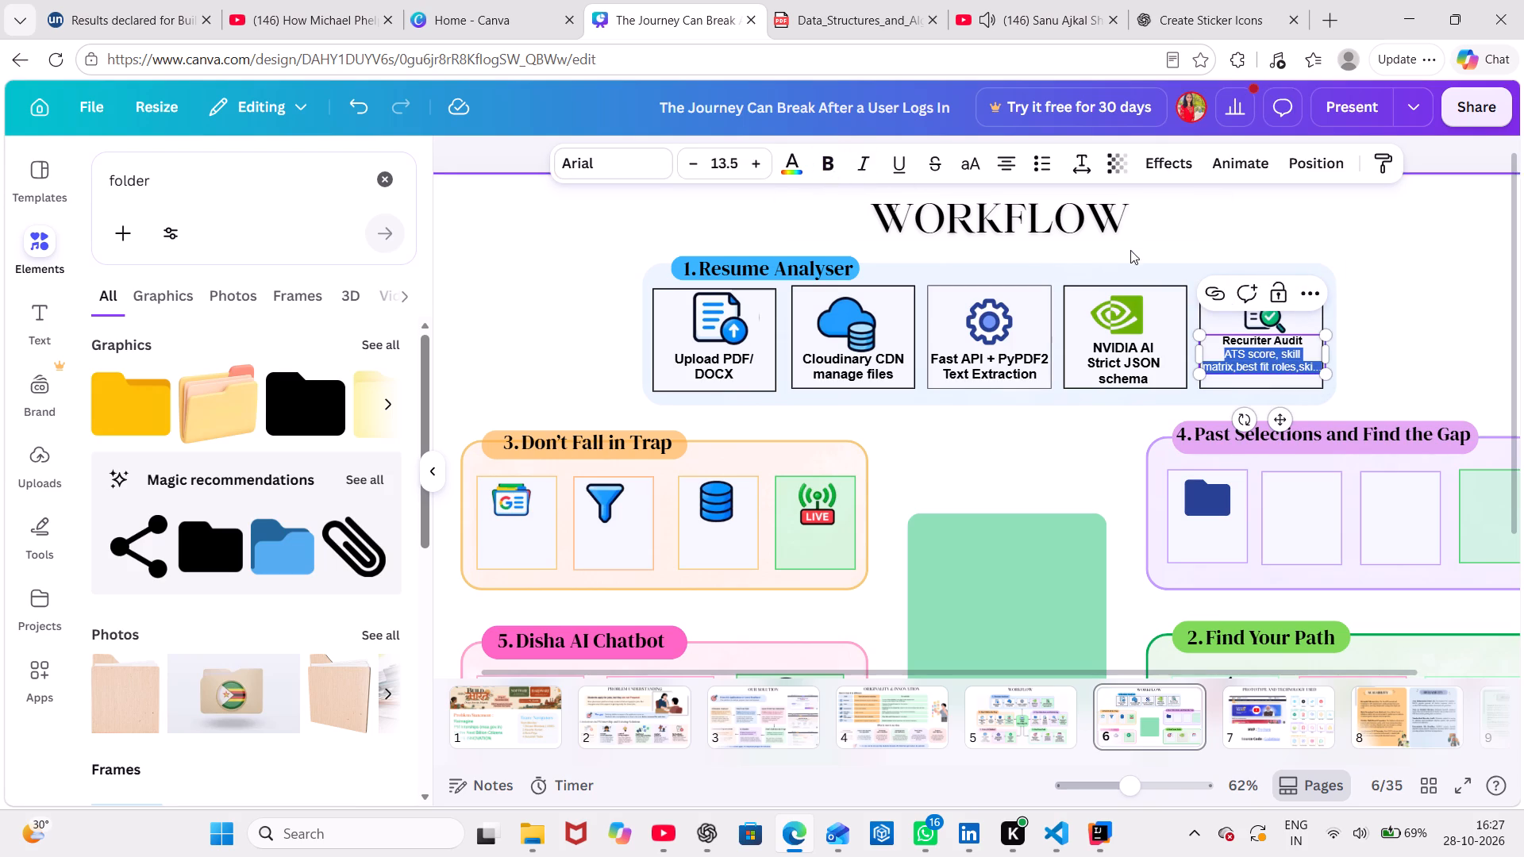
pyautogui.moveTo(1331, 355); pyautogui.dragTo(1318, 352)
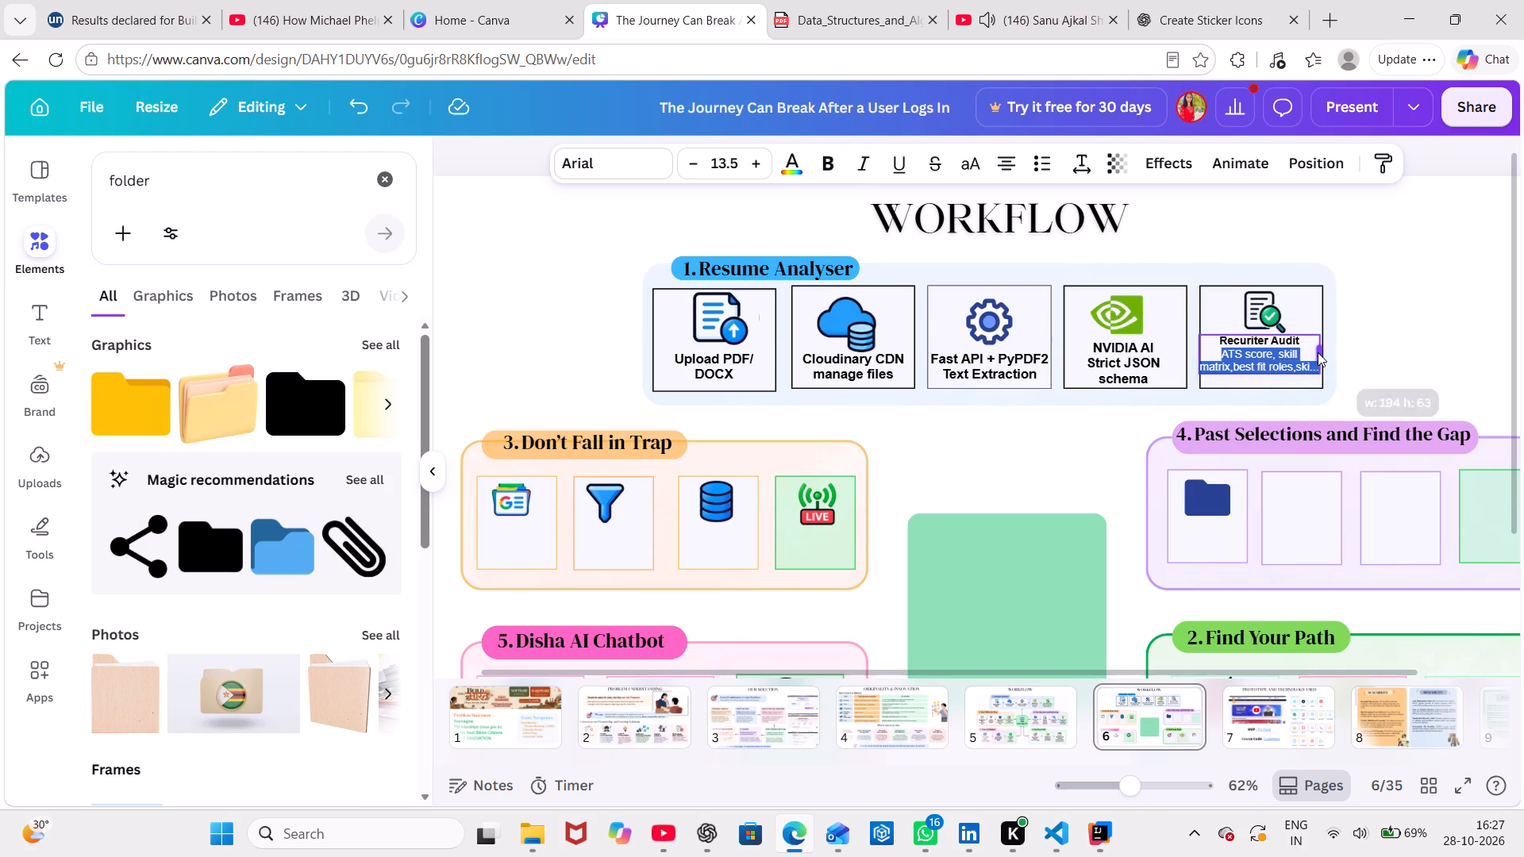
pyautogui.moveTo(1318, 352); pyautogui.dragTo(1317, 352)
pyautogui.click(1397, 349)
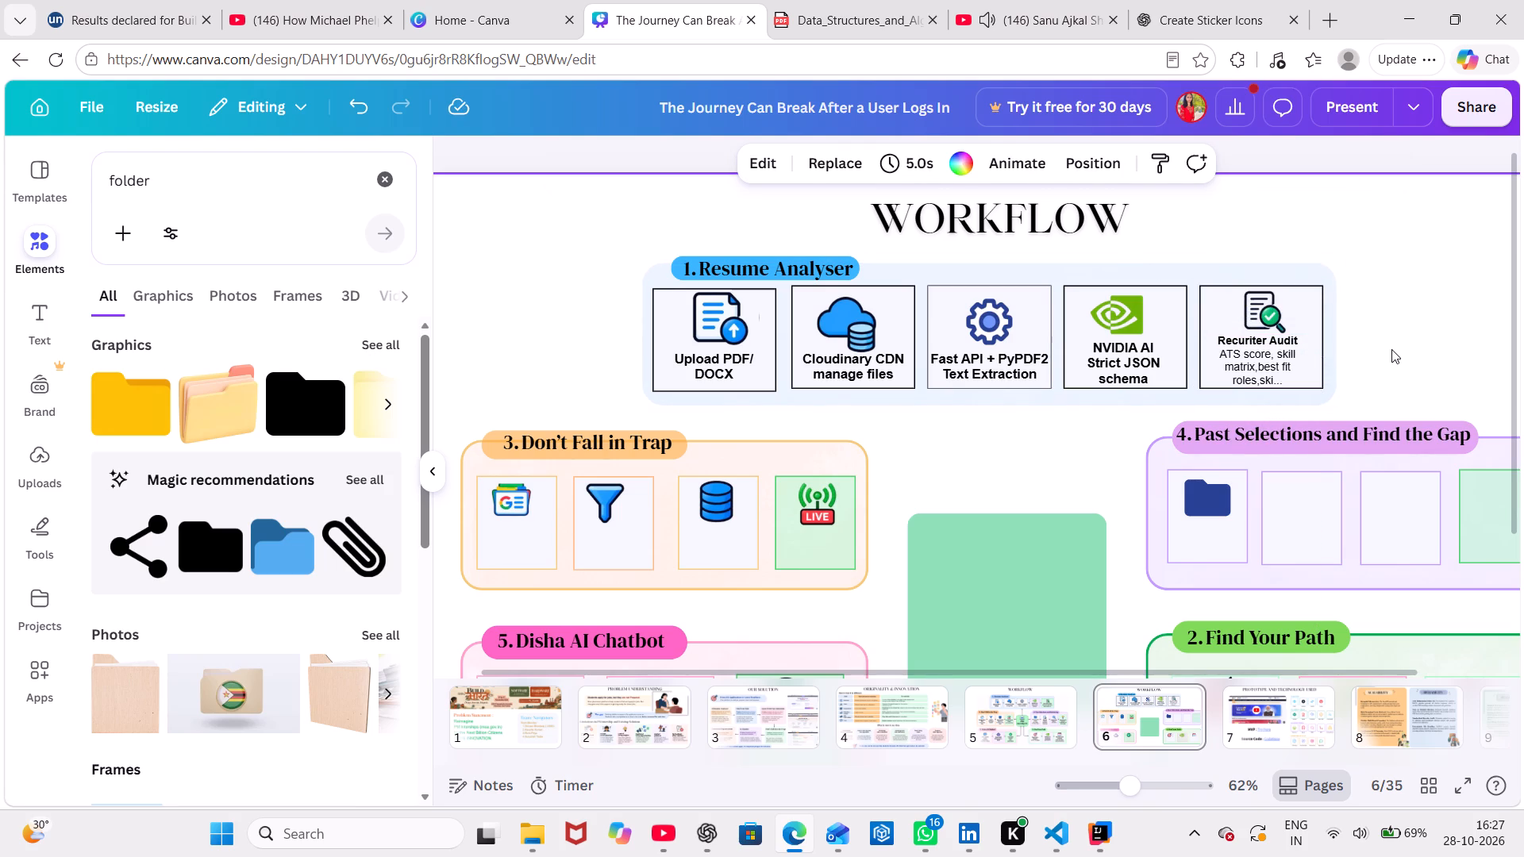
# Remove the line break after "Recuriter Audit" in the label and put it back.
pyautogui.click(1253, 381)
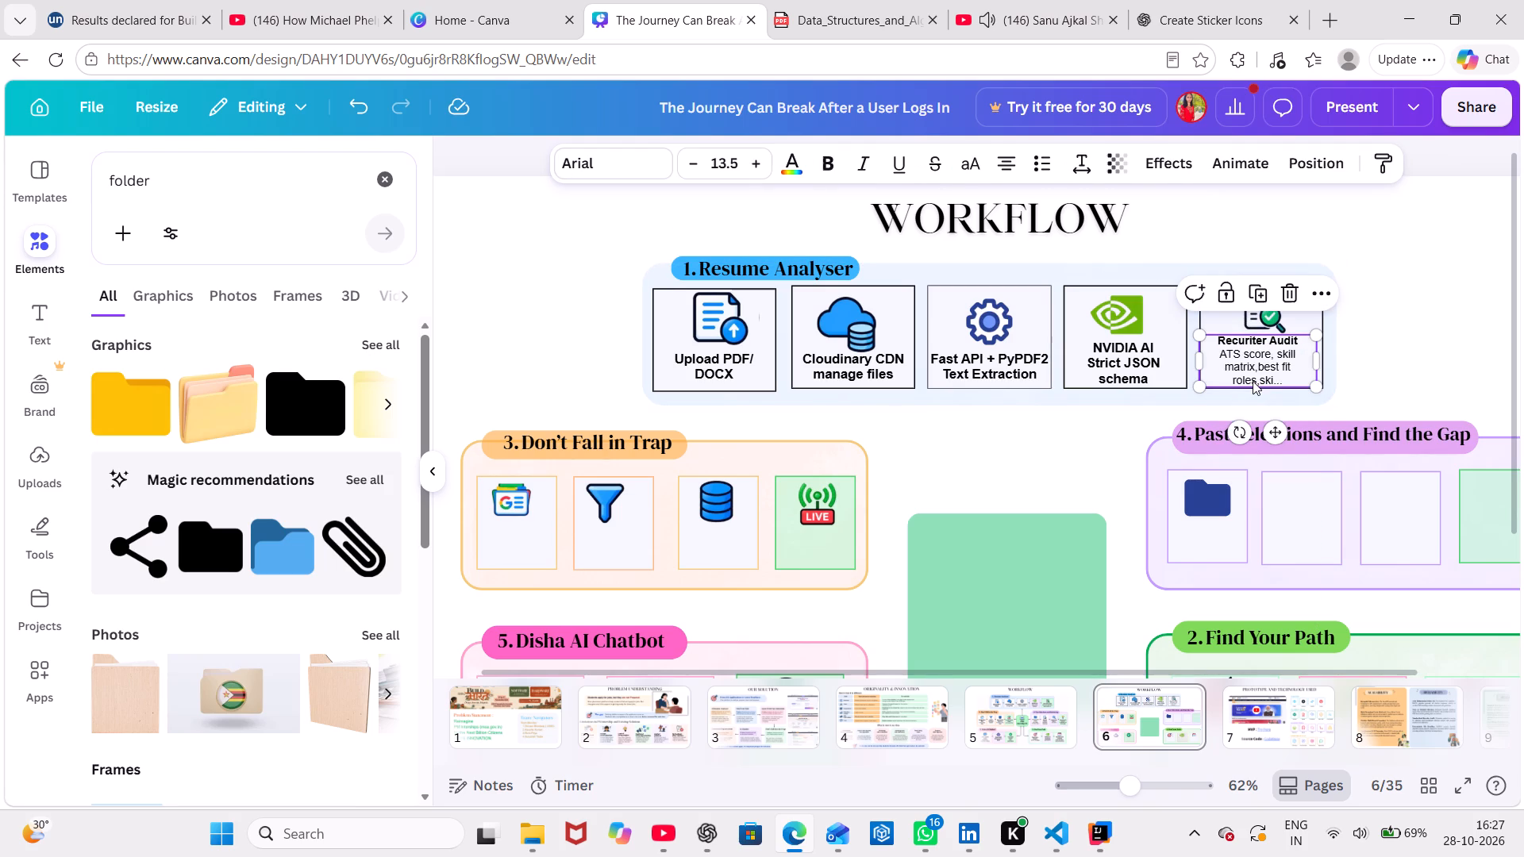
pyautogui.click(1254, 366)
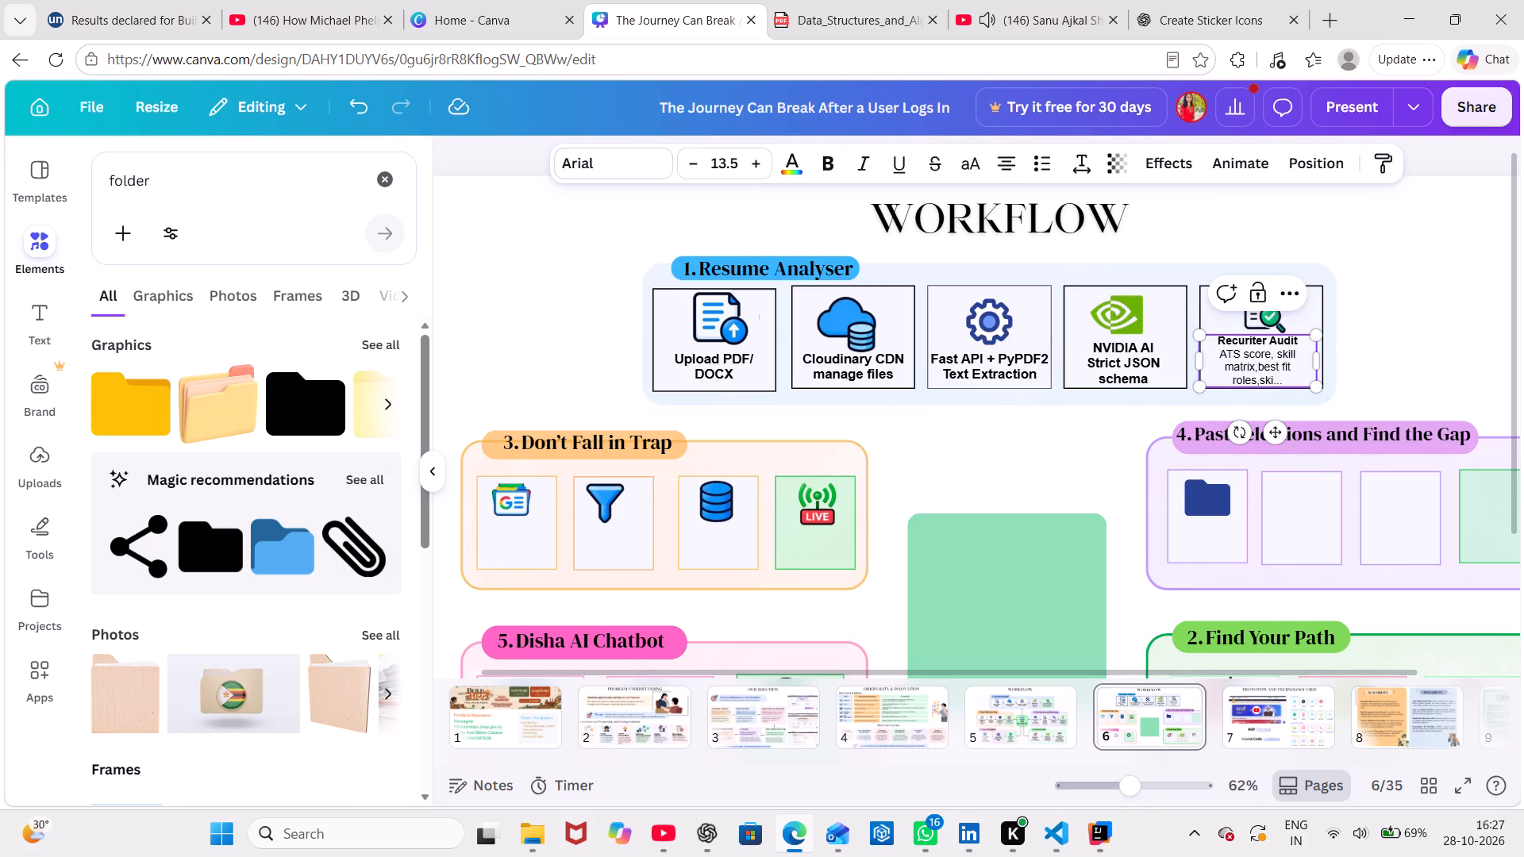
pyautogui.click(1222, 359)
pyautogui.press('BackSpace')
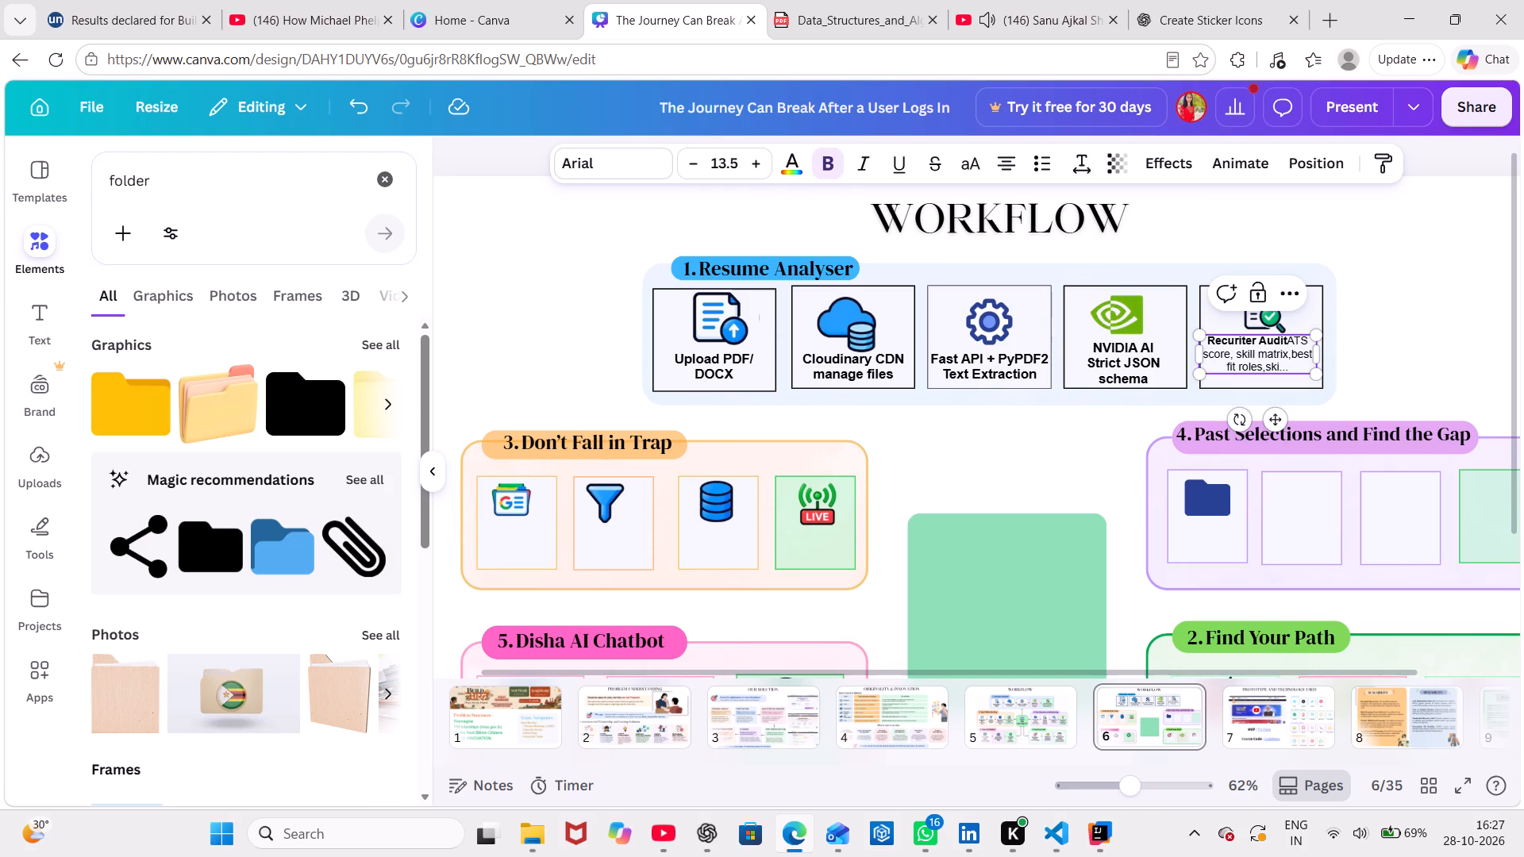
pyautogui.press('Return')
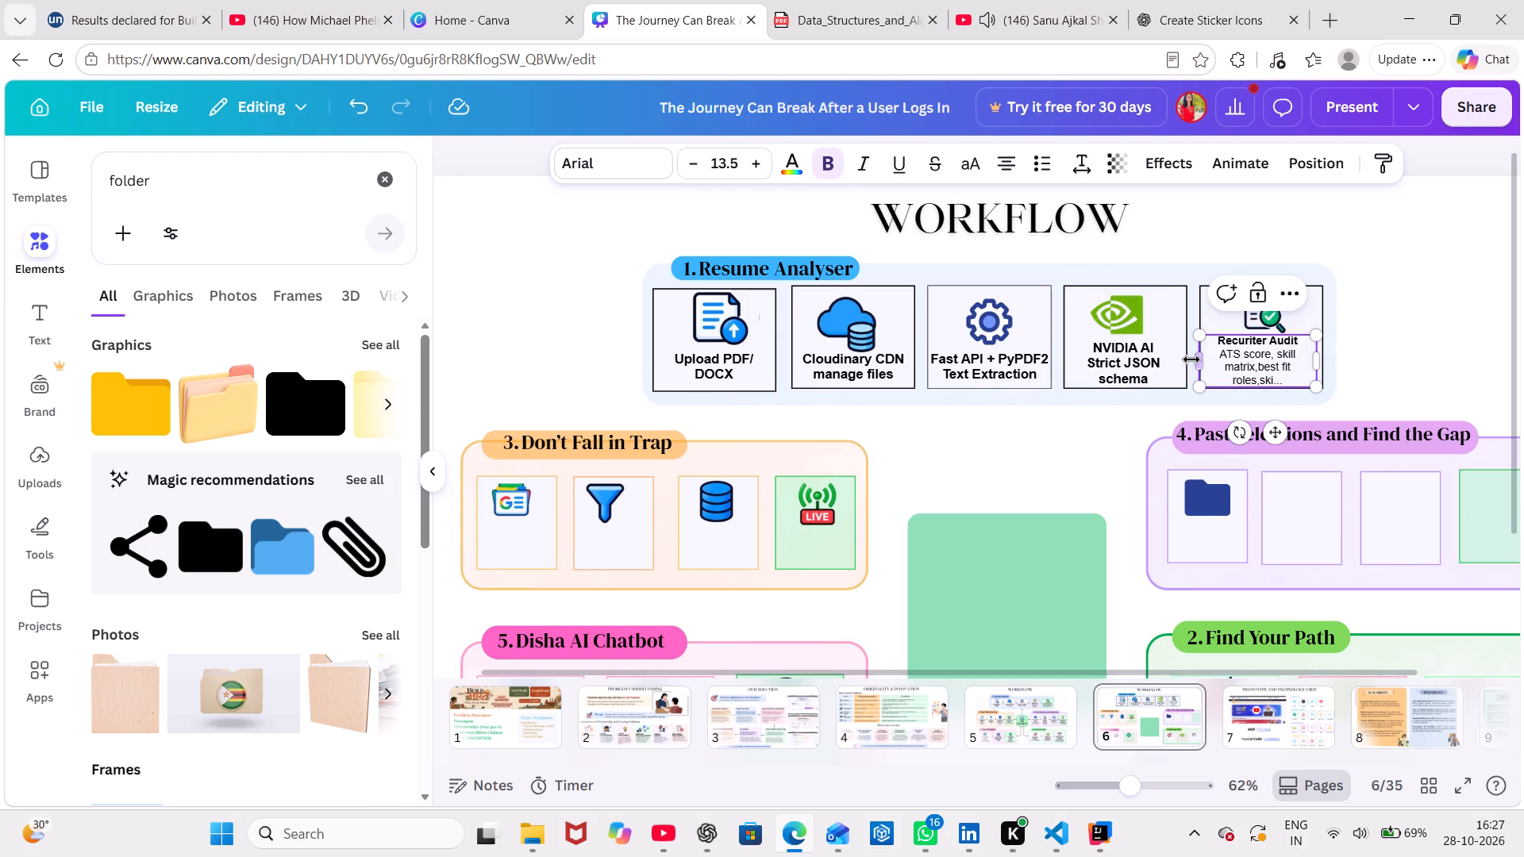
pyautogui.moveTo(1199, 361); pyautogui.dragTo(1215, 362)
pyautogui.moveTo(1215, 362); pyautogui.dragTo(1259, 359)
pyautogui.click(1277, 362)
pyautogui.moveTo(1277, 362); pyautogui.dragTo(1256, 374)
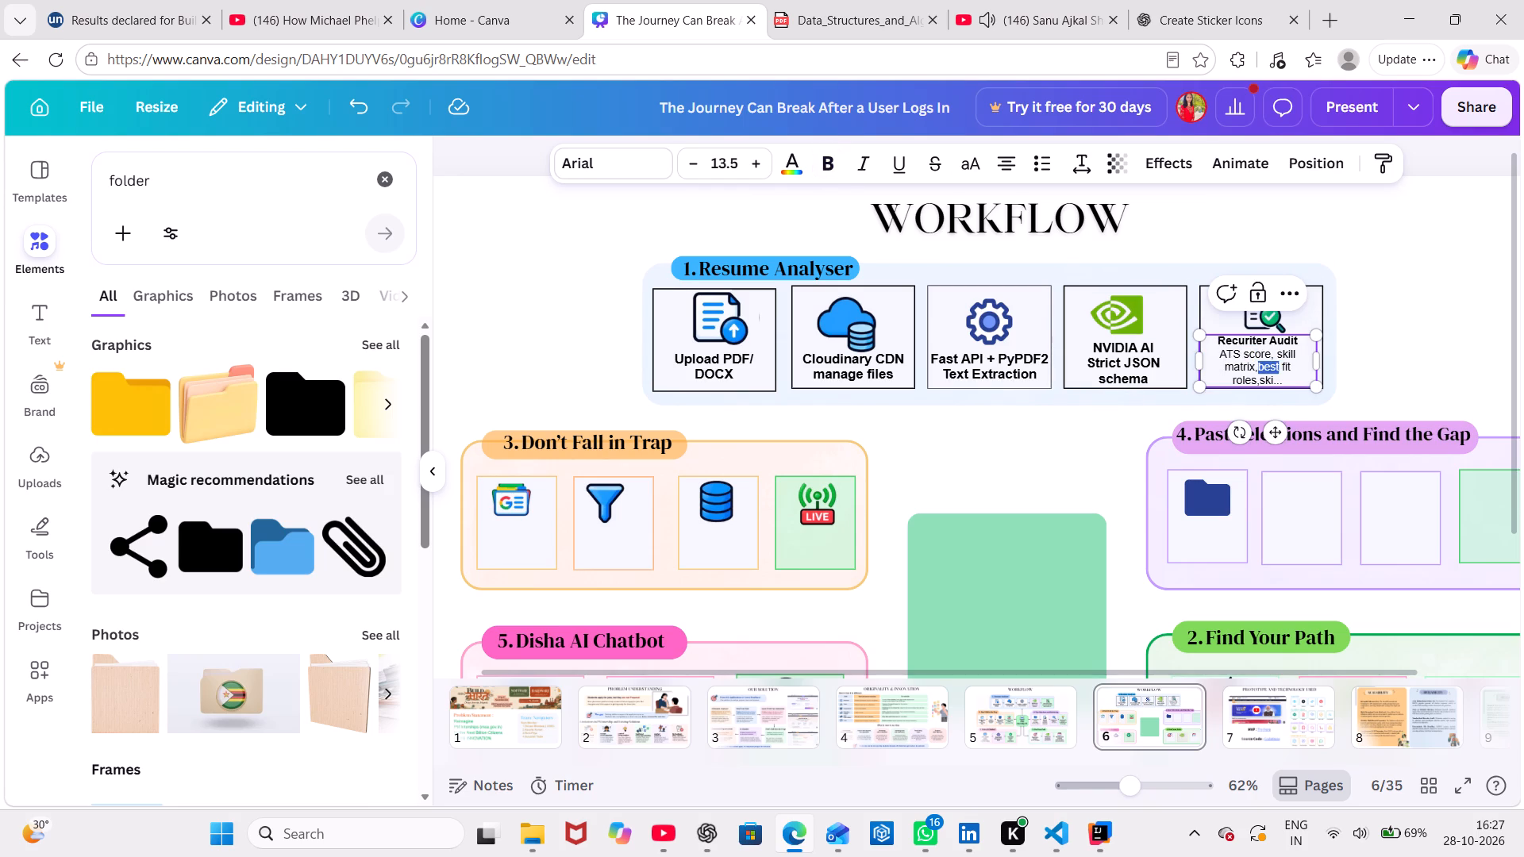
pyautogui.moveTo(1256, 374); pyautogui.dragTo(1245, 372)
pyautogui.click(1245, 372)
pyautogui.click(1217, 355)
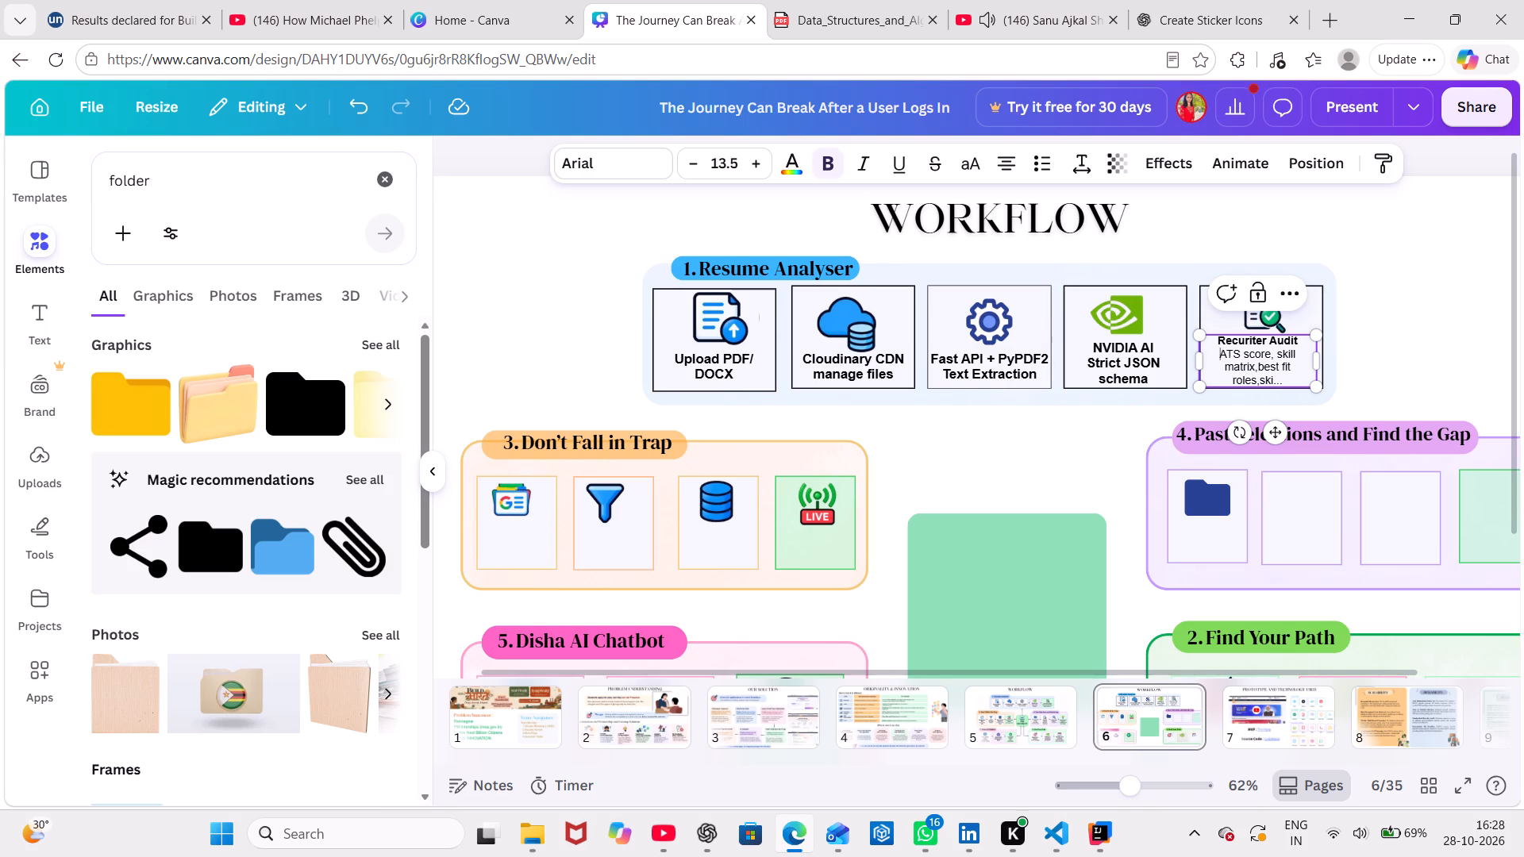
# Narrow the Recuriter Audit label's text box and recentre it beneath the document-check icon.
pyautogui.doubleClick(1209, 355)
pyautogui.click(1209, 355)
pyautogui.moveTo(1209, 355); pyautogui.dragTo(1198, 355)
pyautogui.click(1198, 355)
pyautogui.moveTo(1198, 355); pyautogui.dragTo(1216, 361)
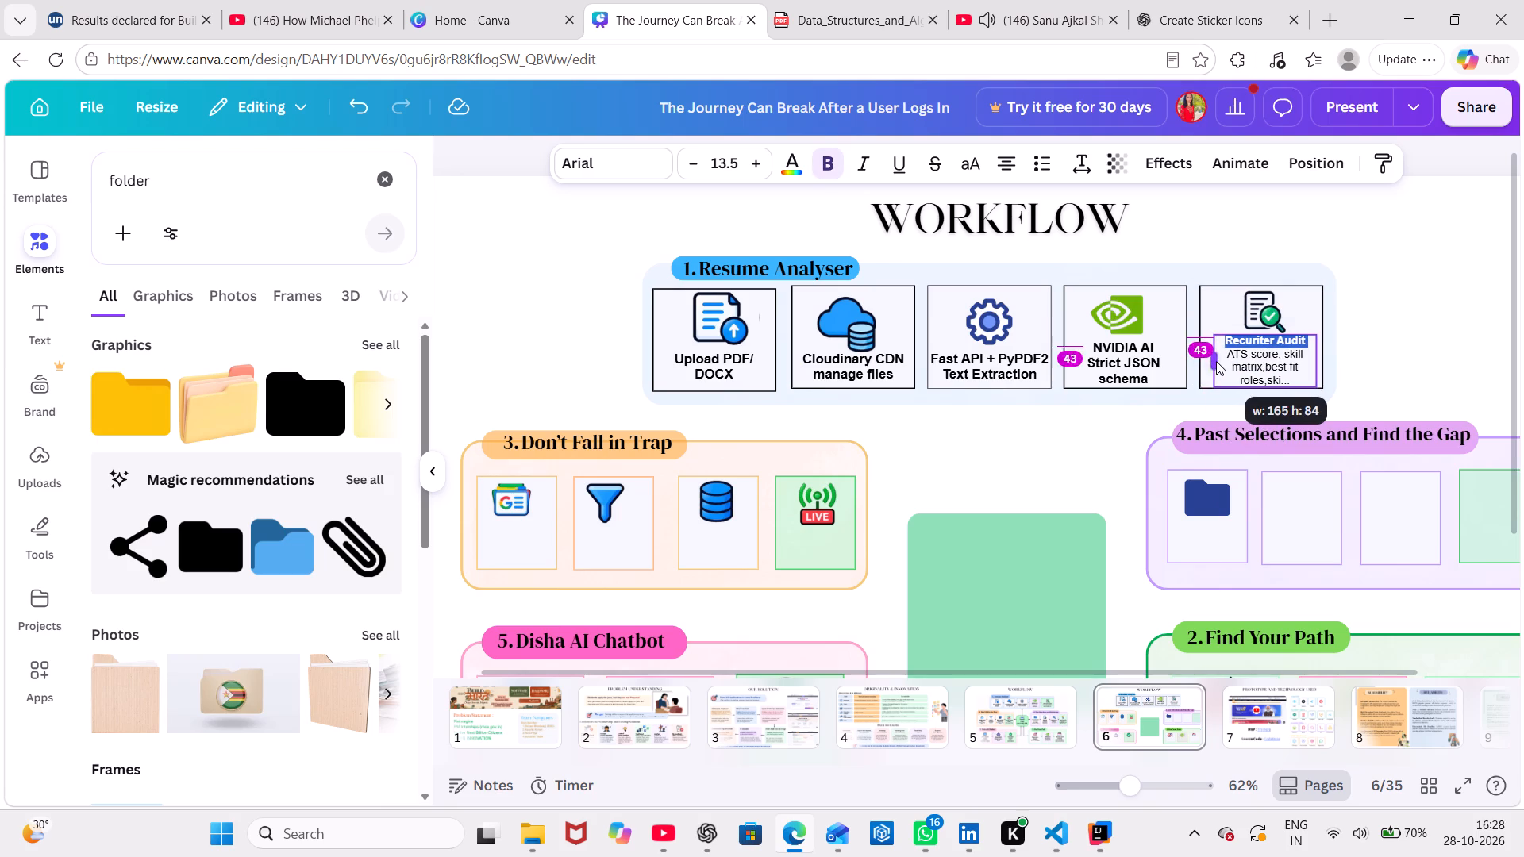
pyautogui.moveTo(1216, 361); pyautogui.dragTo(1234, 355)
pyautogui.moveTo(1276, 364); pyautogui.dragTo(1259, 363)
pyautogui.click(1370, 364)
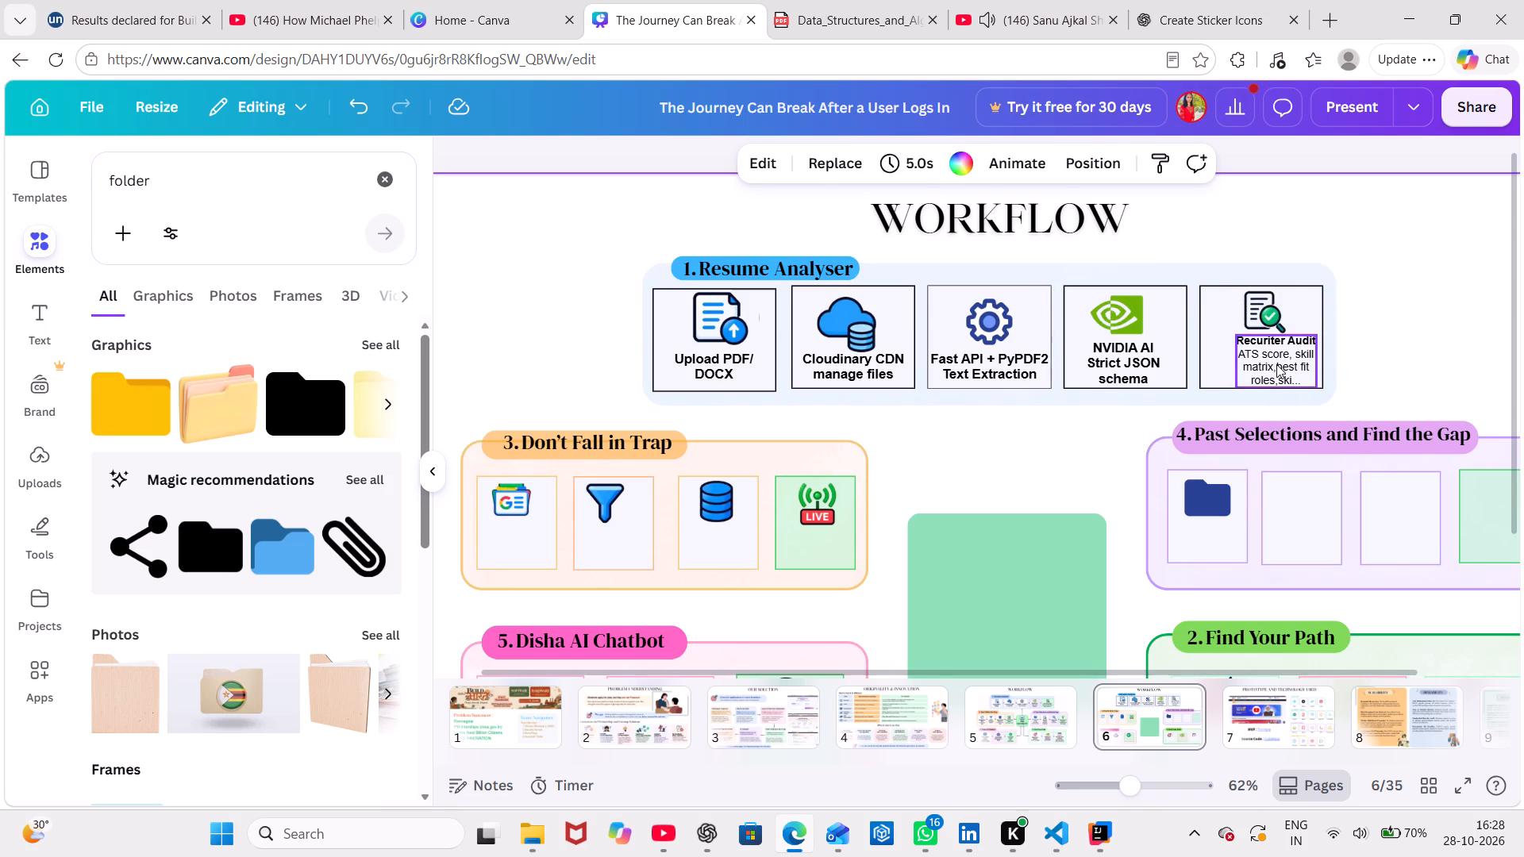
pyautogui.moveTo(1276, 364); pyautogui.dragTo(1250, 364)
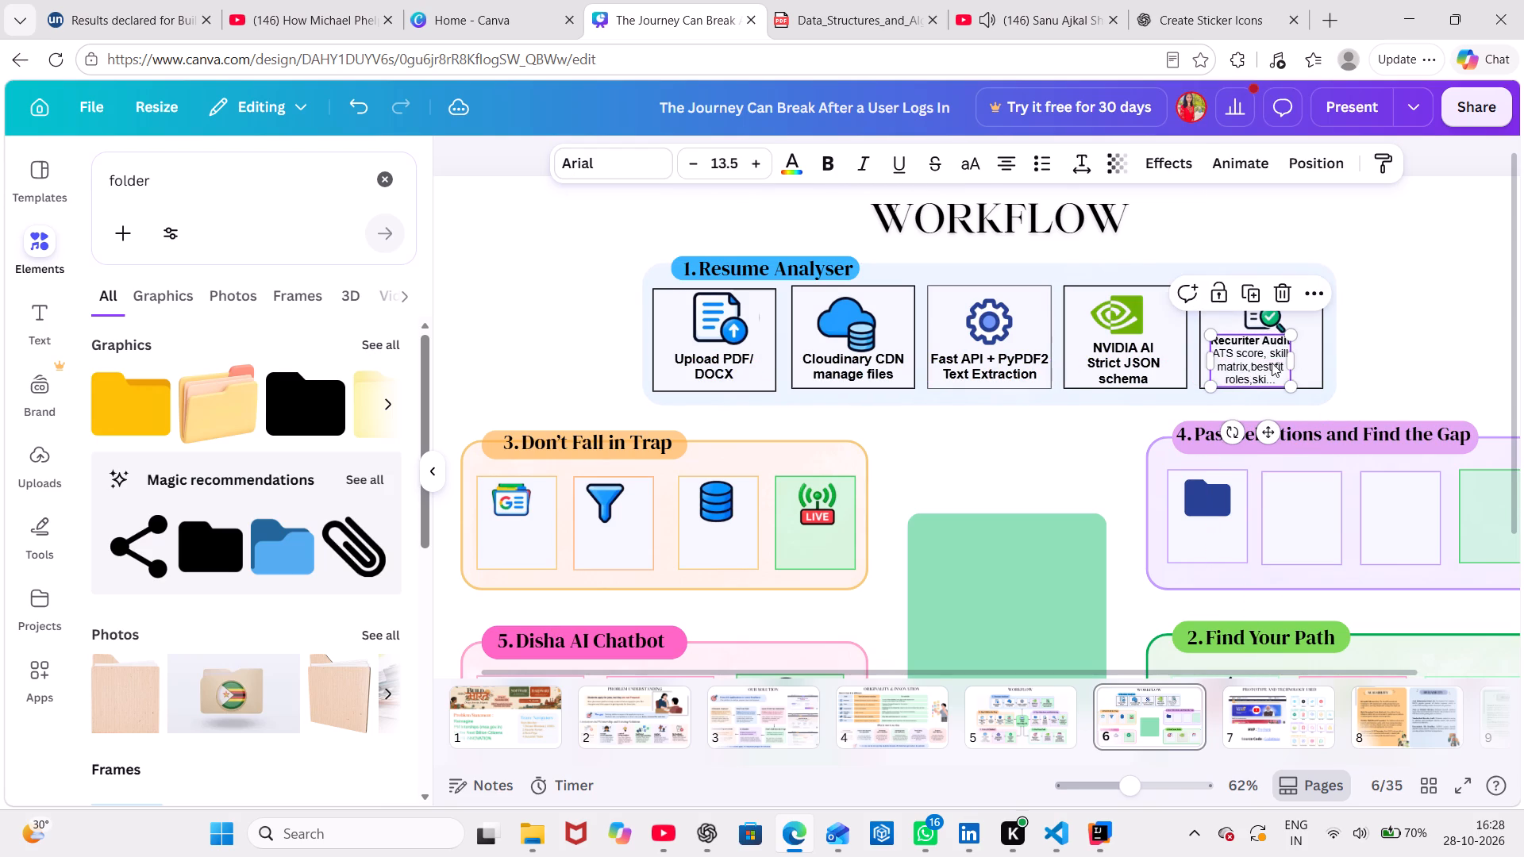
pyautogui.moveTo(1295, 358); pyautogui.dragTo(1317, 359)
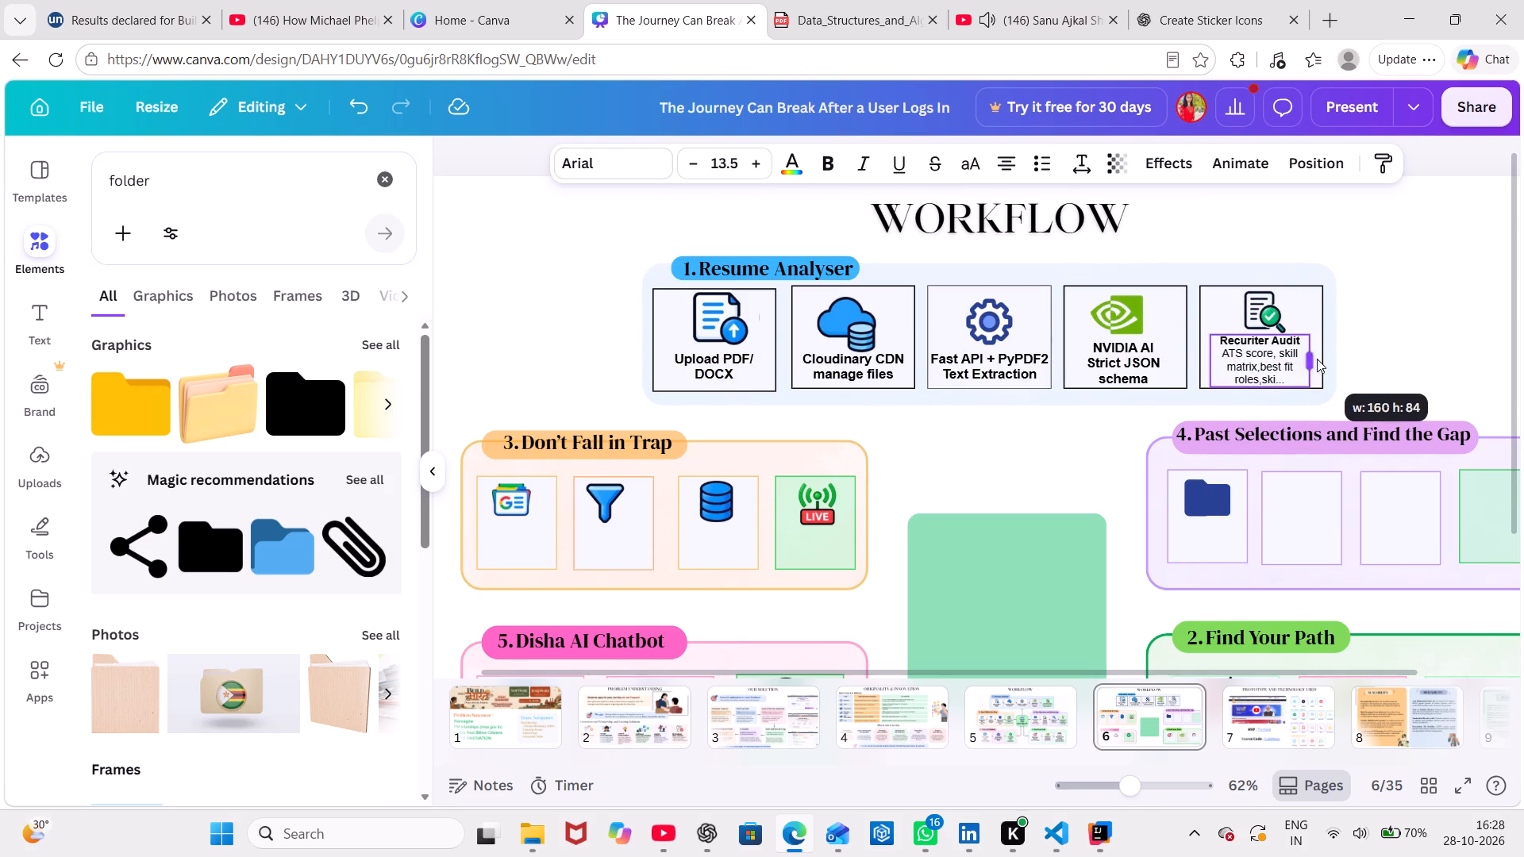
pyautogui.moveTo(1317, 359); pyautogui.dragTo(1321, 359)
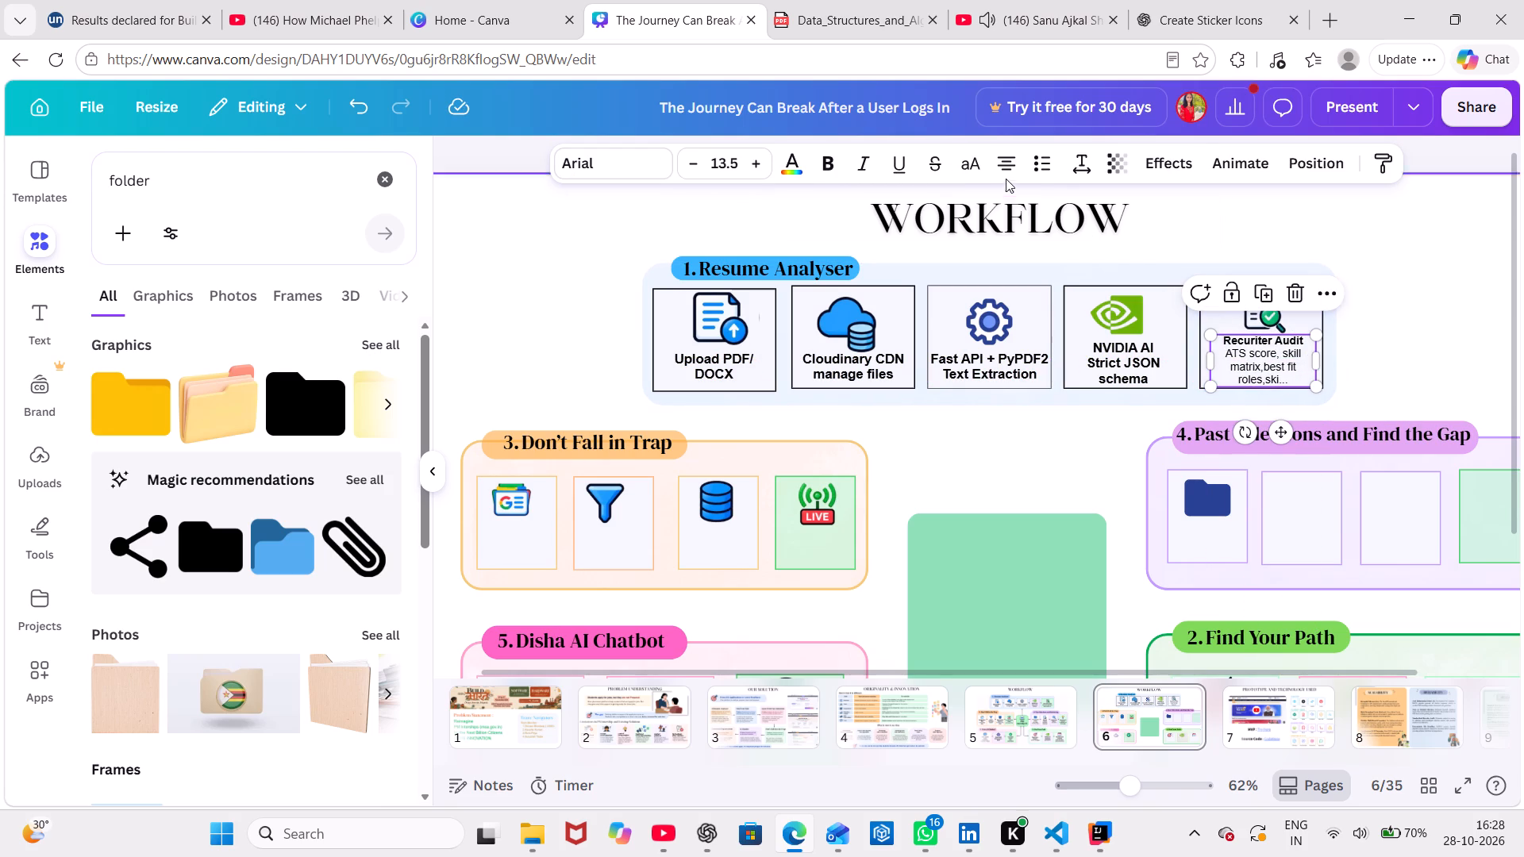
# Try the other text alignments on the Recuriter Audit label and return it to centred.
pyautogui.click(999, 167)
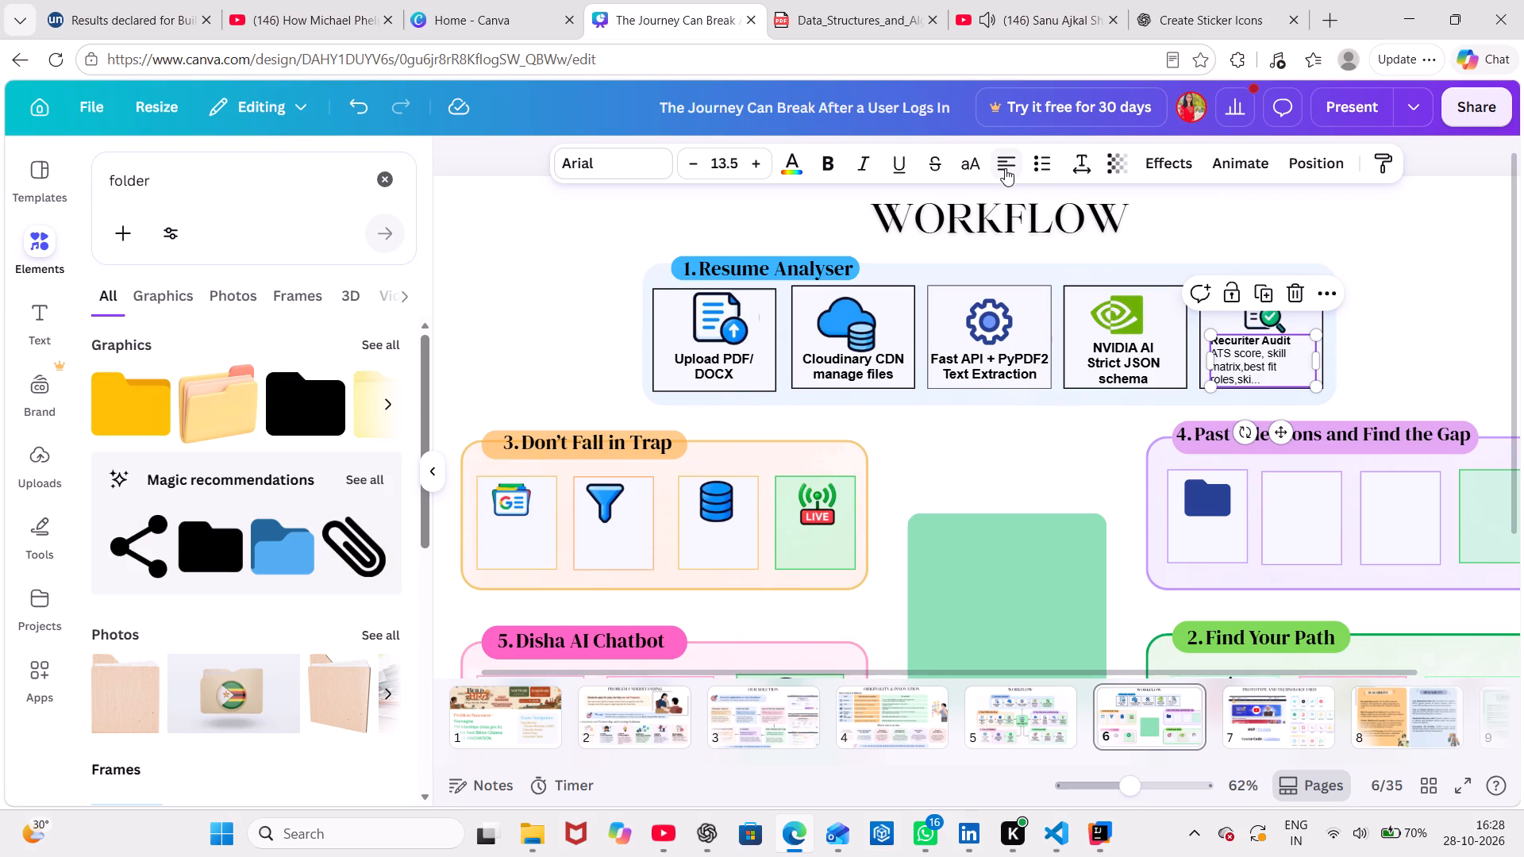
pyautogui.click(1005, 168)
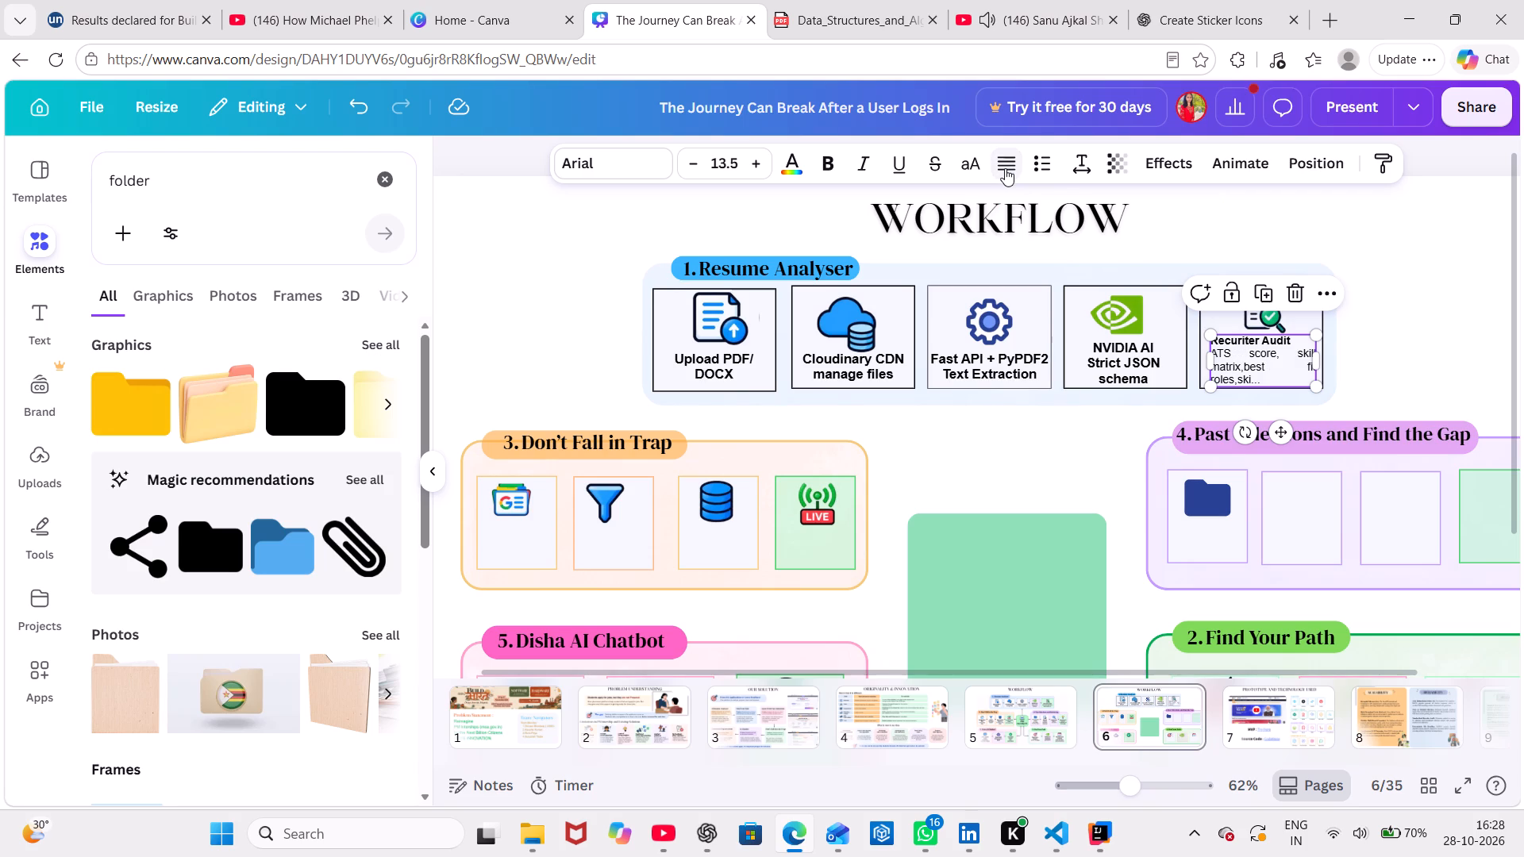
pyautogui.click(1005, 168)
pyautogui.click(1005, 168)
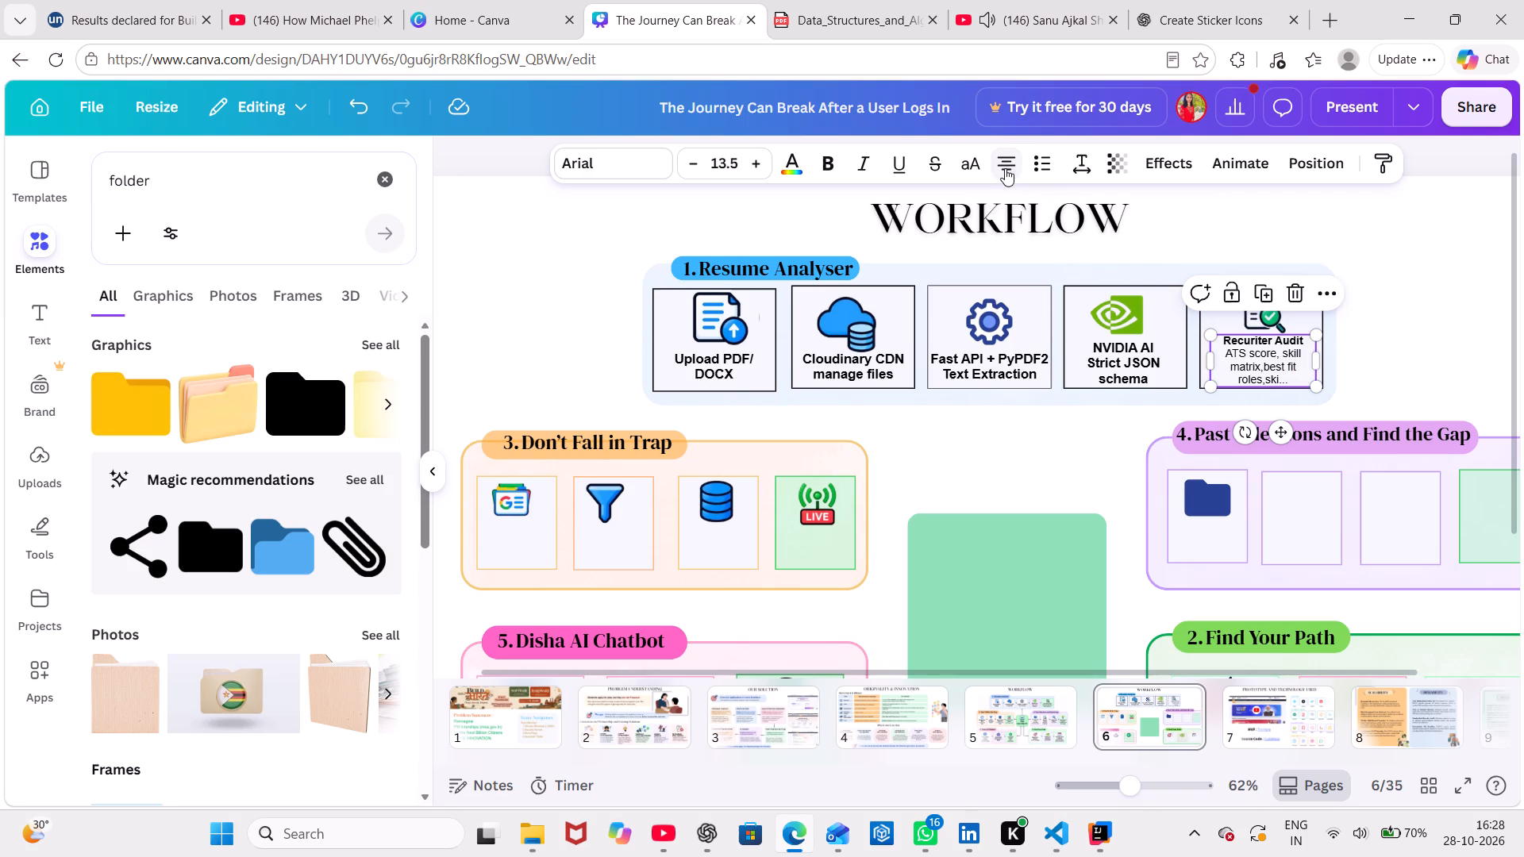
# Shorten the Recuriter Audit label by replacing the text after "ATS score, skill matrix," with "...".
pyautogui.click(1368, 245)
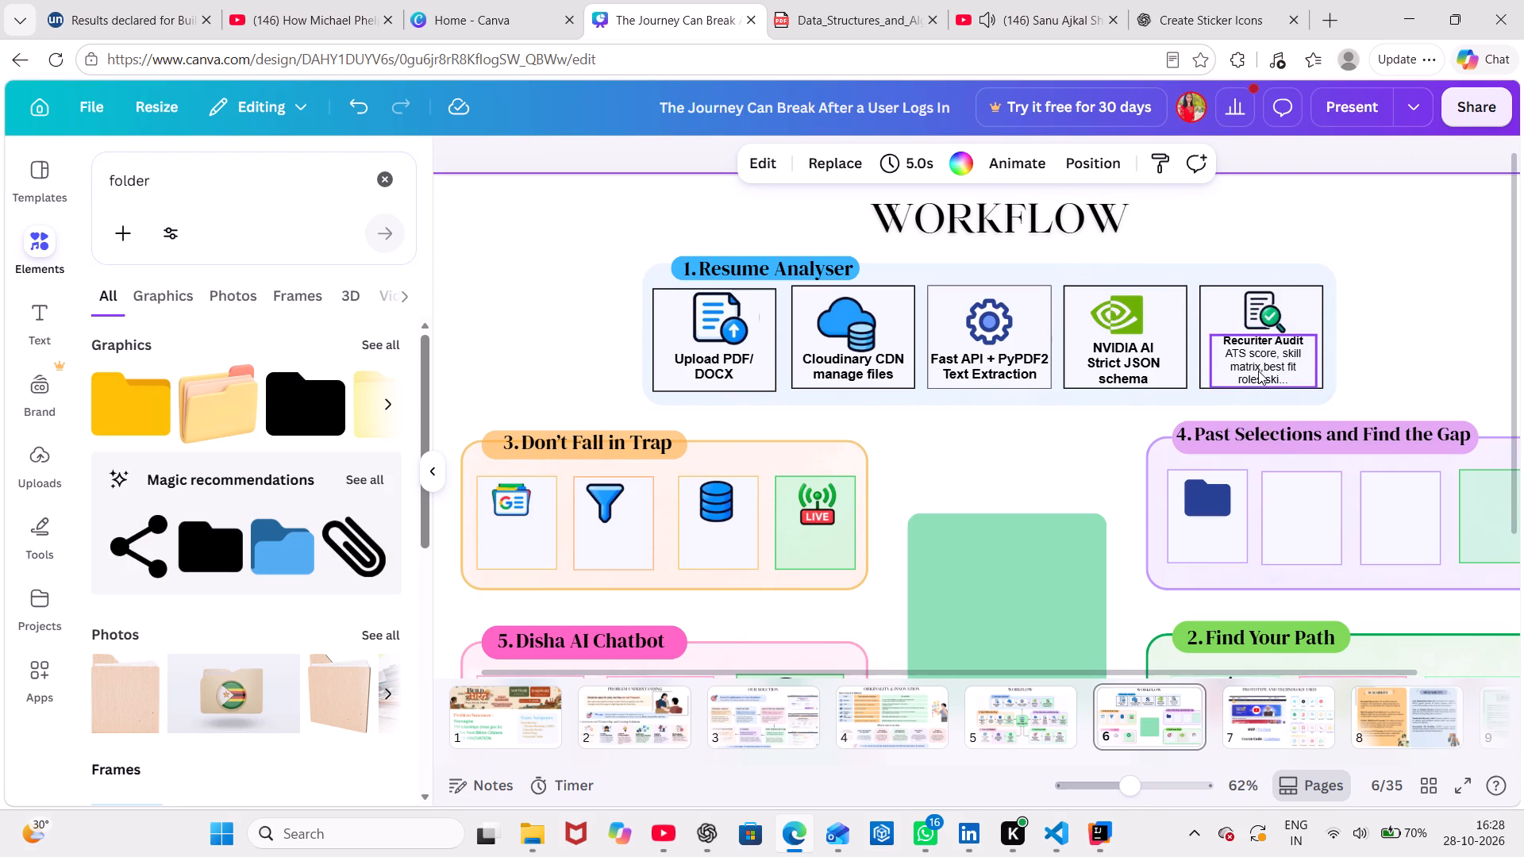
pyautogui.click(1258, 371)
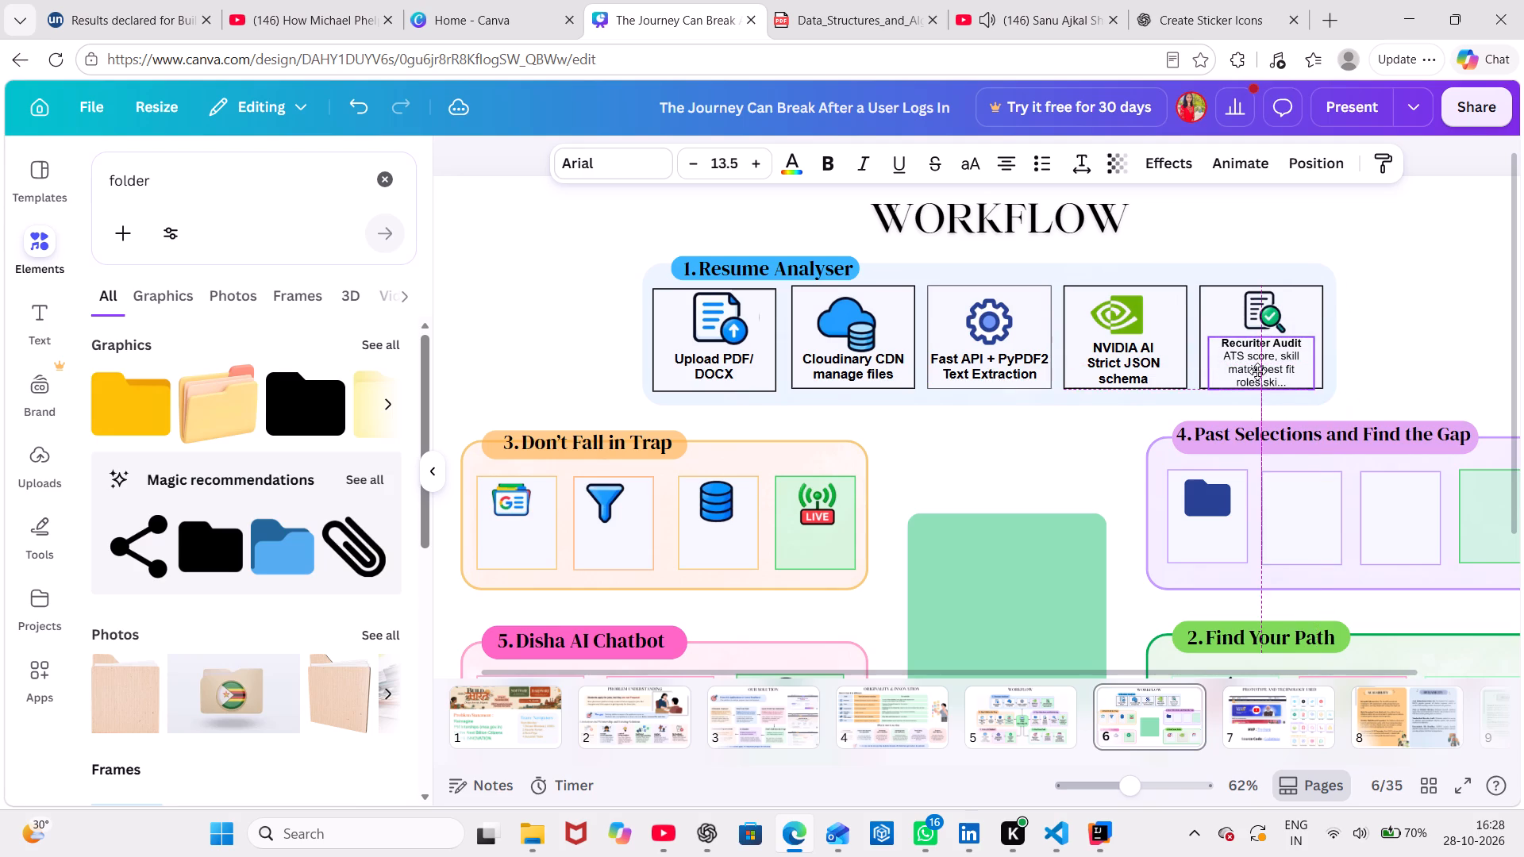
pyautogui.click(1257, 371)
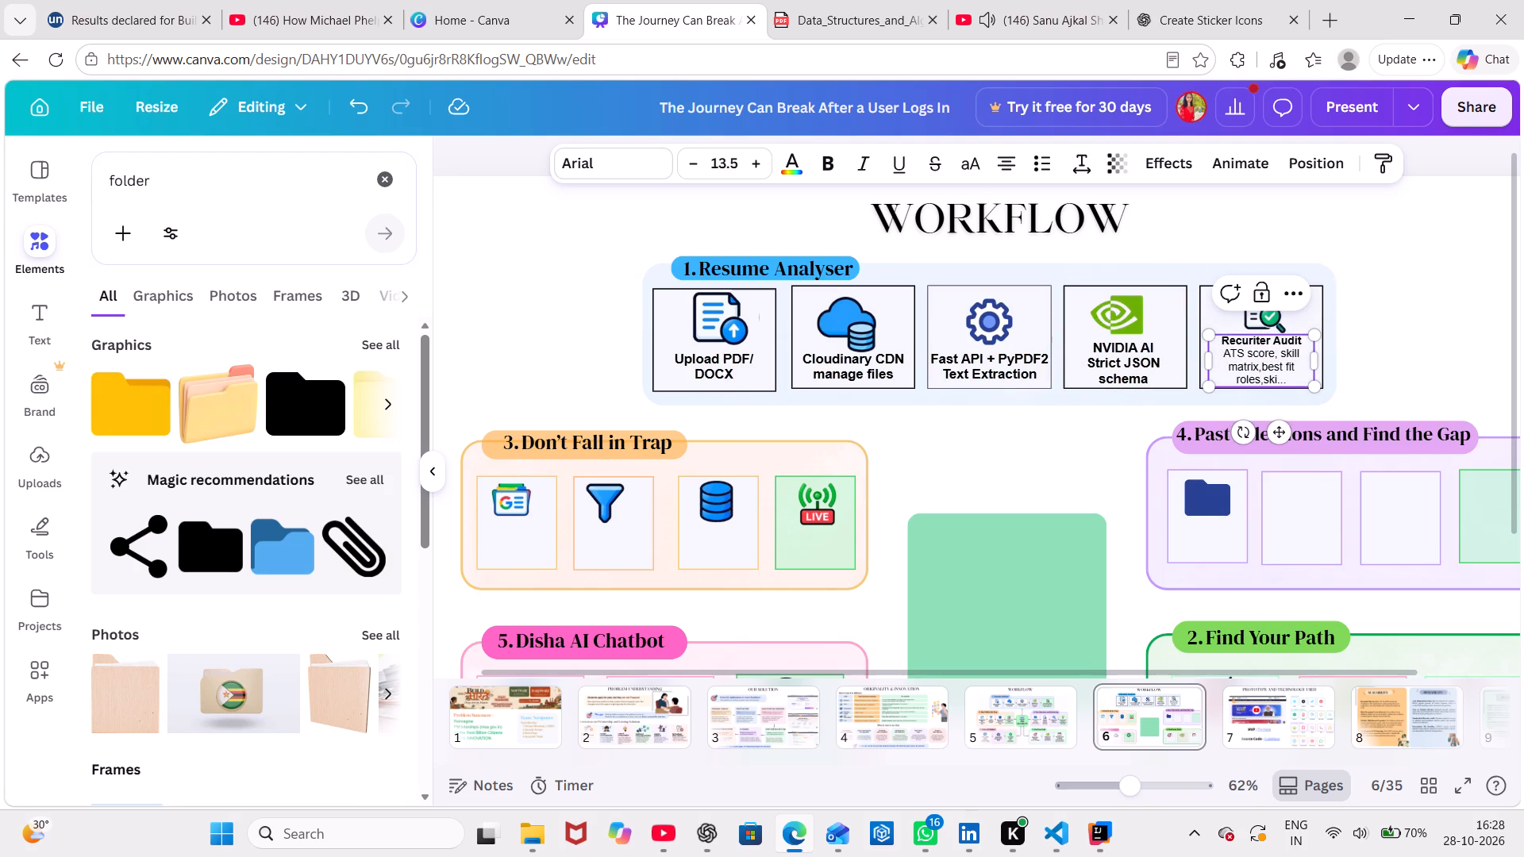
pyautogui.moveTo(1261, 367); pyautogui.dragTo(1287, 381)
pyautogui.press('BackSpace')
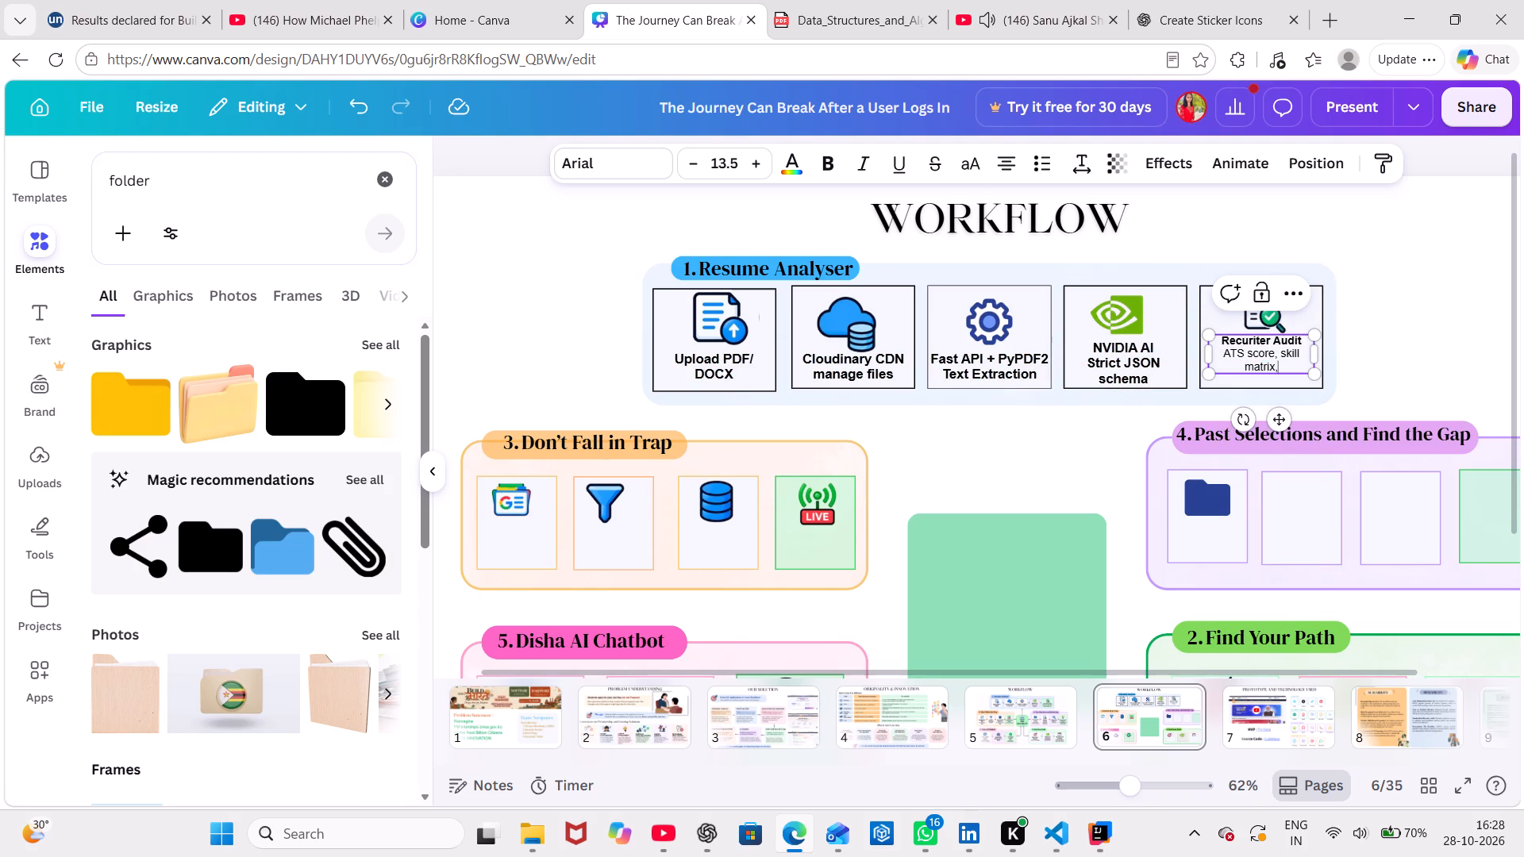
pyautogui.write('...')
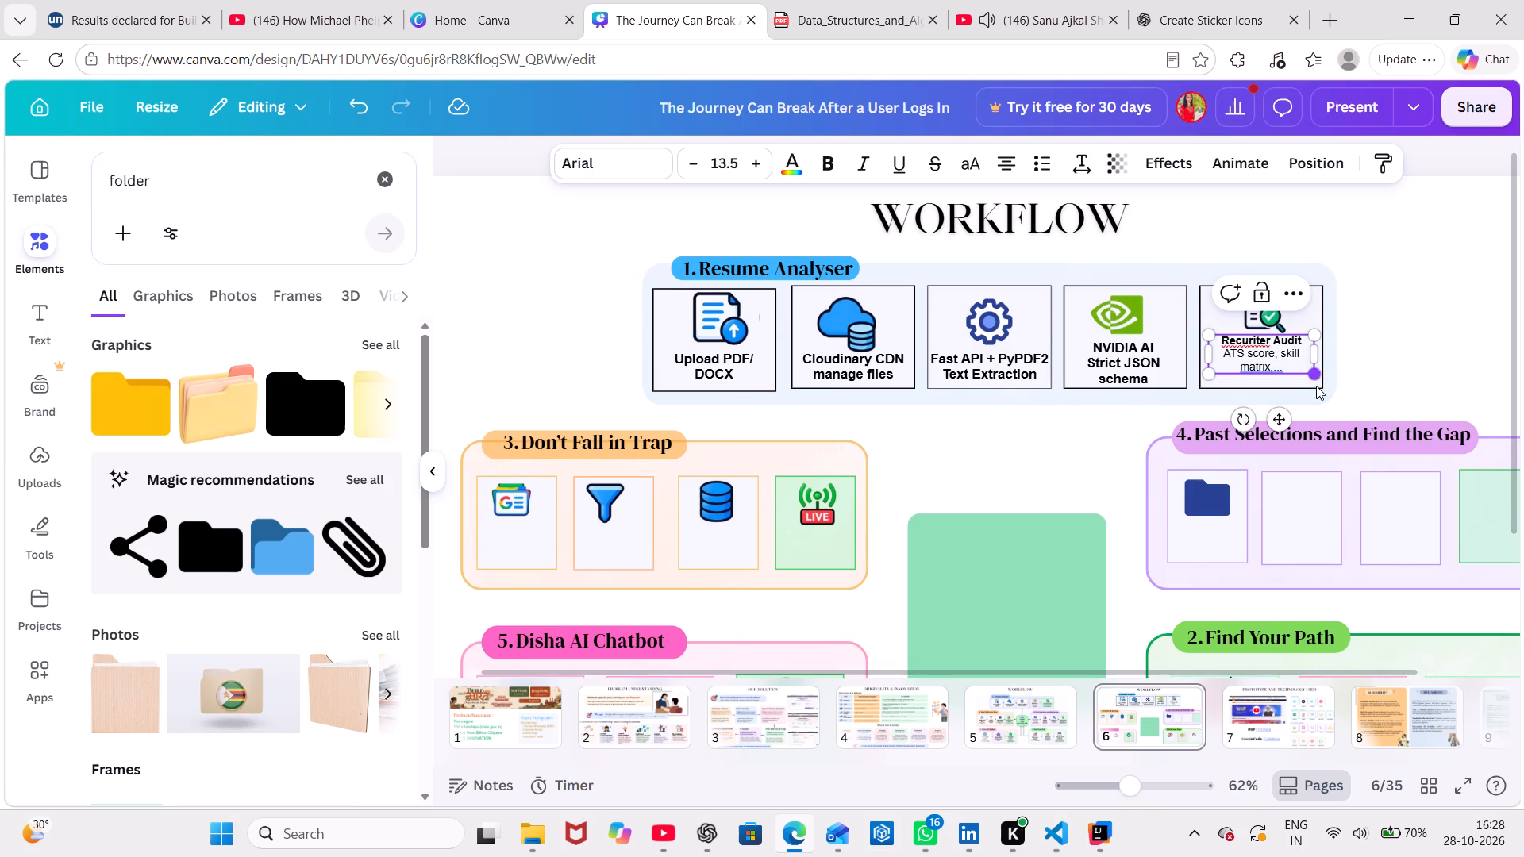
# Set the Recuriter Audit label's font size to 16.1, matching the NVIDIA AI label, and nudge it slightly within its box.
pyautogui.click(1137, 363)
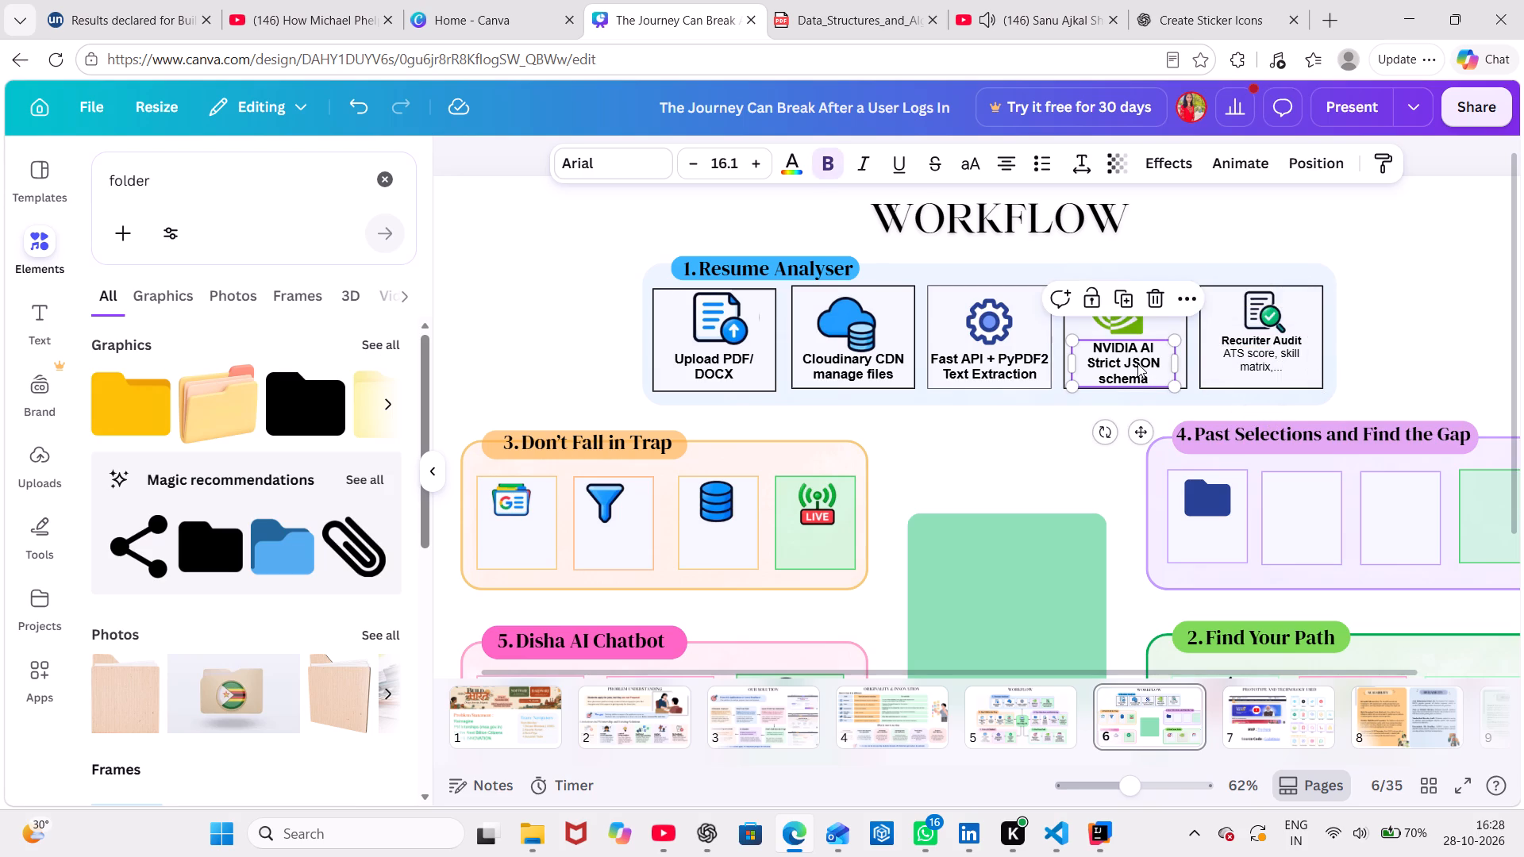
pyautogui.click(1260, 336)
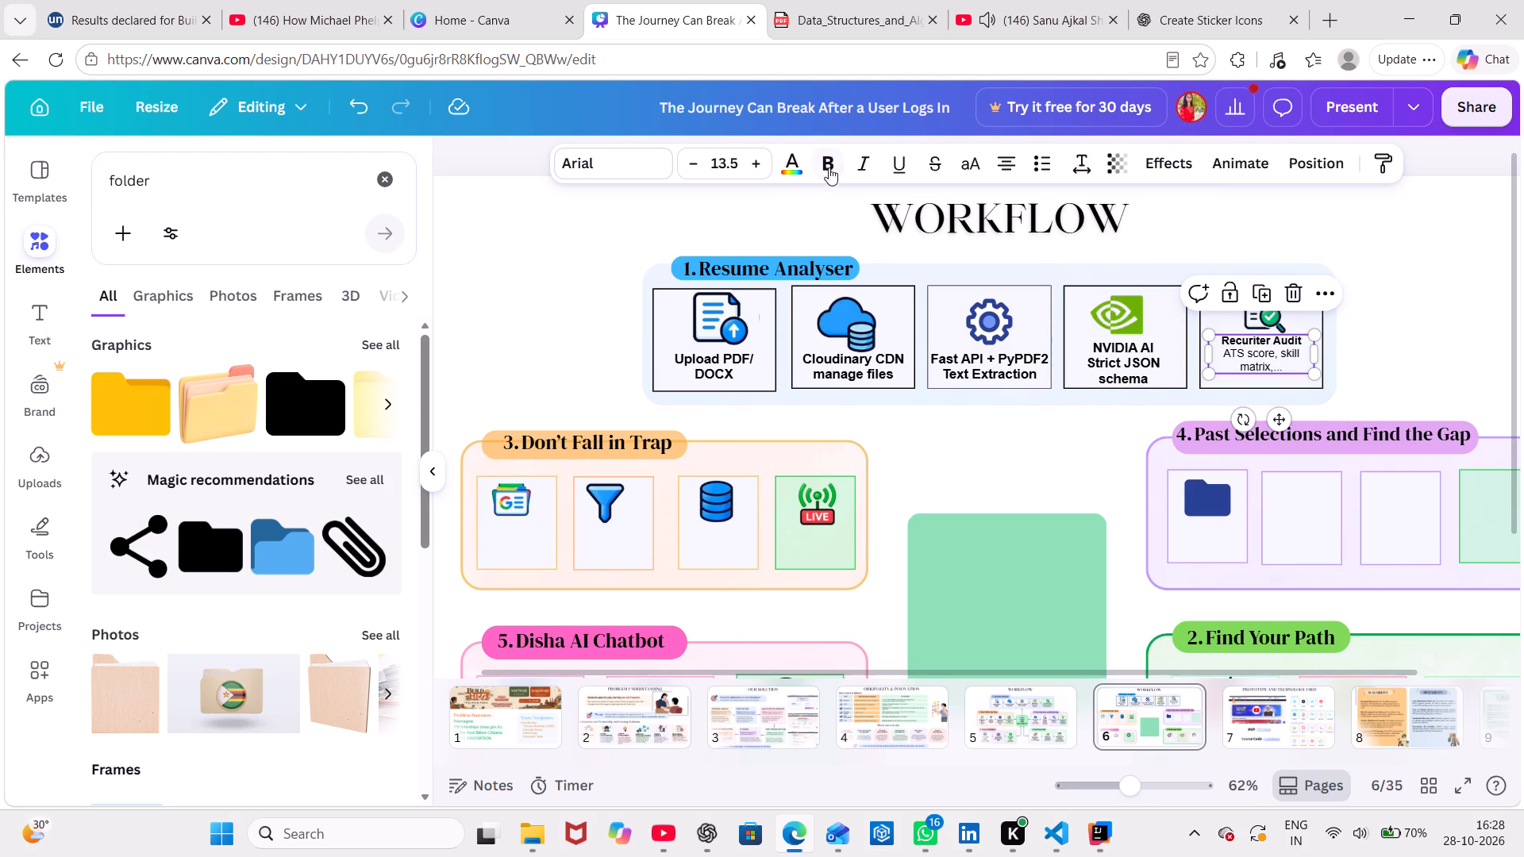
pyautogui.tripleClick(756, 161)
pyautogui.click(756, 161)
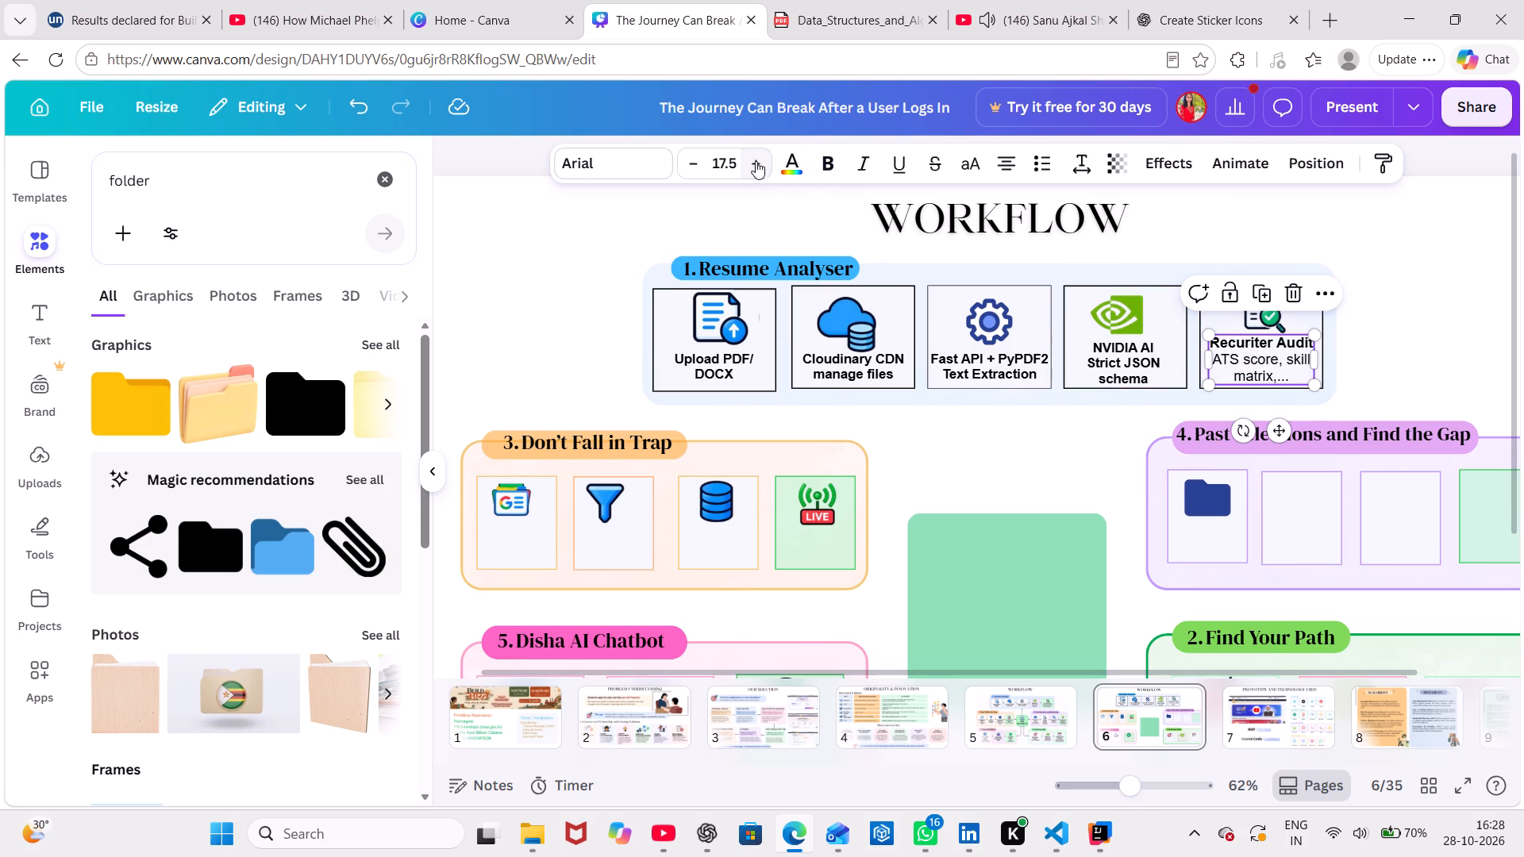
pyautogui.click(689, 161)
pyautogui.click(731, 160)
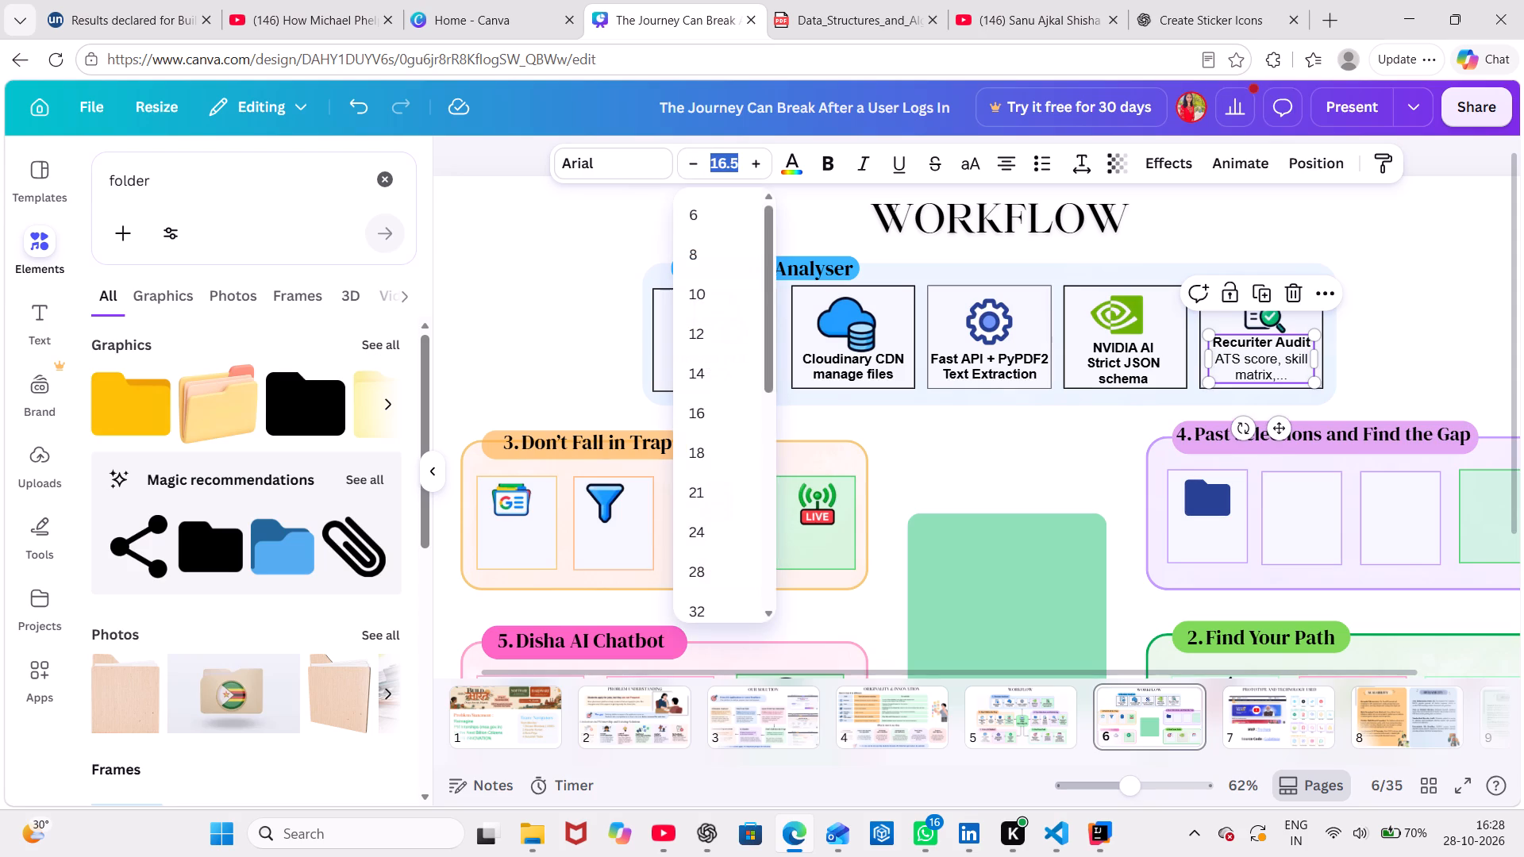
pyautogui.click(739, 160)
pyautogui.click(739, 160)
pyautogui.press('BackSpace')
pyautogui.press('1')
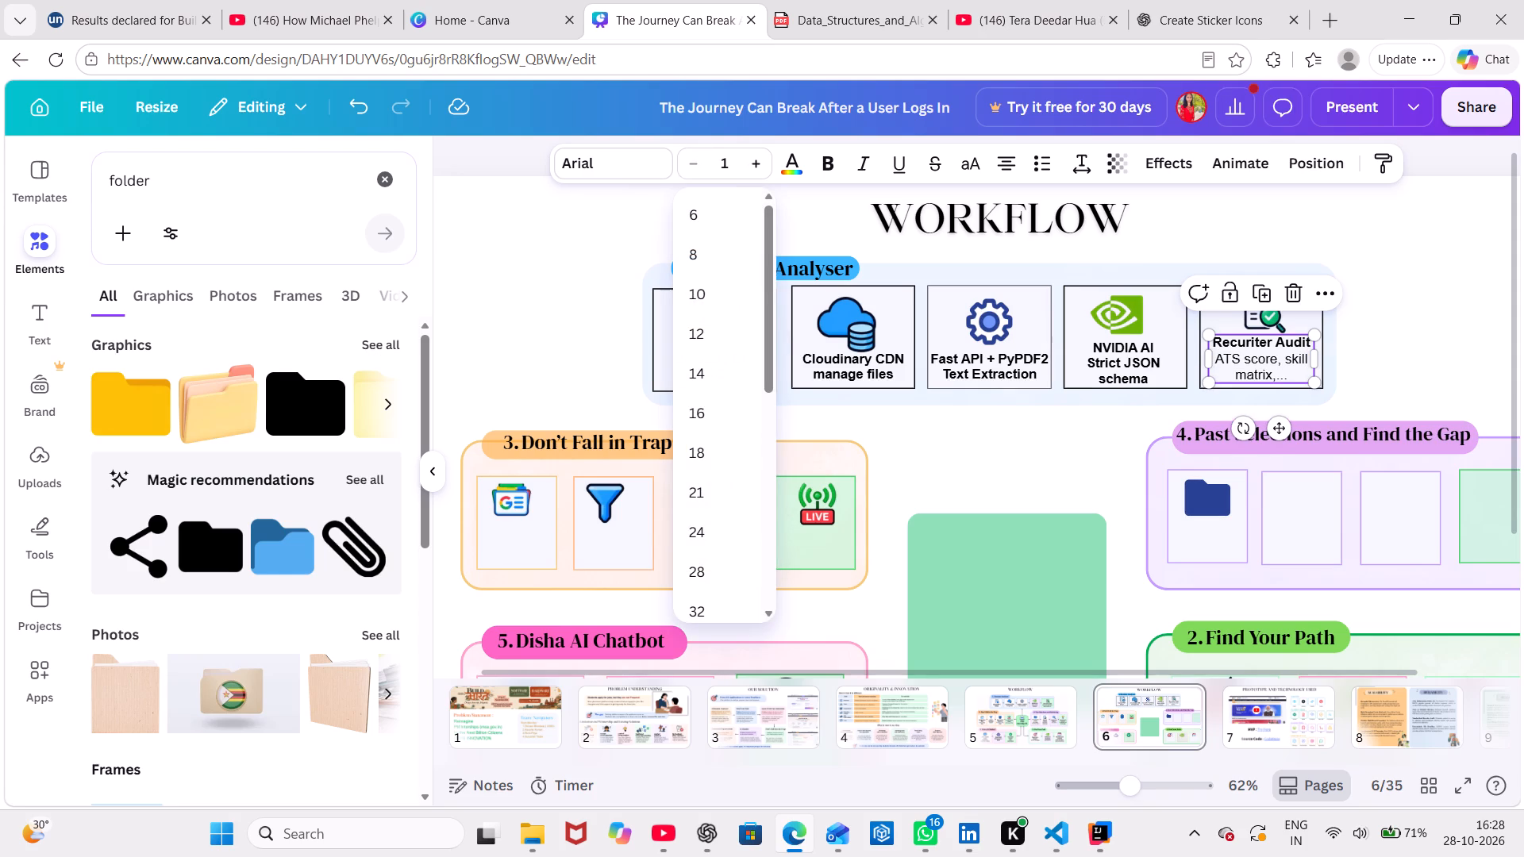
pyautogui.write('6.1')
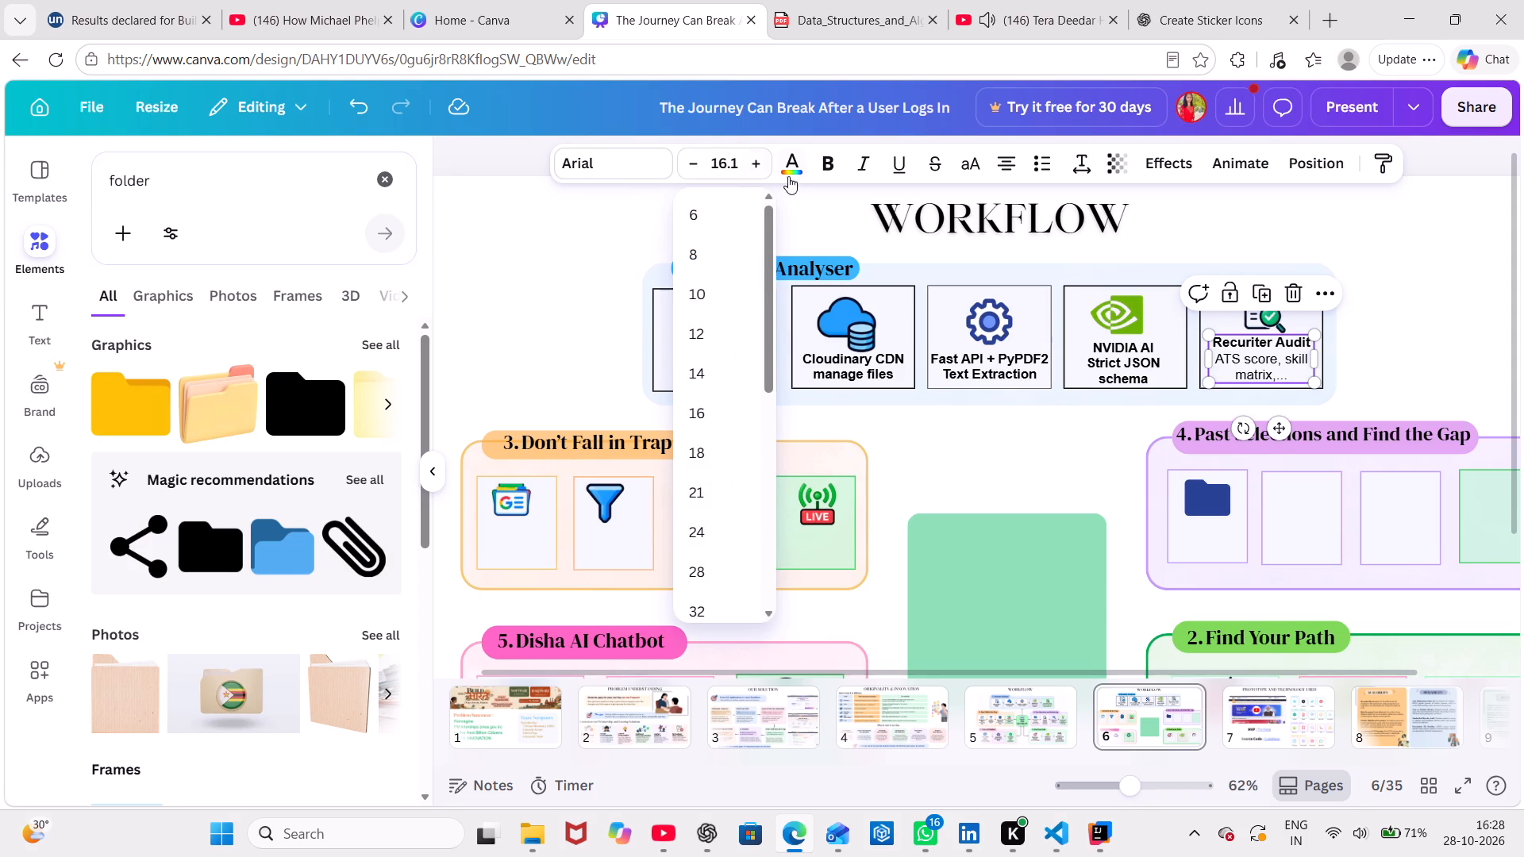
pyautogui.click(1403, 224)
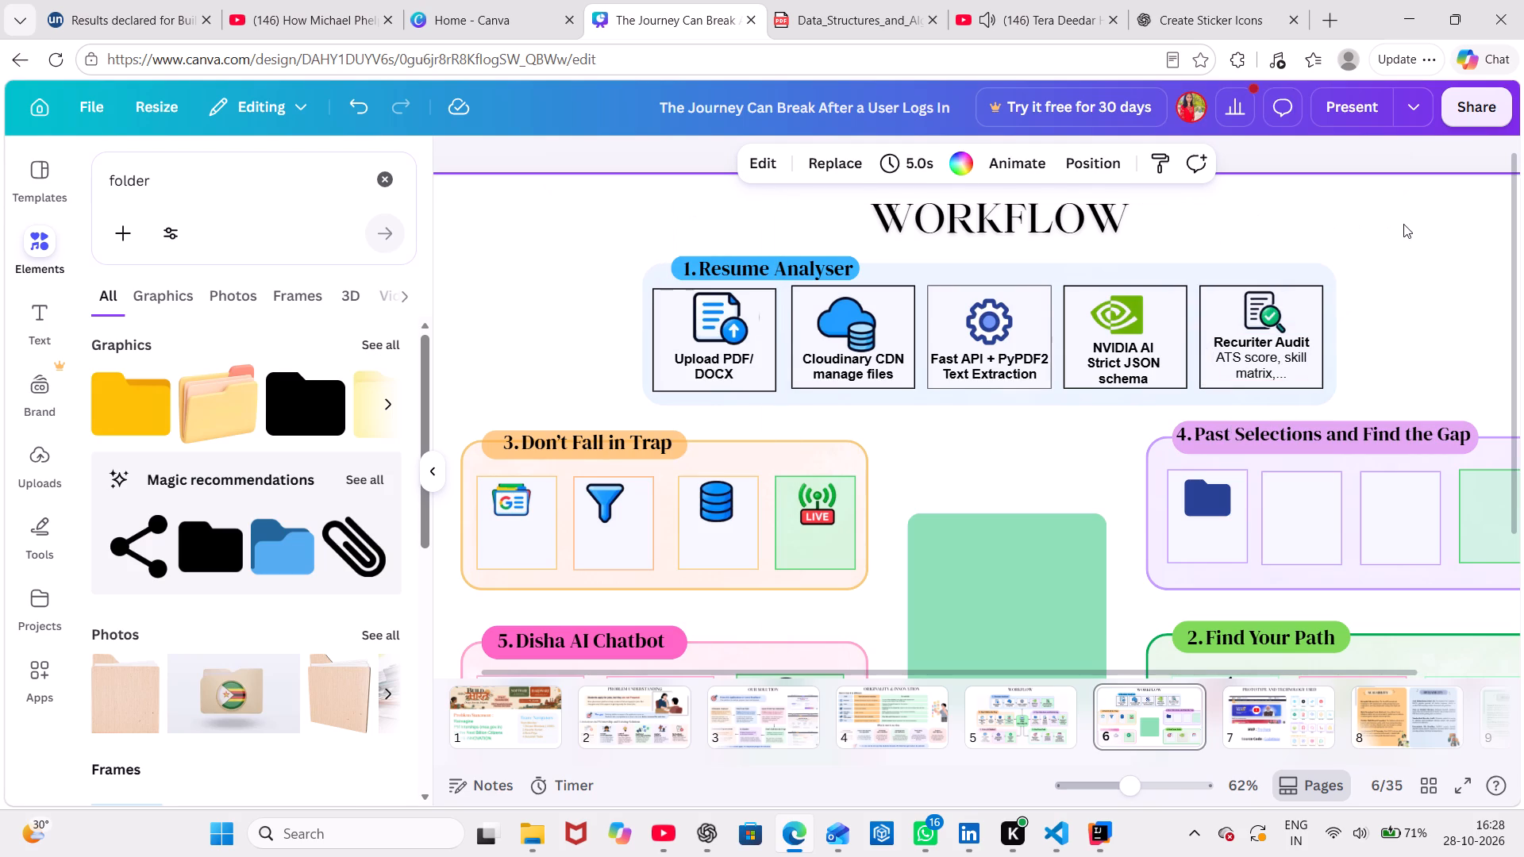
pyautogui.click(1403, 224)
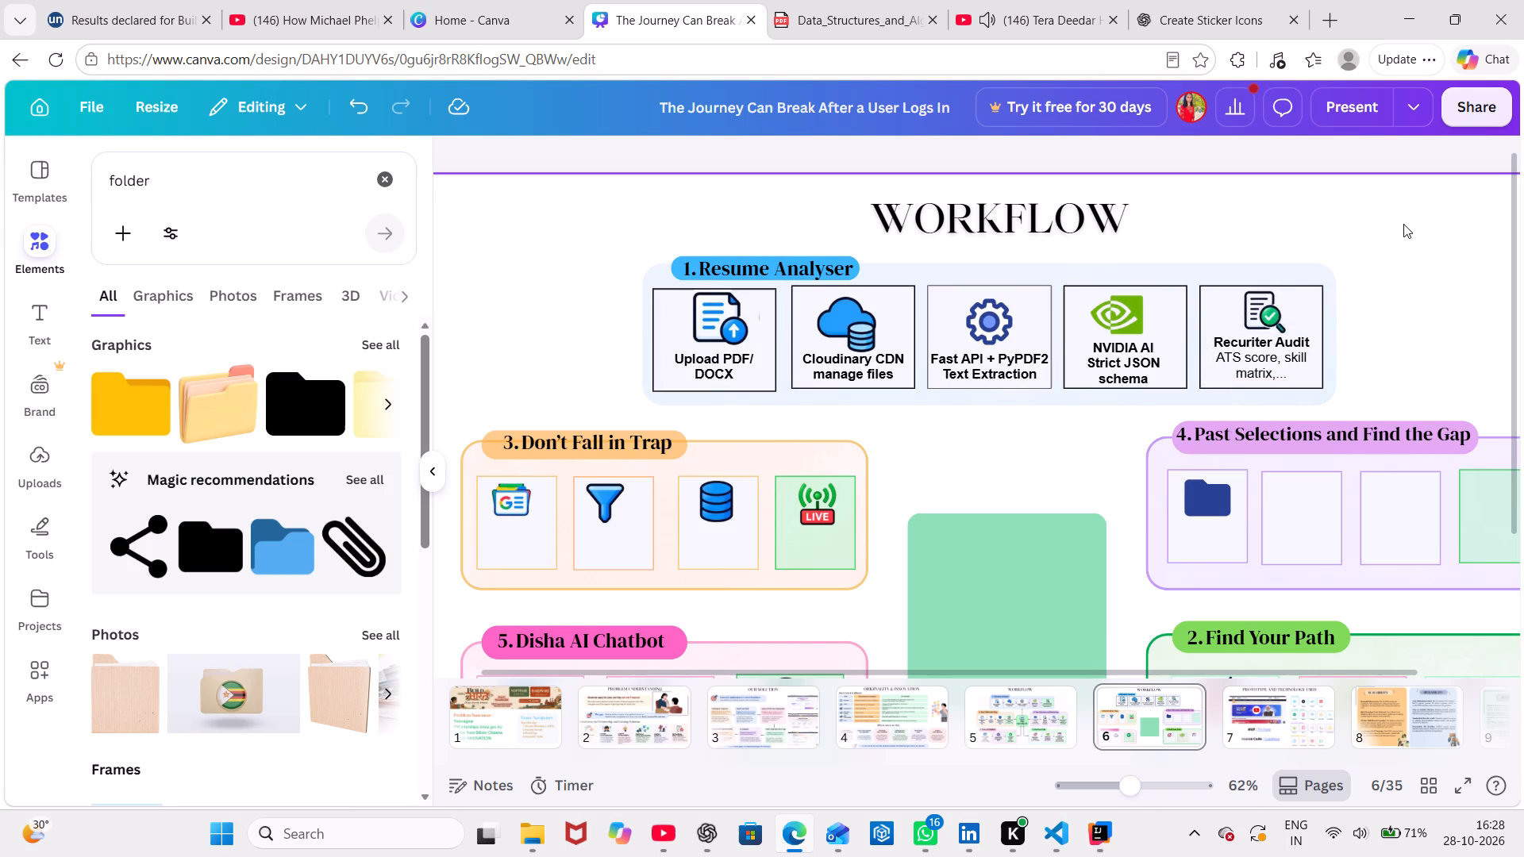
pyautogui.click(1258, 343)
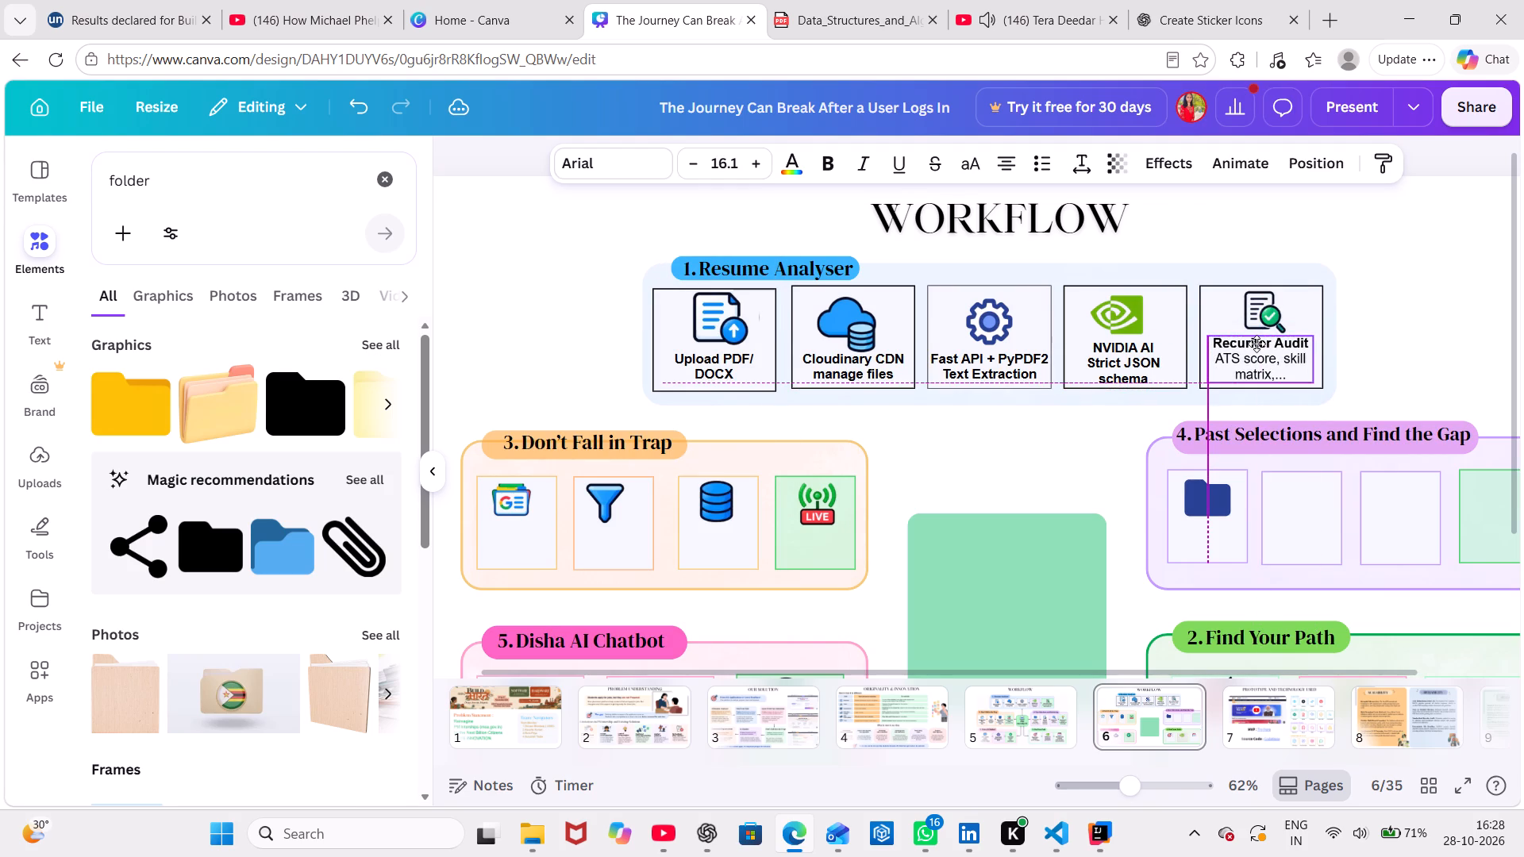
pyautogui.click(1415, 346)
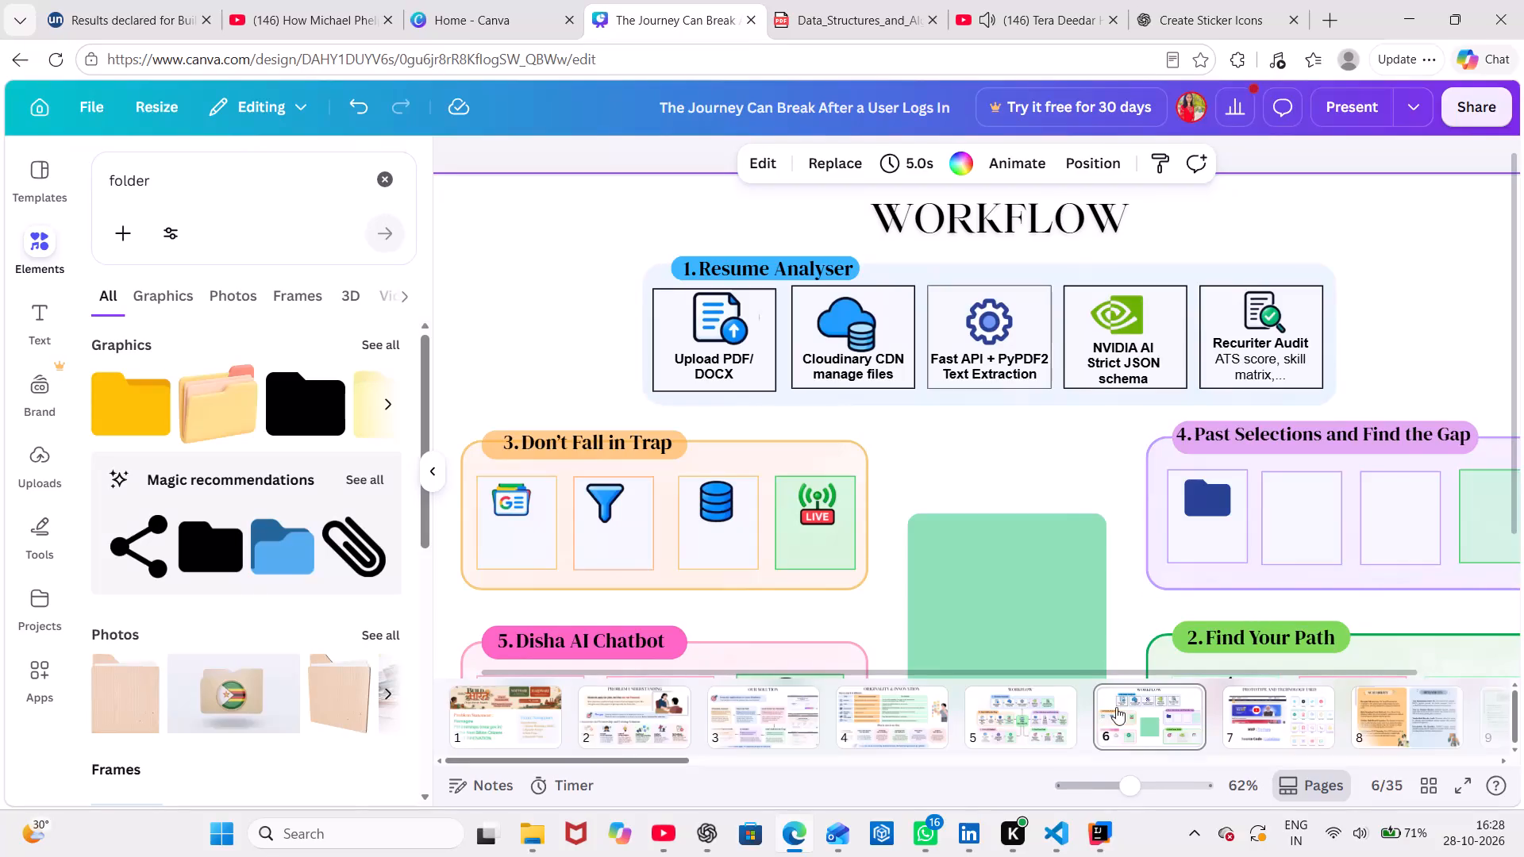
# Consult the page 5 diagram, then duplicate page 6's "Upload PDF/ DOCX" label below the Google News icon in section 3.
pyautogui.click(1046, 735)
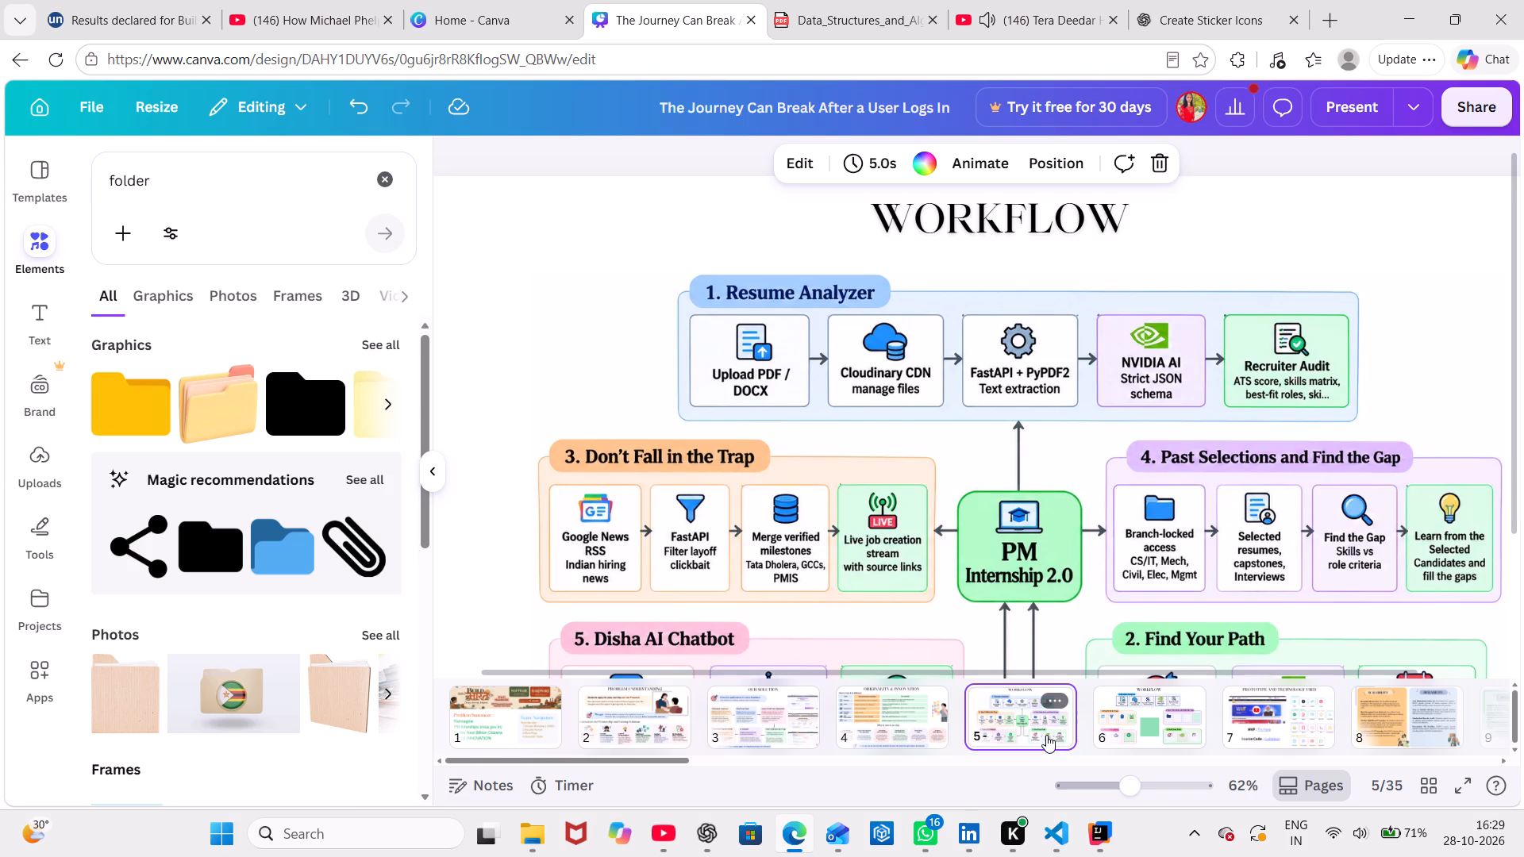
pyautogui.click(1149, 729)
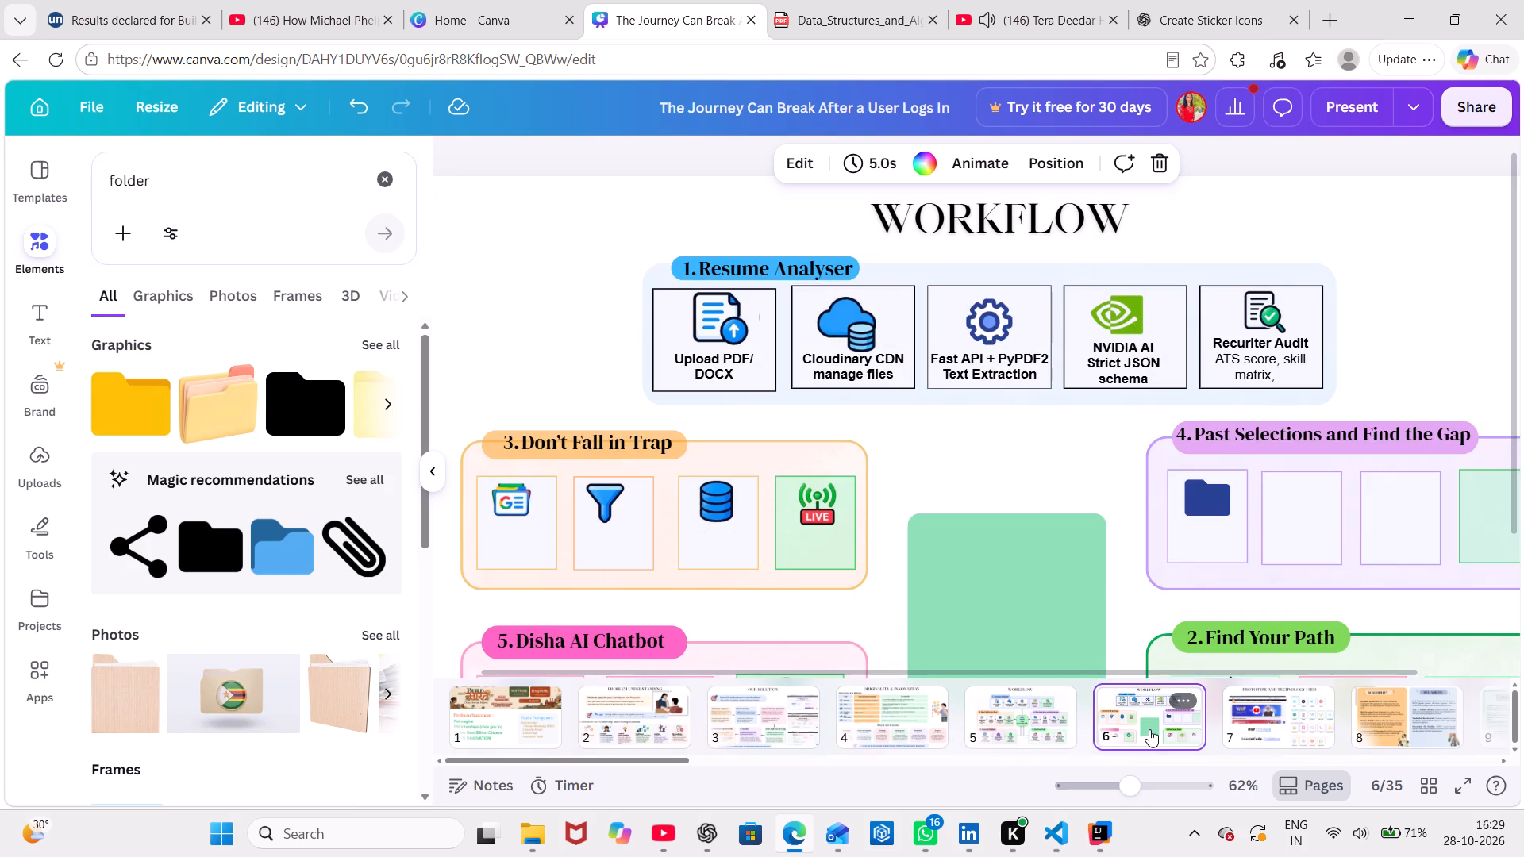
pyautogui.click(719, 367)
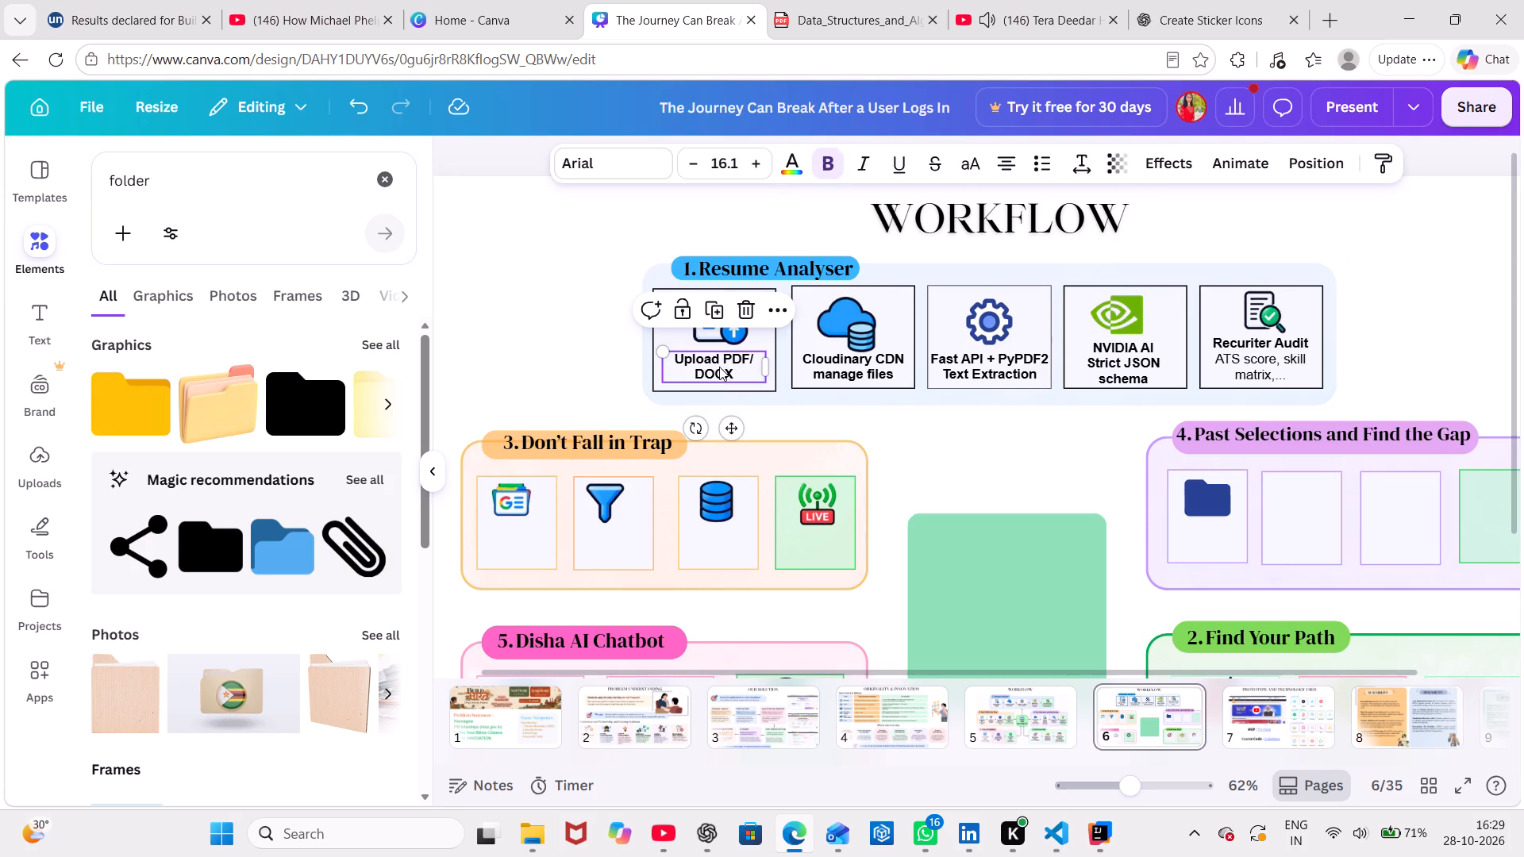
pyautogui.hotkey('ctrl', 'c')
pyautogui.hotkey('ctrl', 'v')
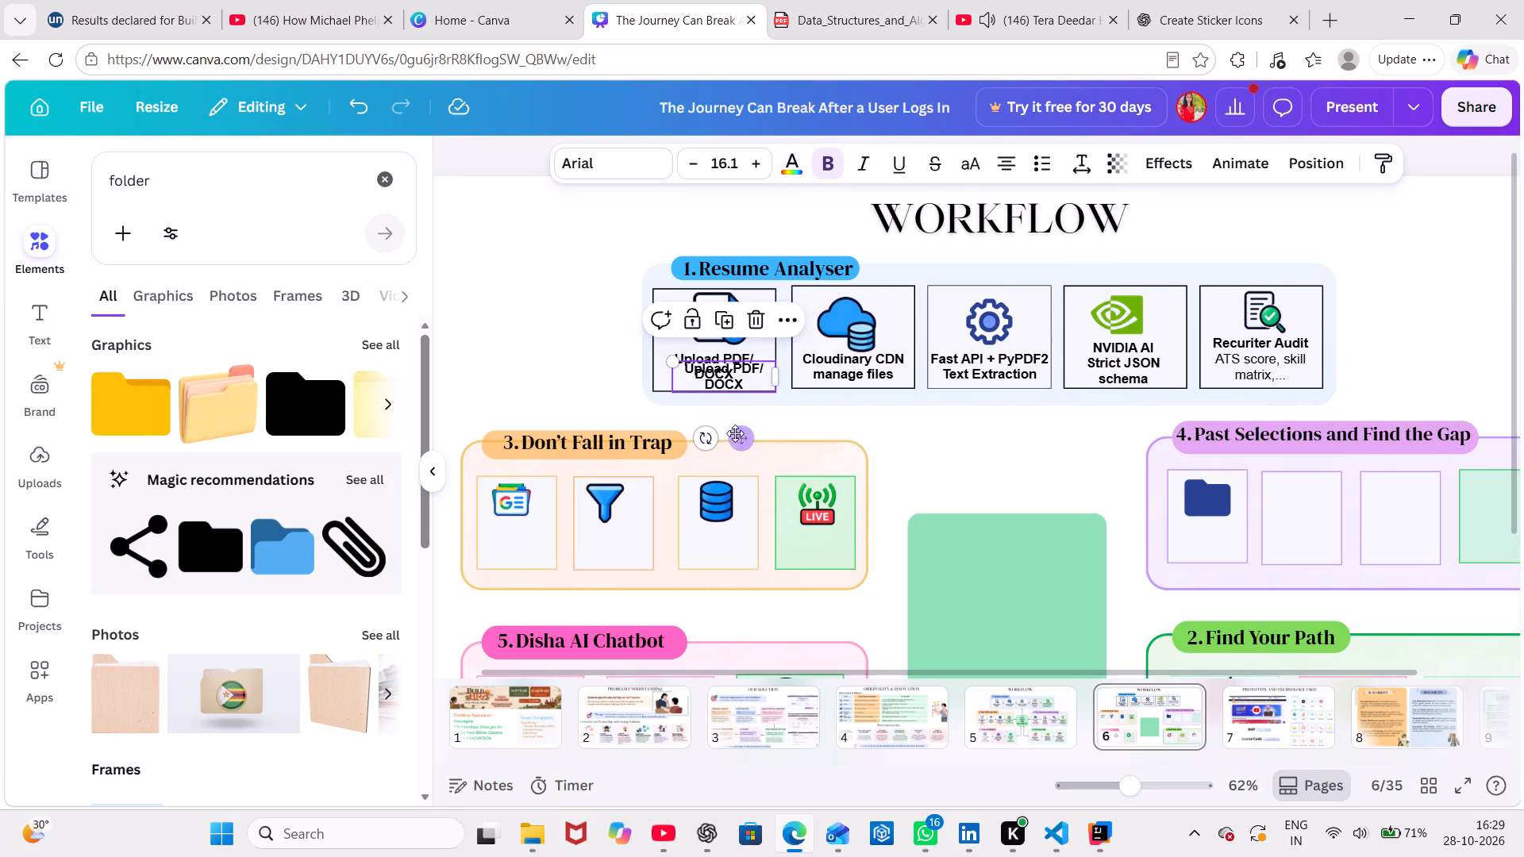
pyautogui.moveTo(736, 434); pyautogui.dragTo(537, 601)
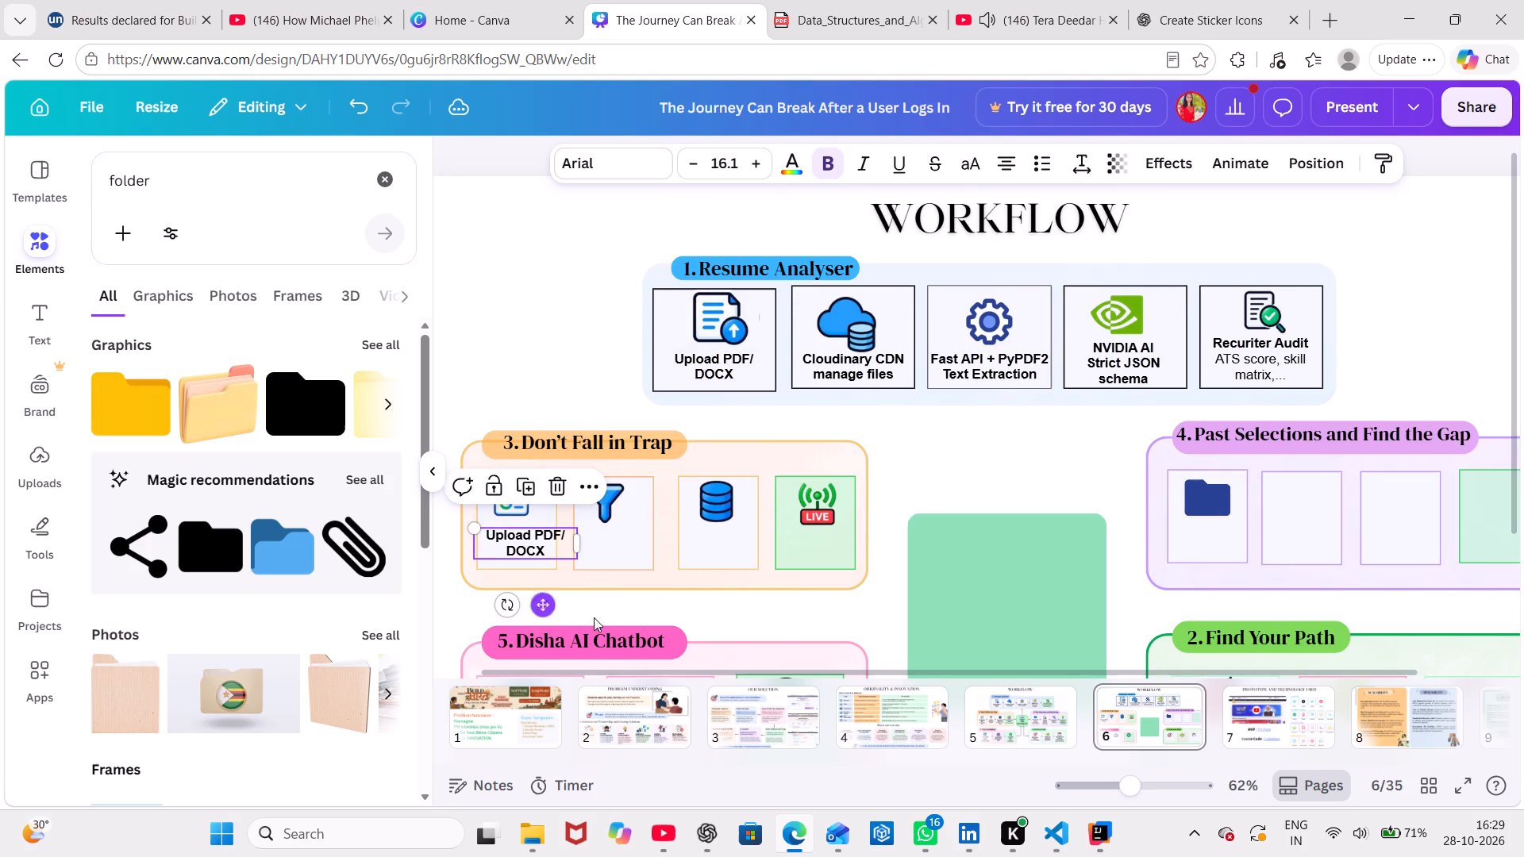
# Check the wording on page 5 and replace the copied label's text under the Google News icon with "Google News RSS".
pyautogui.click(992, 694)
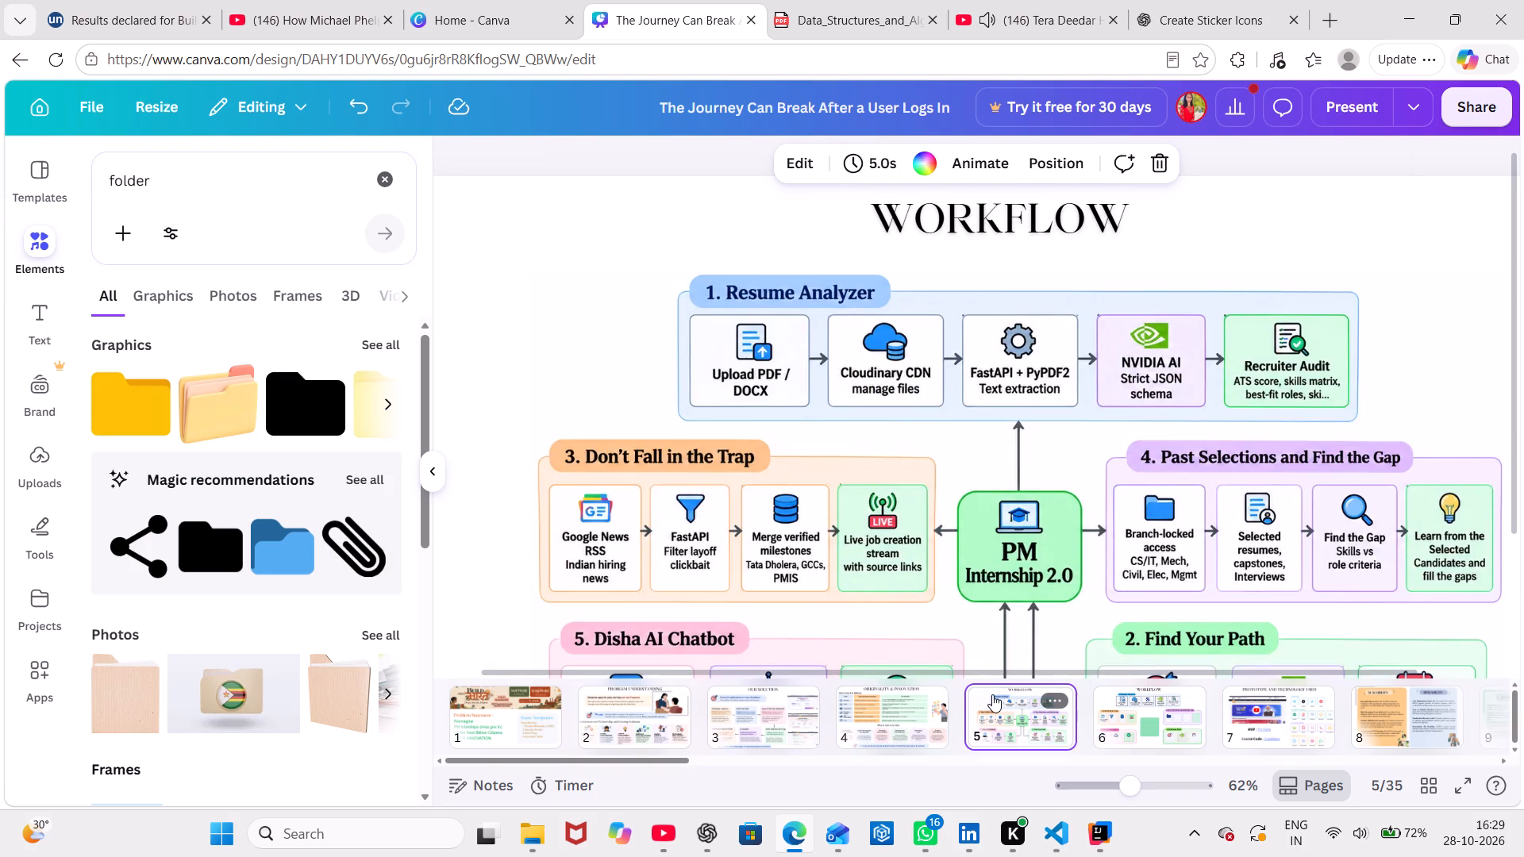
pyautogui.click(1147, 690)
pyautogui.click(530, 528)
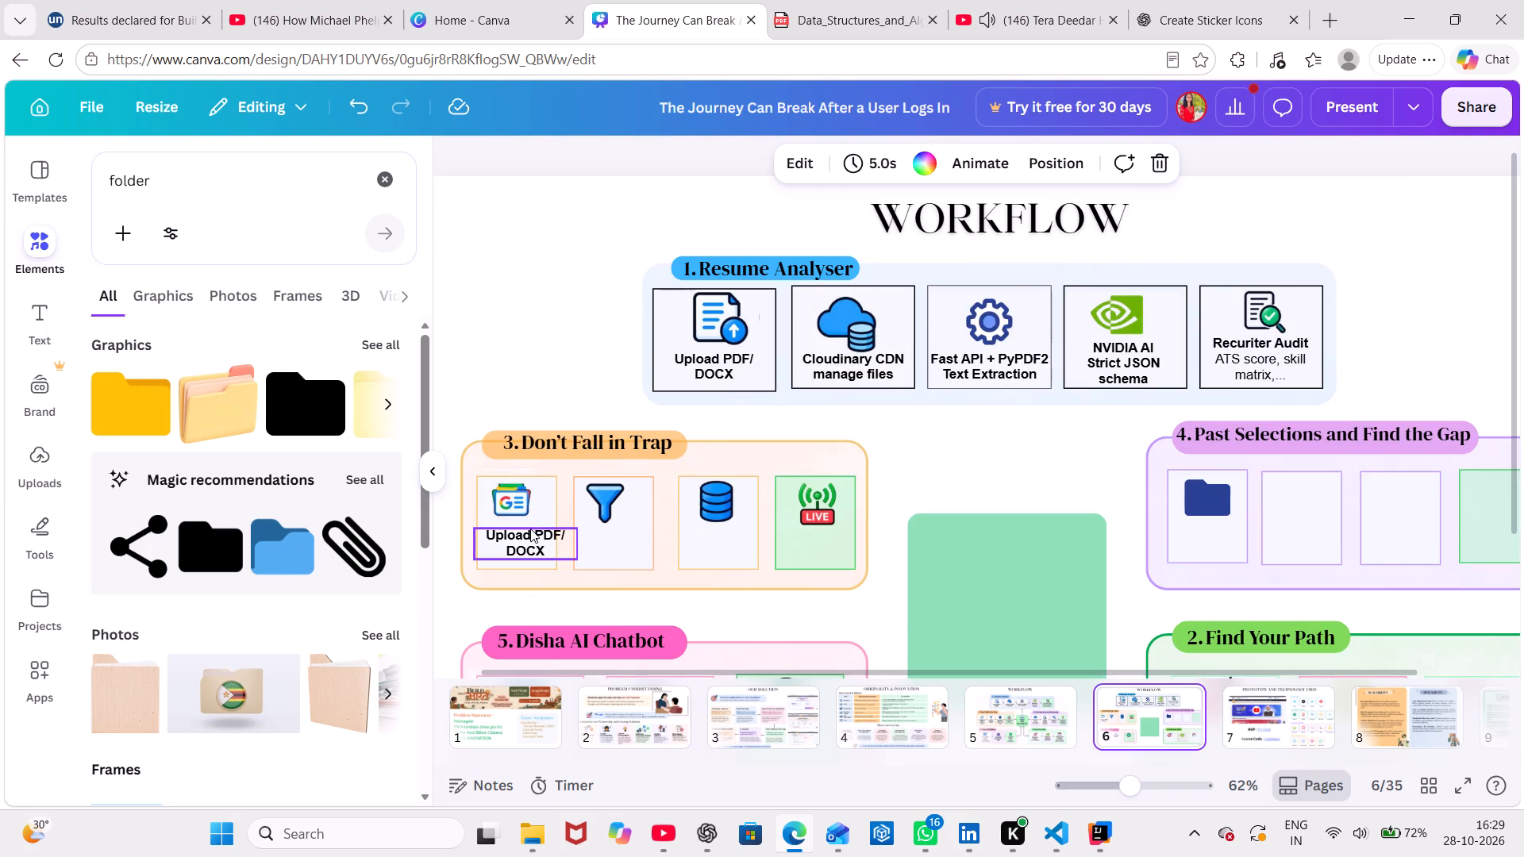
pyautogui.click(537, 538)
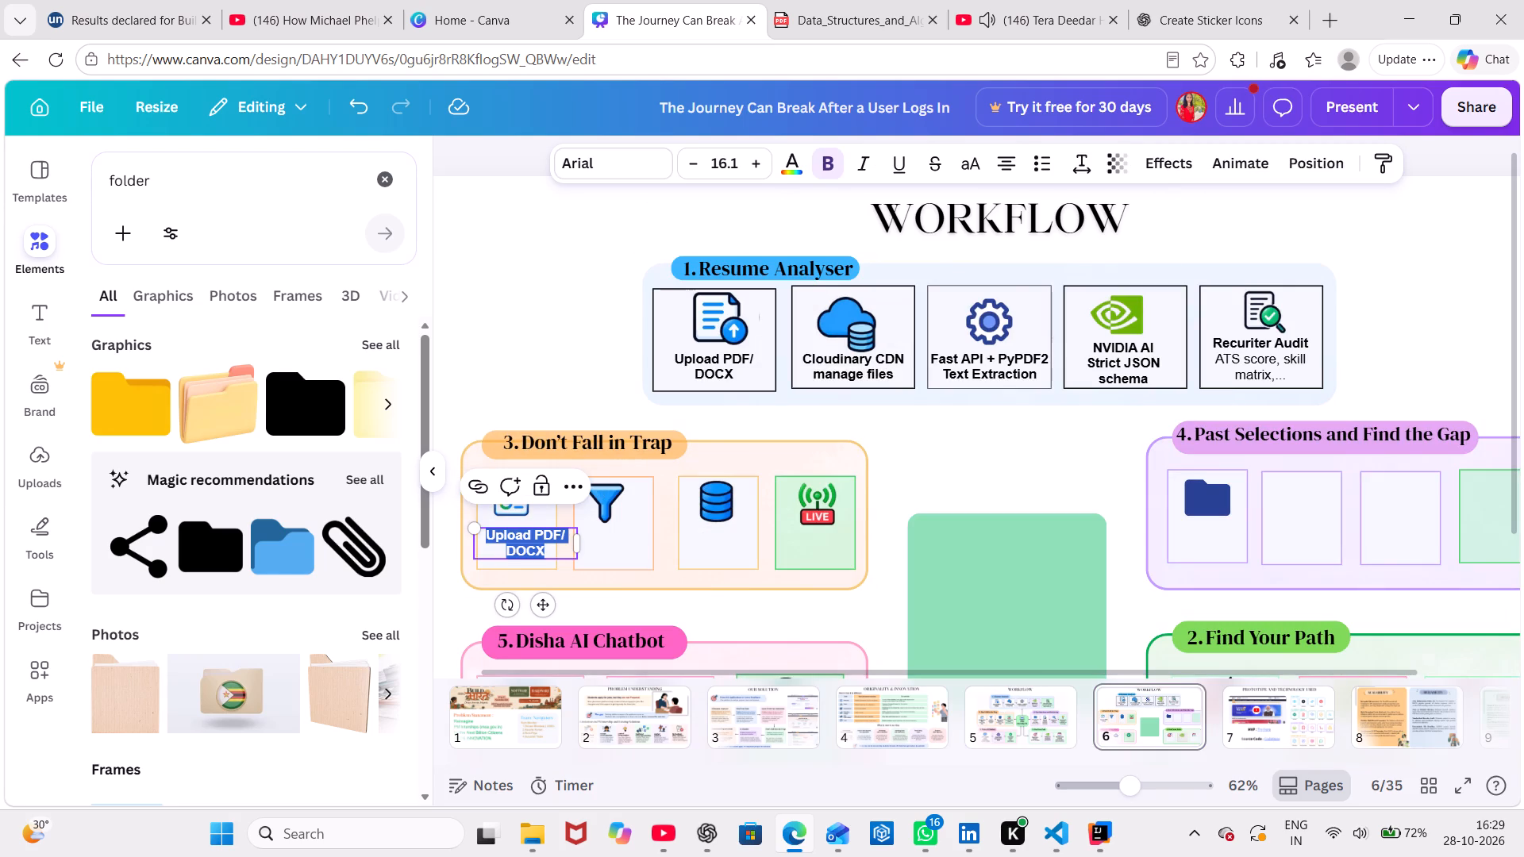
pyautogui.press('BackSpace')
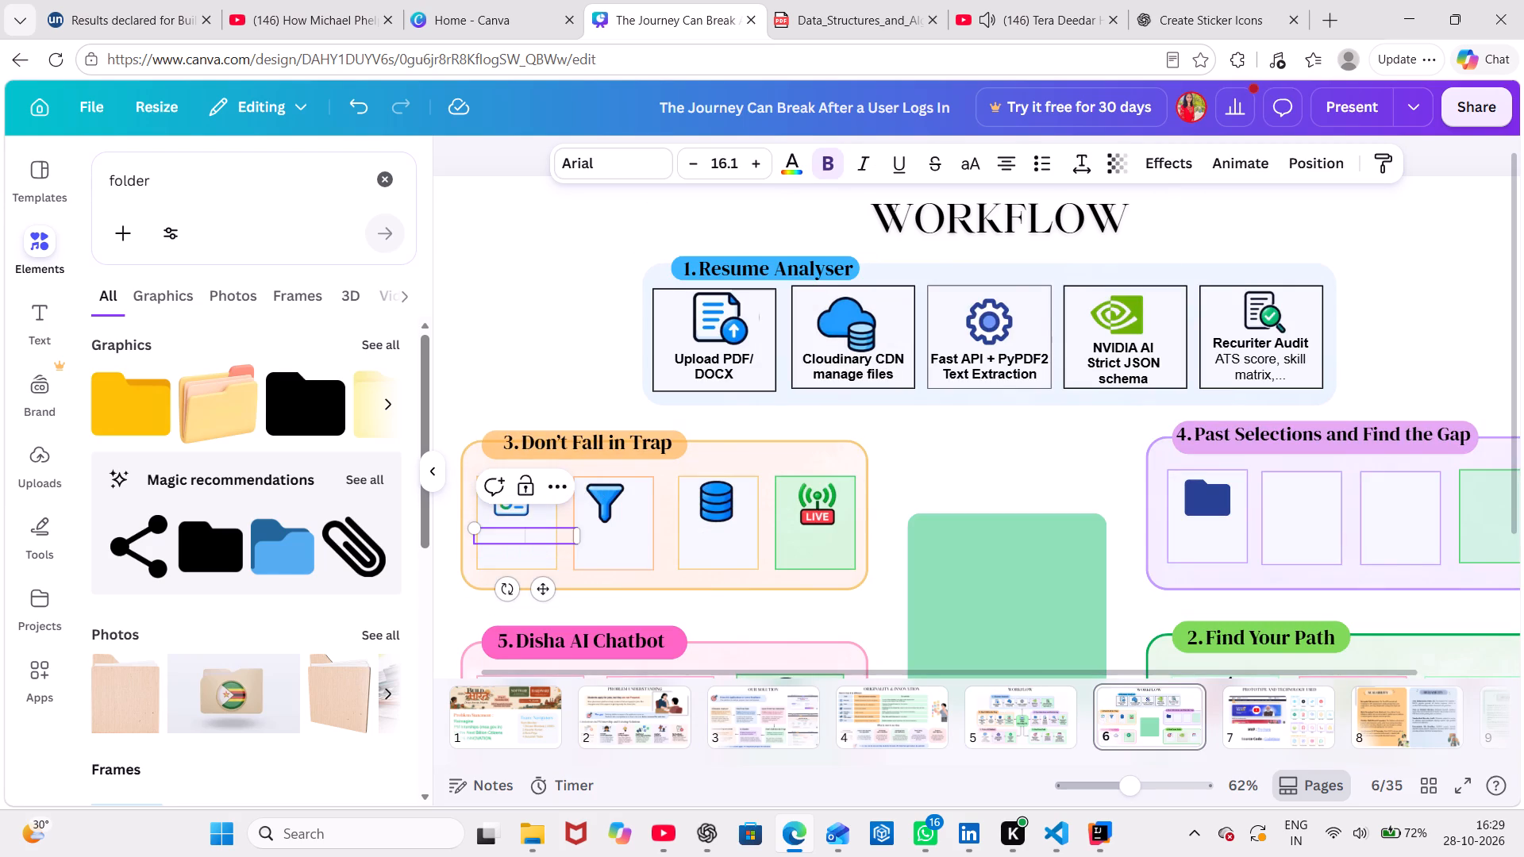
pyautogui.hotkey('shift', 'g')
pyautogui.write('OO')
pyautogui.write('GL')
pyautogui.press('BackSpace')
pyautogui.press('BackSpace')
pyautogui.press('BackSpace')
pyautogui.press('BackSpace')
pyautogui.write('oole n')
pyautogui.press('BackSpace')
pyautogui.press('BackSpace')
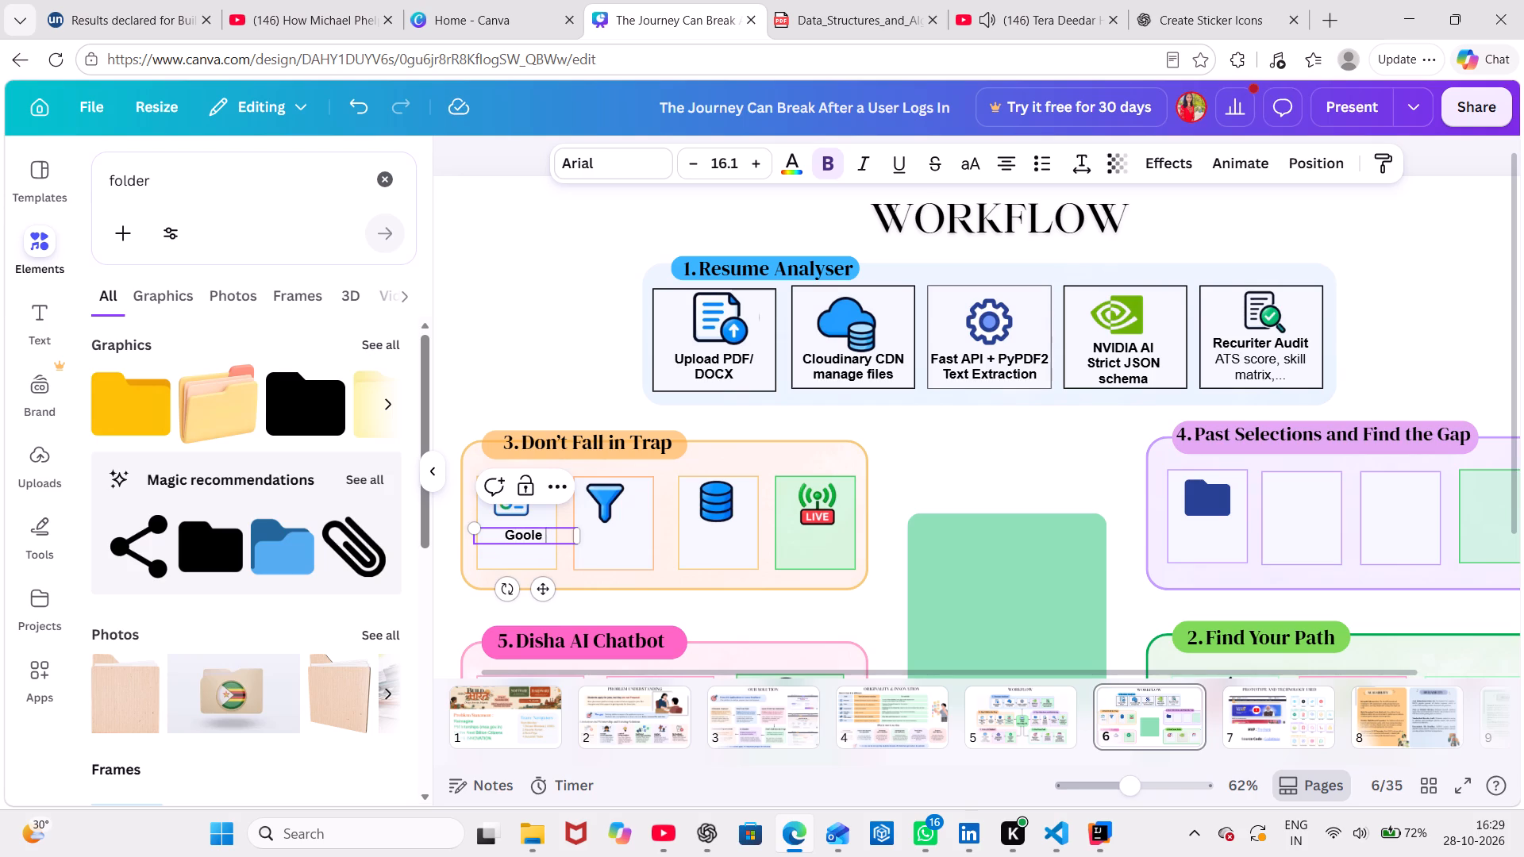
pyautogui.press('BackSpace')
pyautogui.press('BackSpace')
pyautogui.write('gle n')
pyautogui.press('BackSpace')
pyautogui.write('News')
pyautogui.press('space')
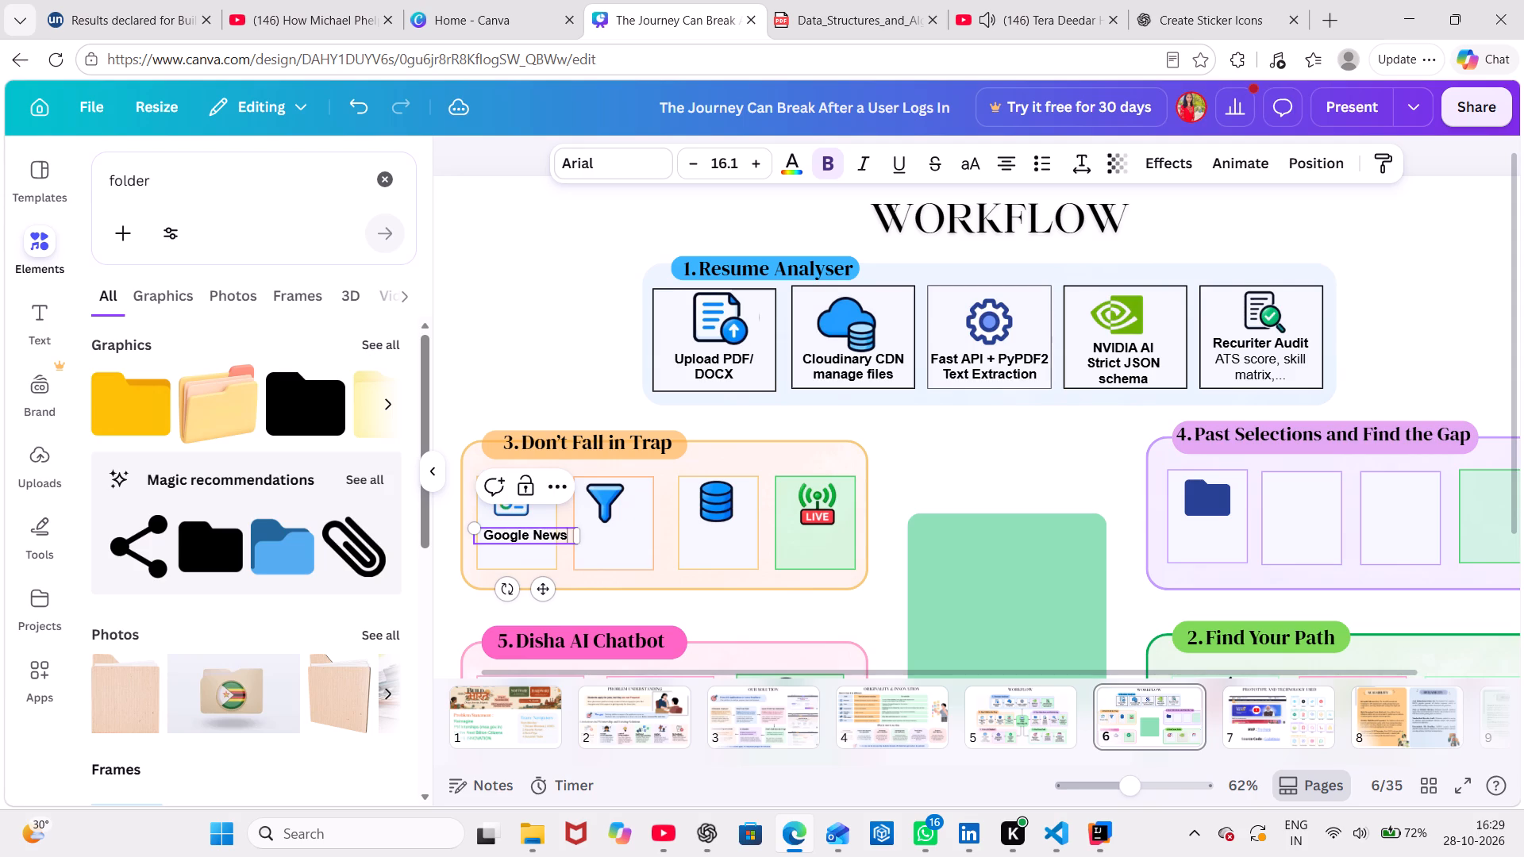
pyautogui.write('RSS')
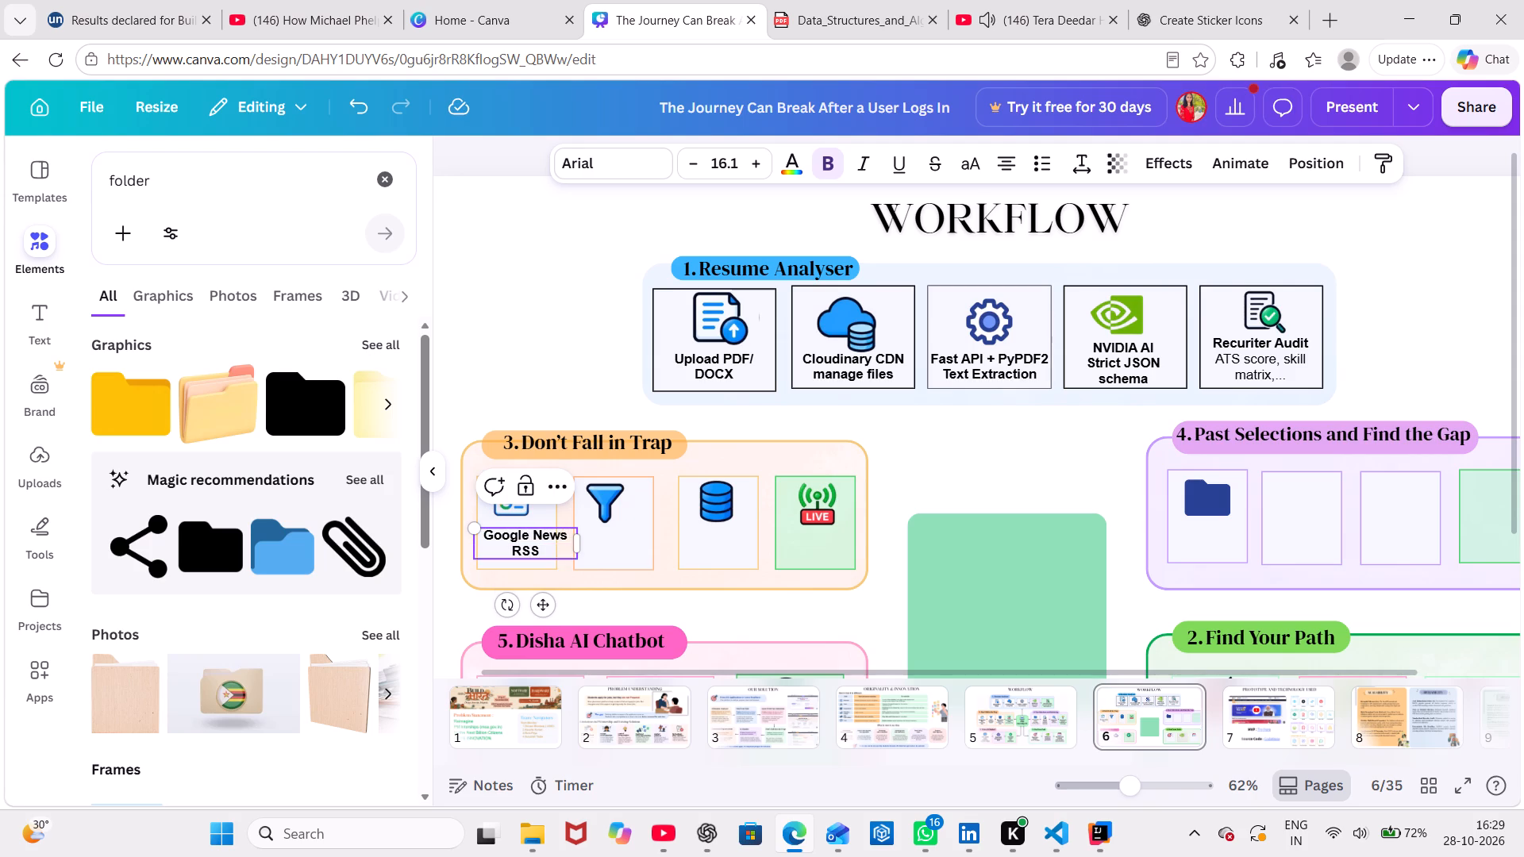
# Consult page 5 and add "Indian hiring news" on a new line below "Google News RSS" in page 6's label.
pyautogui.press('Return')
pyautogui.write('Indiam')
pyautogui.press('BackSpace')
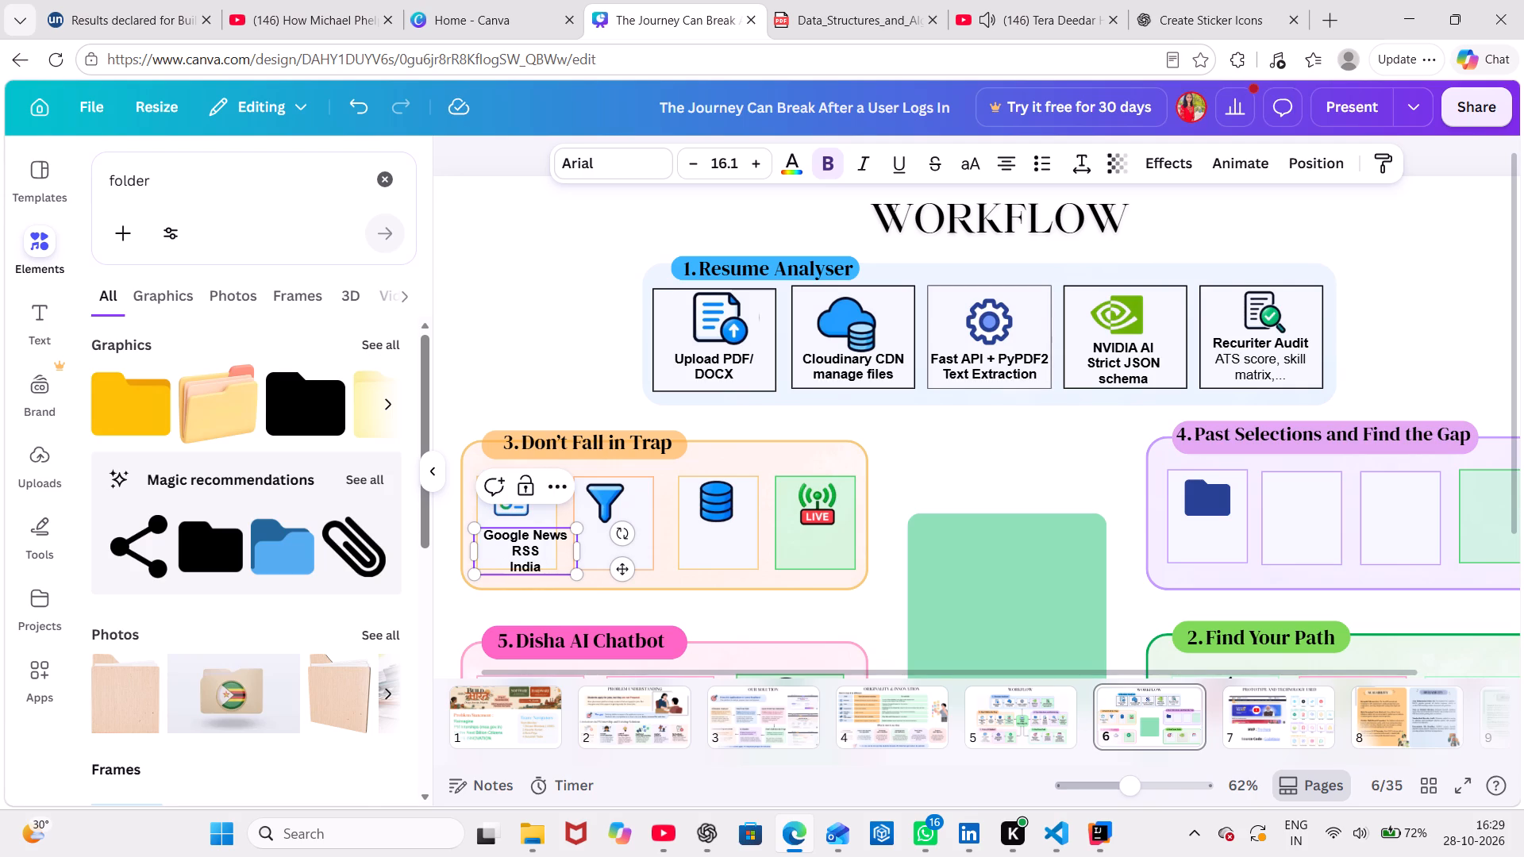
pyautogui.press('n')
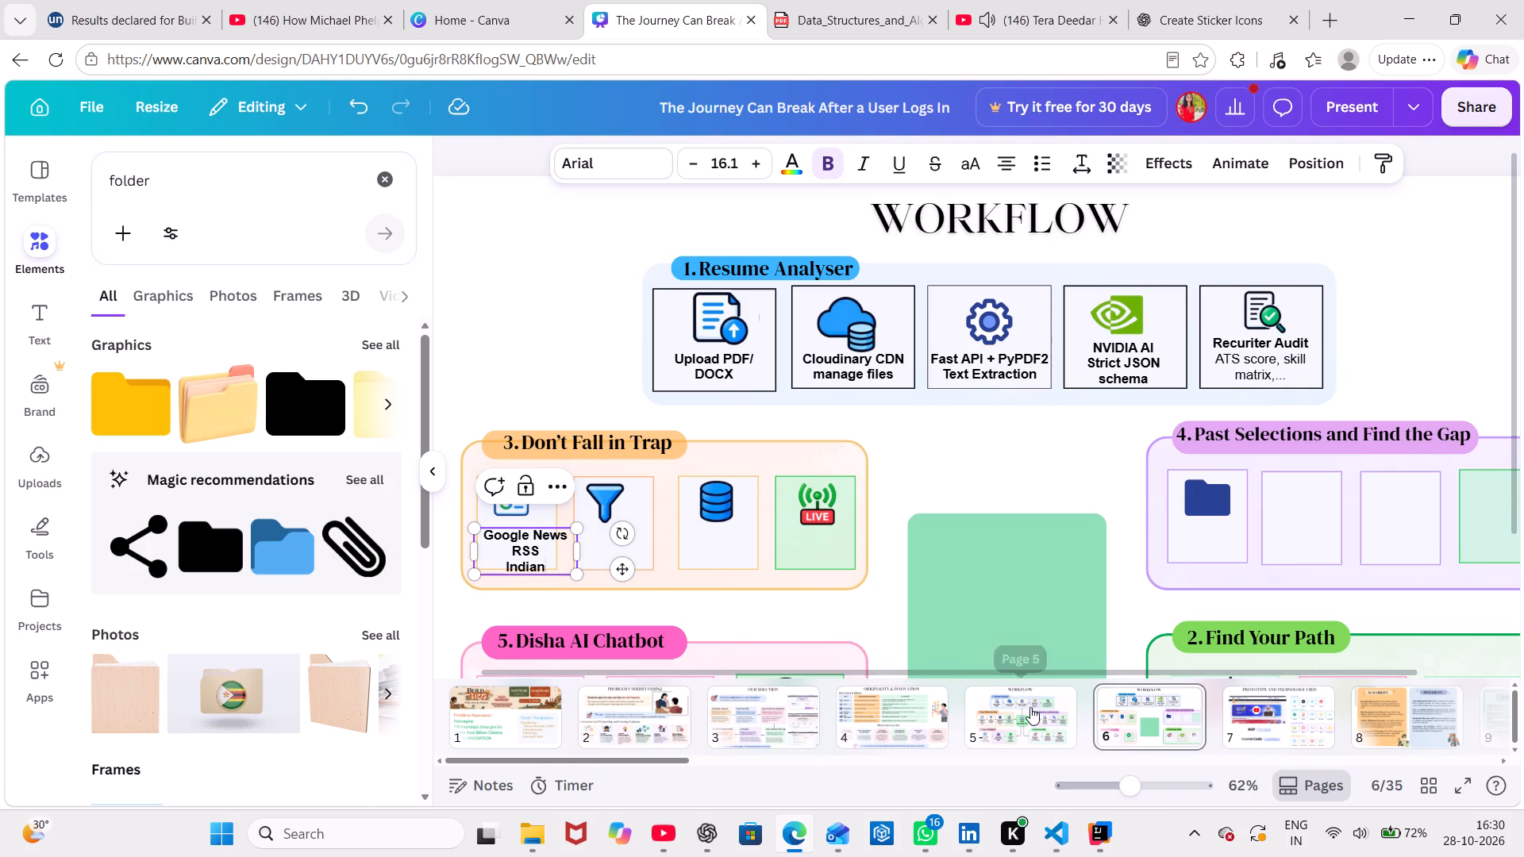
pyautogui.click(1037, 707)
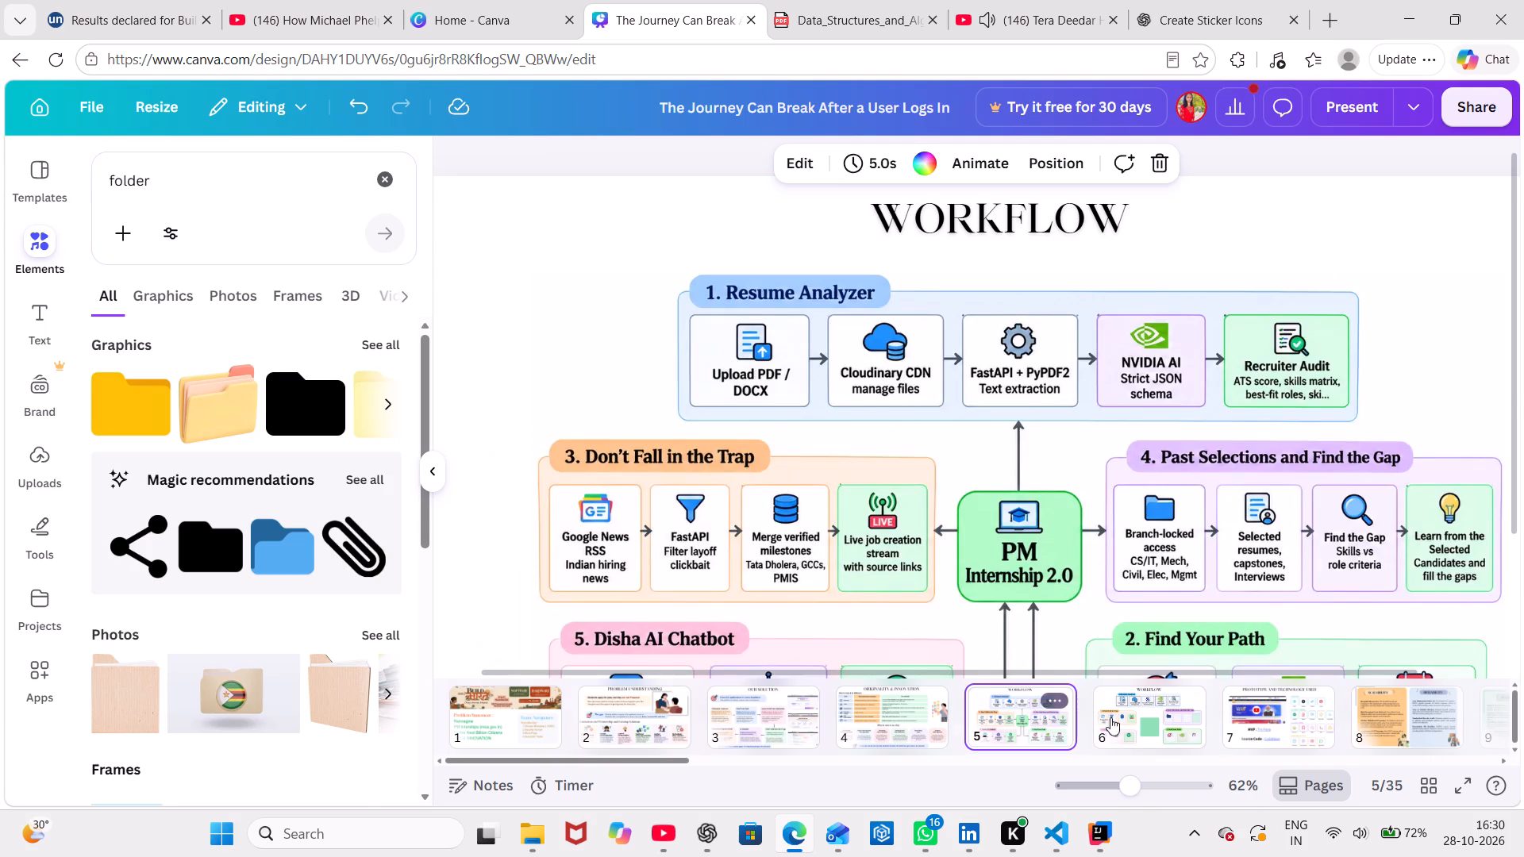
pyautogui.click(1140, 713)
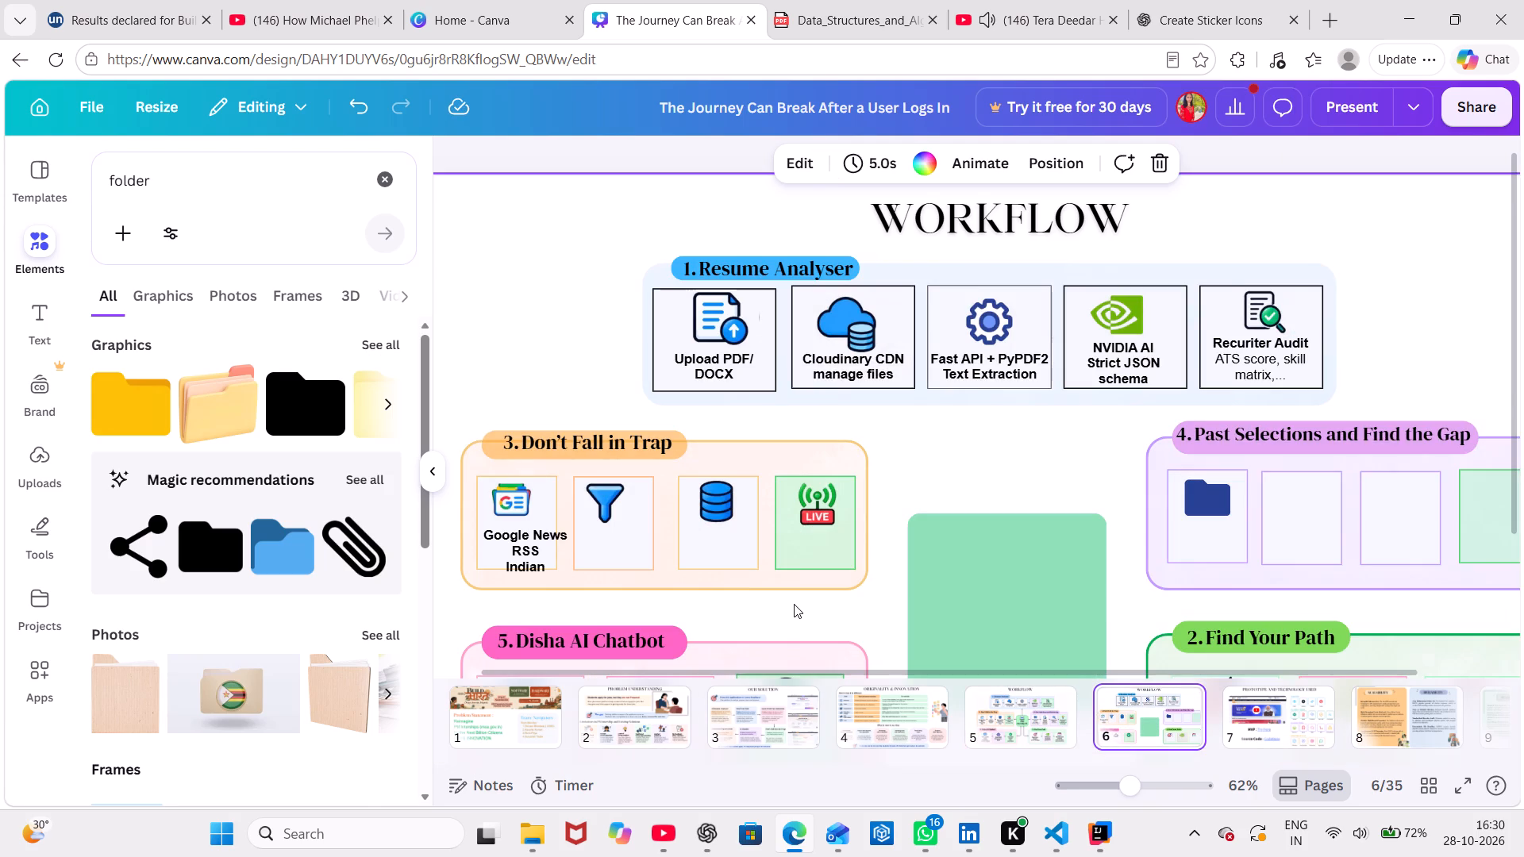
pyautogui.click(537, 563)
pyautogui.click(550, 567)
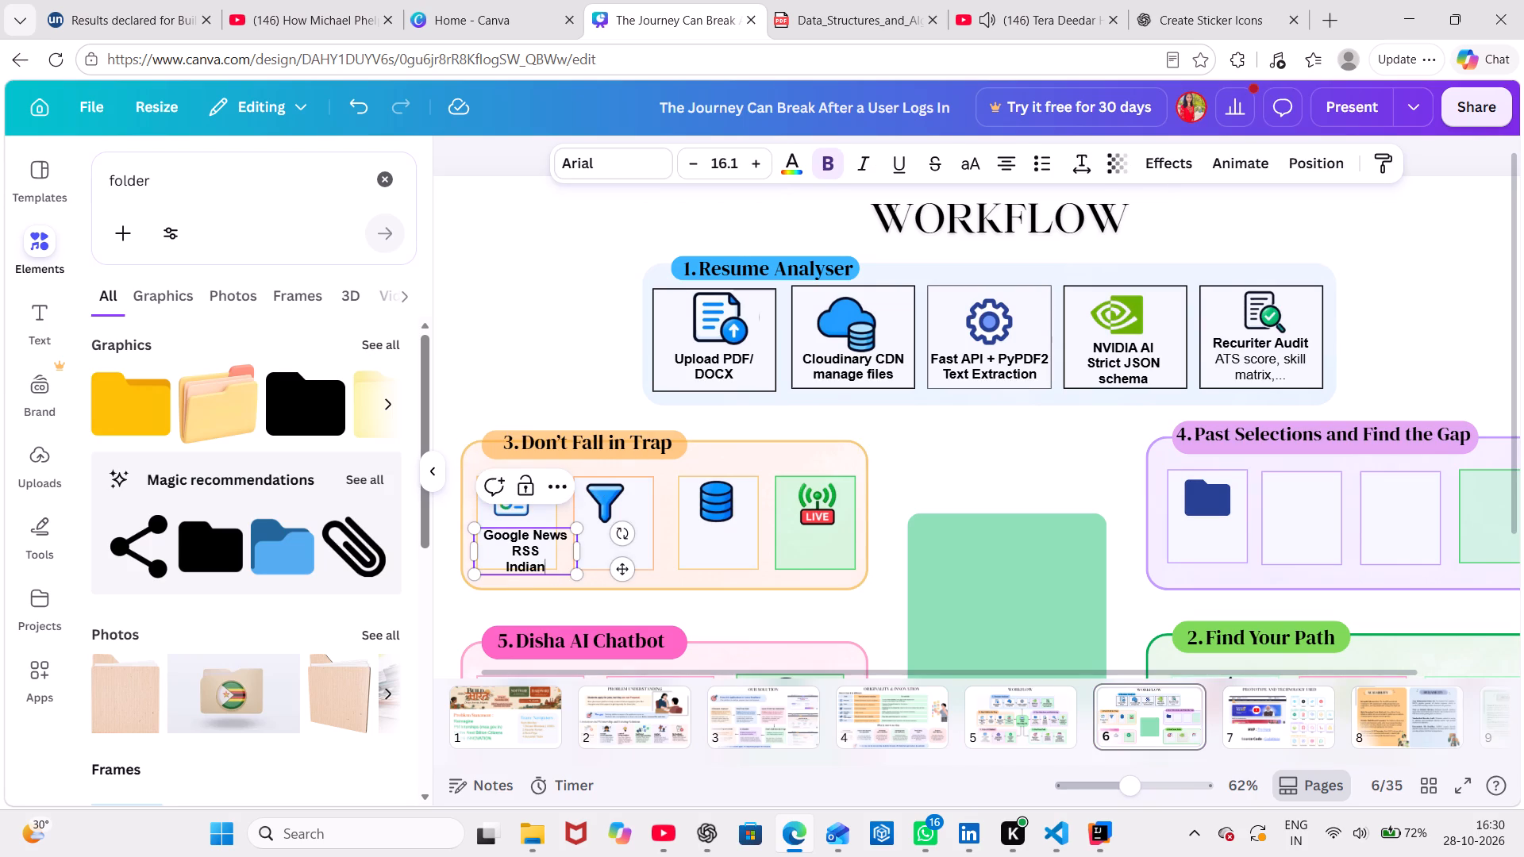
pyautogui.press('space')
pyautogui.write('hirin')
pyautogui.write('g n')
pyautogui.write('ews')
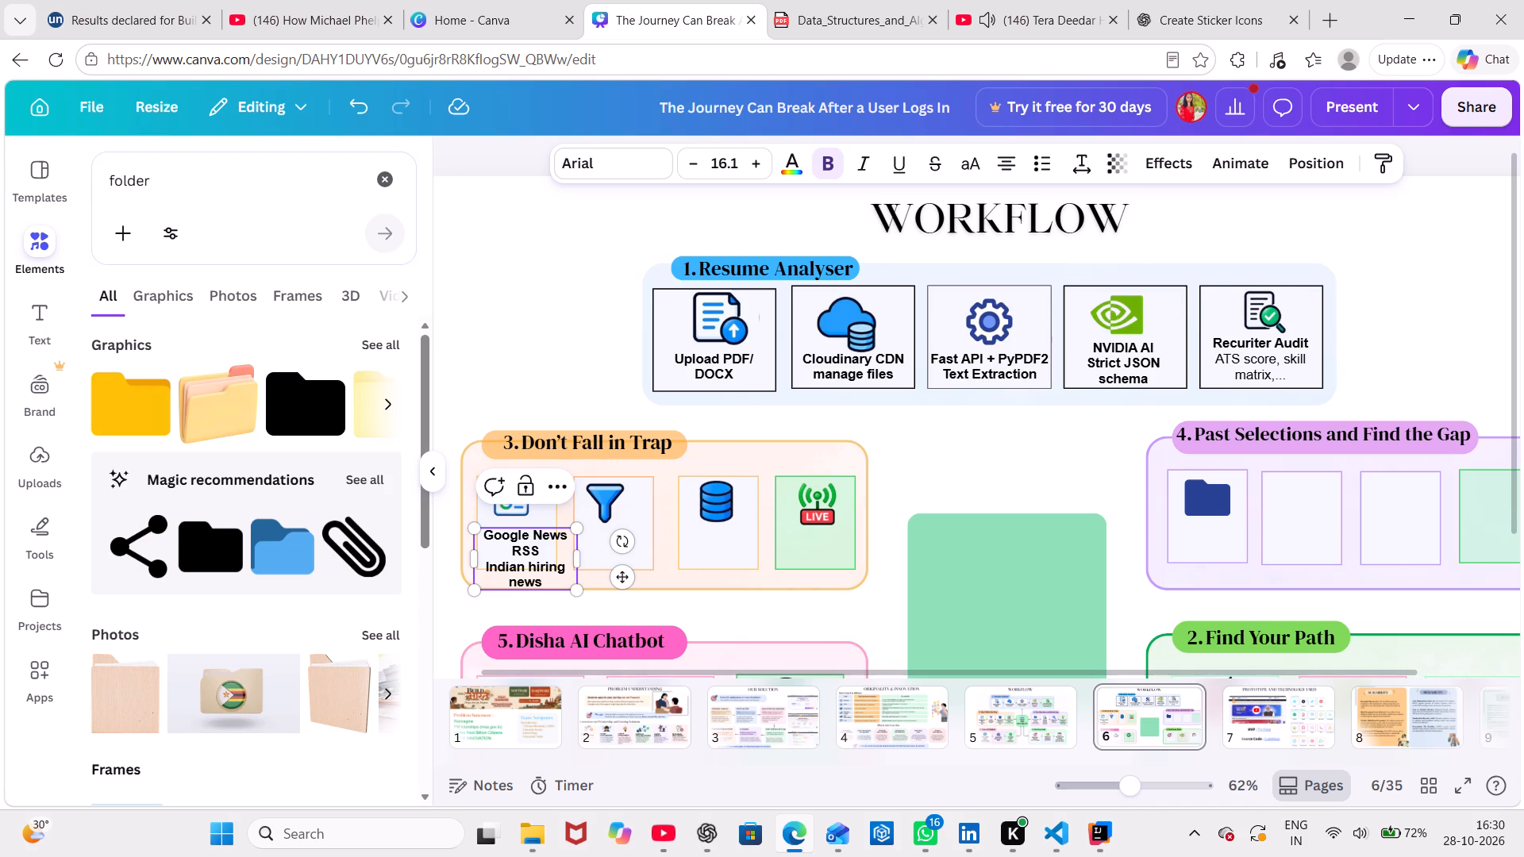
# Remove the bold formatting from "Indian hiring news" in the Google News RSS label.
pyautogui.moveTo(483, 568); pyautogui.dragTo(550, 583)
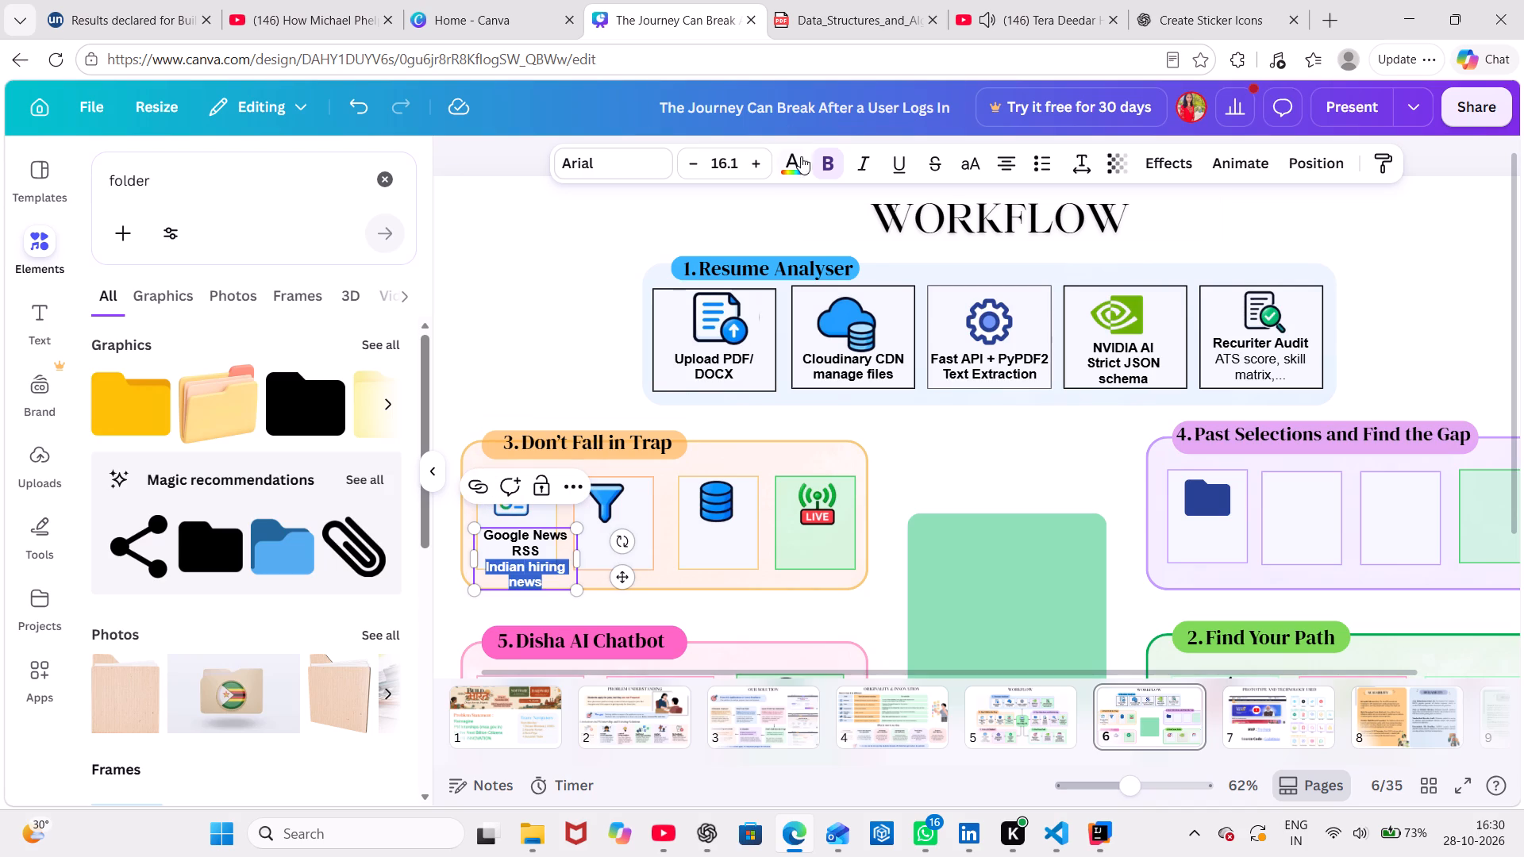
pyautogui.click(817, 157)
pyautogui.click(633, 591)
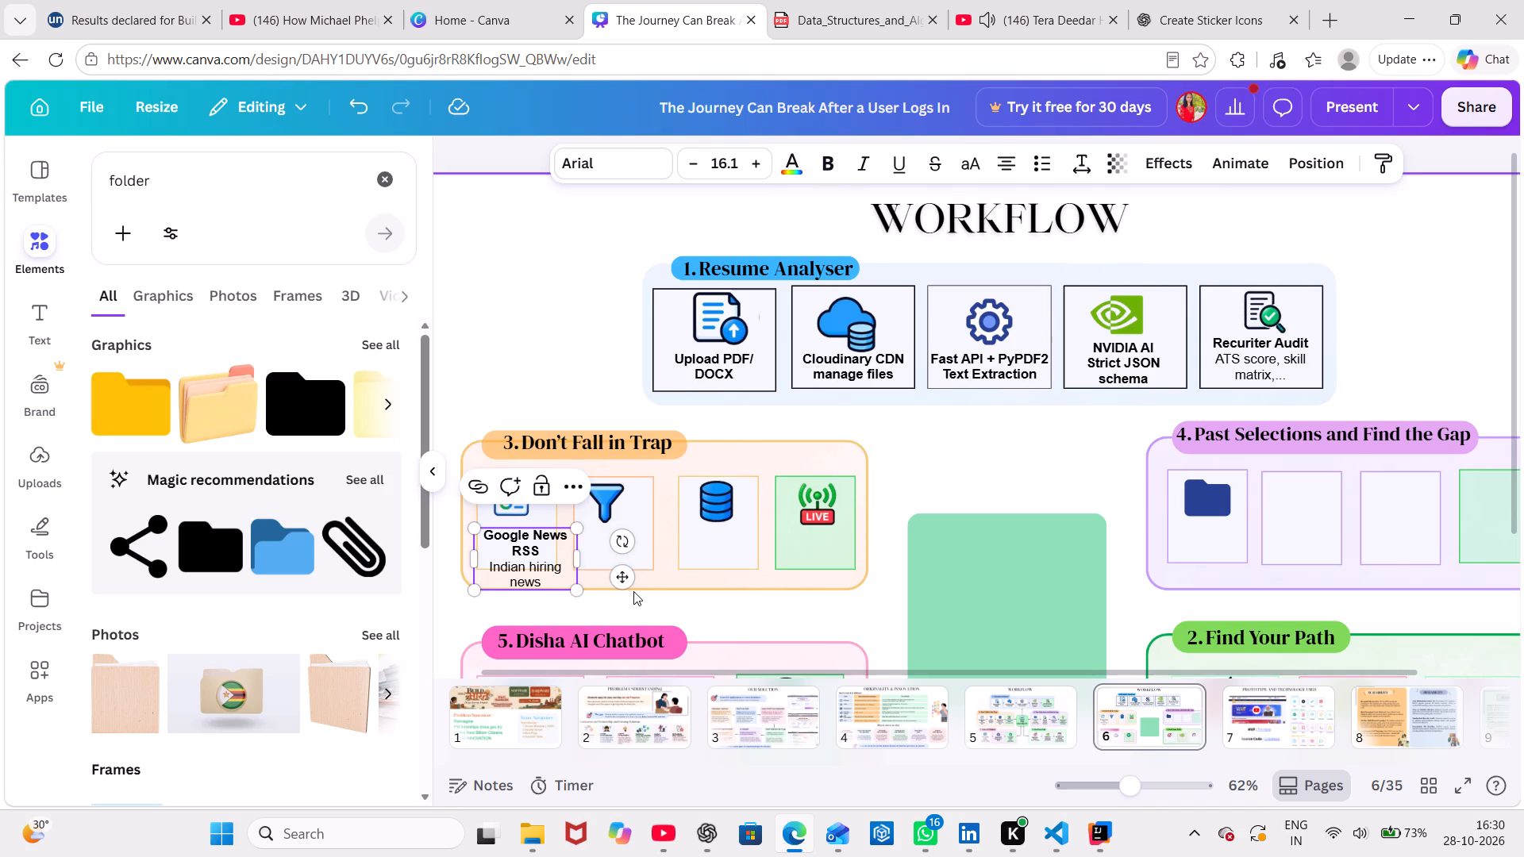
# Scale the Google News RSS label down to font size 13.9 and position it inside its box under the icon.
pyautogui.moveTo(527, 563); pyautogui.dragTo(516, 552)
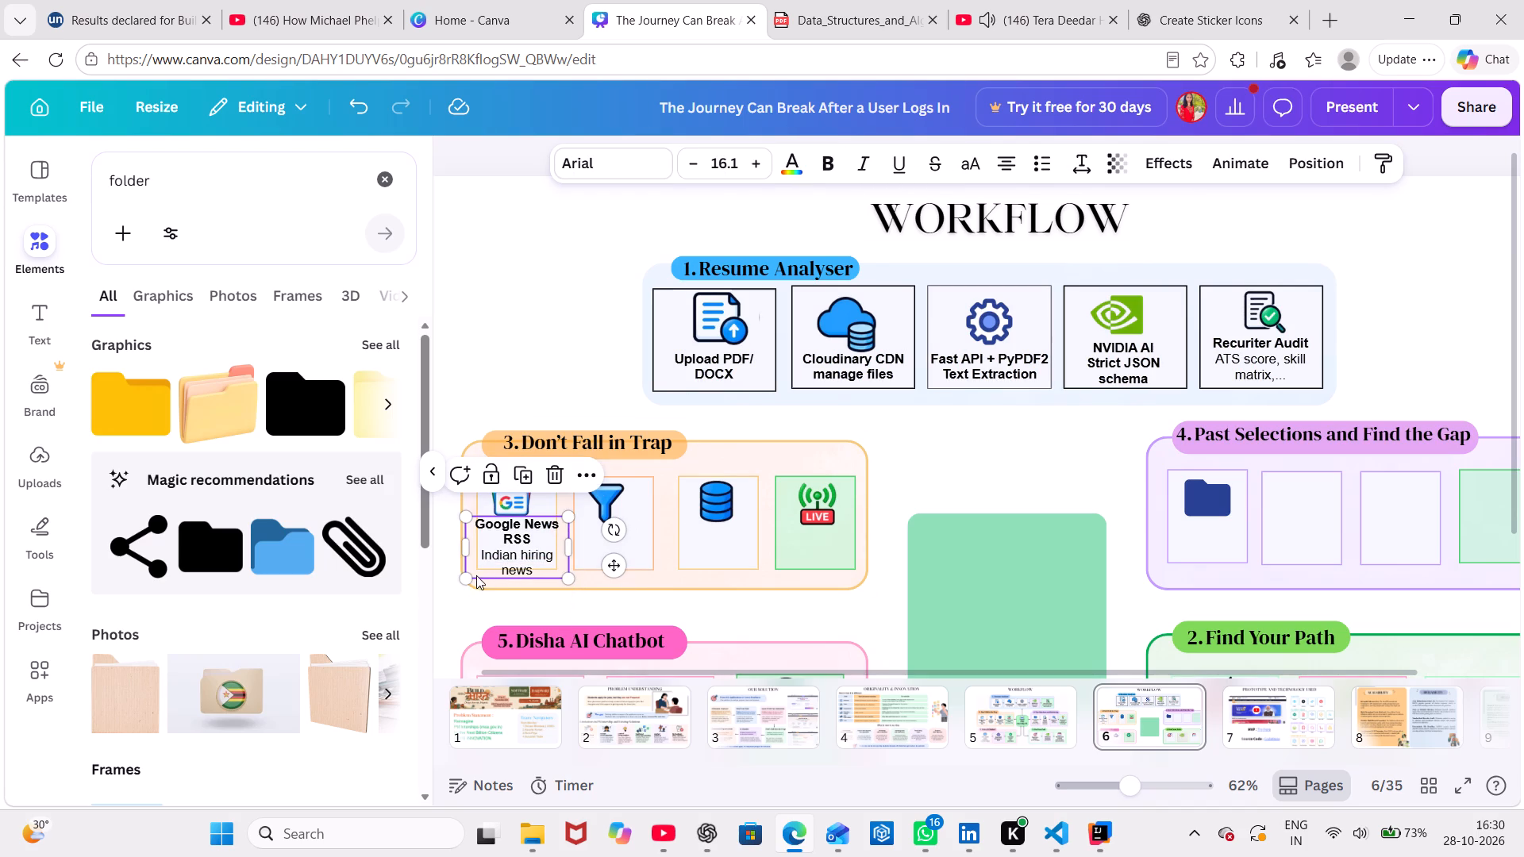
pyautogui.moveTo(462, 579); pyautogui.dragTo(474, 569)
pyautogui.moveTo(516, 548); pyautogui.dragTo(508, 548)
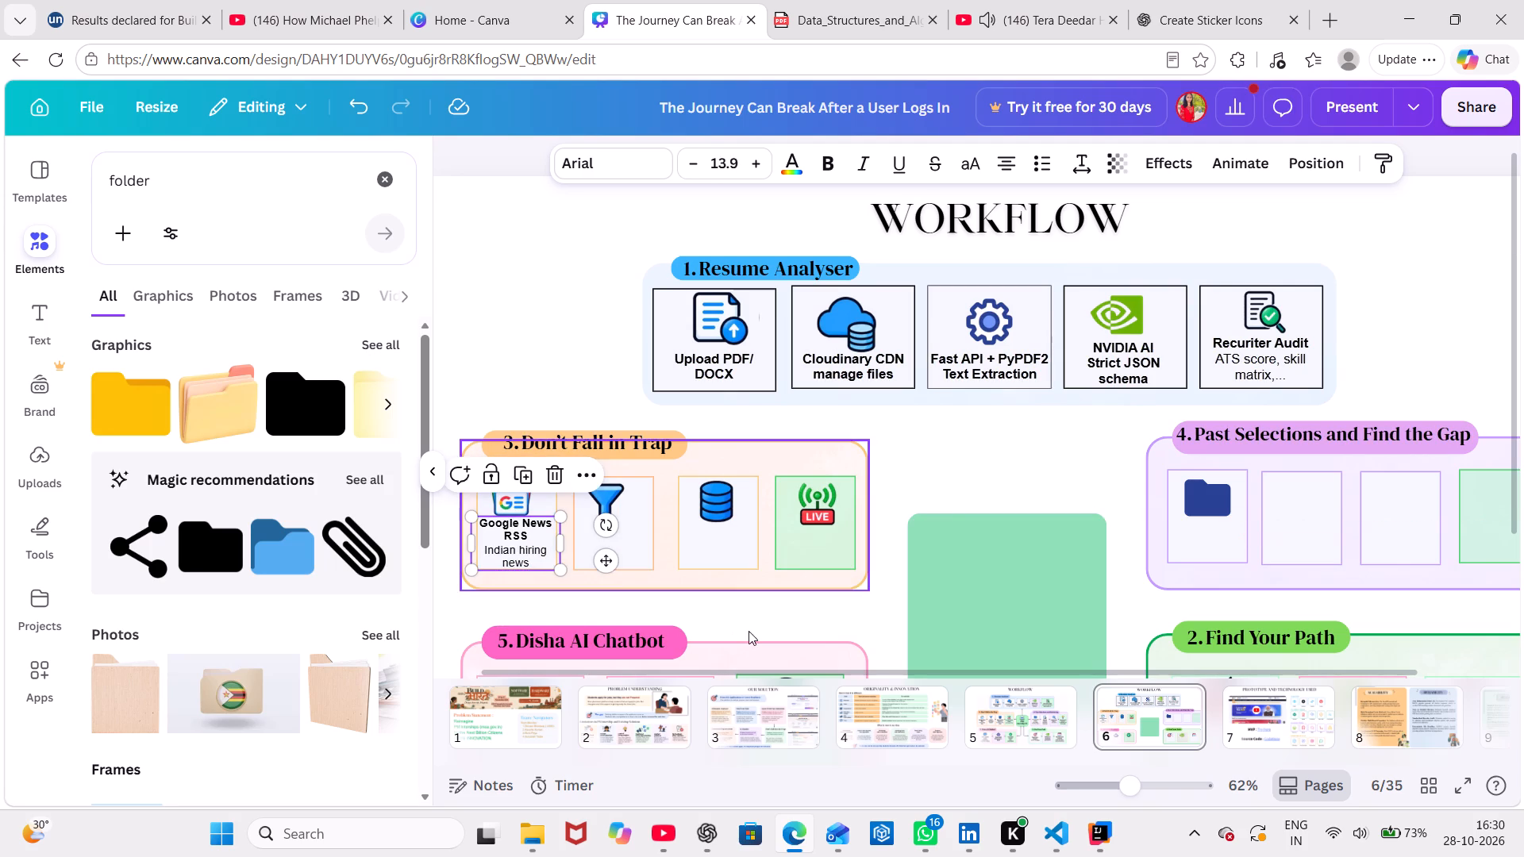
pyautogui.click(927, 475)
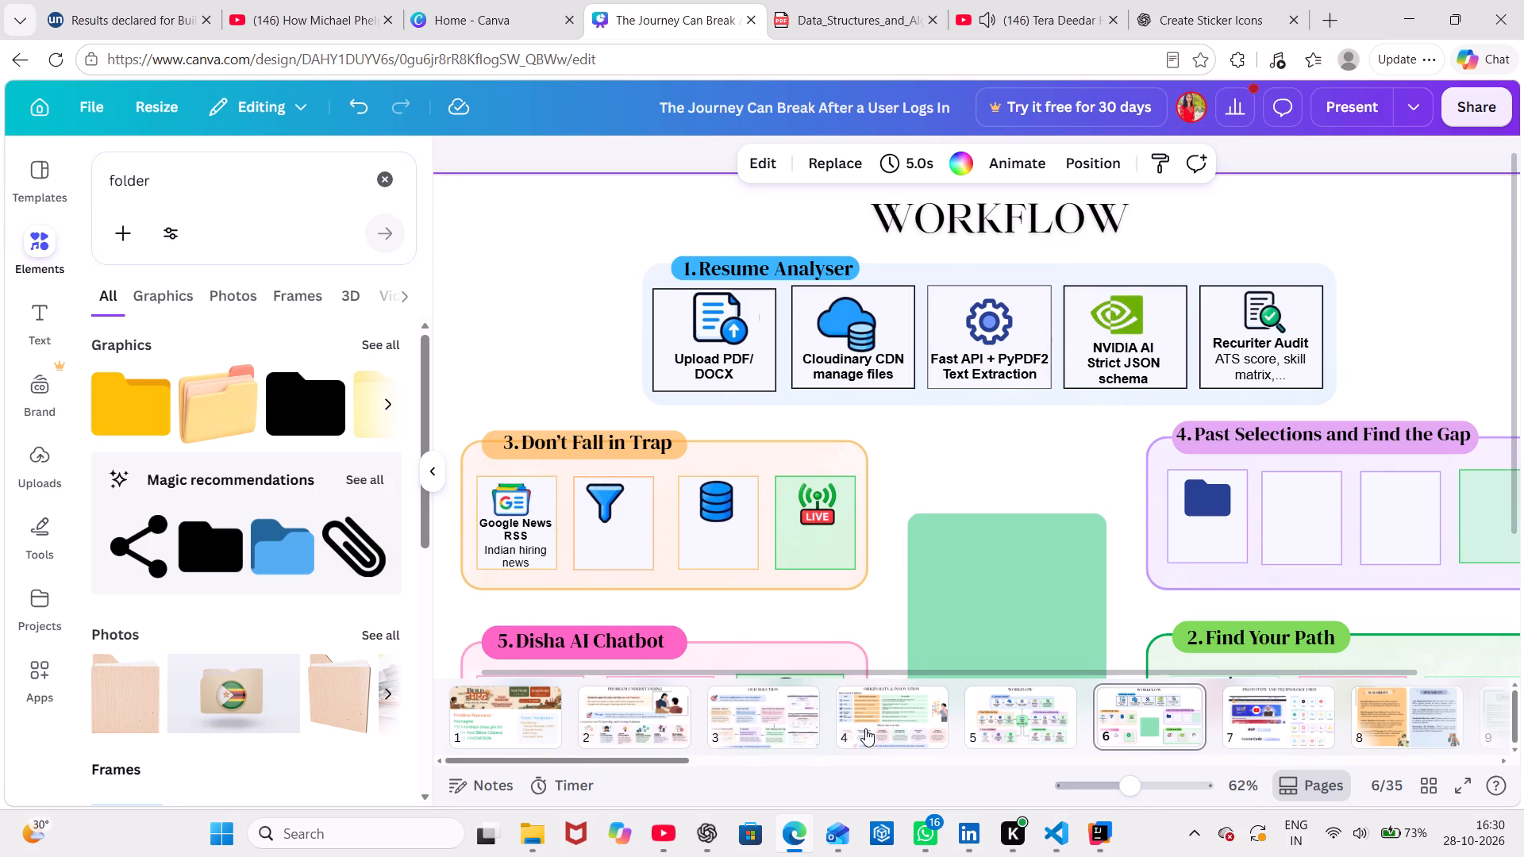
# Check page 5, then paste another copy of the "Upload PDF/ DOCX" label on page 6 below the funnel icon in section 3.
pyautogui.click(1017, 721)
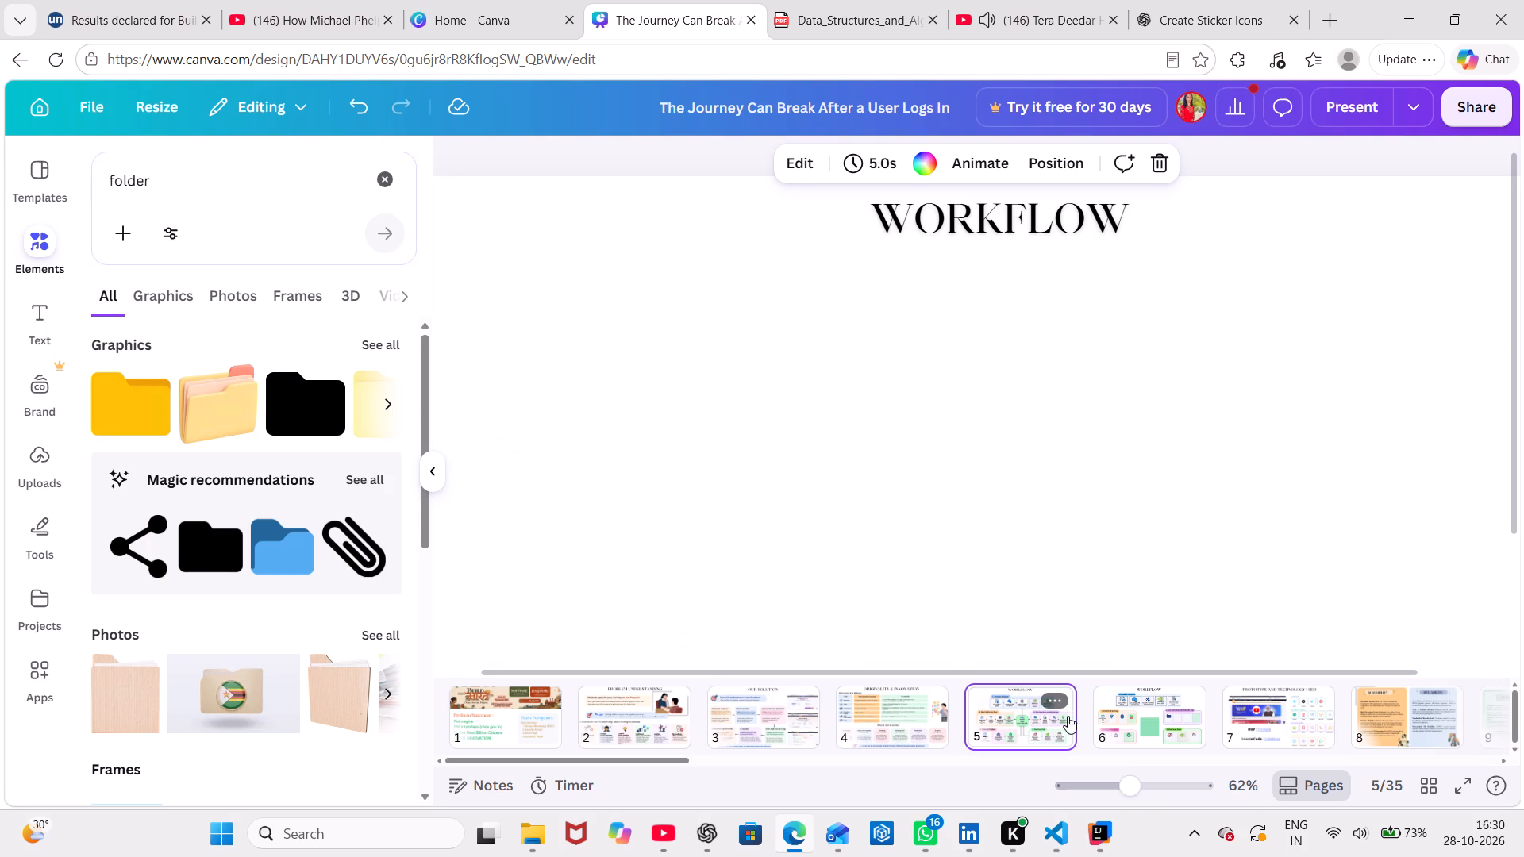
pyautogui.click(1145, 707)
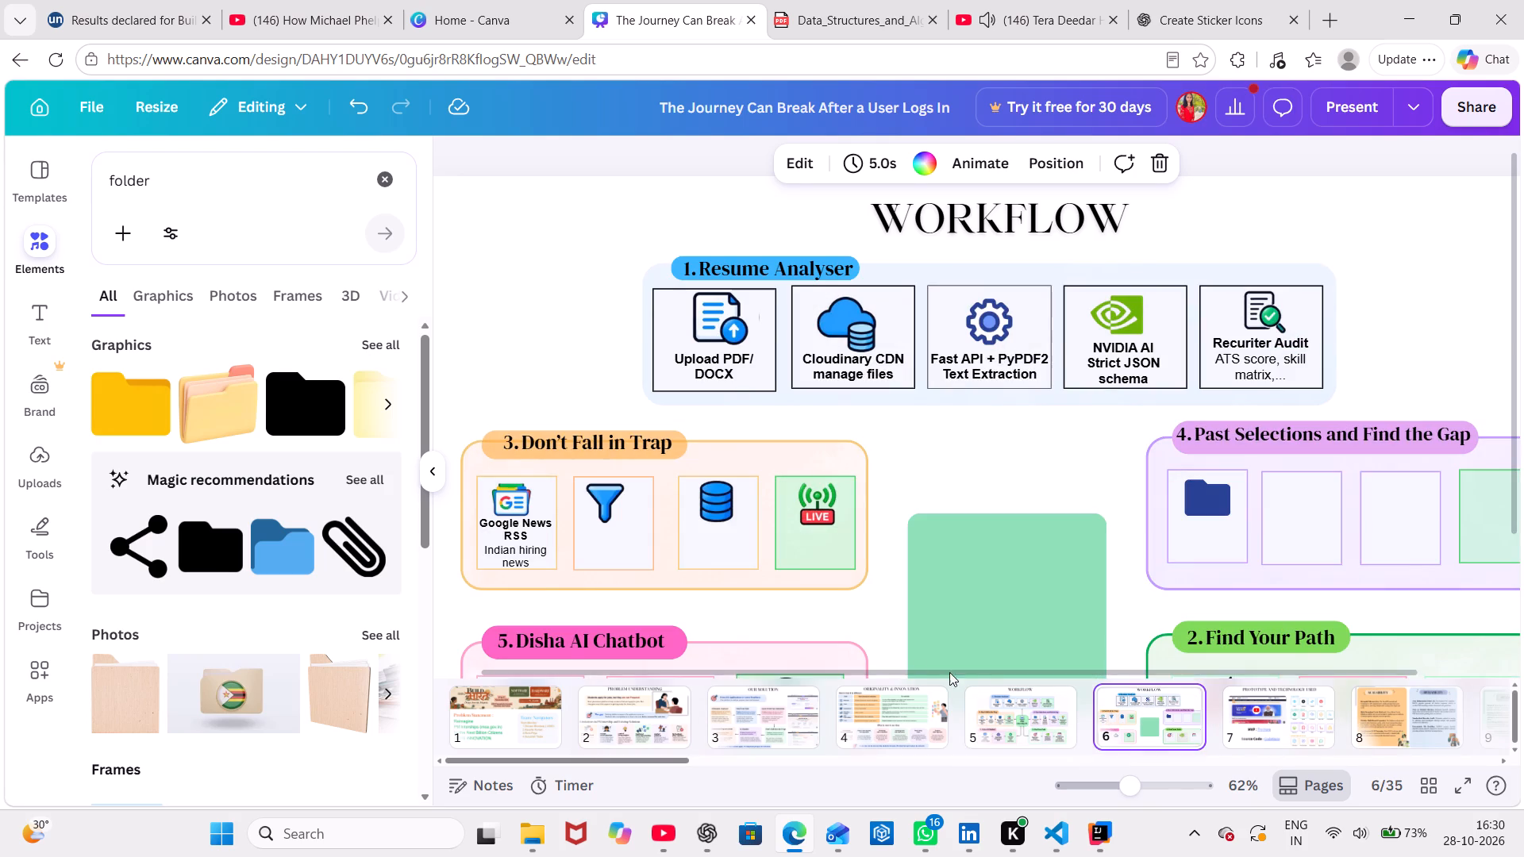
pyautogui.hotkey('ctrl', 'v')
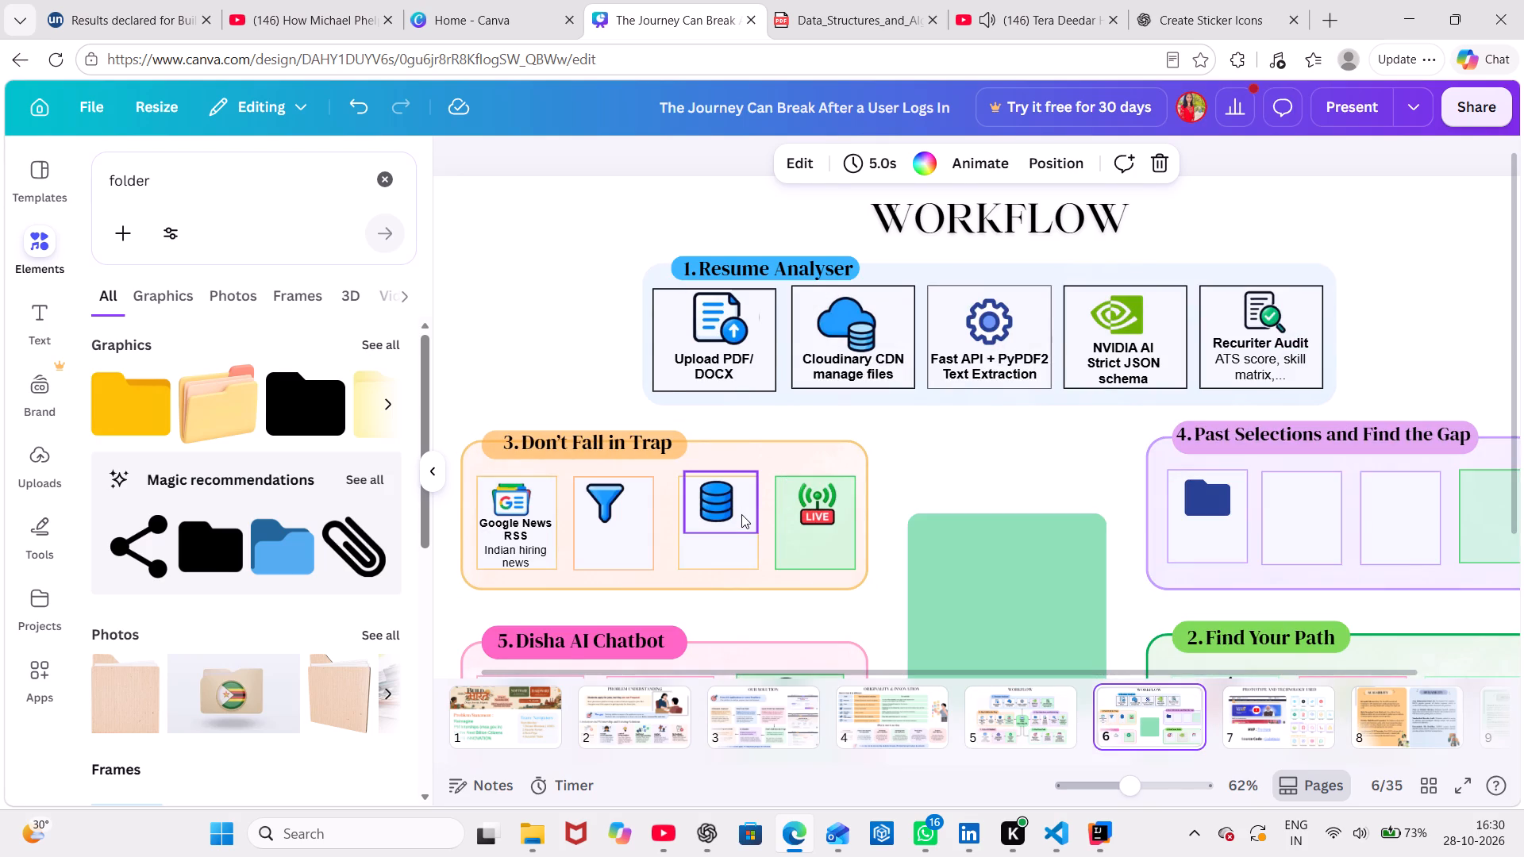
pyautogui.moveTo(725, 381); pyautogui.dragTo(633, 553)
# Replace the copied label's text under the funnel icon with "Fast API" and start a second line.
pyautogui.click(656, 551)
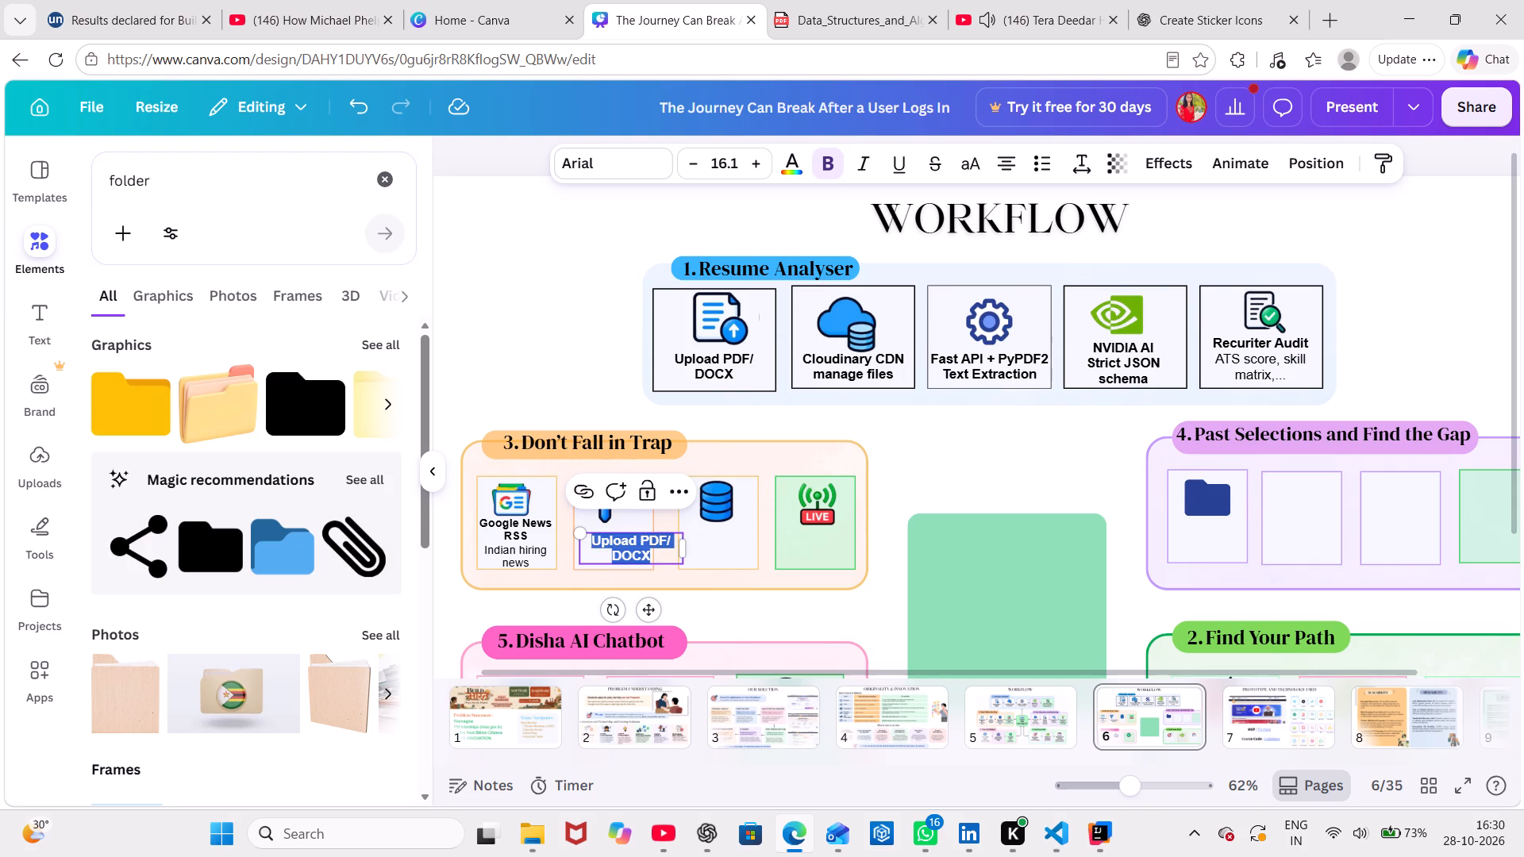
pyautogui.press('BackSpace')
pyautogui.write('Fasr')
pyautogui.press('BackSpace')
pyautogui.write('t API')
pyautogui.press('Return')
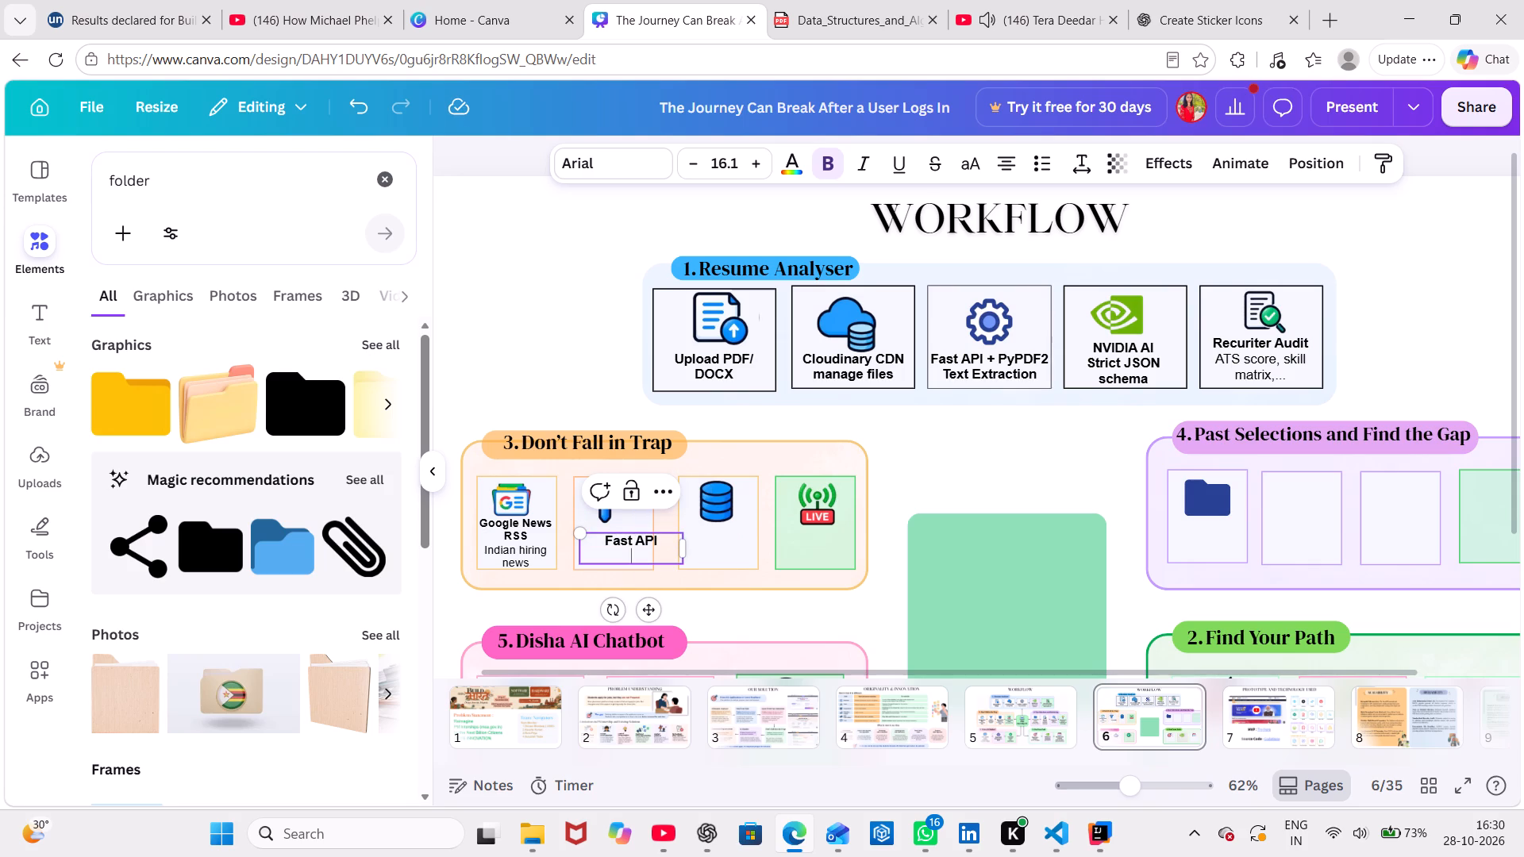
# Check the wording on page 5 and add "Filter Layoff" as the second line of the Fast API label.
pyautogui.click(1025, 711)
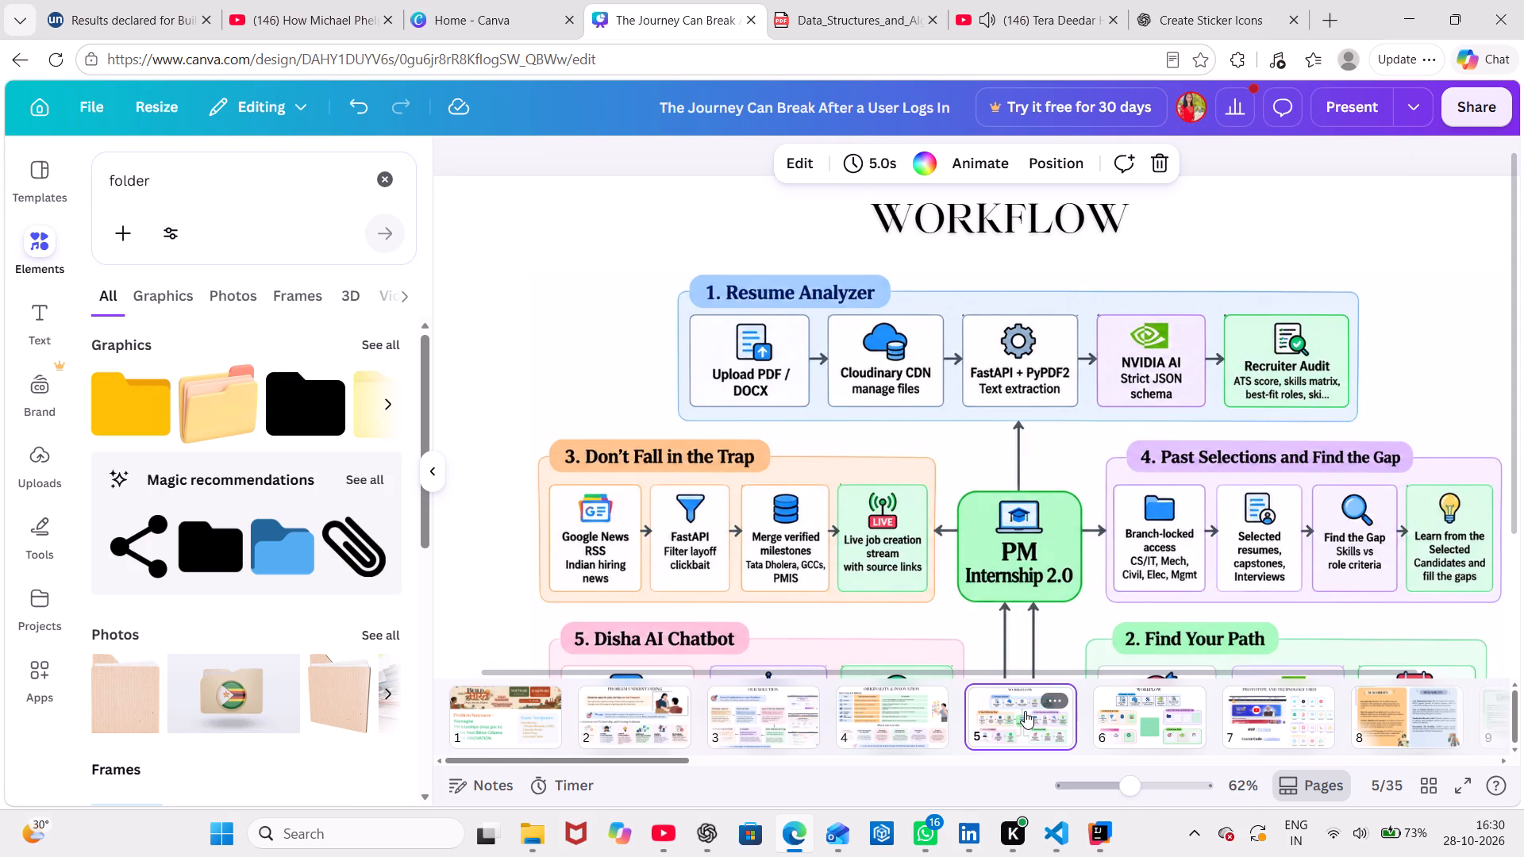
pyautogui.click(1133, 690)
pyautogui.click(636, 540)
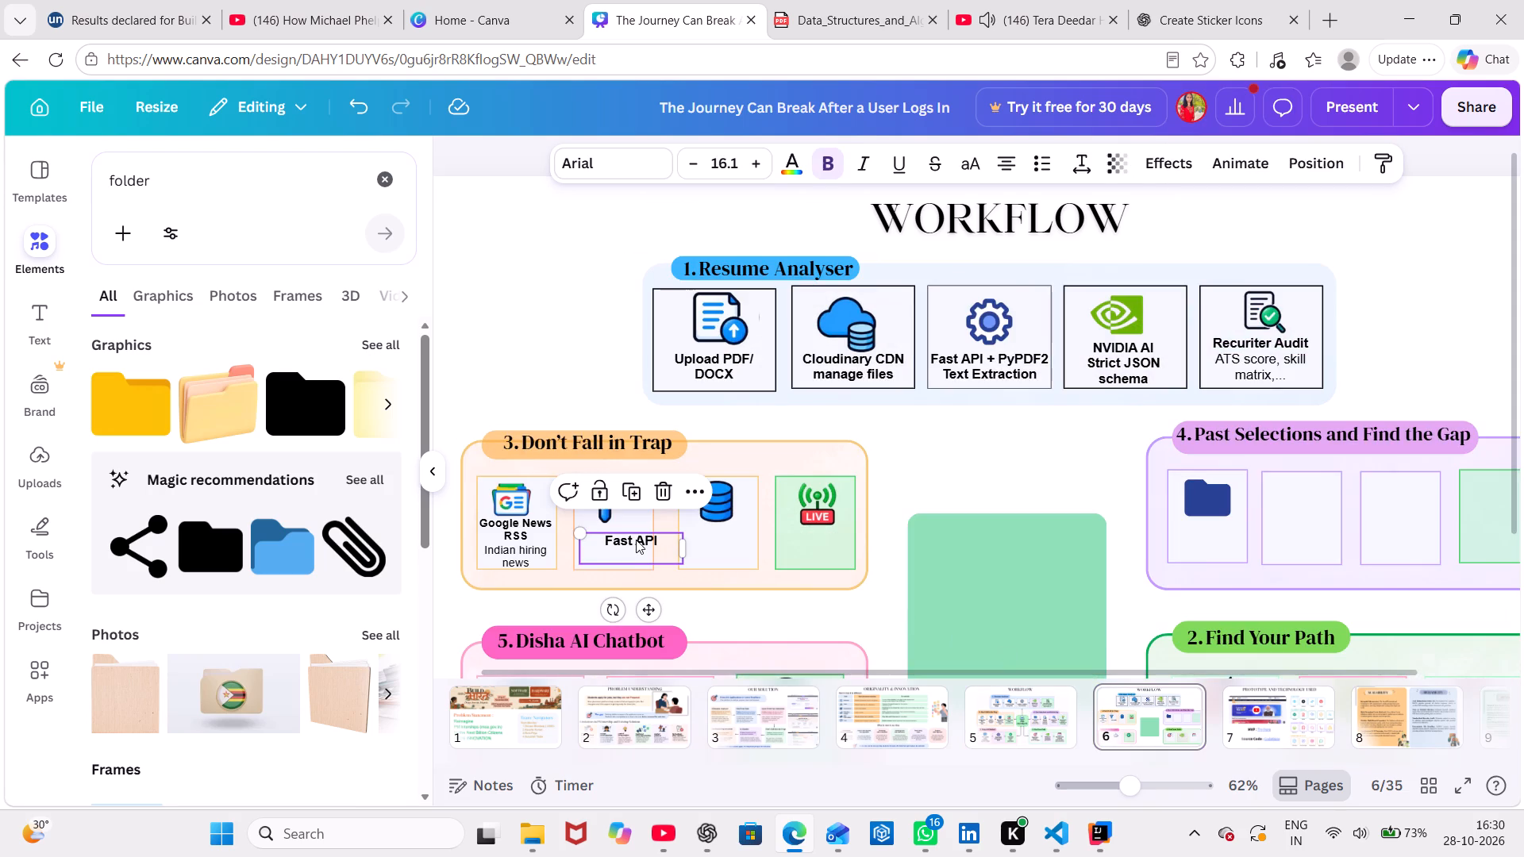
pyautogui.click(632, 549)
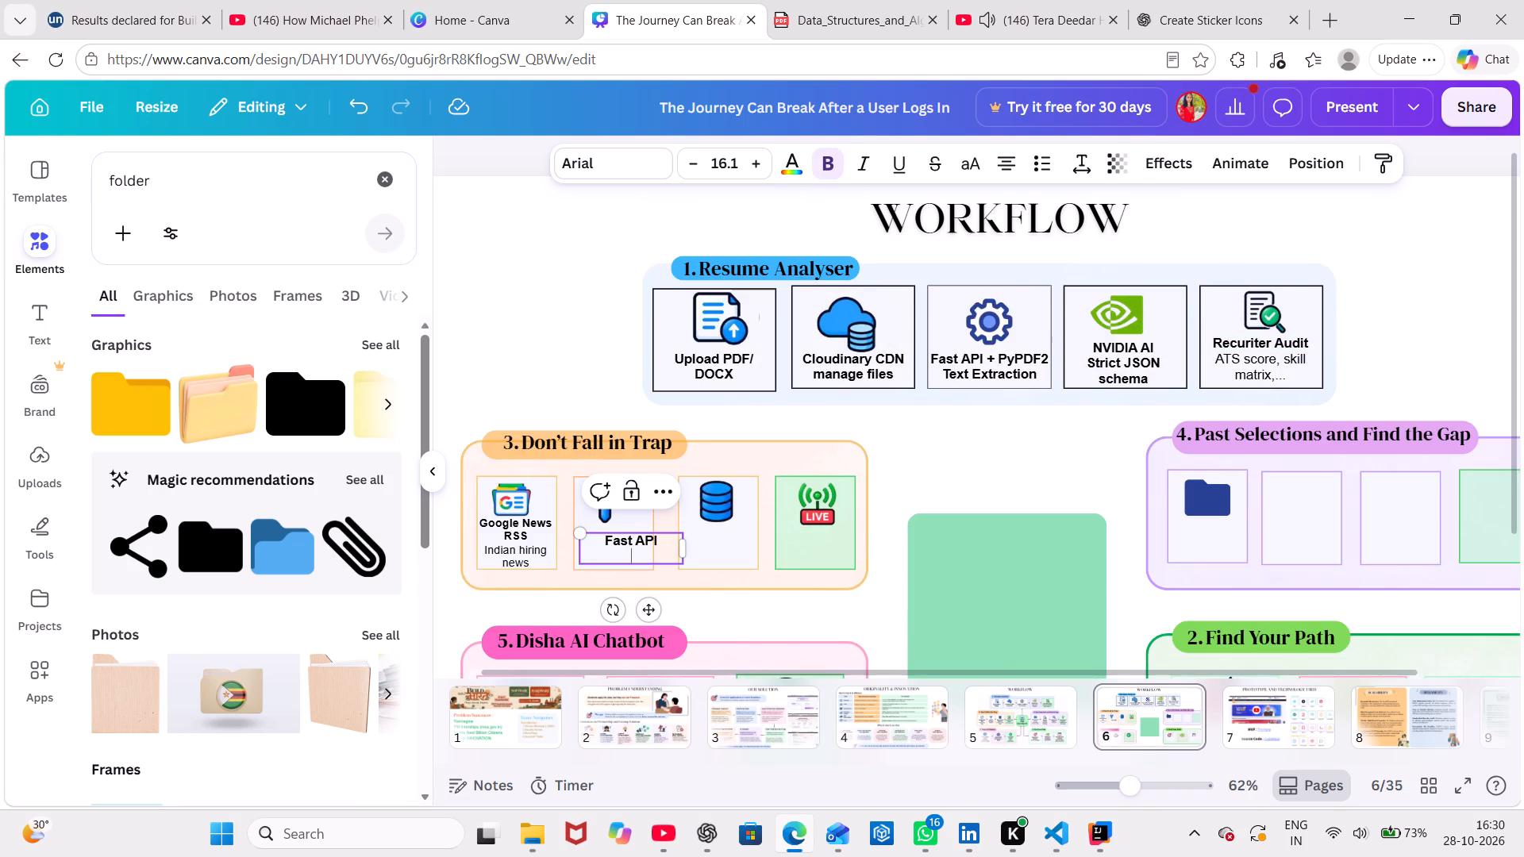
pyautogui.write('Fil')
pyautogui.write('ter Lay')
pyautogui.write('off')
pyautogui.press('space')
pyautogui.press('Return')
# Add "Clickbait" as the third line of the Fast API label, checking the wording against page 5.
pyautogui.write('Cli')
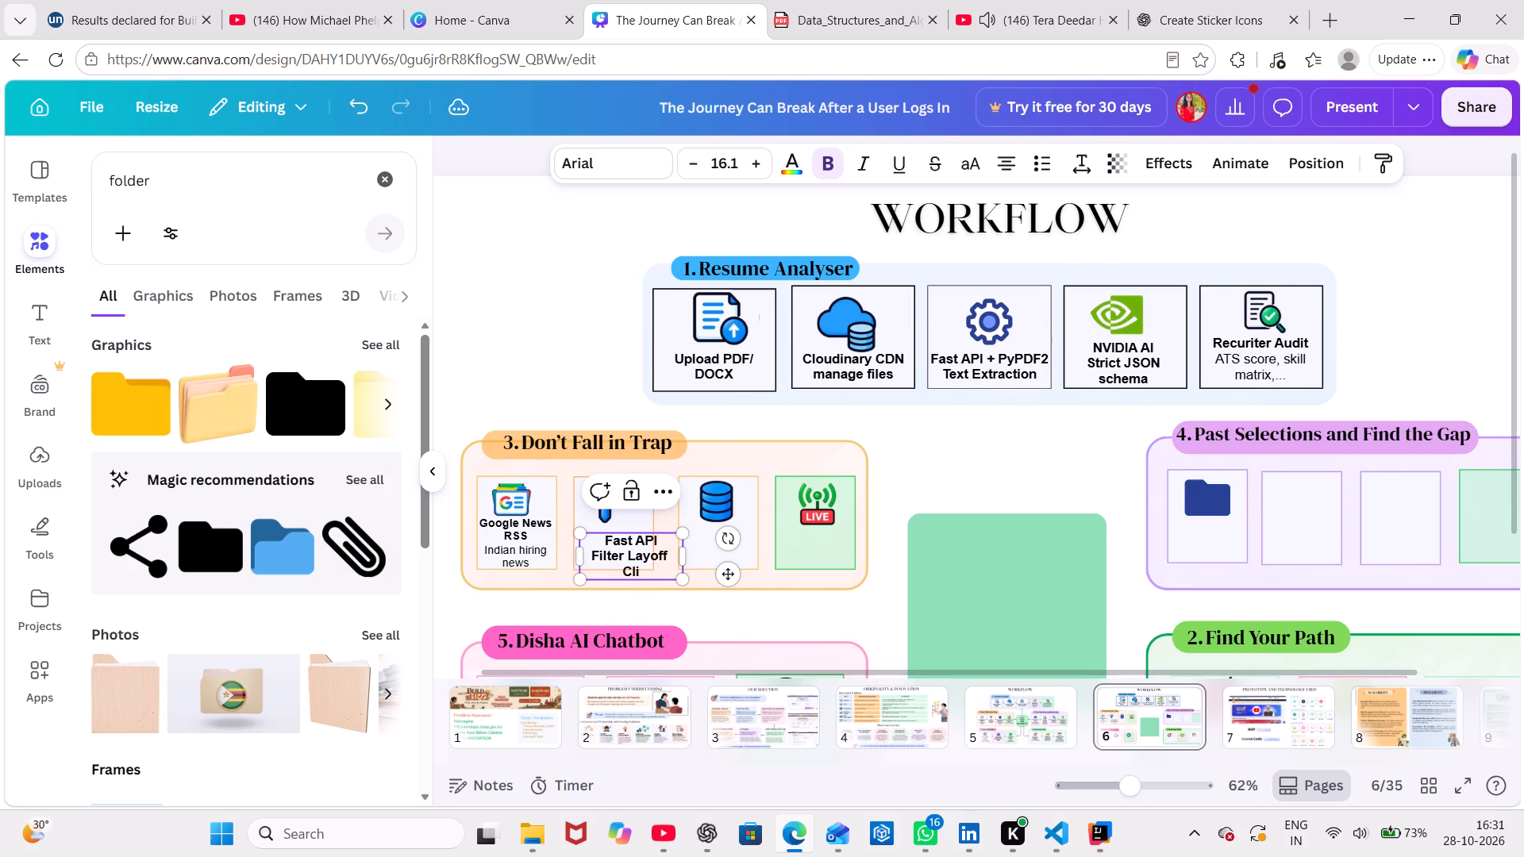
pyautogui.write('ck')
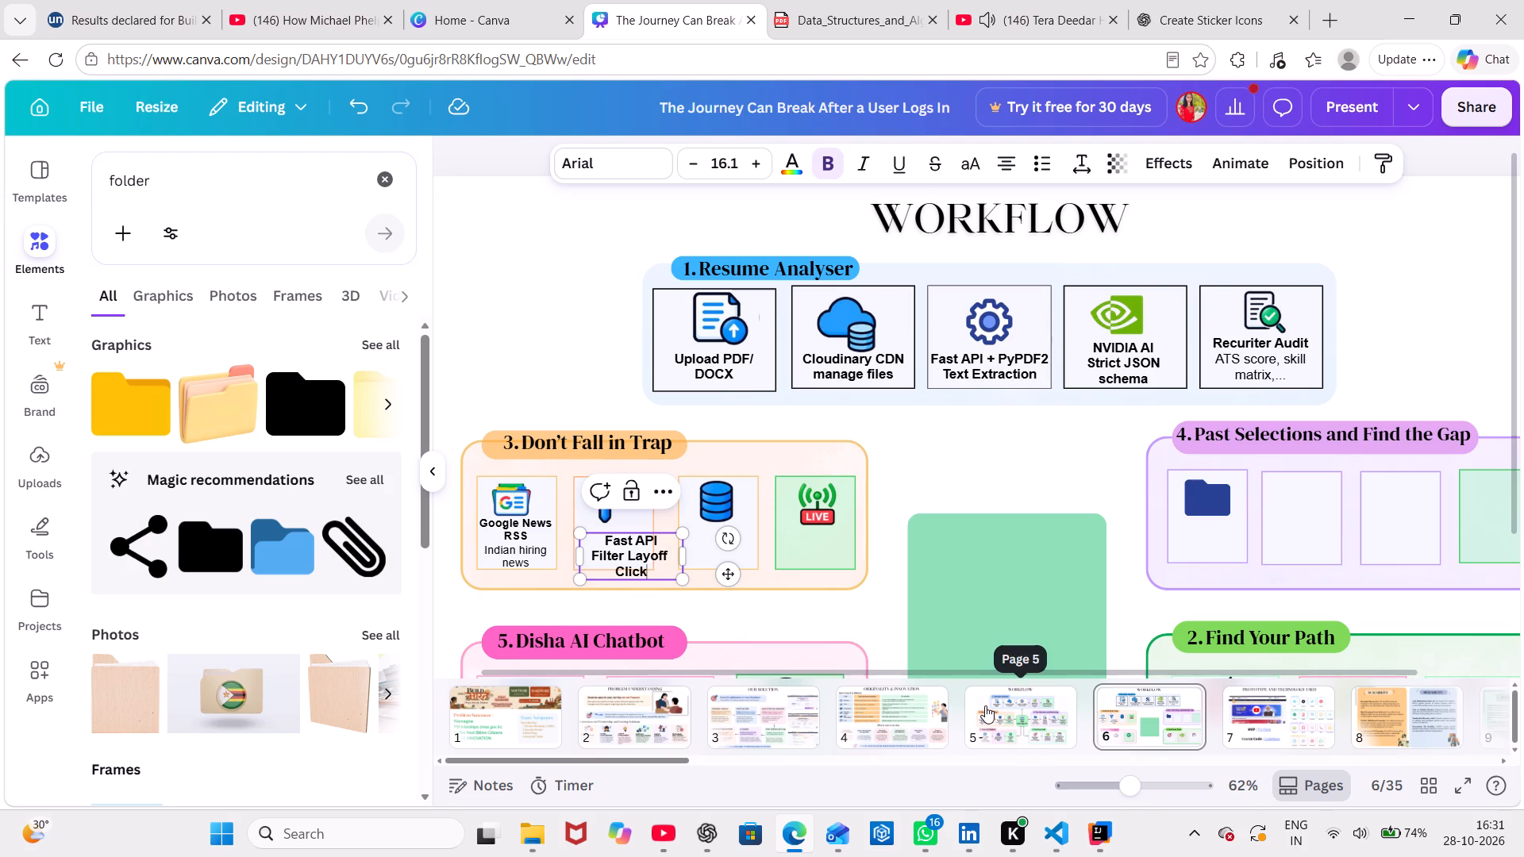
pyautogui.click(985, 705)
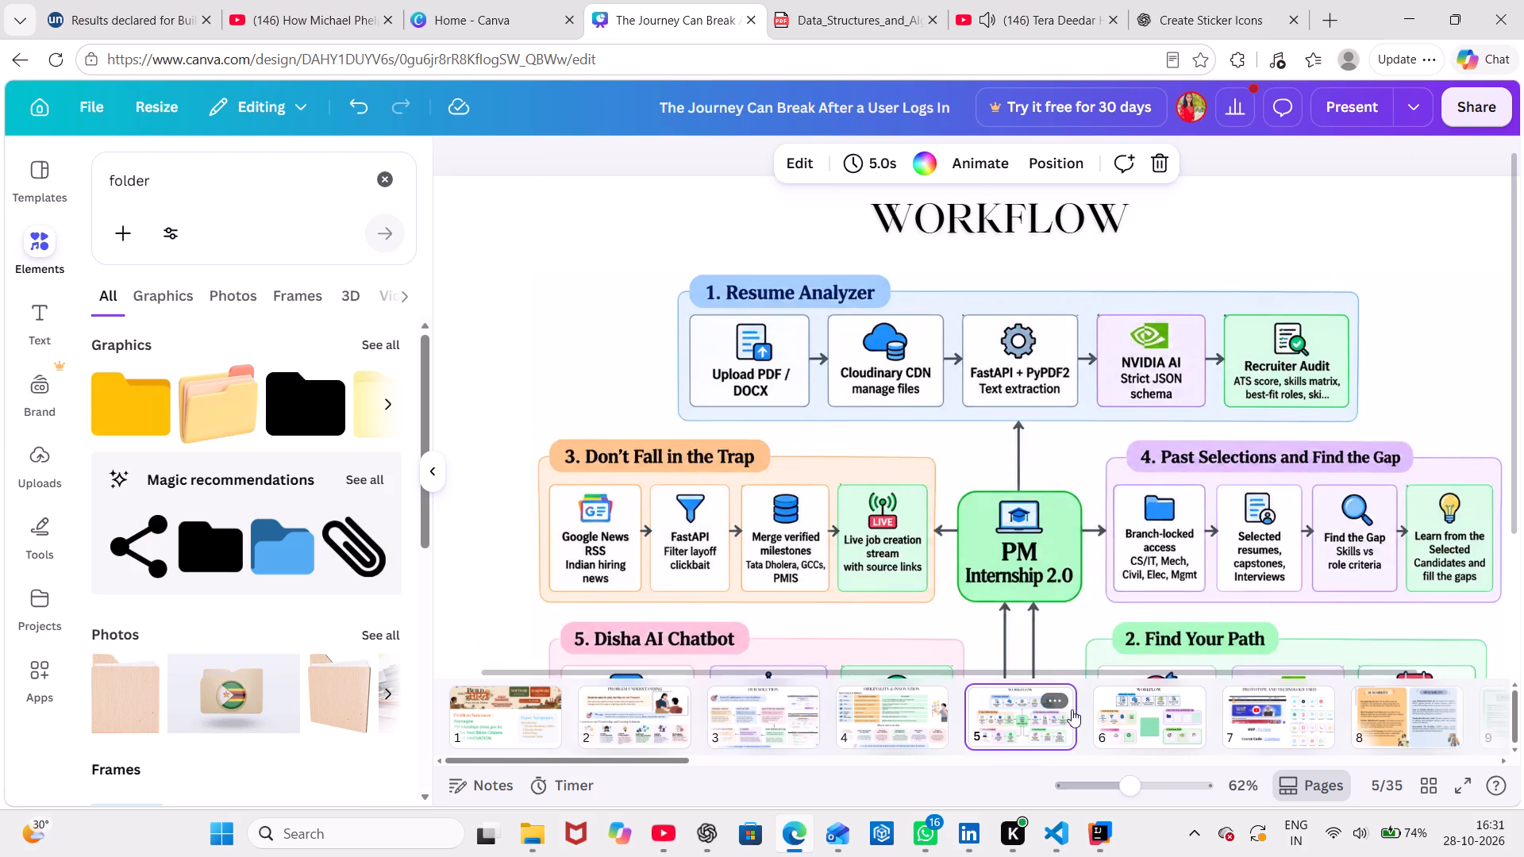
pyautogui.click(1121, 705)
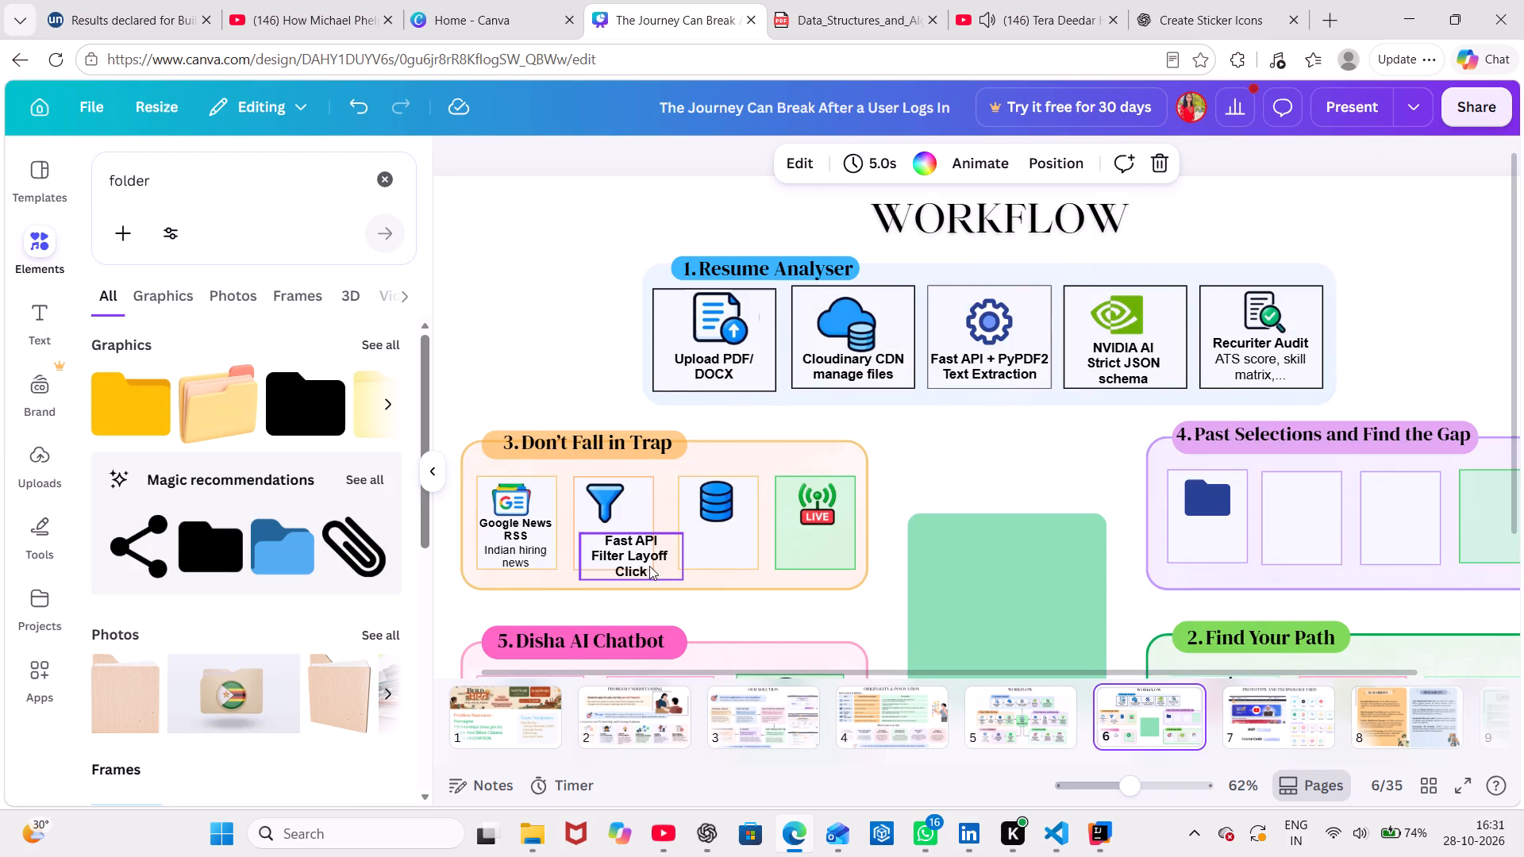
pyautogui.click(645, 562)
pyautogui.click(655, 572)
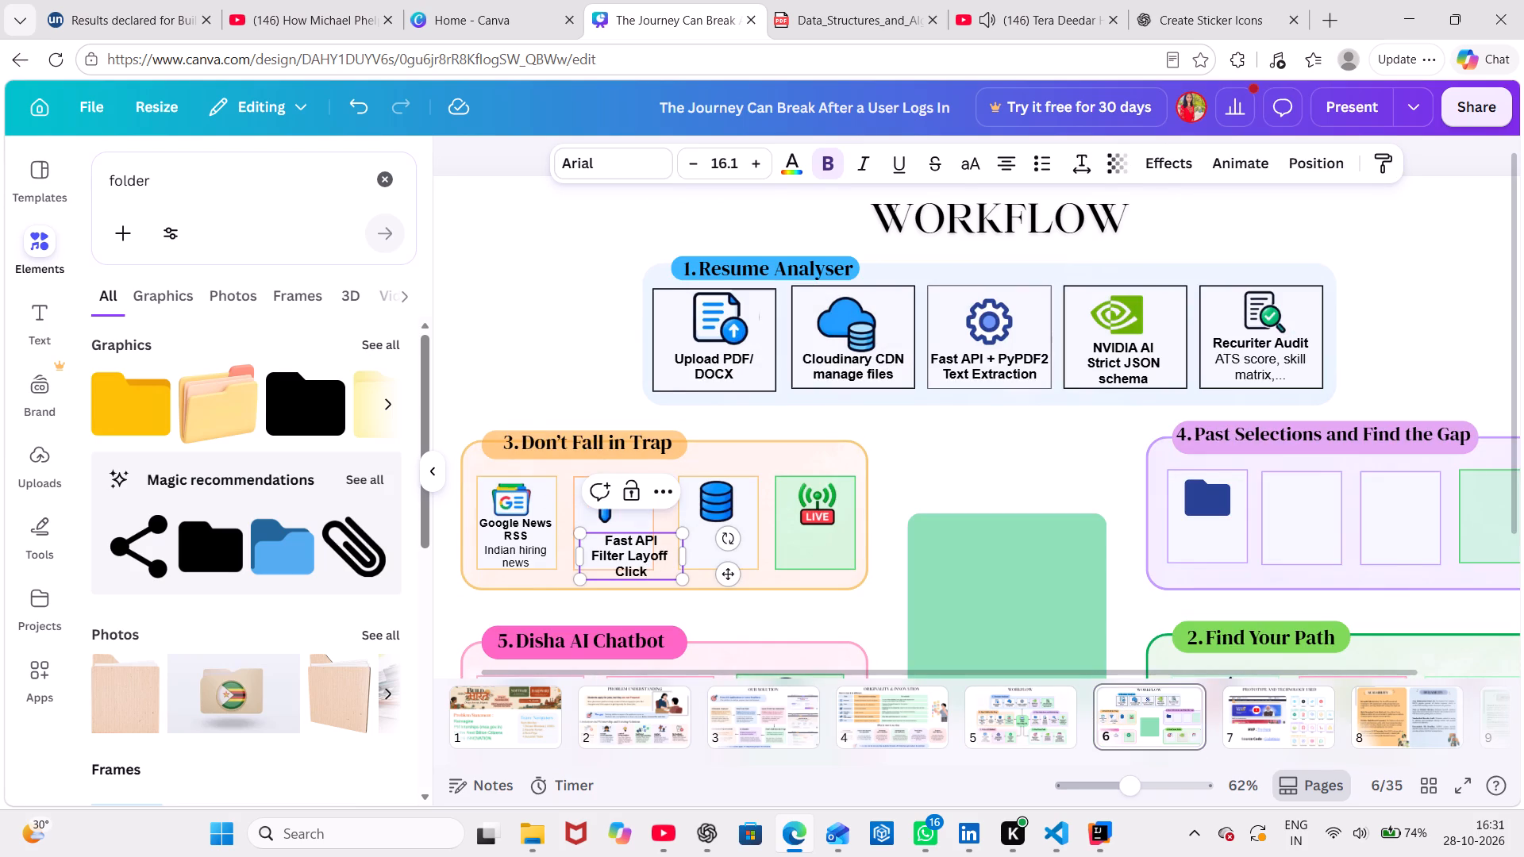
pyautogui.write('bait')
# Remove the bold formatting from "Filter Layoff Clickbait" in the Fast API label.
pyautogui.moveTo(592, 553); pyautogui.dragTo(664, 574)
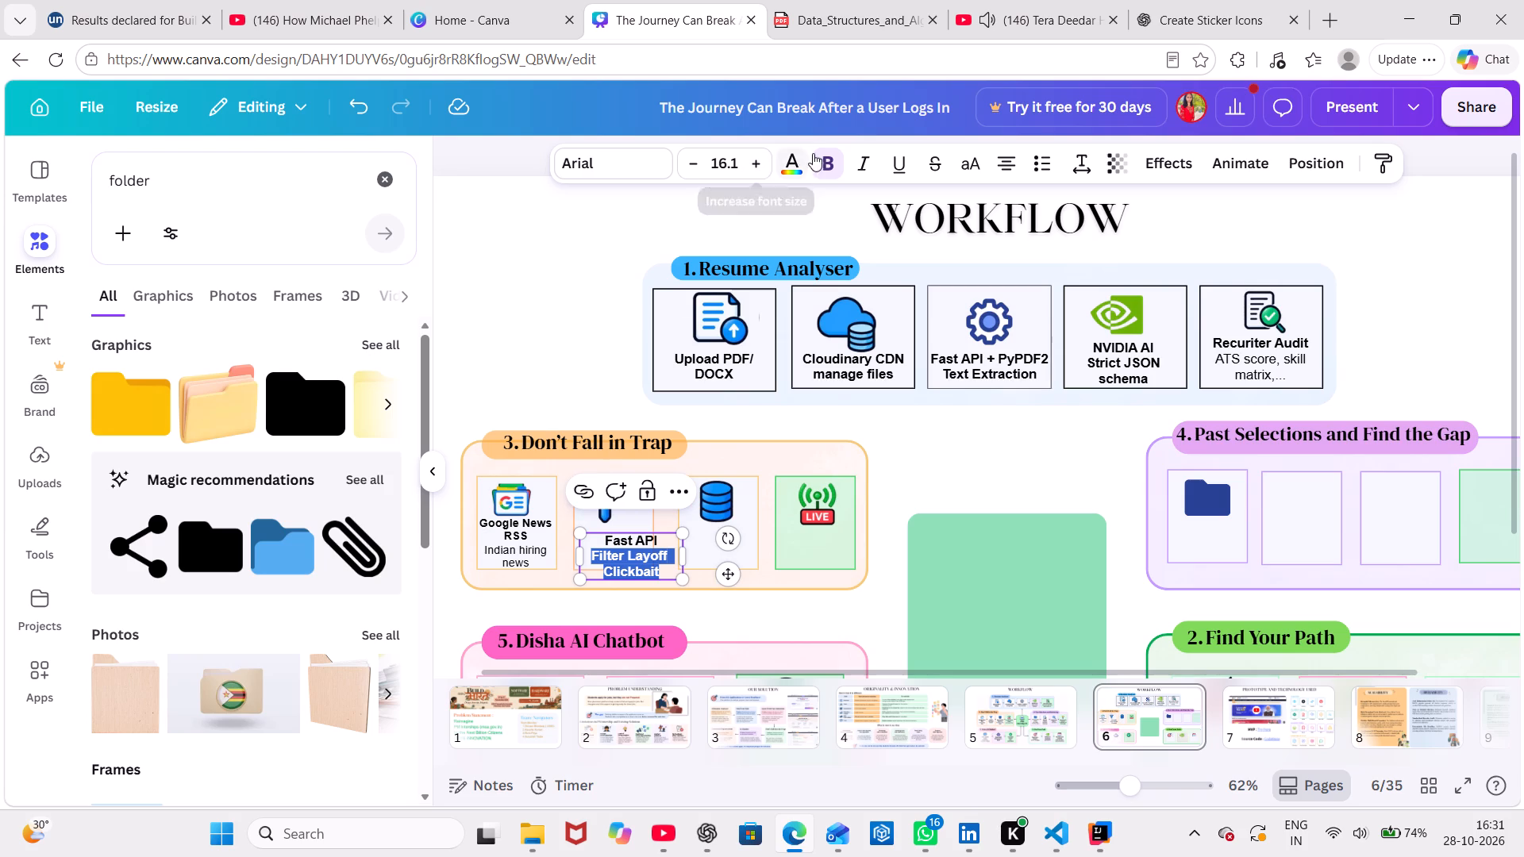
pyautogui.click(828, 152)
pyautogui.click(588, 229)
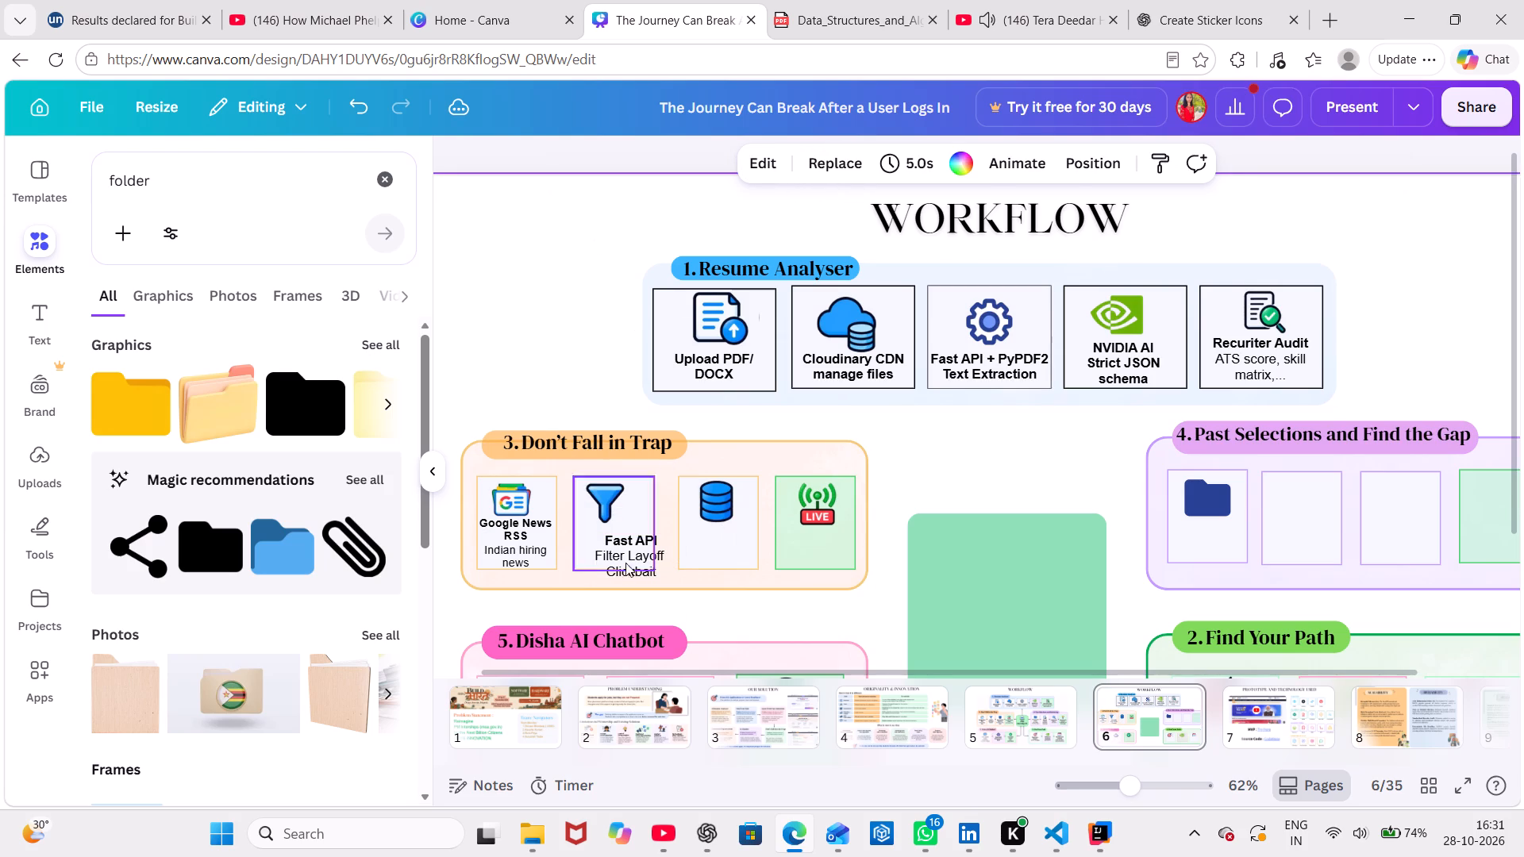
# Shrink the Fast API label to font size 14.1 and fit it inside the box under the funnel icon.
pyautogui.moveTo(629, 557); pyautogui.dragTo(610, 552)
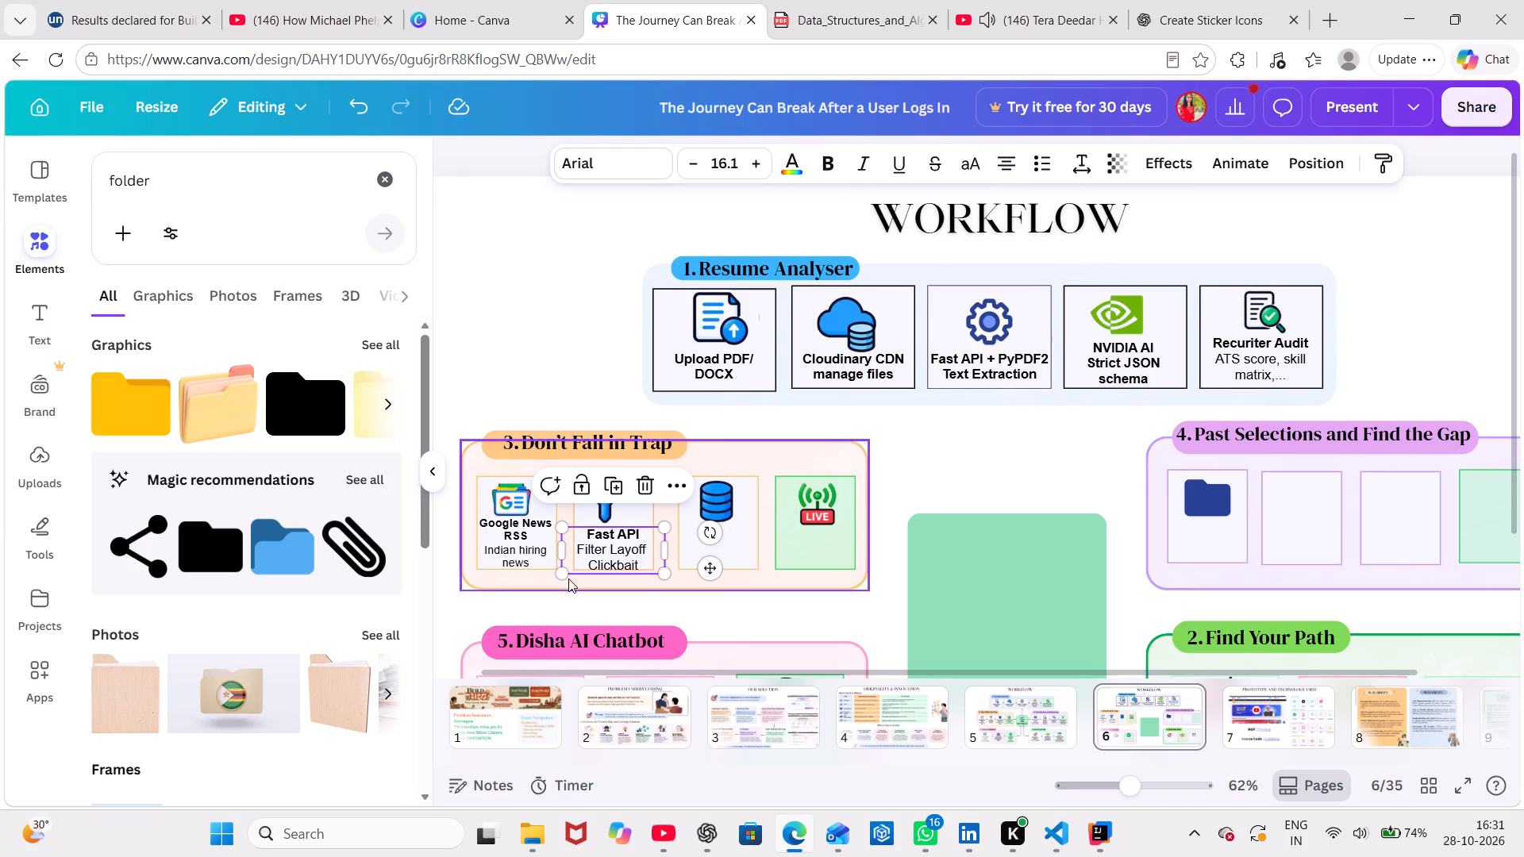
pyautogui.moveTo(562, 572); pyautogui.dragTo(569, 572)
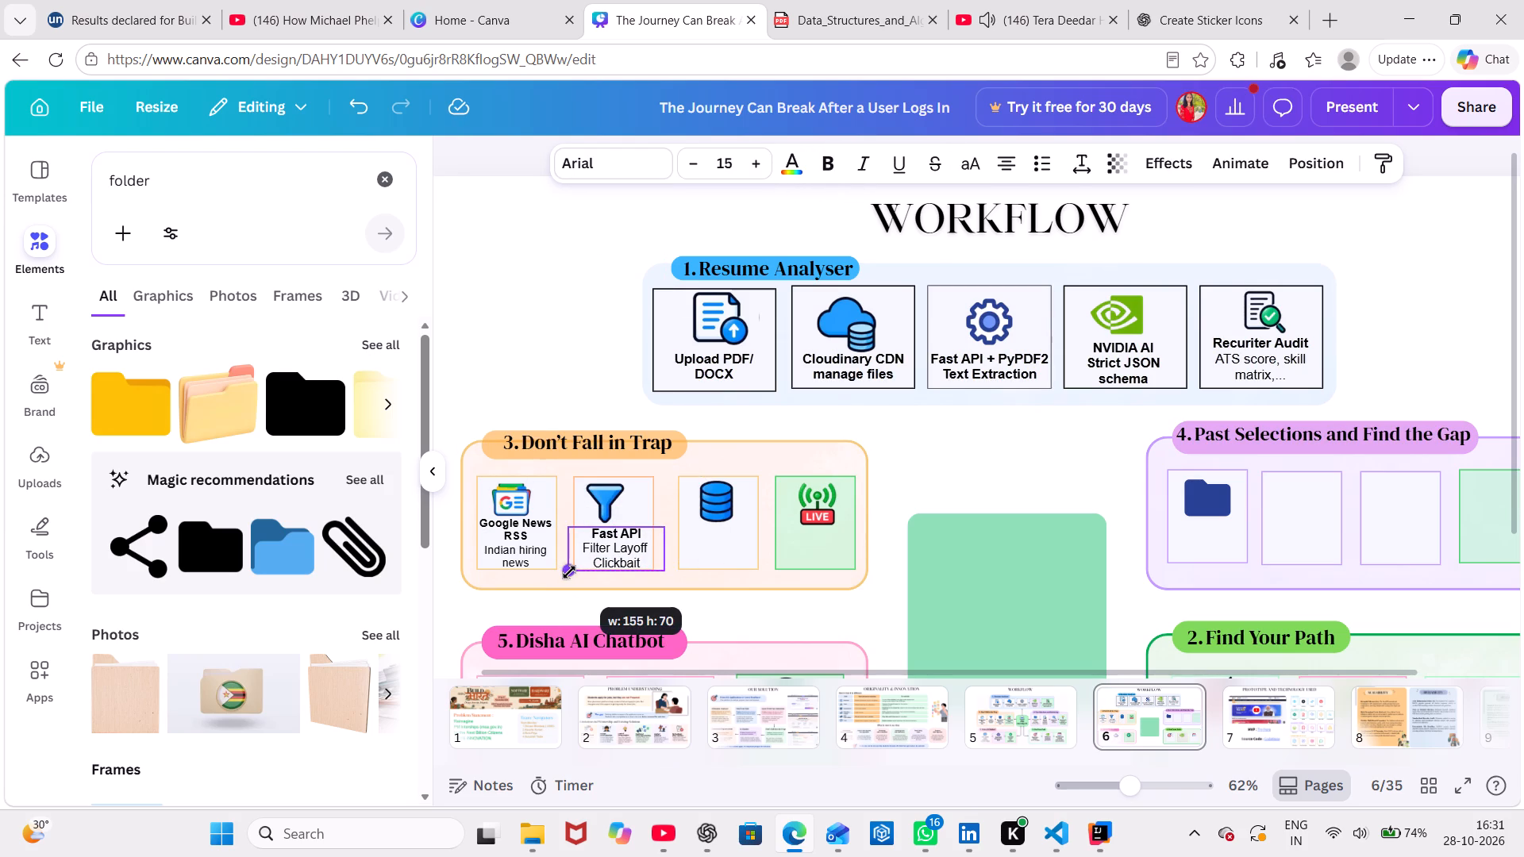
pyautogui.moveTo(569, 572); pyautogui.dragTo(570, 572)
pyautogui.click(615, 549)
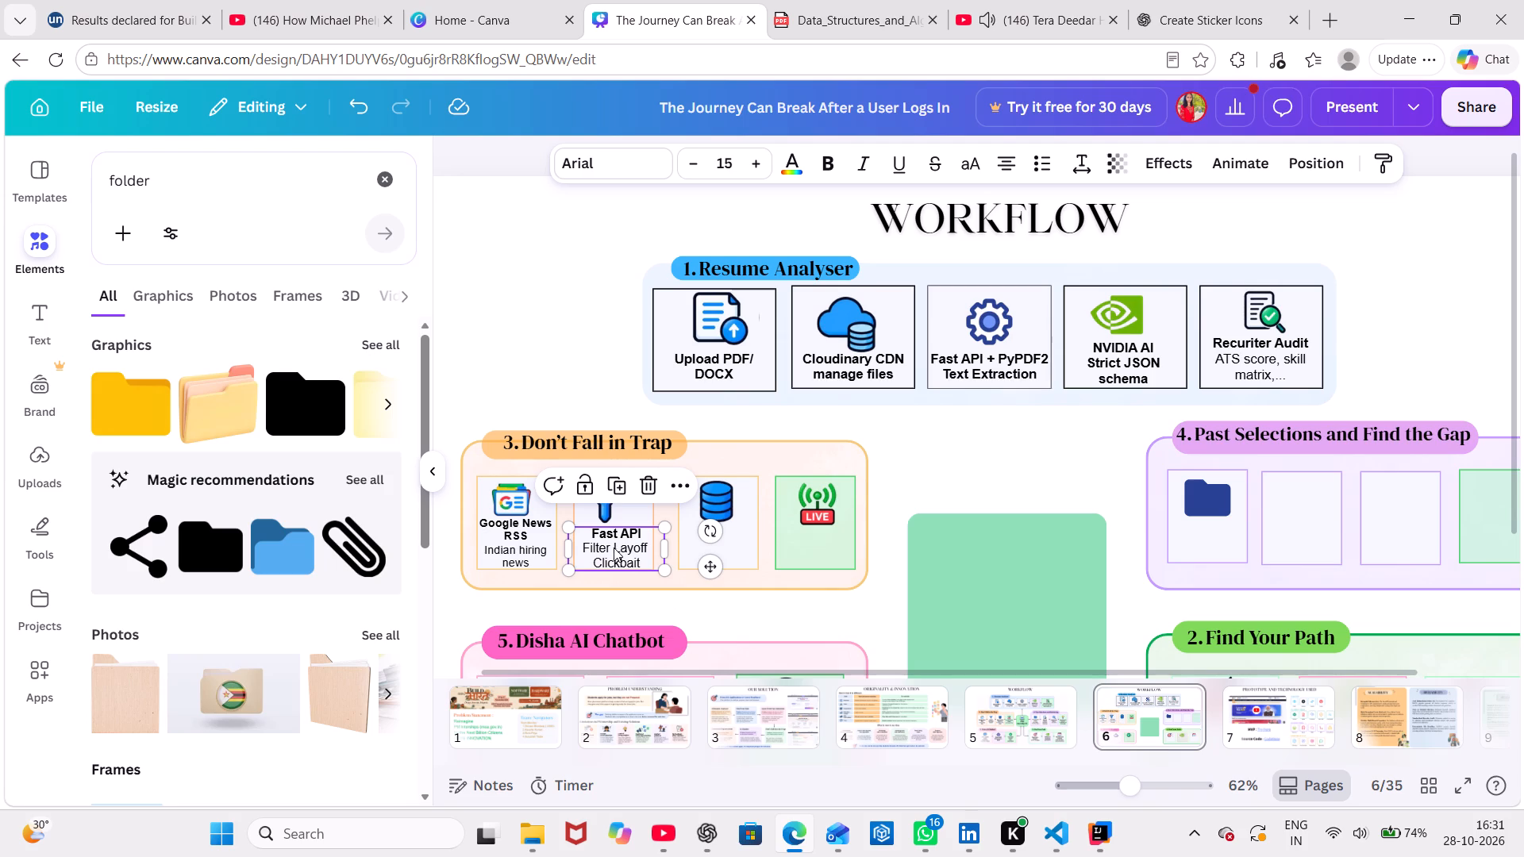
pyautogui.click(957, 482)
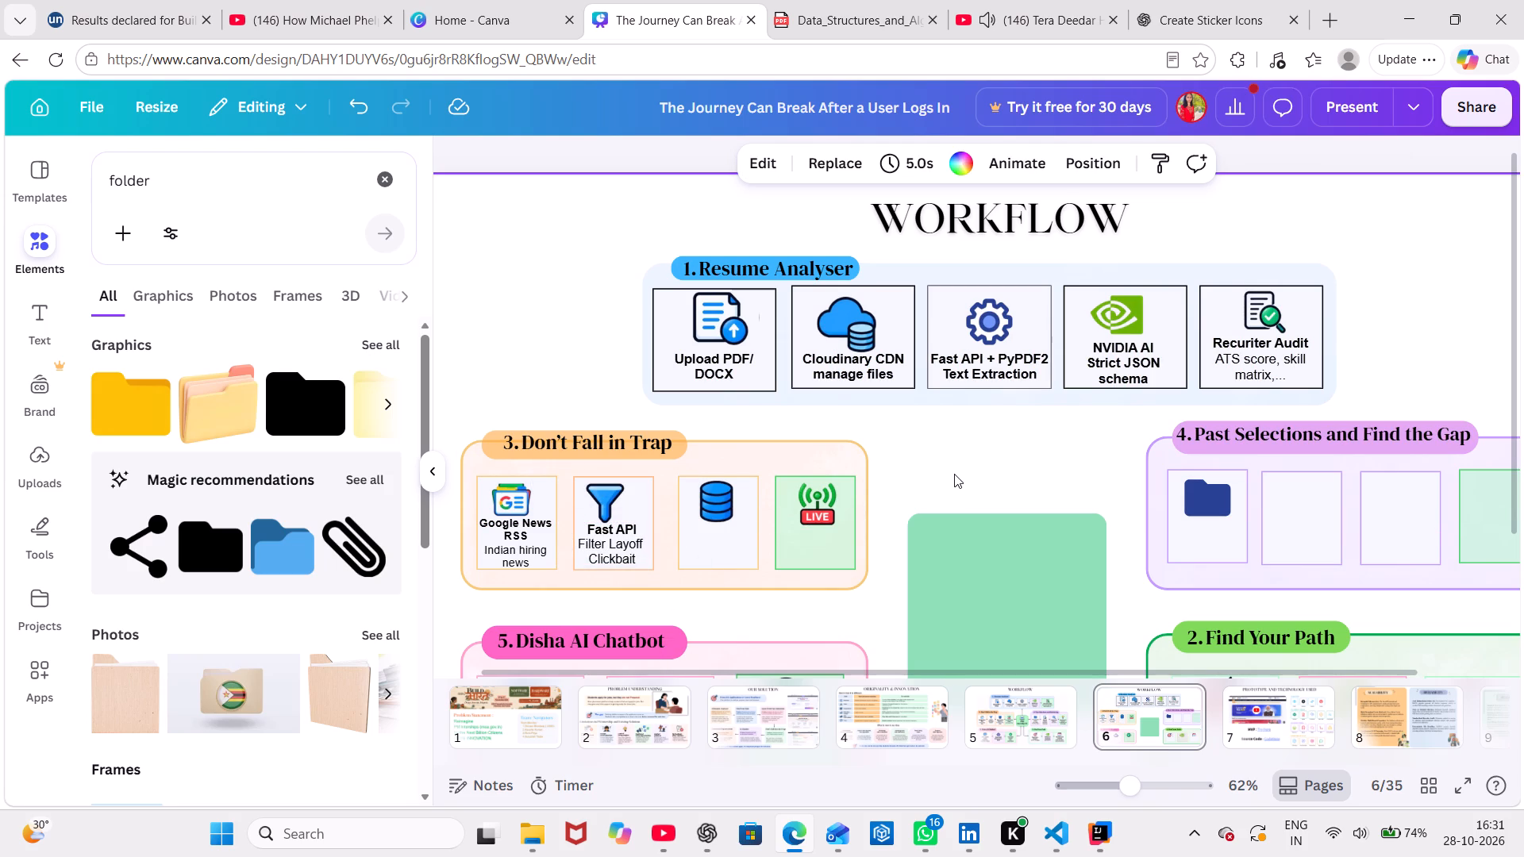
pyautogui.click(618, 542)
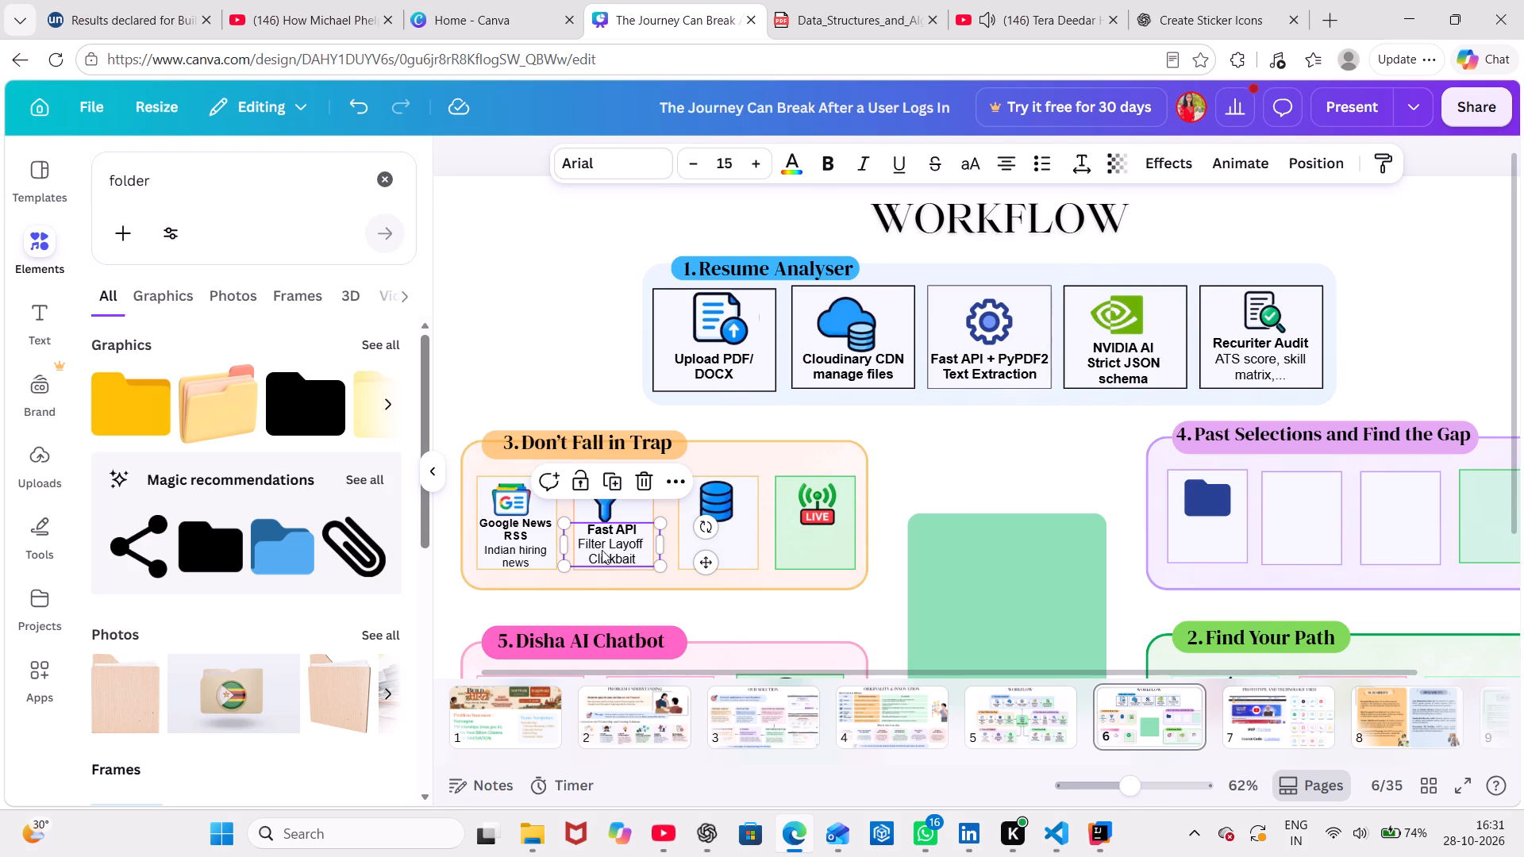
pyautogui.moveTo(560, 565); pyautogui.dragTo(568, 565)
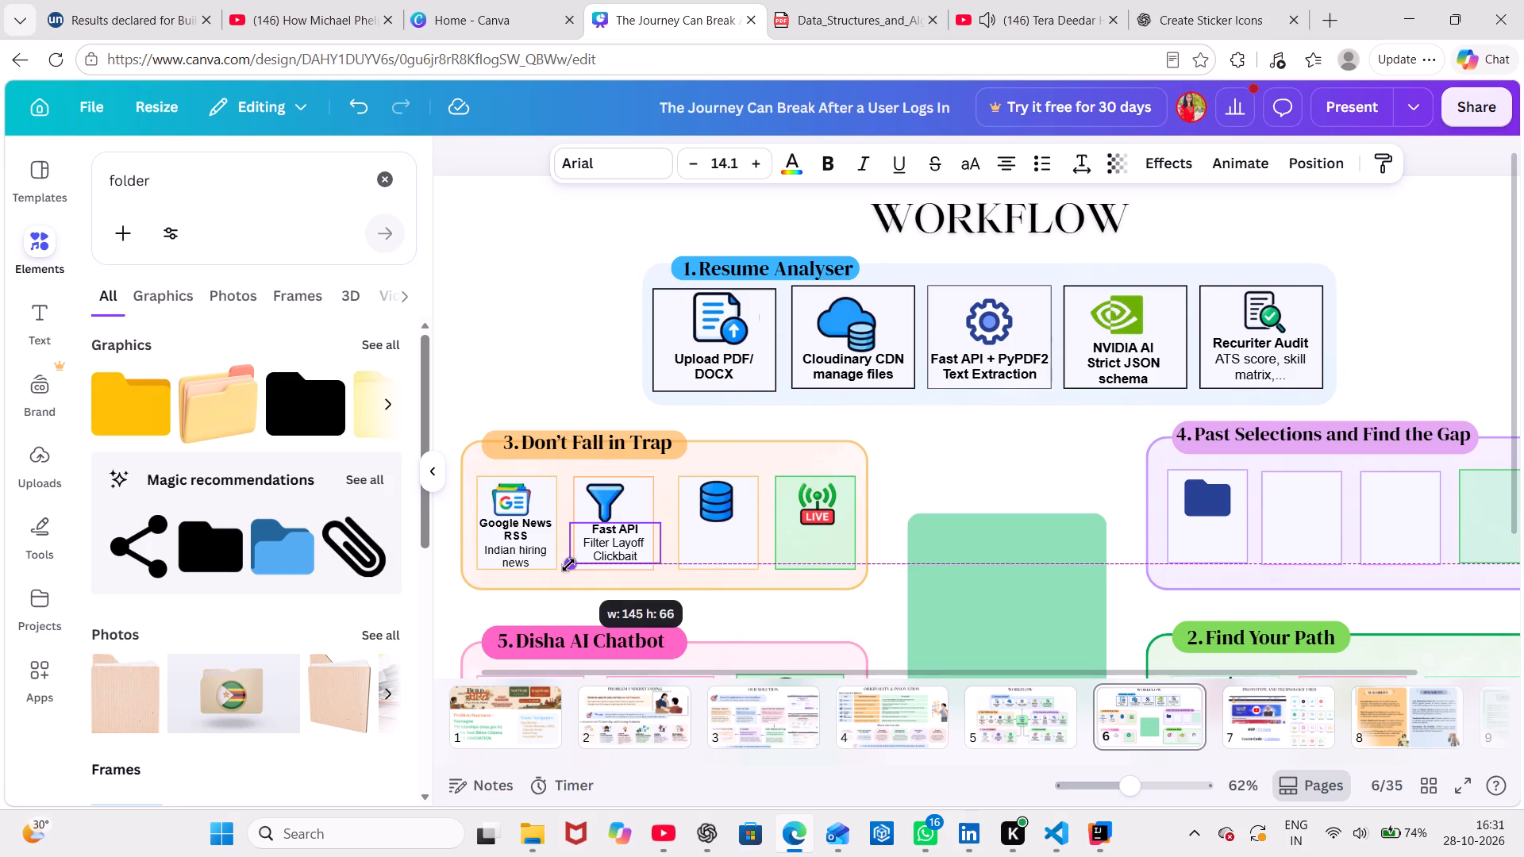
pyautogui.click(622, 538)
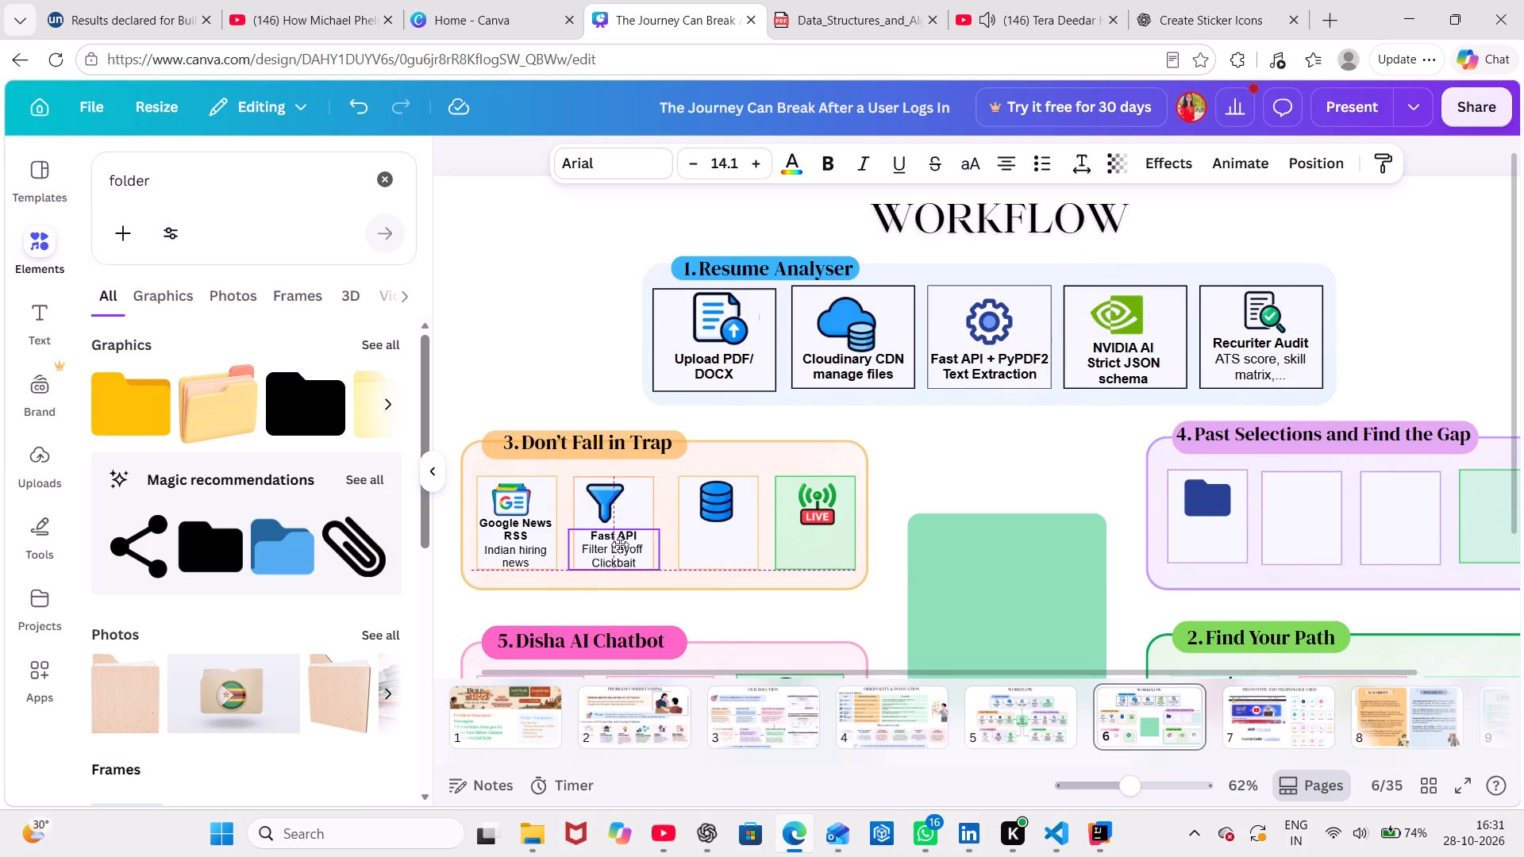
pyautogui.click(964, 421)
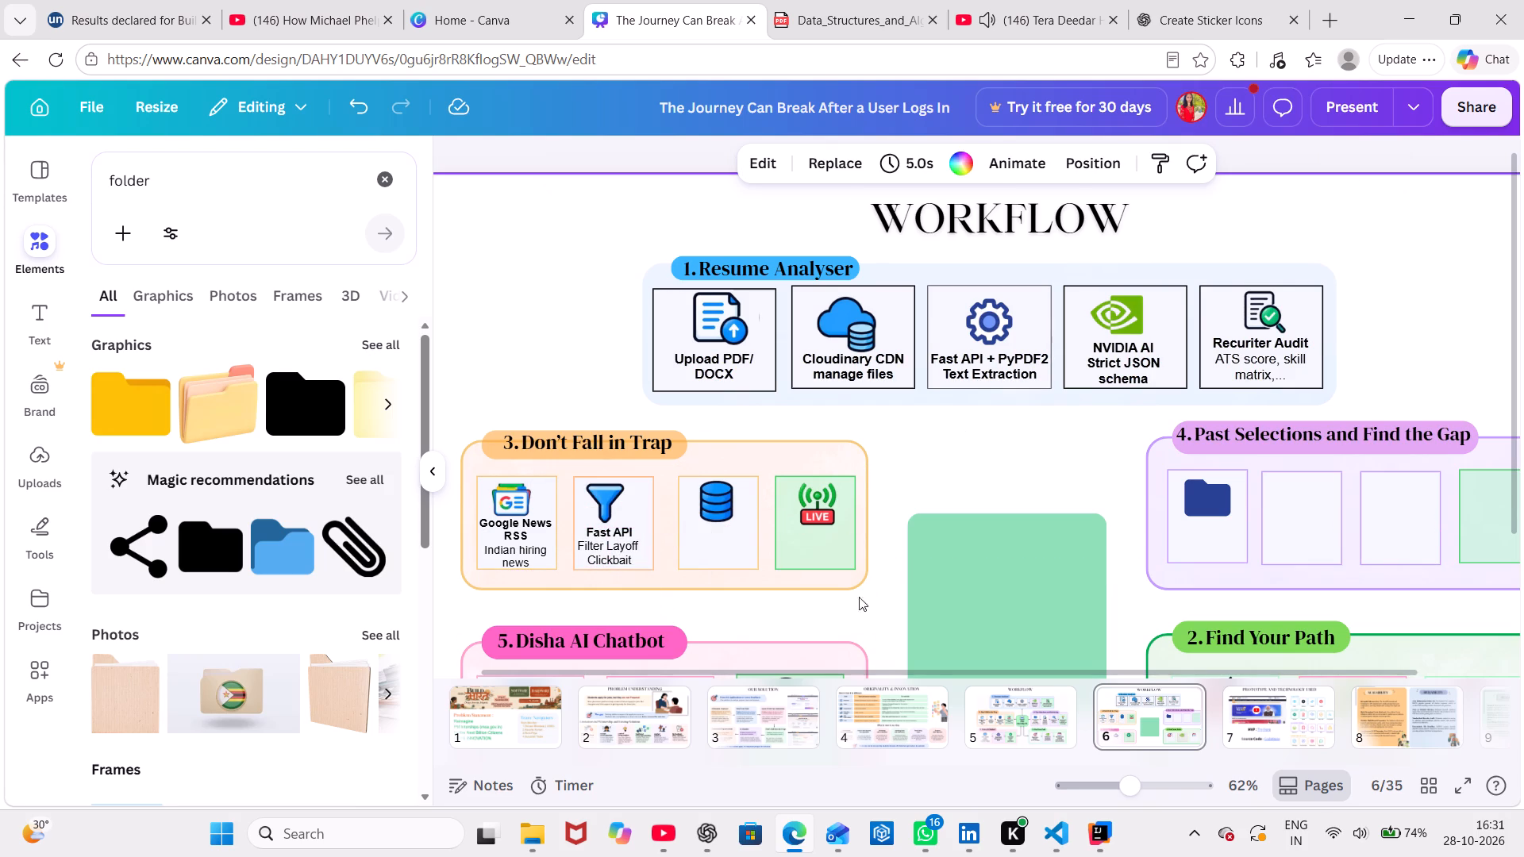
# Check page 5, paste a copy of the Upload PDF/DOCX label on page 6, and move it above the live icon.
pyautogui.click(1010, 713)
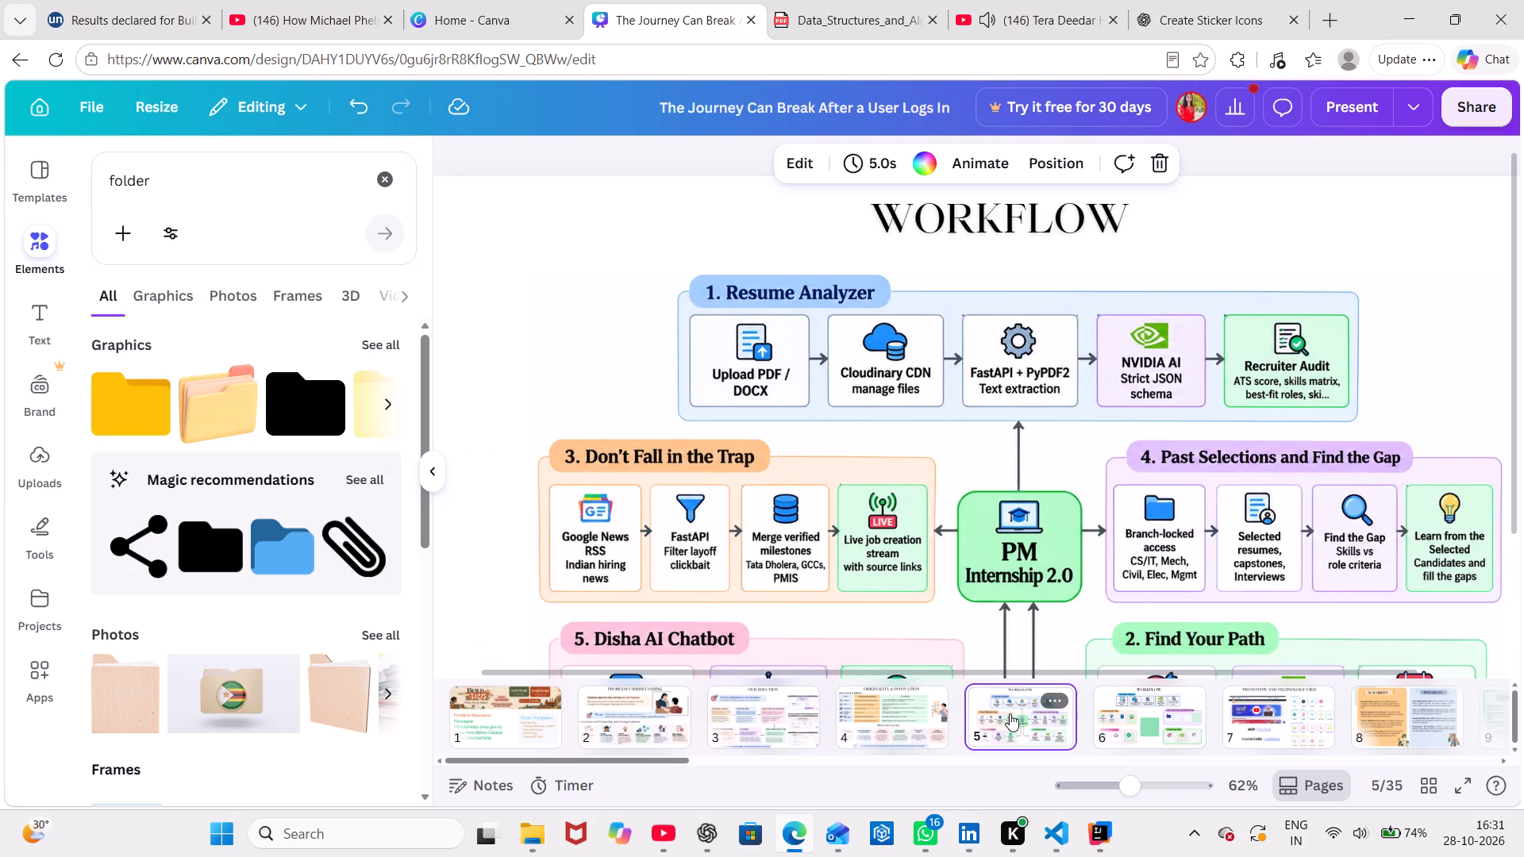
pyautogui.click(1125, 704)
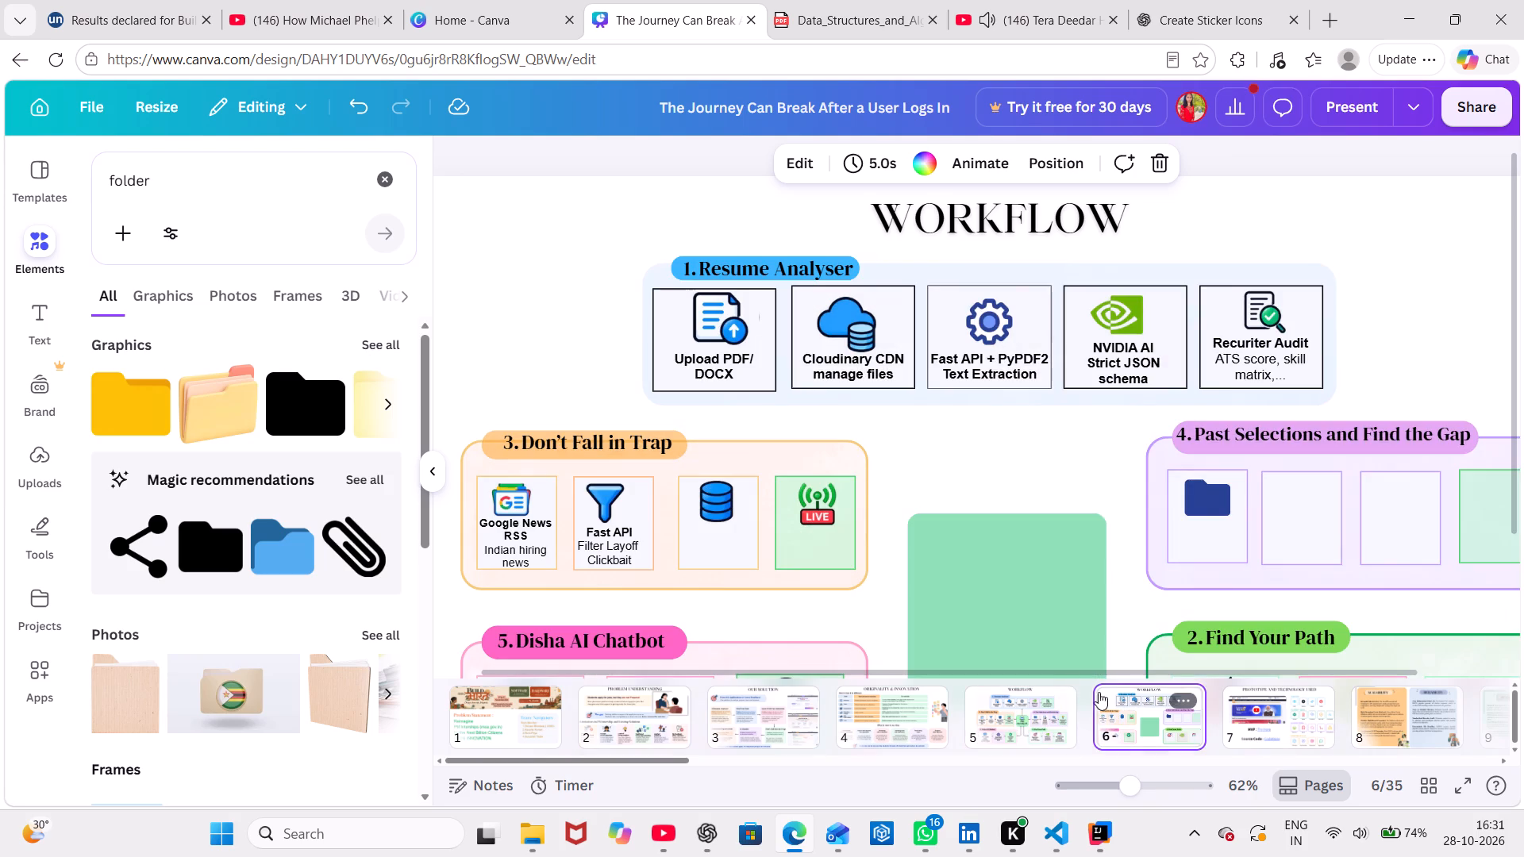
pyautogui.hotkey('ctrl', 'v')
pyautogui.doubleClick(1011, 624)
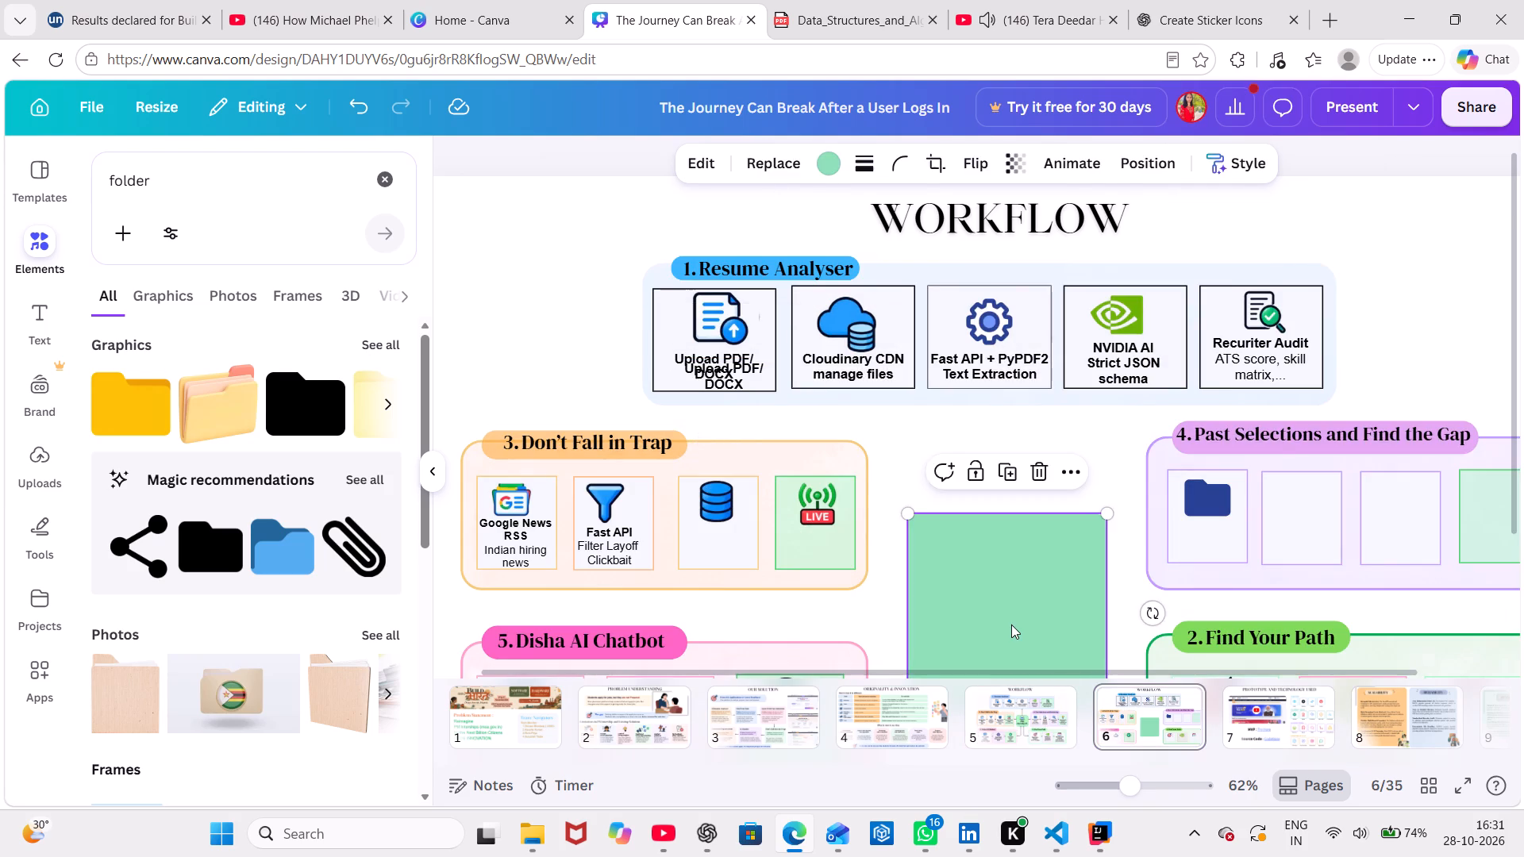
pyautogui.moveTo(733, 367); pyautogui.dragTo(790, 422)
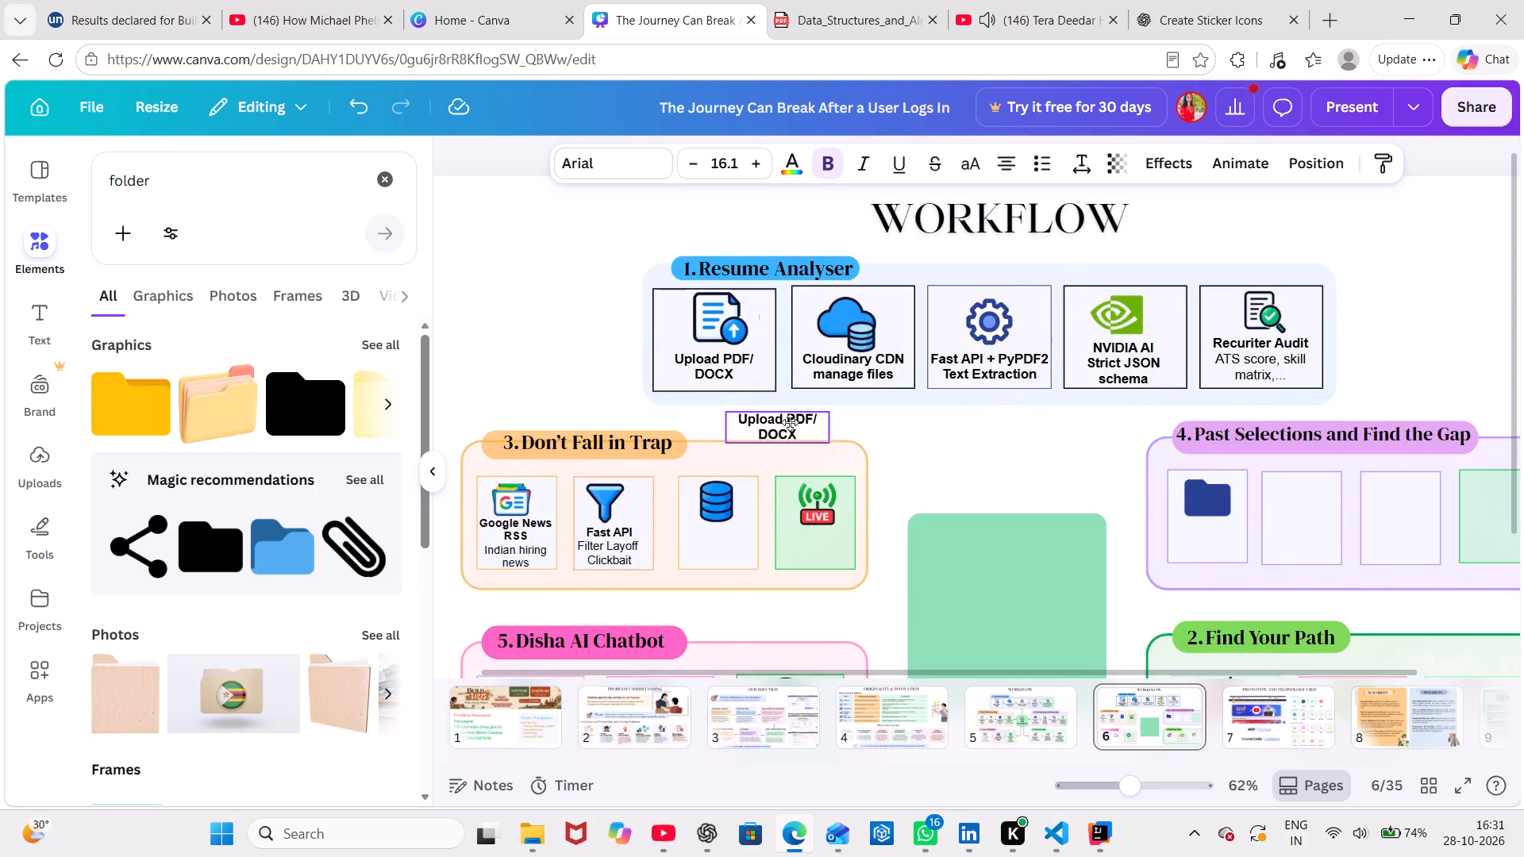
pyautogui.moveTo(790, 422); pyautogui.dragTo(849, 457)
# Replace the copied label's text with "Merge Verified" and start a second line.
pyautogui.tripleClick(868, 467)
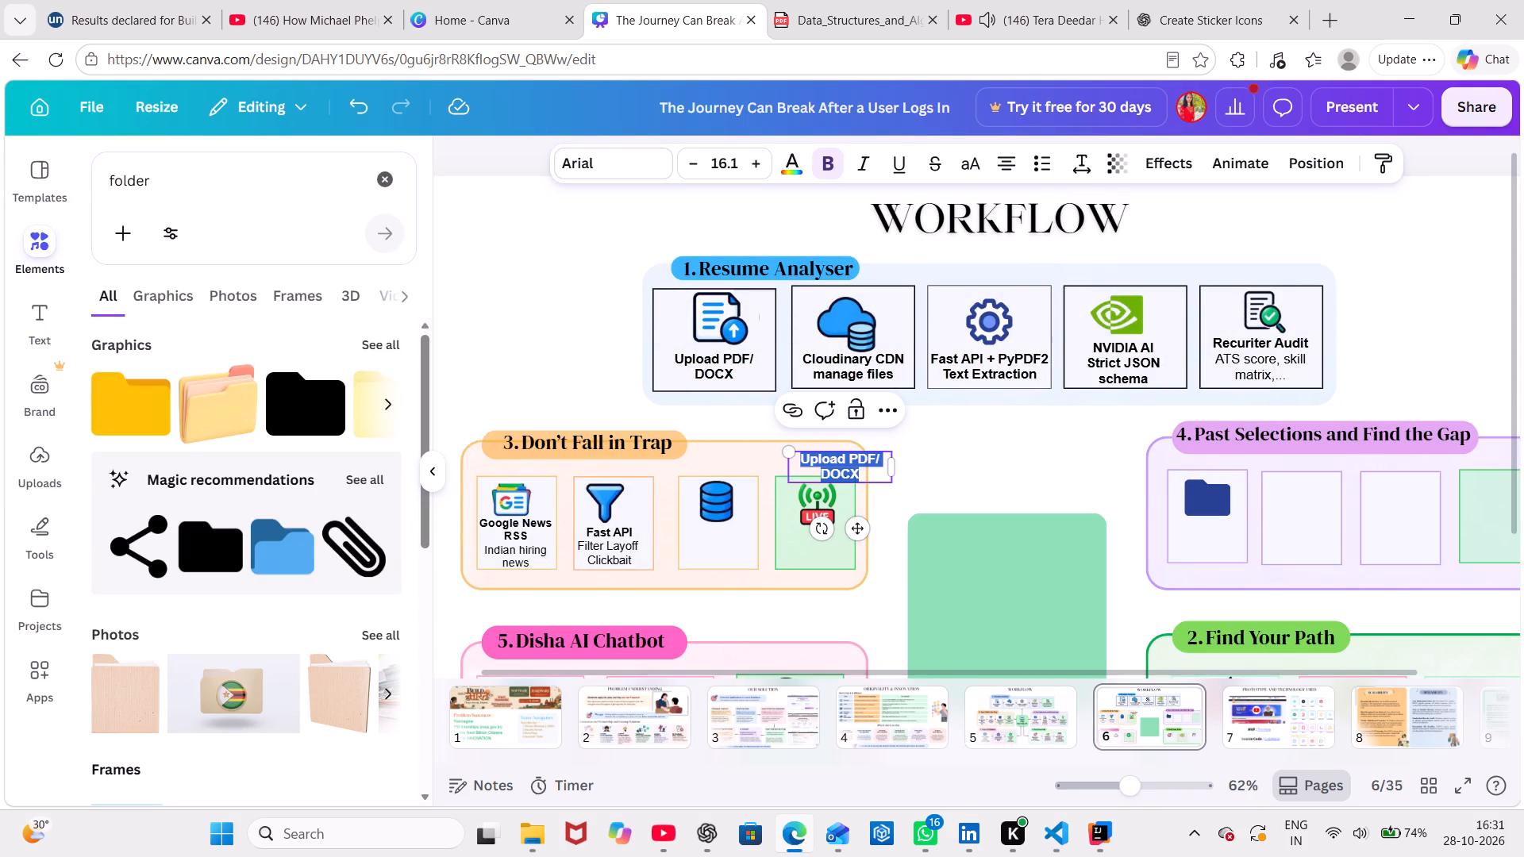
pyautogui.press('BackSpace')
pyautogui.write('Mer')
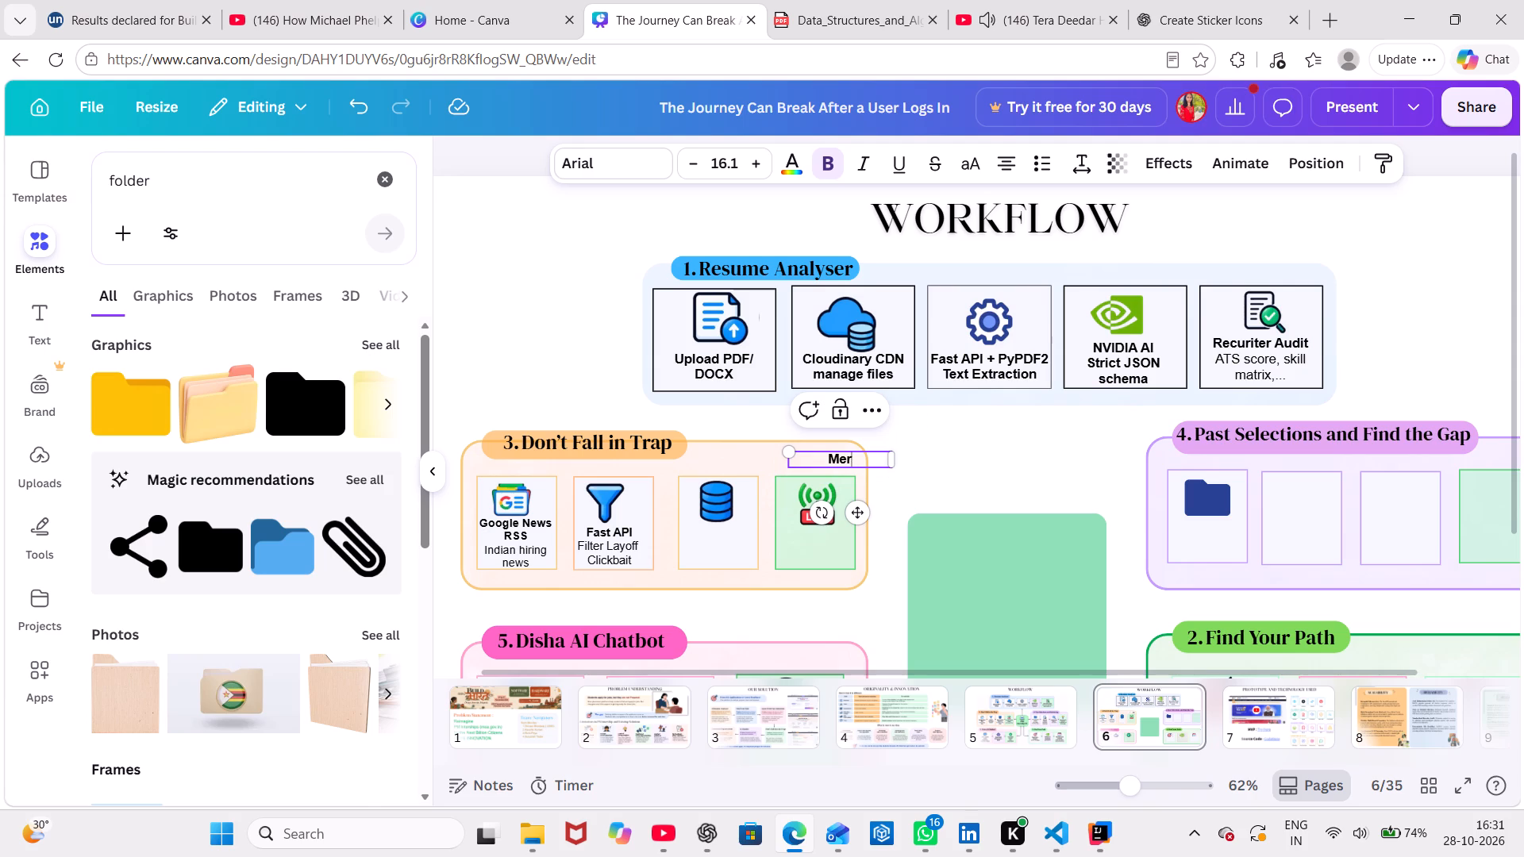
pyautogui.write('ger')
pyautogui.press('BackSpace')
pyautogui.press('space')
pyautogui.write('Verified')
pyautogui.press('Return')
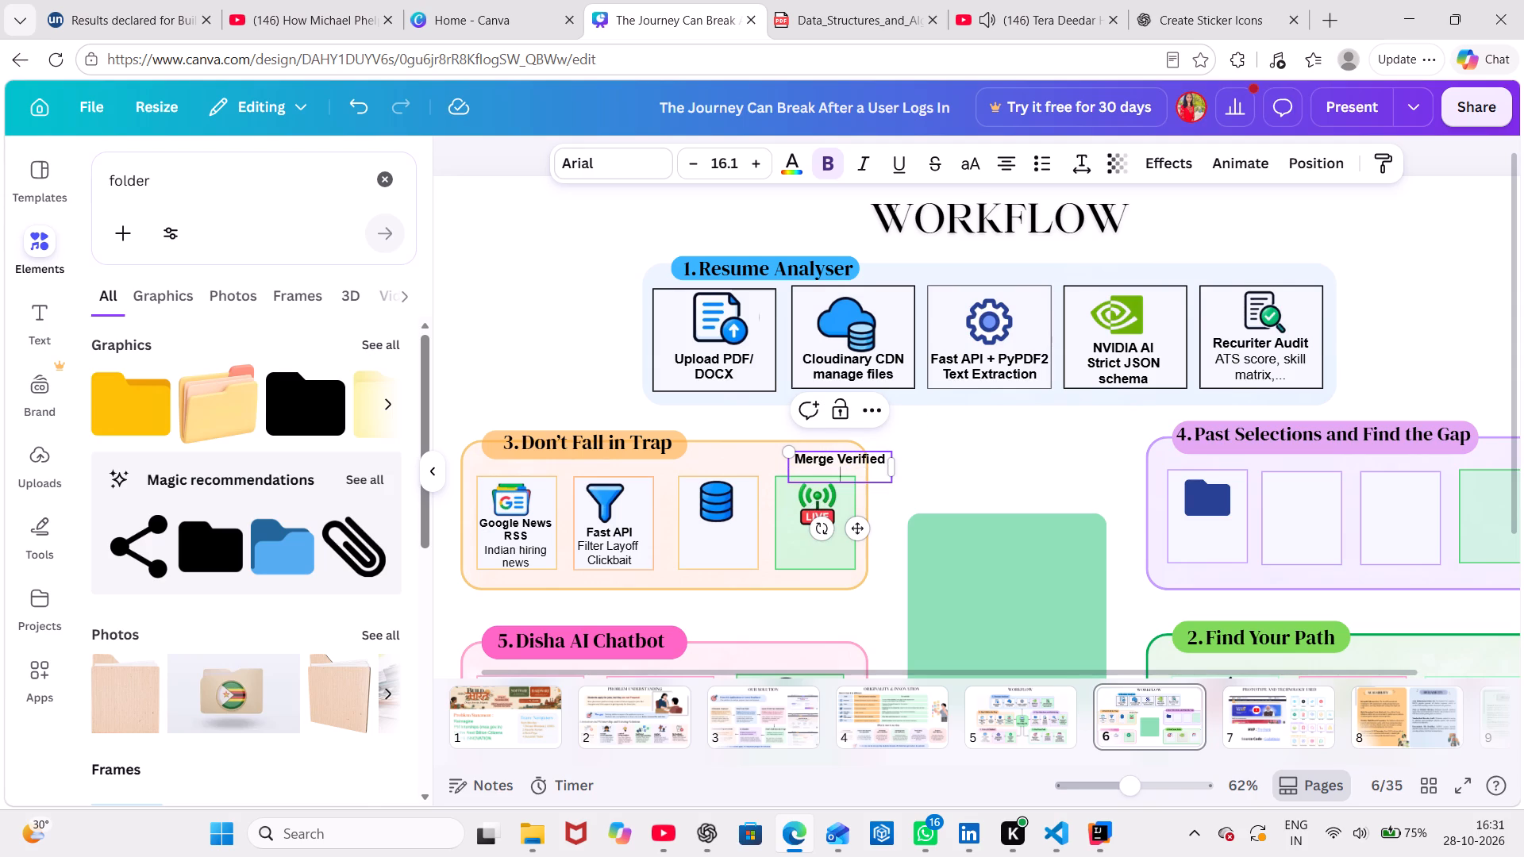
# Check the wording on page 5, add "milestones" as the second line of the Merge Verified label, and start a third line.
pyautogui.click(1021, 714)
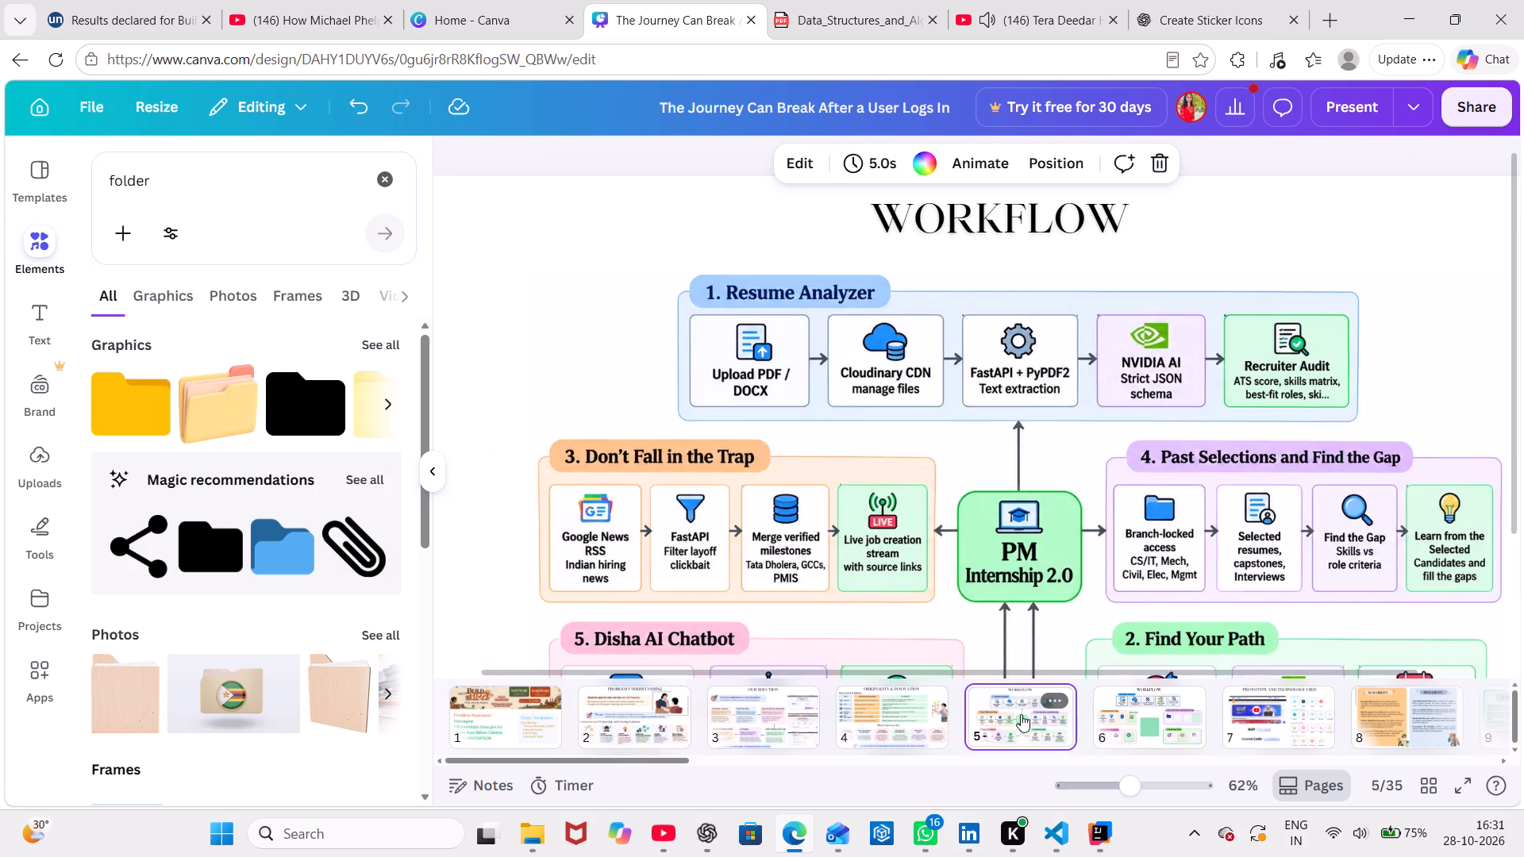
pyautogui.click(1092, 709)
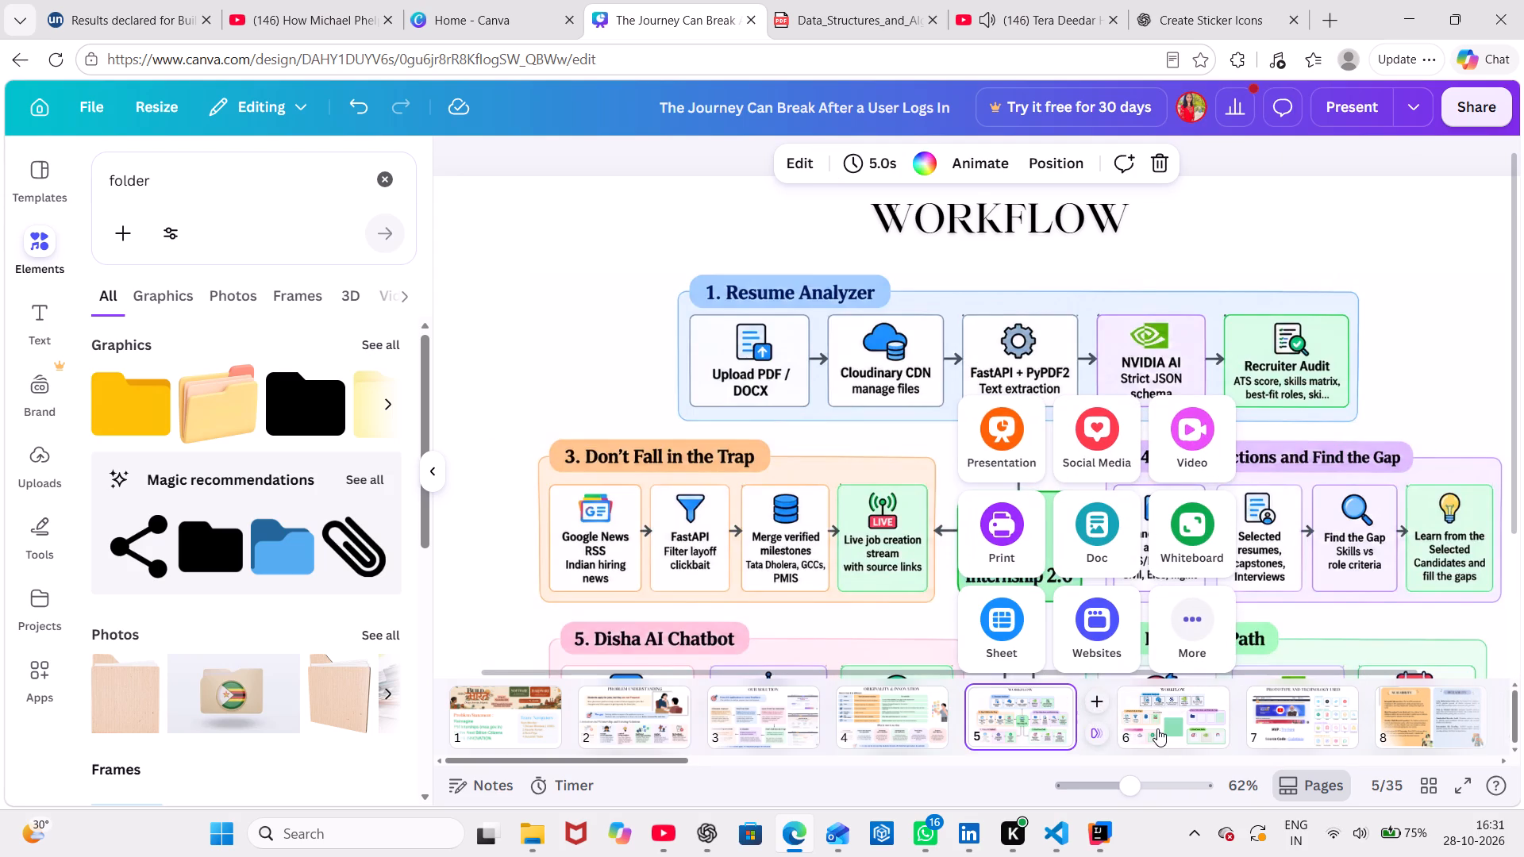
pyautogui.click(1157, 728)
pyautogui.click(842, 466)
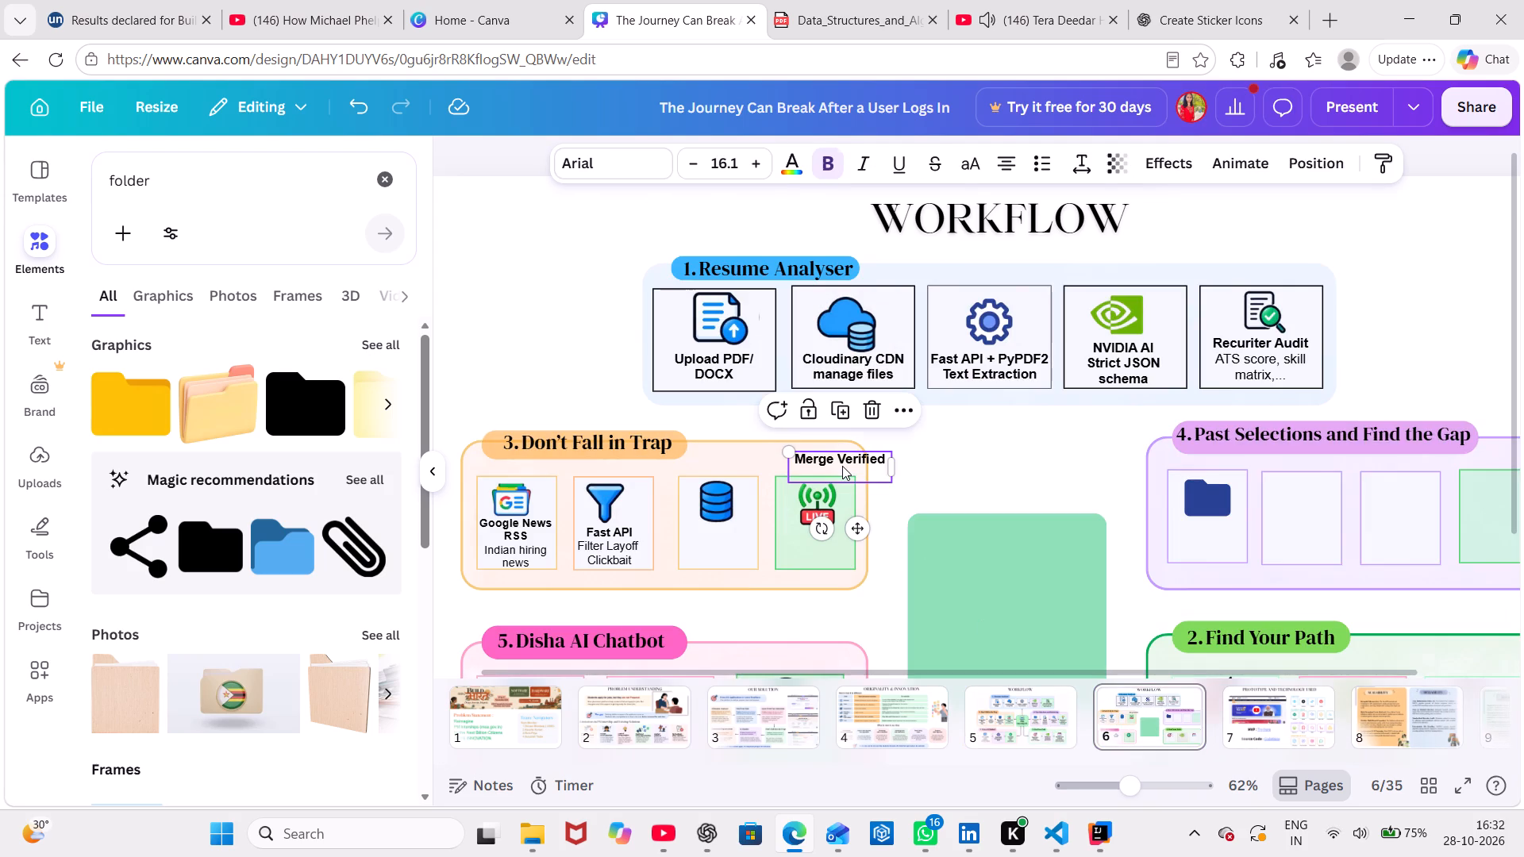
pyautogui.click(827, 474)
pyautogui.write('milestones')
pyautogui.press('Return')
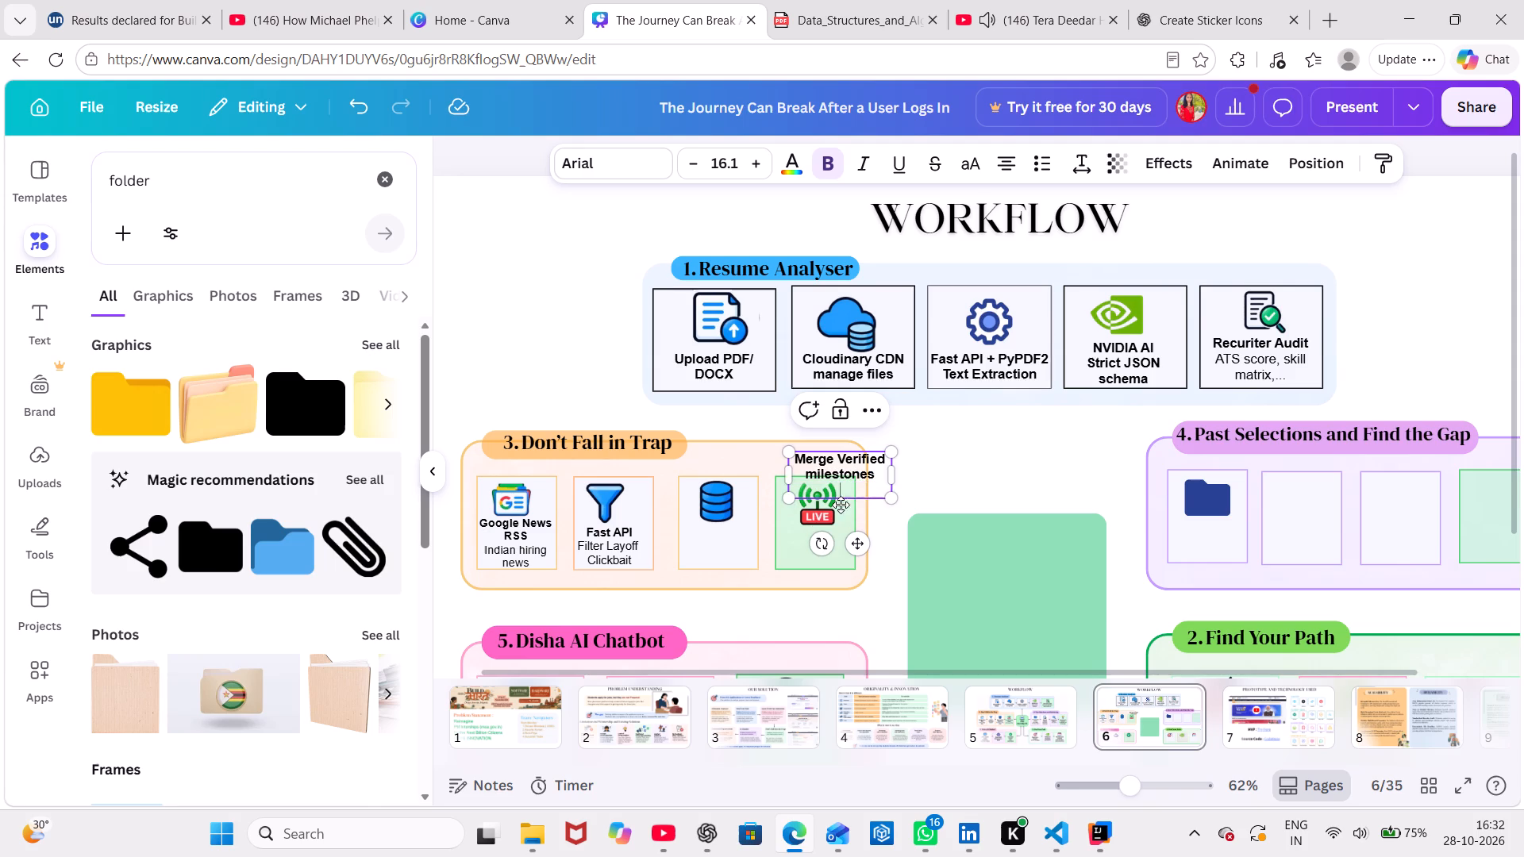
# Check the wording on page 5 and add "Tata Pholera" as the third line of the Merge Verified label.
pyautogui.click(1023, 722)
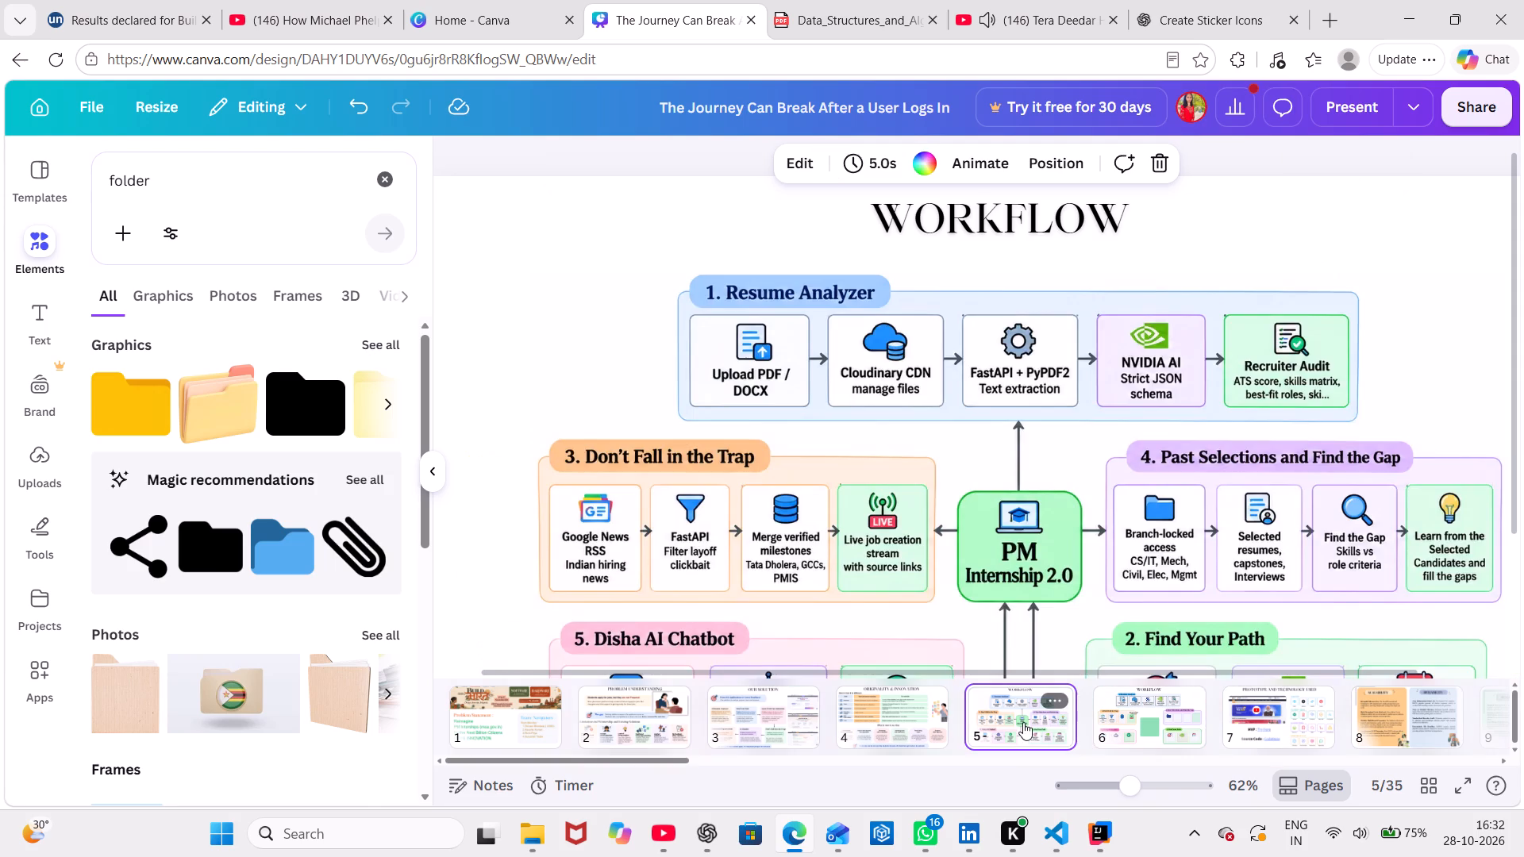
pyautogui.click(1106, 712)
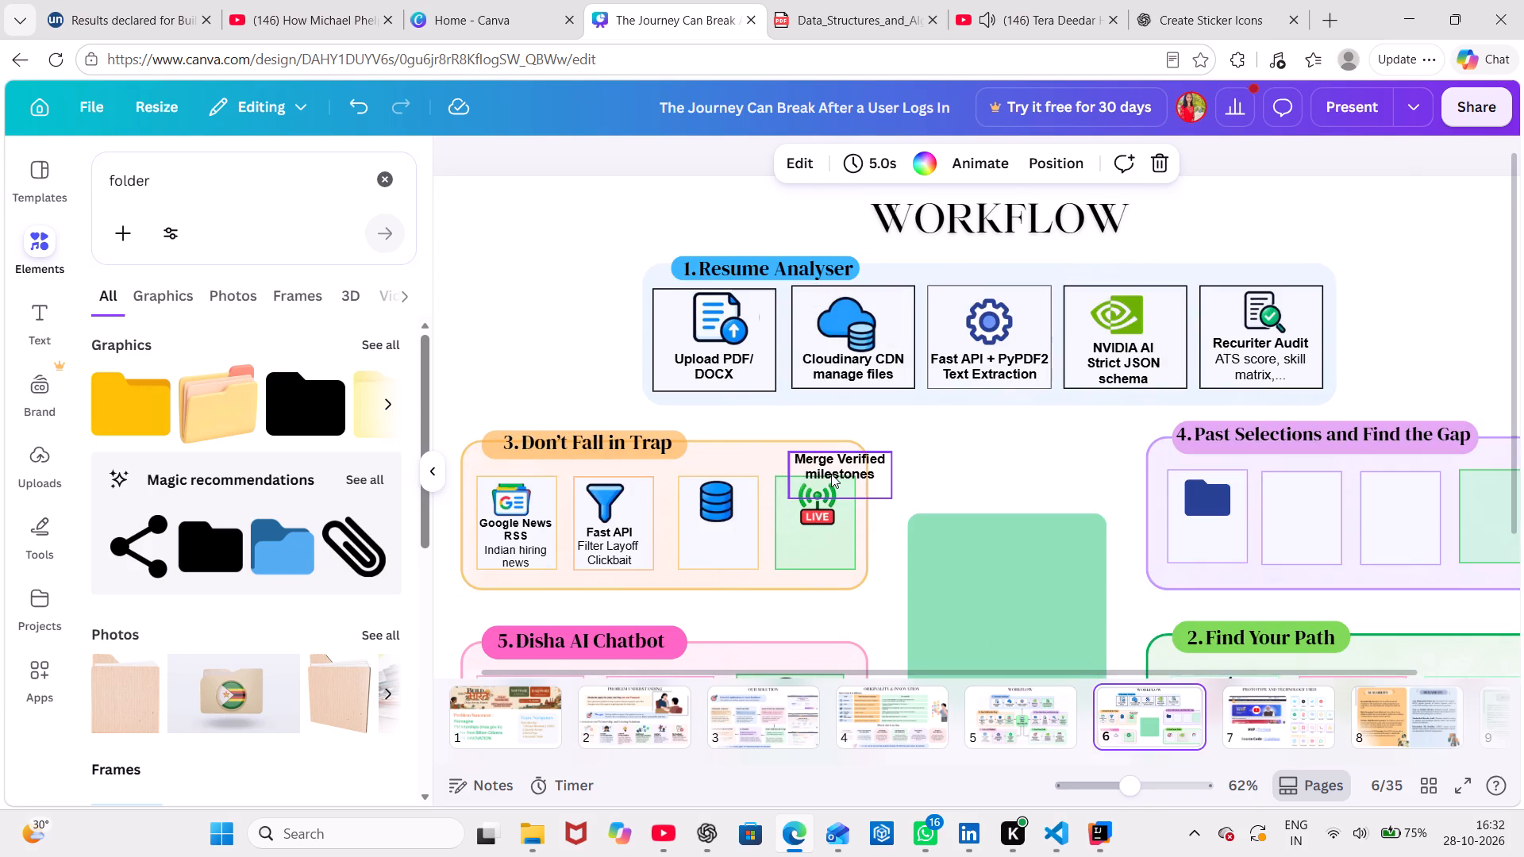
pyautogui.click(831, 474)
pyautogui.click(826, 484)
pyautogui.write('TA')
pyautogui.press('BackSpace')
pyautogui.write('ata')
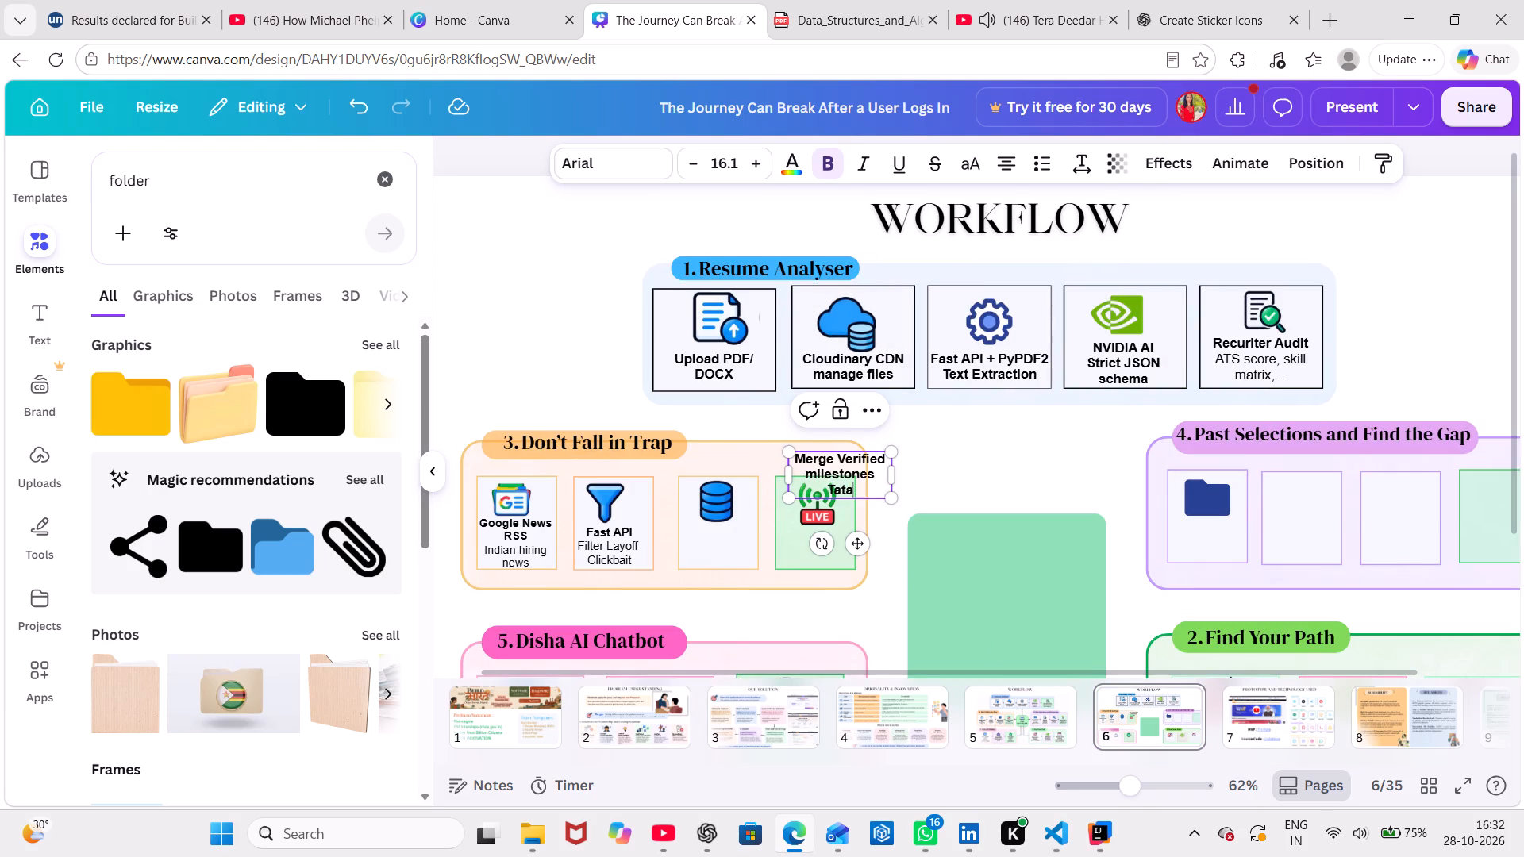
pyautogui.press('space')
pyautogui.write('Pholera')
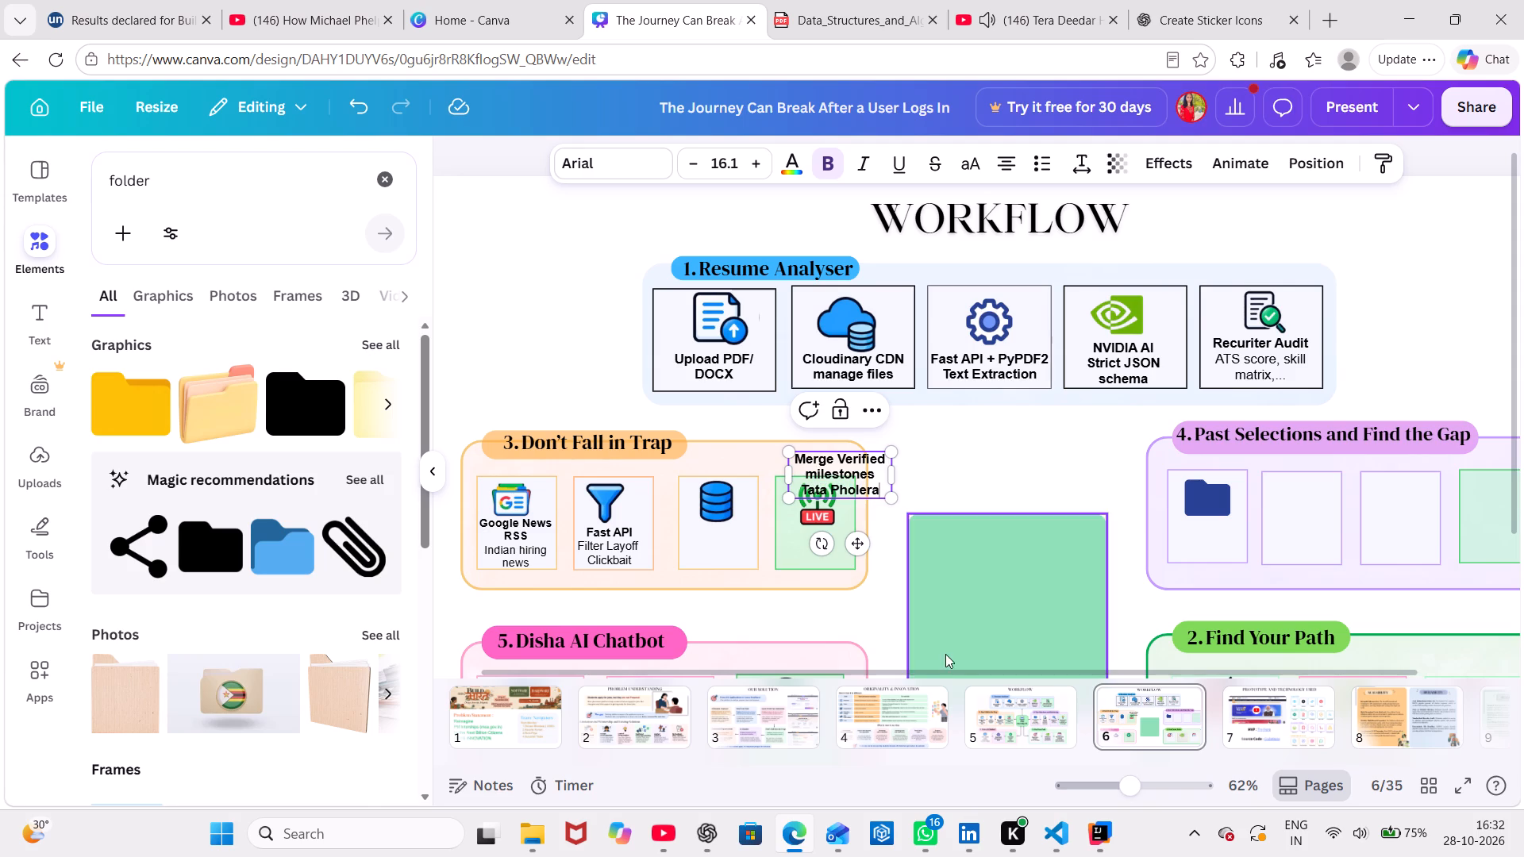
# Check the spelling on page 5 and change "Pholera" to "Dholera" in the Merge Verified label's third line.
pyautogui.click(1011, 701)
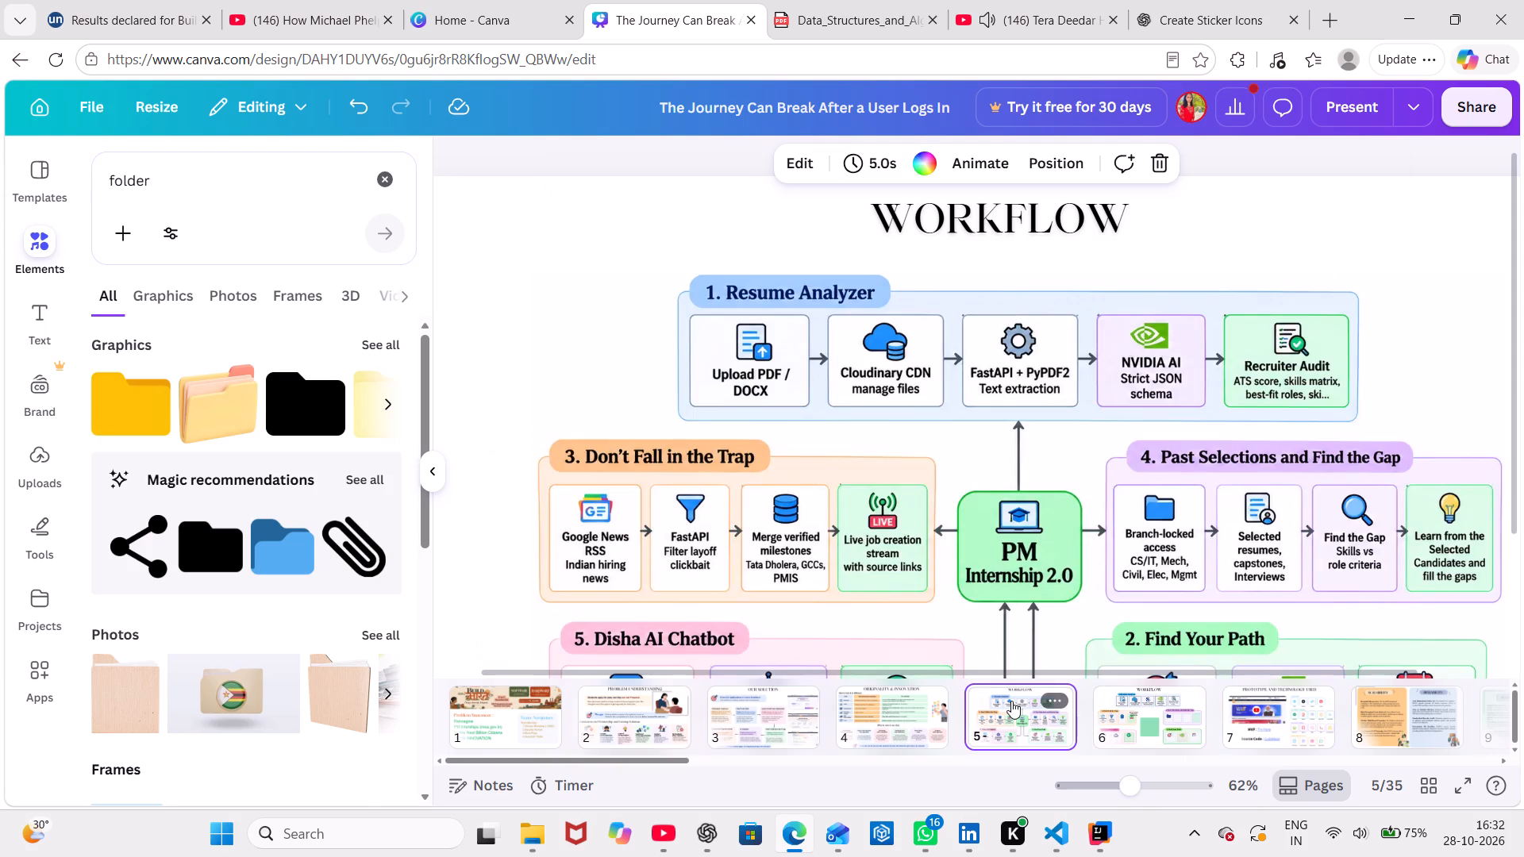
pyautogui.click(1132, 712)
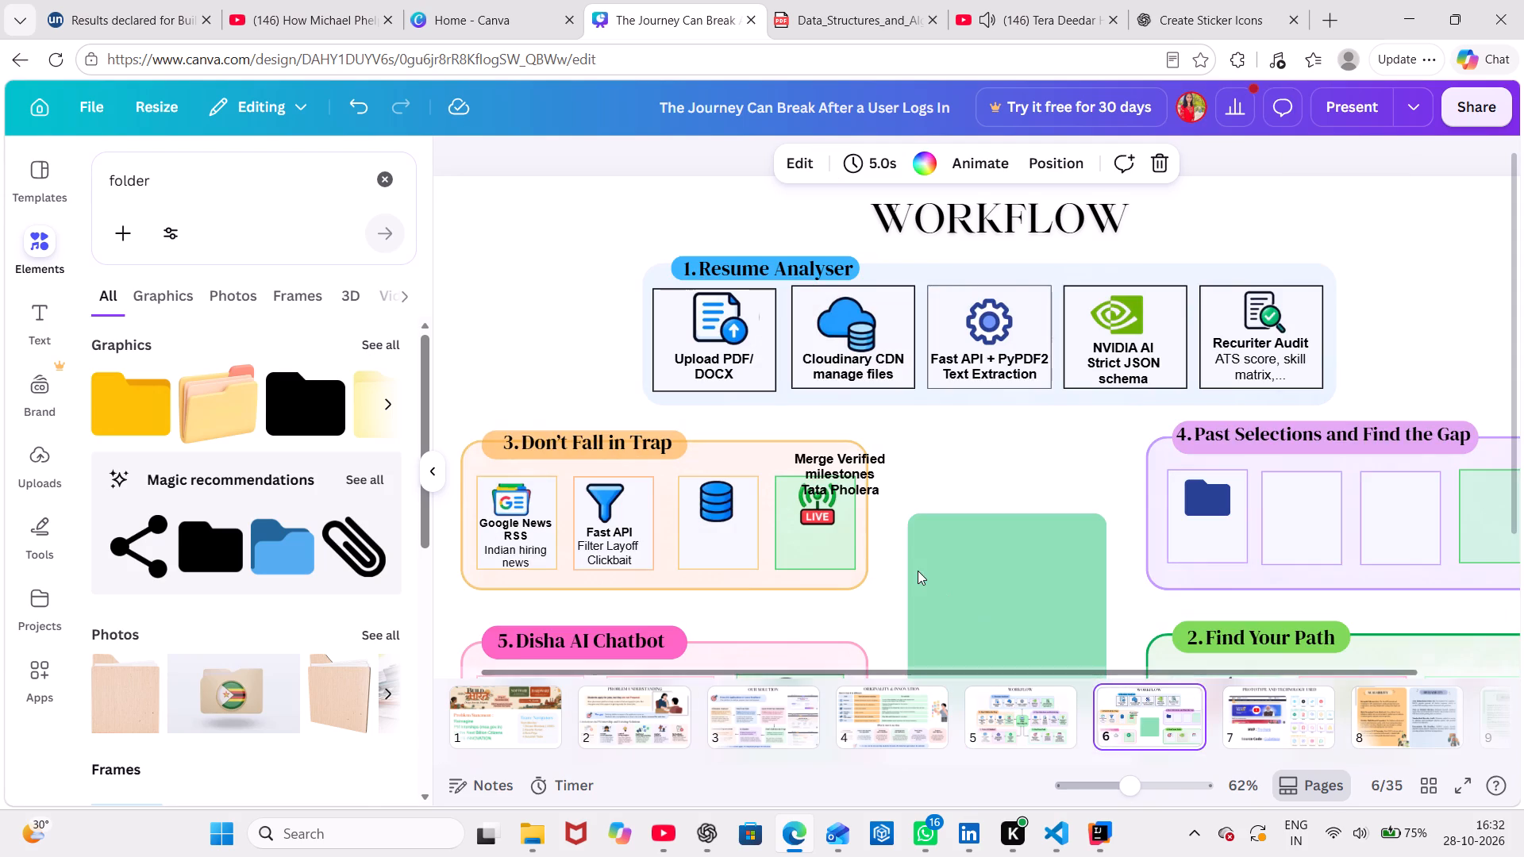
pyautogui.click(844, 494)
pyautogui.click(842, 490)
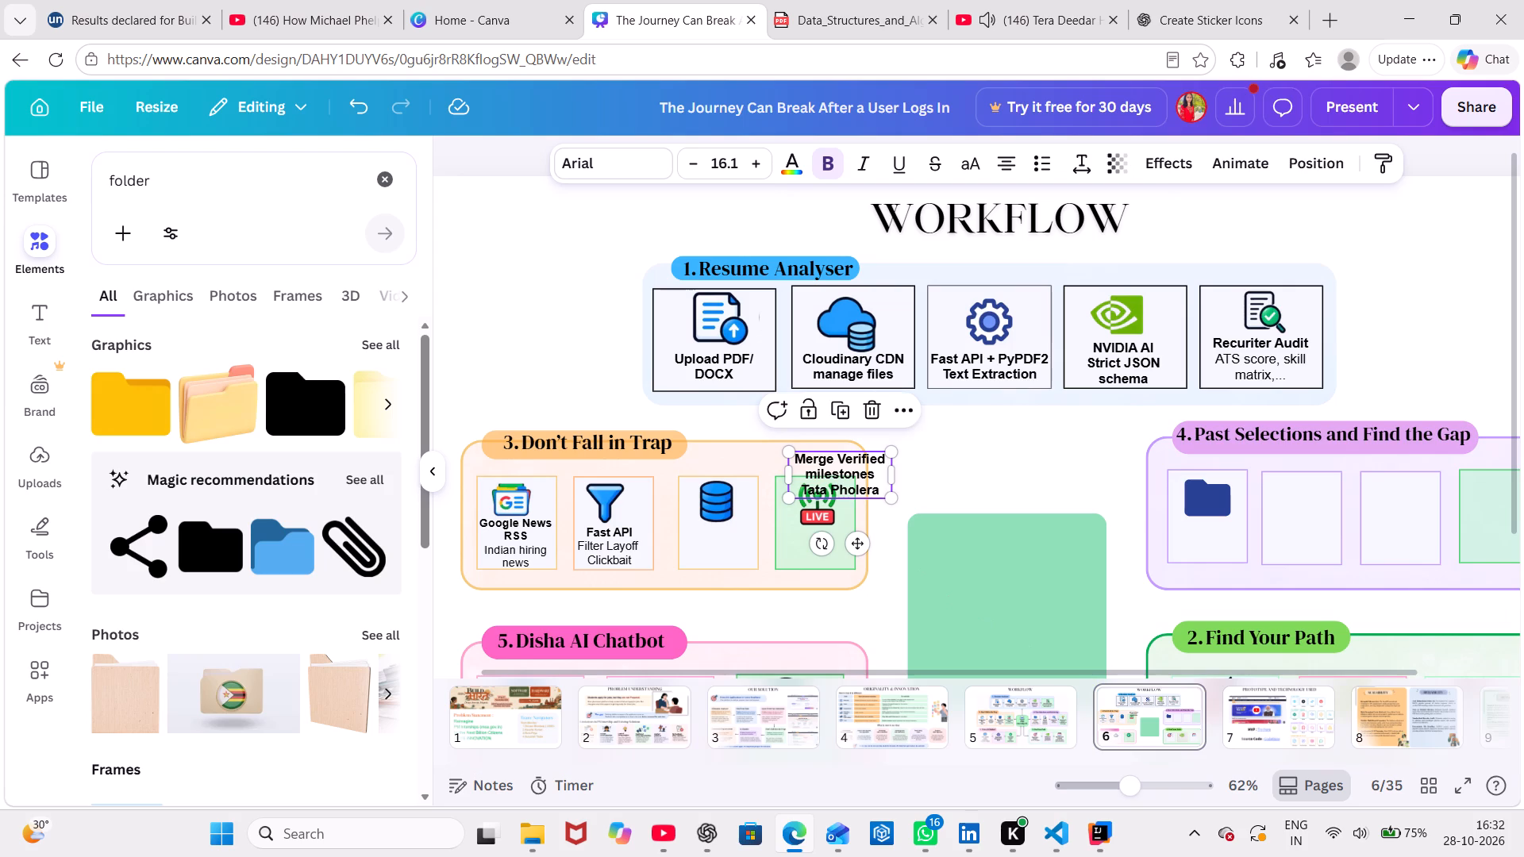
pyautogui.press('Return')
pyautogui.hotkey('shift', 'd')
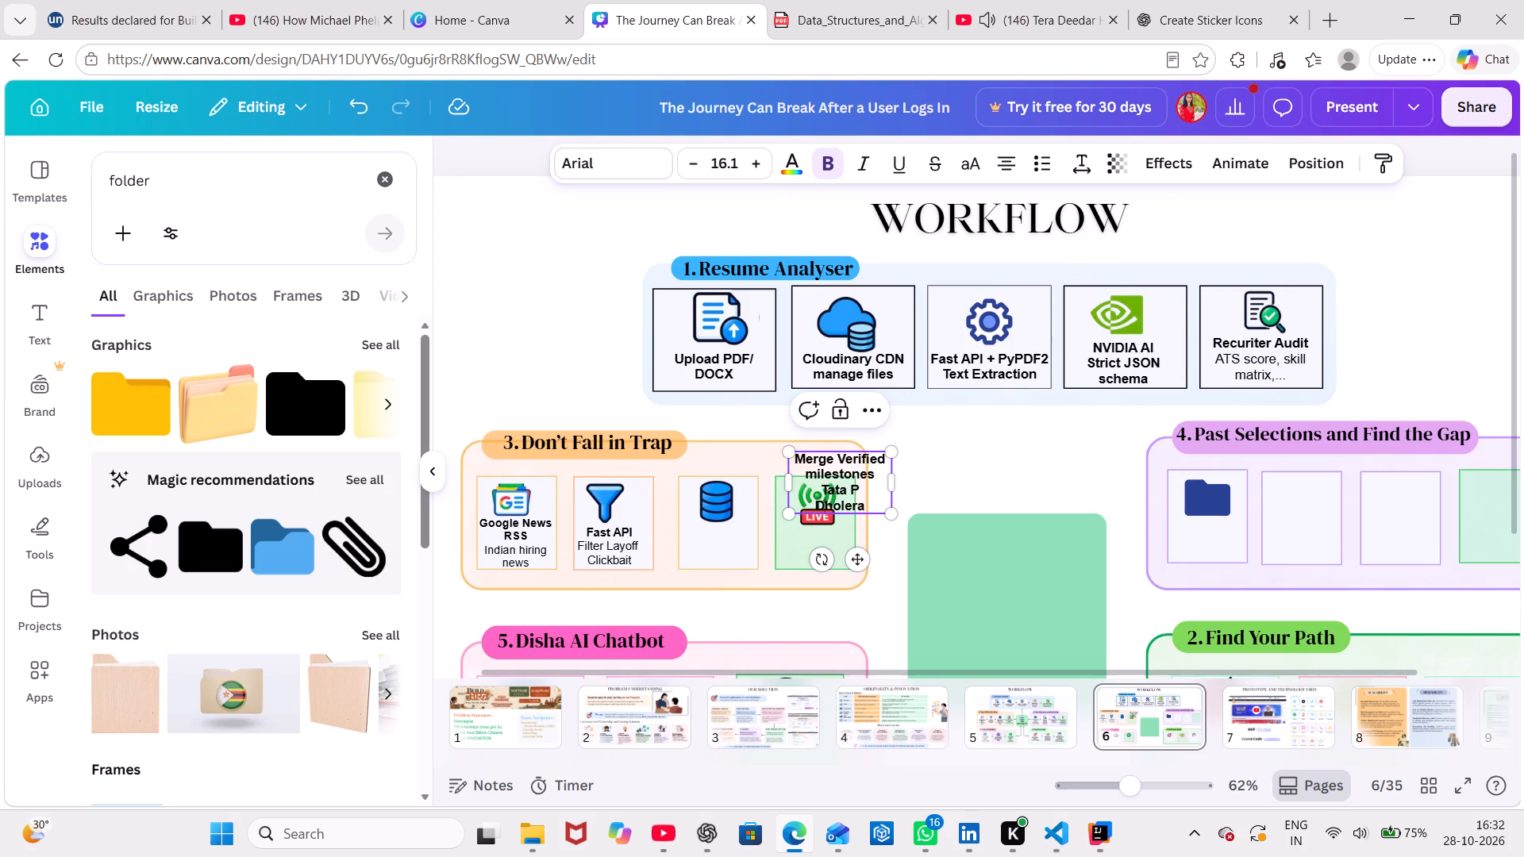
pyautogui.press('BackSpace')
pyautogui.press('BackSpace')
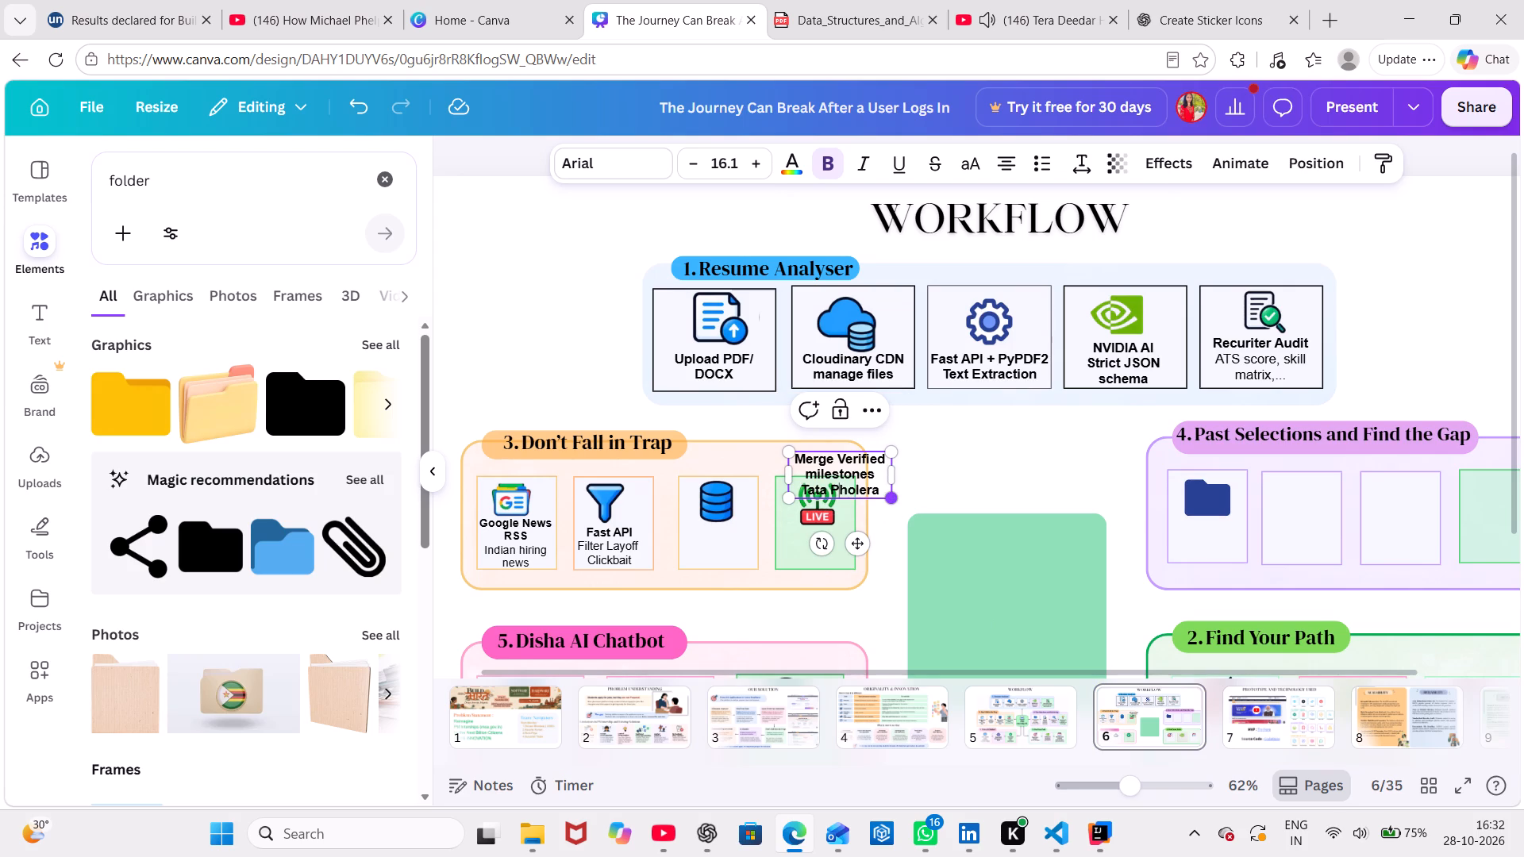
pyautogui.press('BackSpace')
pyautogui.hotkey('shift', 'd')
# Check the wording on page 5, add ",GCCs" after "Tata Dholera" in the Merge Verified label, and start a new line below it.
pyautogui.click(882, 486)
pyautogui.press('Return')
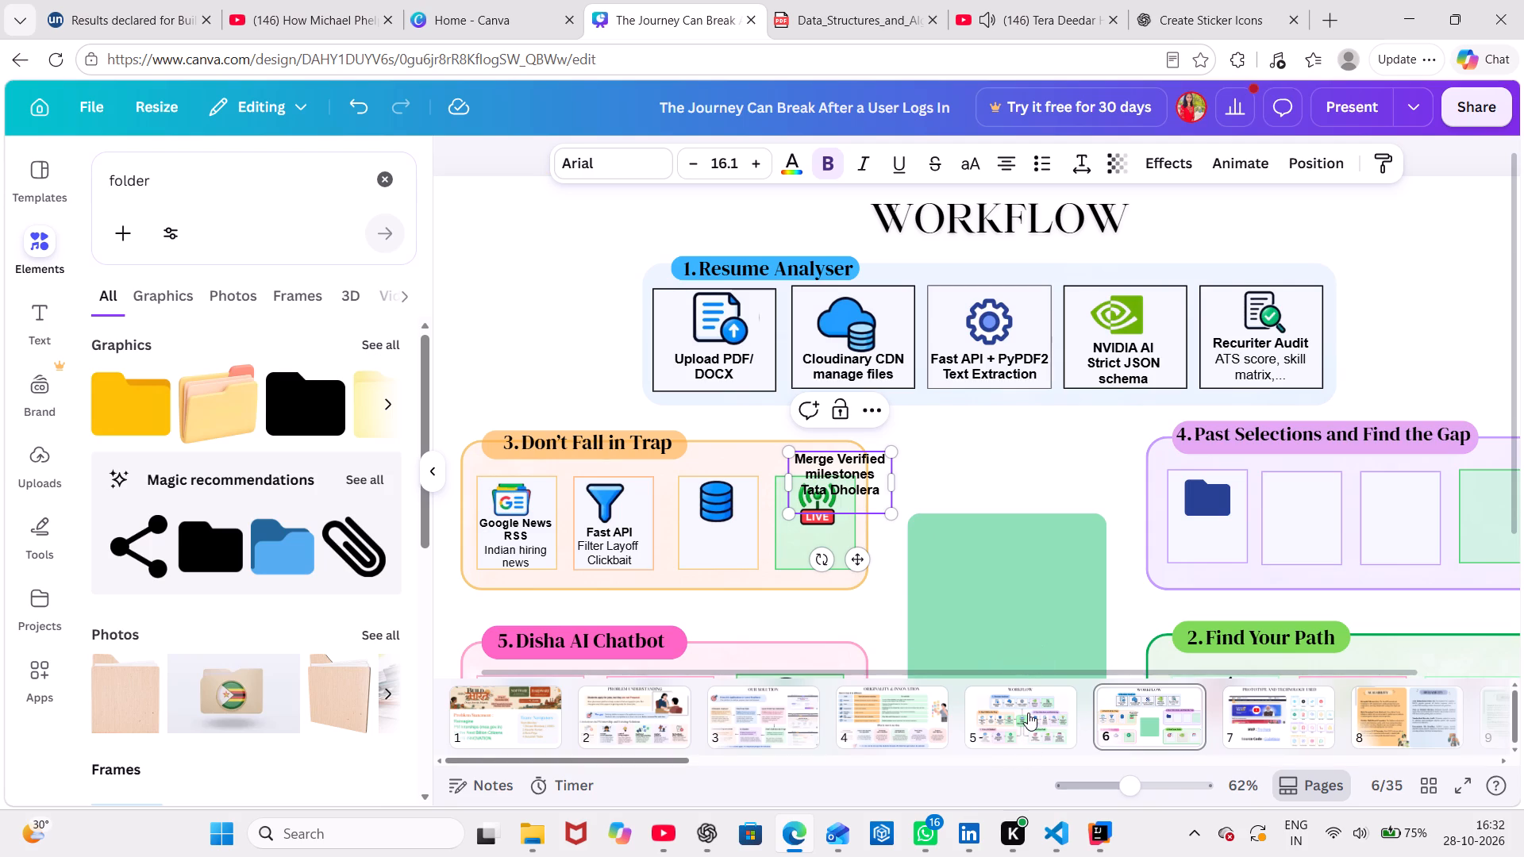
pyautogui.click(894, 701)
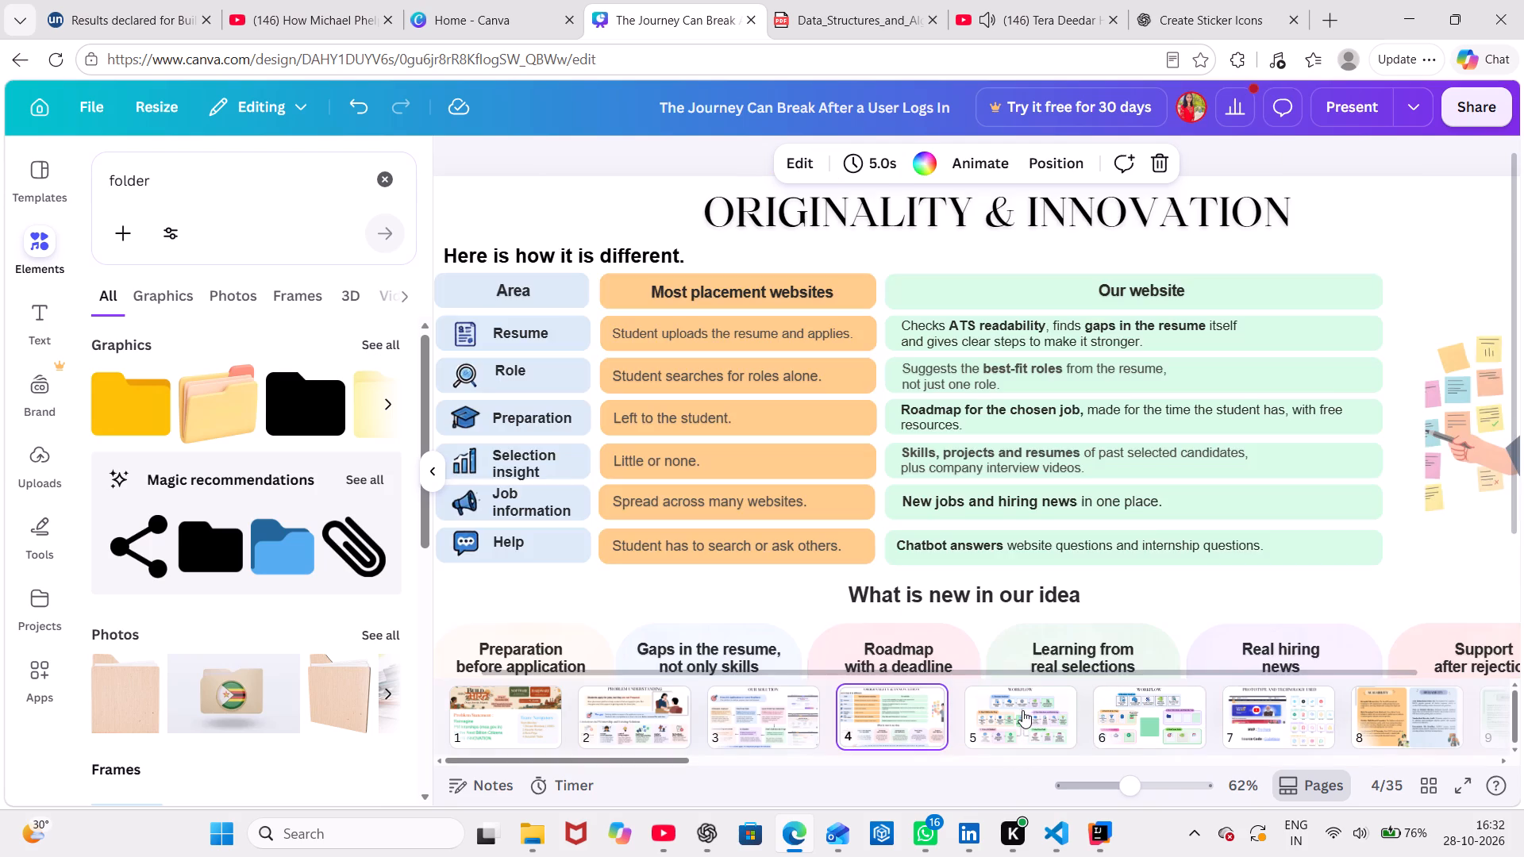
pyautogui.click(1024, 710)
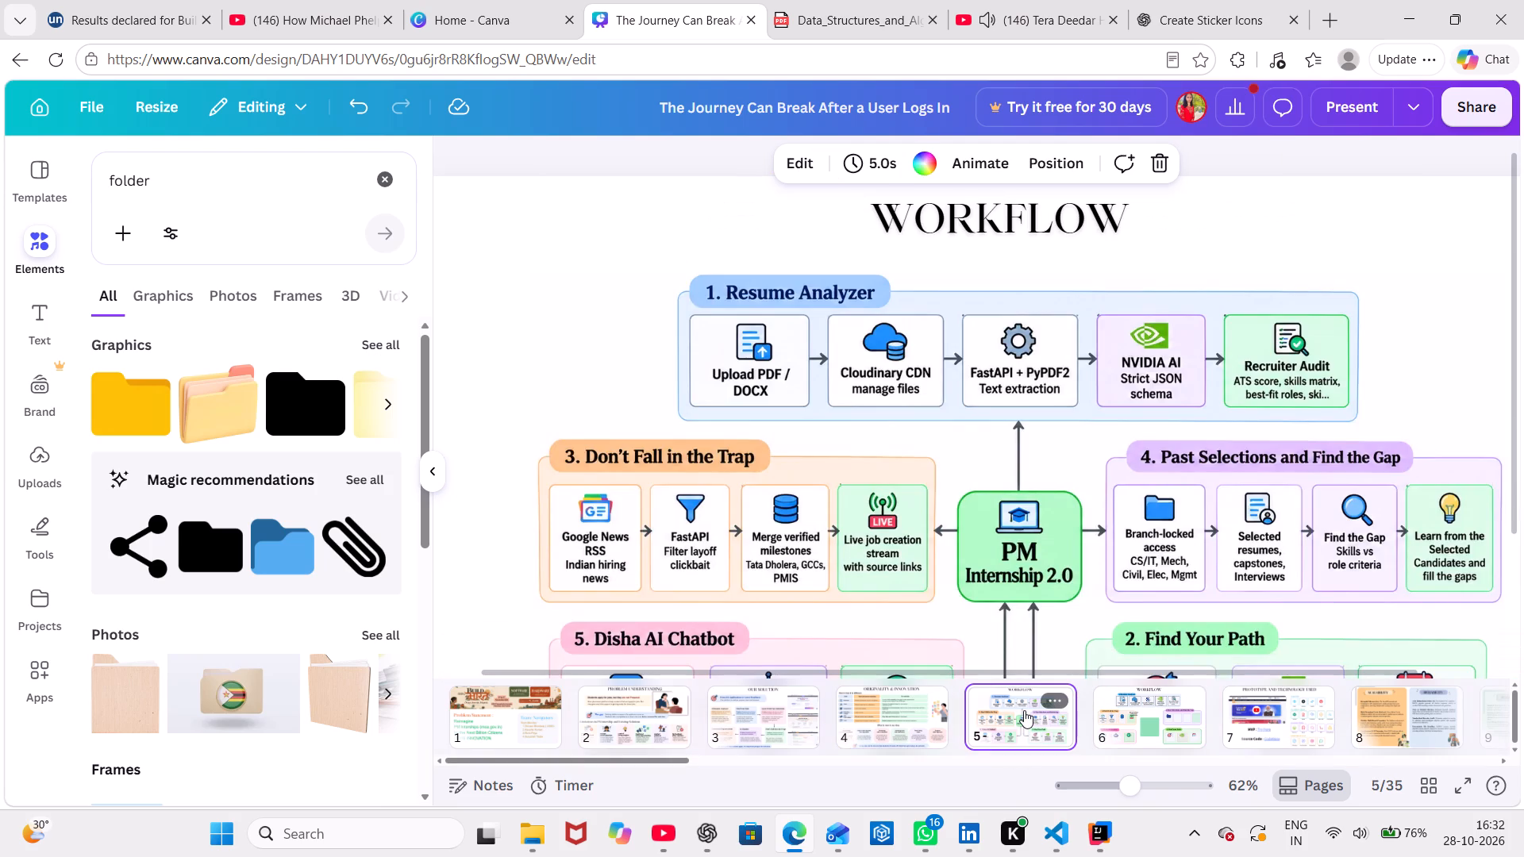
pyautogui.click(1168, 710)
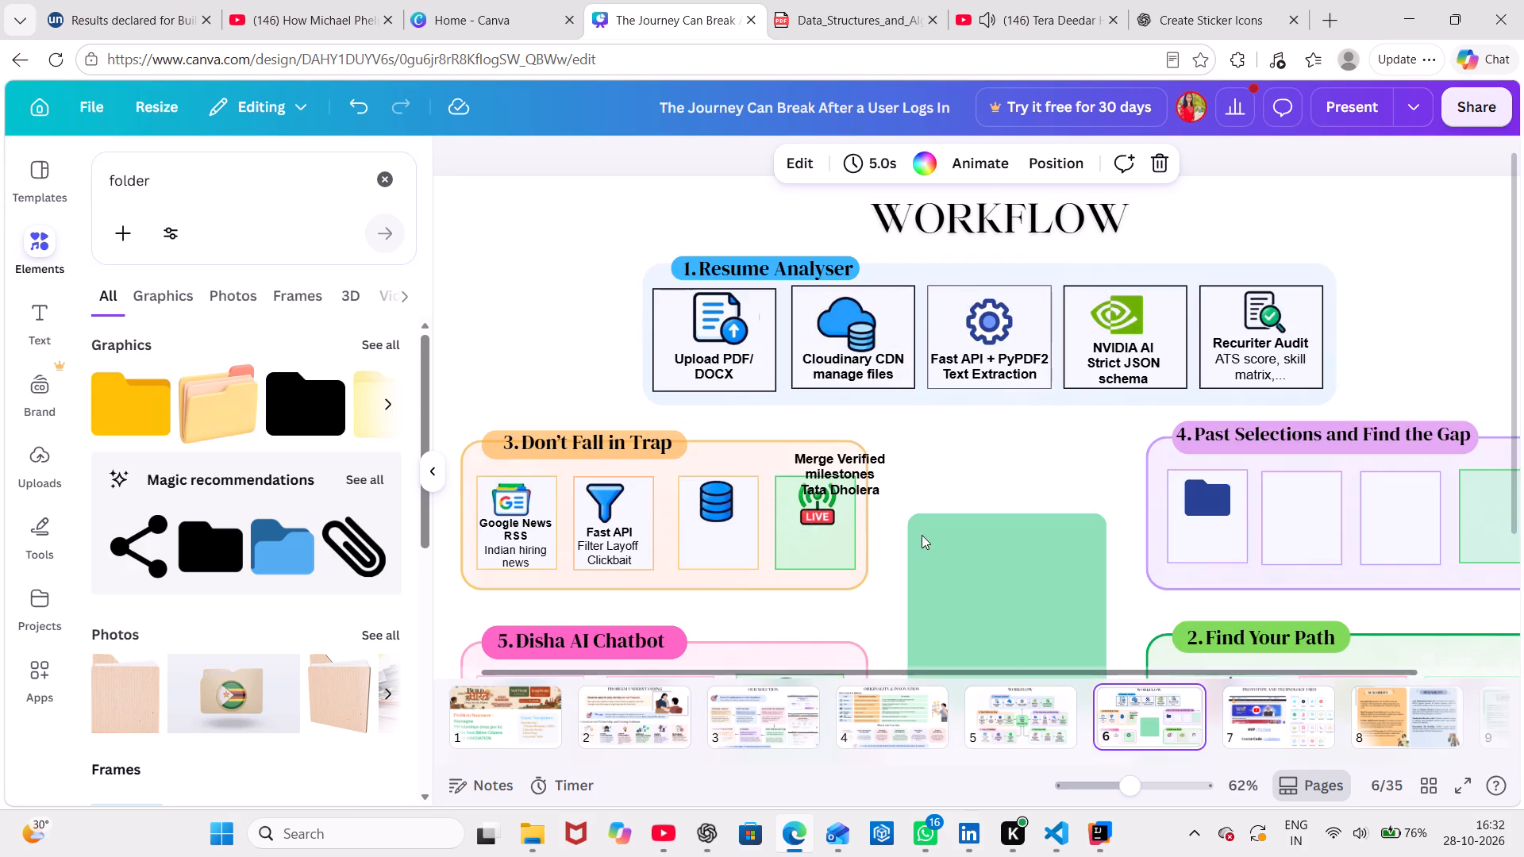
pyautogui.click(870, 484)
pyautogui.click(882, 490)
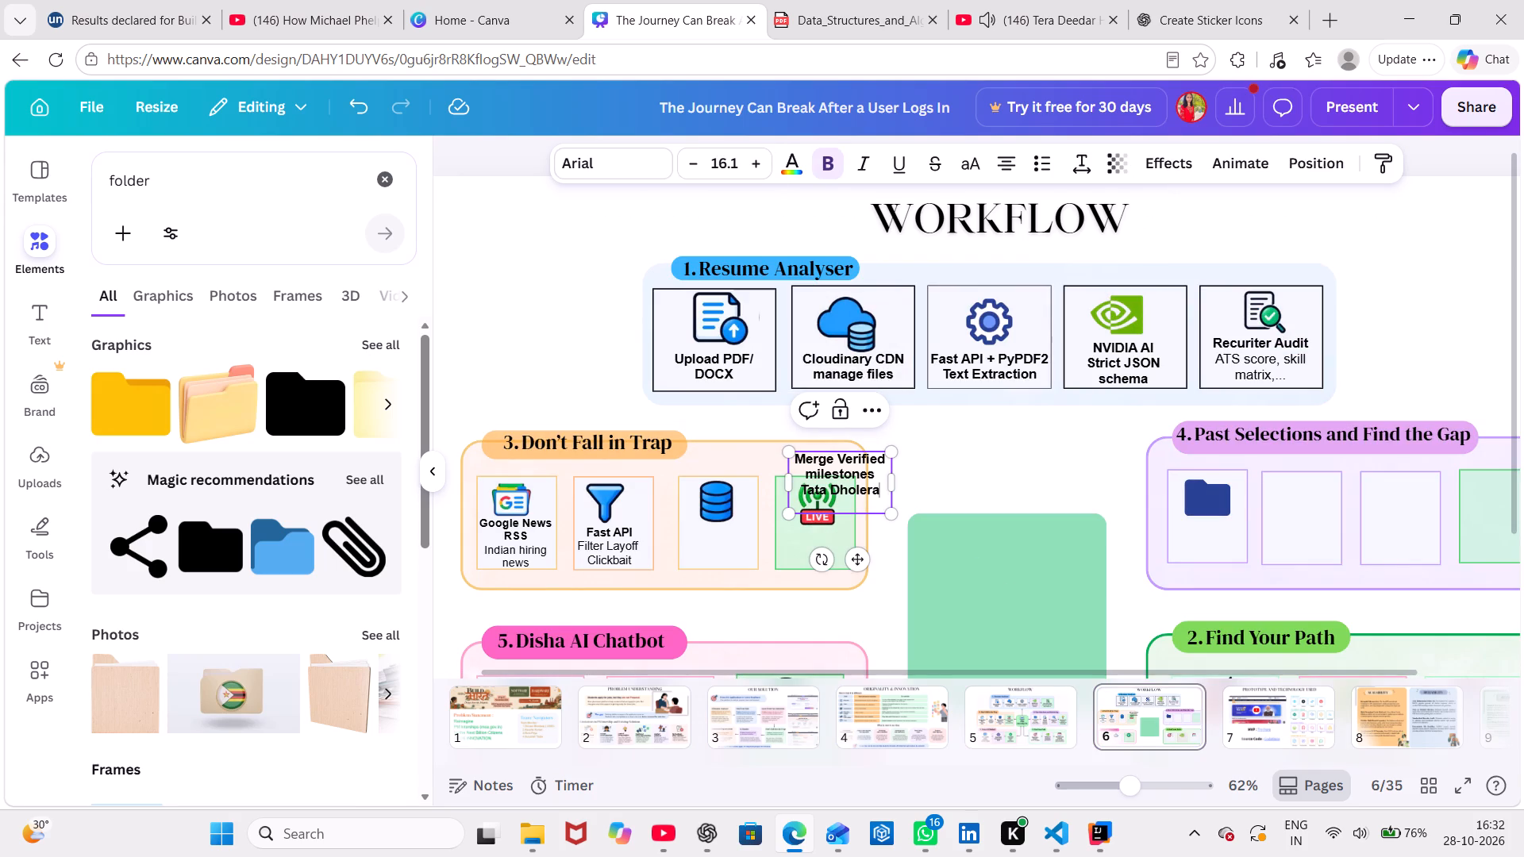
pyautogui.press(',')
pyautogui.write('gccs')
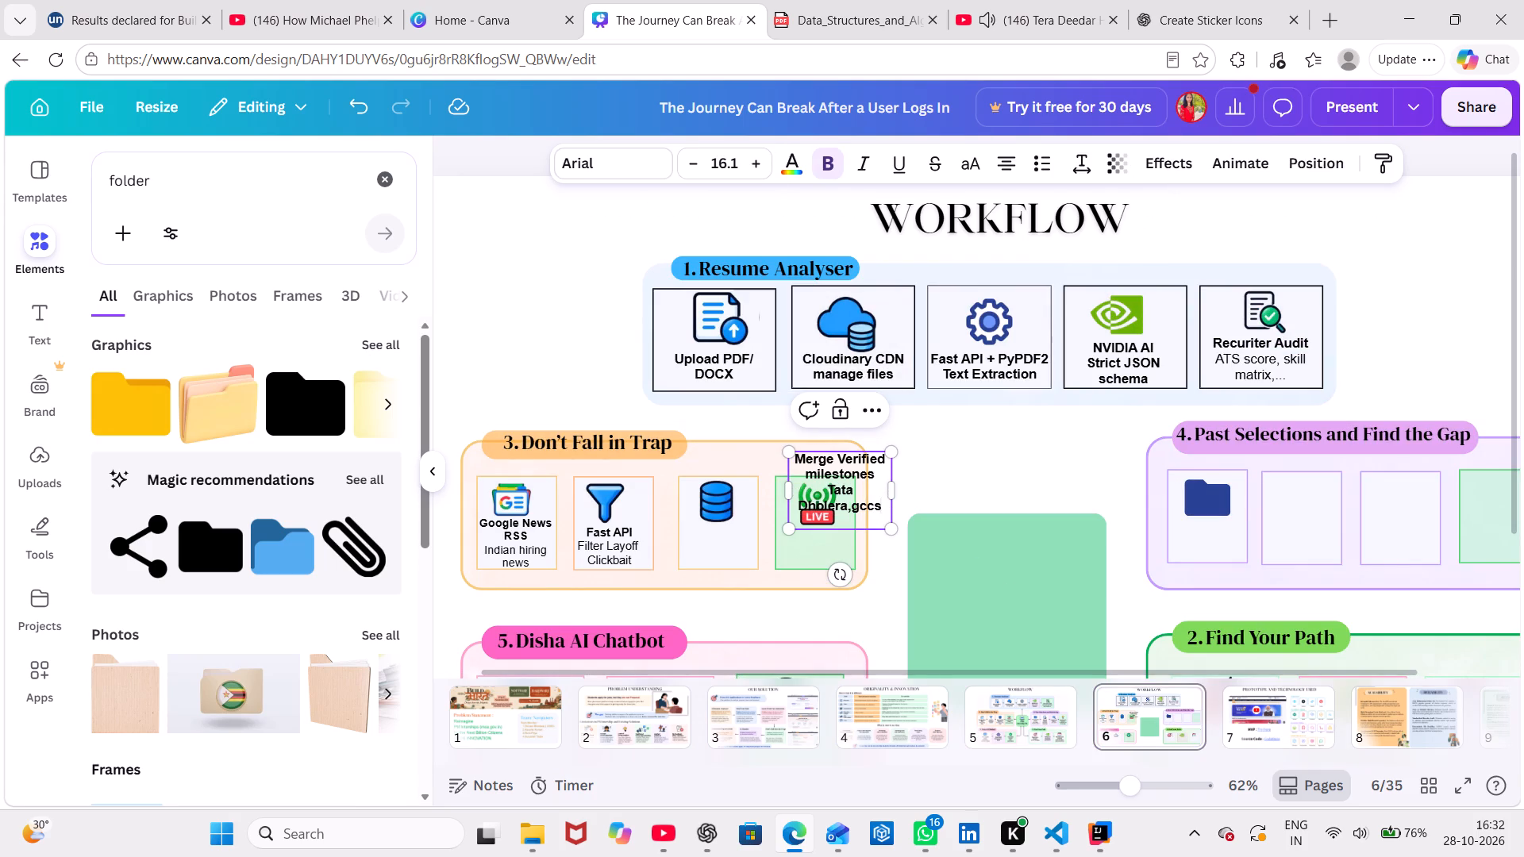
pyautogui.press('BackSpace')
pyautogui.press('BackSpace')
pyautogui.press('BackSpace')
pyautogui.press('BackSpace')
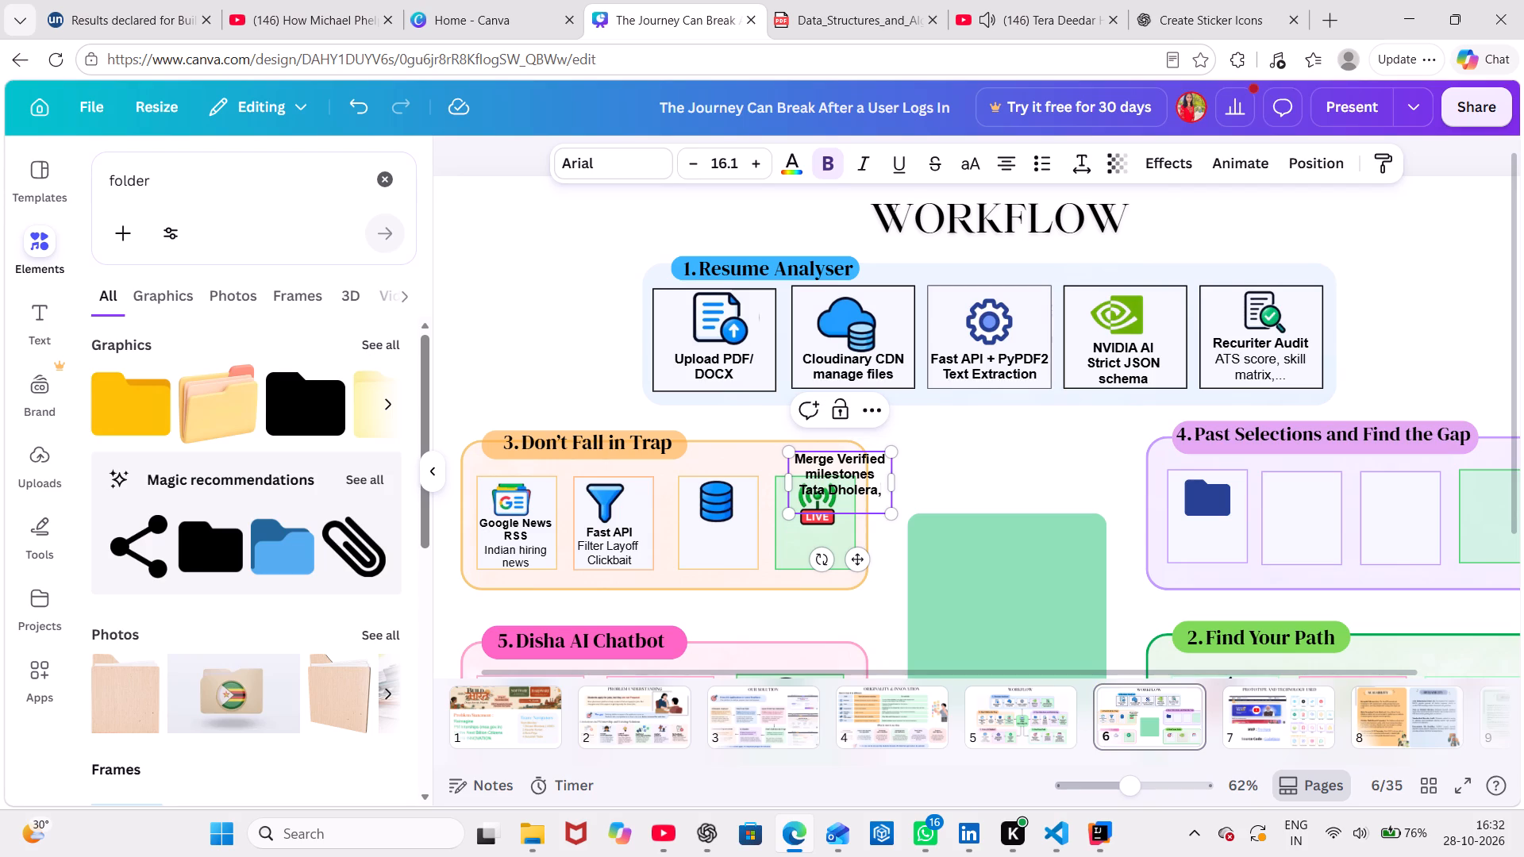
pyautogui.write('GCCs')
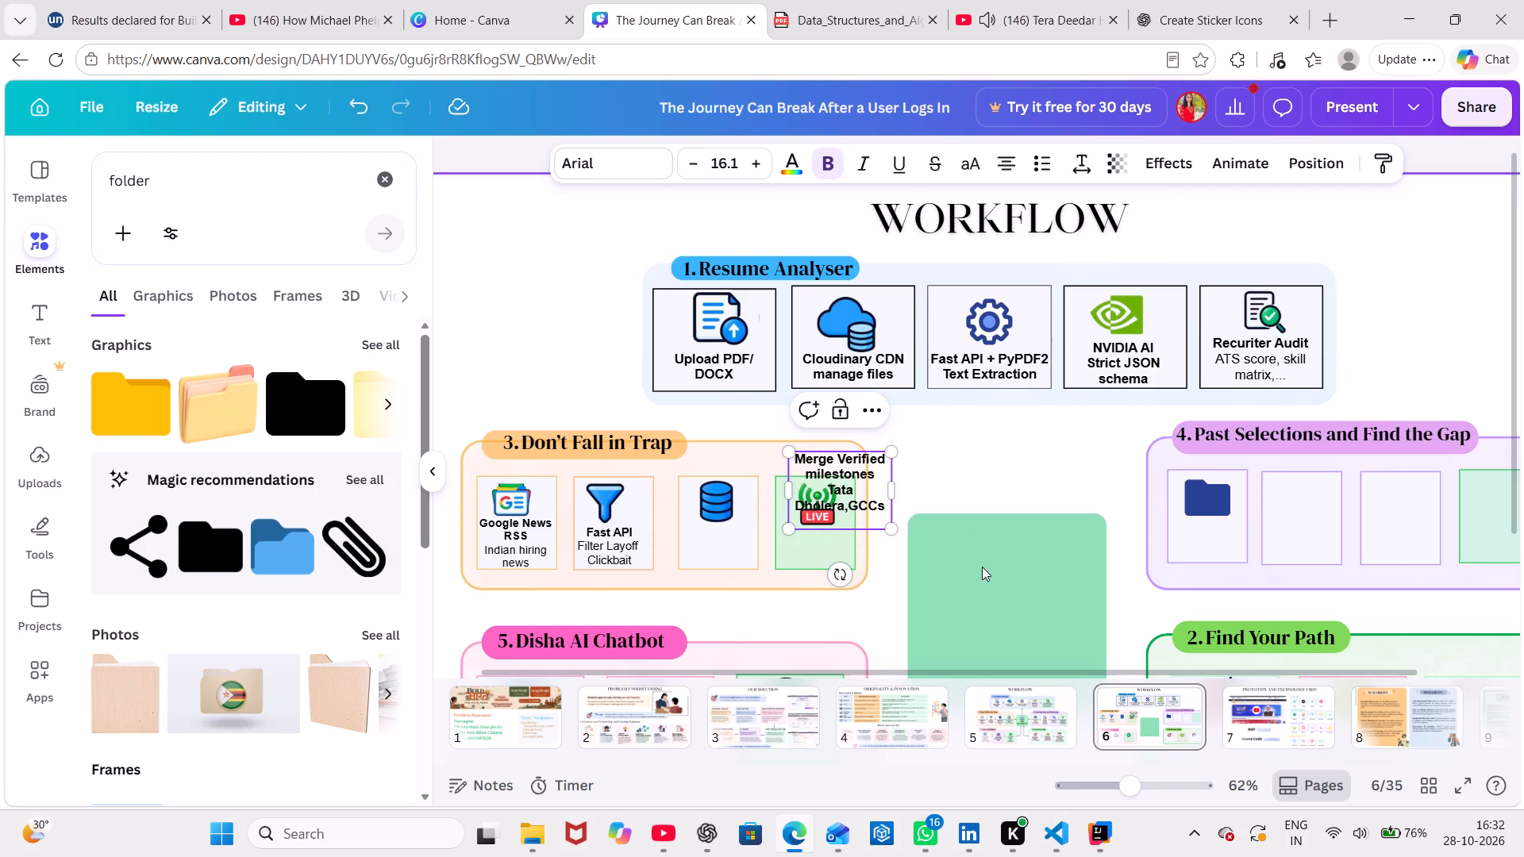
# Check the wording on page 5 and add "PMIS,.." as the last line of the Merge Verified label.
pyautogui.click(999, 719)
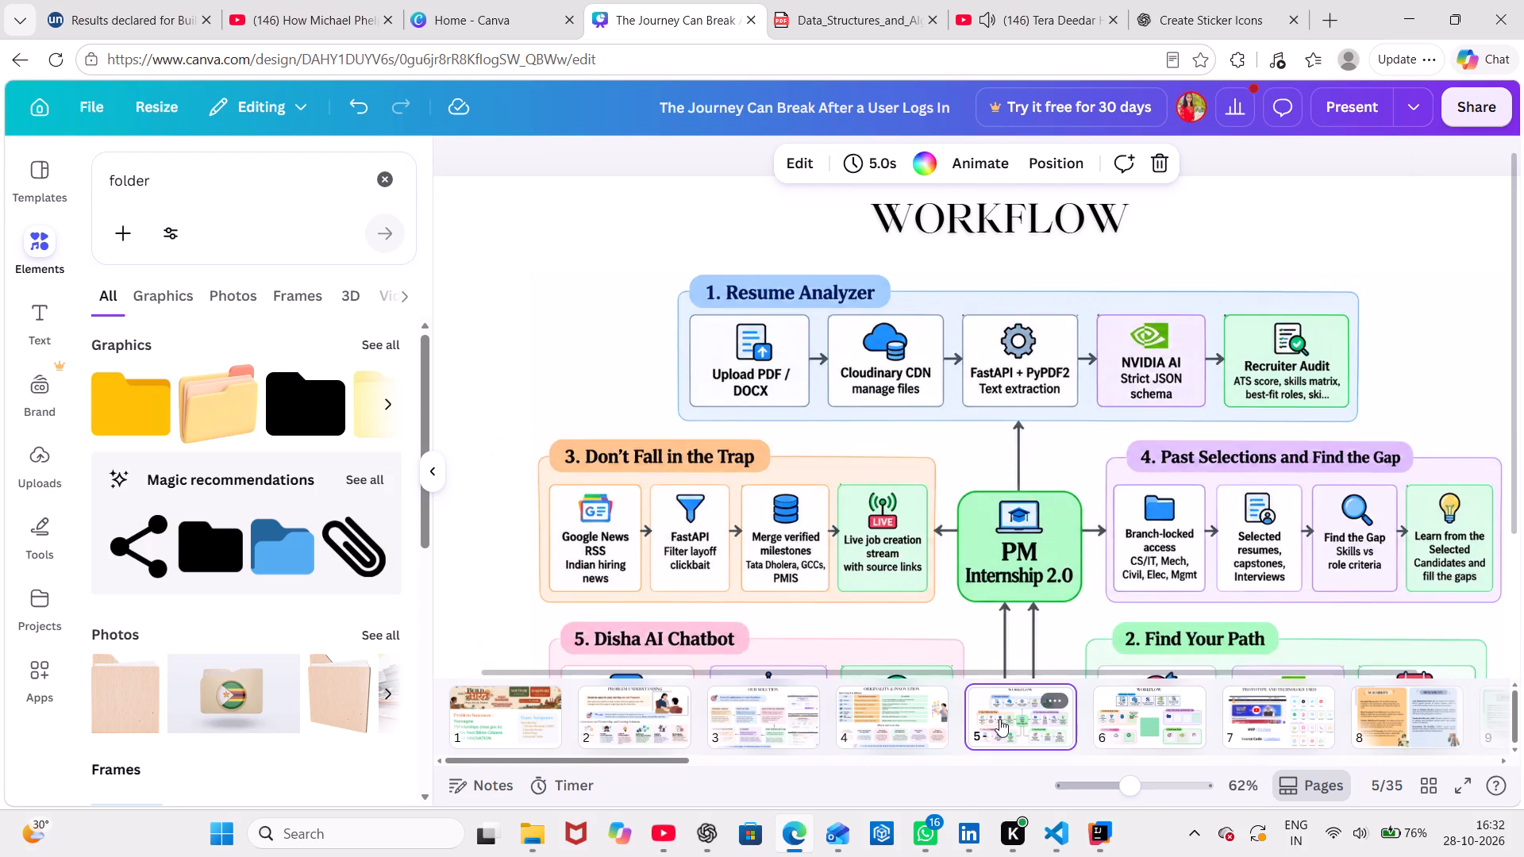
pyautogui.click(1133, 710)
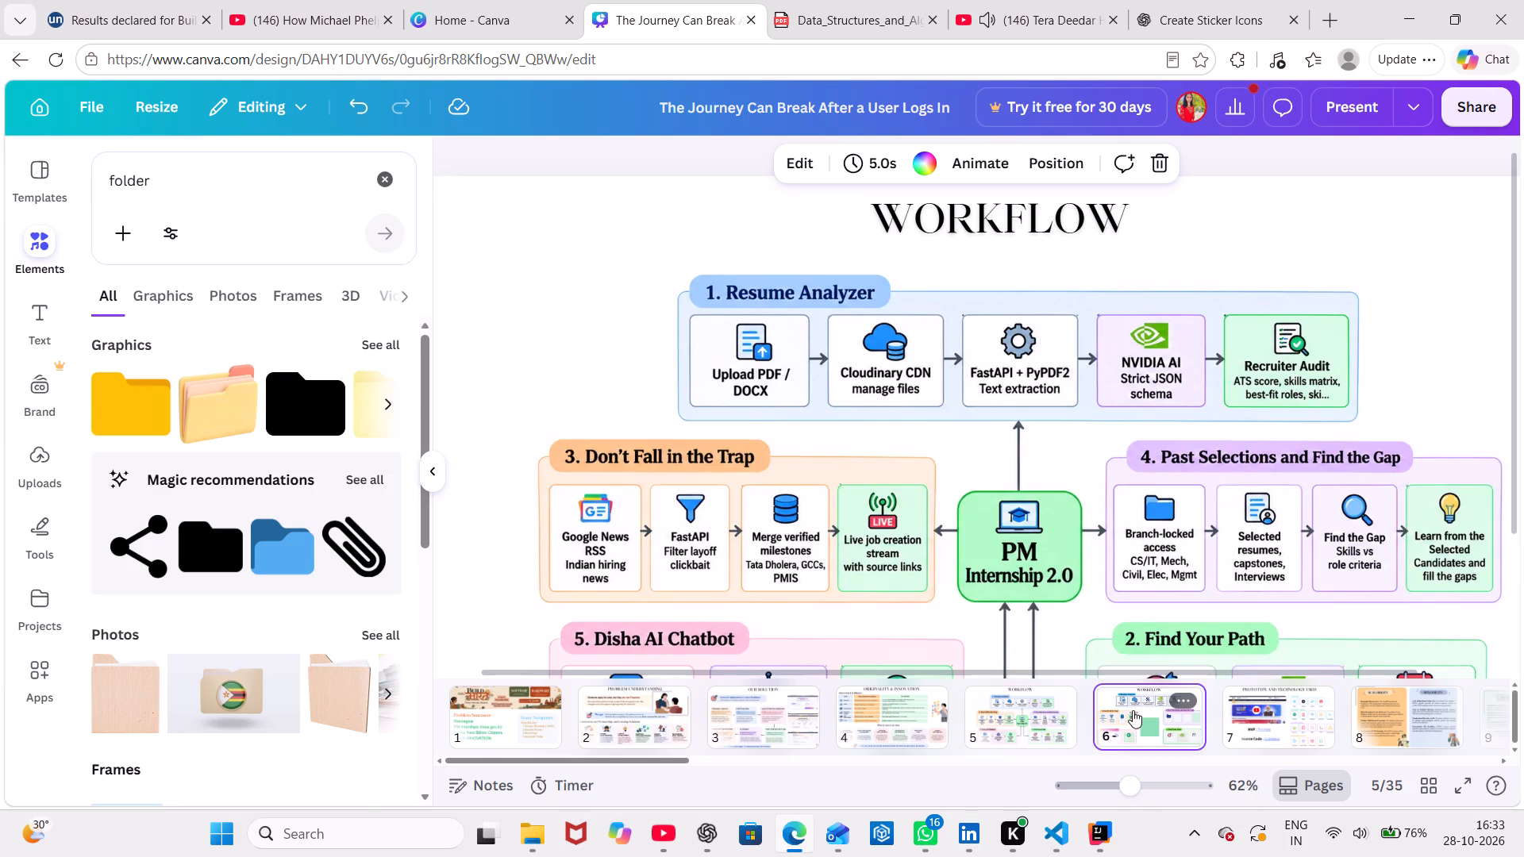
pyautogui.click(863, 513)
pyautogui.click(852, 514)
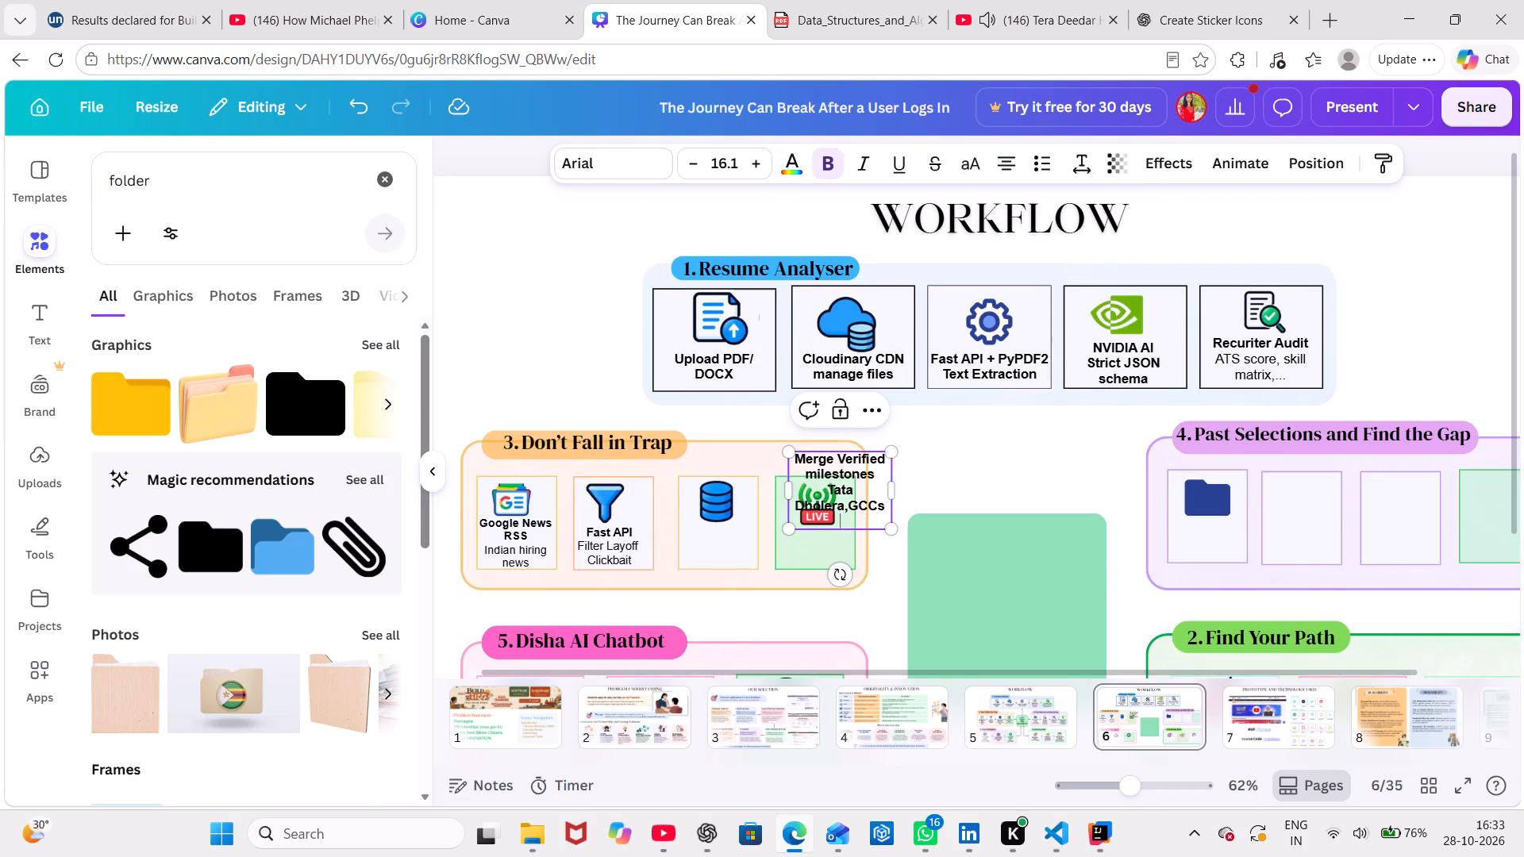
pyautogui.write('PMIS')
pyautogui.write(',..')
# Remove the bold formatting from "Tata Dholera,GCCs PMIS,.." in the Merge Verified label.
pyautogui.moveTo(810, 486); pyautogui.dragTo(835, 498)
pyautogui.moveTo(835, 498); pyautogui.dragTo(862, 524)
pyautogui.click(828, 137)
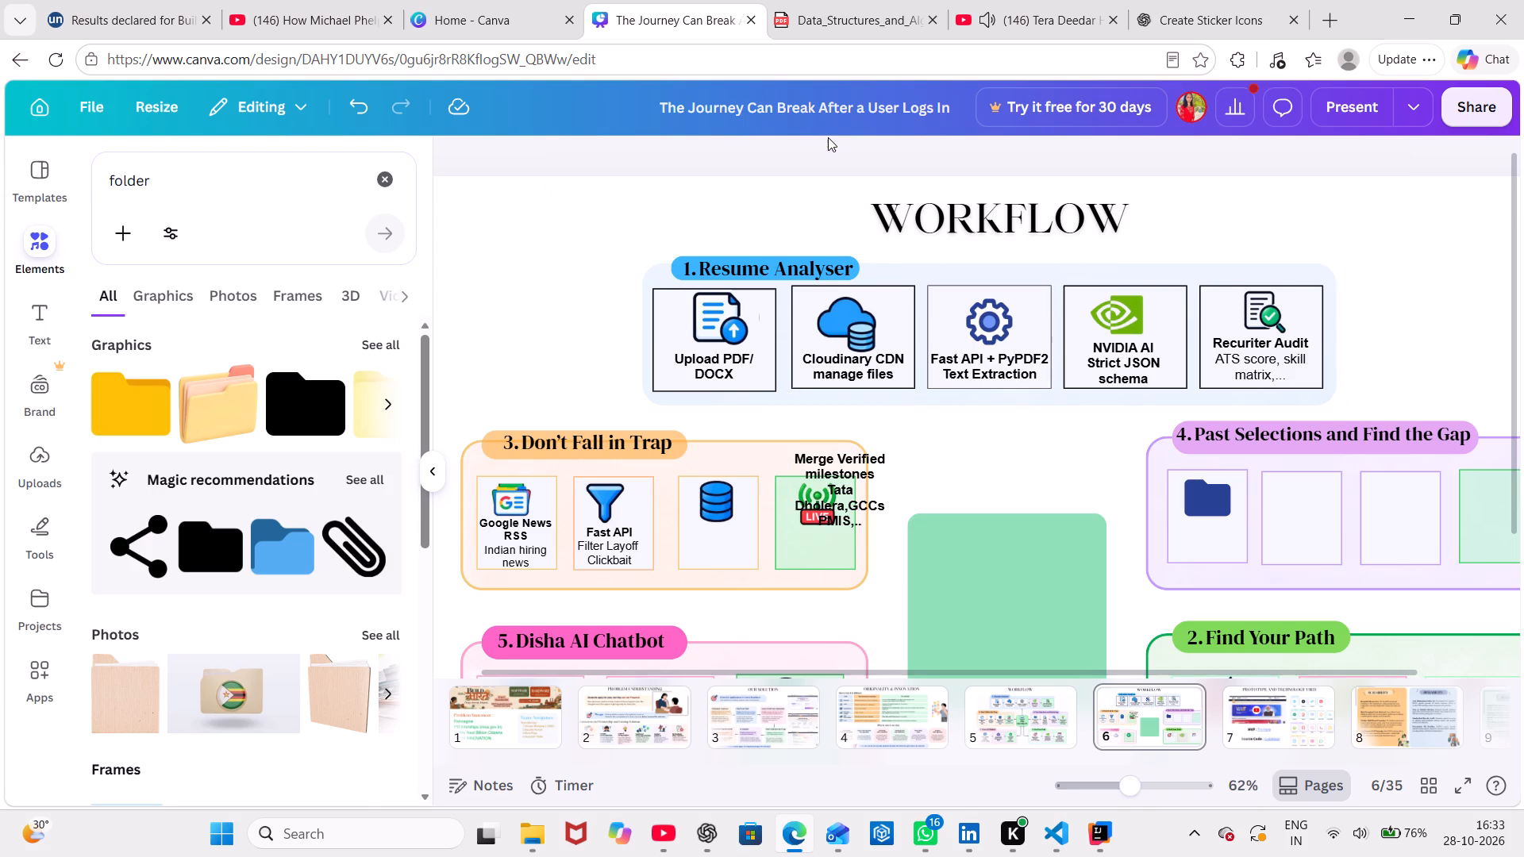
pyautogui.click(832, 490)
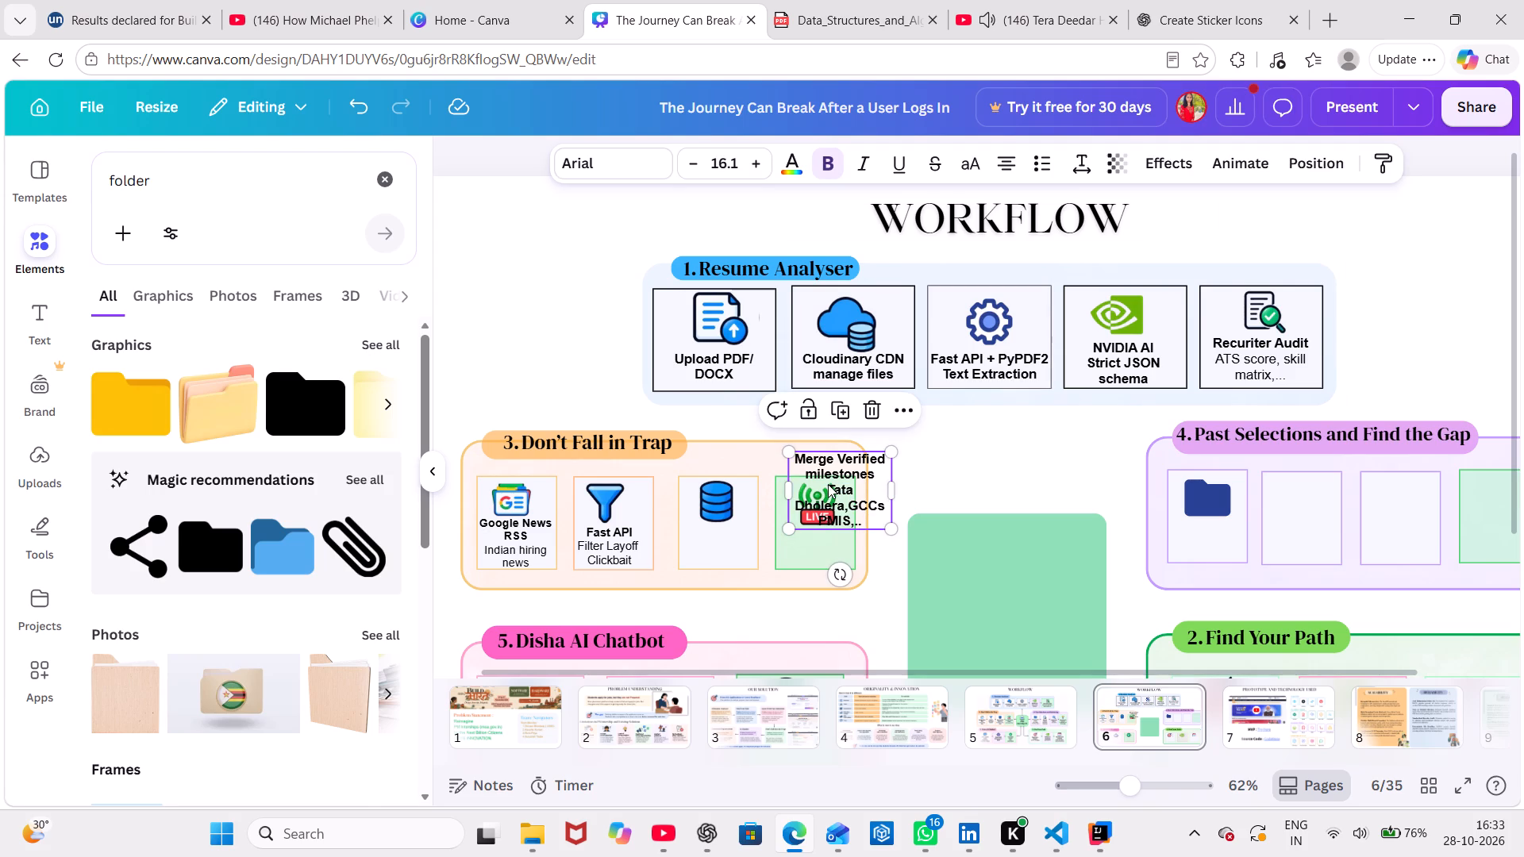
pyautogui.click(828, 484)
pyautogui.moveTo(828, 484); pyautogui.dragTo(869, 521)
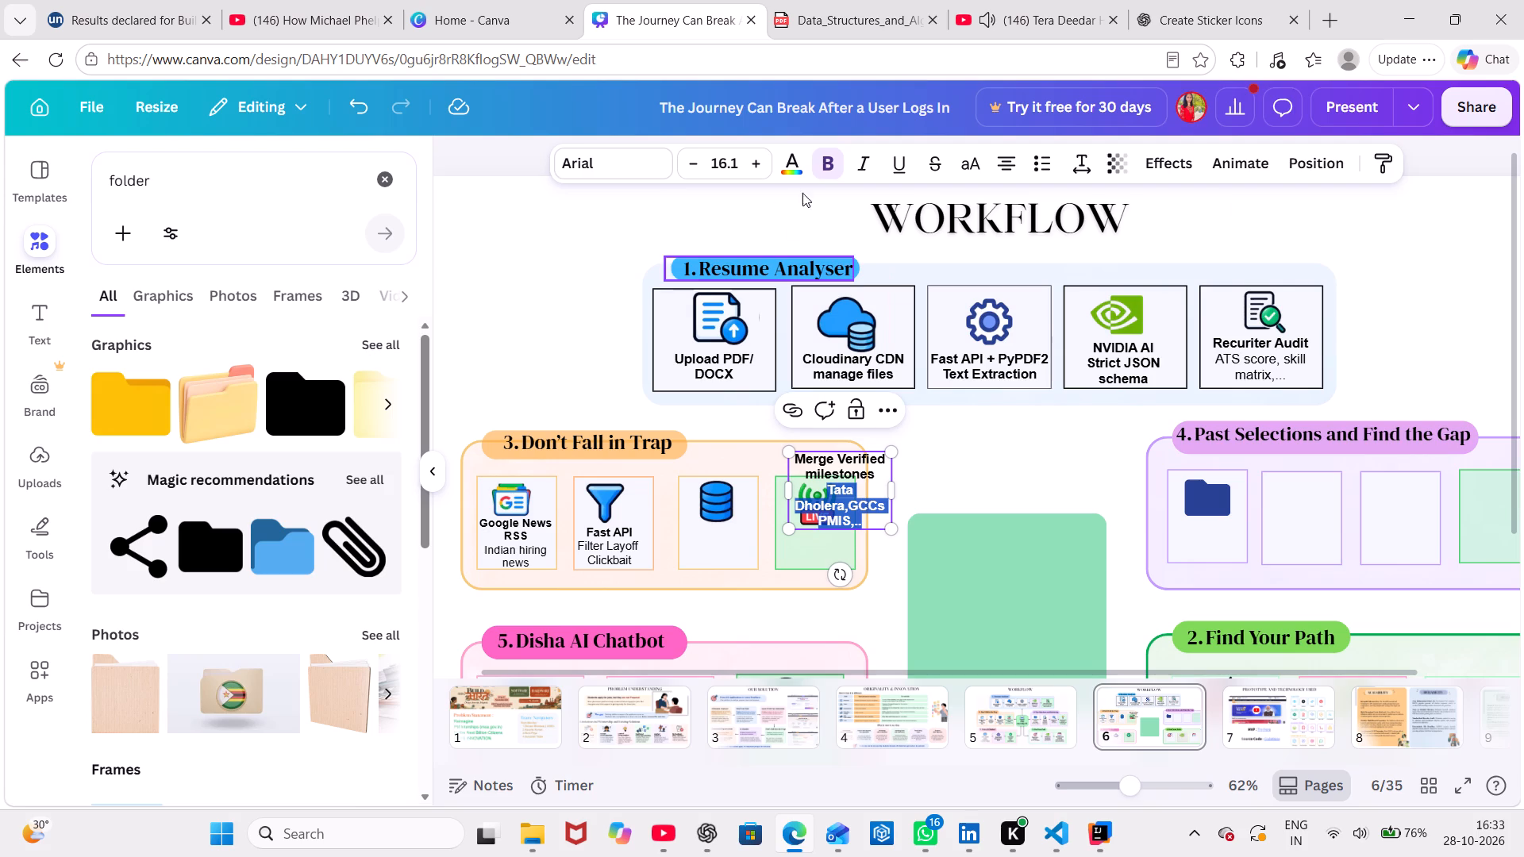
pyautogui.click(825, 165)
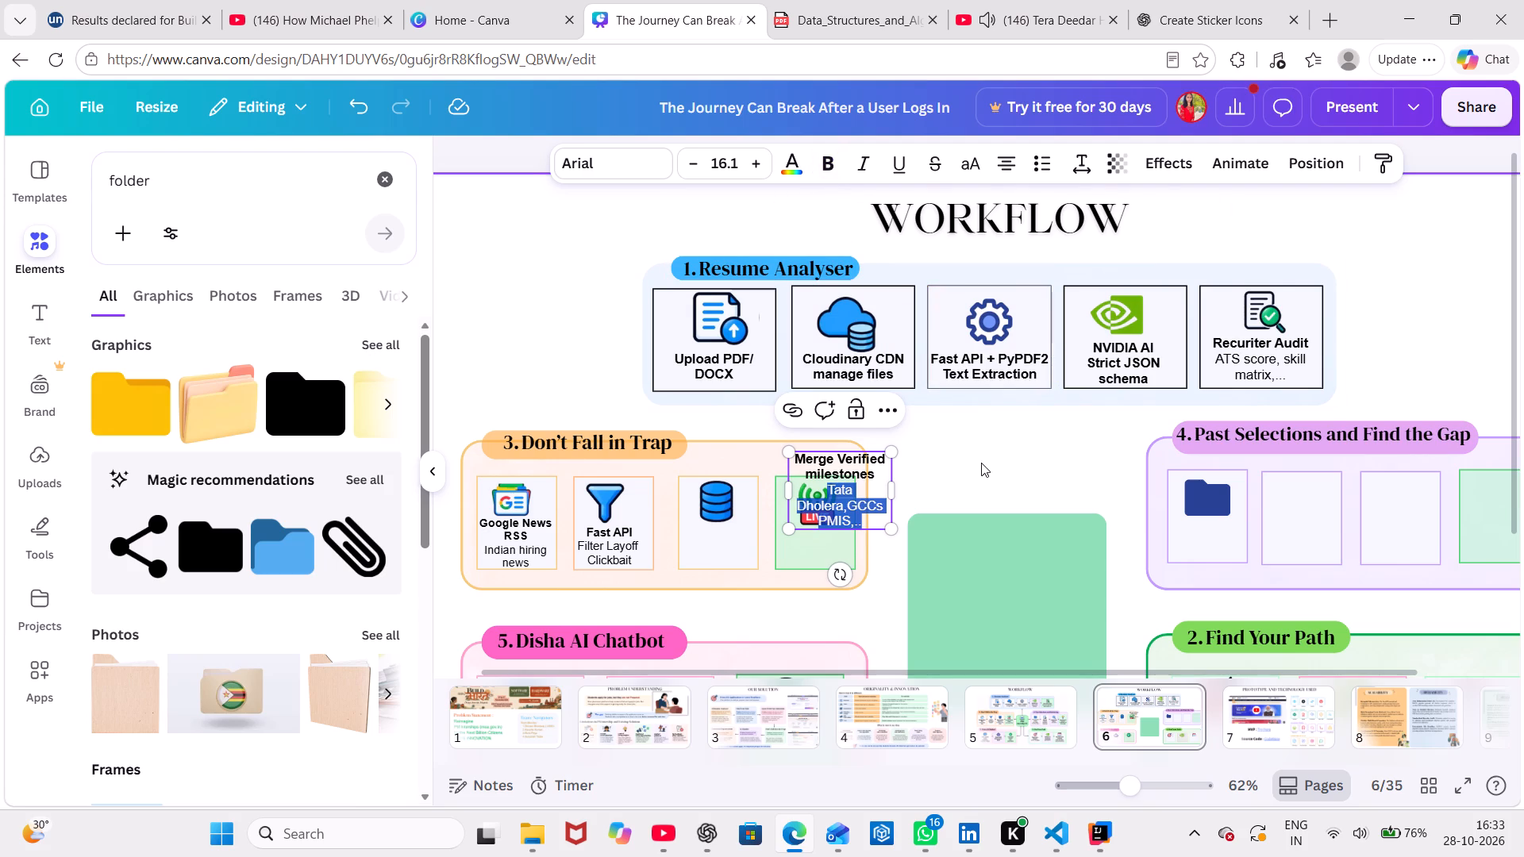
pyautogui.click(981, 463)
# Check the layout on page 5, shrink the Merge Verified label to font size 11, and place it below the database icon.
pyautogui.click(1043, 716)
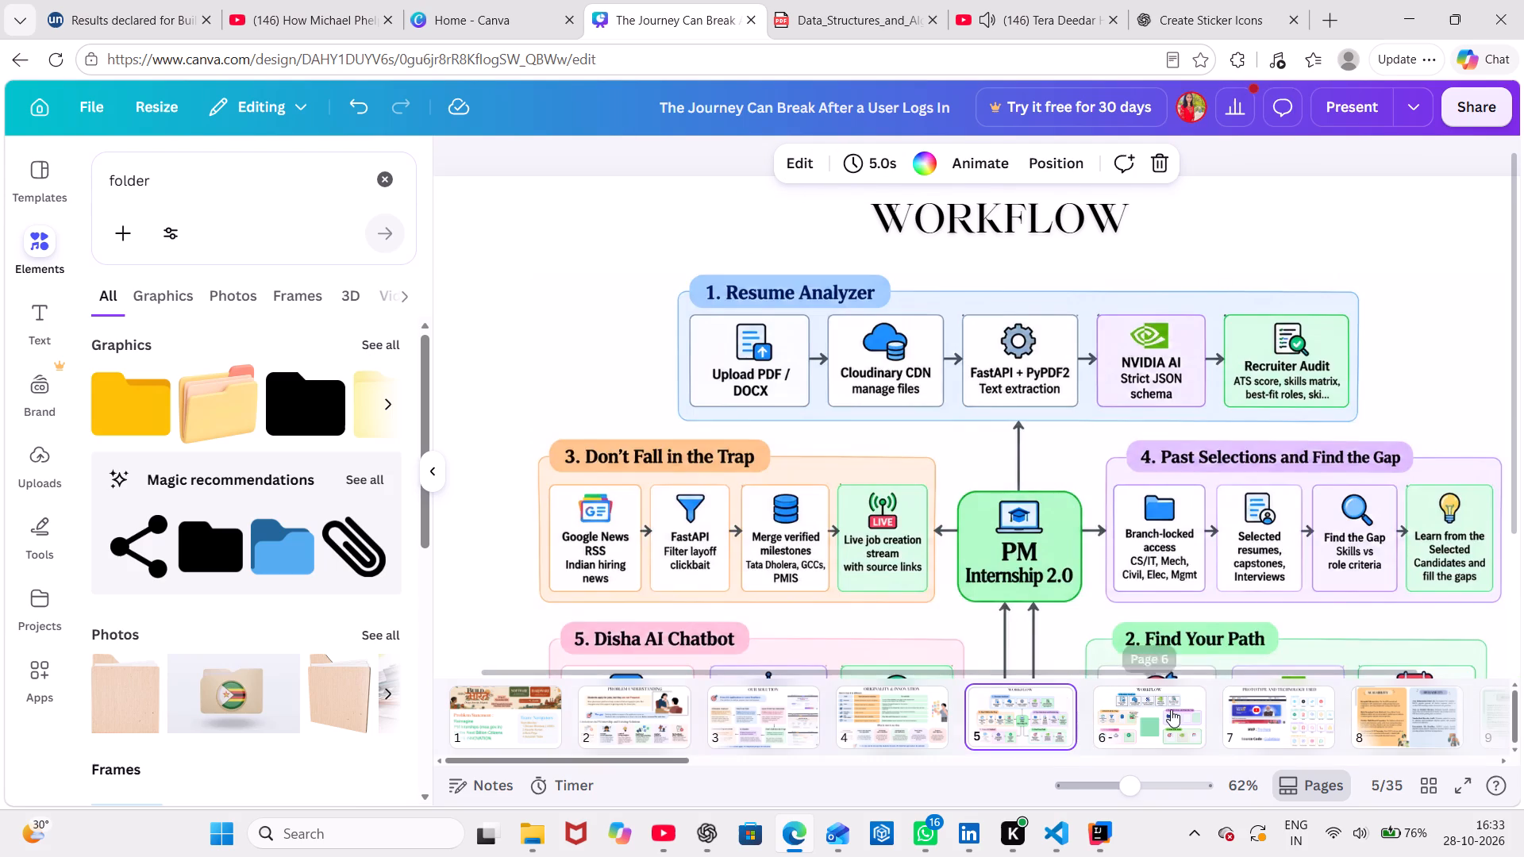
pyautogui.click(1171, 709)
pyautogui.moveTo(838, 486); pyautogui.dragTo(733, 513)
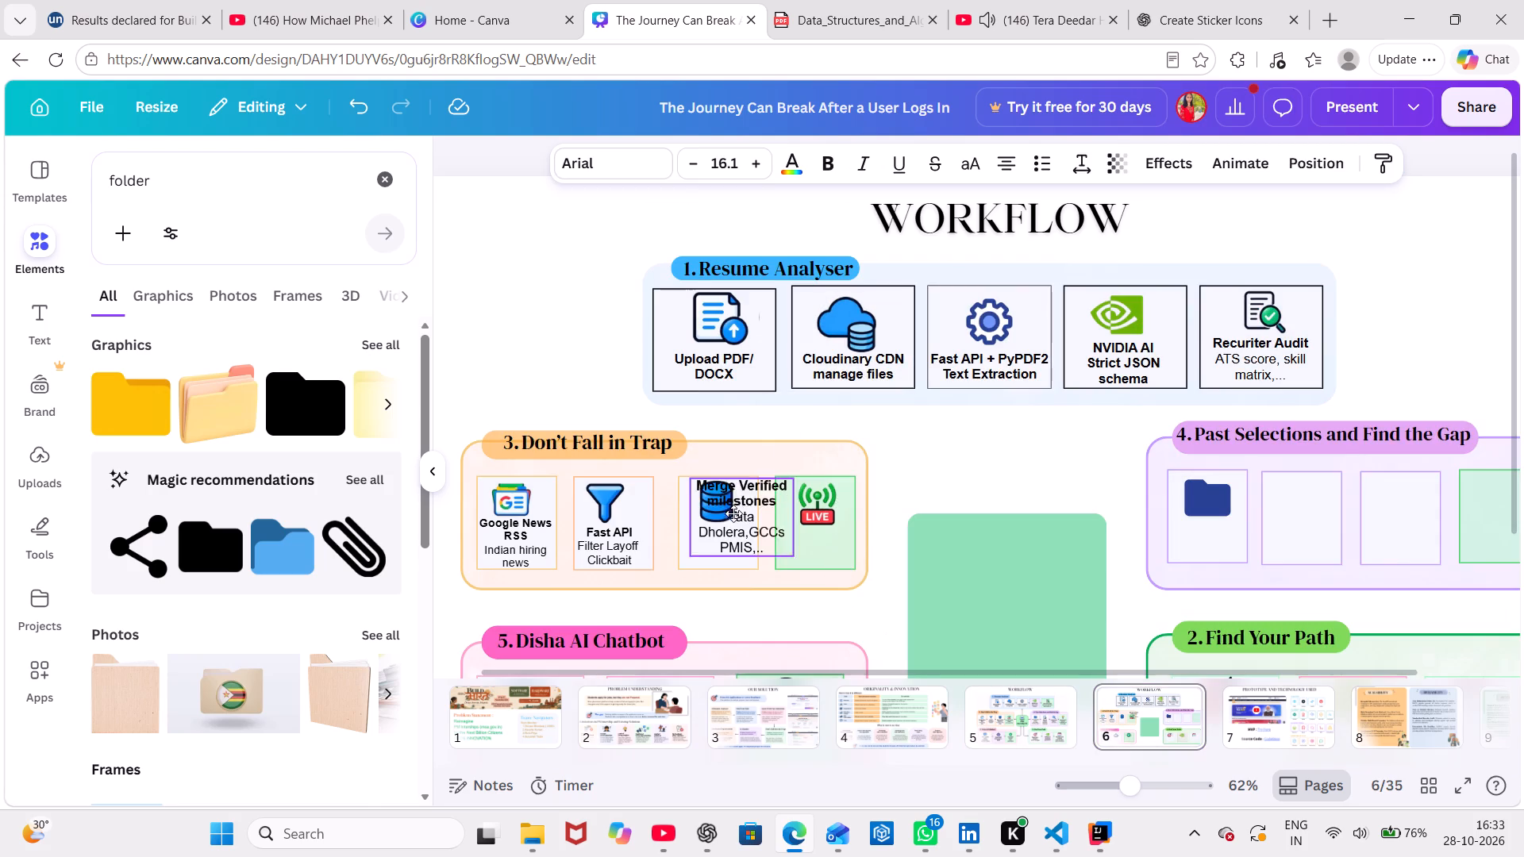
pyautogui.moveTo(733, 513); pyautogui.dragTo(724, 535)
pyautogui.moveTo(679, 580); pyautogui.dragTo(700, 546)
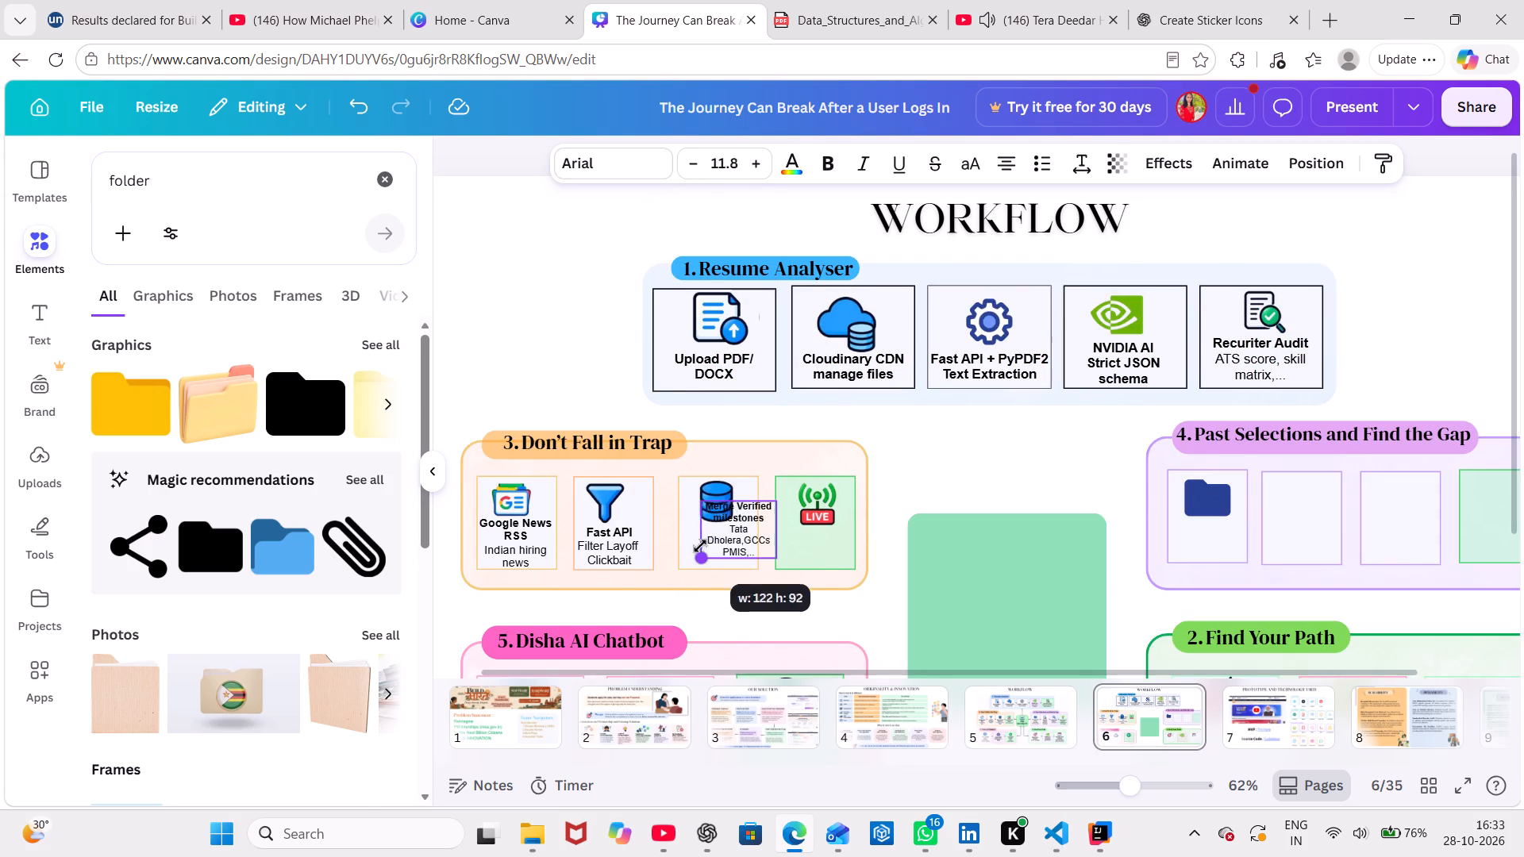
pyautogui.moveTo(700, 546); pyautogui.dragTo(702, 542)
pyautogui.moveTo(756, 508); pyautogui.dragTo(723, 538)
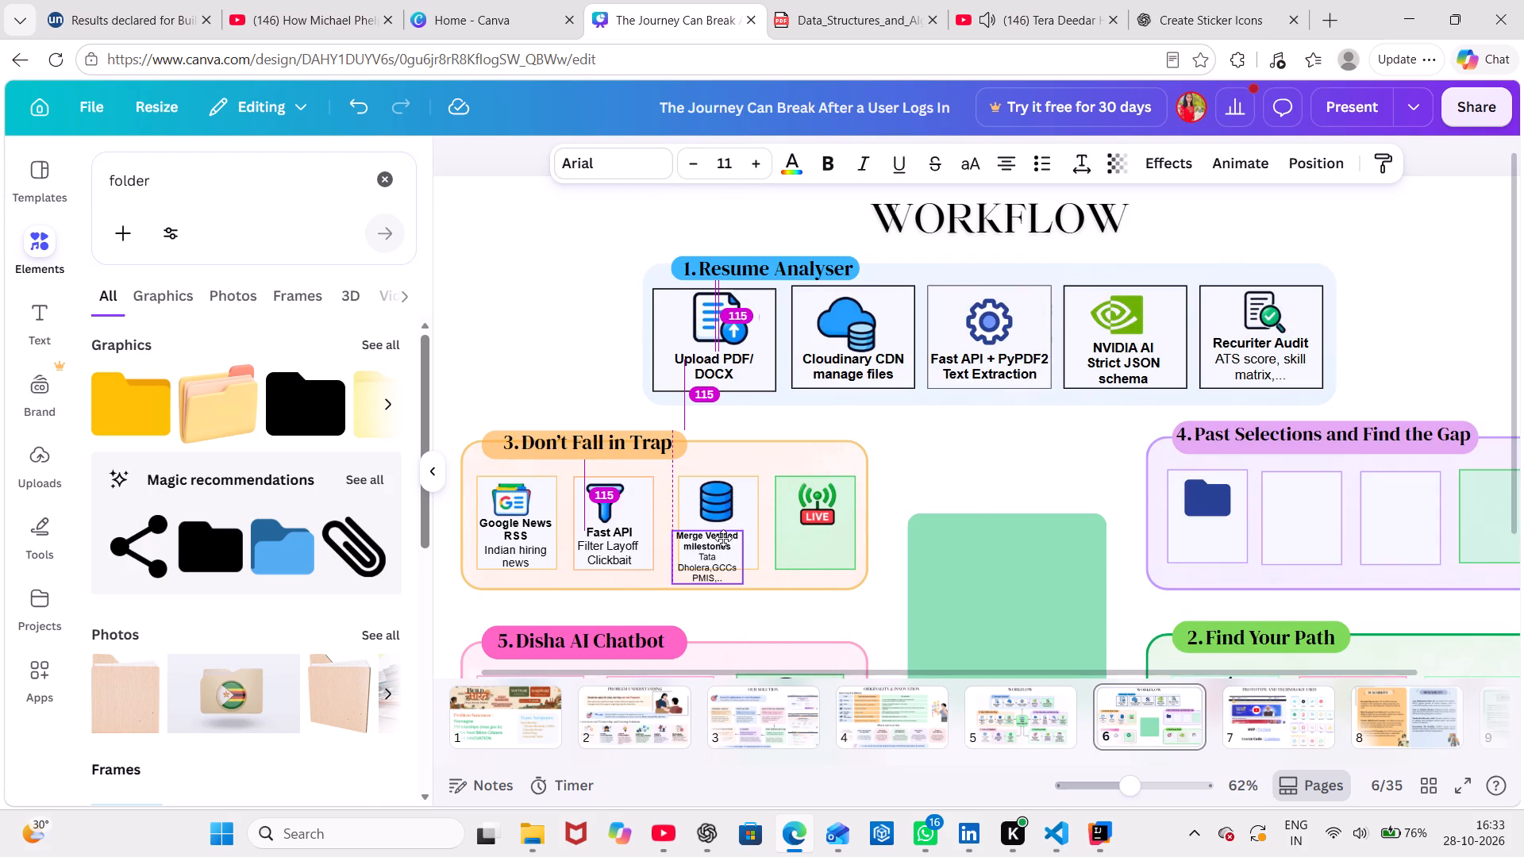
pyautogui.moveTo(723, 538); pyautogui.dragTo(732, 535)
# Shrink the database icon slightly and centre it above the Merge Verified label in its box.
pyautogui.click(723, 505)
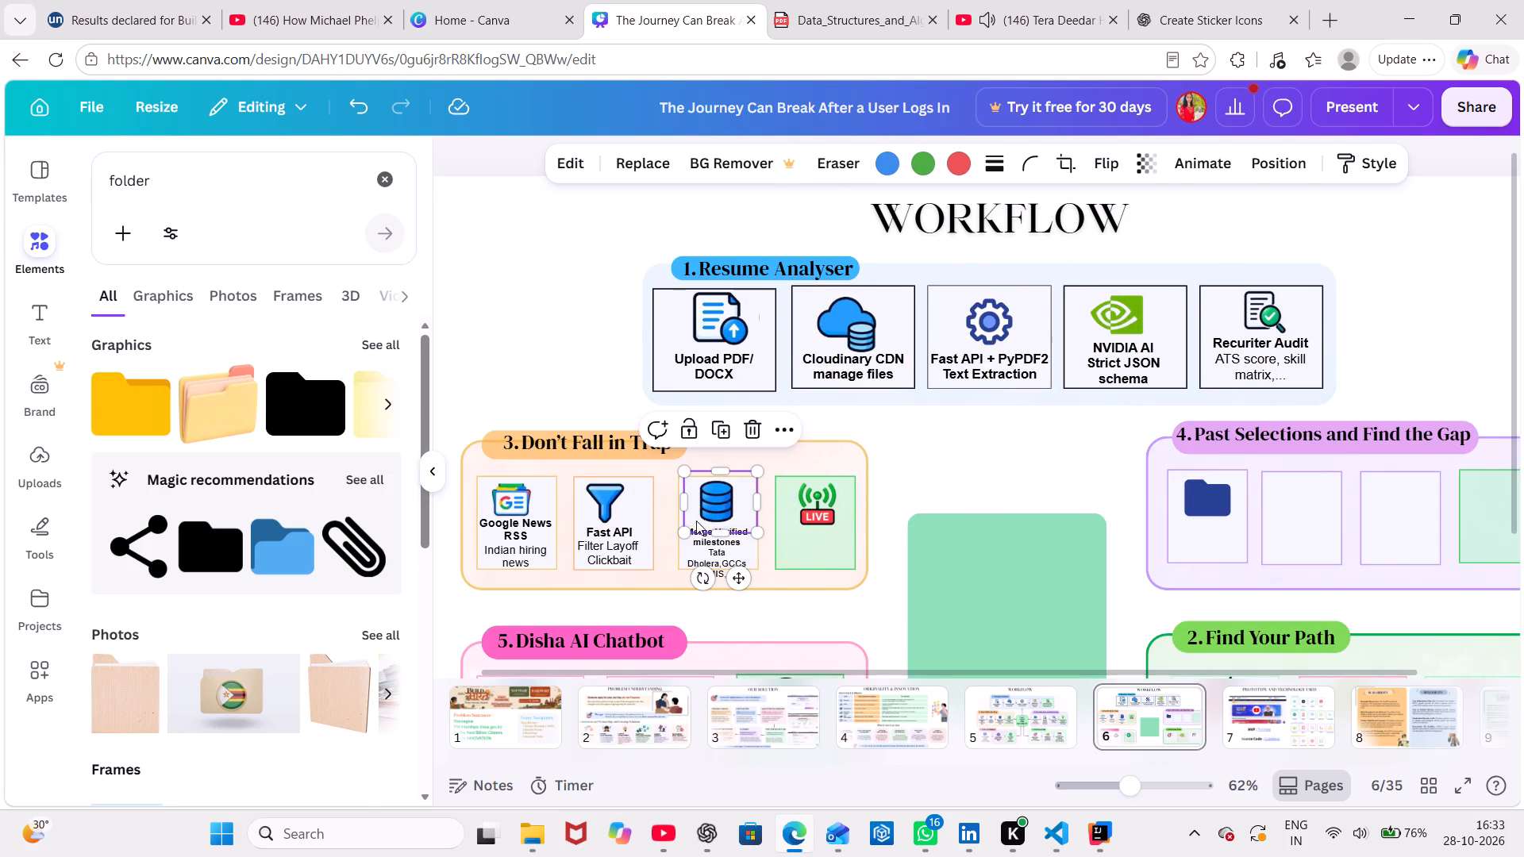
pyautogui.moveTo(687, 529); pyautogui.dragTo(697, 515)
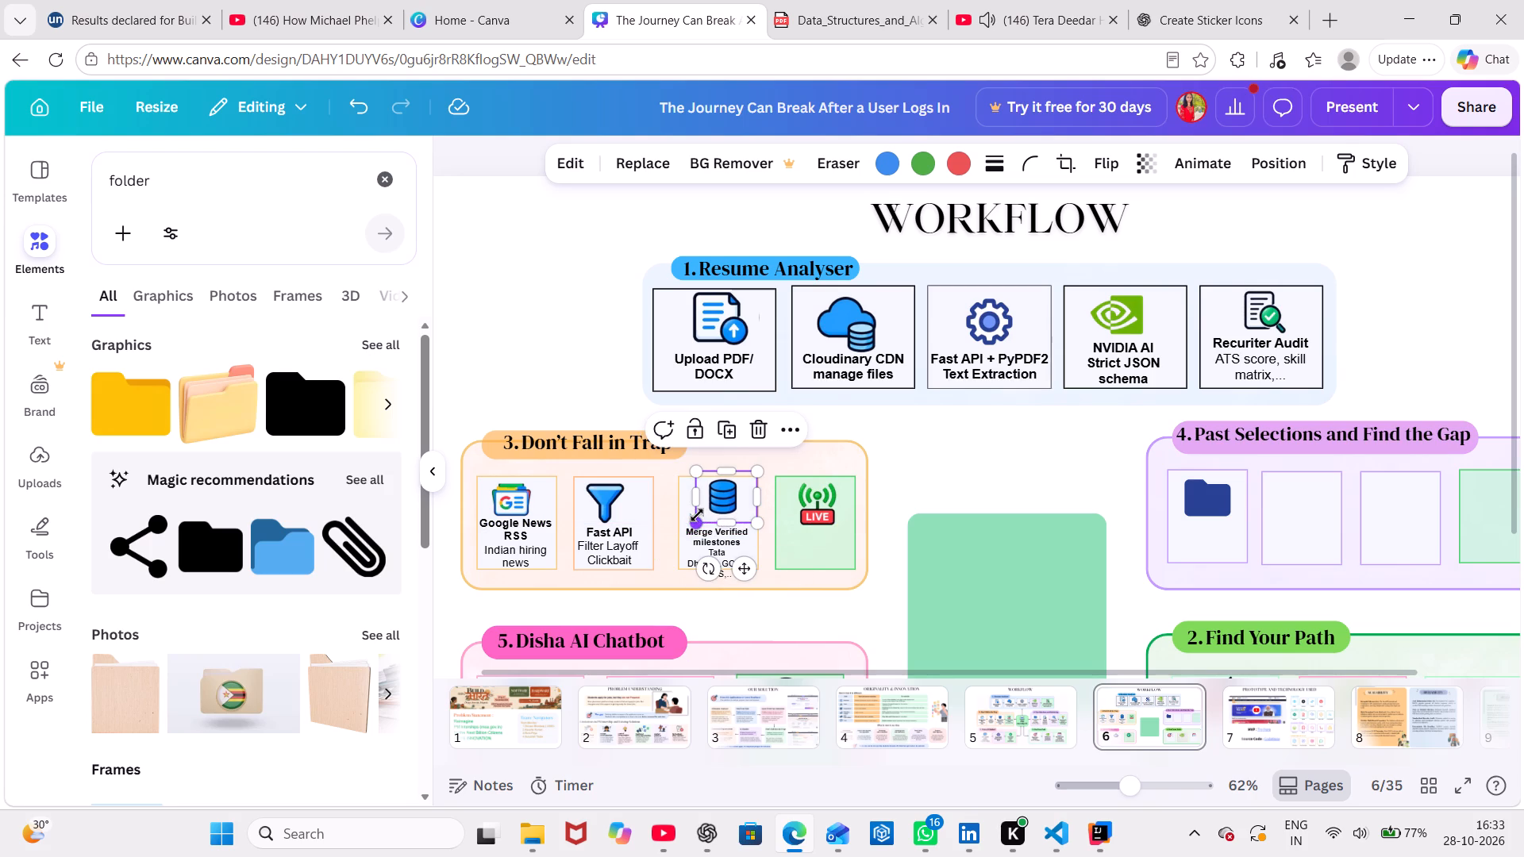
pyautogui.click(729, 497)
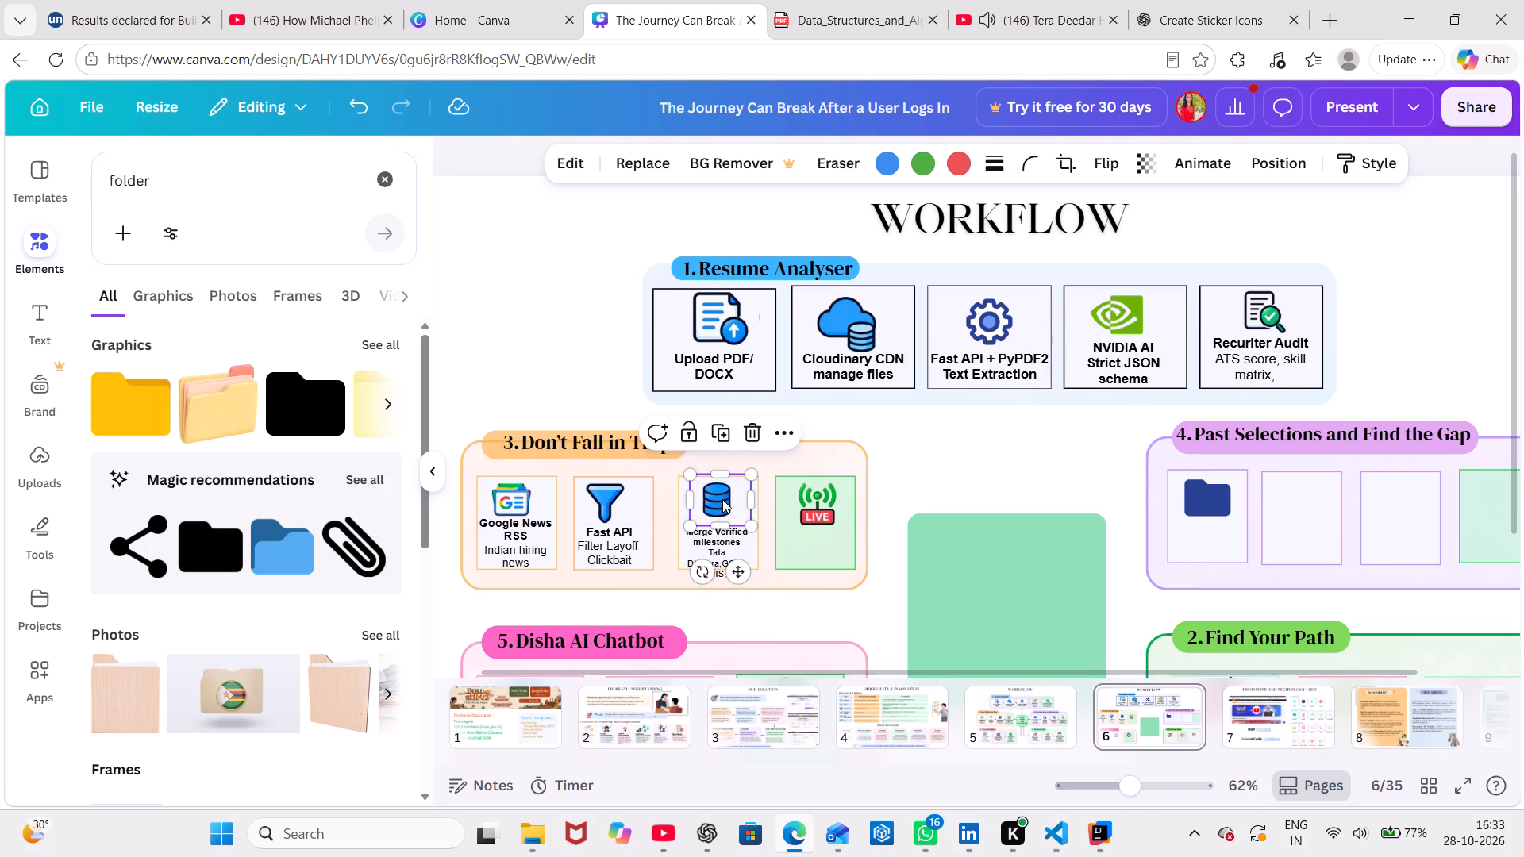
# Nudge the Merge Verified label up within its box and join "Tata" onto the "milestones" line, separated by a space.
pyautogui.click(729, 542)
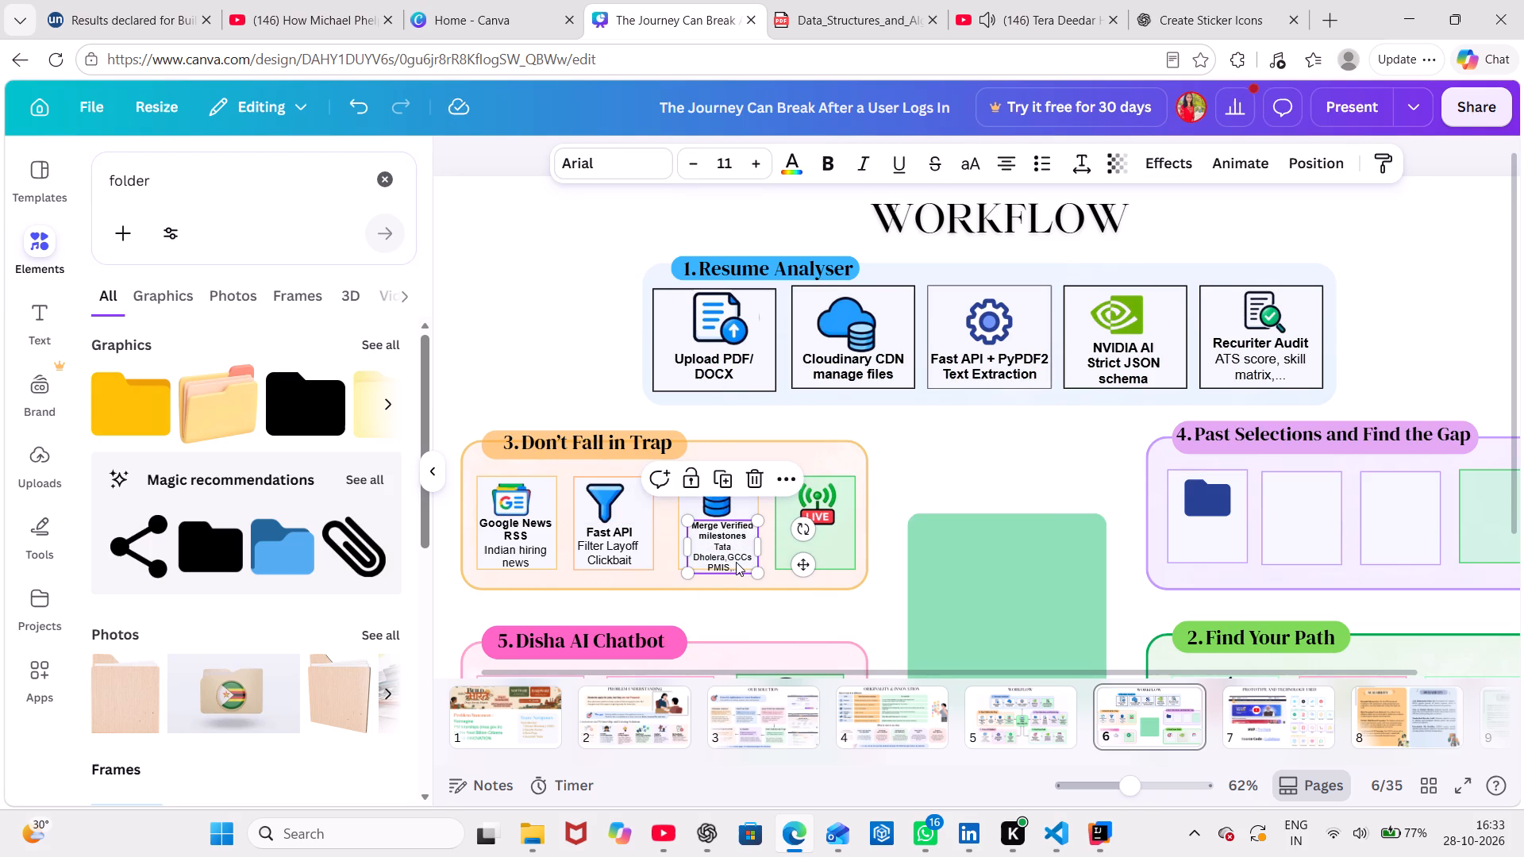
pyautogui.click(716, 551)
pyautogui.press('BackSpace')
pyautogui.press('space')
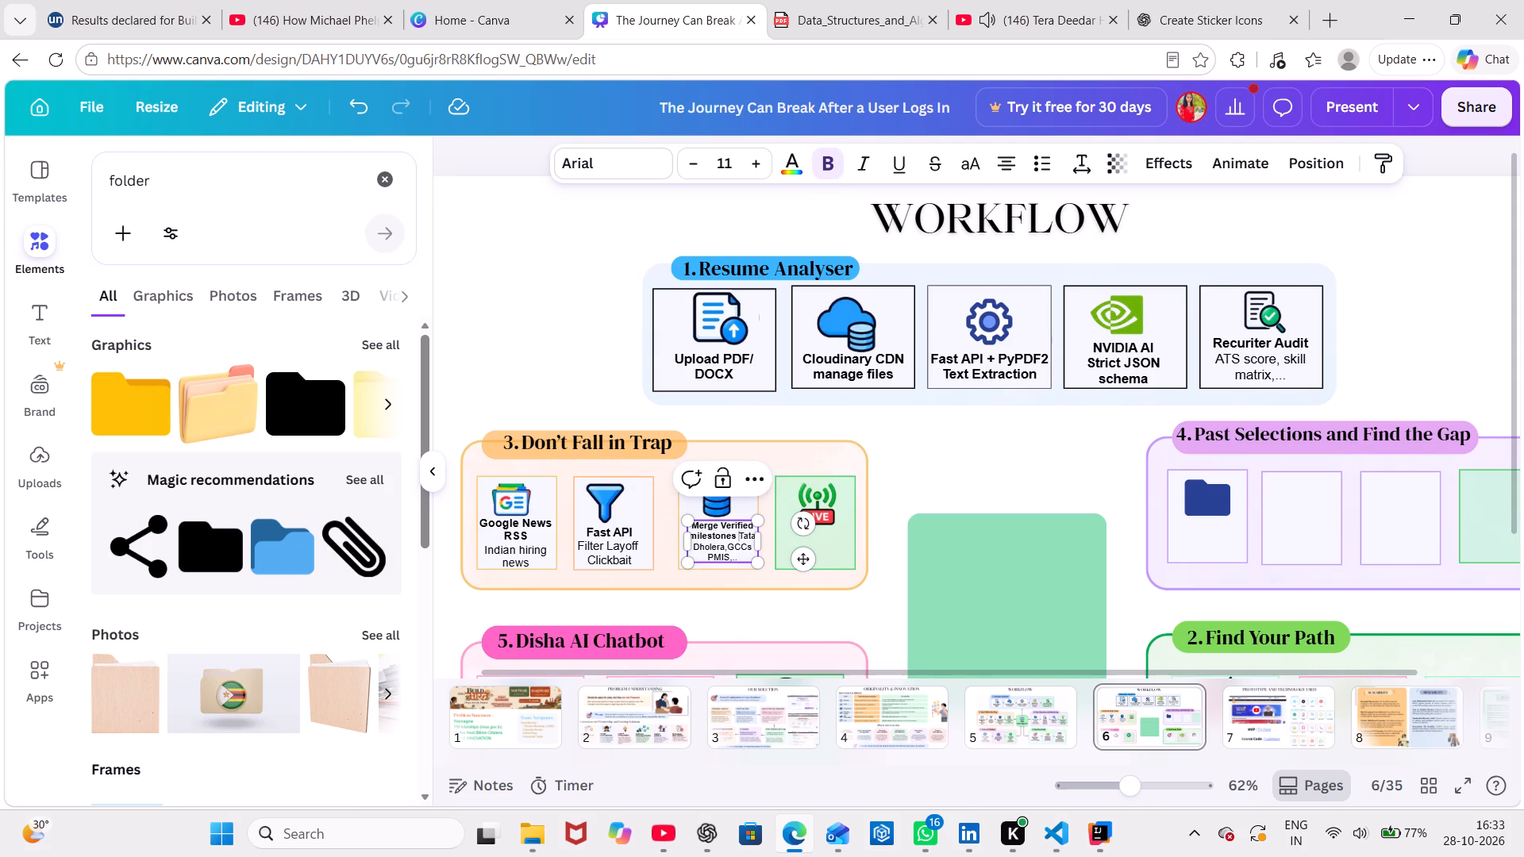
pyautogui.click(974, 463)
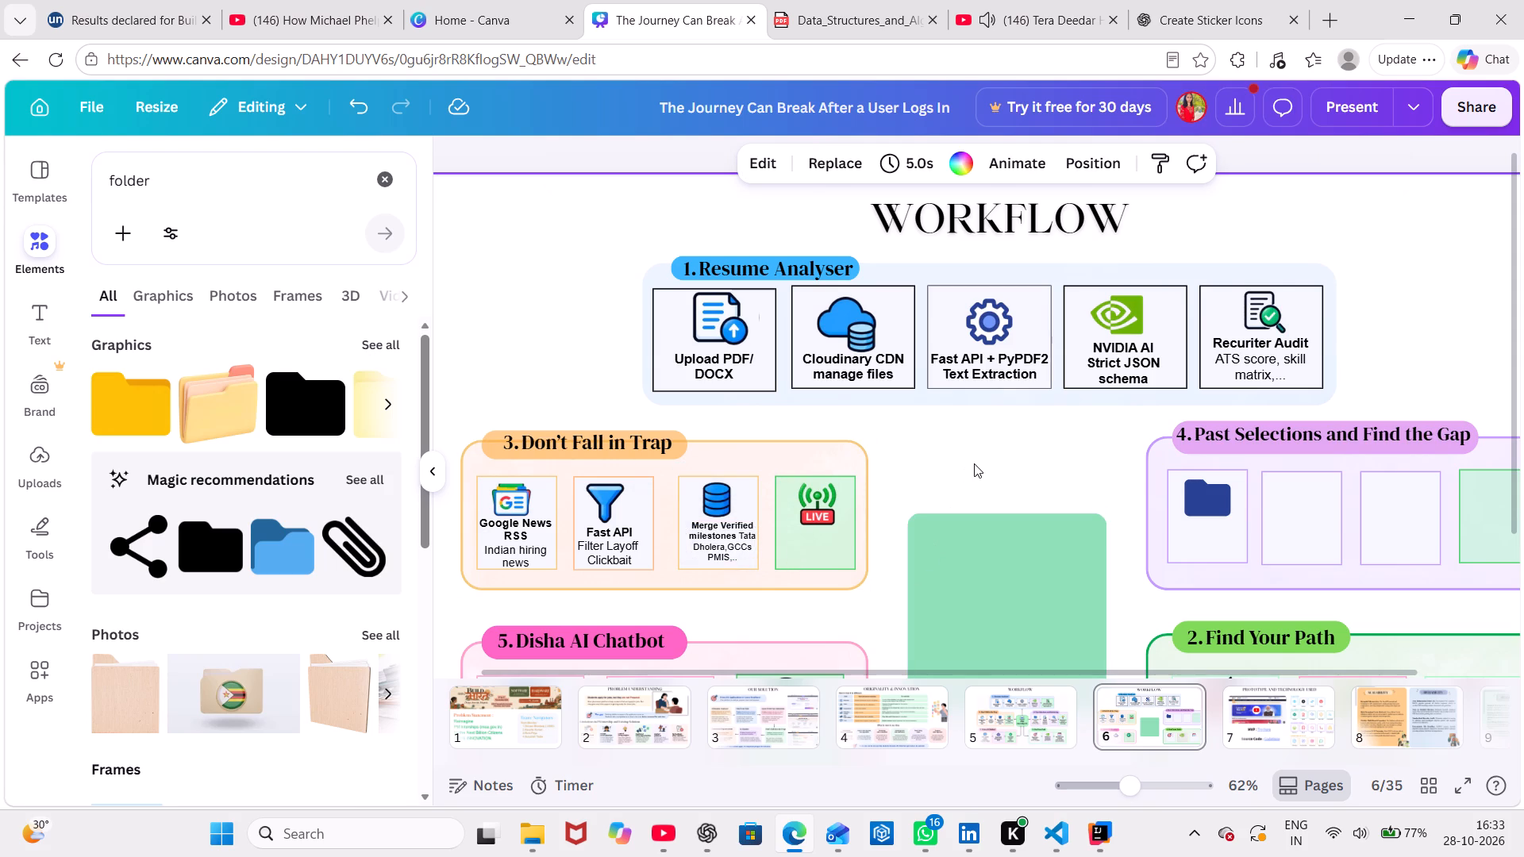
pyautogui.click(723, 539)
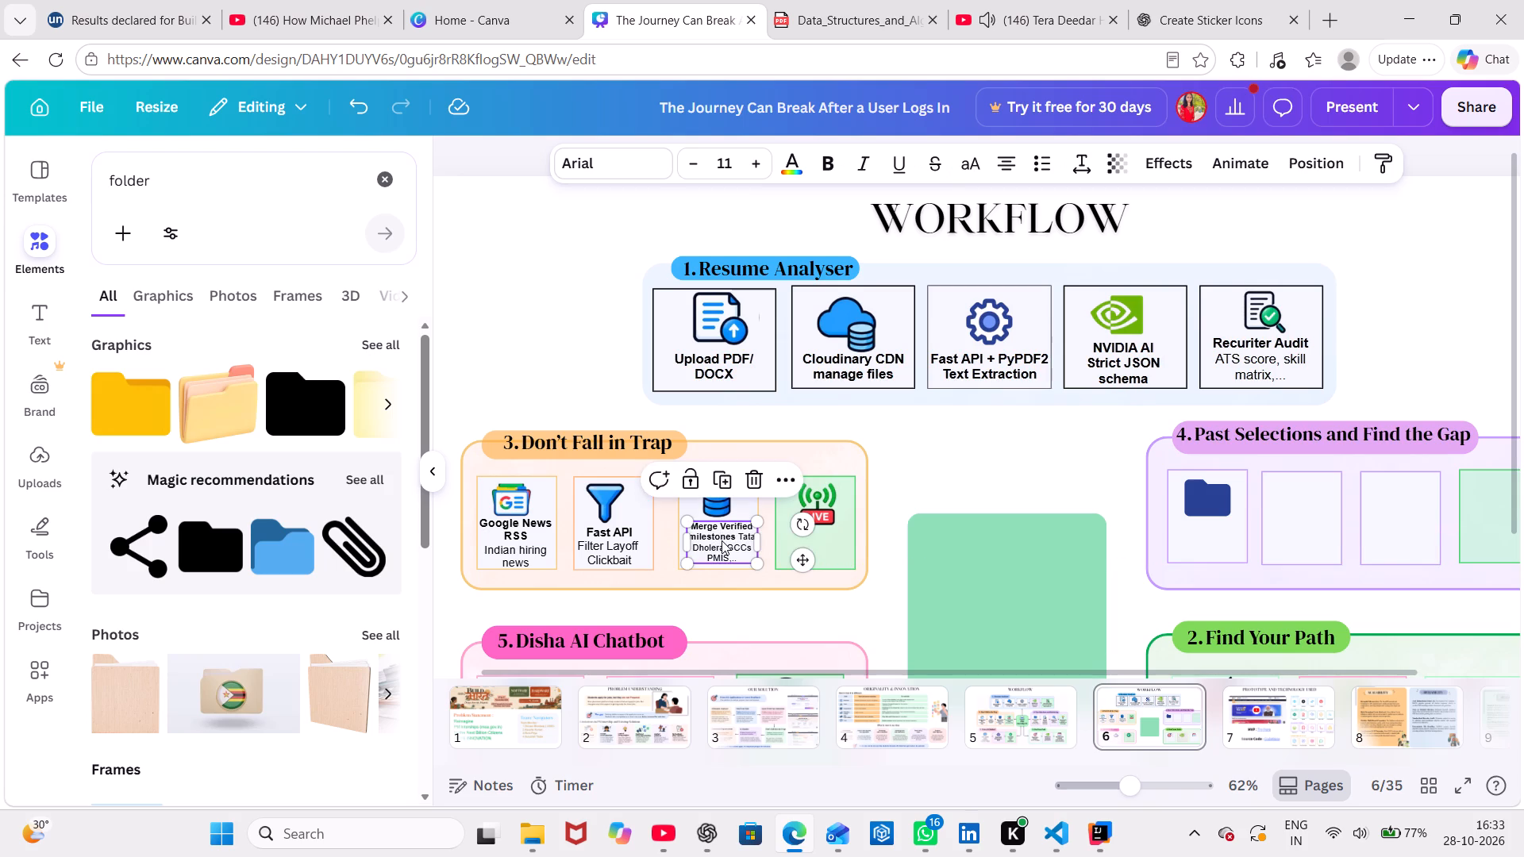
pyautogui.click(999, 421)
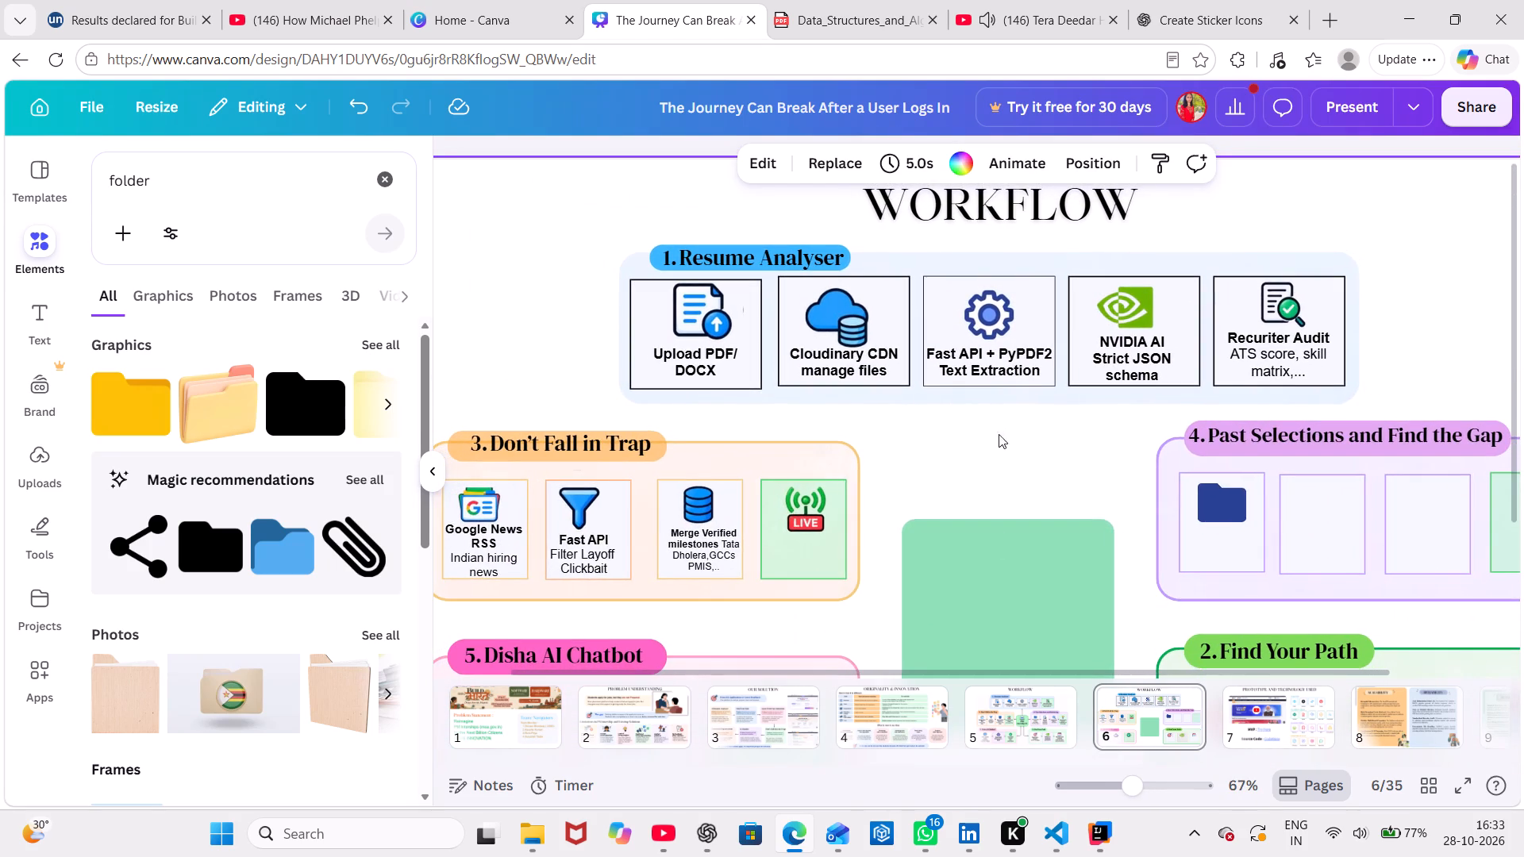
# Check the wording on page 5, paste a copy of the Upload PDF/DOCX label on page 6, and change its text to "Live Job Creation Stream".
pyautogui.click(999, 717)
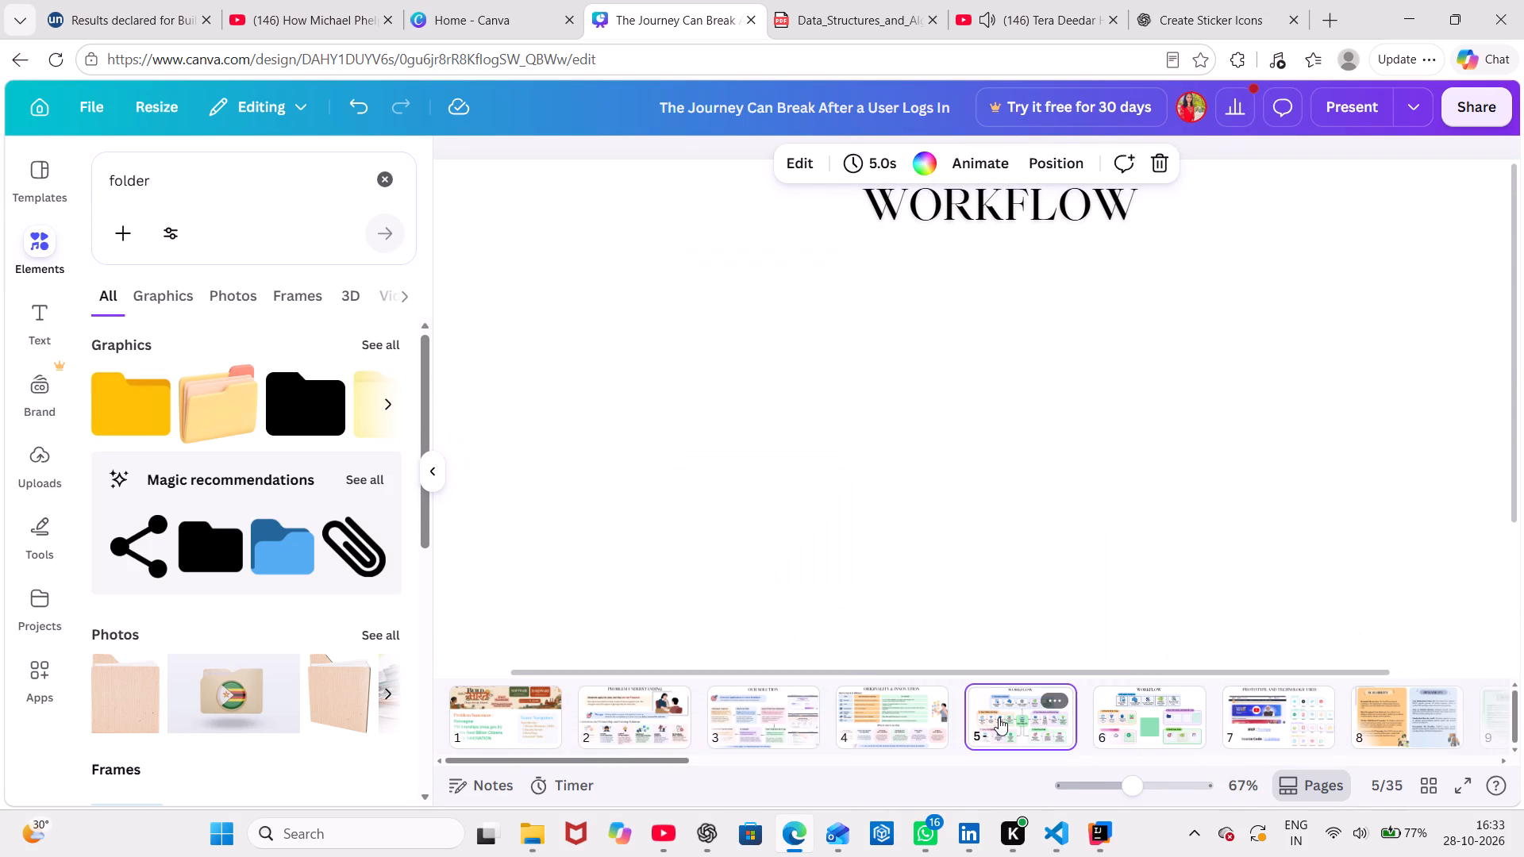
pyautogui.click(1135, 694)
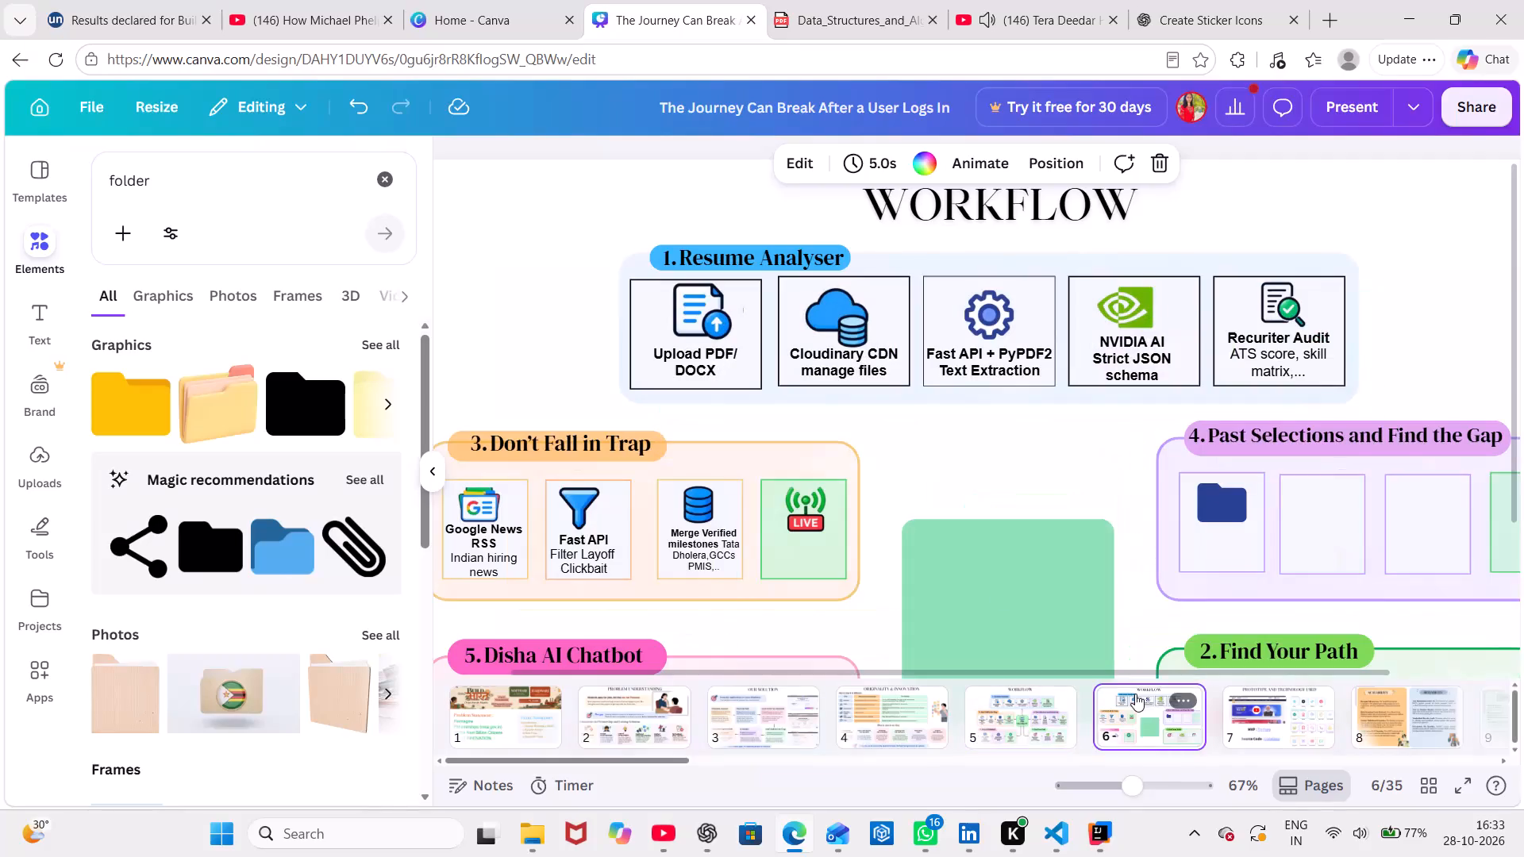
pyautogui.hotkey('ctrl', 'v')
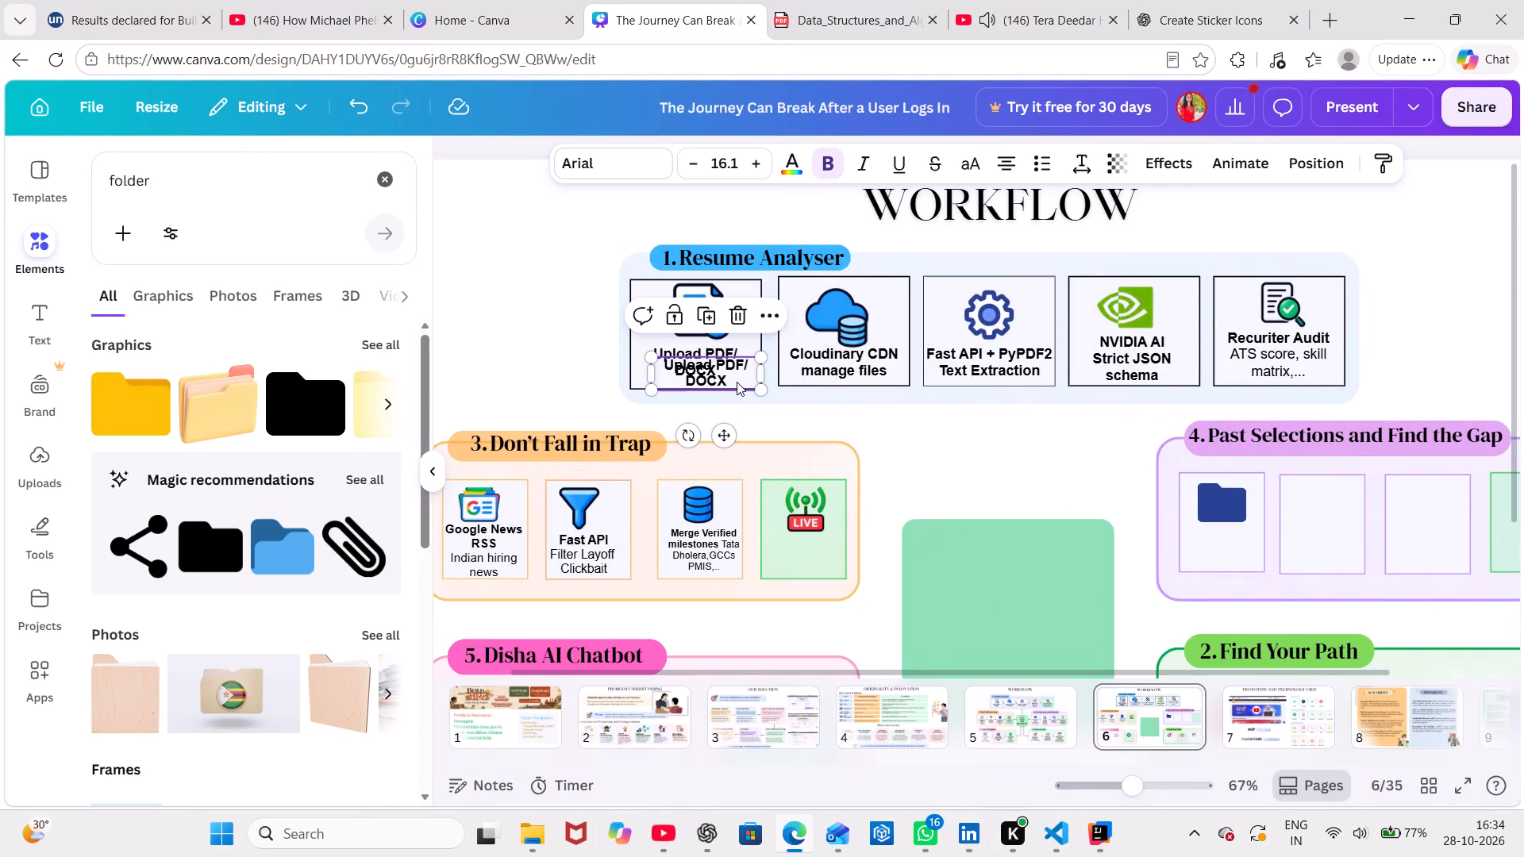
pyautogui.moveTo(737, 382); pyautogui.dragTo(911, 467)
pyautogui.click(895, 458)
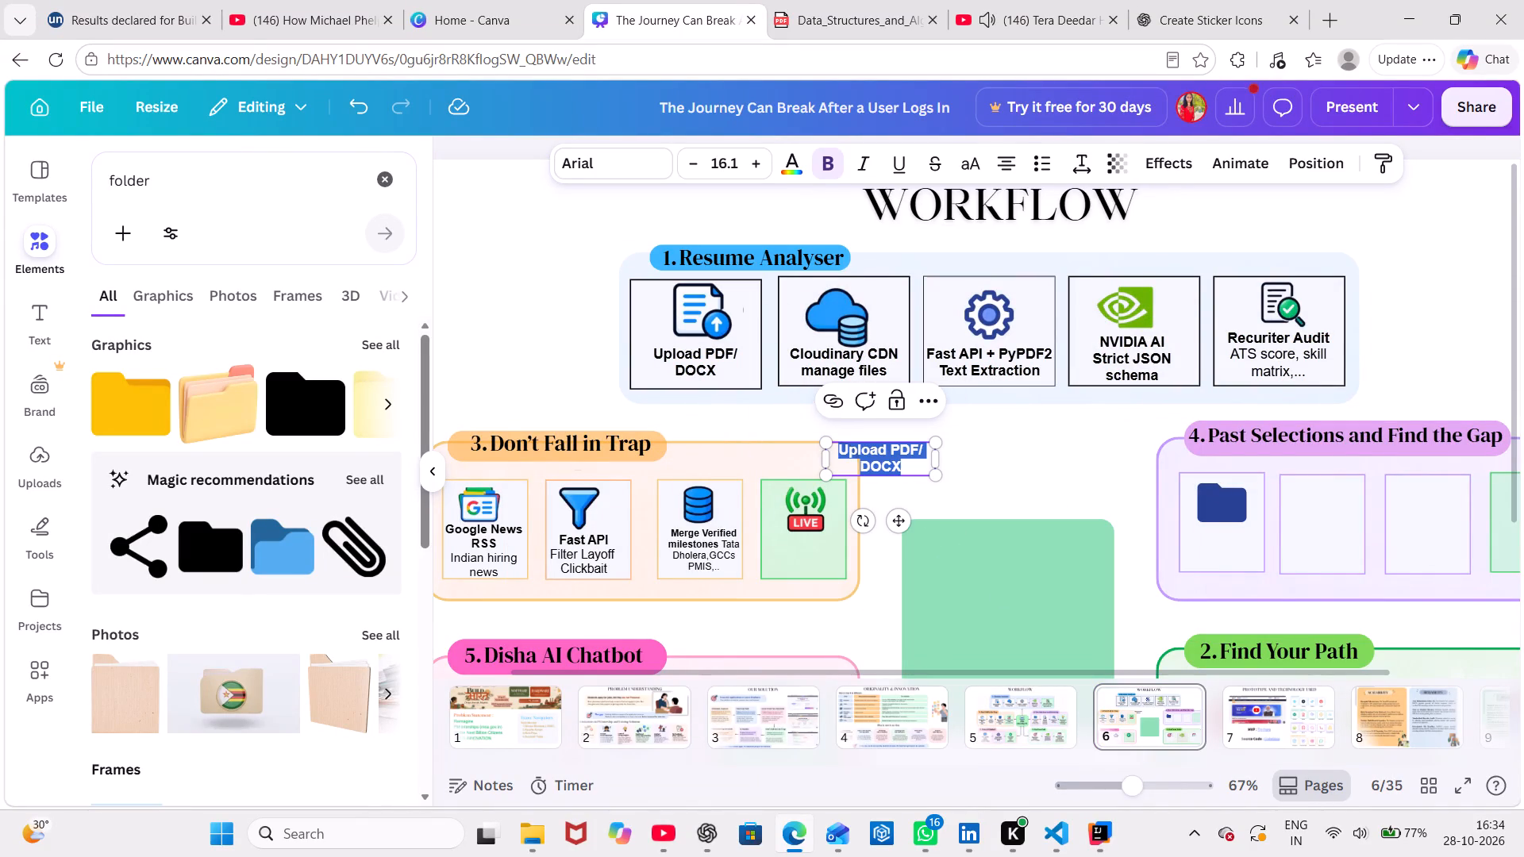
pyautogui.press('BackSpace')
pyautogui.write('Live Job Creation')
pyautogui.press('space')
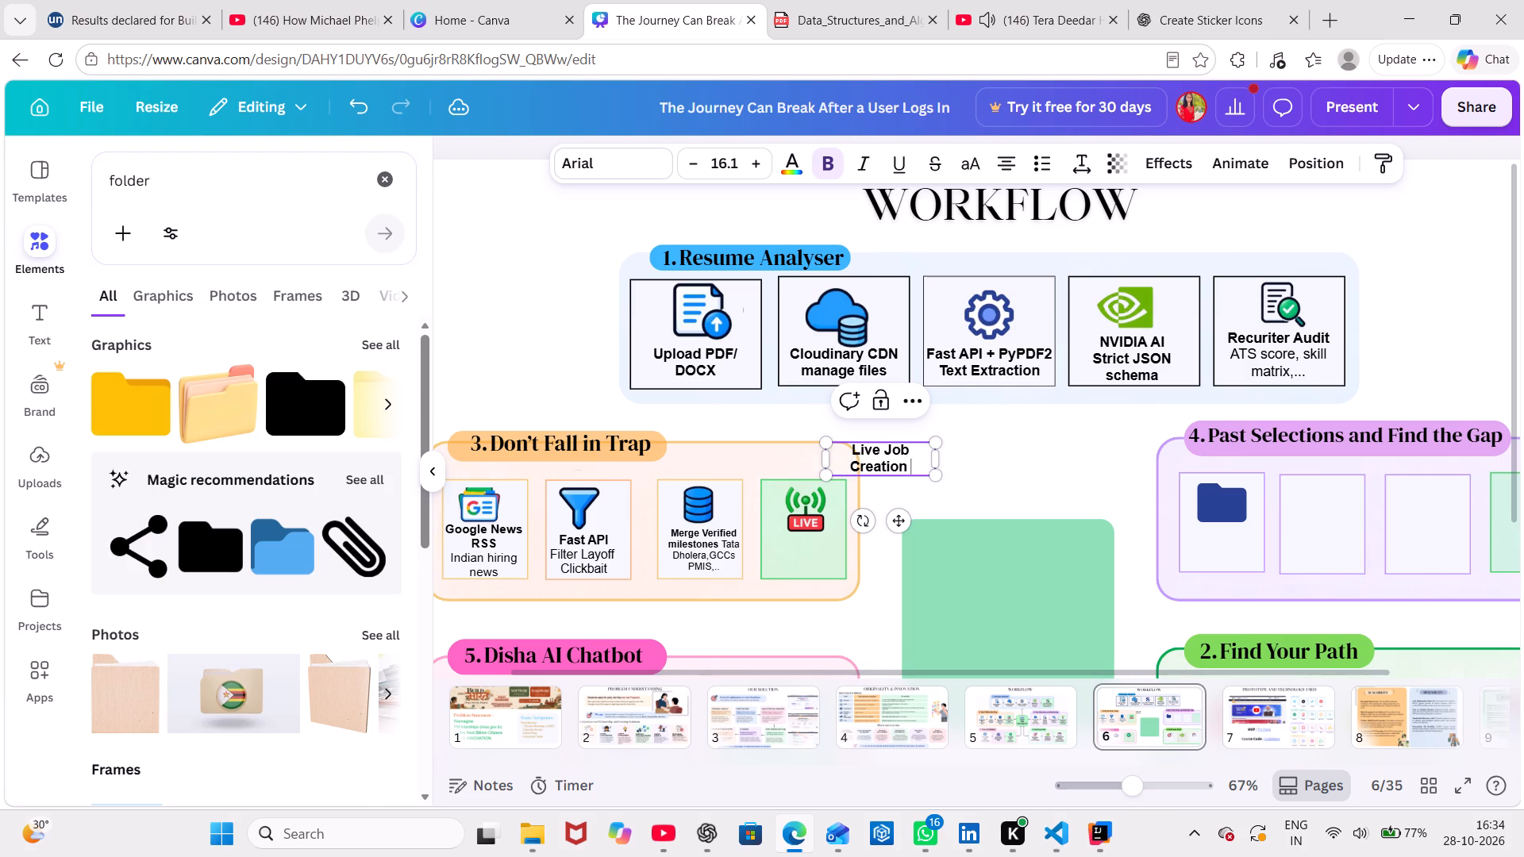
pyautogui.write('Stream')
pyautogui.press('Return')
# Check page 5 again and add "with source link" as a new line in the Live Job Creation Stream label.
pyautogui.click(1040, 714)
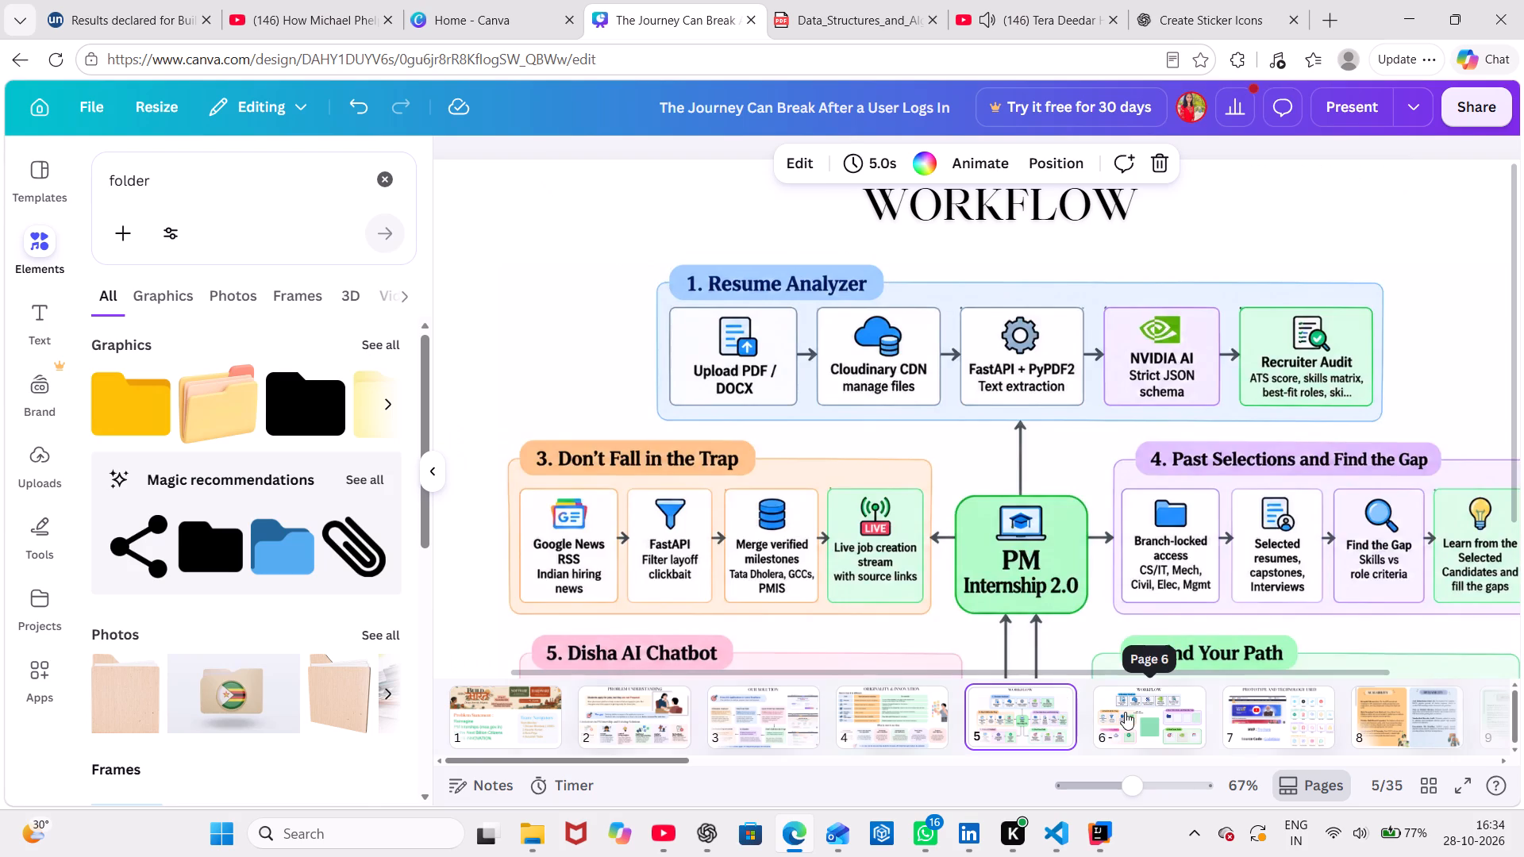
pyautogui.click(1125, 712)
pyautogui.click(891, 475)
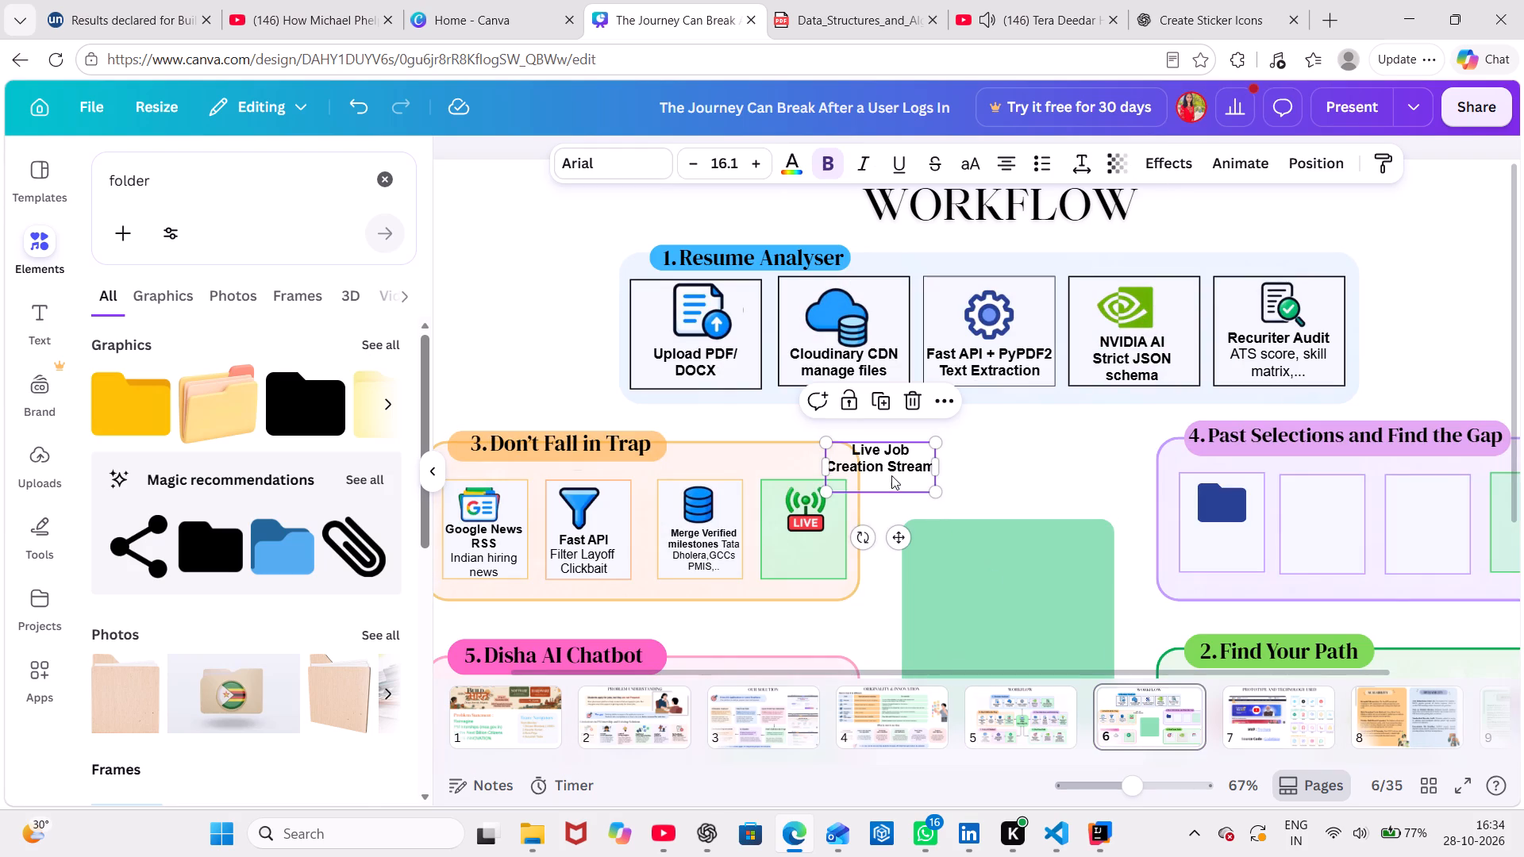
pyautogui.click(878, 478)
pyautogui.write('with')
pyautogui.press('space')
pyautogui.write('source link')
# Shrink the Live Job Creation Stream label to font size 11.2 and place it below the LIVE icon in its green box.
pyautogui.moveTo(899, 544); pyautogui.dragTo(815, 629)
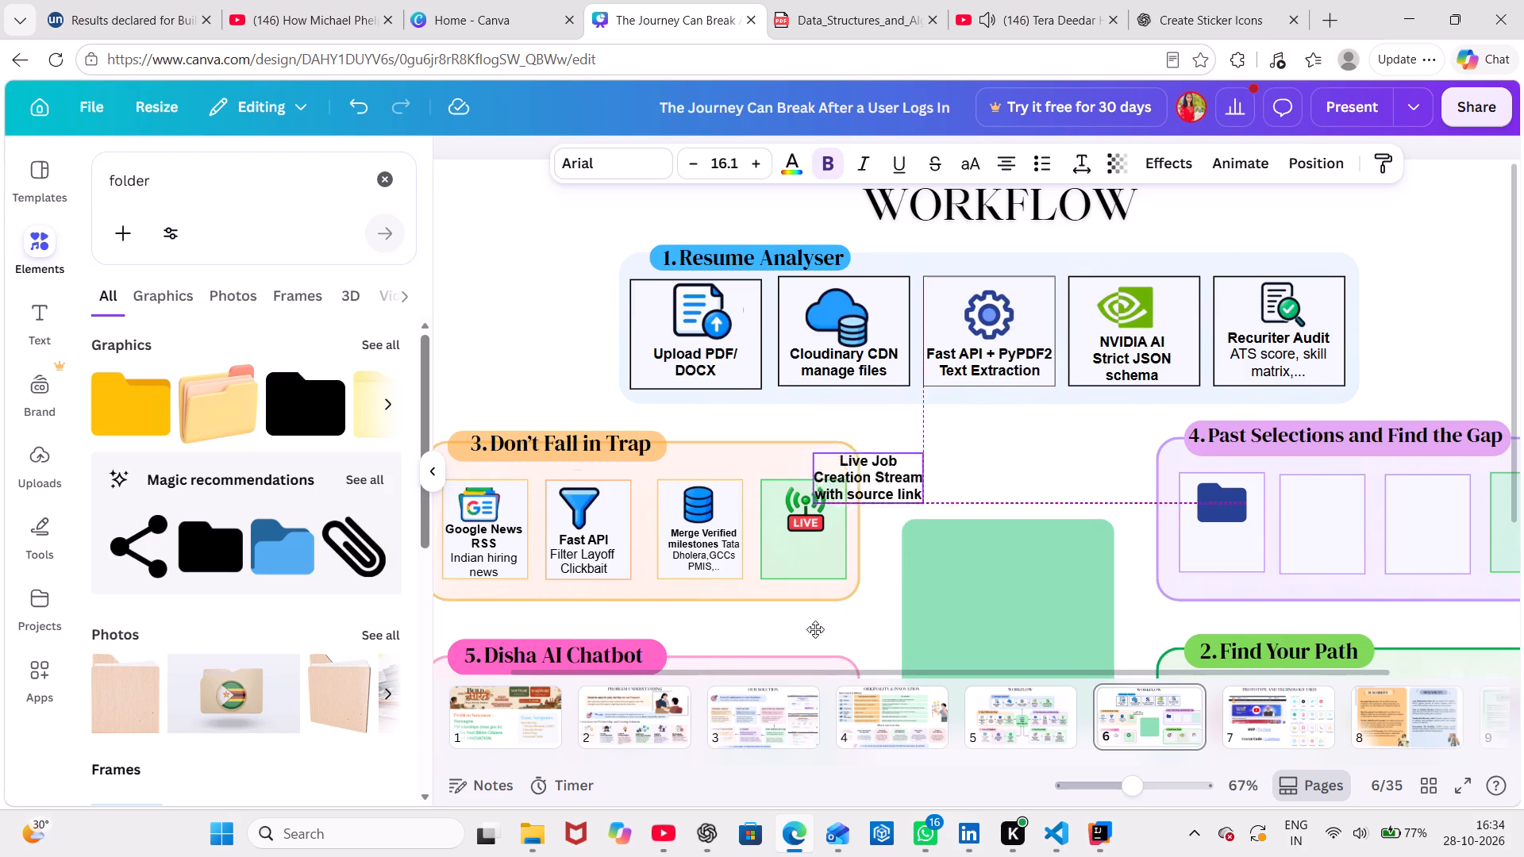
pyautogui.moveTo(815, 629); pyautogui.dragTo(816, 635)
pyautogui.moveTo(740, 575); pyautogui.dragTo(772, 551)
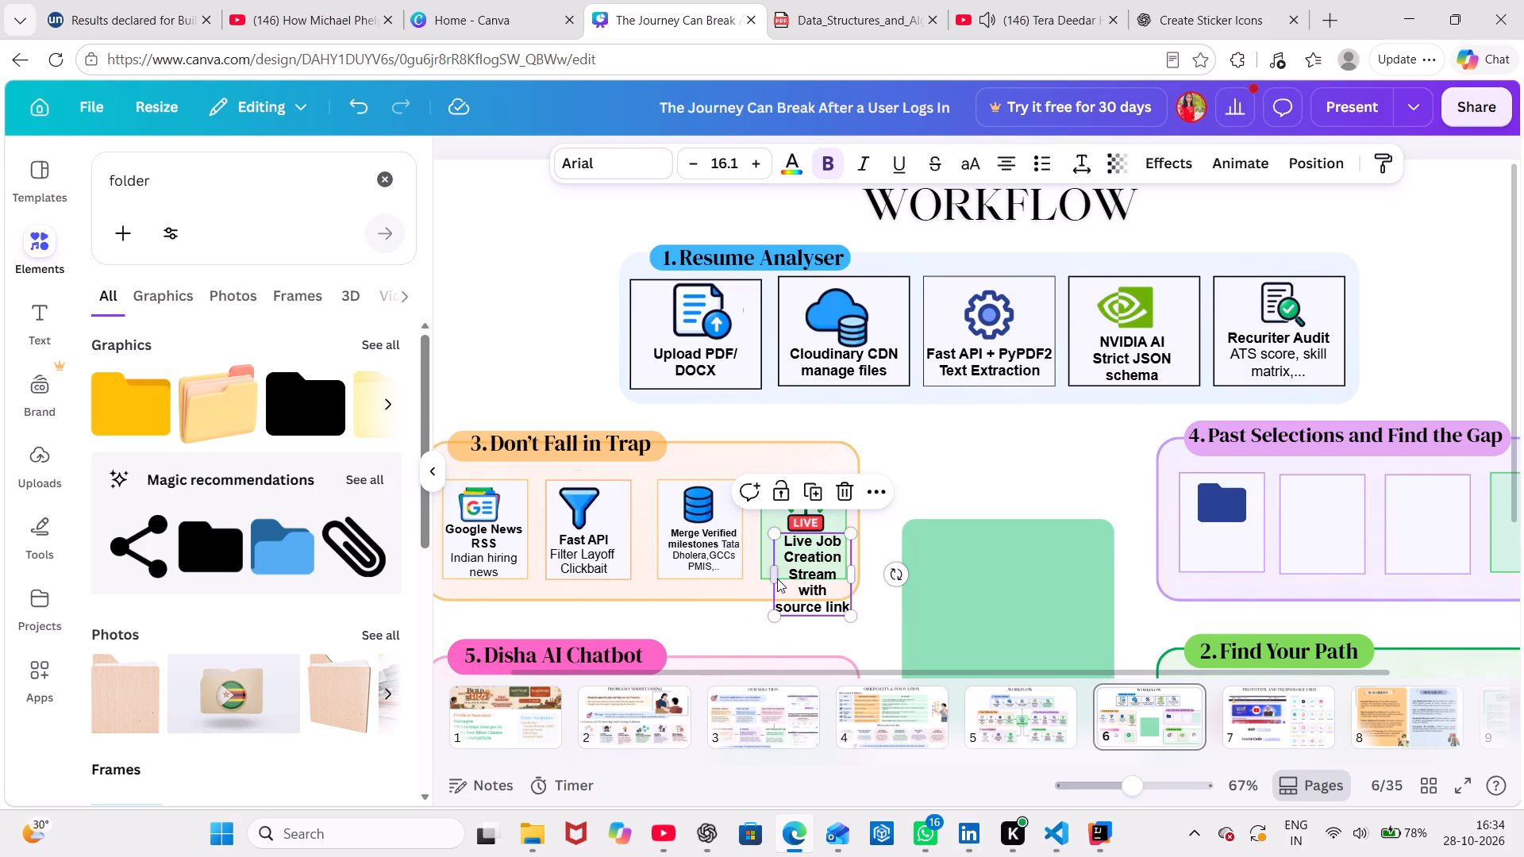
pyautogui.moveTo(777, 578); pyautogui.dragTo(771, 570)
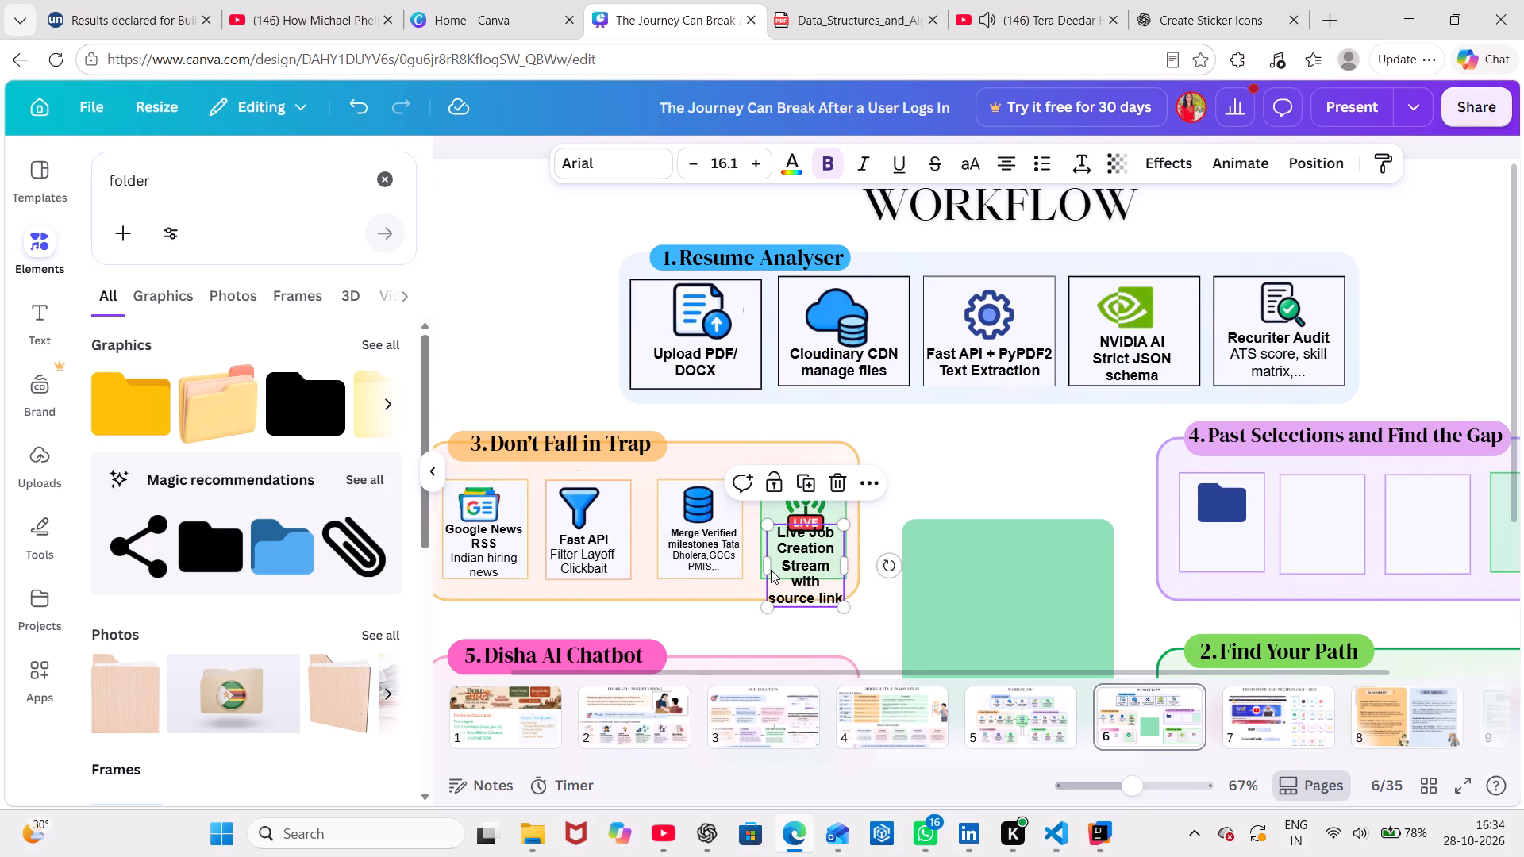
pyautogui.moveTo(765, 562); pyautogui.dragTo(737, 568)
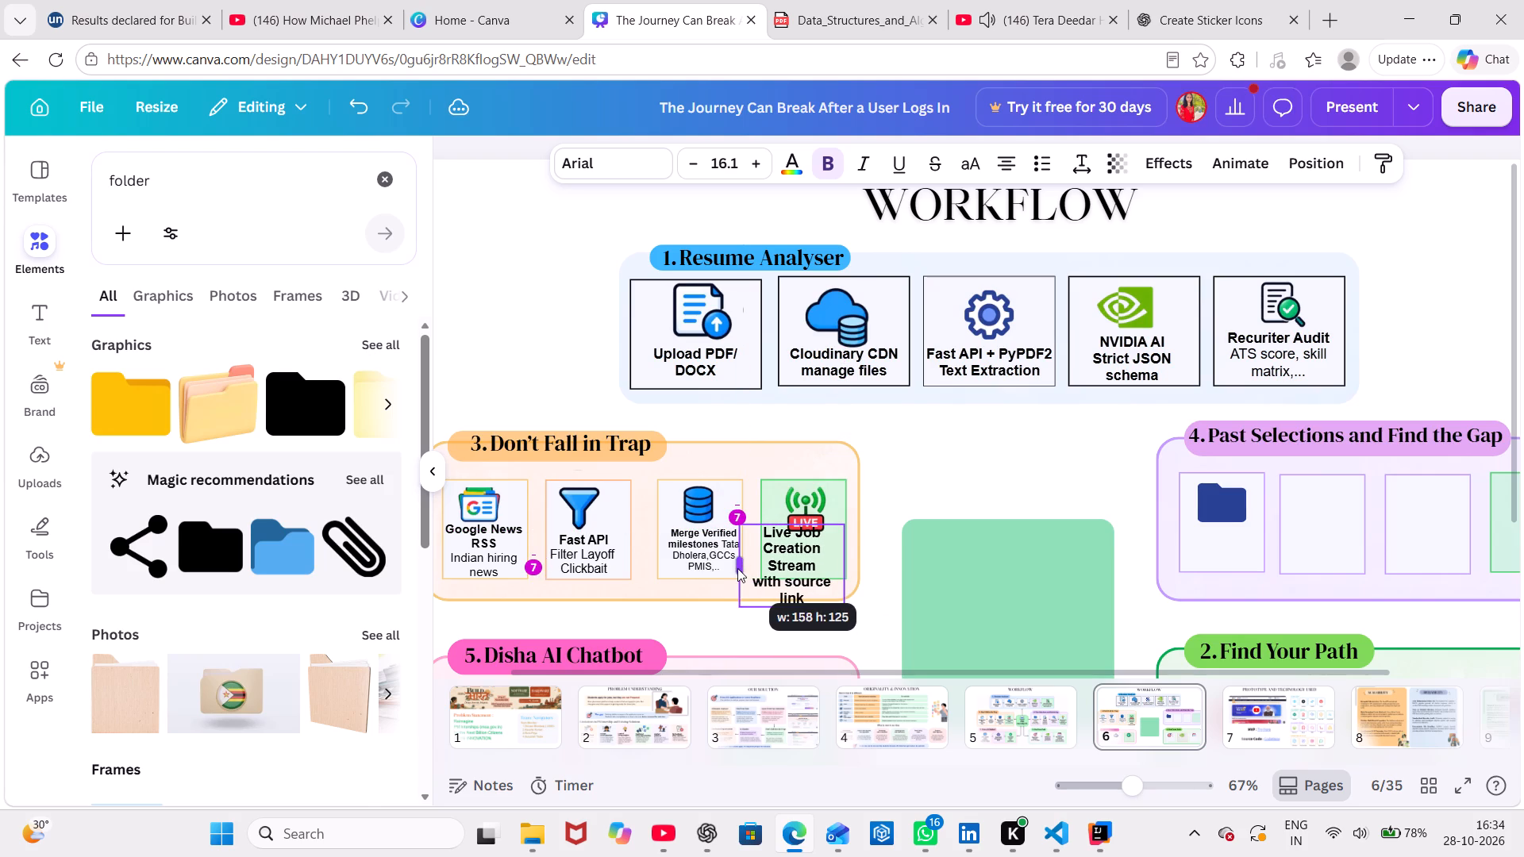
pyautogui.moveTo(737, 568); pyautogui.dragTo(725, 573)
pyautogui.moveTo(727, 571); pyautogui.dragTo(752, 563)
pyautogui.moveTo(790, 533); pyautogui.dragTo(797, 542)
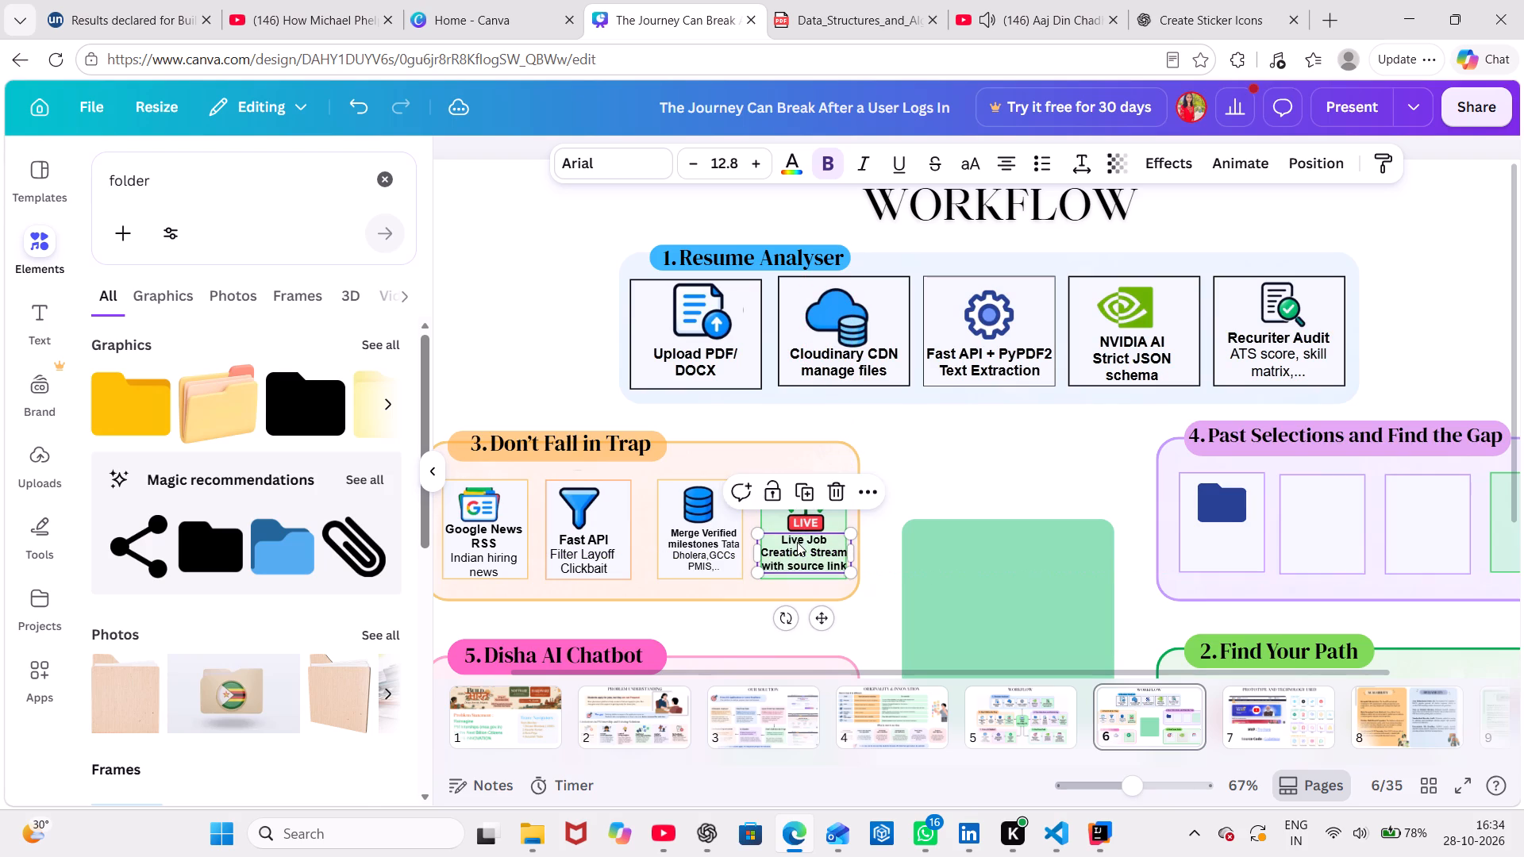
pyautogui.moveTo(757, 575); pyautogui.dragTo(765, 568)
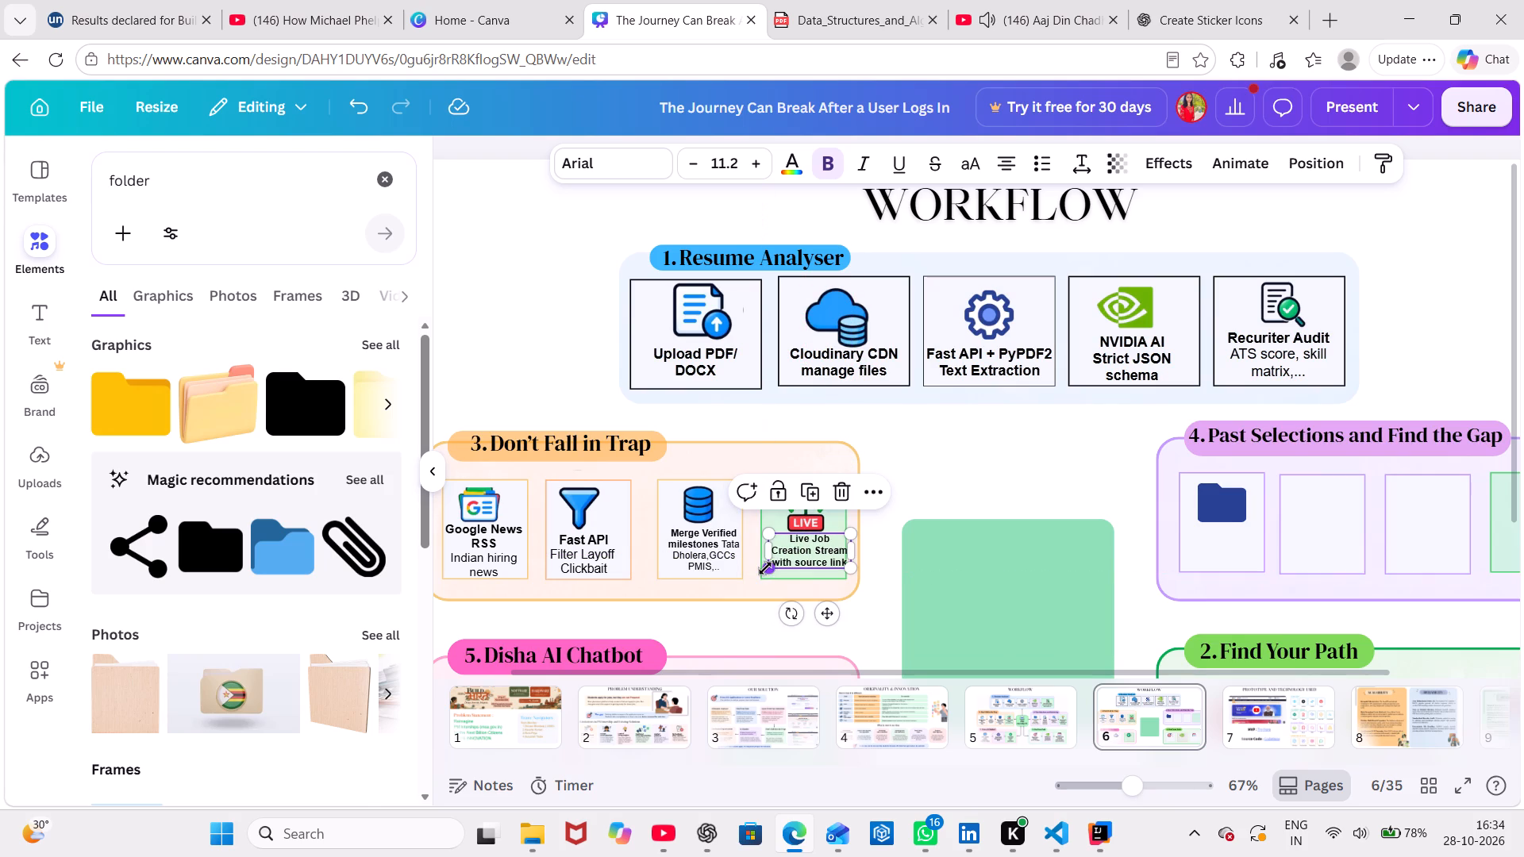
pyautogui.moveTo(807, 547); pyautogui.dragTo(800, 550)
pyautogui.click(990, 476)
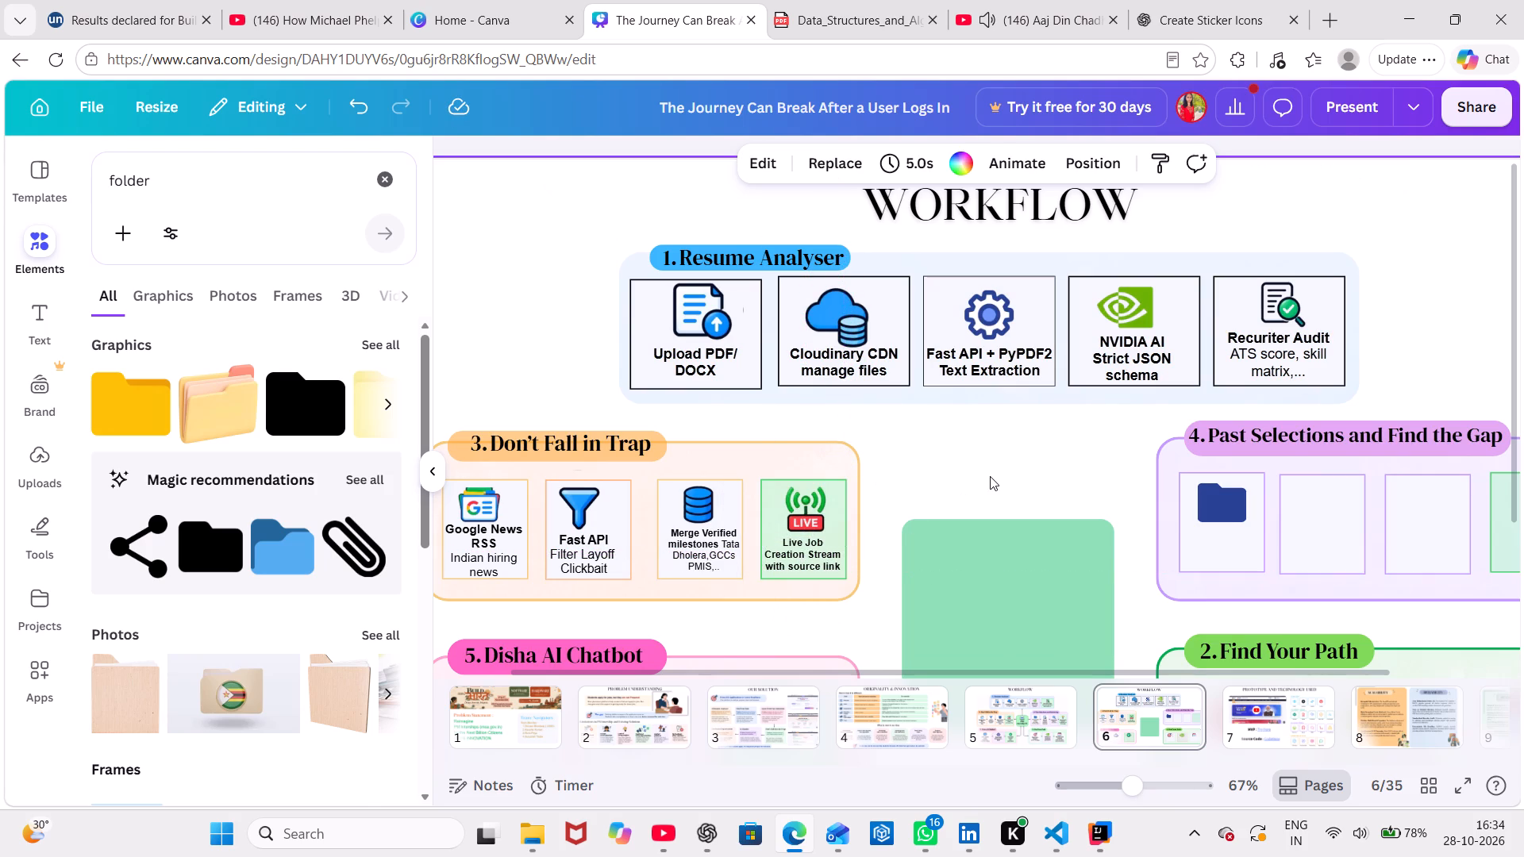
pyautogui.click(818, 540)
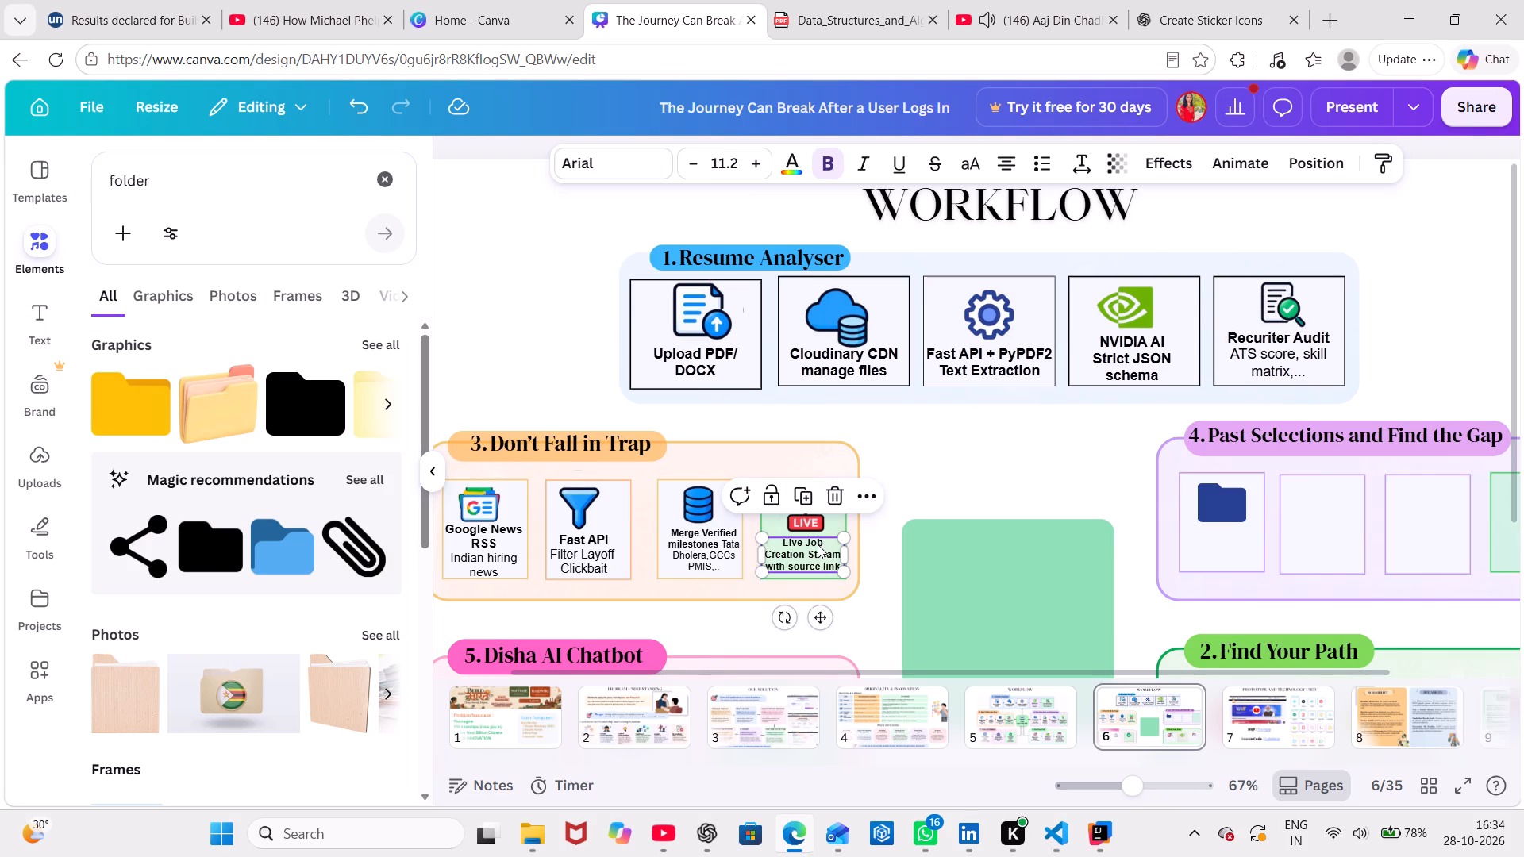
pyautogui.click(942, 463)
# Shrink the Fast API Filter Layoff Clickbait label to font size 12.7 within its box.
pyautogui.hscroll(2, 942, 463)
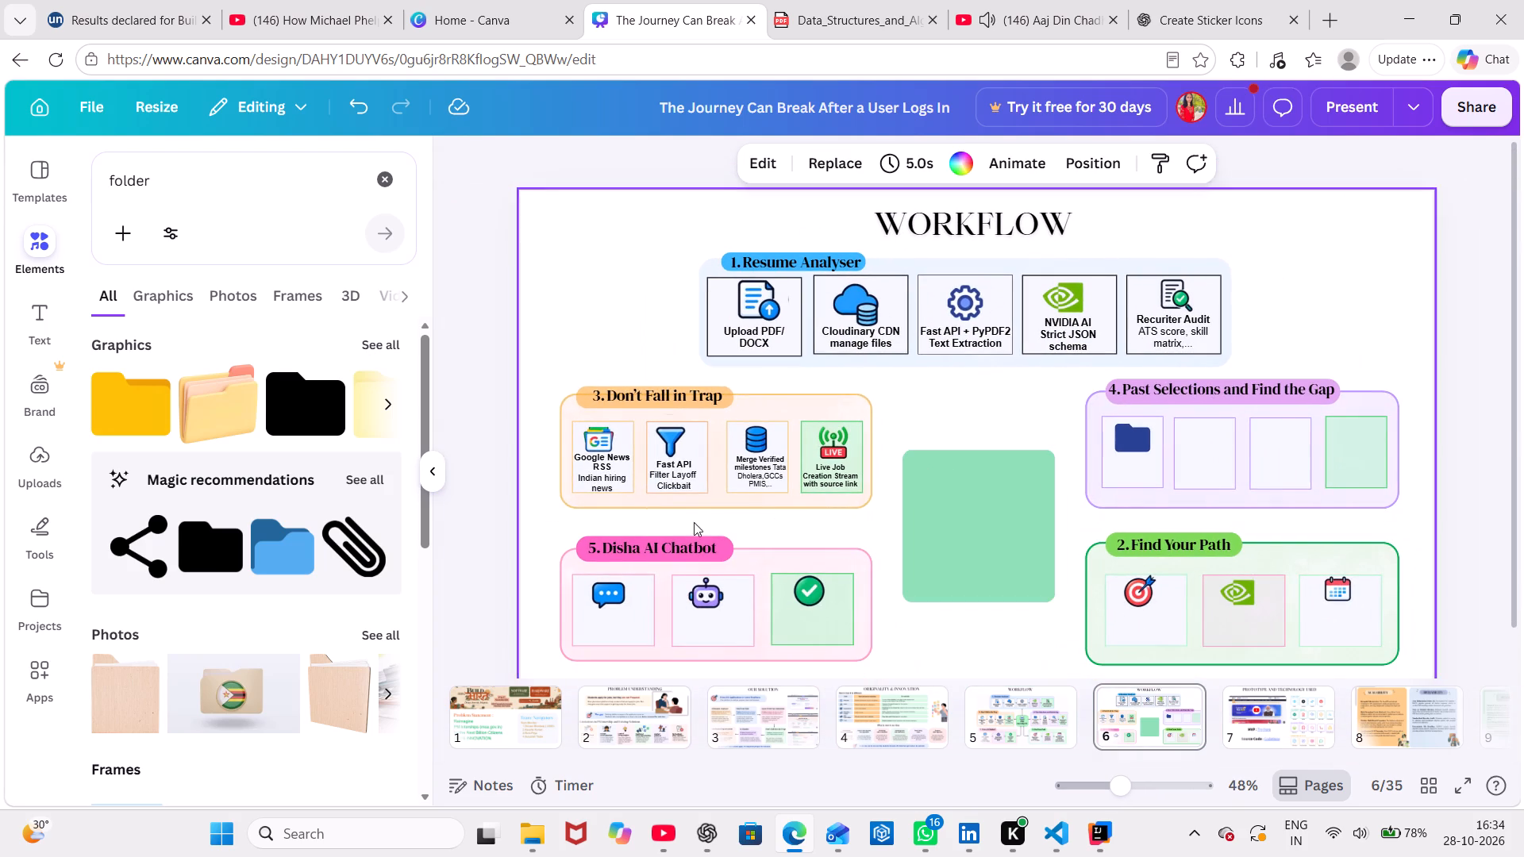
pyautogui.click(674, 478)
pyautogui.moveTo(642, 493); pyautogui.dragTo(641, 490)
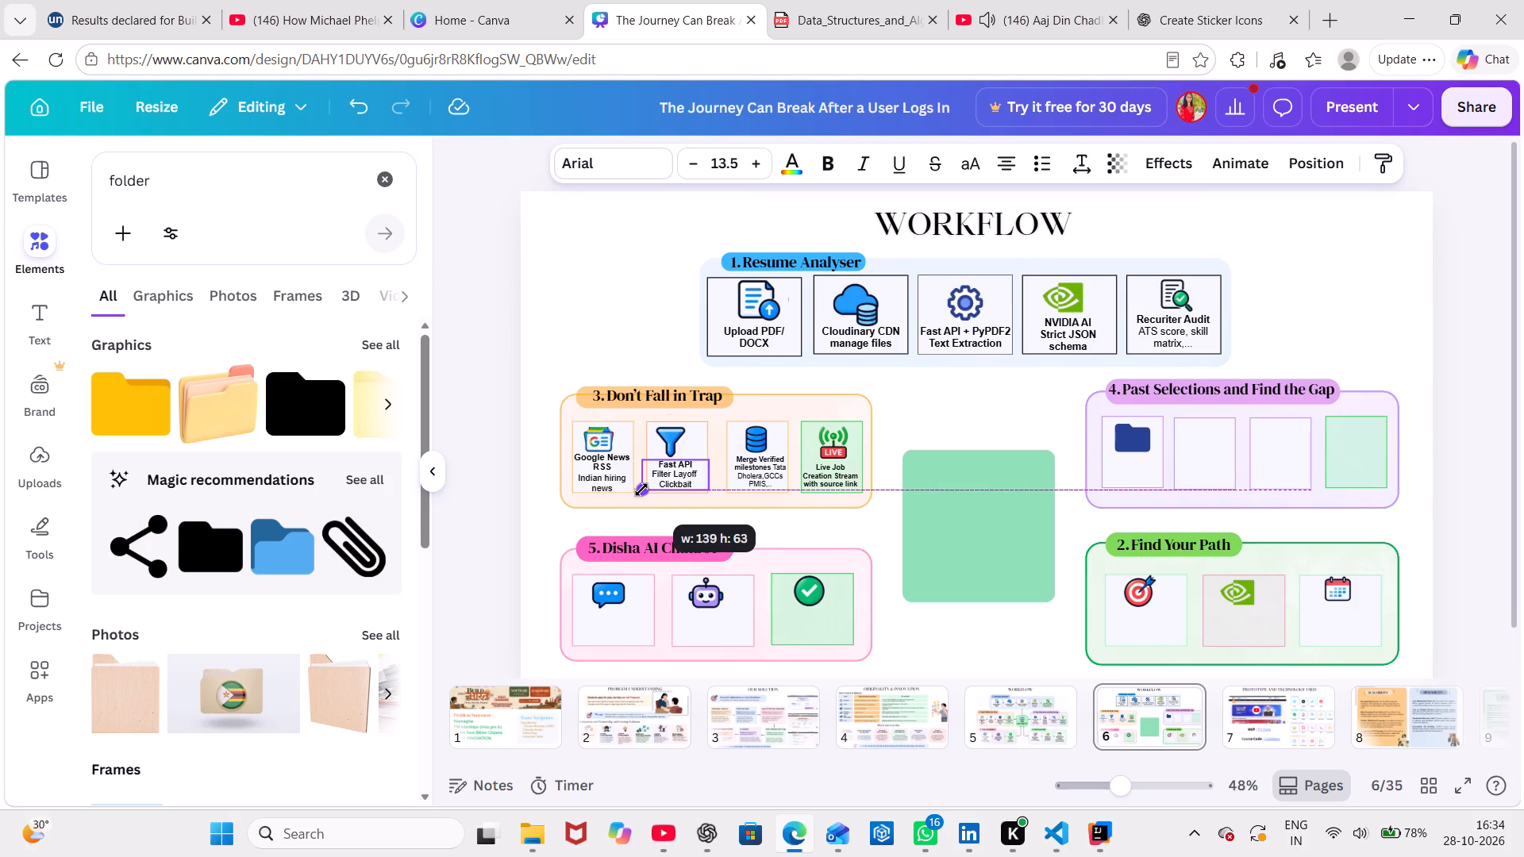
pyautogui.moveTo(641, 490); pyautogui.dragTo(650, 489)
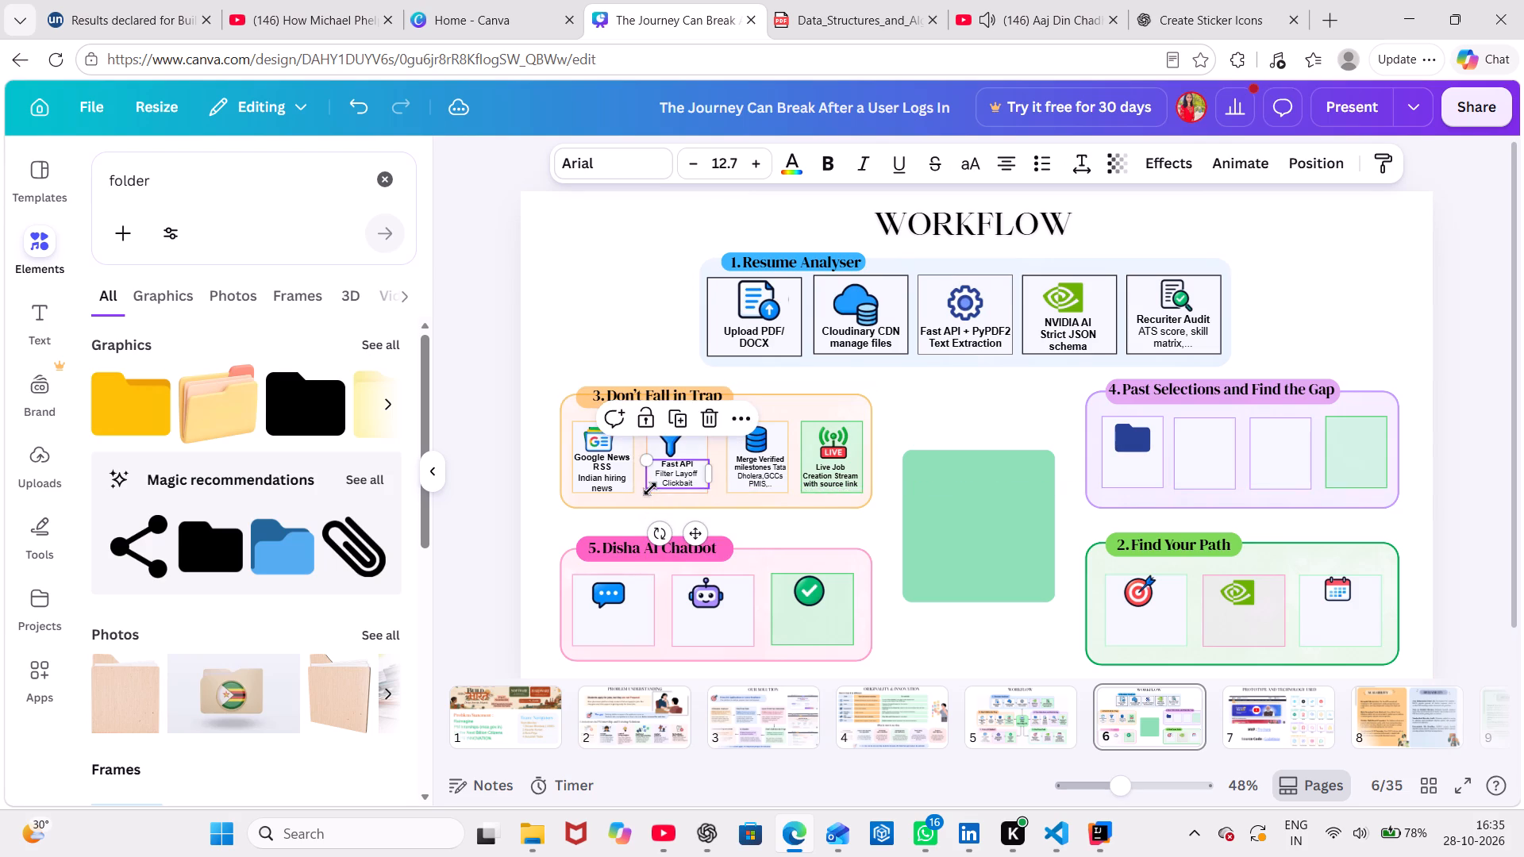
# Shrink the Google News RSS label to font size 11.8 and fit it inside its box below the icon.
pyautogui.moveTo(601, 471); pyautogui.dragTo(574, 502)
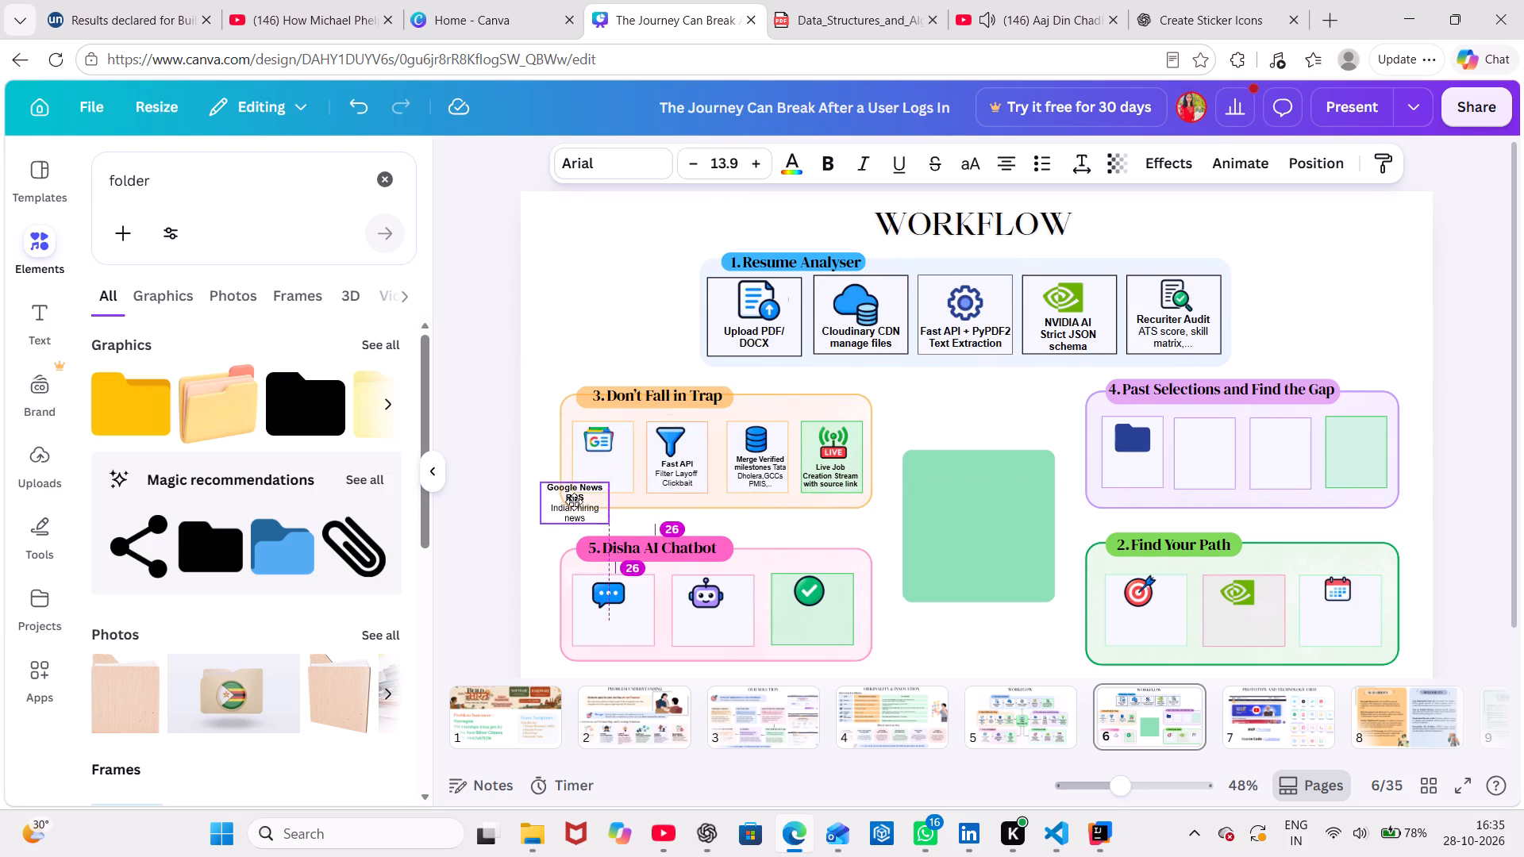
pyautogui.moveTo(574, 502); pyautogui.dragTo(598, 481)
pyautogui.click(677, 467)
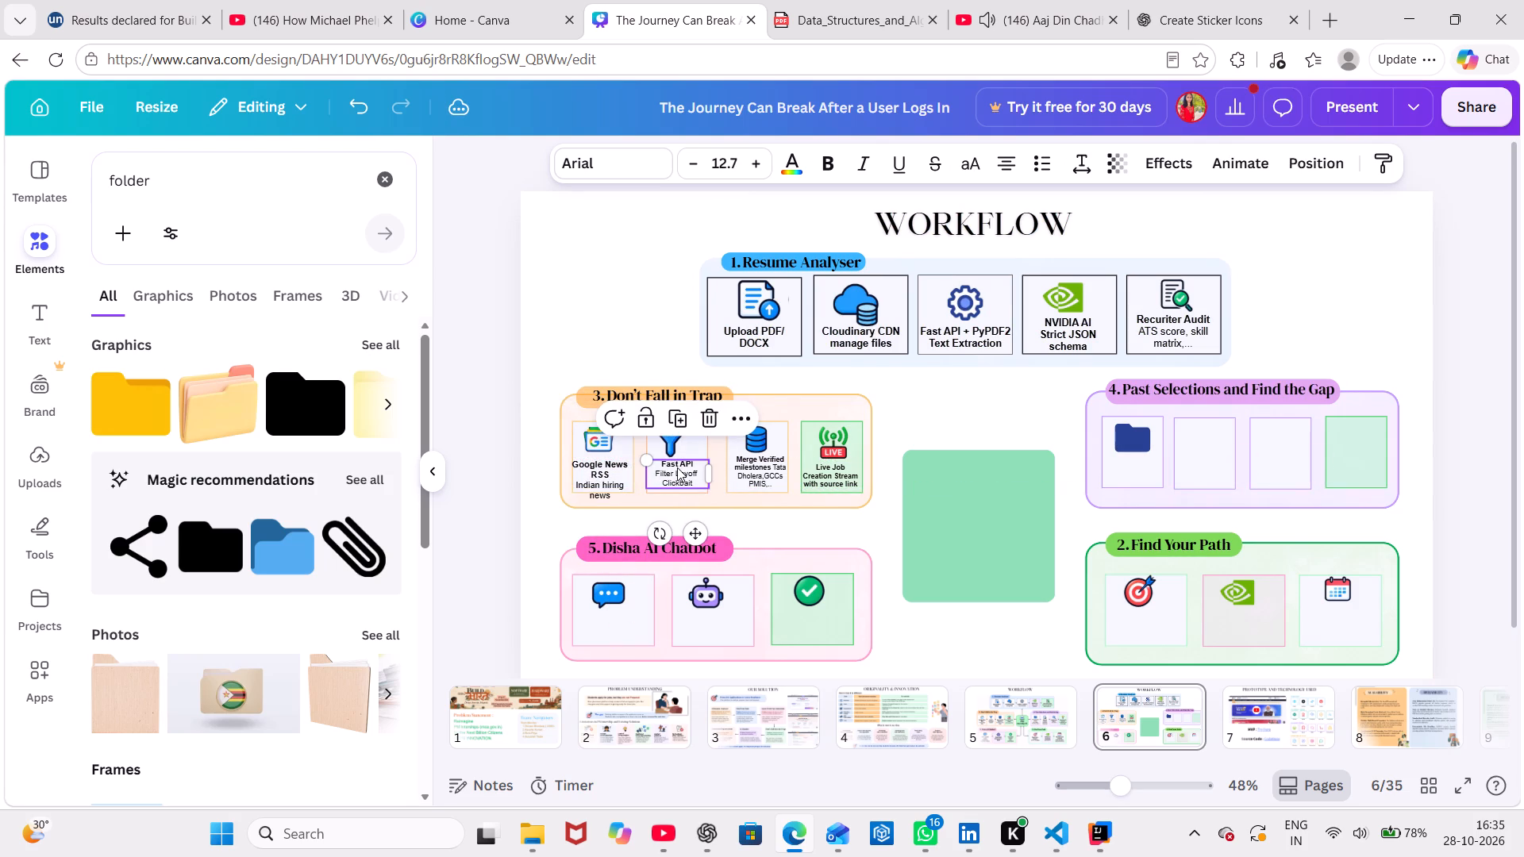
pyautogui.click(754, 456)
pyautogui.click(833, 457)
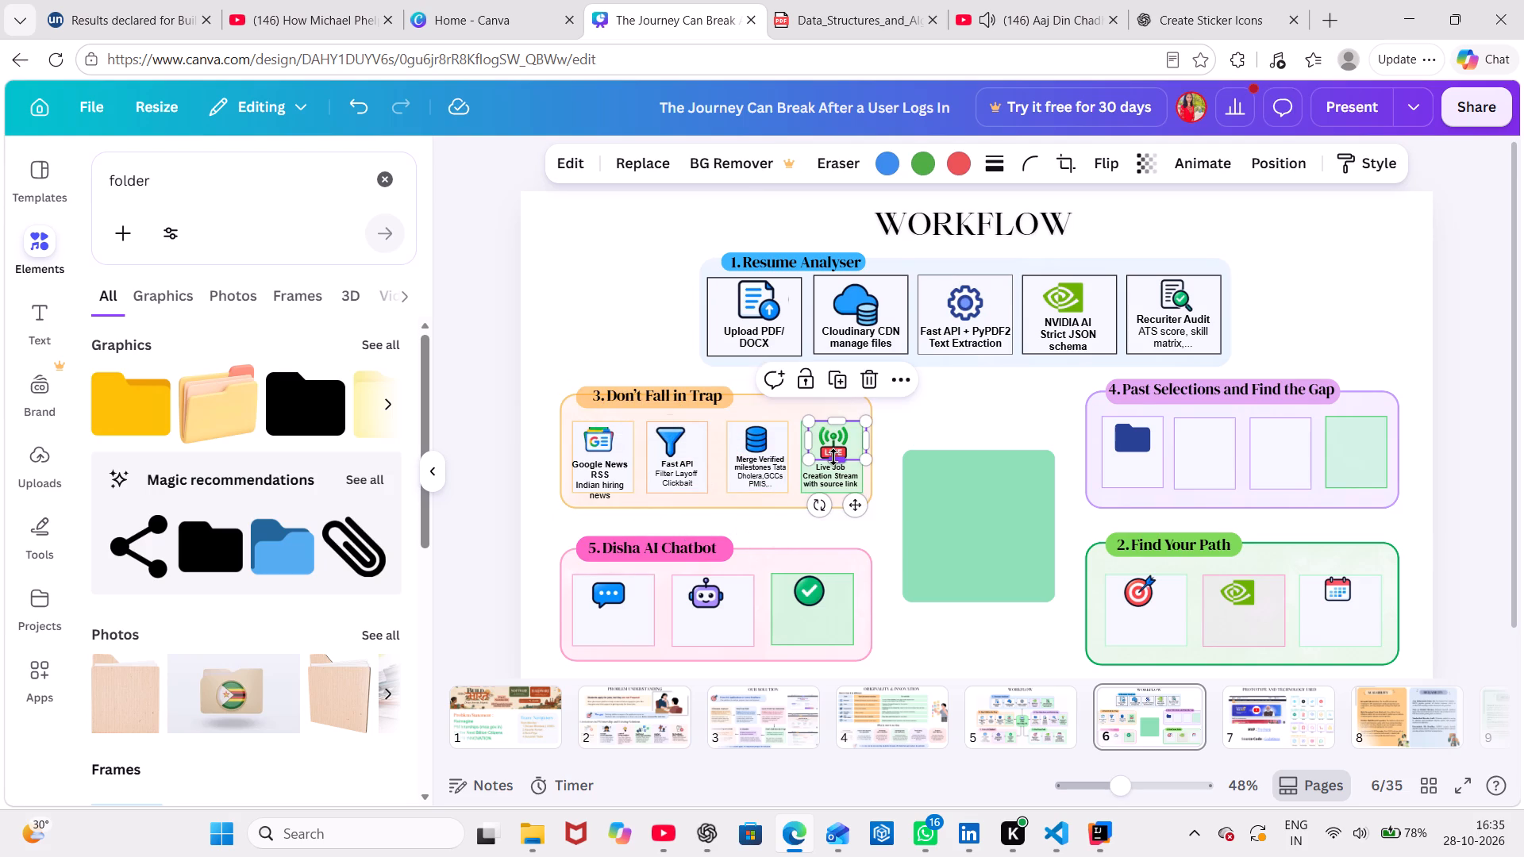
pyautogui.click(833, 479)
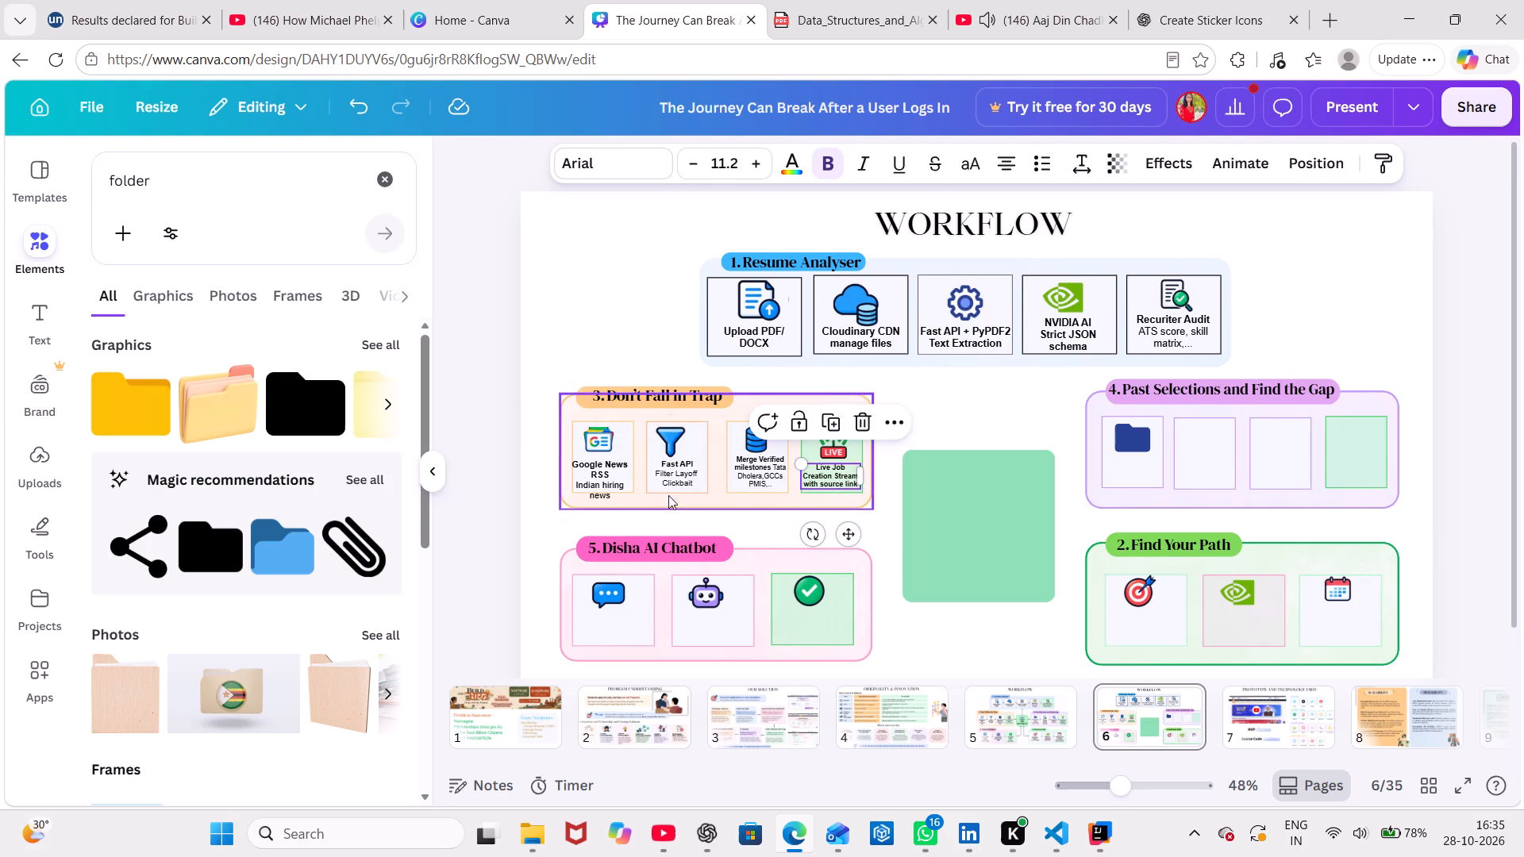
pyautogui.click(614, 482)
pyautogui.moveTo(562, 499); pyautogui.dragTo(571, 494)
pyautogui.click(940, 432)
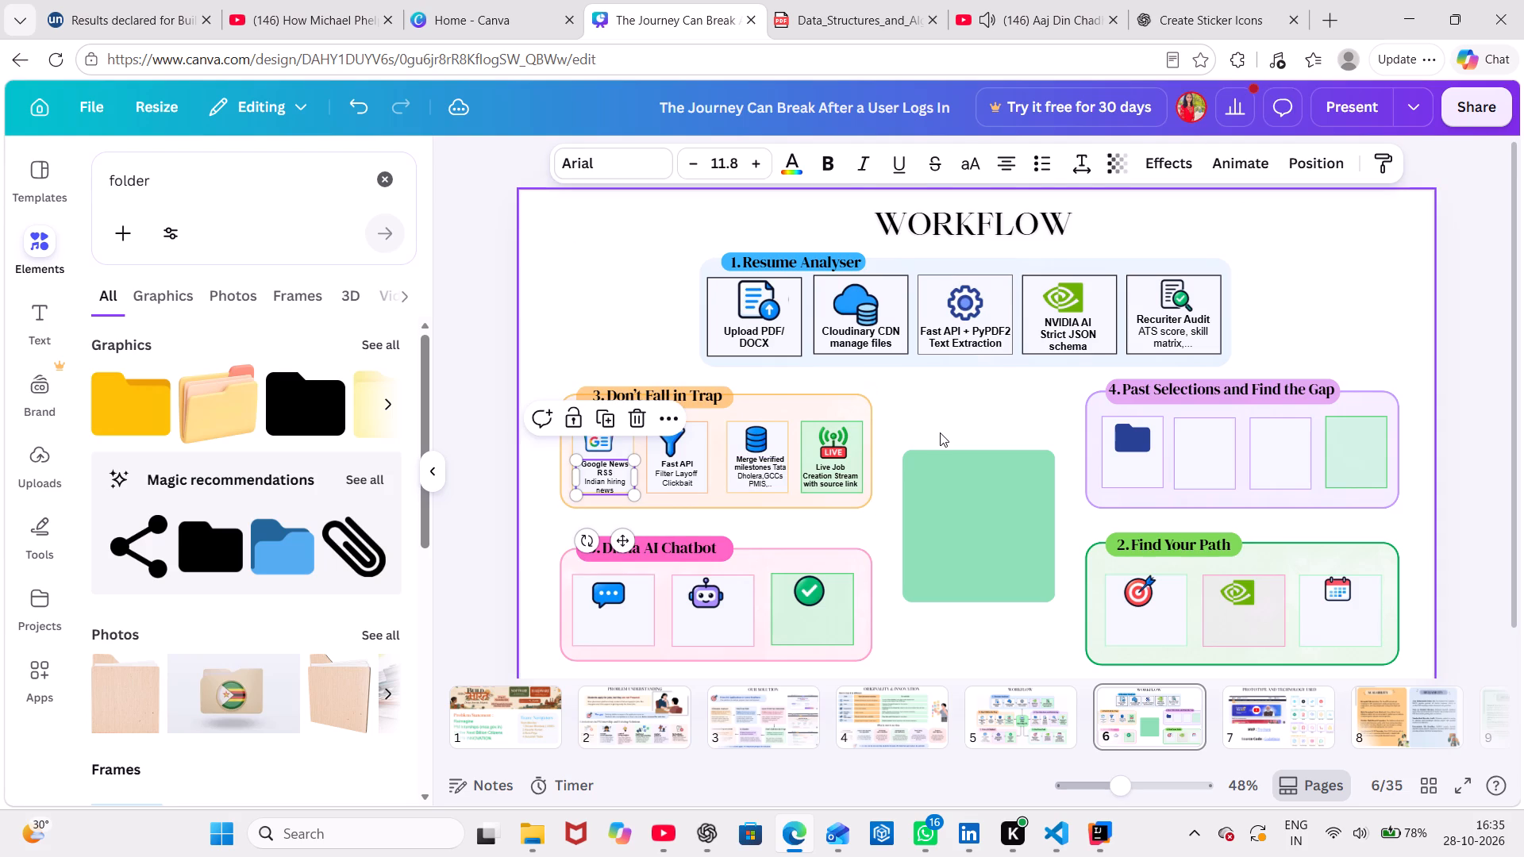
pyautogui.click(605, 478)
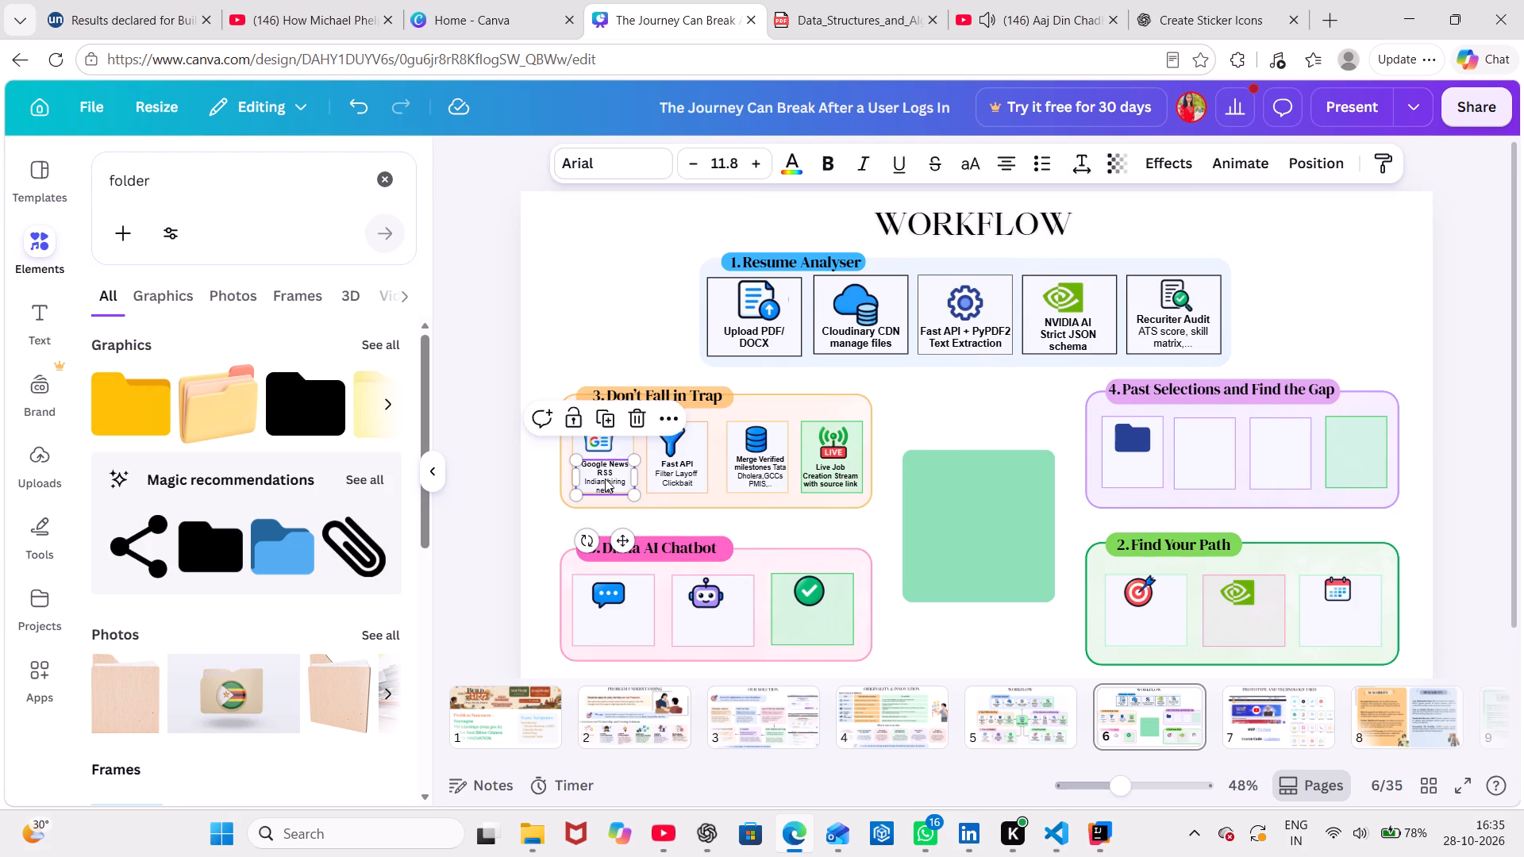
pyautogui.click(968, 393)
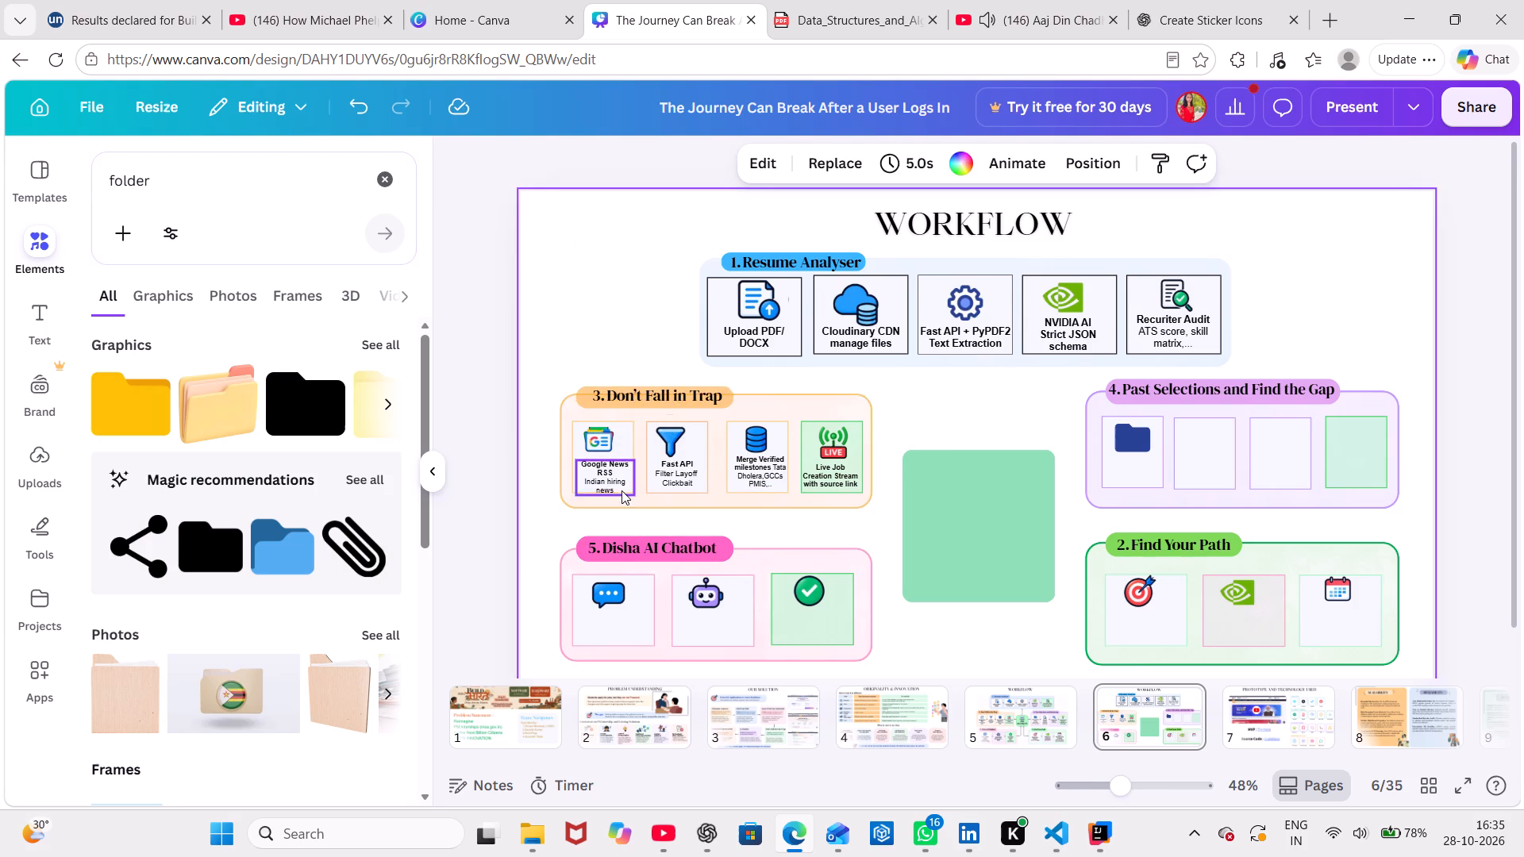
pyautogui.click(527, 452)
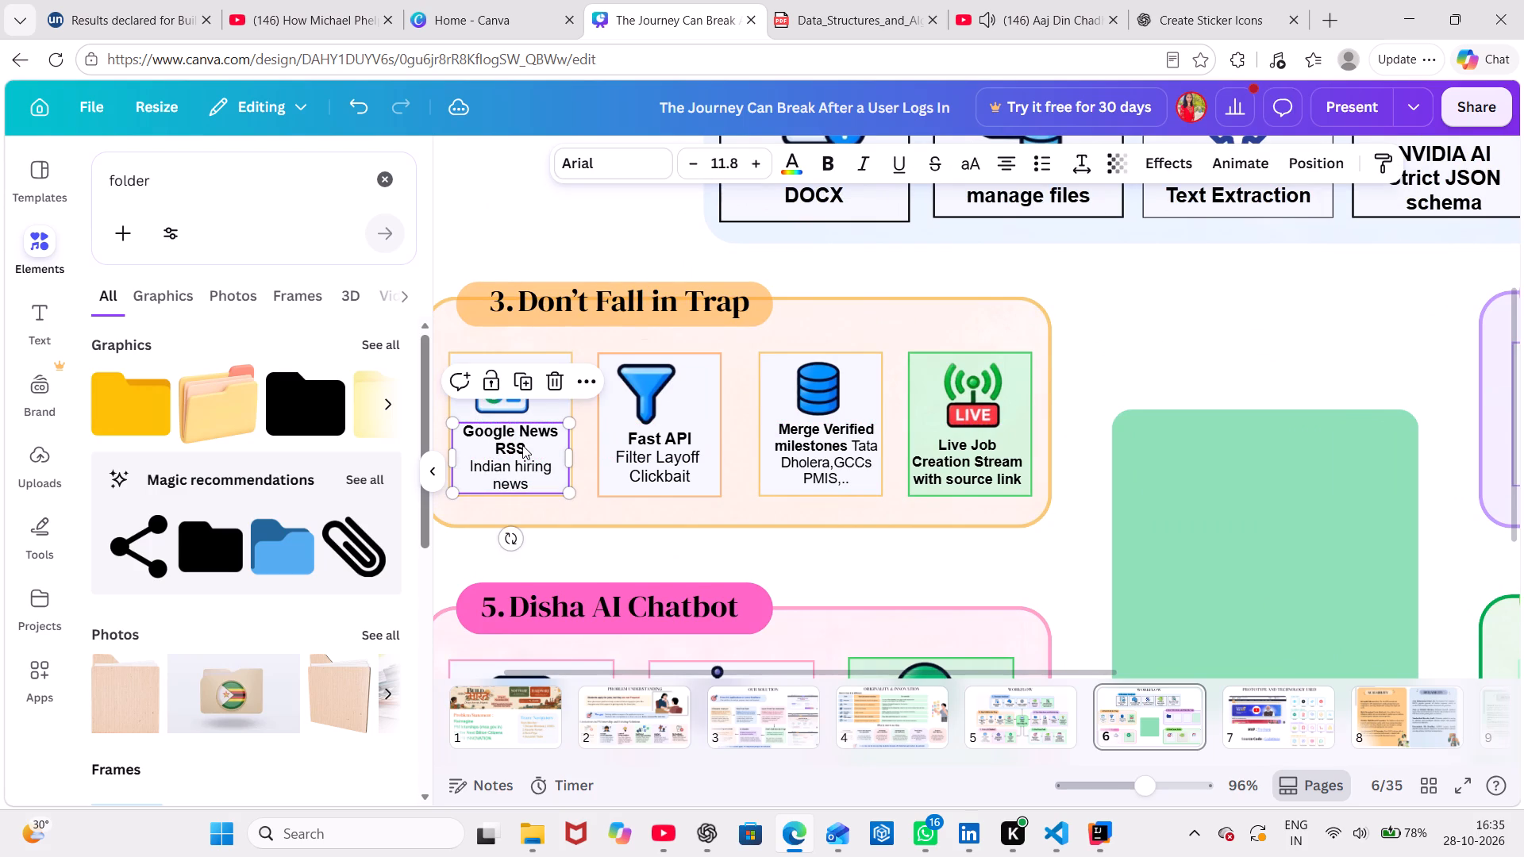
pyautogui.click(1061, 333)
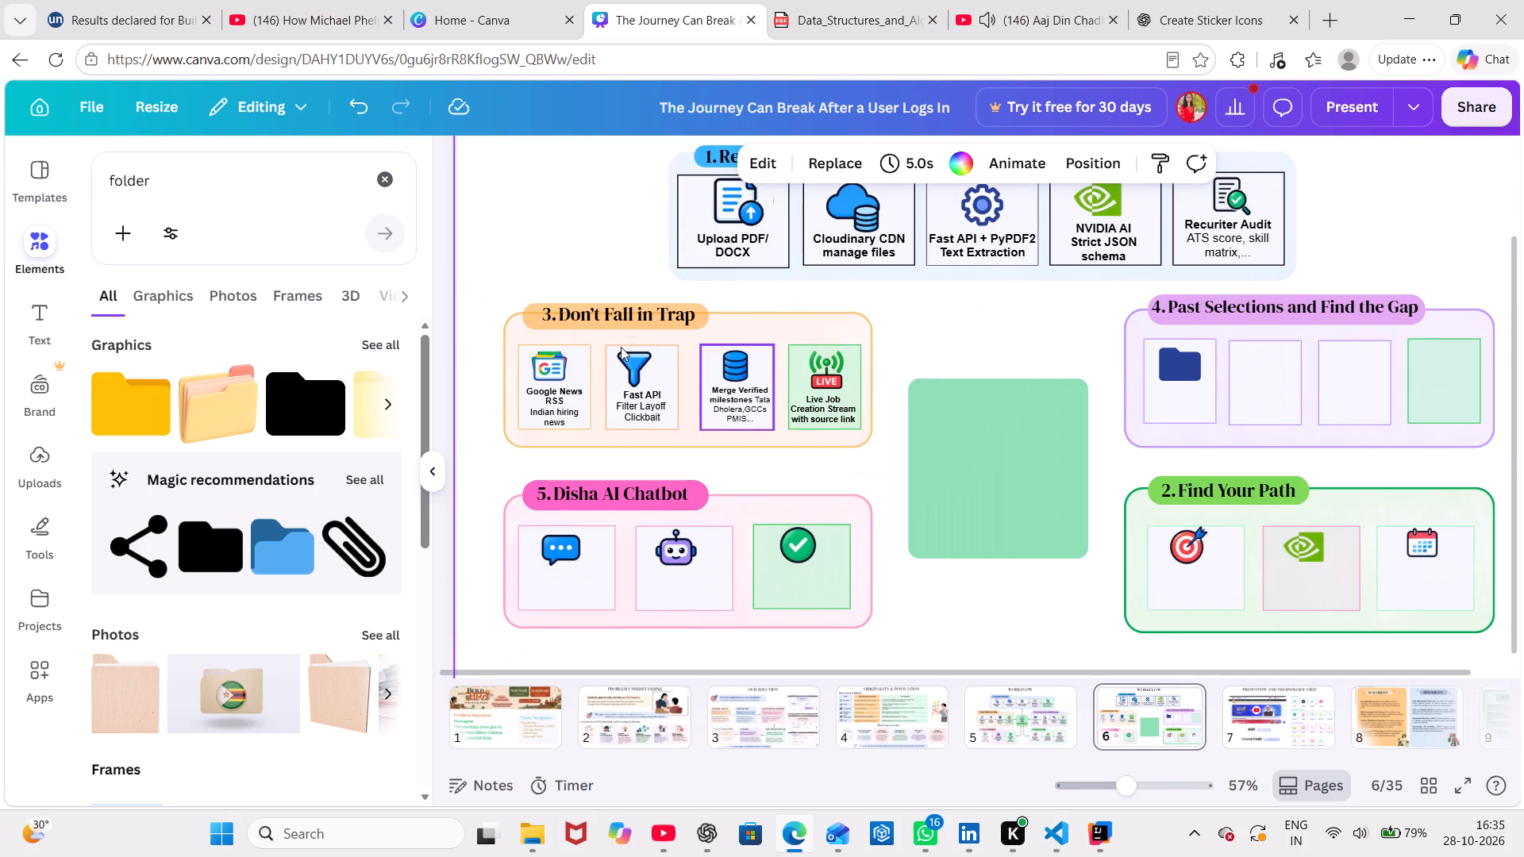
# Centre the funnel icon and the Google News icon above their labels in the Don't Fall in Trap section.
pyautogui.click(628, 369)
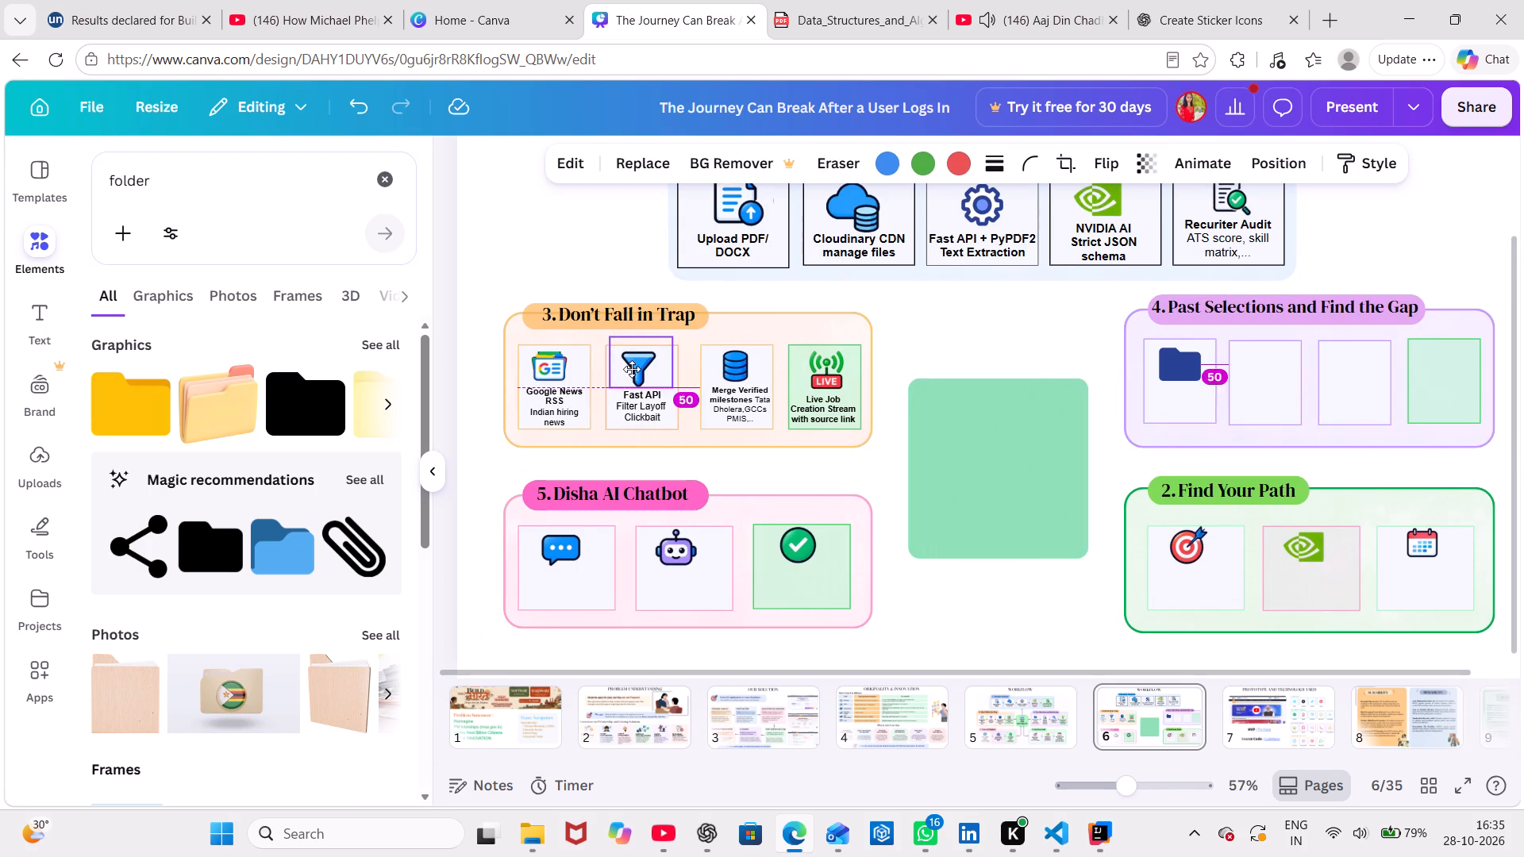
pyautogui.click(1002, 305)
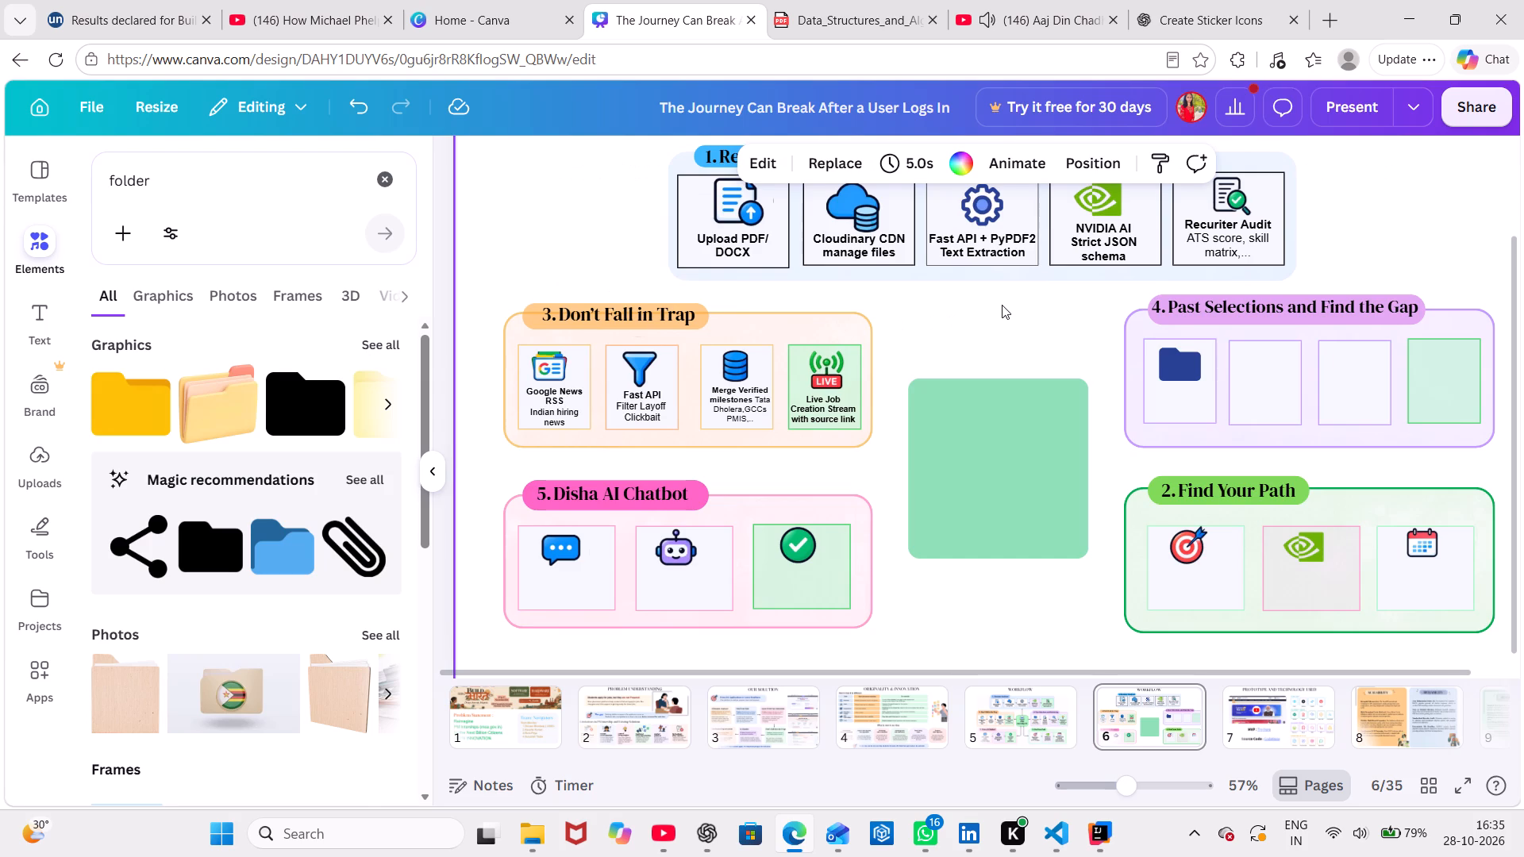
pyautogui.scroll(-2, 1002, 305)
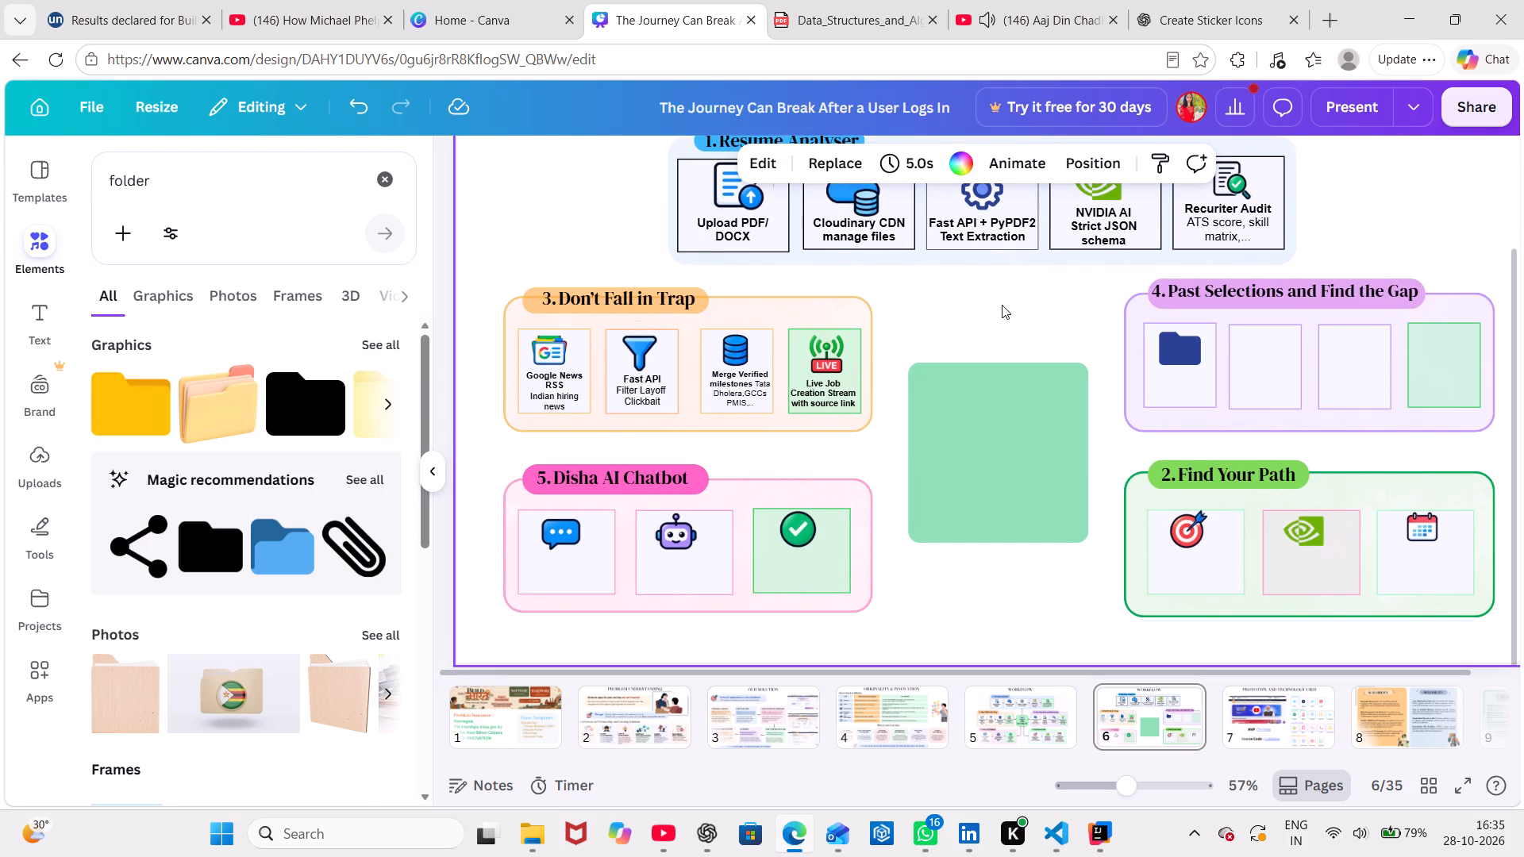
pyautogui.click(553, 350)
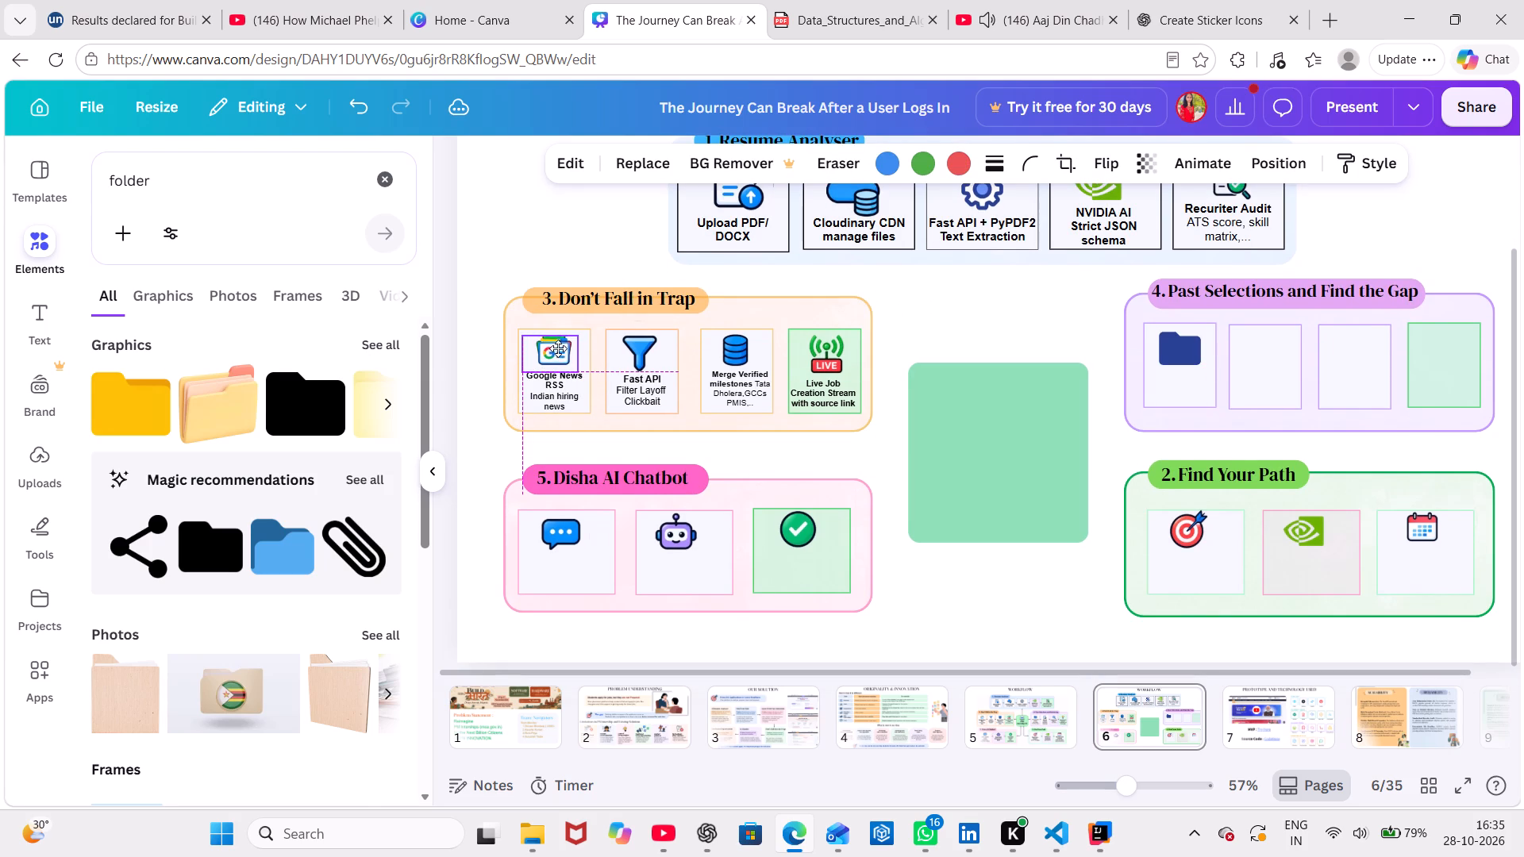
pyautogui.click(556, 263)
pyautogui.scroll(-1, 556, 263)
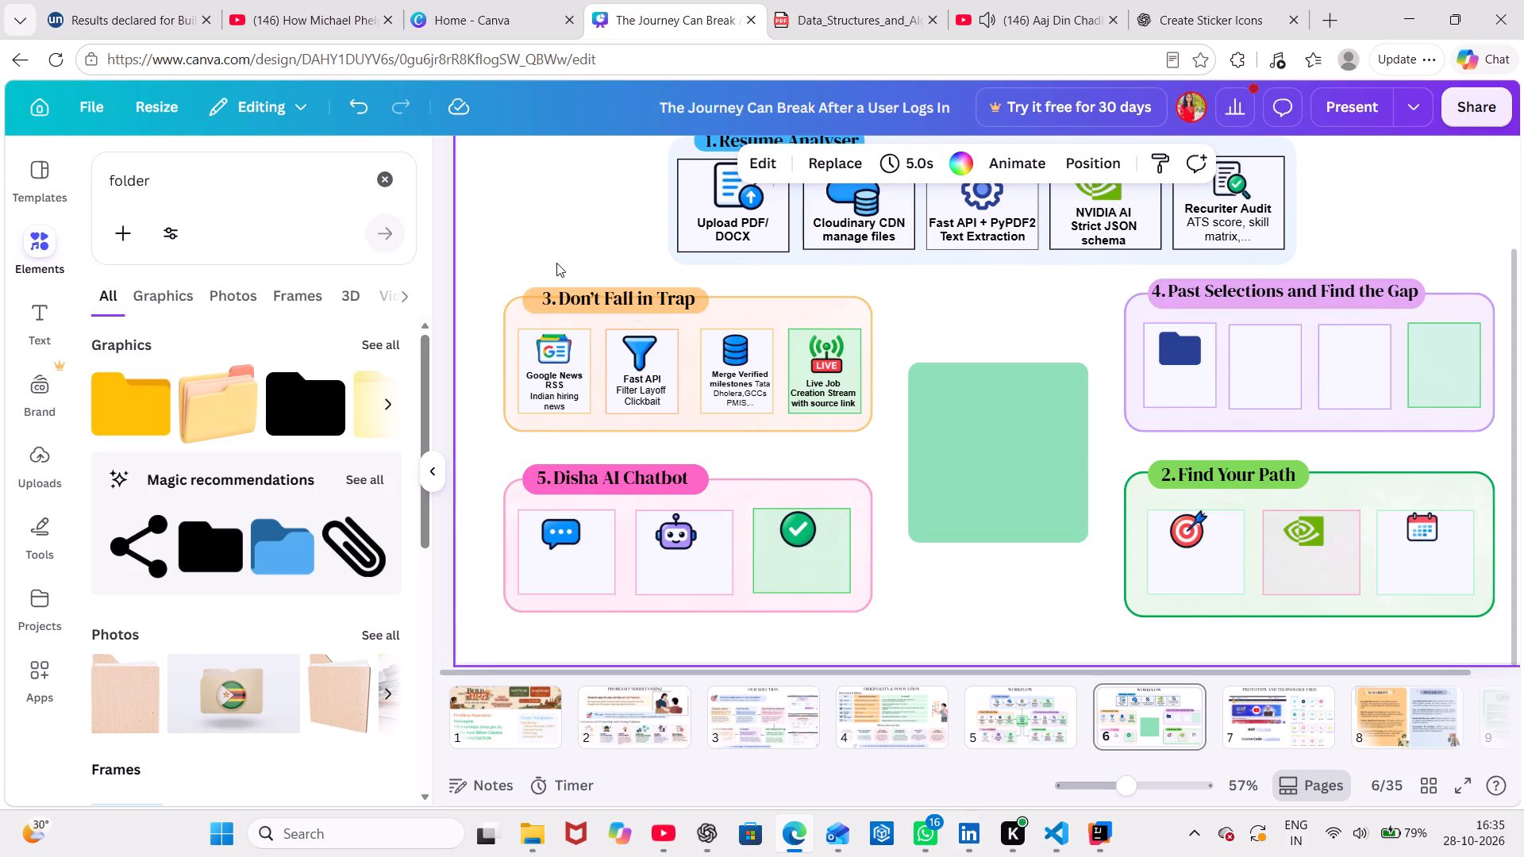
pyautogui.scroll(-1, 556, 263)
pyautogui.scroll(4, 556, 263)
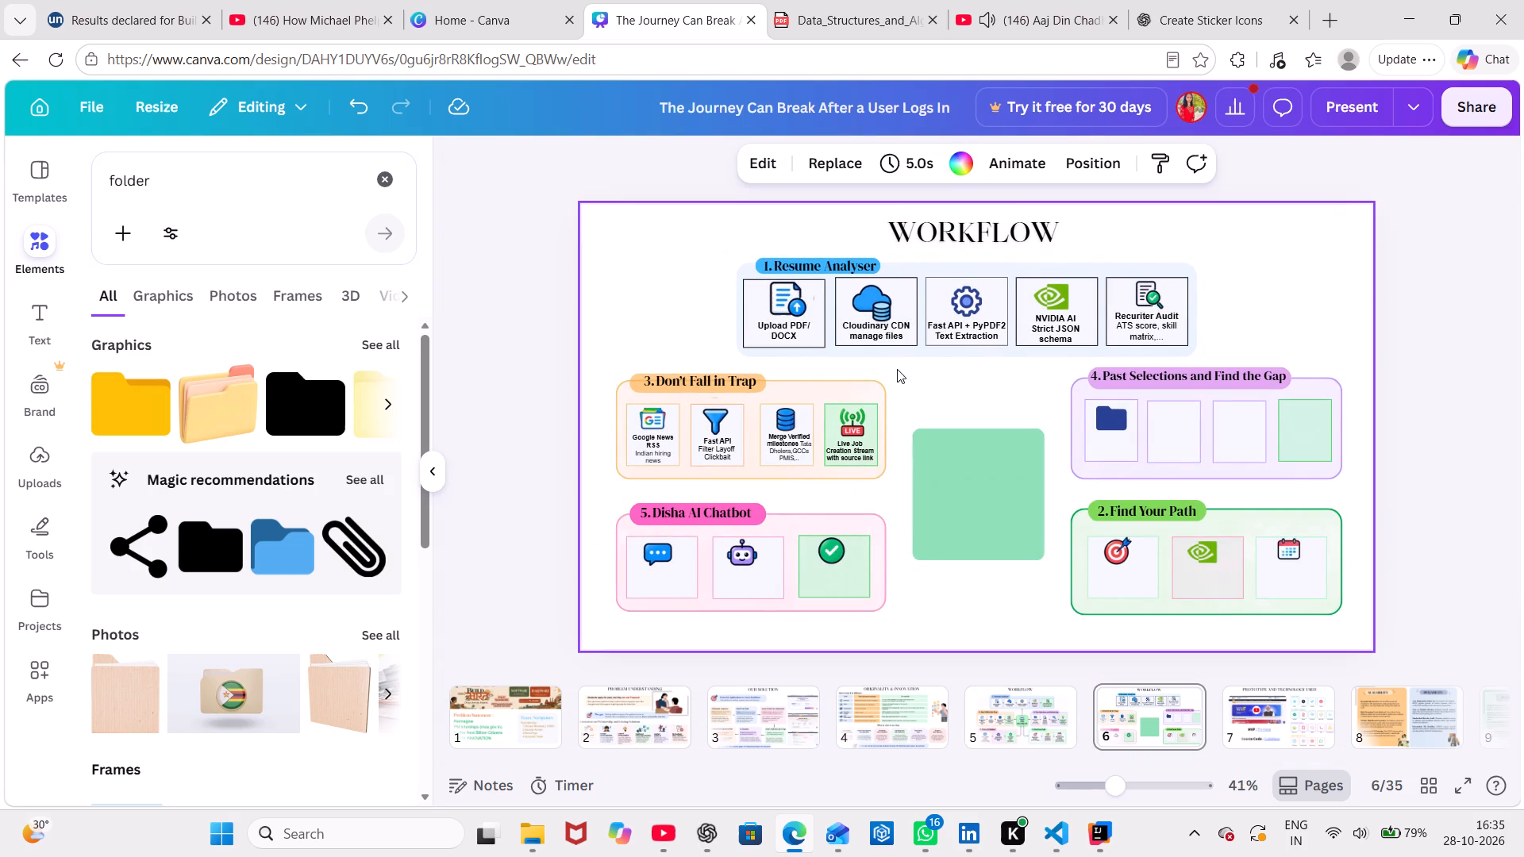
pyautogui.click(969, 365)
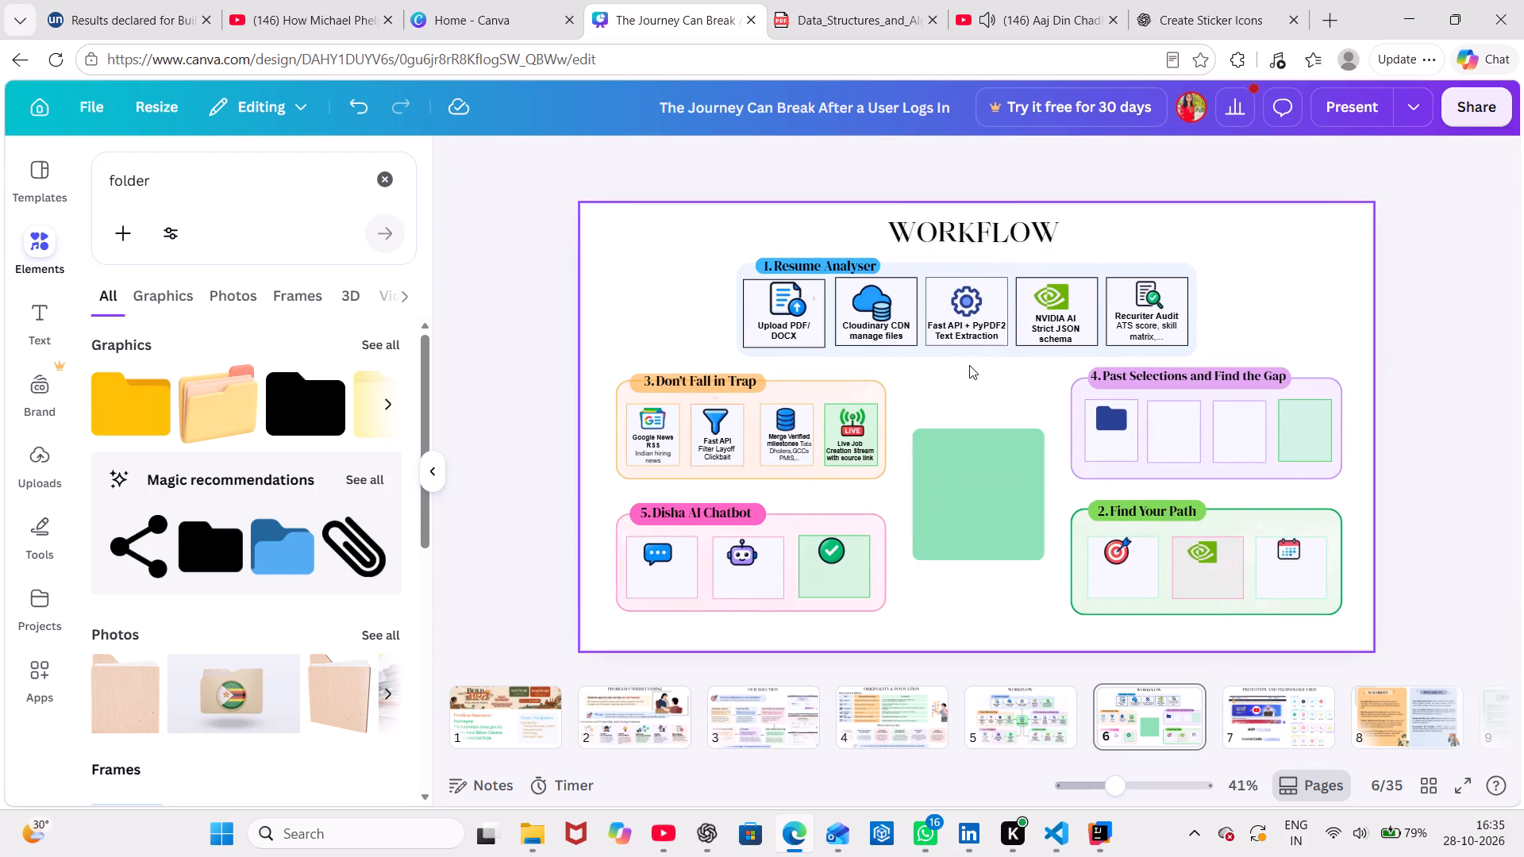
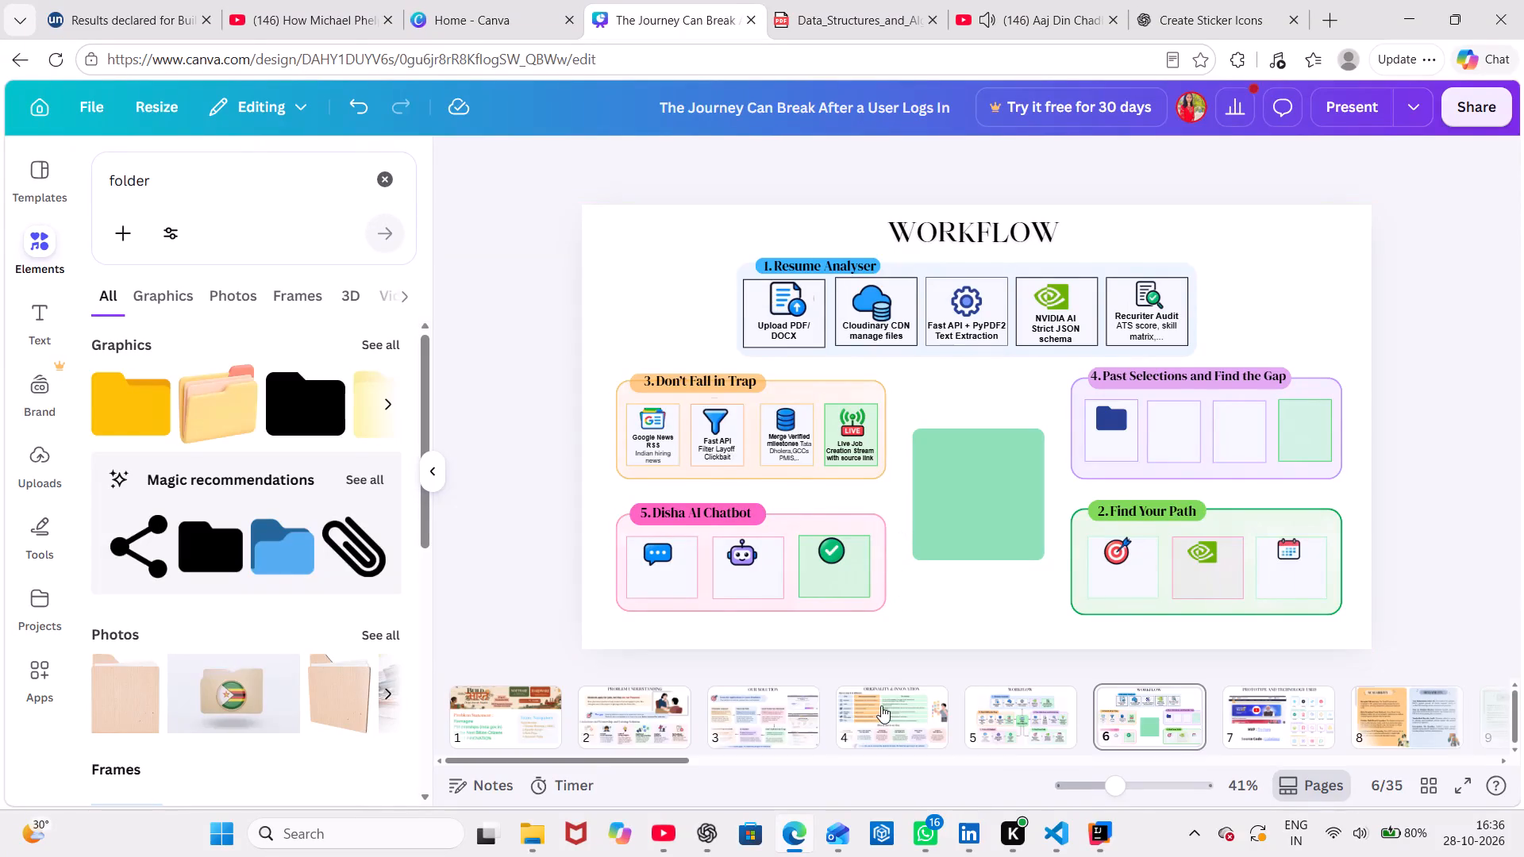
pyautogui.click(1032, 725)
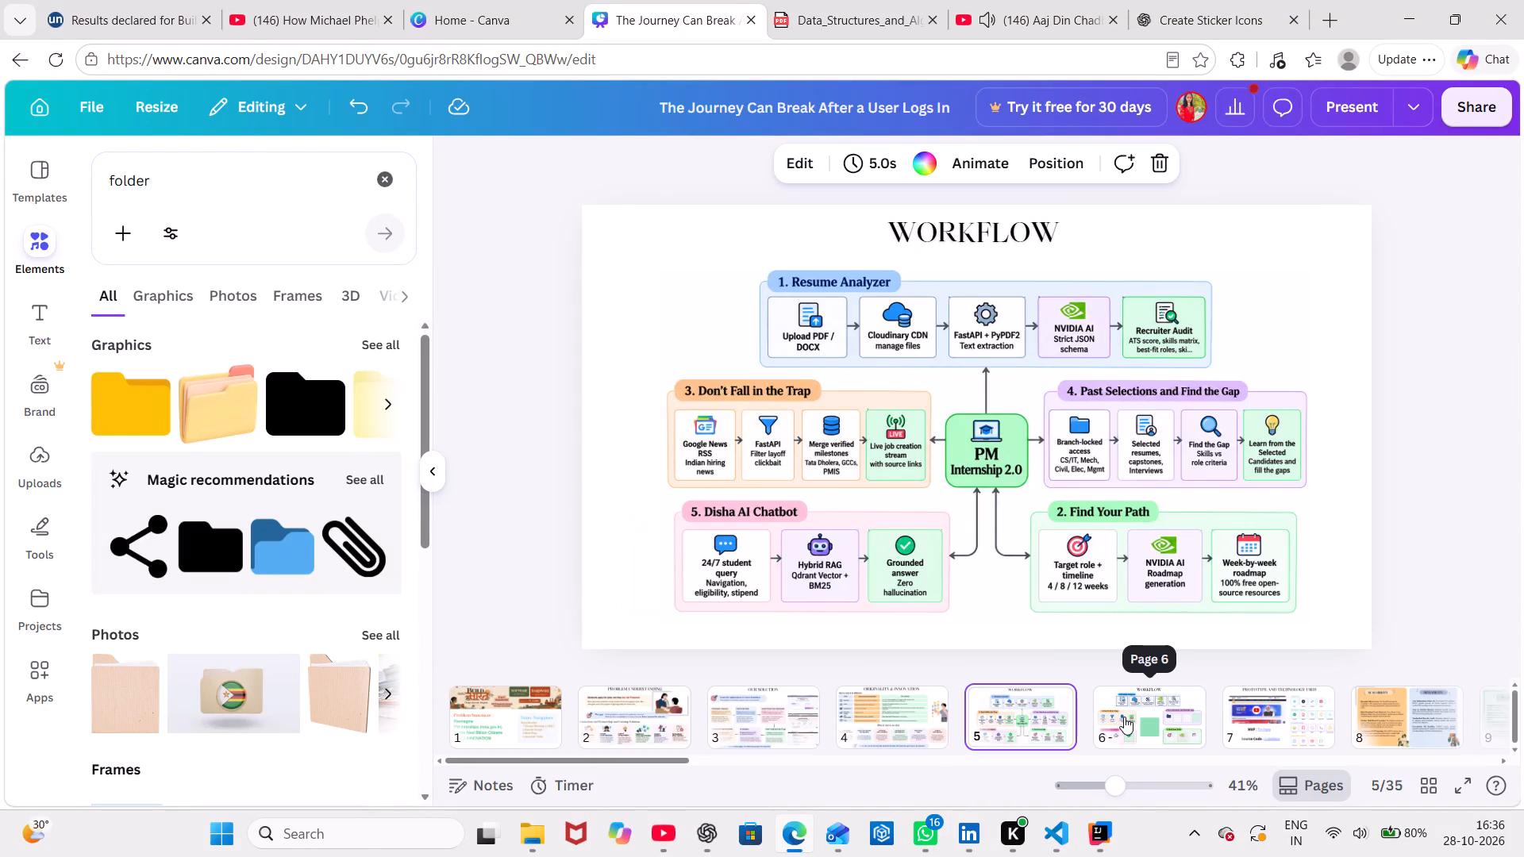
pyautogui.click(1124, 717)
pyautogui.click(1030, 721)
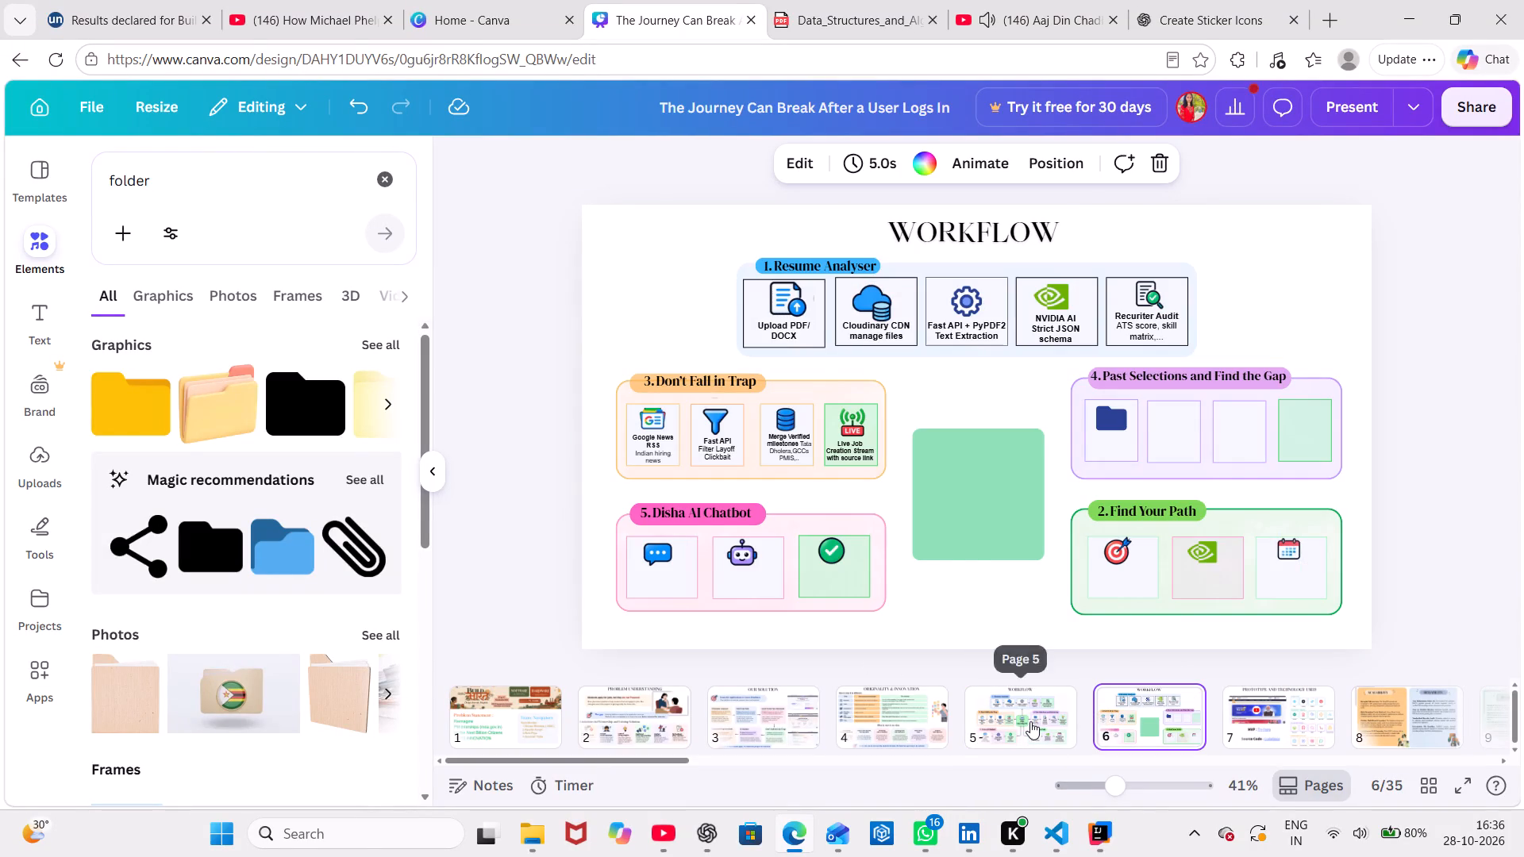
pyautogui.click(1145, 714)
pyautogui.click(1049, 724)
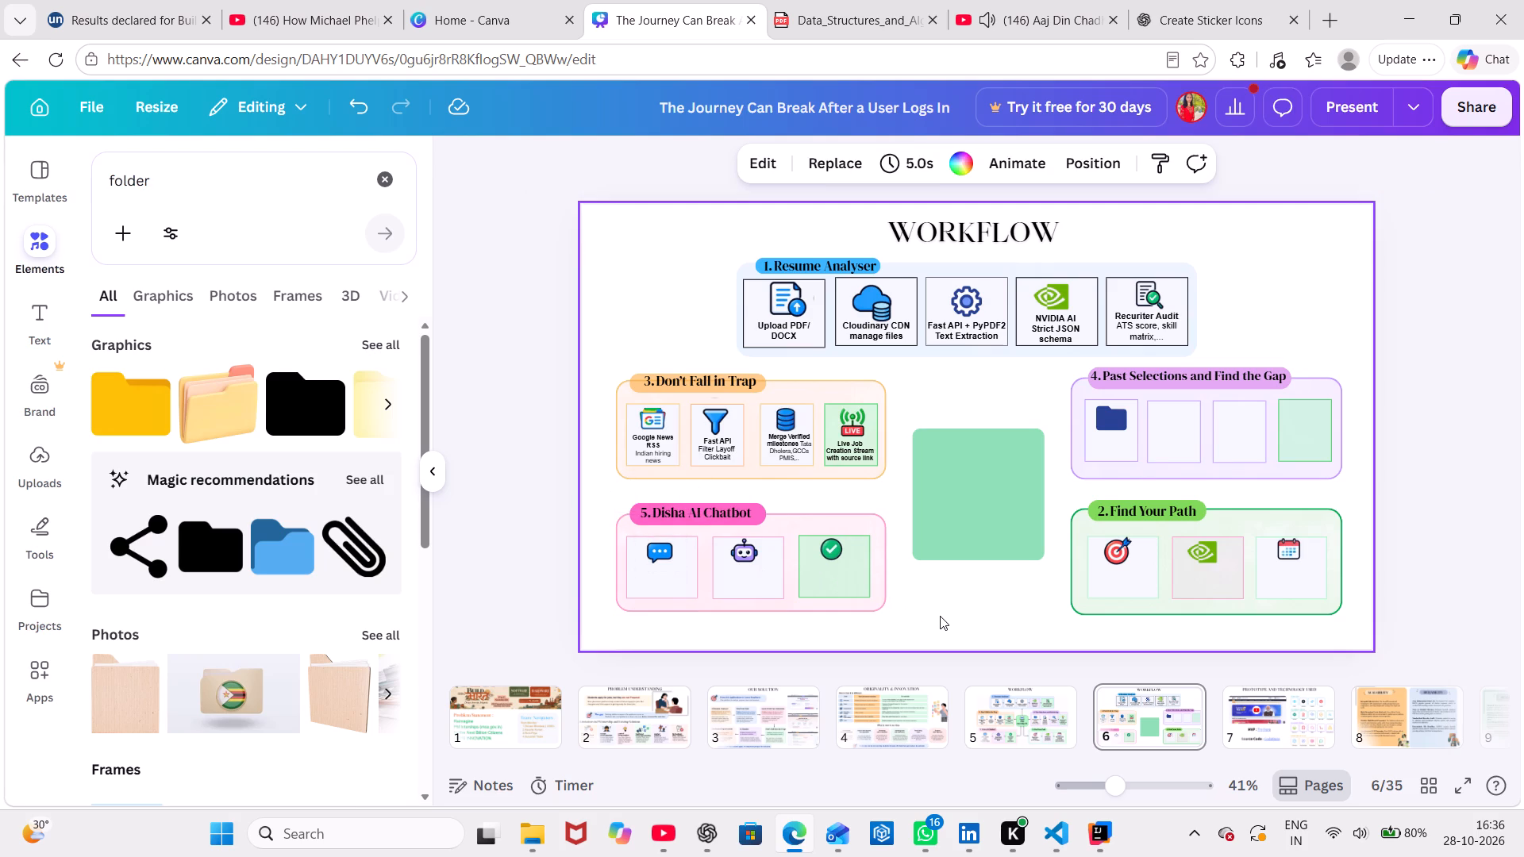
# Check the rebuilt workflow on page 6 against the reference diagram on page 5 again.
pyautogui.scroll(1, 940, 616)
pyautogui.scroll(-1, 940, 616)
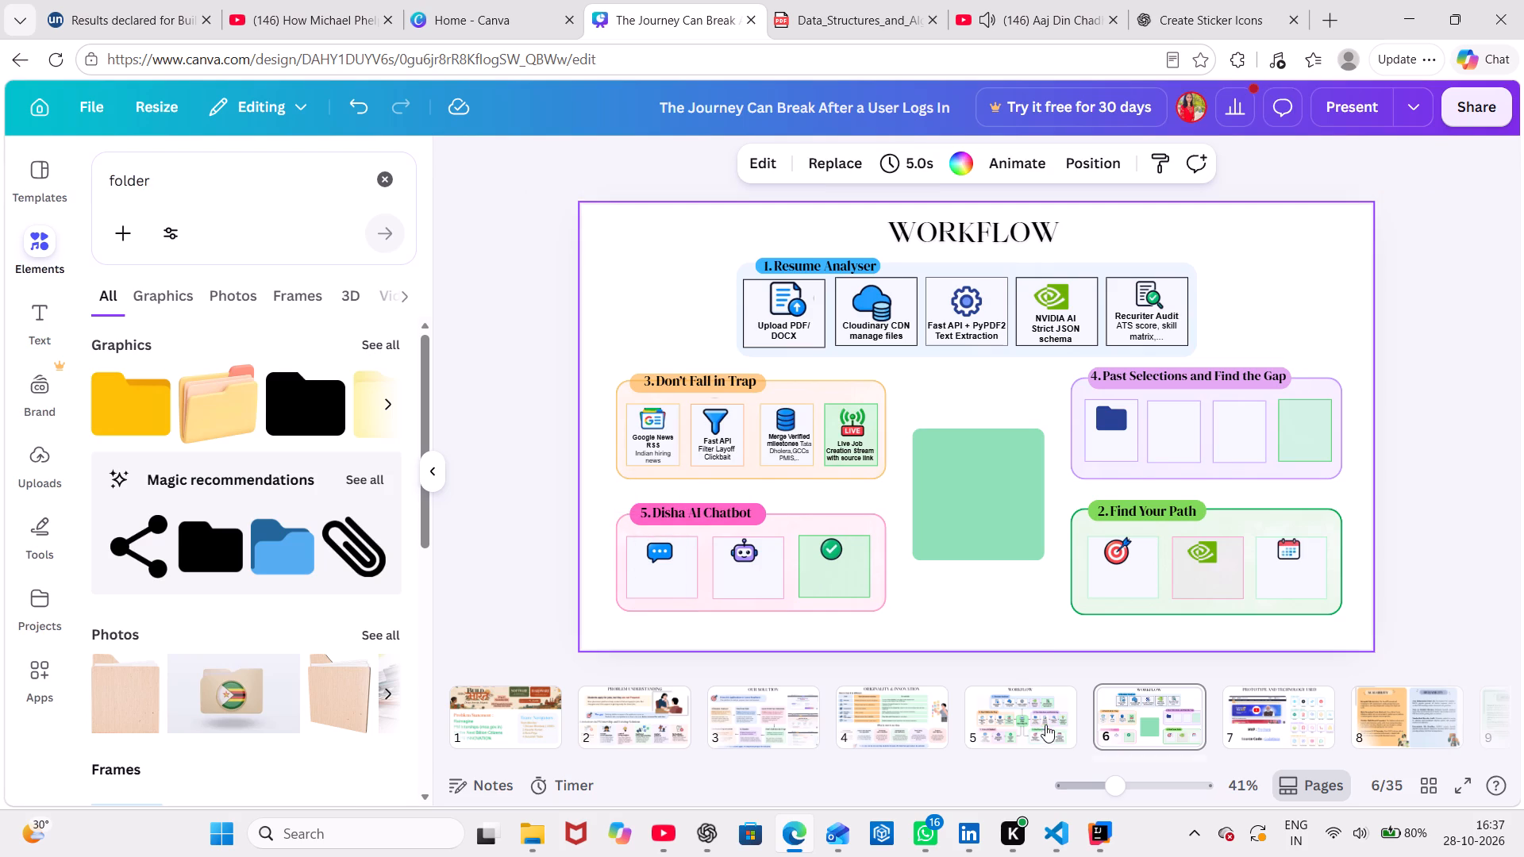
pyautogui.click(1045, 731)
pyautogui.click(1183, 713)
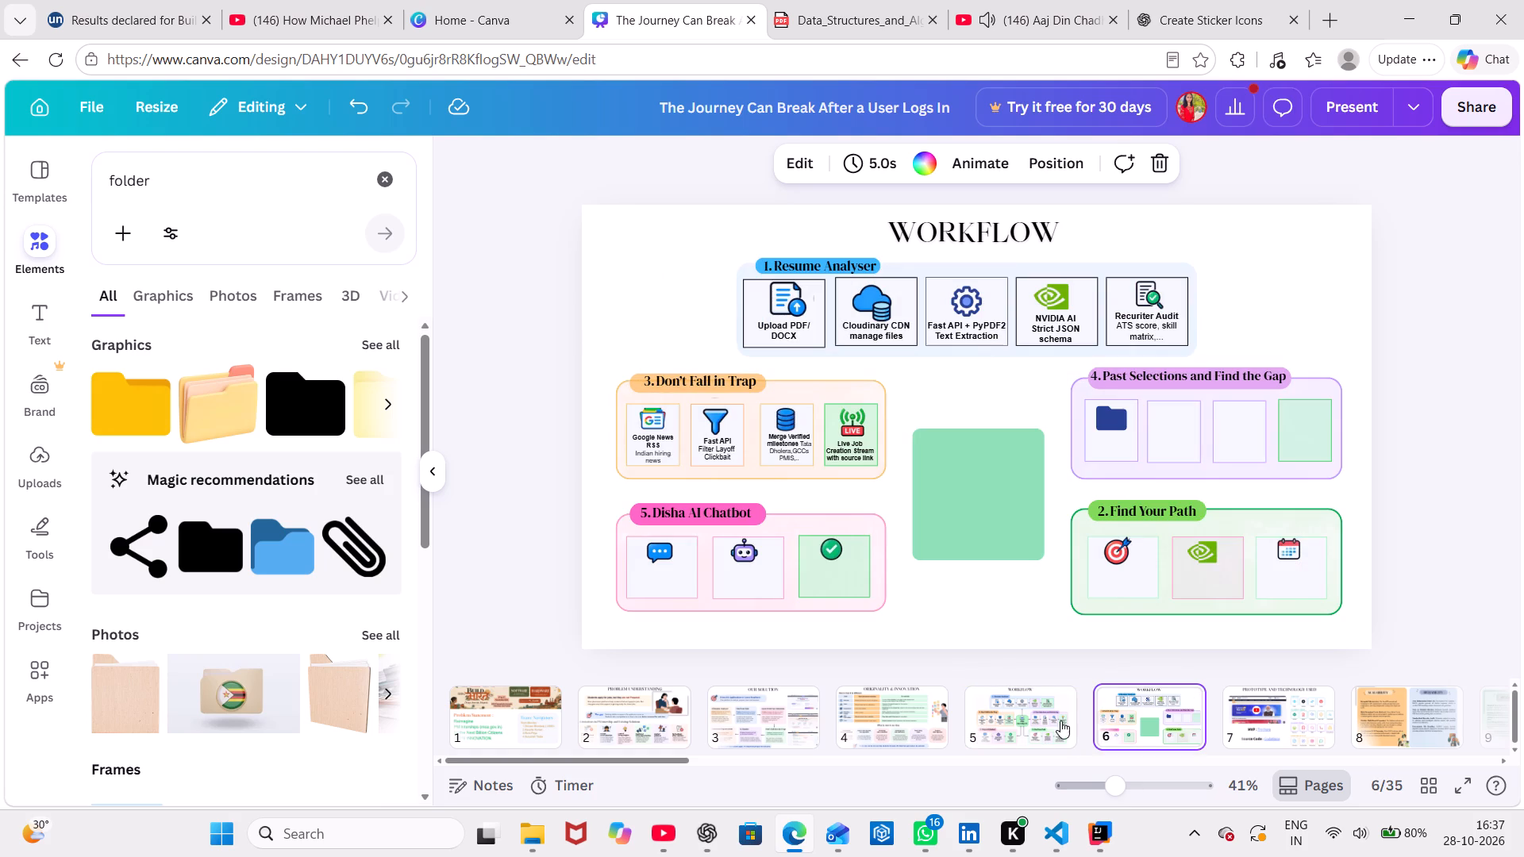
pyautogui.click(1045, 722)
pyautogui.click(1172, 713)
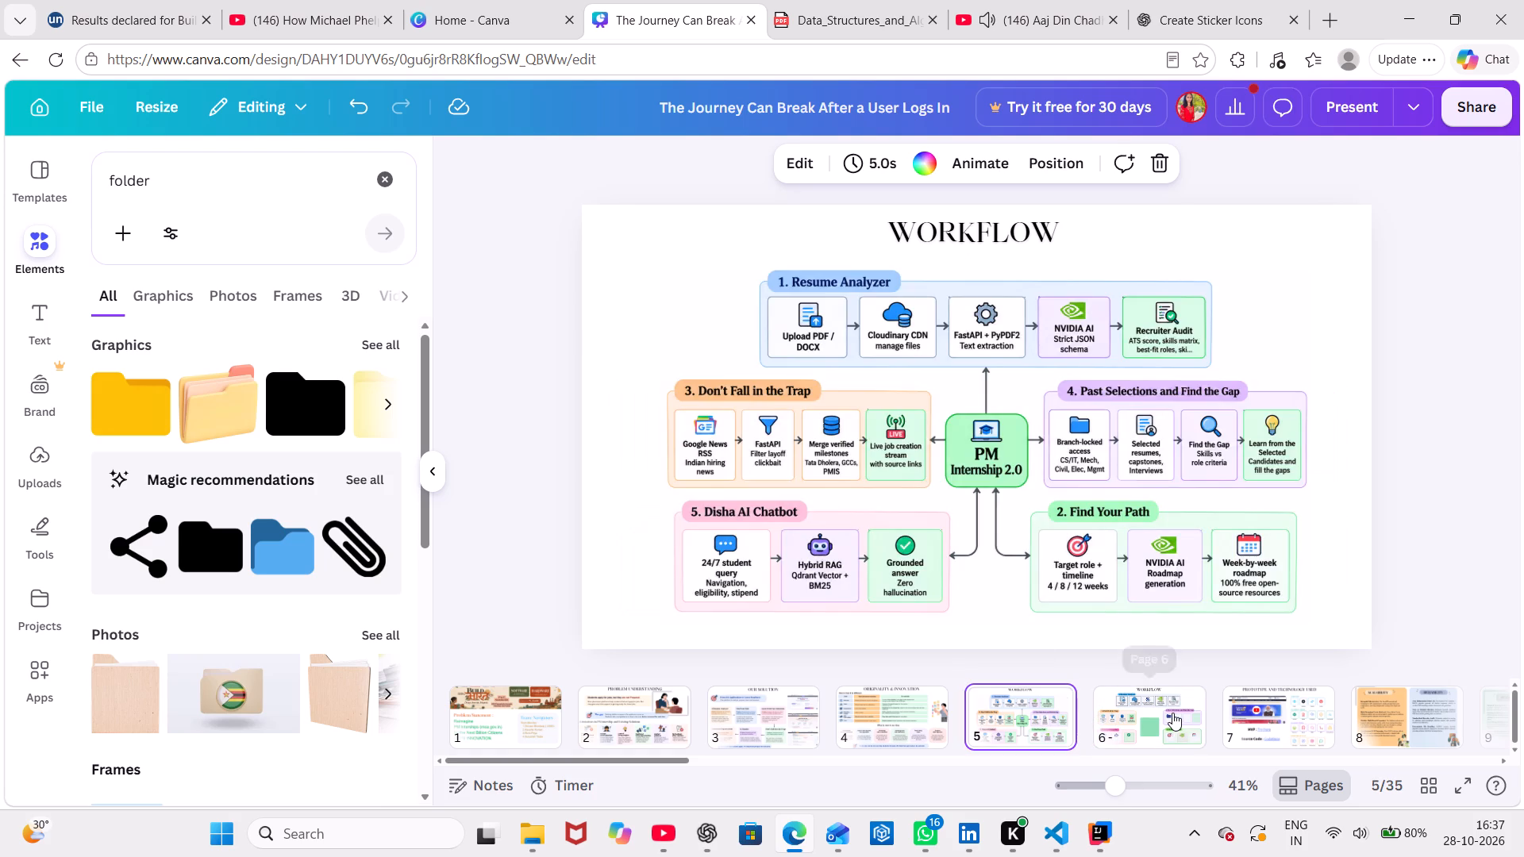